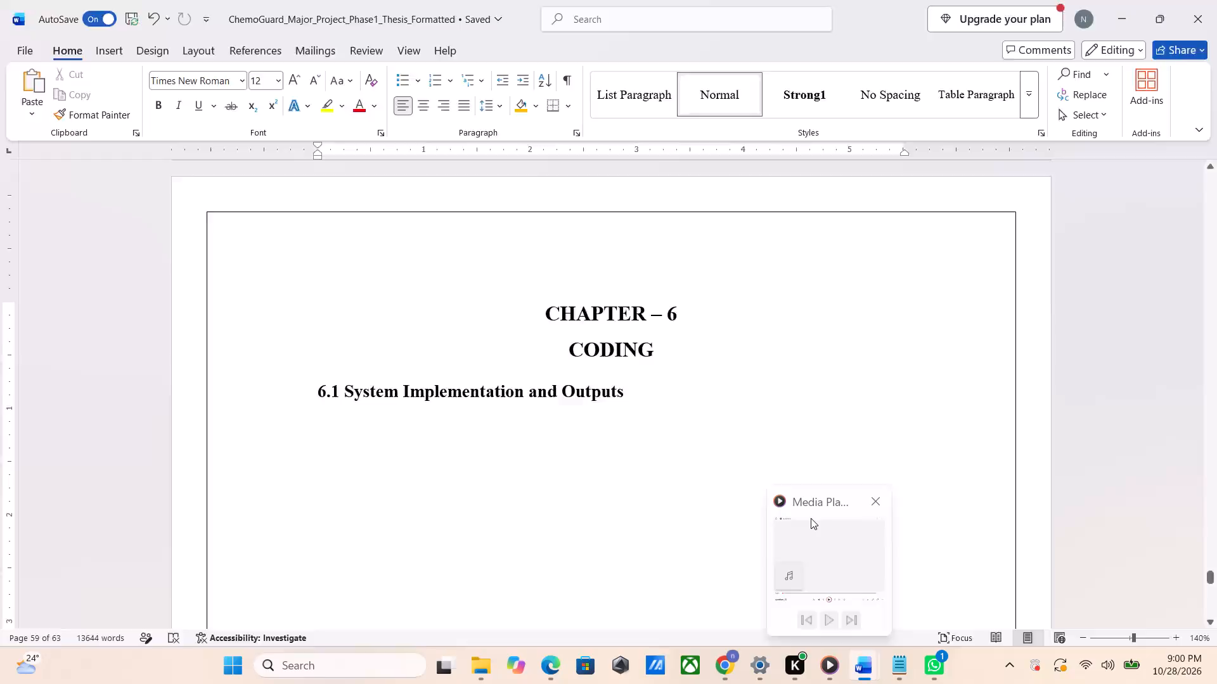
Close the open Media Player, Notepad and Settings windows.
click(811, 518)
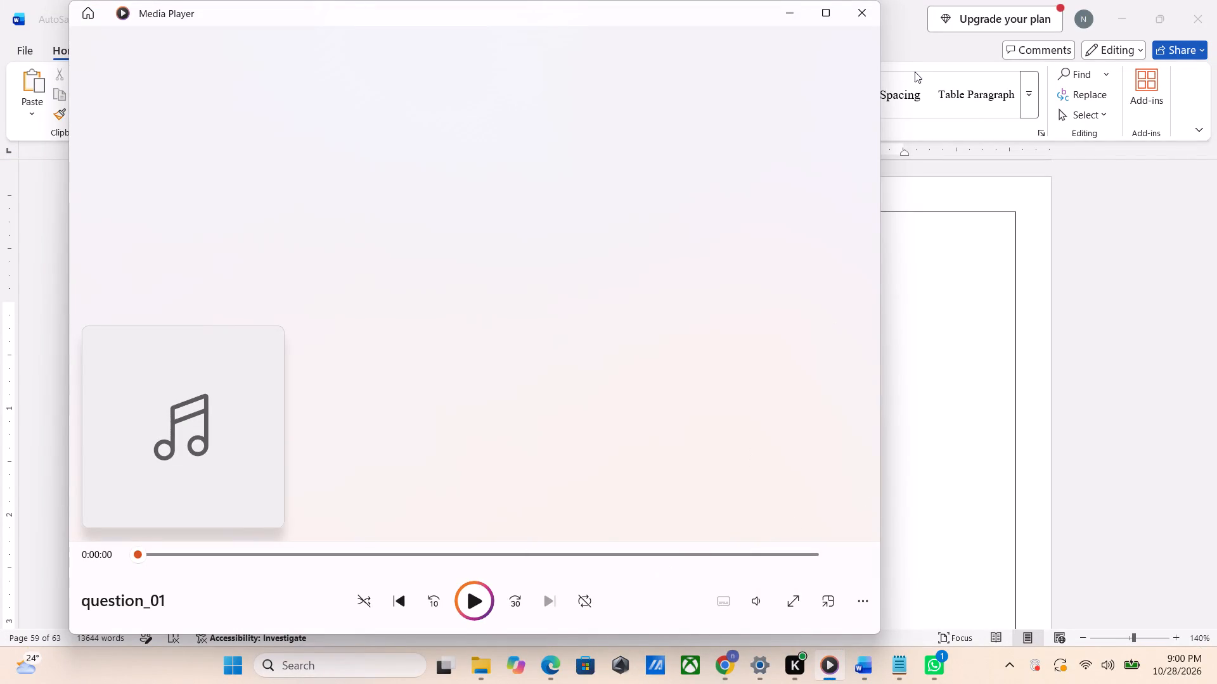
click(866, 19)
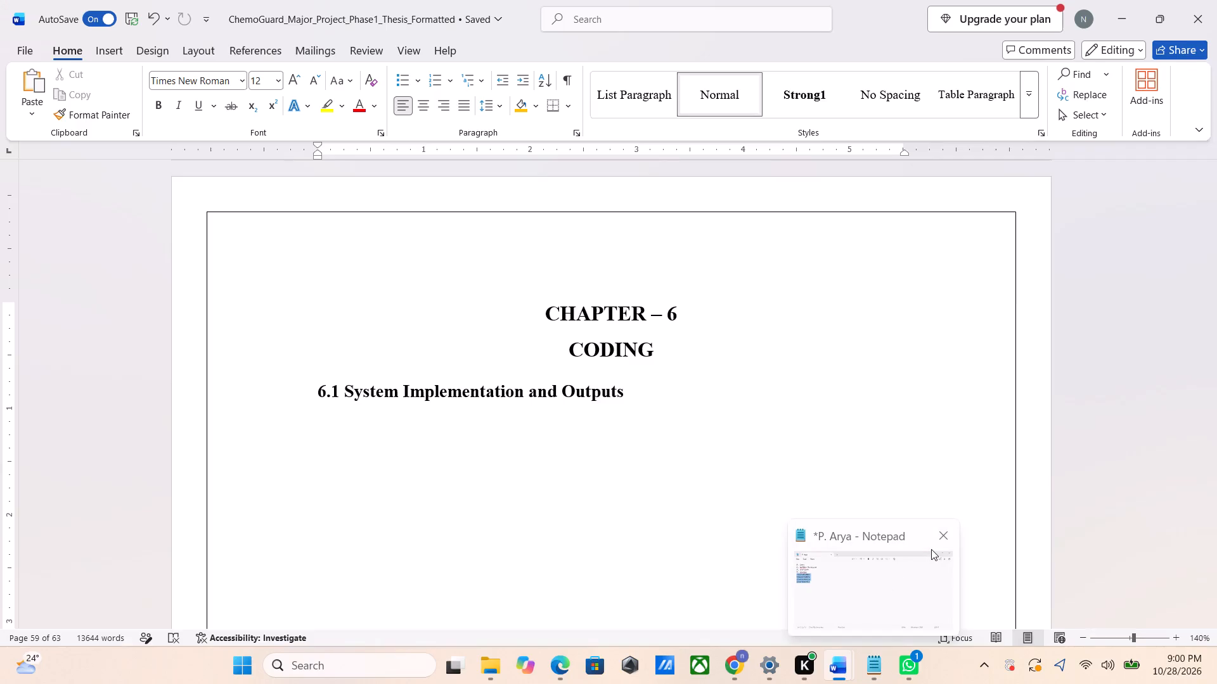
click(941, 536)
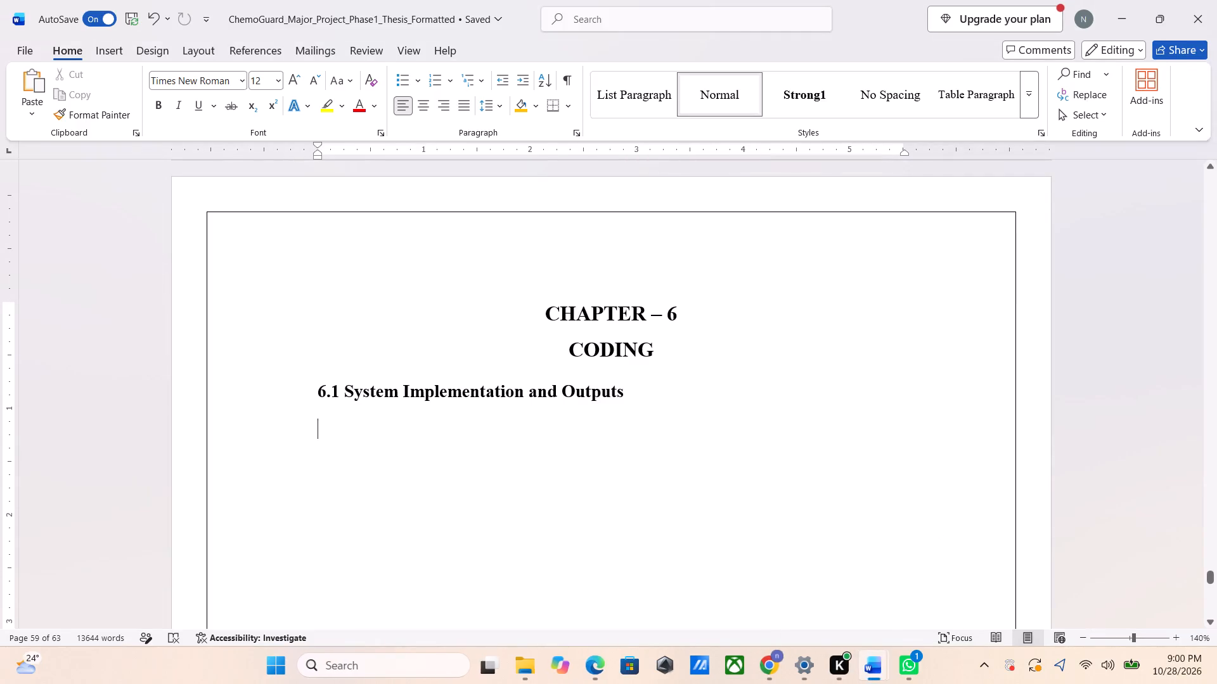
click(802, 665)
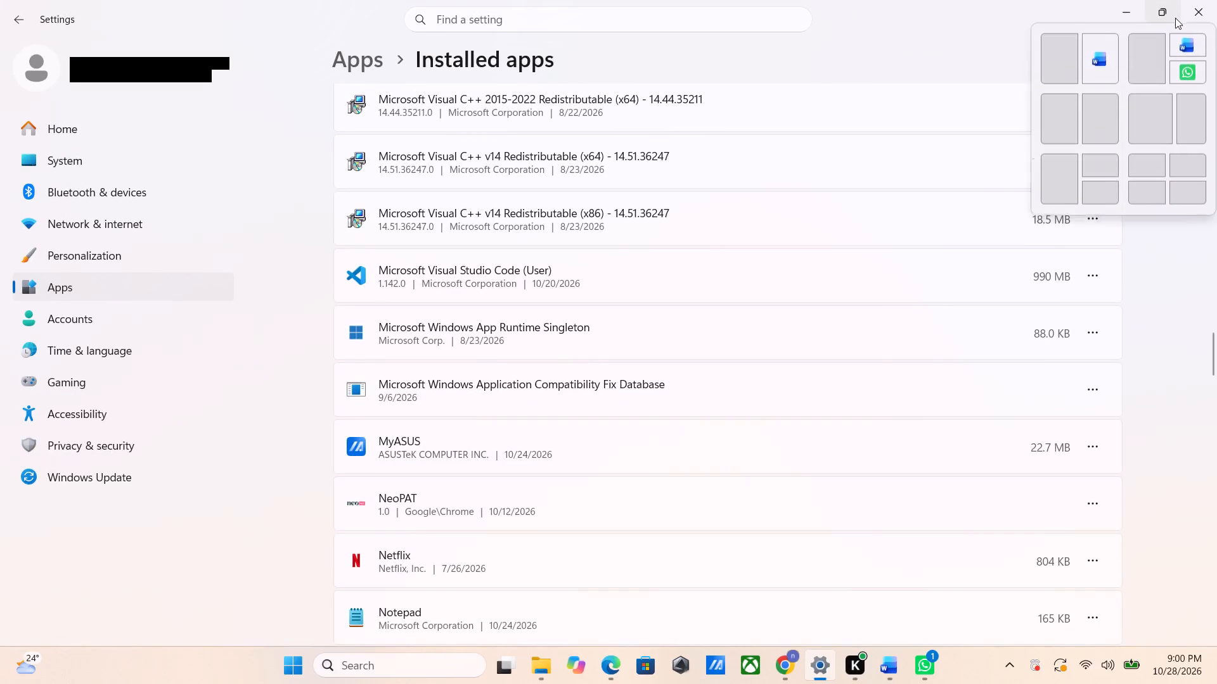
click(1195, 12)
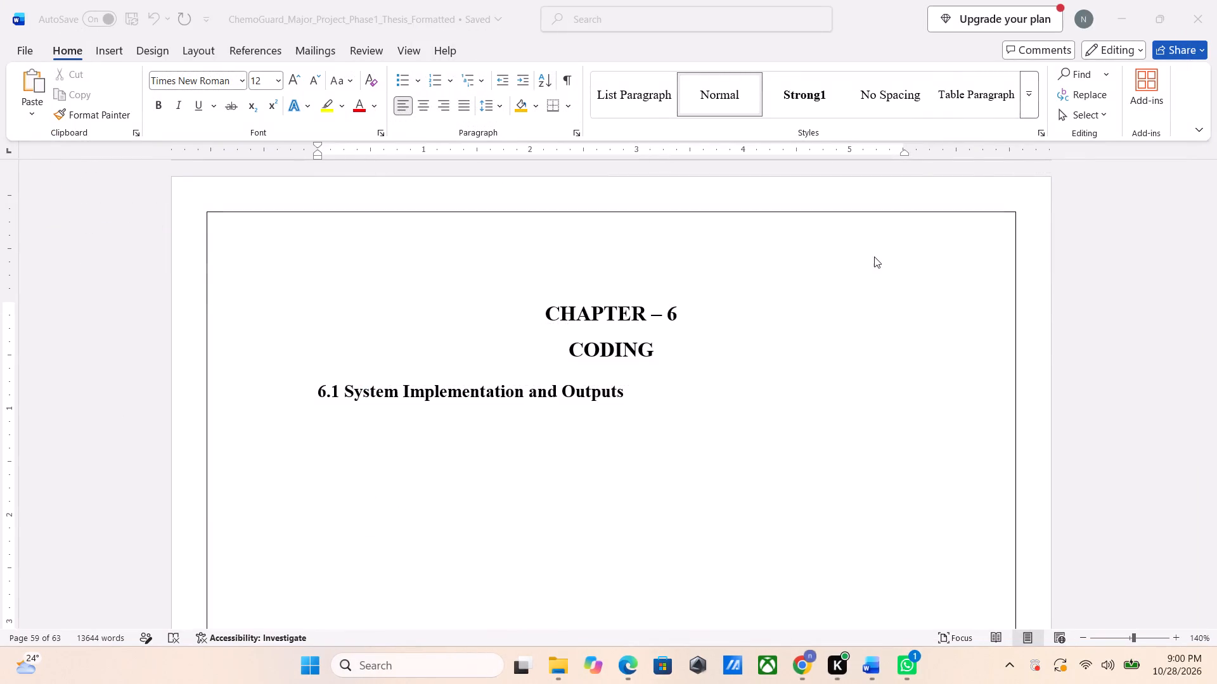
Switch to Edge and look through REPORT.pdf for the Chapter 6 Implementation section.
click(625, 662)
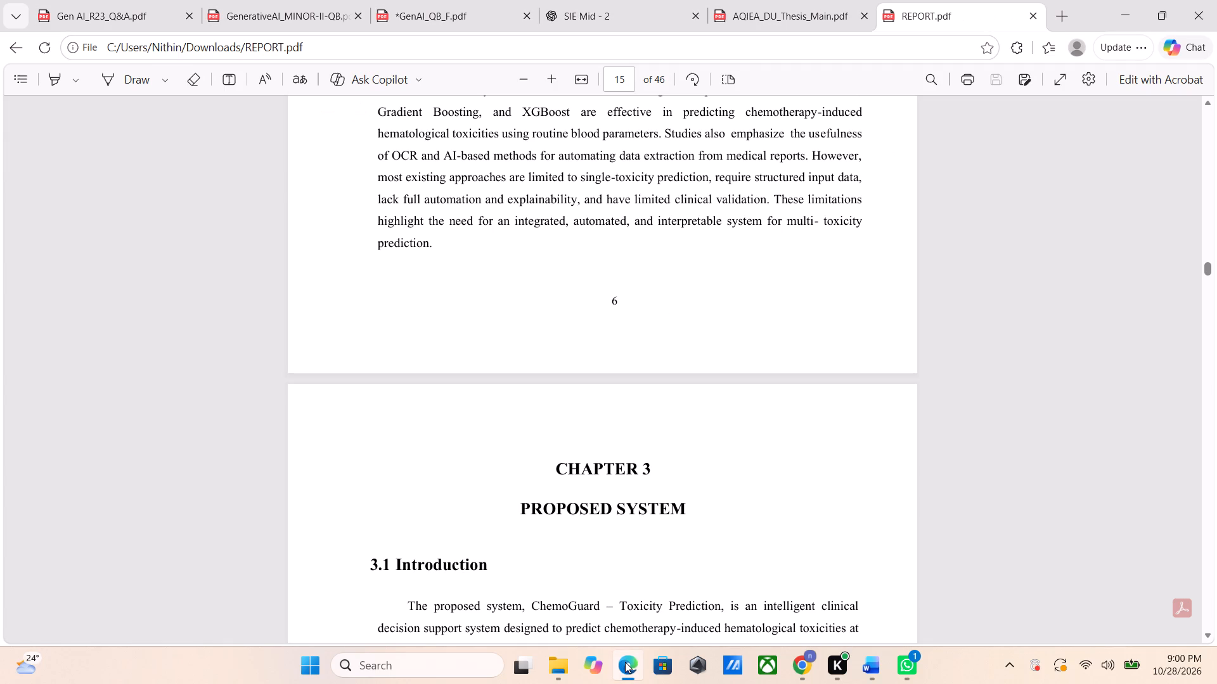
scroll(625, 662, down, 3)
scroll(496, 377, down, 1)
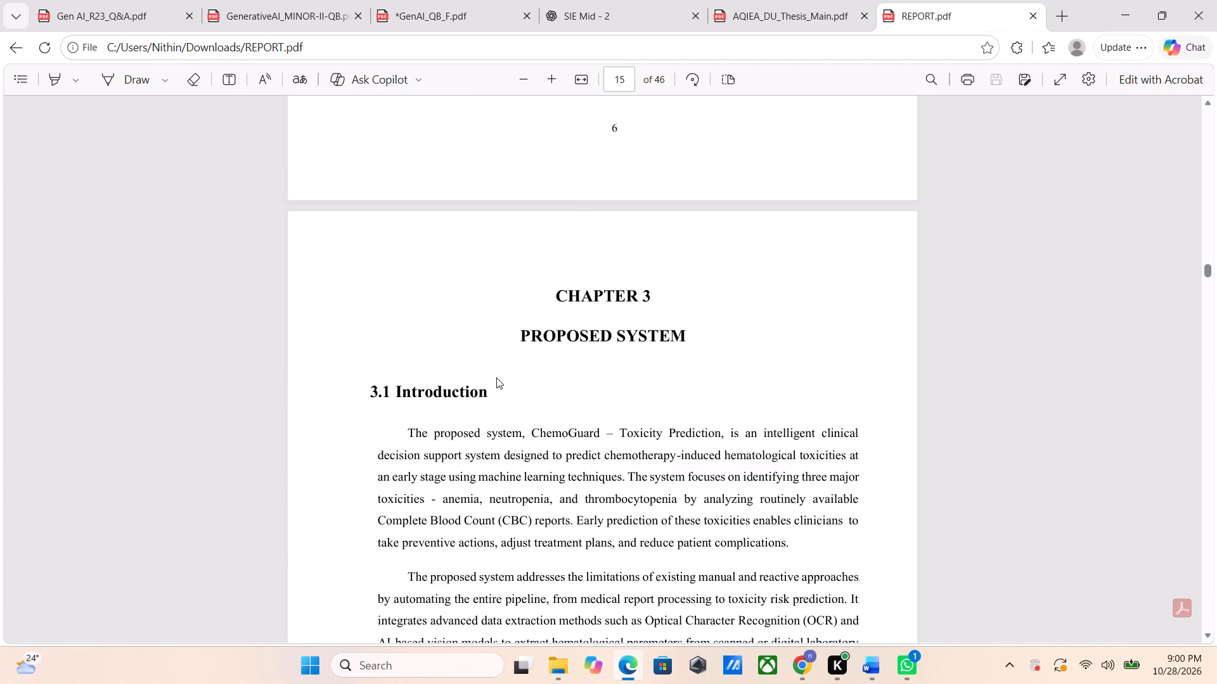
scroll(496, 377, down, 10)
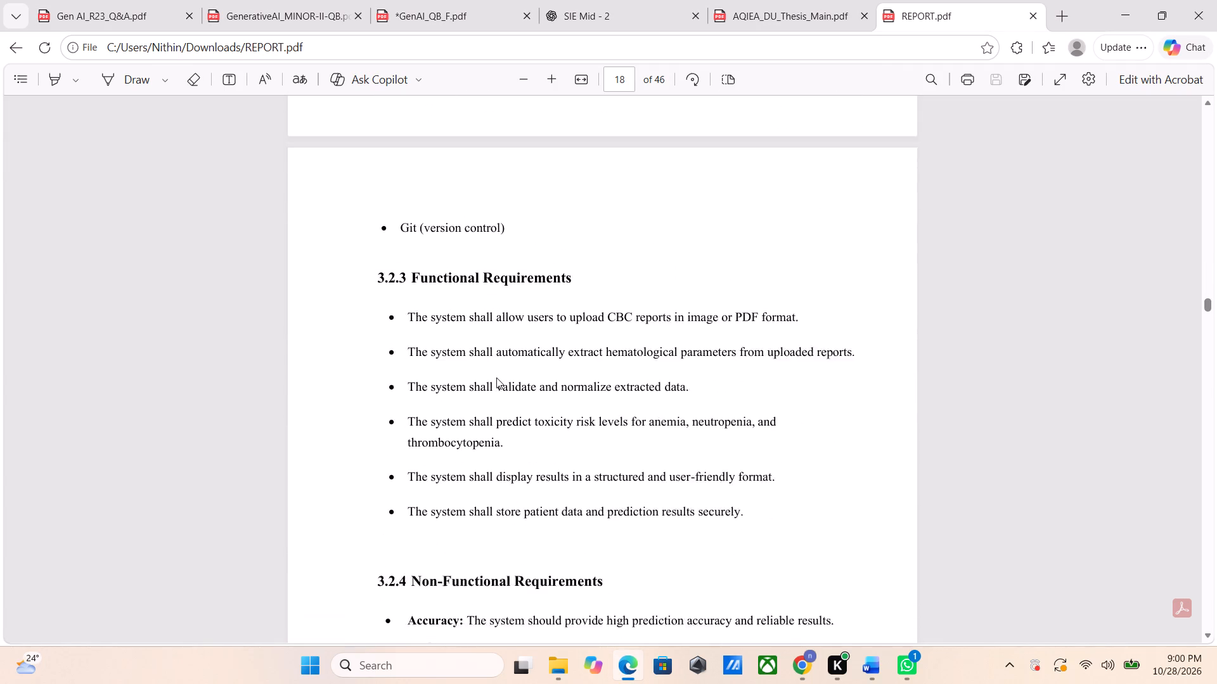
scroll(496, 377, down, 10)
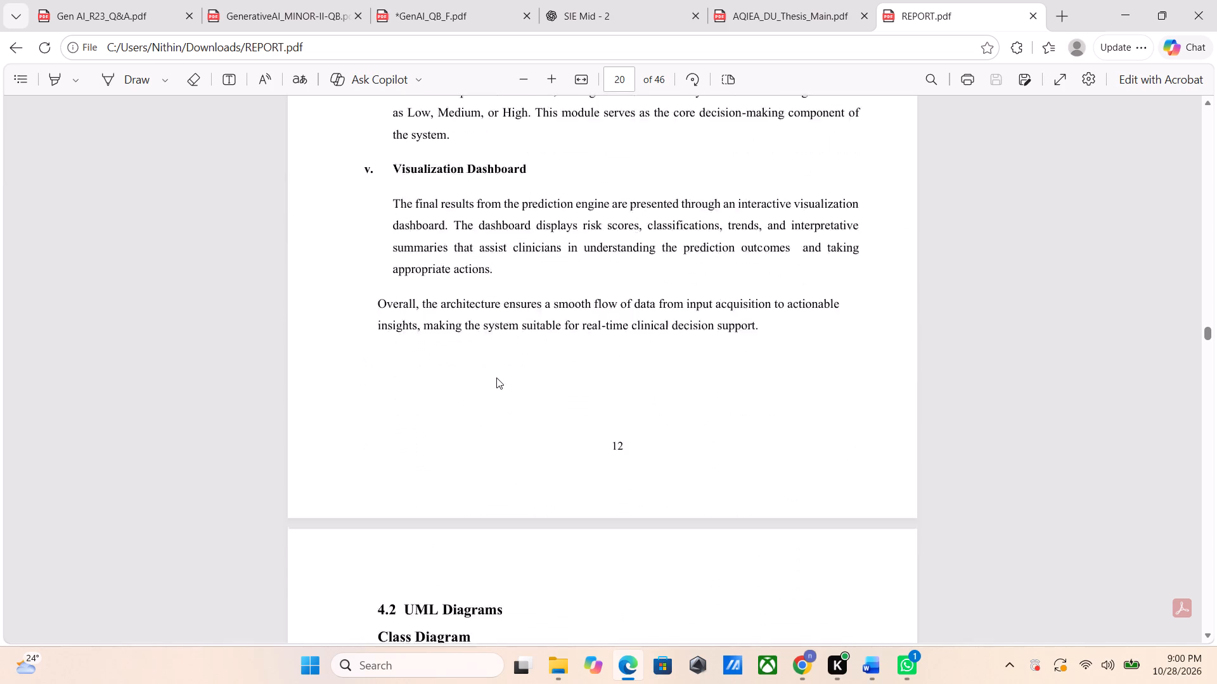
scroll(496, 377, down, 2)
scroll(496, 377, up, 3)
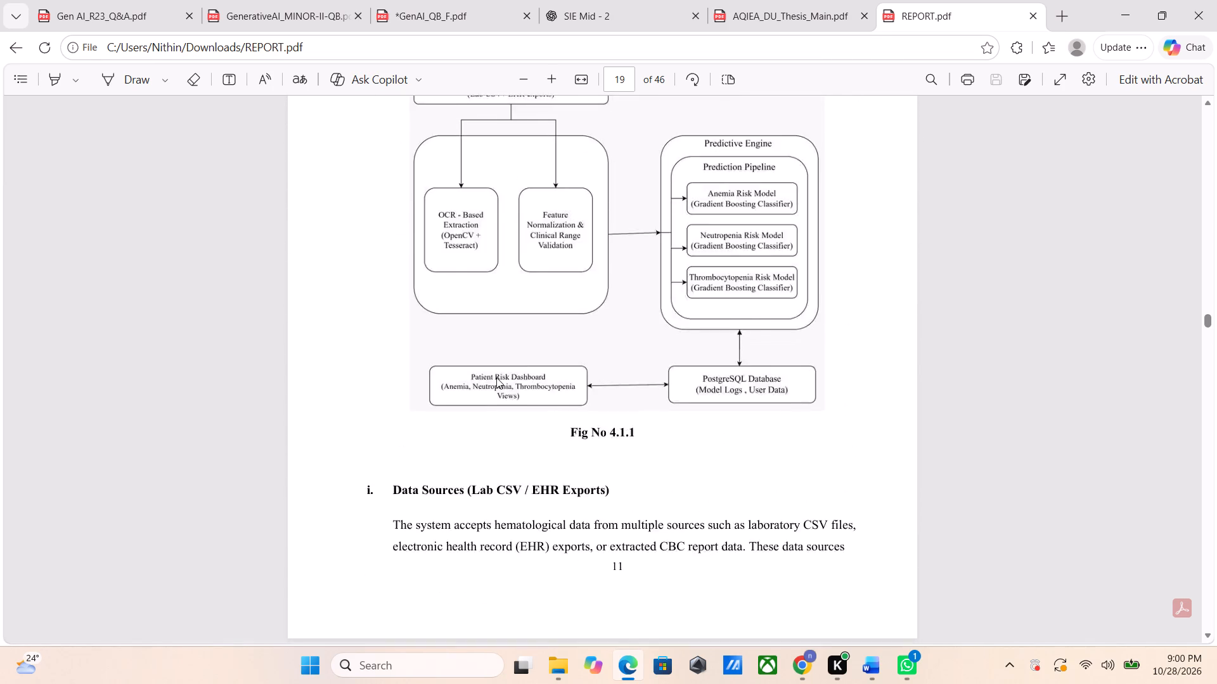
scroll(496, 377, right, 1)
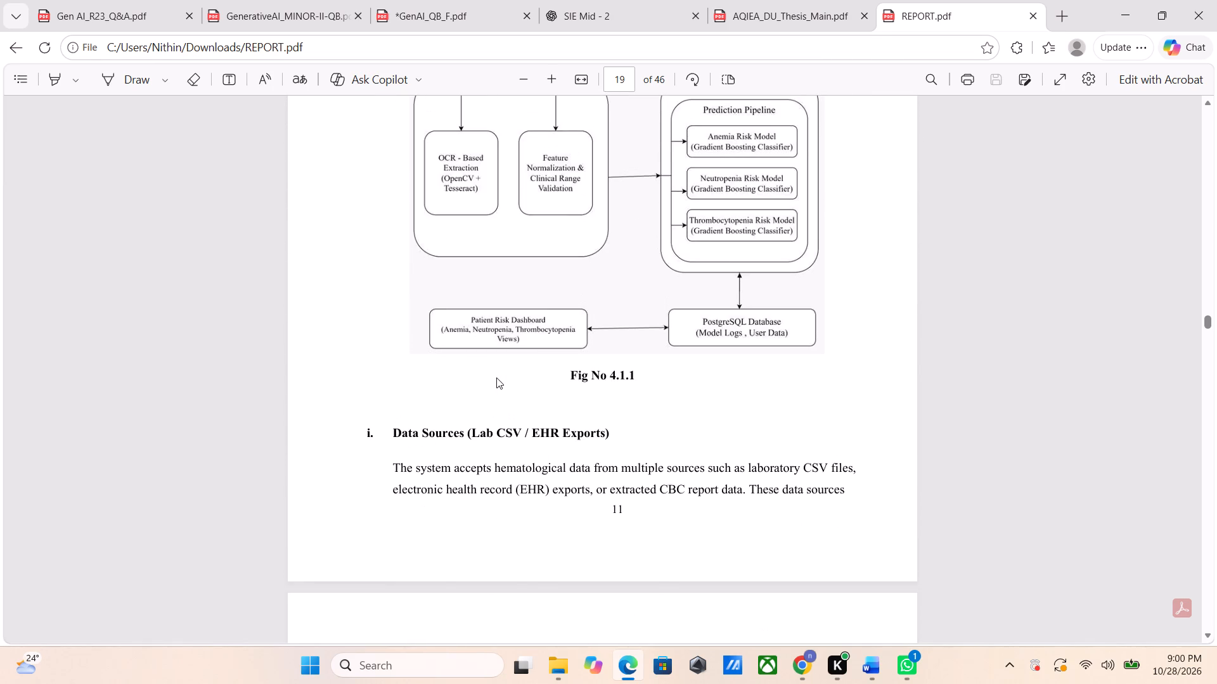
scroll(496, 377, right, 1)
scroll(496, 377, down, 7)
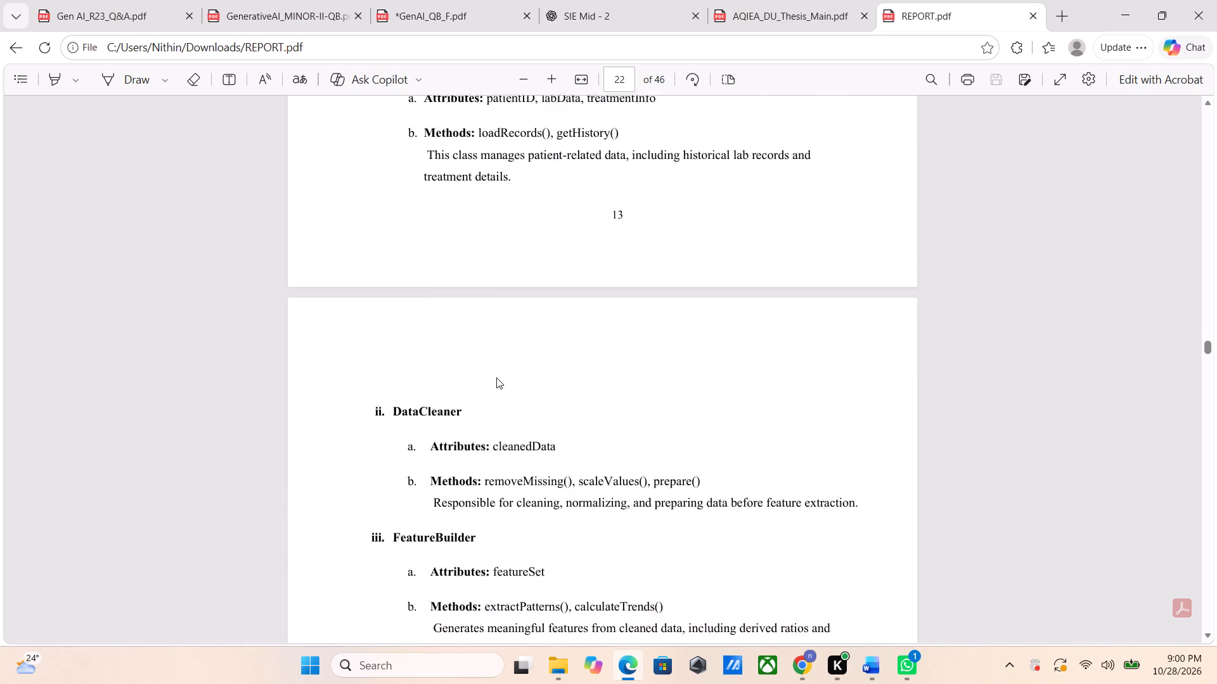
scroll(496, 377, down, 13)
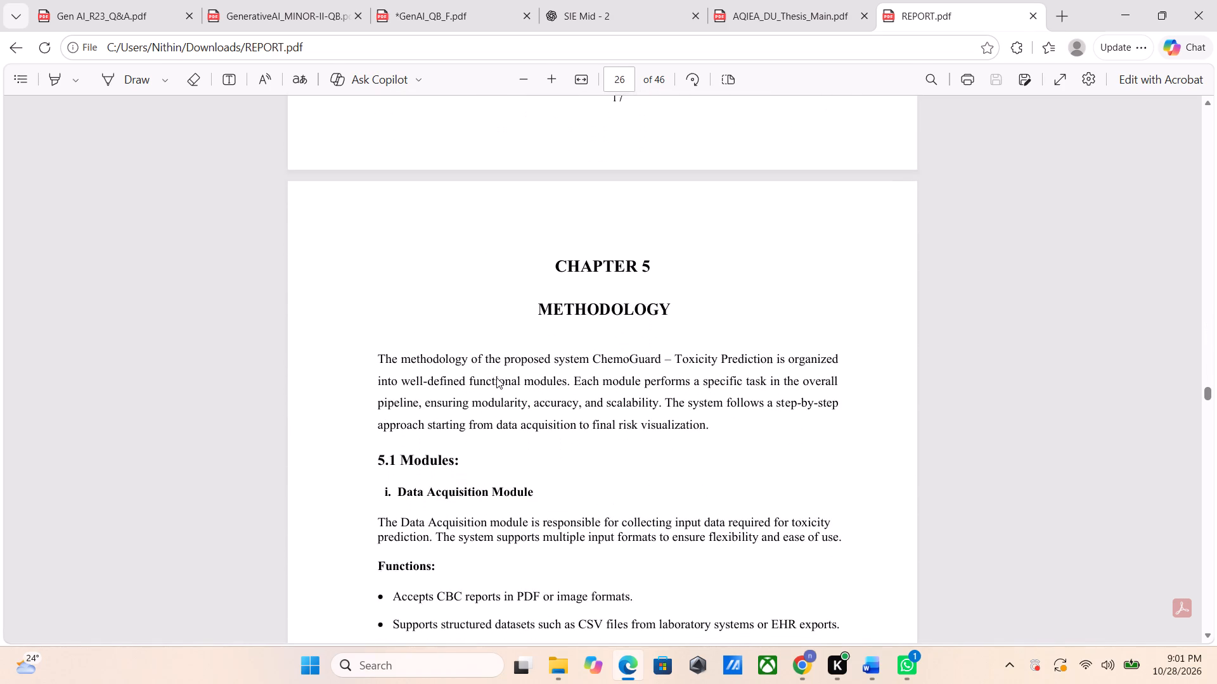
scroll(496, 377, down, 10)
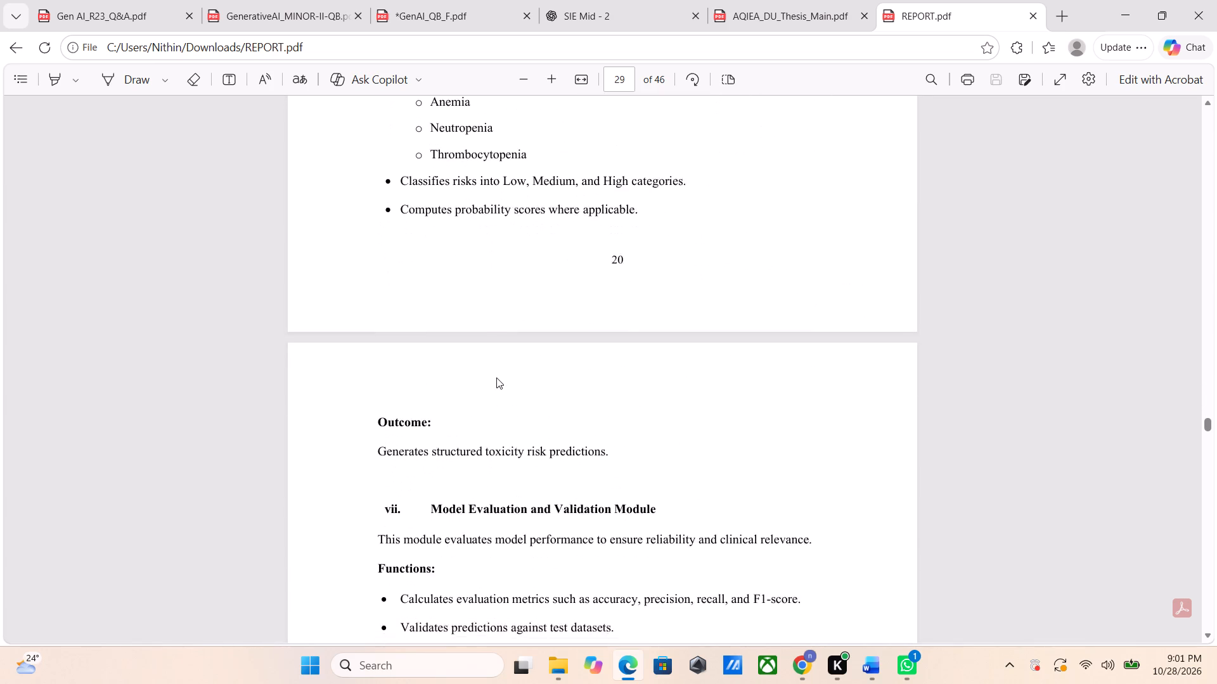
scroll(496, 377, down, 10)
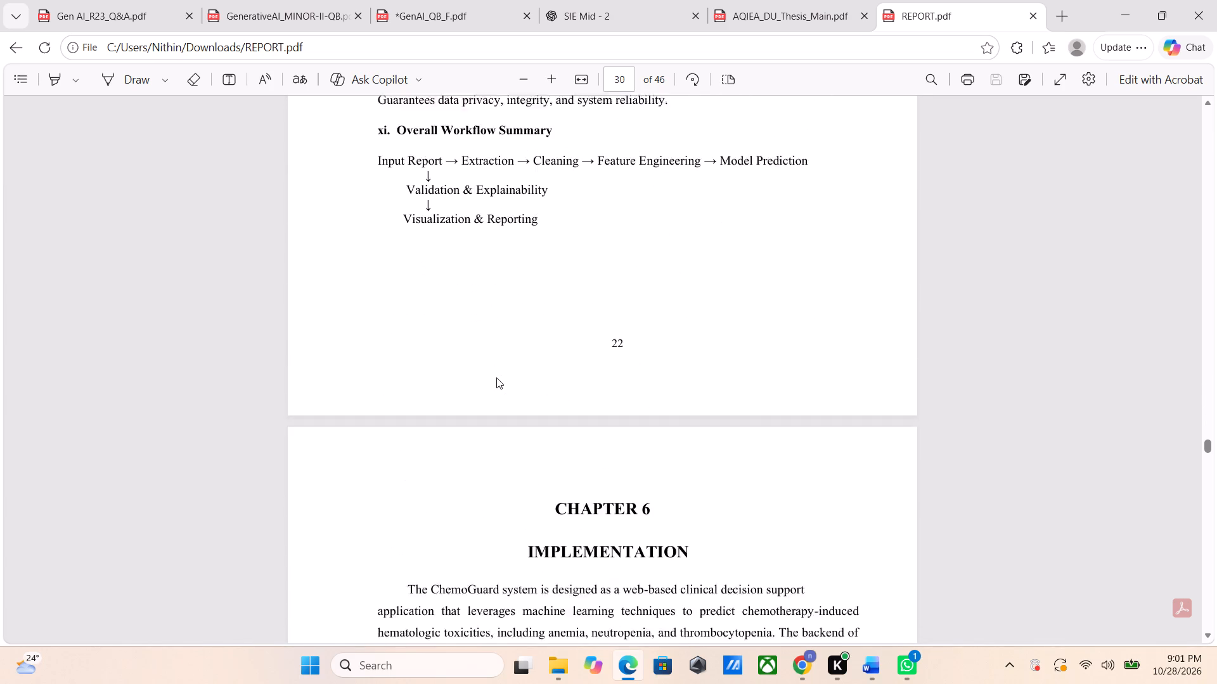
scroll(496, 377, down, 5)
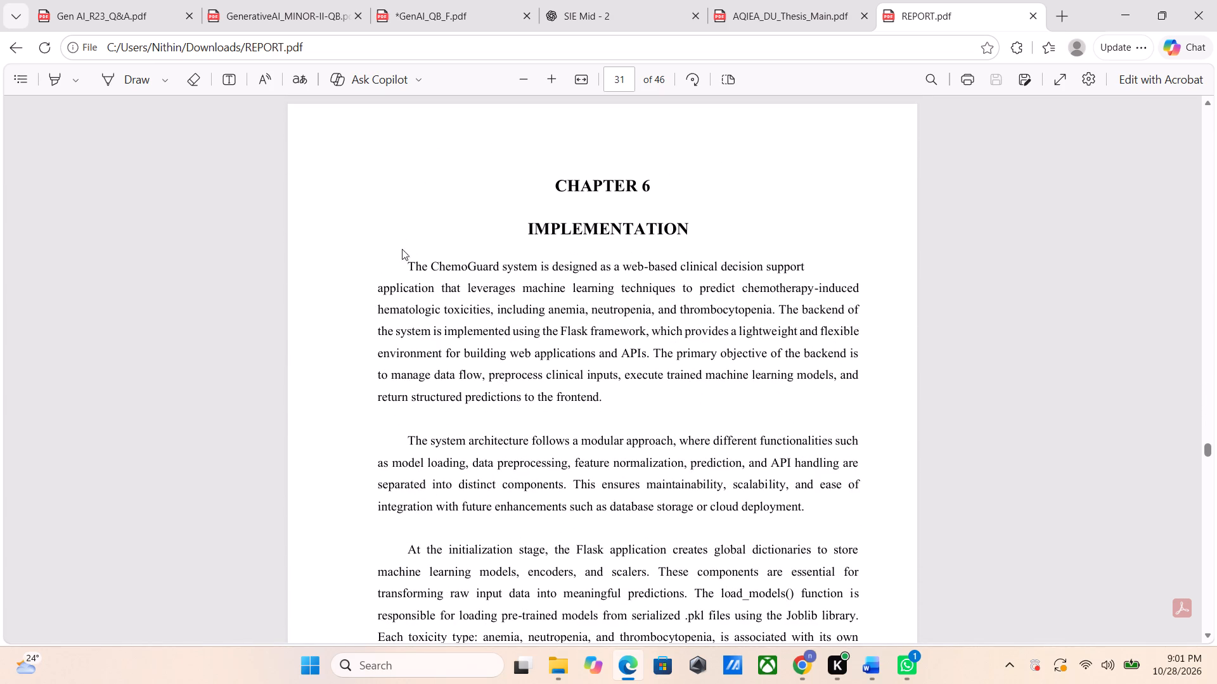
Copy the Chapter 6 body text from "The ChemoGuard system is designed" through "used during model development.", leaving out the page number.
drag(406, 262, 475, 391)
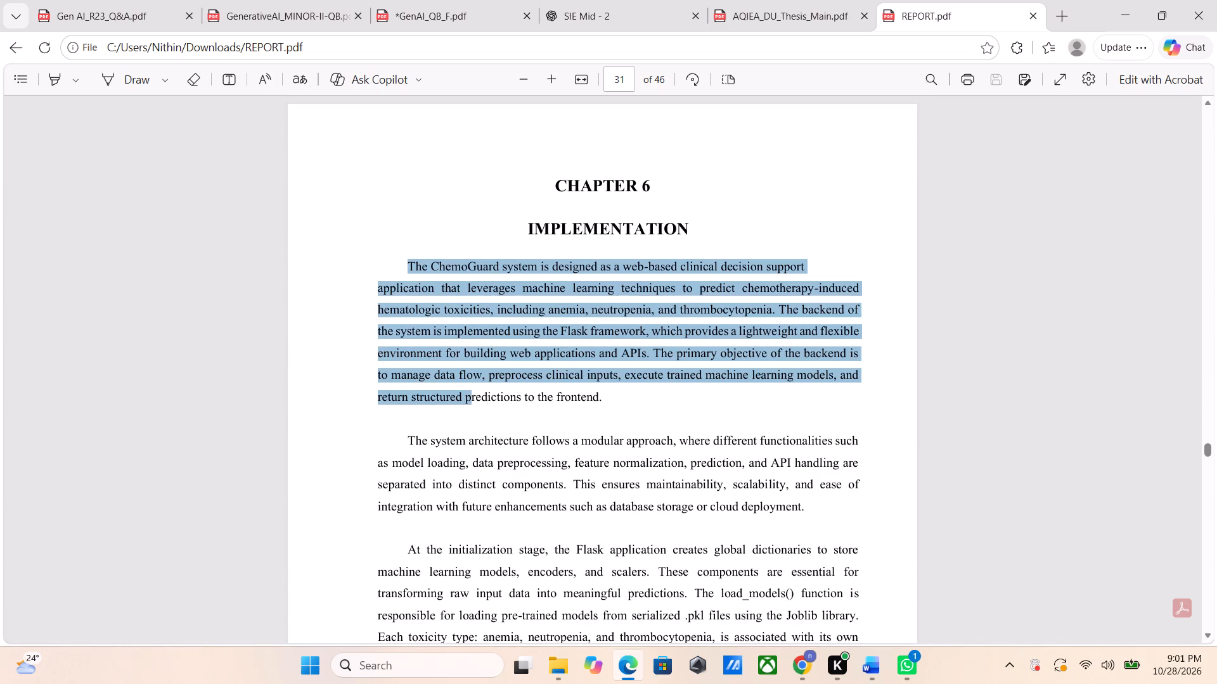
drag(475, 391, 620, 674)
scroll(494, 426, up, 1)
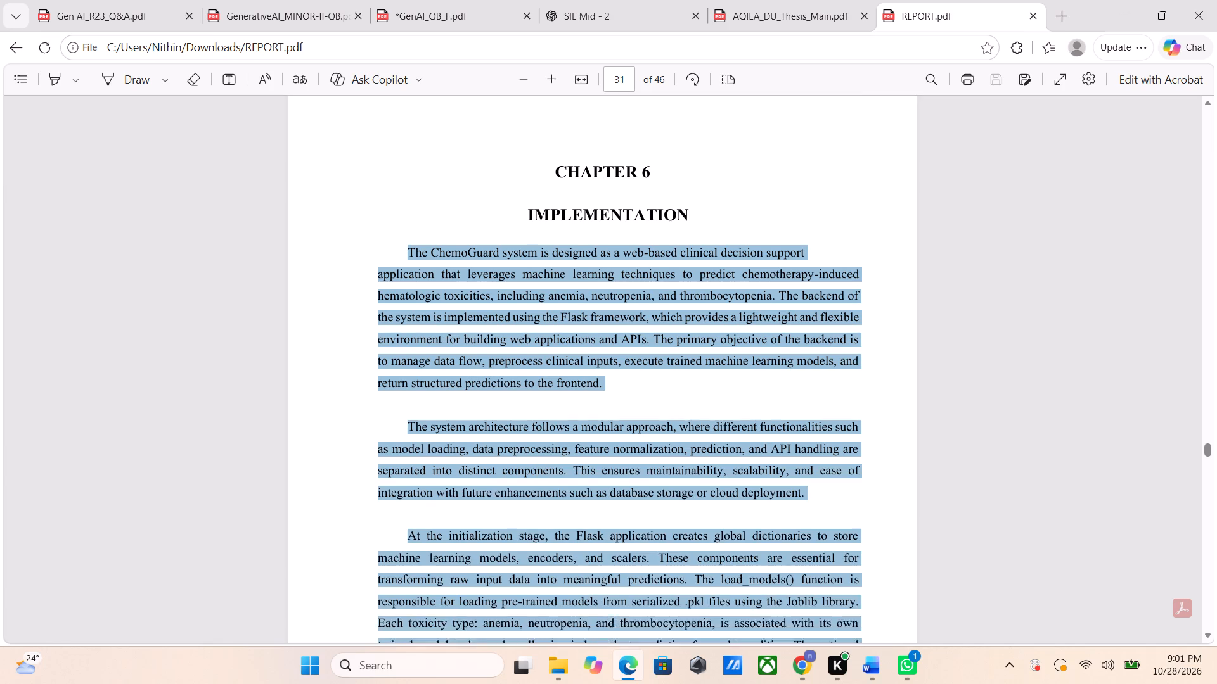
drag(620, 674, 594, 587)
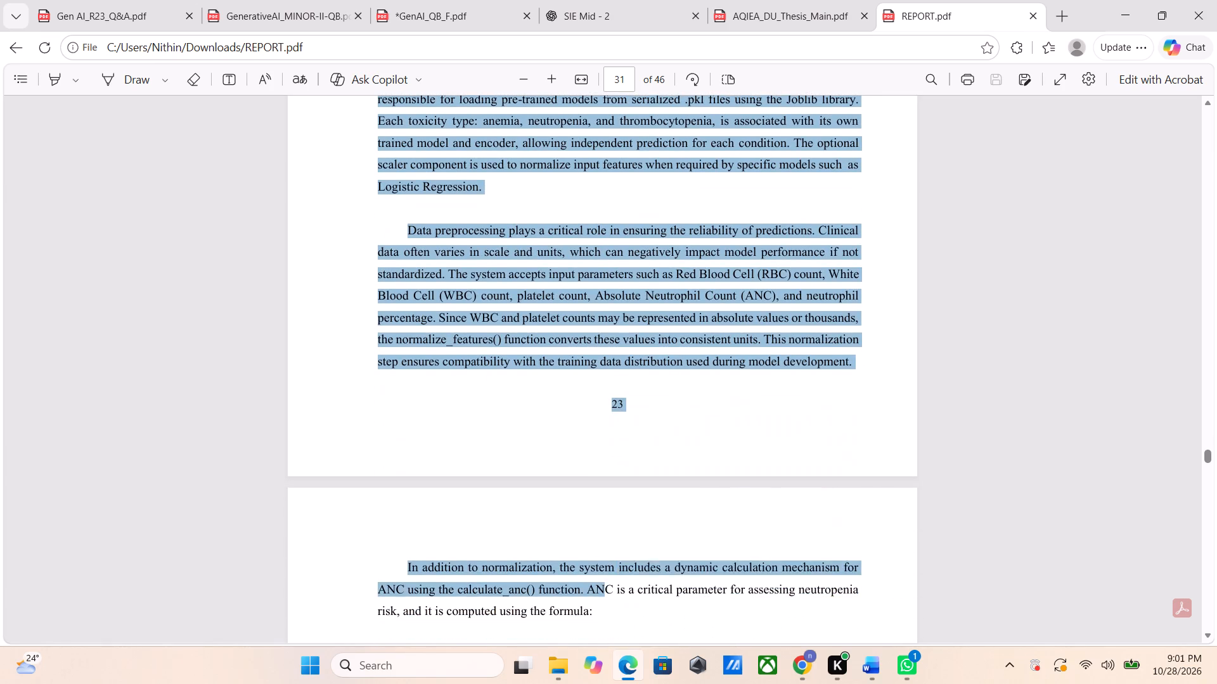
drag(594, 587, 576, 403)
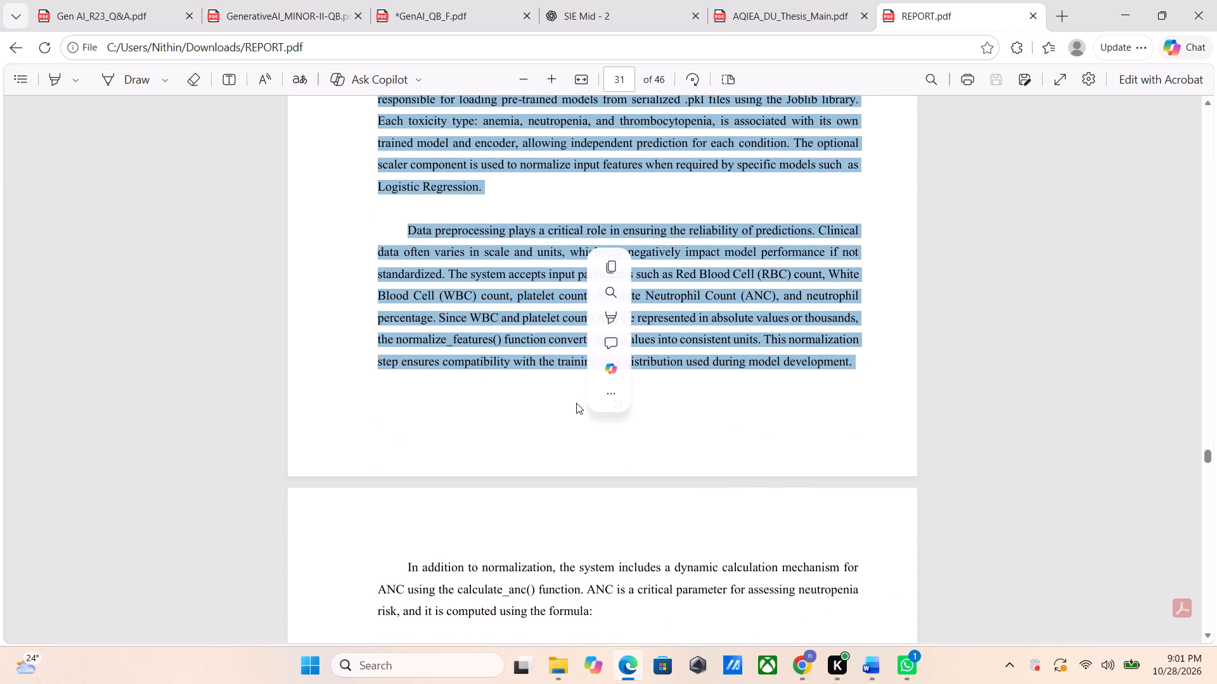
key(ctrl+c)
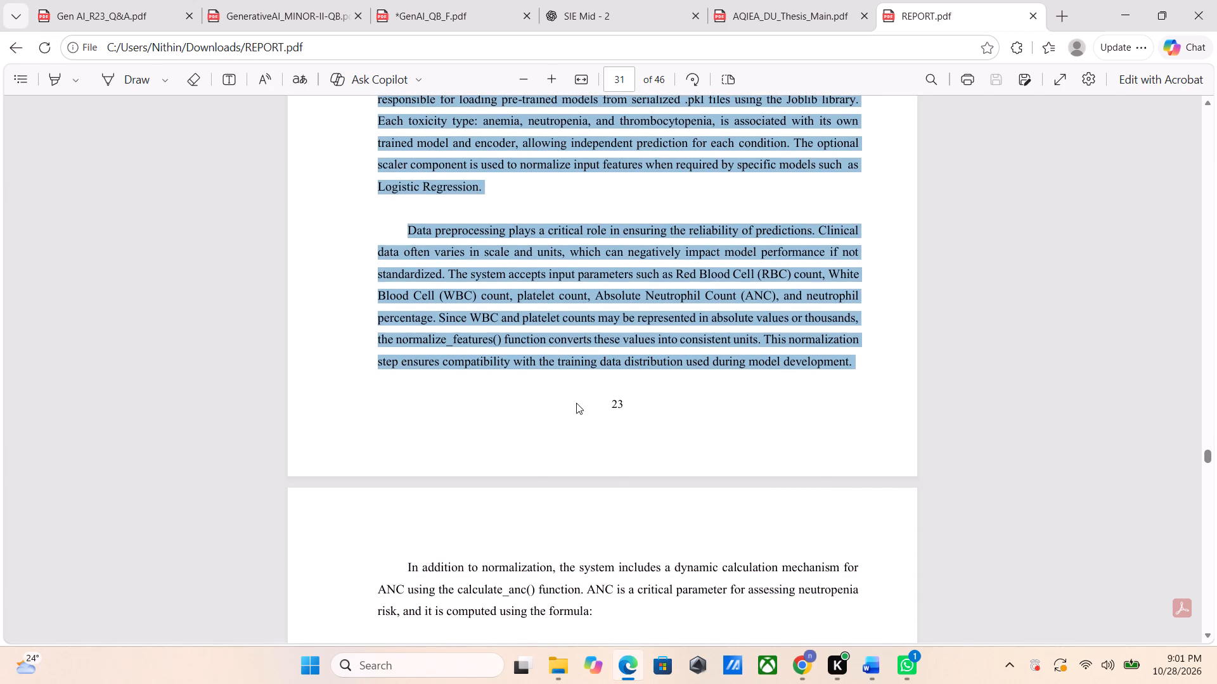
Switch to the thesis in Word and paste the copied paragraphs below the heading "6.1 System Implementation and Outputs".
key(alt+Tab)
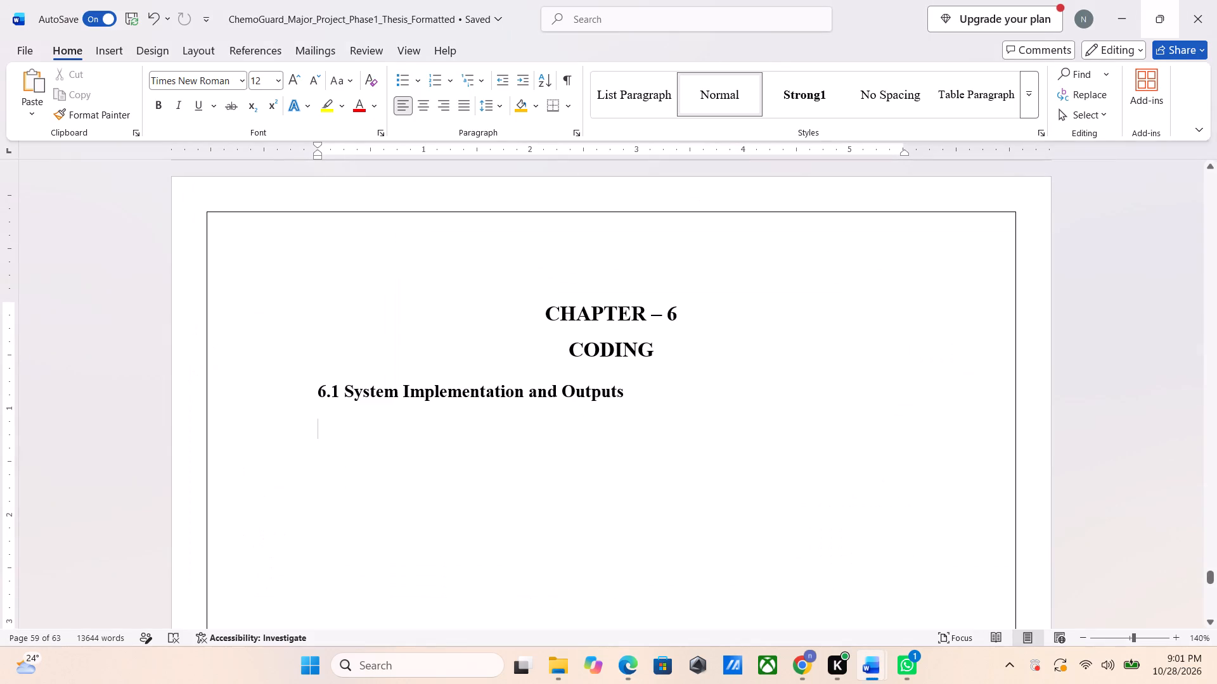
key(alt+Tab)
scroll(655, 456, up, 2)
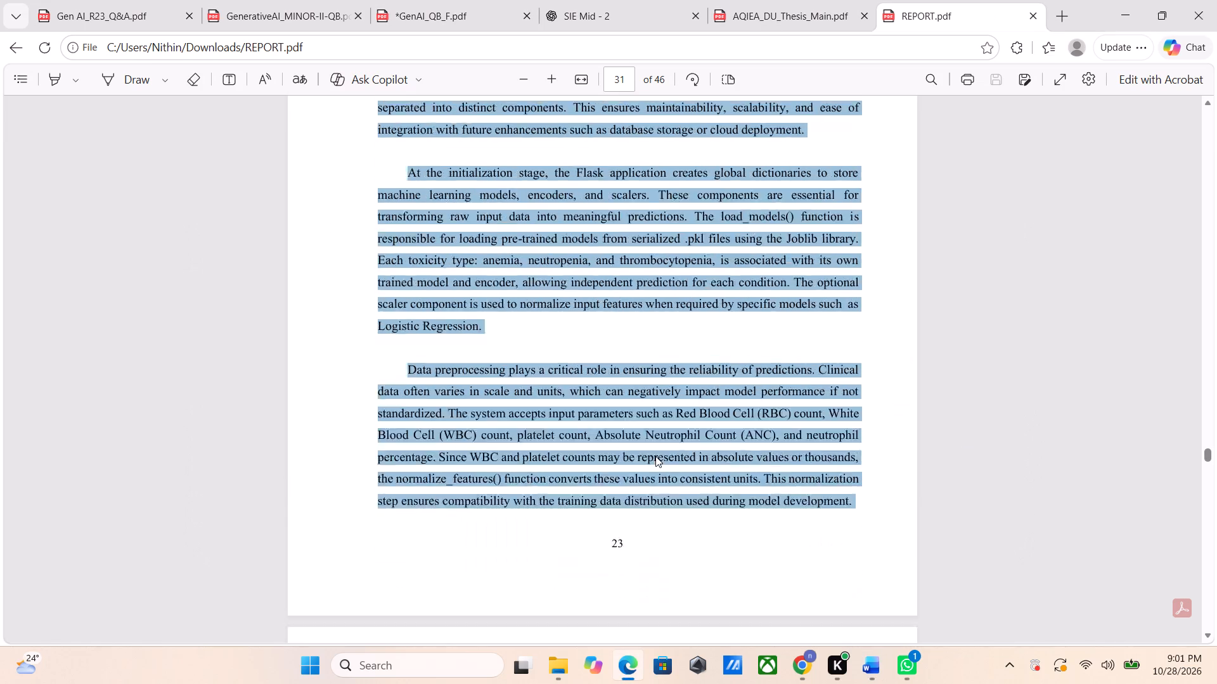
scroll(655, 456, up, 3)
scroll(655, 456, down, 4)
key(alt+Tab)
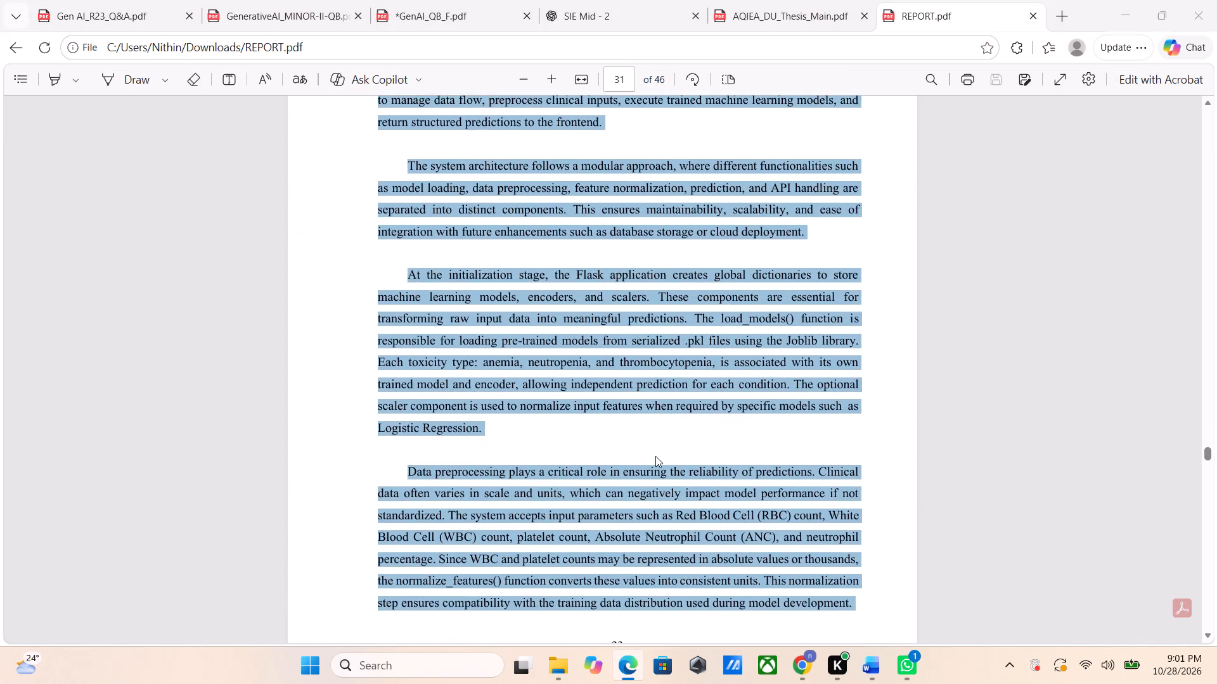
key(ctrl+v)
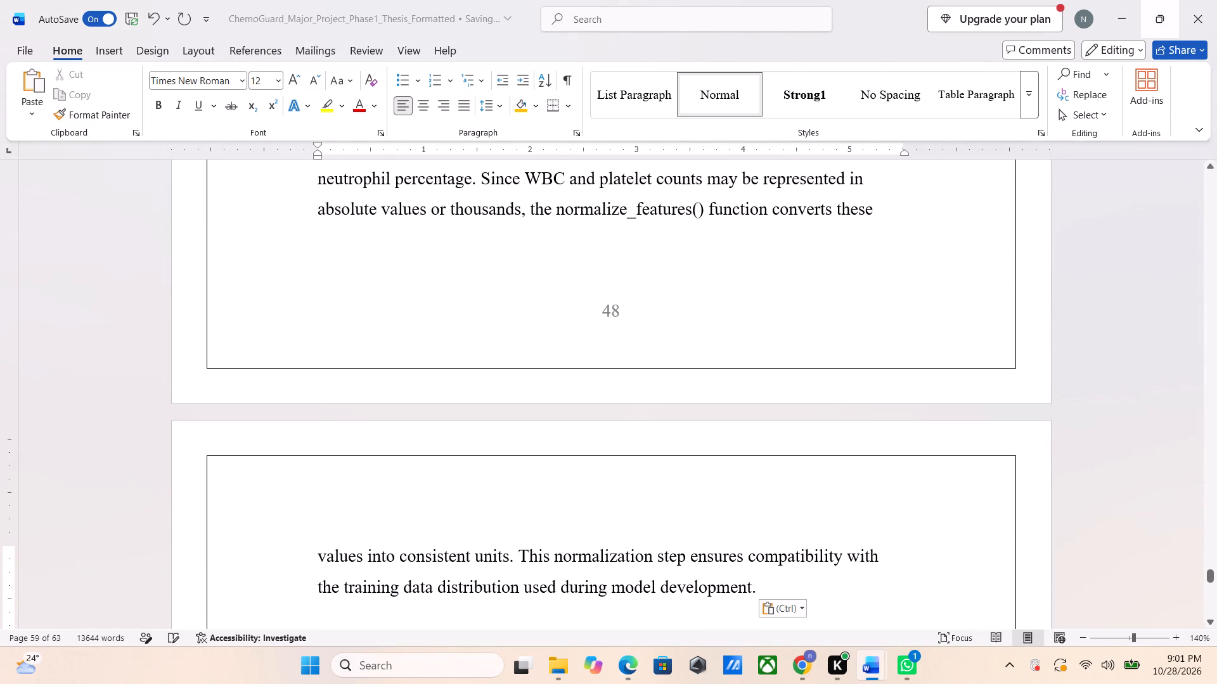
Change the paste option of the inserted Chapter 6 paragraphs to Keep Text Only.
scroll(655, 456, up, 3)
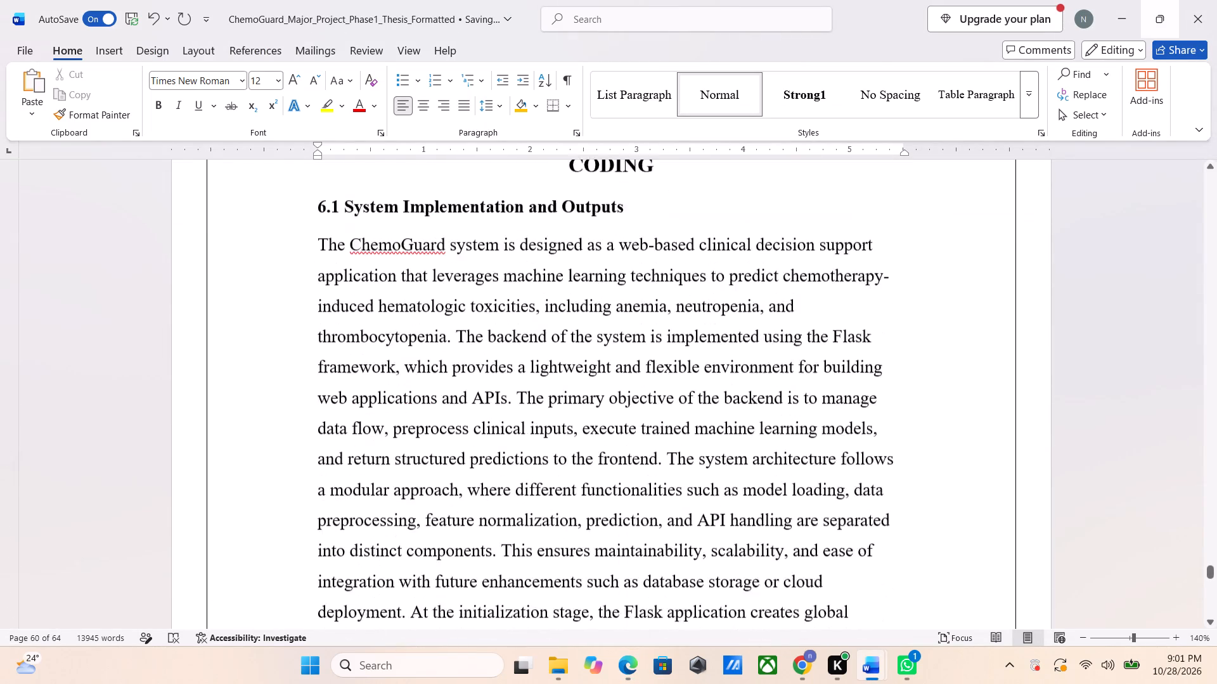
scroll(655, 456, down, 3)
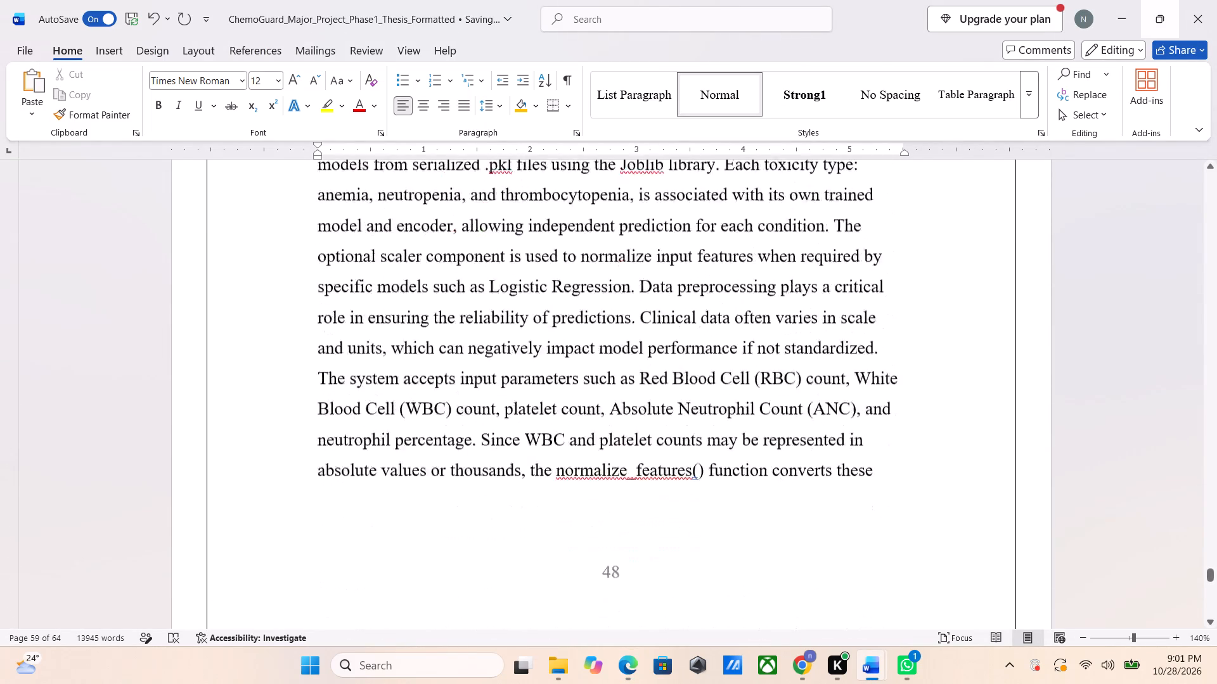
scroll(655, 456, down, 2)
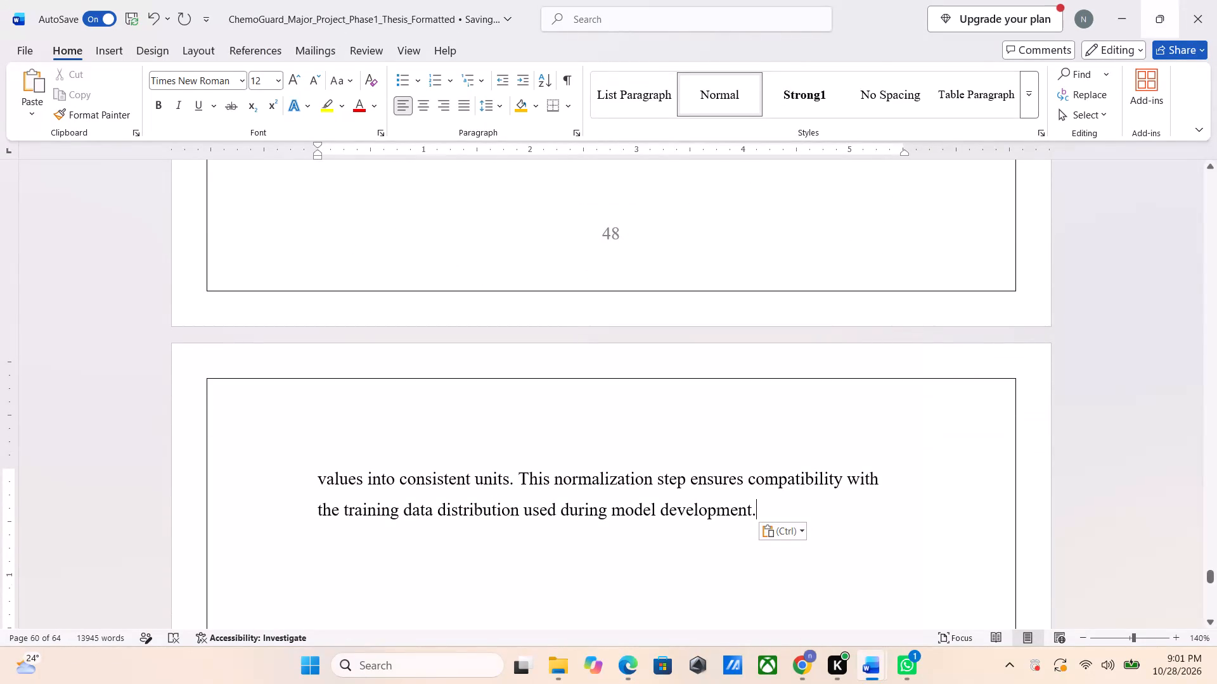
click(768, 534)
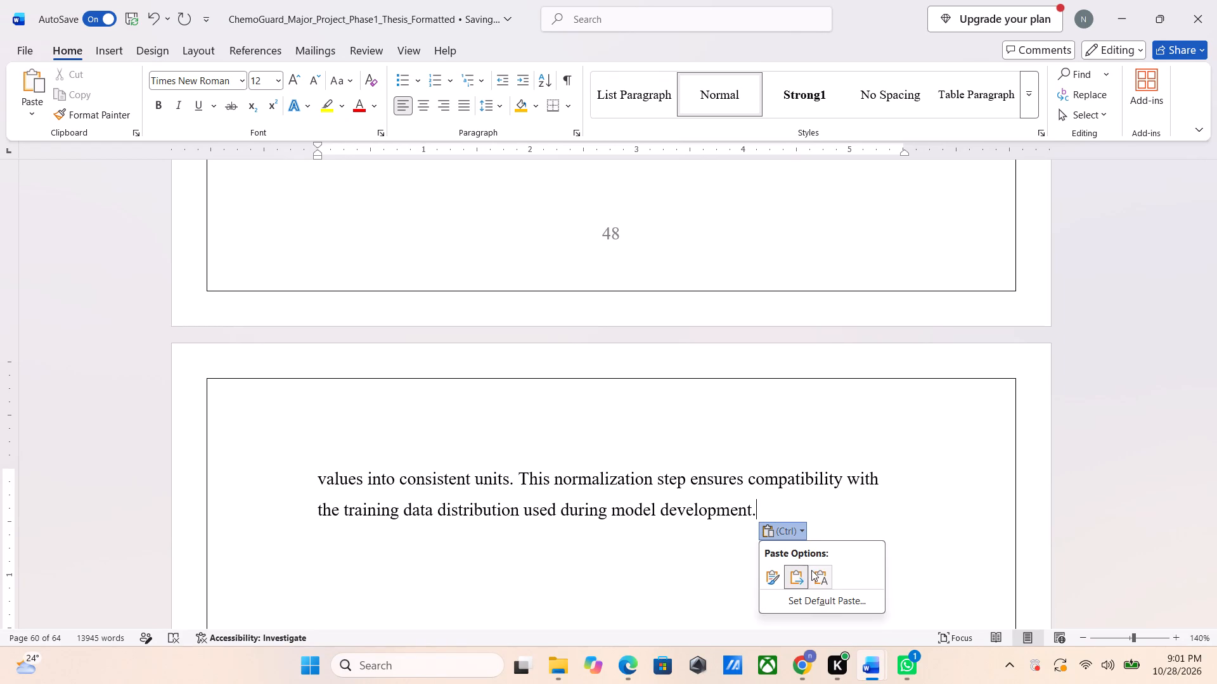
click(811, 570)
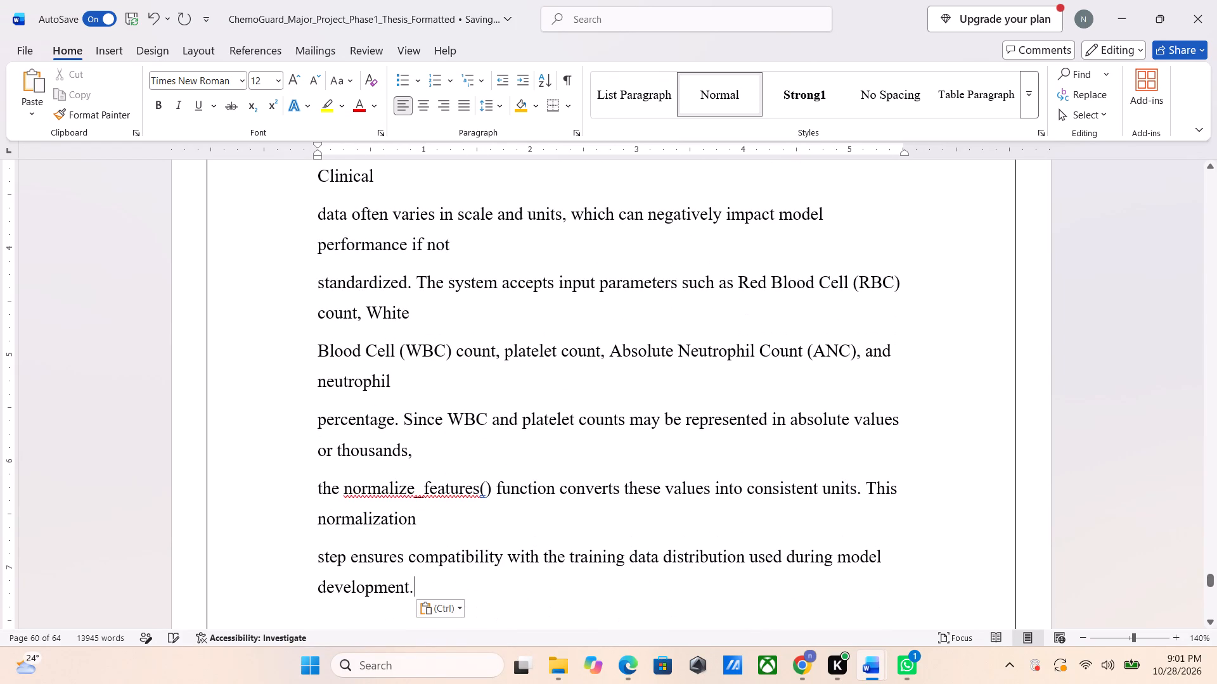
Change the paste option of the inserted text under heading 6.1 to Merge Formatting.
scroll(789, 481, up, 5)
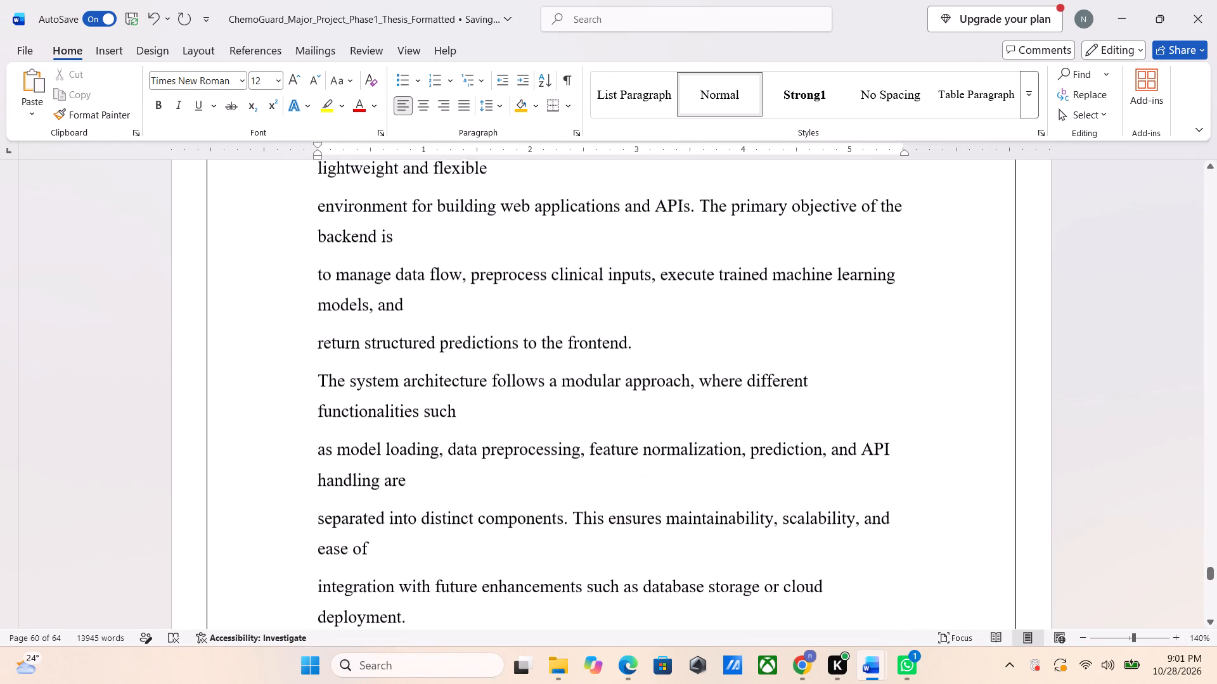
key(ctrl+a)
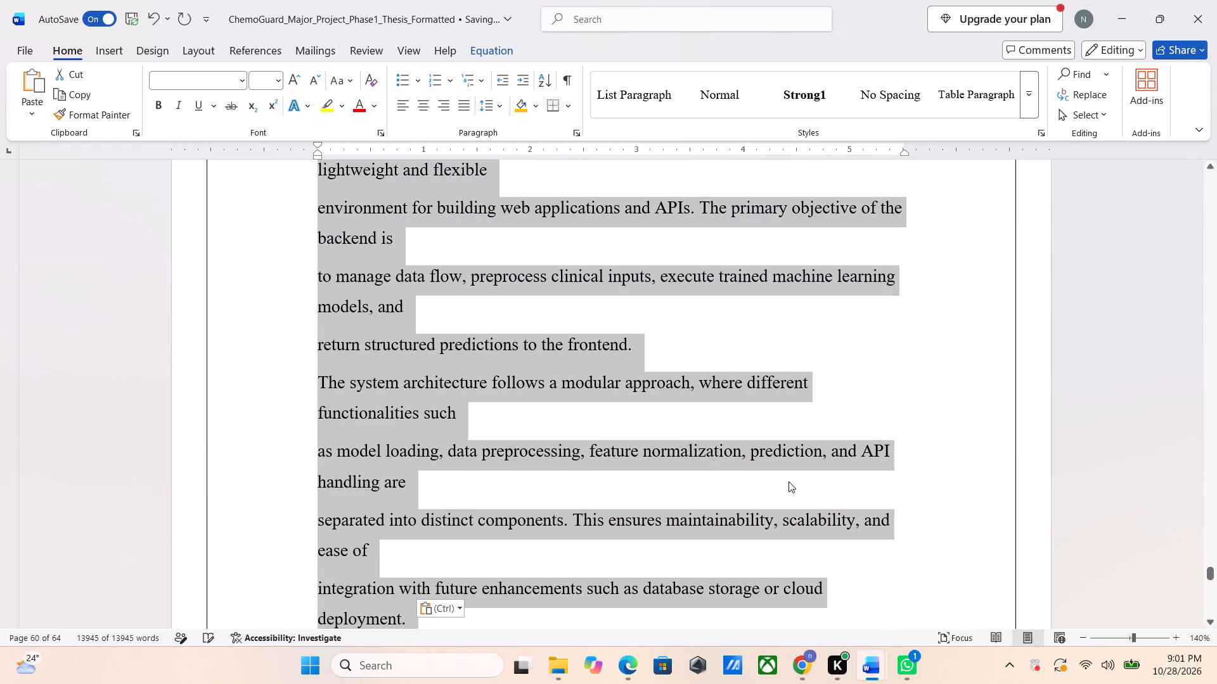
scroll(789, 481, up, 2)
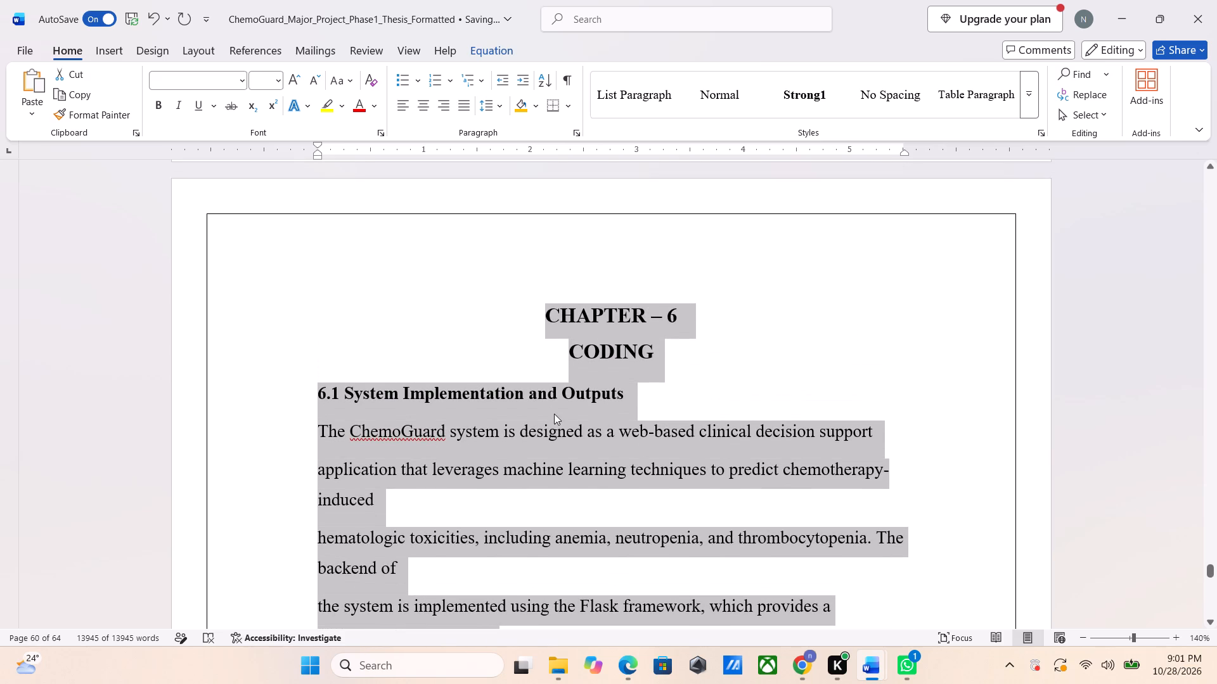
click(302, 427)
click(326, 434)
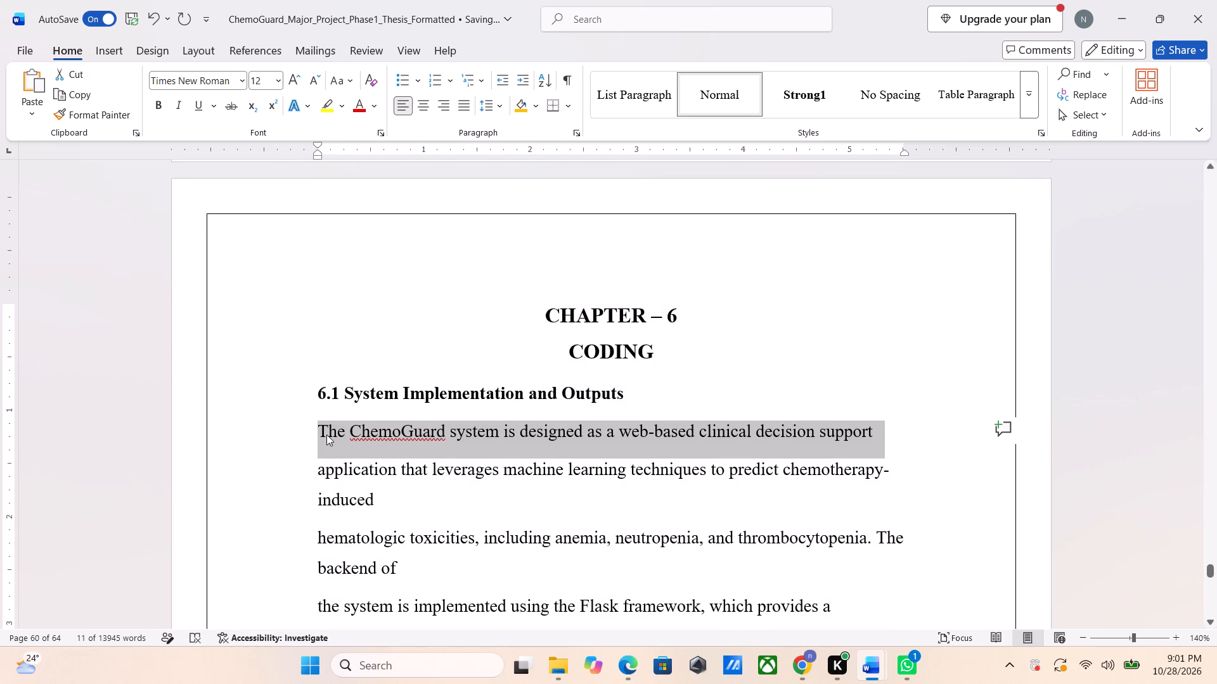
click(322, 433)
drag(319, 431, 450, 651)
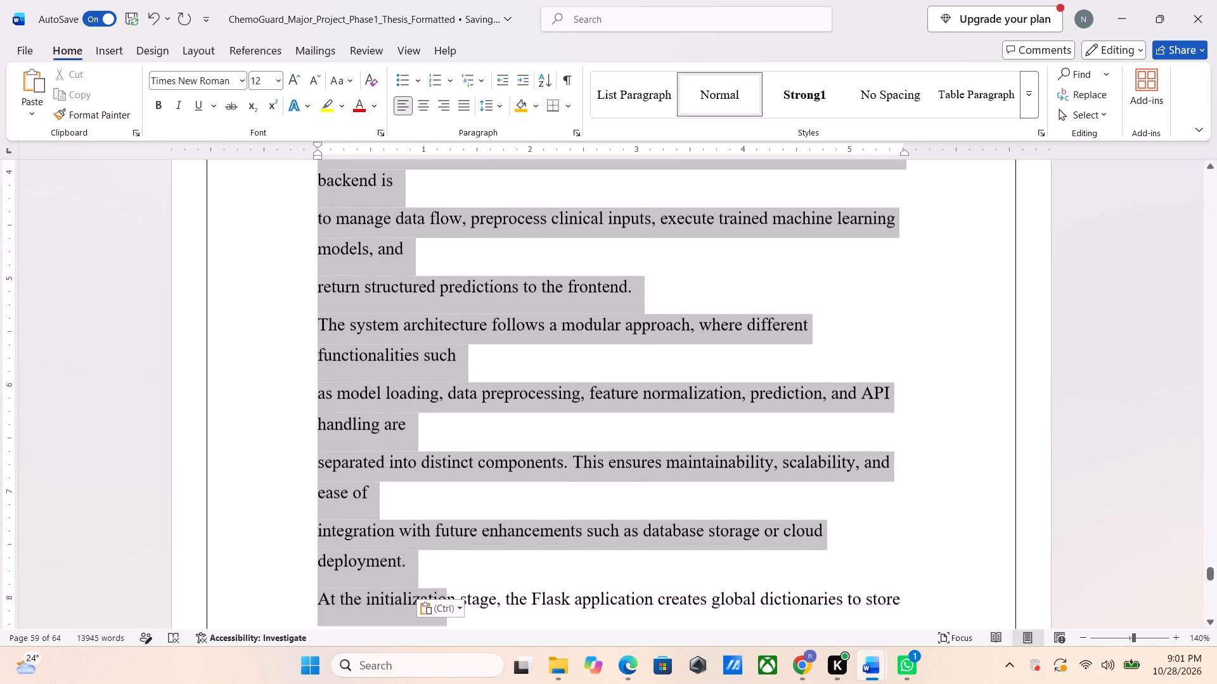
drag(450, 651, 448, 625)
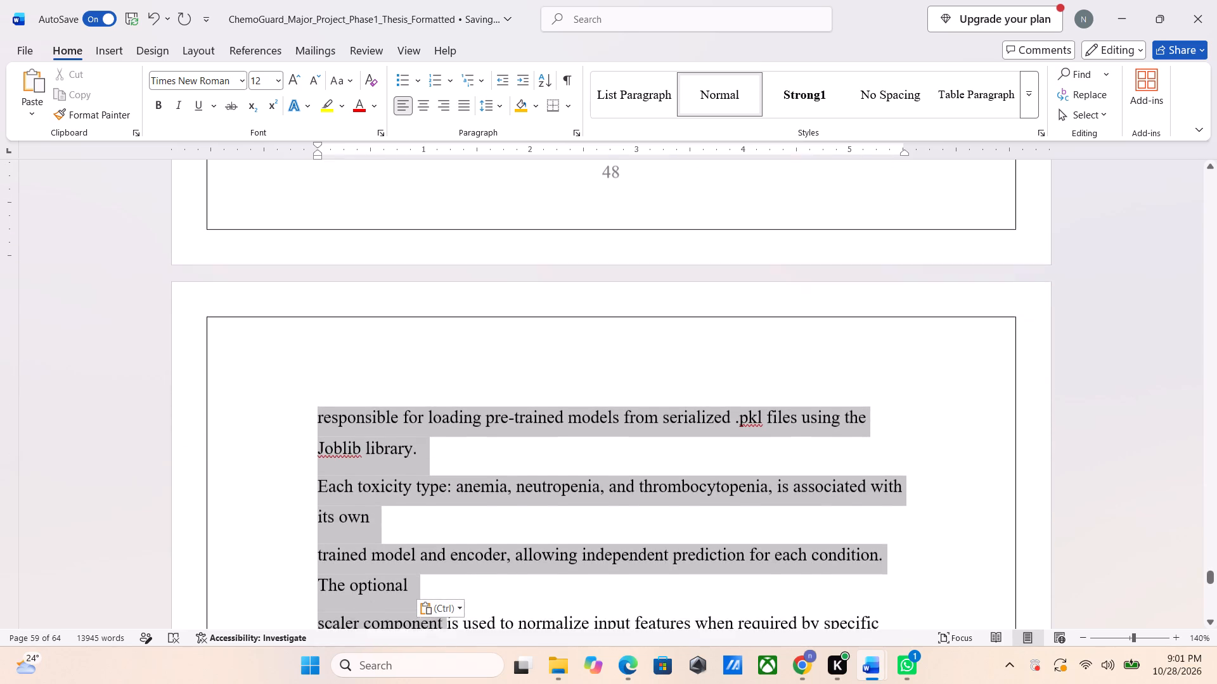
drag(448, 625, 488, 630)
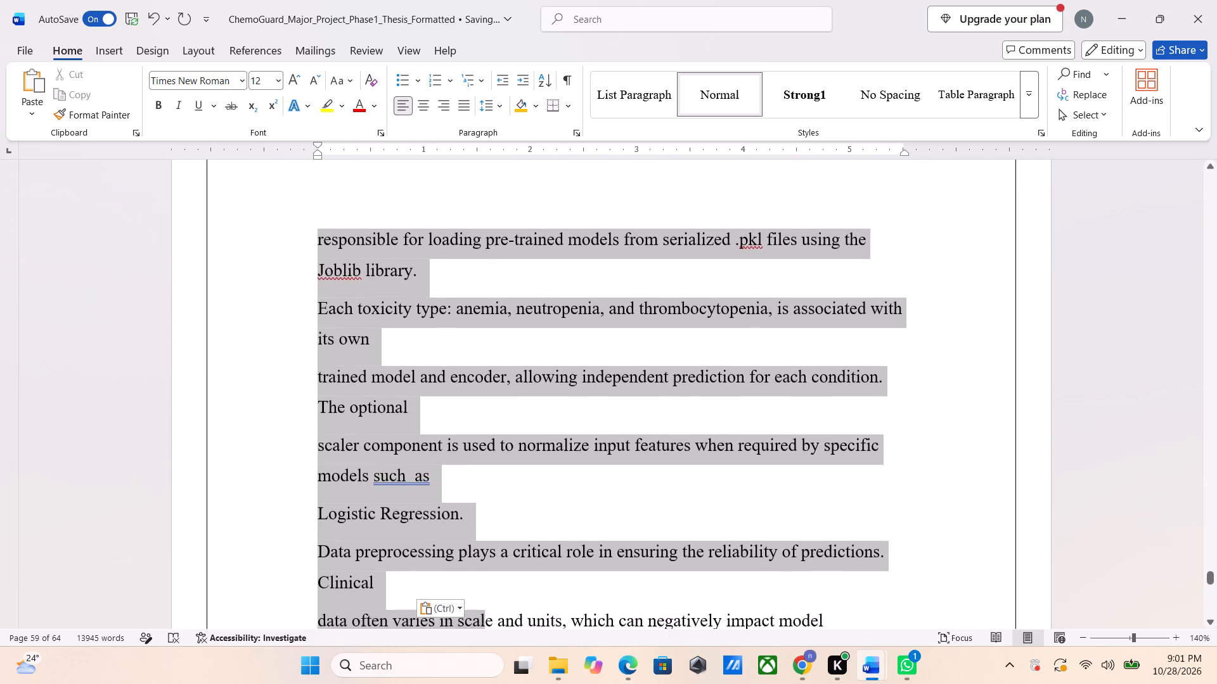
drag(488, 630, 486, 623)
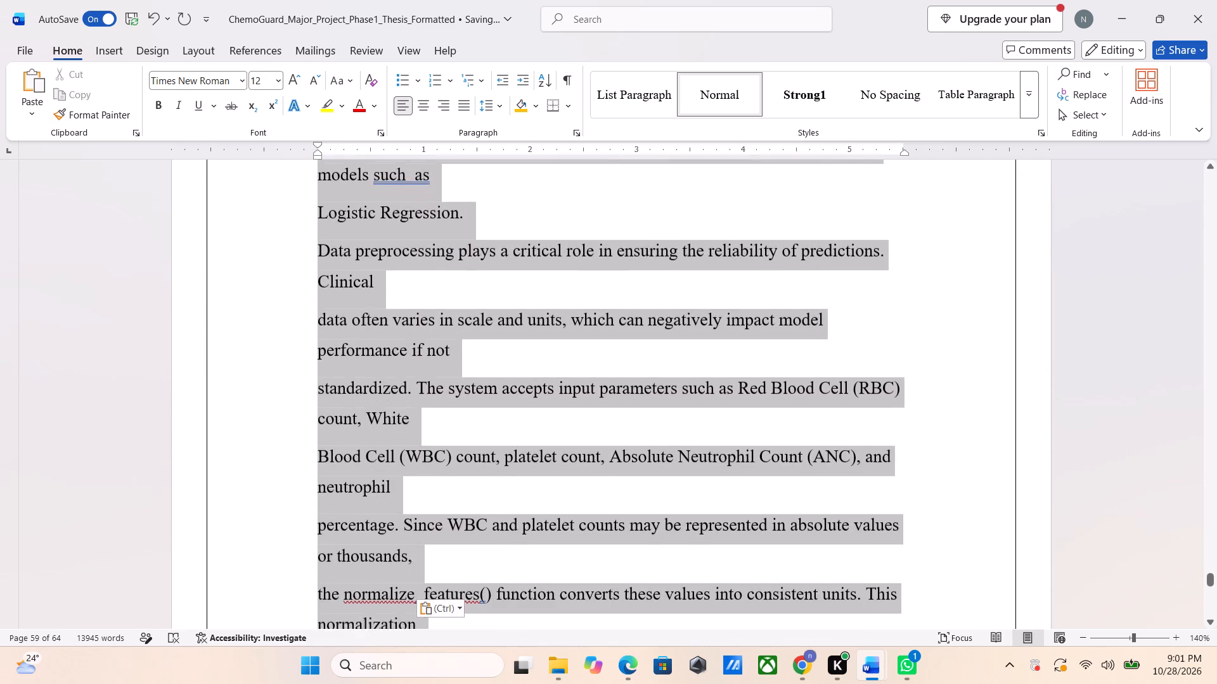
drag(486, 623, 482, 586)
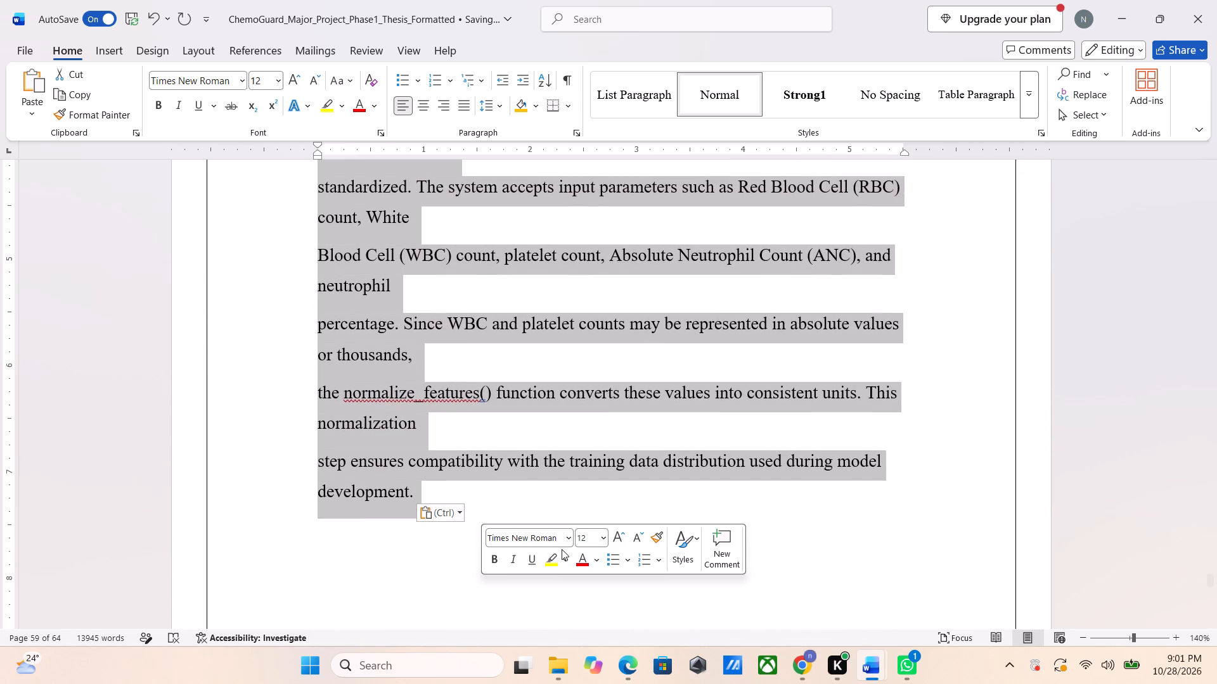
click(442, 514)
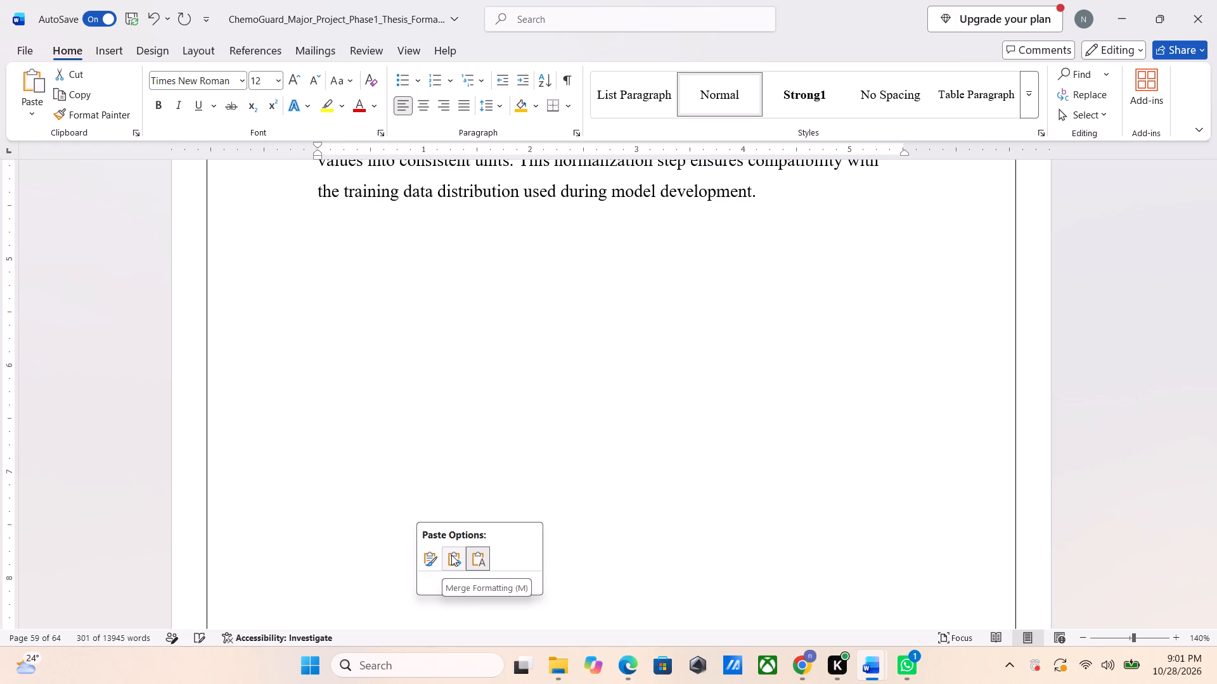
click(451, 555)
Justify the section 6.1 body text from "The ChemoGuard system is designed" through "used during model development.".
scroll(451, 555, up, 2)
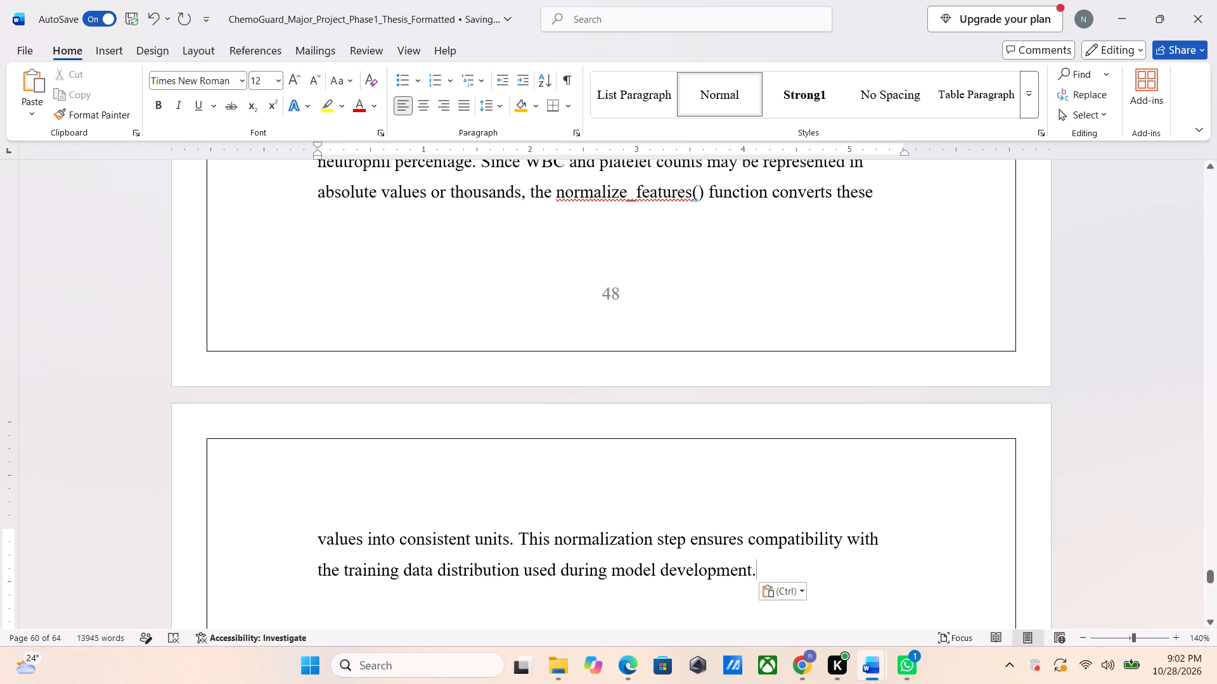
drag(759, 571, 675, 222)
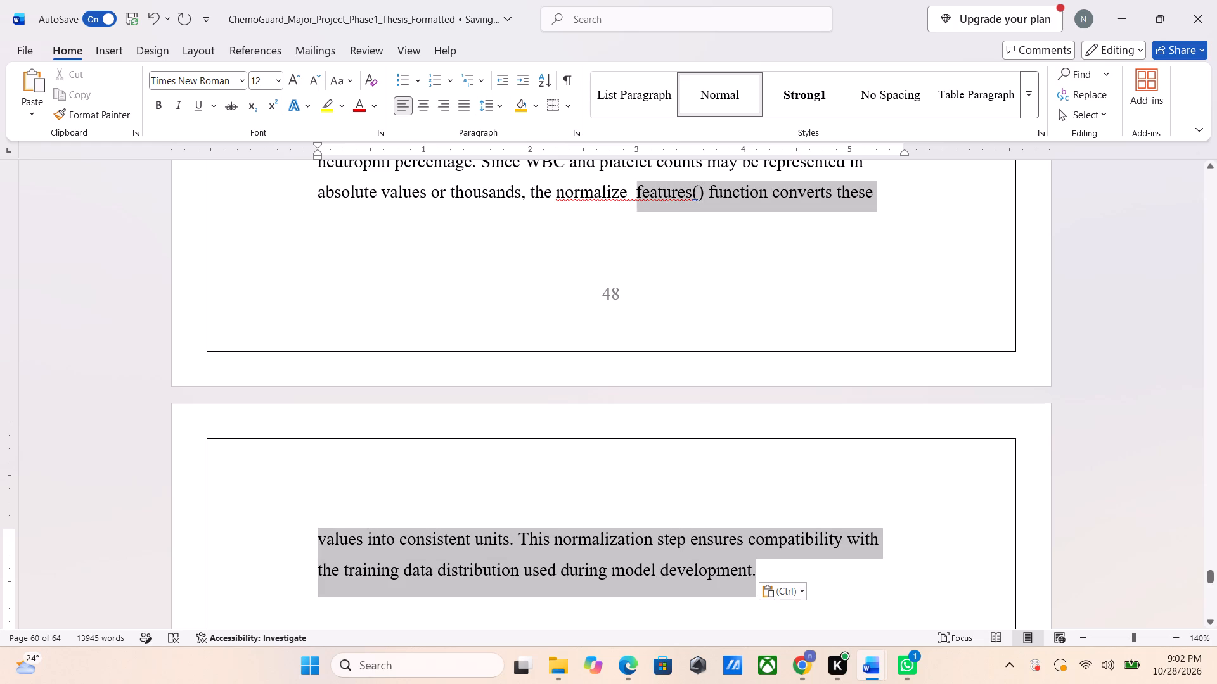
drag(675, 222, 644, 159)
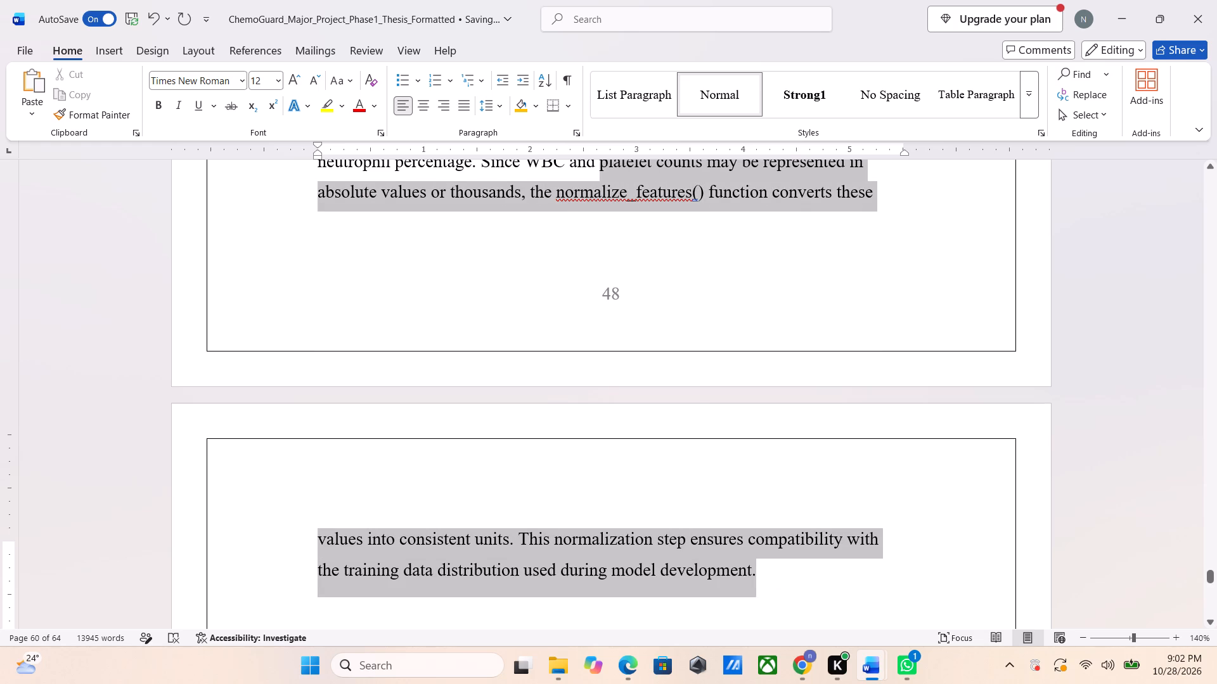
drag(644, 159, 638, 165)
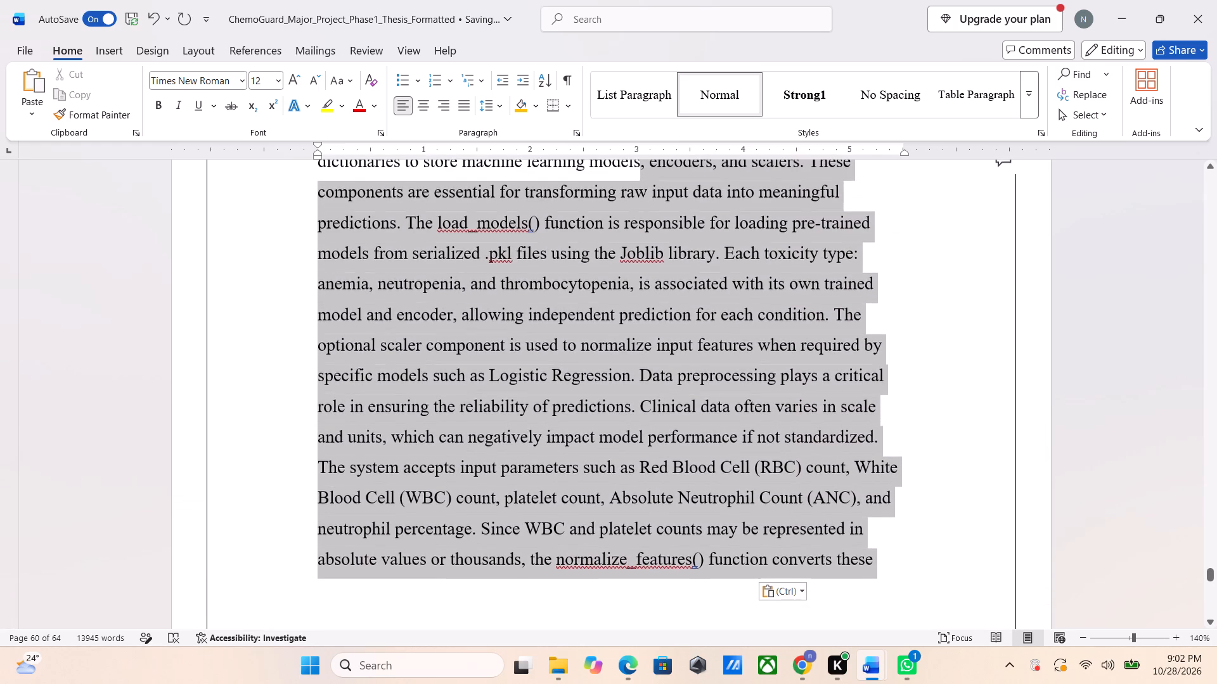
drag(638, 165, 638, 152)
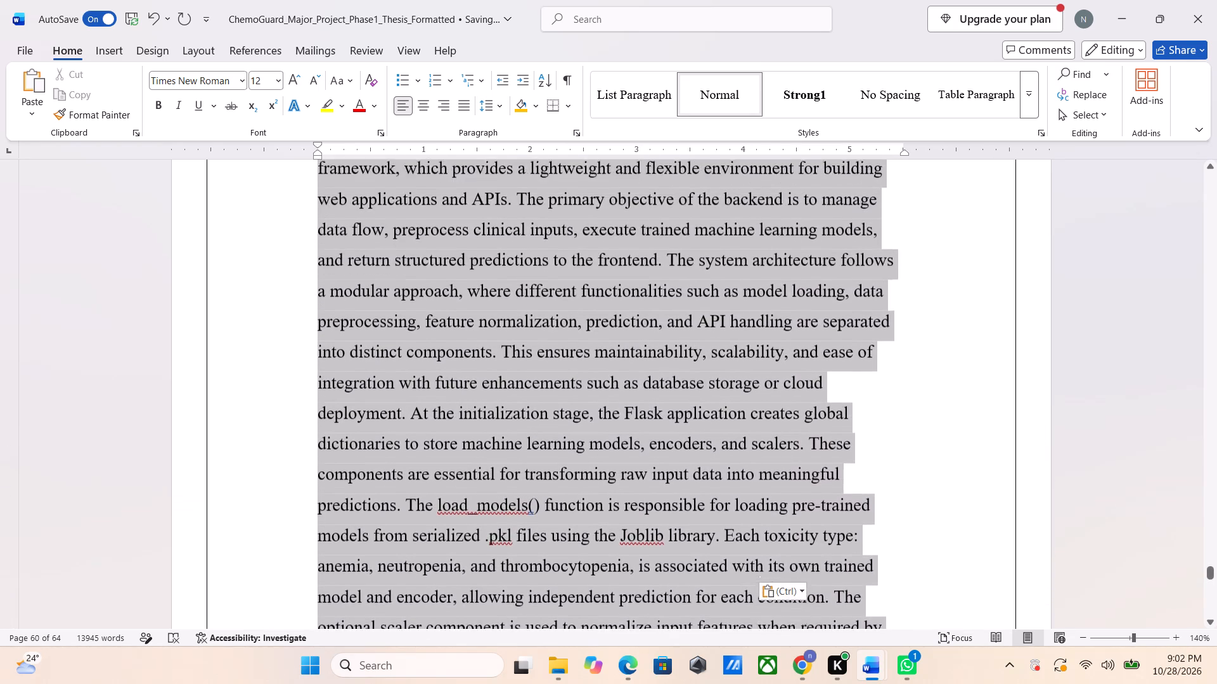
drag(638, 152, 393, 258)
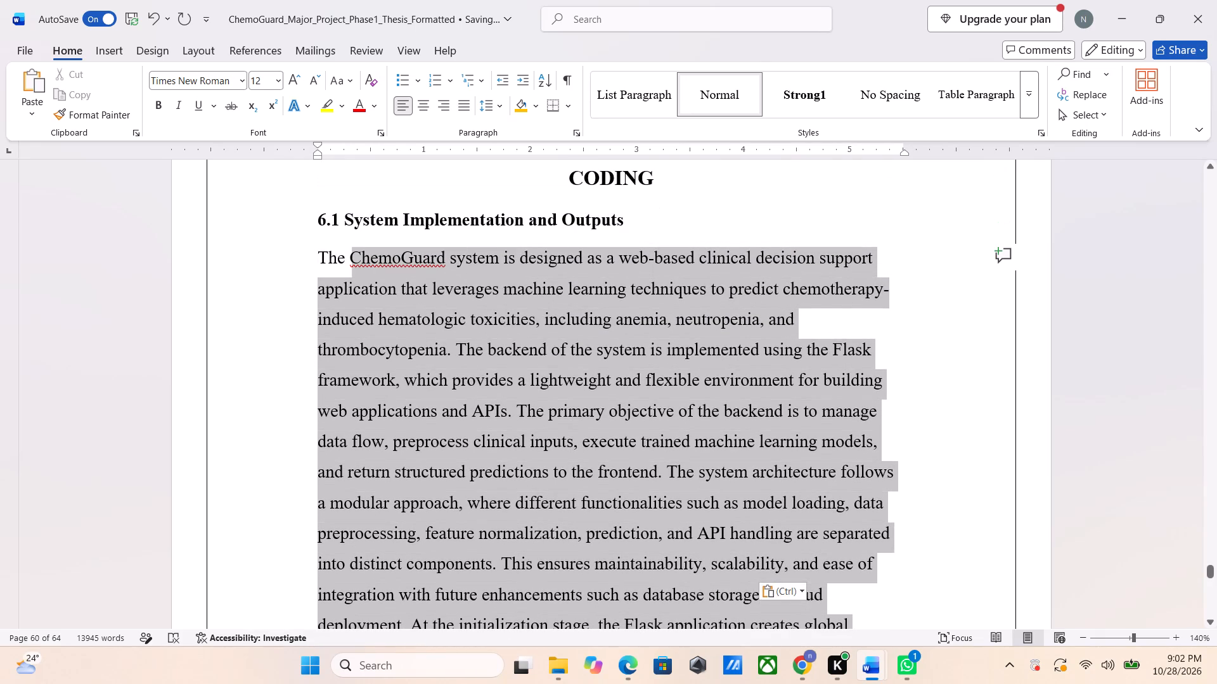
drag(393, 258, 333, 258)
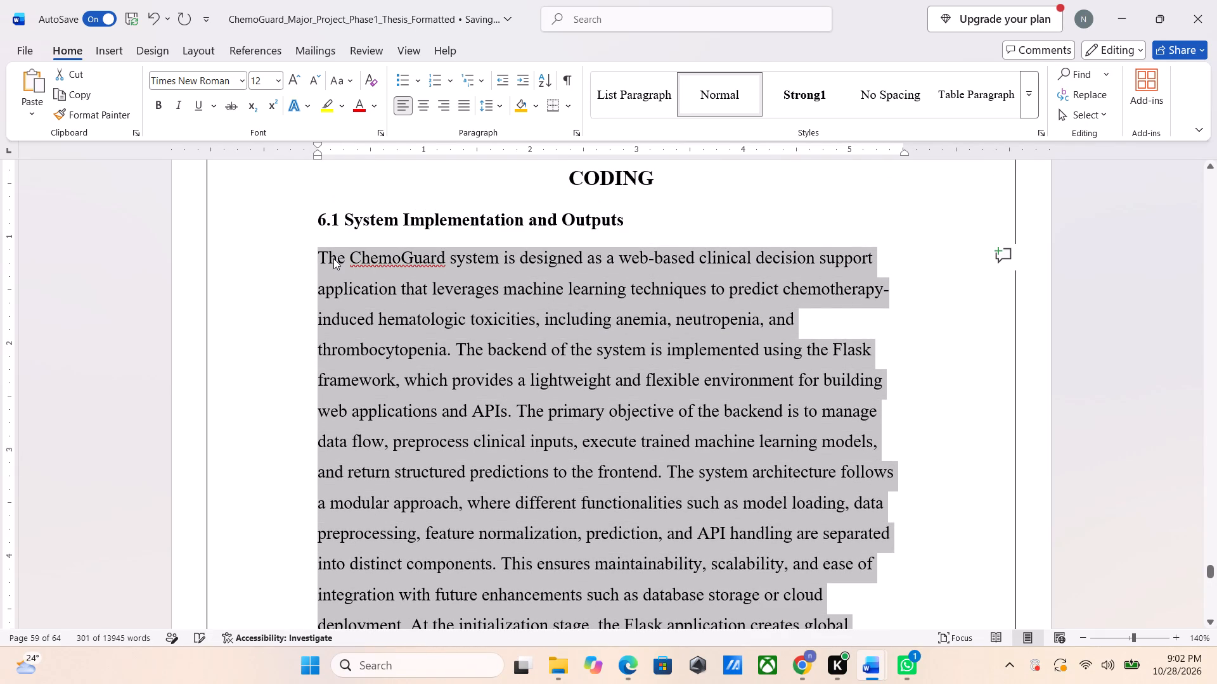
key(ctrl+j)
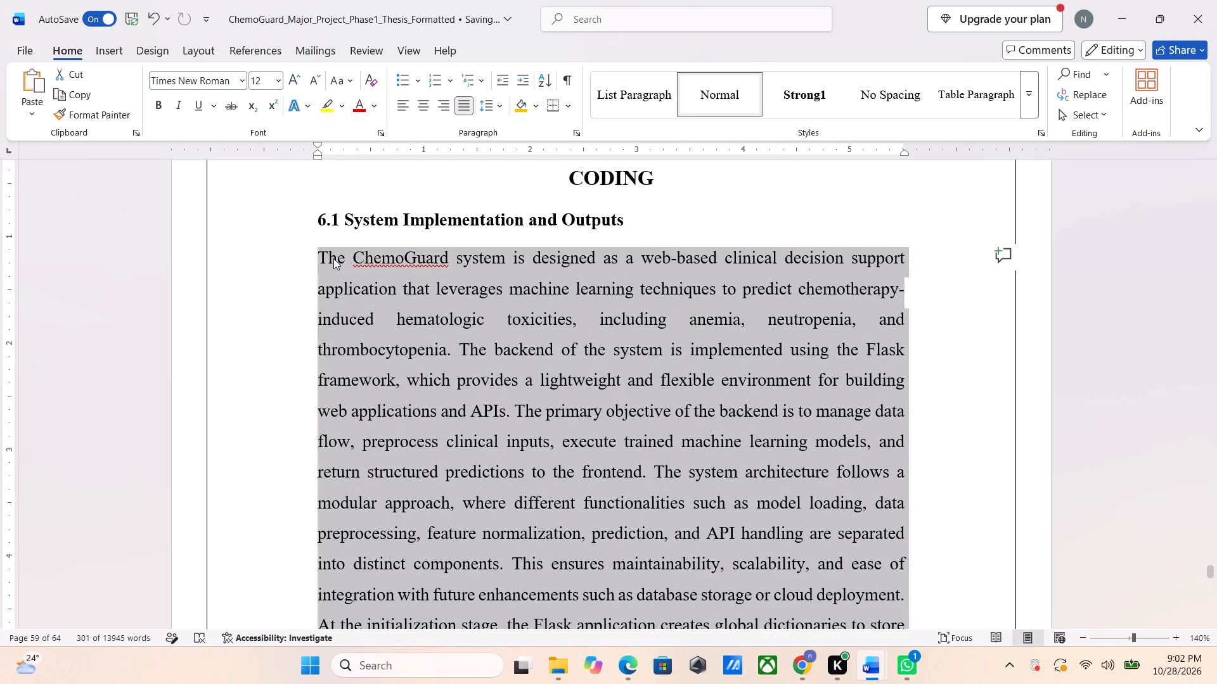
scroll(456, 365, down, 3)
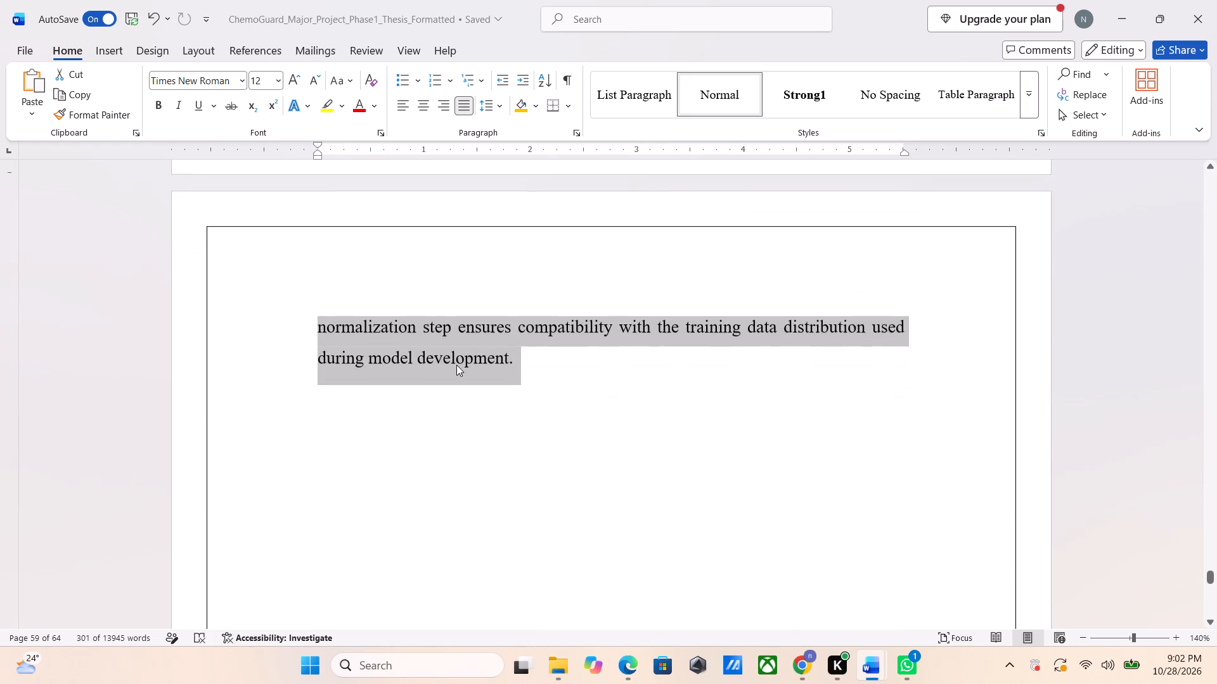
click(544, 377)
Compare section 6.1 with REPORT.pdf in Edge and start a new paragraph in the thesis at "The system architecture follows".
scroll(544, 377, up, 6)
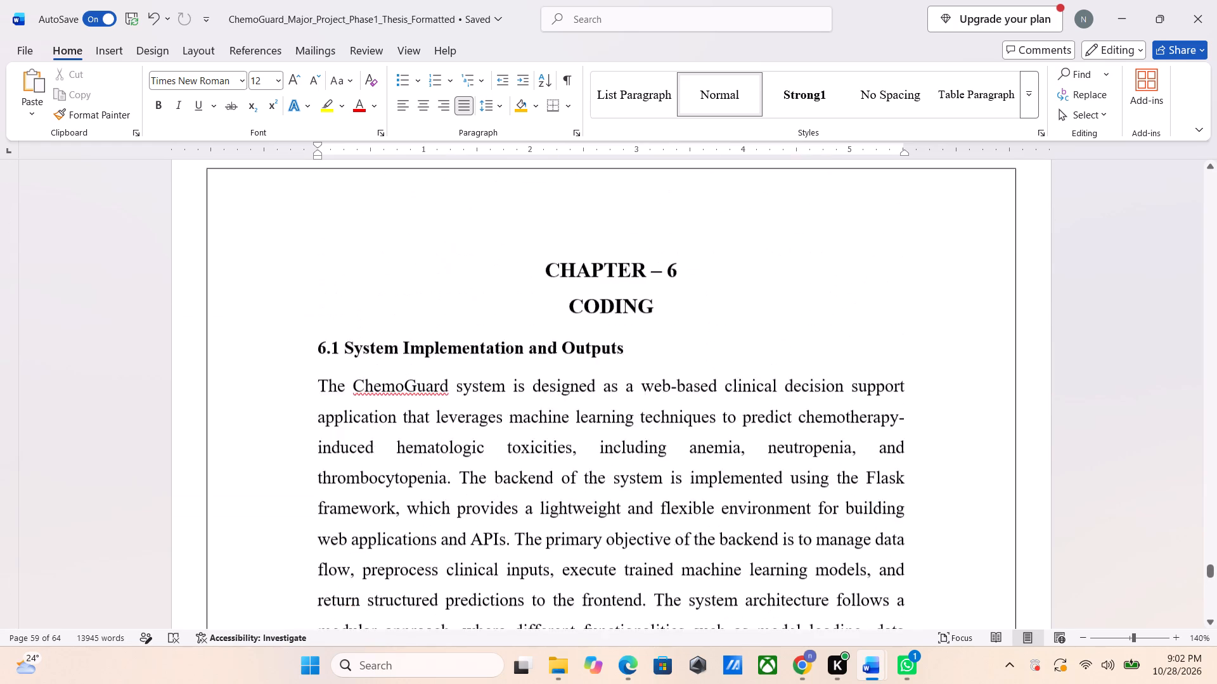
key(alt+Tab)
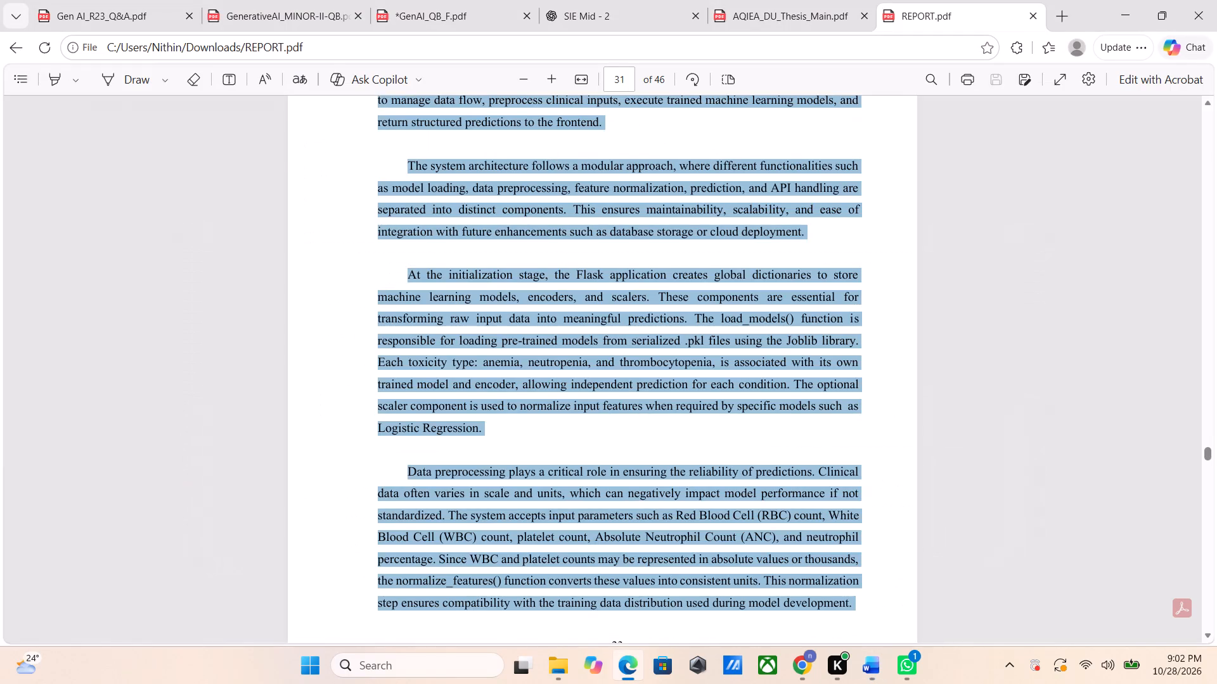
scroll(544, 377, up, 4)
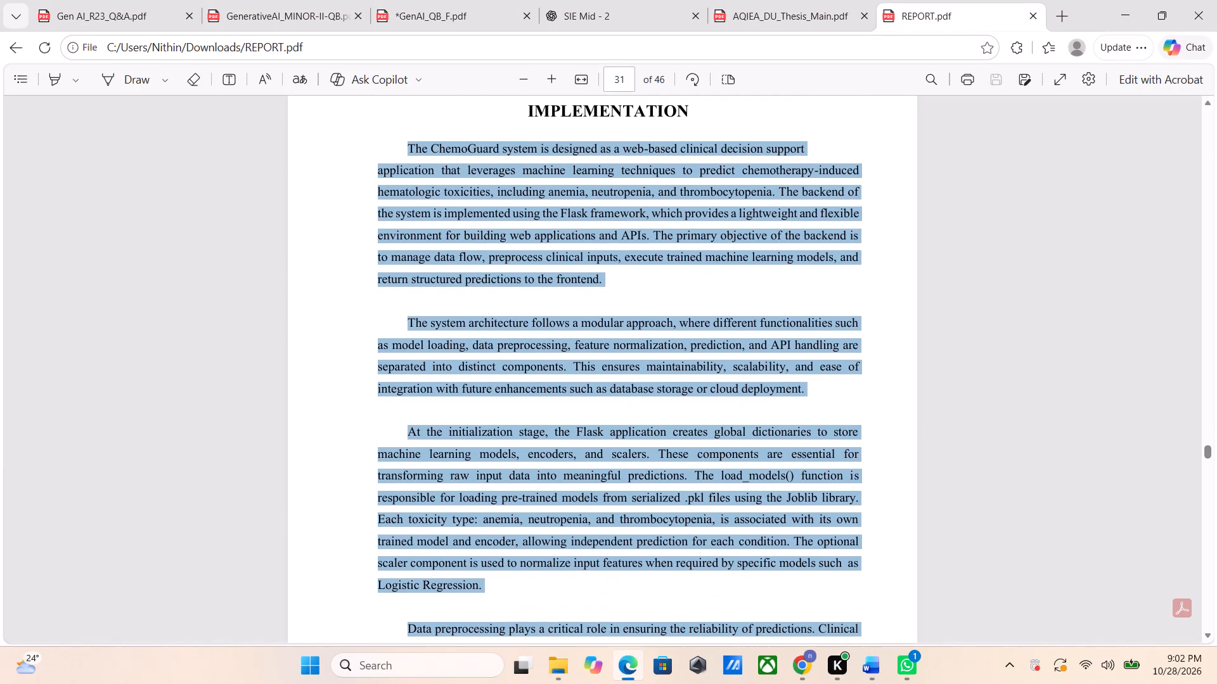
scroll(544, 377, up, 1)
key(alt+Tab)
scroll(544, 377, up, 1)
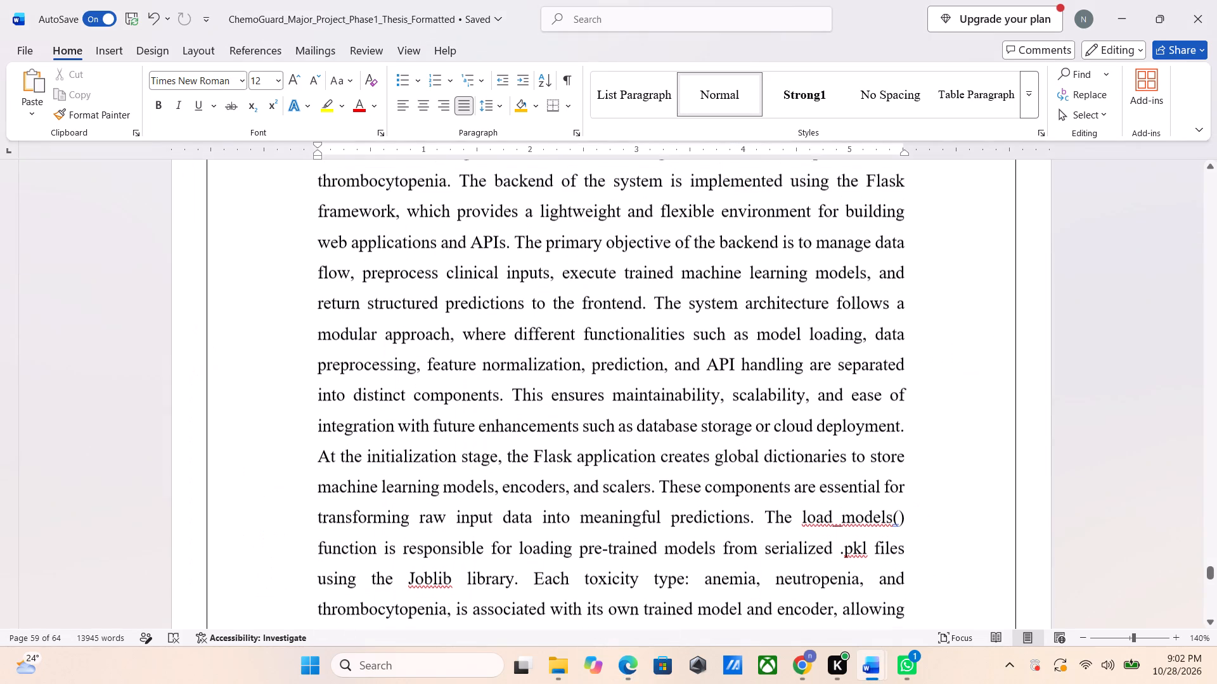
scroll(544, 377, up, 1)
click(654, 305)
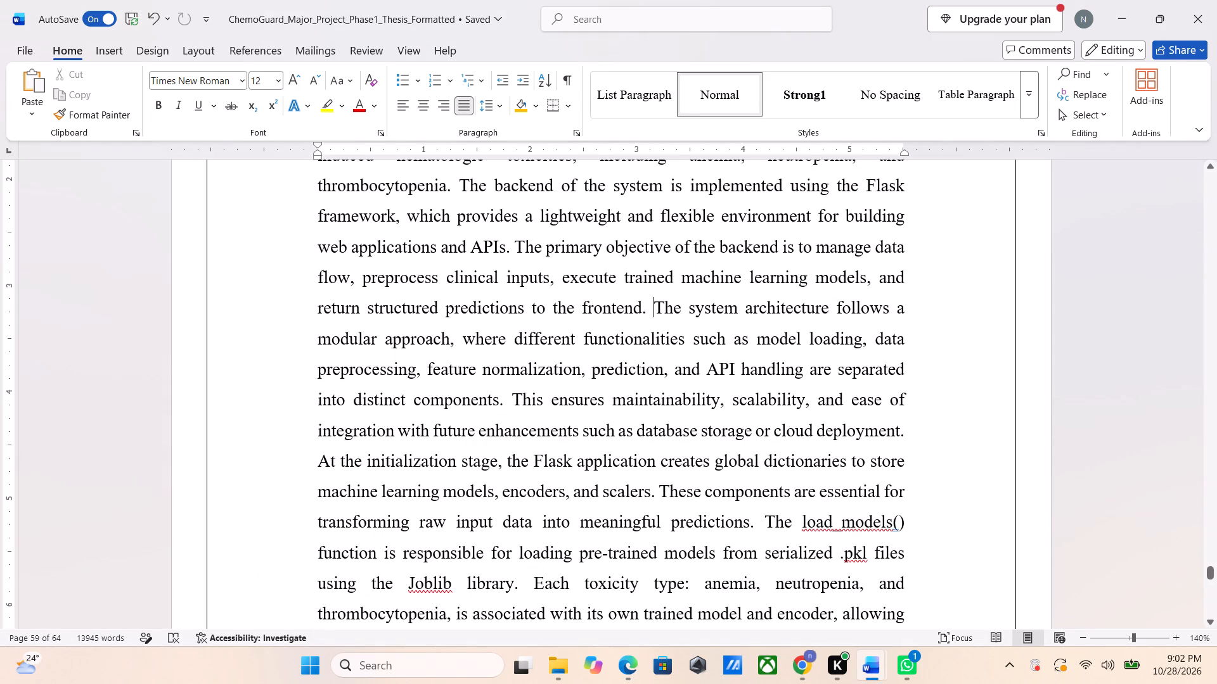
key(Right)
key(Left)
key(Return)
Following REPORT.pdf, start new paragraphs in the thesis at "At the initialization stage" and at "Data preprocessing plays a critical role".
key(alt+Tab)
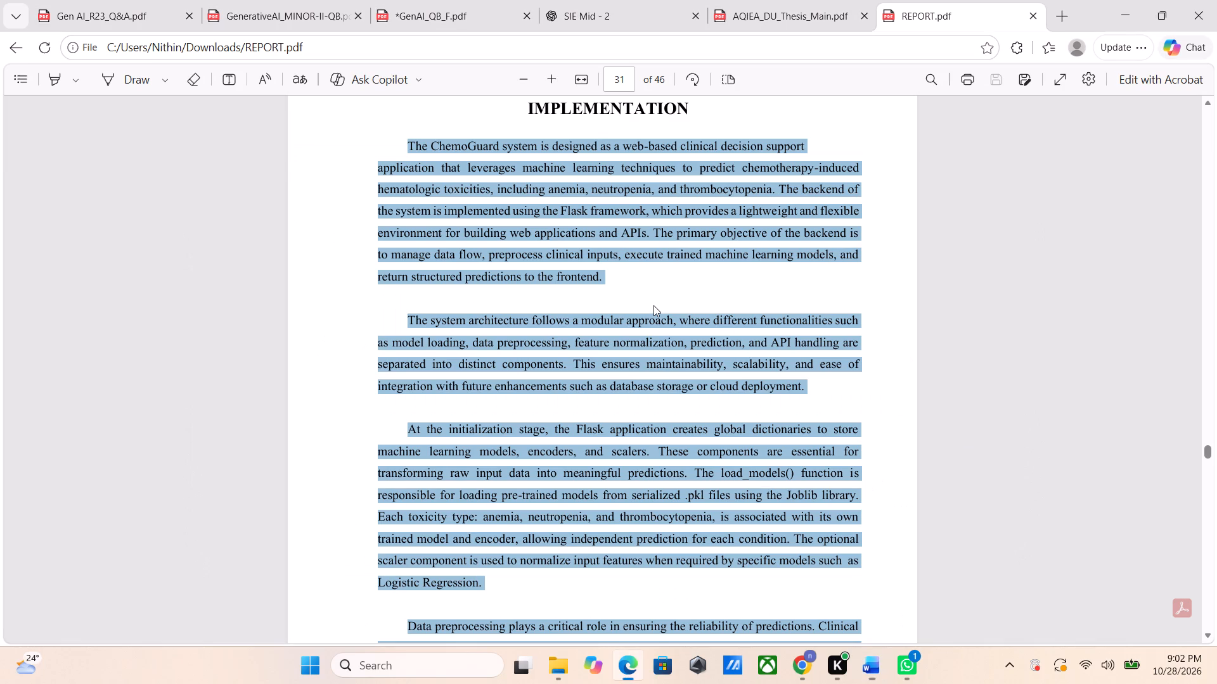
key(alt+Tab)
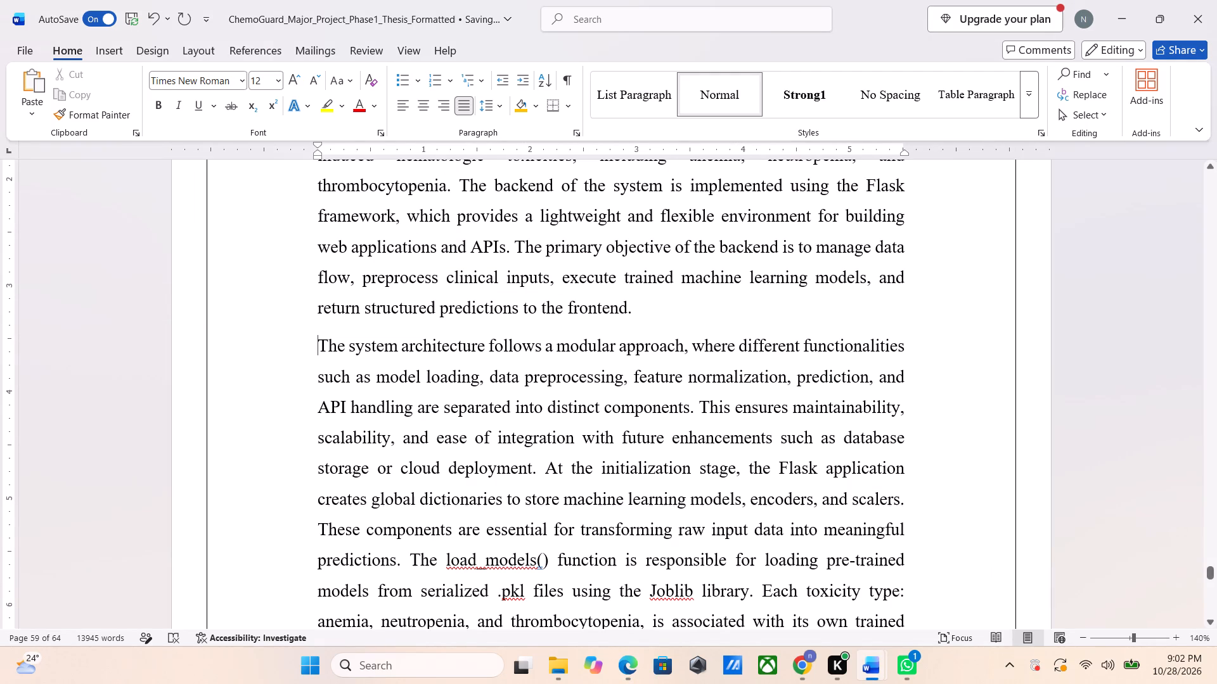
click(543, 472)
key(Return)
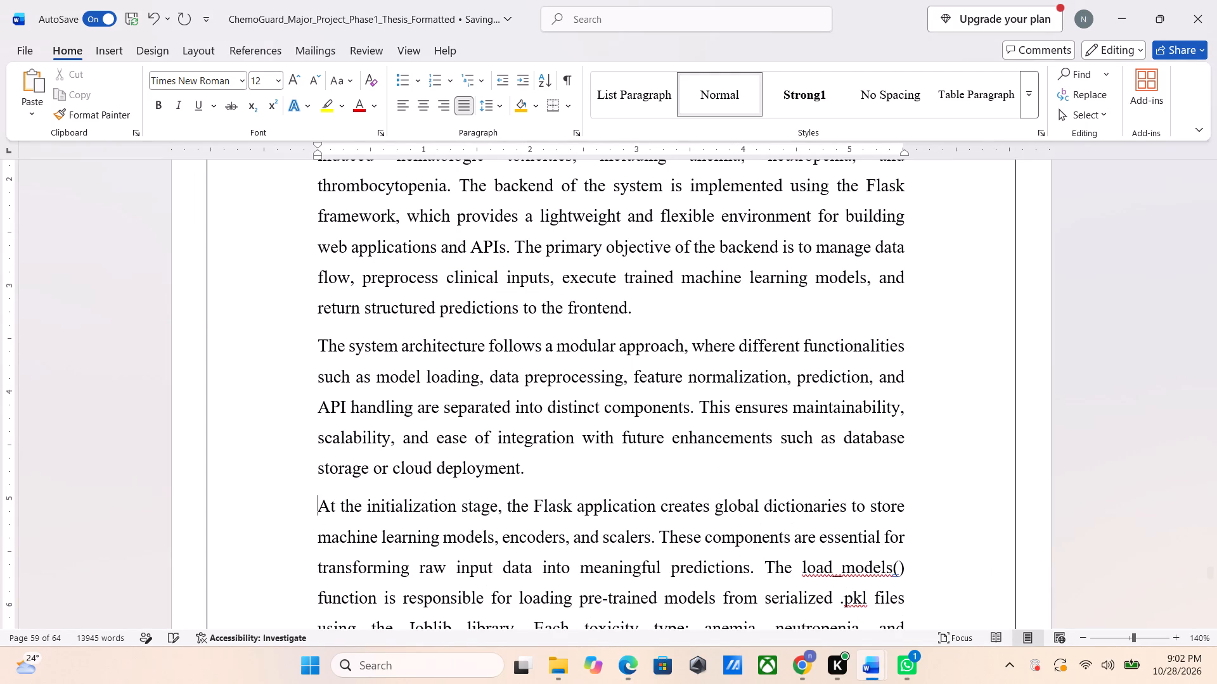
key(alt+Tab)
scroll(543, 472, down, 1)
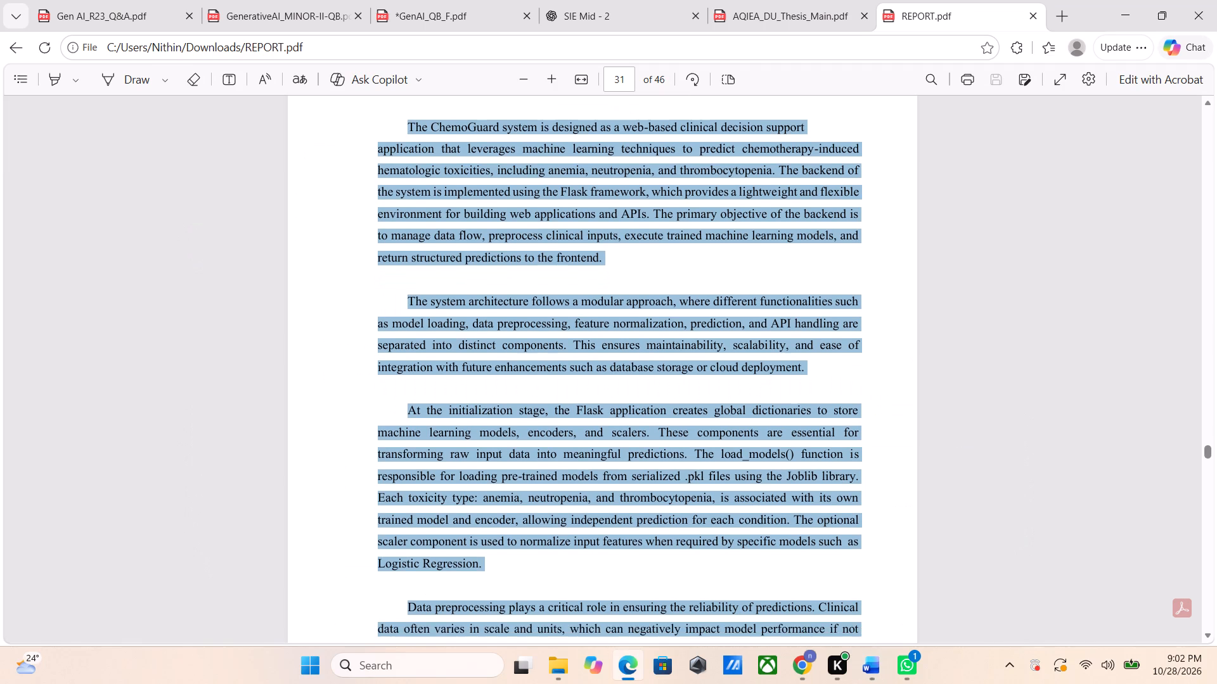
scroll(543, 472, down, 1)
key(alt+Tab)
scroll(543, 472, down, 2)
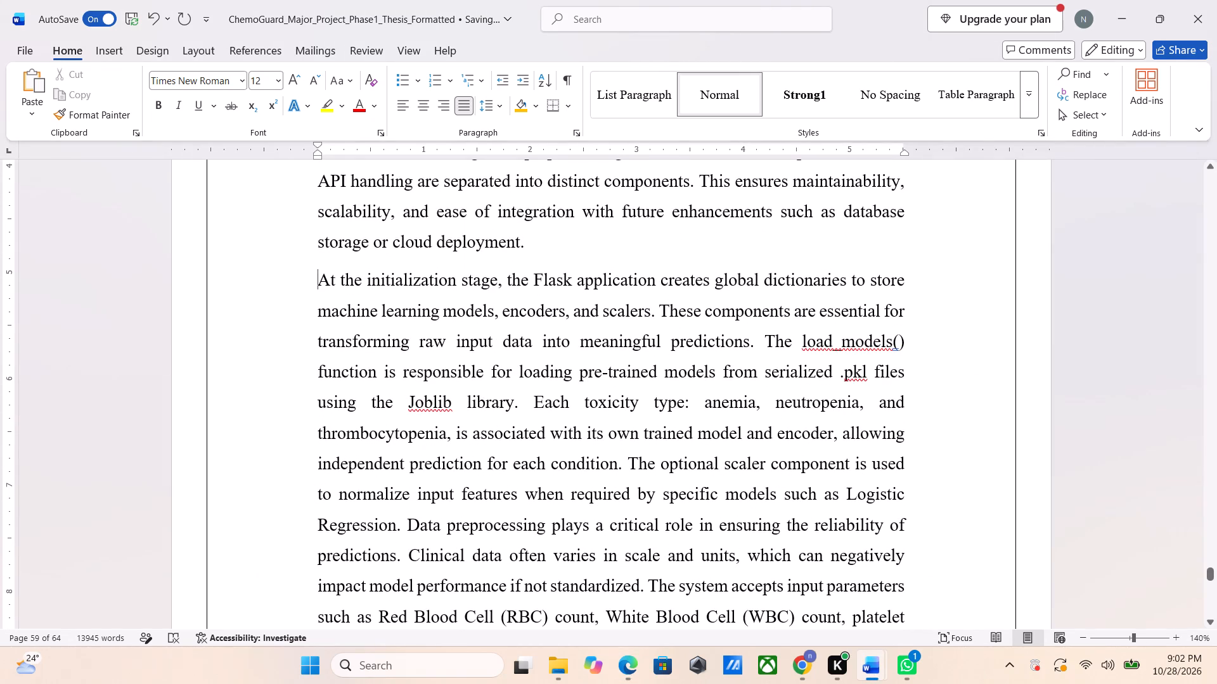
click(410, 522)
key(Return)
Copy the text from "In addition to normalization" through "ease of debugging." on page 32 of REPORT.pdf in Edge.
key(alt+Tab)
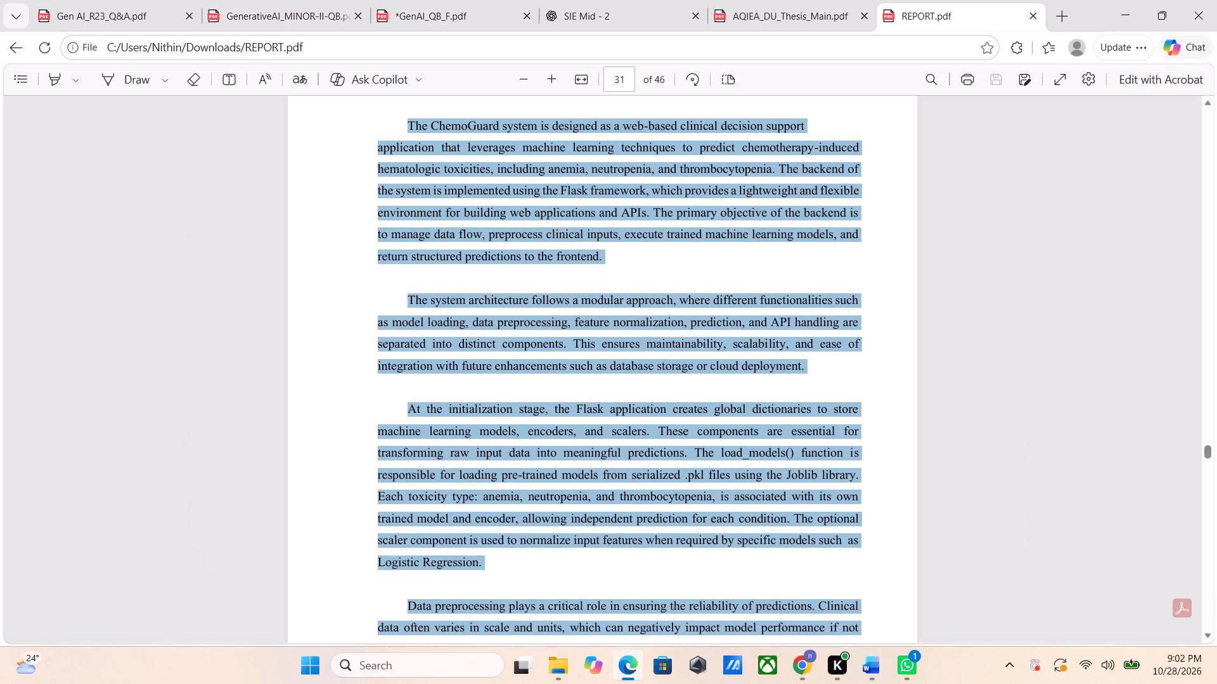
scroll(410, 522, down, 3)
key(alt+Tab)
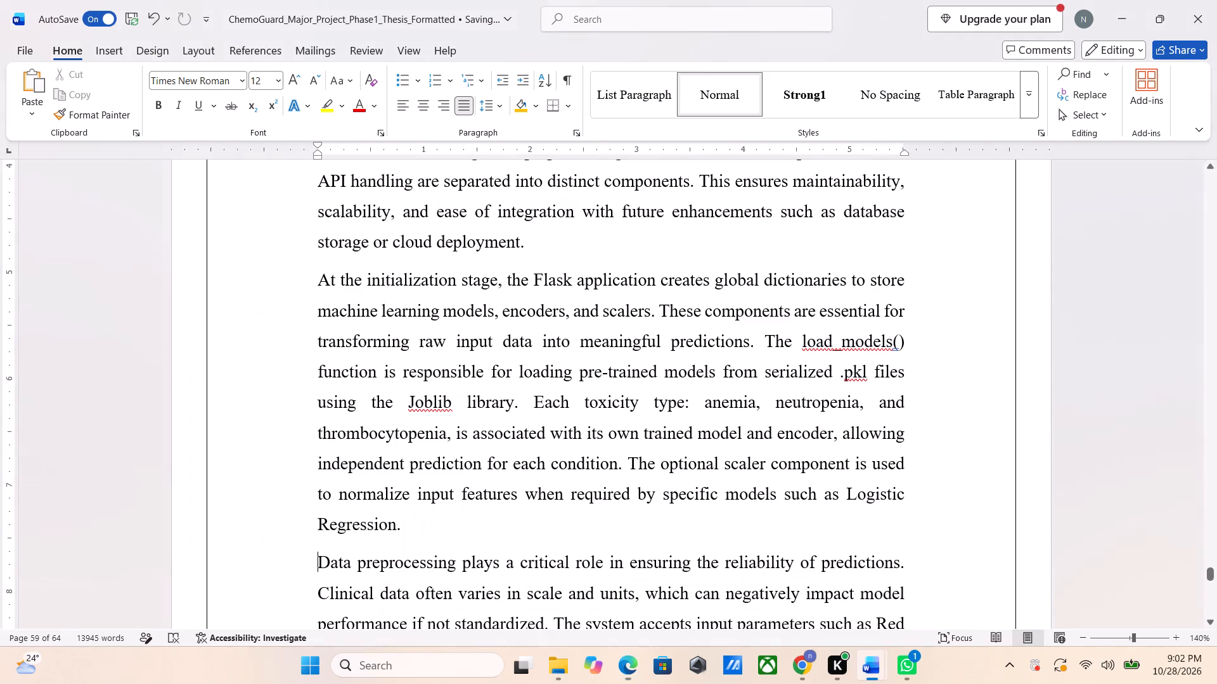
scroll(410, 522, down, 4)
key(alt+Tab)
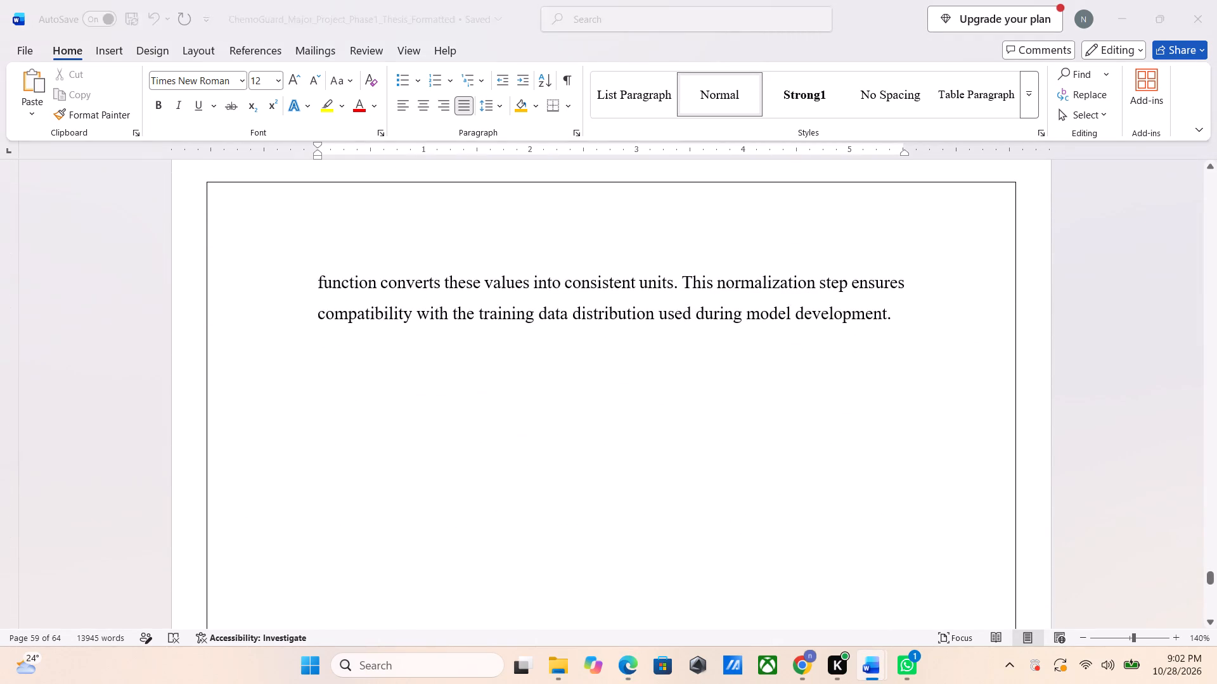
scroll(410, 522, down, 5)
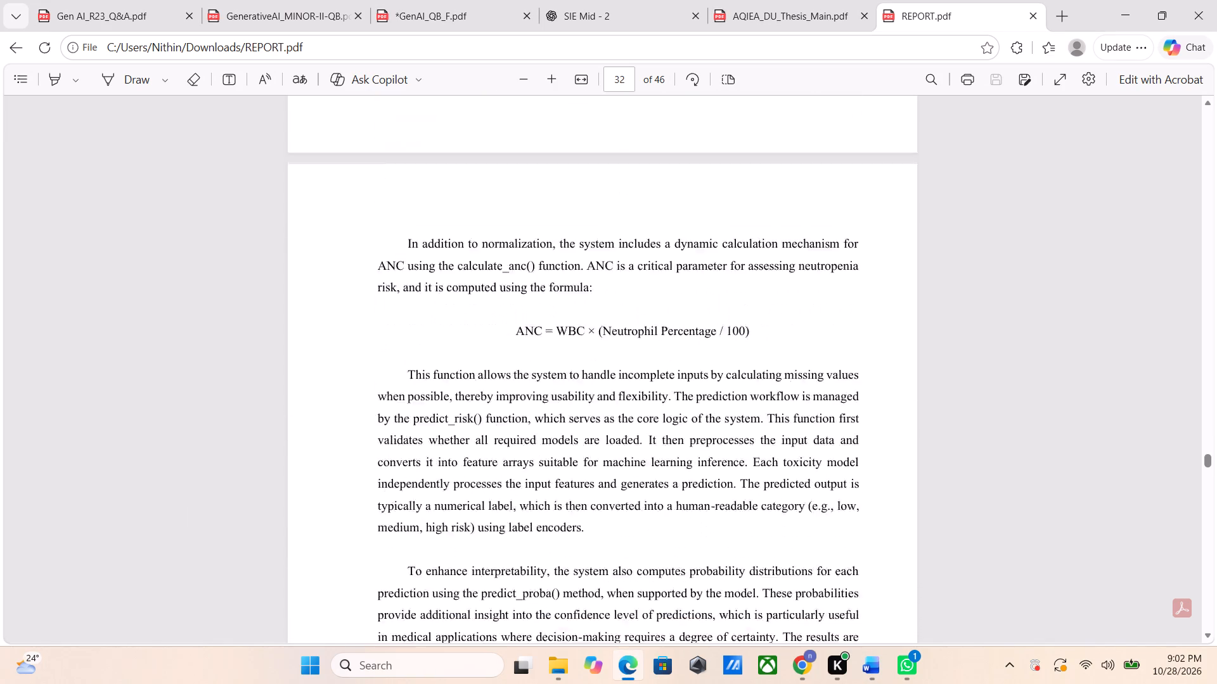
scroll(410, 522, down, 1)
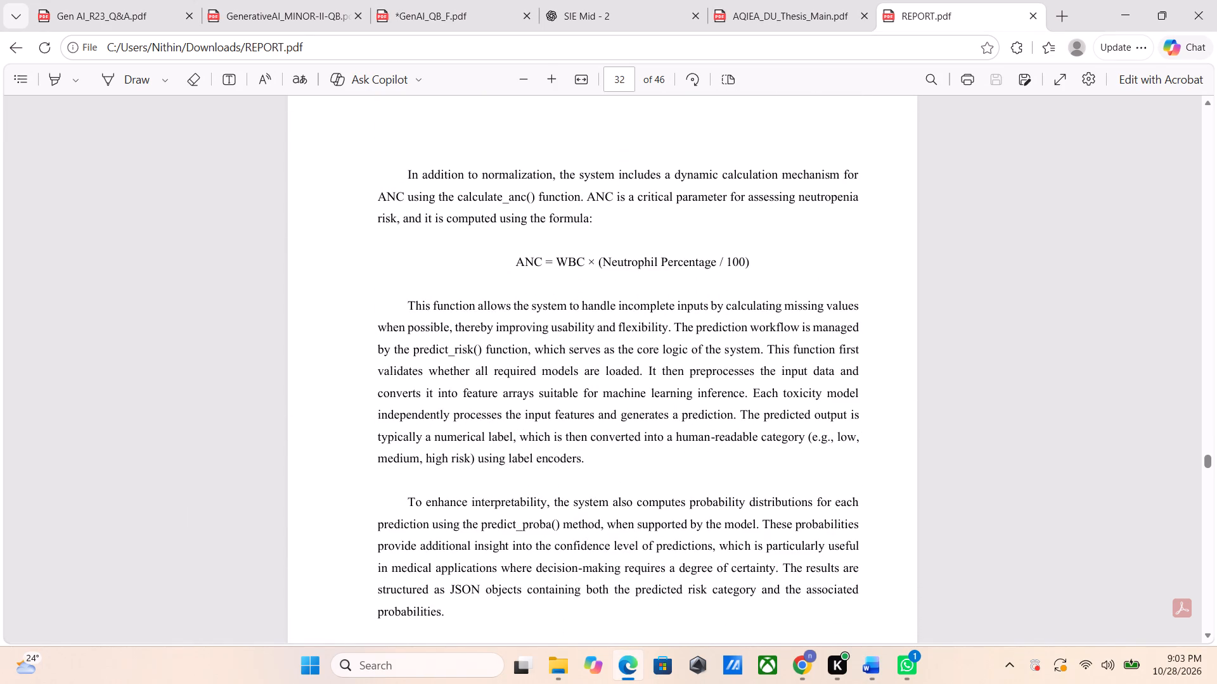
drag(404, 172, 584, 626)
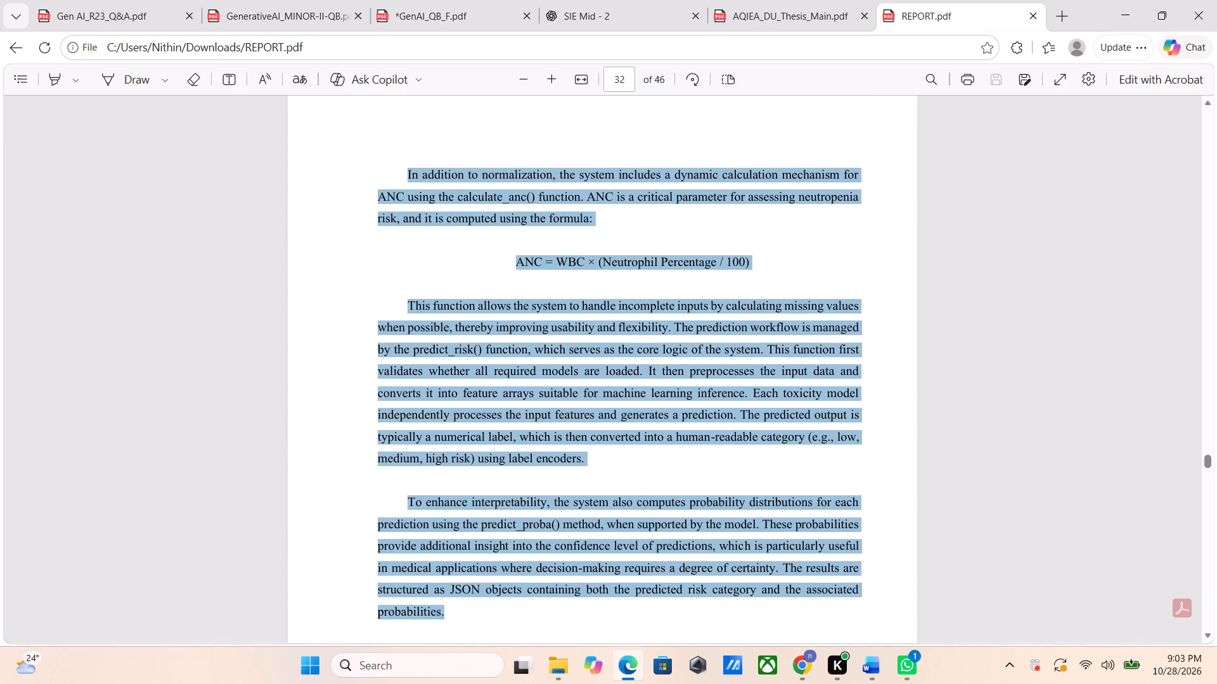
drag(584, 626, 554, 653)
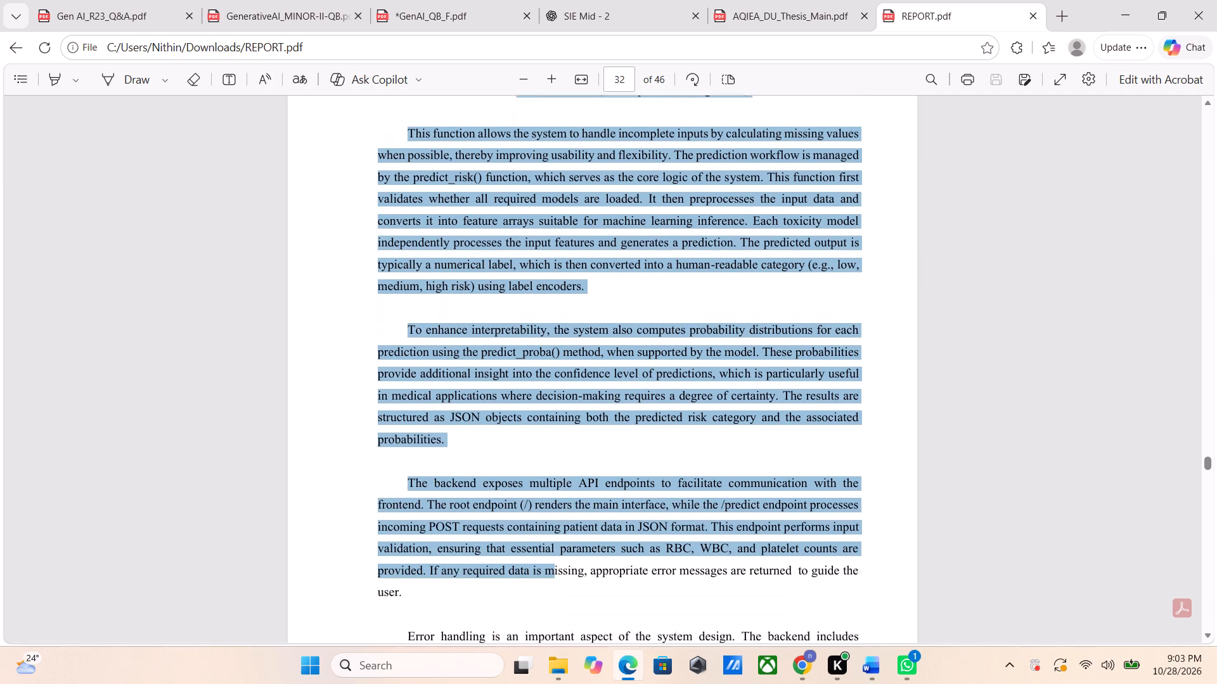
drag(554, 653, 586, 537)
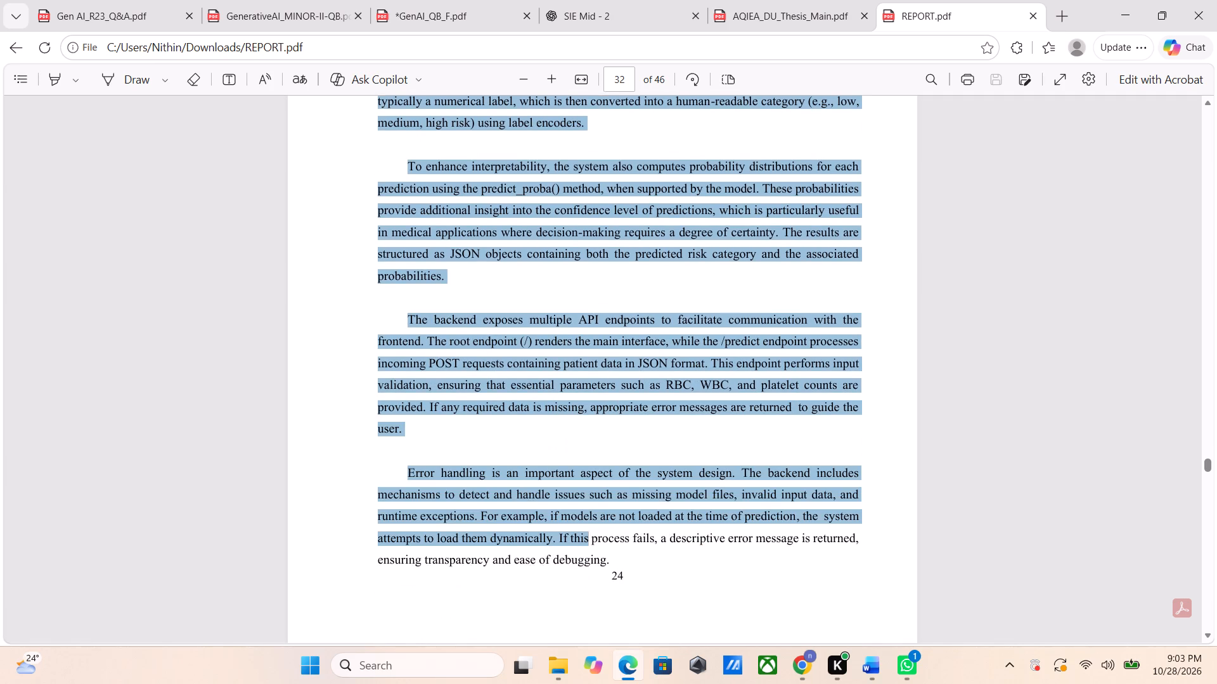
drag(586, 537, 615, 551)
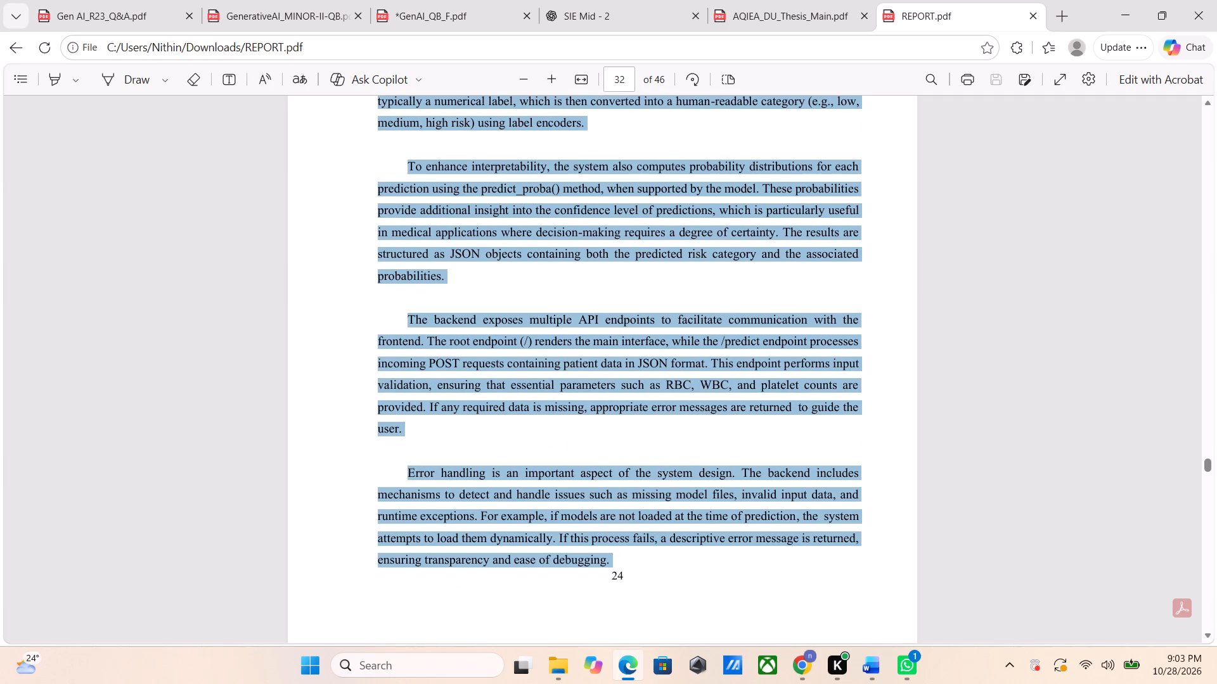
key(ctrl+c)
Paste the copied text into the Word thesis as a new paragraph after "used during model development.".
key(alt+Tab)
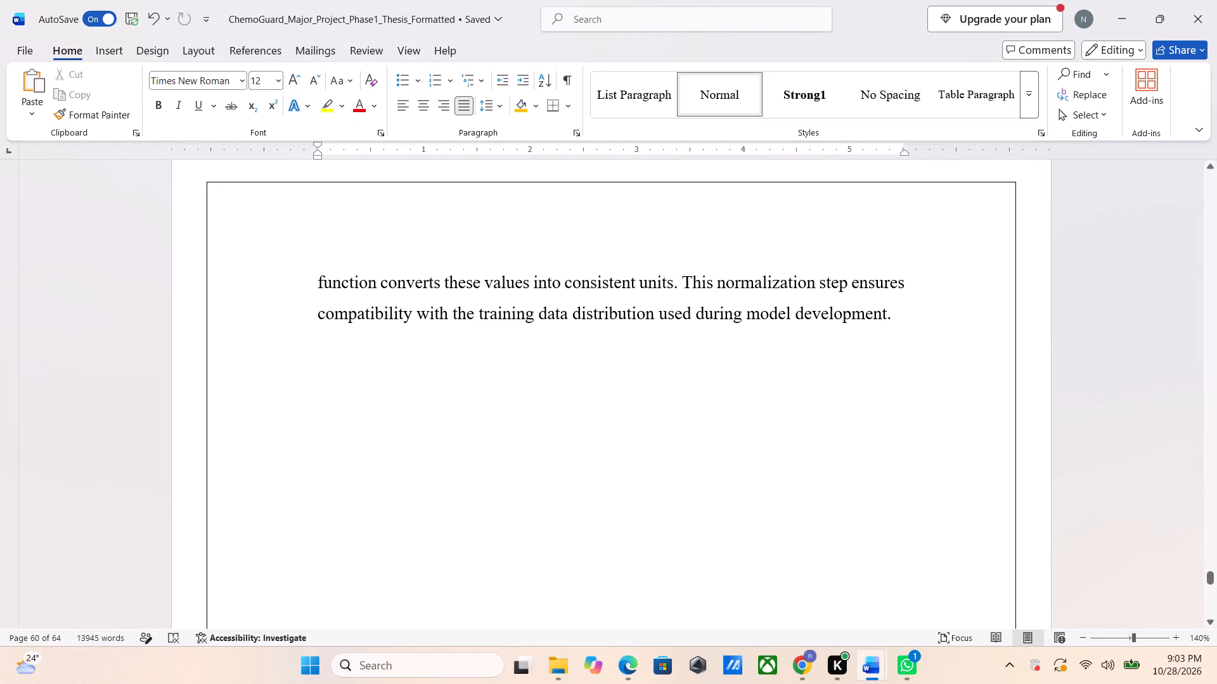
click(948, 287)
click(925, 311)
key(Return)
key(ctrl+v)
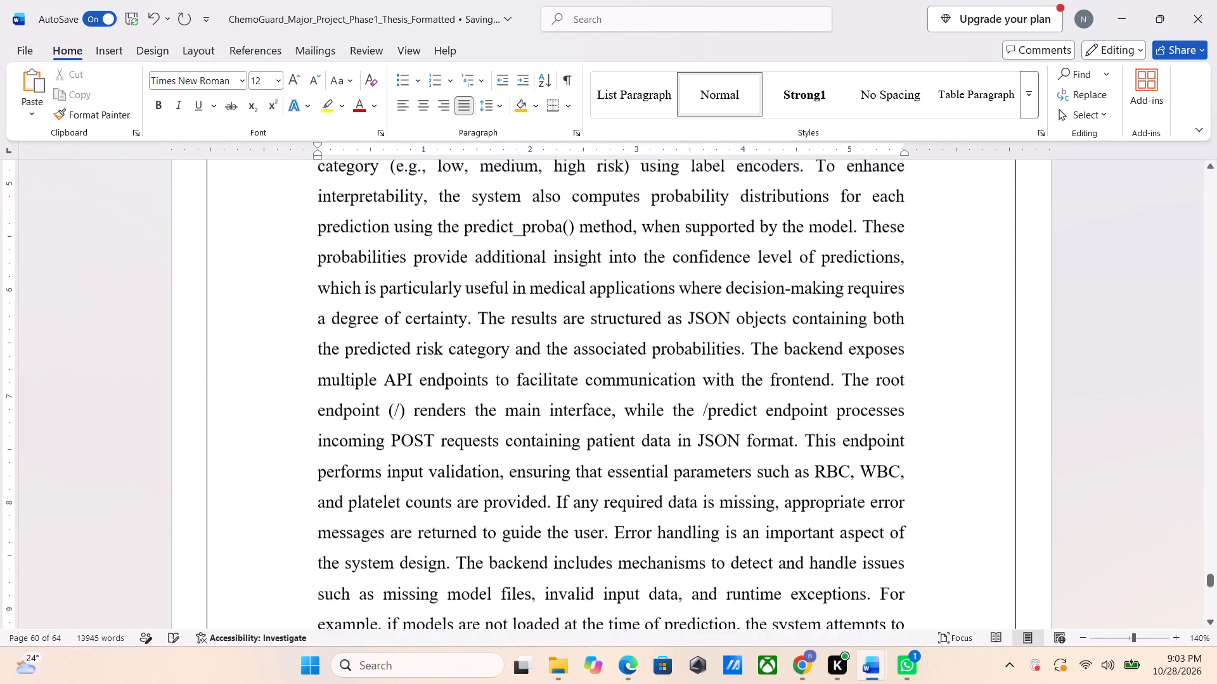
Put the formula "ANC = WBC × (Neutrophil Percentage / 100)" in its own centred paragraph, separate from the text before and after it.
scroll(925, 311, up, 2)
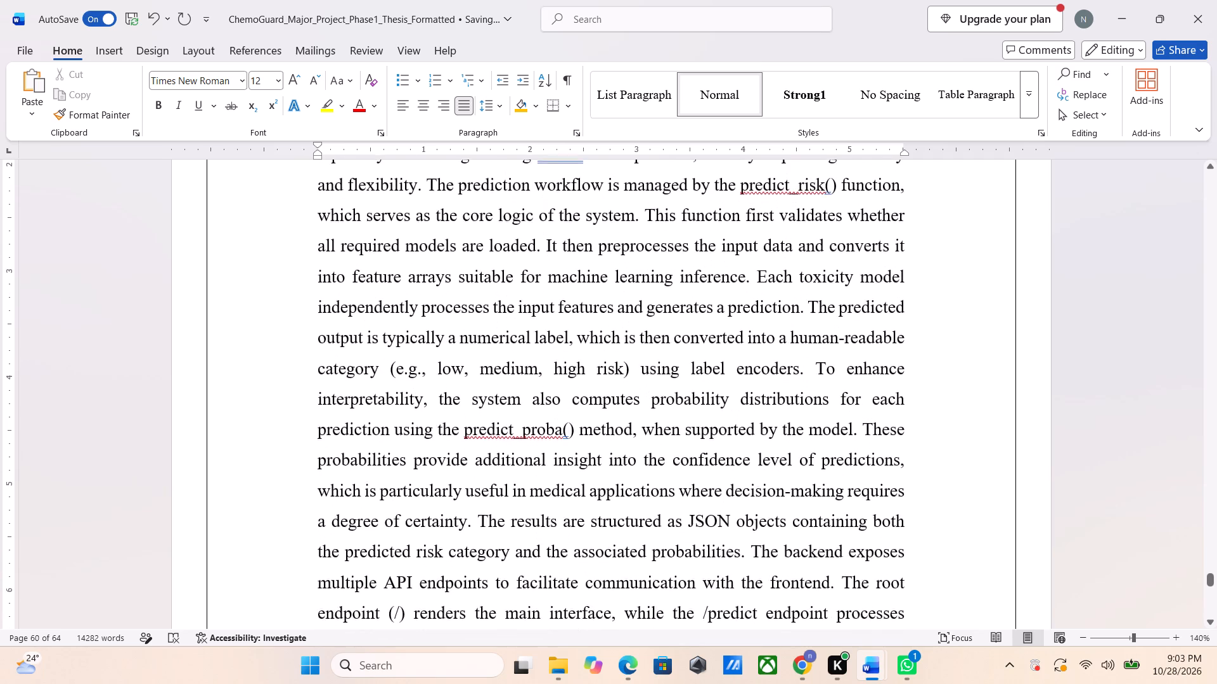
scroll(925, 311, up, 2)
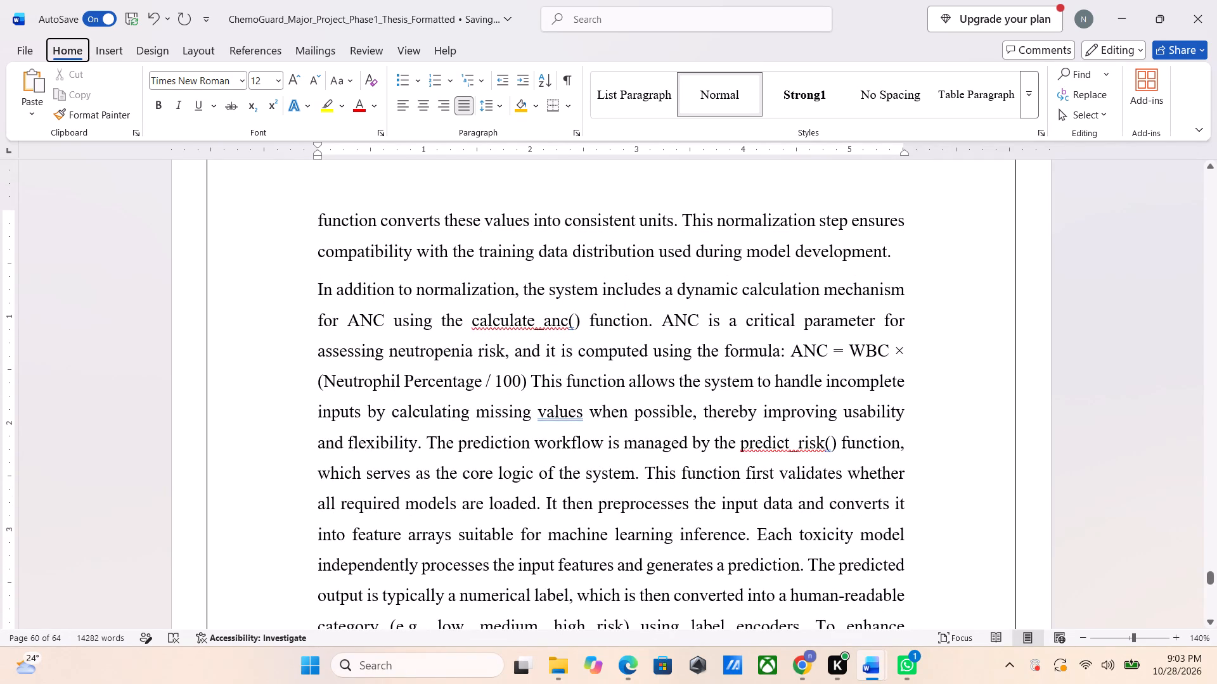
click(790, 351)
key(Return)
key(Right)
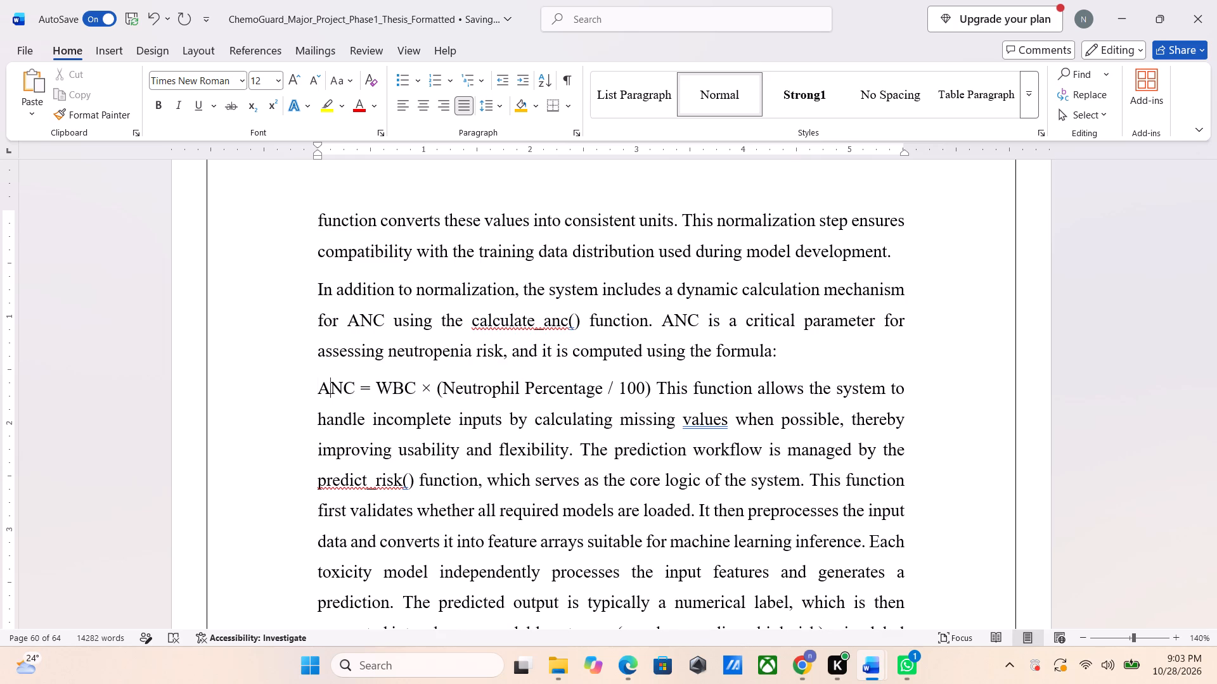
click(664, 382)
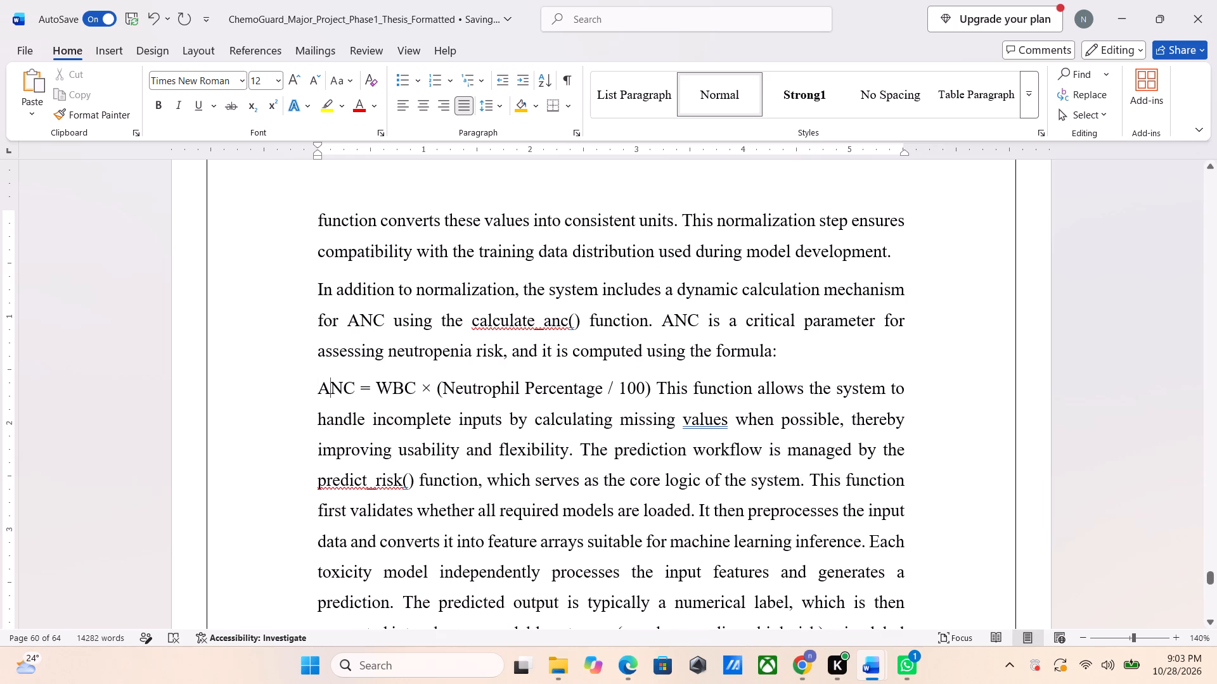
click(659, 383)
key(Return)
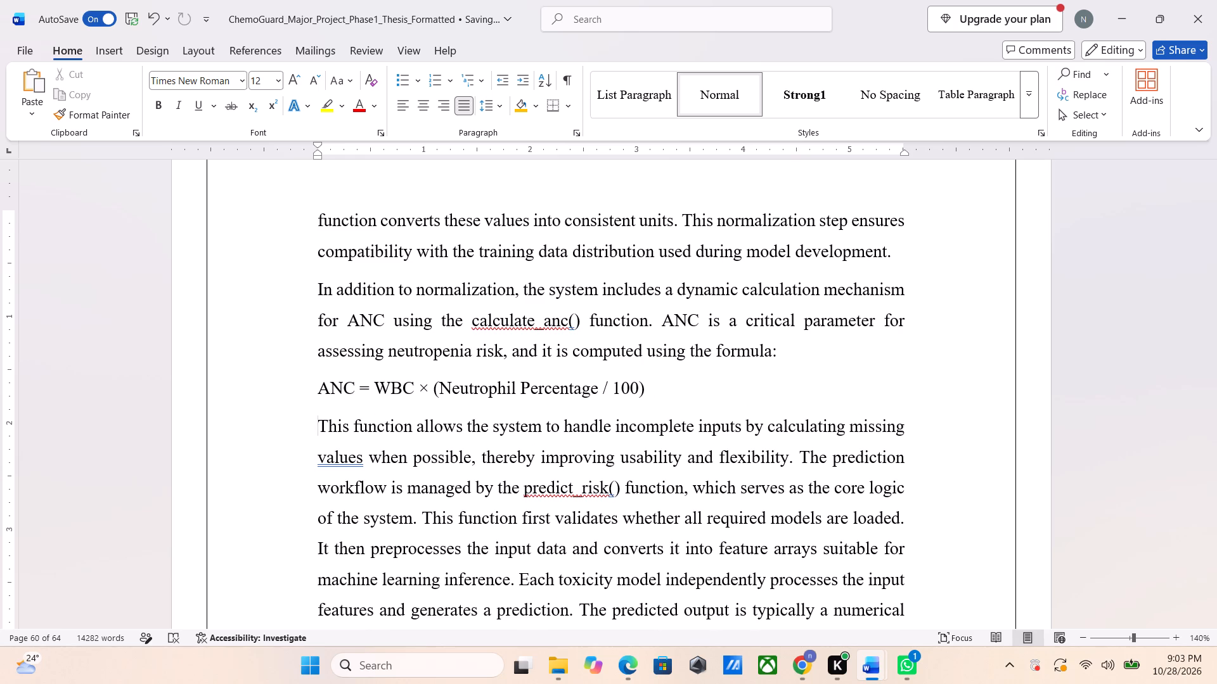
key(Up)
key(ctrl+e)
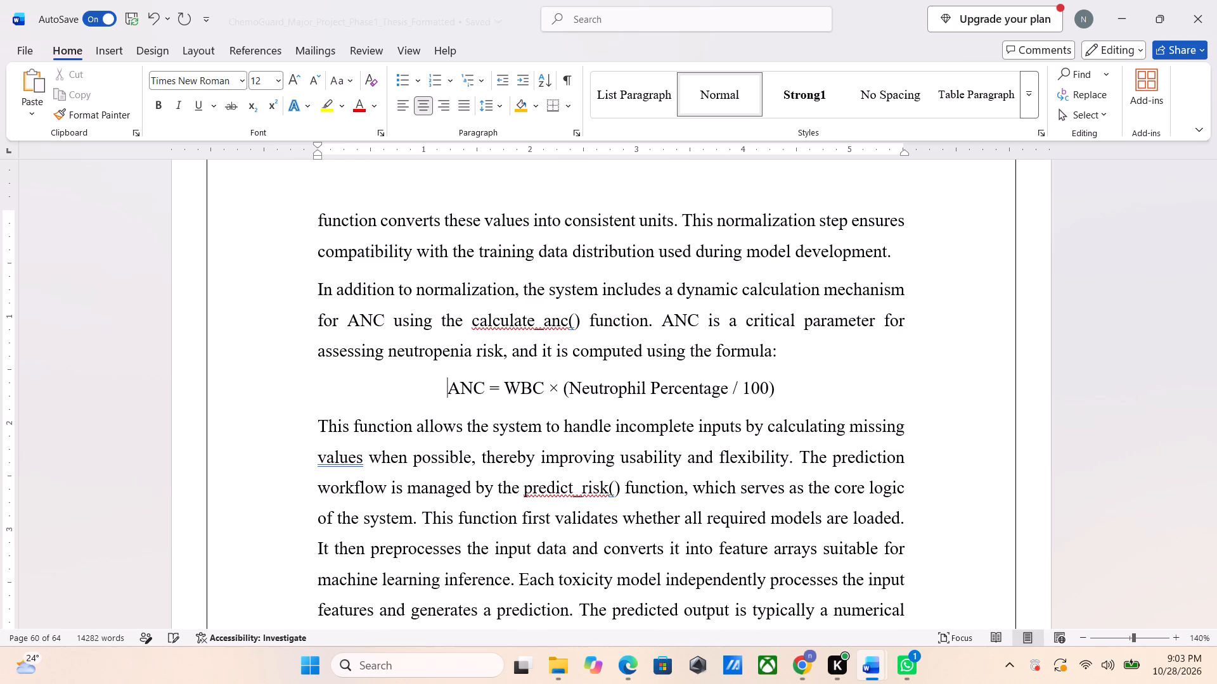
Check the paragraph breaks in REPORT.pdf and start a new paragraph in the thesis at "To enhance interpretability".
key(alt+Tab)
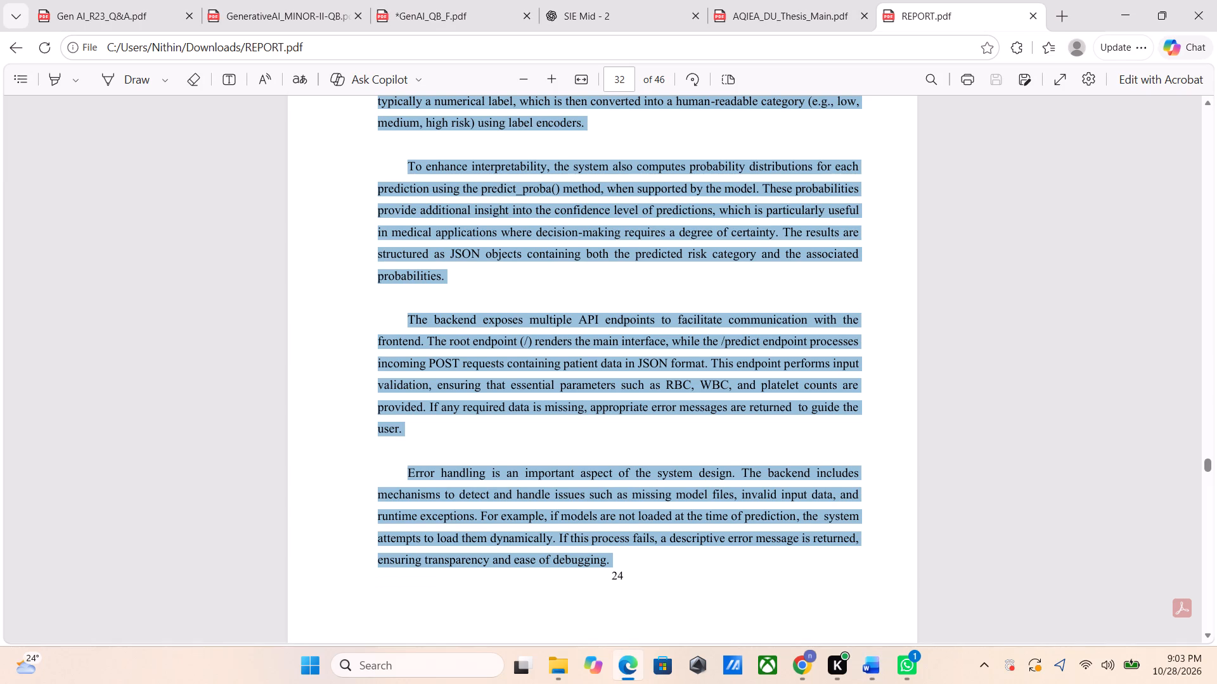
scroll(659, 383, up, 6)
key(alt+Tab)
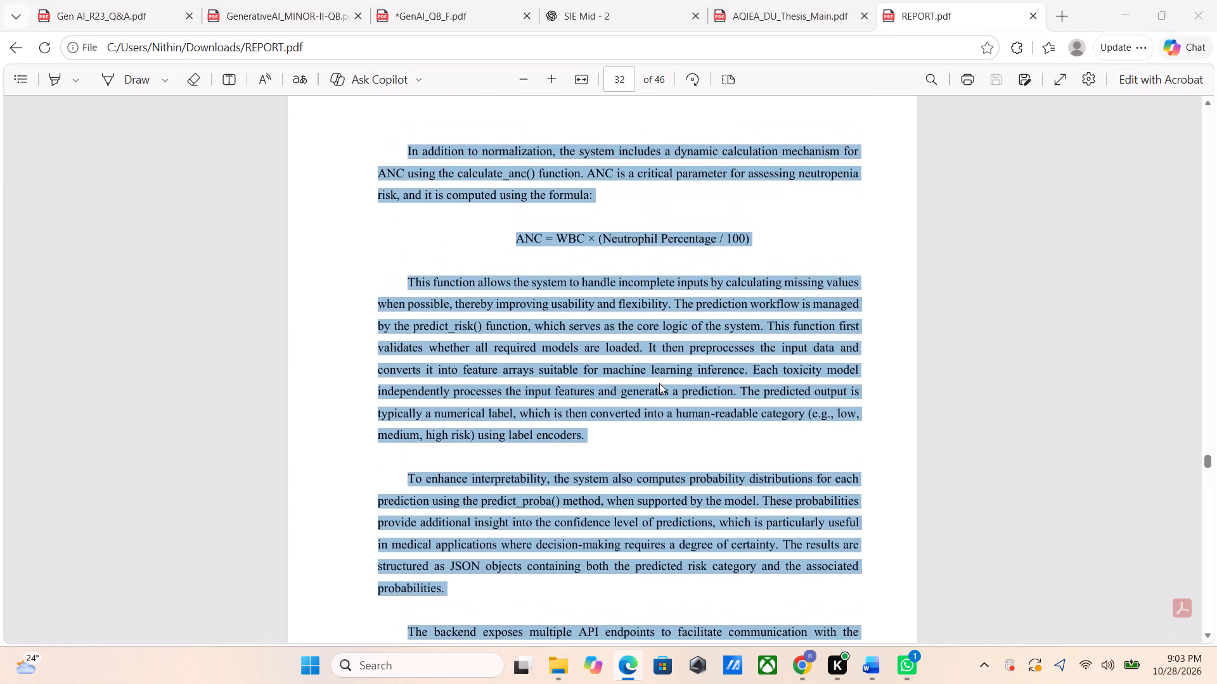
scroll(659, 383, down, 1)
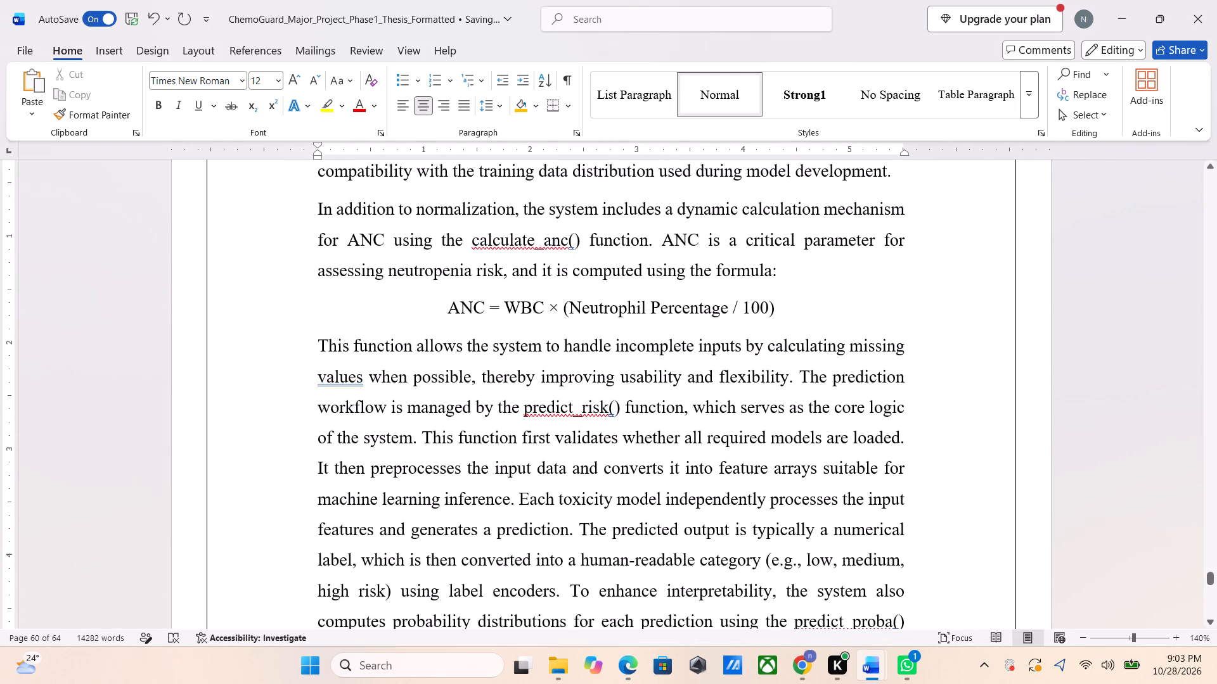
key(alt+Tab)
key(alt+Tab)
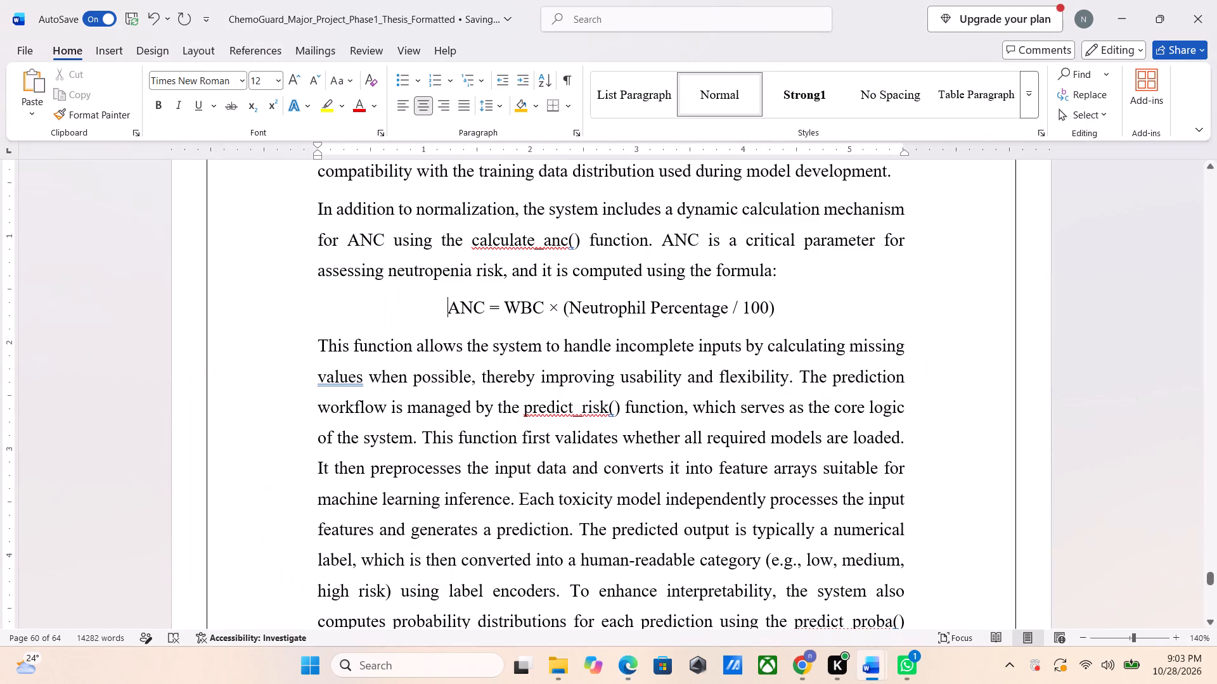
scroll(664, 359, down, 1)
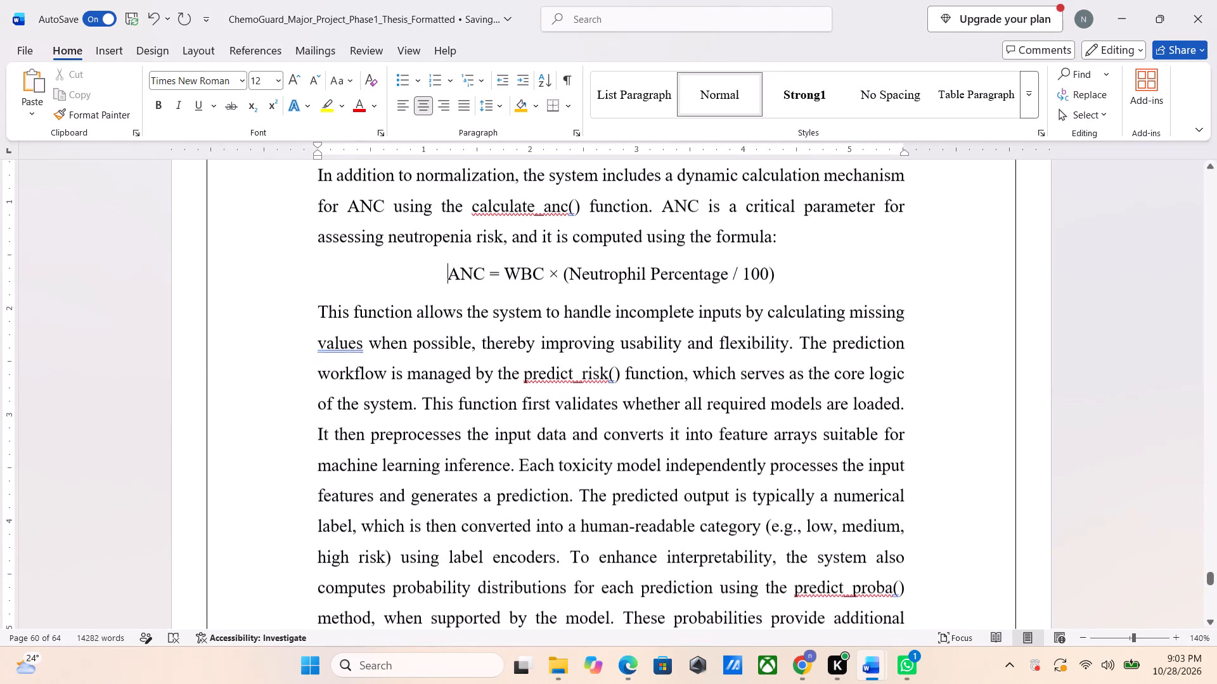
scroll(664, 359, down, 1)
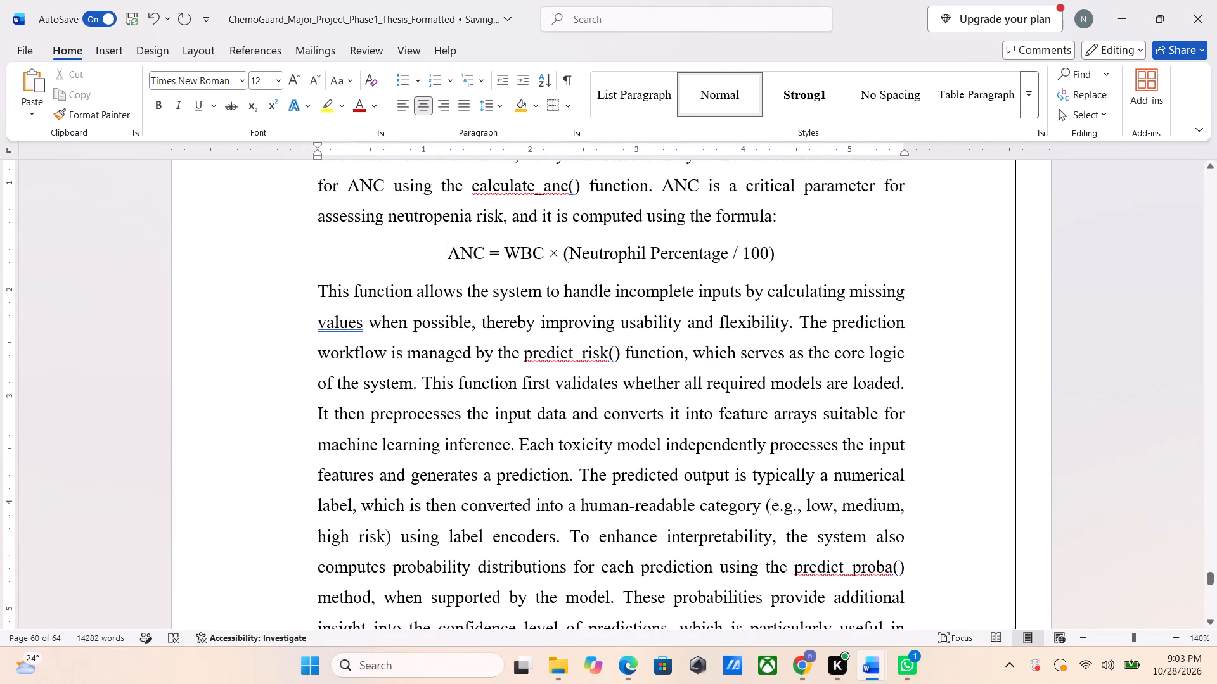
scroll(664, 359, down, 1)
key(alt+Tab)
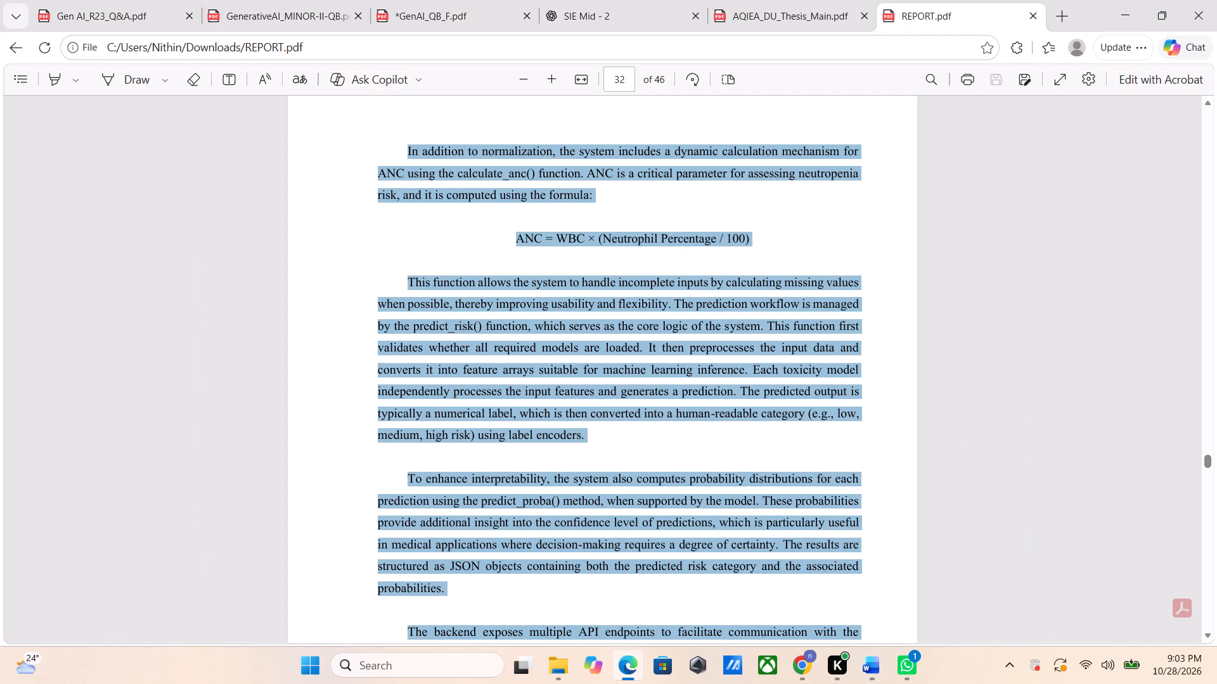
key(alt+Tab)
scroll(664, 359, down, 1)
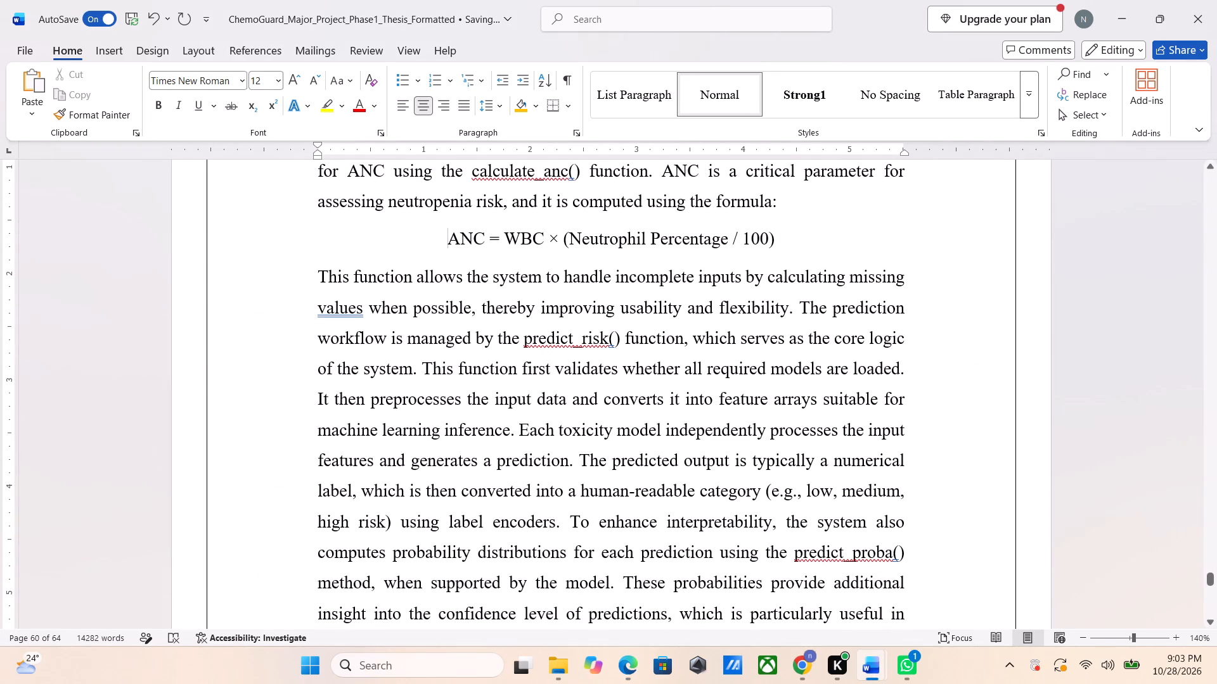
scroll(664, 359, down, 1)
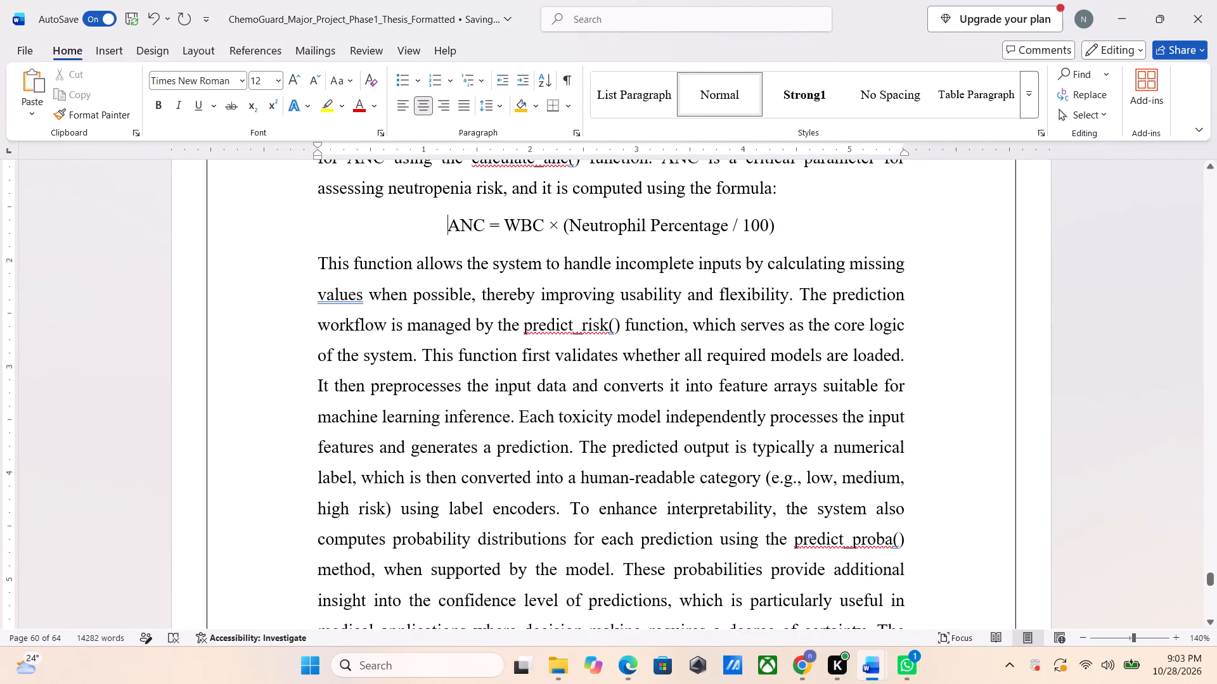
click(571, 518)
key(Return)
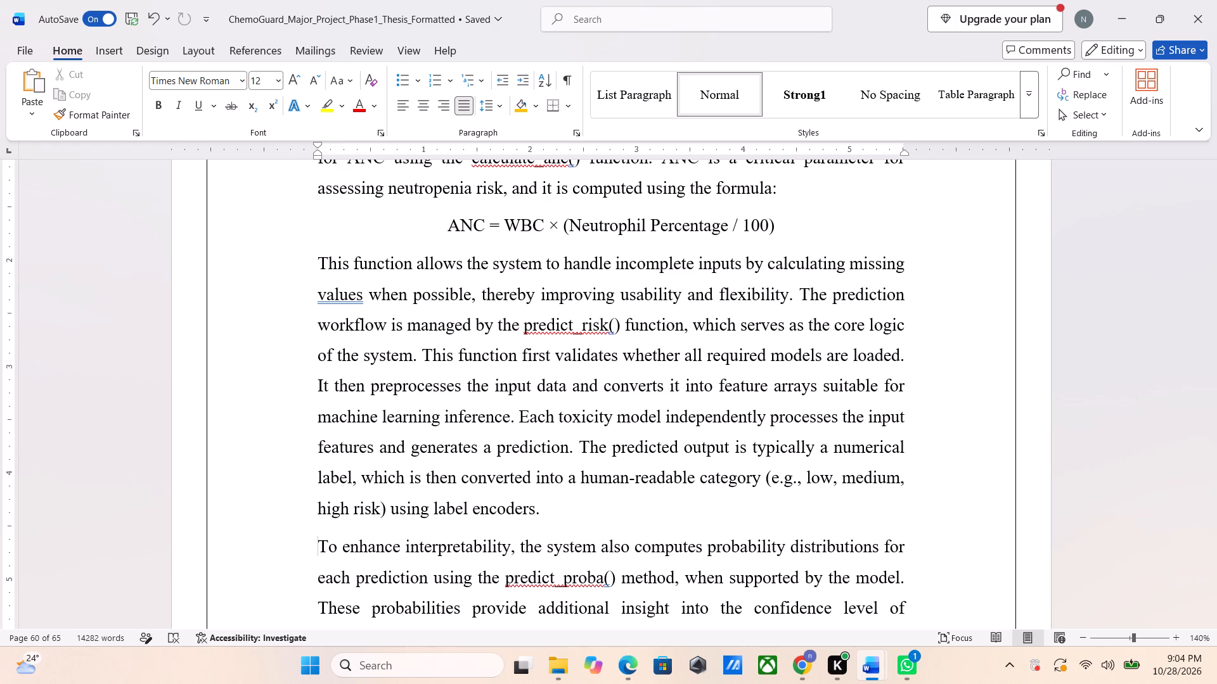
Following REPORT.pdf, start a new paragraph in the thesis at "The backend exposes multiple API endpoints".
key(alt+Tab)
key(alt+Tab)
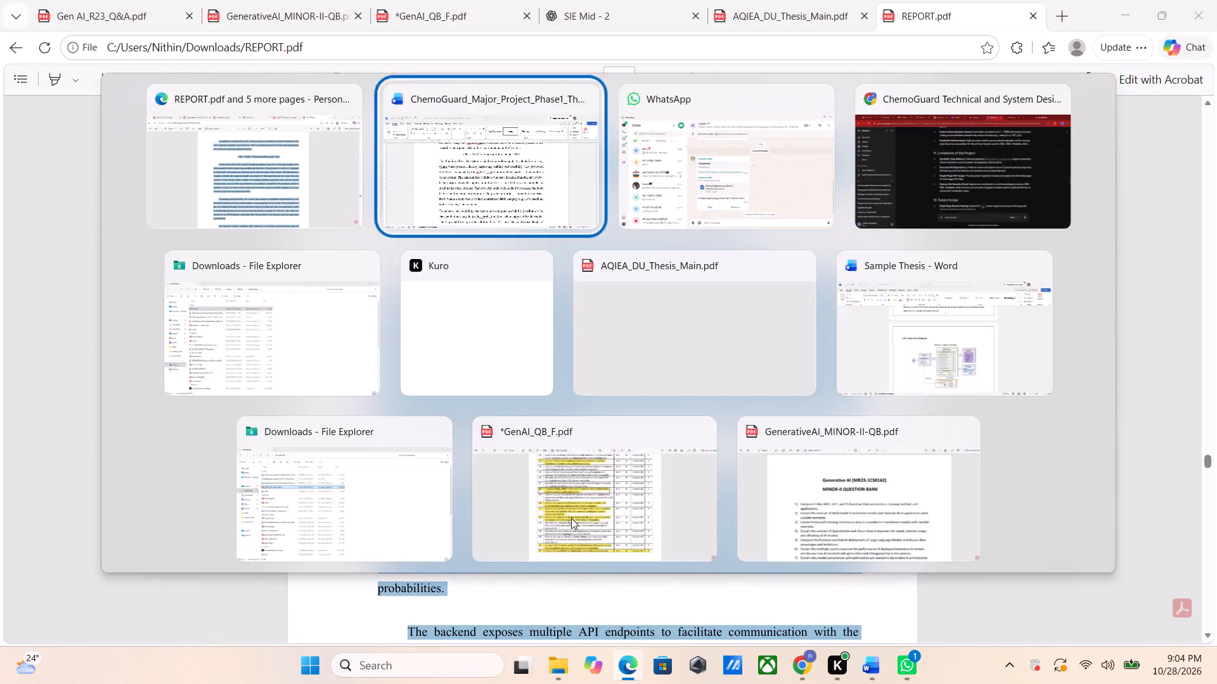
scroll(571, 518, down, 3)
key(alt+Tab)
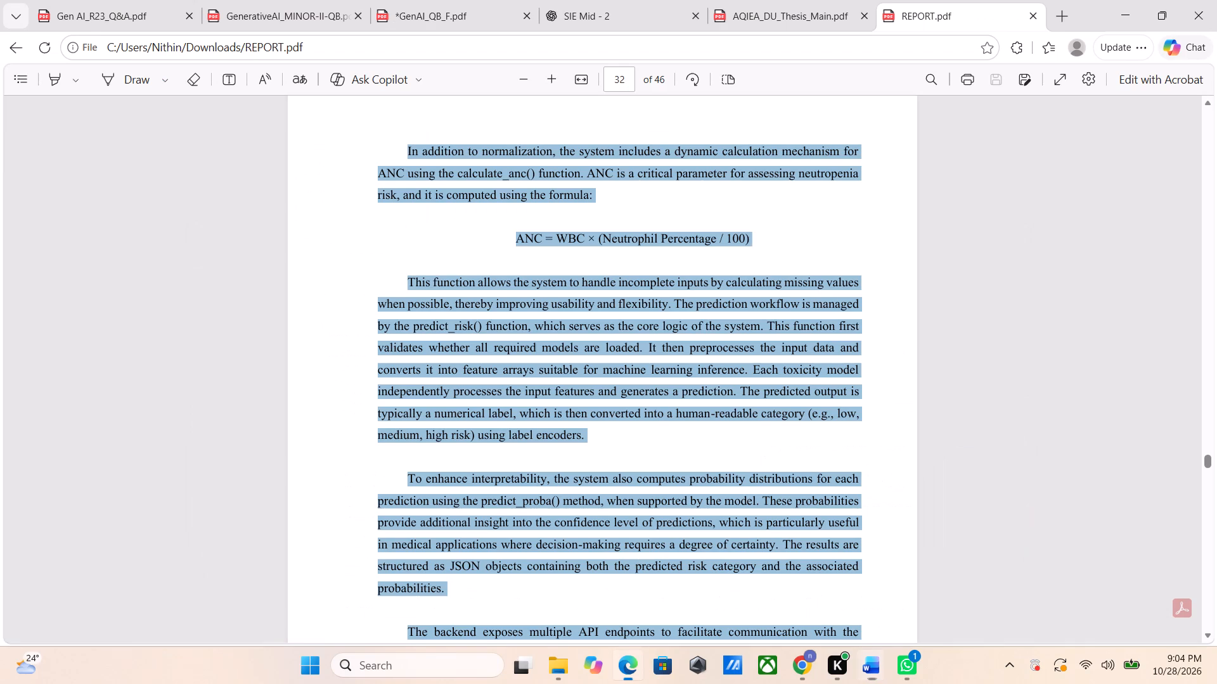
scroll(571, 518, down, 2)
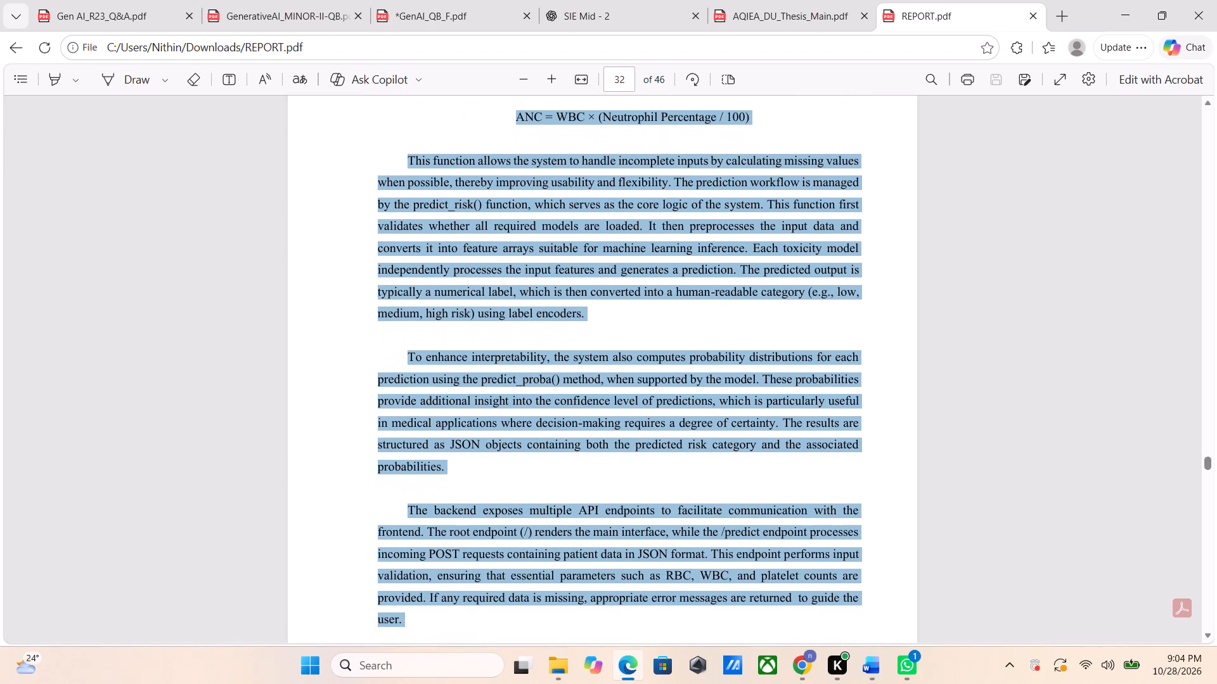
scroll(571, 518, down, 1)
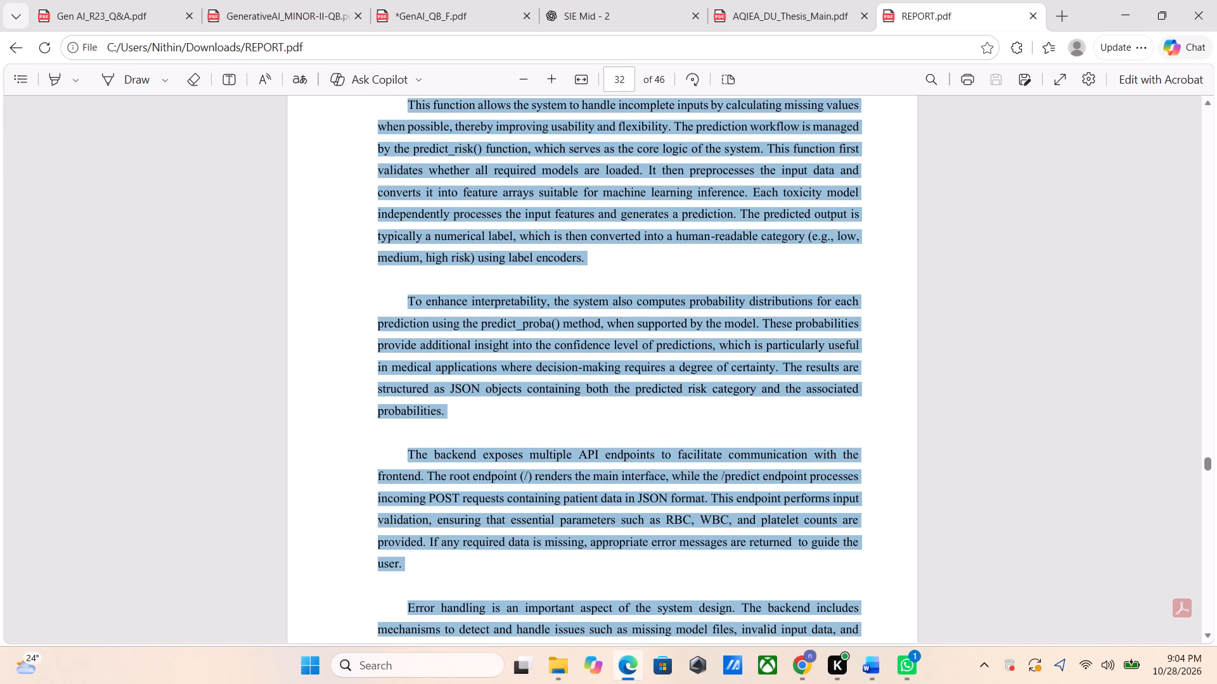
key(alt+Tab)
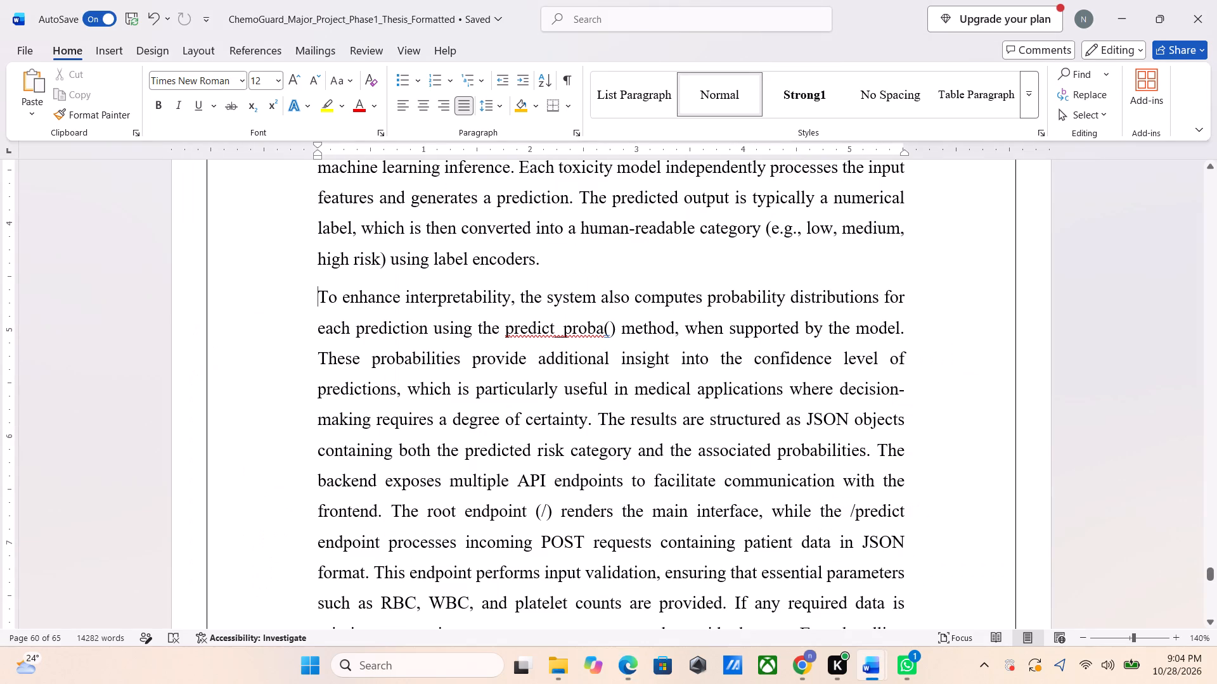
click(878, 455)
key(Return)
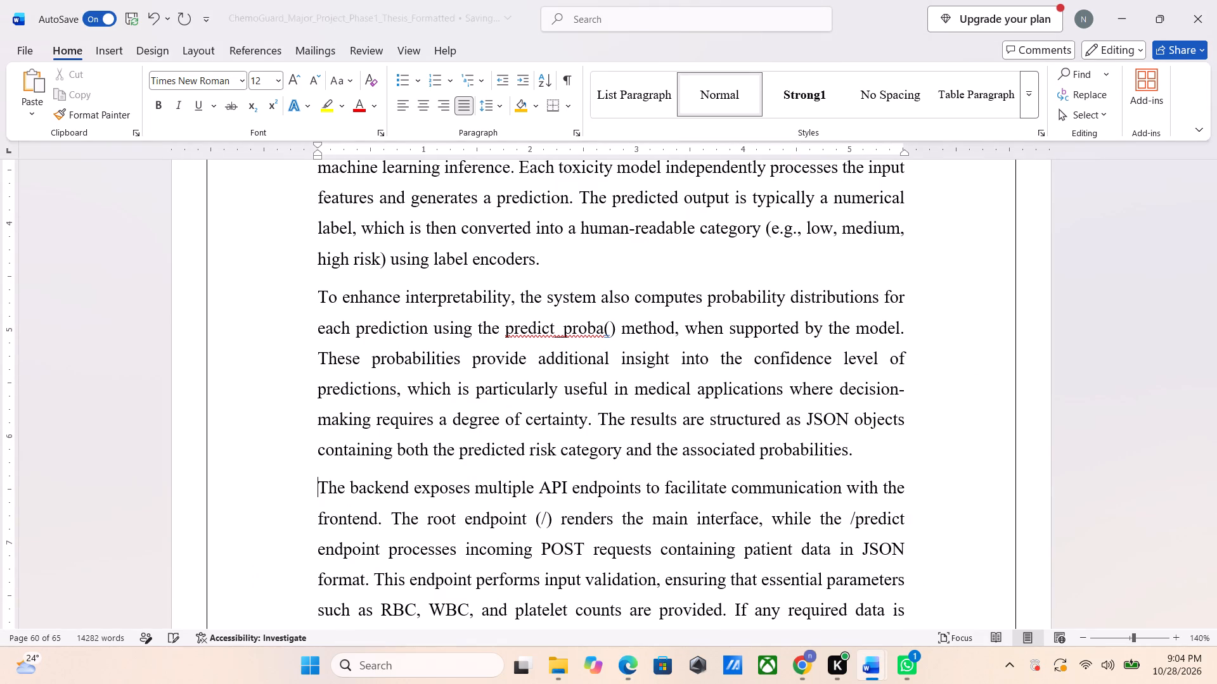
Following REPORT.pdf, start a new paragraph in the Word thesis at "Error handling is an important aspect of the system design".
key(alt+Tab)
scroll(878, 455, down, 2)
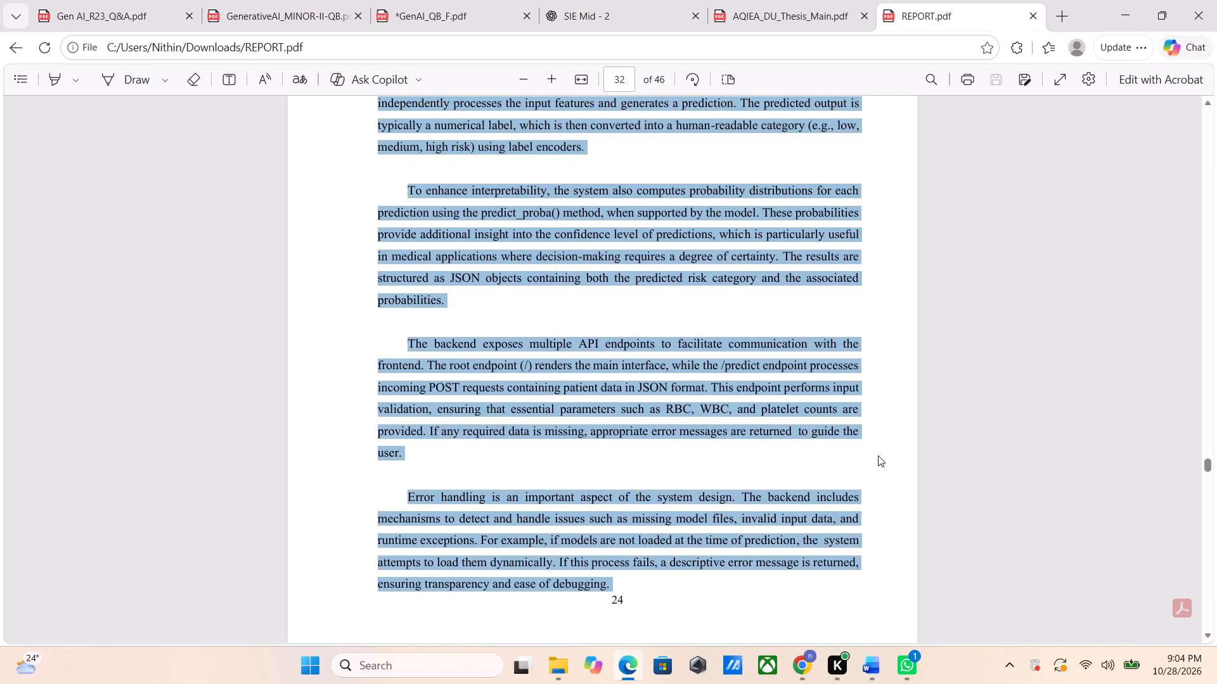
scroll(878, 455, down, 1)
key(alt+Tab)
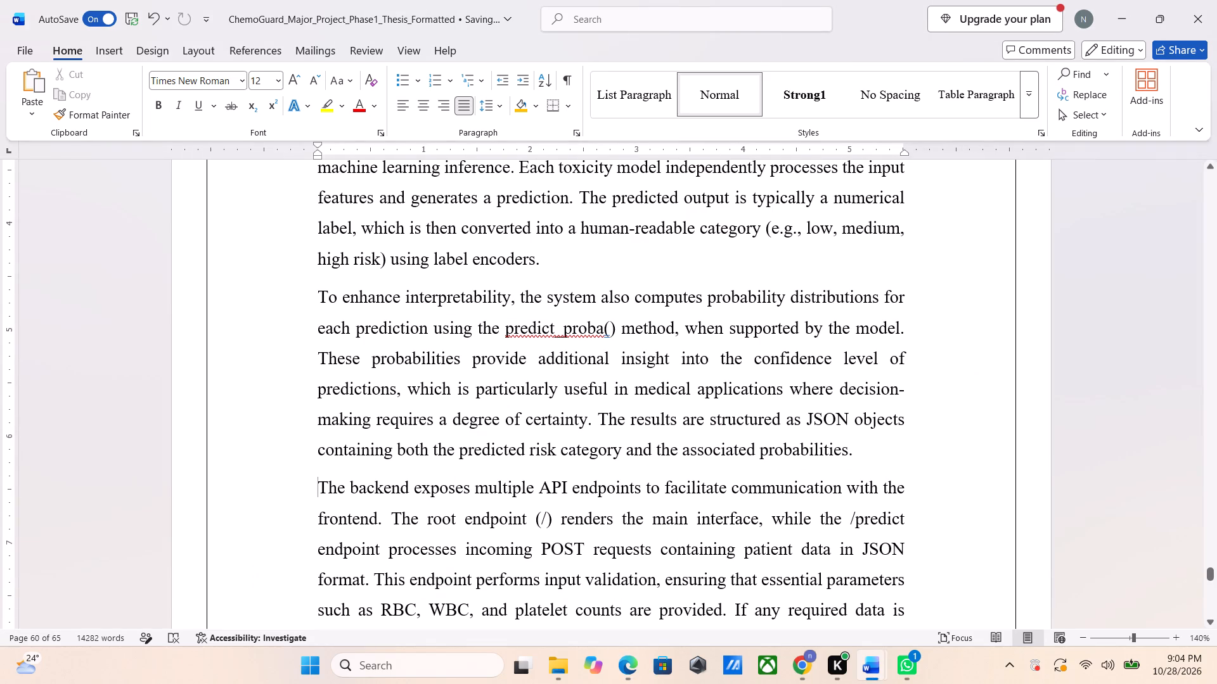
key(alt+Tab)
key(alt+Tab)
scroll(672, 503, down, 1)
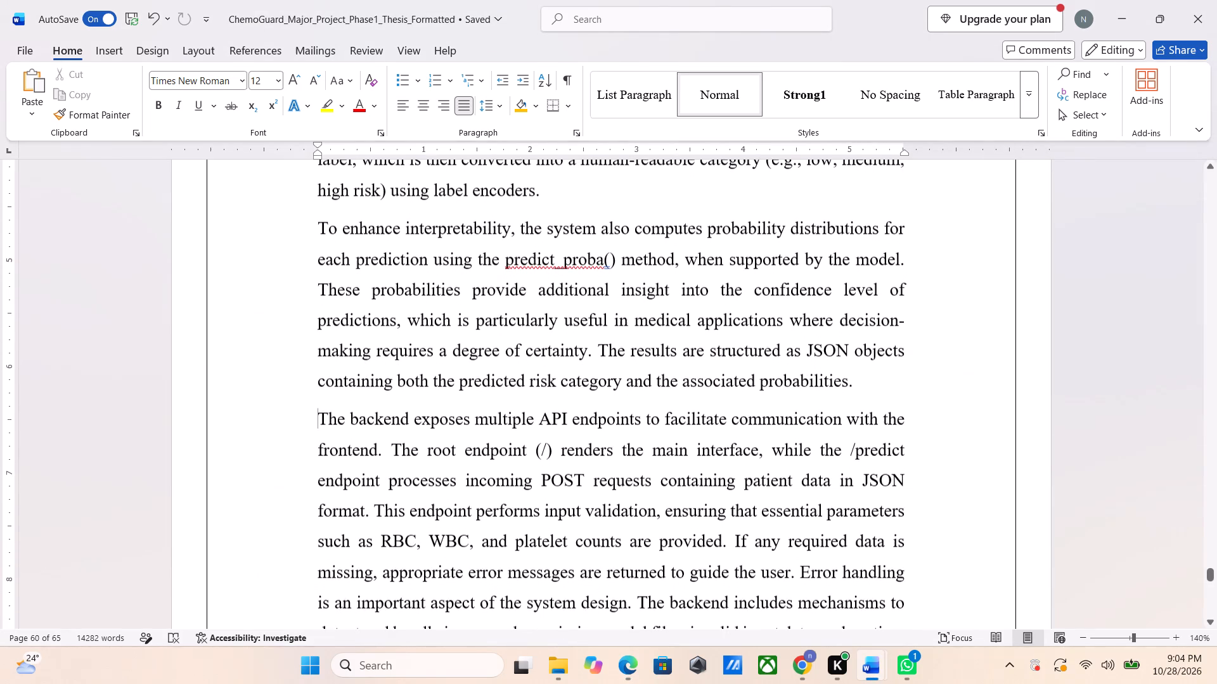
scroll(672, 503, down, 1)
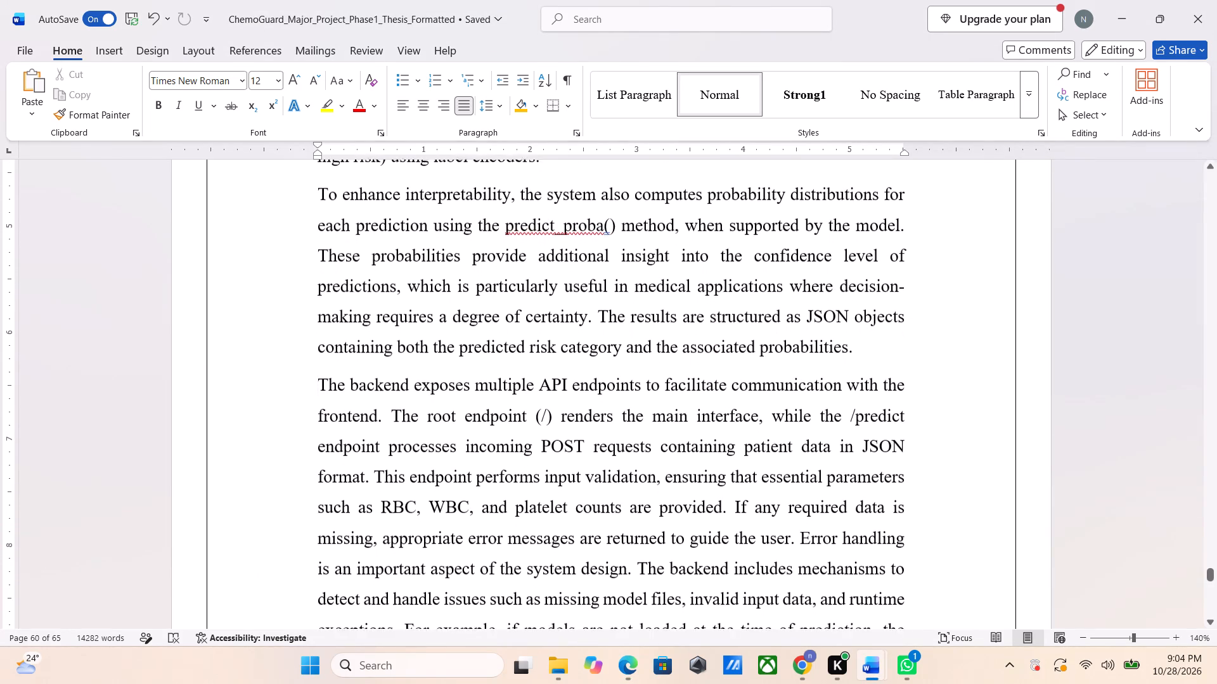
scroll(672, 503, down, 1)
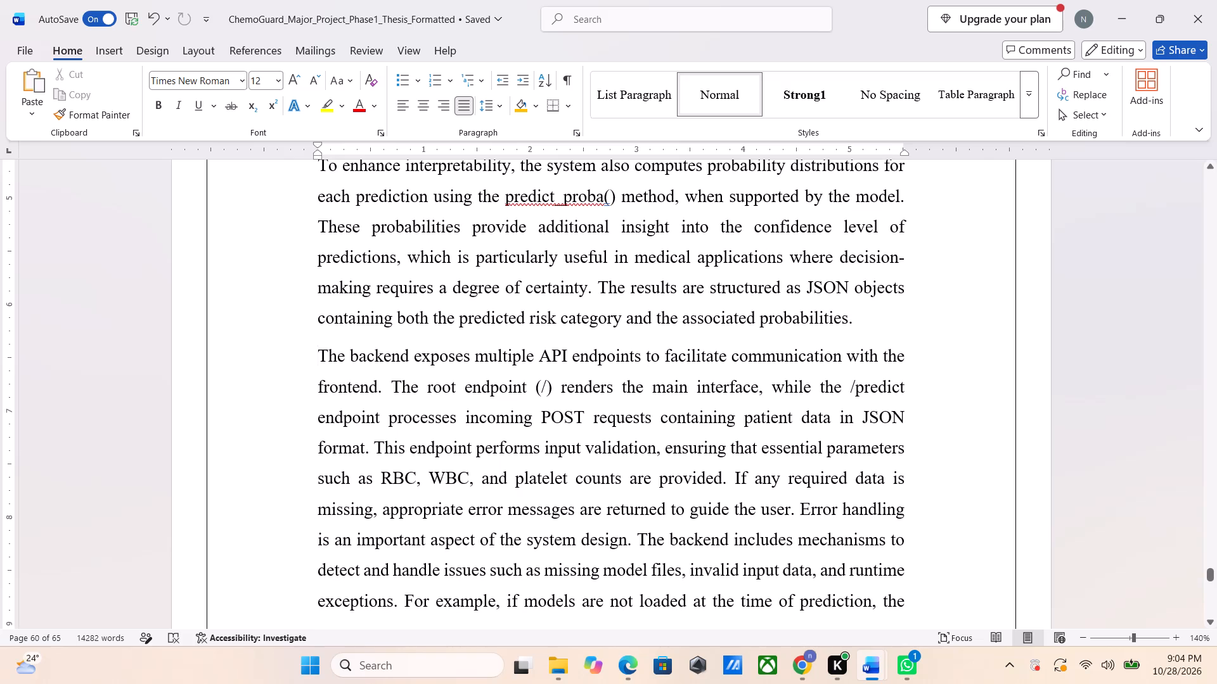
click(795, 514)
key(Right)
key(Return)
Copy the paragraphs in REPORT.pdf from "Additional endpoints such as /health" through "making data-driven decisions.", stopping before the "Code:" heading.
scroll(795, 514, down, 1)
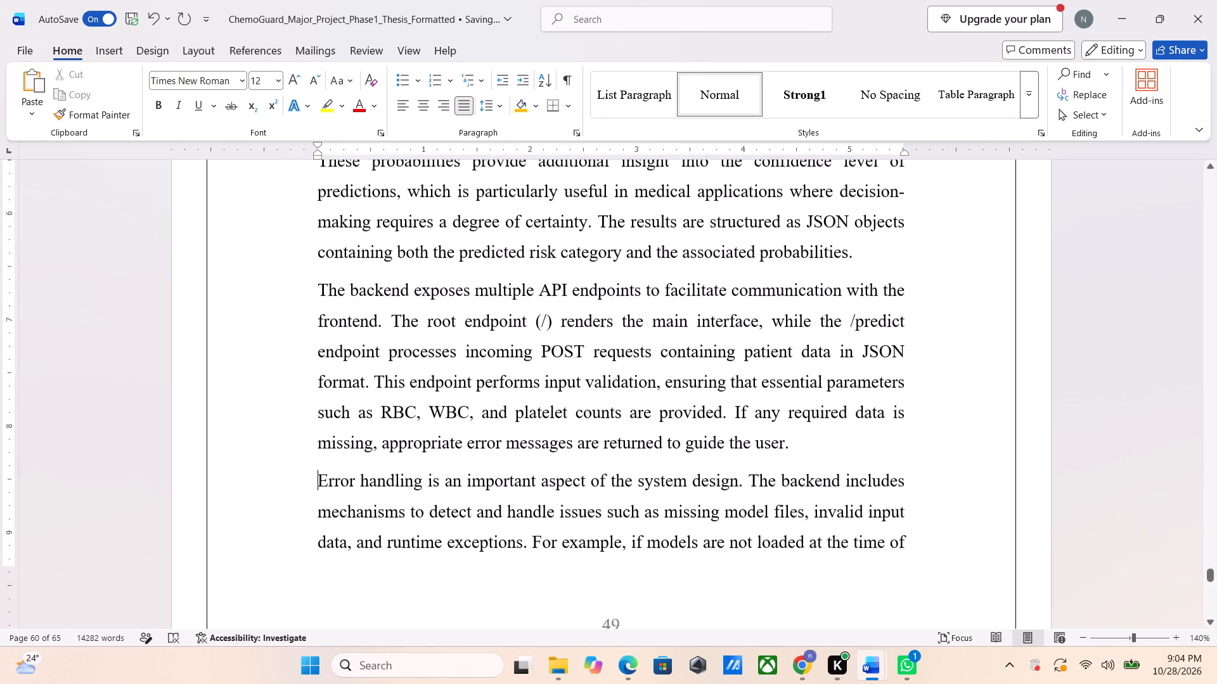
scroll(795, 514, down, 1)
key(alt+Tab)
scroll(795, 514, down, 1)
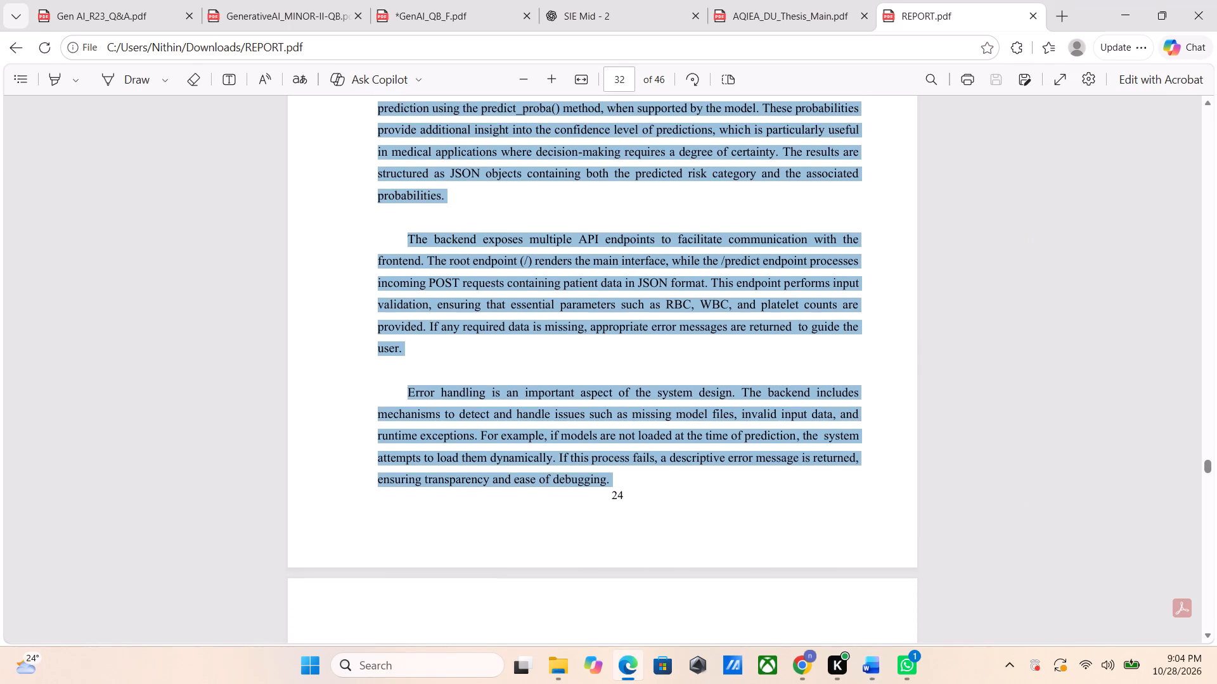
scroll(795, 514, down, 1)
key(alt+Tab)
scroll(795, 514, down, 4)
key(alt+Tab)
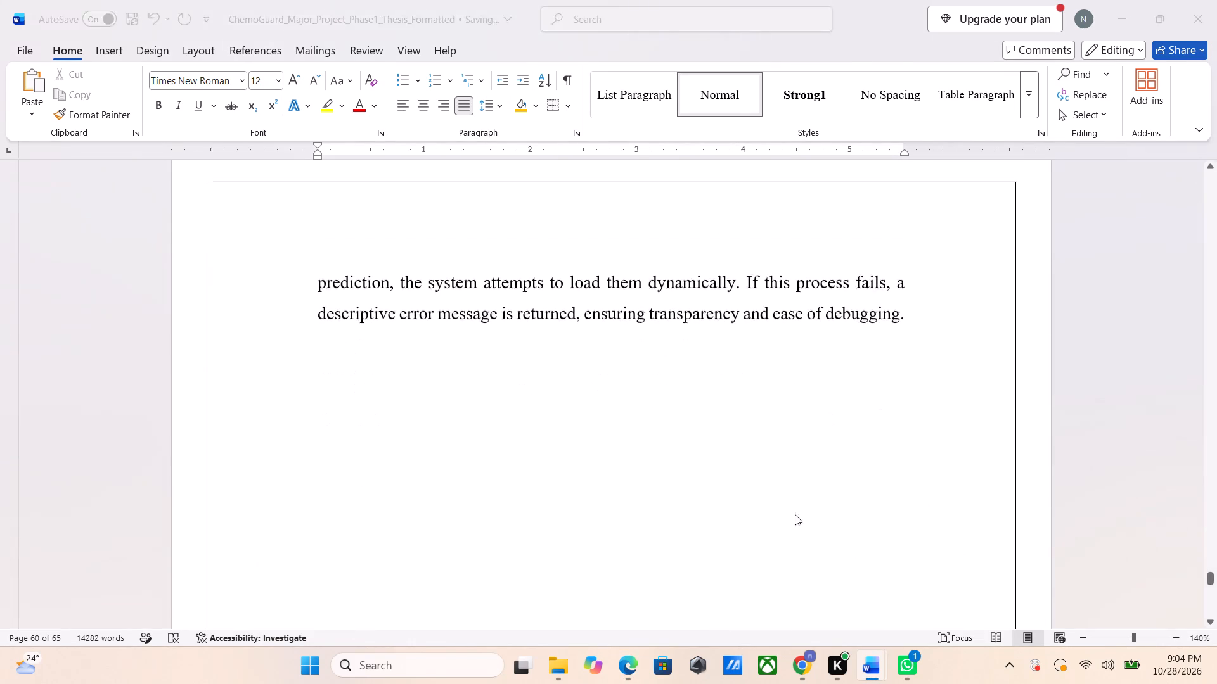
scroll(795, 514, down, 7)
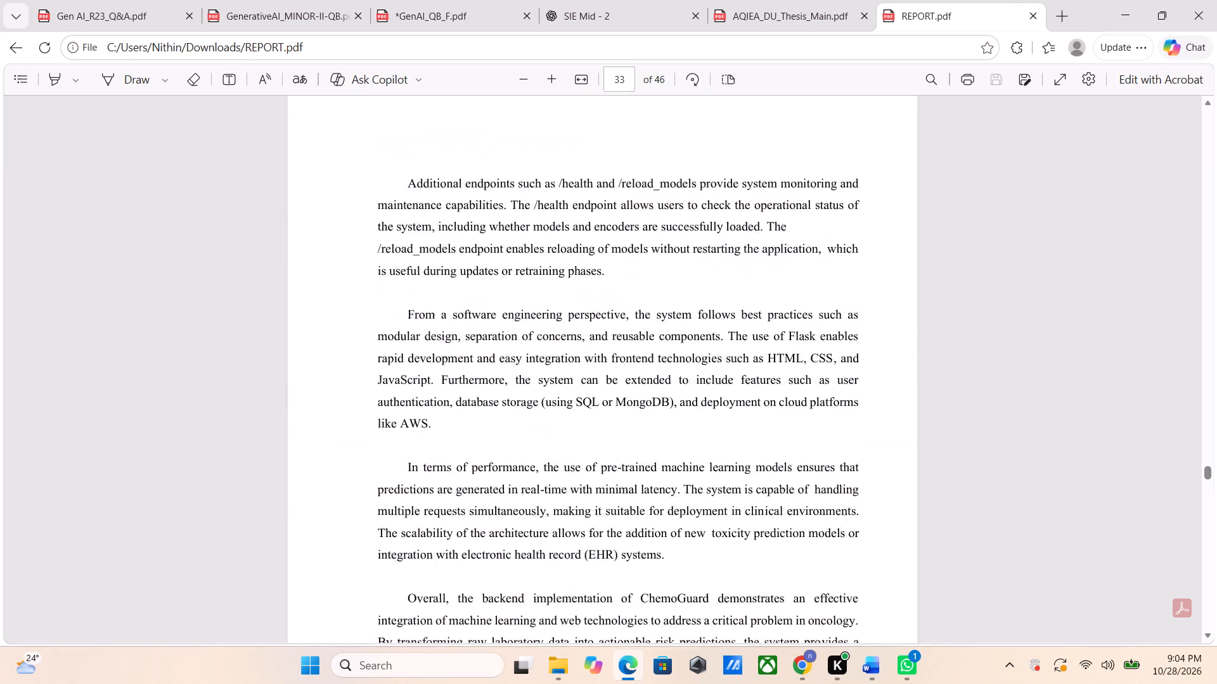
scroll(795, 514, down, 2)
scroll(795, 514, up, 1)
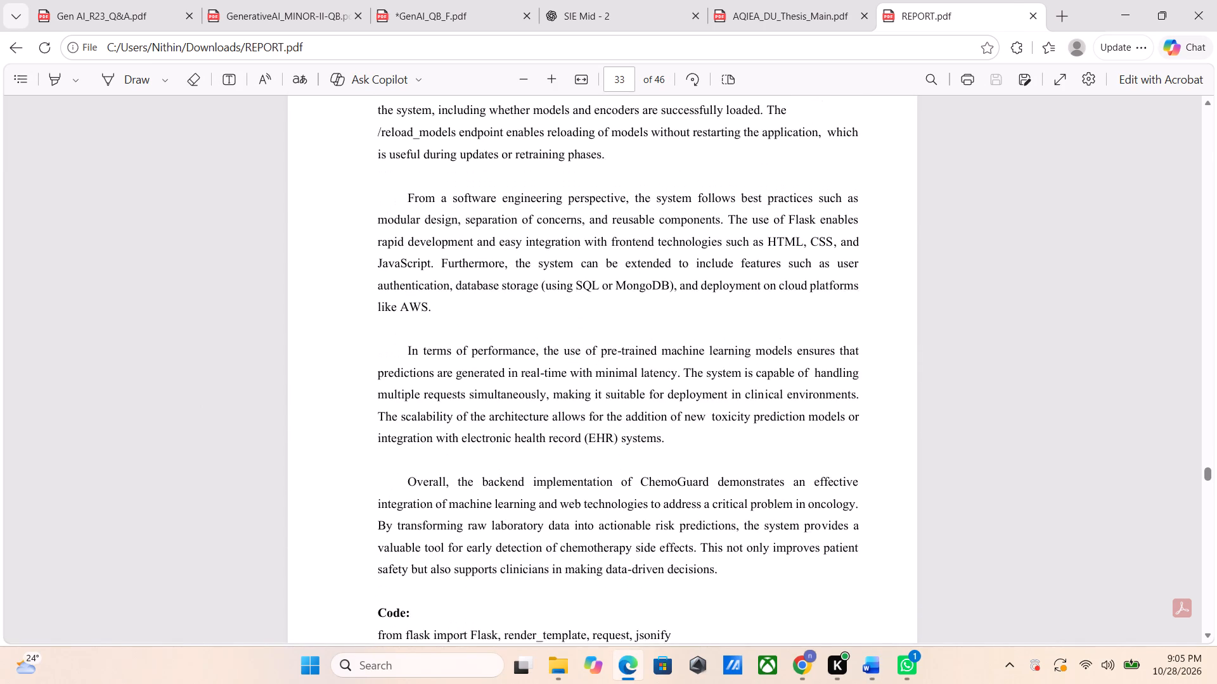
scroll(795, 514, up, 3)
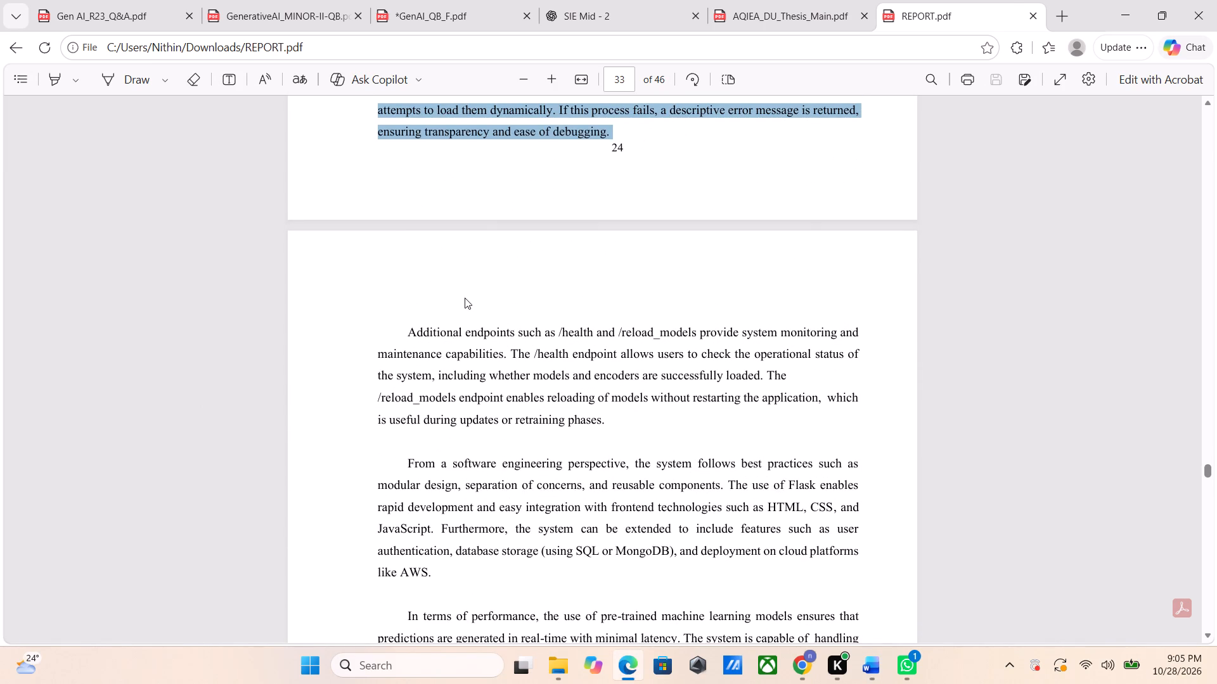
drag(401, 332, 563, 643)
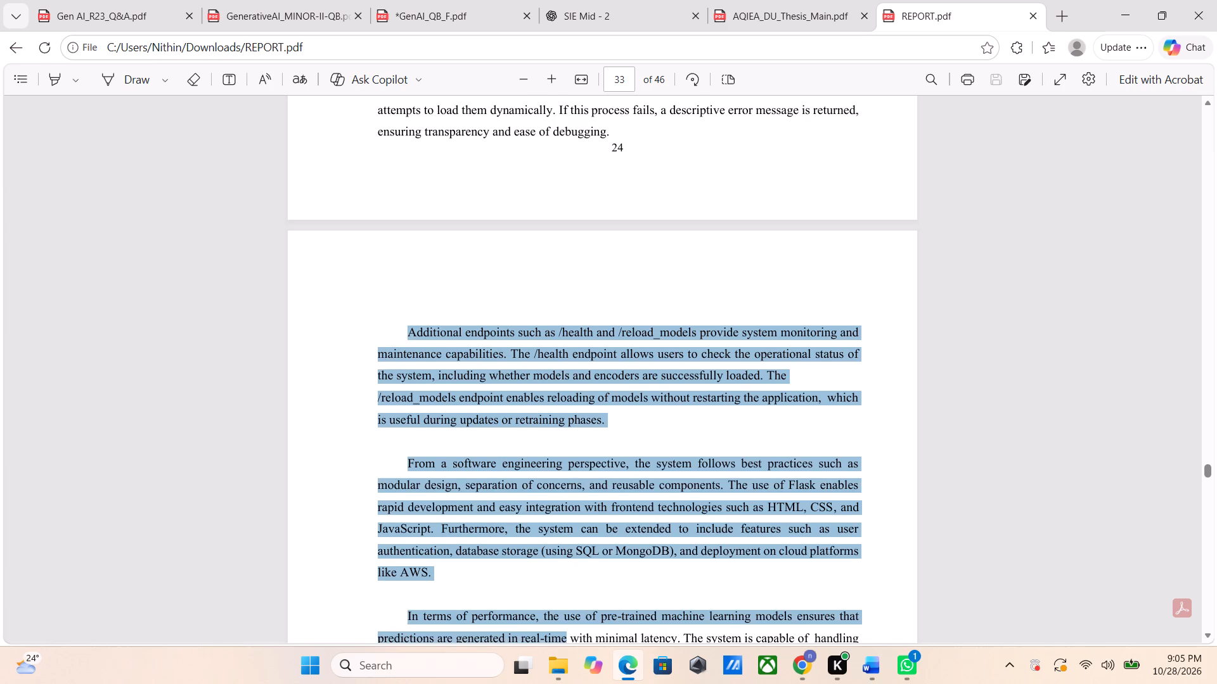
drag(563, 643, 565, 640)
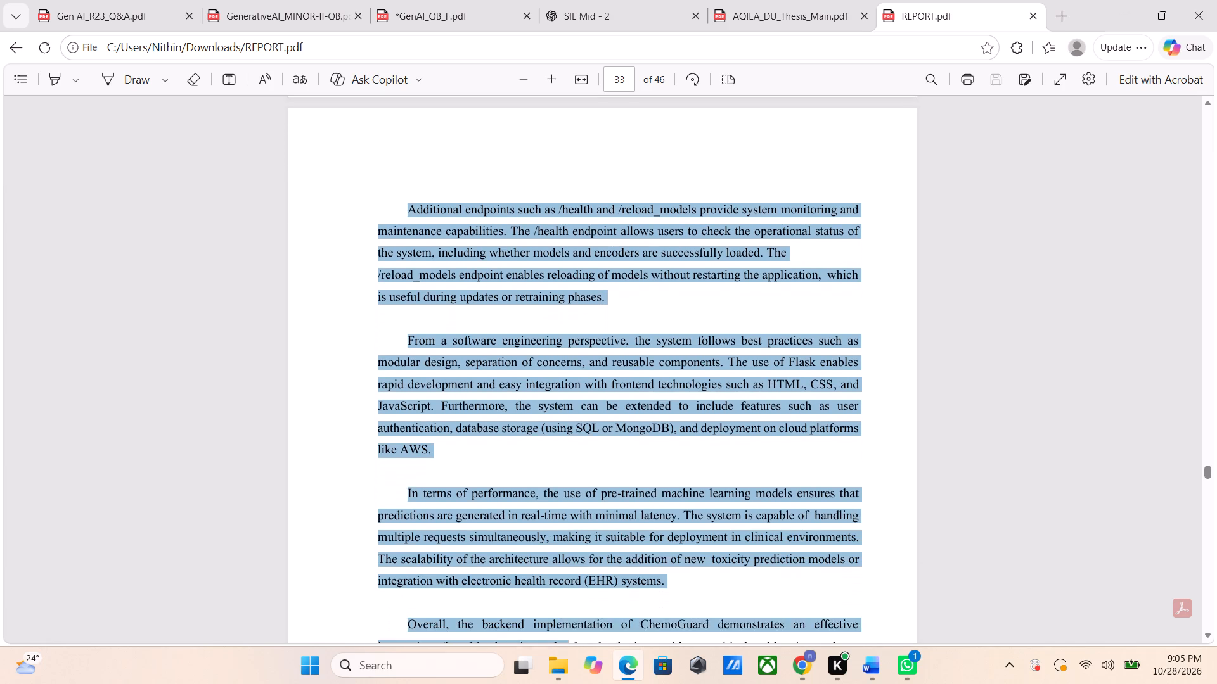
drag(565, 640, 570, 637)
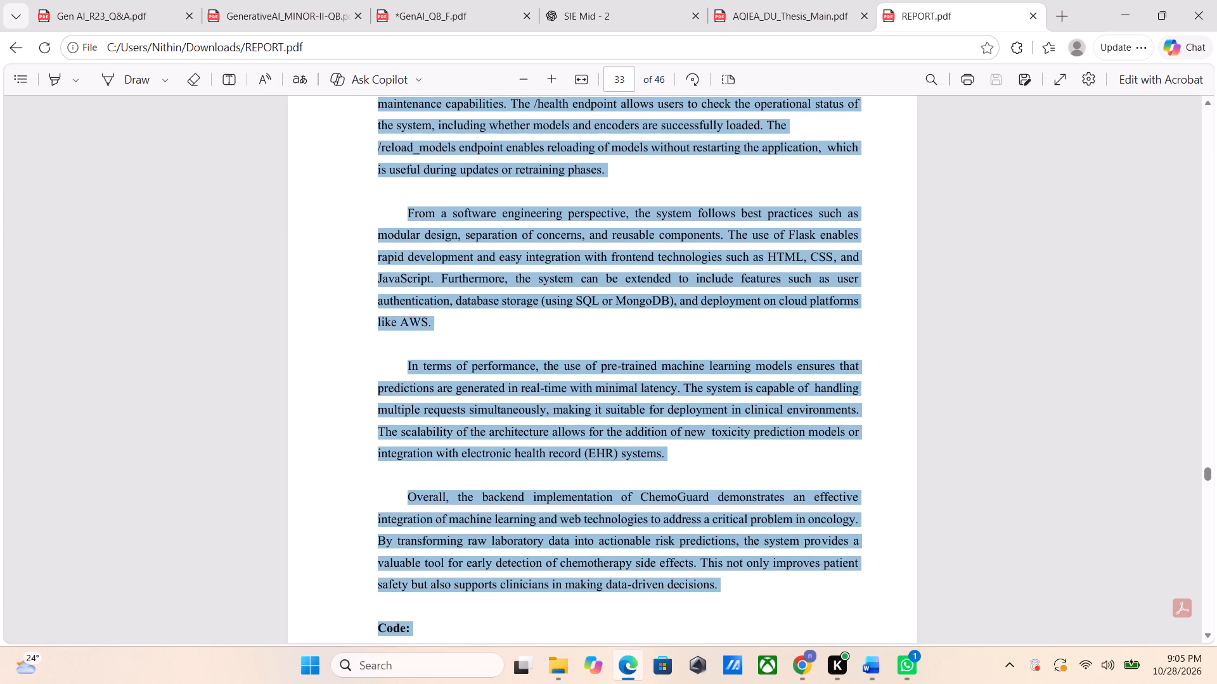
drag(570, 637, 714, 578)
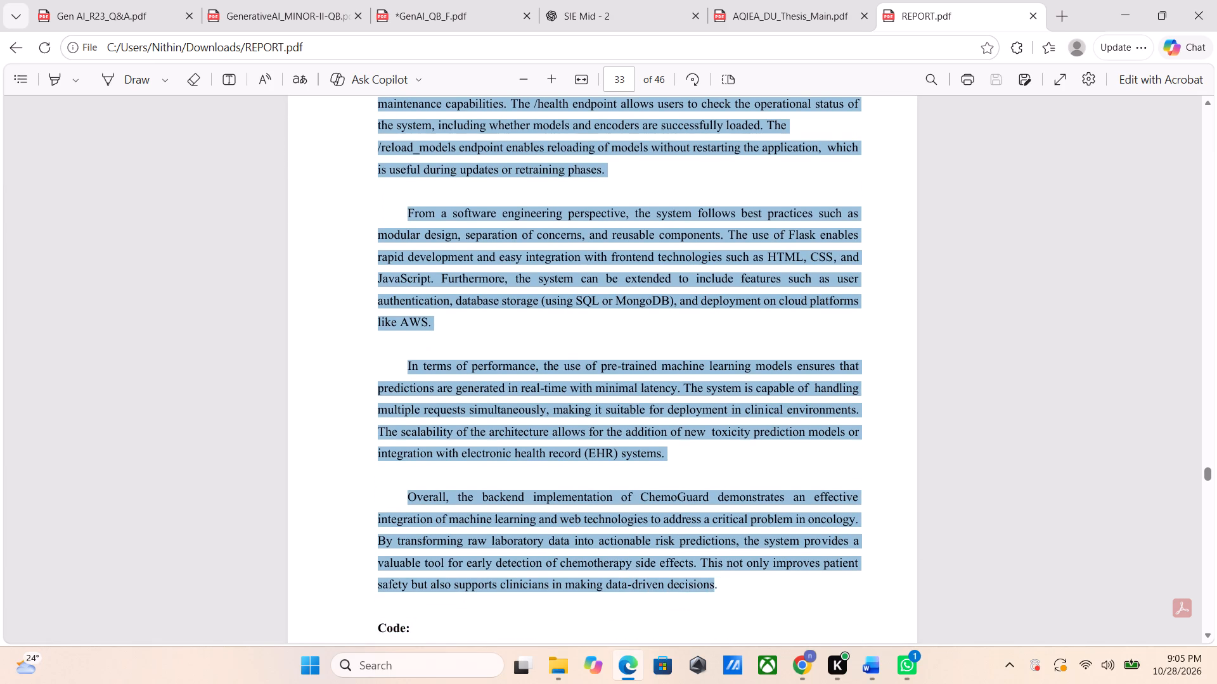
drag(714, 578, 721, 578)
key(ctrl+c)
Paste the copied text into the Word thesis as a new paragraph after "ensuring transparency and ease of debugging.".
key(alt+Tab)
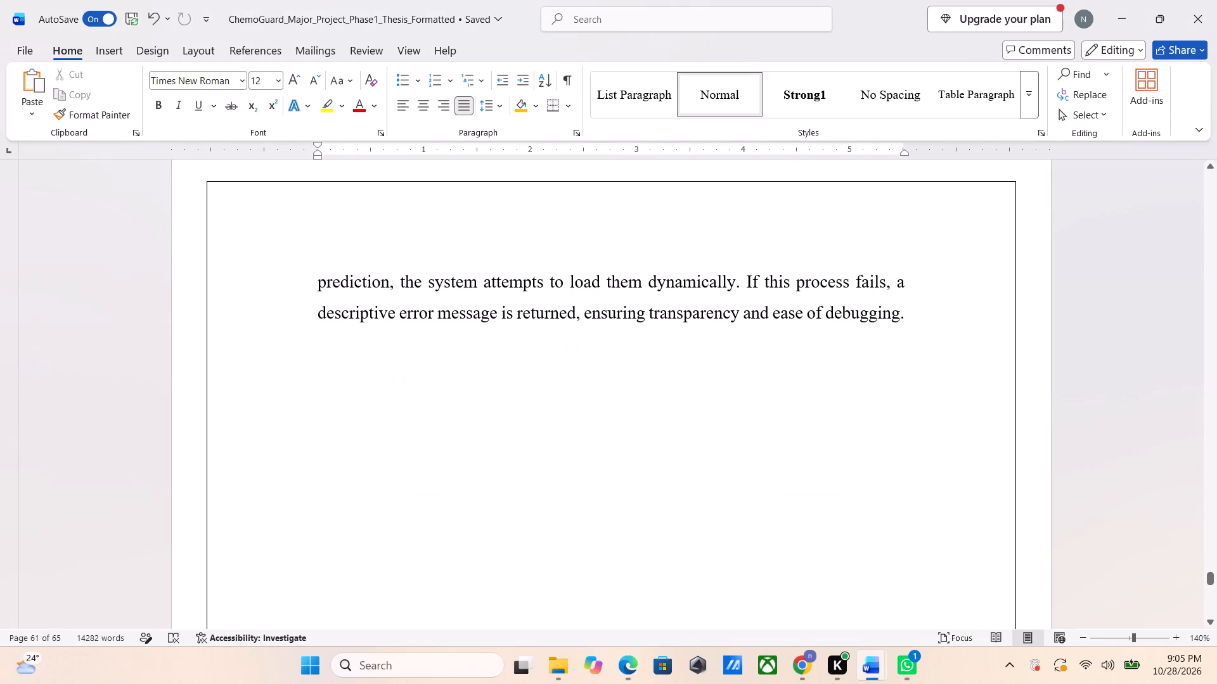
click(922, 350)
key(Return)
key(ctrl+v)
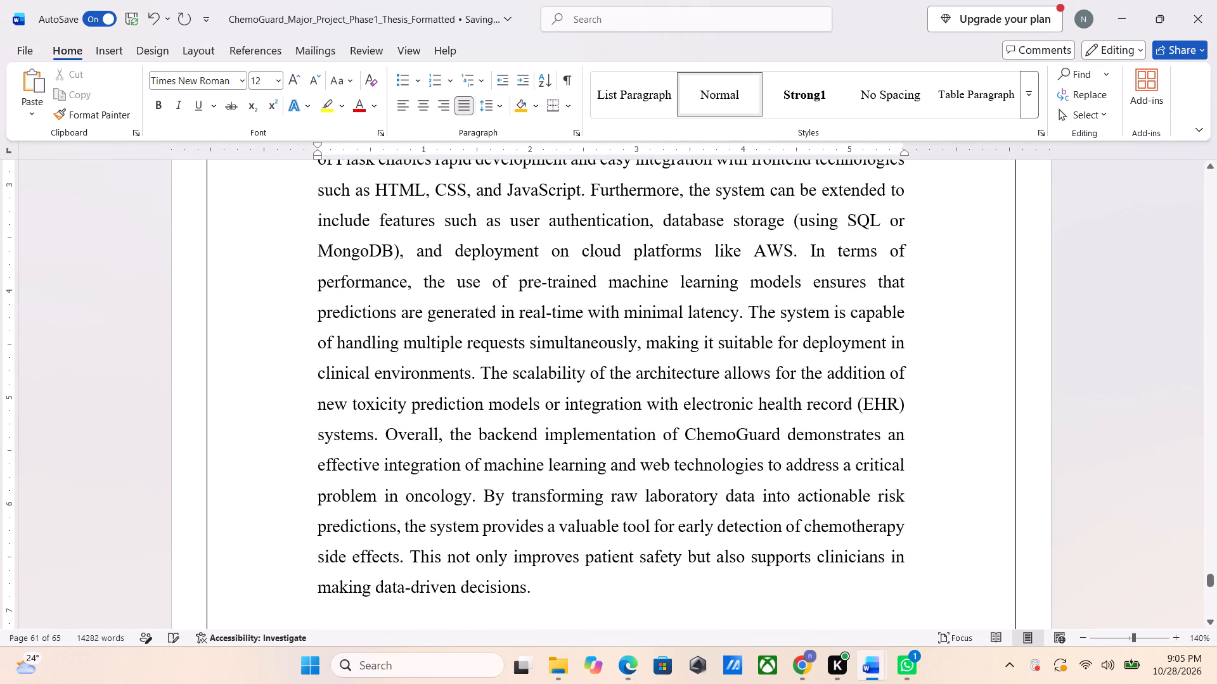
Check the paragraph breaks in REPORT.pdf and start a new paragraph in the thesis at "From a software engineering perspective".
scroll(922, 350, up, 2)
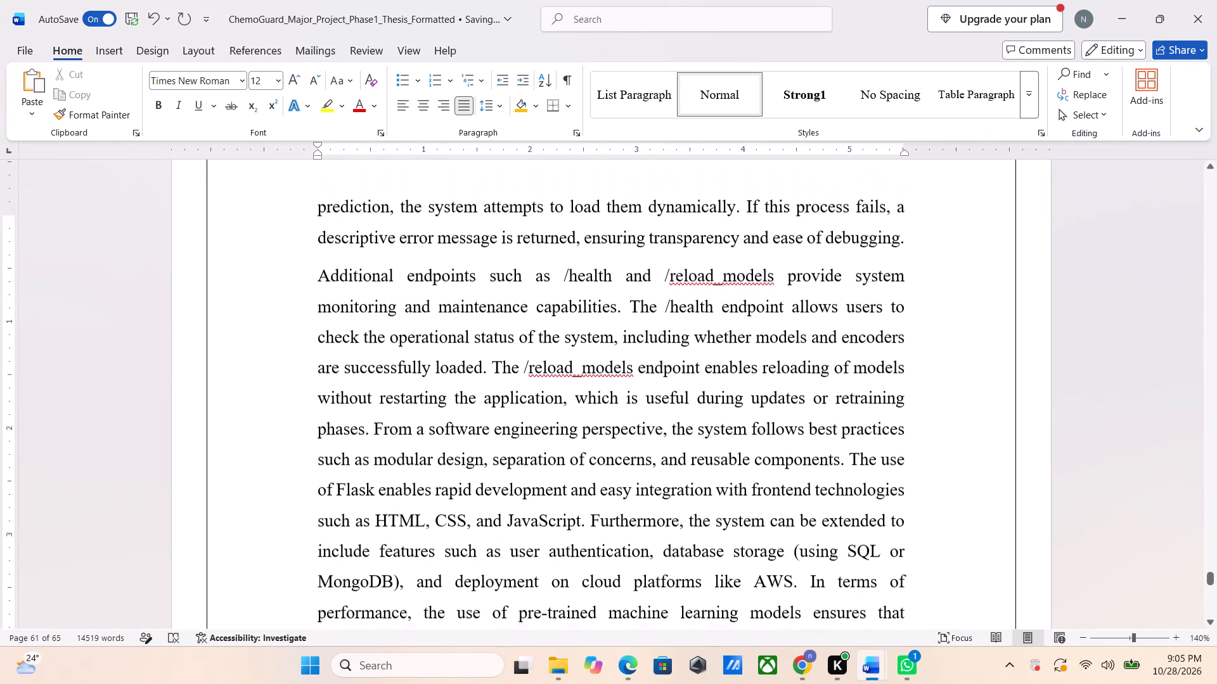
scroll(922, 350, up, 1)
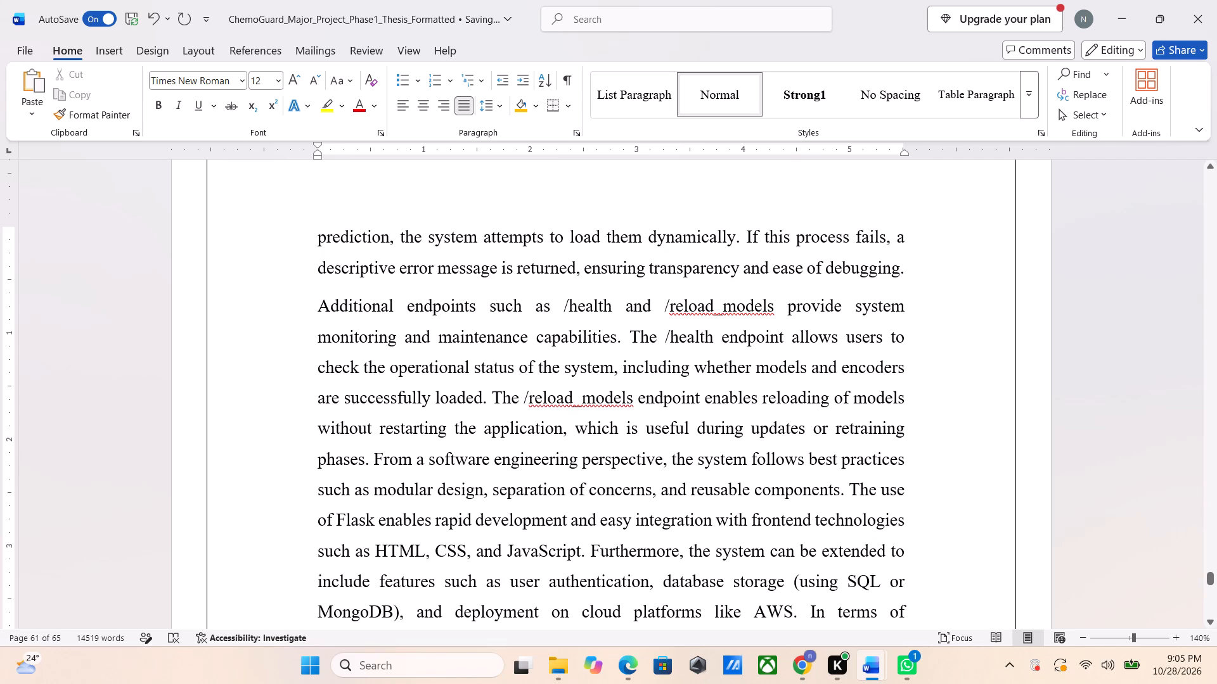
key(alt+Tab)
scroll(681, 418, up, 1)
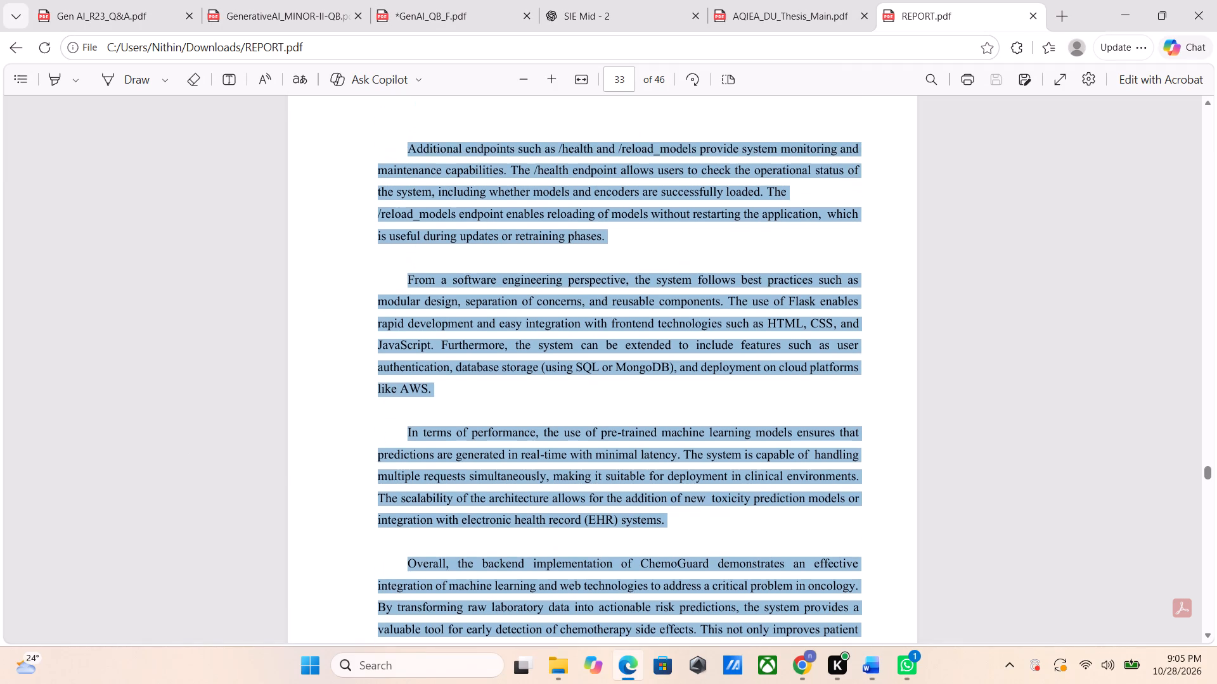
scroll(681, 418, up, 1)
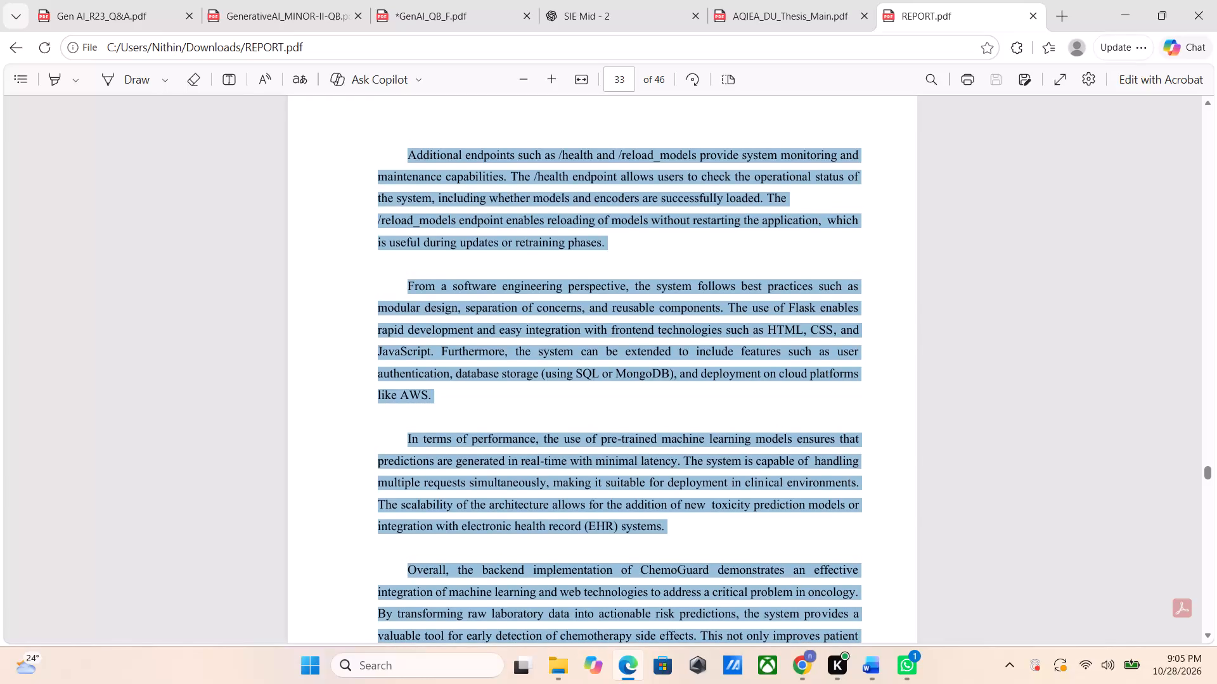
key(alt+Tab)
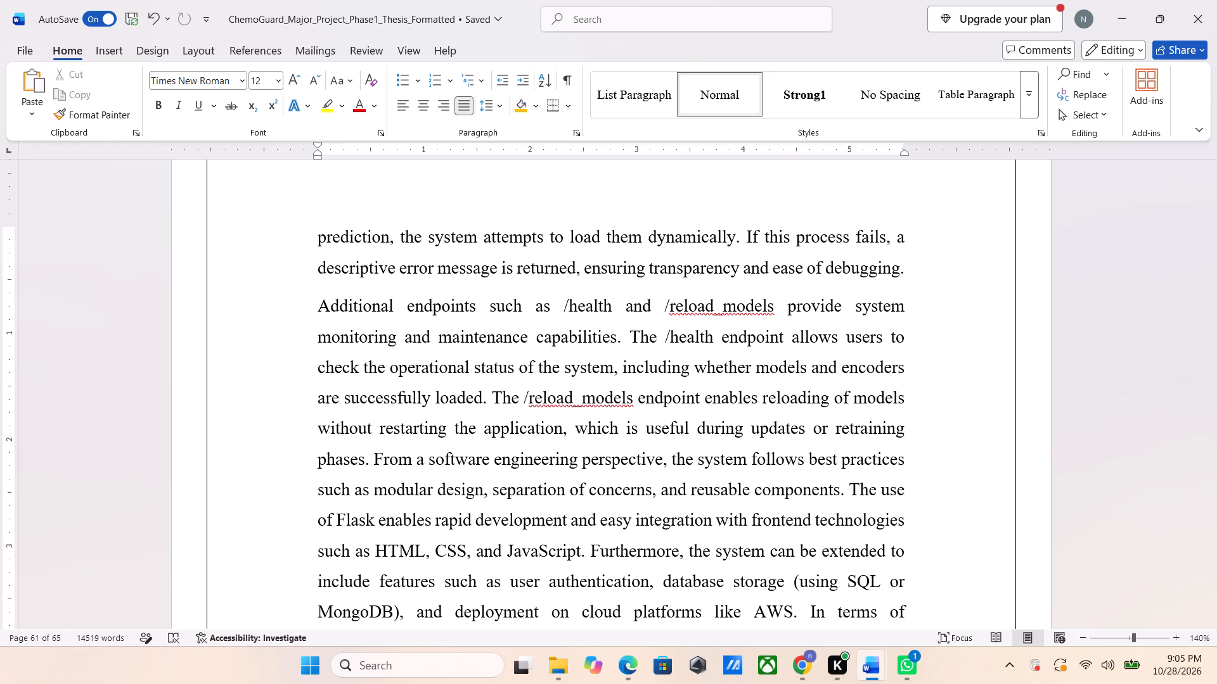
key(alt+Tab)
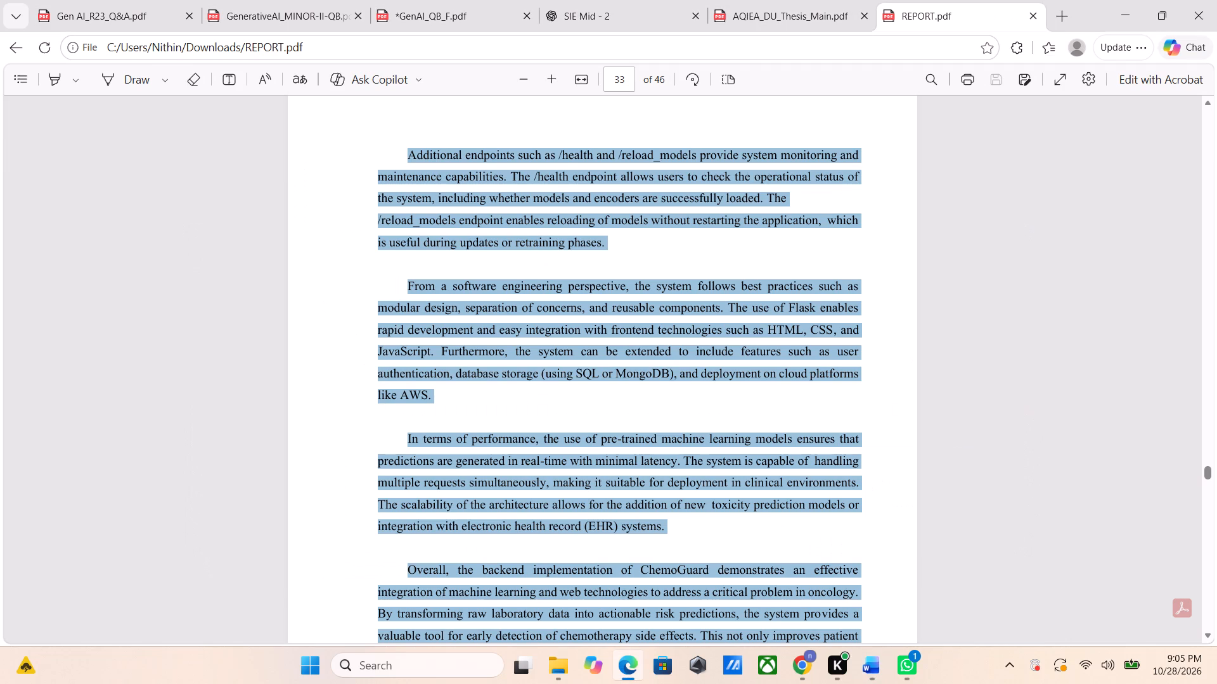
scroll(524, 440, up, 1)
key(alt+Tab)
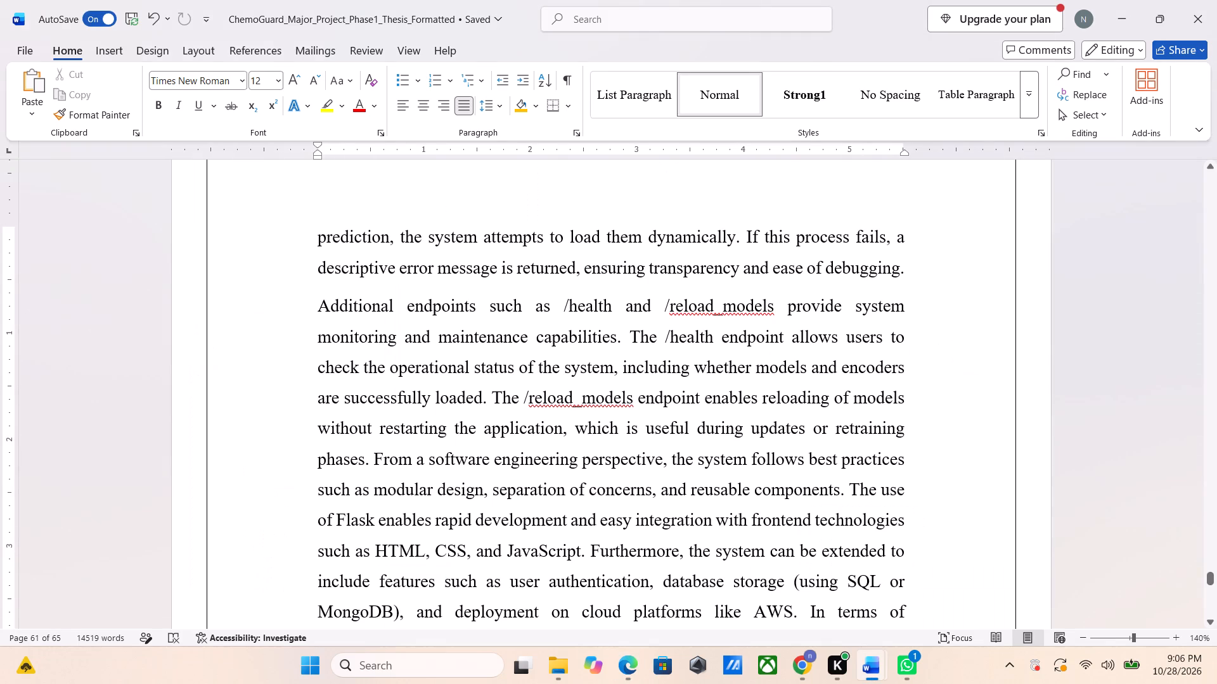
key(alt+Tab)
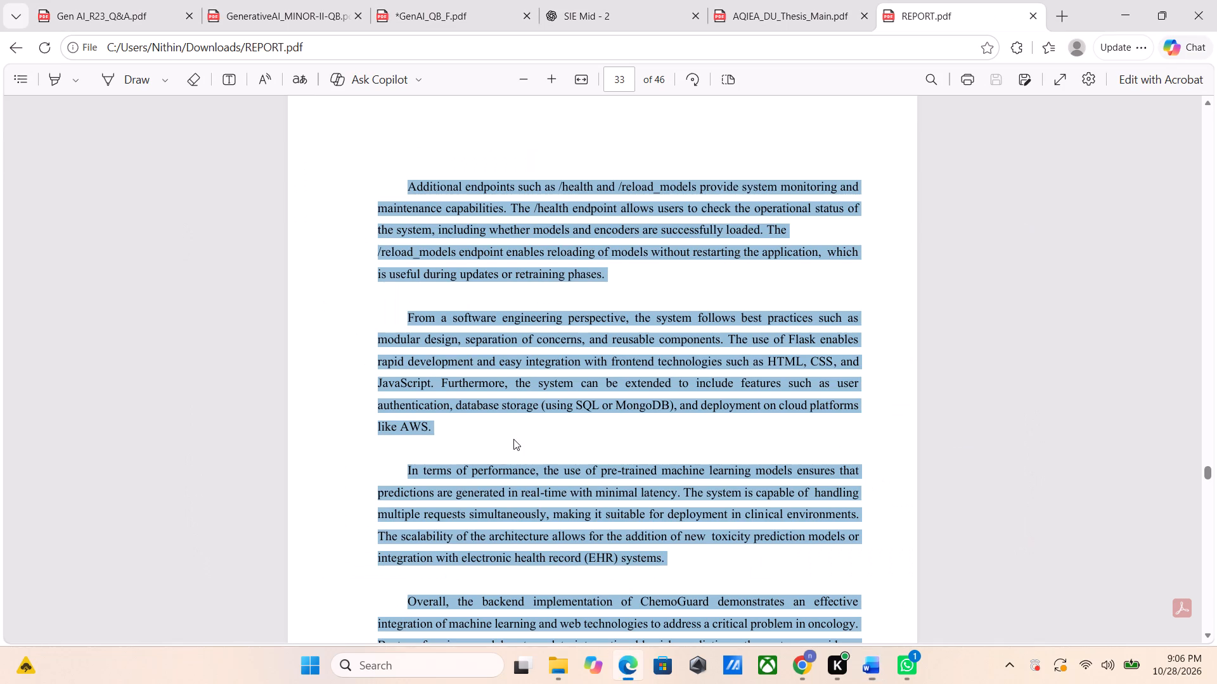
key(alt+Tab)
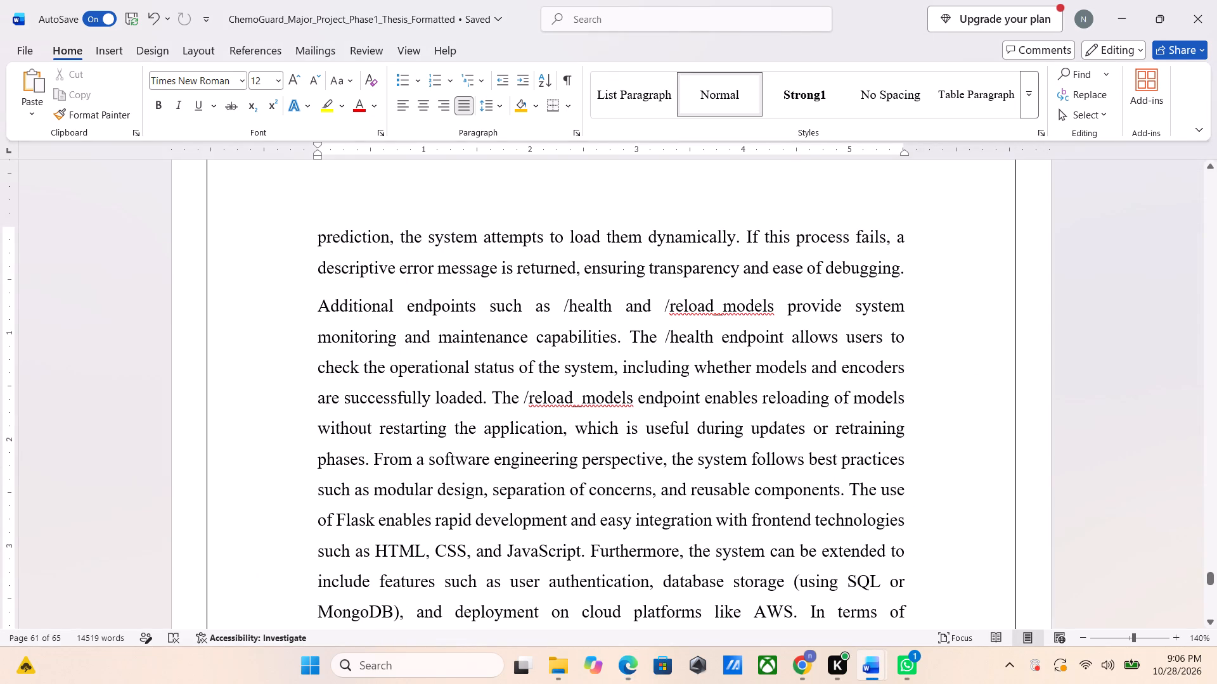
click(367, 455)
key(Right)
key(Right)
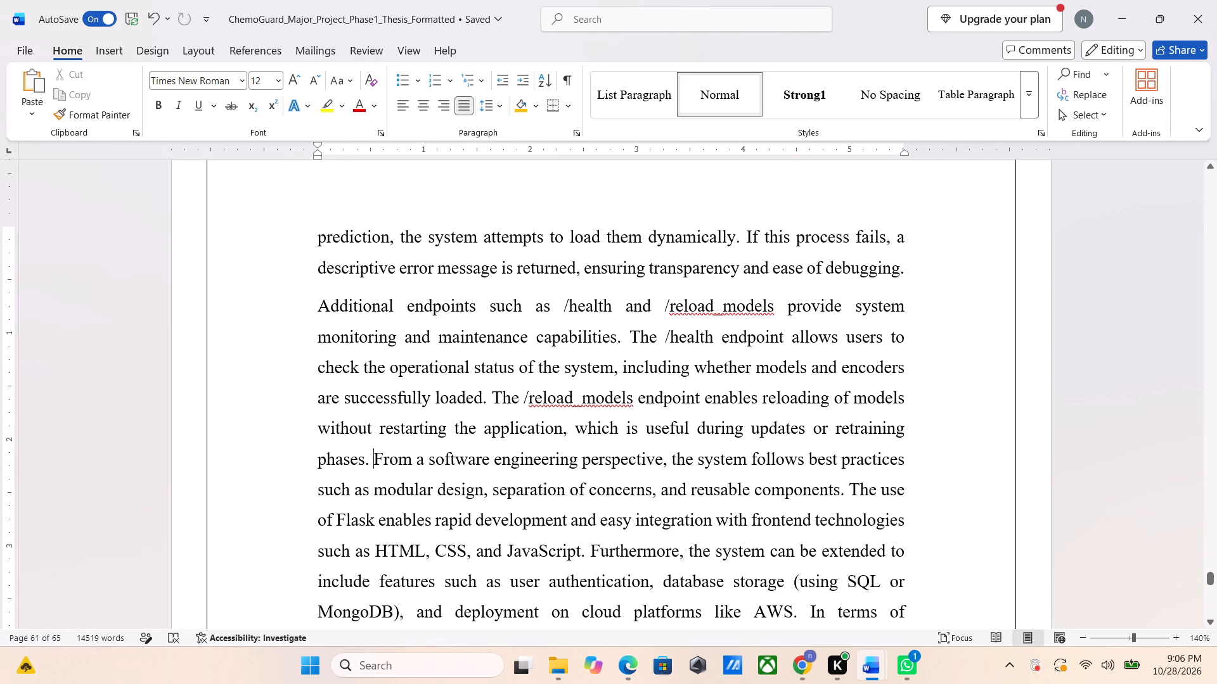
key(Return)
Following REPORT.pdf, start a new paragraph in the thesis at "In terms of performance".
key(alt+Tab)
double_click(367, 455)
scroll(367, 455, down, 1)
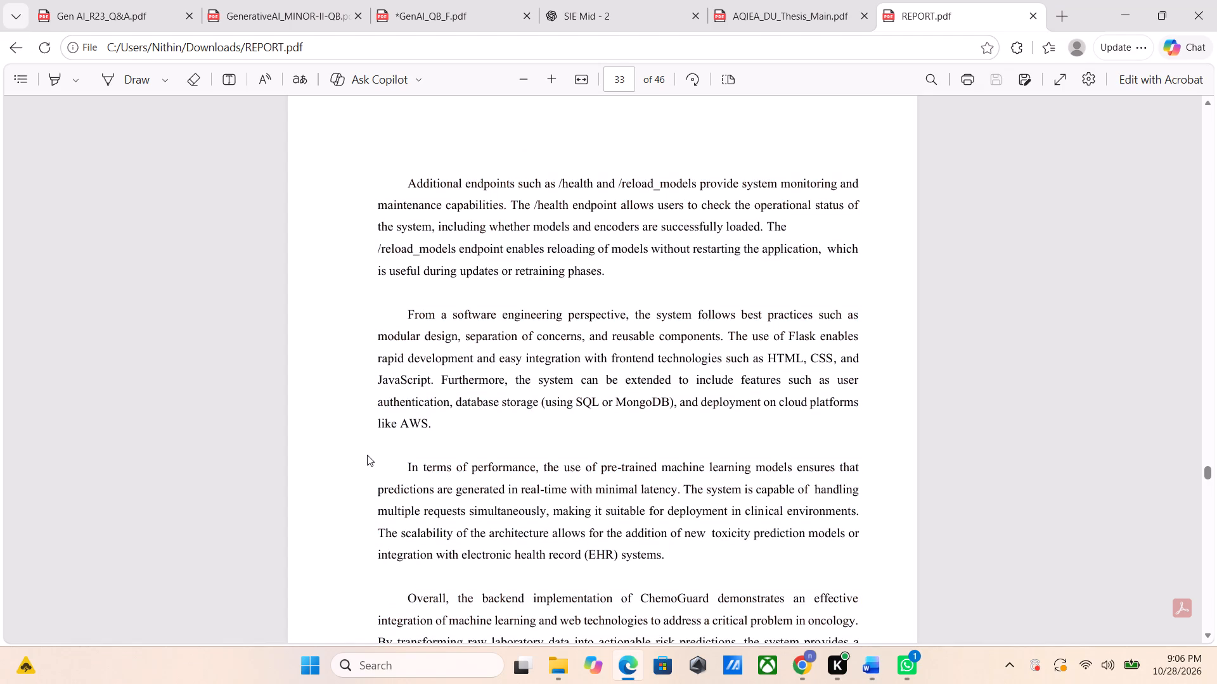
scroll(367, 455, down, 1)
key(alt+Tab)
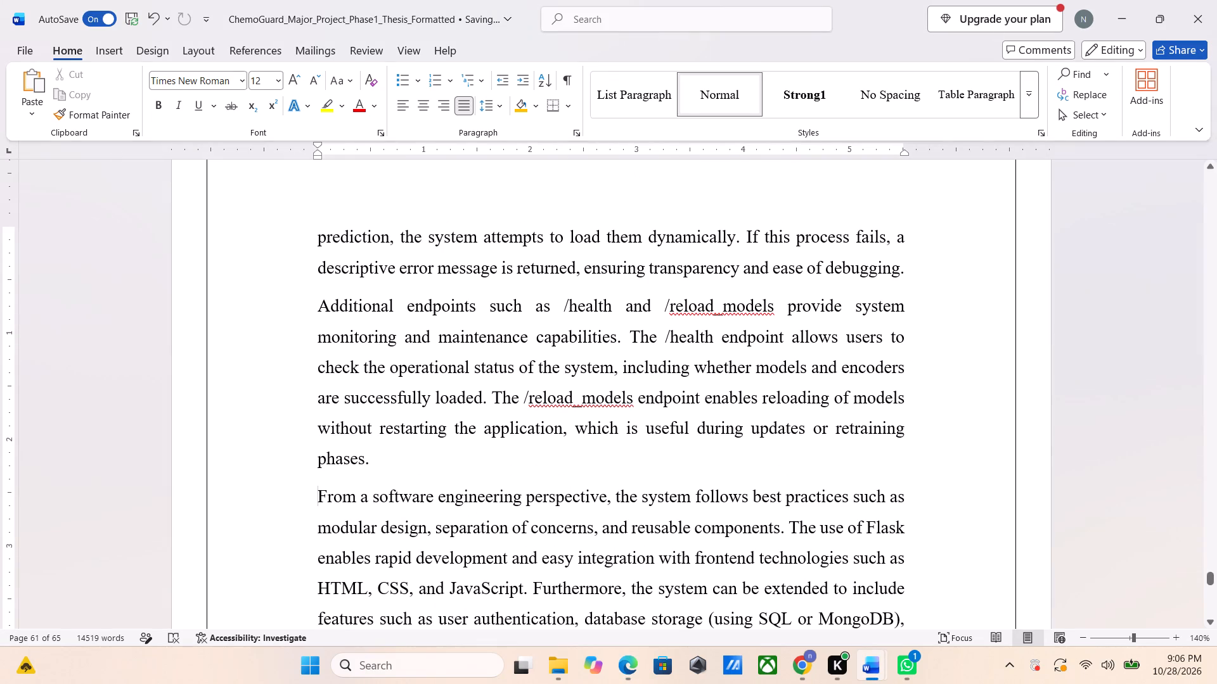
scroll(457, 507, down, 2)
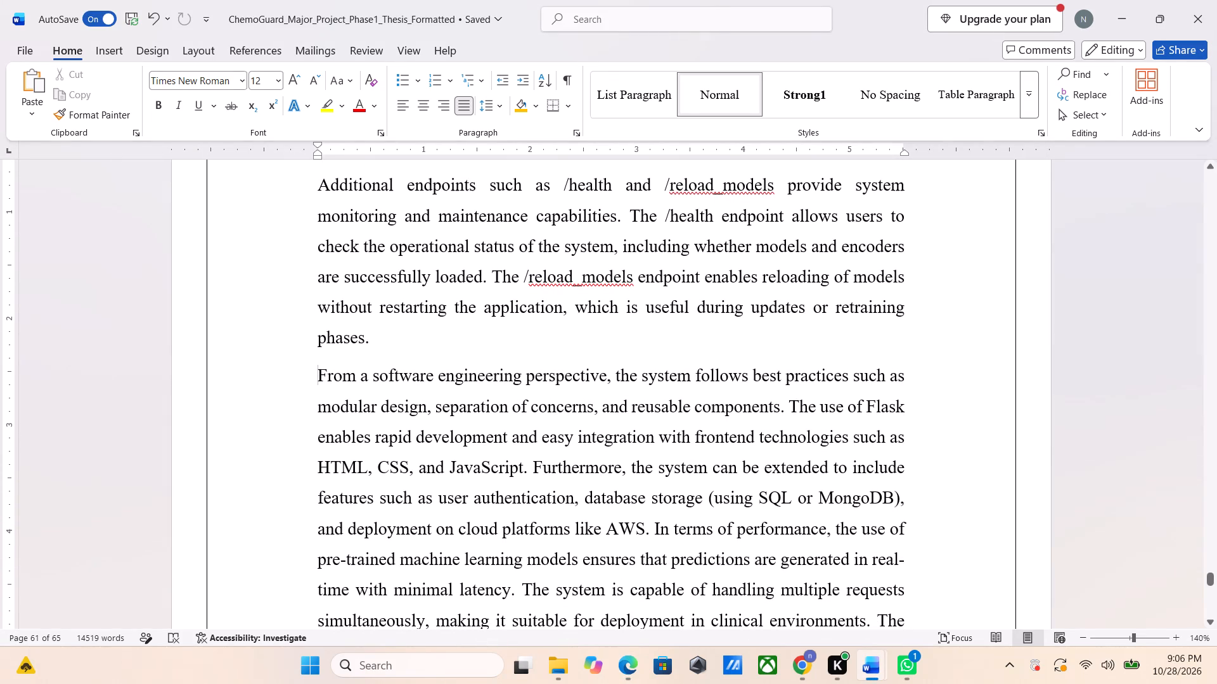
click(652, 534)
key(Return)
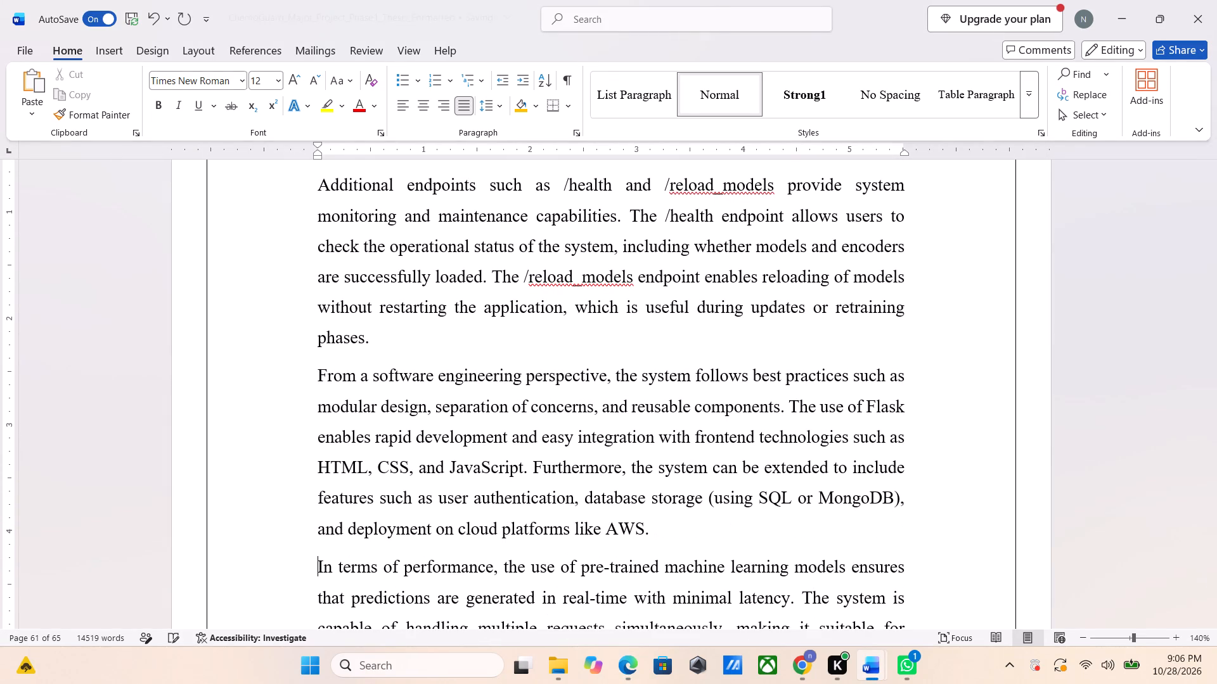
Following REPORT.pdf, start a new paragraph in the thesis at "Overall, the backend implementation of ChemoGuard".
key(alt+Tab)
scroll(652, 534, down, 1)
key(alt+Tab)
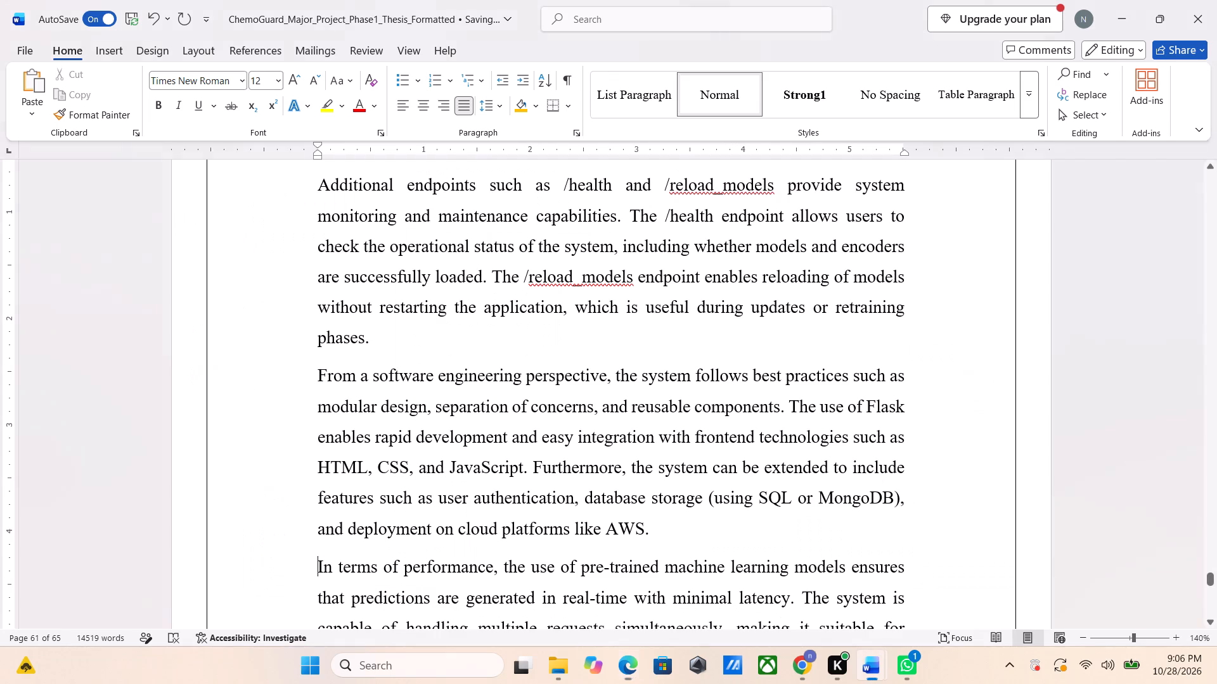
scroll(652, 534, down, 2)
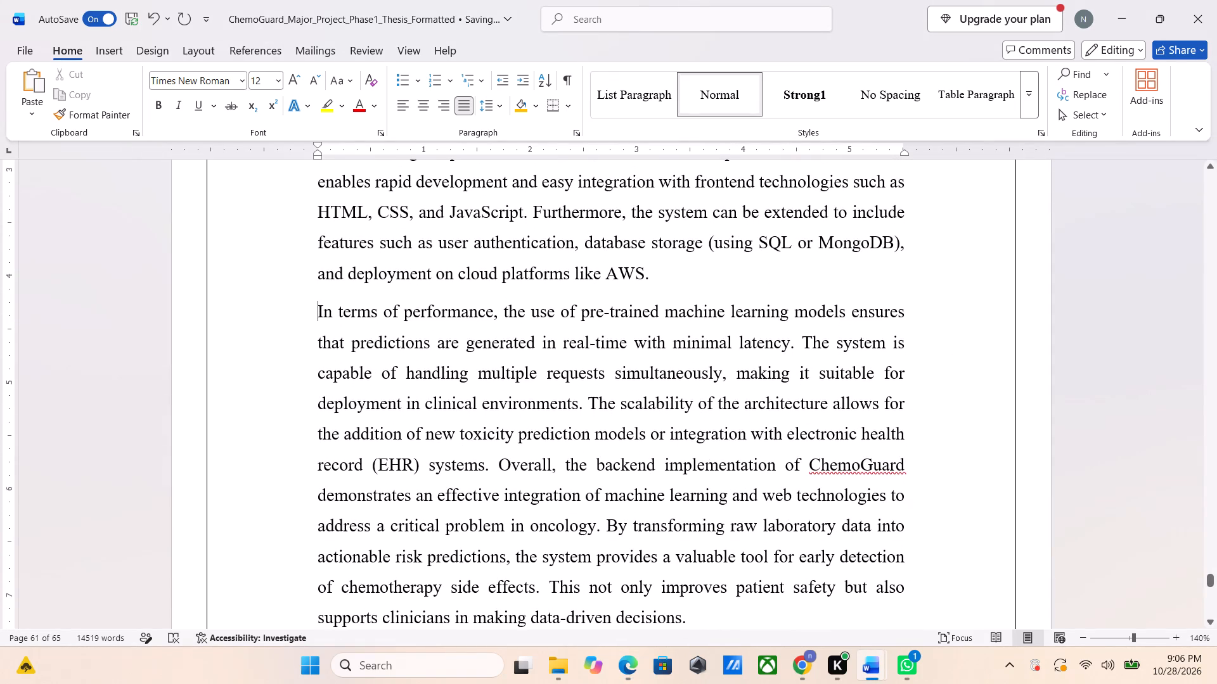
click(499, 459)
key(Return)
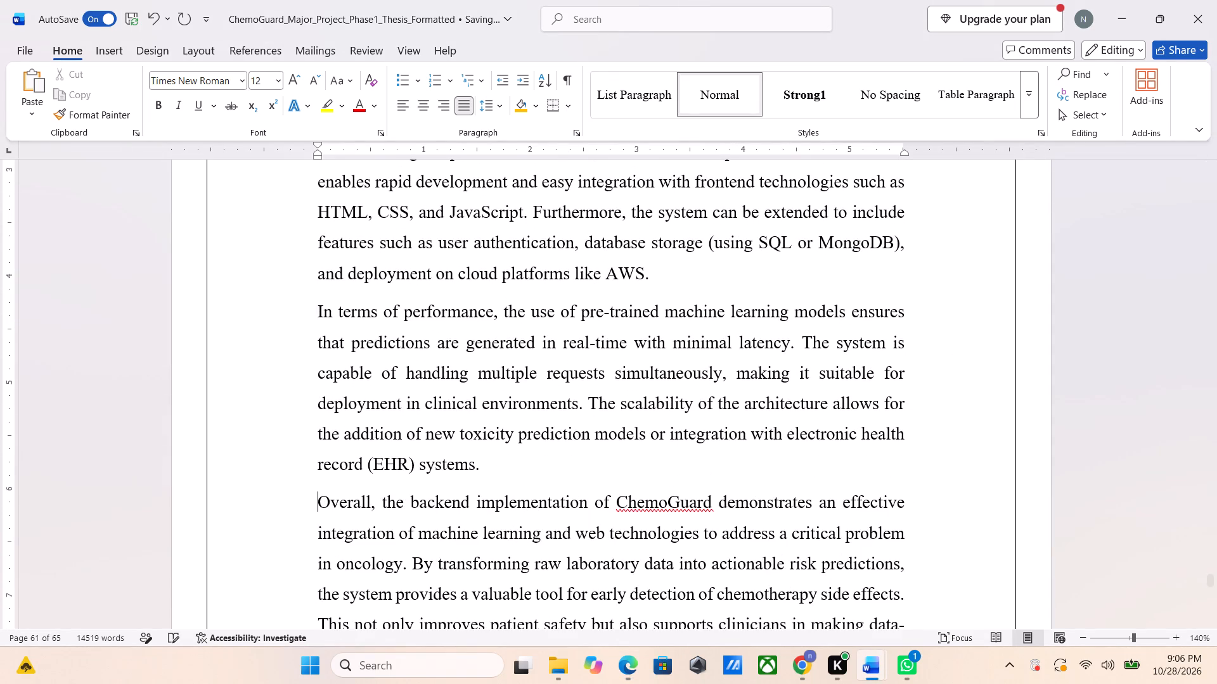
Check the closing paragraphs against REPORT.pdf and add an empty paragraph in the thesis after "making data-driven decisions.".
key(alt+Tab)
scroll(499, 459, down, 3)
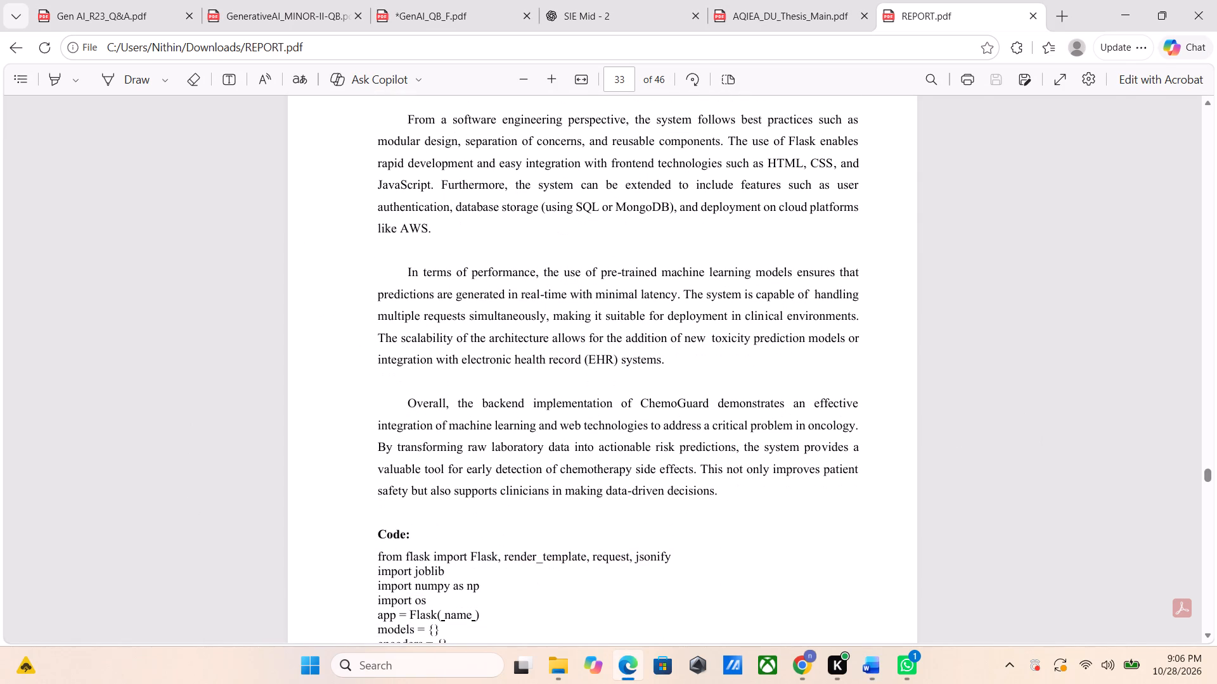
key(alt+Tab)
scroll(499, 459, down, 3)
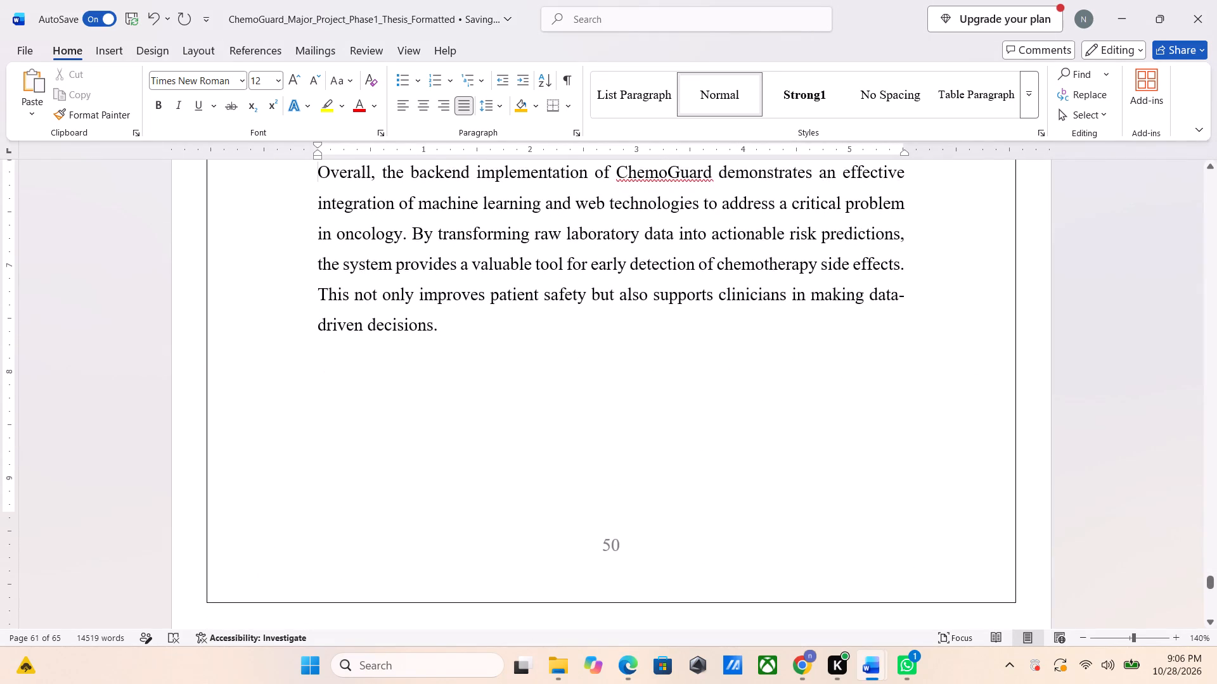
scroll(499, 459, down, 1)
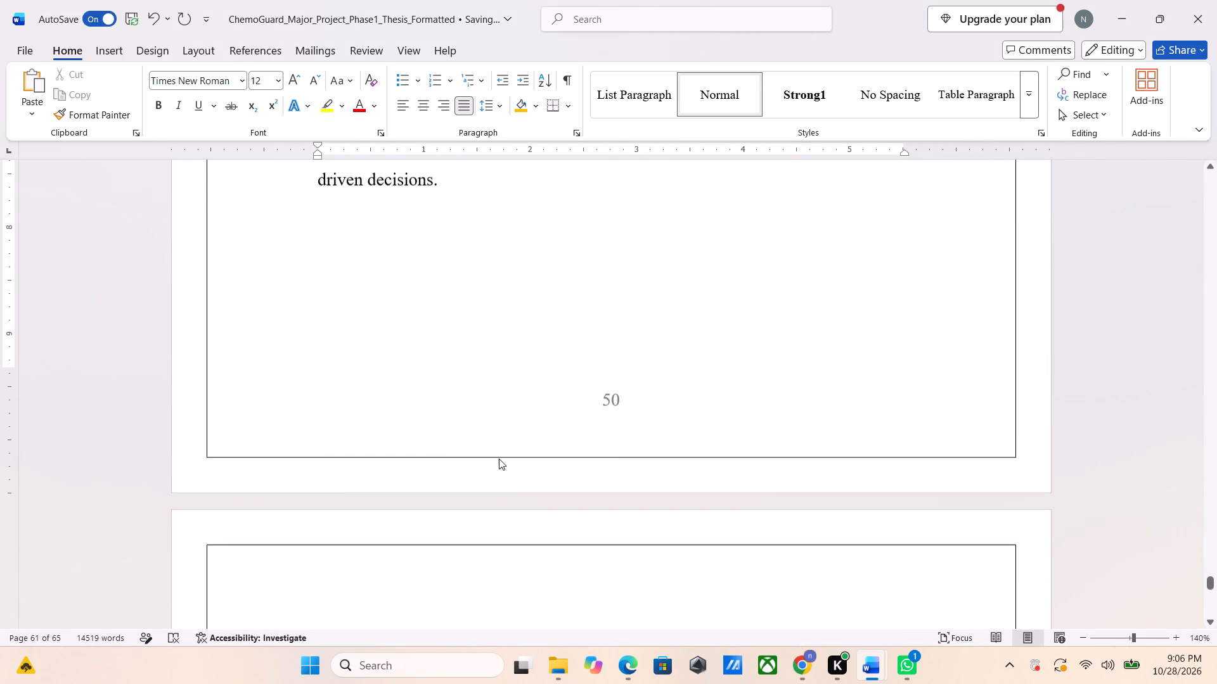
scroll(499, 459, up, 1)
click(503, 281)
key(Return)
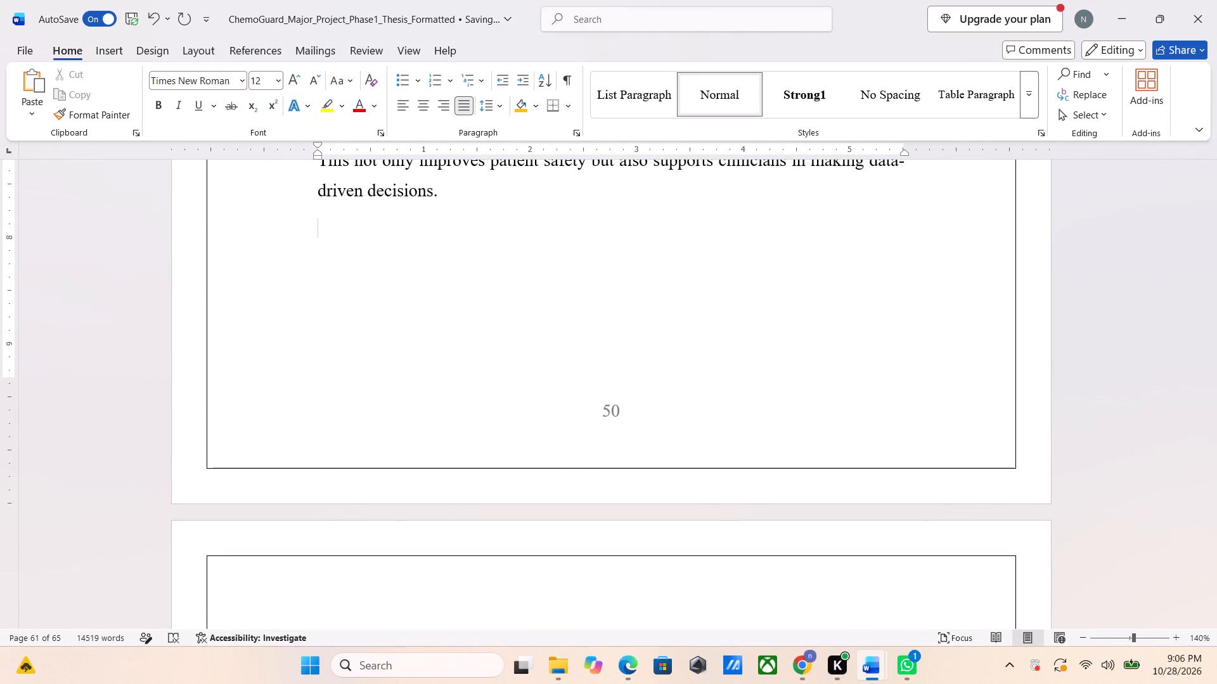
In REPORT.pdf, copy the code block from the "Code:" heading through the "Load all trained models and associated files." docstring ending page 25.
key(alt+Tab)
scroll(503, 281, down, 2)
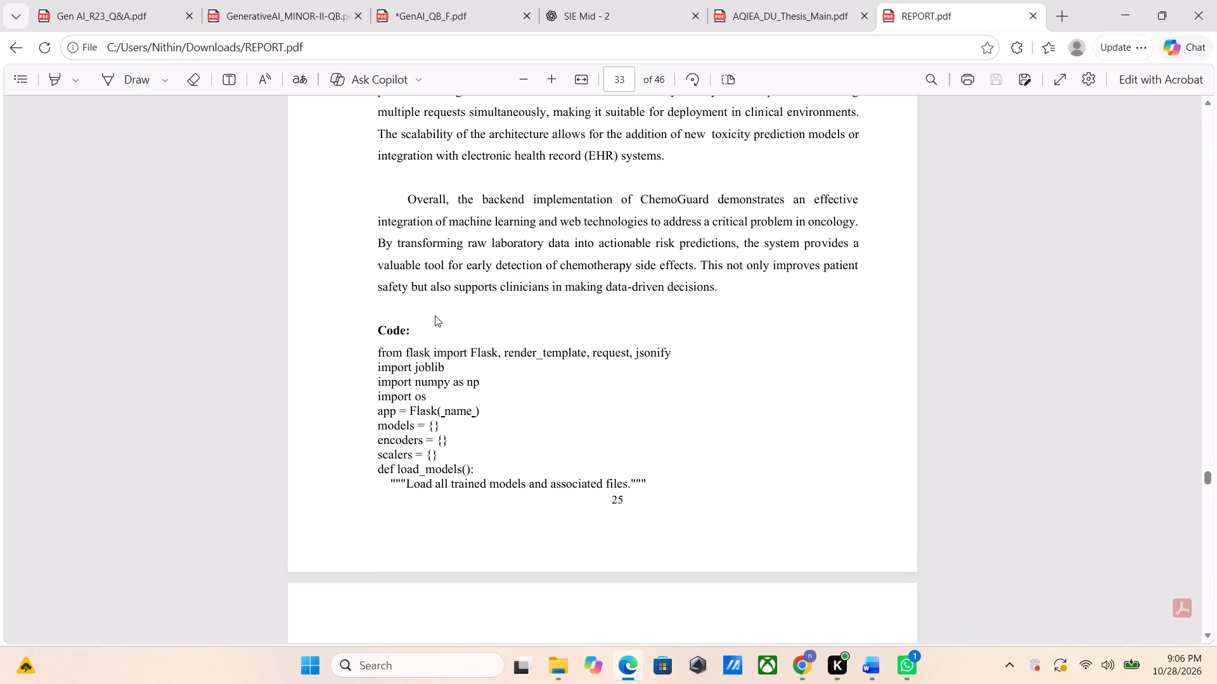
drag(373, 334, 475, 412)
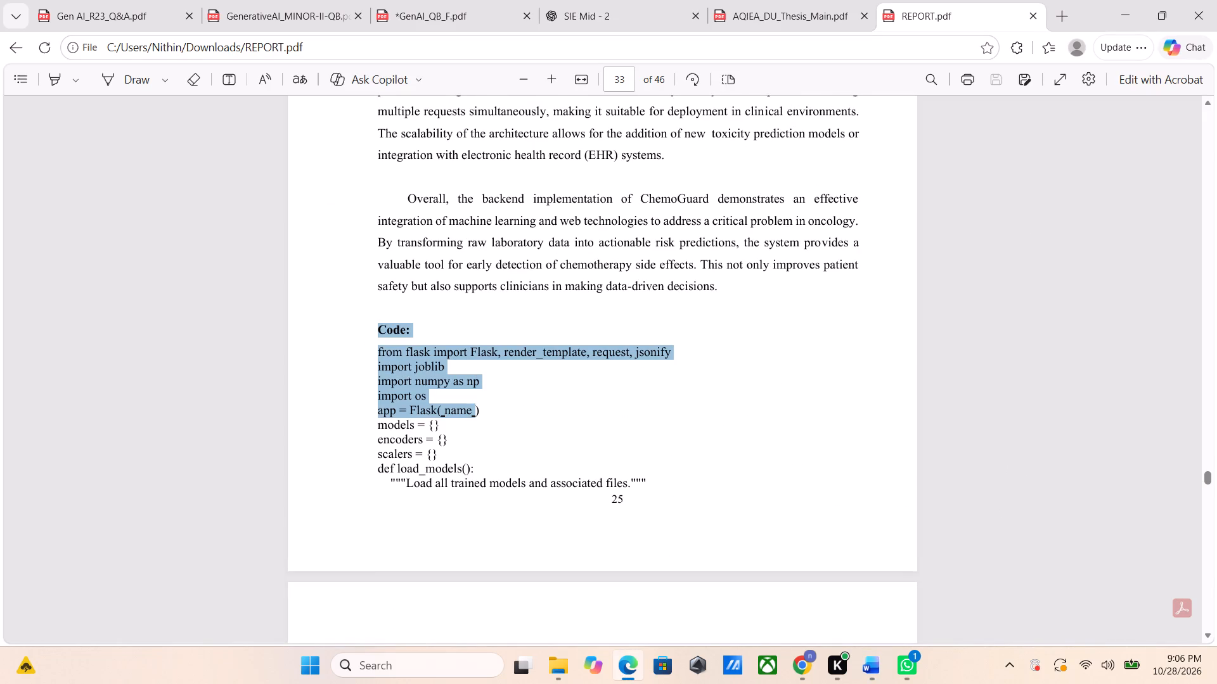
drag(475, 412, 659, 484)
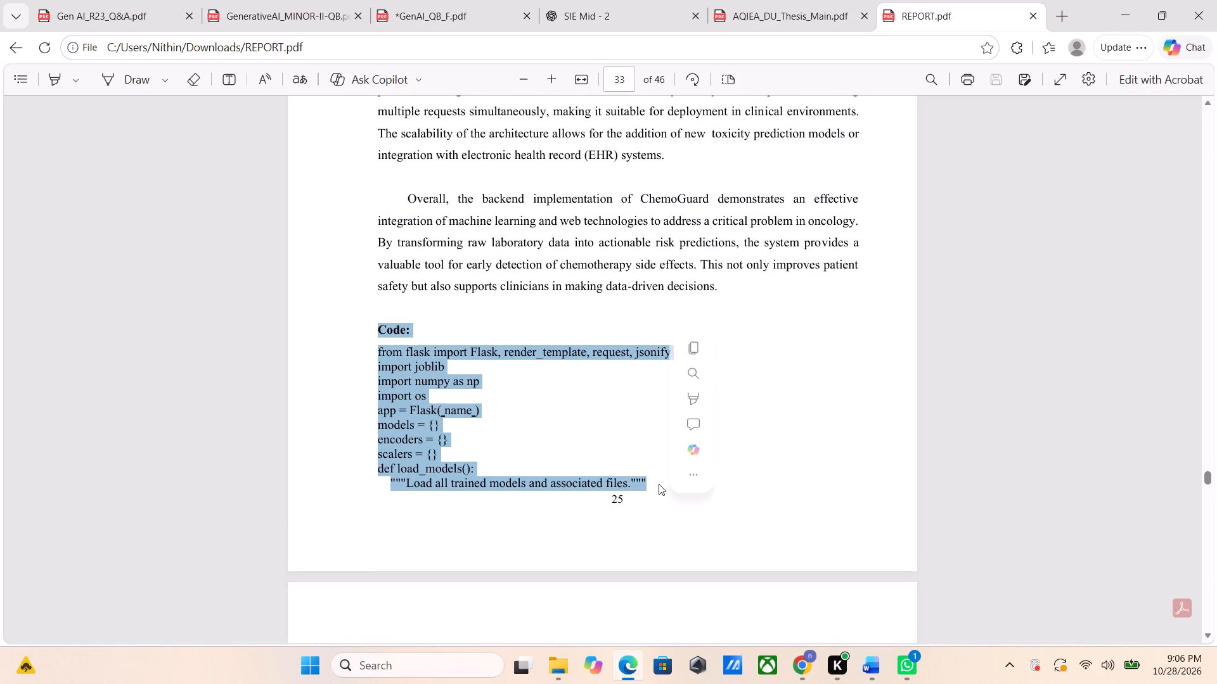
key(ctrl+c)
Paste the copied code into the thesis's empty paragraph, using the paste option that keeps each code line separate.
key(alt+Tab)
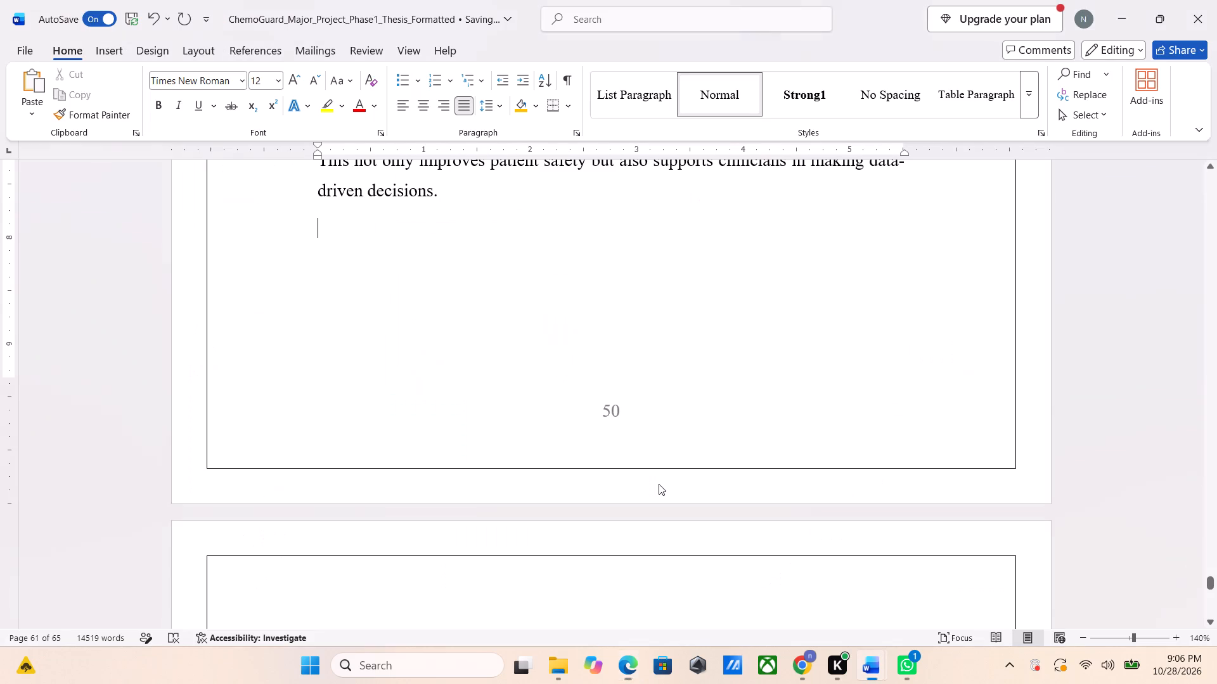
key(ctrl+v)
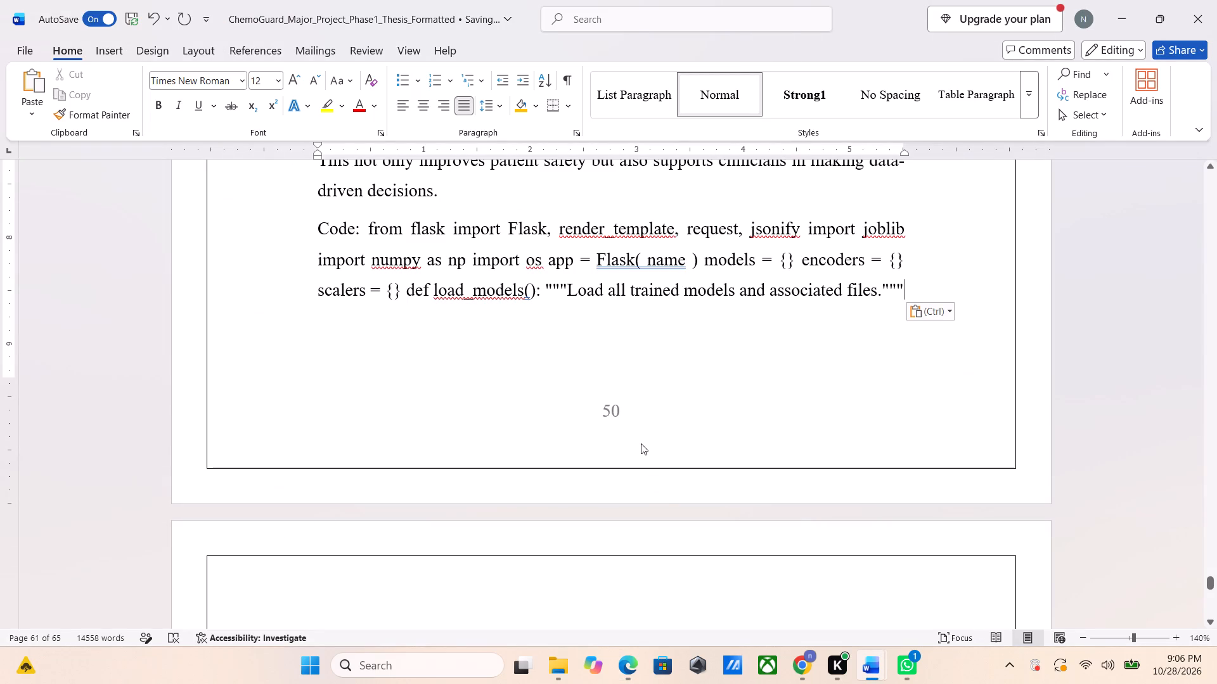
click(924, 307)
click(962, 360)
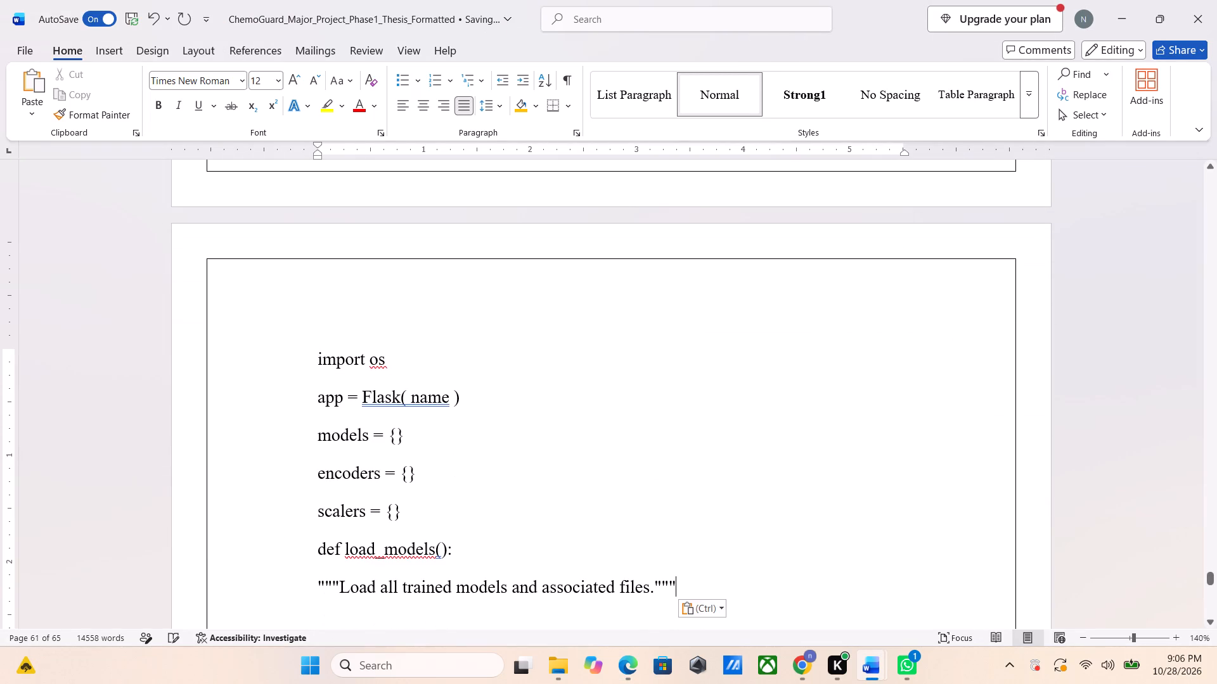
Make the "Code:" heading above the pasted code bold.
scroll(962, 360, up, 1)
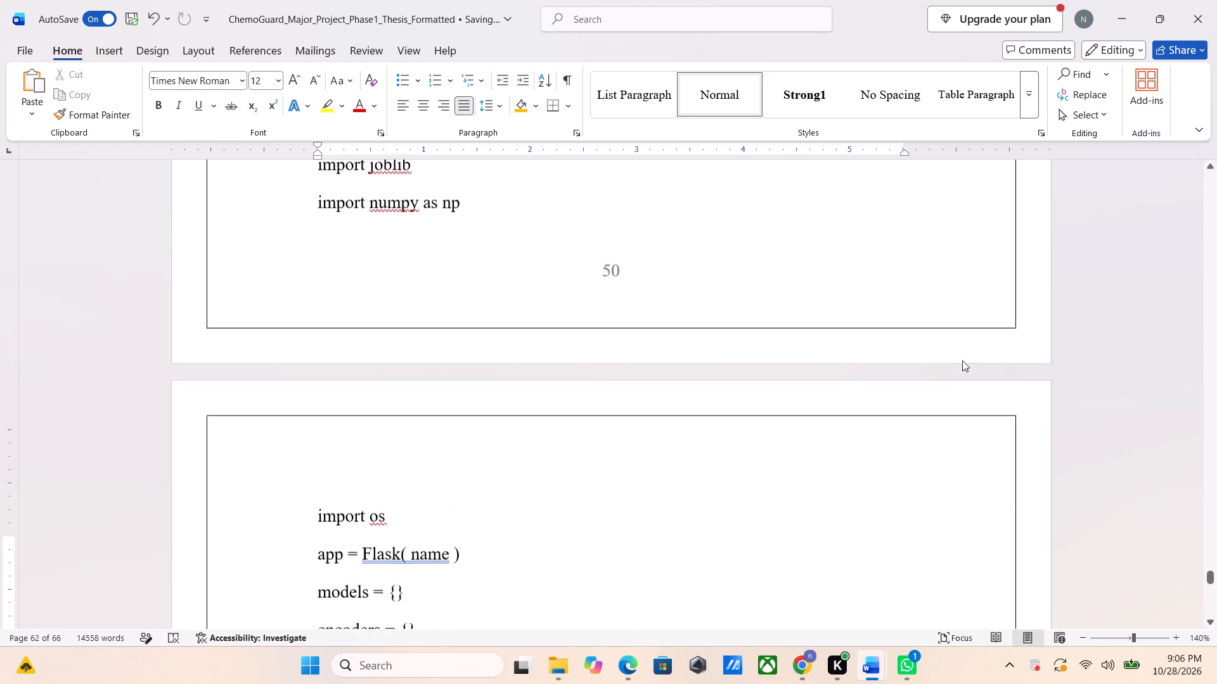
scroll(962, 360, up, 2)
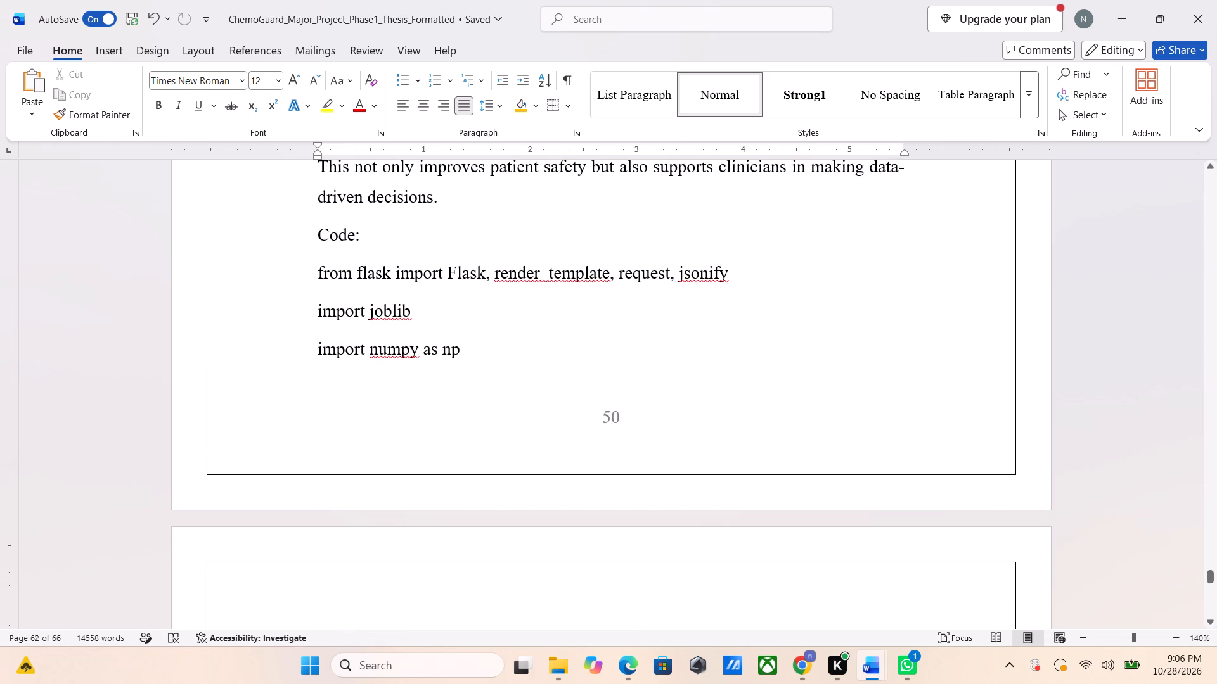
drag(373, 234, 315, 236)
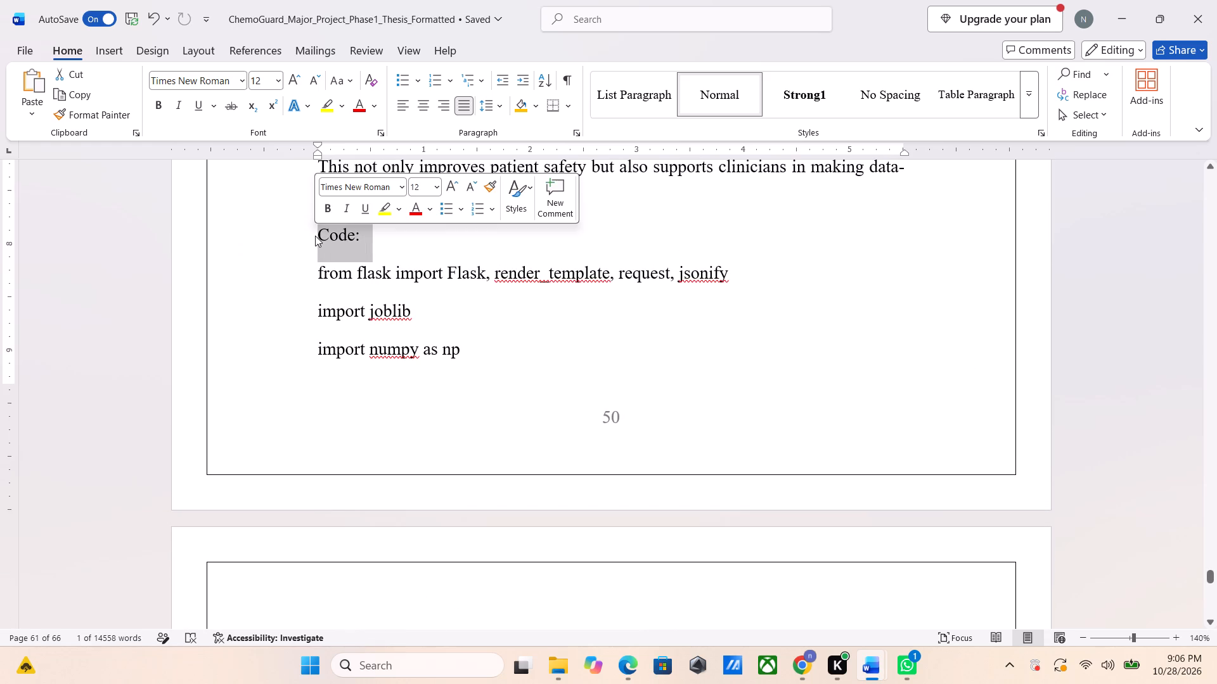
click(321, 216)
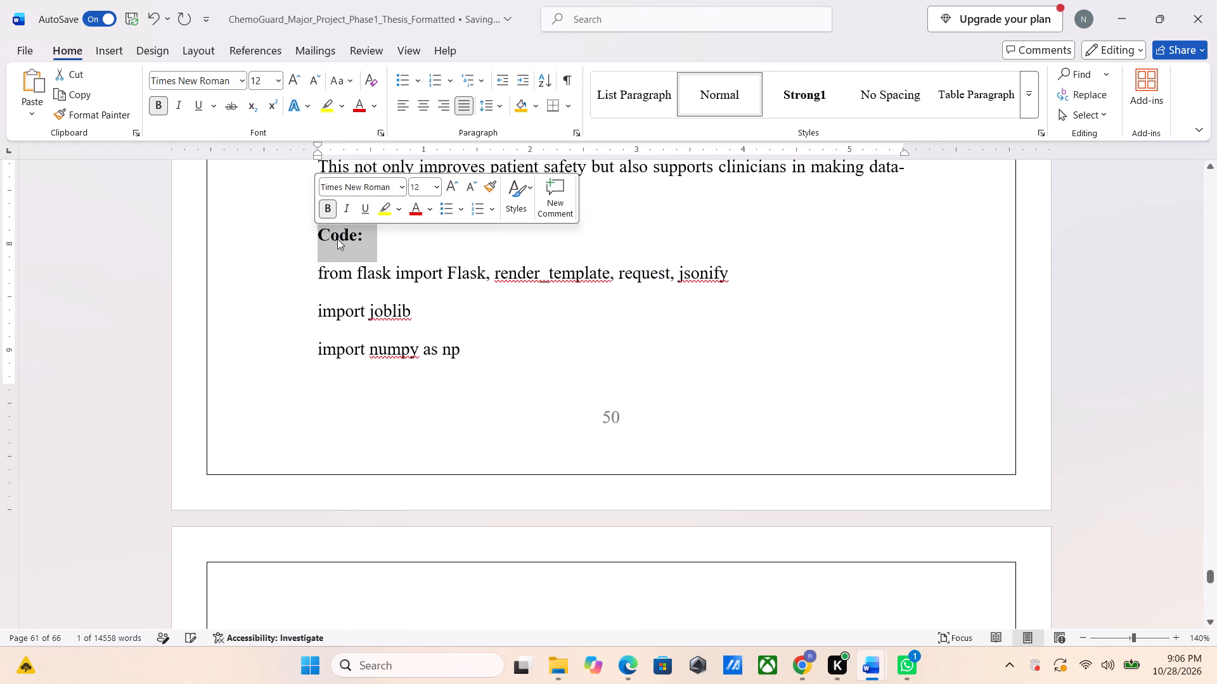
click(392, 234)
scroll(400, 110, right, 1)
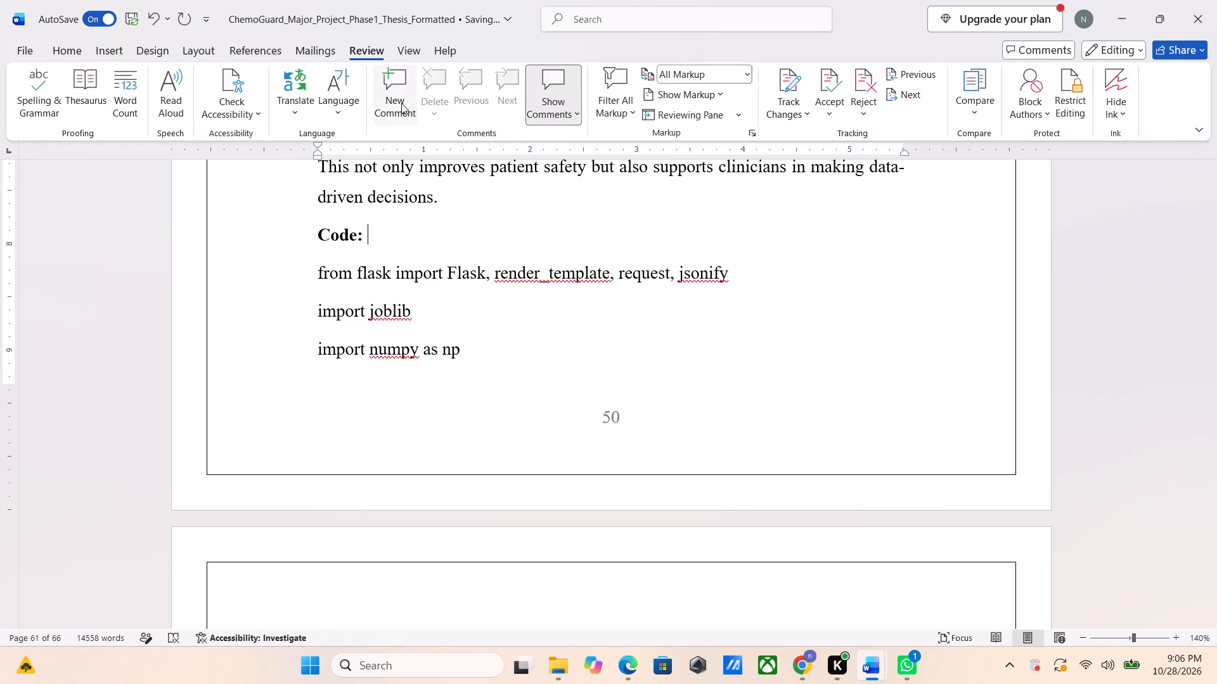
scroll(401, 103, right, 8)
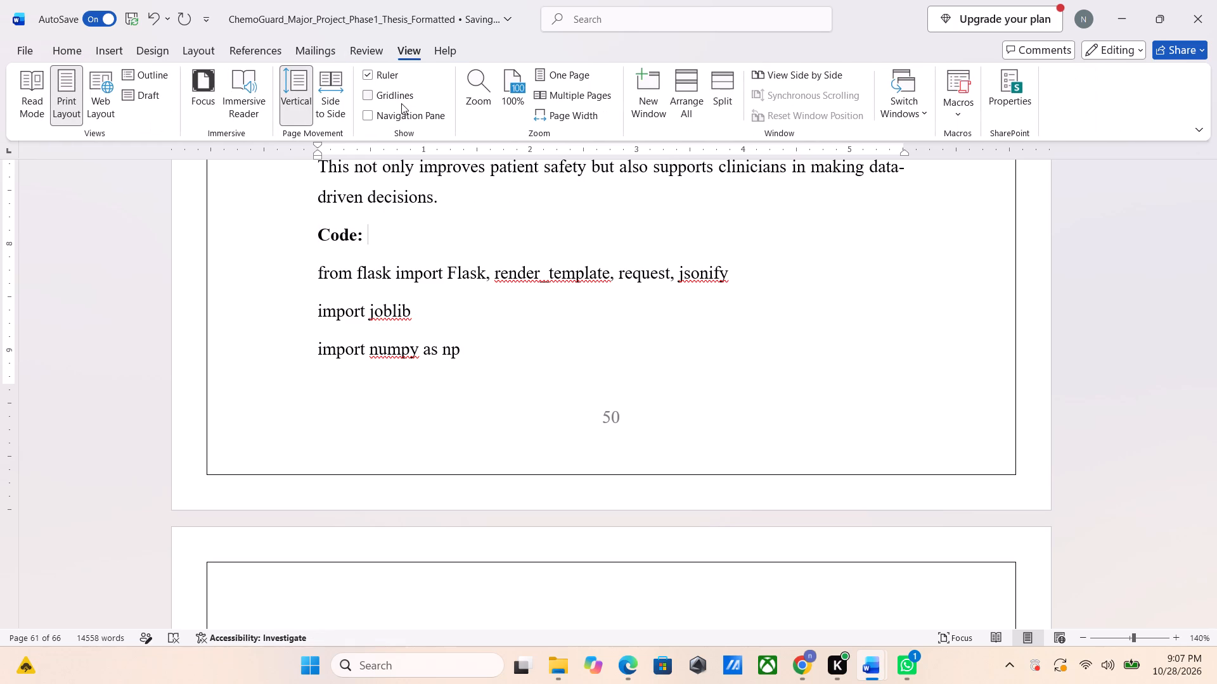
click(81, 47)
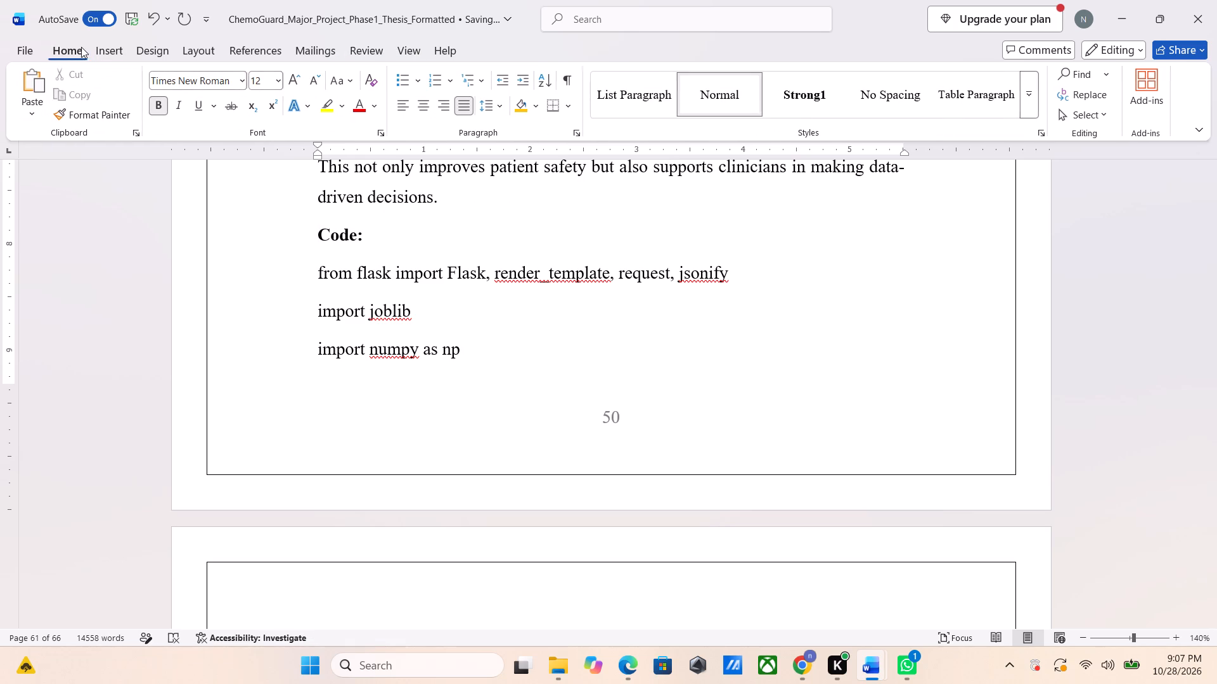
In REPORT.pdf, copy the code on page 26 from "global models, encoders, scalers" through the last line, "anc_thousands = anc".
scroll(428, 238, down, 3)
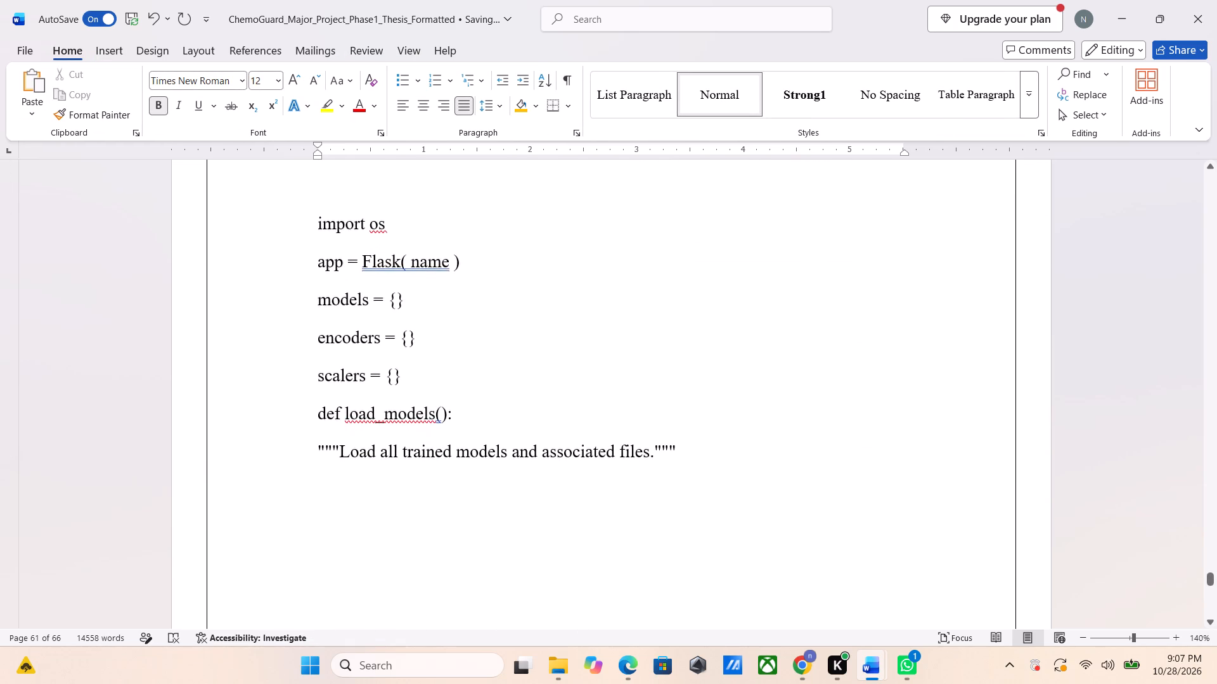
key(alt+Tab)
scroll(428, 238, down, 6)
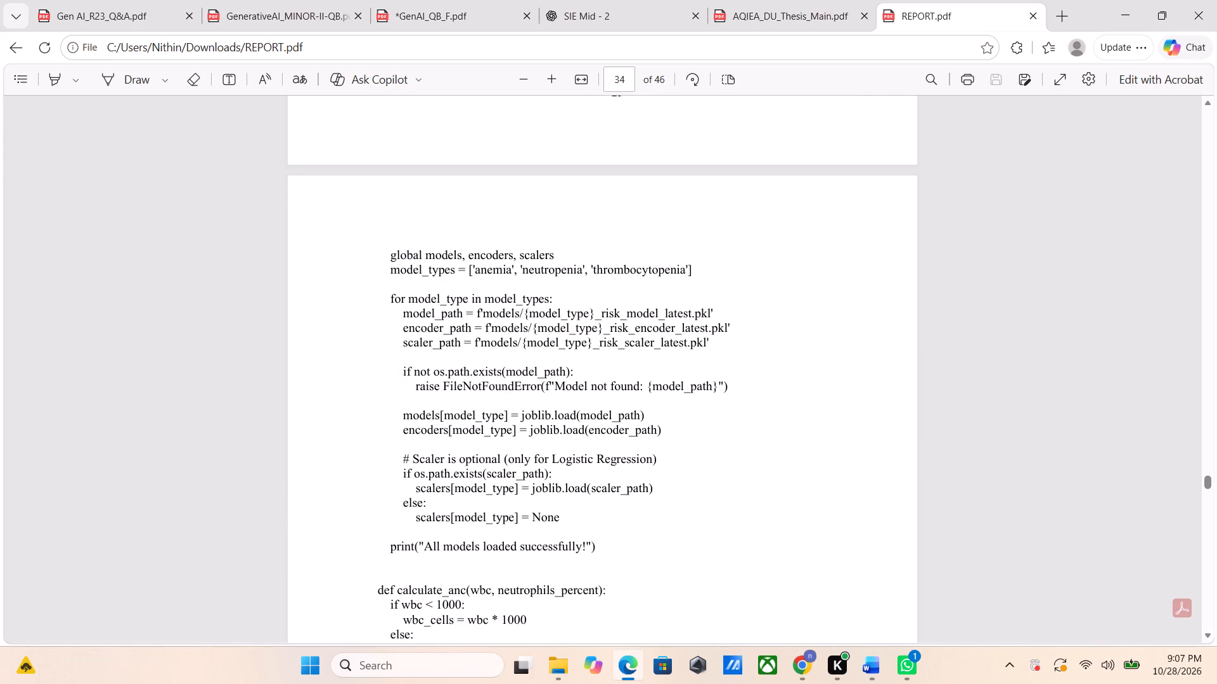
drag(385, 254, 539, 547)
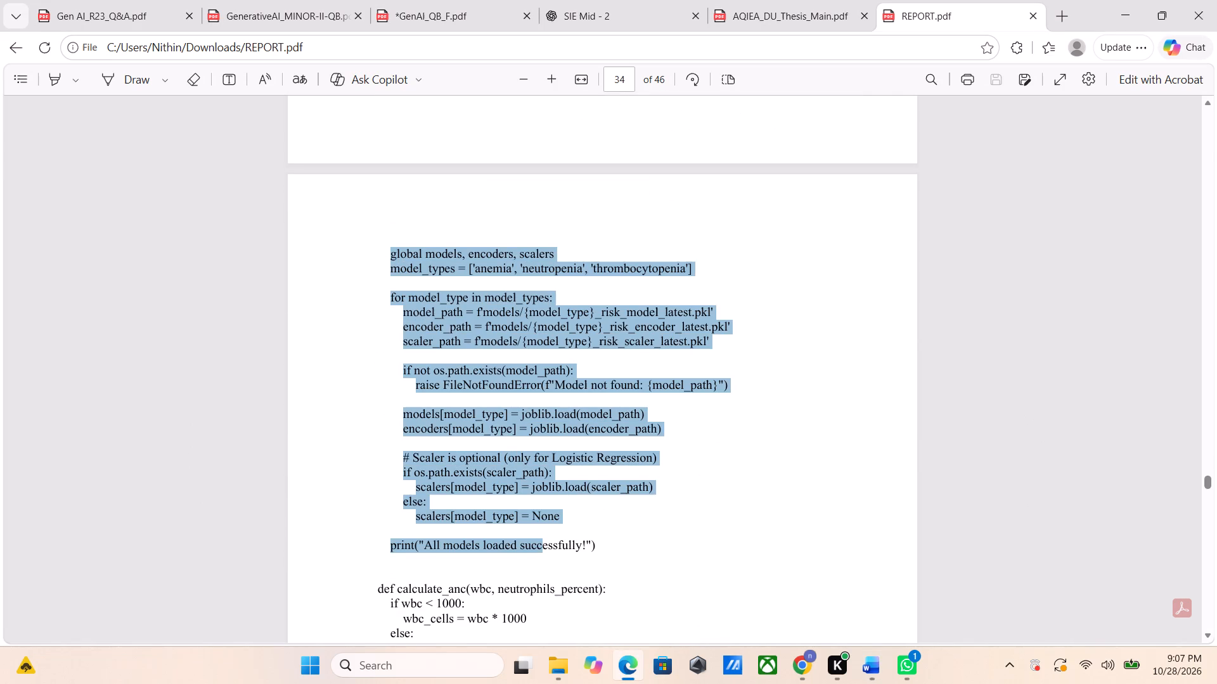
drag(539, 547, 555, 640)
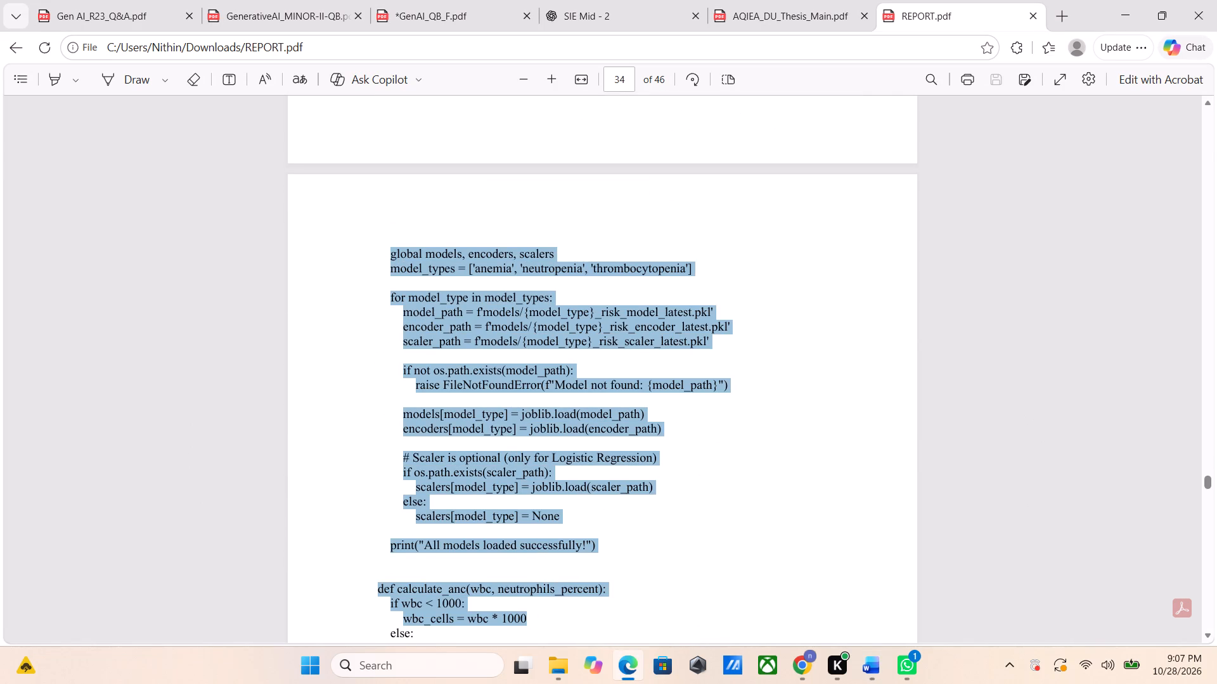
drag(555, 640, 556, 644)
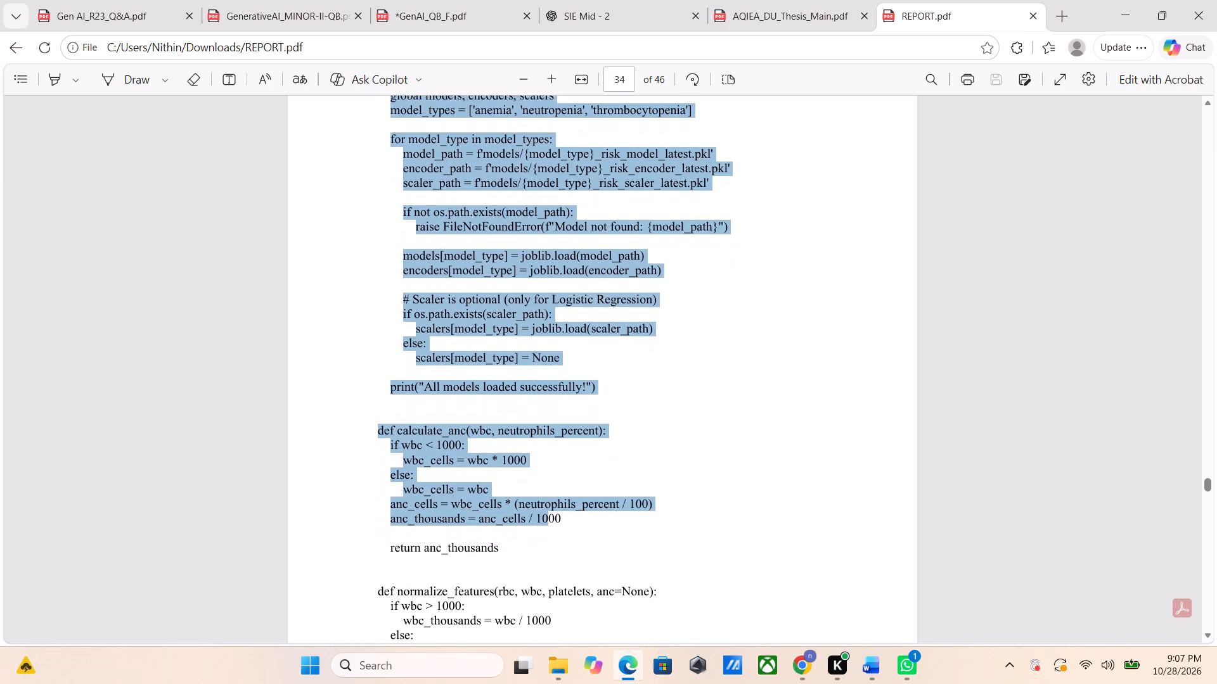
drag(556, 644, 562, 640)
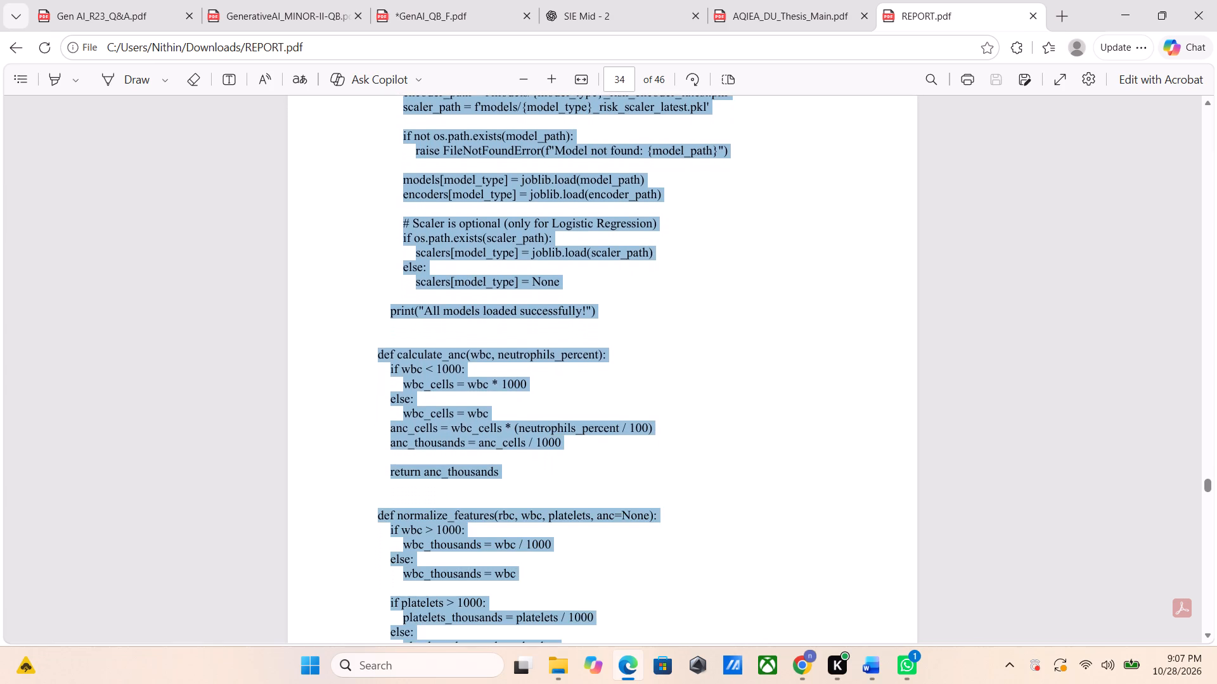
drag(562, 640, 558, 654)
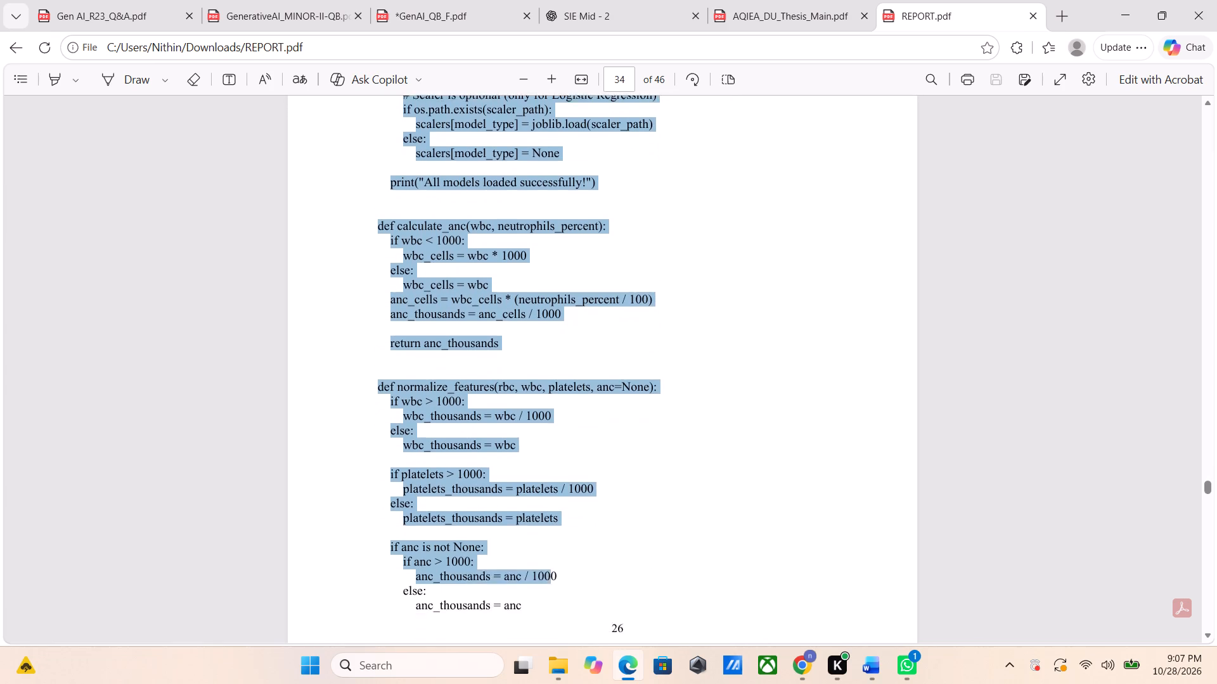
drag(558, 654, 558, 546)
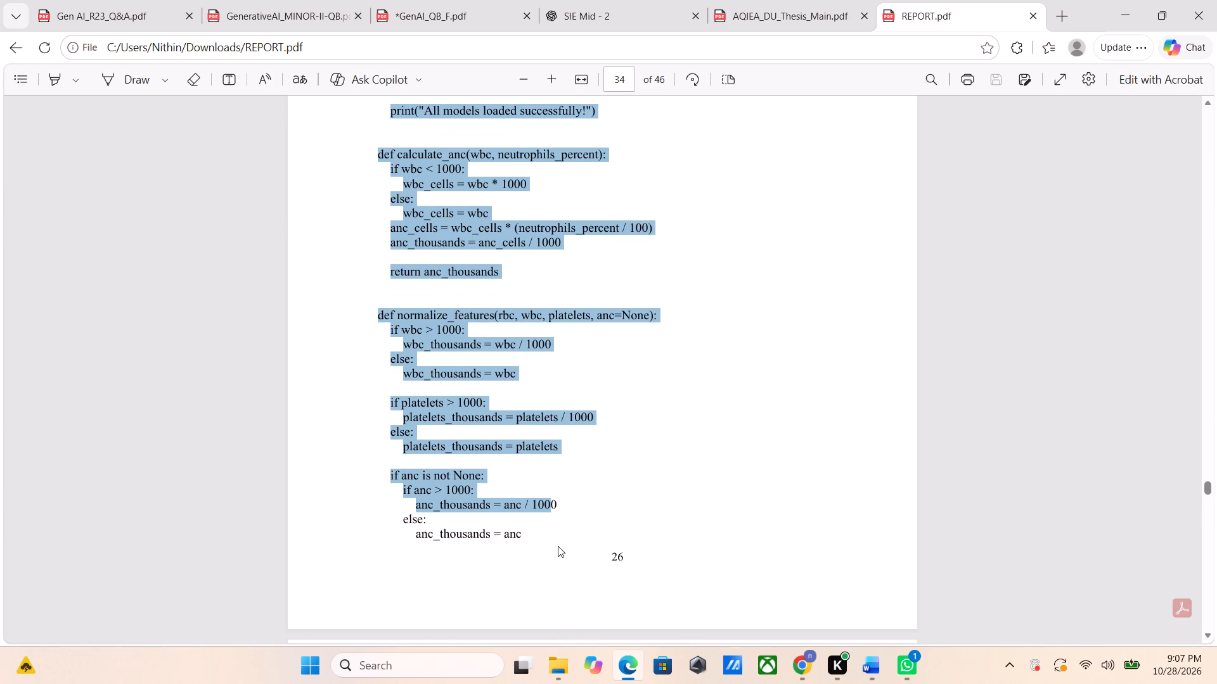
drag(558, 546, 530, 537)
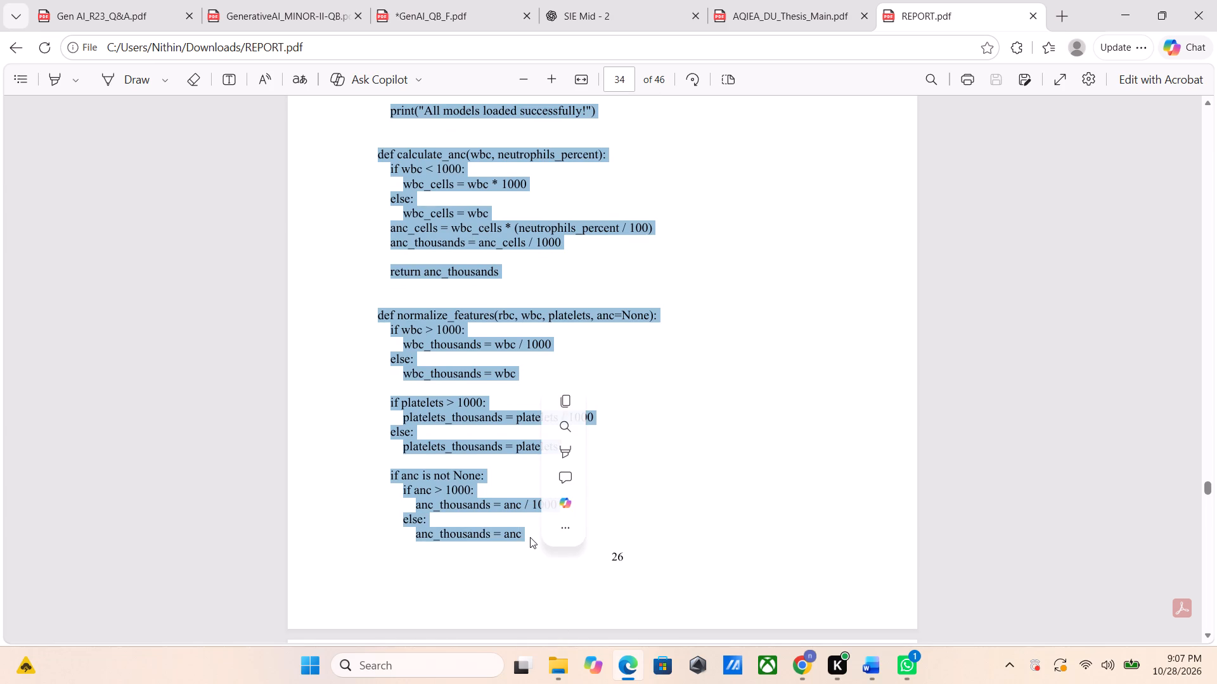
key(ctrl+c)
Switch back to the ChemoGuard thesis in Word, at the end of the code already pasted in section 6.1.
key(alt+Tab)
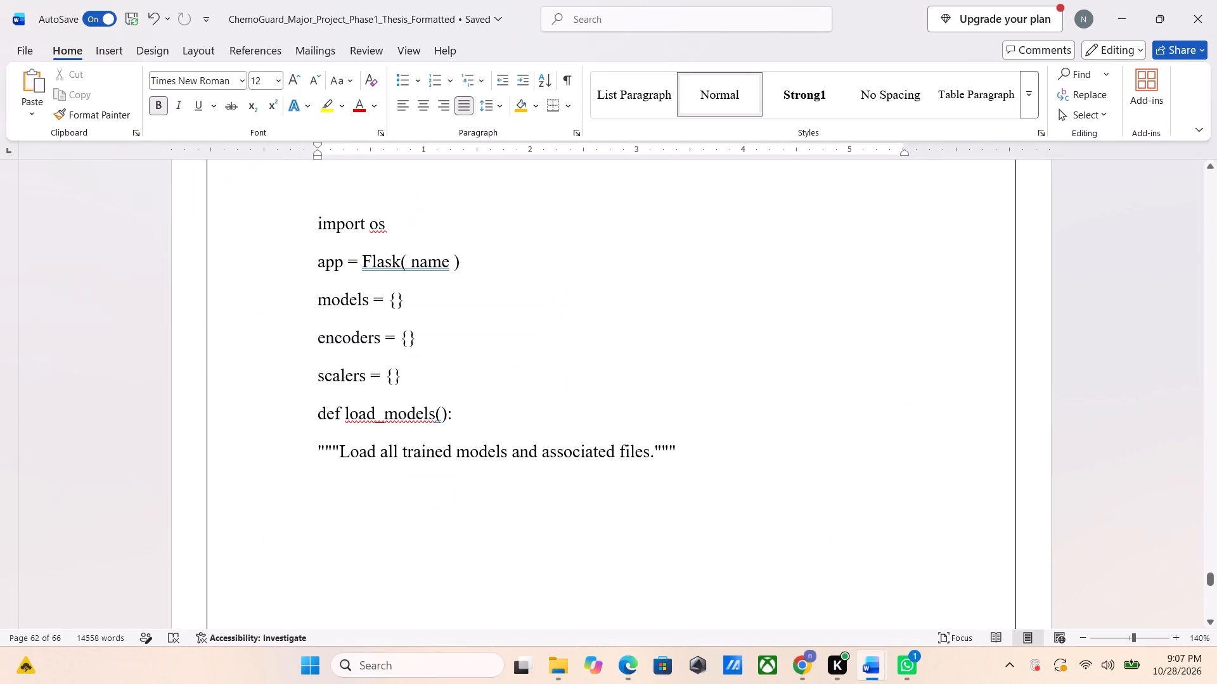
scroll(530, 537, down, 1)
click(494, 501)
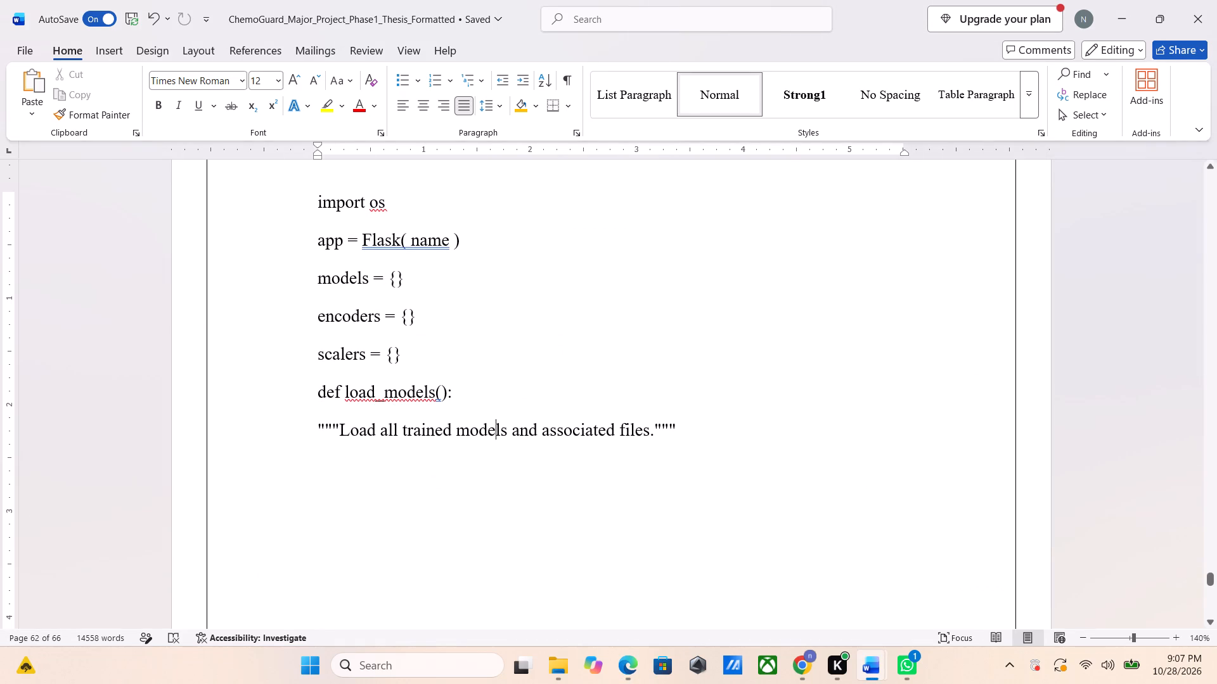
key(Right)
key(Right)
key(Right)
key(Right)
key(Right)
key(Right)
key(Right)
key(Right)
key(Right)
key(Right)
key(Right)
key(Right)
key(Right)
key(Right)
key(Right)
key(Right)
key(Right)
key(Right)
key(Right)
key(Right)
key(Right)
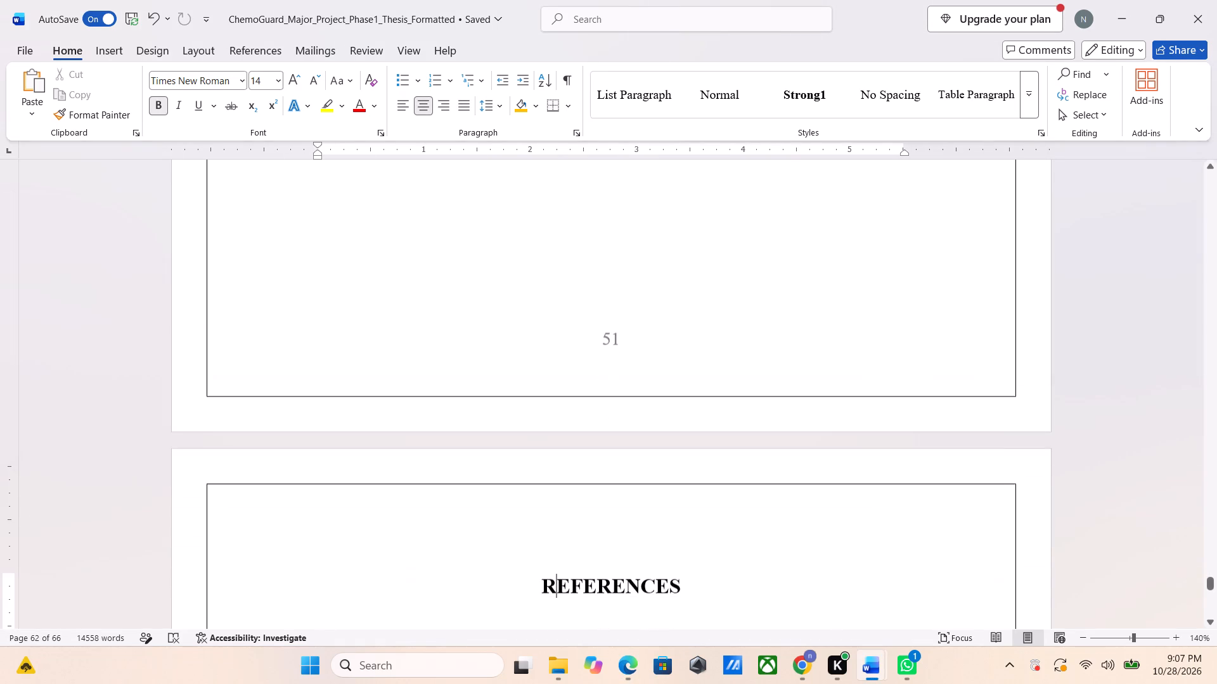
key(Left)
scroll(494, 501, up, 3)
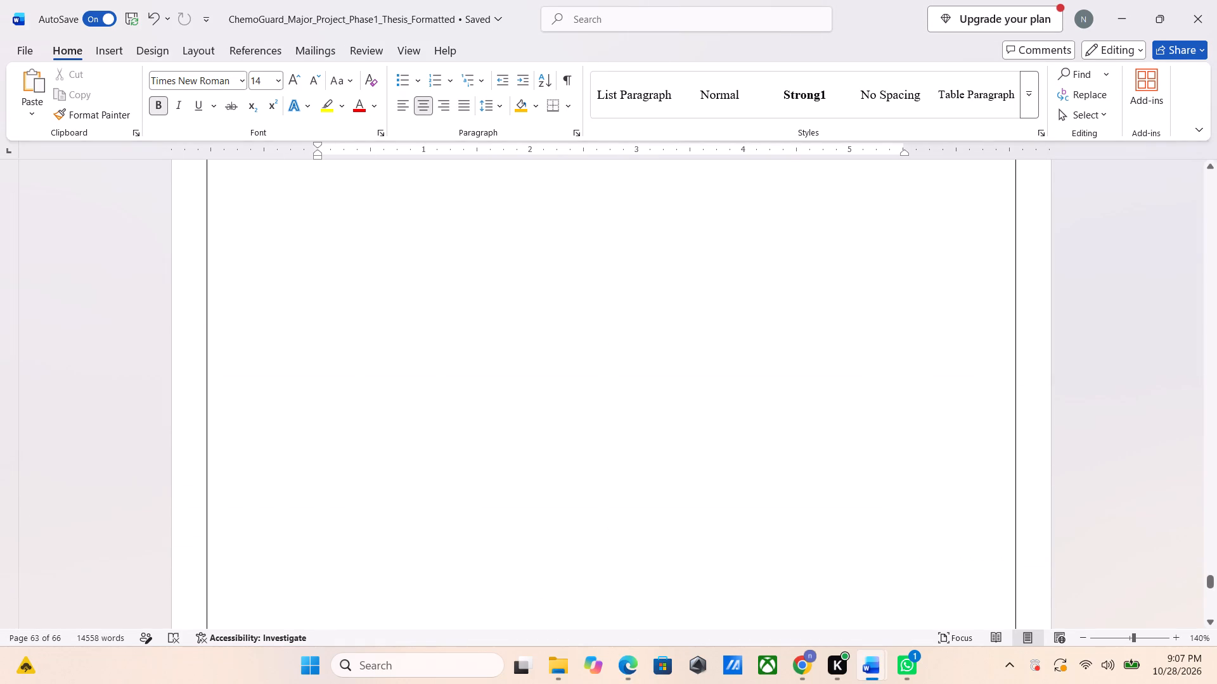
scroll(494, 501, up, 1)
Paste the copied page 26 code in a new paragraph after the "Load all trained models" docstring, using the paste option that keeps each code line separate.
click(698, 438)
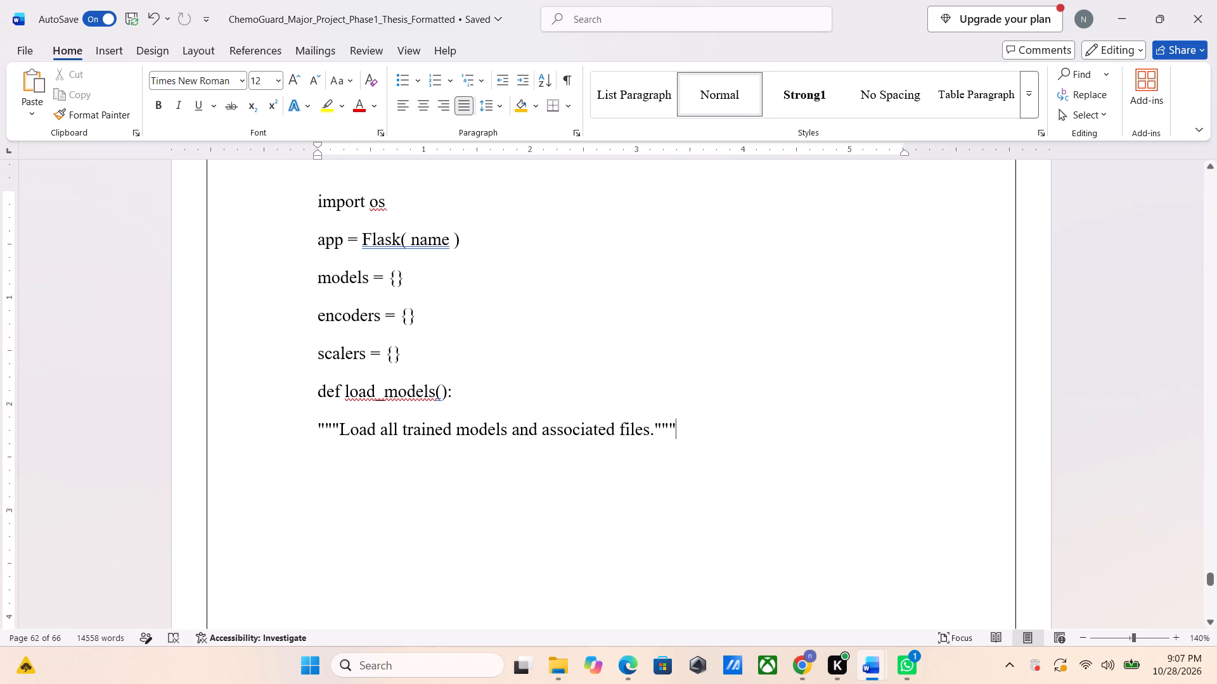
key(Return)
key(ctrl+v)
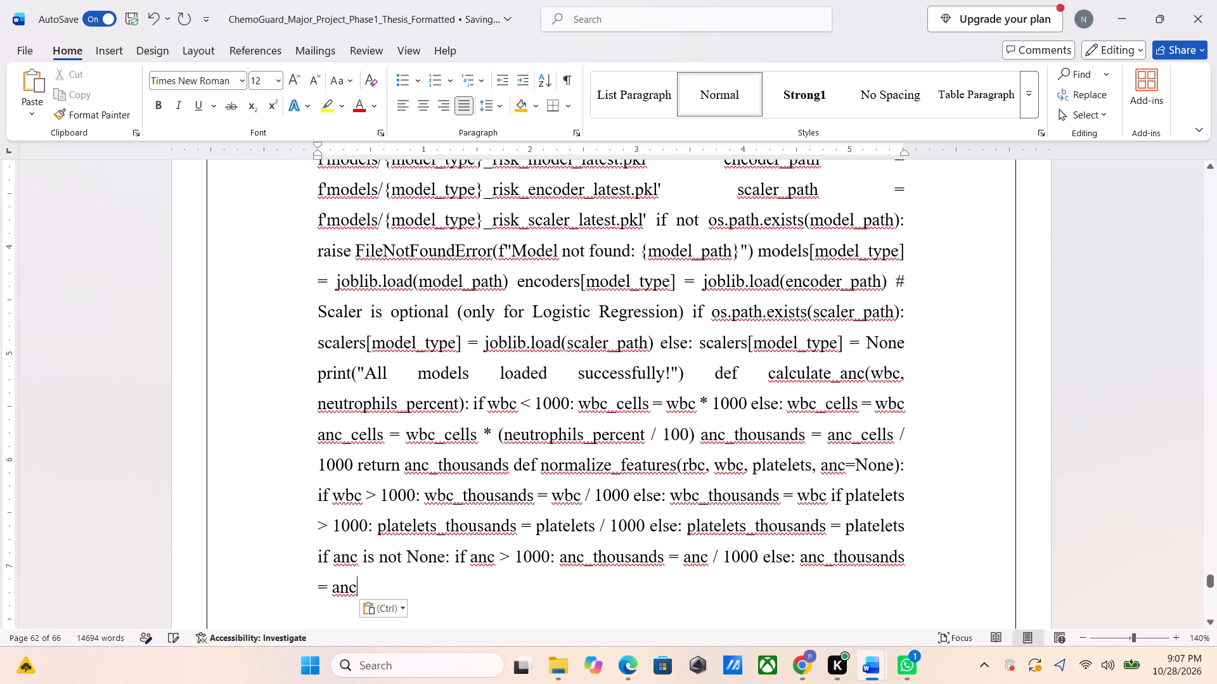
click(397, 607)
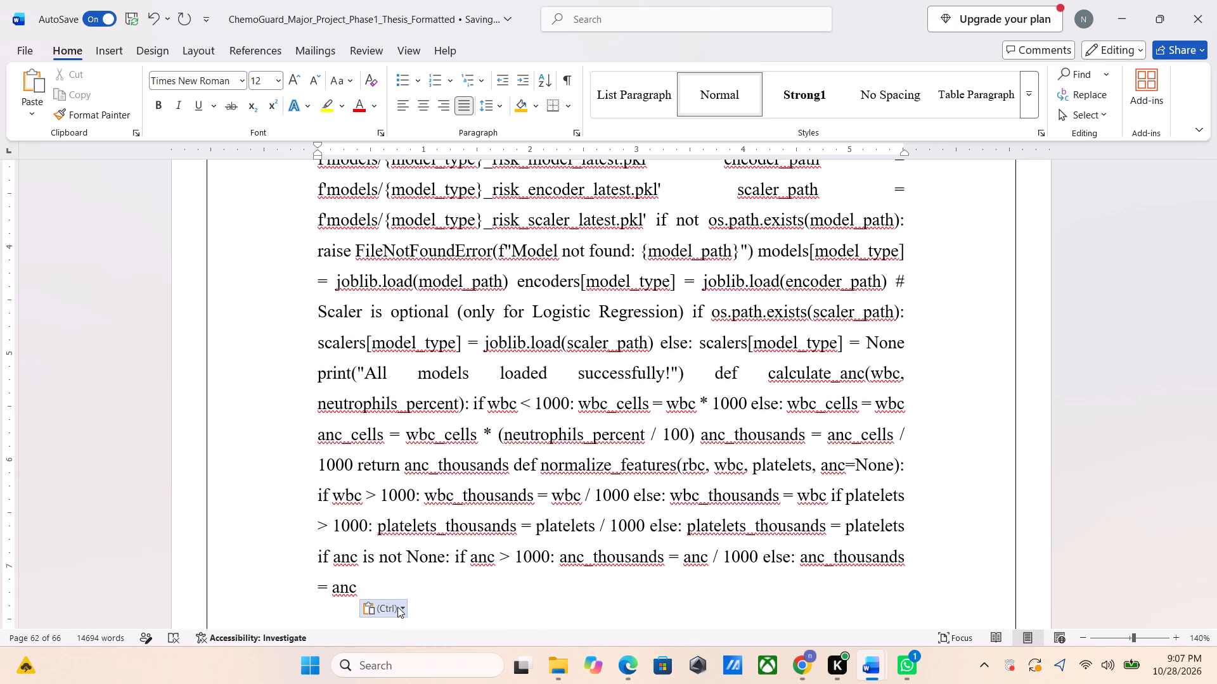
click(425, 563)
scroll(425, 563, down, 1)
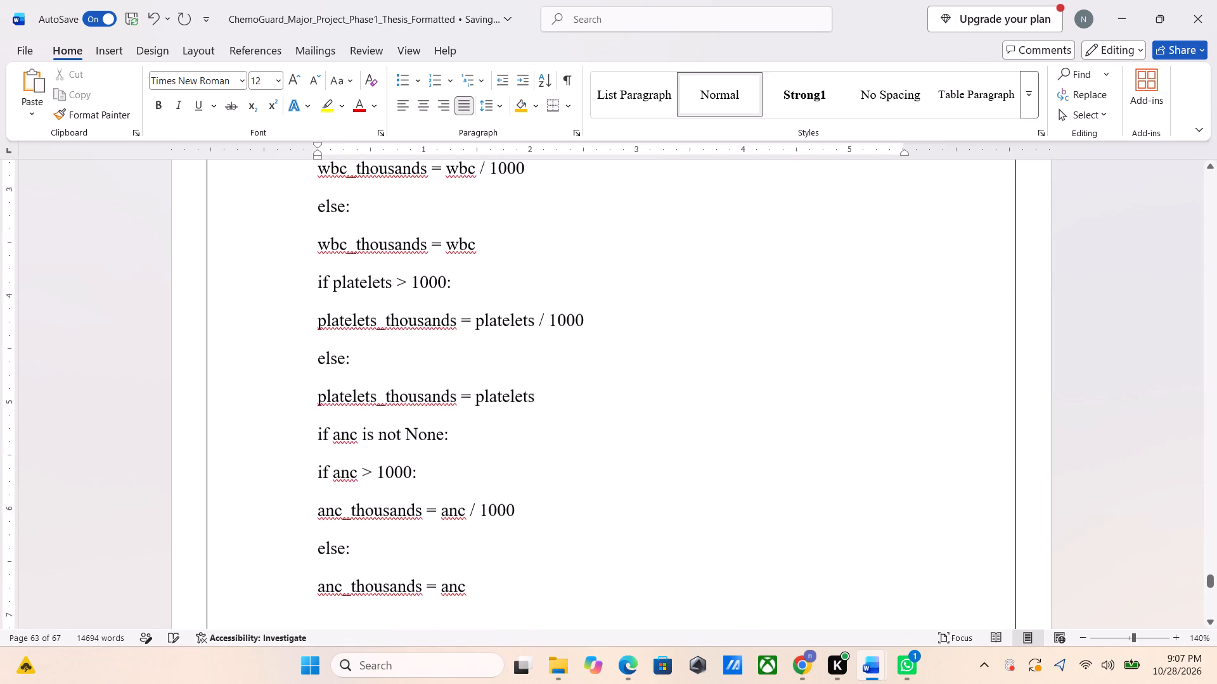
scroll(425, 563, down, 2)
In REPORT.pdf, copy the page 27 code from "else:" above "anc_thousands = None" through "thrombocytopenia_features = features['thrombocytopenia']".
key(alt+Tab)
scroll(425, 563, down, 2)
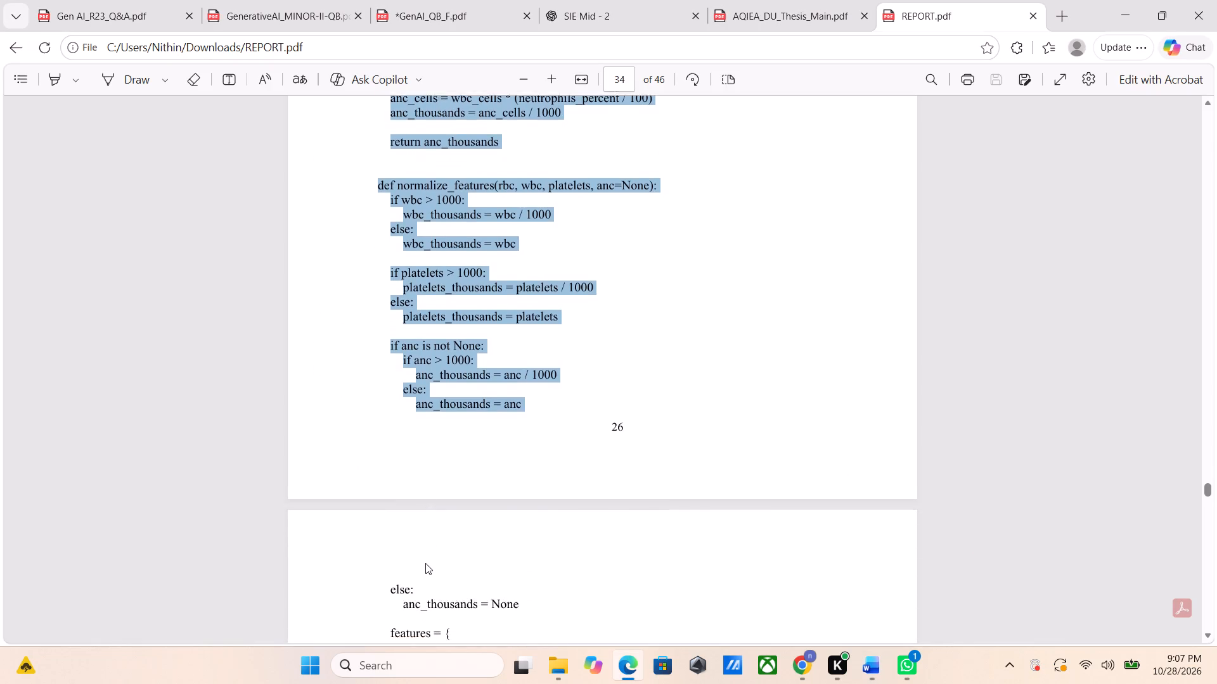
scroll(425, 563, down, 4)
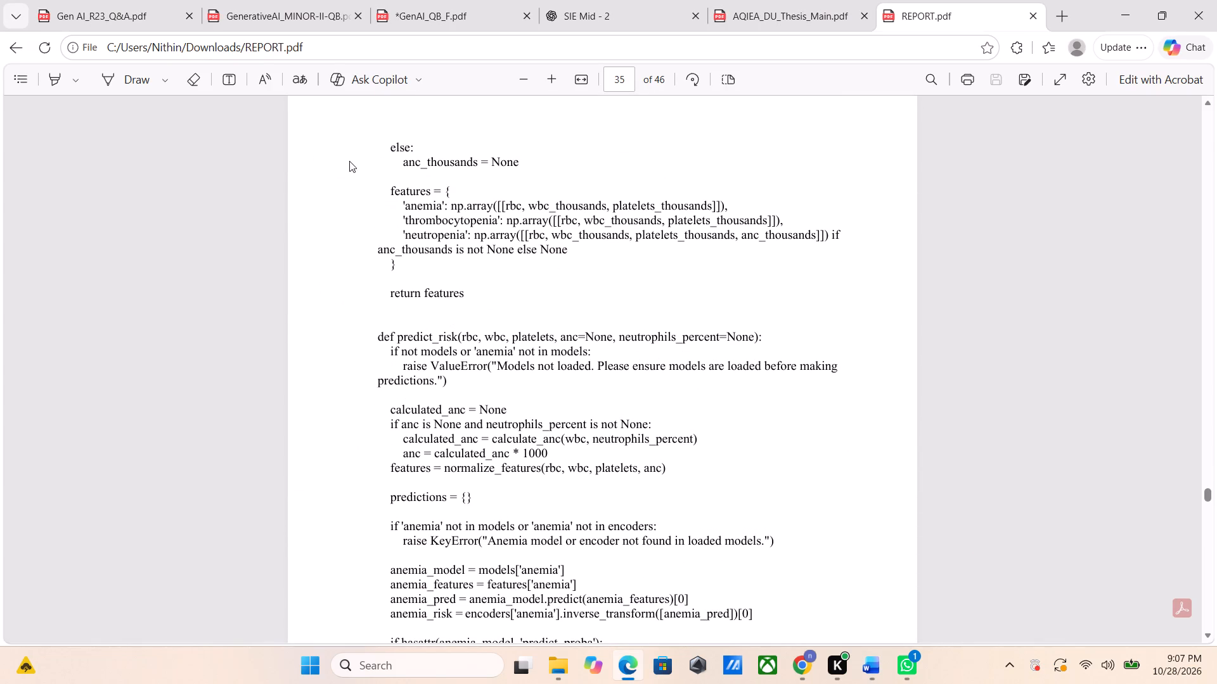
drag(387, 140, 428, 204)
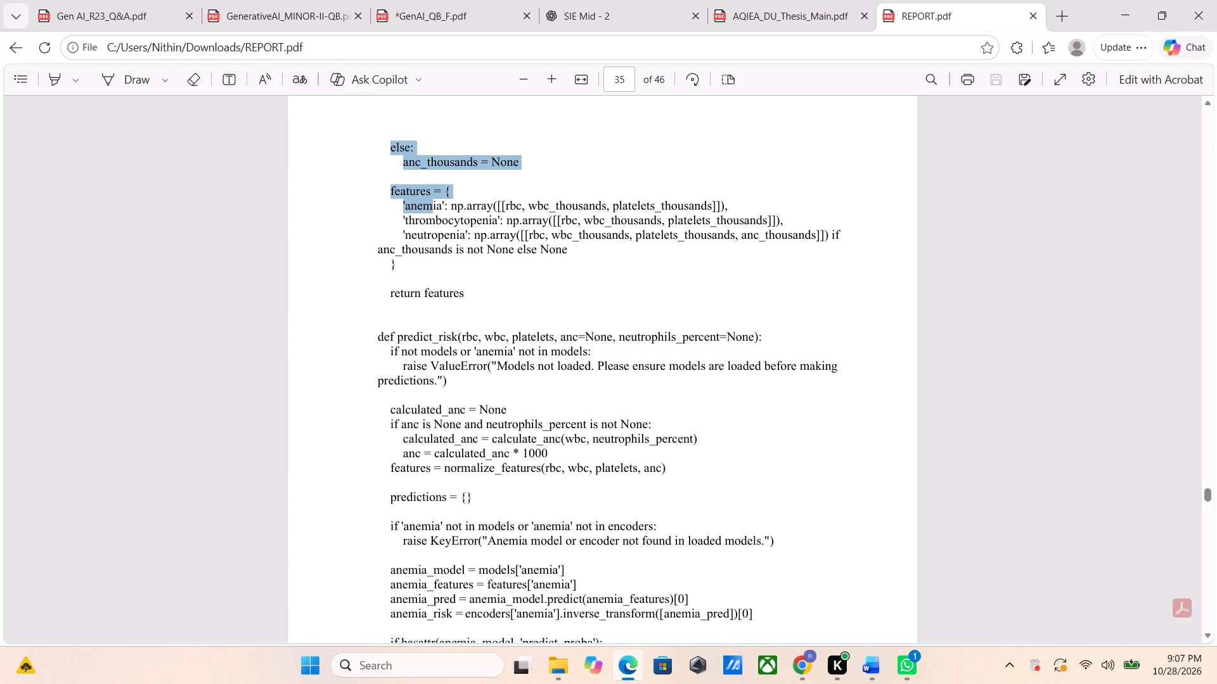
drag(428, 204, 609, 636)
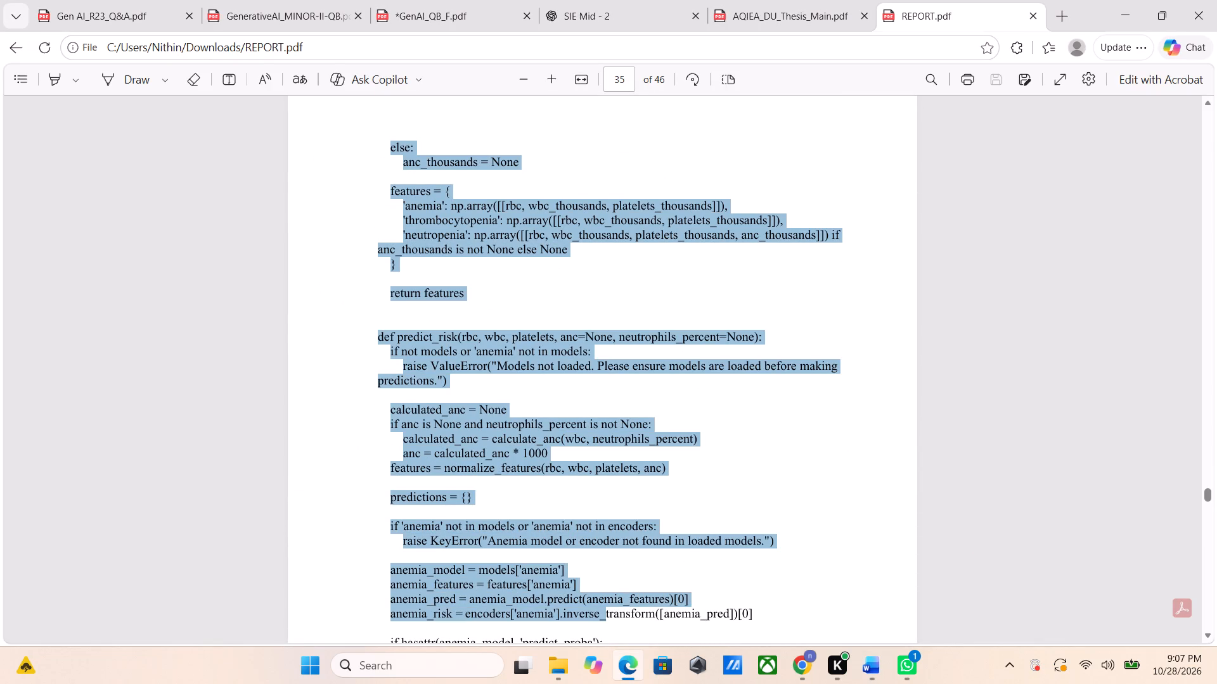
drag(609, 636, 614, 659)
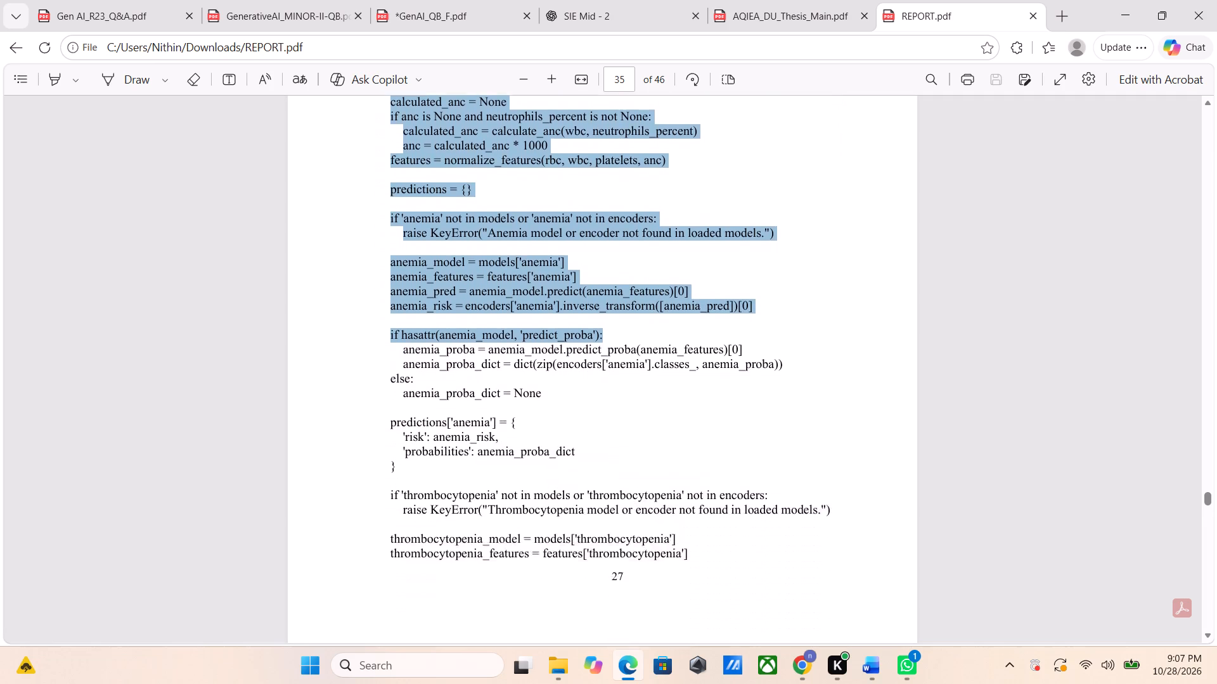
drag(614, 659, 768, 370)
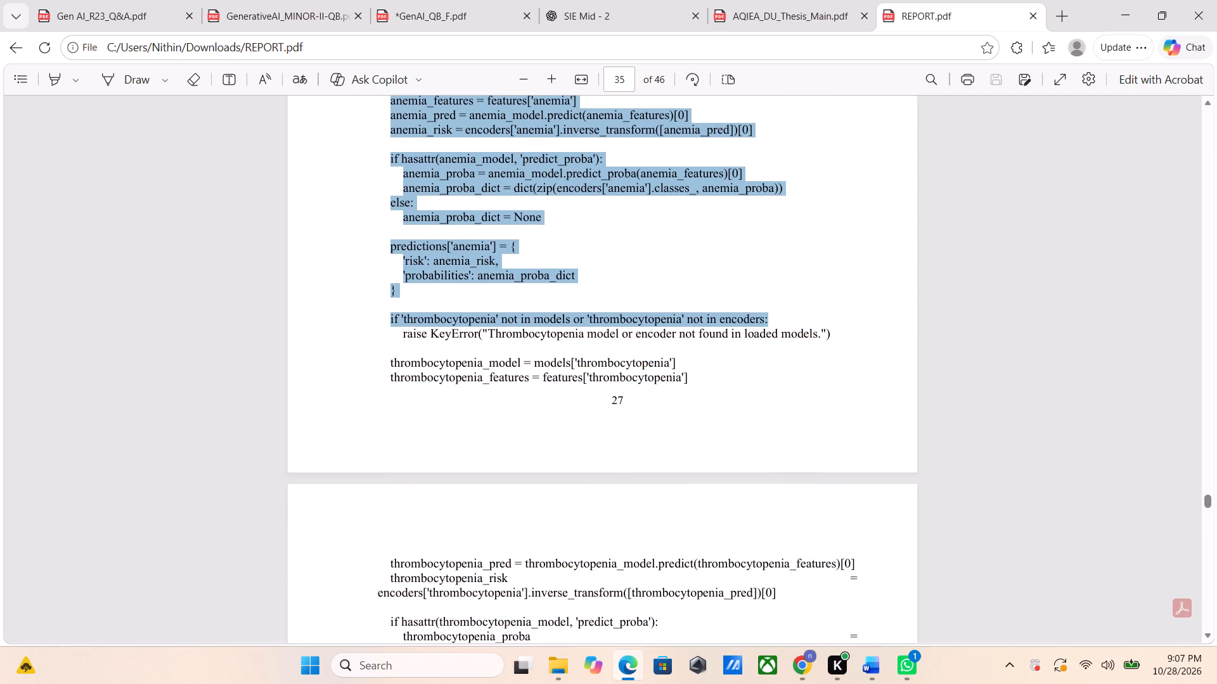
drag(768, 370, 722, 421)
key(ctrl+c)
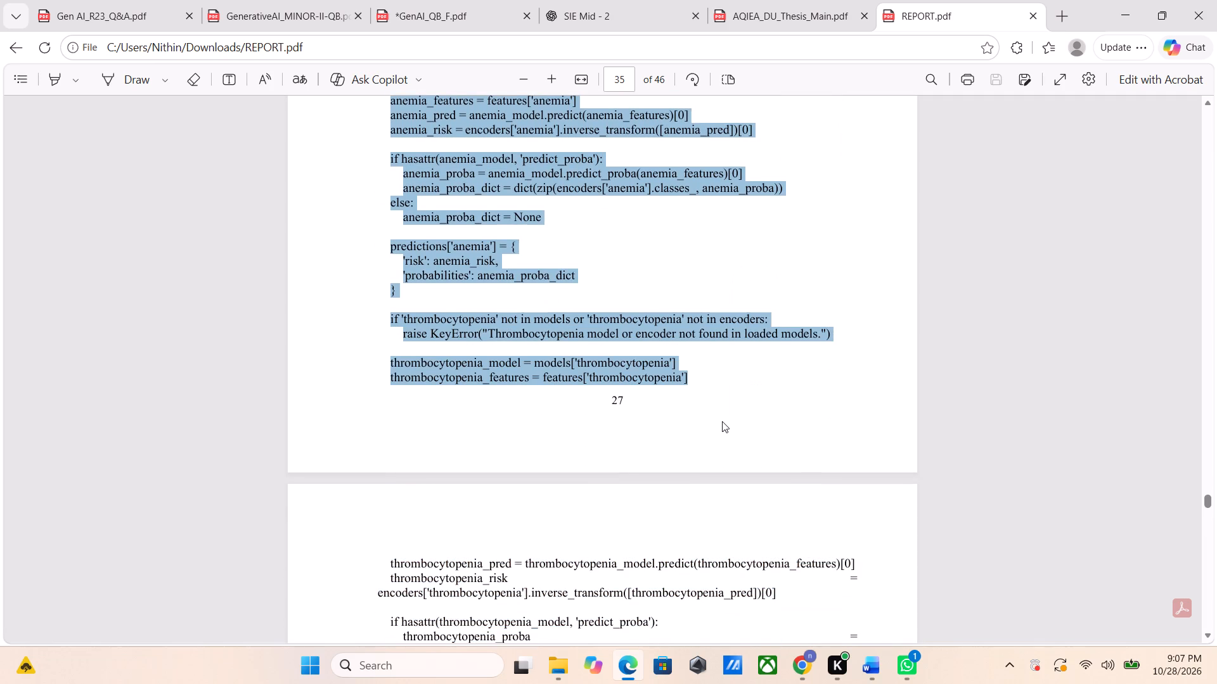
In the thesis, add a line break after "anc_thousands = anc" and paste the page 27 code, using the paste option that keeps code lines separate.
key(alt+Tab)
scroll(722, 421, down, 1)
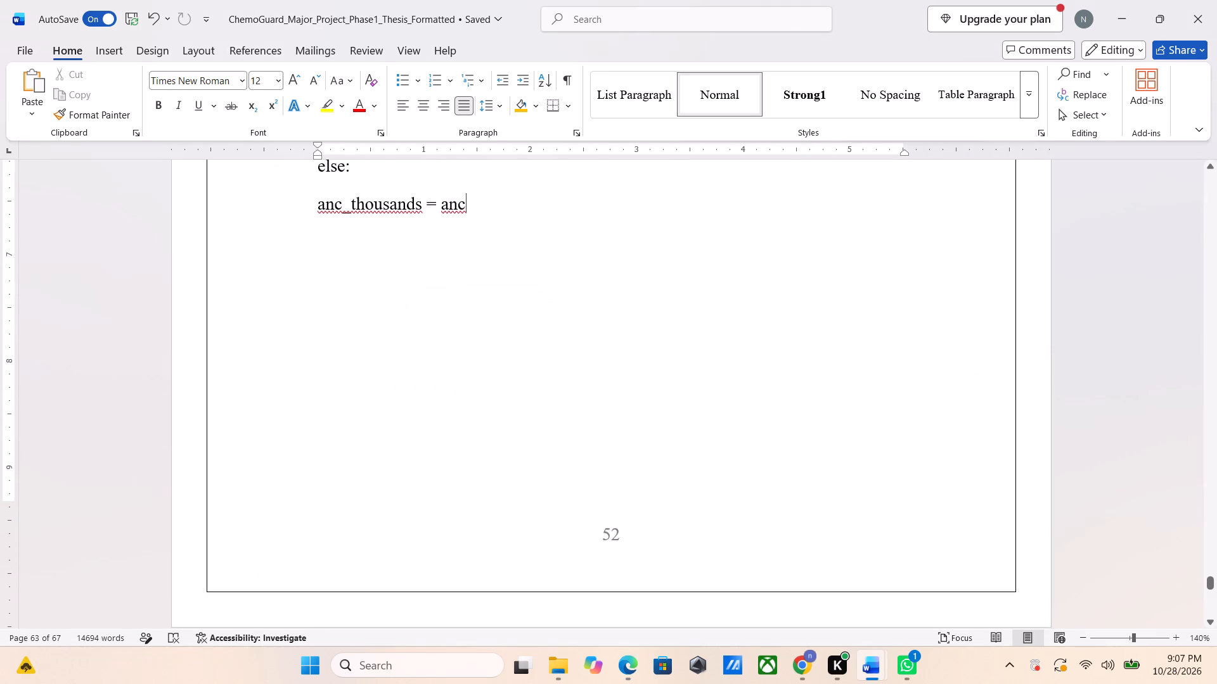
key(shift+Return)
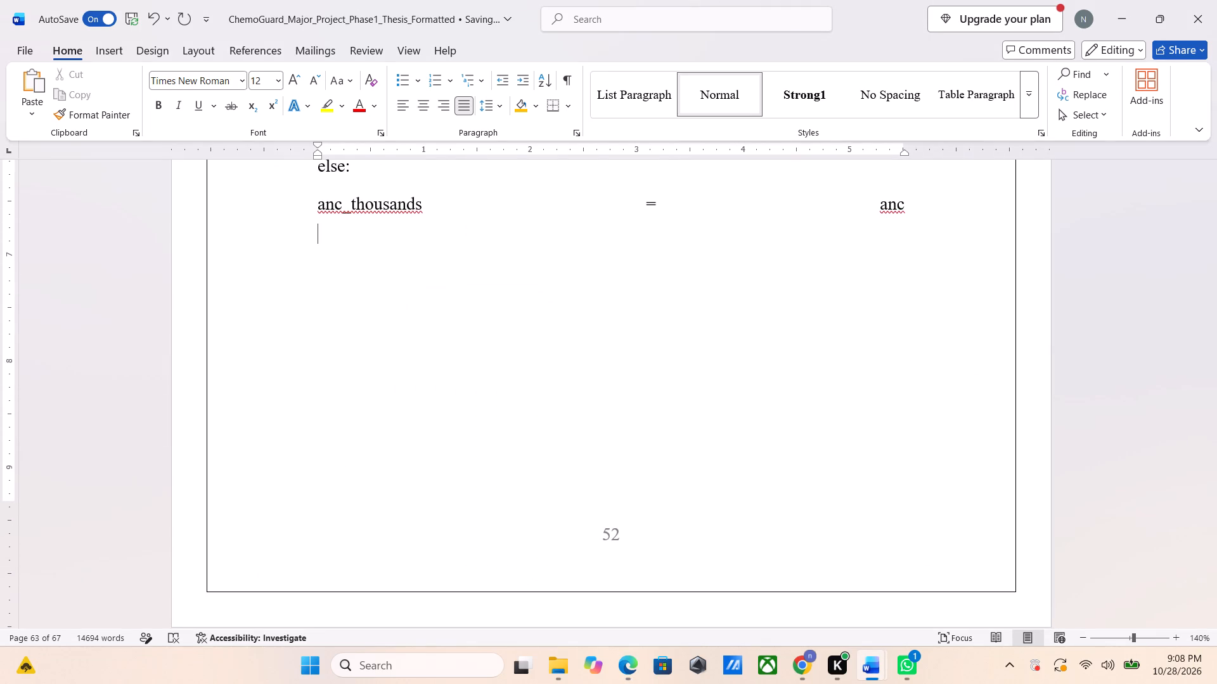
scroll(722, 421, up, 3)
scroll(722, 421, down, 2)
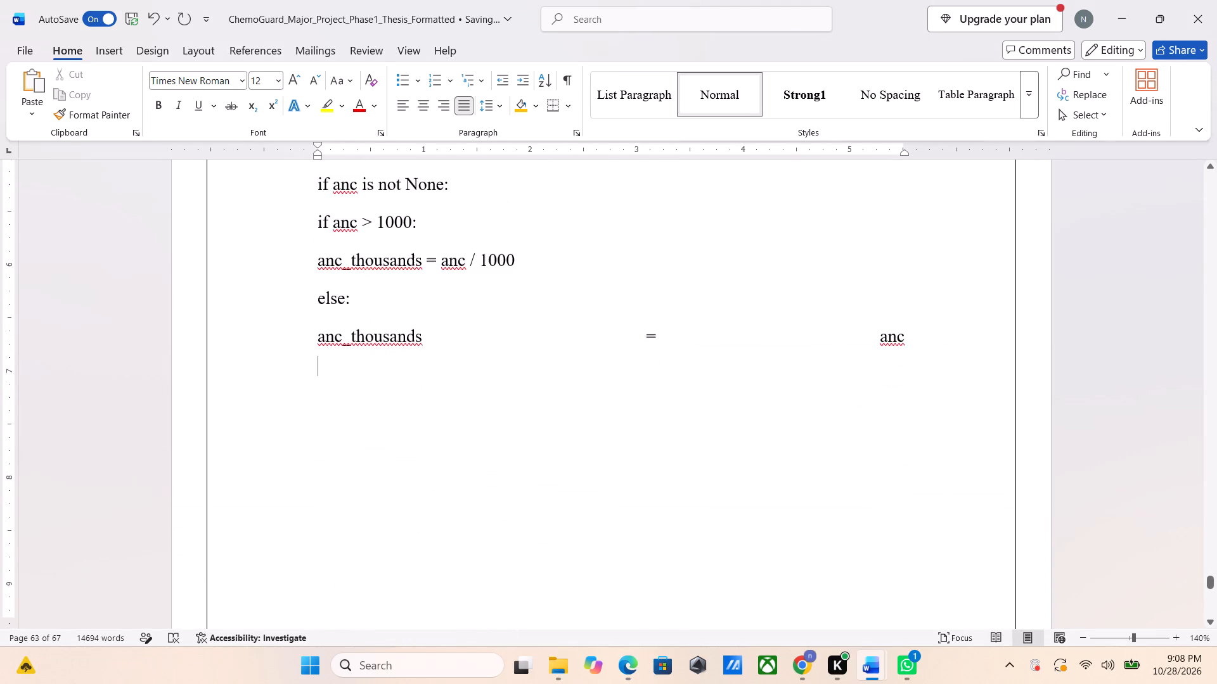
scroll(722, 421, down, 1)
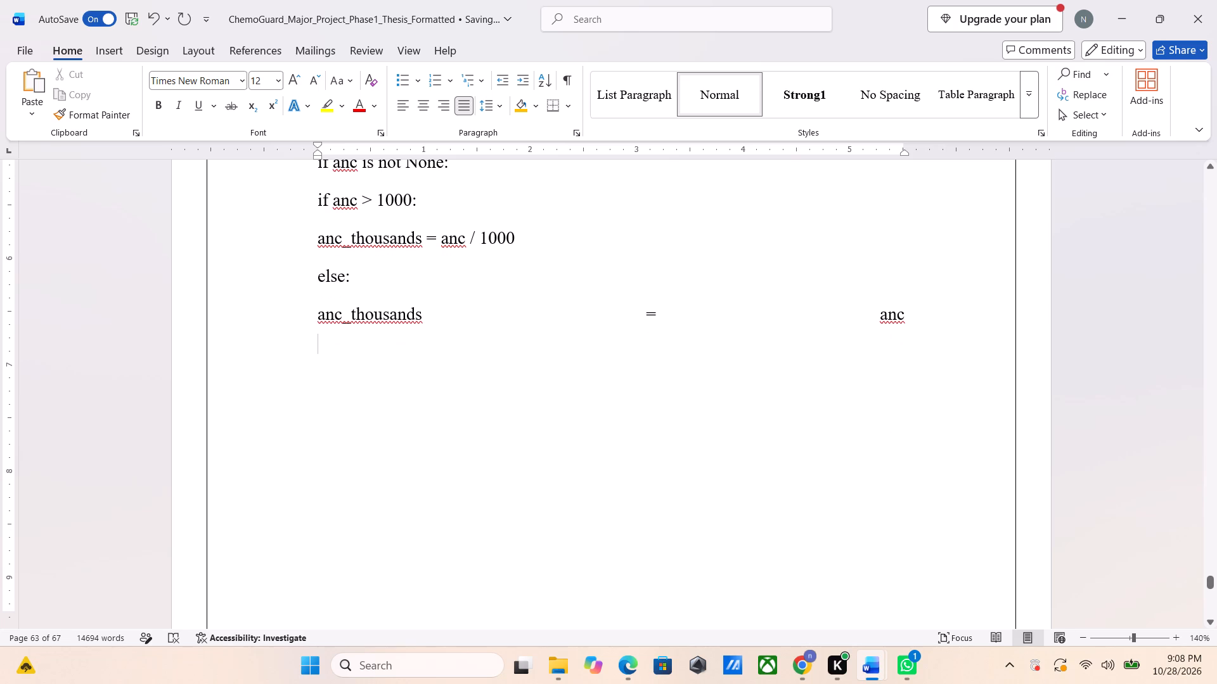
key(ctrl+v)
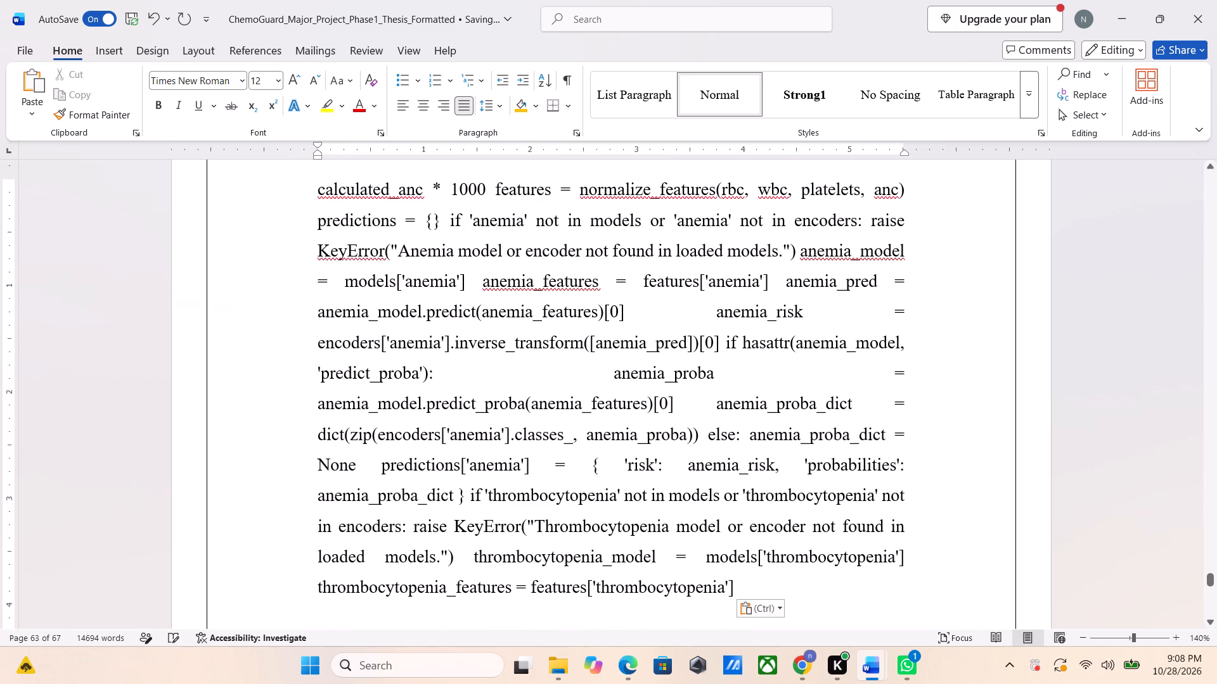
click(763, 614)
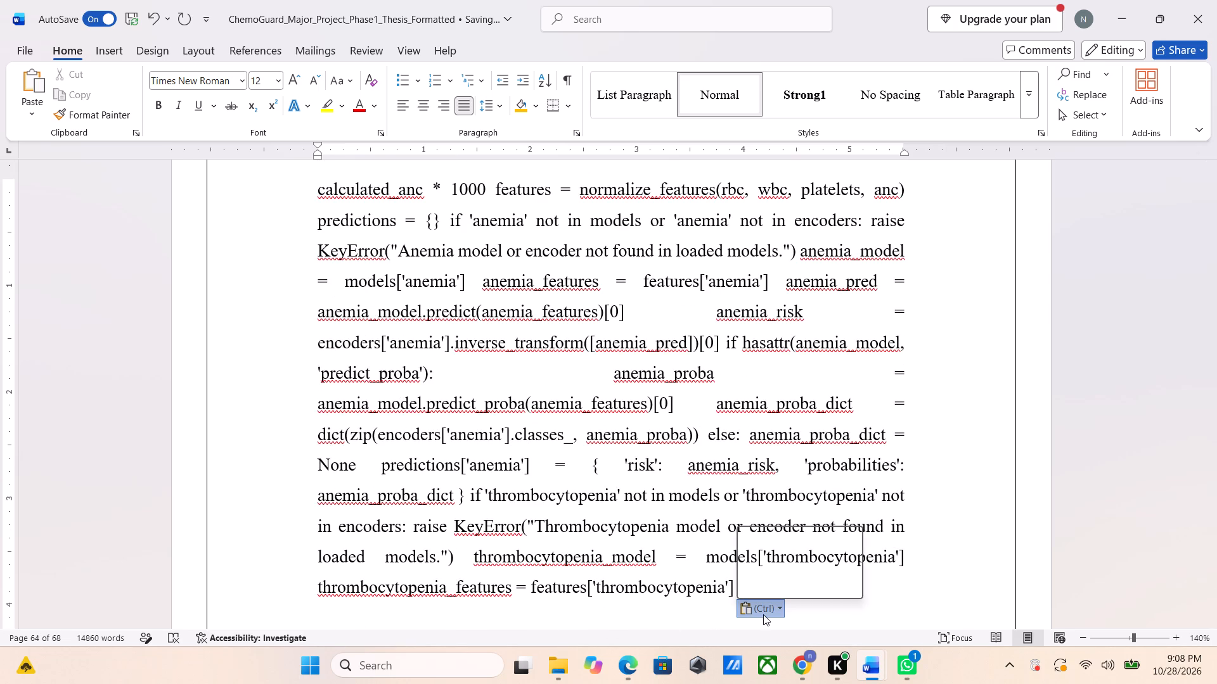
click(791, 562)
scroll(791, 562, down, 3)
In REPORT.pdf, copy the page 28 code from the "thrombocytopenia_pred" line through "def index():".
key(alt+Tab)
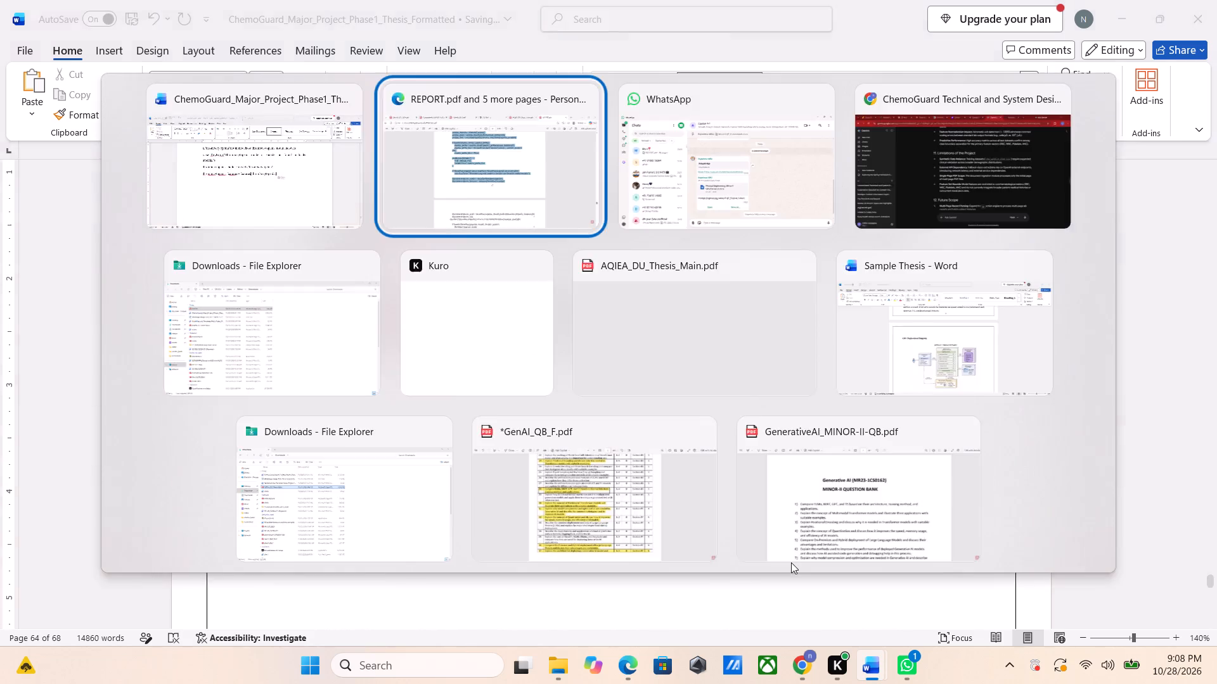
scroll(791, 562, down, 6)
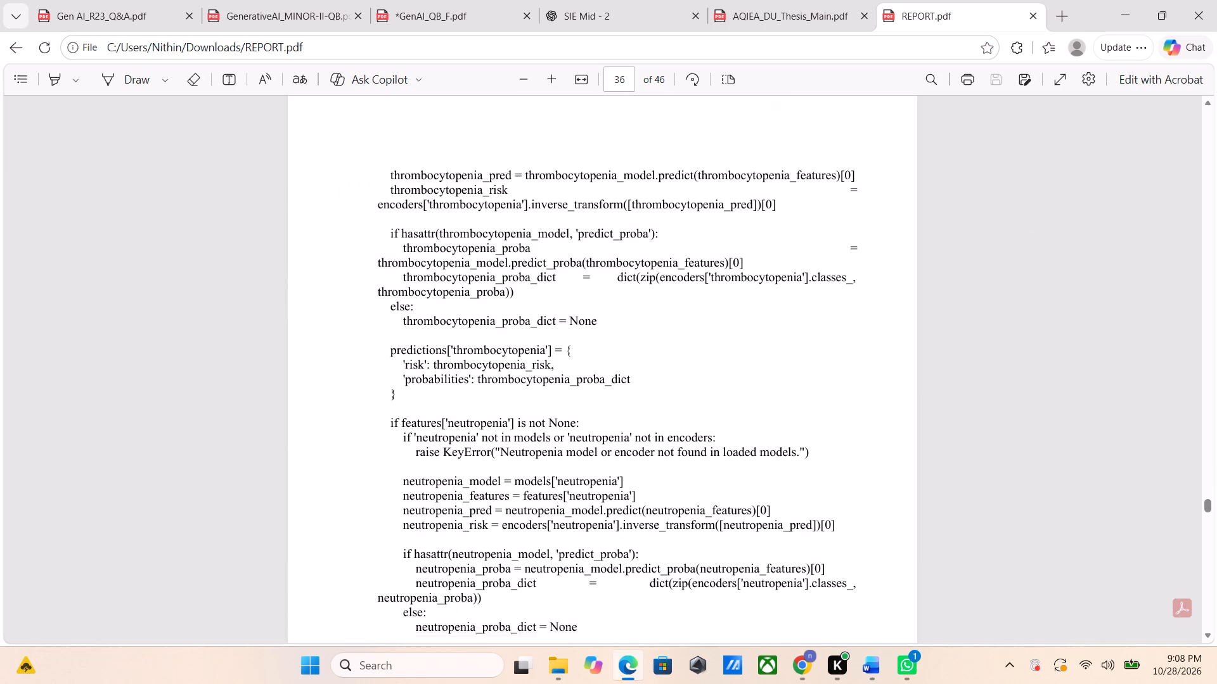
scroll(791, 562, down, 1)
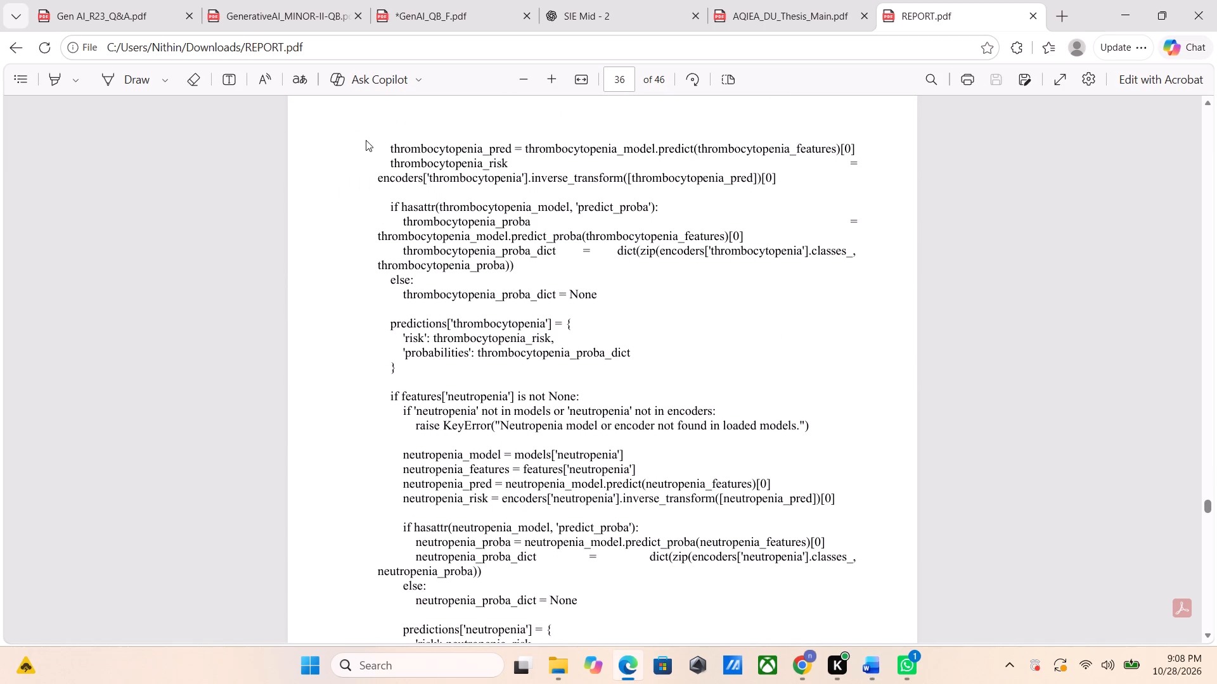
drag(378, 145, 480, 231)
drag(388, 149, 535, 381)
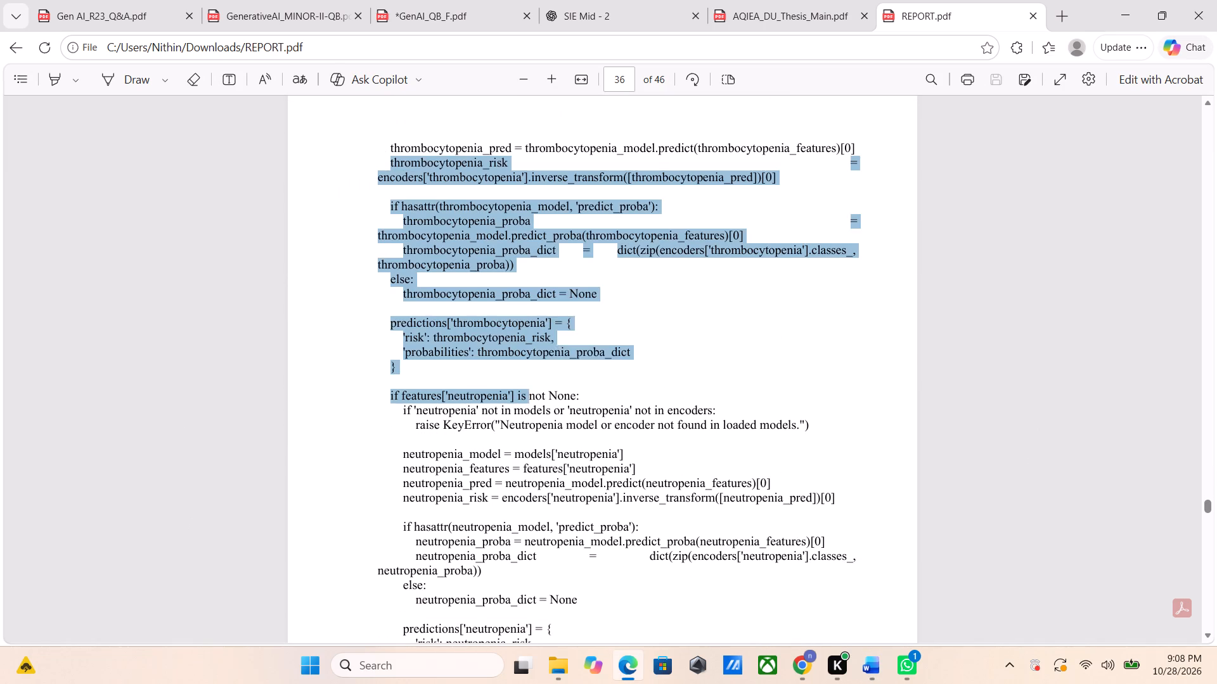
drag(535, 381, 536, 382)
click(380, 146)
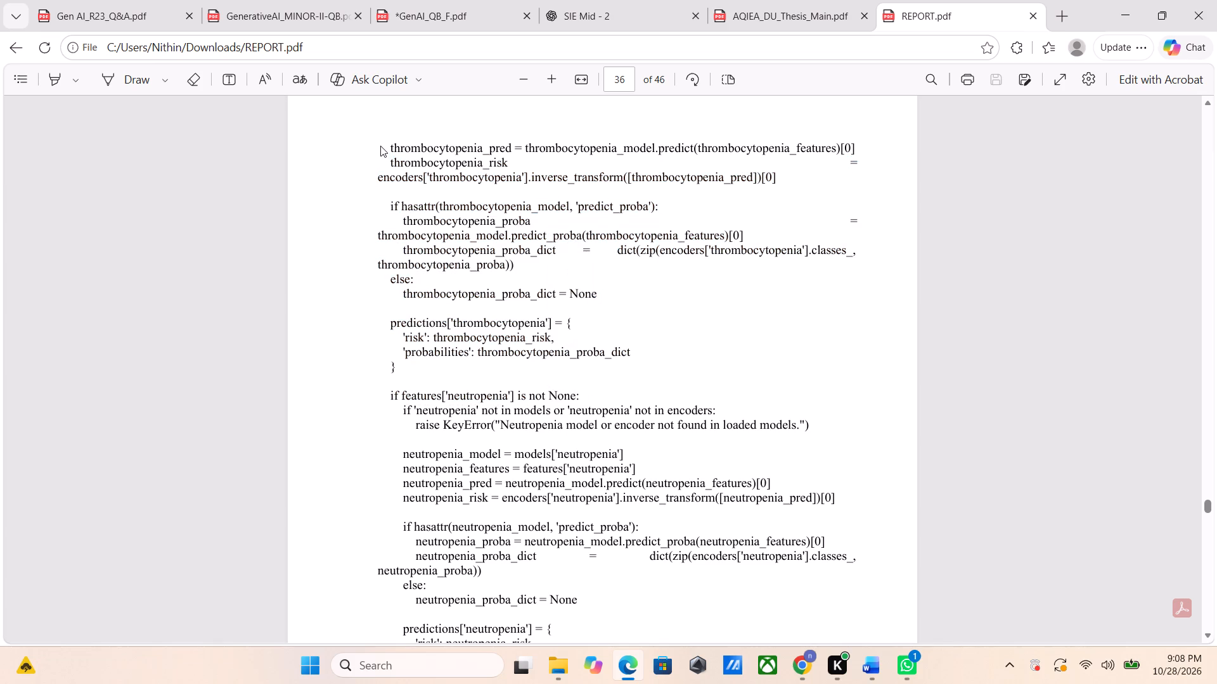
drag(389, 146, 567, 556)
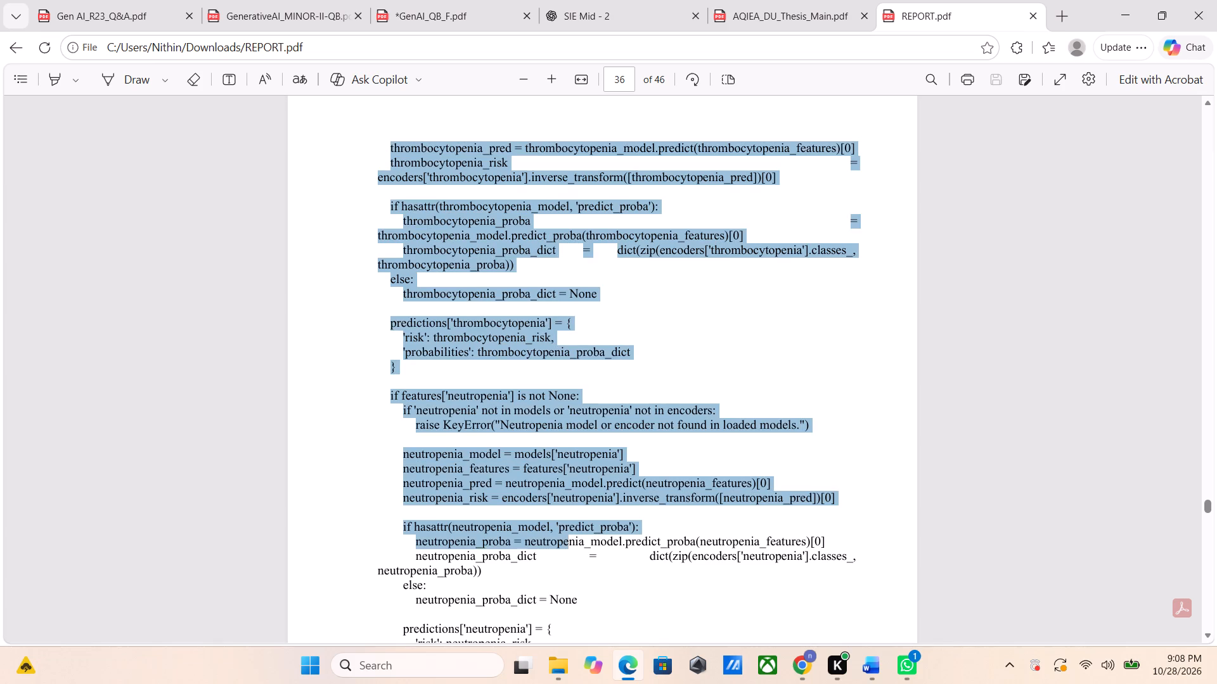
drag(567, 556, 570, 652)
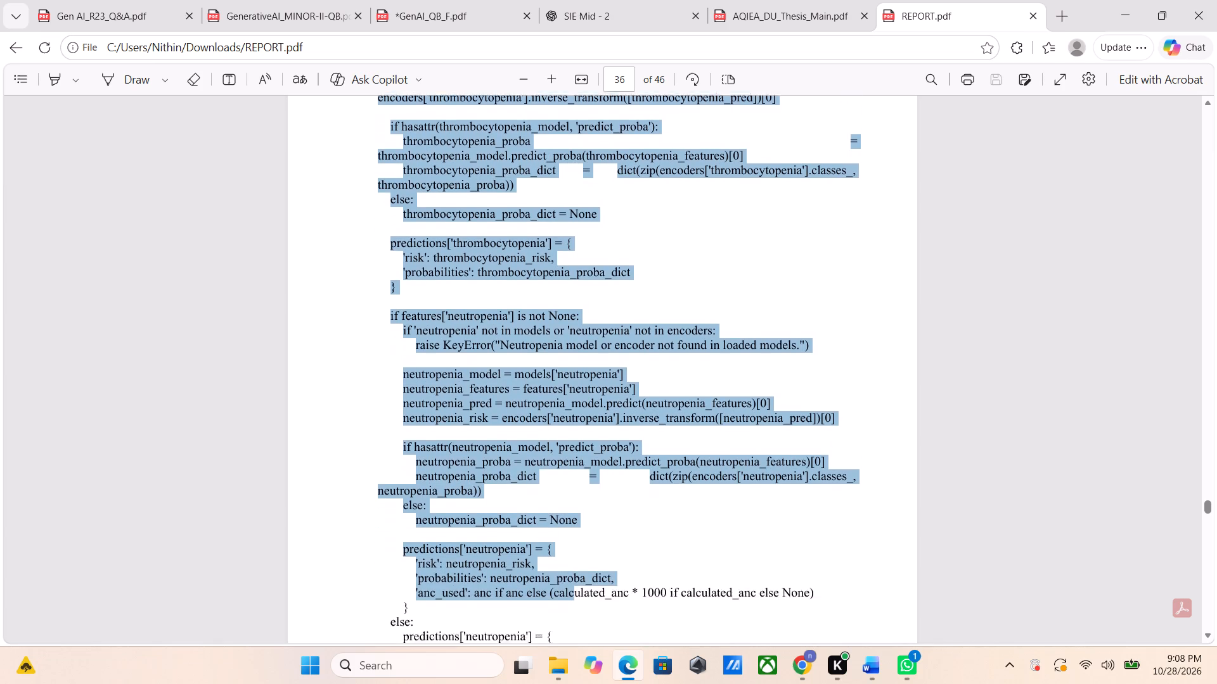
drag(570, 652, 571, 654)
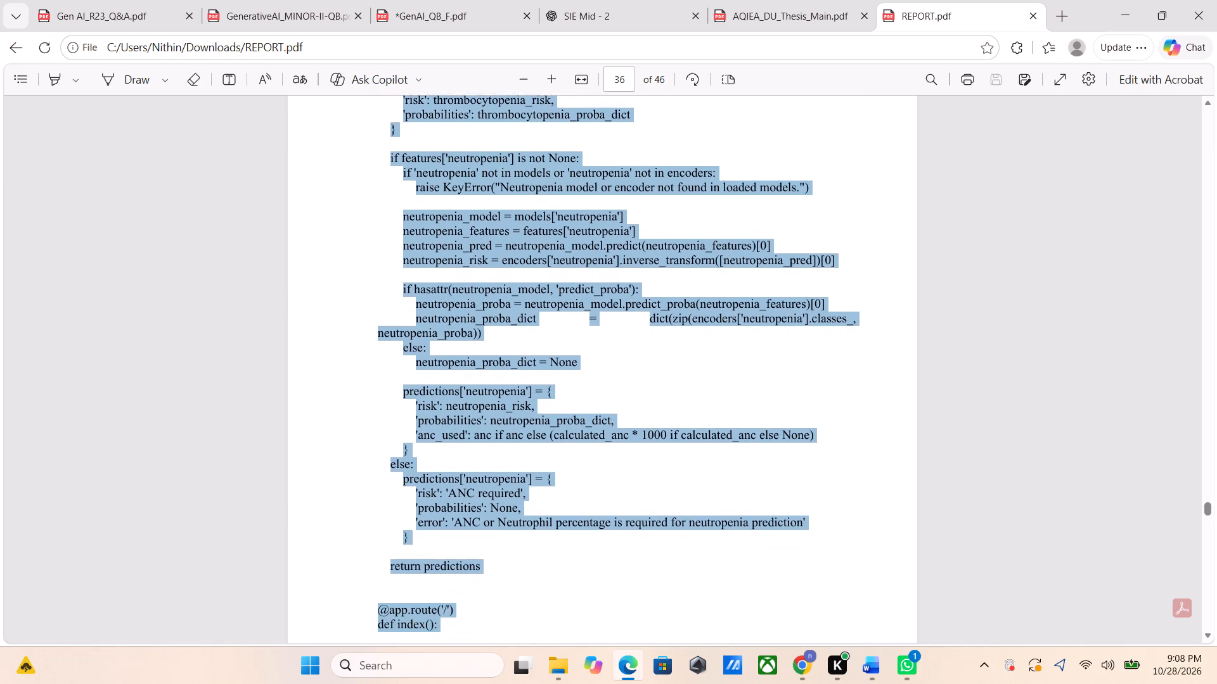
drag(571, 654, 453, 531)
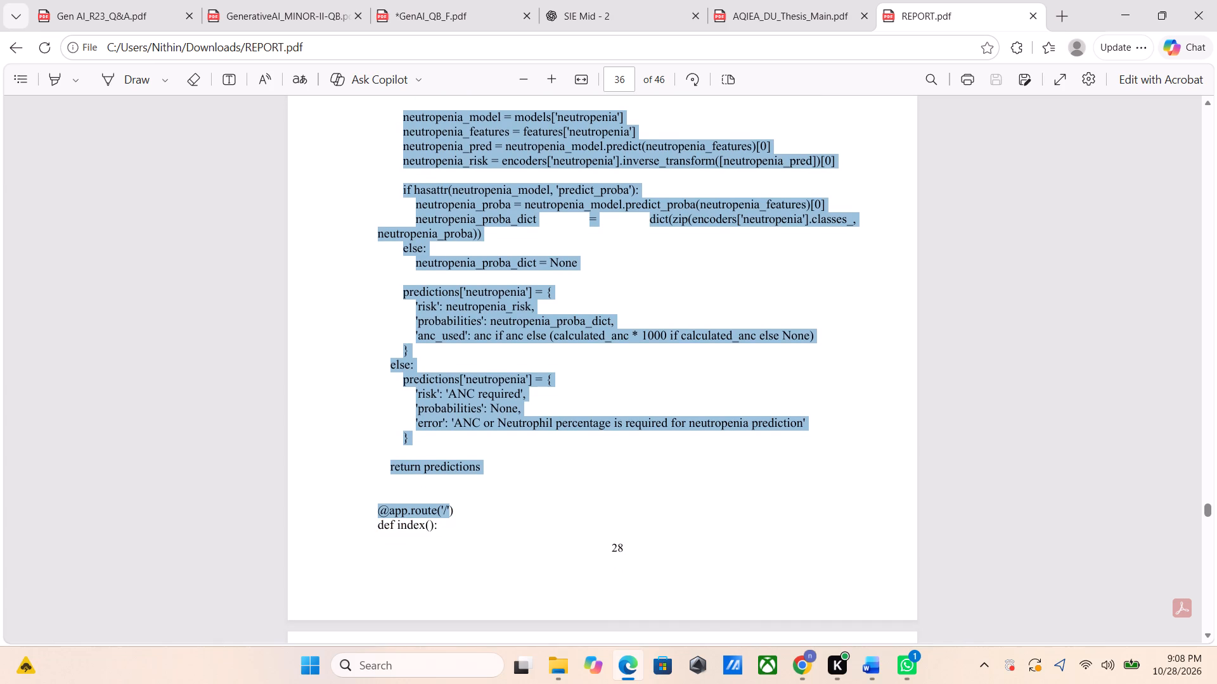
drag(453, 531, 451, 533)
key(ctrl+c)
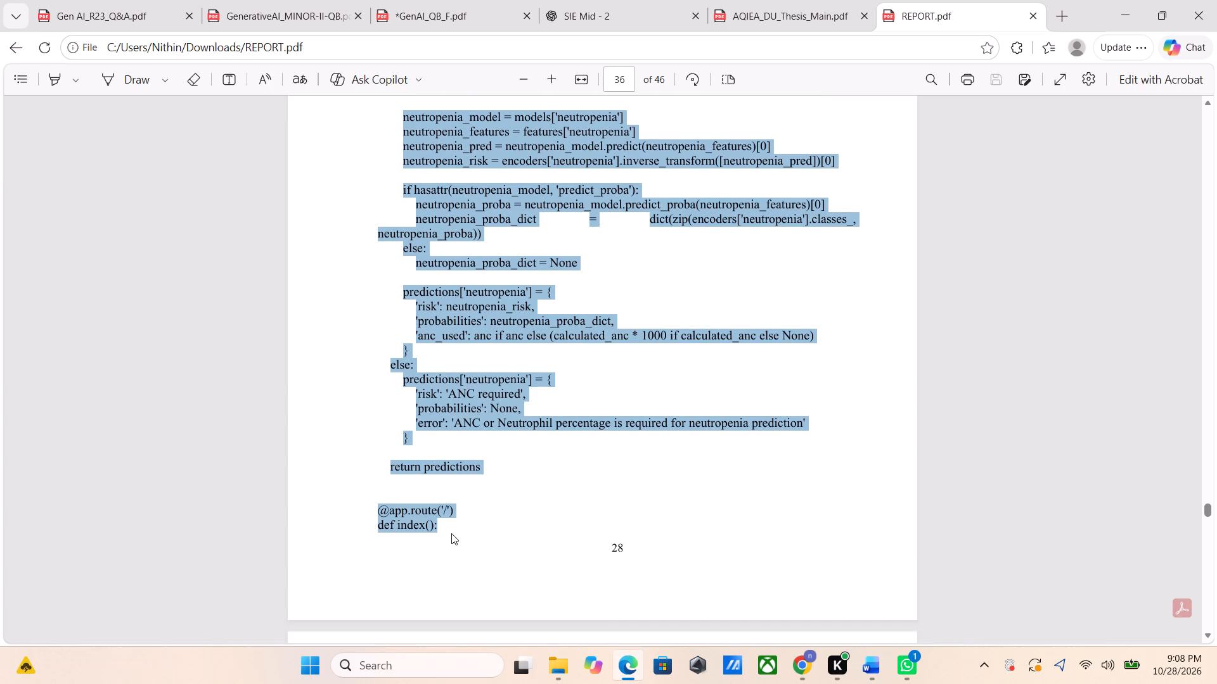
In the thesis, add a line break after the 'thrombocytopenia_features' line and paste the page 28 code, using the paste option that keeps code lines separate.
key(alt+Tab)
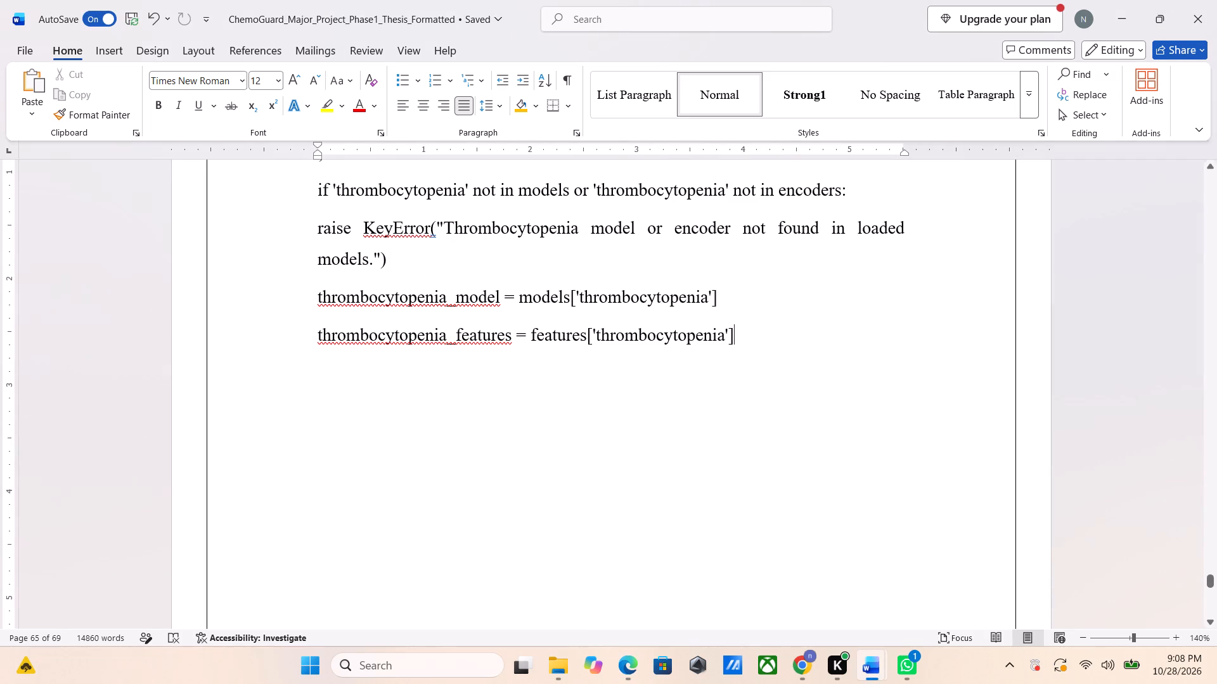
key(shift+Return)
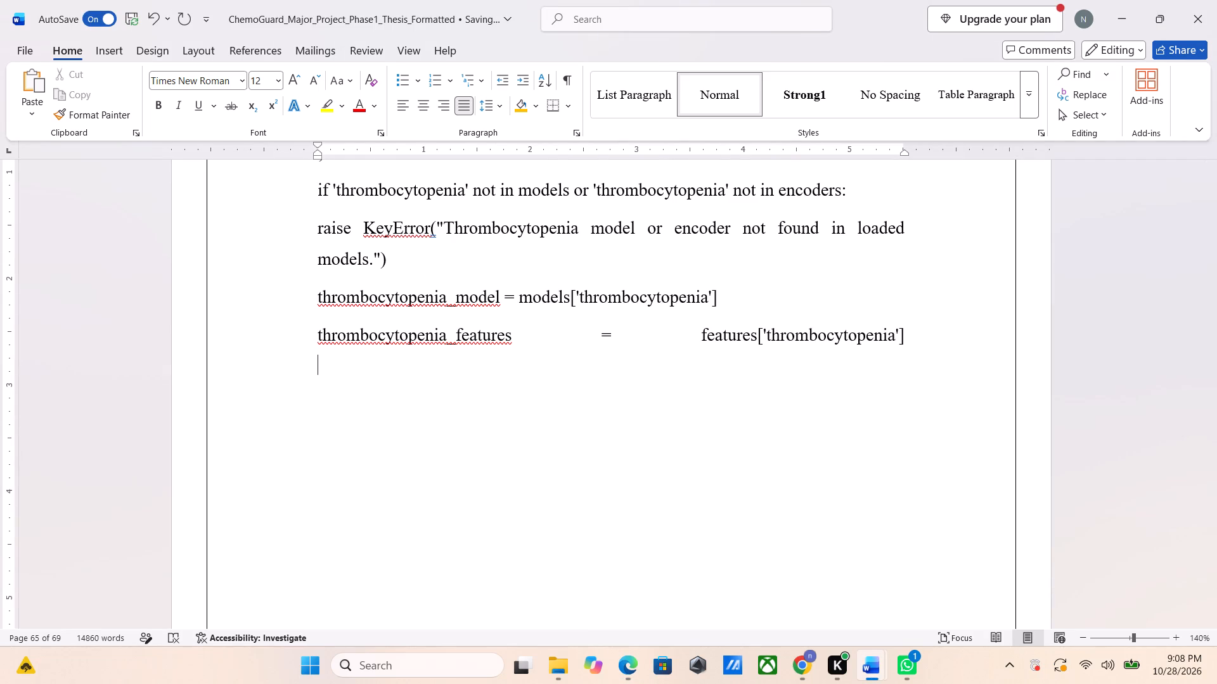
key(ctrl+v)
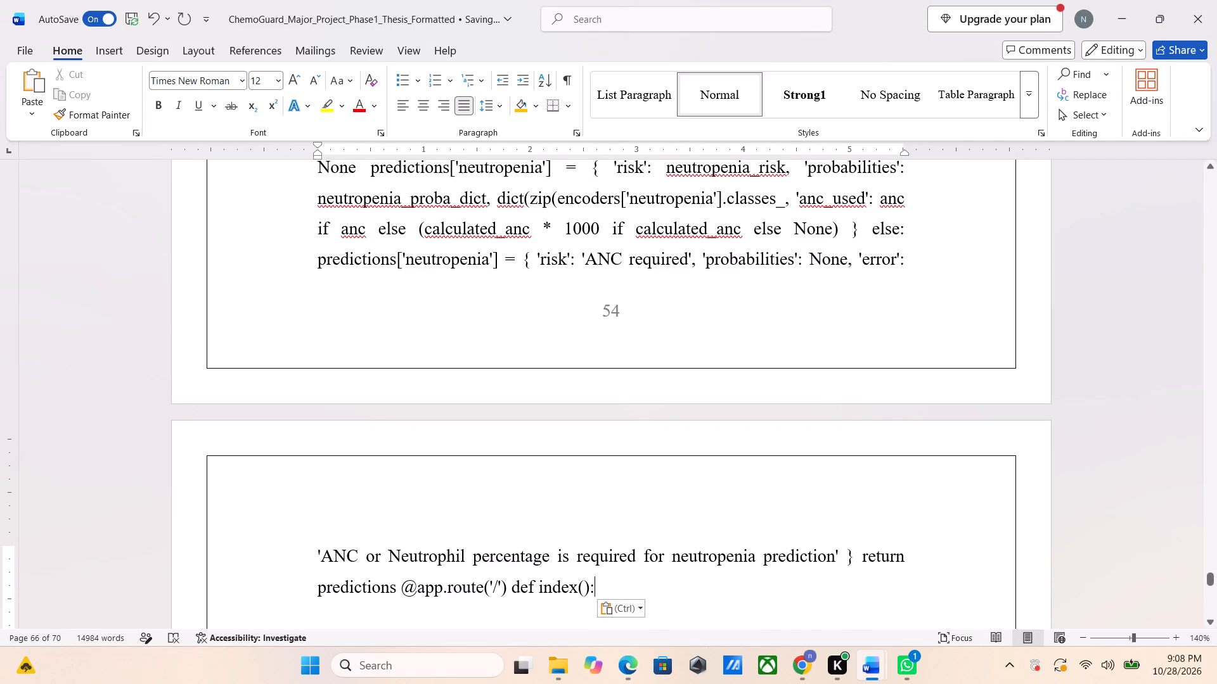
click(619, 612)
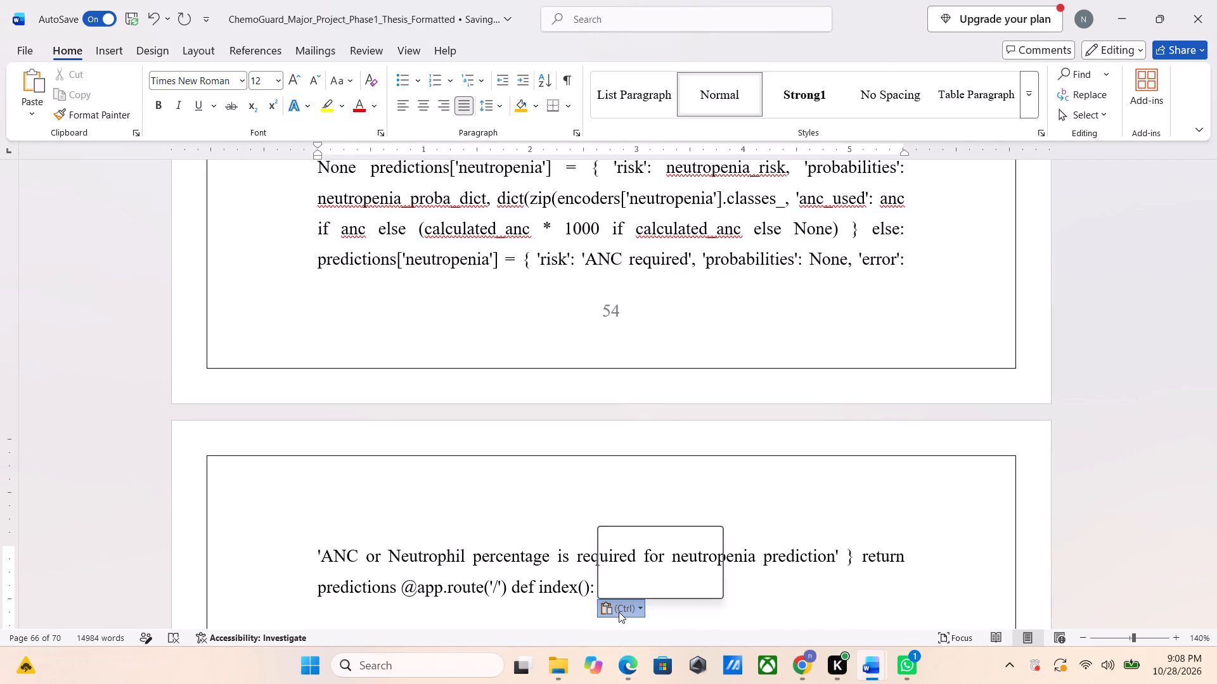
click(658, 567)
scroll(658, 567, down, 2)
In REPORT.pdf, copy the page 29 code from the 'Render the main page.' docstring through the closing brace after 'neutrophils_percent', leaving out the page number.
key(alt+Tab)
scroll(658, 567, down, 5)
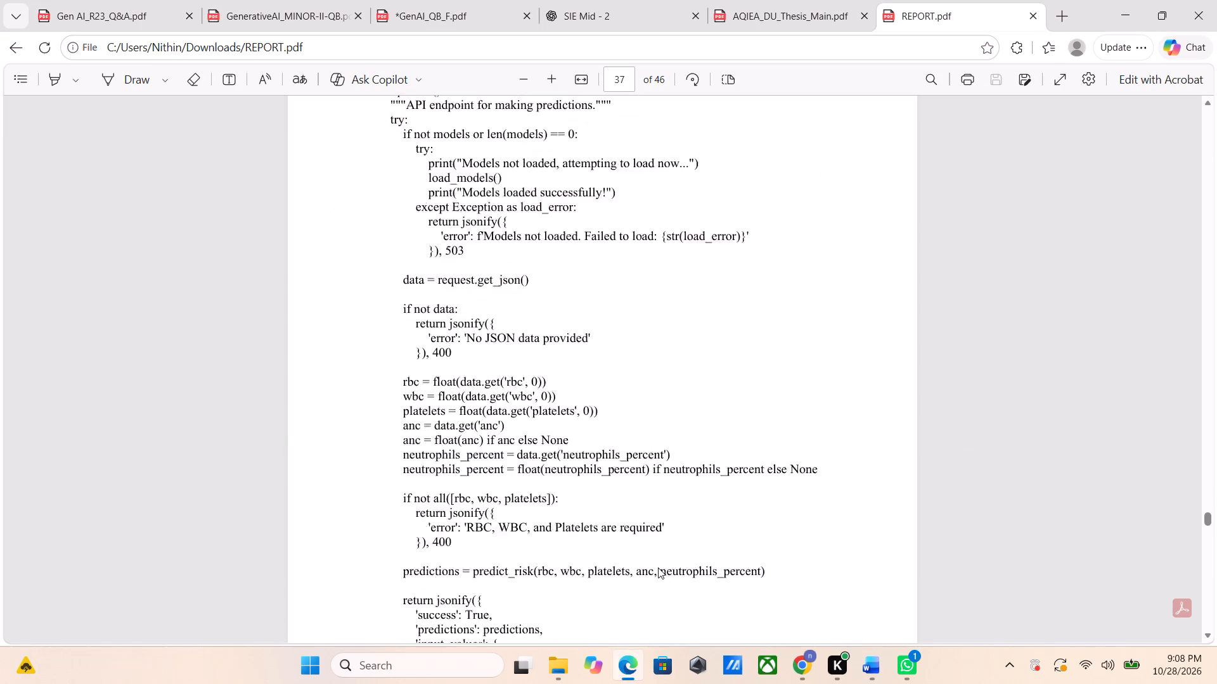
scroll(658, 567, down, 2)
scroll(658, 567, up, 2)
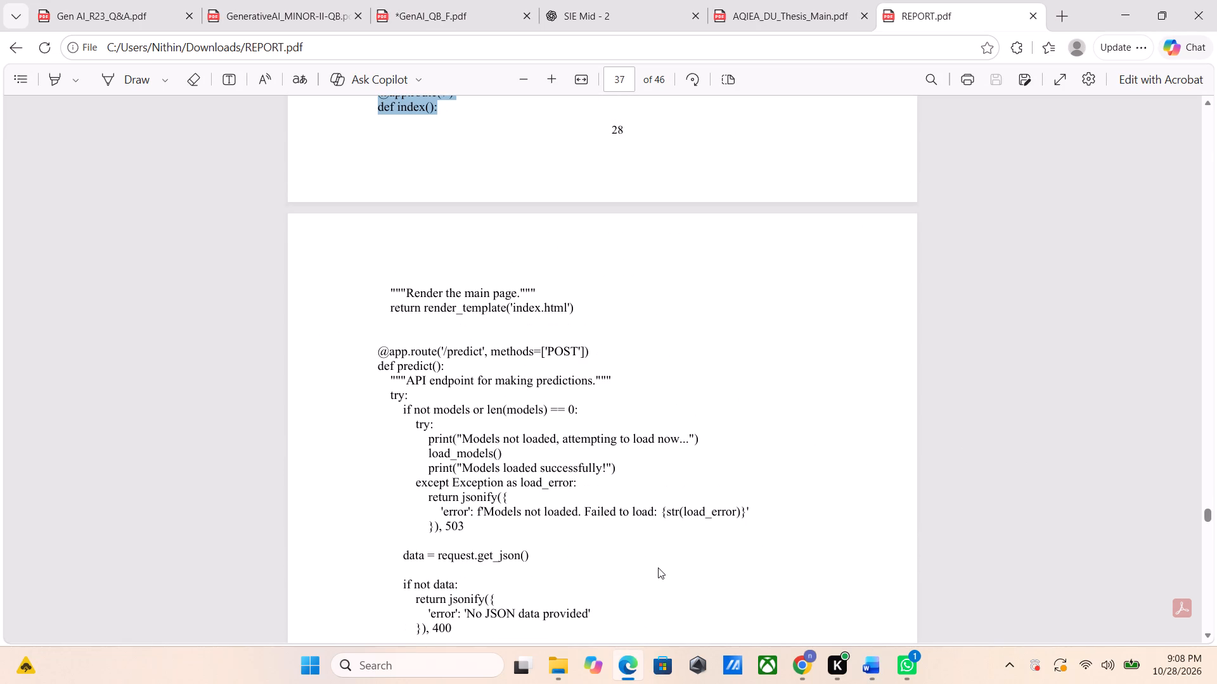
drag(383, 288, 444, 366)
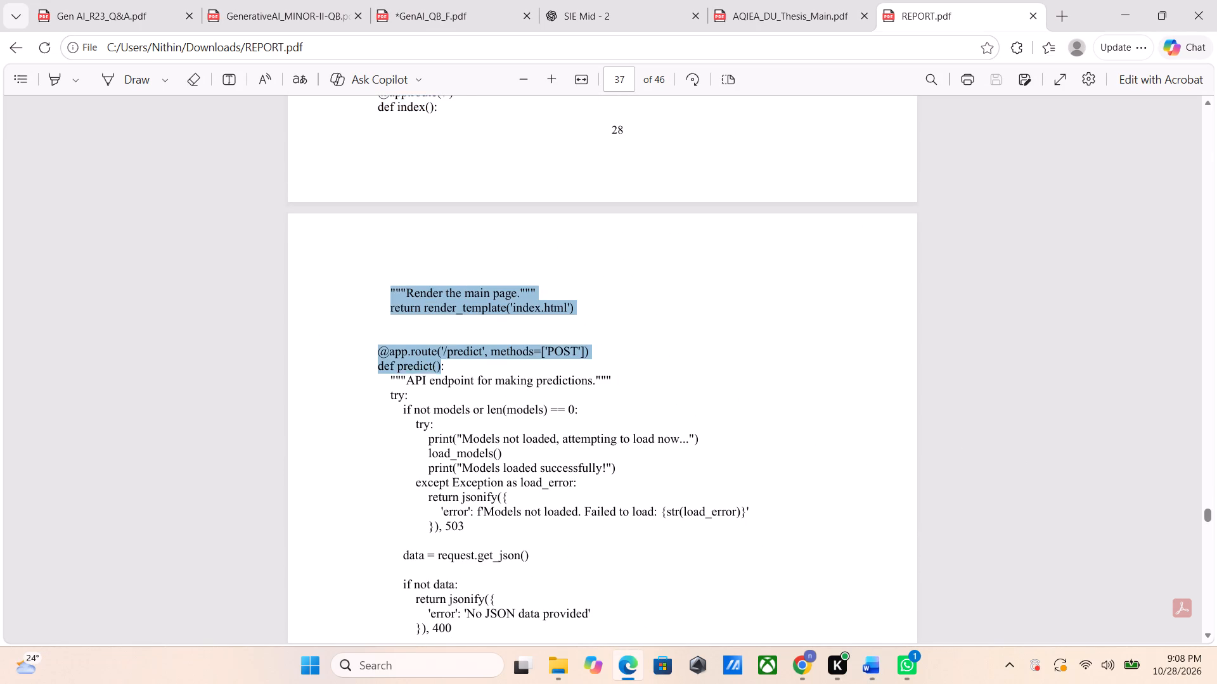
drag(444, 366, 499, 645)
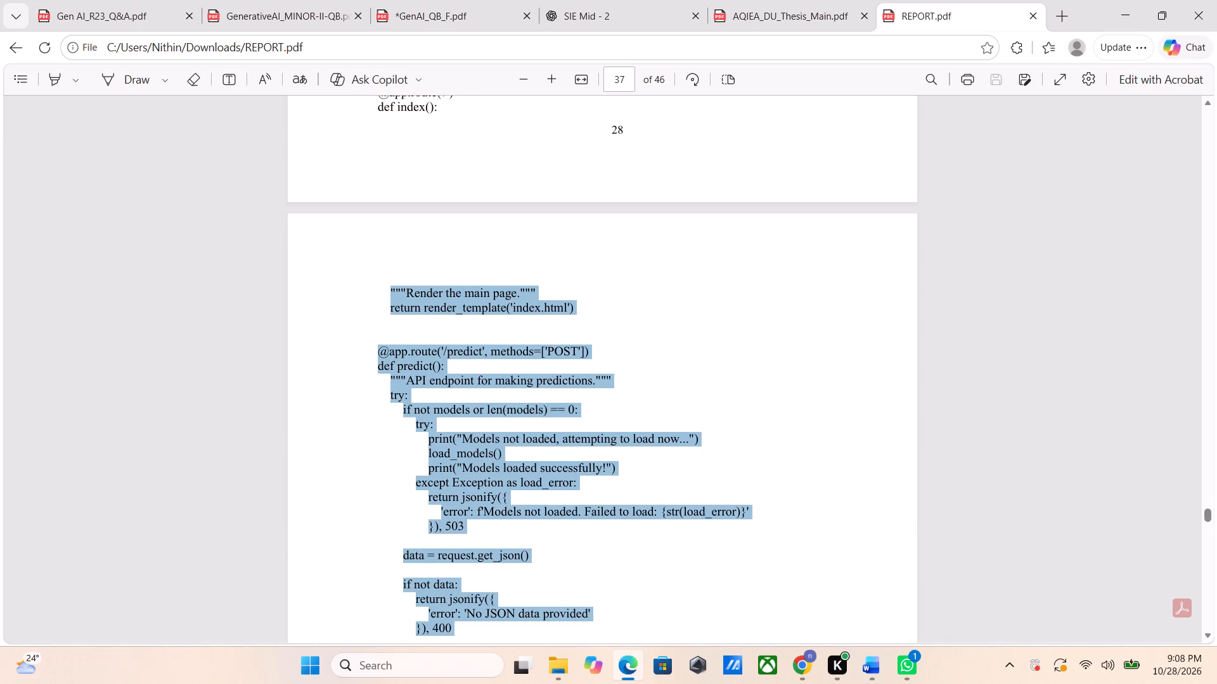
drag(499, 645, 499, 656)
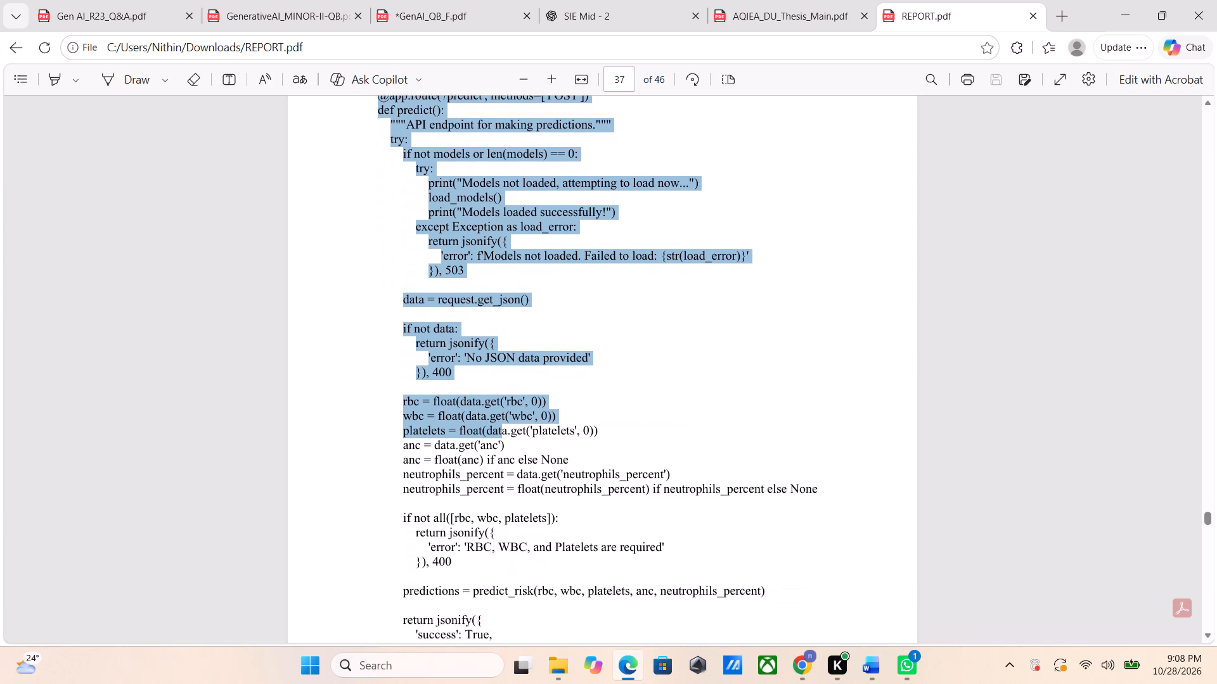
drag(499, 656, 480, 605)
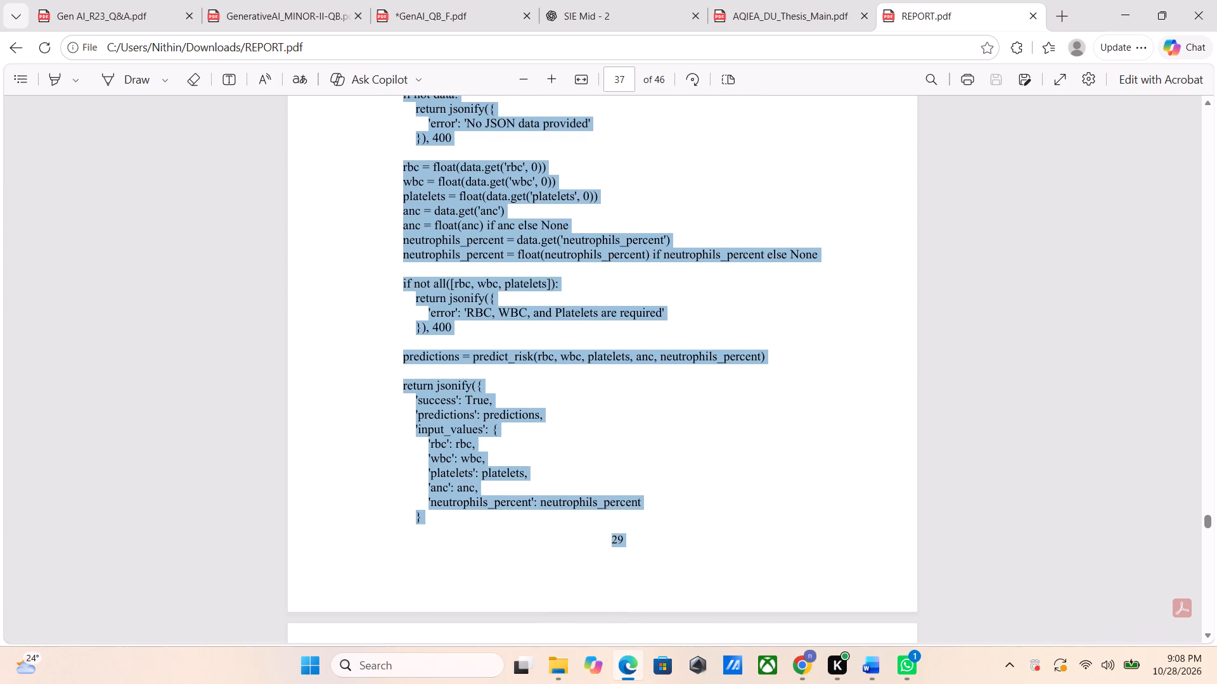
drag(480, 605, 446, 533)
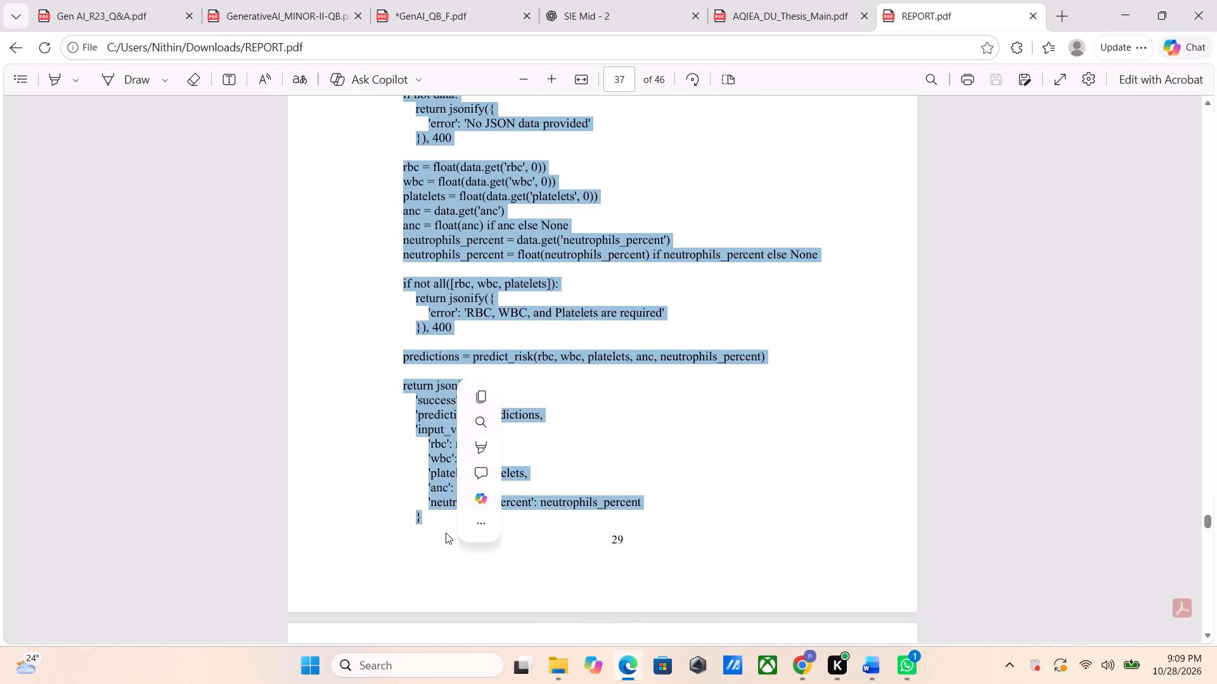
key(ctrl+c)
In the thesis, paste the page 29 code in a new paragraph after 'def index():', using the paste option that keeps code lines separate.
key(alt+Tab)
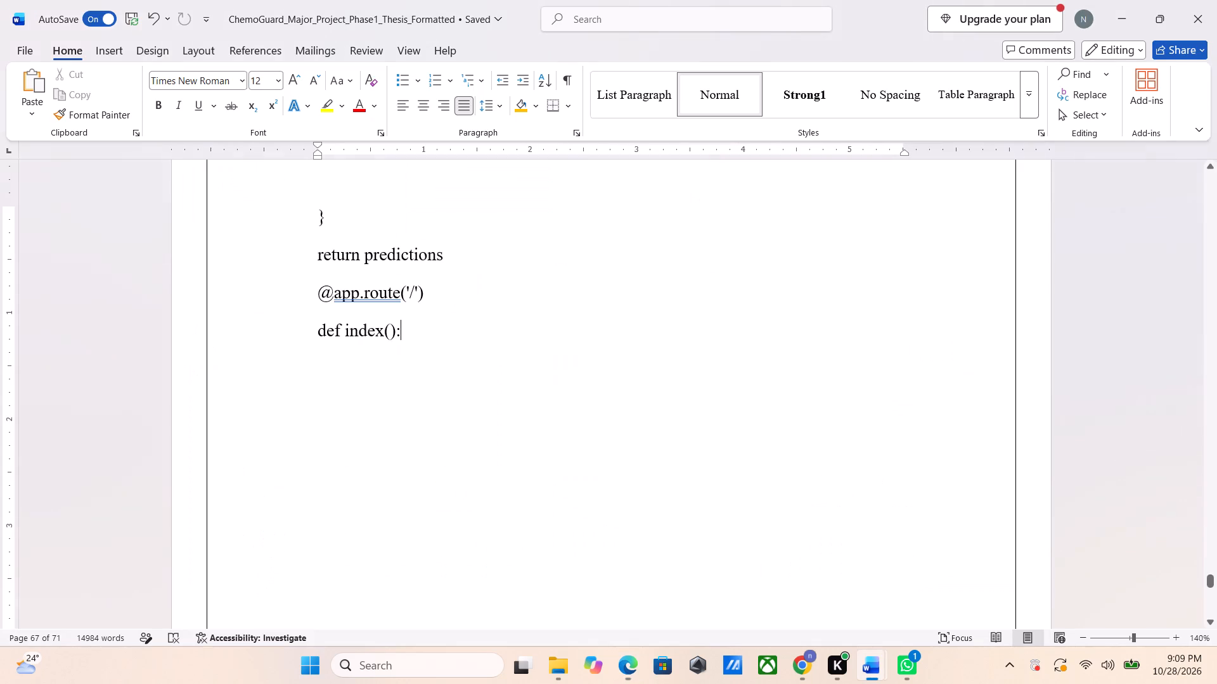
key(Return)
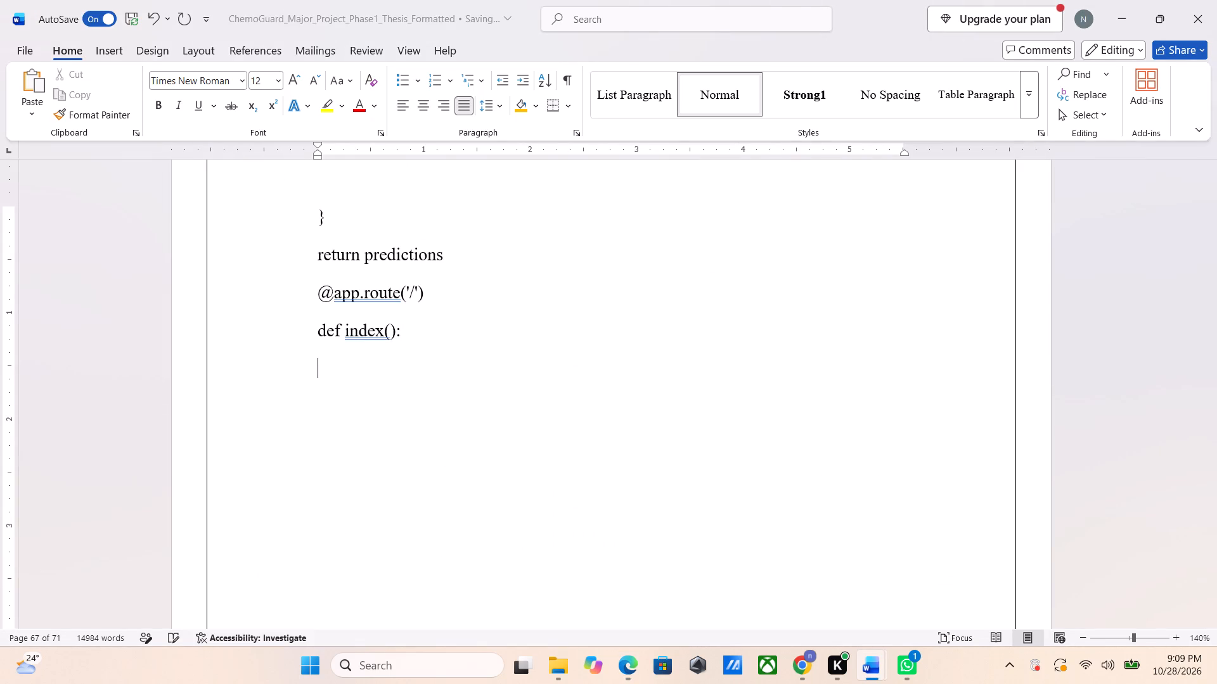
key(ctrl+c)
key(ctrl+v)
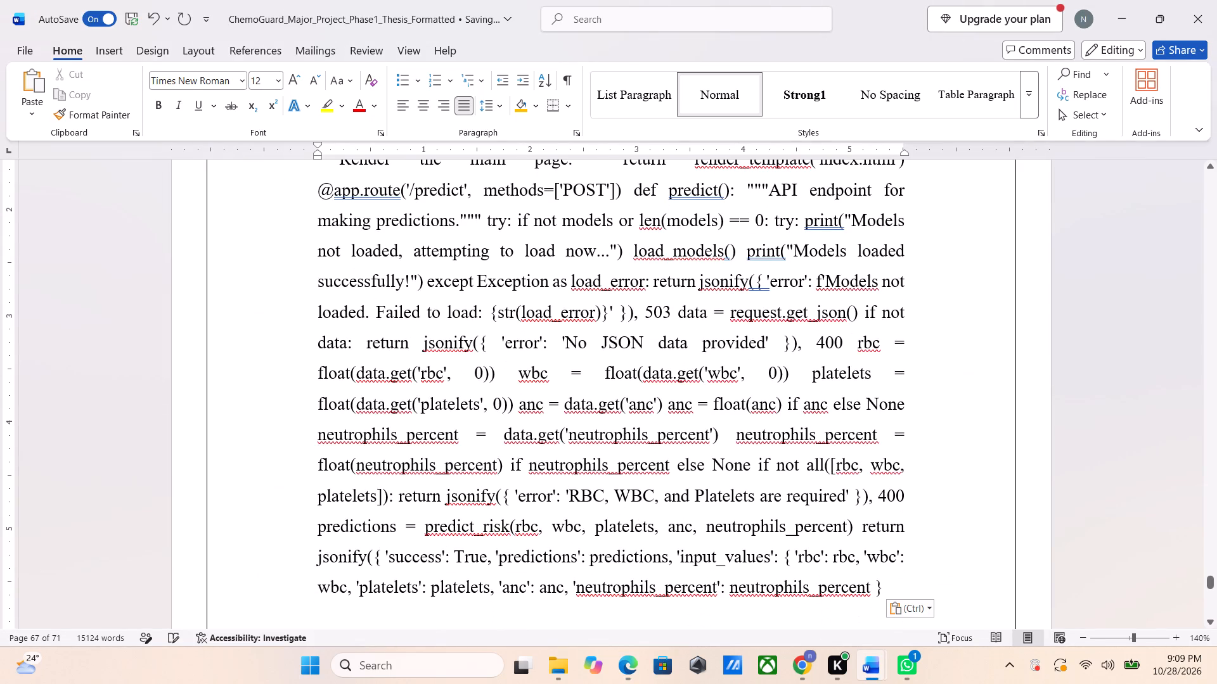
click(908, 606)
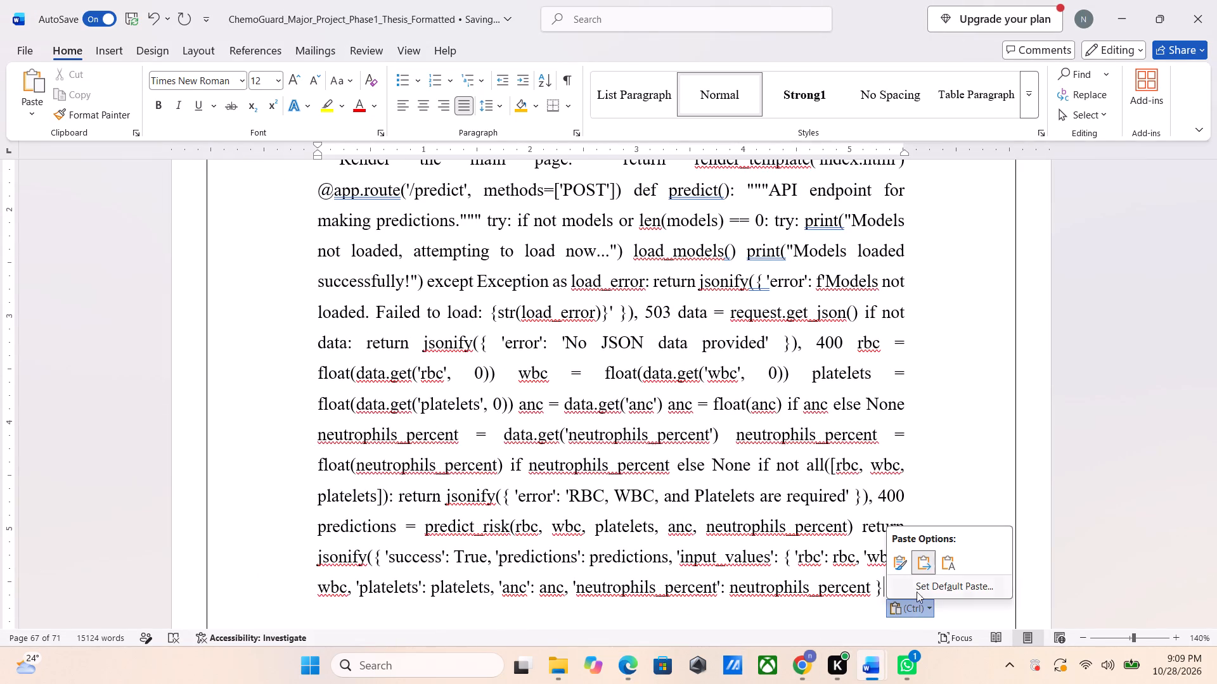
click(940, 554)
scroll(940, 554, down, 1)
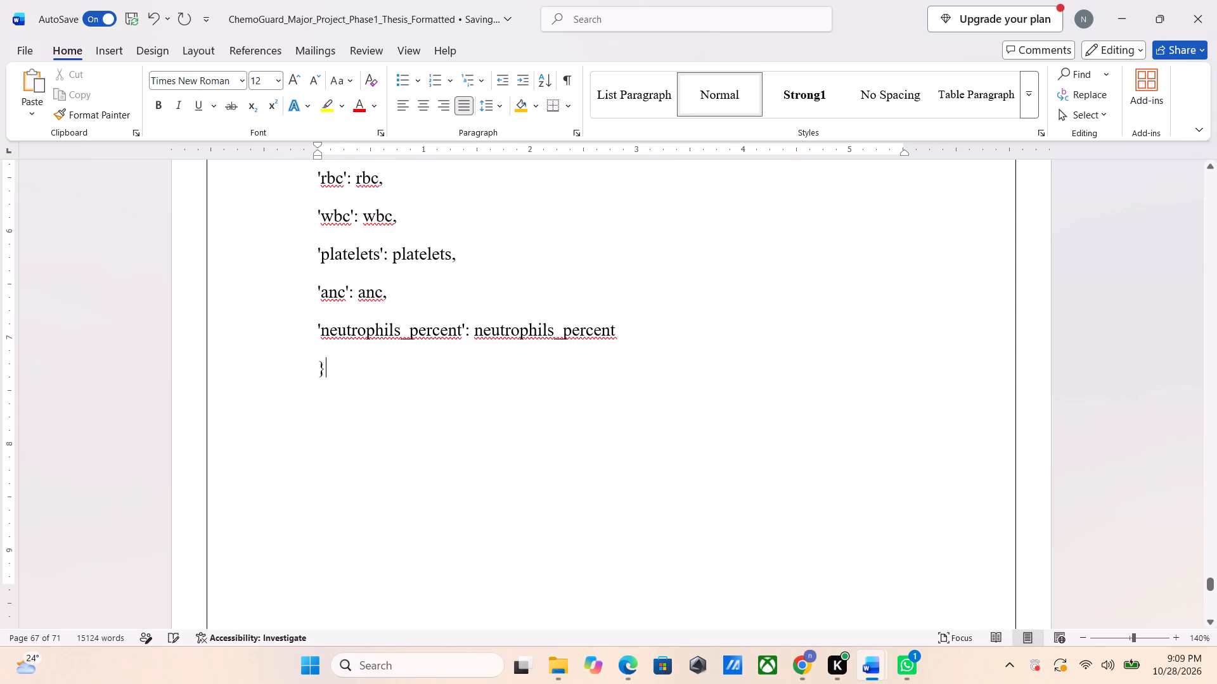
scroll(940, 554, down, 1)
In REPORT.pdf, copy the page 30 code from the opening closing-bracket line through 'sys.exit(1)', leaving out the page number.
key(alt+Tab)
scroll(940, 554, down, 6)
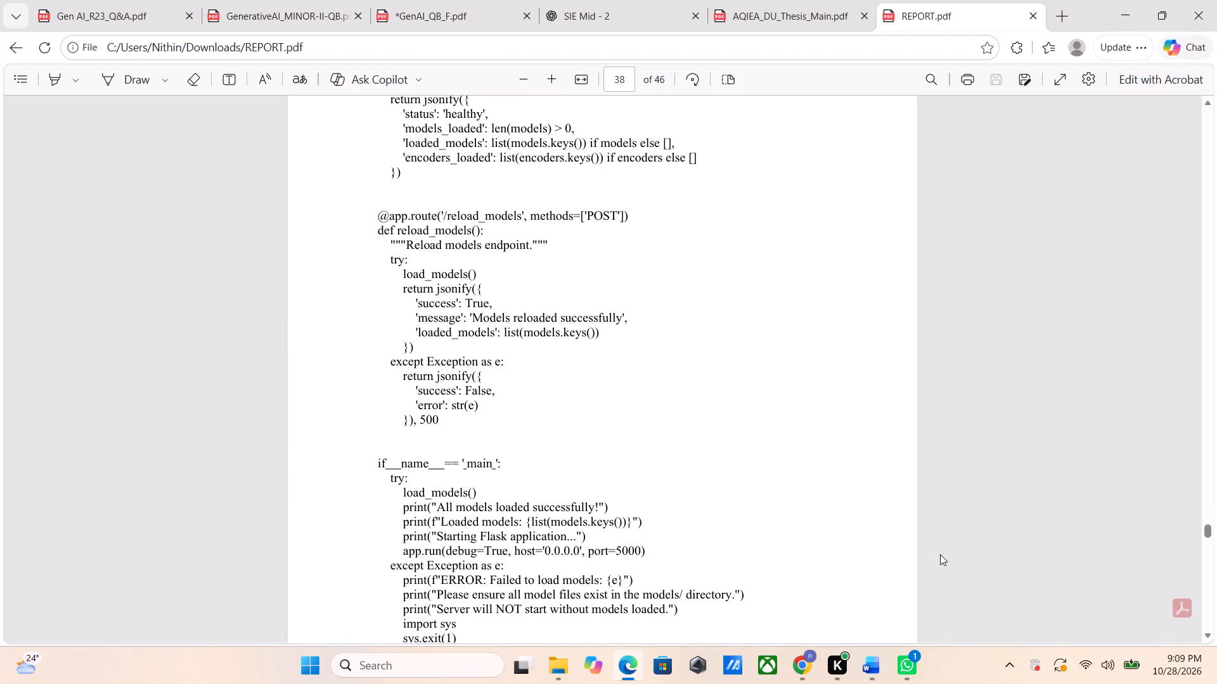
scroll(940, 554, down, 1)
scroll(940, 554, up, 3)
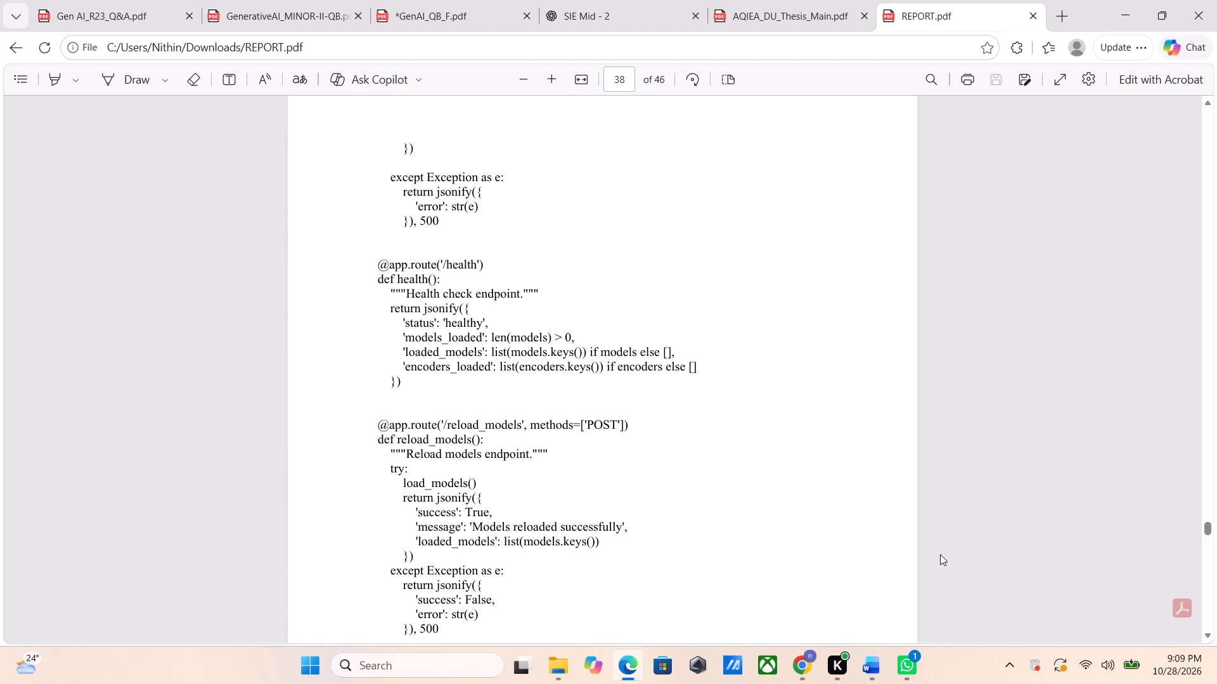
scroll(405, 245, up, 1)
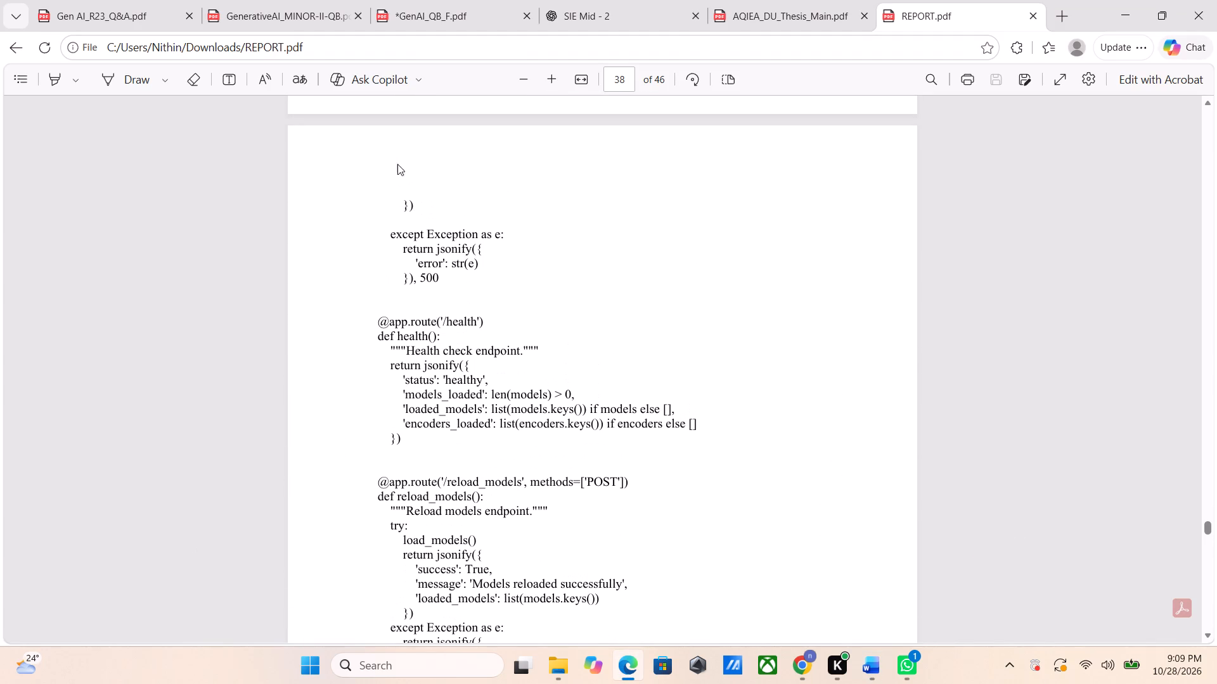
drag(397, 204, 477, 394)
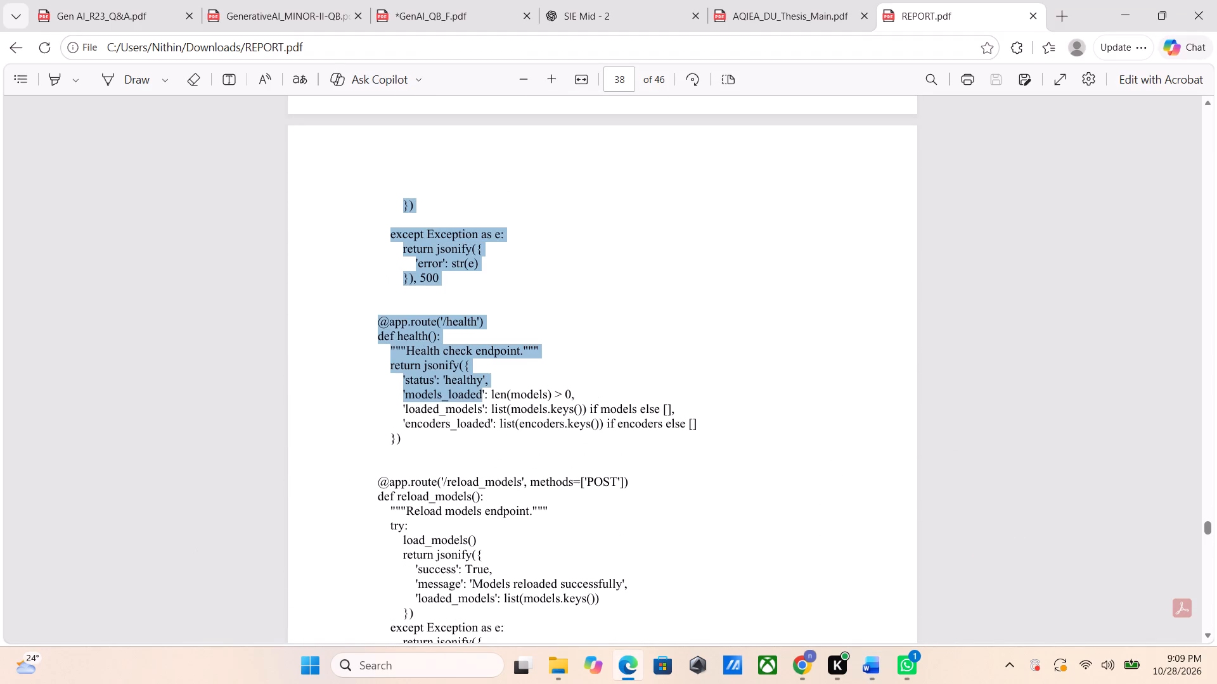
drag(477, 394, 535, 659)
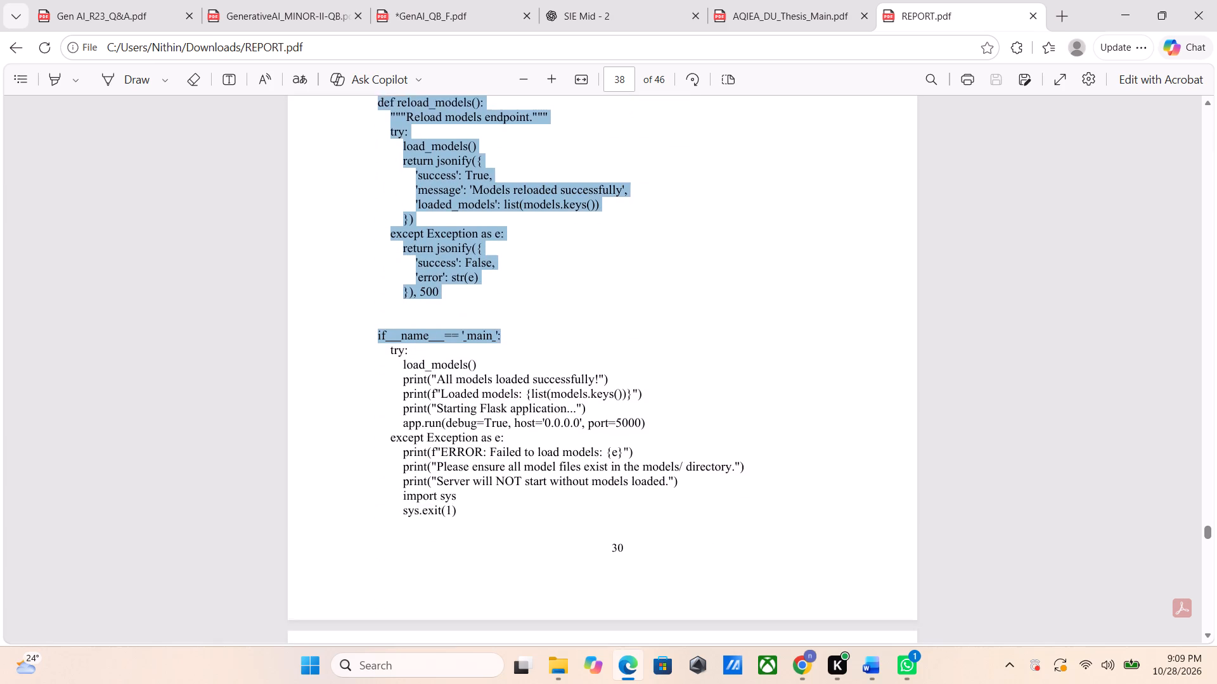
drag(535, 659, 469, 516)
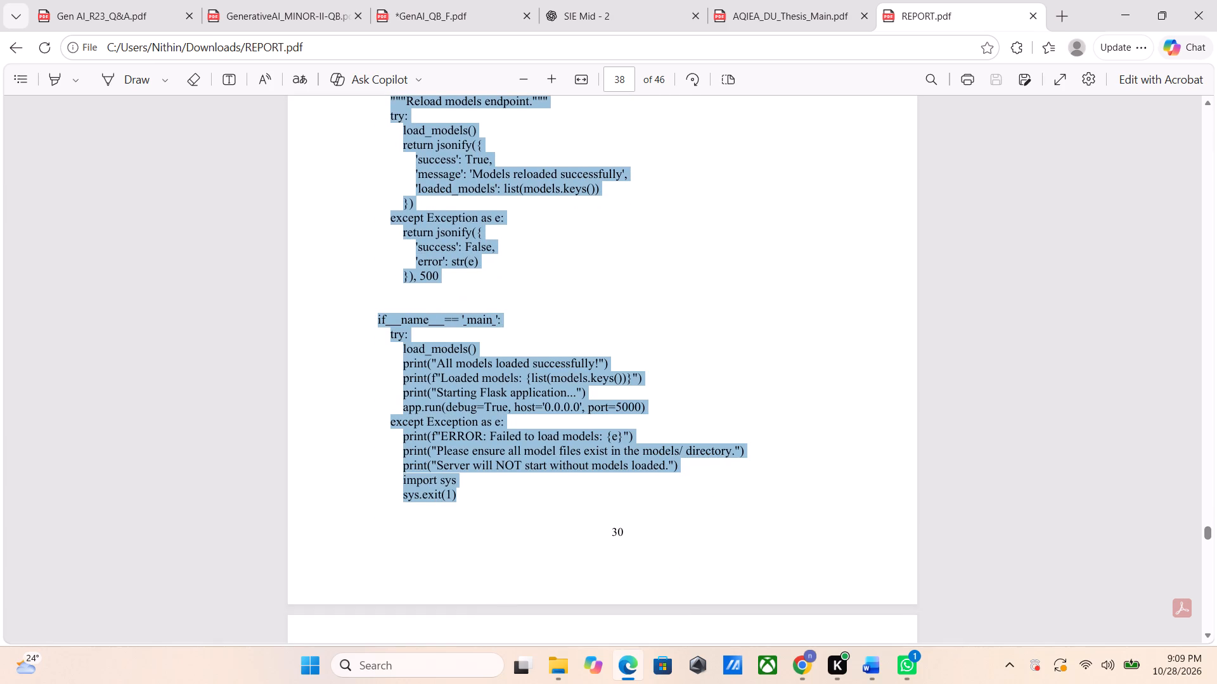
drag(469, 516, 470, 516)
key(ctrl+c)
In the thesis, paste the page 30 code in a new paragraph after the final closing brace, keeping code lines separate, and add an empty paragraph below 'sys.exit(1)'.
key(alt+Tab)
scroll(470, 516, down, 1)
key(Return)
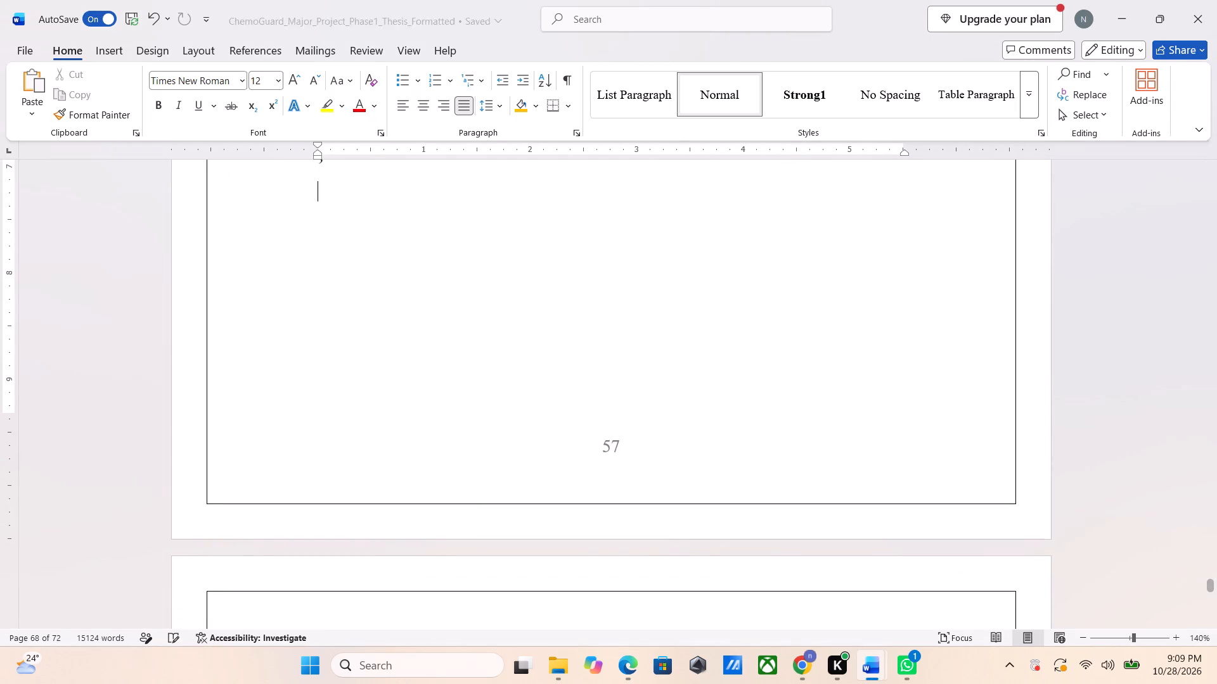
key(ctrl+v)
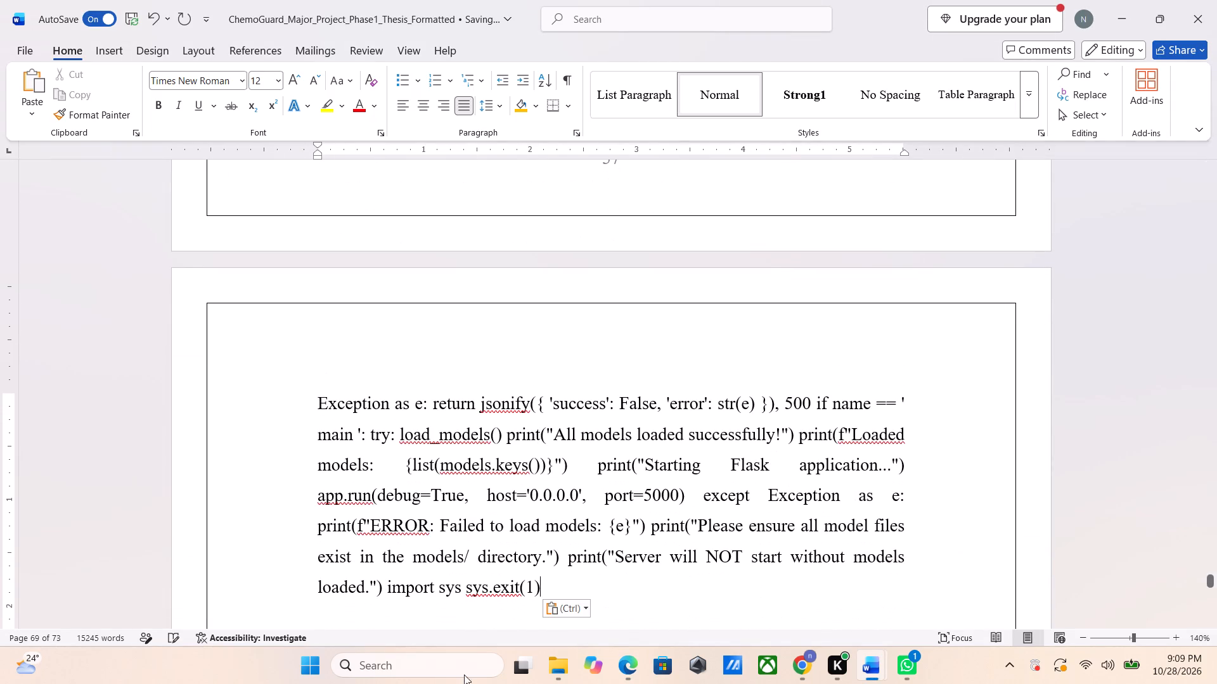
click(567, 612)
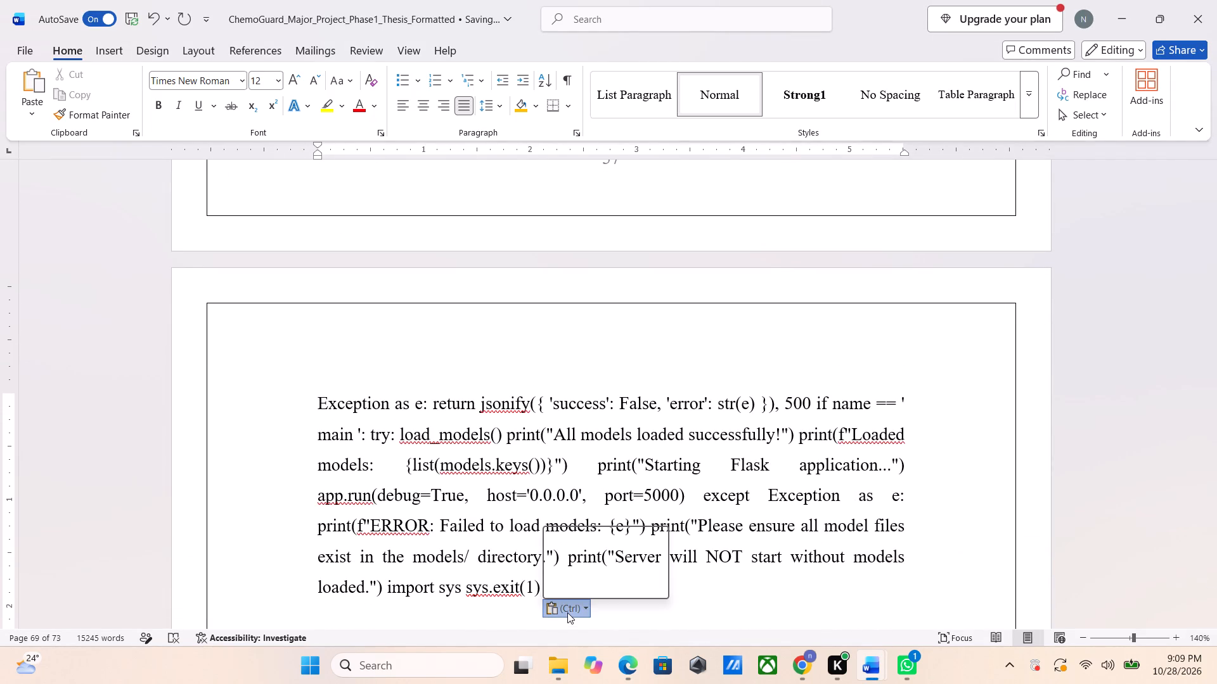
click(600, 554)
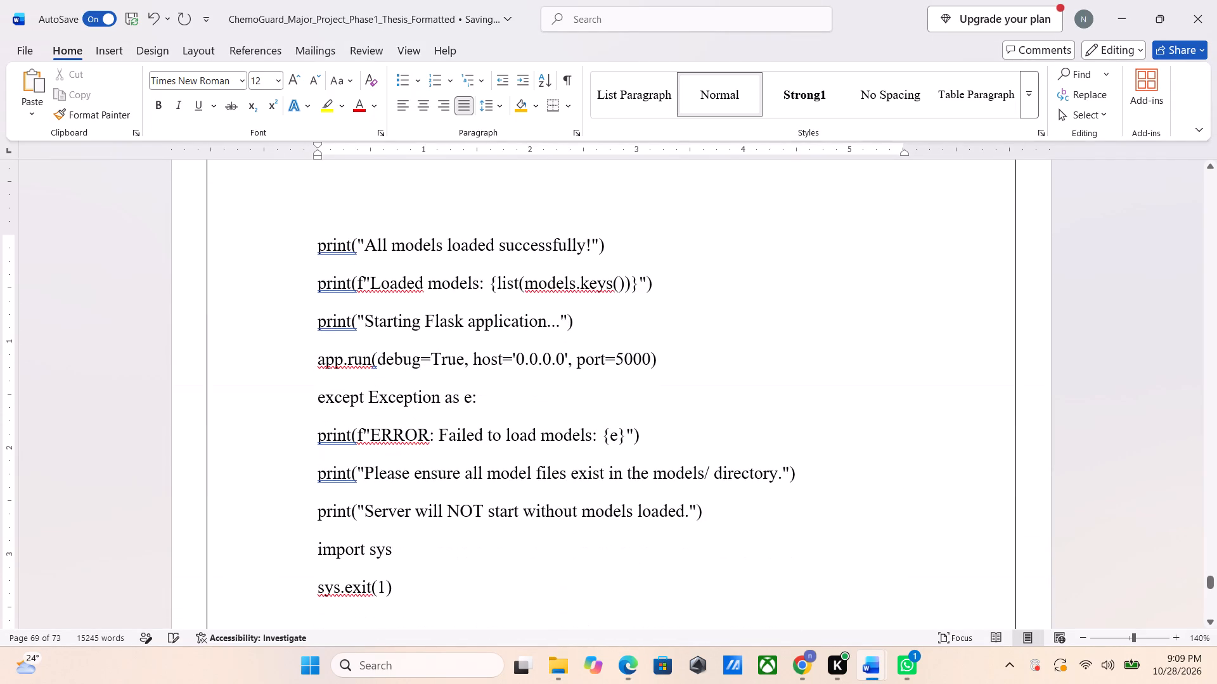
scroll(600, 554, down, 2)
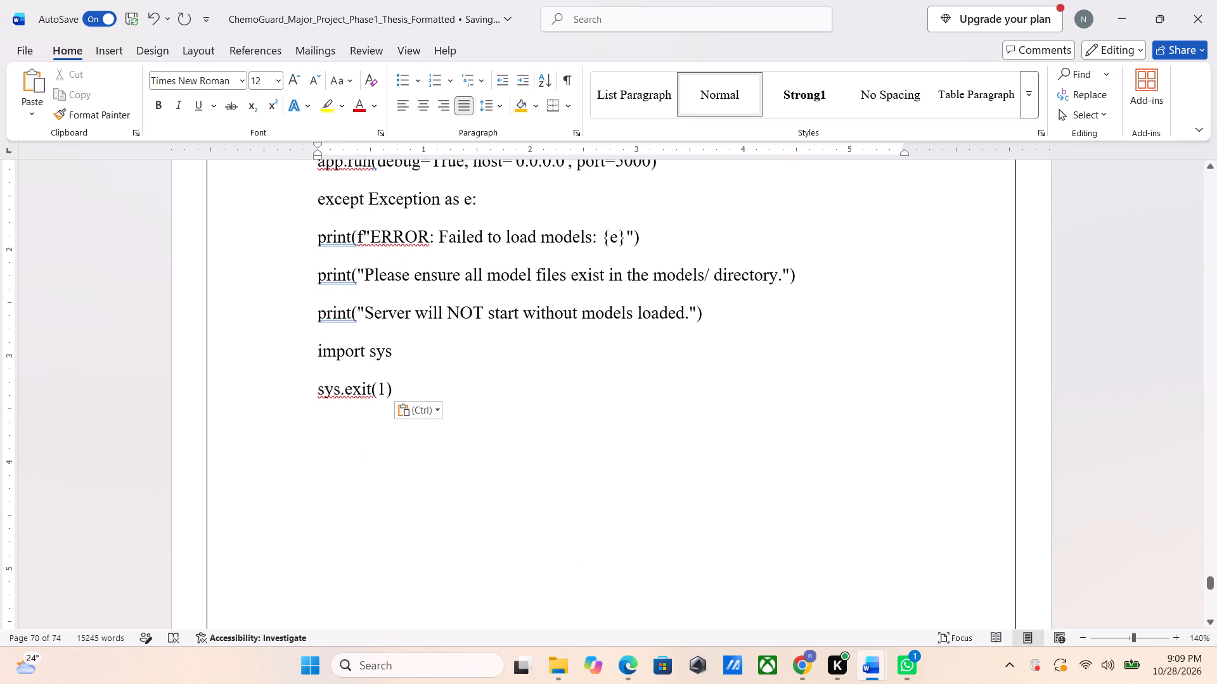
key(Return)
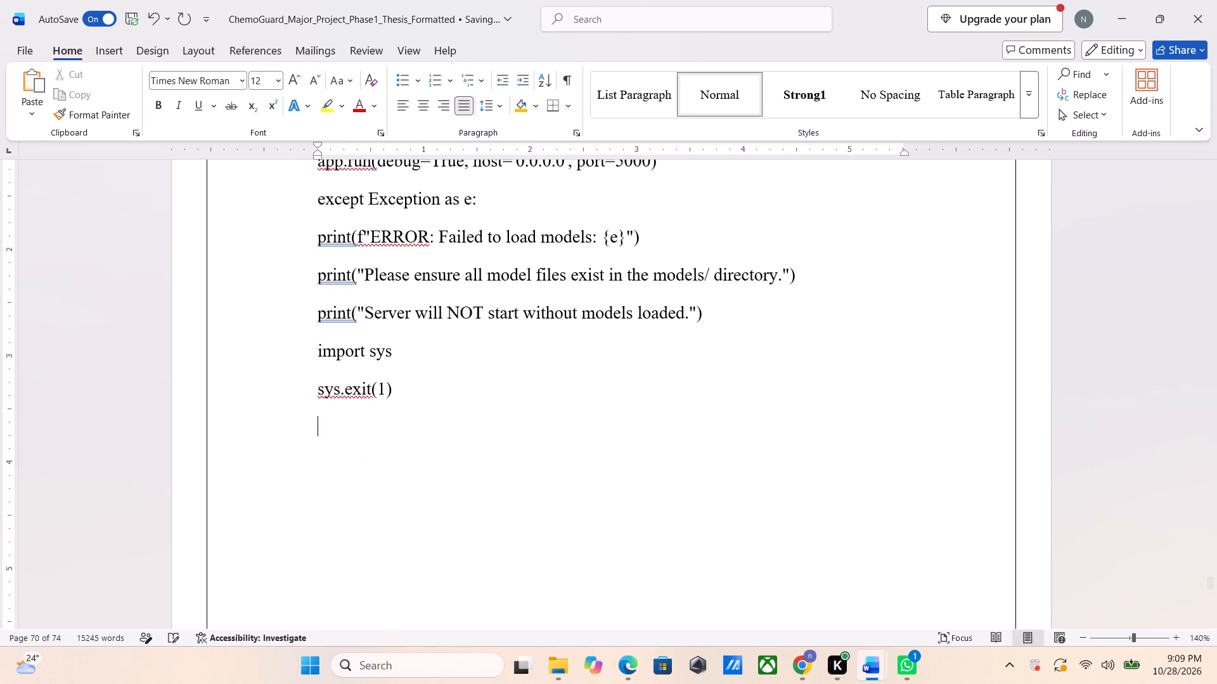
Look at what follows the code in REPORT.pdf and check the chapter order after Chapter 6 in AQIEA_DU_Thesis_Main.pdf's table of contents.
key(alt+Tab)
scroll(600, 554, down, 3)
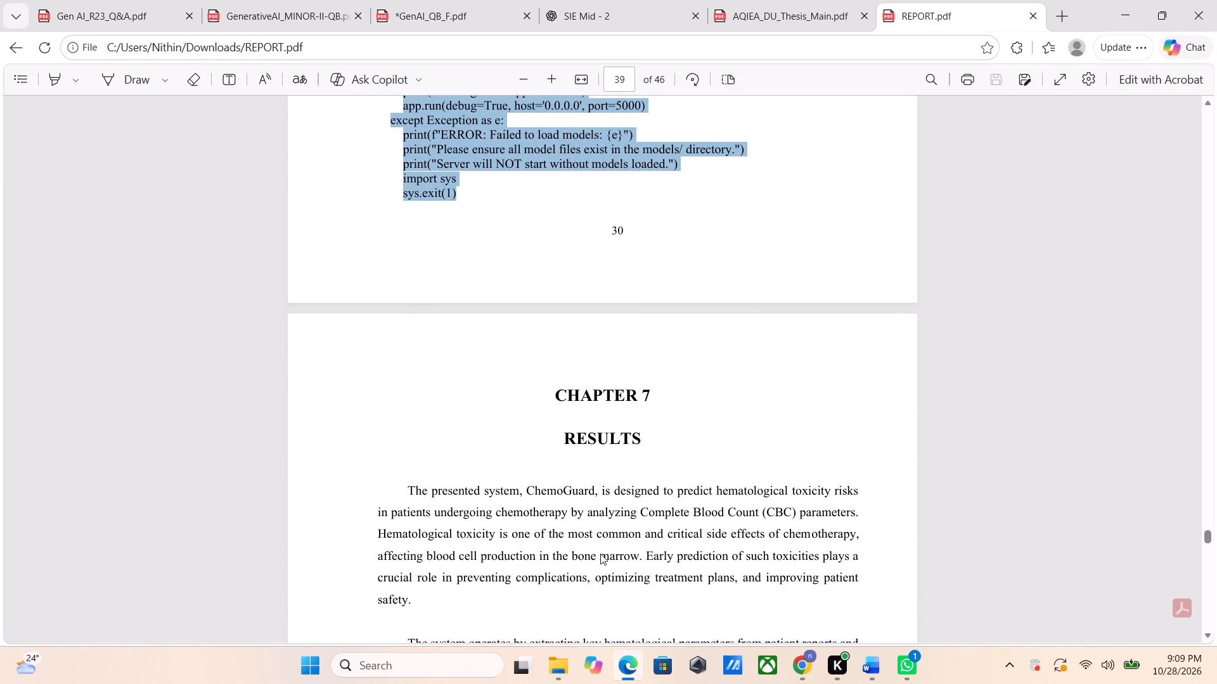
scroll(600, 554, up, 1)
key(alt+Tab)
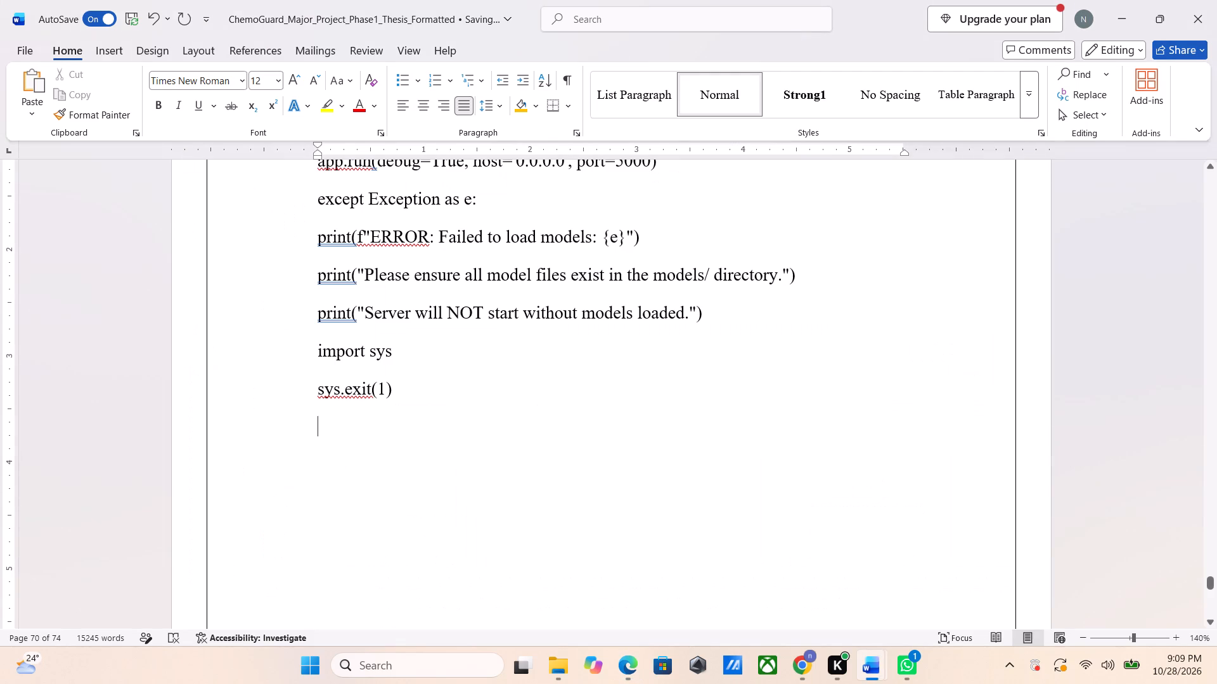
key(alt+Tab)
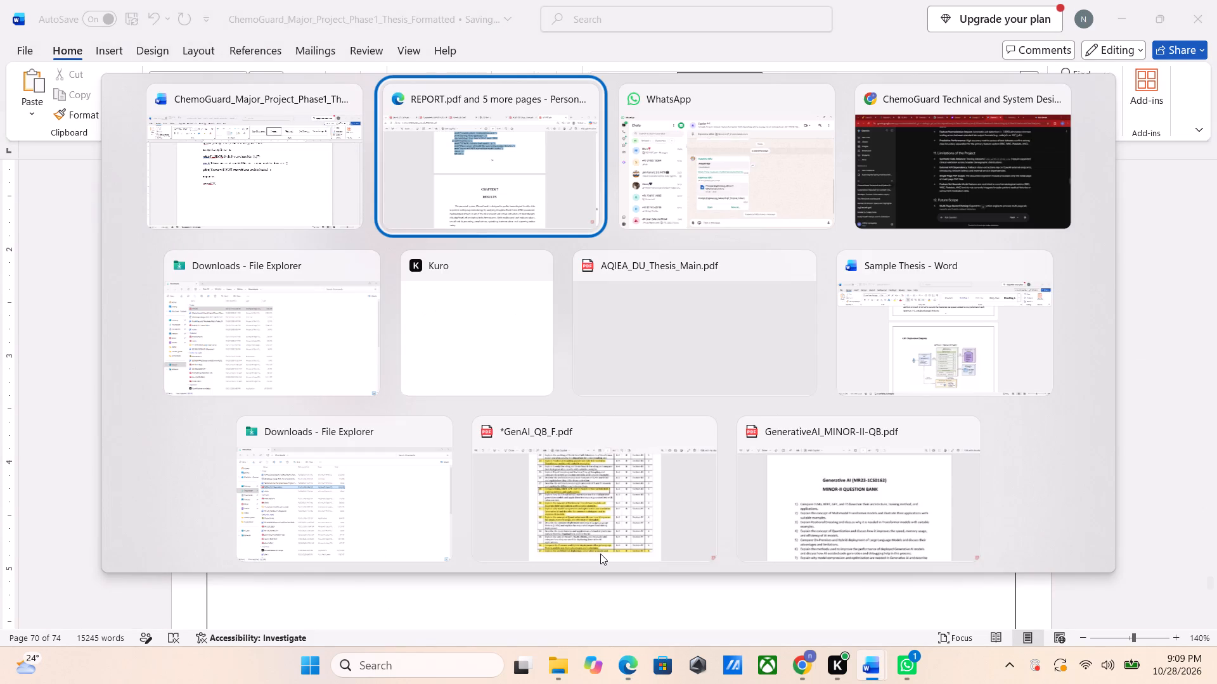
key(alt+Tab)
key(alt+Tab)
key(alt+Tab)
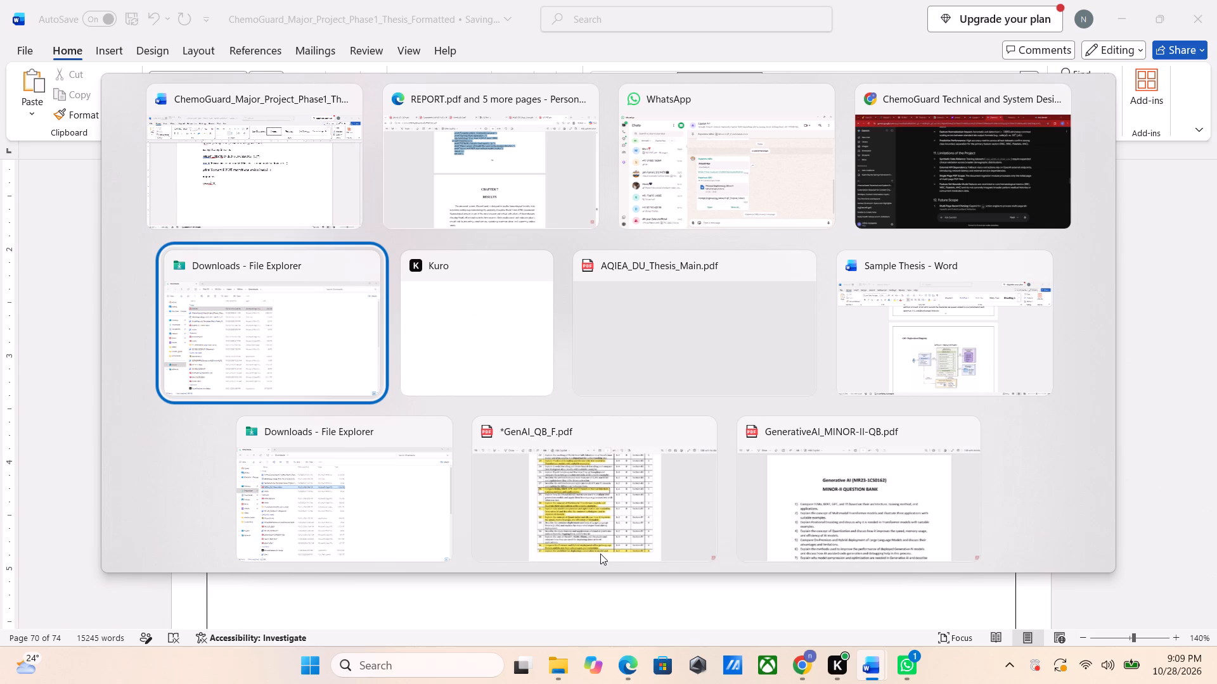
key(alt+Tab)
key(alt+Tab)
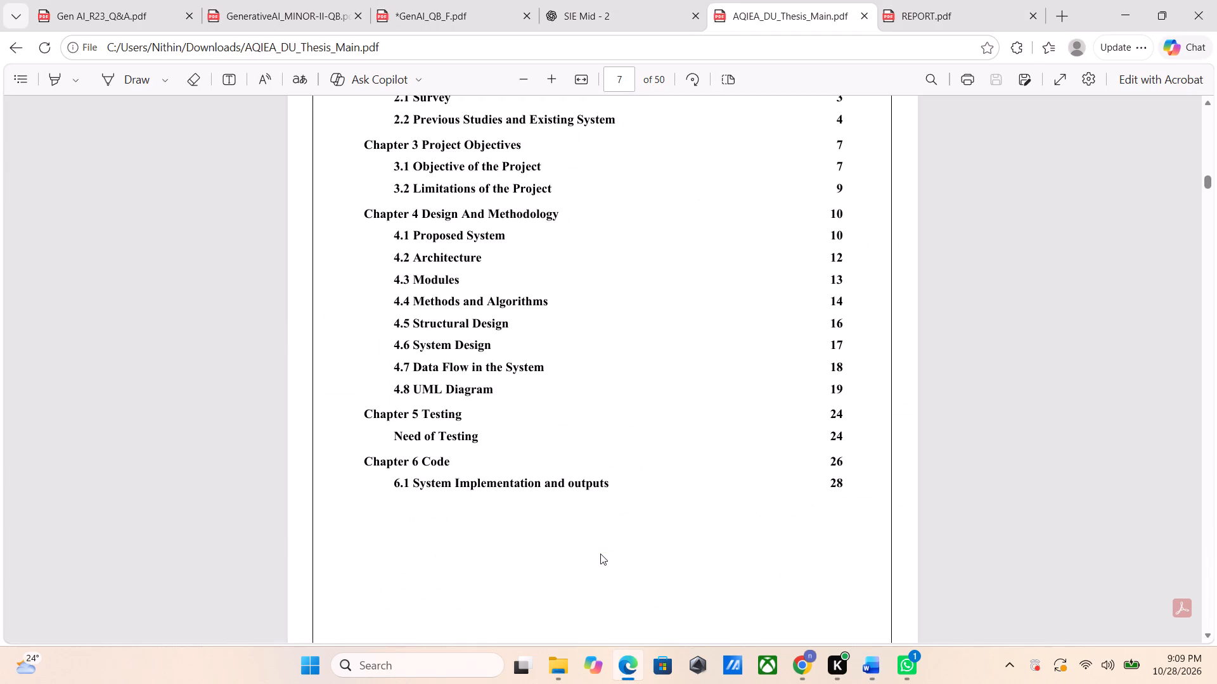
scroll(600, 554, down, 3)
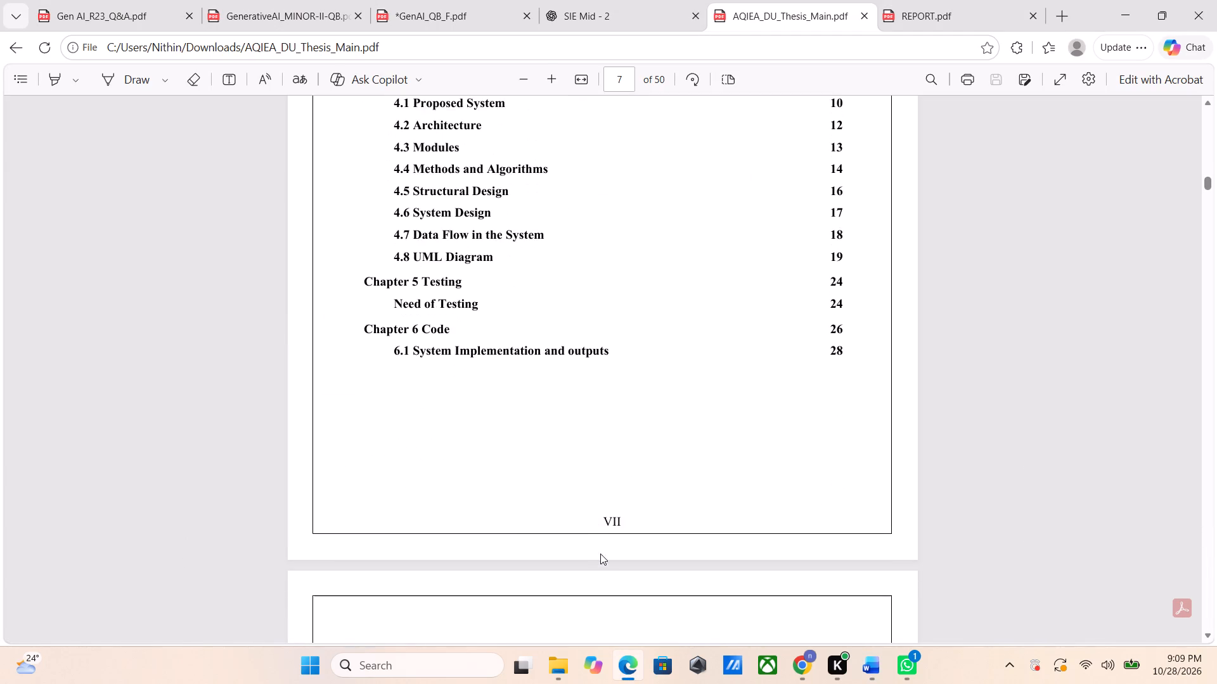
scroll(600, 554, down, 3)
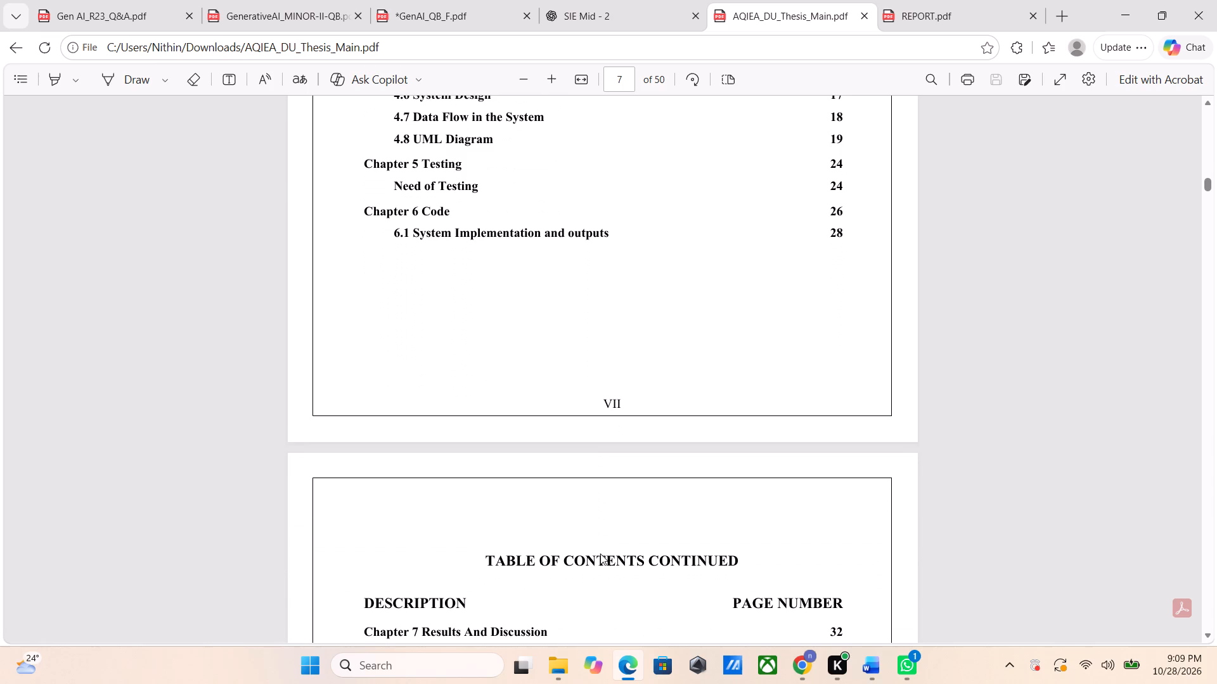
scroll(600, 554, down, 1)
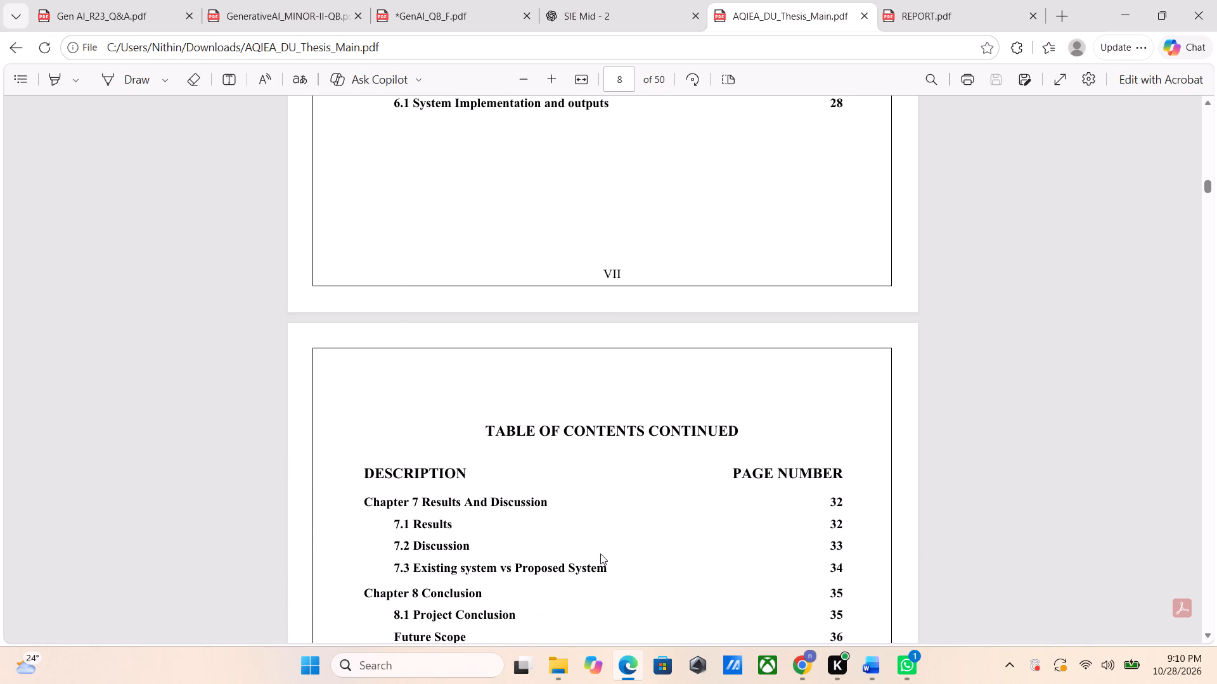
scroll(600, 554, down, 2)
In the ChemoGuard thesis, examine the pages following the pasted code, from the References through the end of the Appendix.
key(alt+Tab)
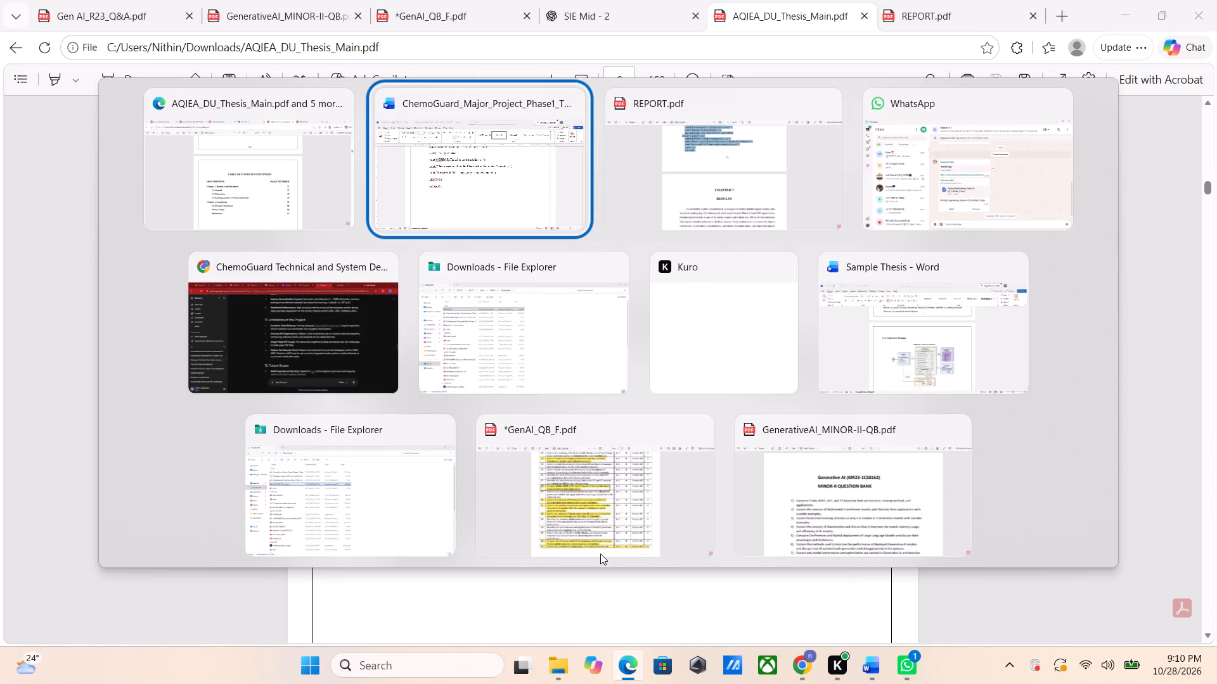
scroll(600, 554, down, 4)
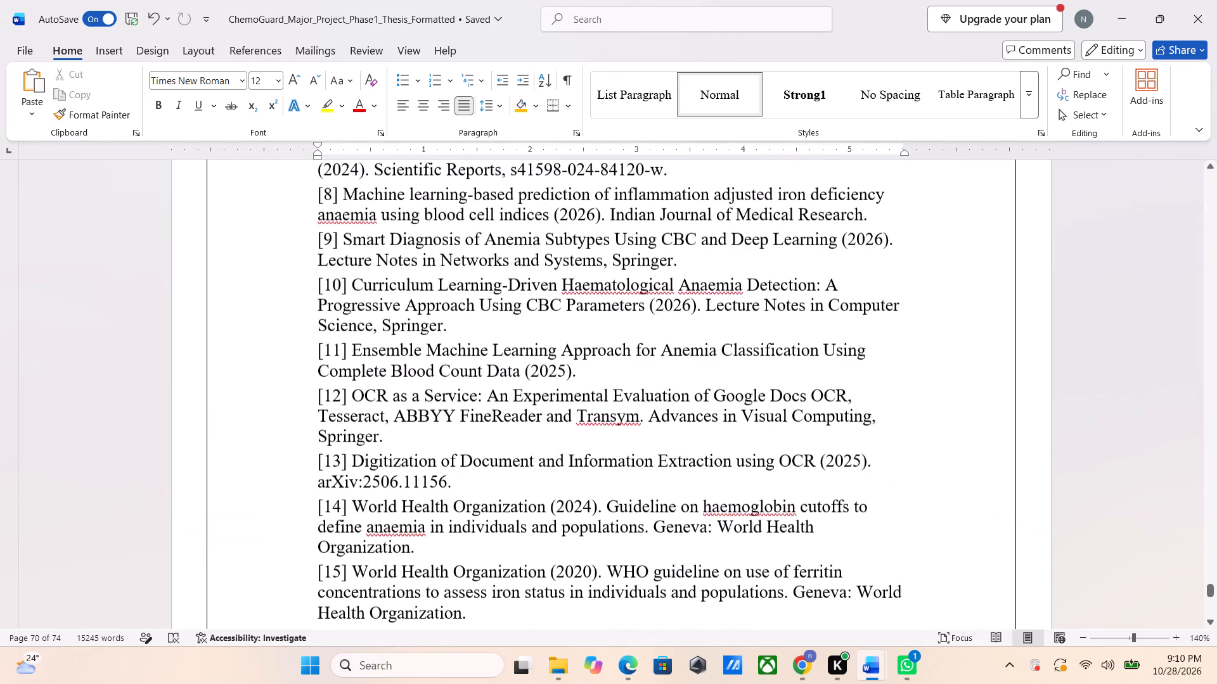
scroll(600, 554, up, 2)
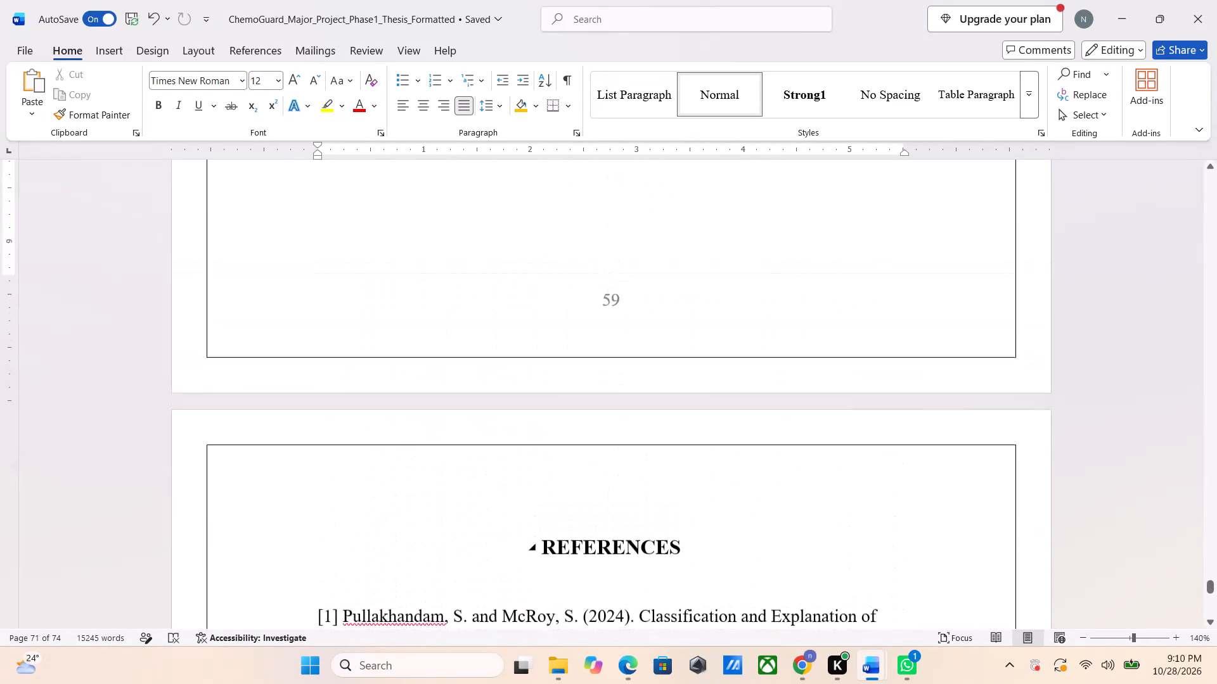
scroll(600, 554, up, 8)
scroll(600, 554, down, 8)
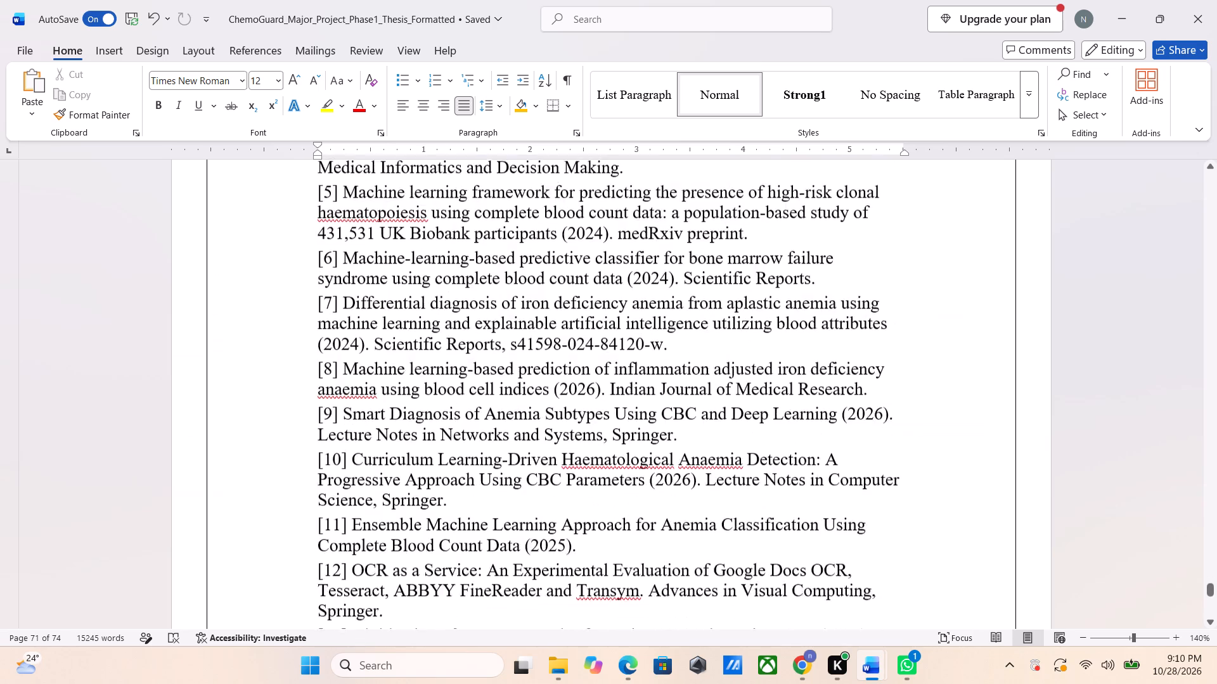
scroll(600, 554, down, 10)
ctrl+scroll(600, 554, down, 2)
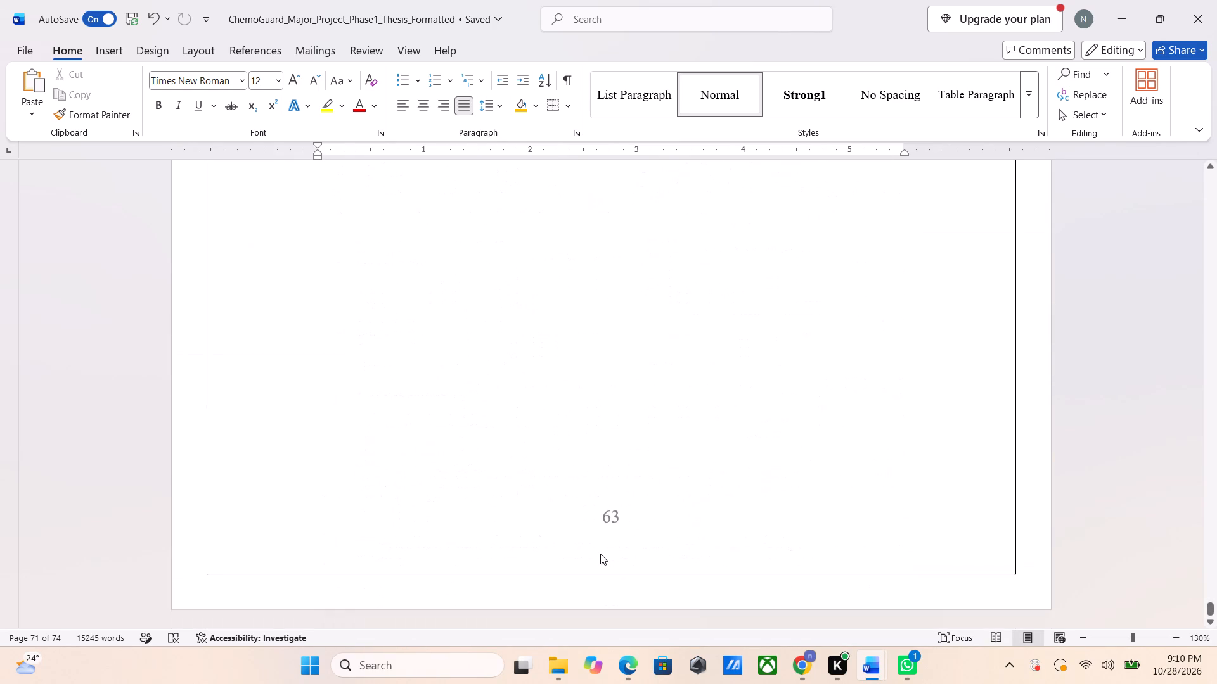
ctrl+scroll(600, 554, down, 9)
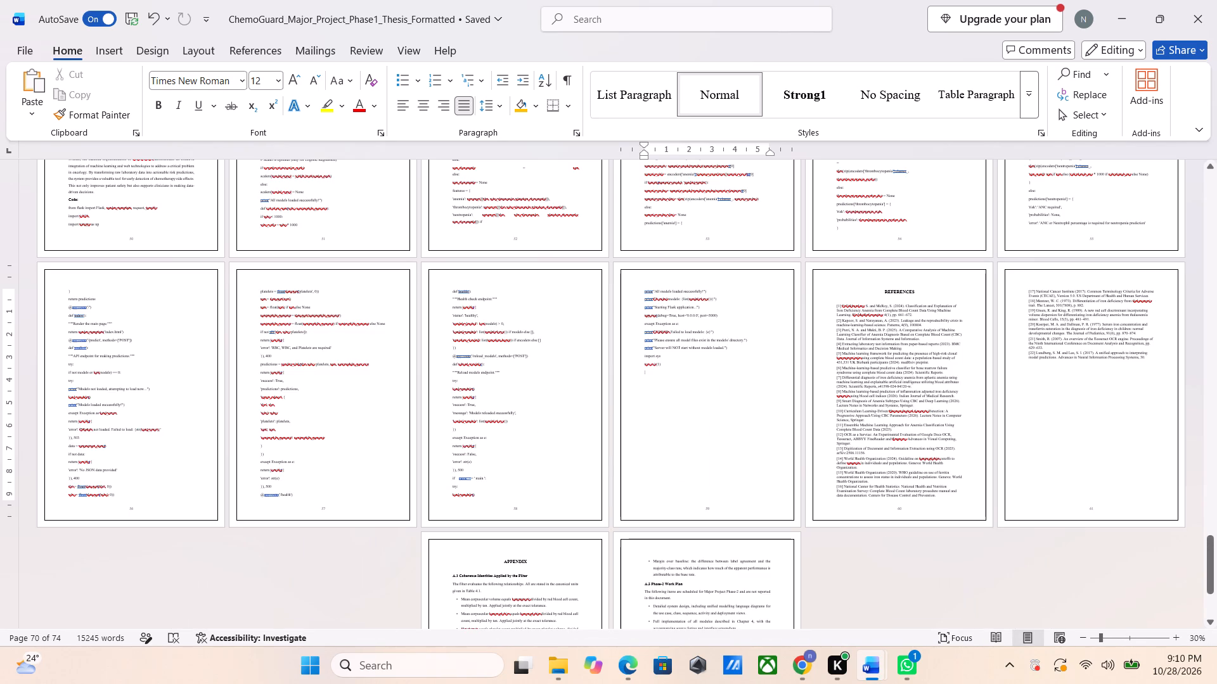
ctrl+scroll(669, 539, up, 2)
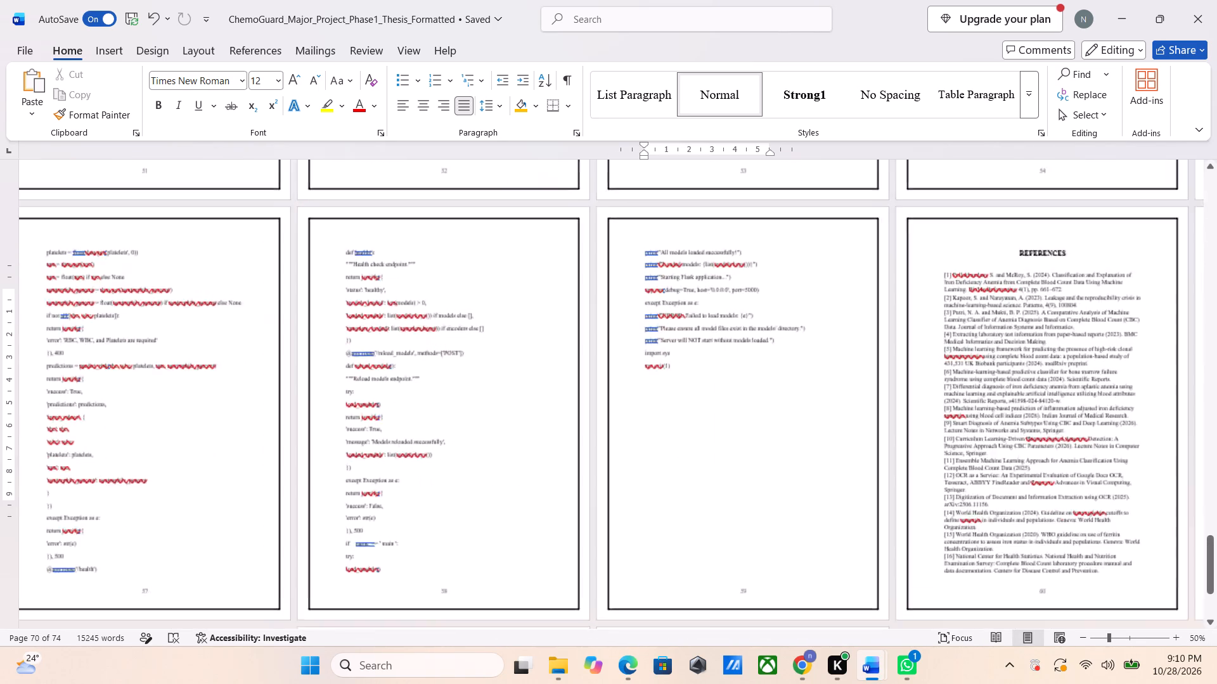
ctrl+scroll(669, 539, up, 5)
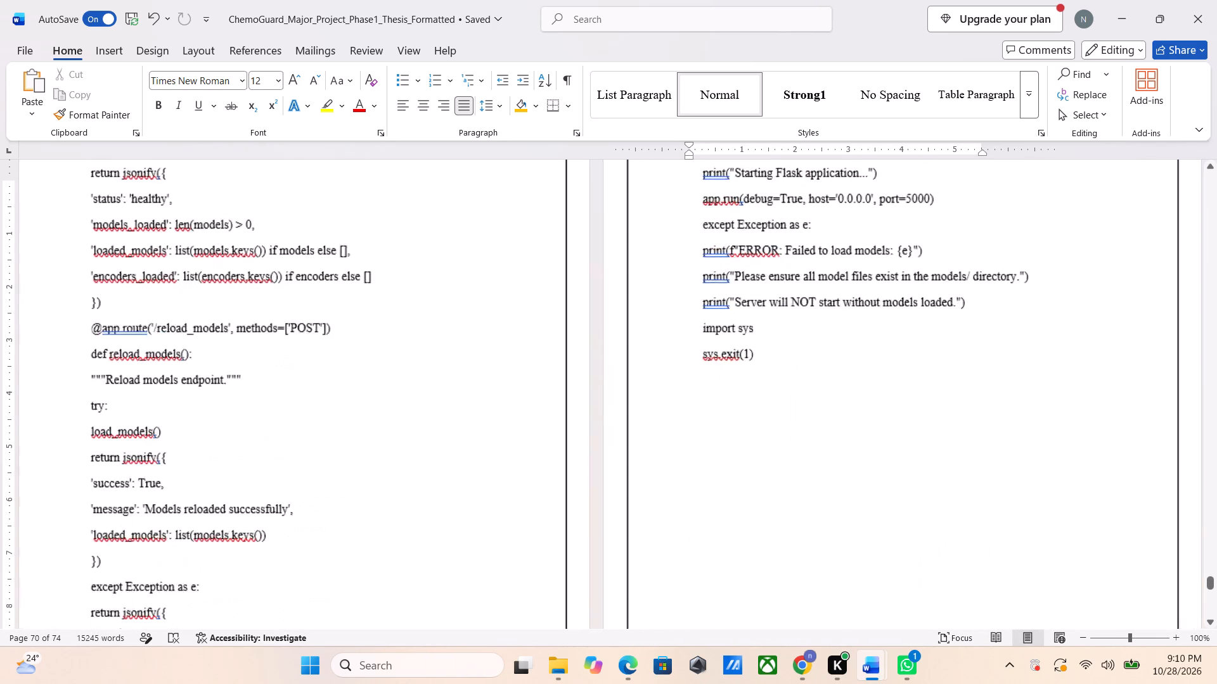
ctrl+scroll(669, 539, up, 1)
scroll(669, 539, down, 6)
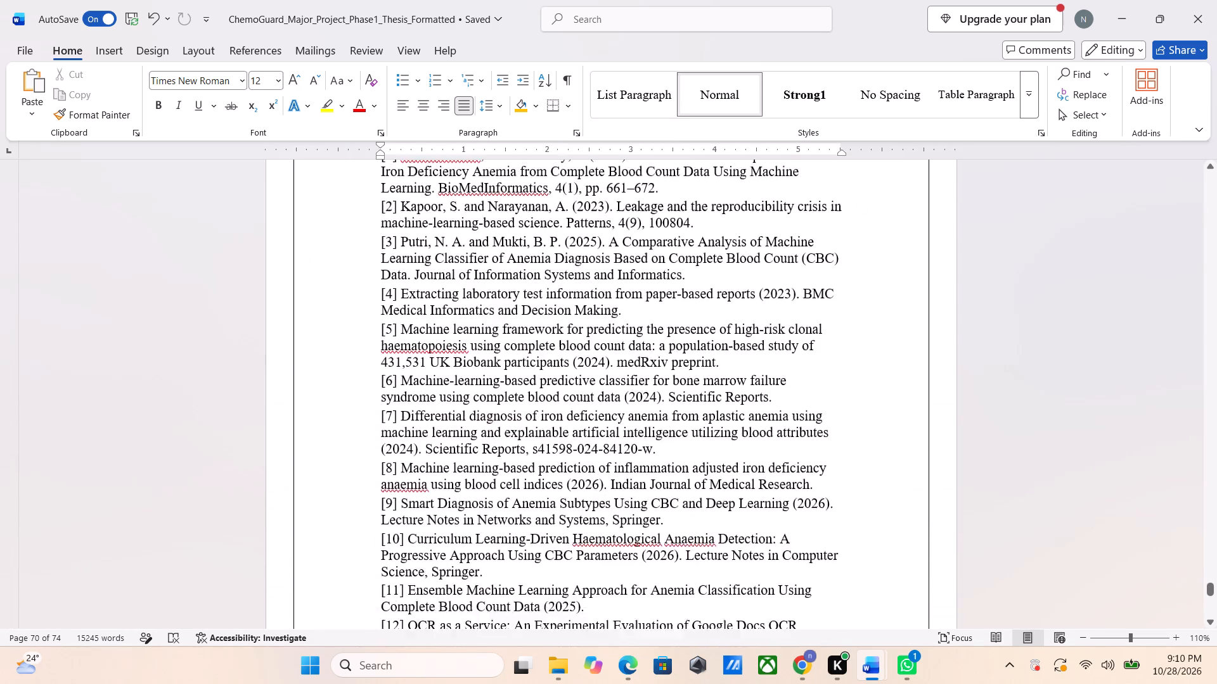
scroll(669, 539, down, 9)
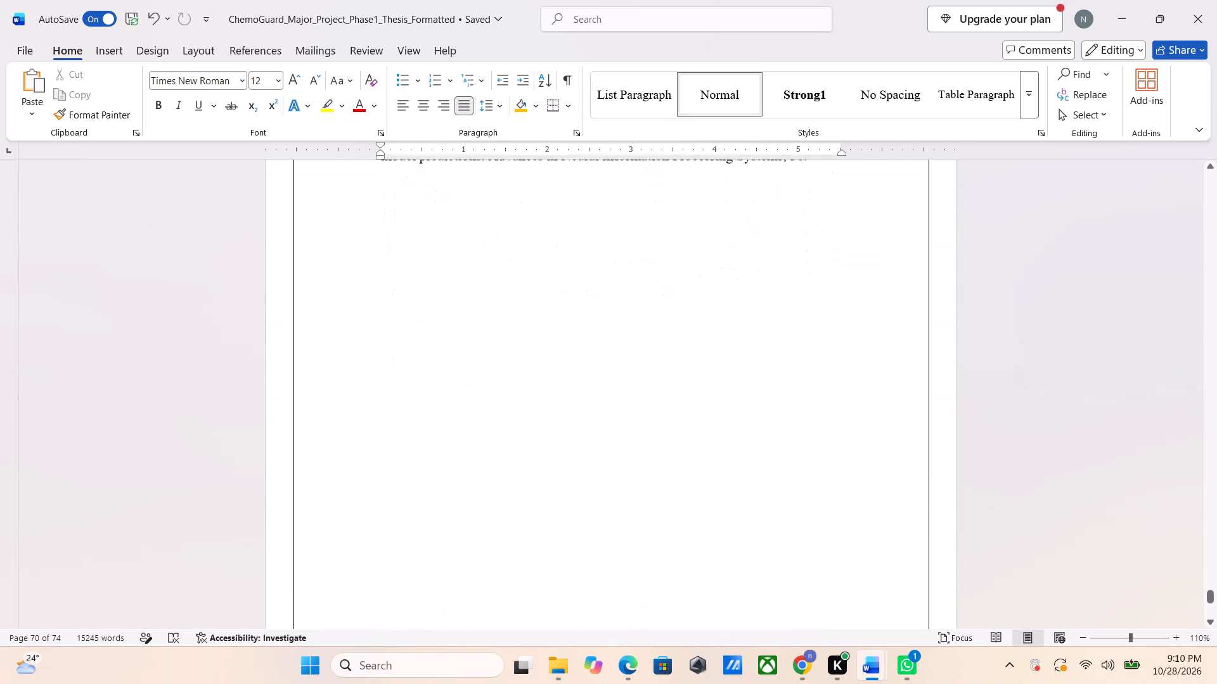
scroll(669, 539, down, 6)
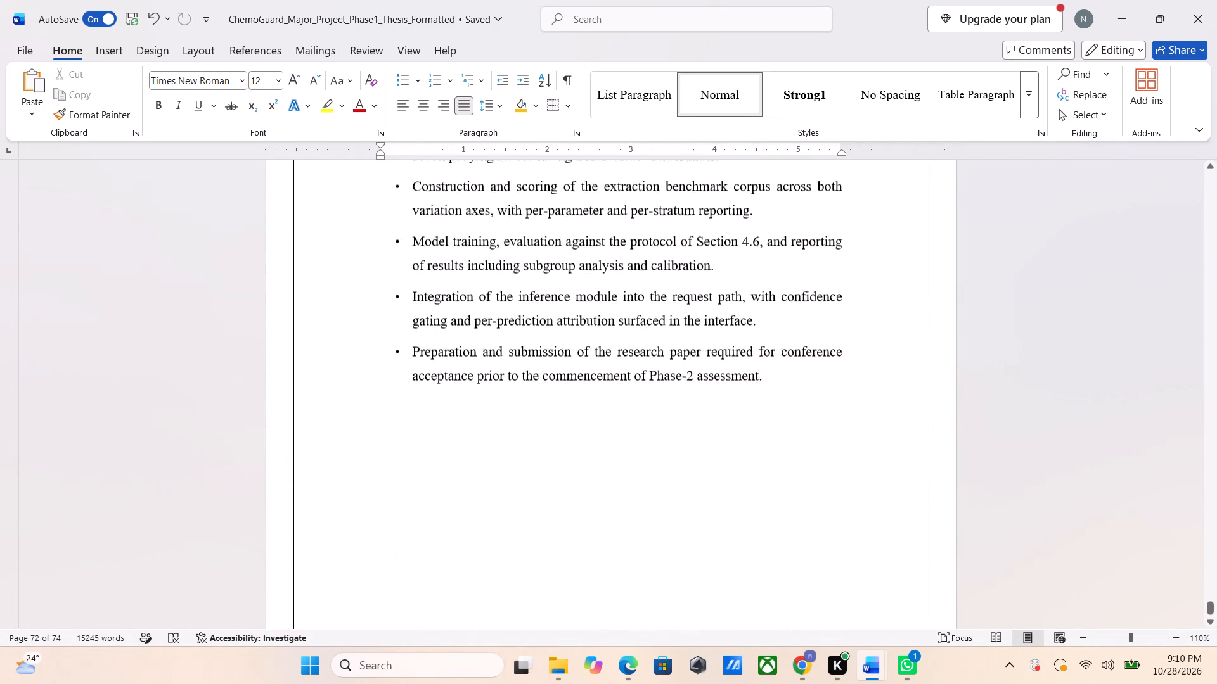
scroll(669, 539, down, 10)
scroll(669, 539, up, 3)
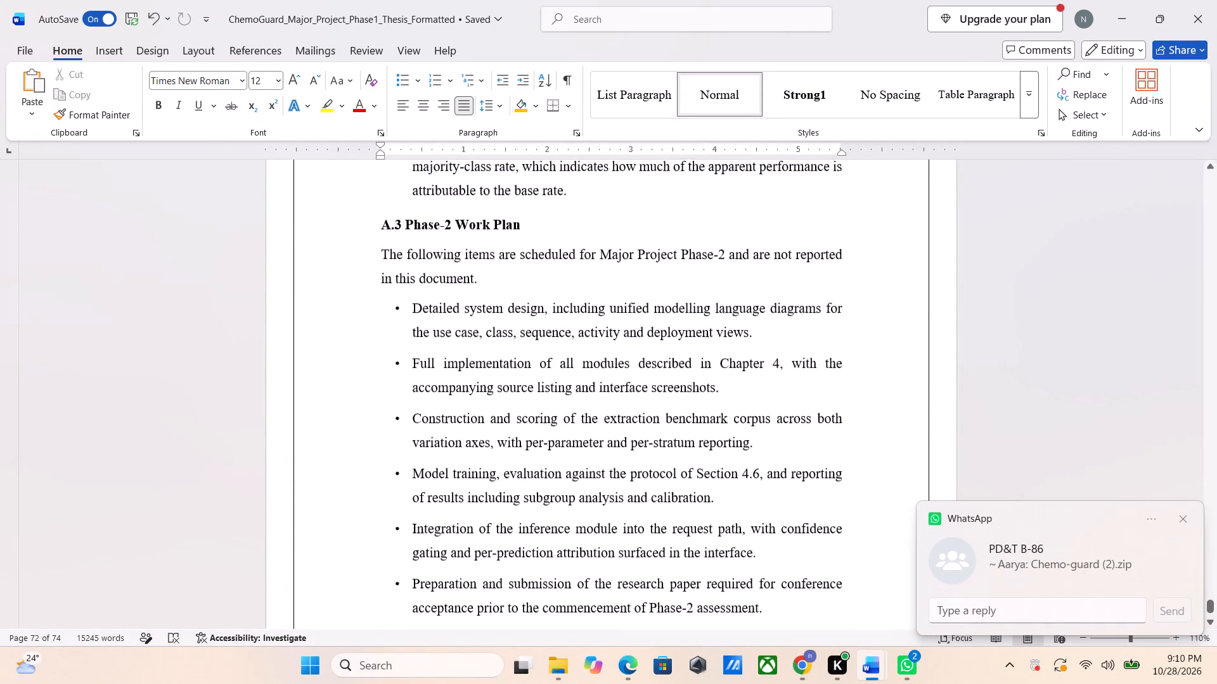
Review the thesis from the Appendix back through the Chapter 6 code to the start of Chapter 5 Testing, and return to the Appendix.
scroll(669, 539, up, 5)
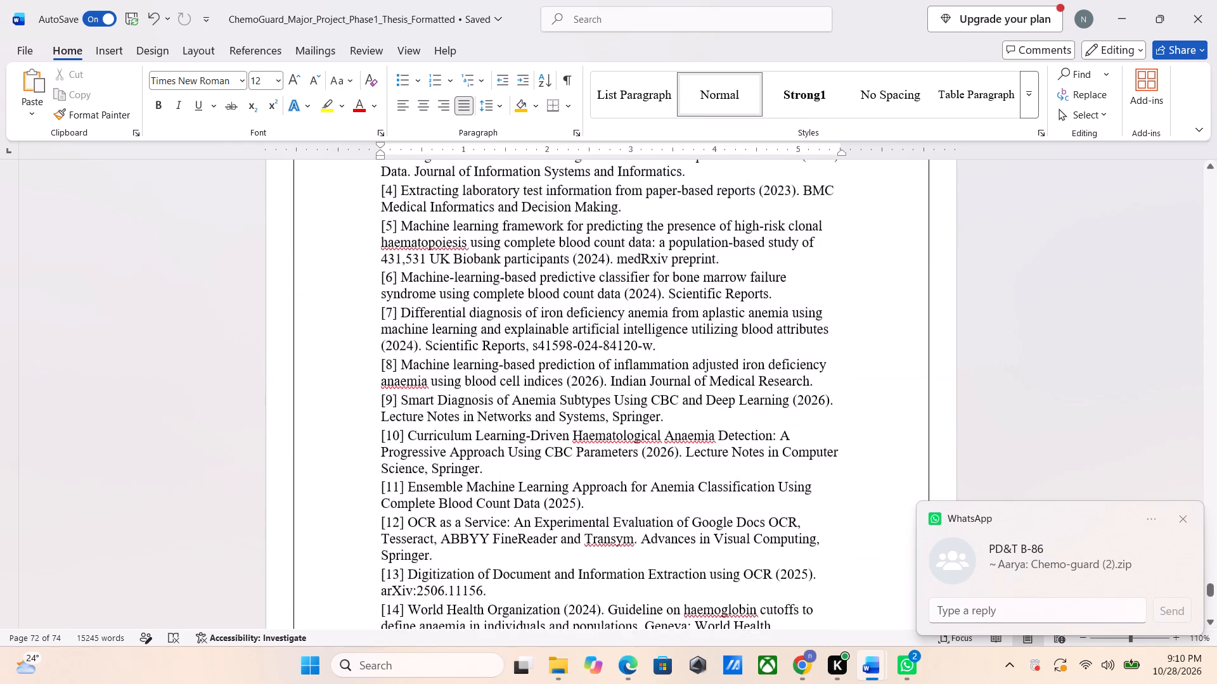
scroll(669, 539, up, 3)
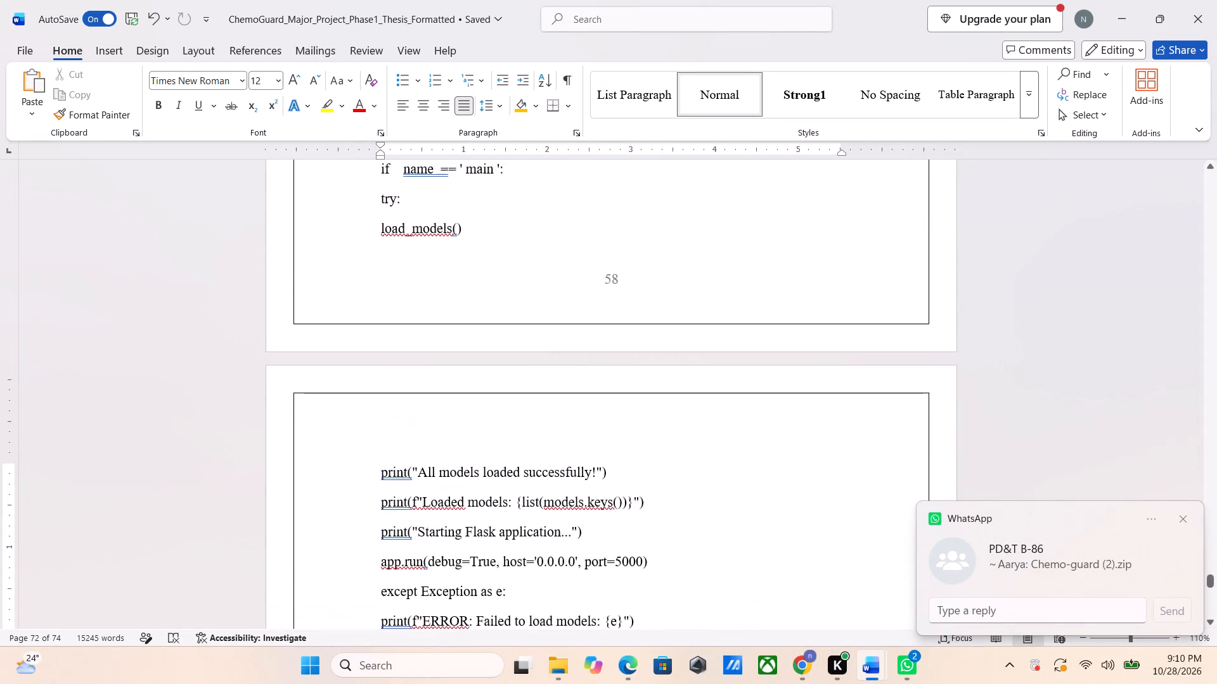
scroll(669, 539, up, 5)
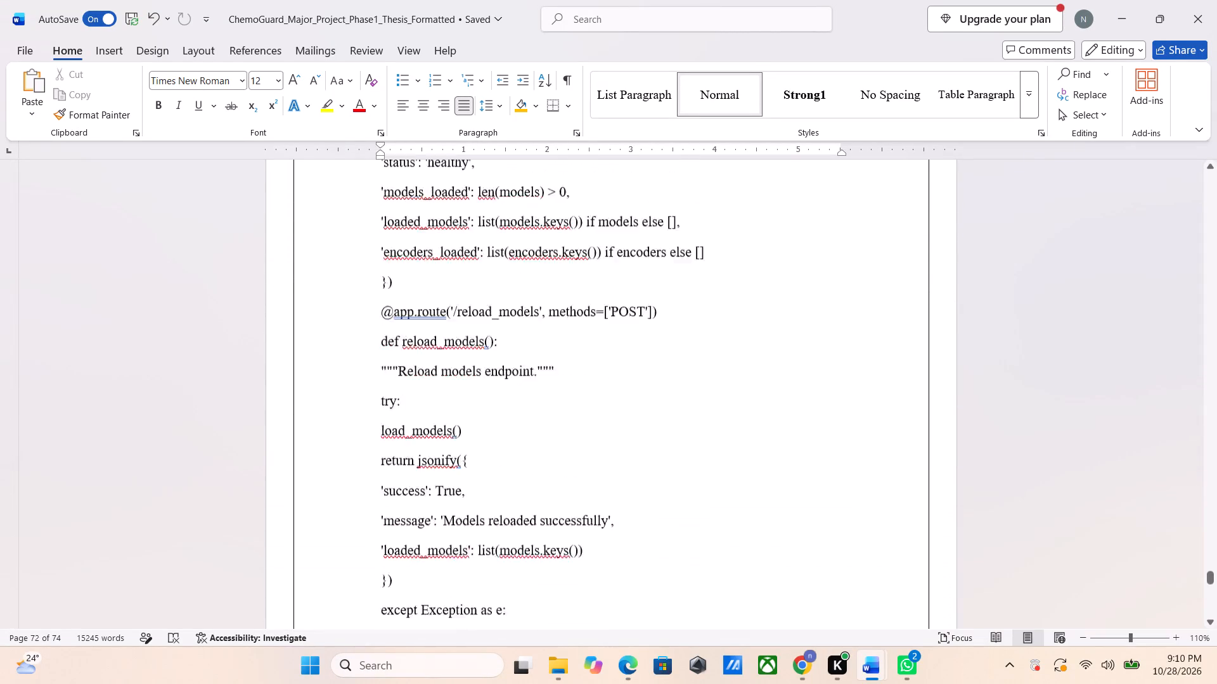
scroll(669, 539, up, 5)
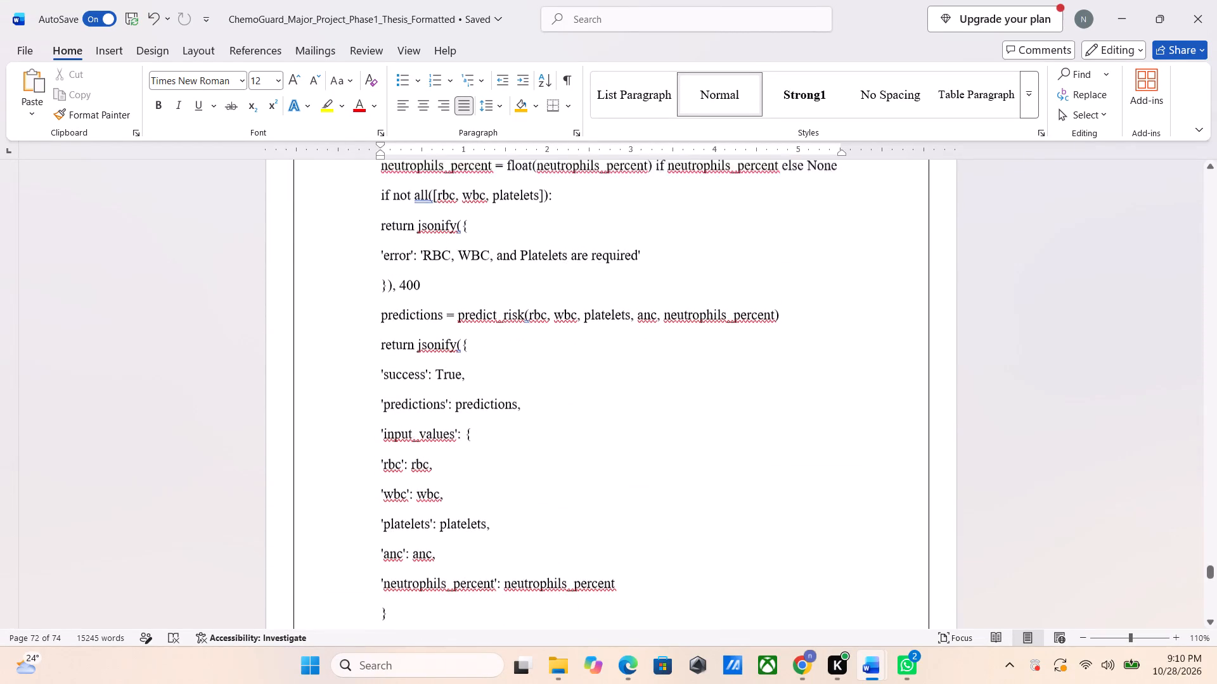
scroll(669, 539, up, 4)
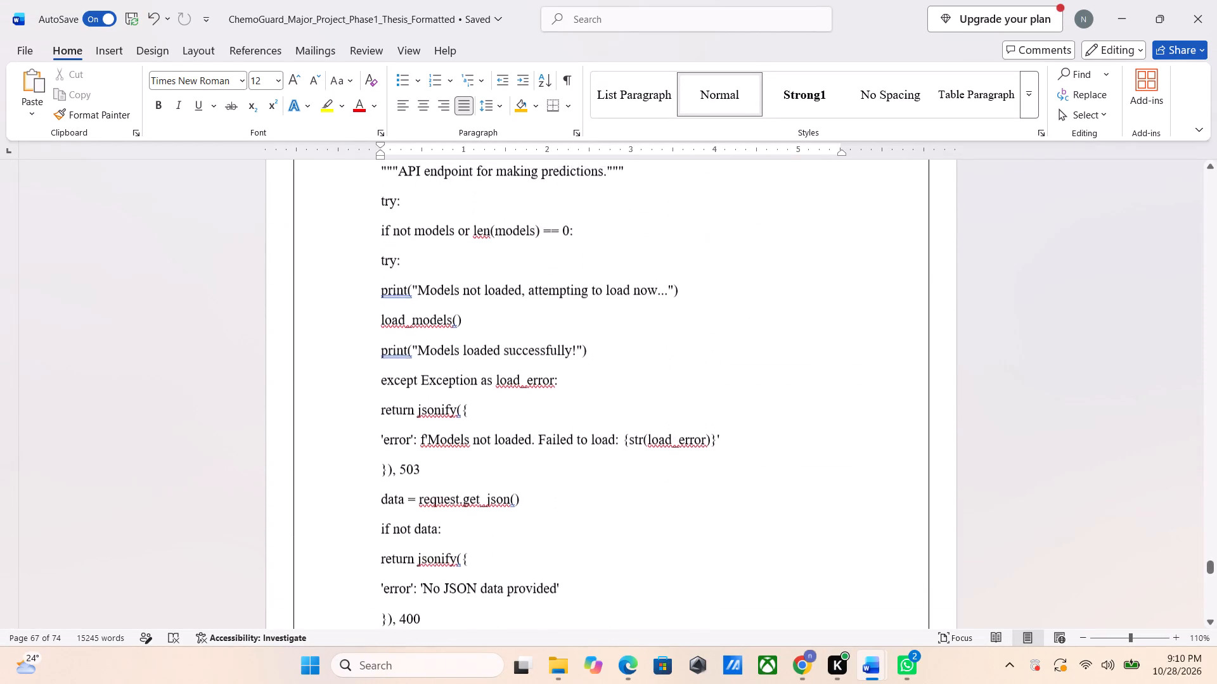
scroll(669, 539, up, 5)
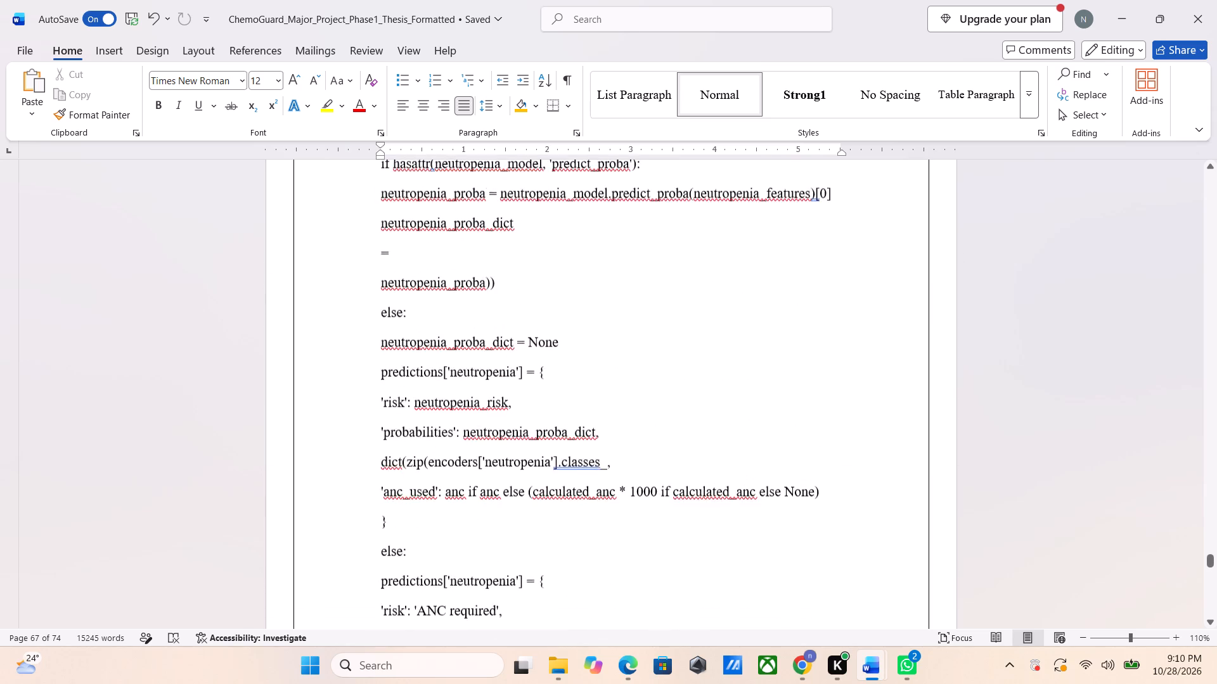
scroll(669, 539, up, 2)
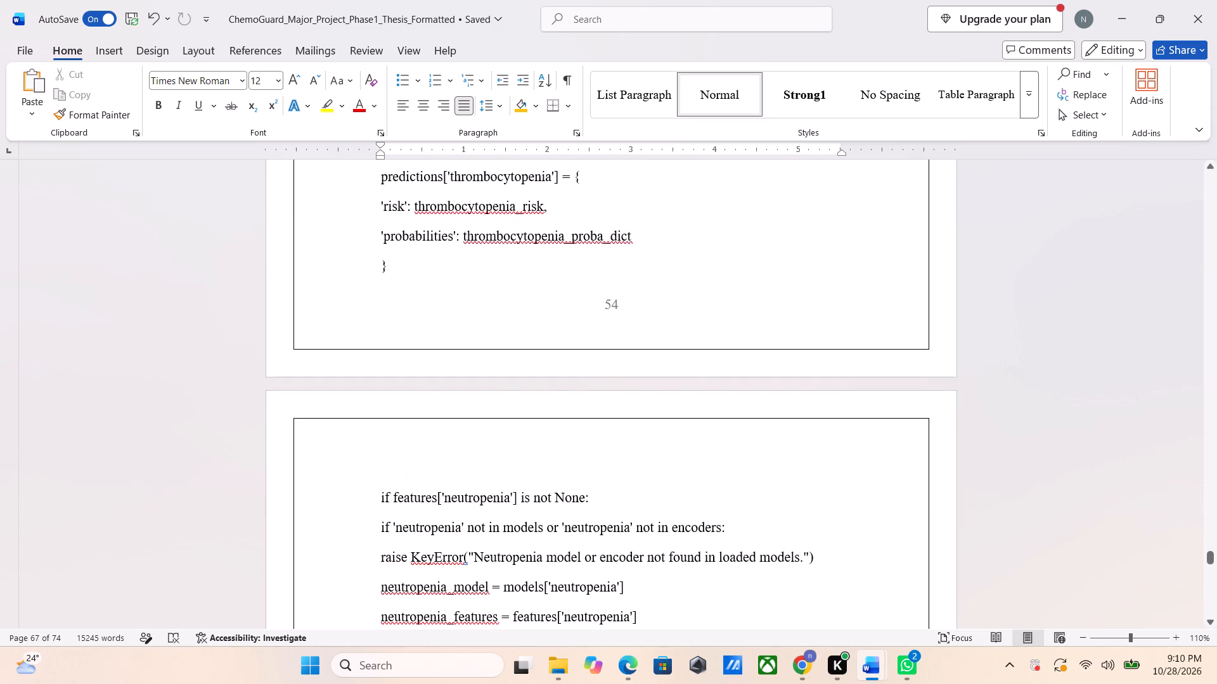
scroll(669, 539, up, 2)
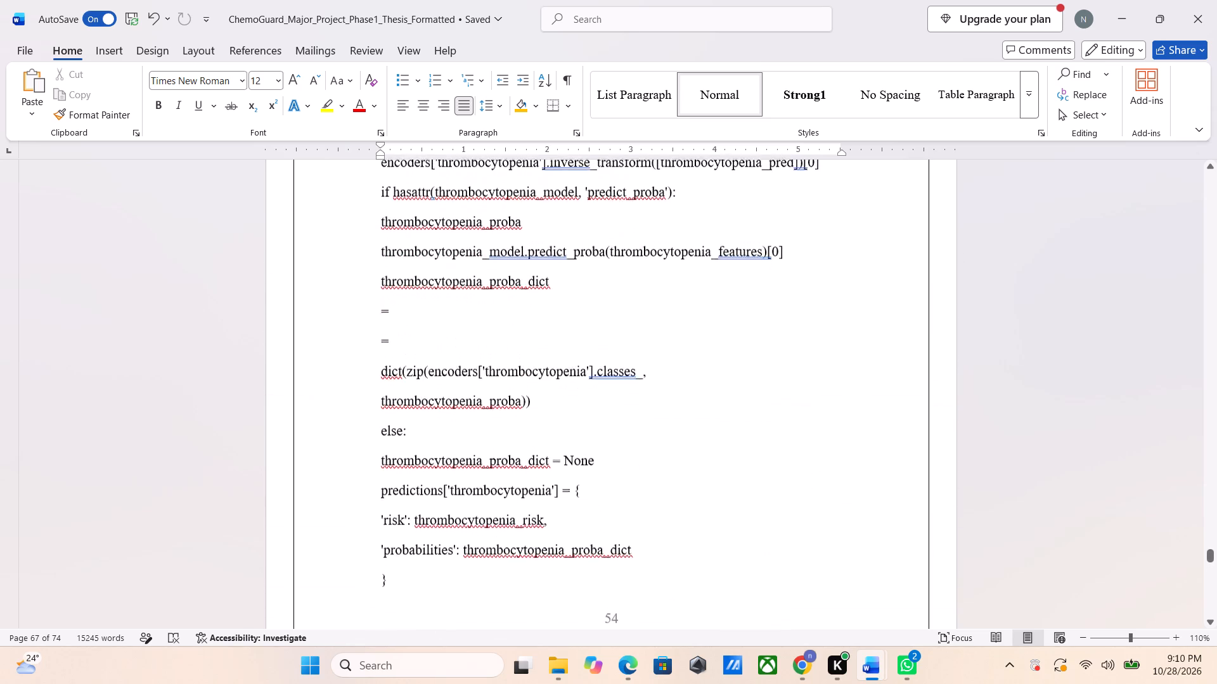
scroll(669, 539, up, 8)
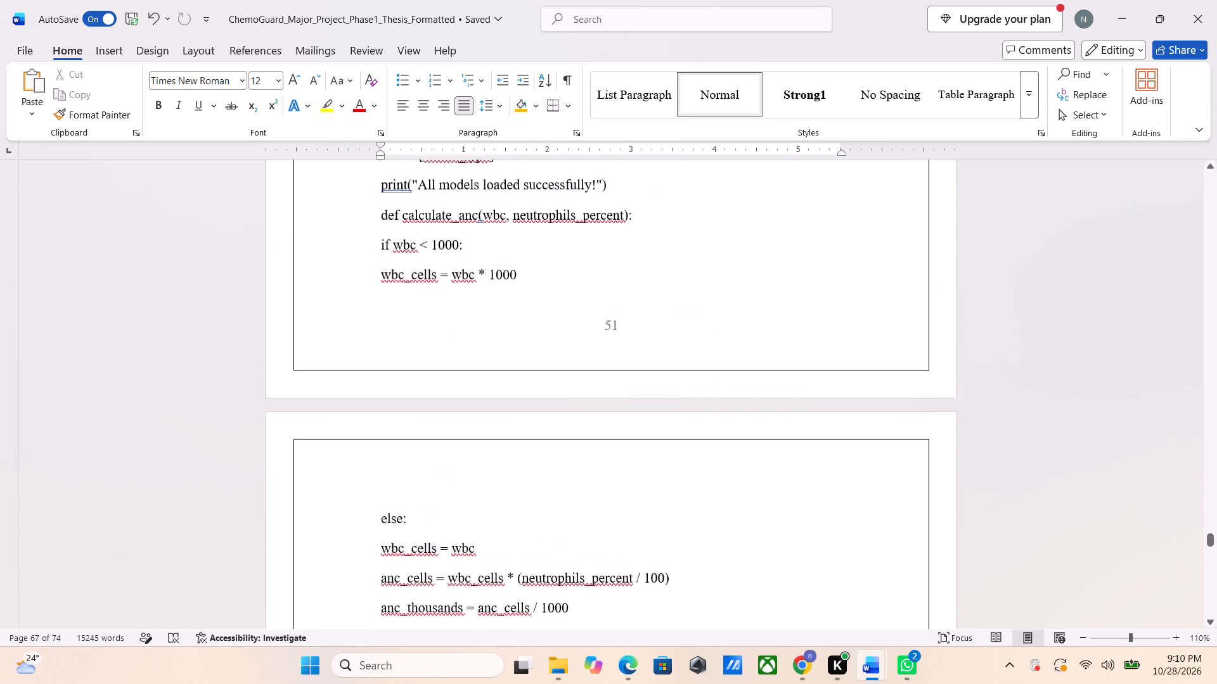
scroll(669, 539, up, 7)
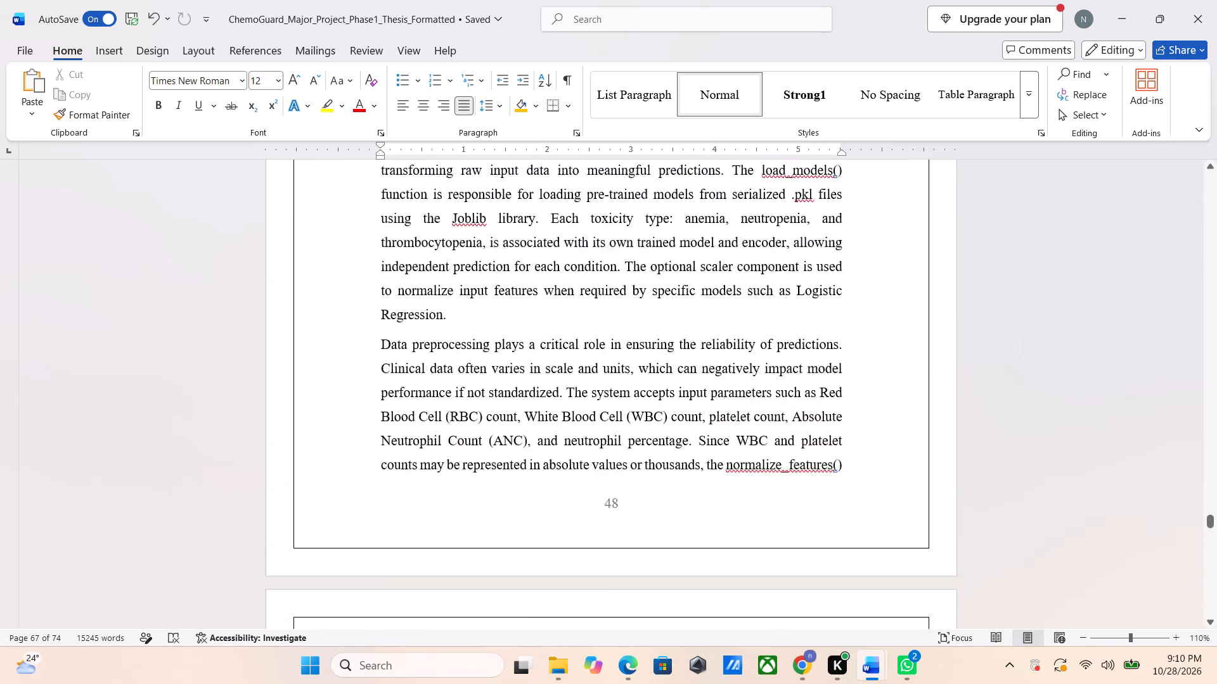
scroll(669, 539, up, 2)
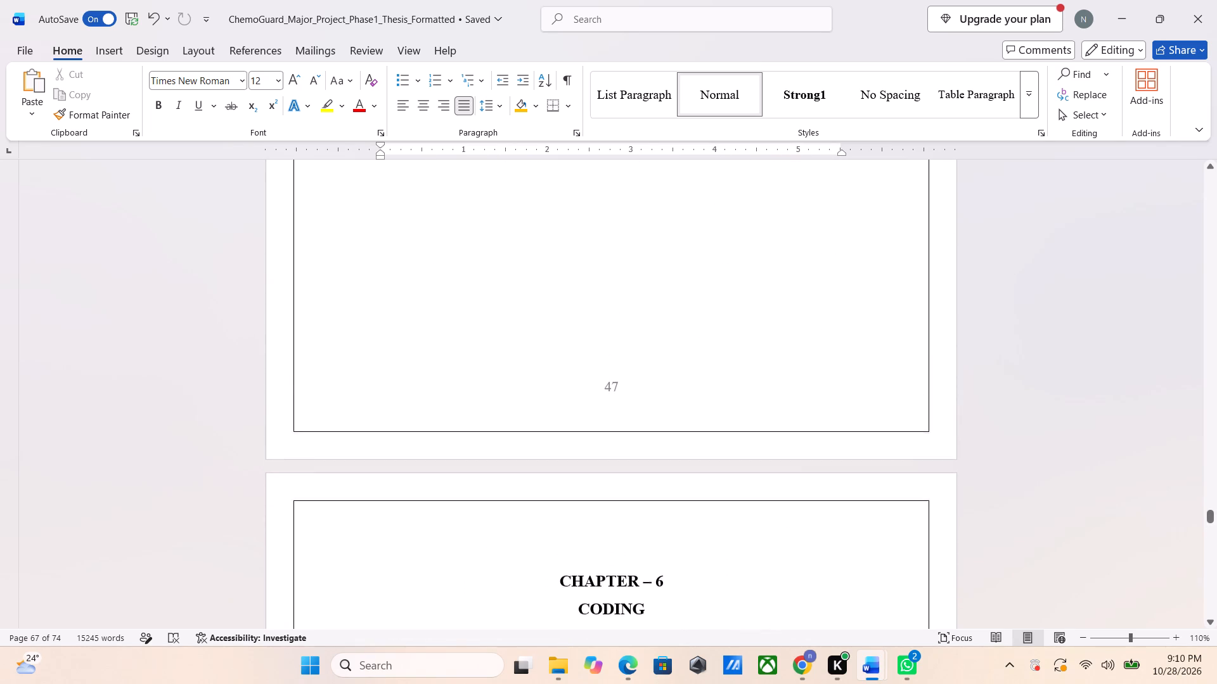
scroll(669, 539, up, 6)
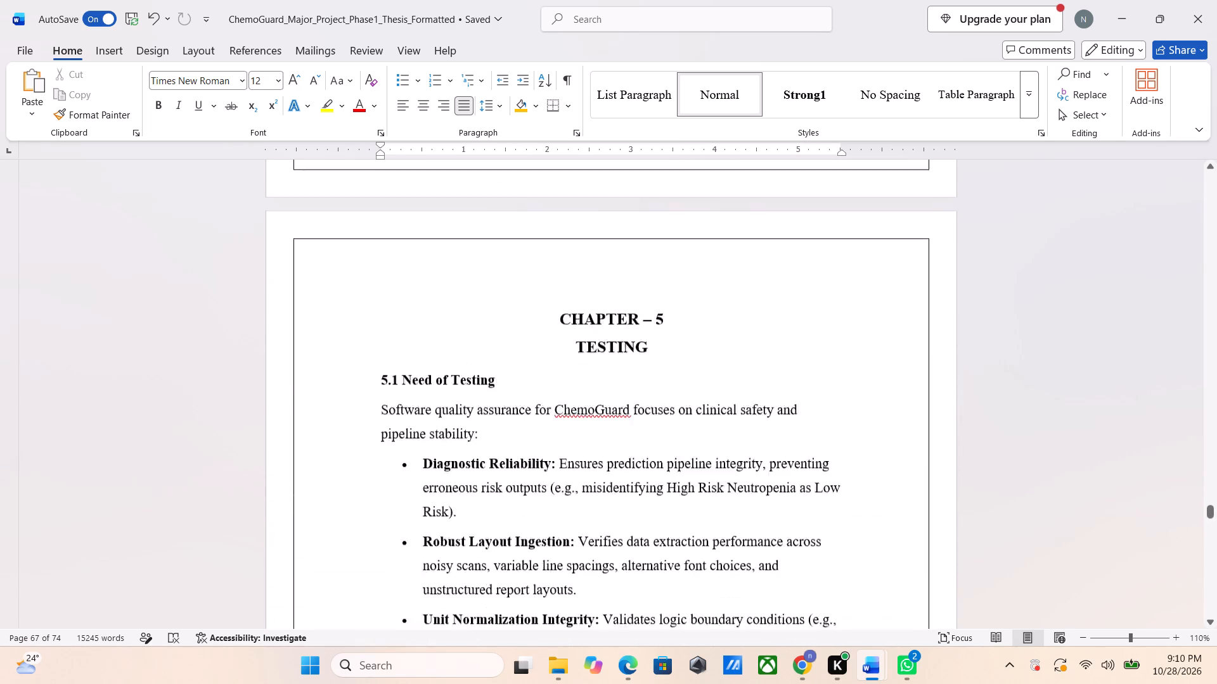
scroll(669, 539, up, 1)
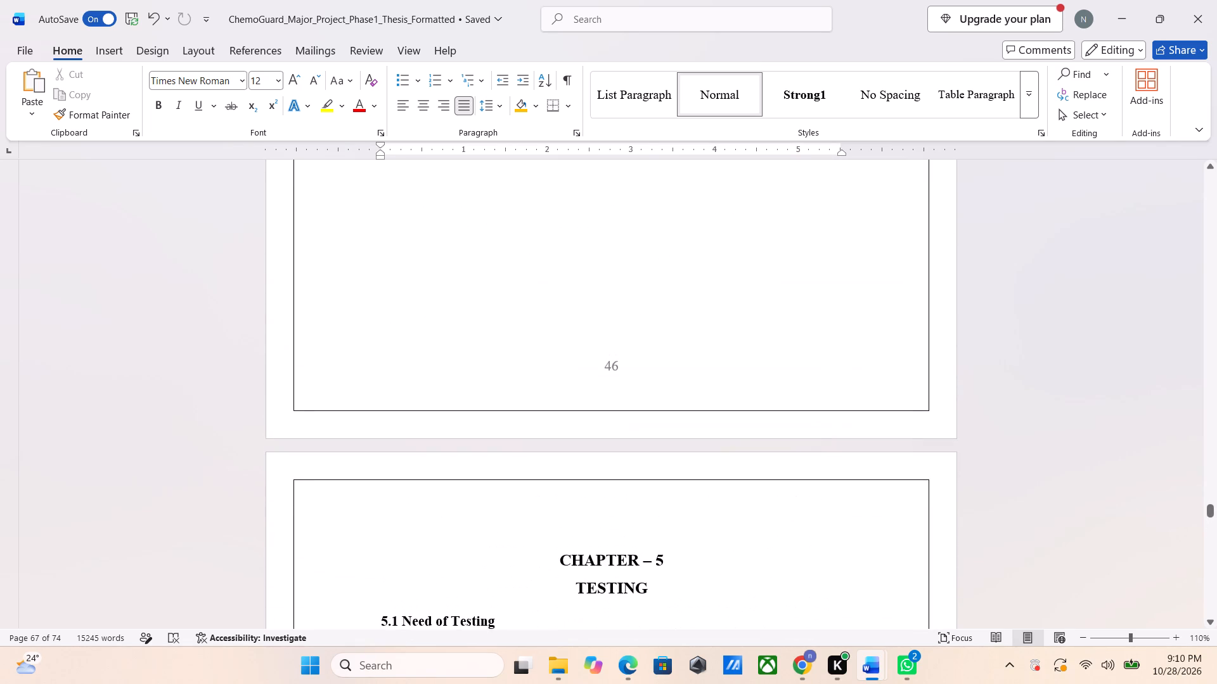
scroll(669, 539, down, 3)
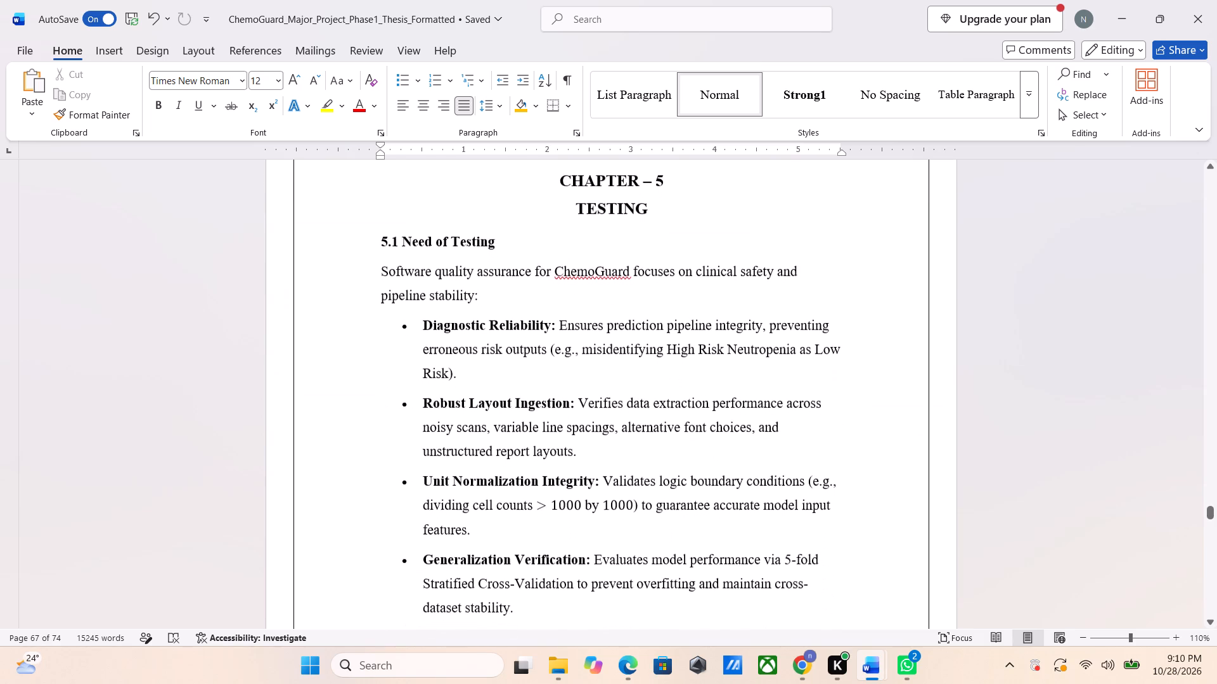
scroll(669, 539, down, 15)
scroll(669, 539, down, 7)
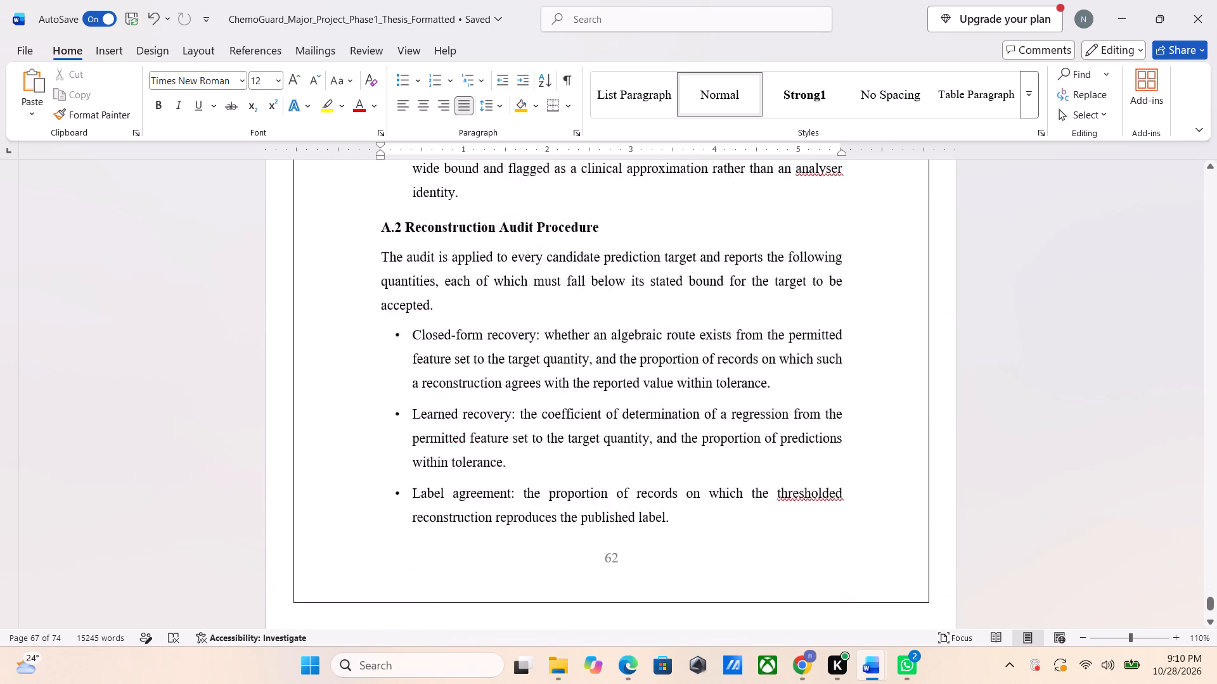
scroll(669, 539, up, 4)
Save the thesis document.
key(ctrl+s)
Examine the Chapter 7 Results text in REPORT.pdf and the Chapter 7 and 8 entries in AQIEA_DU_Thesis_Main.pdf's table of contents.
key(alt+Tab)
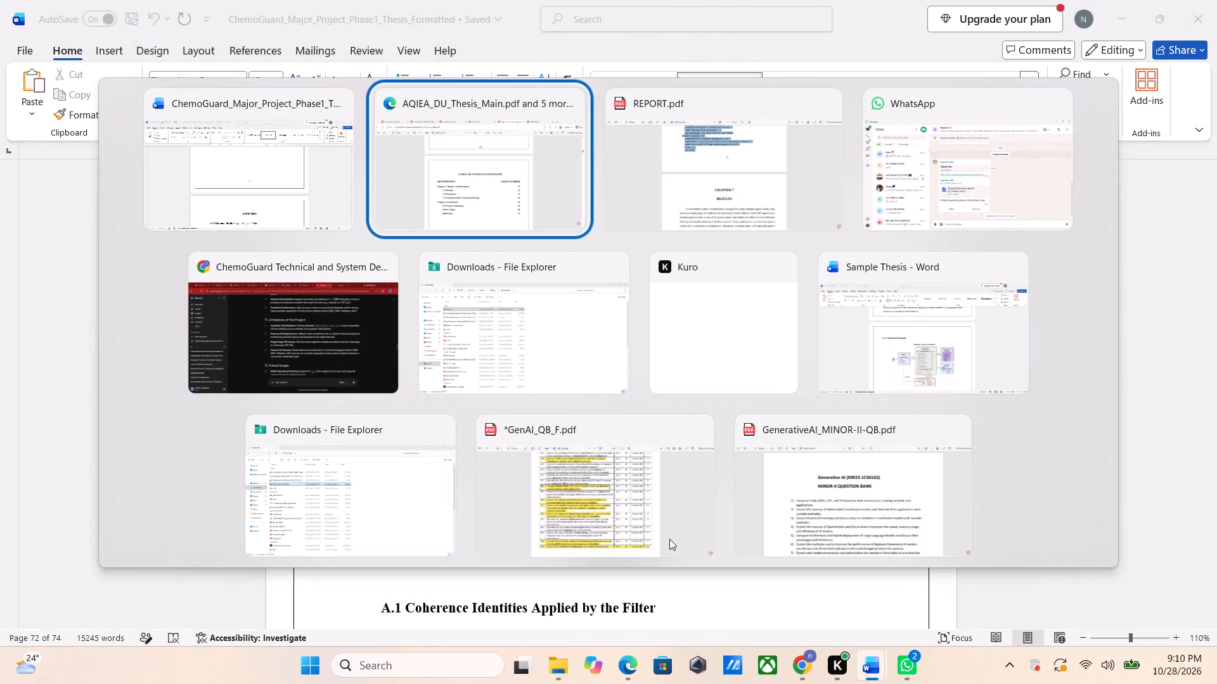
key(alt+Tab)
scroll(669, 539, down, 6)
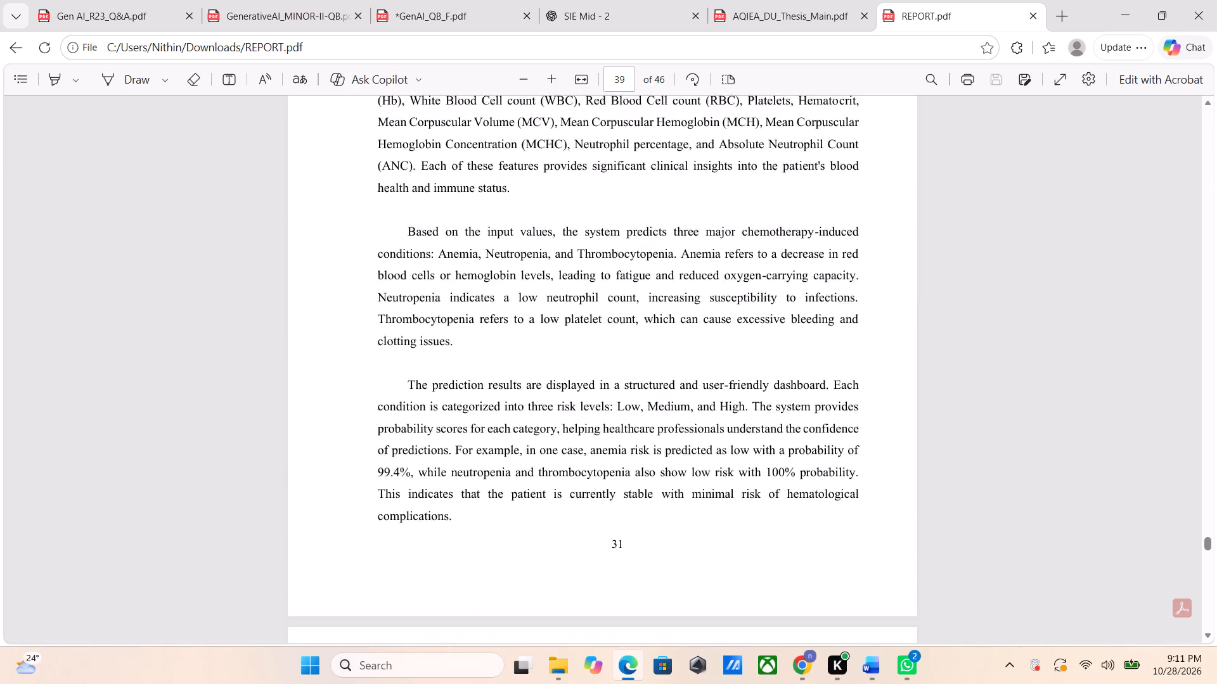
scroll(669, 539, down, 2)
scroll(669, 539, up, 4)
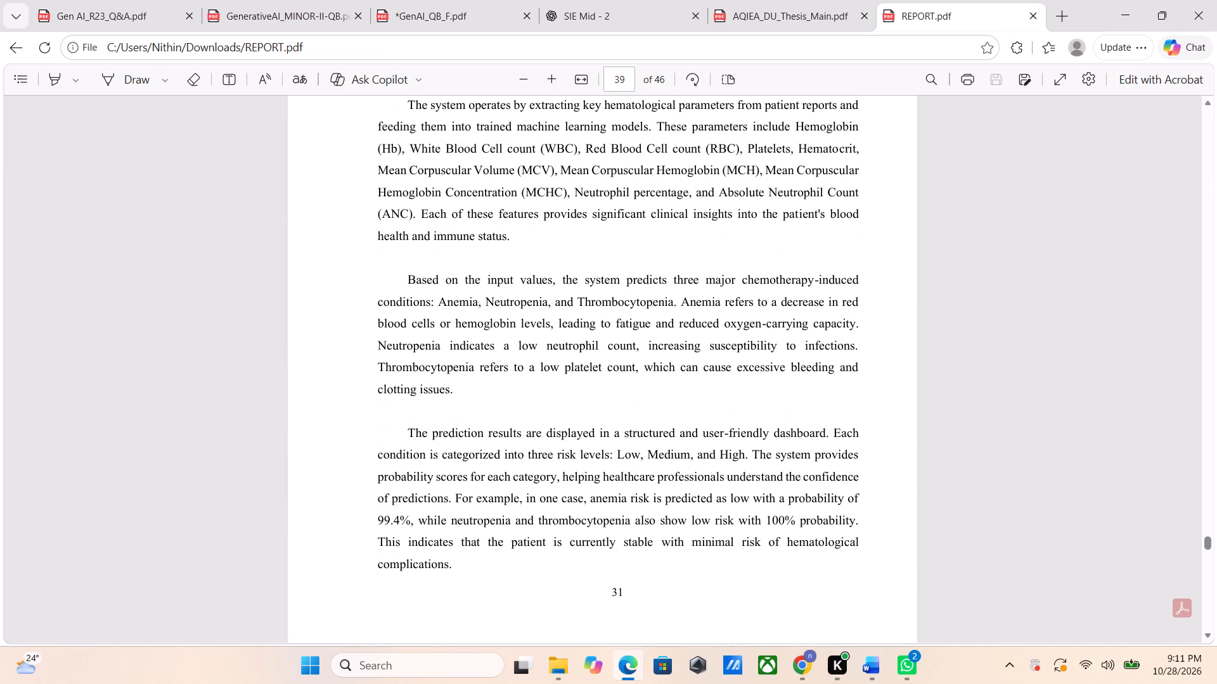
key(alt+Tab)
key(alt+Tab)
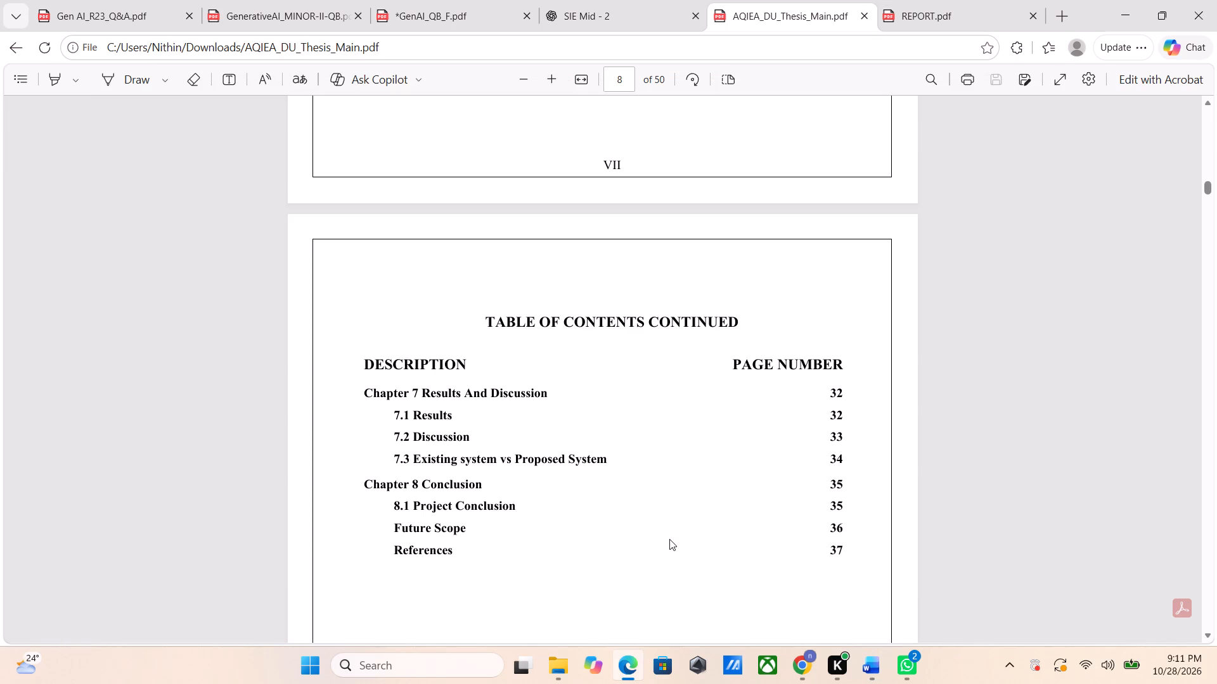
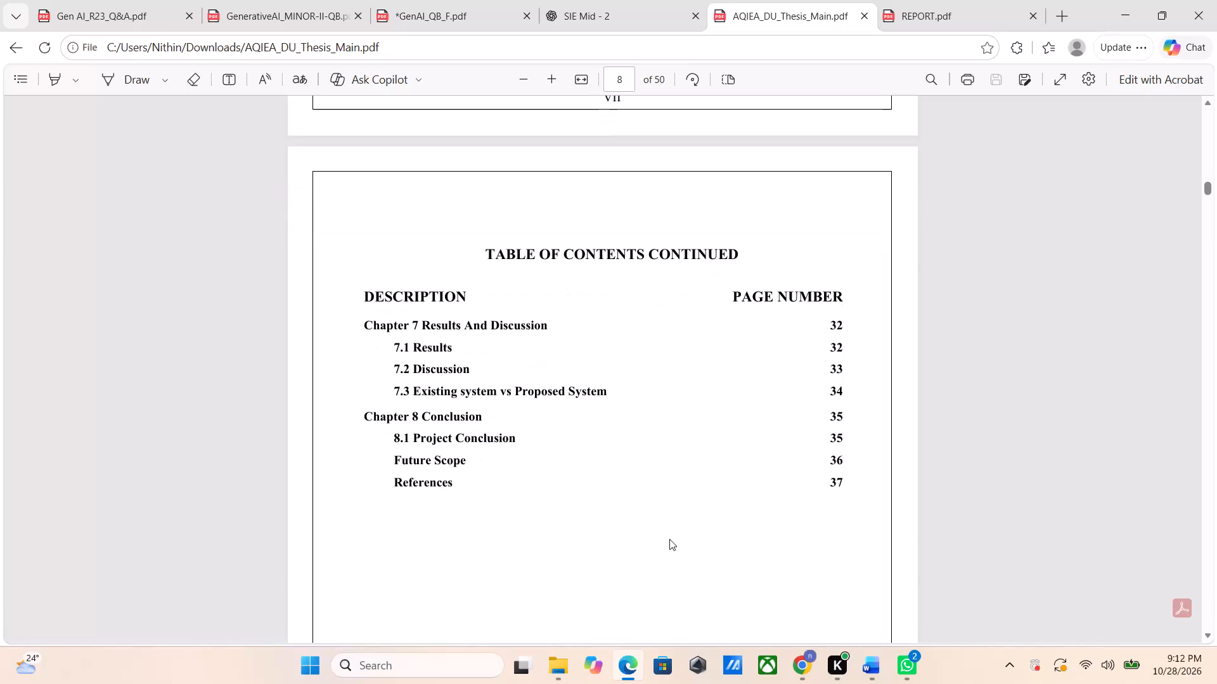
In the thesis, add blank lines after the code listing's final "sys.exit(1)" until the insertion point starts a new page.
key(alt+Tab)
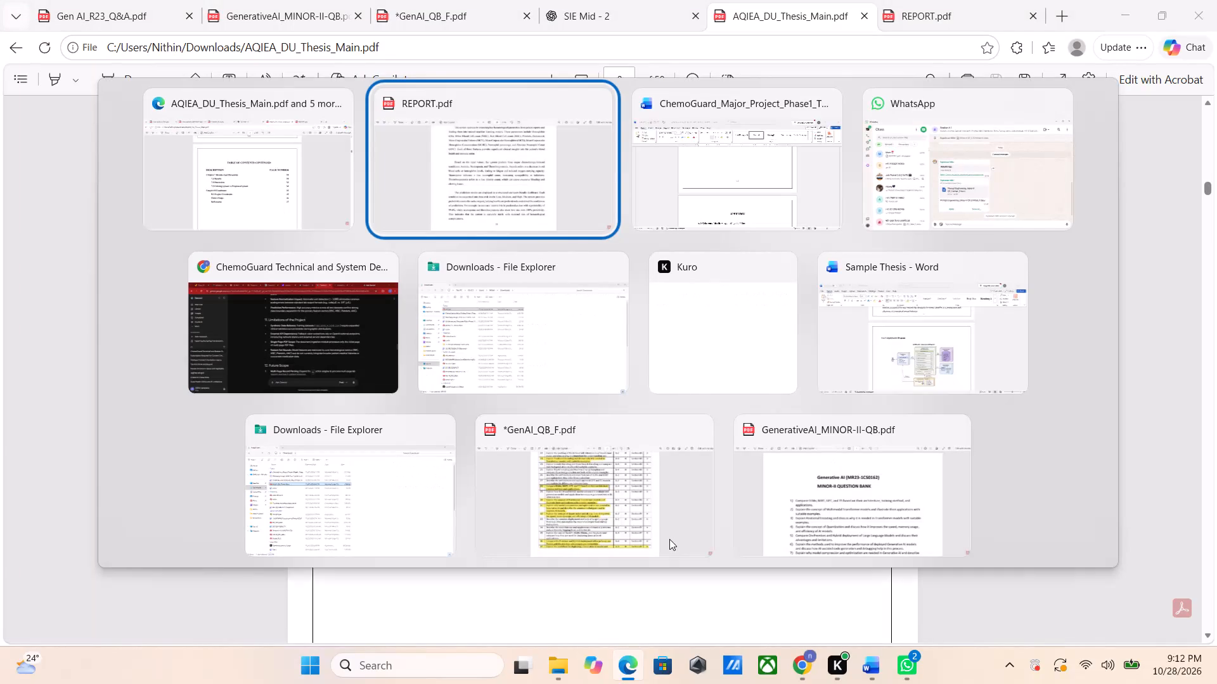
key(alt+Tab)
scroll(669, 539, down, 1)
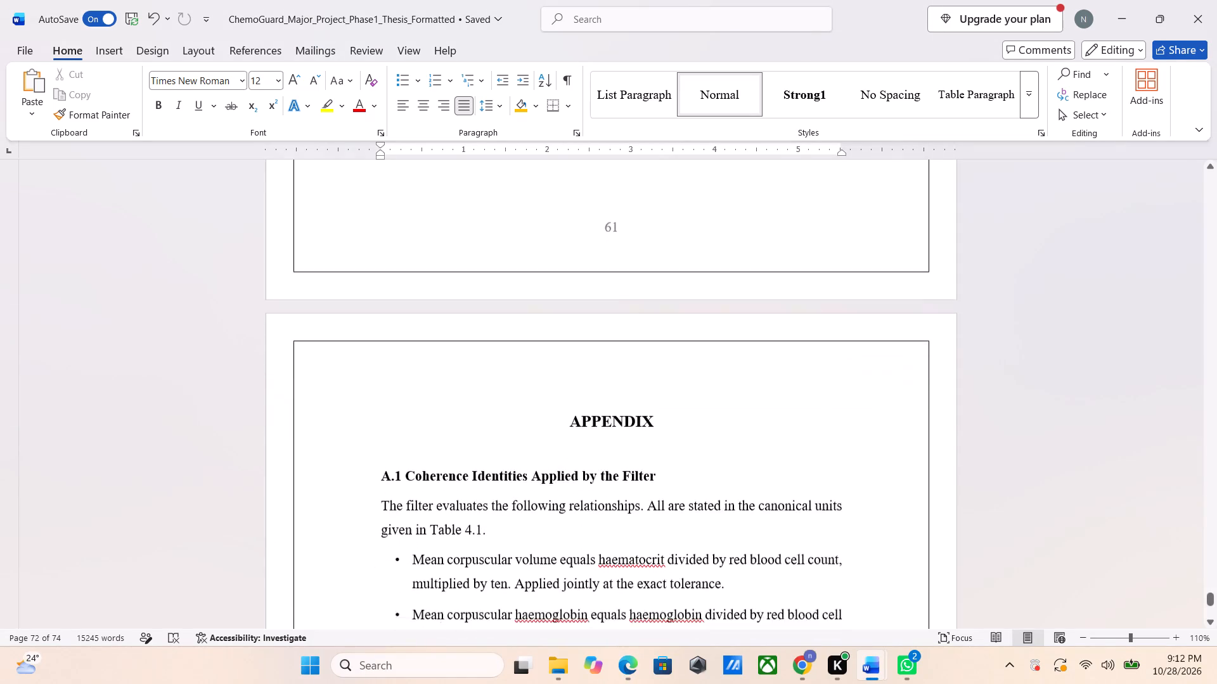
scroll(669, 539, down, 8)
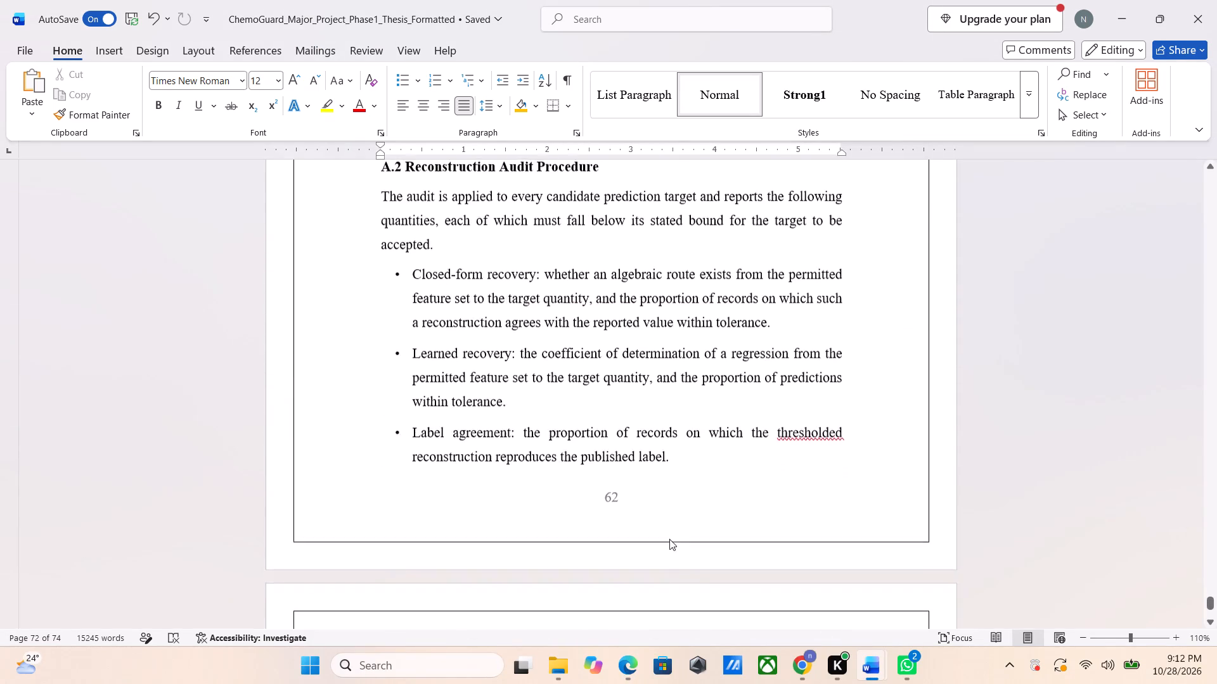
scroll(669, 539, up, 15)
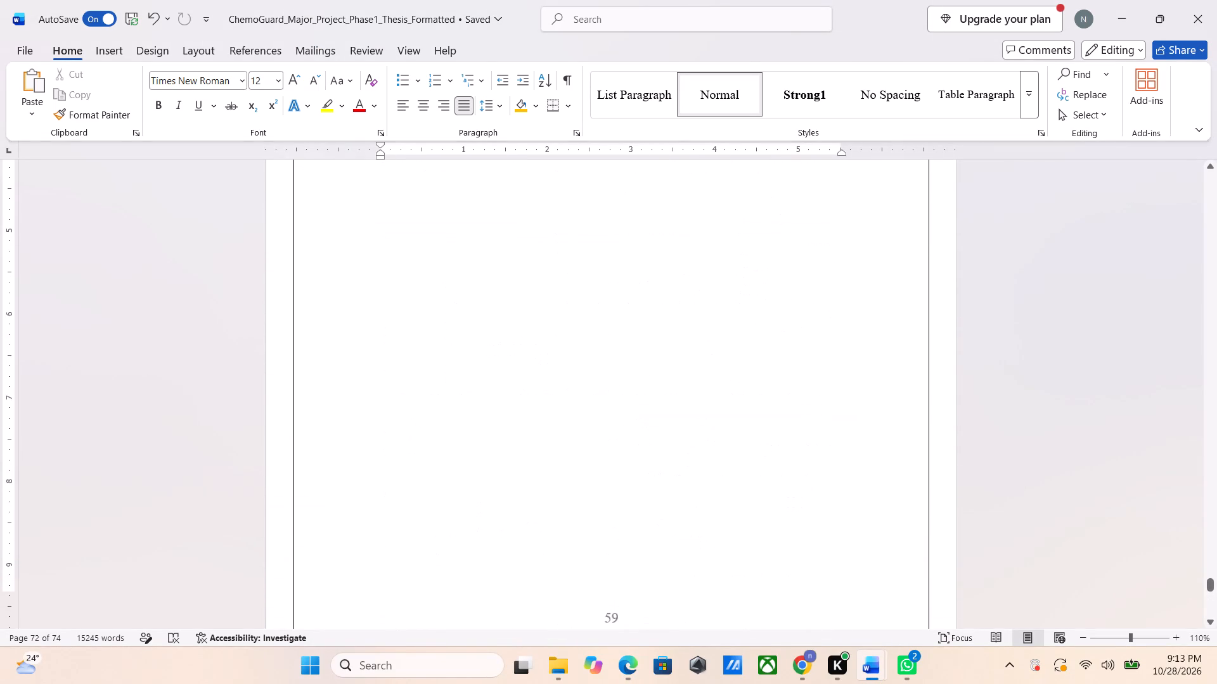
scroll(669, 539, up, 4)
scroll(669, 539, down, 5)
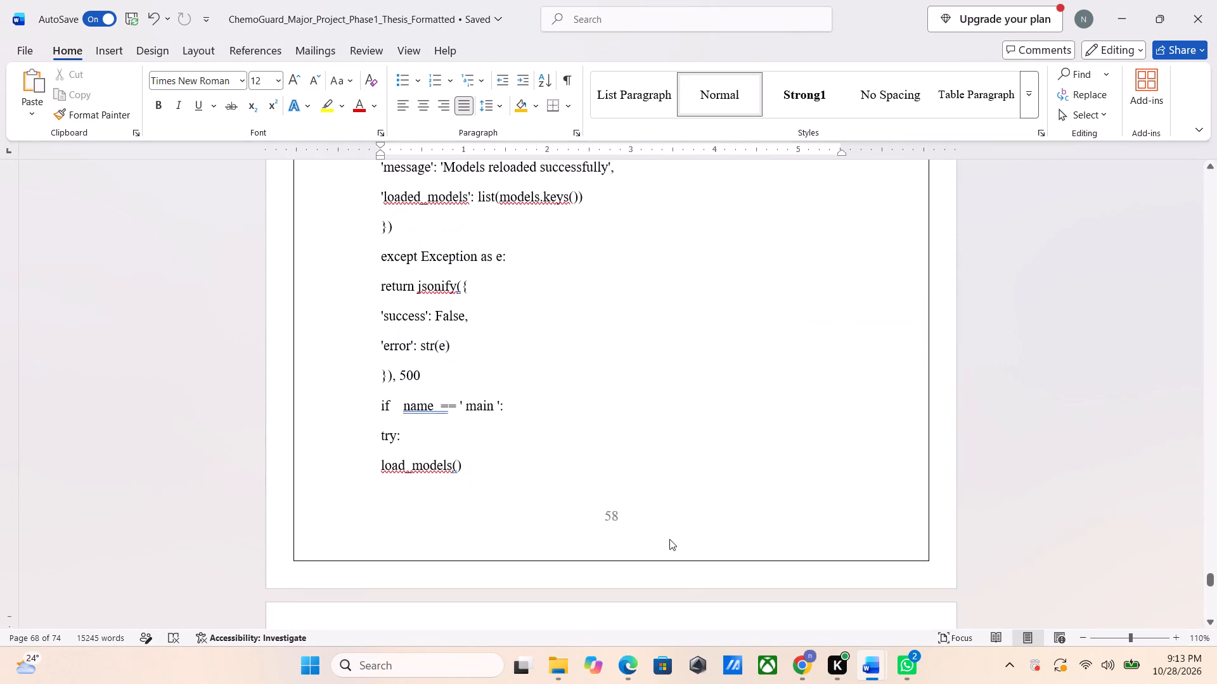
scroll(669, 539, down, 7)
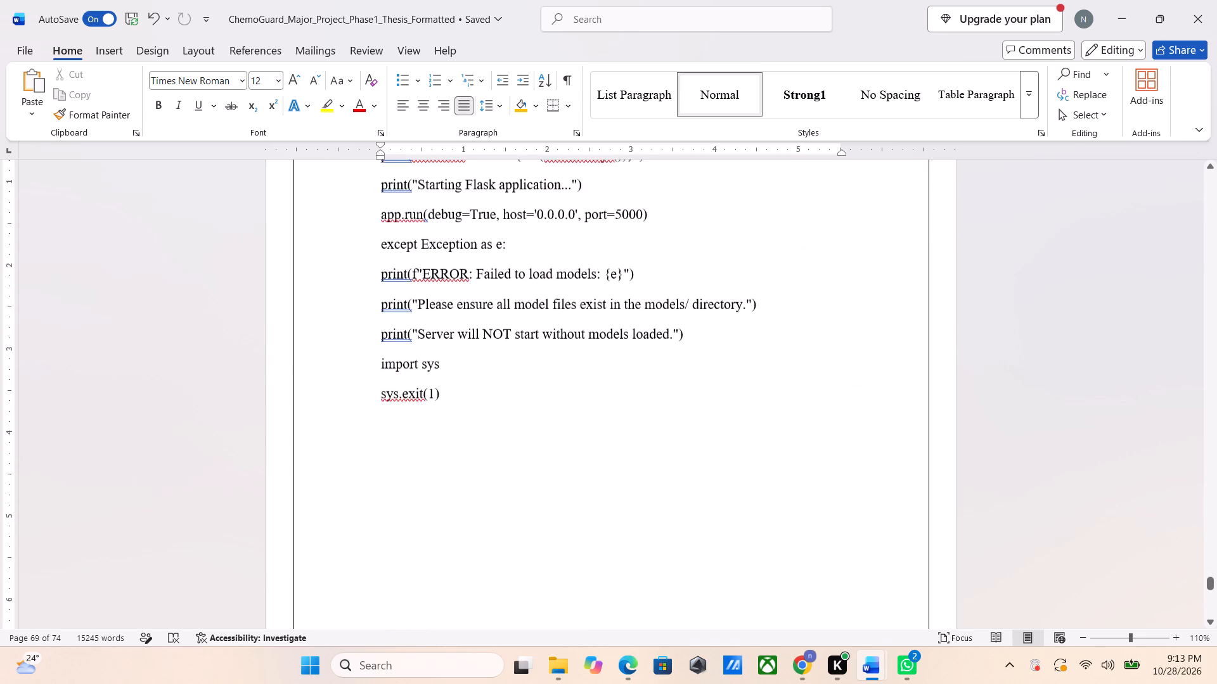
scroll(669, 539, down, 1)
key(alt+Tab)
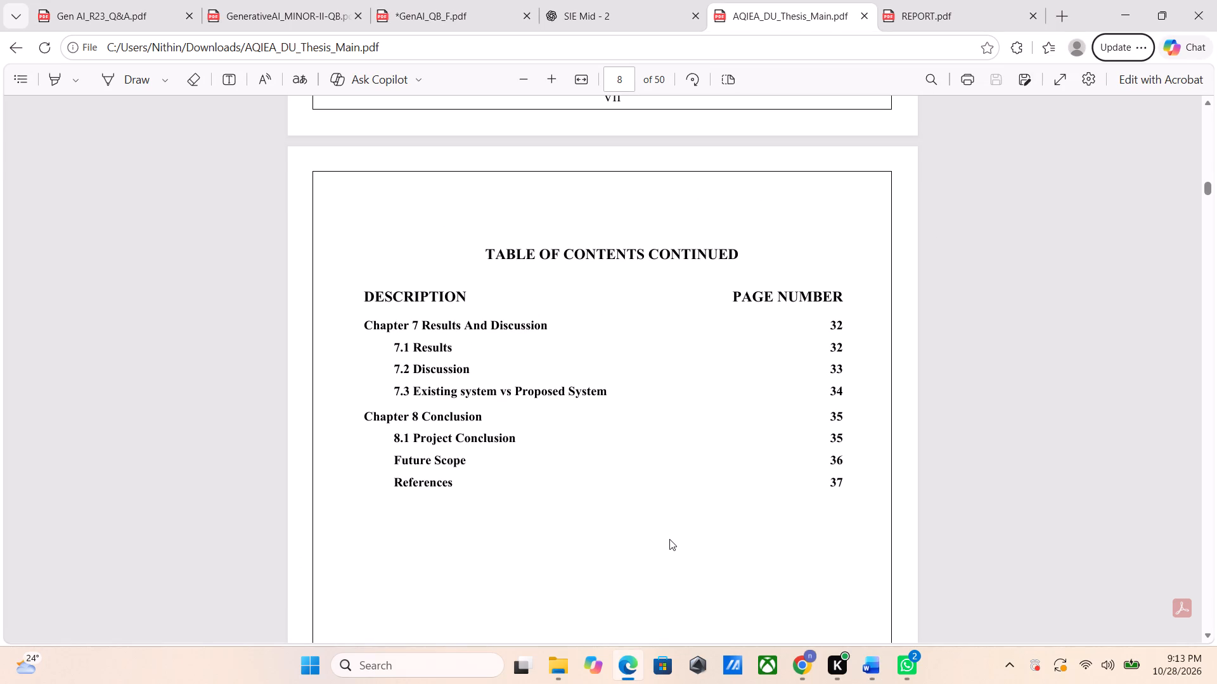
key(alt+Tab)
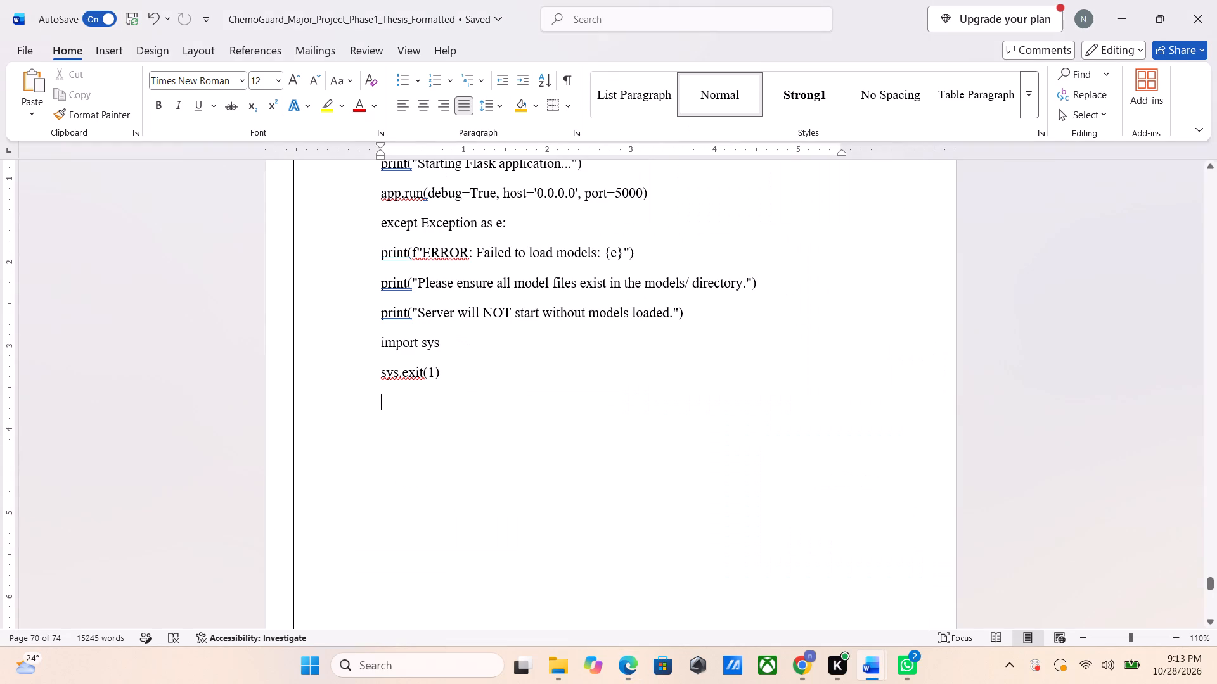
key(Return)
key(Return)
key(Return)
key(Return)
key(Return)
key(Return)
key(Return)
key(Return)
key(Return)
key(Return)
key(Return)
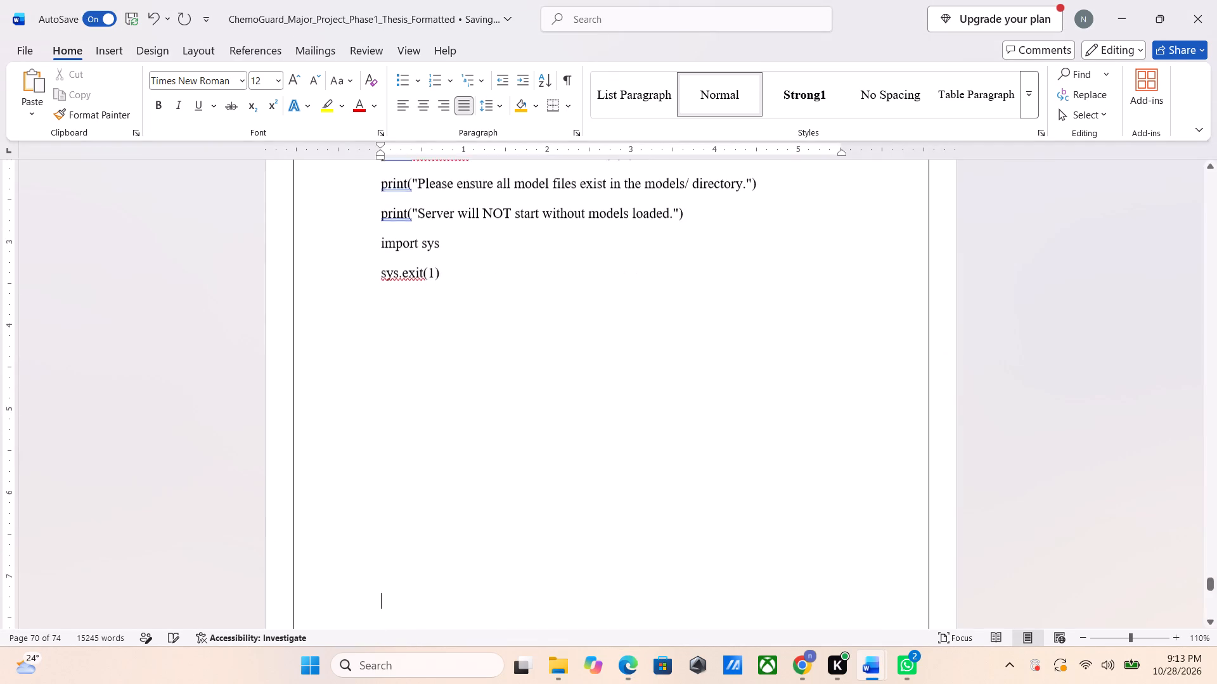
key(Return)
key(Return)
key(Return)
key(Return)
key(Return)
key(Return)
key(backslash)
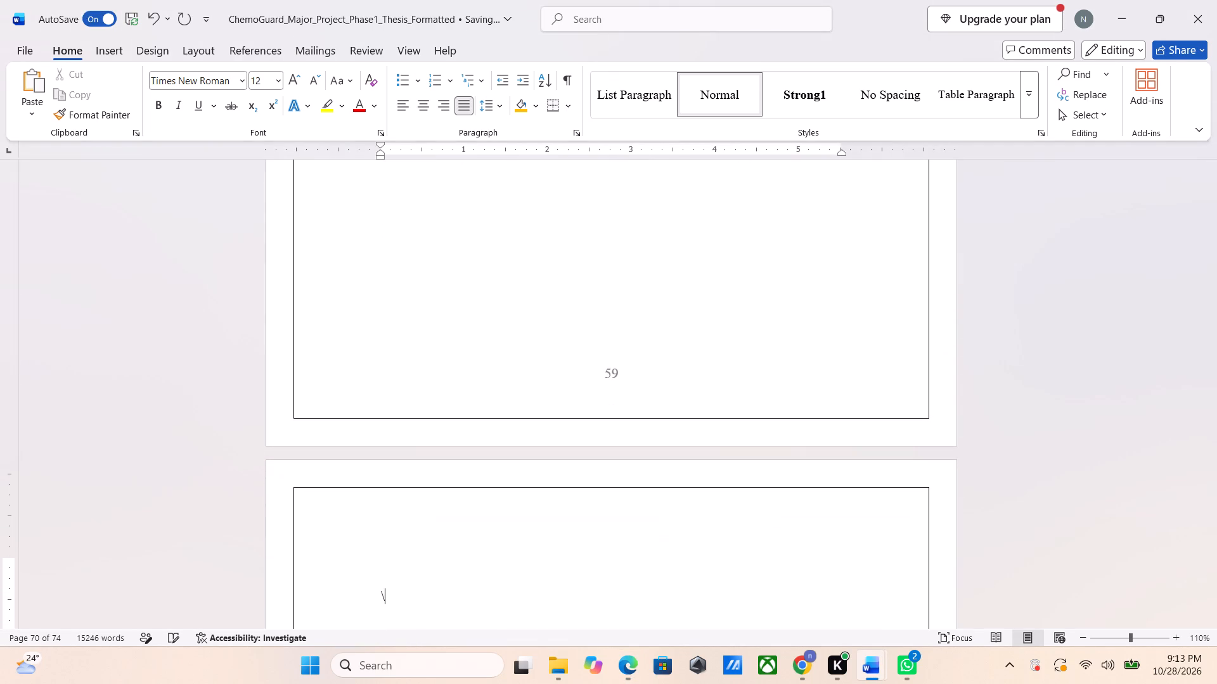
key(BackSpace)
key(BackSpace)
key(BackSpace)
key(Return)
Enter "CHAPTER - 7" at the top of the new page, followed by a line break within the same paragraph.
key(alt+Tab)
scroll(669, 539, right, 1)
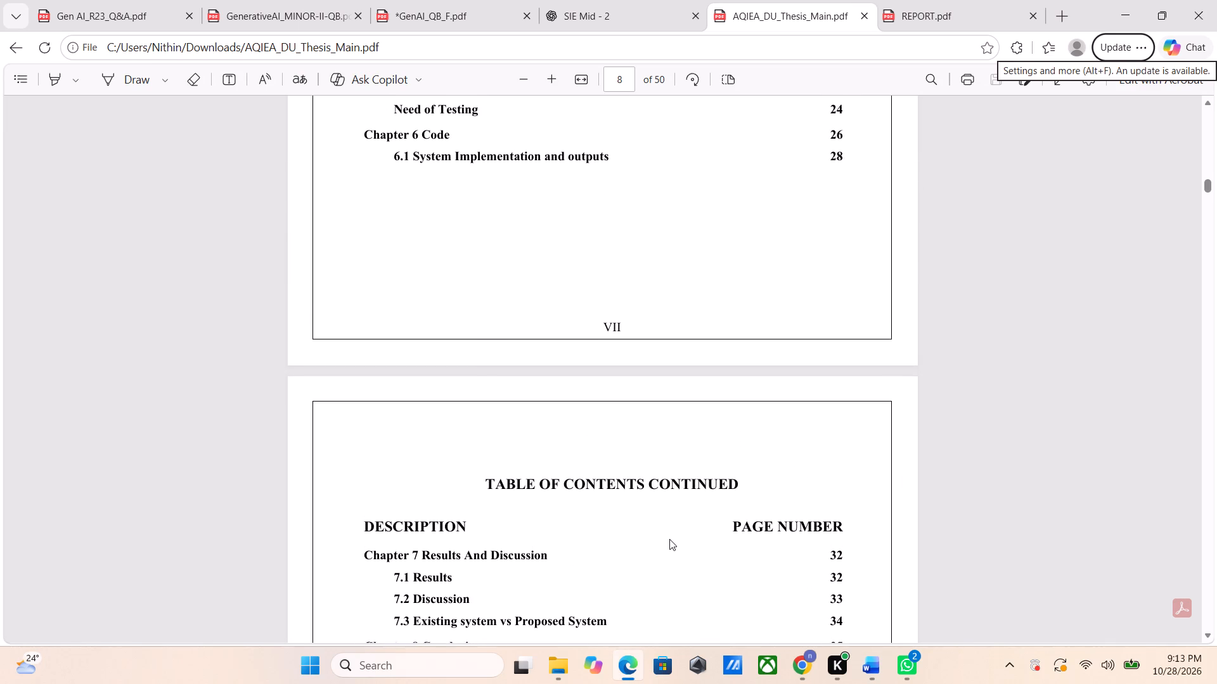
scroll(669, 539, right, 1)
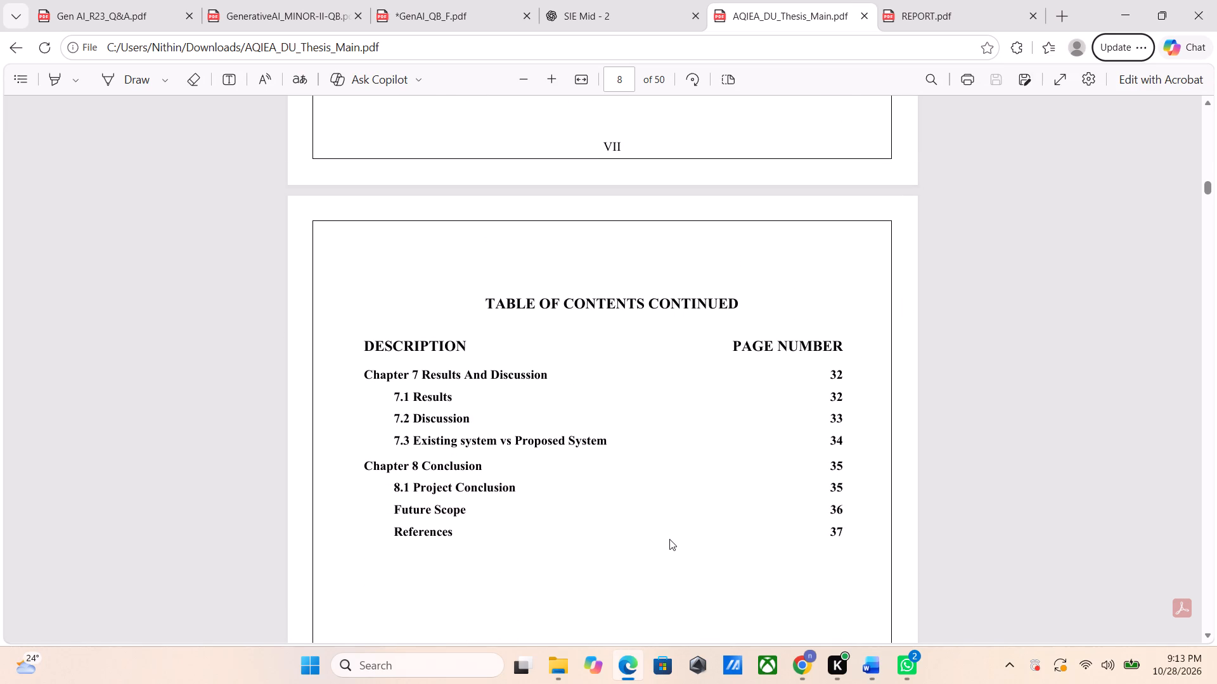
key(alt+Tab)
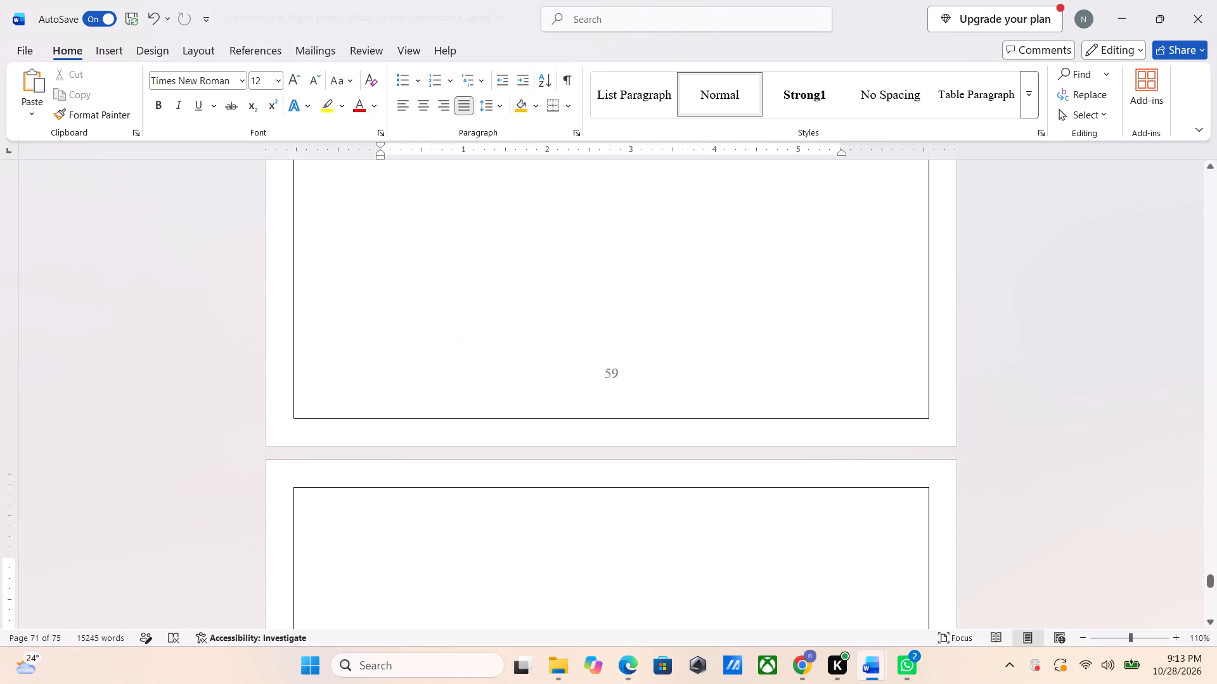
text(CHA)
text(PTER)
key(space)
text(-)
key(space)
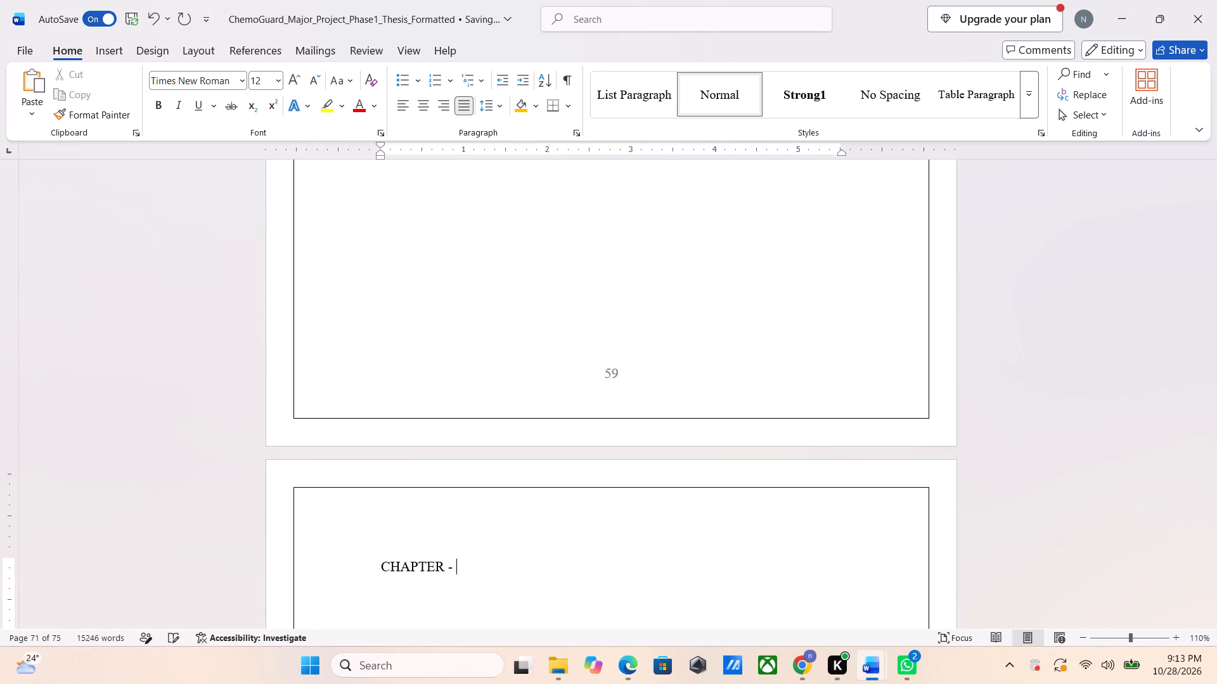
key(shift+ampersand)
key(BackSpace)
key(7)
key(shift+Return)
Centre the Chapter 7 heading paragraph.
click(354, 572)
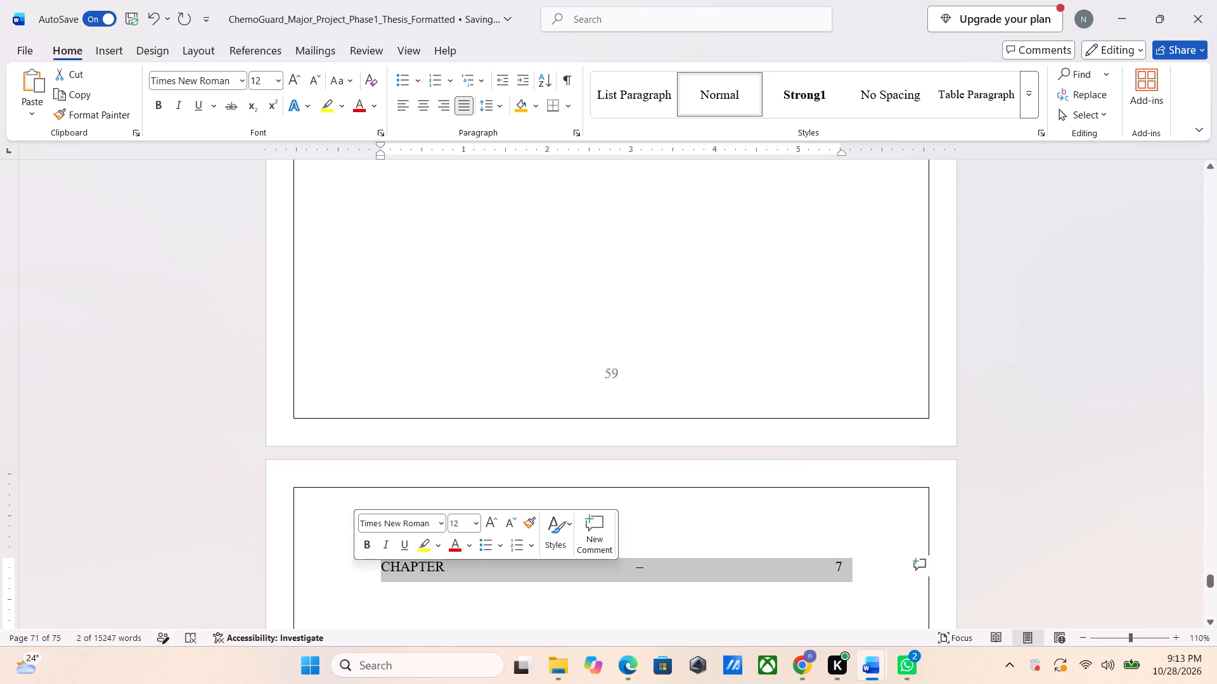
click(416, 108)
click(669, 555)
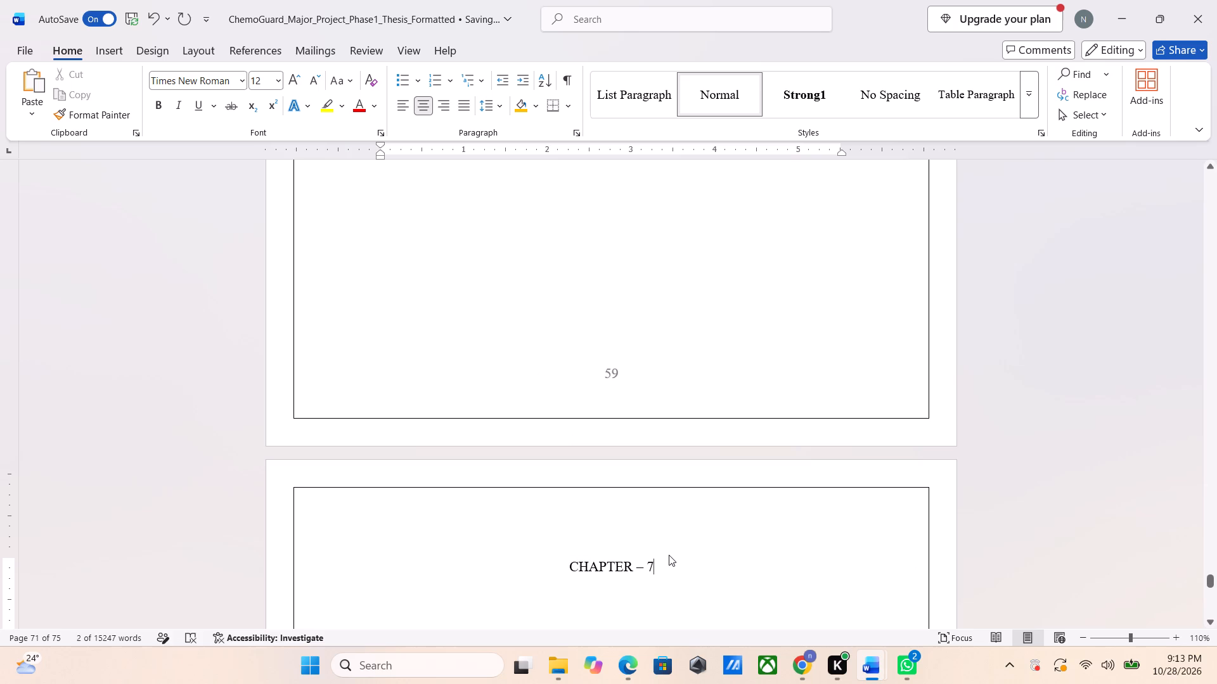
Enter the chapter title "RESULTS AND DISCUSSION" in capitals on the line below "CHAPTER – 7".
key(Down)
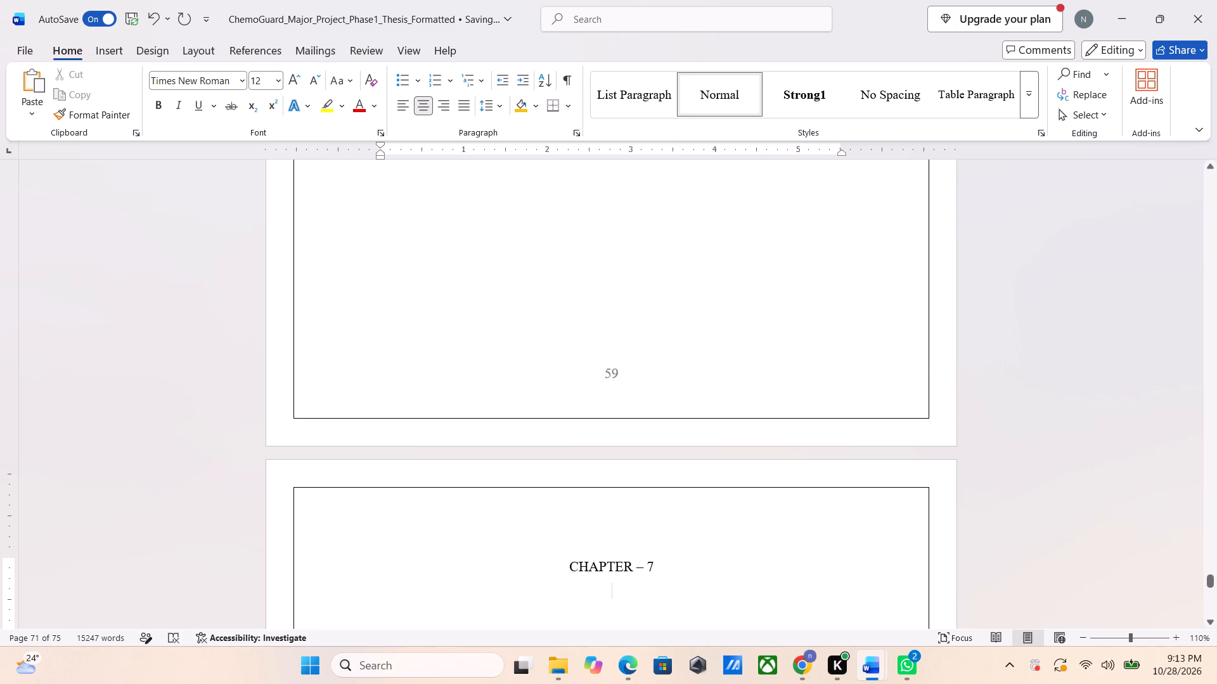
key(alt+Tab)
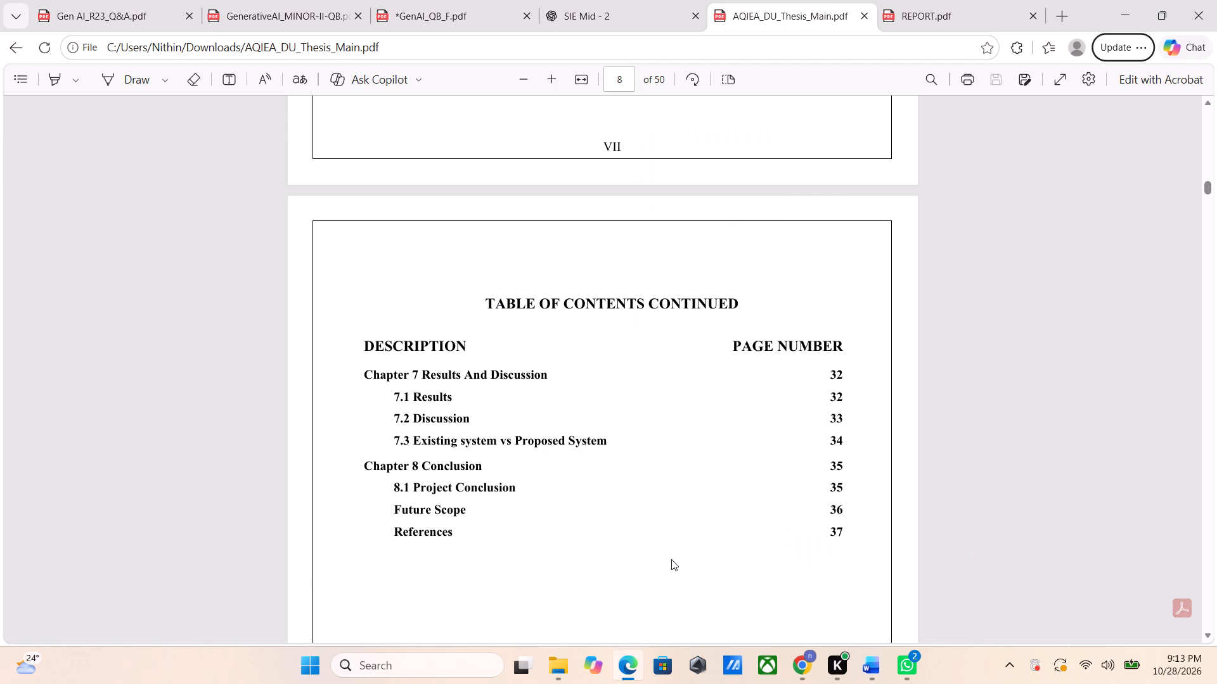
key(alt+Tab)
text(Results and Dis)
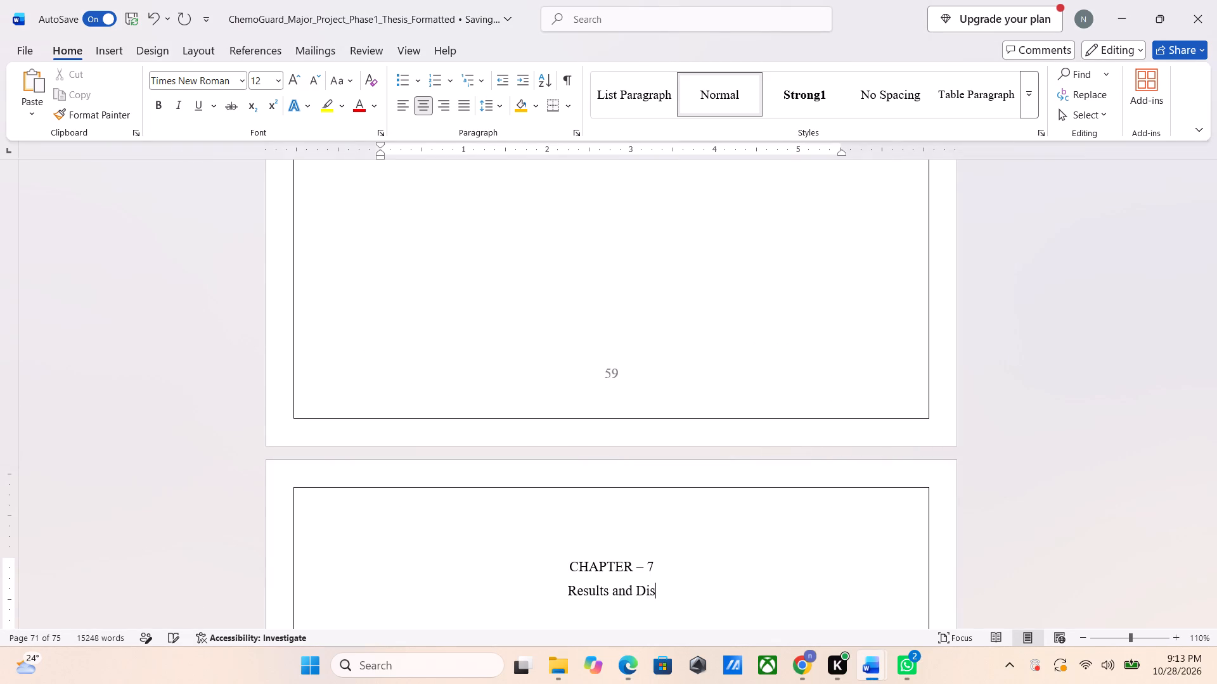
key(BackSpace)
key(BackSpace)
key(BackSpace)
key(BackSpace)
key(BackSpace)
key(BackSpace)
key(BackSpace)
key(BackSpace)
key(BackSpace)
key(BackSpace)
key(BackSpace)
key(BackSpace)
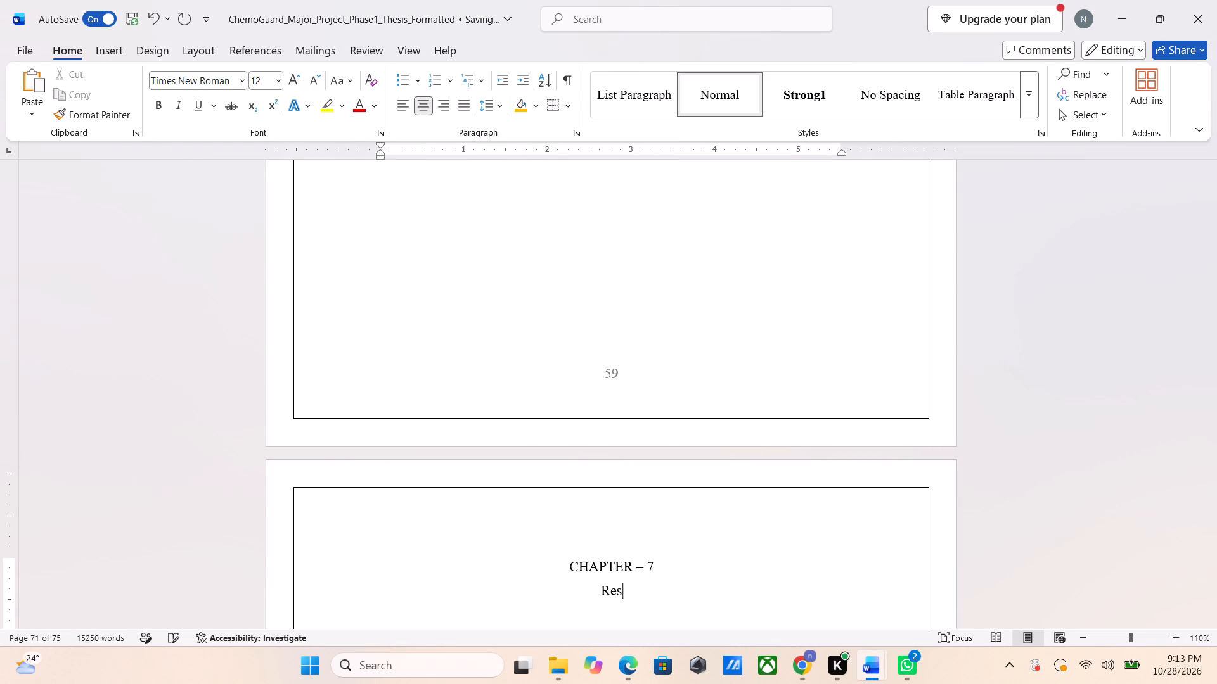
key(BackSpace)
key(BackSpace)
text(ESULTS AND DISCUSSION)
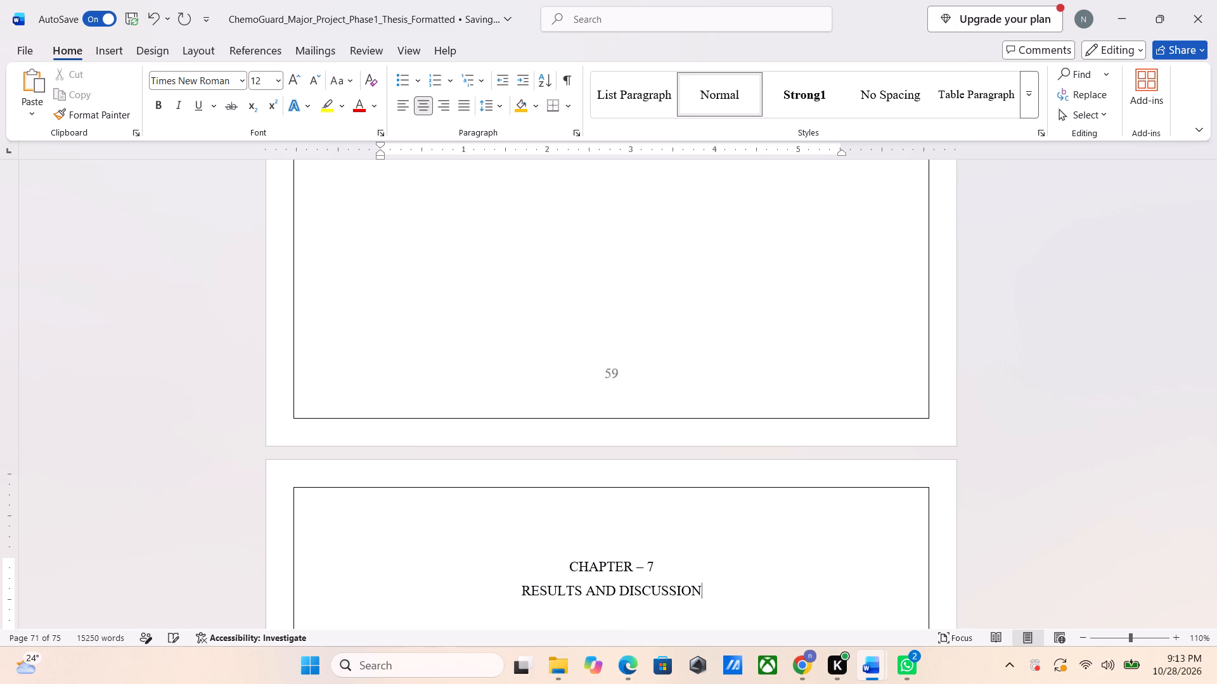
Examine the table of contents in AQIEA_DU_Thesis_Main.pdf around Chapters 6 and 7 for the chapter structure to follow.
key(alt+Tab)
key(alt+Tab)
key(alt+Tab)
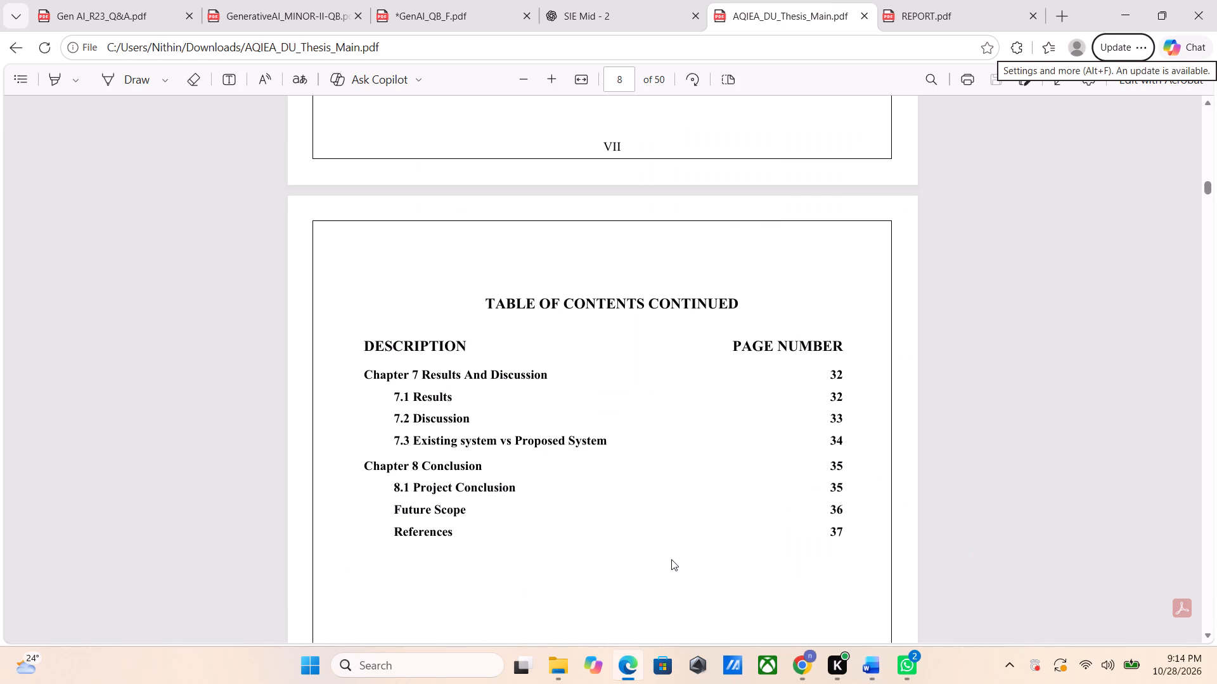
scroll(671, 559, up, 5)
scroll(671, 559, down, 1)
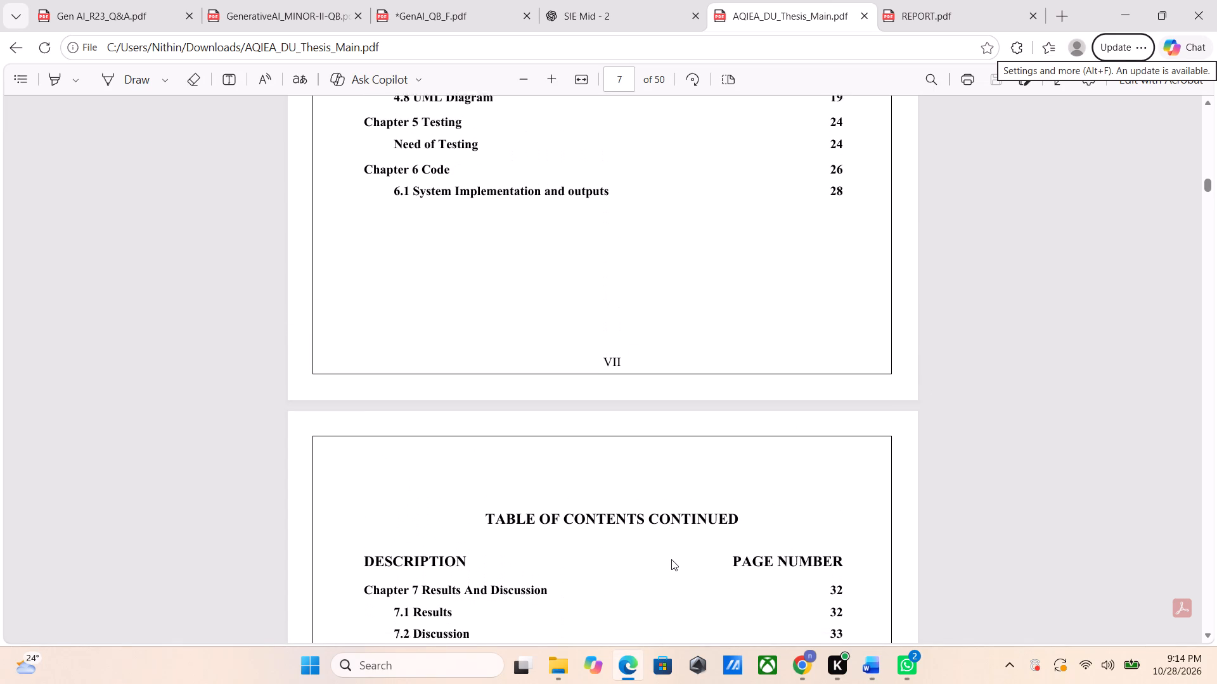
scroll(671, 559, down, 2)
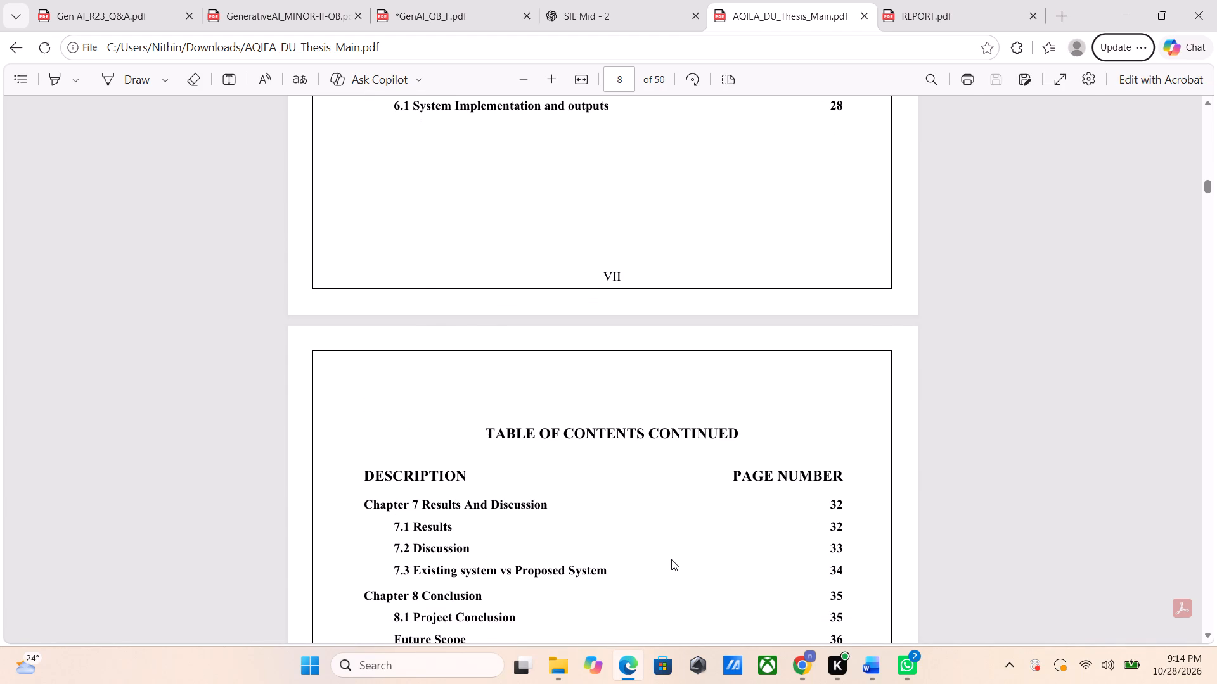
In the thesis, make both heading lines, "CHAPTER – 7" and "RESULTS AND DISCUSSION", bold.
key(alt+Tab)
scroll(671, 559, up, 6)
scroll(671, 559, down, 1)
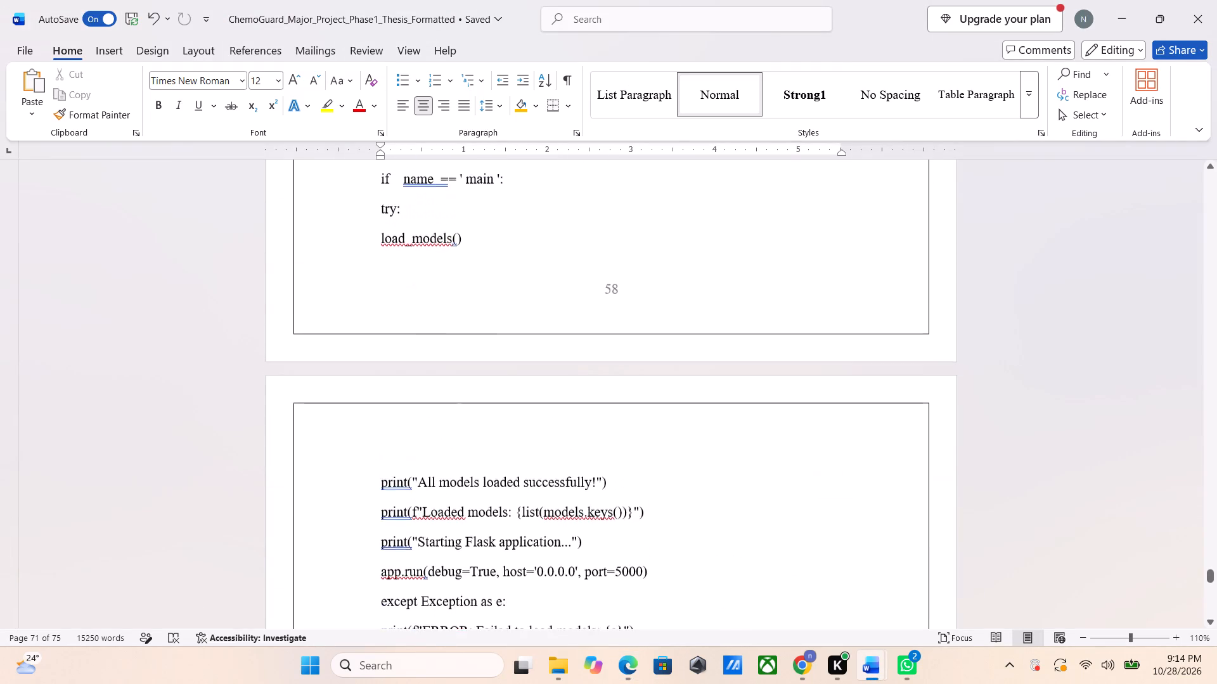
scroll(671, 559, down, 2)
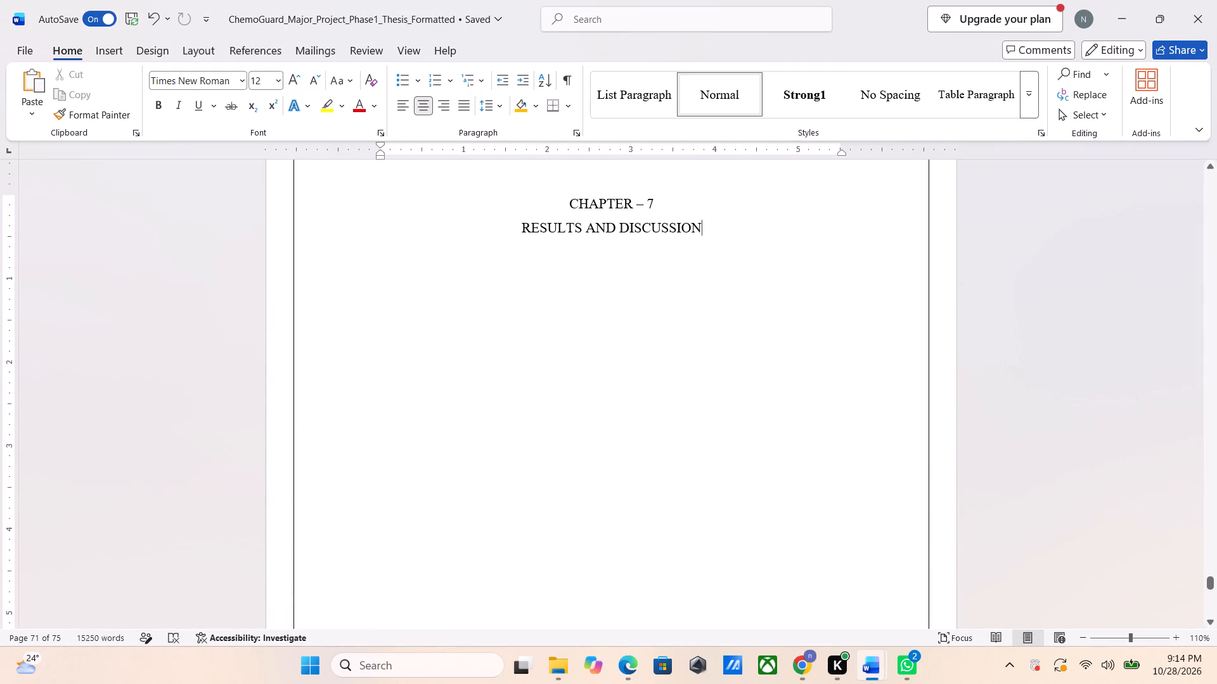
drag(730, 264, 574, 129)
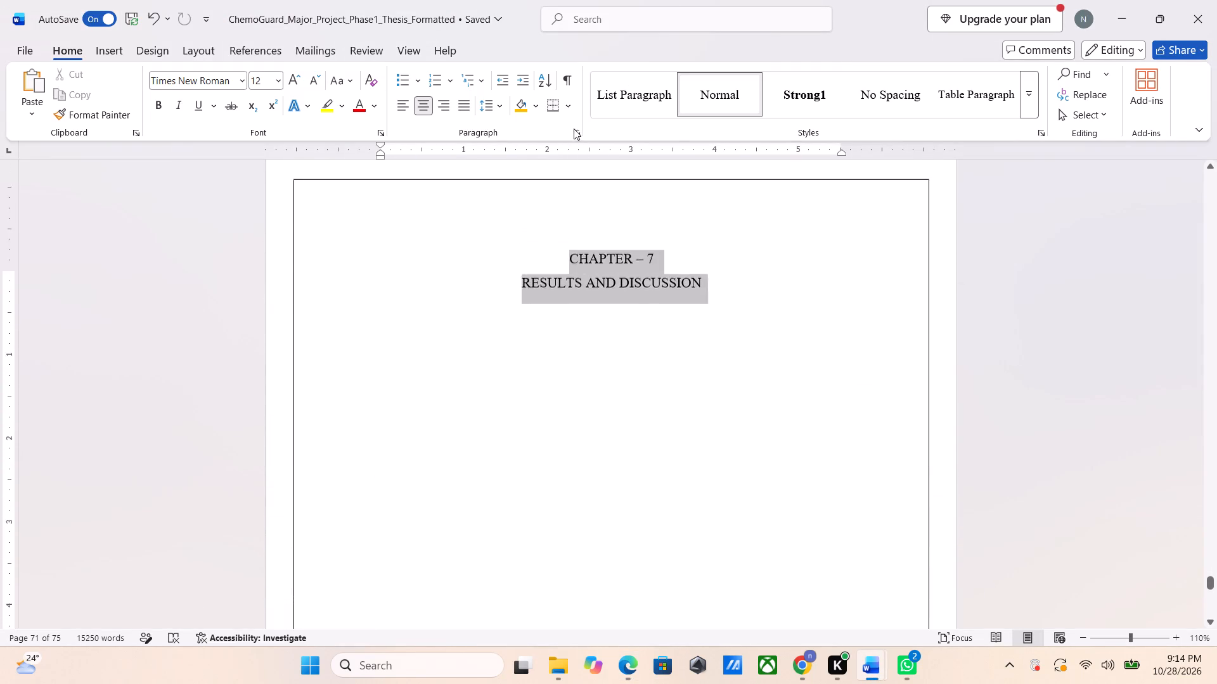
drag(574, 129, 569, 110)
click(721, 466)
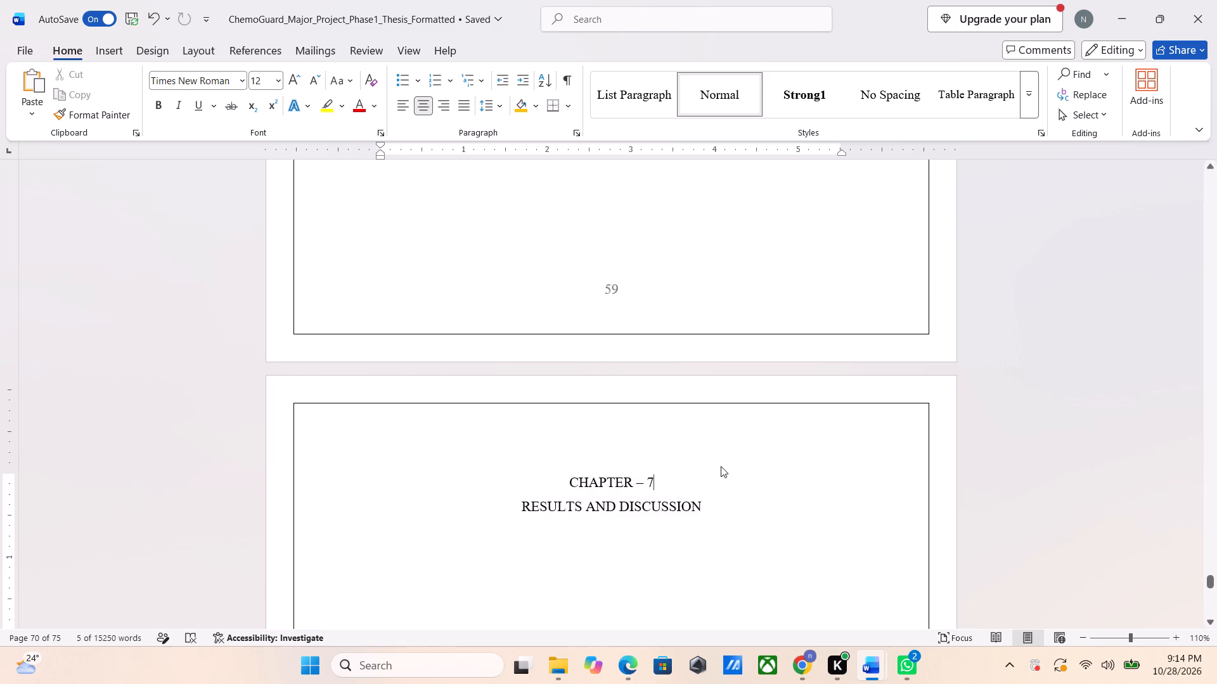
drag(721, 517, 576, 486)
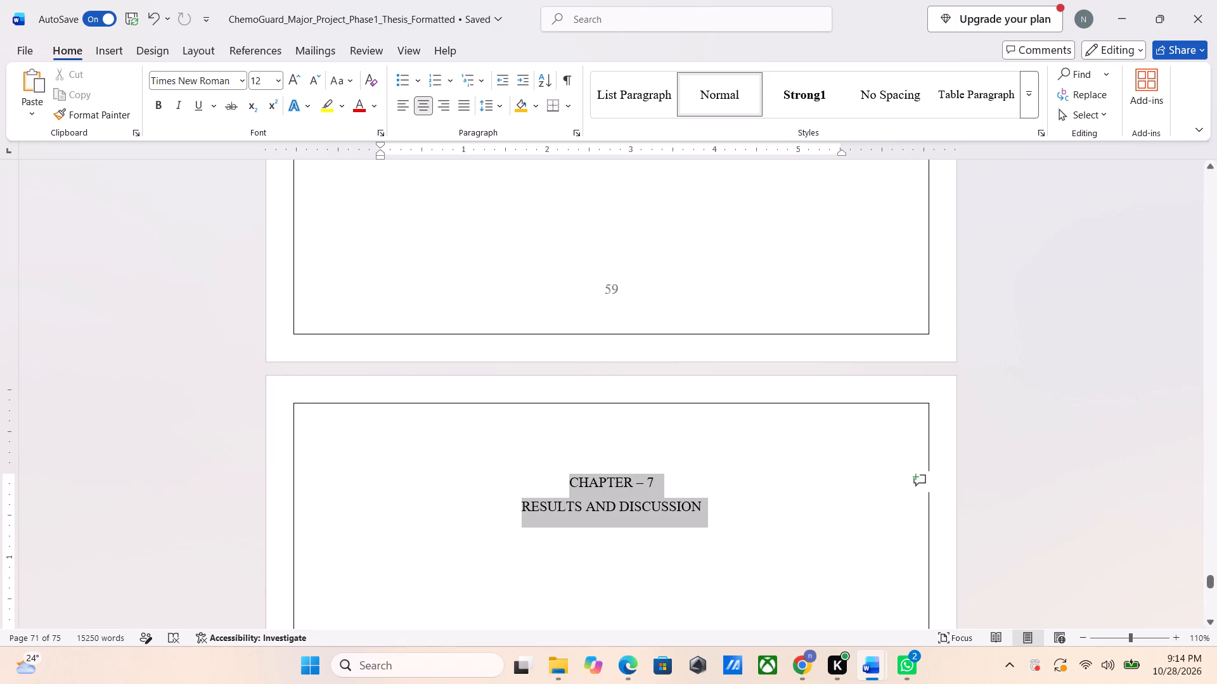
drag(576, 486, 566, 487)
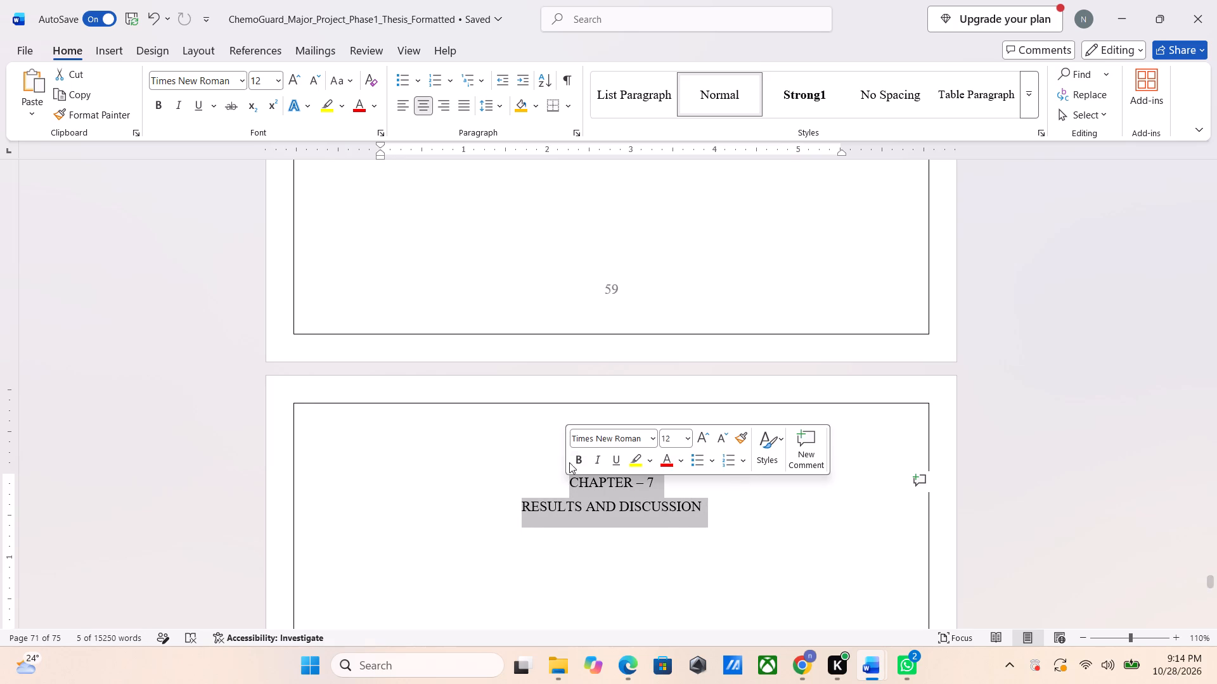
click(572, 463)
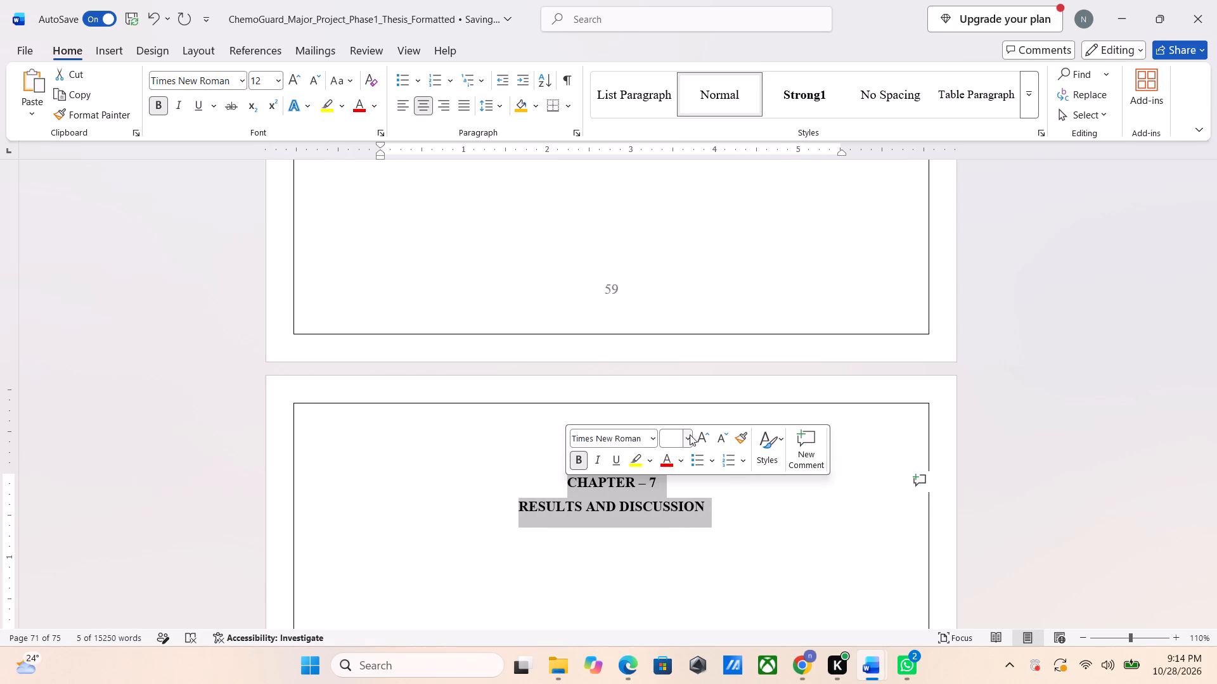
Enlarge both Chapter 7 heading lines to 14 pt.
click(699, 436)
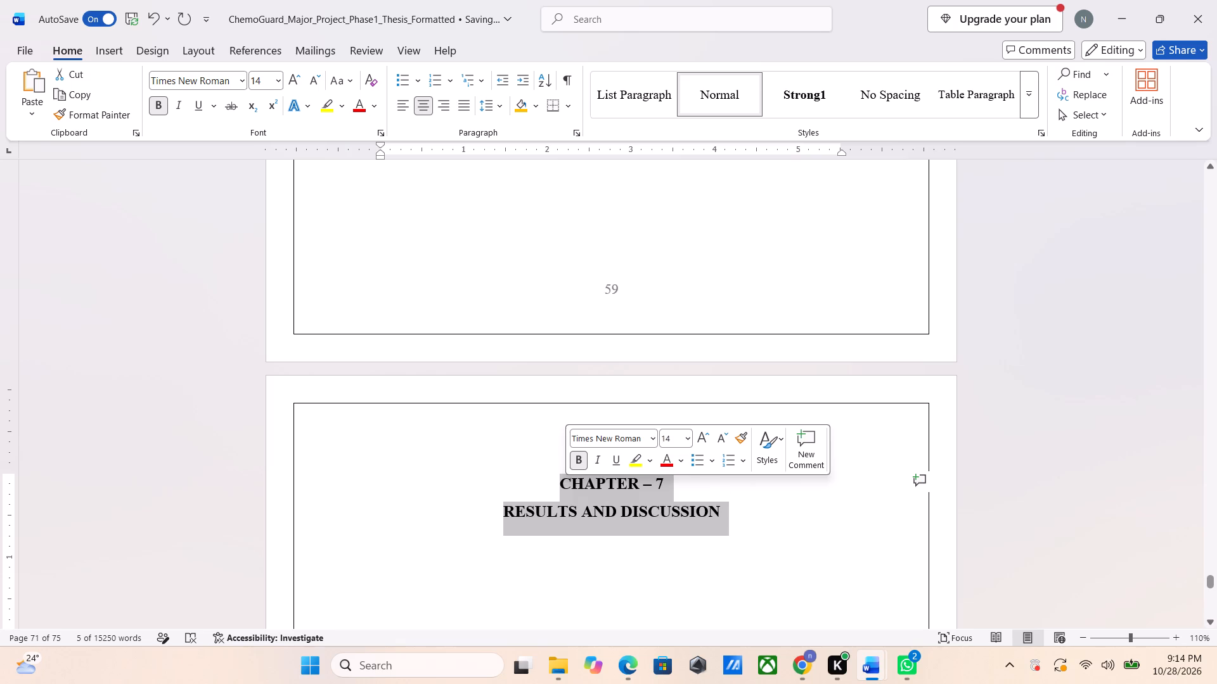
click(761, 542)
click(685, 568)
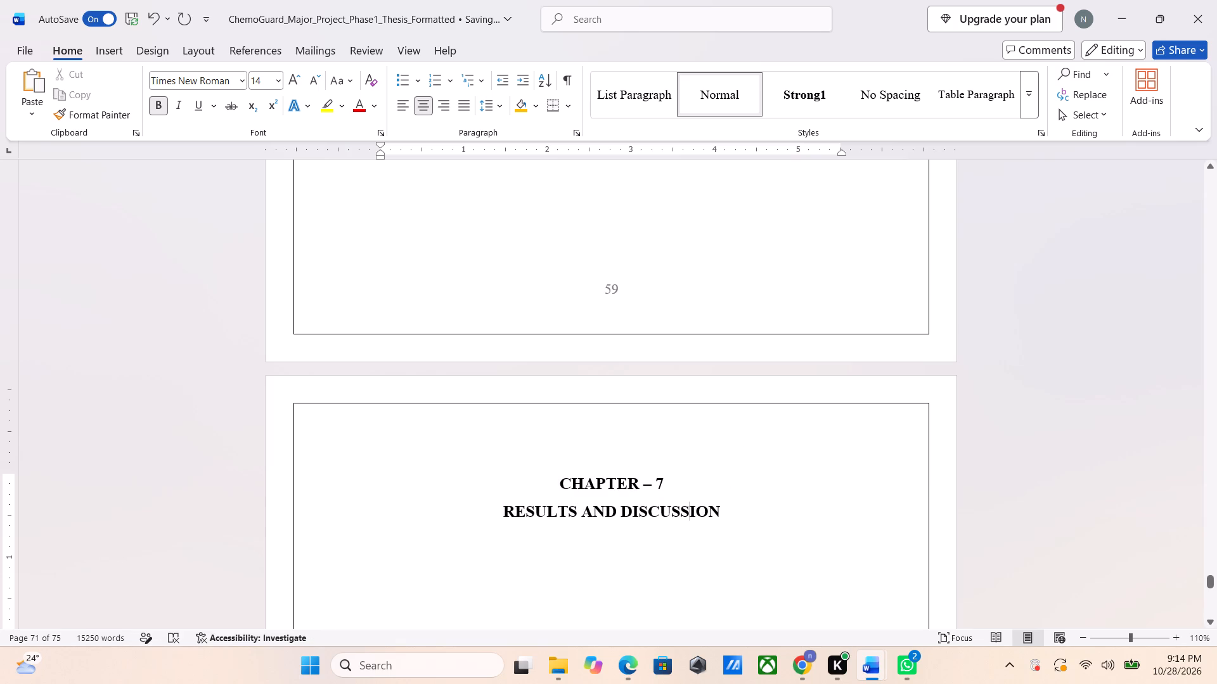
Start a 12 pt line below "RESULTS AND DISCUSSION" for the "7.1 Results" section heading.
key(Right)
key(Right)
key(Right)
key(Right)
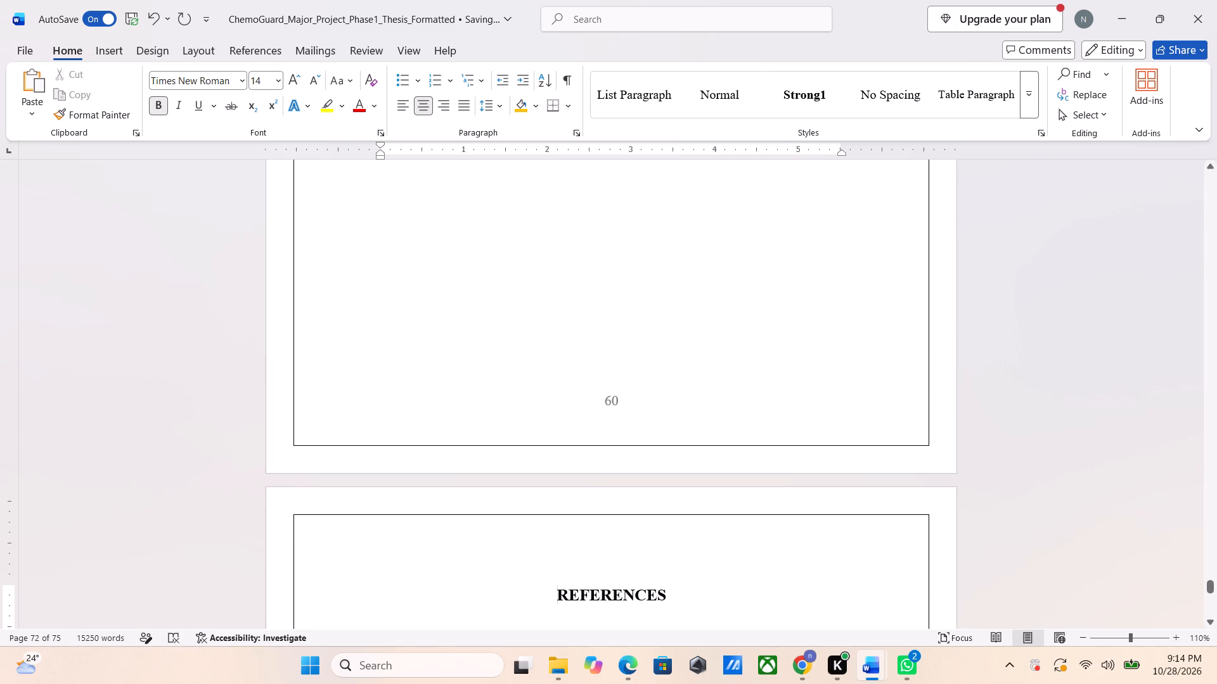
key(Left)
key(Return)
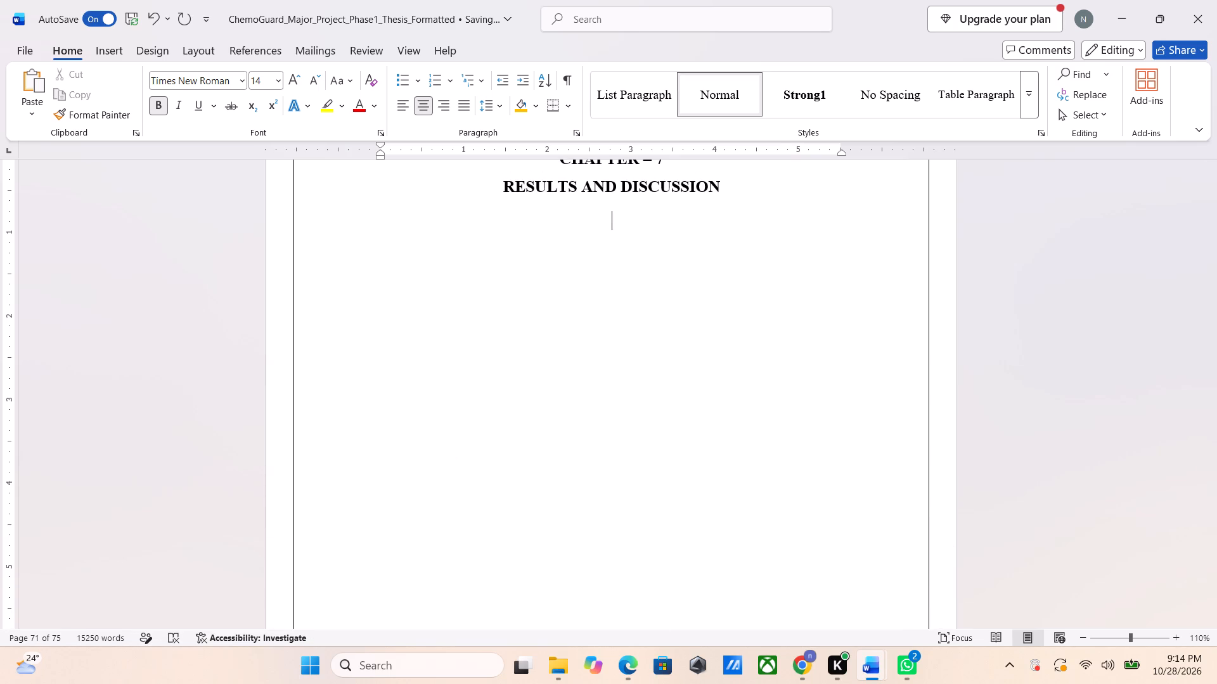
click(307, 87)
key(BackSpace)
Enter the section heading "7.1 Results" below the chapter title, followed by a new line, matching the sample thesis contents.
key(alt+Tab)
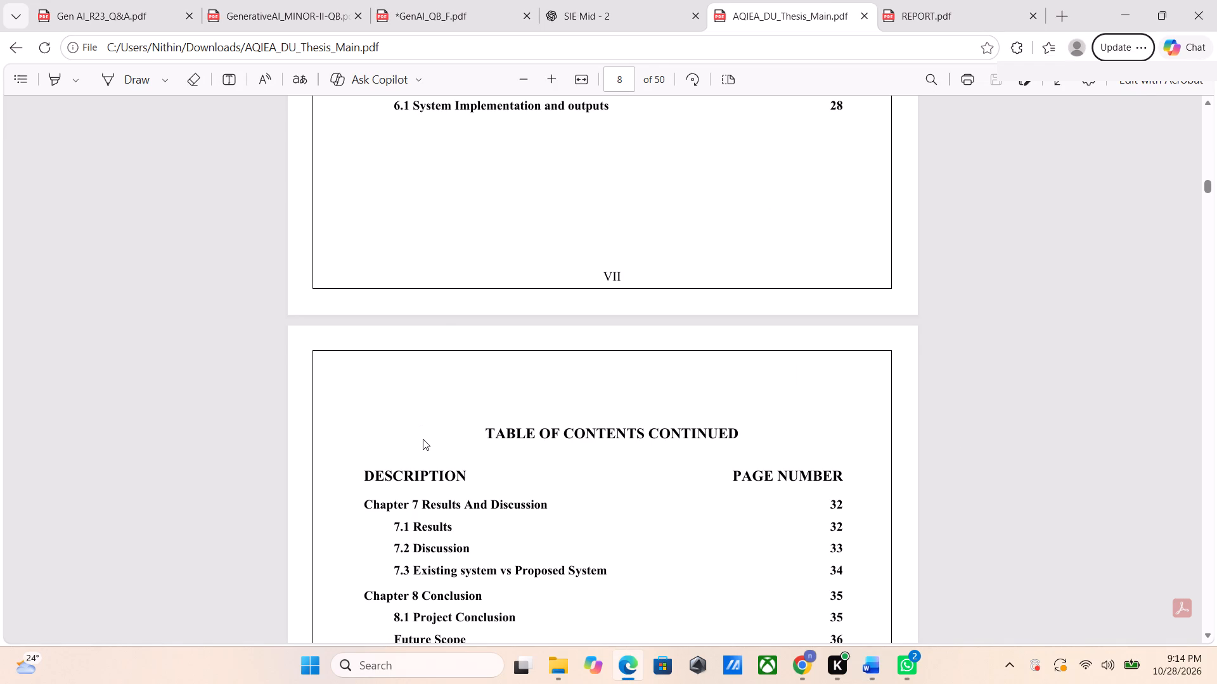
key(alt+Tab)
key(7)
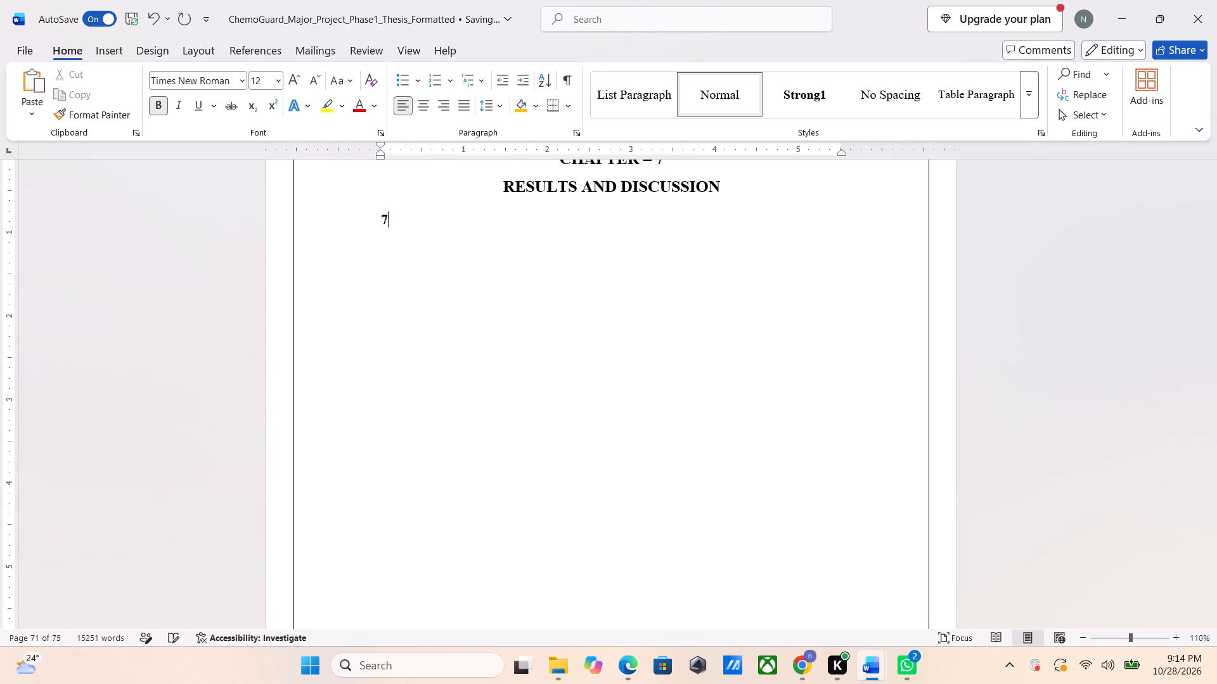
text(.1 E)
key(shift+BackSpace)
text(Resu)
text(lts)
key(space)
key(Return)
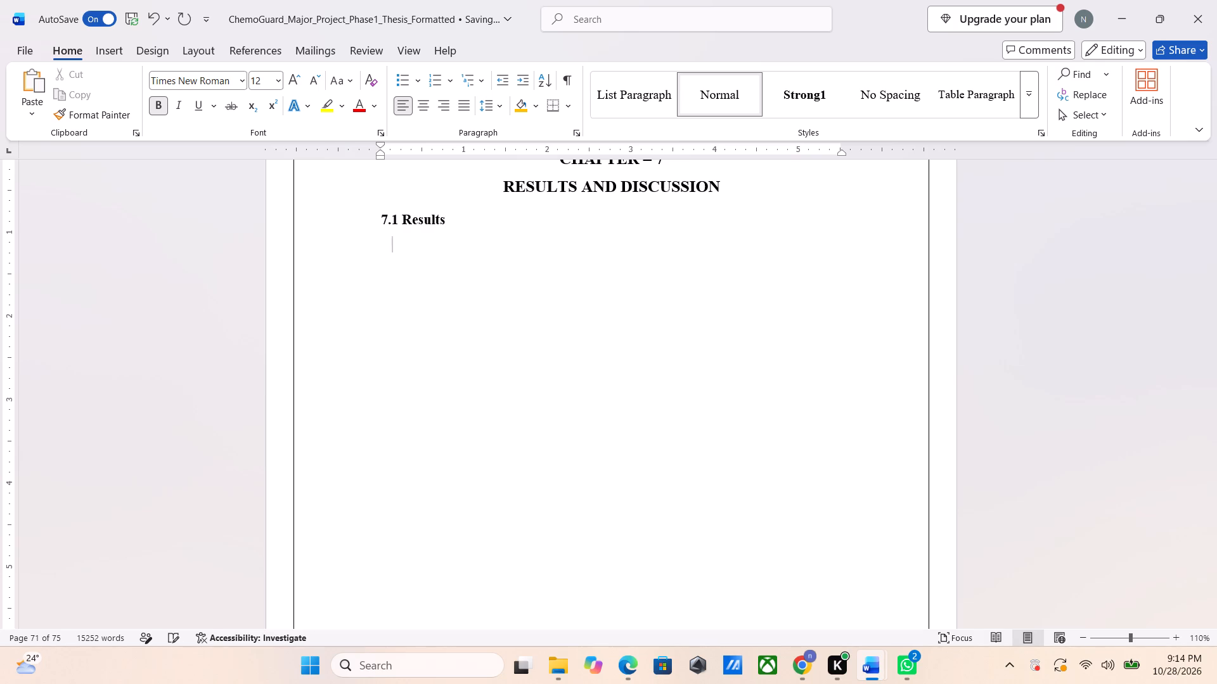
Turn off bold for the empty body line under the "7.1 Results" heading.
scroll(423, 439, up, 1)
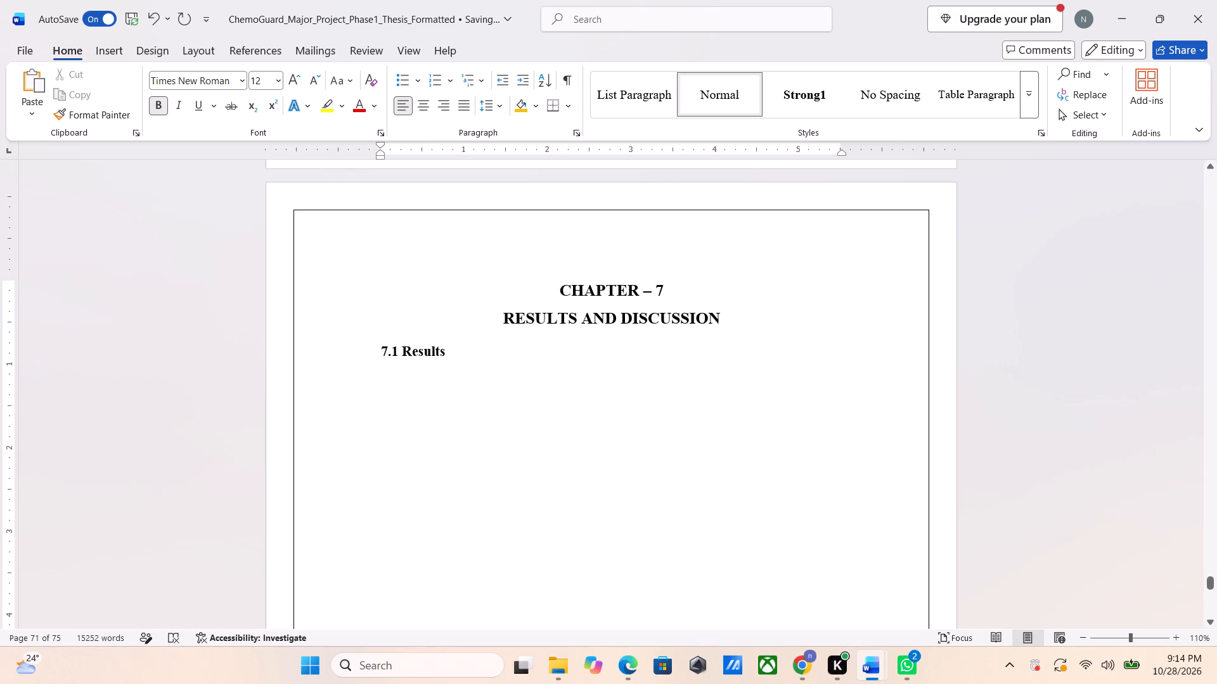
click(165, 107)
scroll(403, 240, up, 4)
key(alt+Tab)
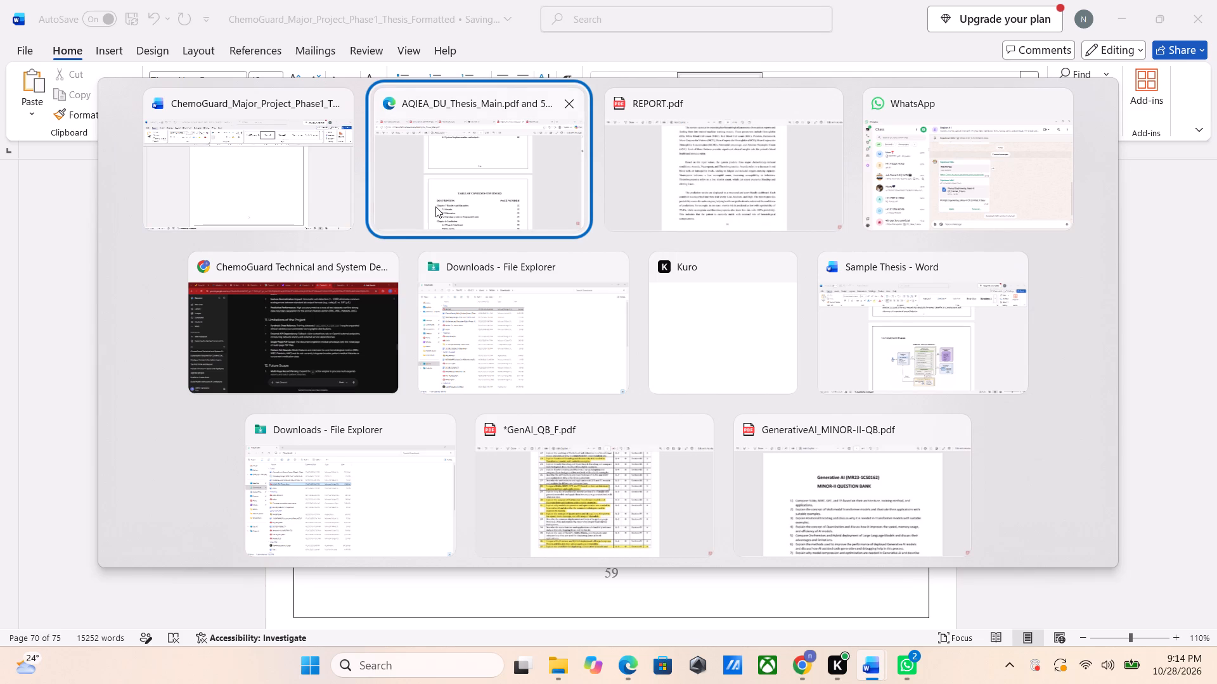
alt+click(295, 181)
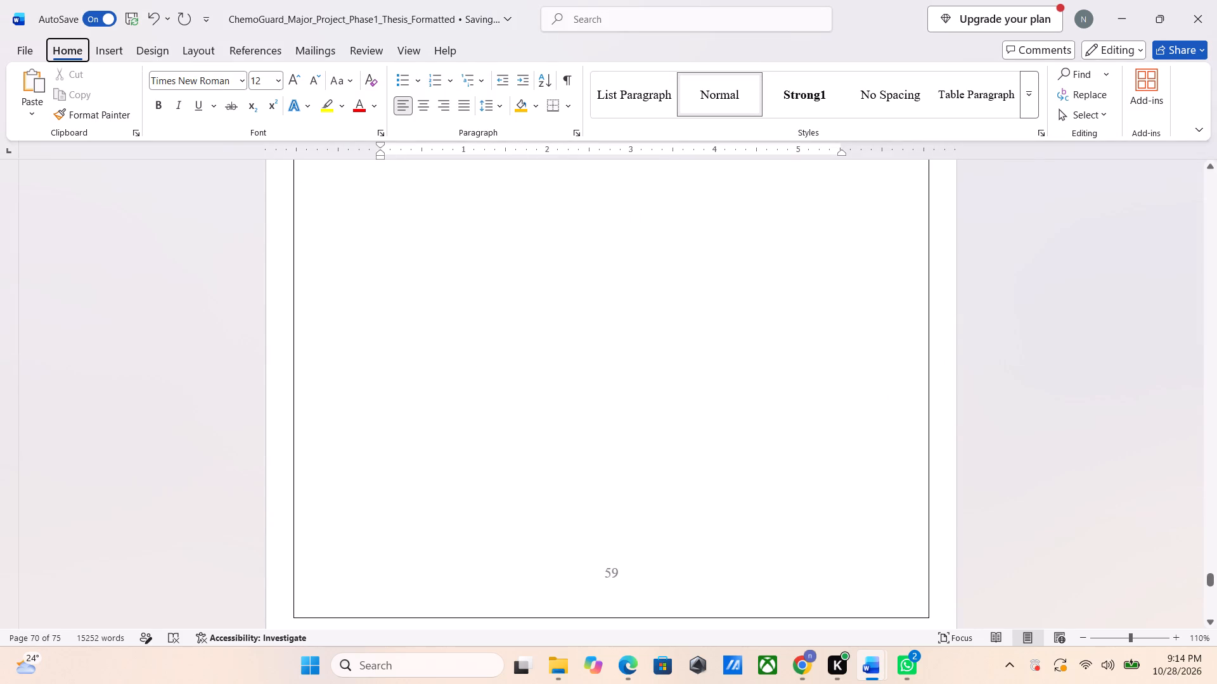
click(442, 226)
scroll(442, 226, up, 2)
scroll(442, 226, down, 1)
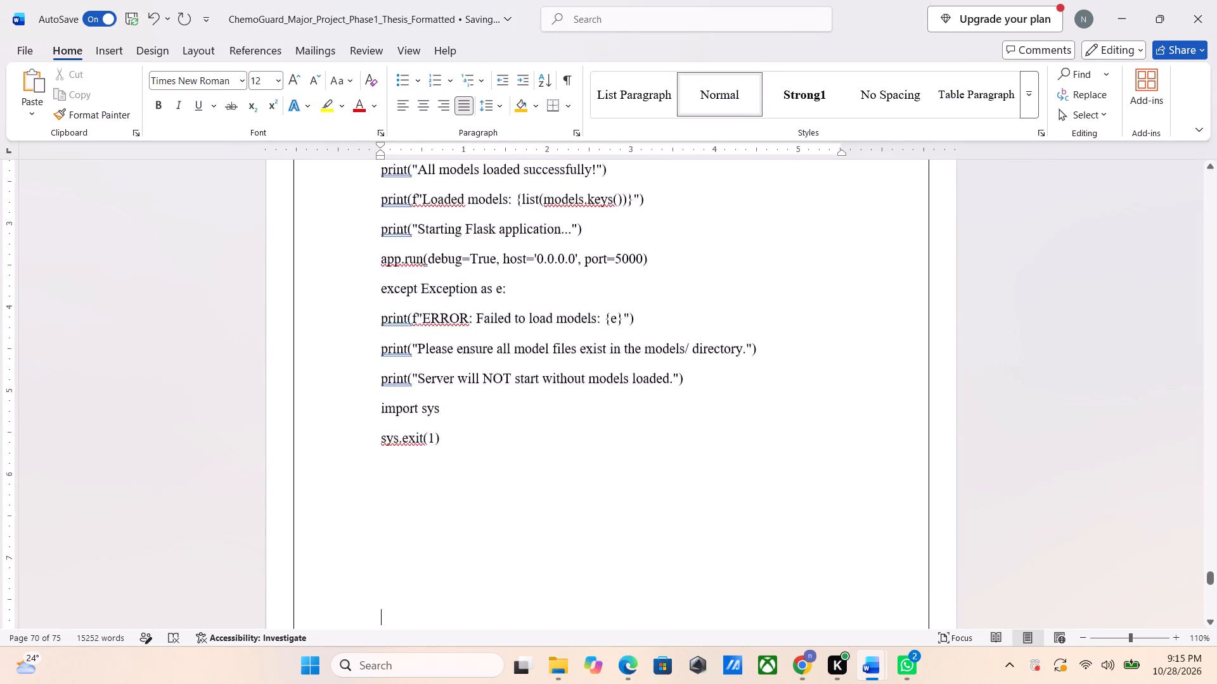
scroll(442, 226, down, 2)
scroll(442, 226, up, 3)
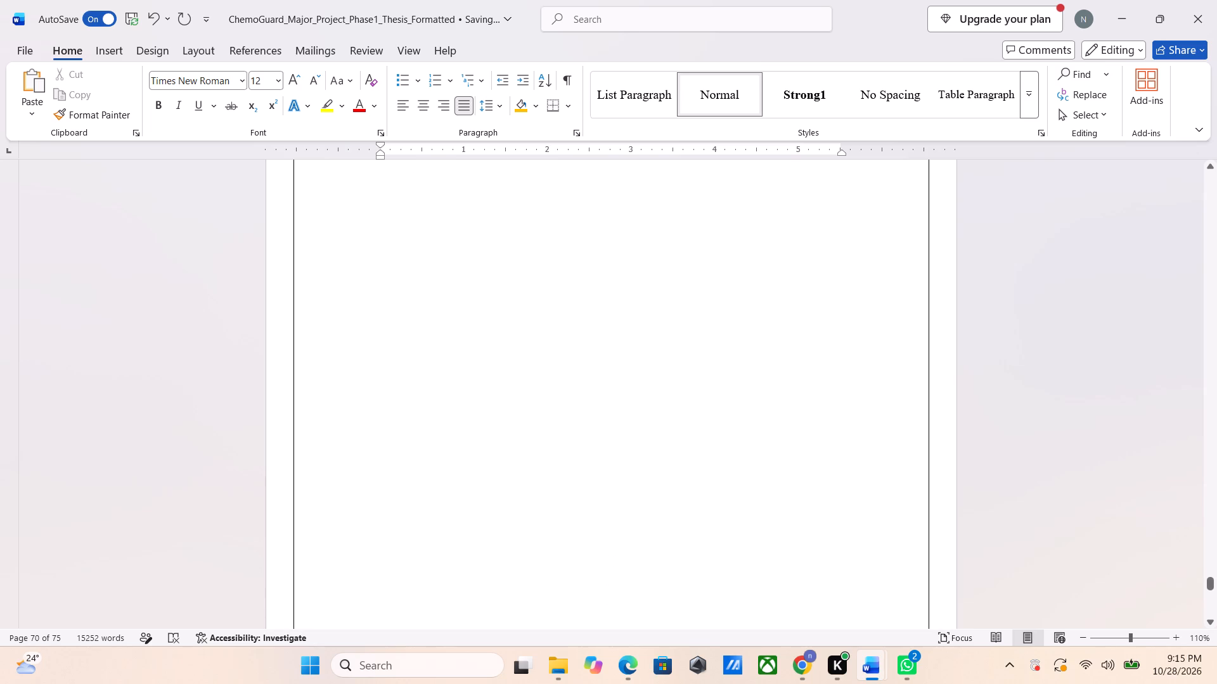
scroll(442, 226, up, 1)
In REPORT.pdf, copy the Chapter 7 Results text from "The presented system, ChemoGuard" through "minimal risk of hematological complications.".
key(alt+Tab)
key(alt+Tab)
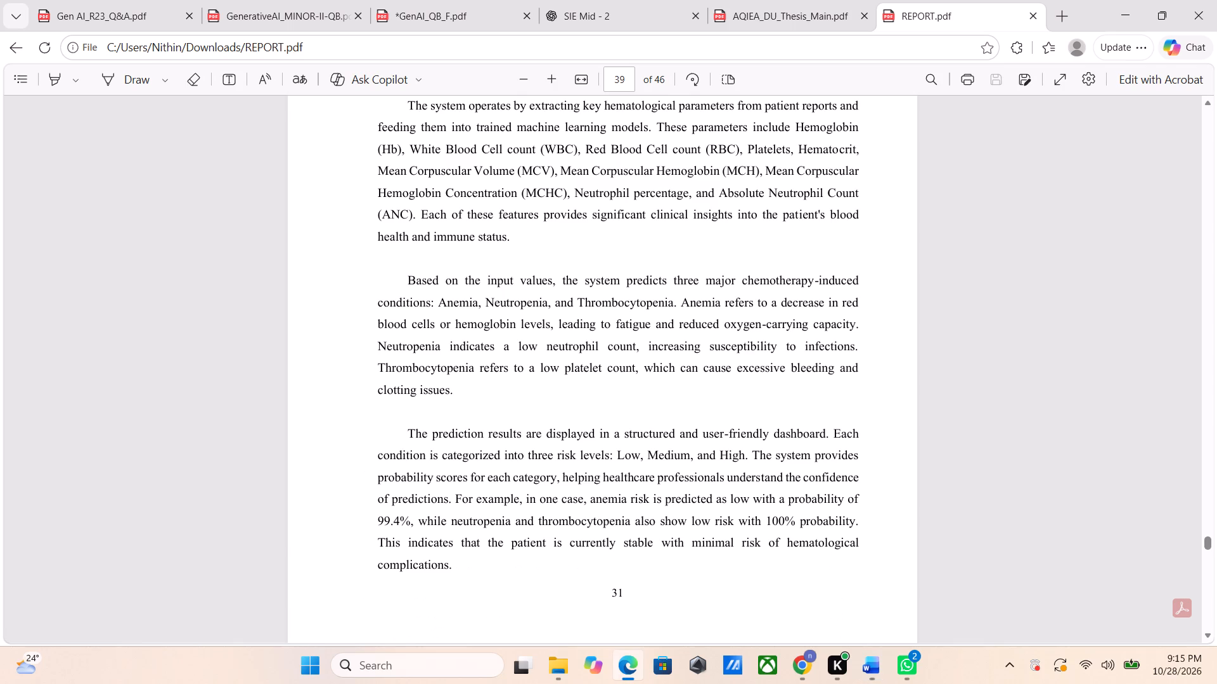
scroll(442, 226, down, 6)
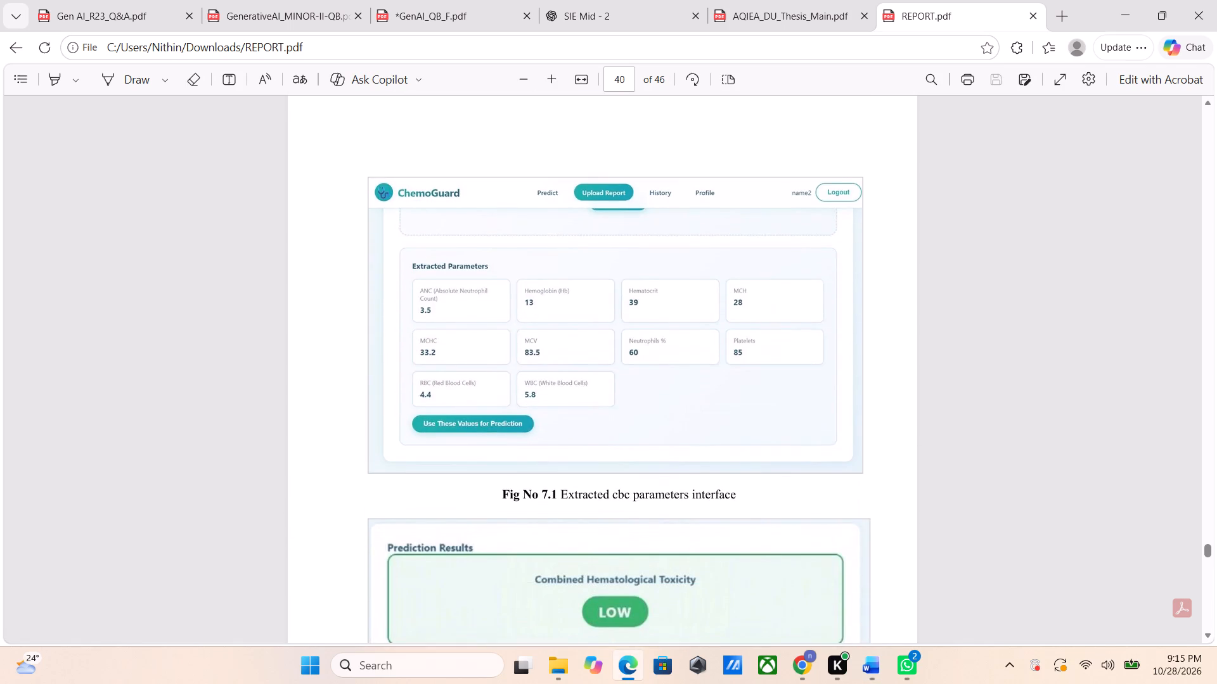
scroll(442, 226, up, 1)
scroll(442, 226, down, 1)
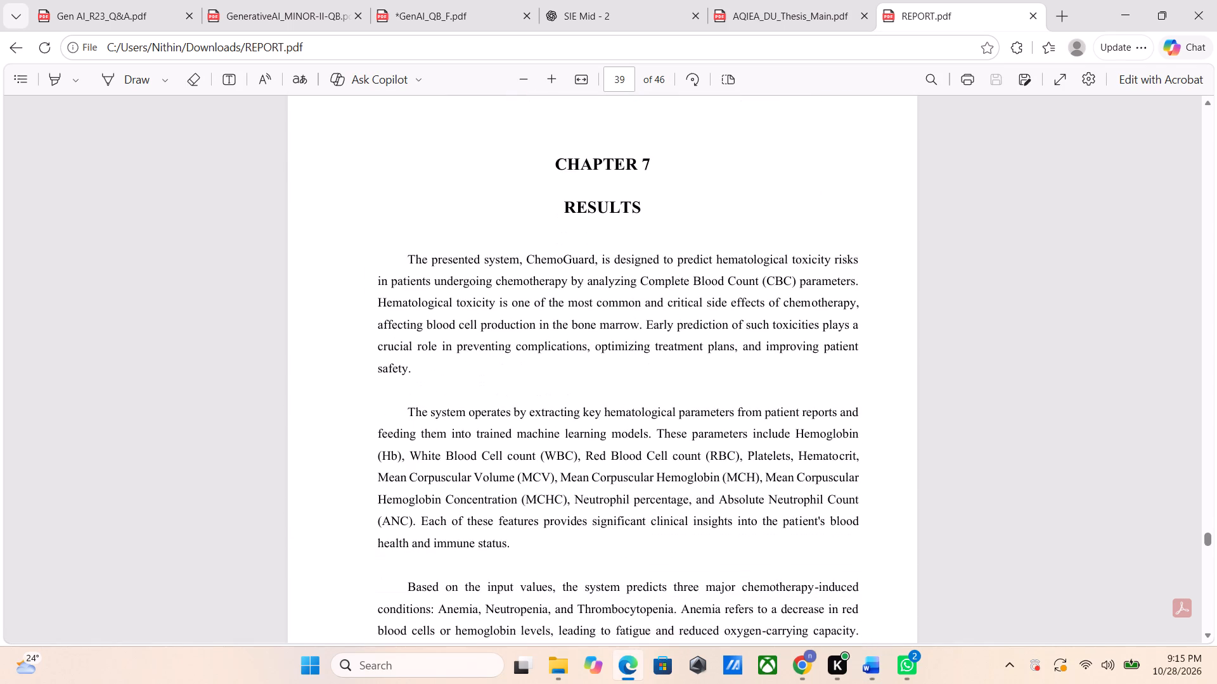
scroll(442, 226, down, 1)
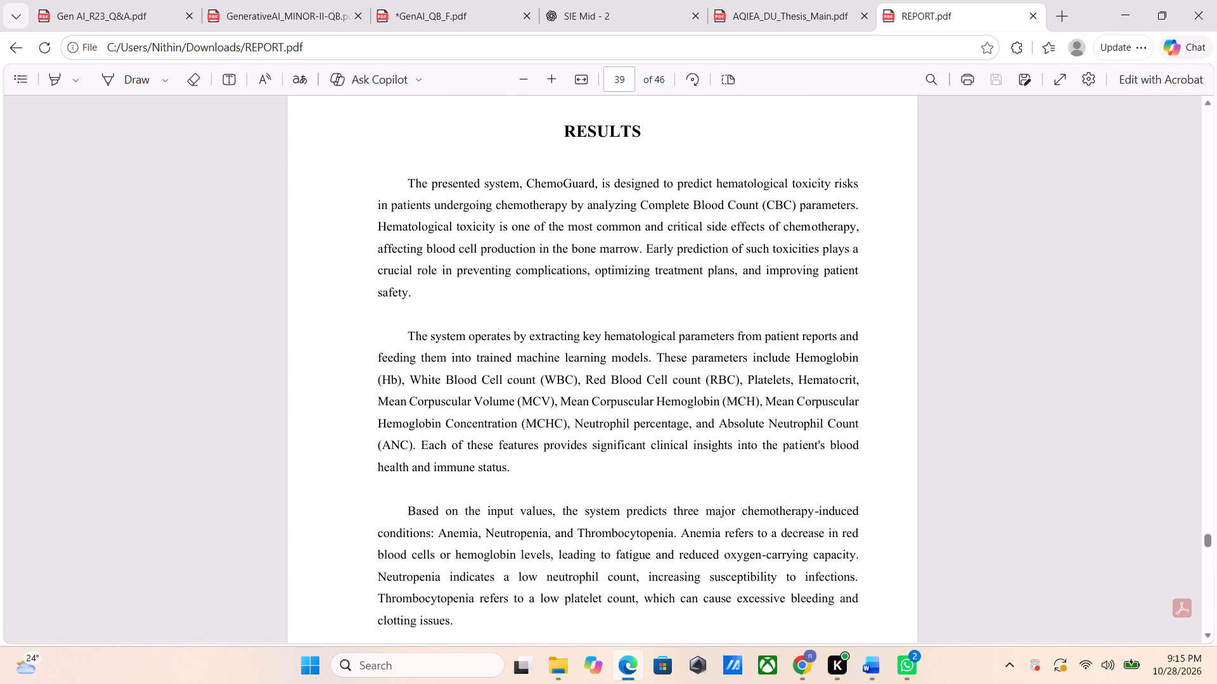
drag(404, 172, 563, 530)
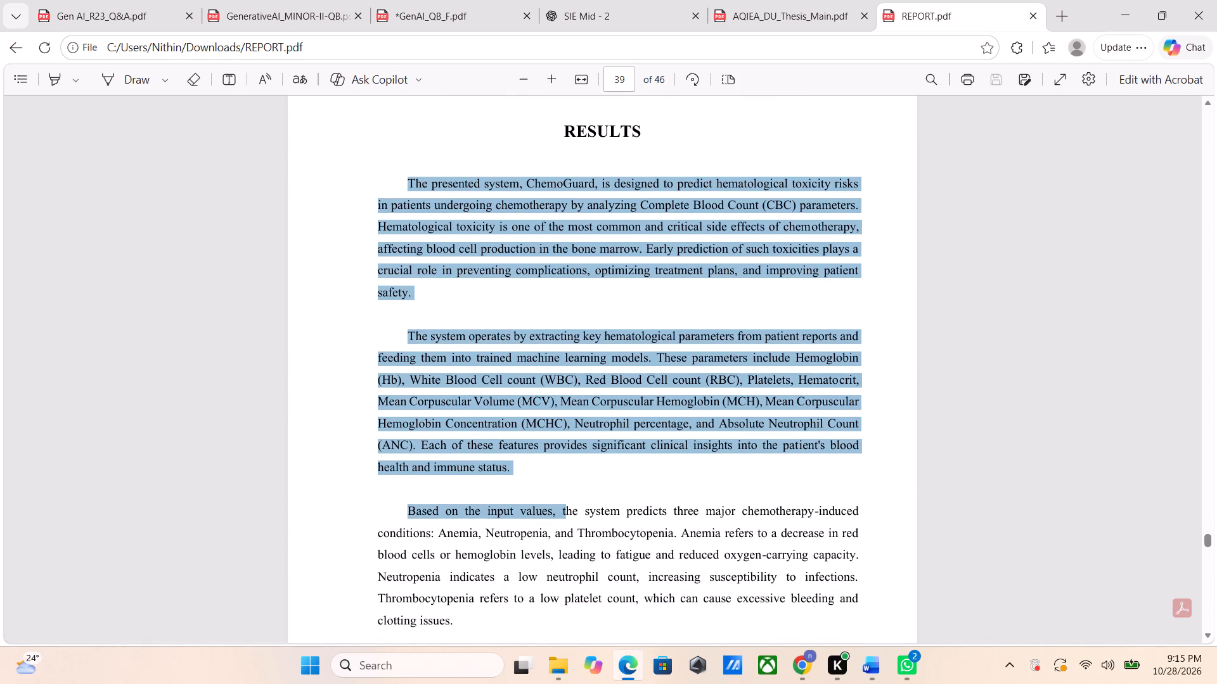
drag(563, 530, 574, 675)
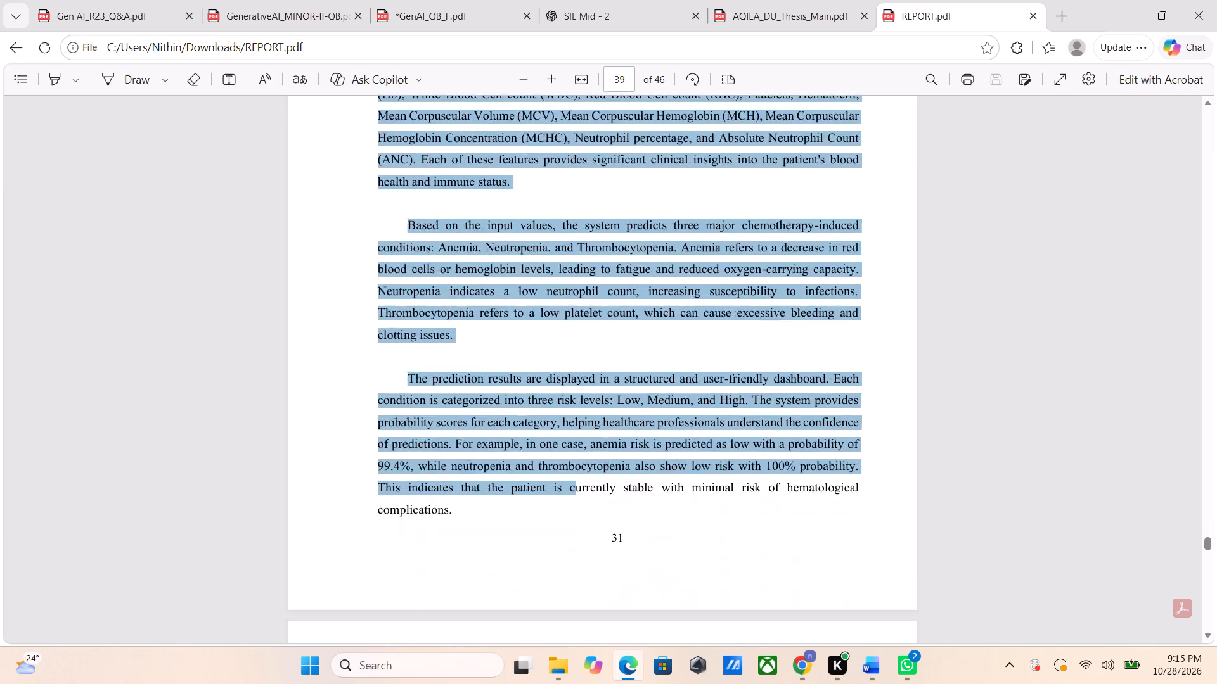
drag(574, 675, 490, 362)
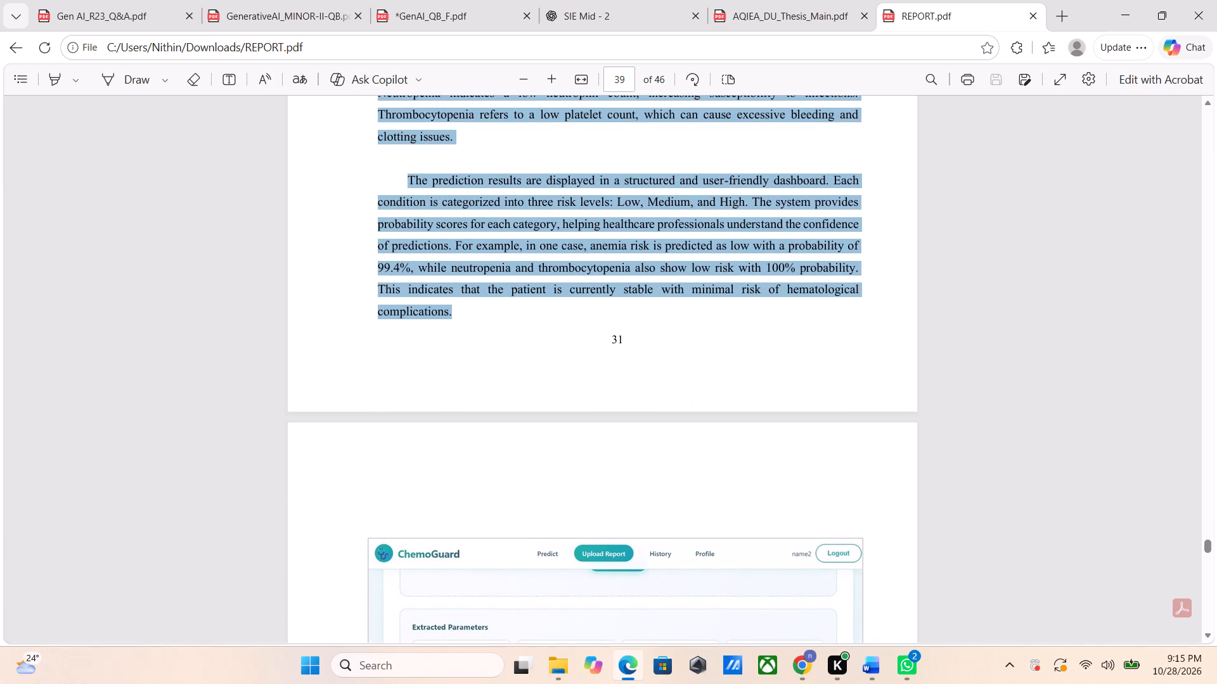
drag(490, 362, 482, 350)
key(ctrl+c)
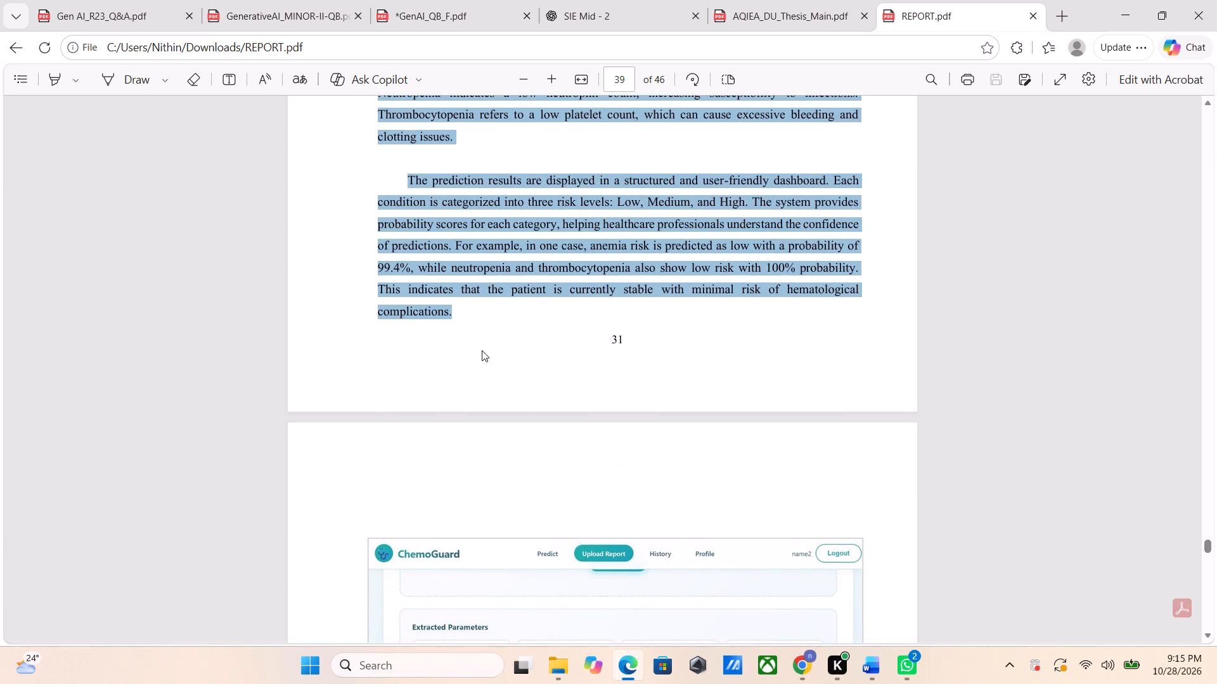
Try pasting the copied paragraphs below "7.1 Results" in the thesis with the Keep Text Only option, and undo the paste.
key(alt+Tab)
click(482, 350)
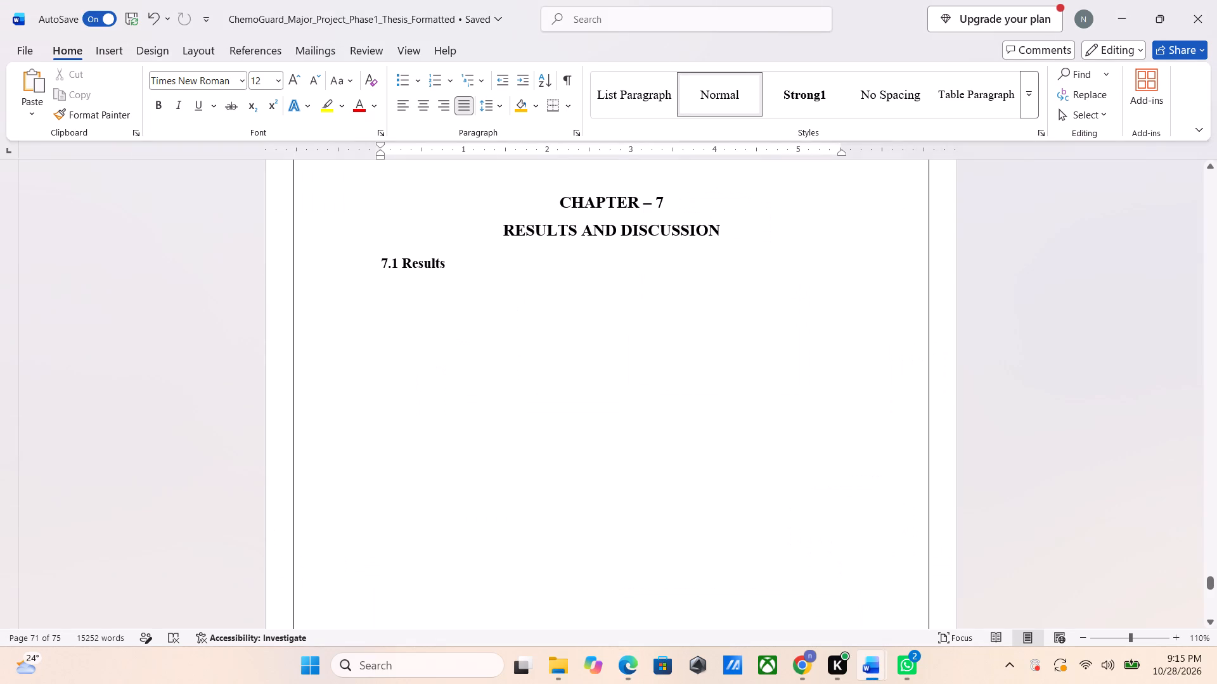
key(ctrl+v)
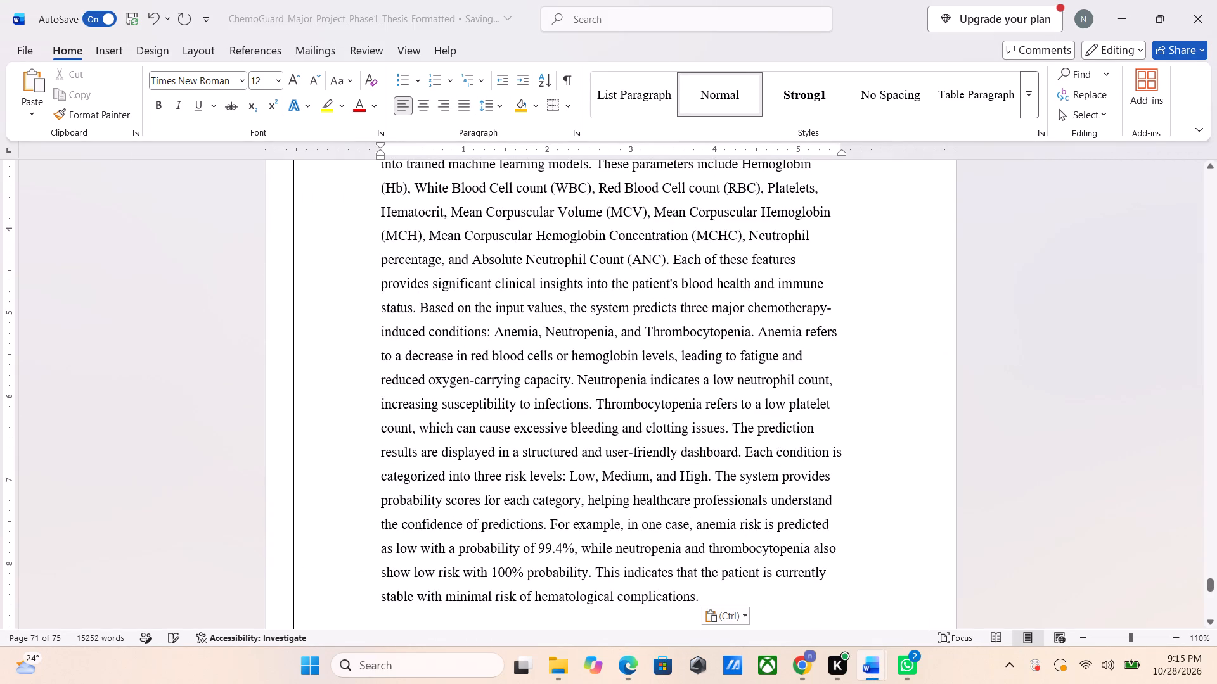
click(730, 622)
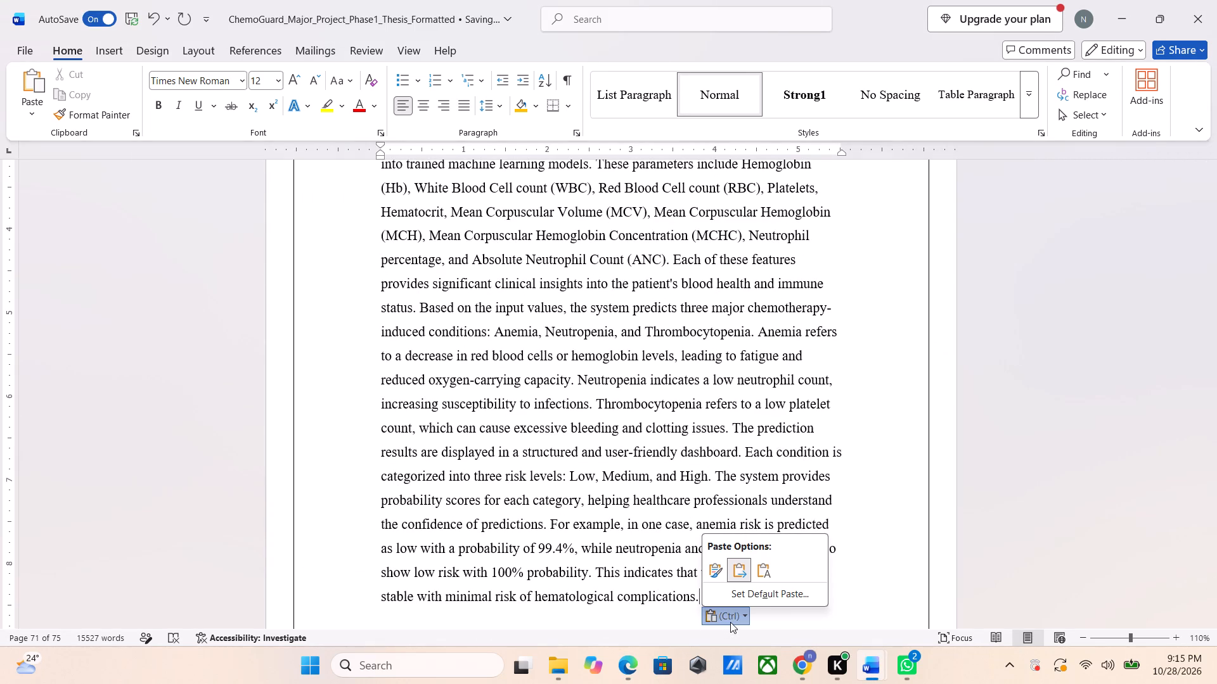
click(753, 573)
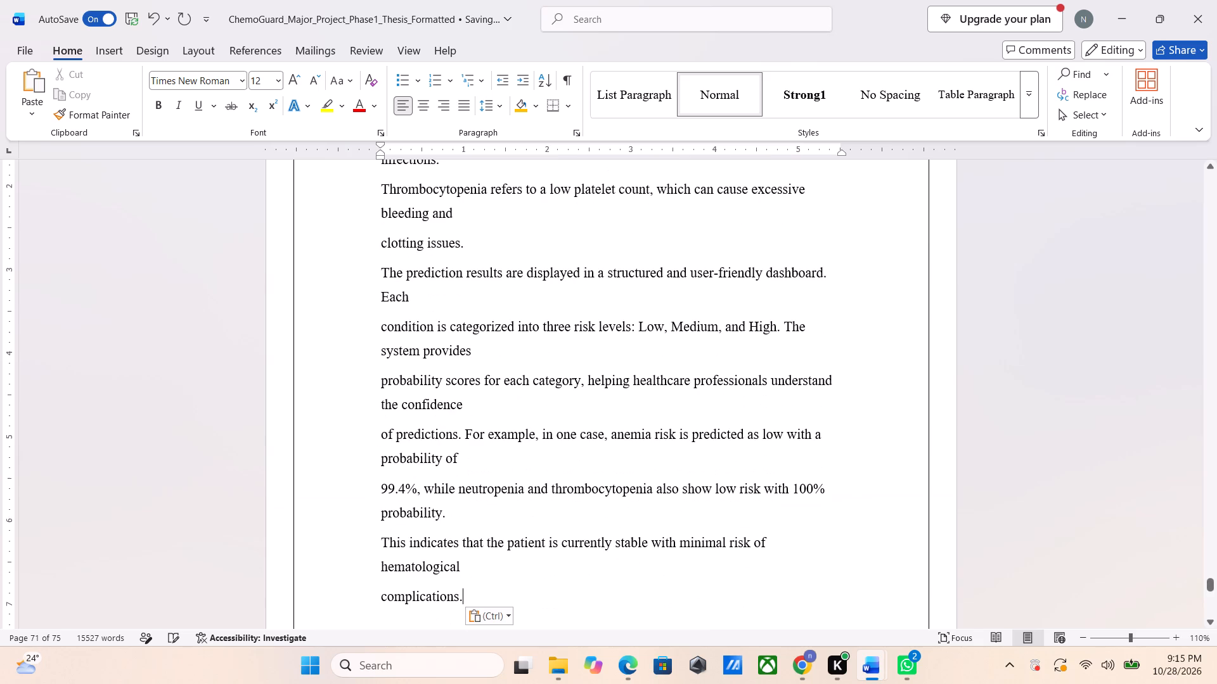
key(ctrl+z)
Paste the copied Results paragraphs below the "7.1 Results" heading, keeping the default paste option.
scroll(753, 573, up, 2)
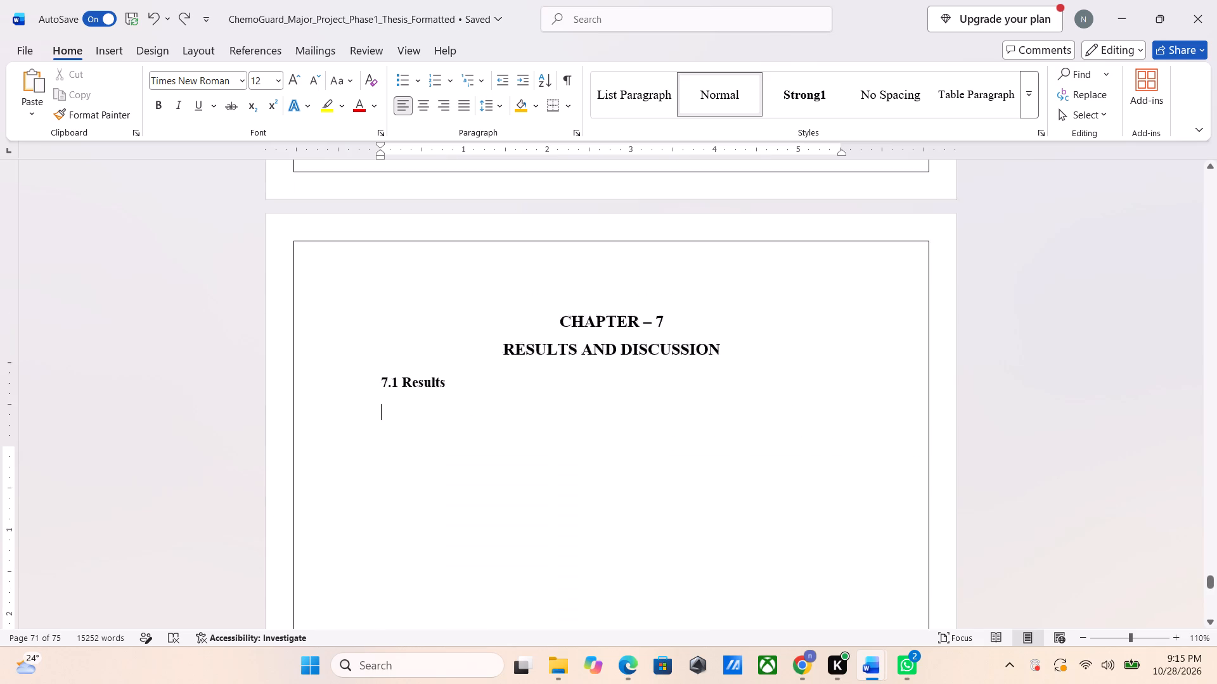
scroll(753, 573, up, 1)
scroll(753, 573, down, 1)
key(ctrl+v)
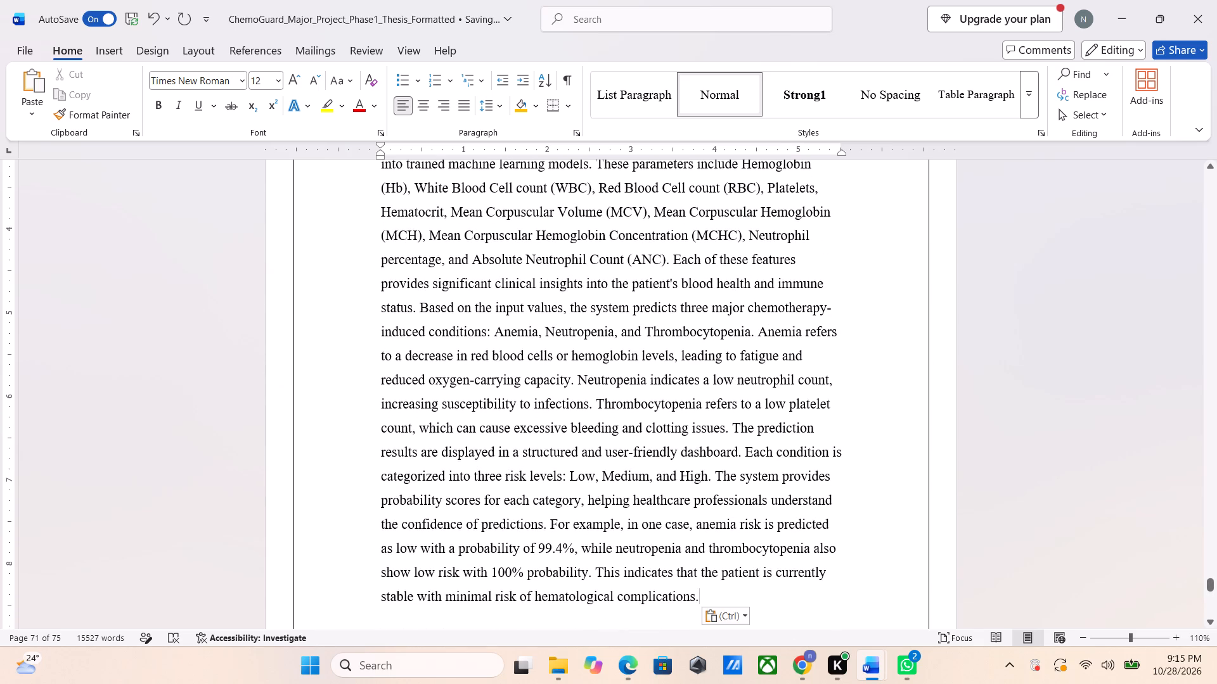
Justify the whole pasted Results text, leaving out the chapter and section headings.
drag(726, 587, 583, 445)
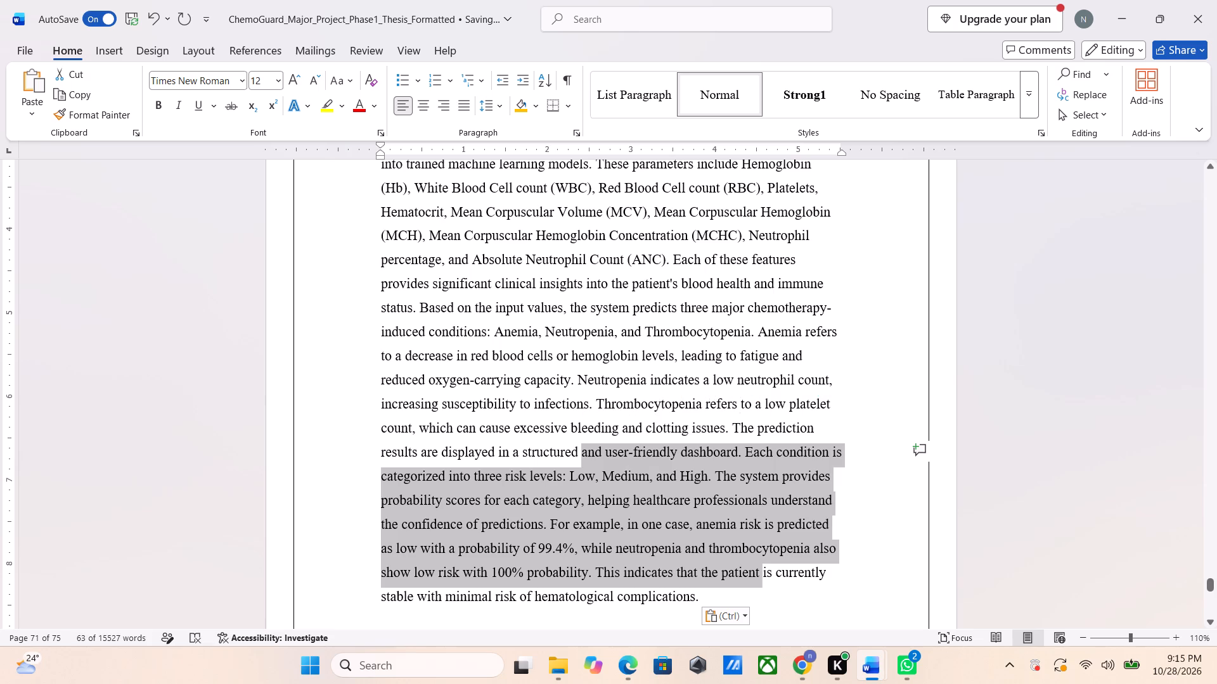
drag(697, 603, 553, 476)
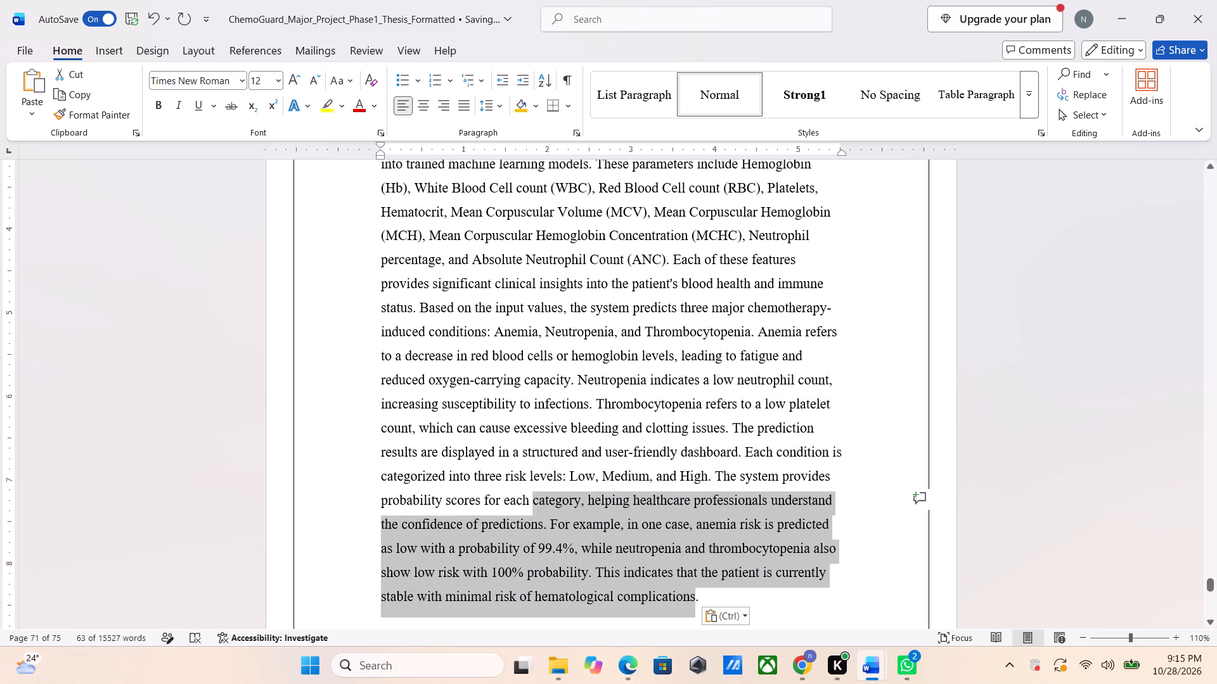
drag(553, 476, 409, 228)
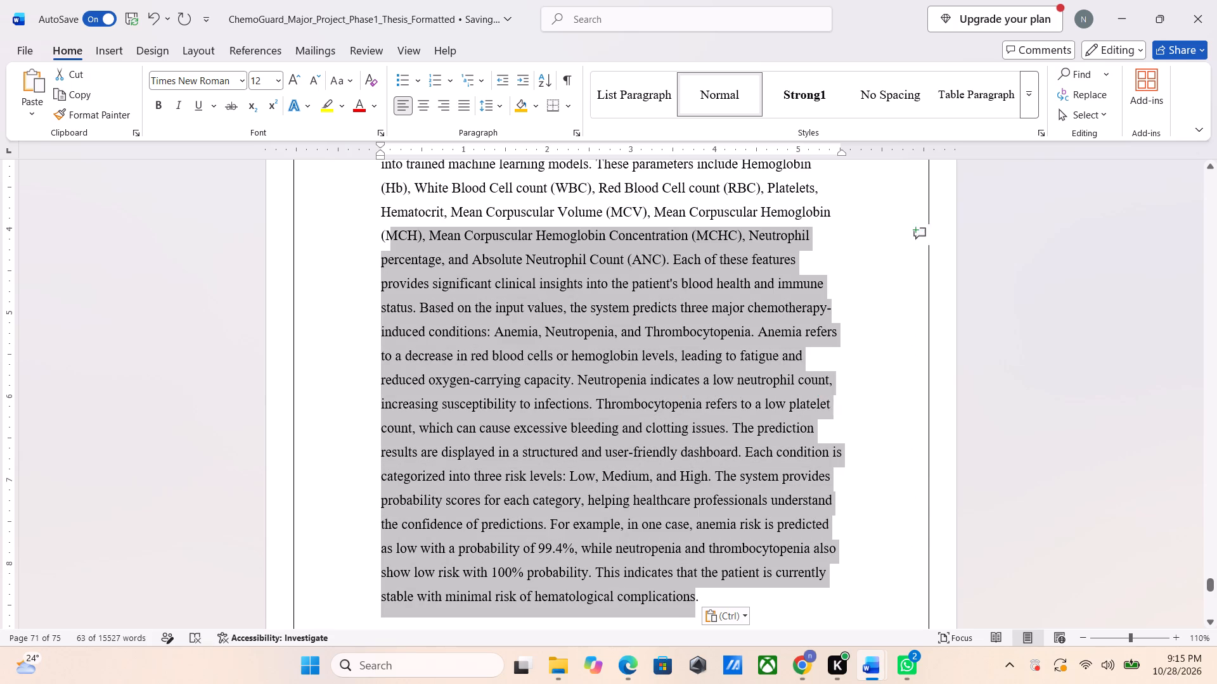
drag(409, 228, 458, 482)
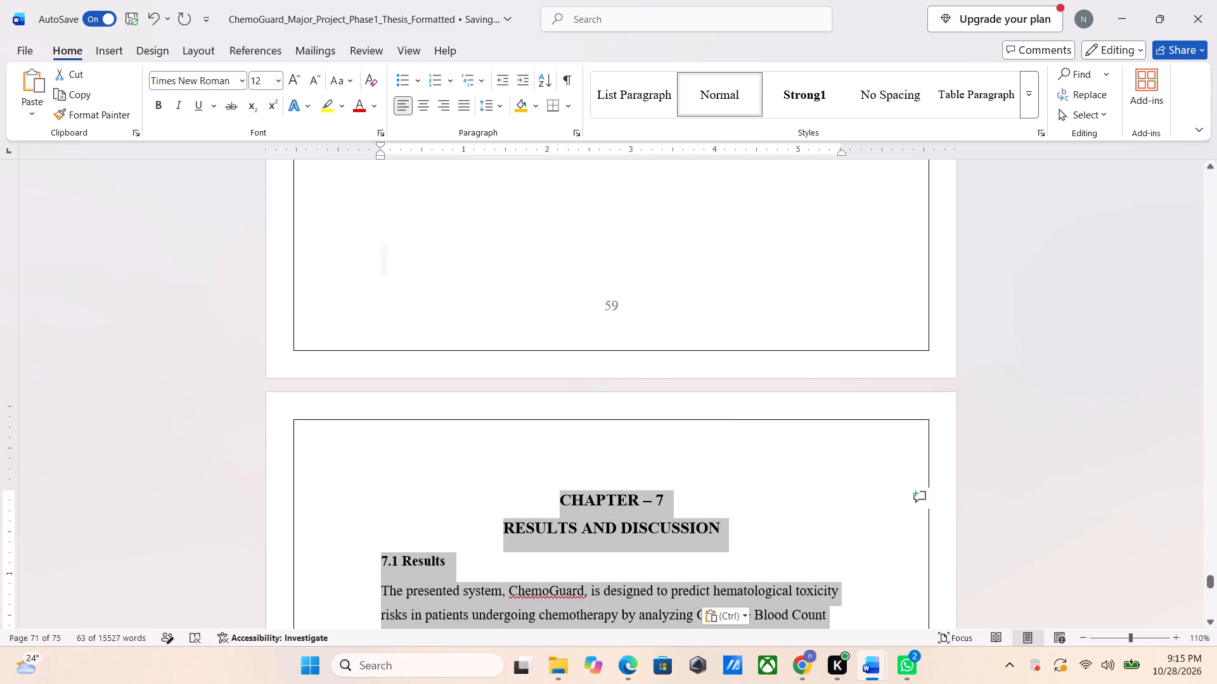
drag(458, 482, 376, 583)
scroll(411, 530, up, 1)
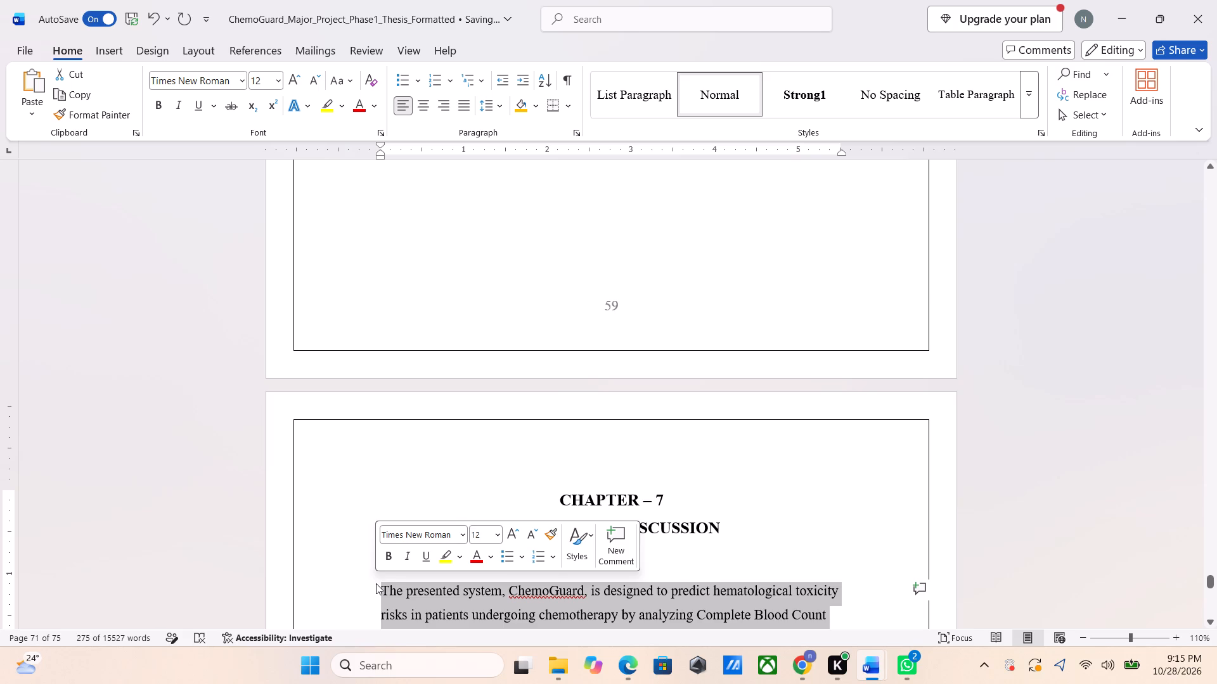
key(ctrl+j)
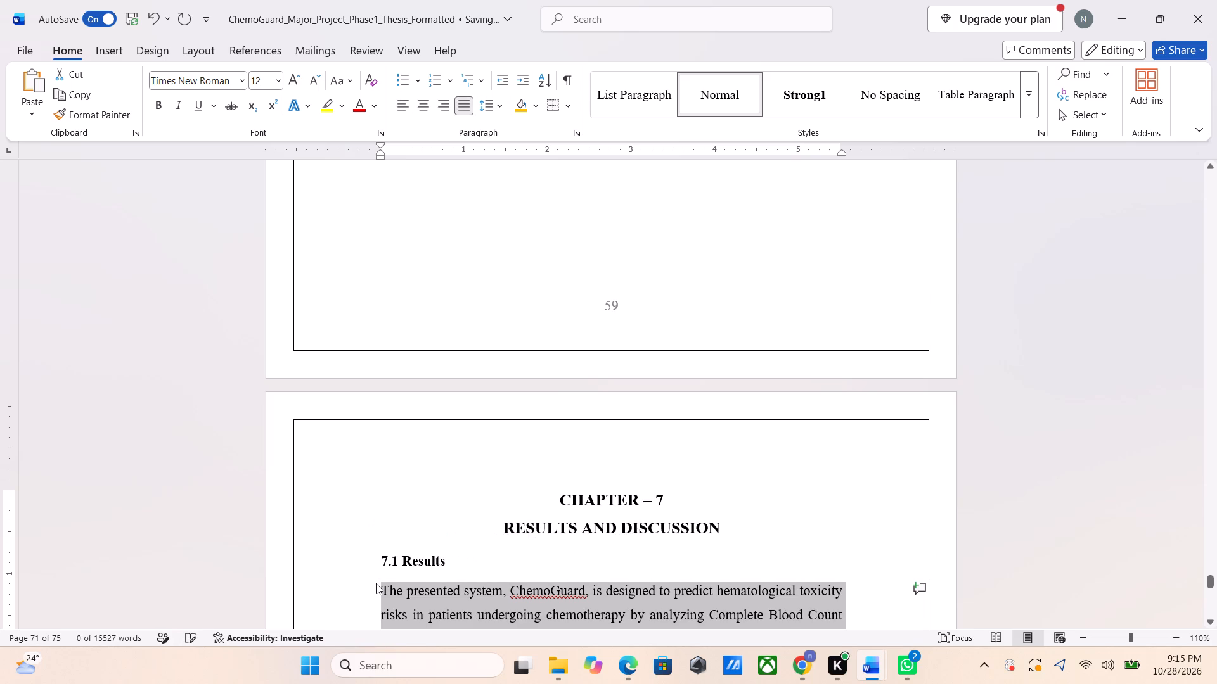
Following the paragraph breaks in REPORT.pdf, start a new paragraph at "The system operates by extracting key hematological parameters".
scroll(376, 583, down, 3)
key(alt+Tab)
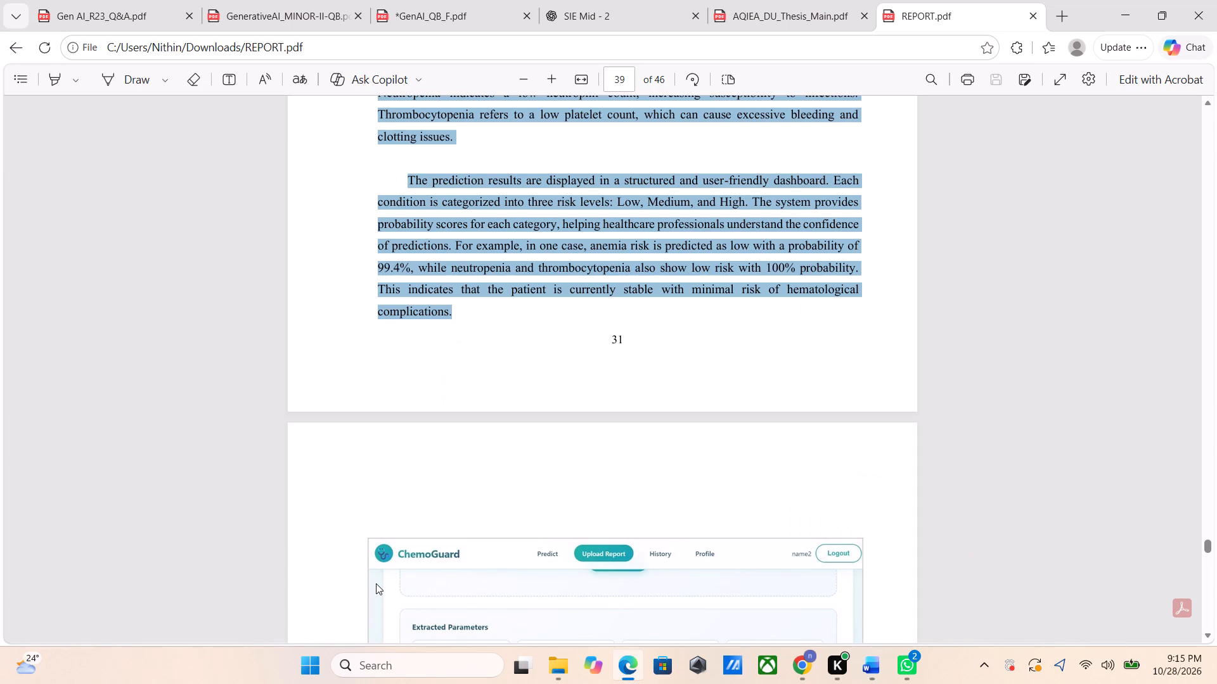
scroll(376, 583, up, 4)
key(alt+Tab)
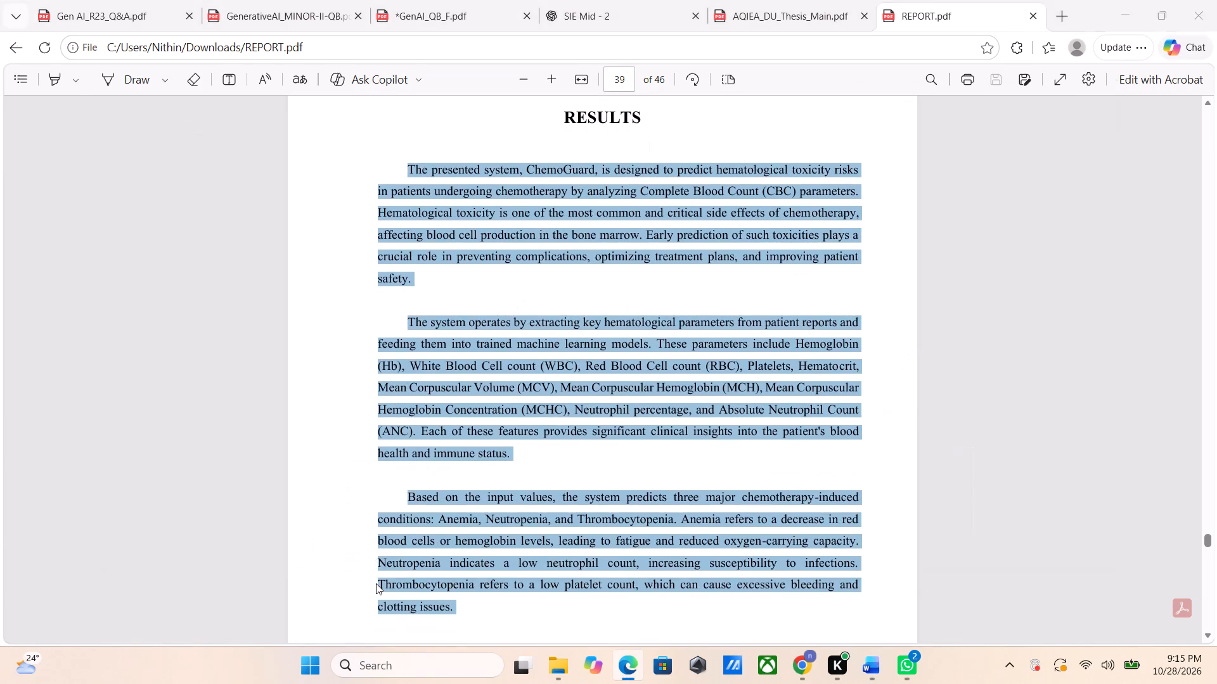
scroll(376, 583, down, 1)
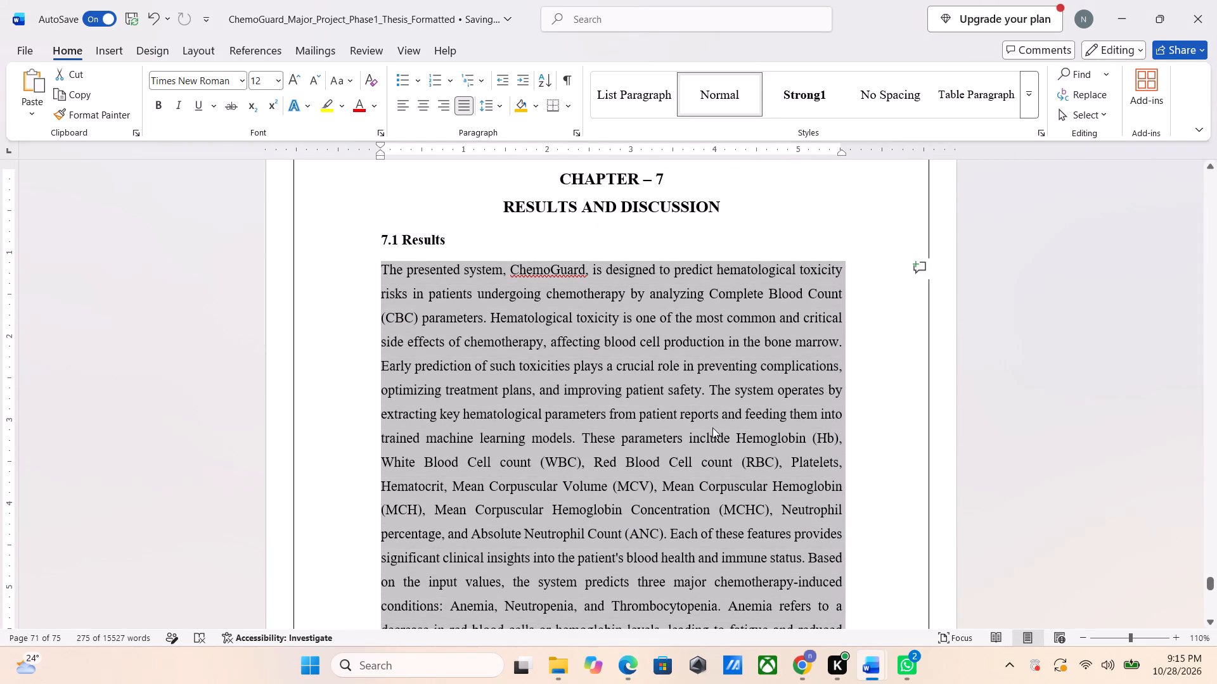
click(700, 390)
click(709, 388)
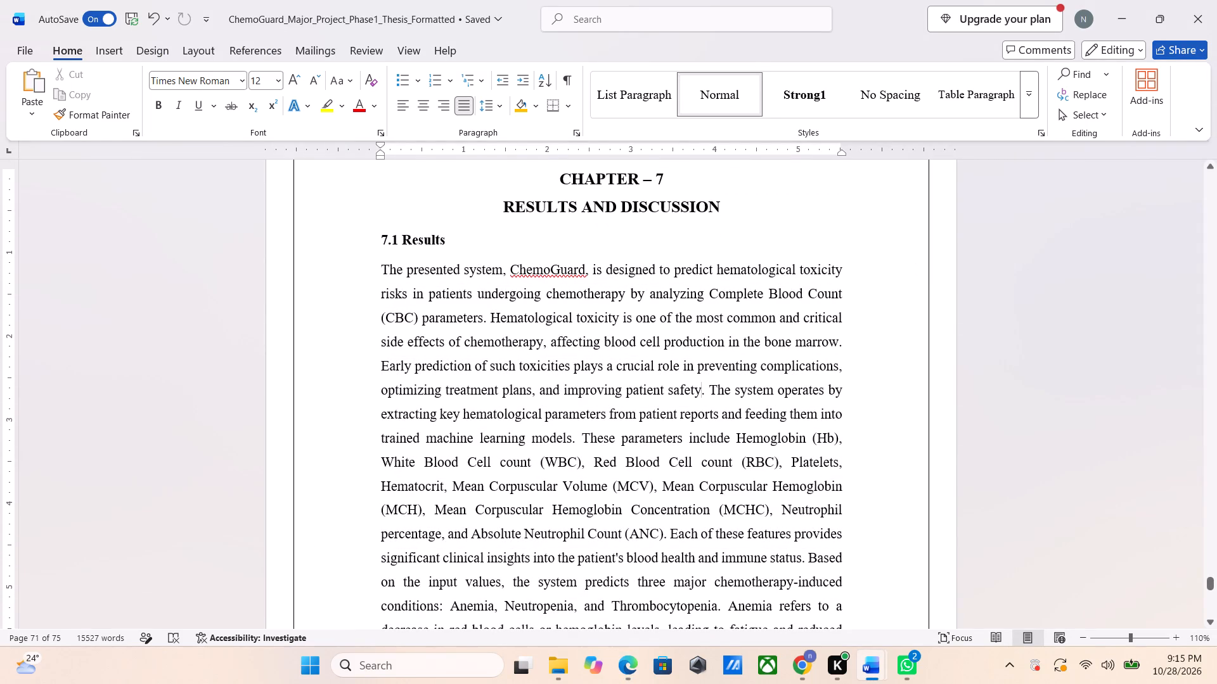
key(Return)
Split the Results text again so a new paragraph starts at "Based on the input values", matching REPORT.pdf.
key(alt+Tab)
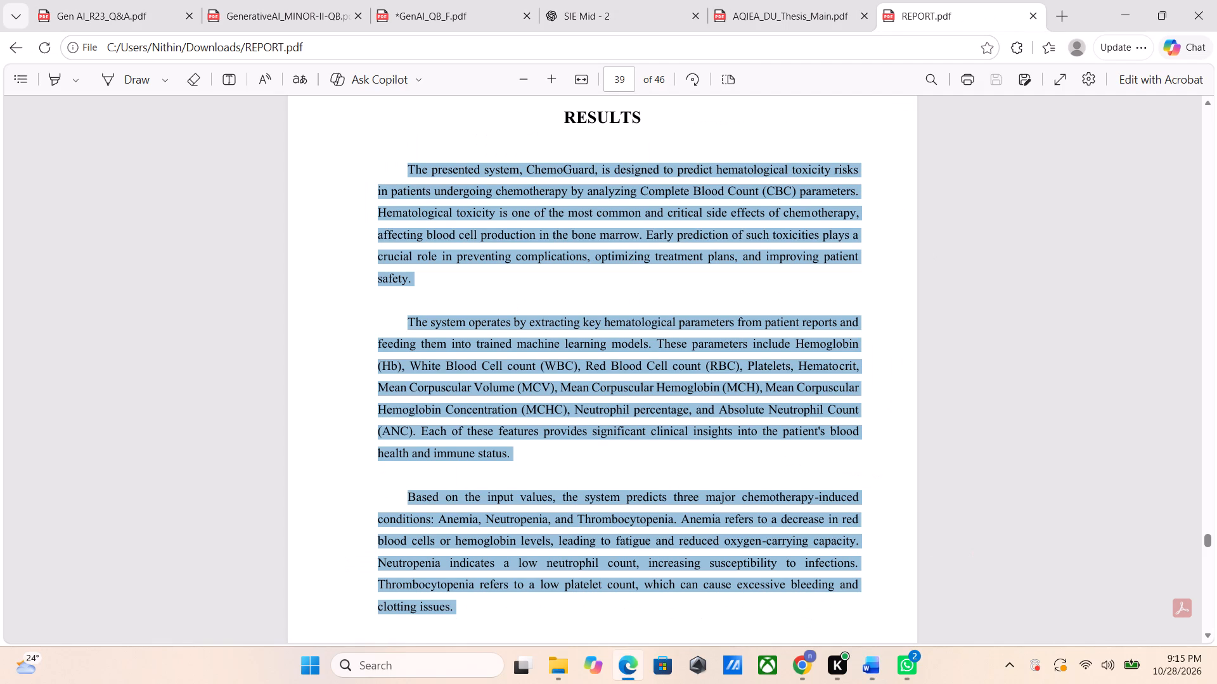
key(alt+Tab)
key(alt+Tab)
key(alt+Tab)
scroll(709, 388, down, 1)
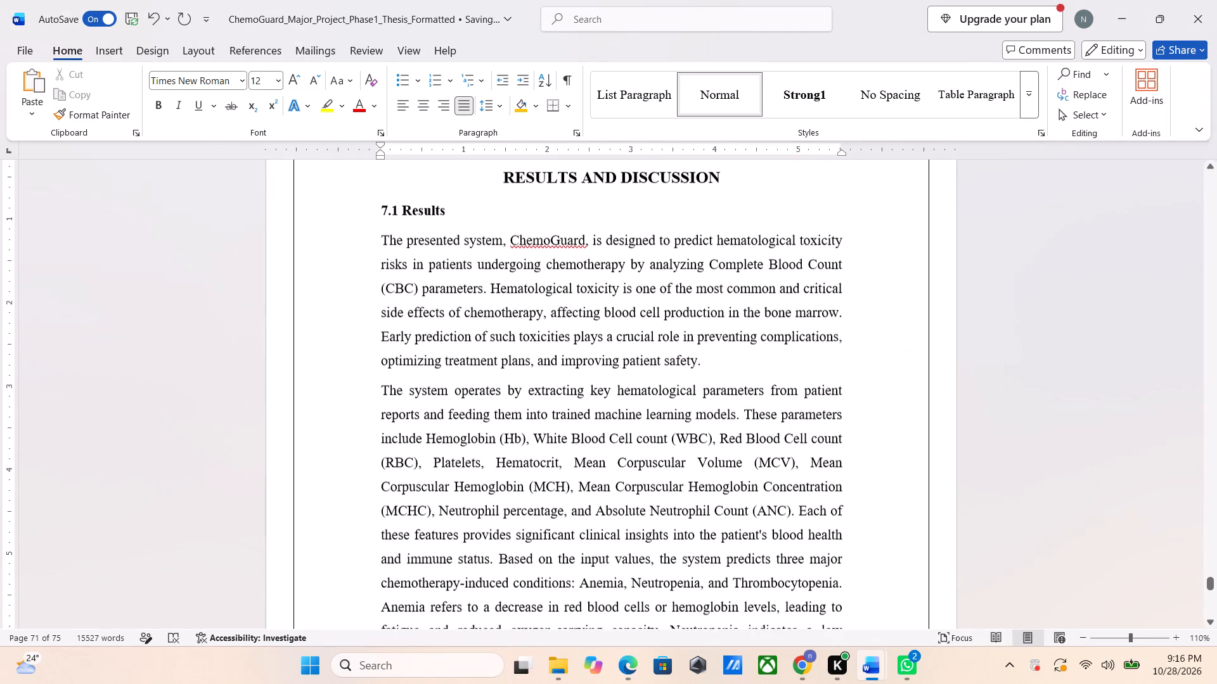
scroll(709, 388, down, 2)
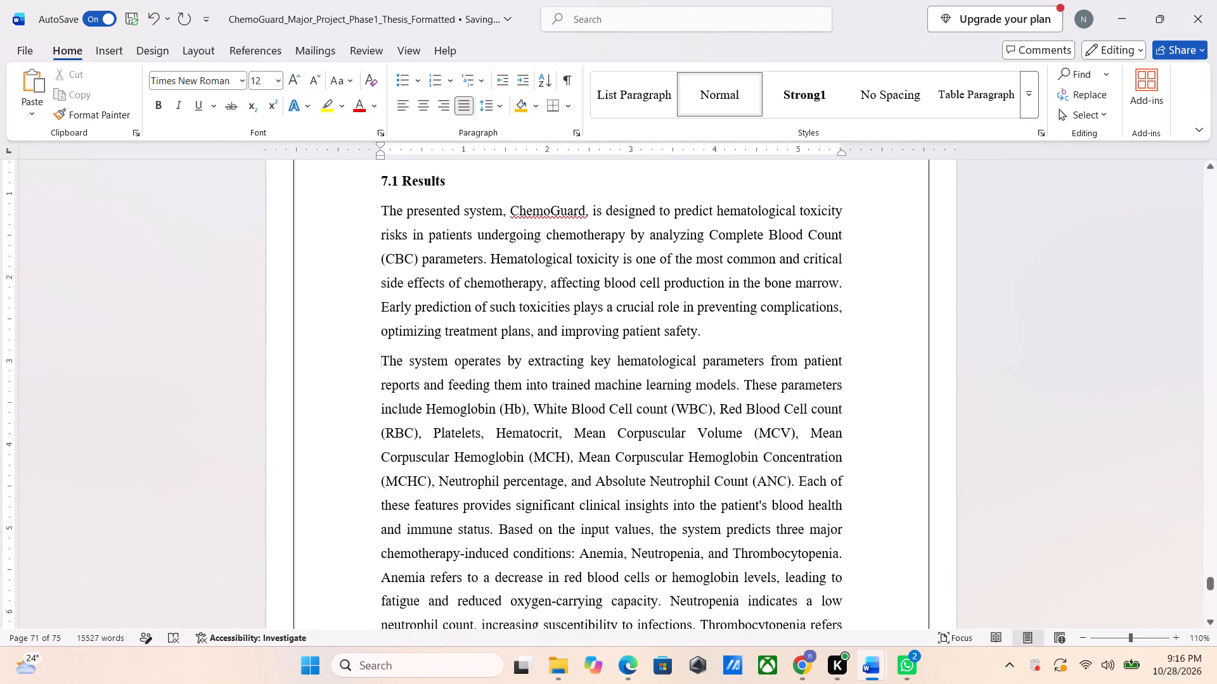
click(499, 523)
key(Return)
Following the paragraph breaks in REPORT.pdf, start a new paragraph in the thesis at "The prediction results are displayed".
key(alt+Tab)
scroll(499, 523, down, 1)
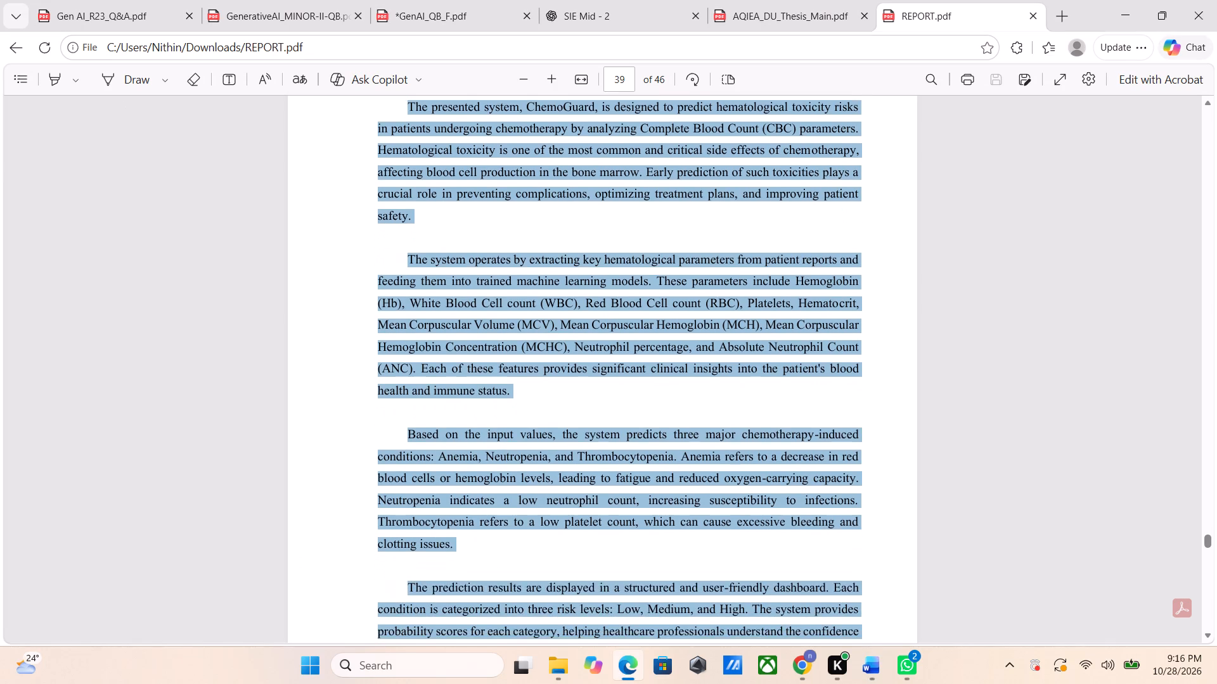
scroll(499, 523, down, 1)
key(alt+Tab)
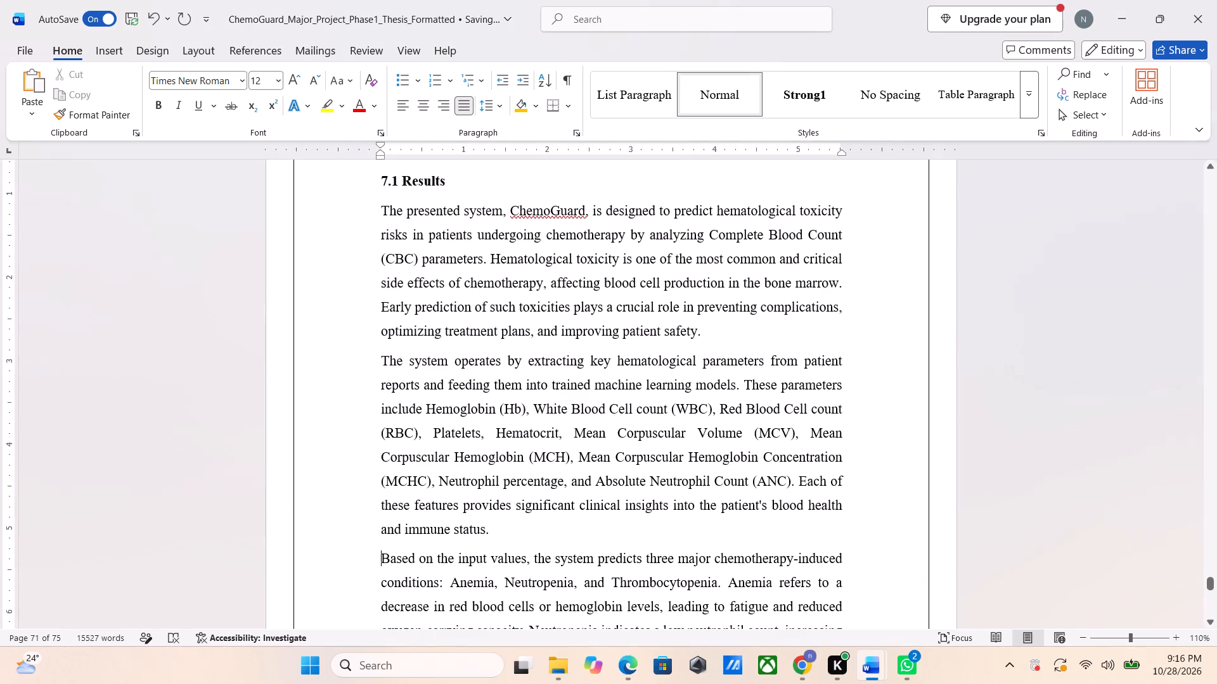
scroll(499, 485, down, 2)
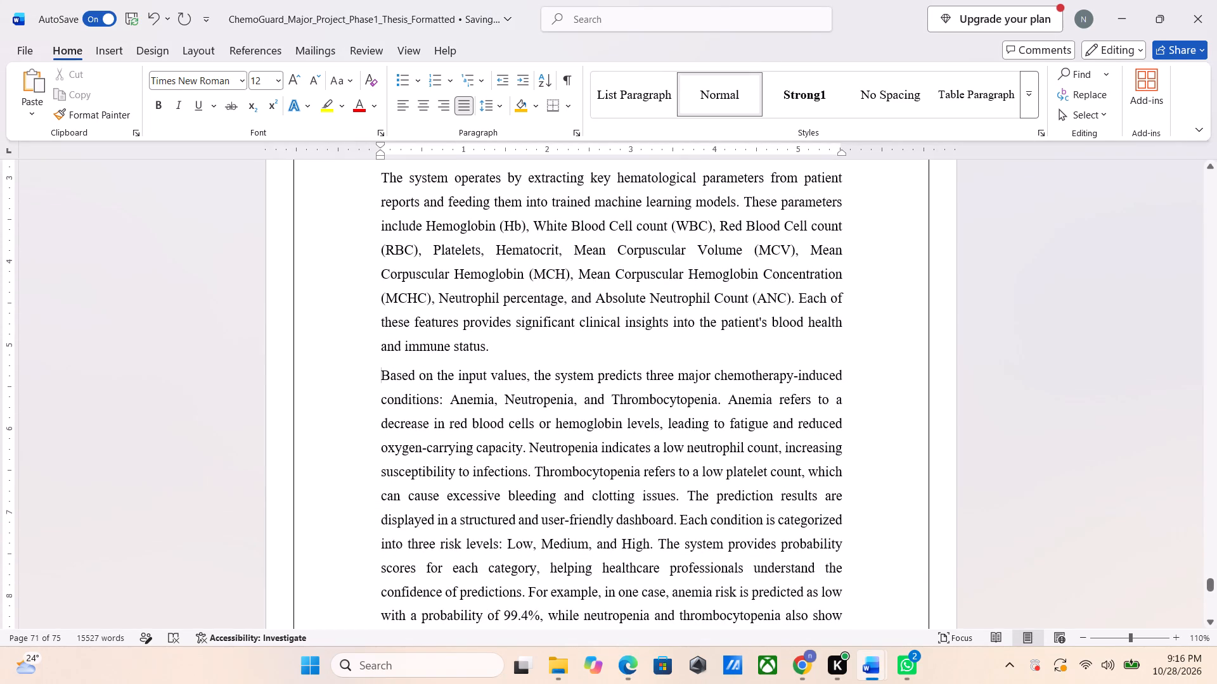
click(684, 493)
key(Right)
key(Left)
key(Return)
Compare the paragraph breaks of the pasted 7.1 Results text with the Results chapter in REPORT.pdf.
key(alt+Tab)
scroll(684, 493, down, 1)
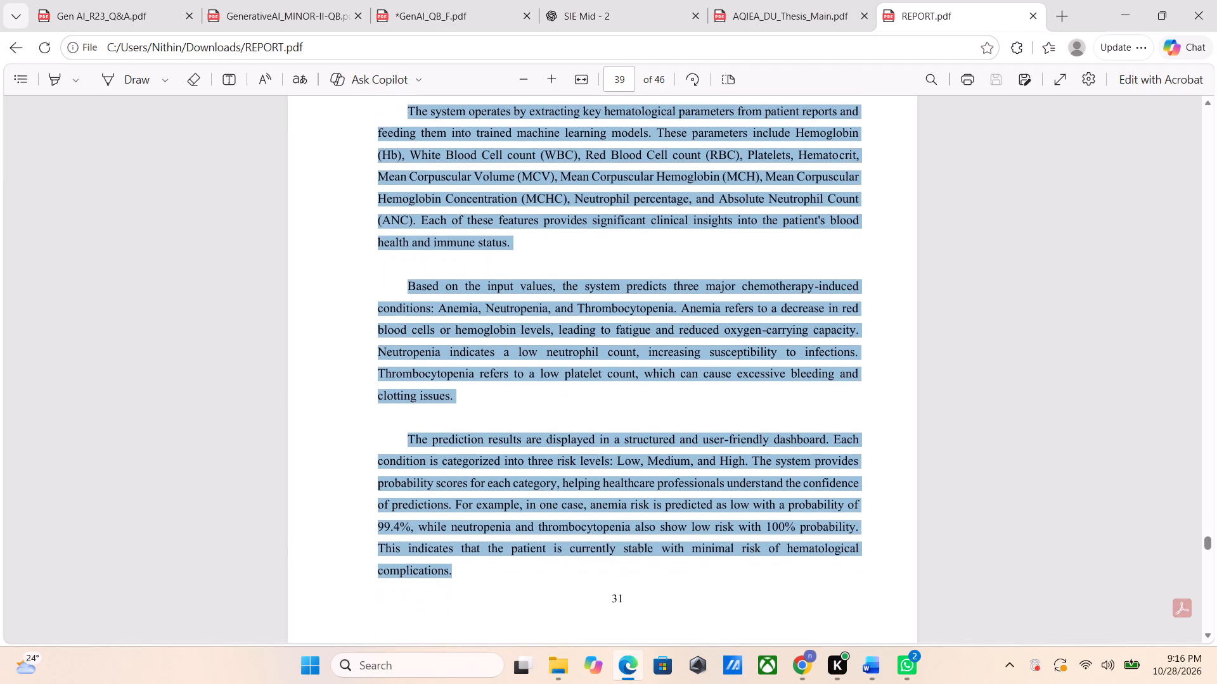
scroll(684, 493, down, 1)
key(alt+Tab)
scroll(684, 493, down, 1)
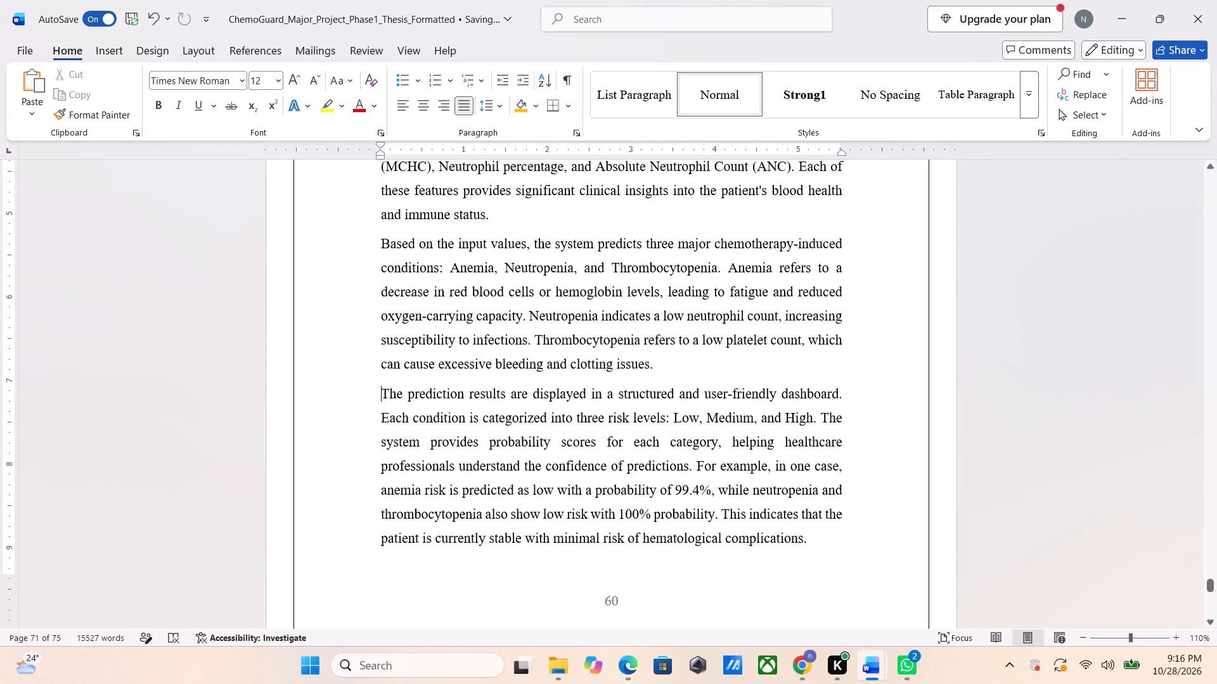
scroll(684, 493, up, 3)
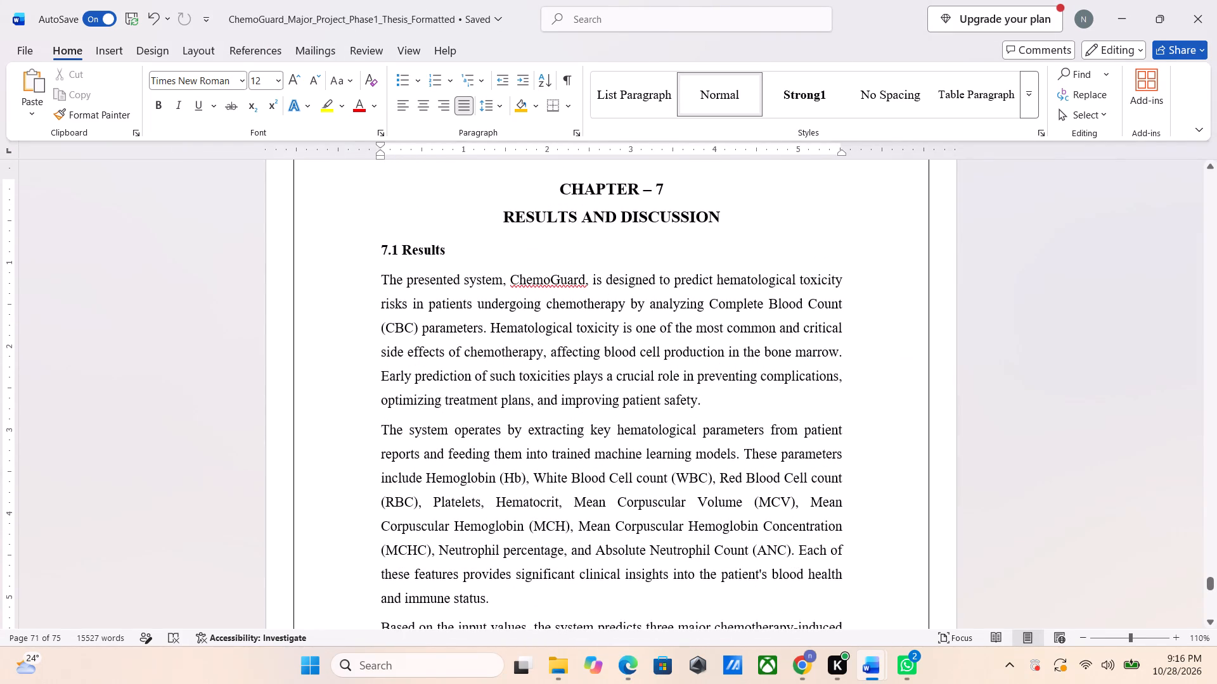
scroll(684, 493, down, 3)
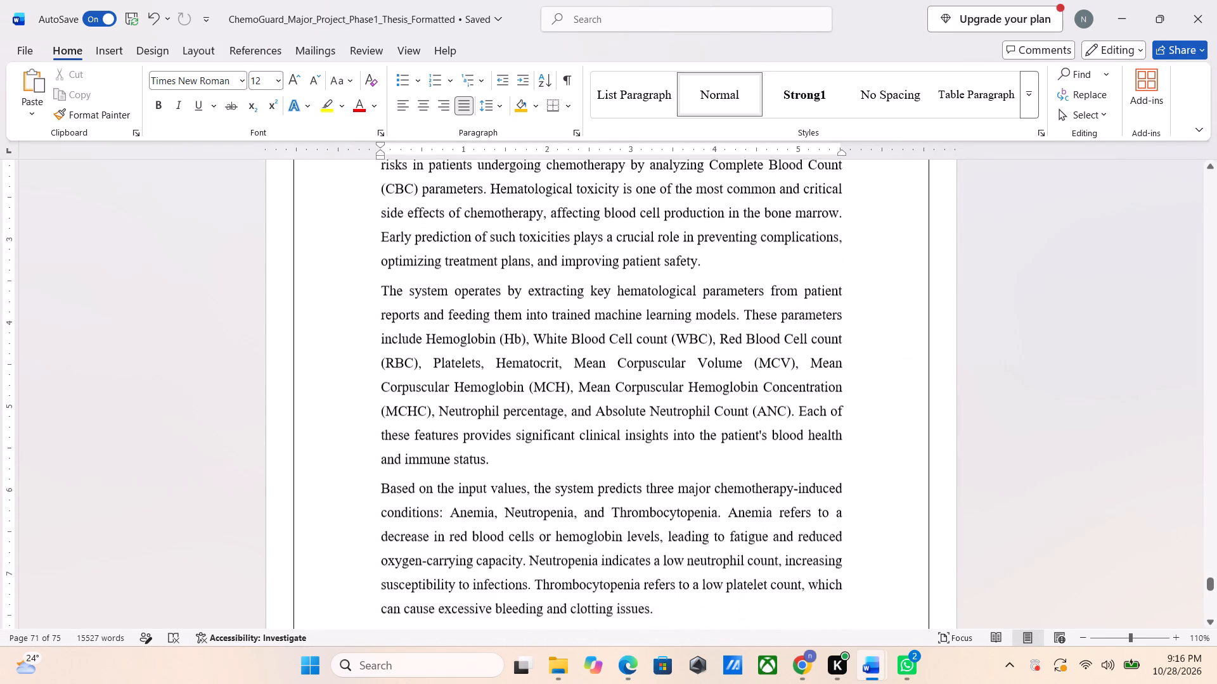
scroll(684, 493, down, 3)
click(684, 493)
Look through the rest of Chapter 7 in REPORT.pdf to examine its figures and the remaining Results paragraphs.
key(alt+Tab)
scroll(684, 493, down, 1)
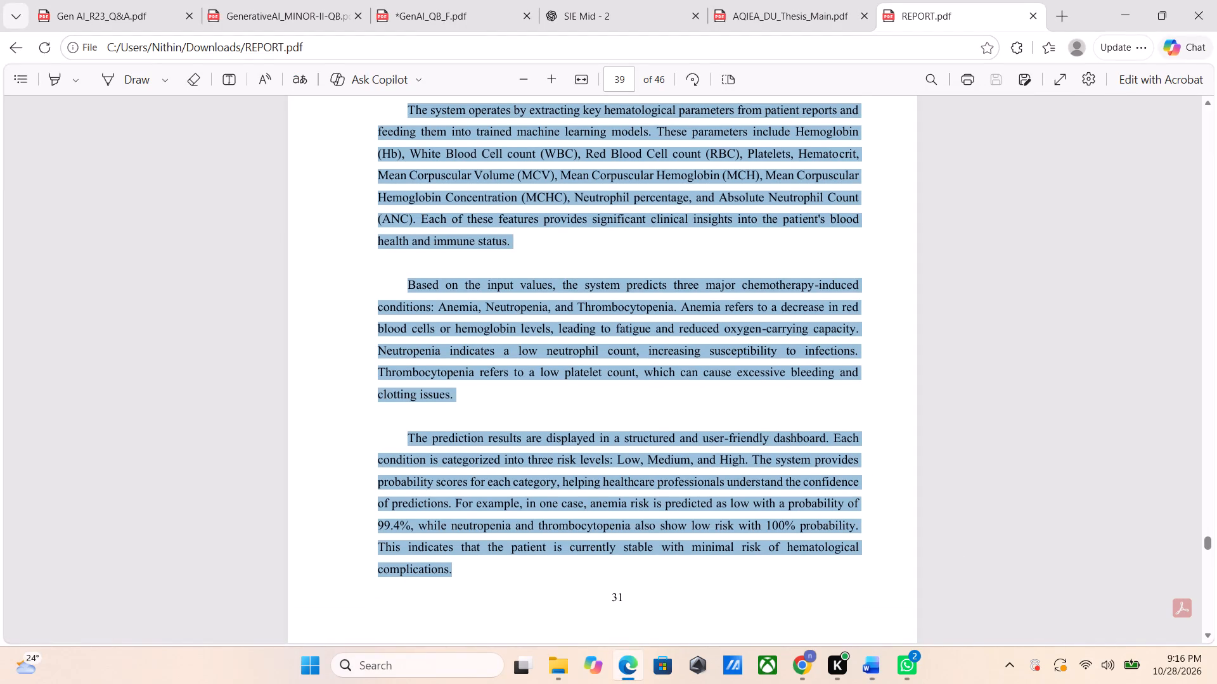
scroll(684, 493, down, 14)
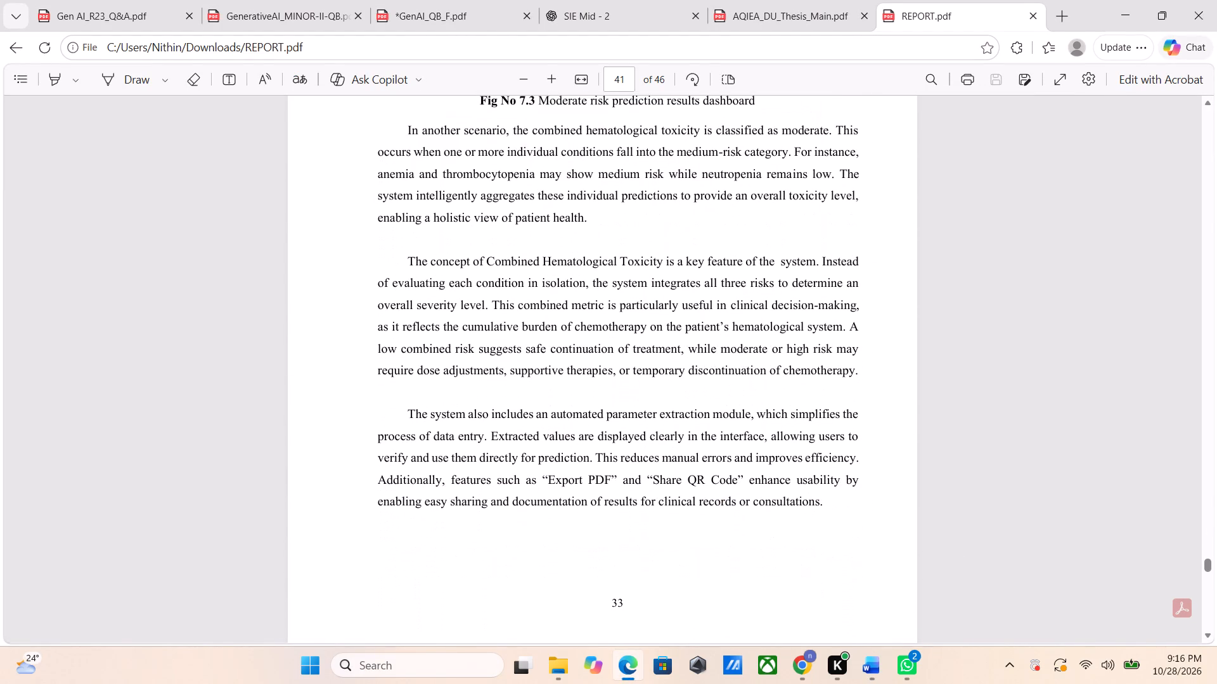
scroll(684, 493, down, 3)
scroll(684, 493, up, 1)
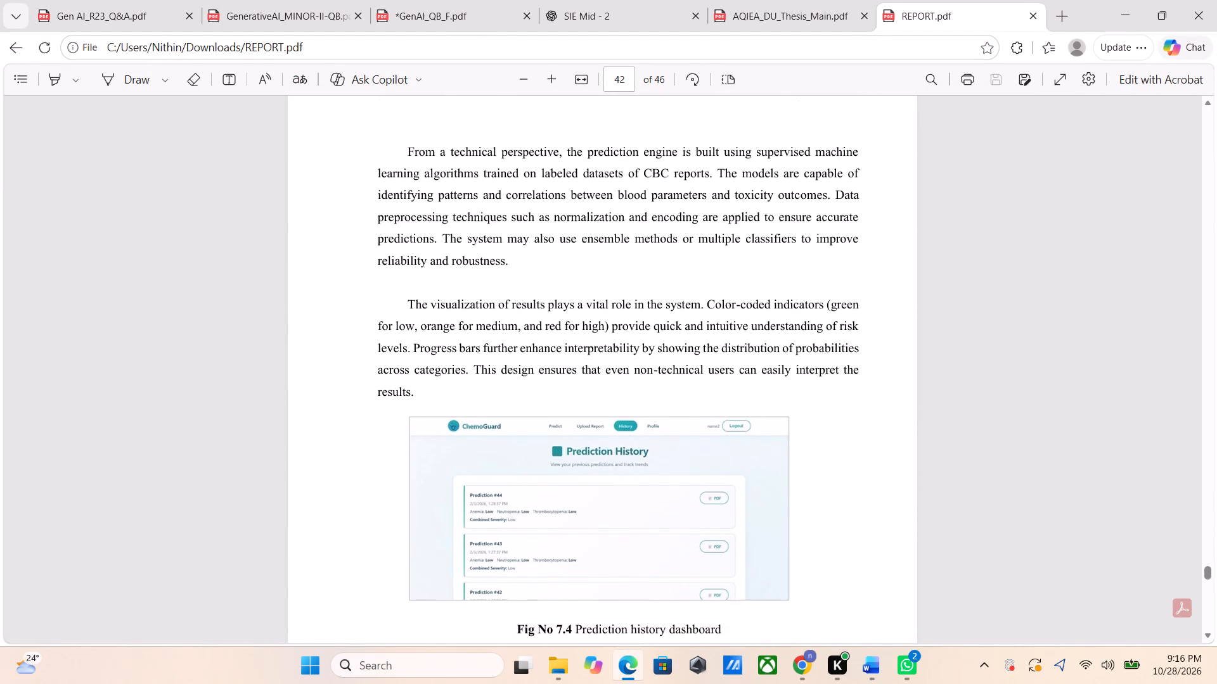
scroll(684, 493, up, 6)
scroll(684, 493, down, 3)
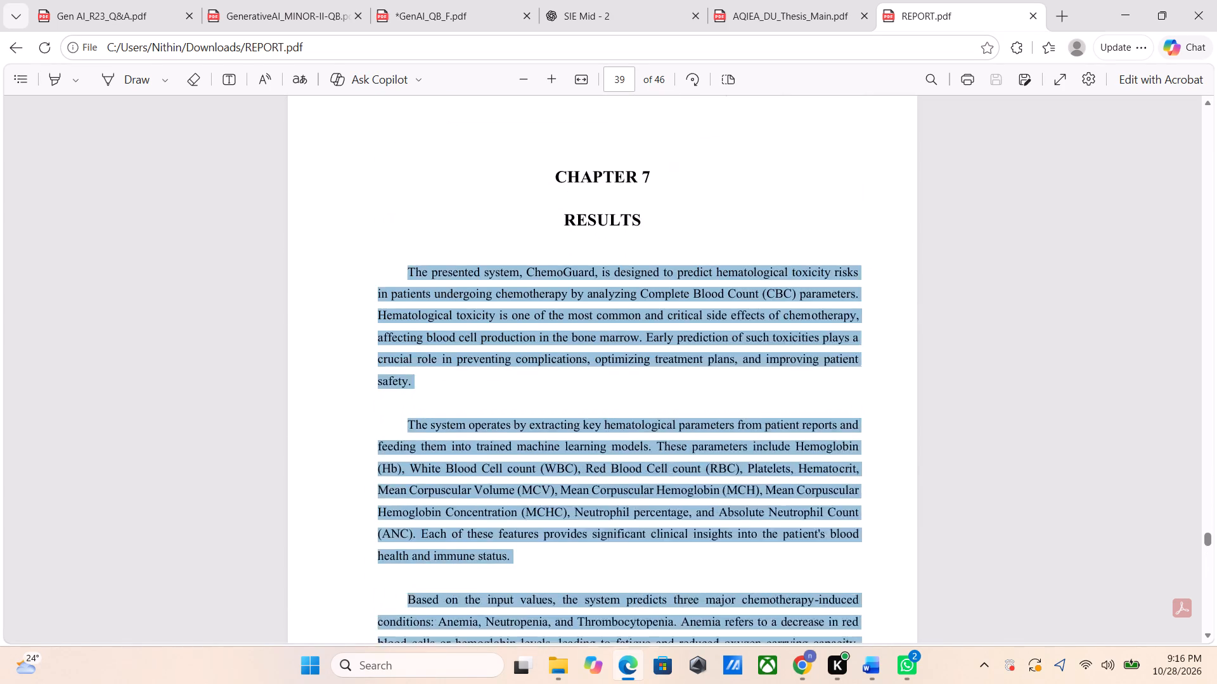
scroll(684, 493, down, 5)
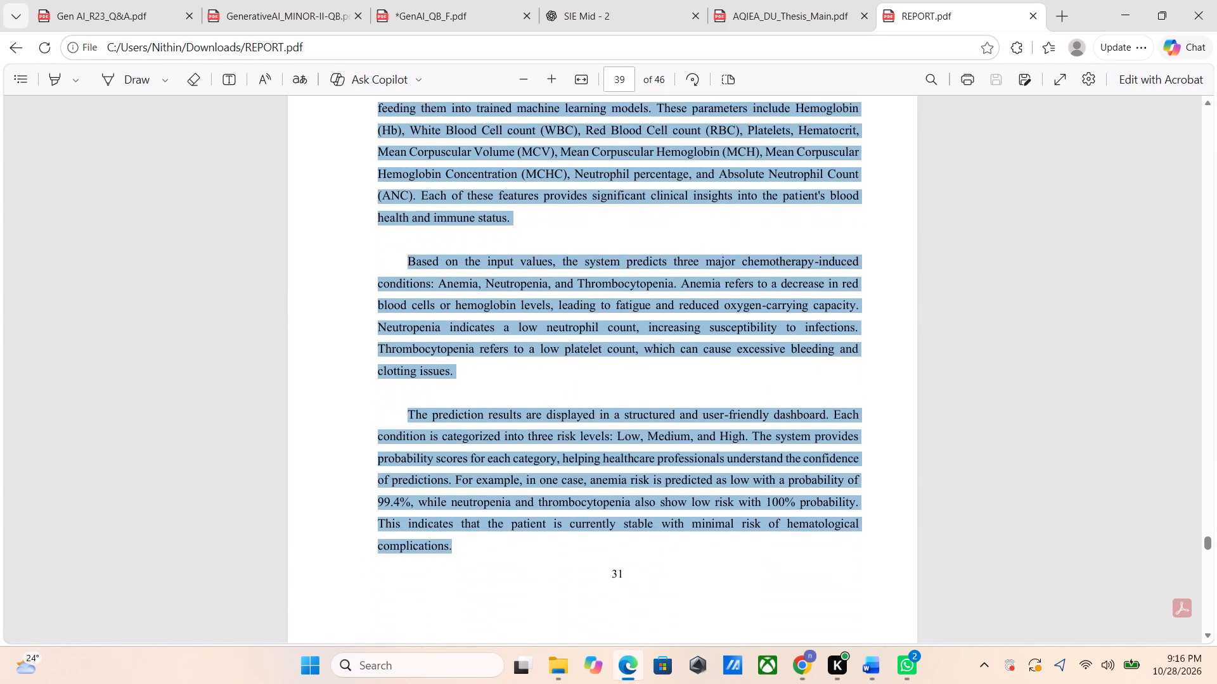
scroll(684, 493, down, 6)
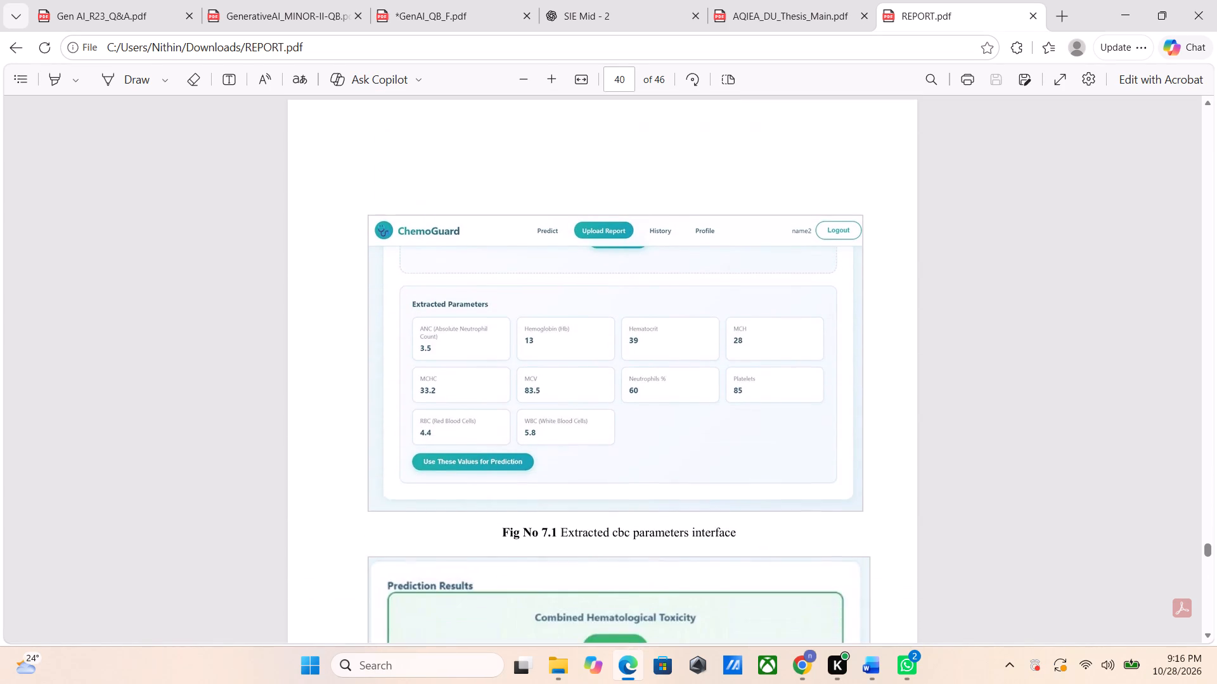
scroll(684, 493, down, 2)
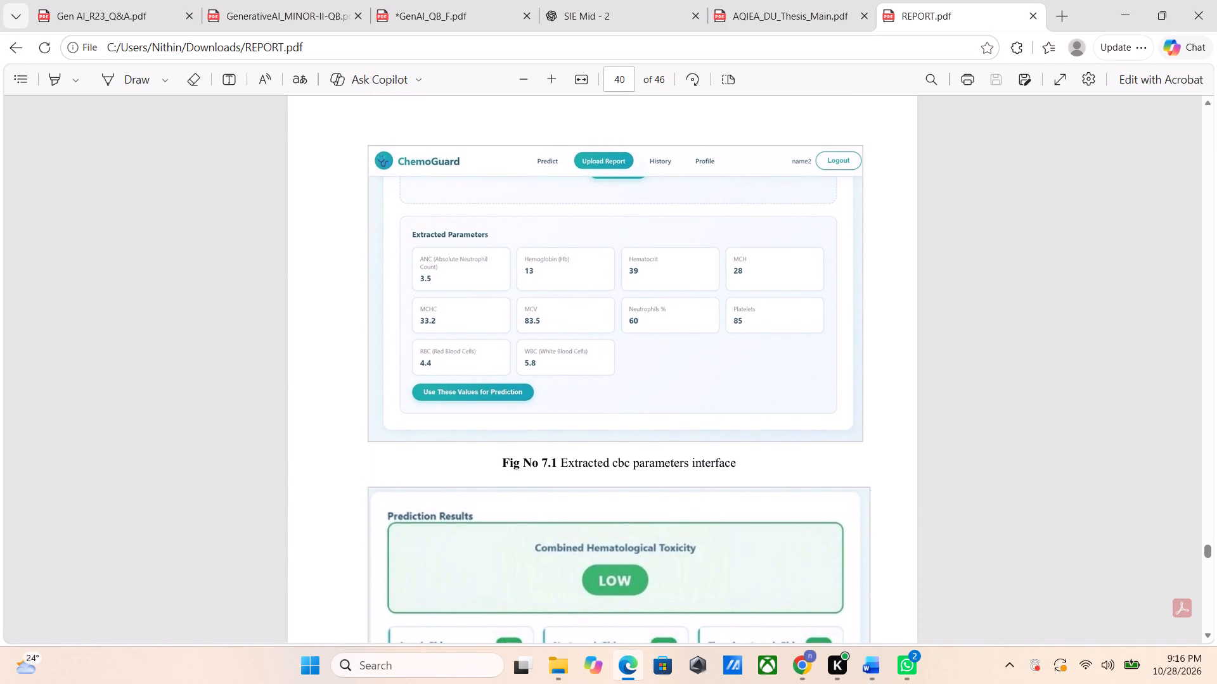
scroll(684, 493, down, 1)
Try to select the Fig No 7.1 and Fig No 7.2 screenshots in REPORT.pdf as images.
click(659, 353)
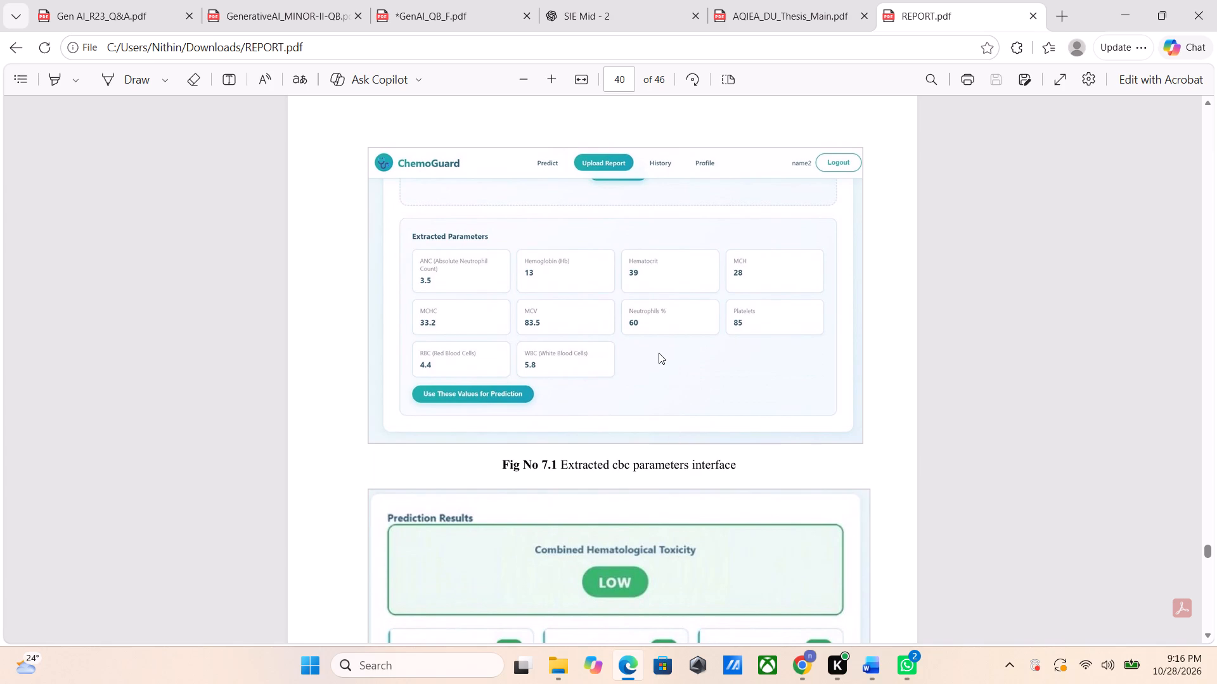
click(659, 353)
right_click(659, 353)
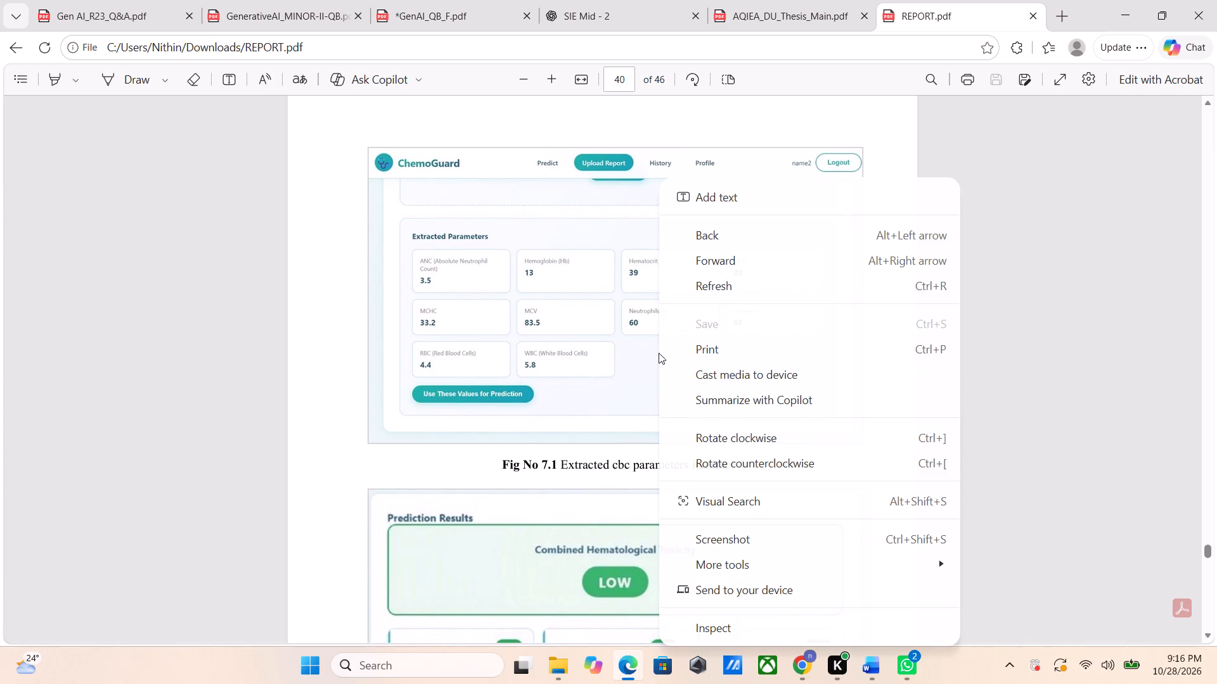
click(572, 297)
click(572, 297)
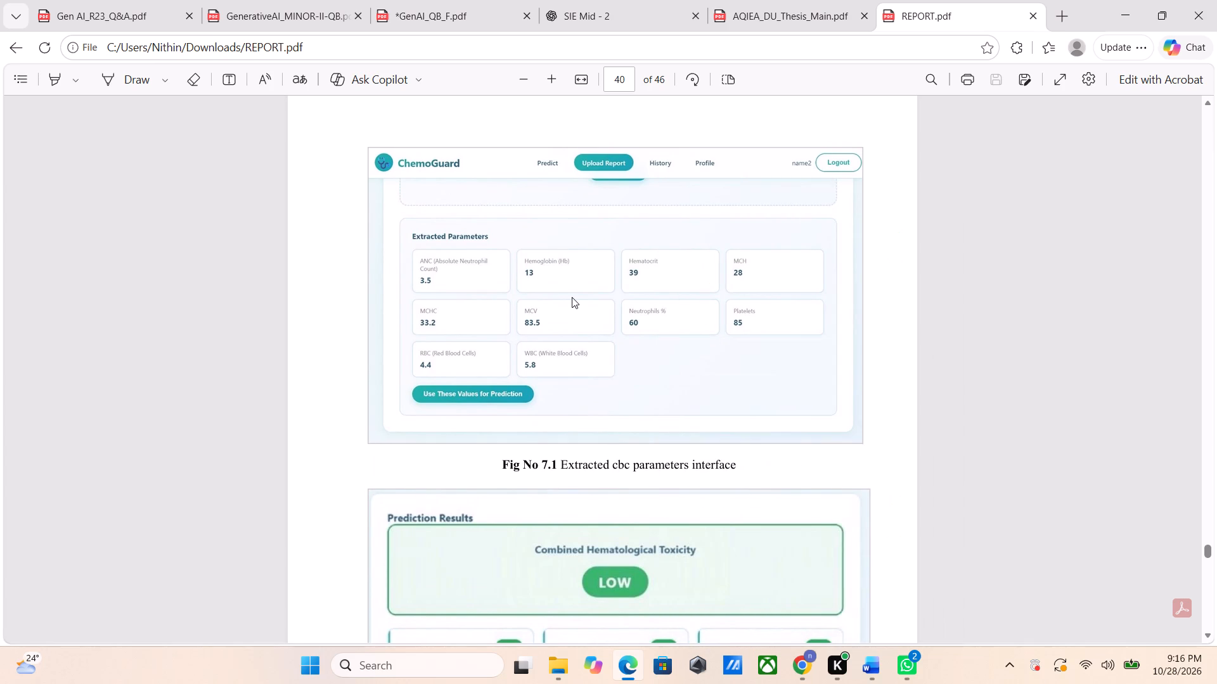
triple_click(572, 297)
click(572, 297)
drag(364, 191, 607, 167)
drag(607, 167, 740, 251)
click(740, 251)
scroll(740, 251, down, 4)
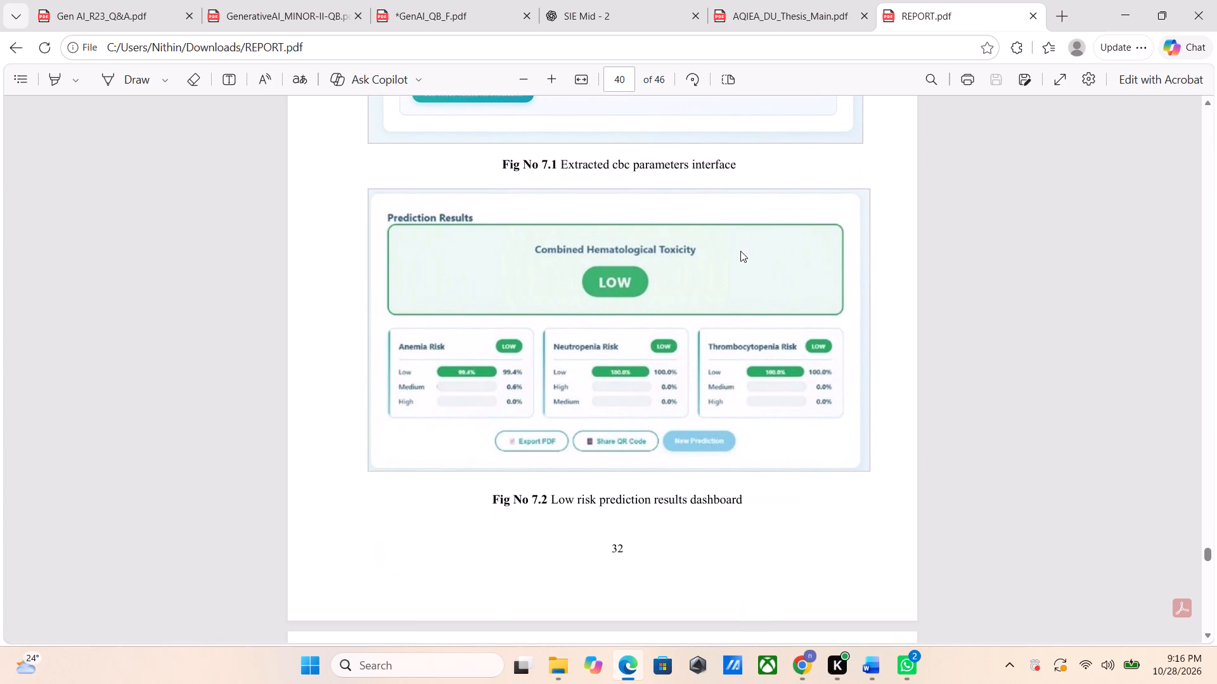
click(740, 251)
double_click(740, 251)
Copy the three paragraphs below Fig No 7.3 in REPORT.pdf, from "In another scenario" through "clinical records or consultations".
scroll(738, 239, down, 3)
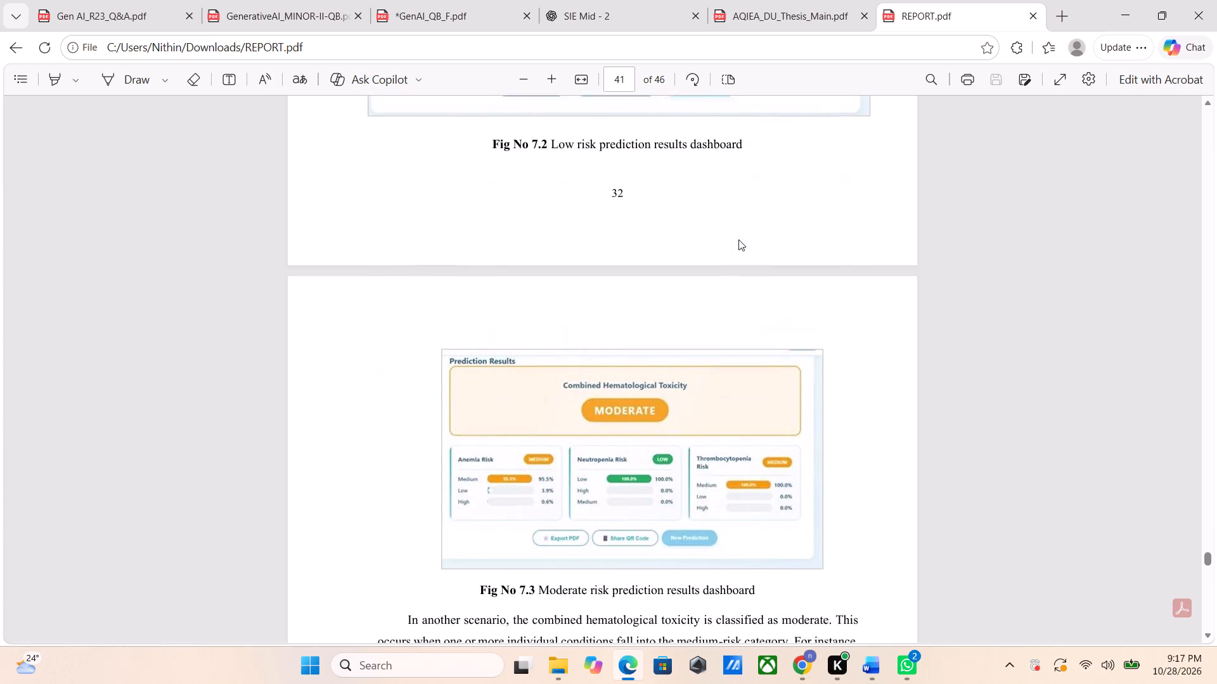
scroll(738, 239, down, 3)
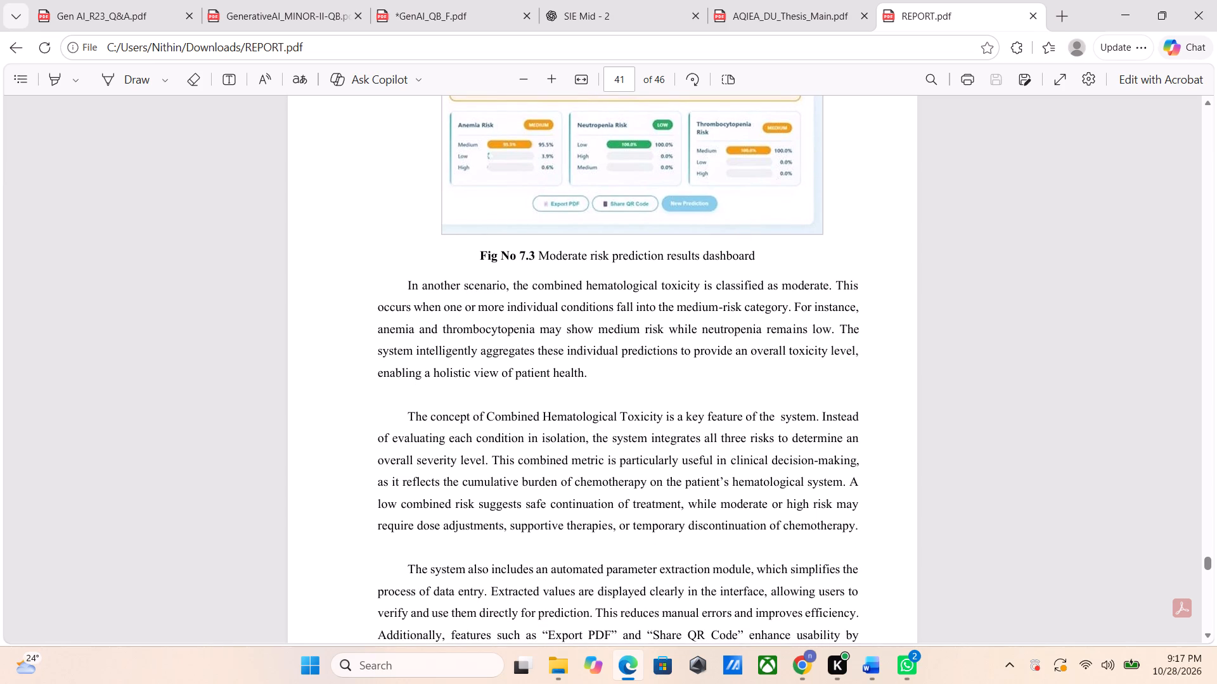
drag(406, 284, 511, 582)
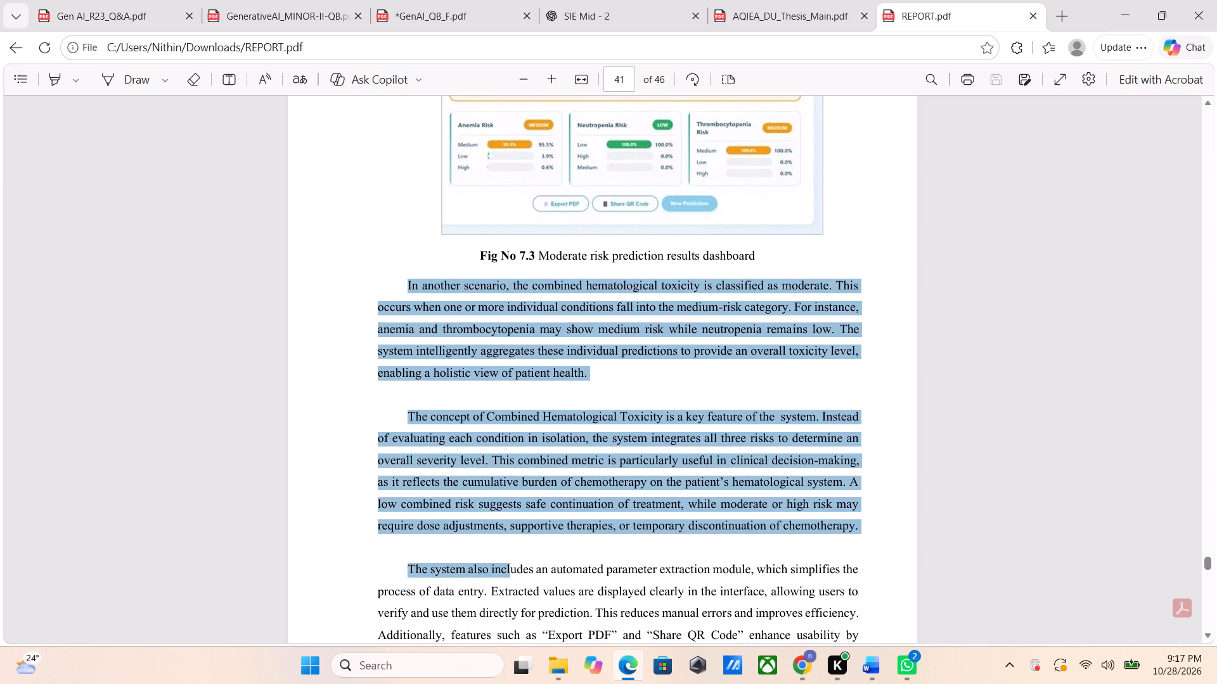
drag(511, 582, 539, 668)
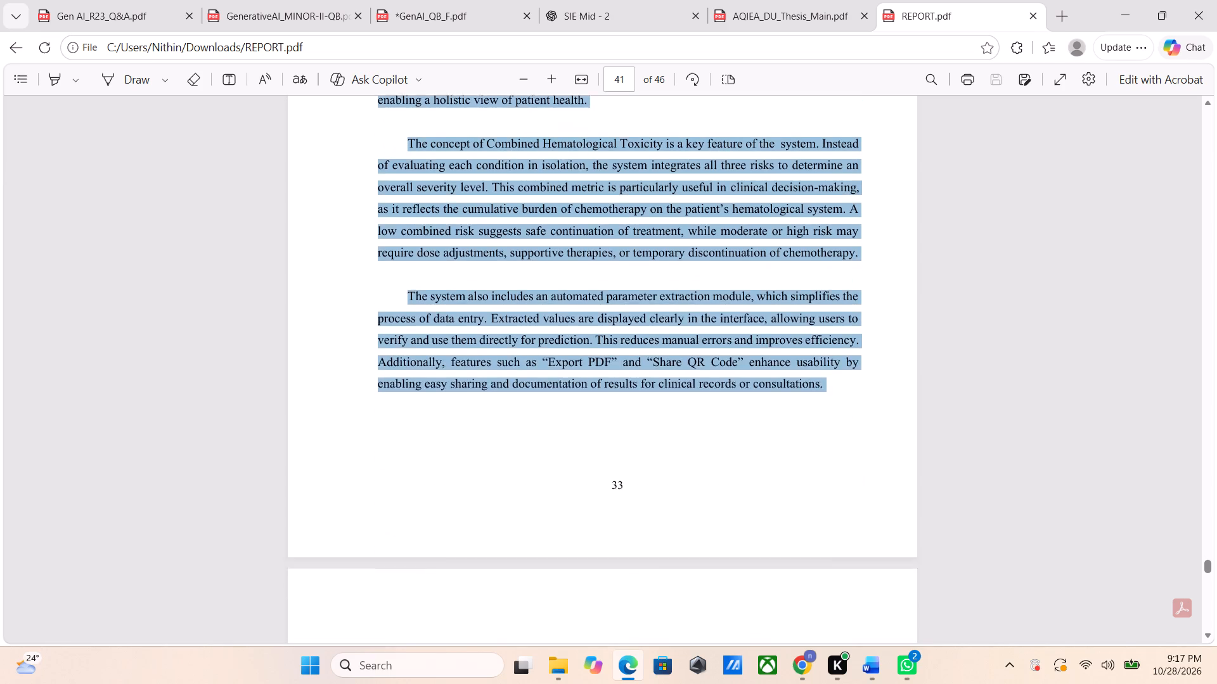
drag(539, 668, 539, 644)
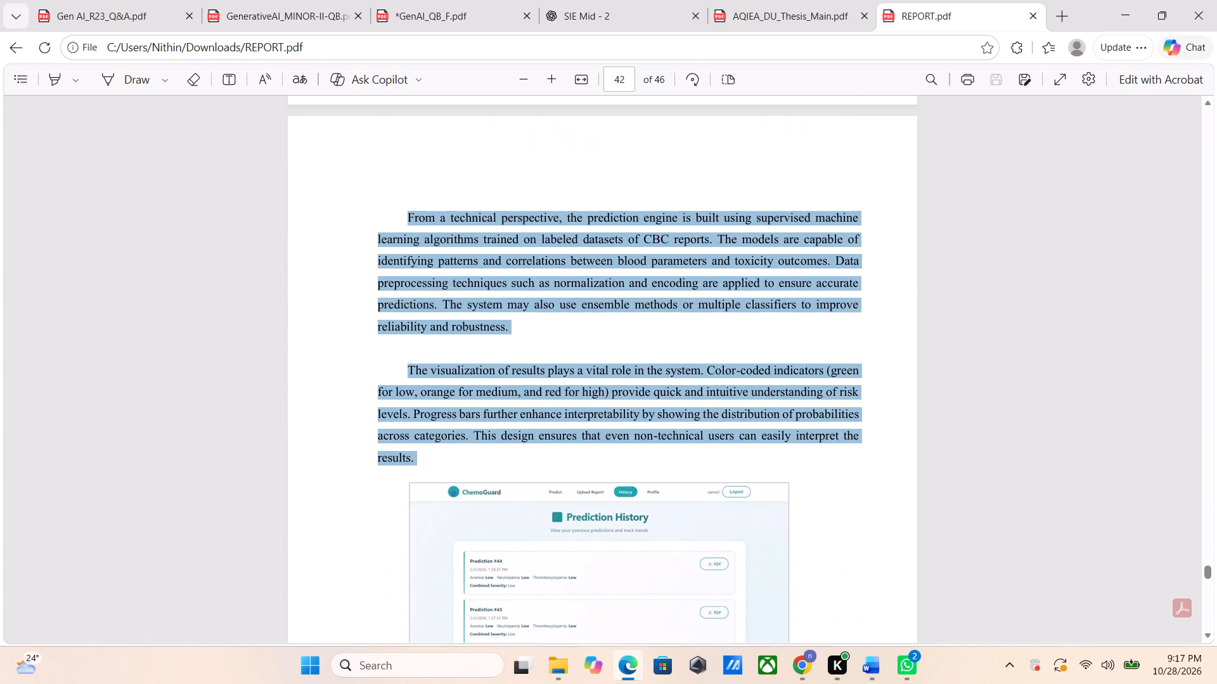
drag(539, 644, 532, 599)
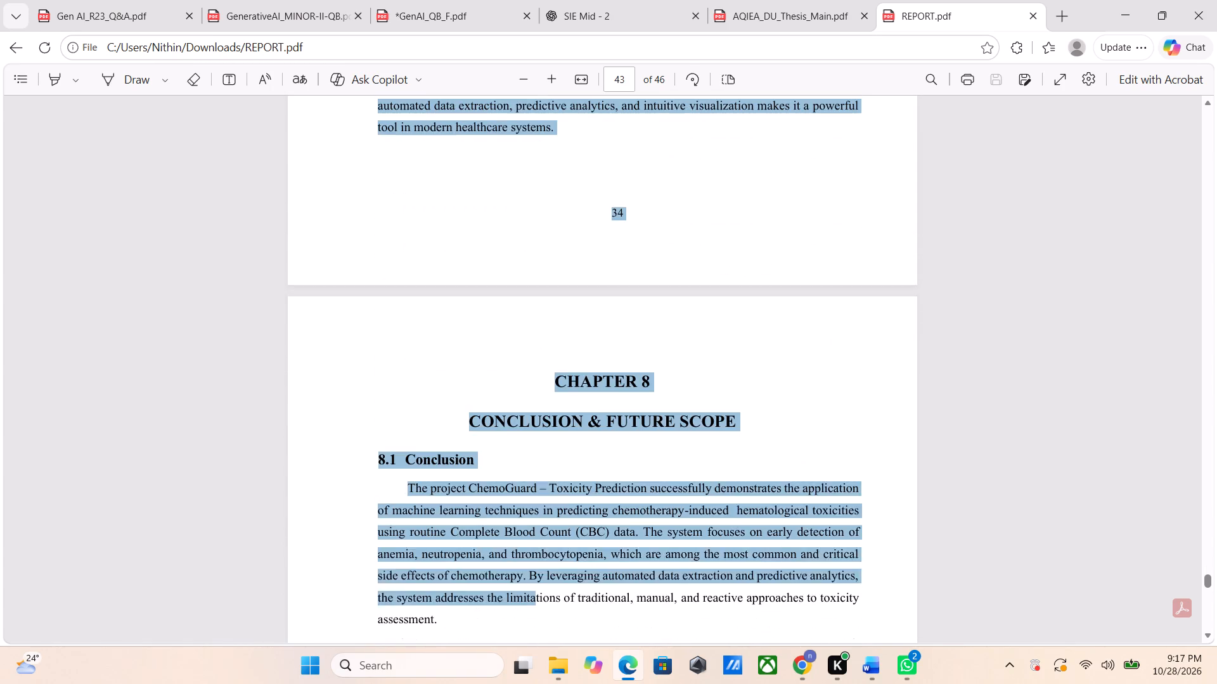
drag(532, 599, 583, 85)
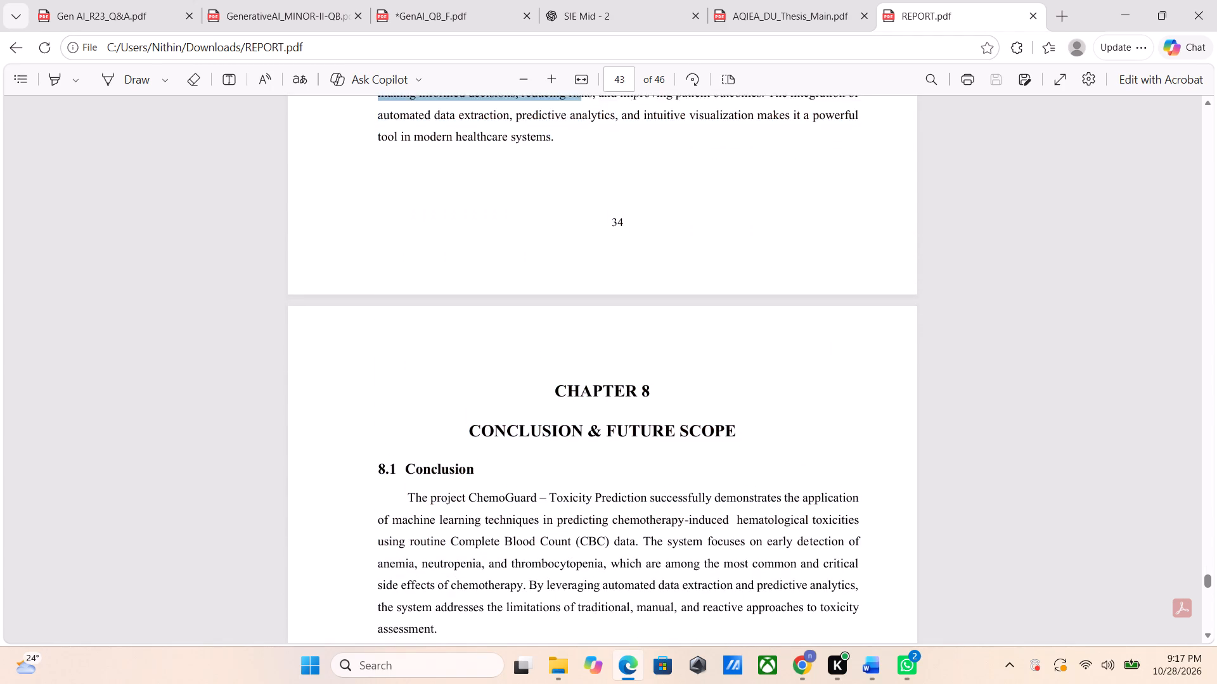
drag(583, 85, 582, 72)
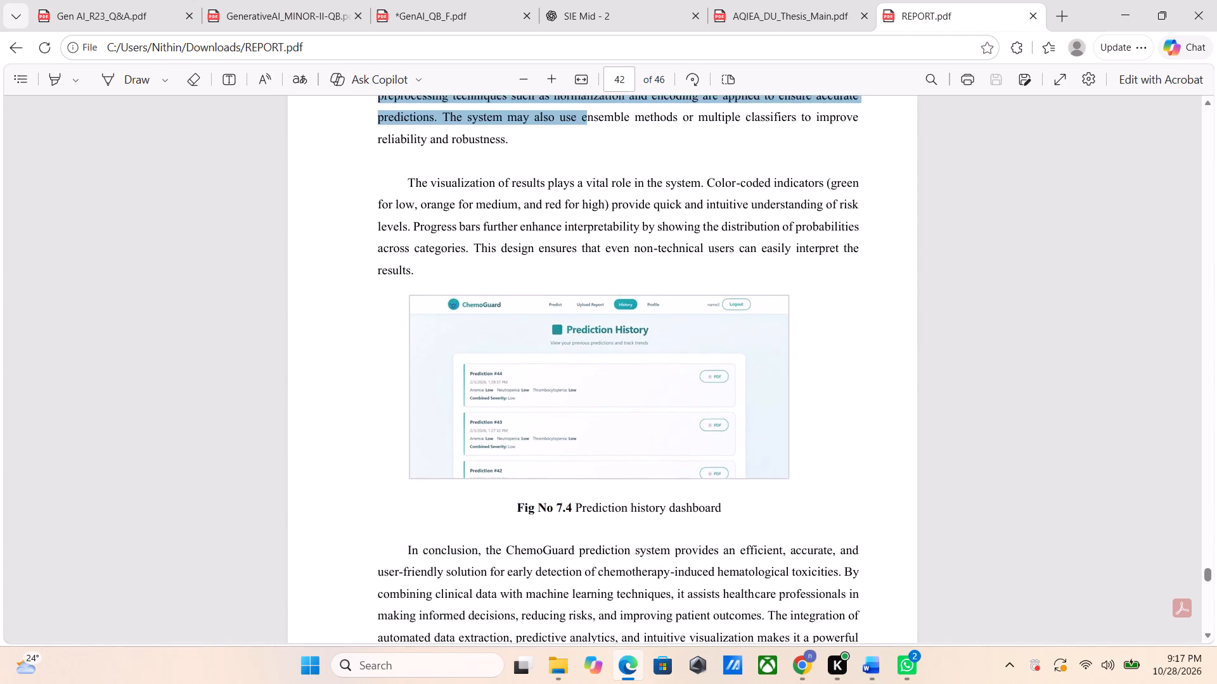
drag(582, 72, 581, 64)
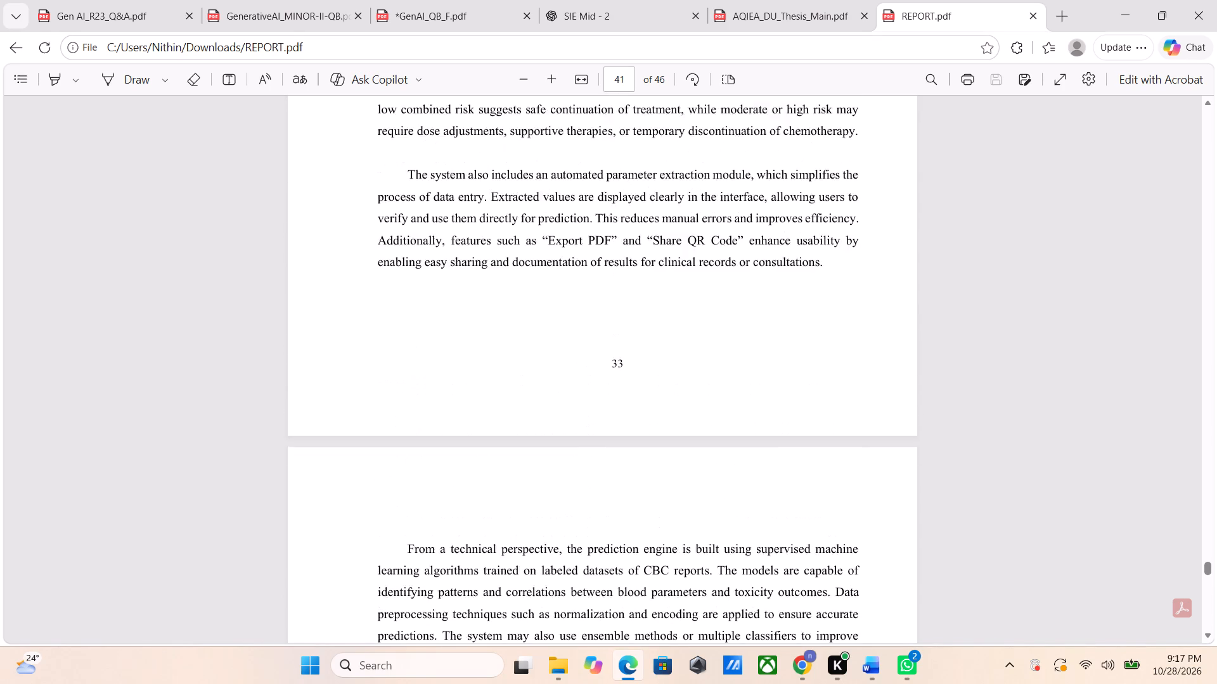
drag(581, 64, 603, 165)
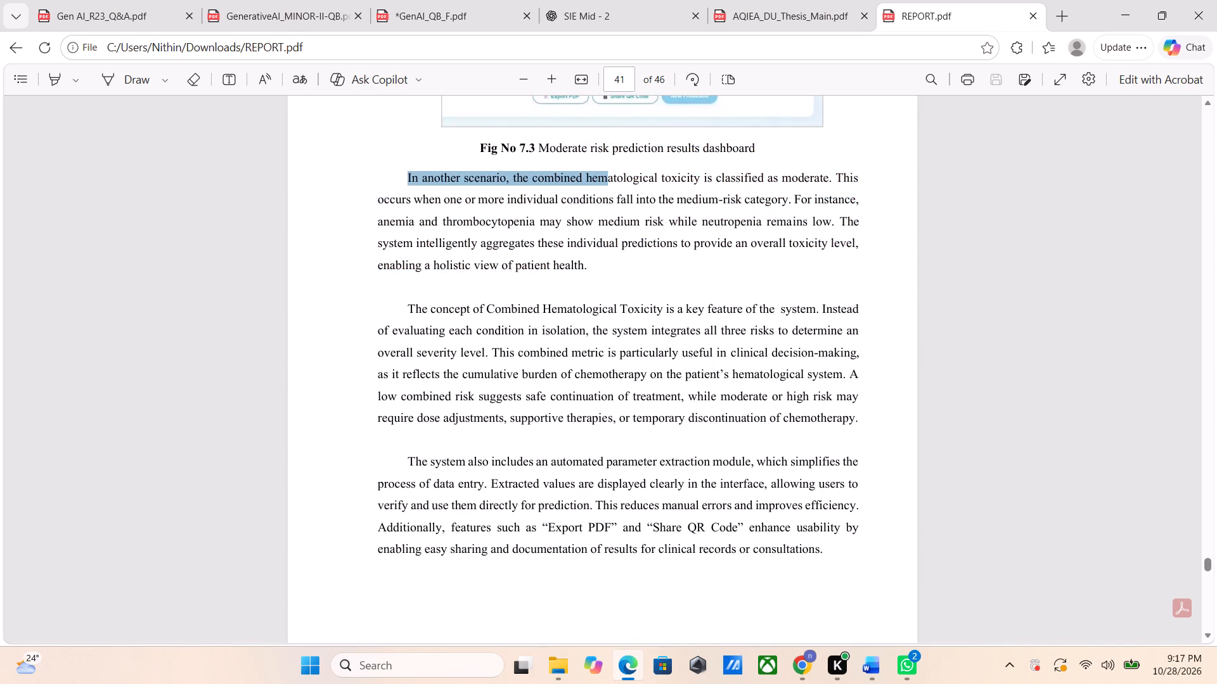
drag(603, 165, 595, 57)
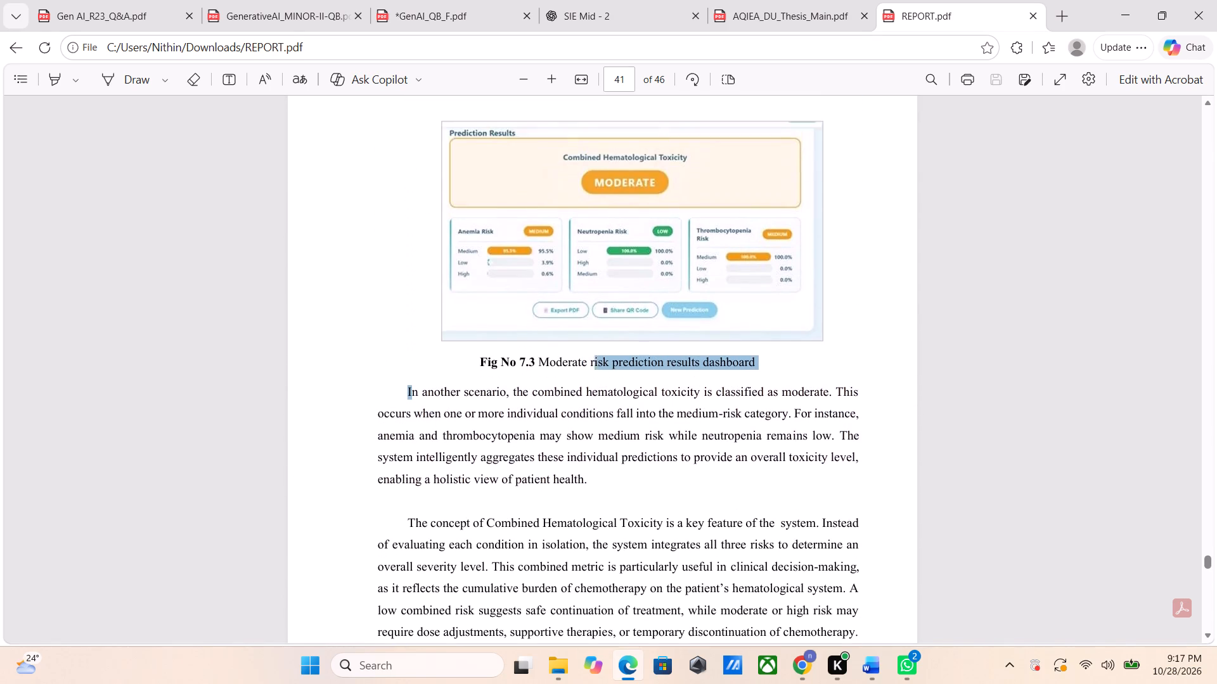
drag(595, 57, 591, 71)
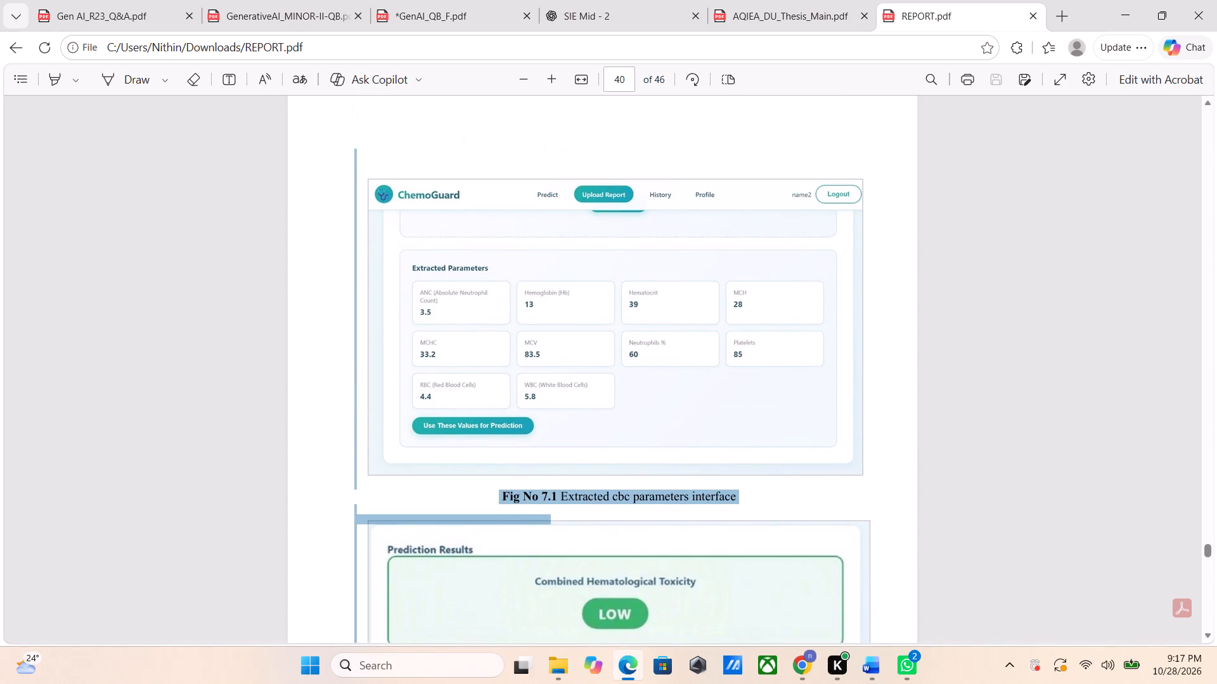
drag(591, 71, 619, 651)
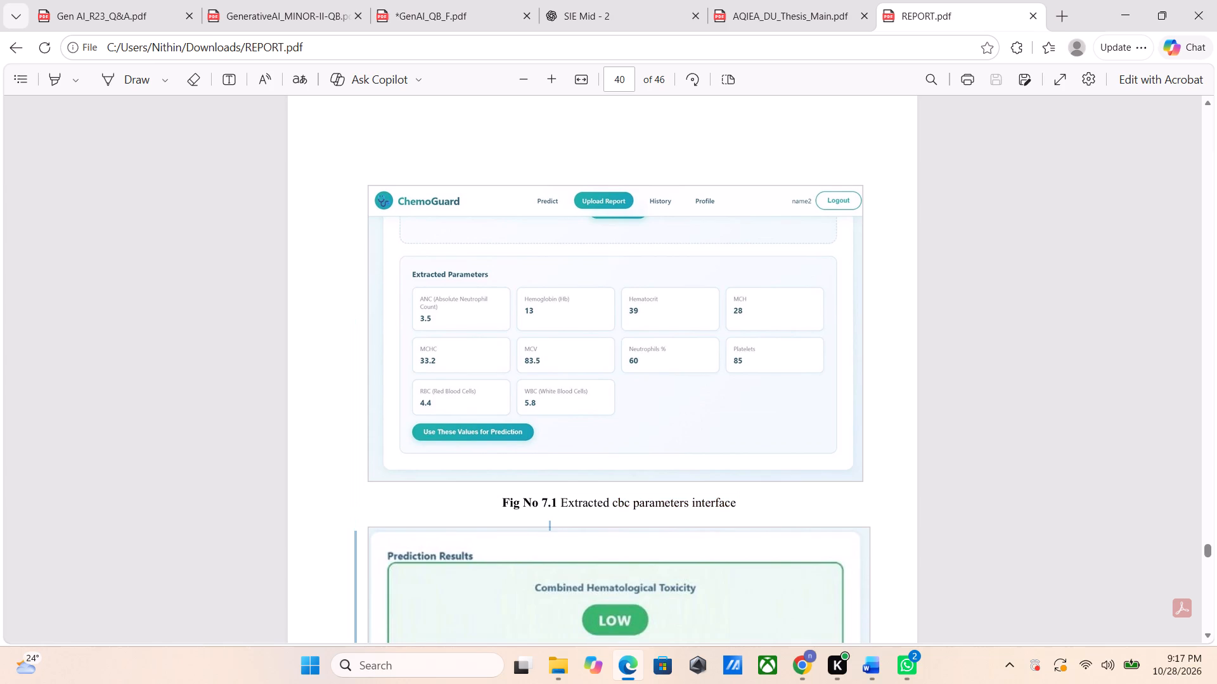
drag(619, 651, 619, 667)
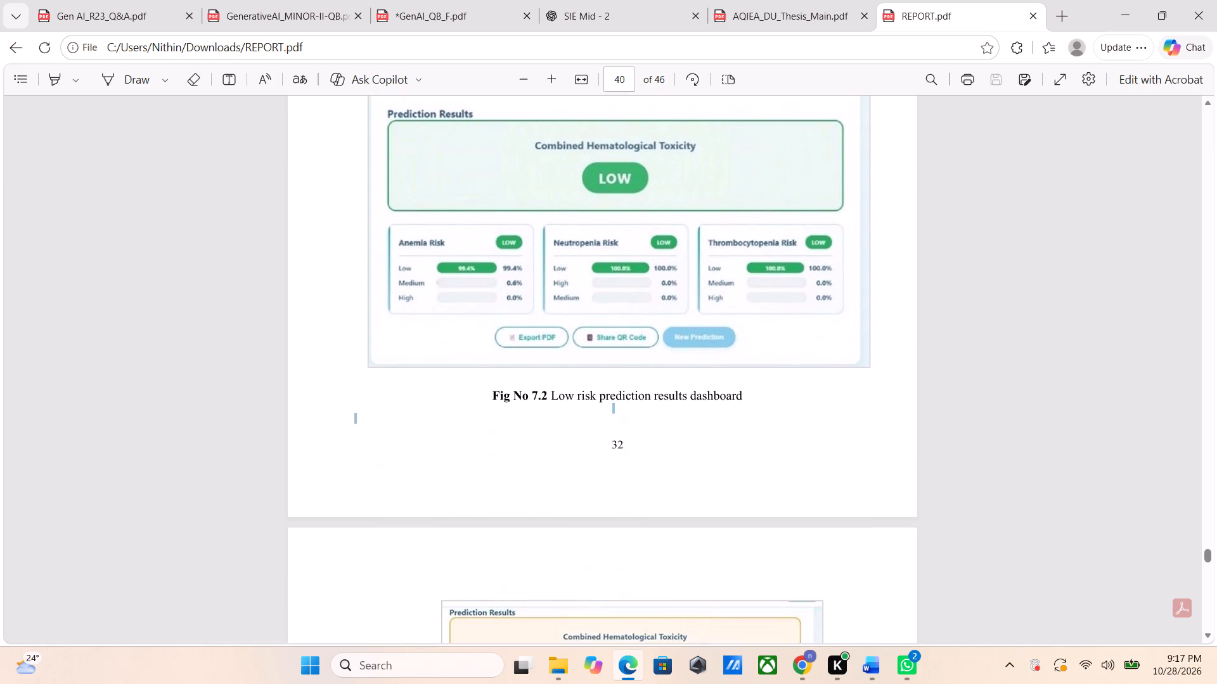
drag(619, 667, 621, 674)
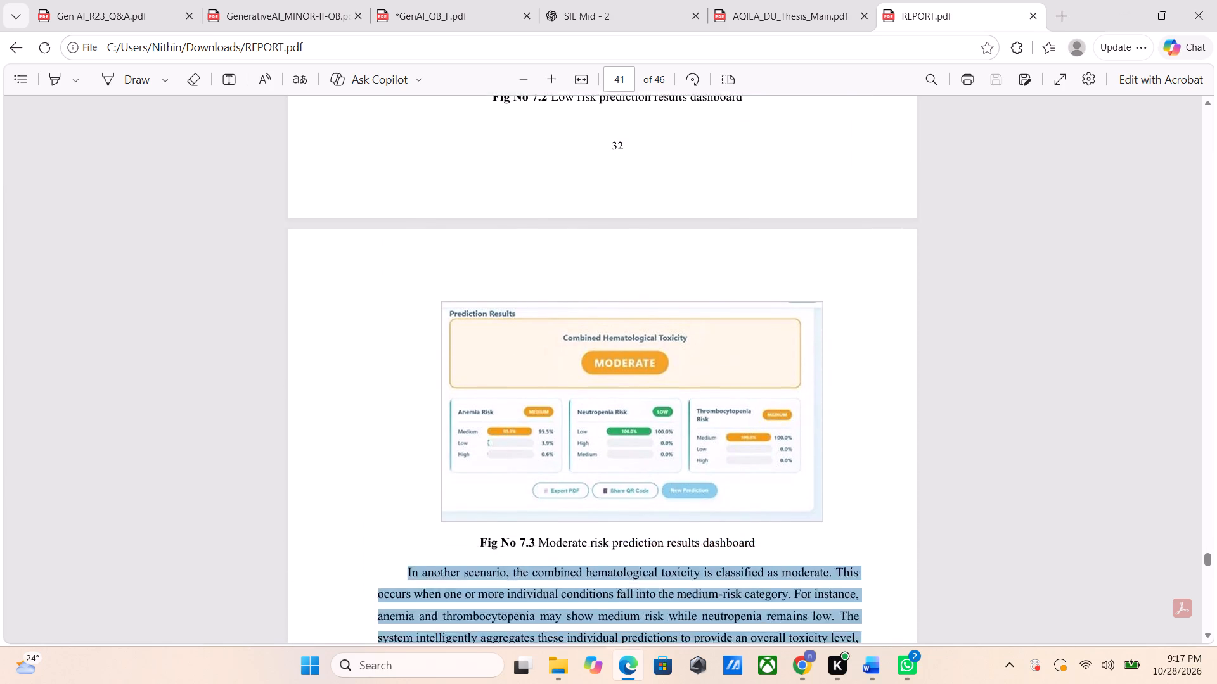
drag(621, 674, 639, 605)
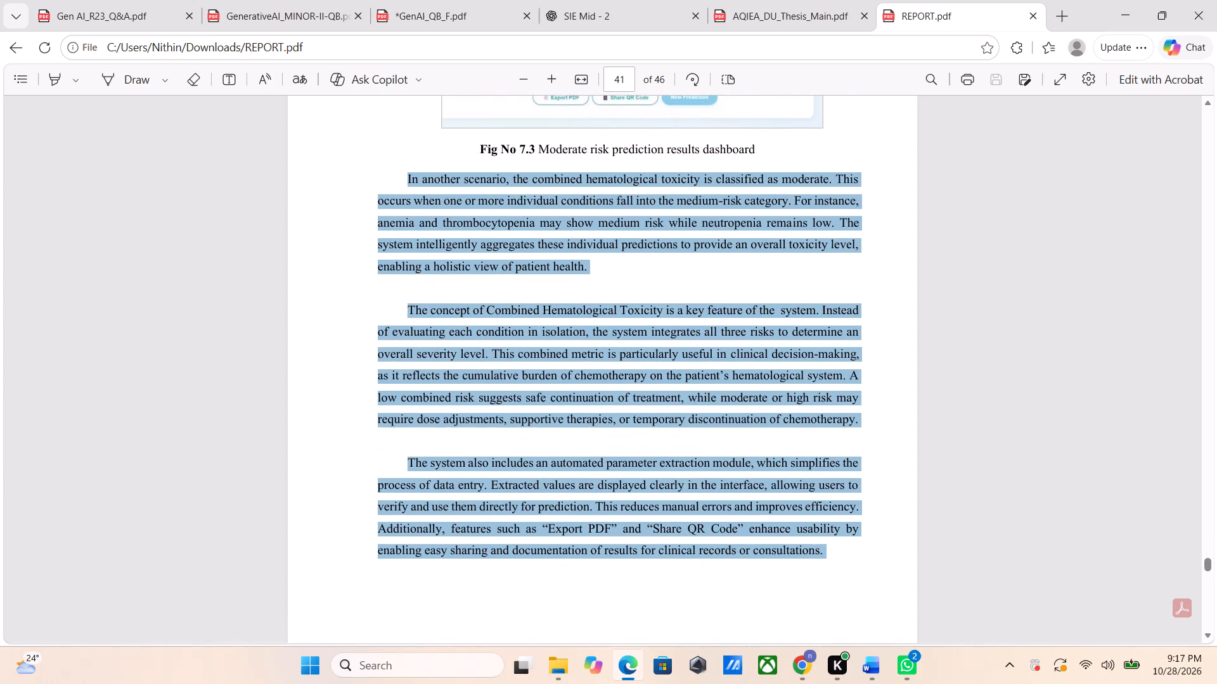
drag(639, 605, 827, 557)
key(ctrl+c)
scroll(827, 557, down, 1)
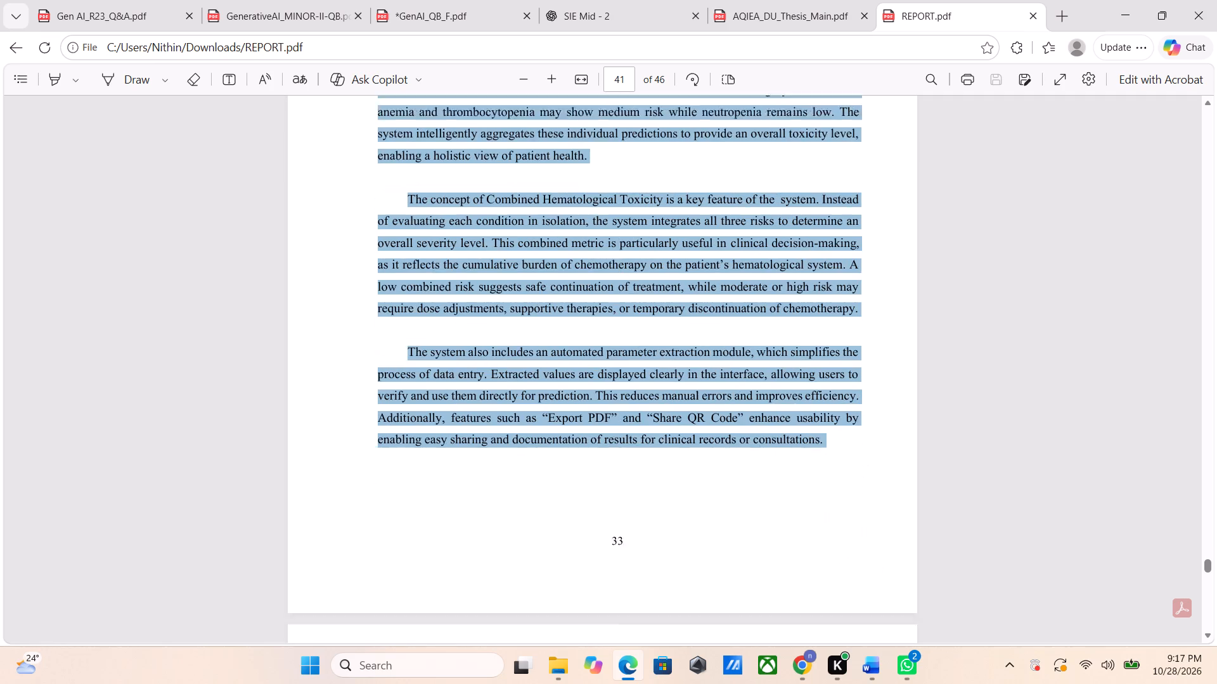
scroll(827, 557, down, 1)
In the Word thesis, paste the copied text two paragraph breaks below "minimal risk of hematological complications", before the References chapter.
key(alt+Tab)
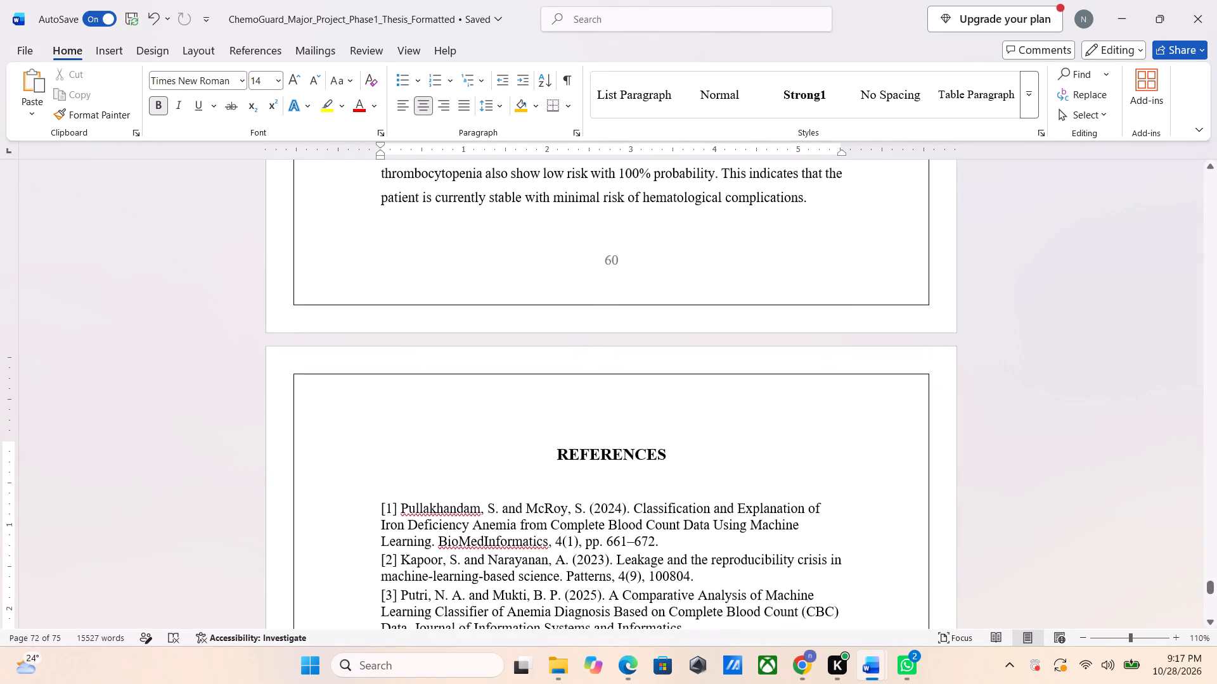
key(Return)
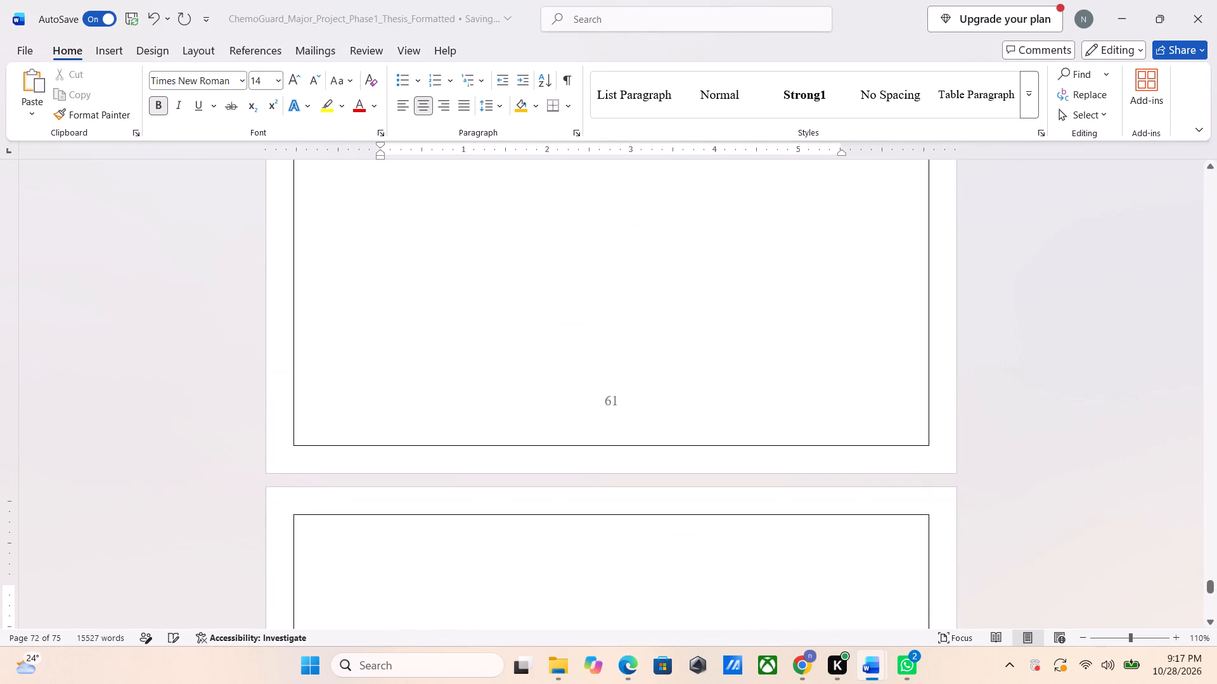
scroll(851, 453, up, 5)
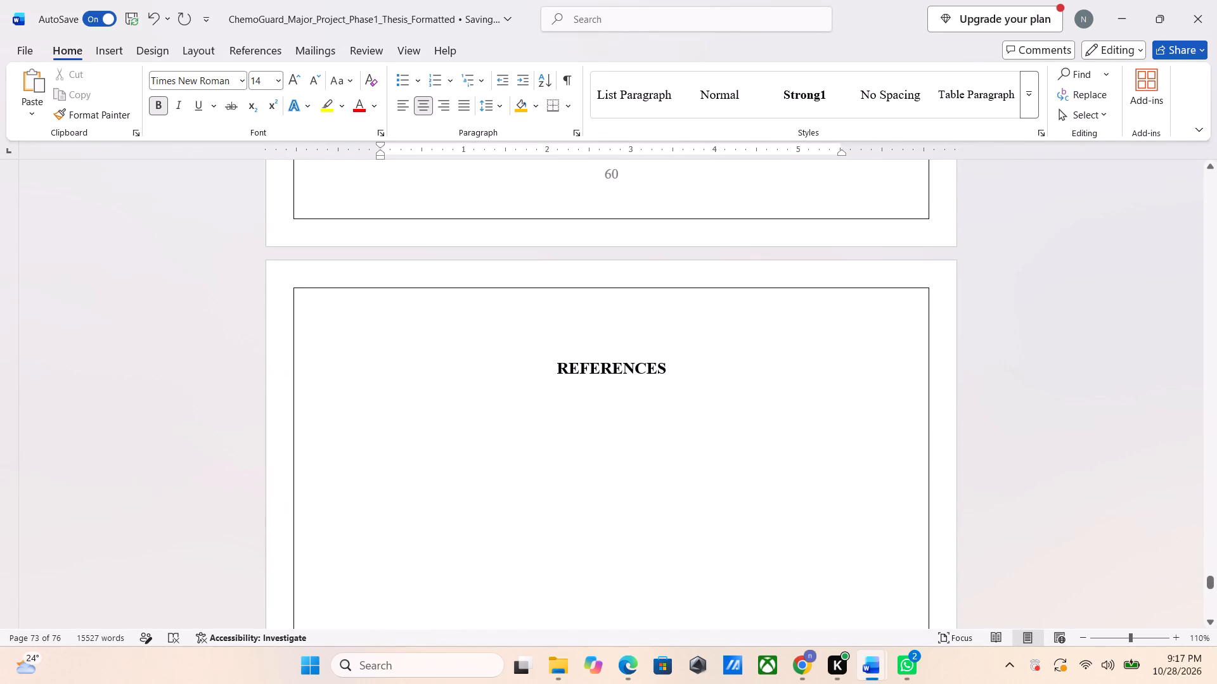
key(ctrl+z)
scroll(851, 453, up, 2)
click(842, 383)
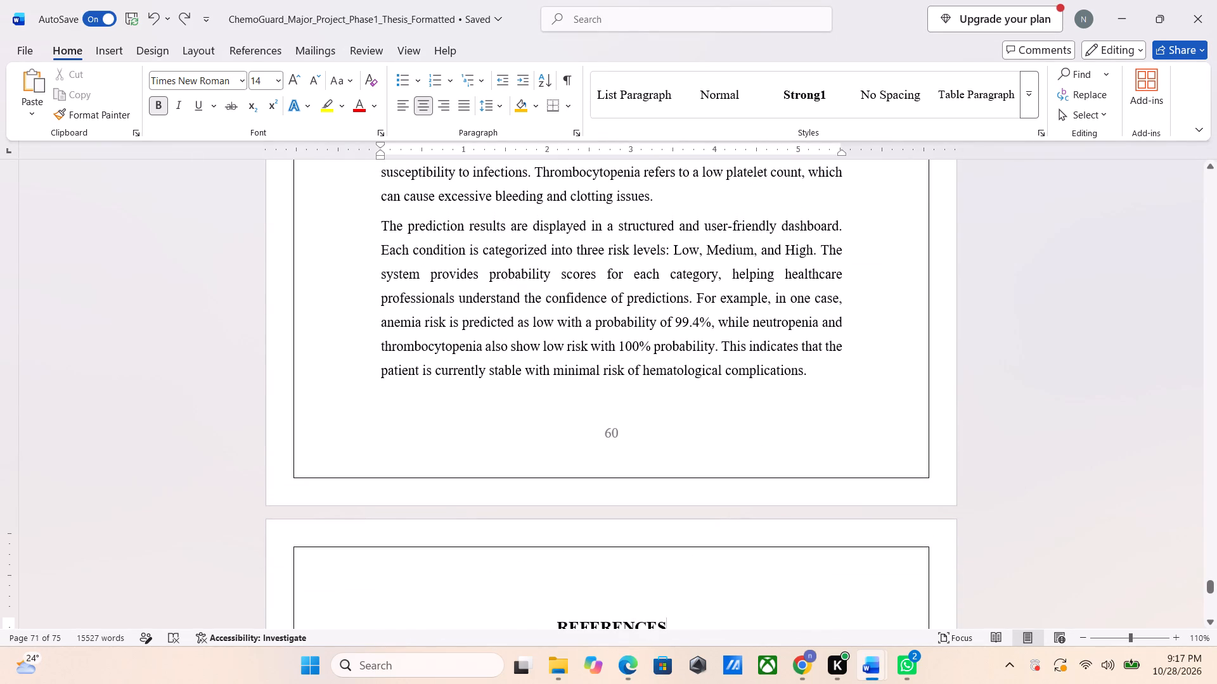
key(Return)
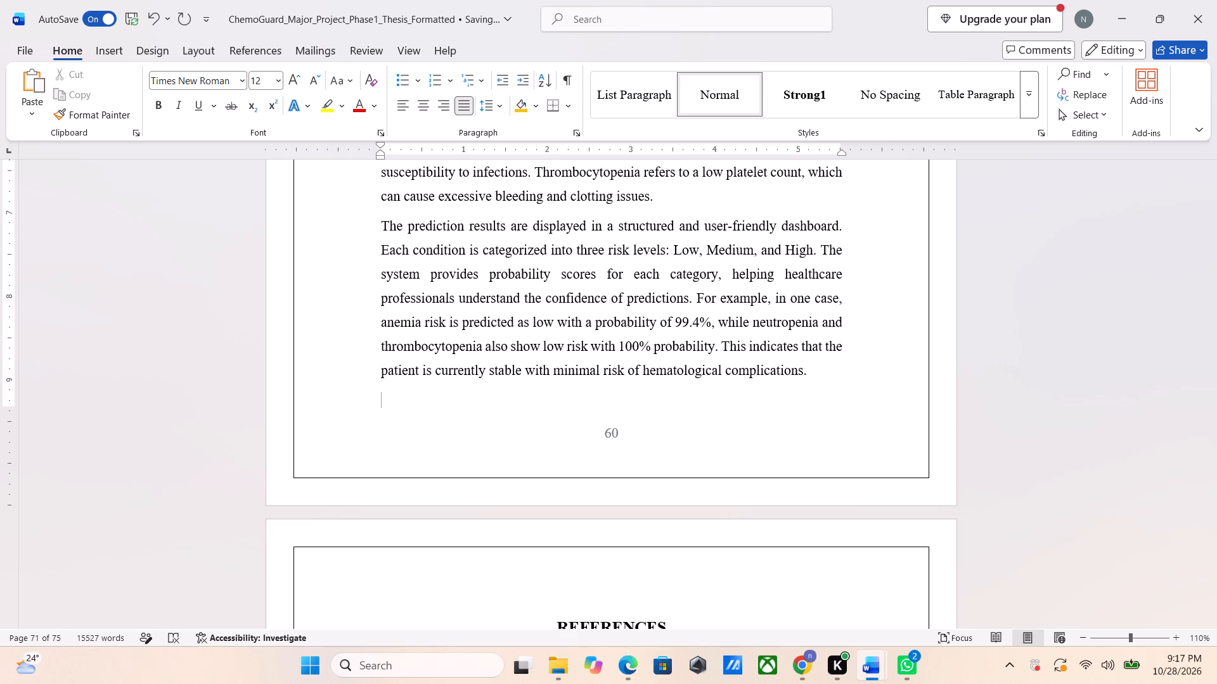
key(Return)
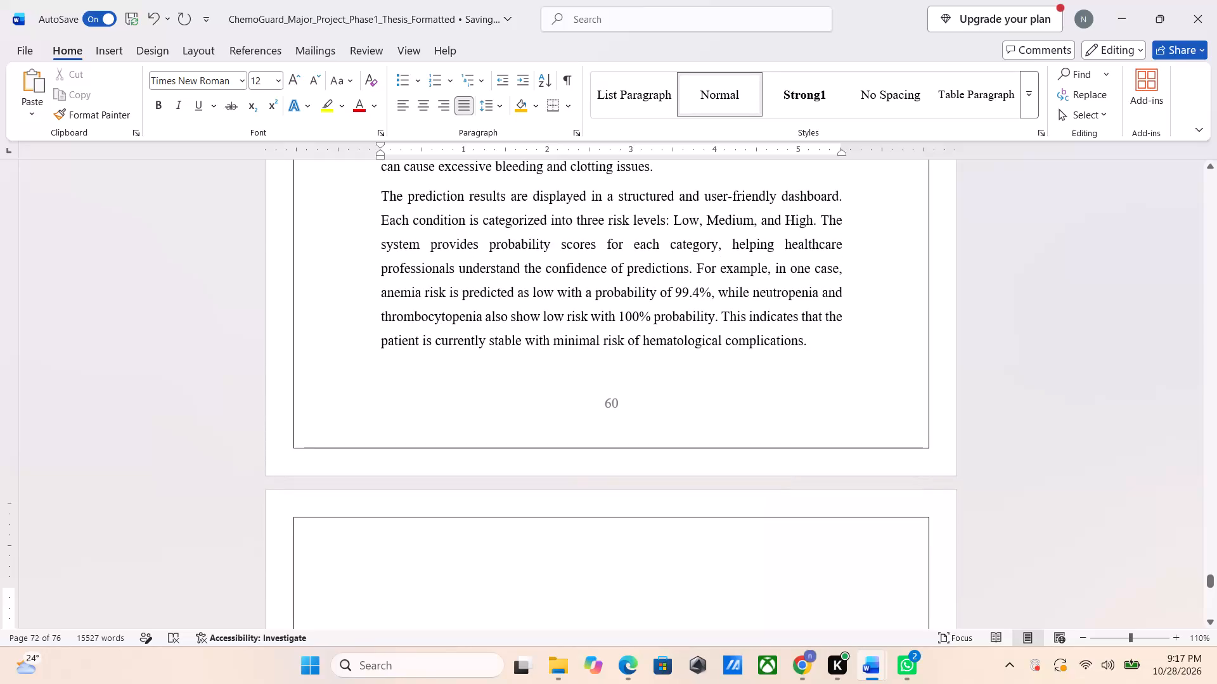
key(ctrl+v)
scroll(851, 279, up, 1)
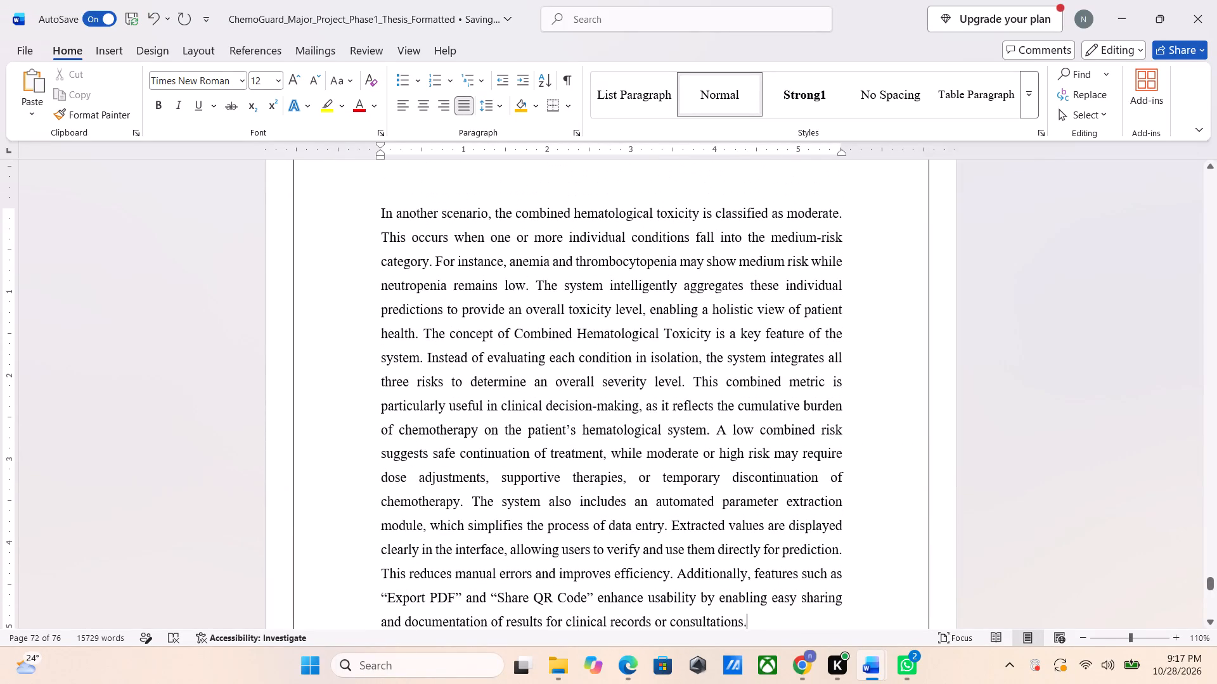
Following the paragraph breaks in REPORT.pdf, start a new paragraph in the thesis at "The concept of Combined Hematological Toxicity".
key(alt+Tab)
scroll(851, 278, up, 1)
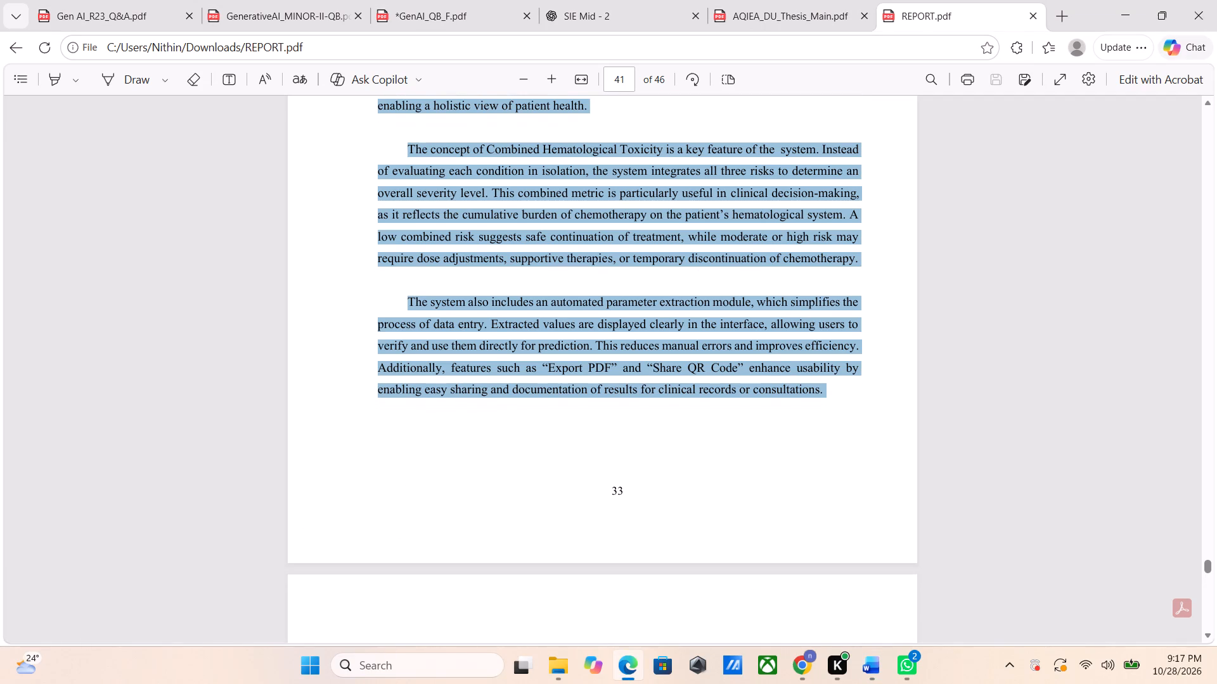
scroll(851, 278, up, 2)
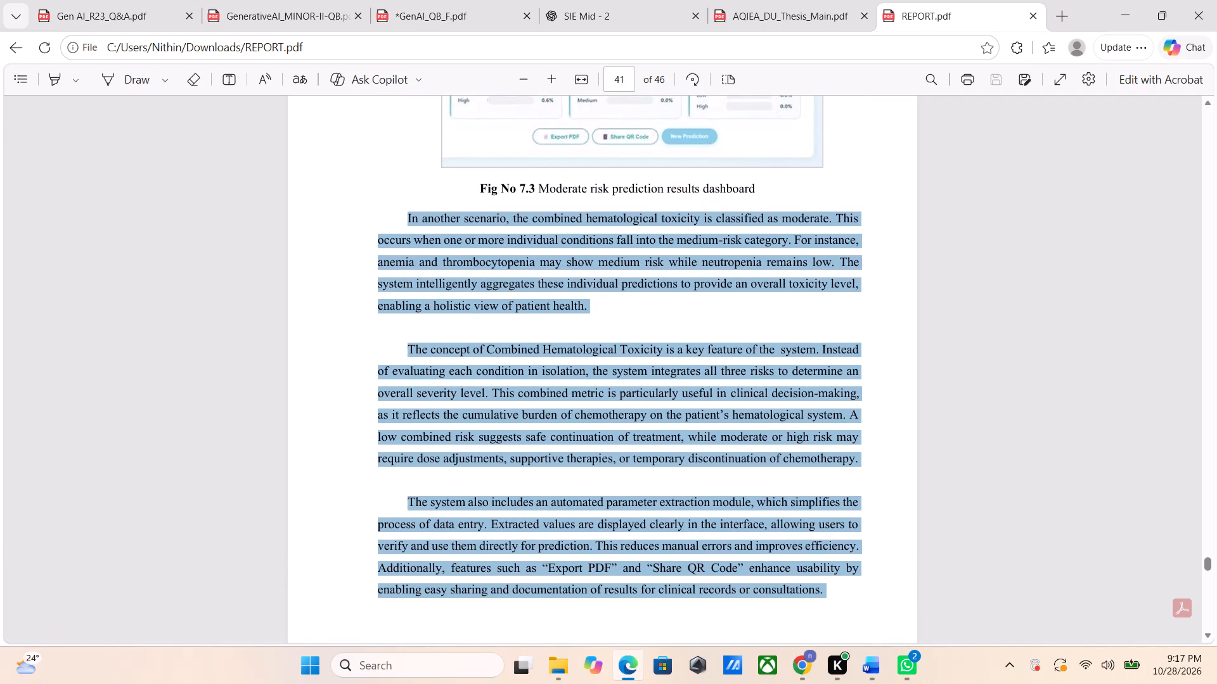
key(alt+Tab)
scroll(851, 278, down, 1)
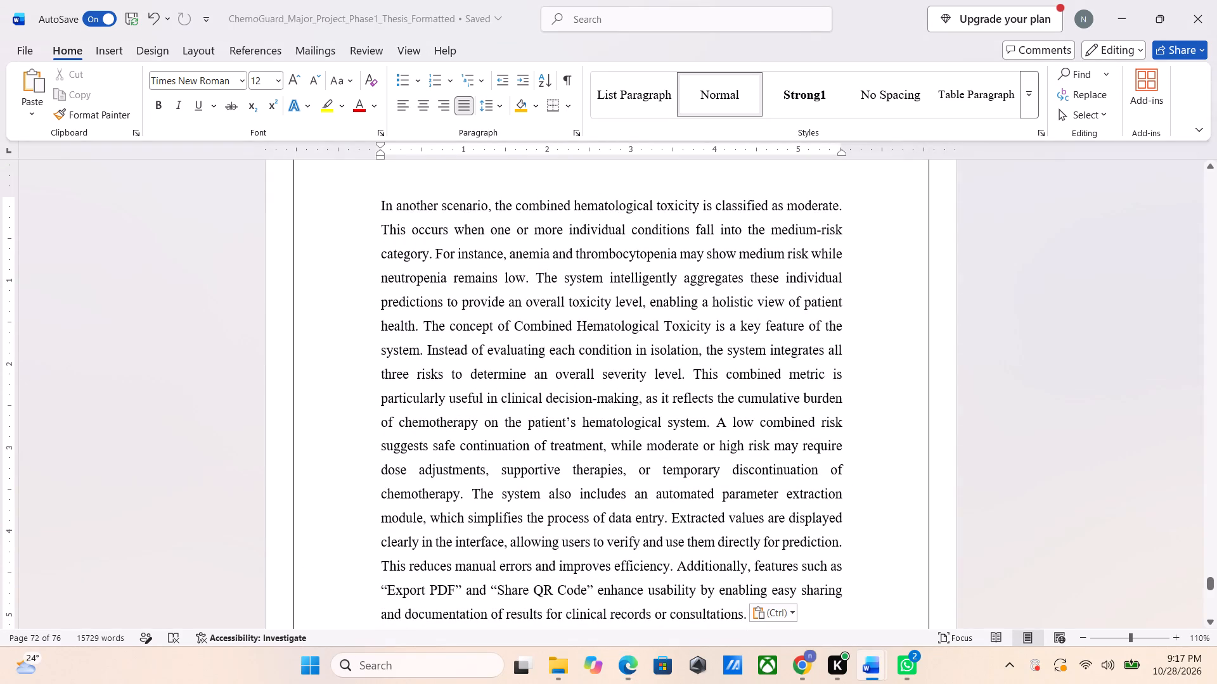
key(alt+Tab)
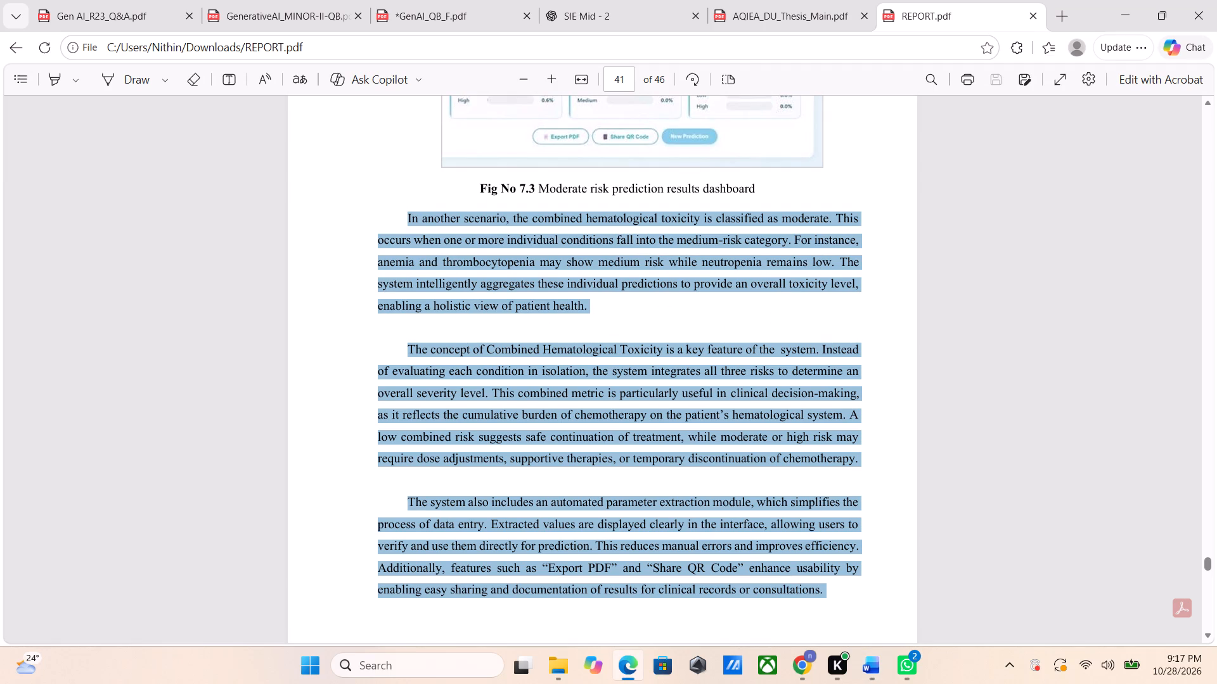
key(alt+Tab)
key(alt+Tab)
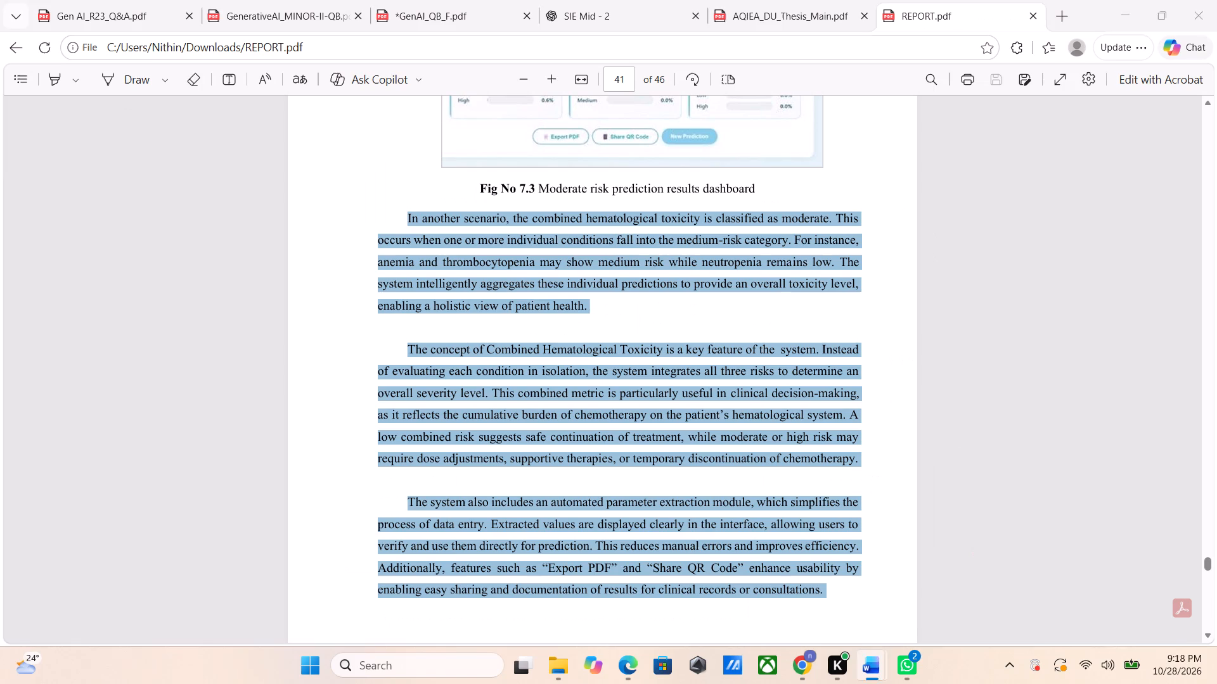
key(alt+Tab)
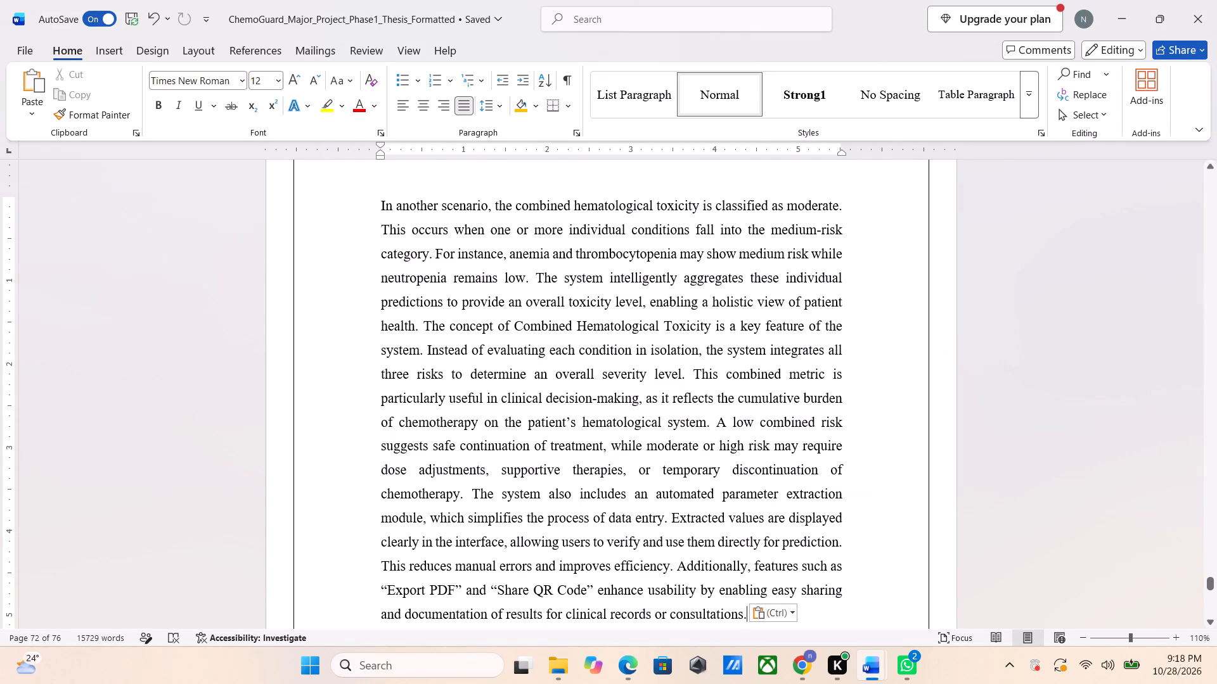
click(427, 329)
key(Return)
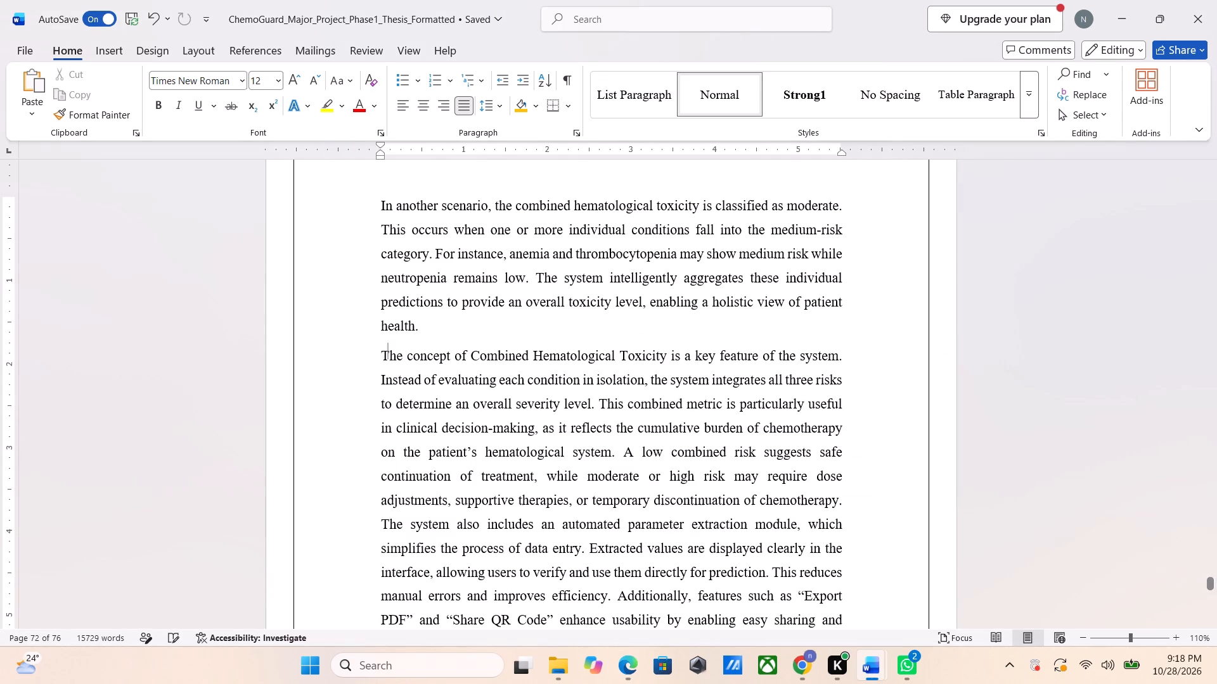
Following the paragraph breaks in REPORT.pdf, start a new paragraph in the thesis at "The system also includes an automated parameter extraction module".
key(alt+Tab)
key(alt+Tab)
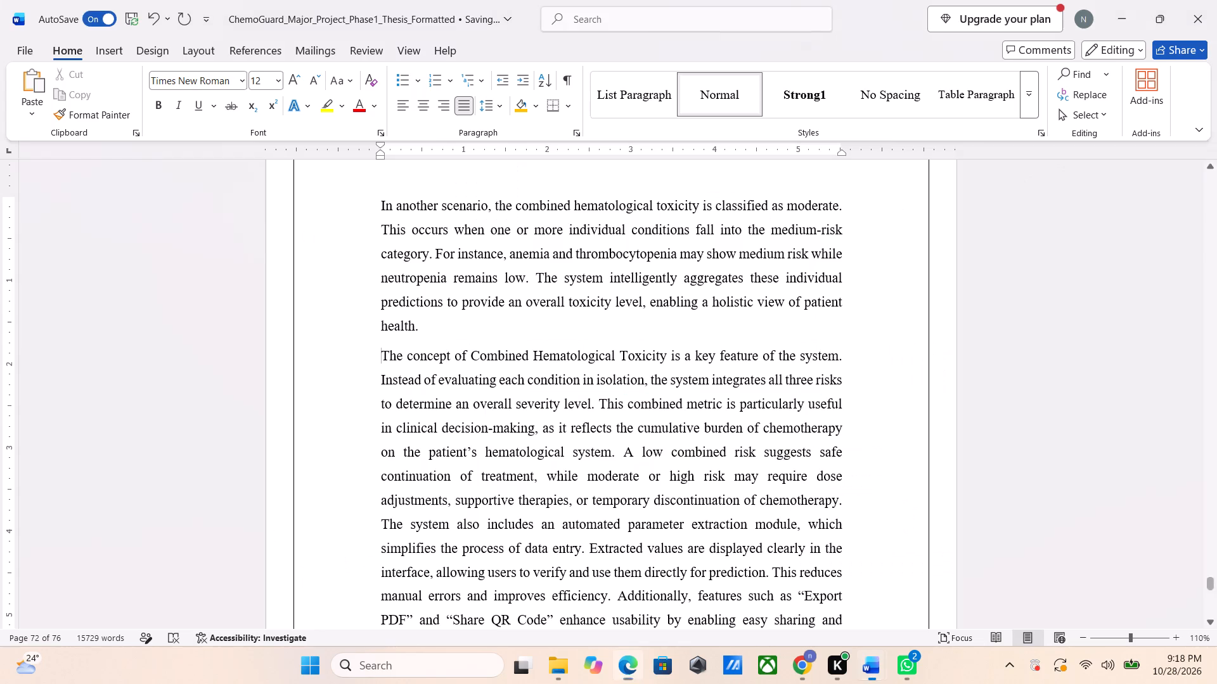
key(alt+Tab)
scroll(444, 282, down, 1)
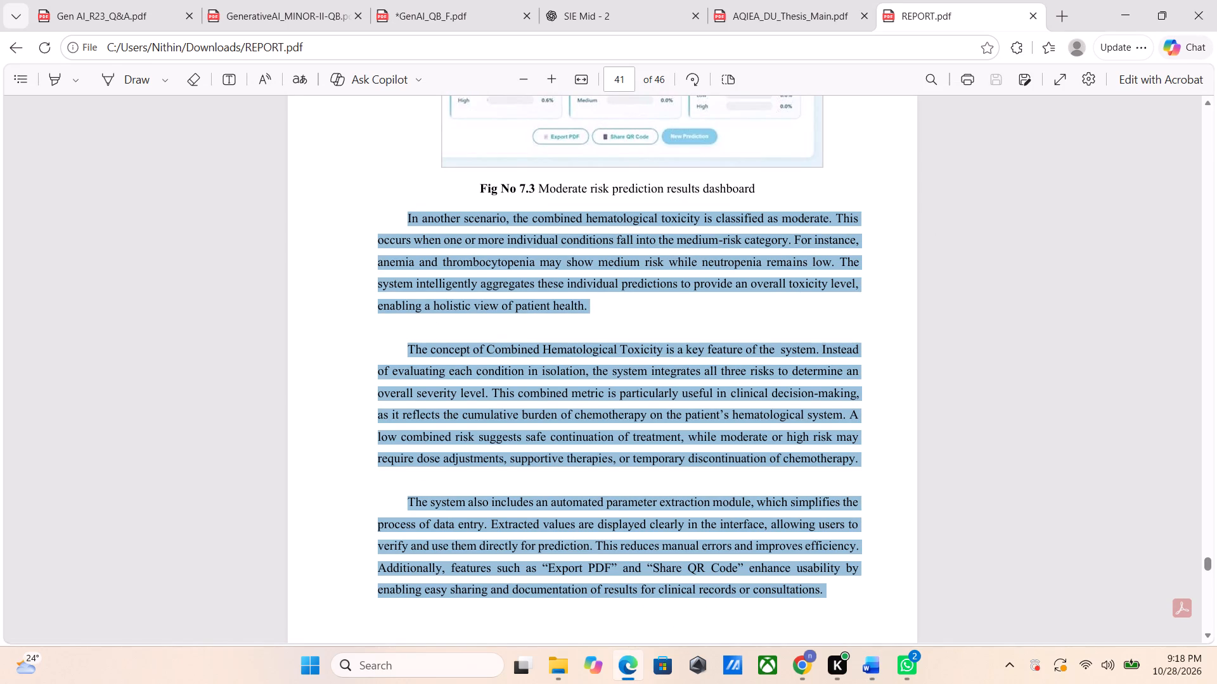
scroll(445, 281, down, 2)
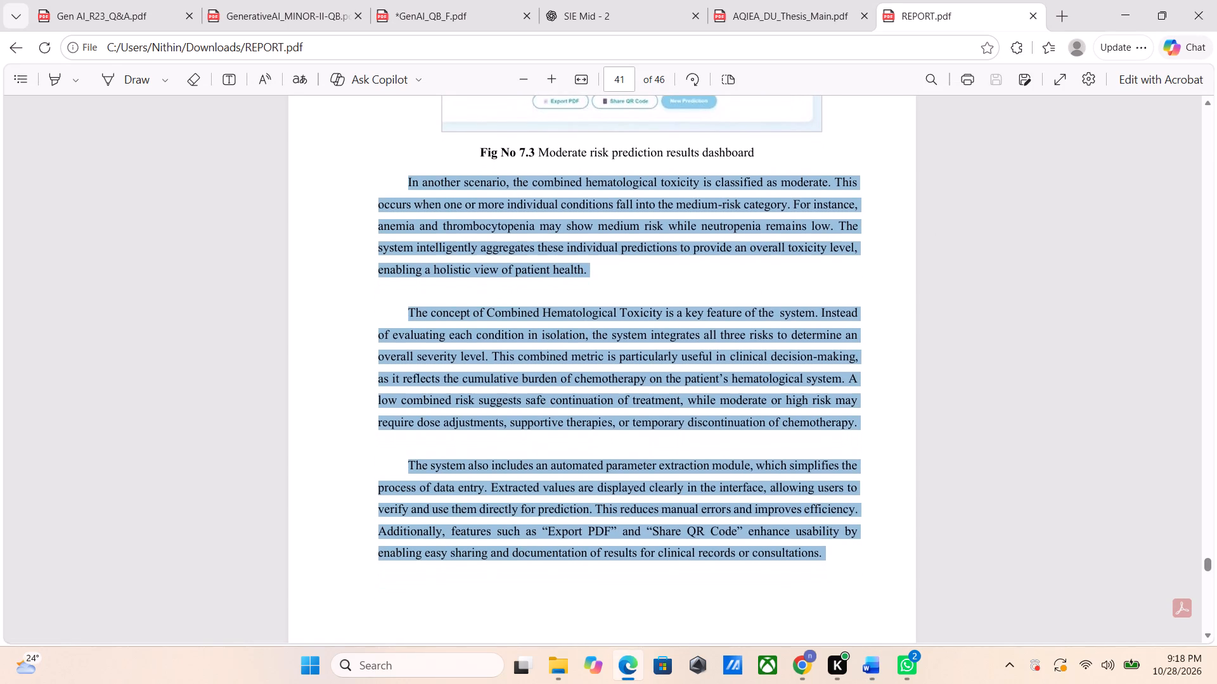
scroll(446, 277, down, 1)
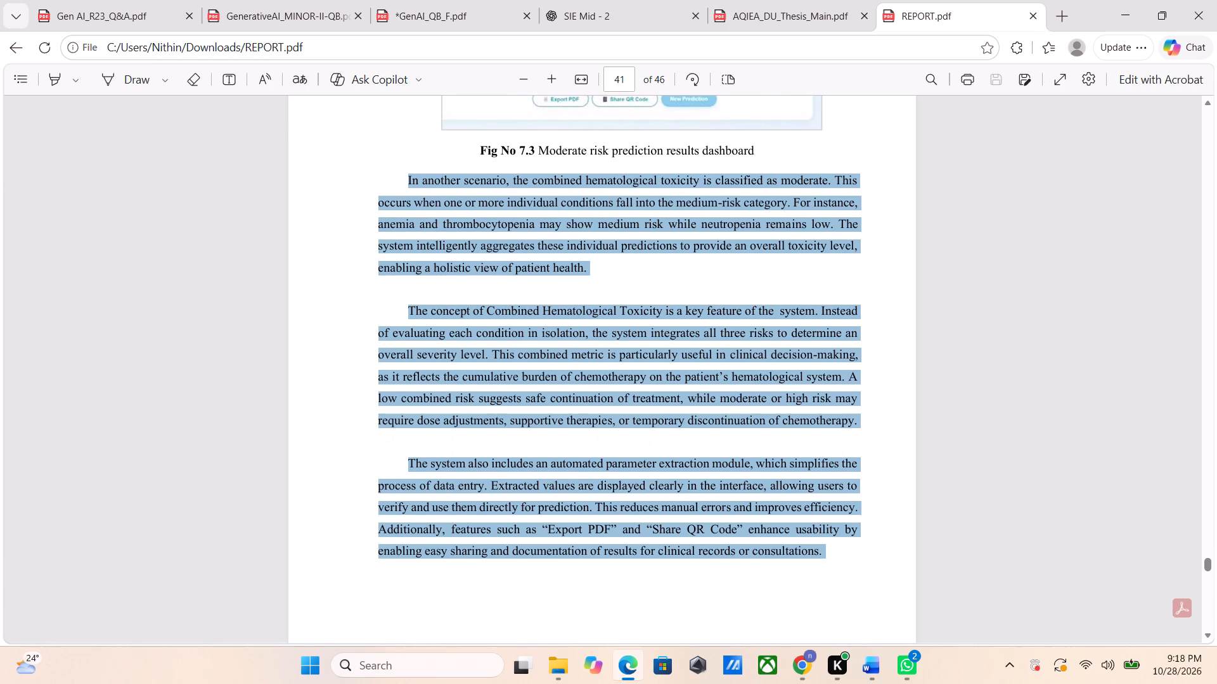
key(alt+Tab)
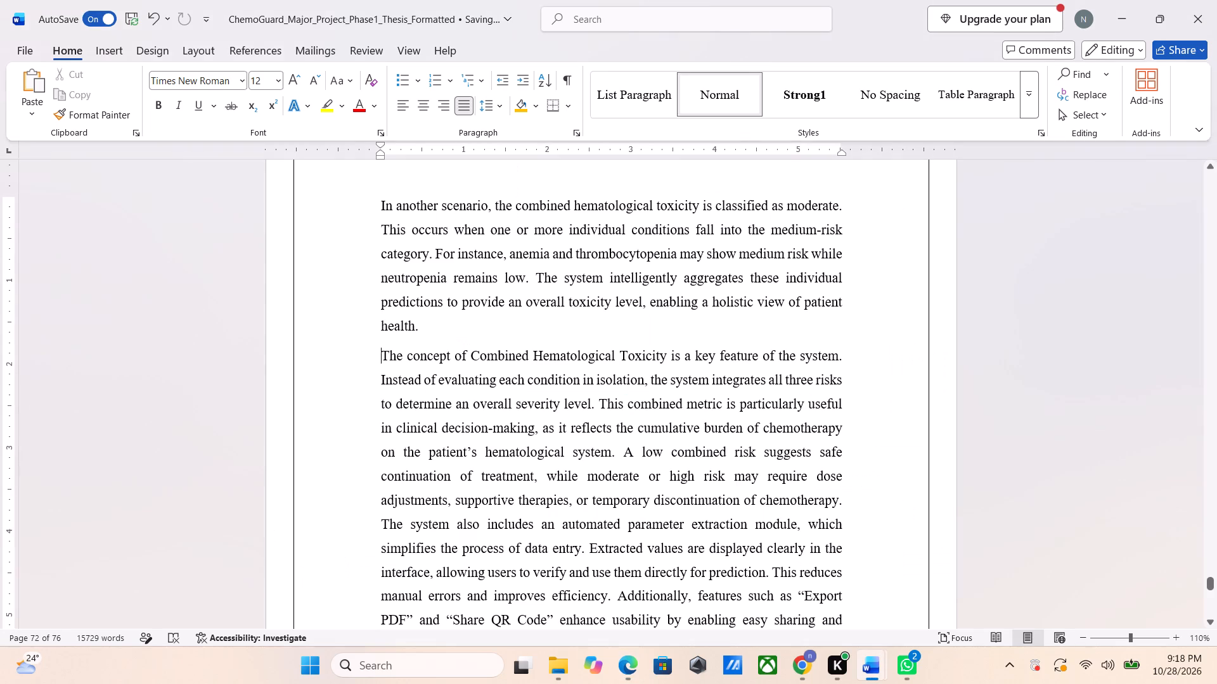
scroll(446, 277, down, 1)
key(alt+Tab)
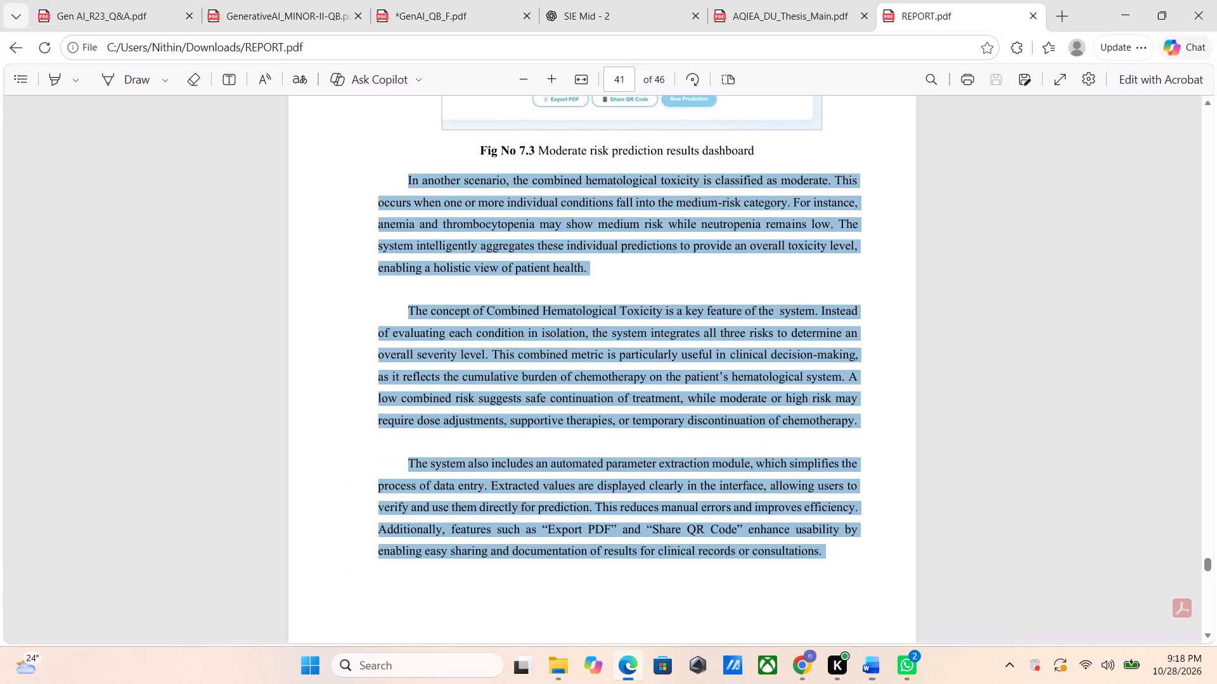
key(alt+Tab)
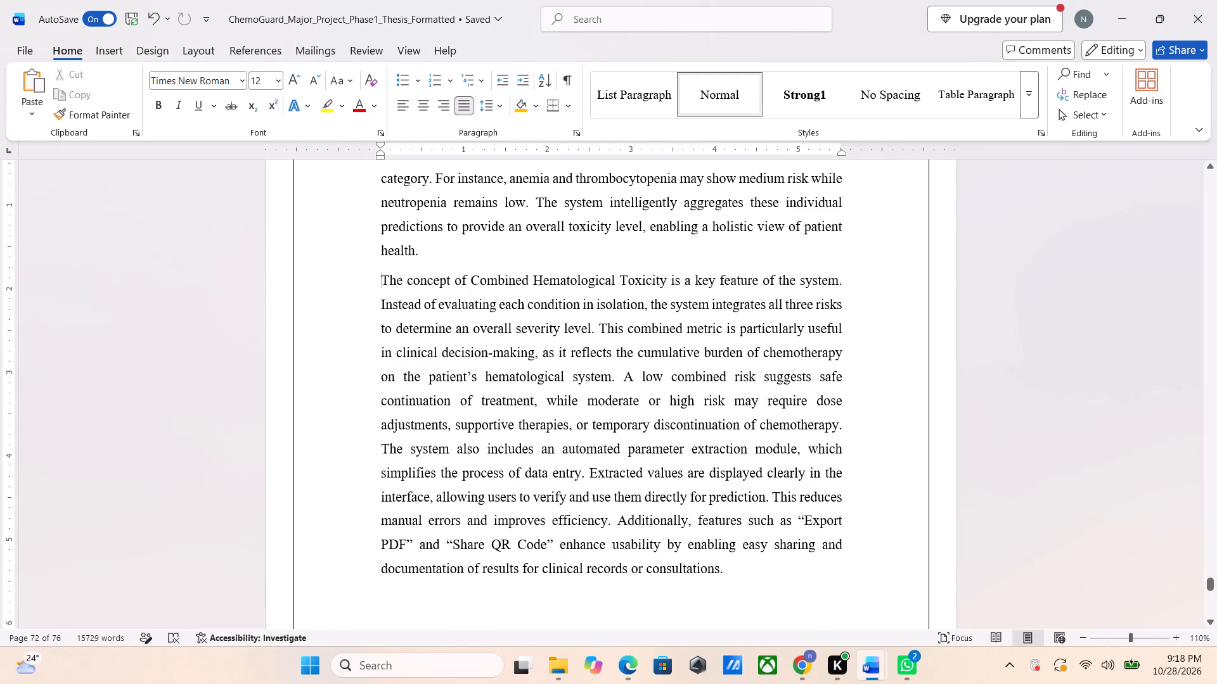
click(840, 423)
key(Return)
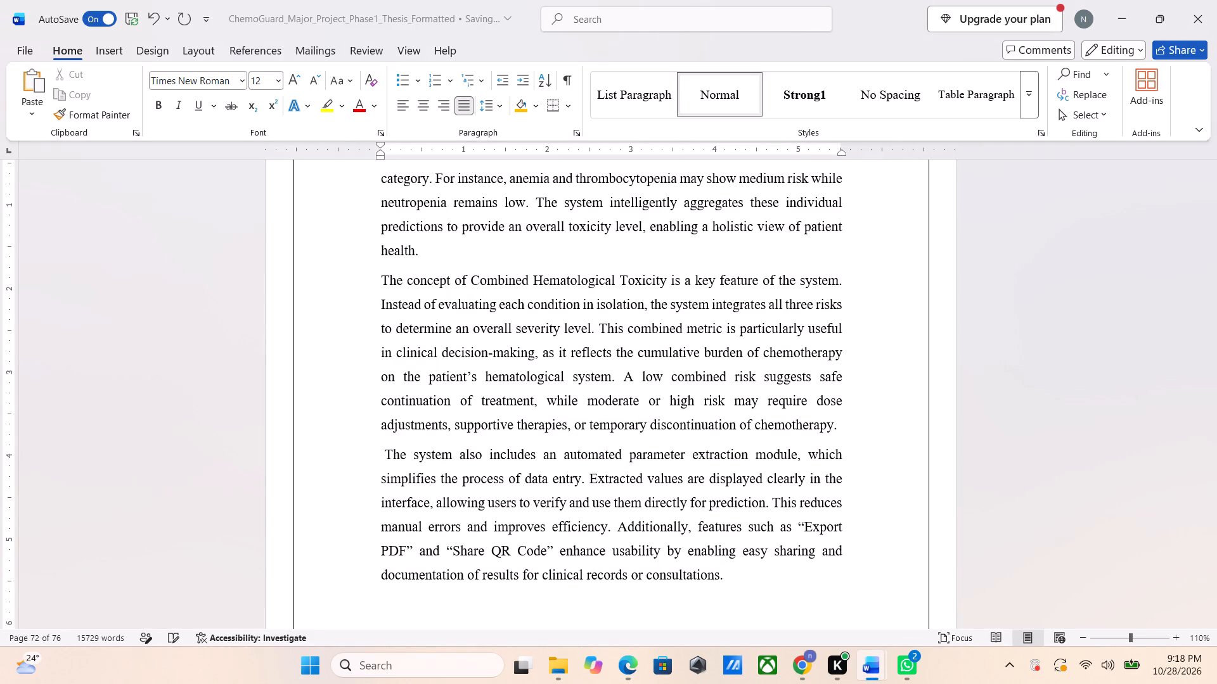
Copy the two paragraphs above Fig No 7.4 in REPORT.pdf, from "From a technical perspective" through "can easily interpret the results".
scroll(840, 423, down, 1)
key(alt+Tab)
scroll(840, 423, down, 2)
key(alt+Tab)
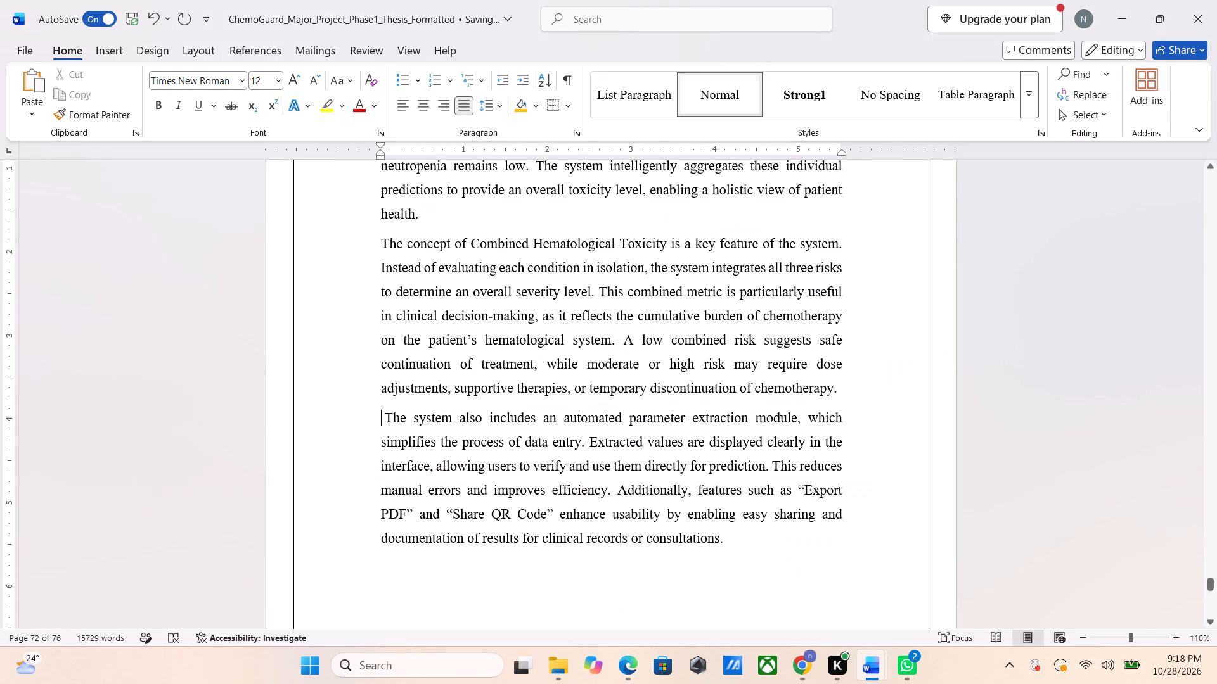
scroll(840, 423, down, 1)
key(alt+Tab)
scroll(840, 423, down, 6)
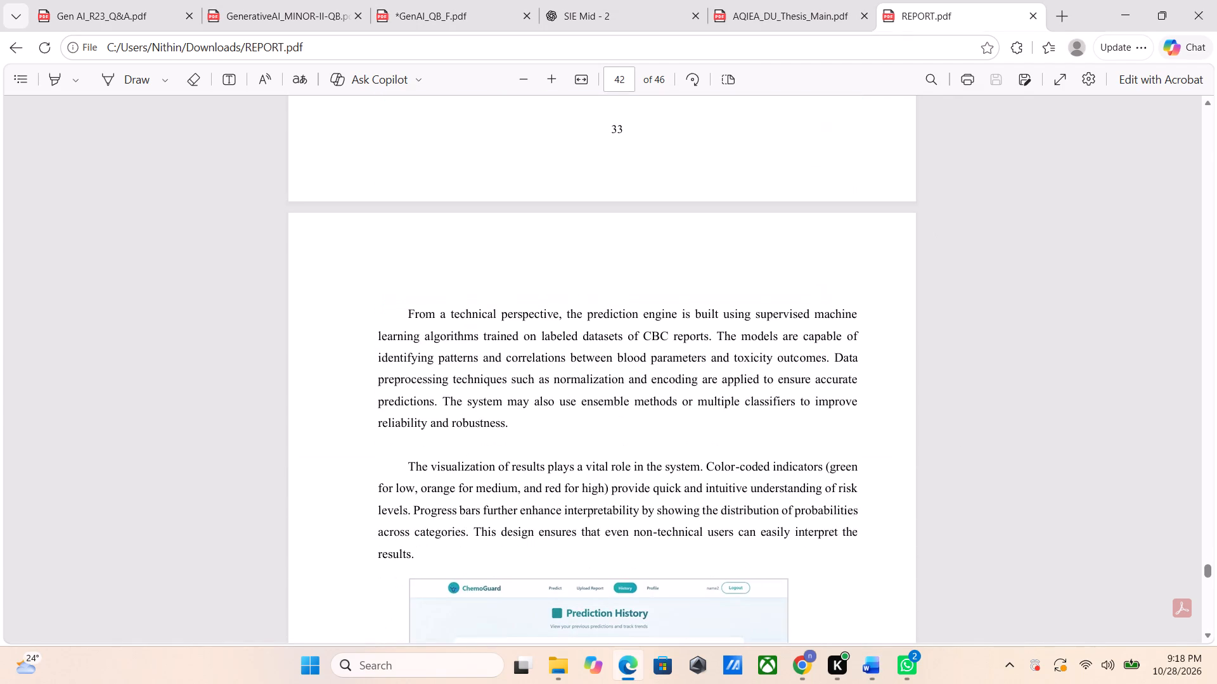
scroll(840, 423, down, 2)
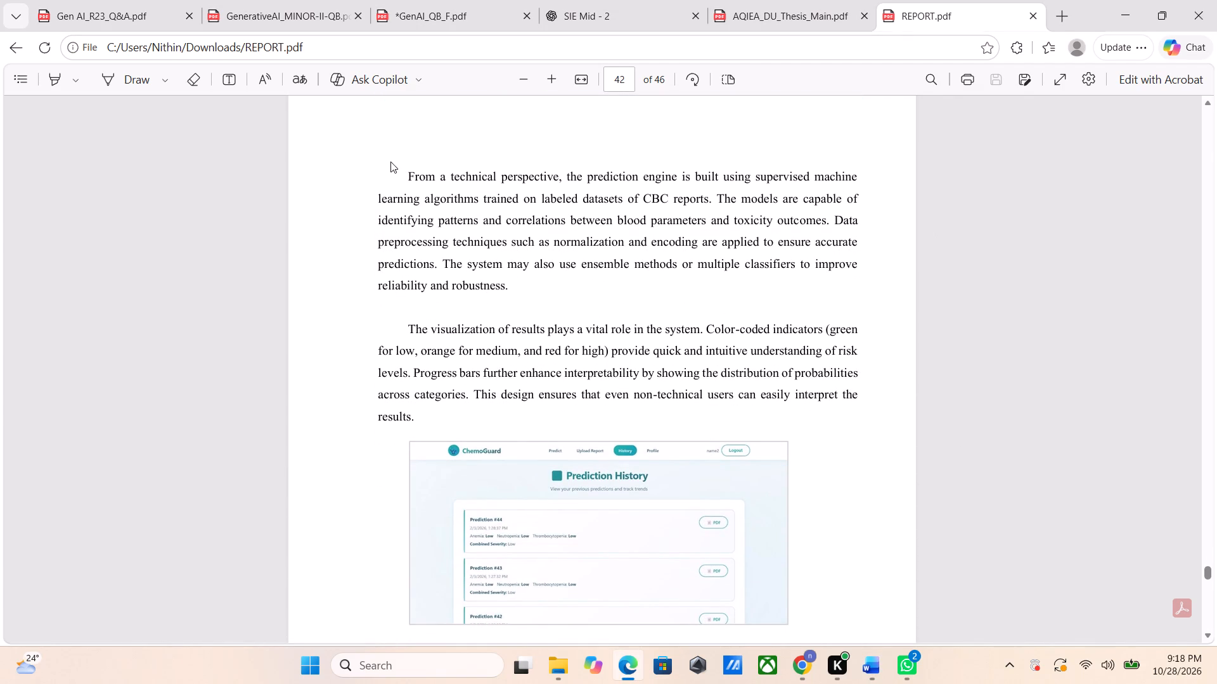
drag(399, 175, 420, 190)
drag(420, 190, 406, 174)
drag(406, 174, 468, 255)
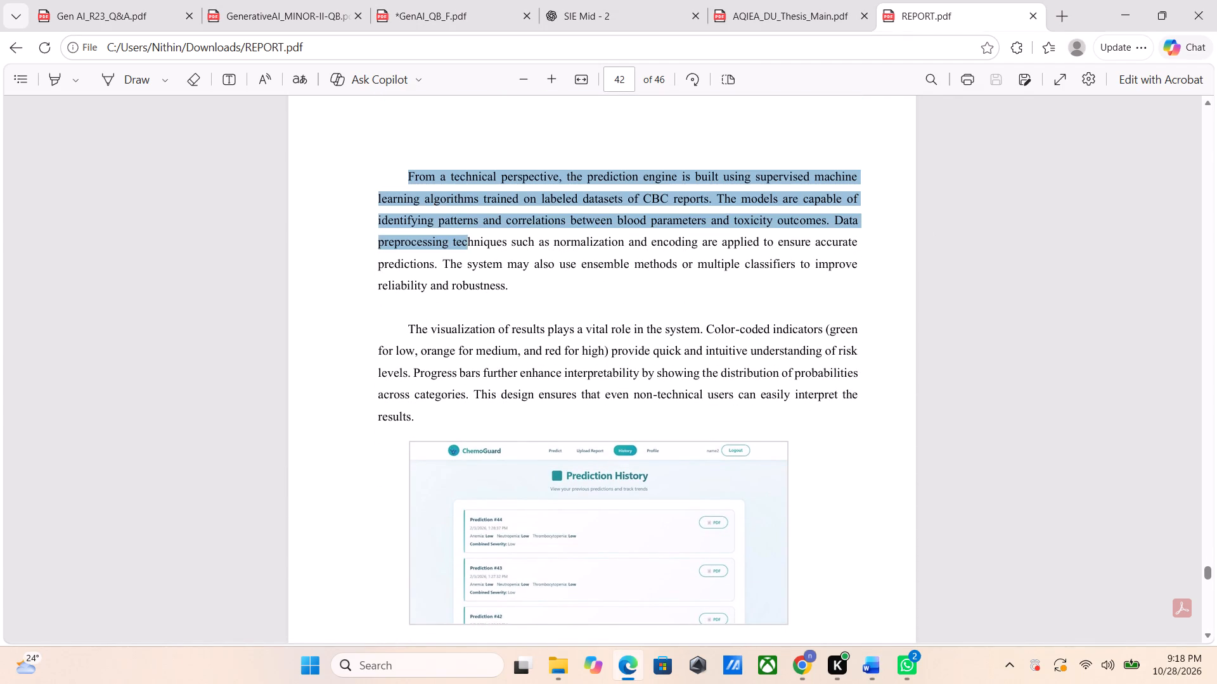
drag(468, 255, 446, 422)
scroll(447, 422, up, 1)
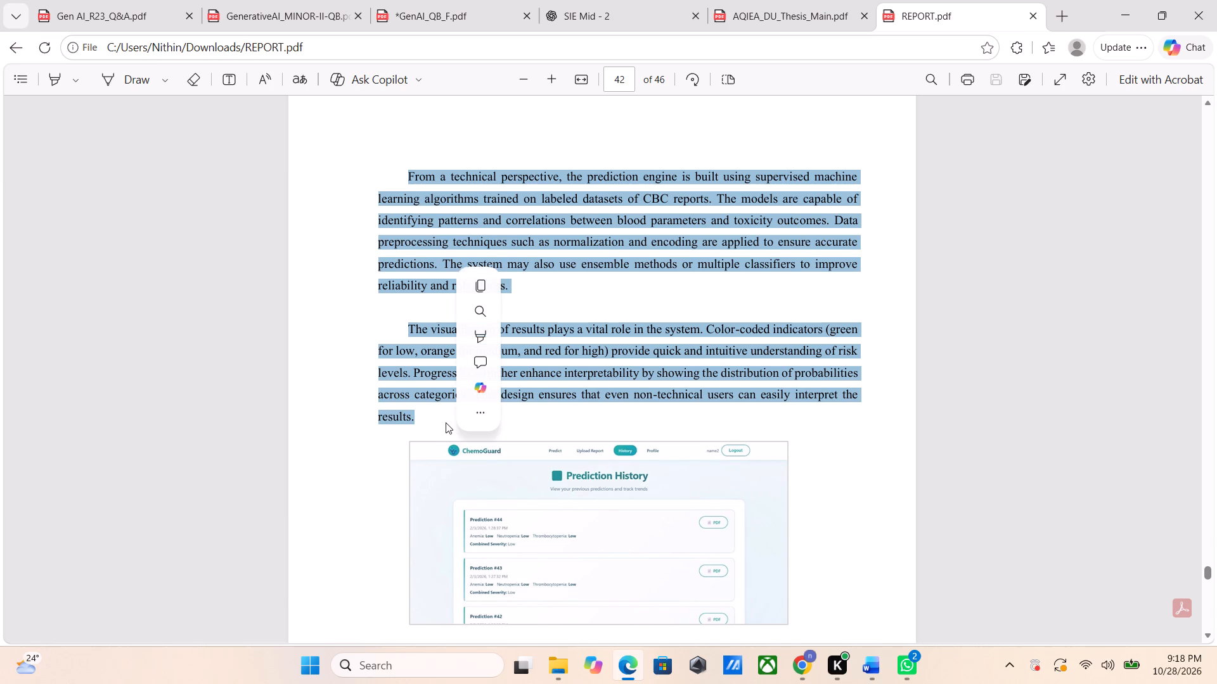
key(ctrl+c)
scroll(446, 422, down, 2)
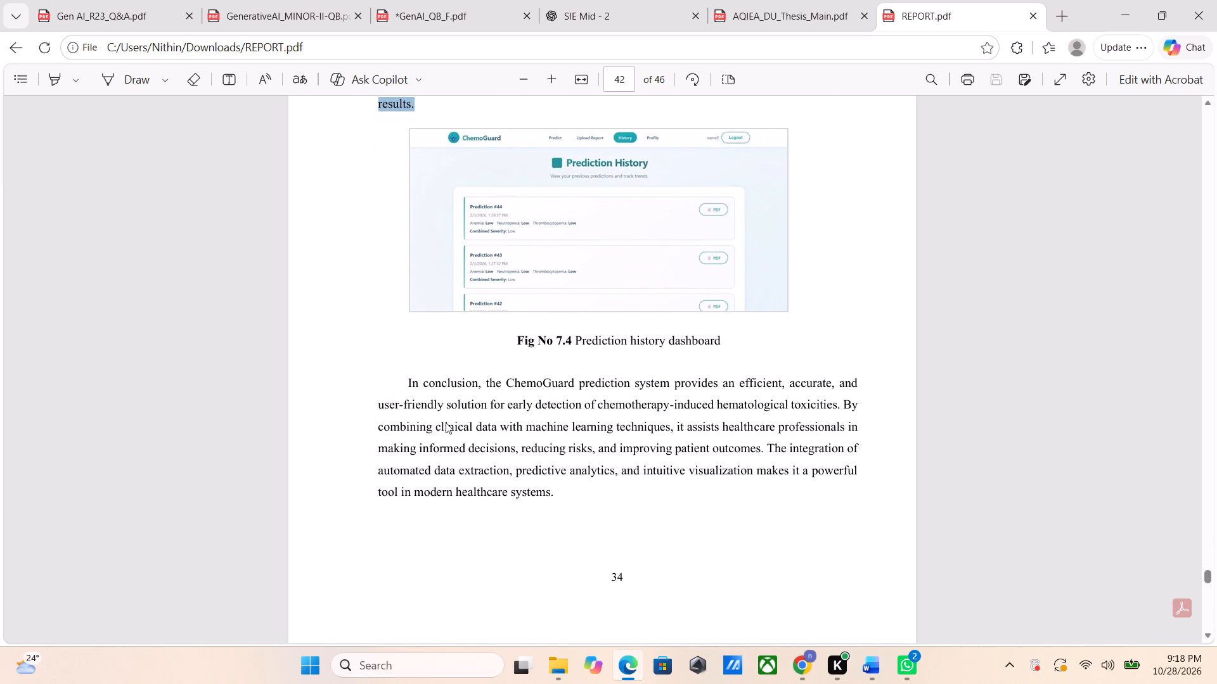
scroll(446, 422, down, 2)
In the Word thesis, paste the copied text on a new line below "documentation of results for clinical records or consultations" in section 7.1.
key(alt+Tab)
scroll(446, 422, down, 1)
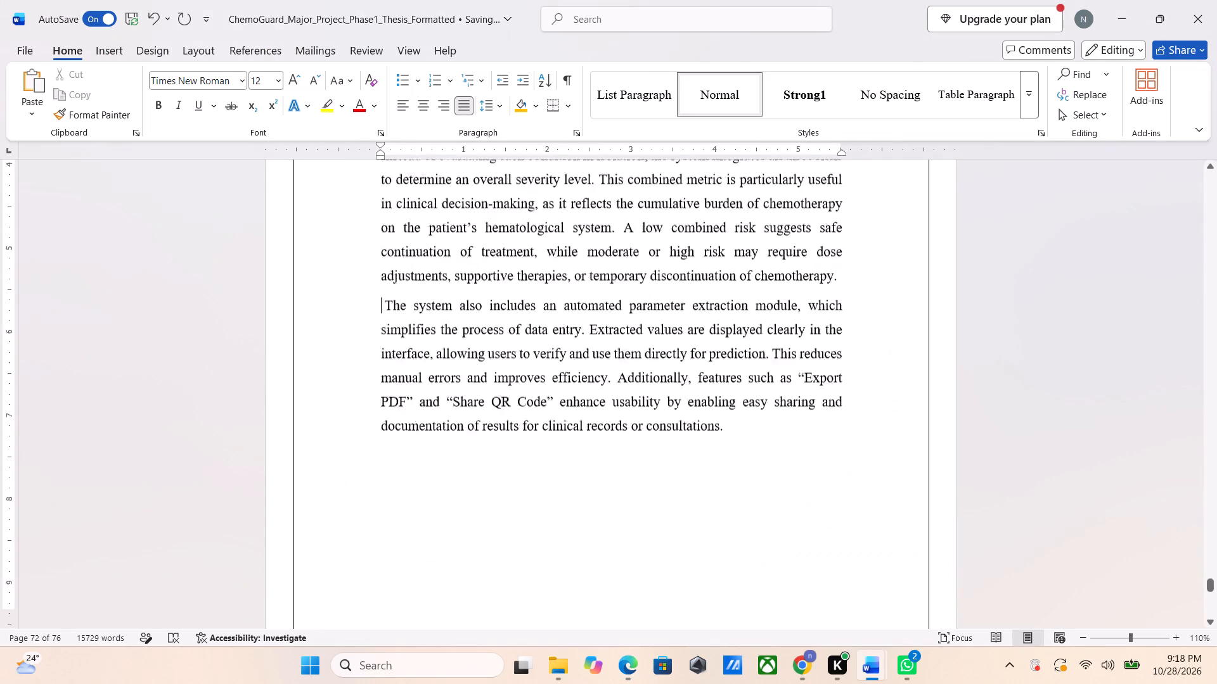
scroll(446, 422, down, 1)
click(770, 196)
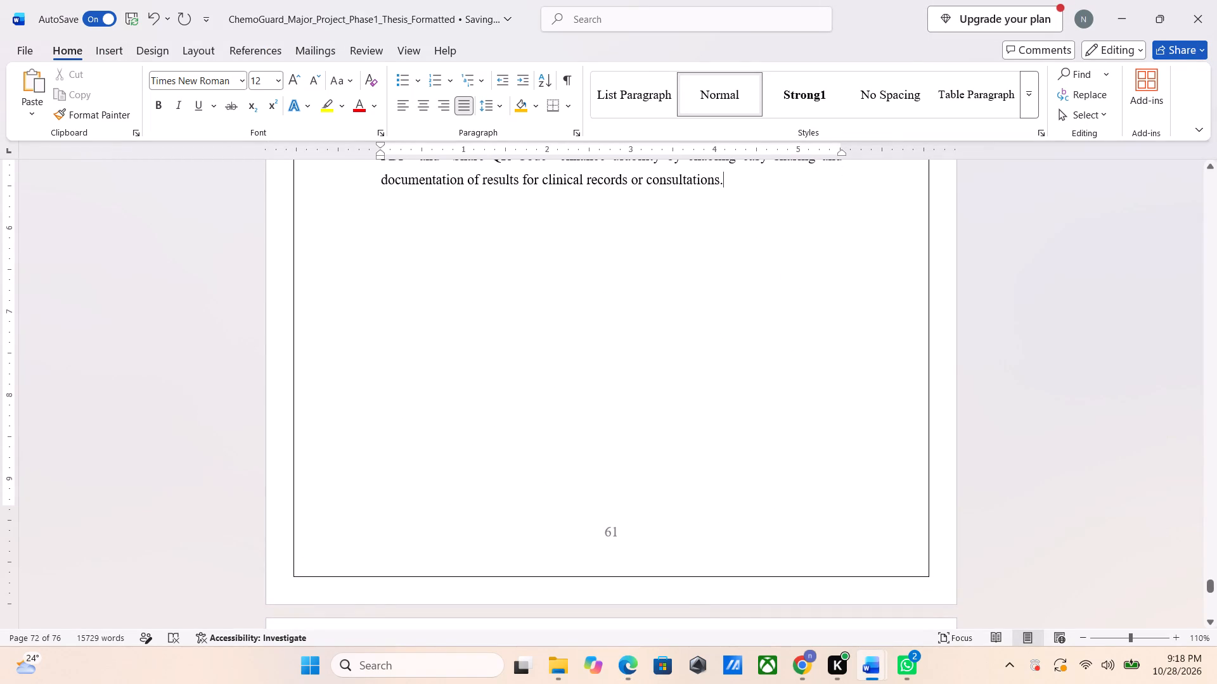
key(shift+Return)
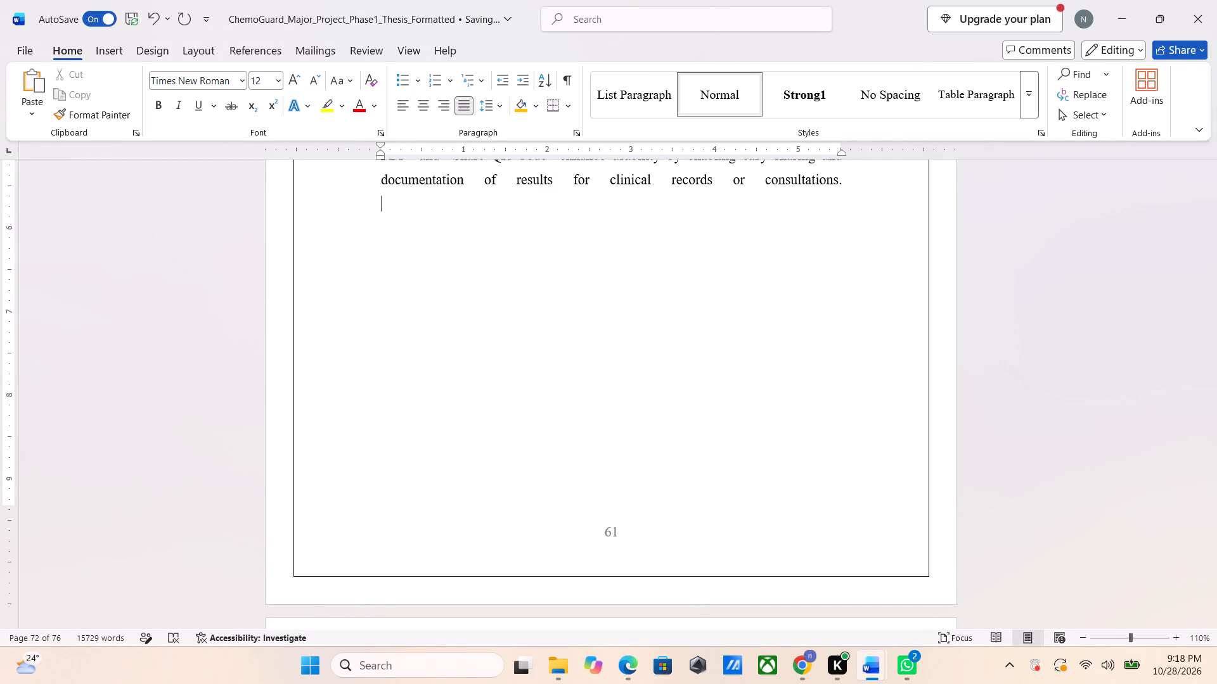
scroll(770, 196, up, 4)
ctrl+scroll(770, 196, down, 2)
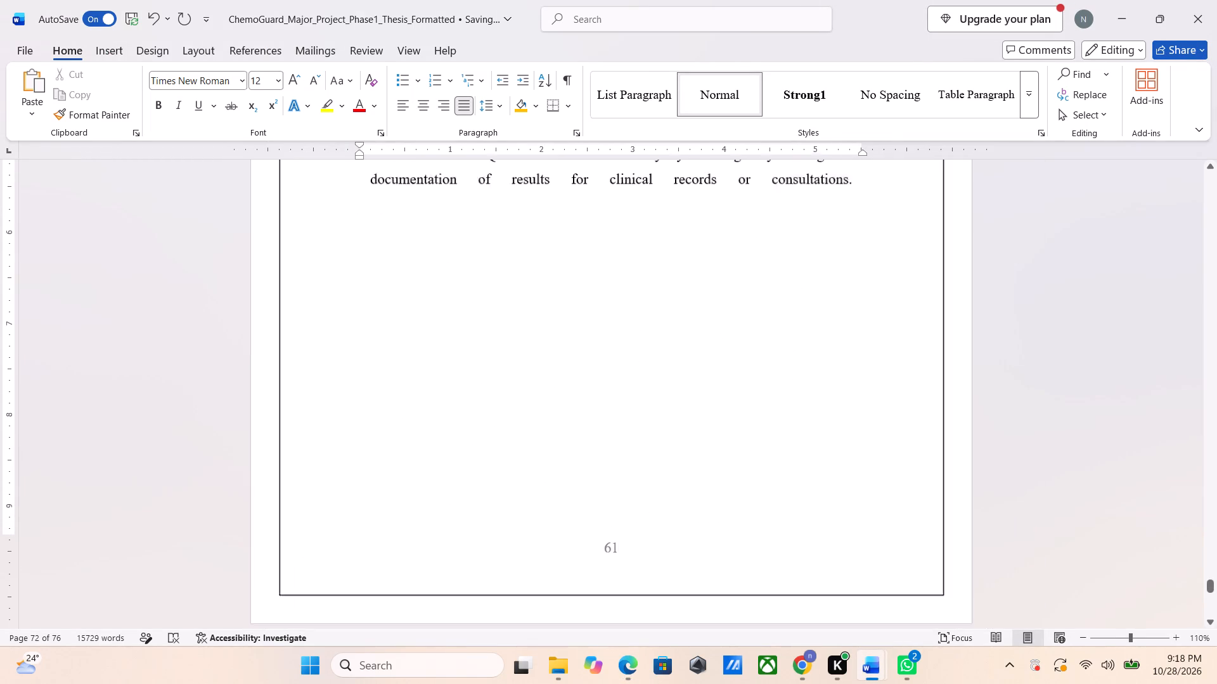
ctrl+scroll(770, 196, down, 2)
scroll(770, 196, up, 2)
scroll(770, 196, down, 1)
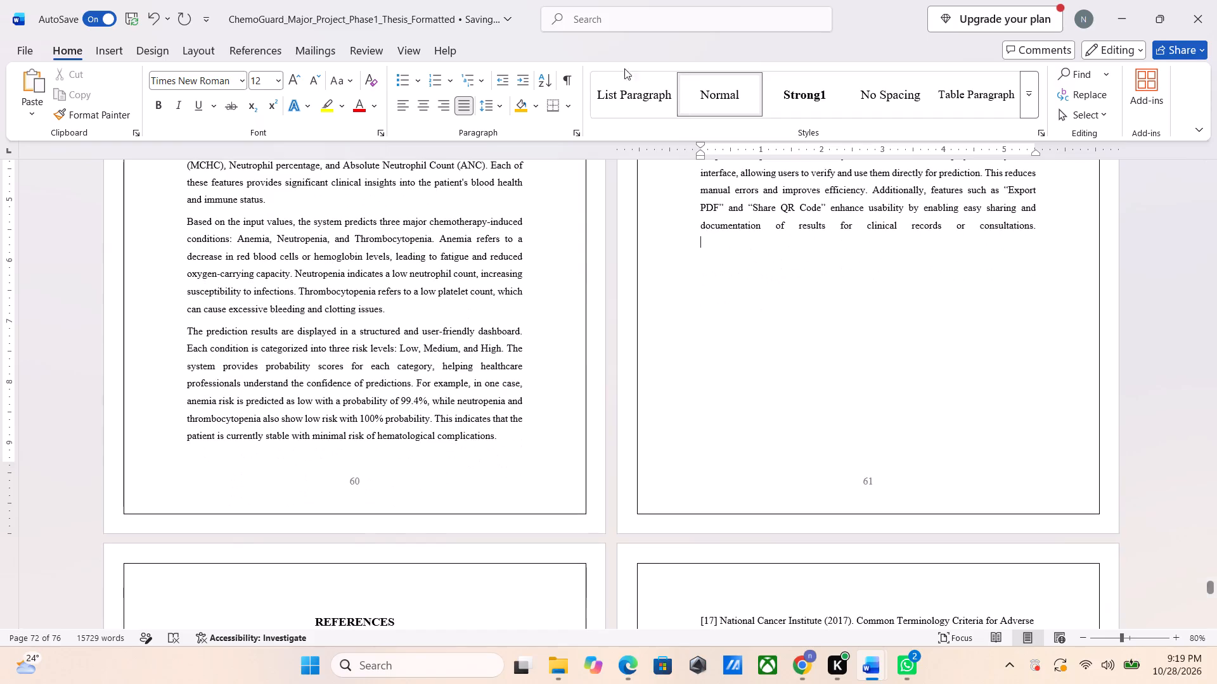
click(406, 47)
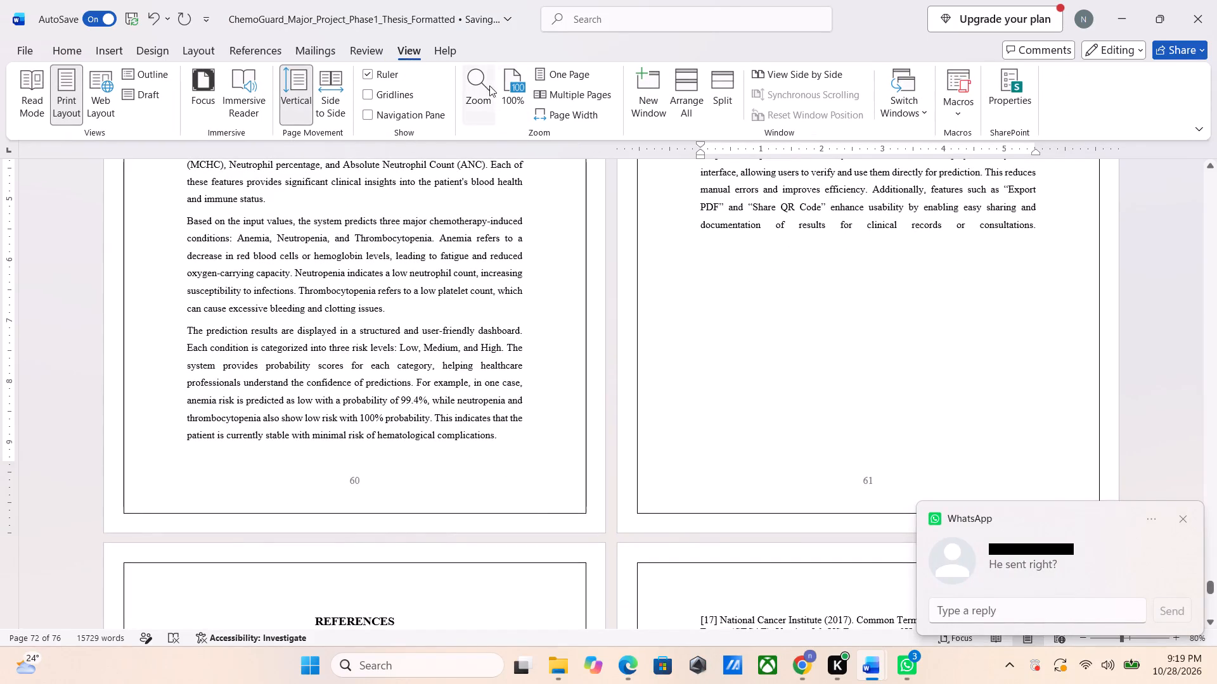
click(543, 76)
scroll(584, 290, down, 1)
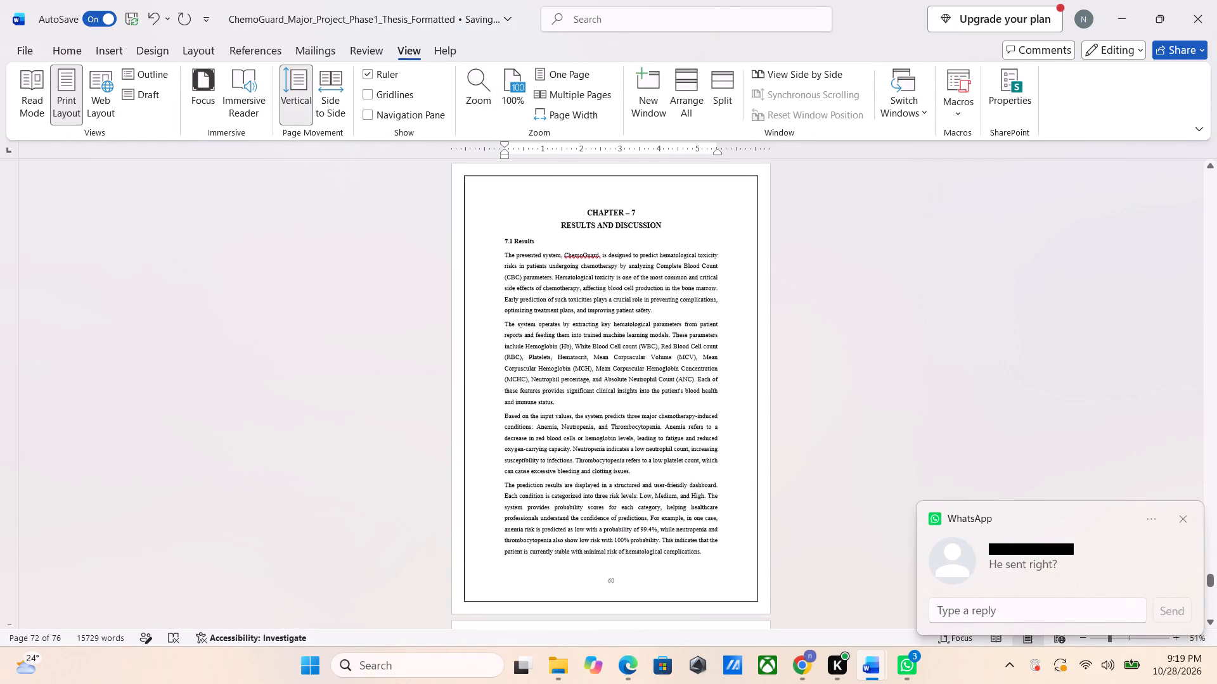
scroll(584, 290, down, 1)
ctrl+scroll(584, 290, up, 5)
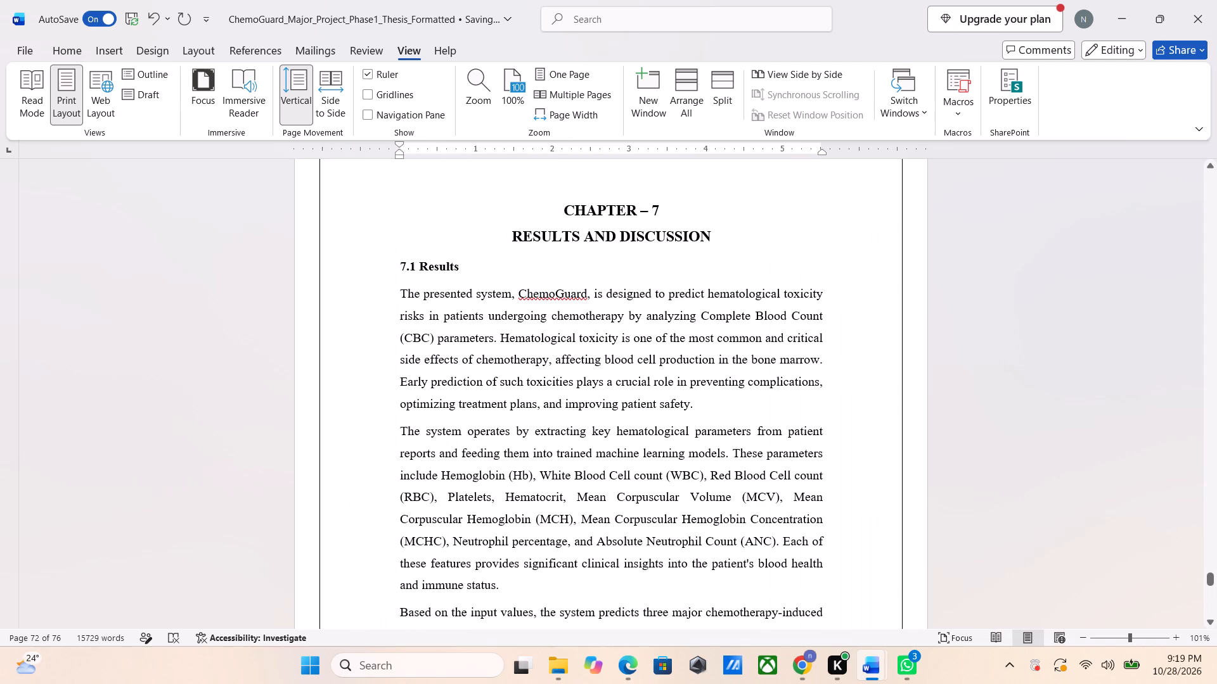
scroll(584, 290, down, 9)
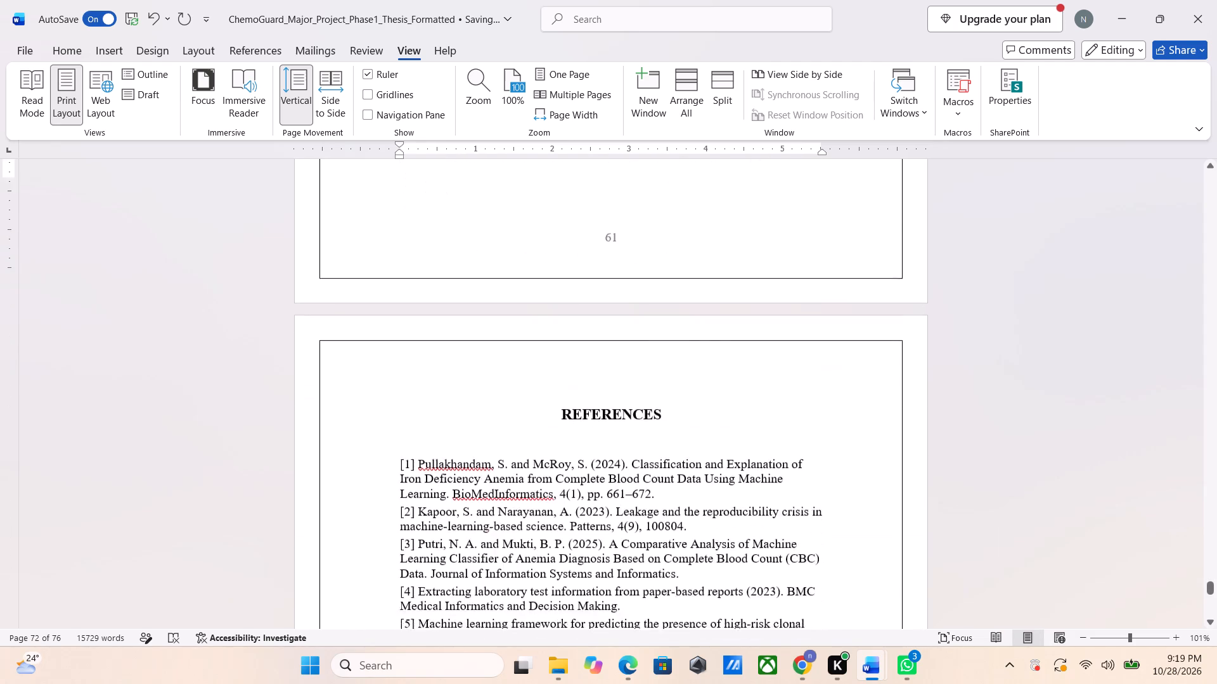
scroll(584, 290, down, 3)
scroll(584, 290, up, 5)
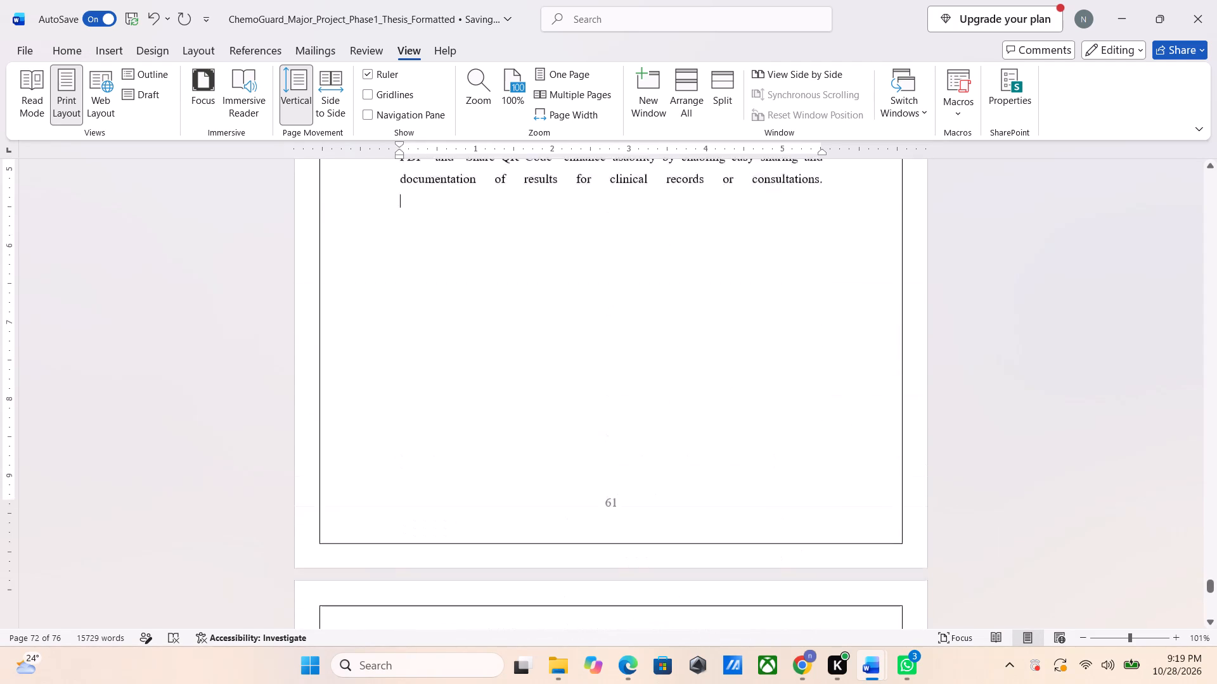
scroll(584, 290, up, 1)
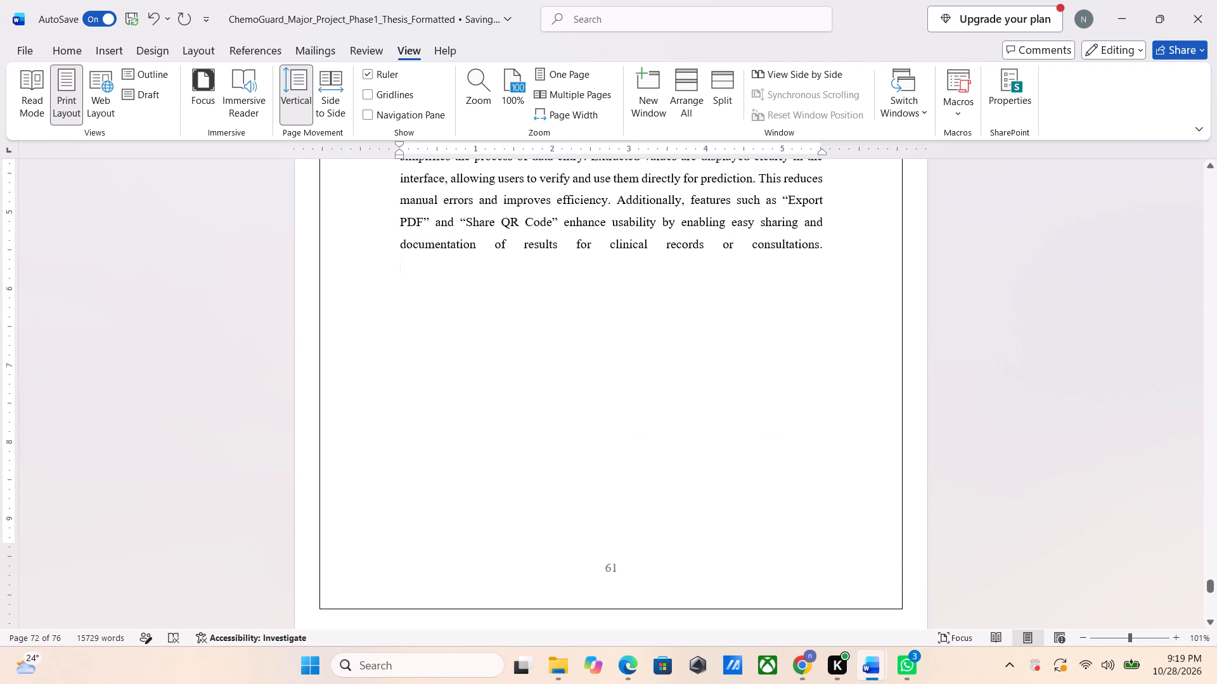
key(ctrl+v)
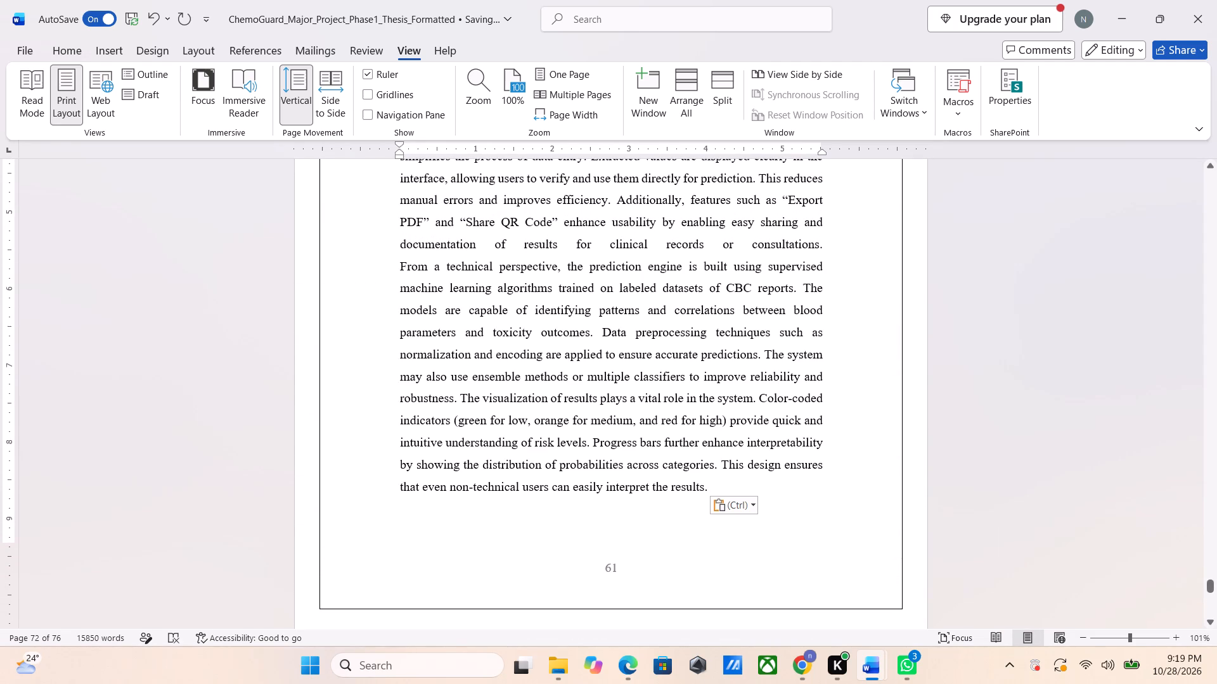
Following the paragraph breaks in REPORT.pdf, start a new paragraph in the thesis at "The visualization of results plays a vital role".
key(alt+Tab)
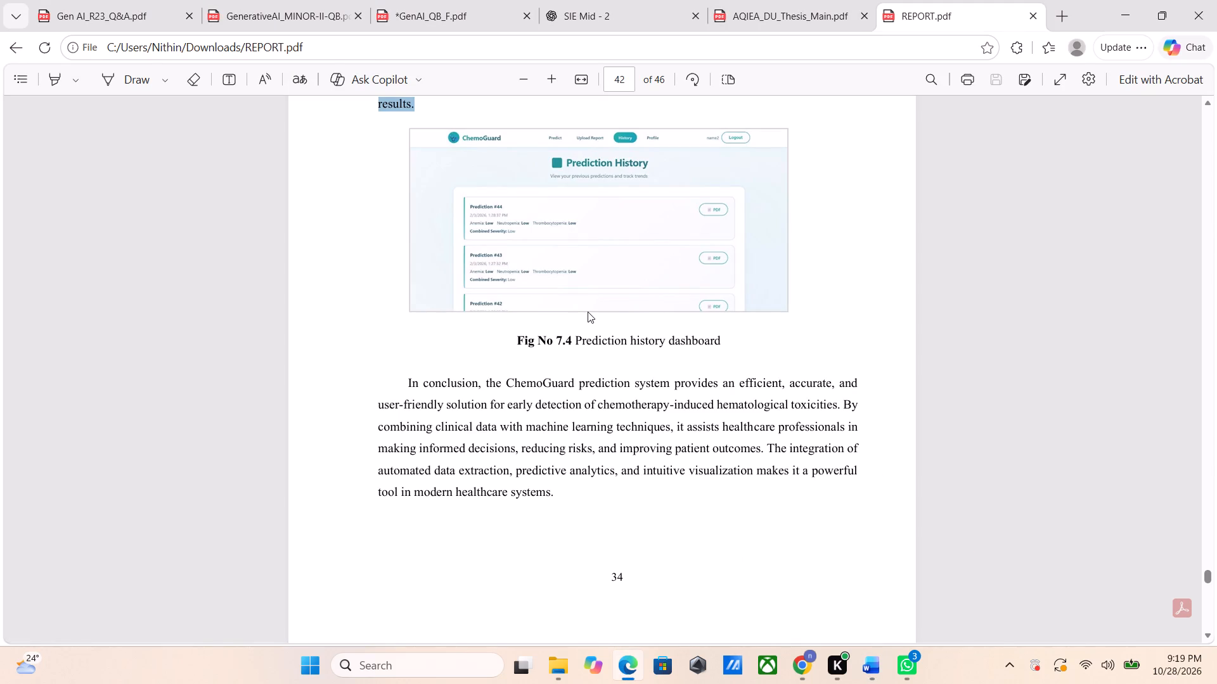
scroll(588, 312, up, 3)
key(alt+Tab)
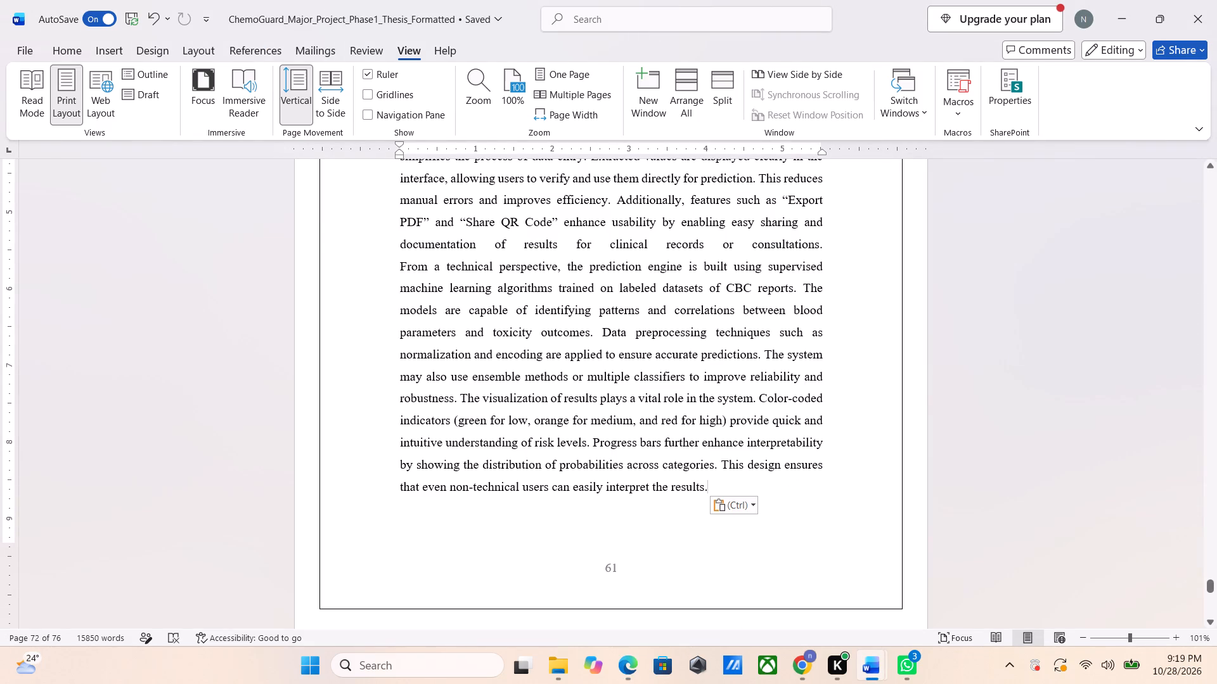
click(459, 395)
key(Right)
key(Left)
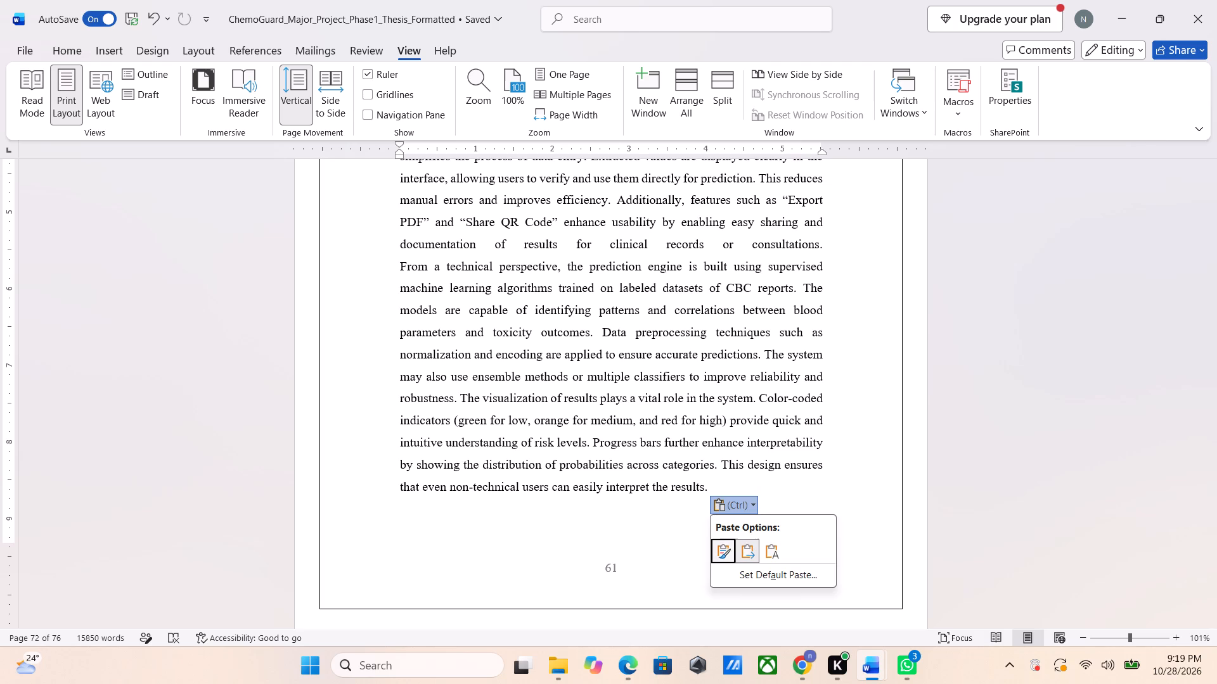
click(459, 395)
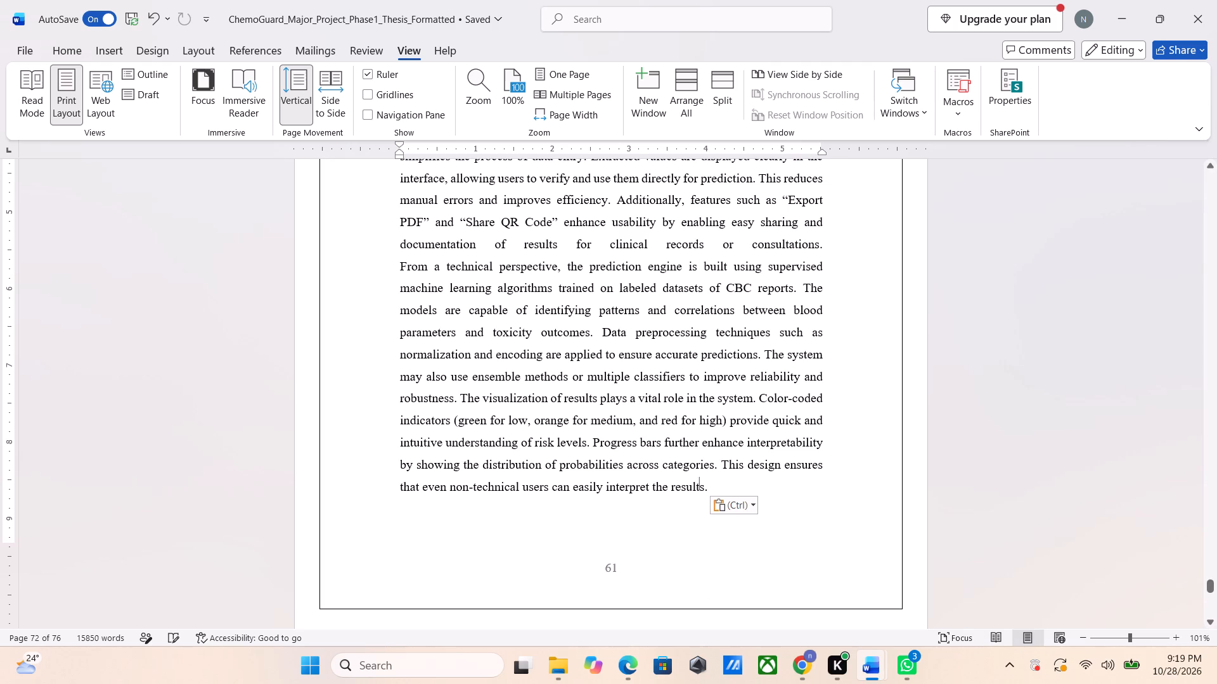
click(459, 395)
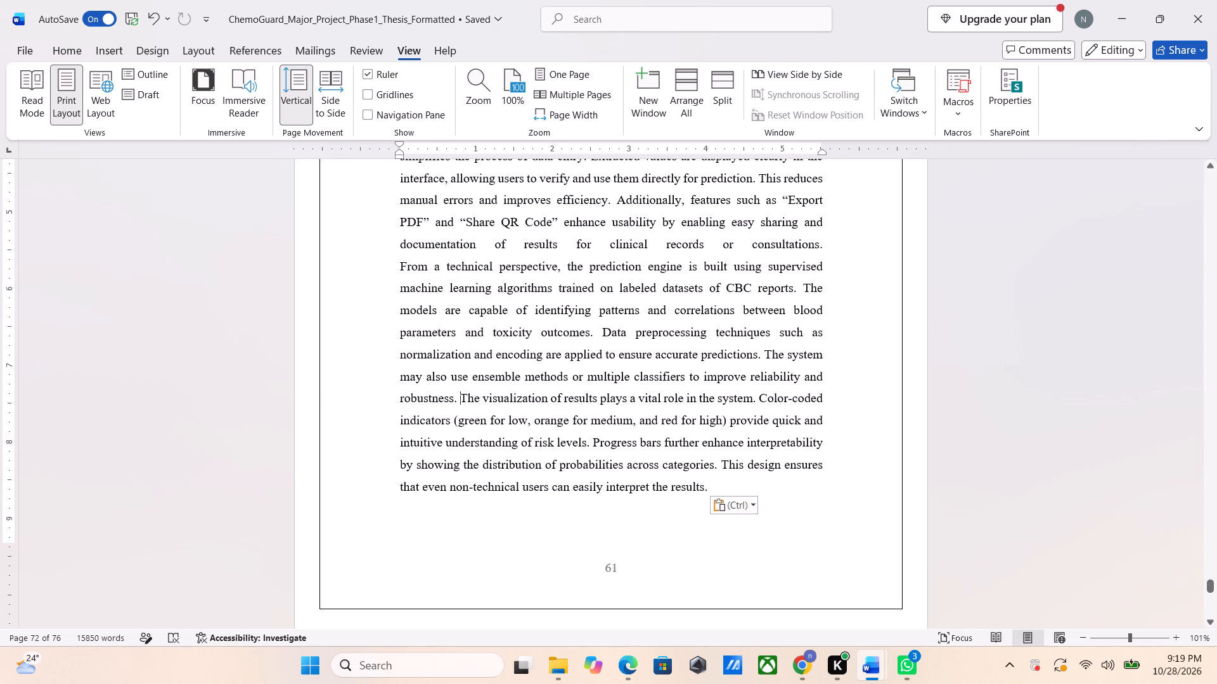
key(Return)
Copy the concluding paragraph below Fig No 7.4 in REPORT.pdf, from "In conclusion" through "tool in modern healthcare systems".
scroll(423, 351, down, 1)
key(alt+Tab)
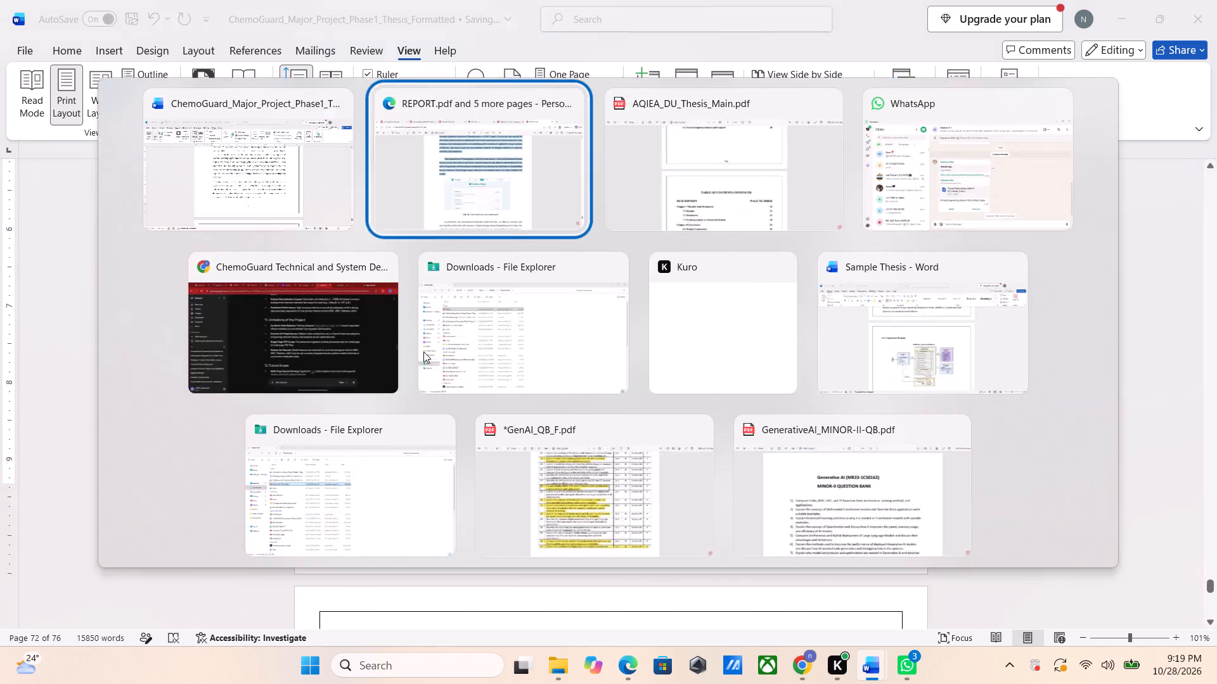
scroll(436, 304, down, 5)
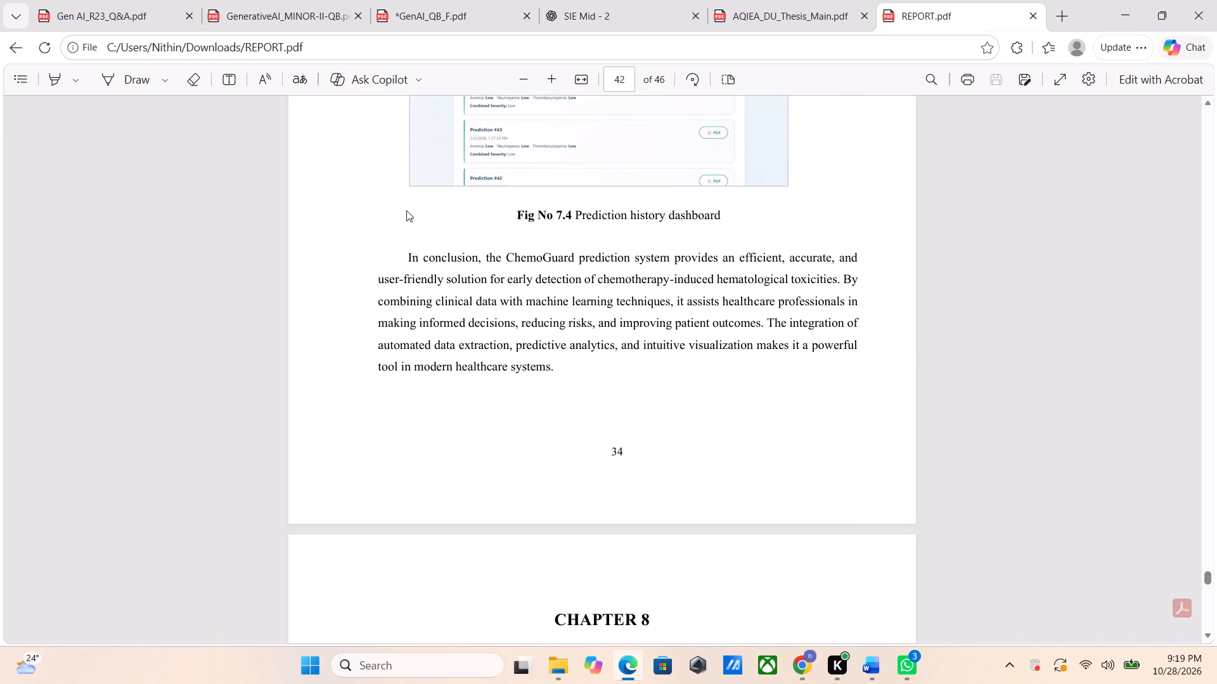
drag(407, 252, 574, 388)
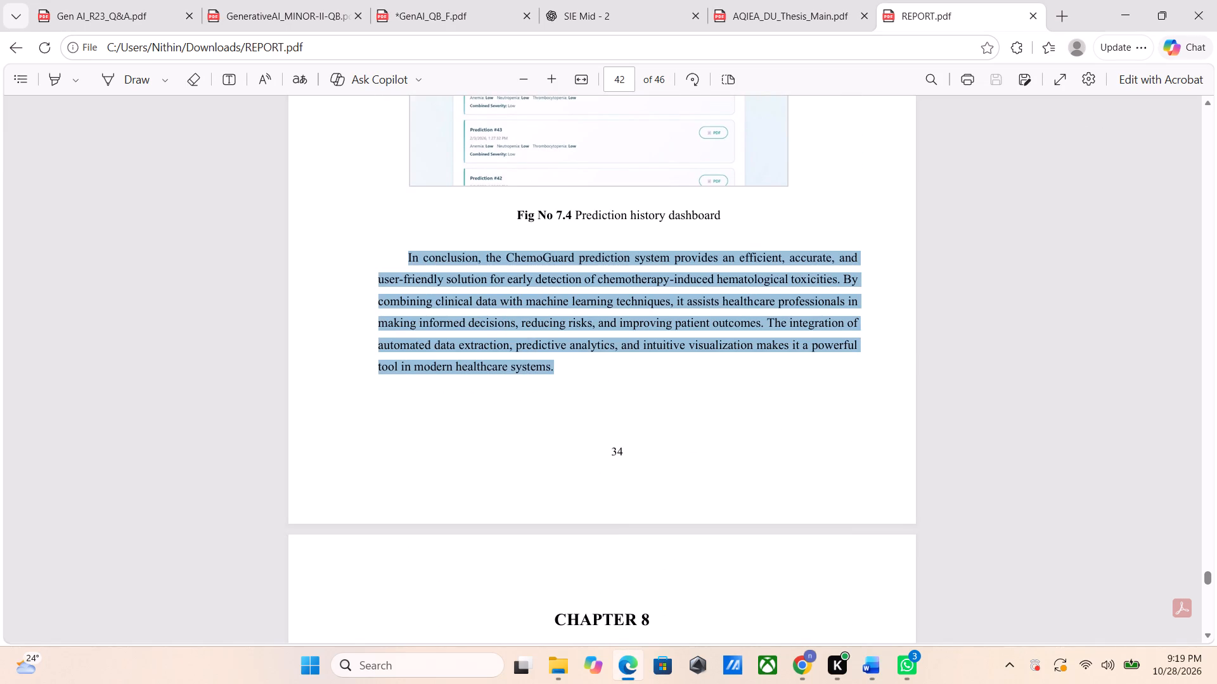
drag(574, 388, 574, 411)
key(ctrl+c)
scroll(574, 411, down, 1)
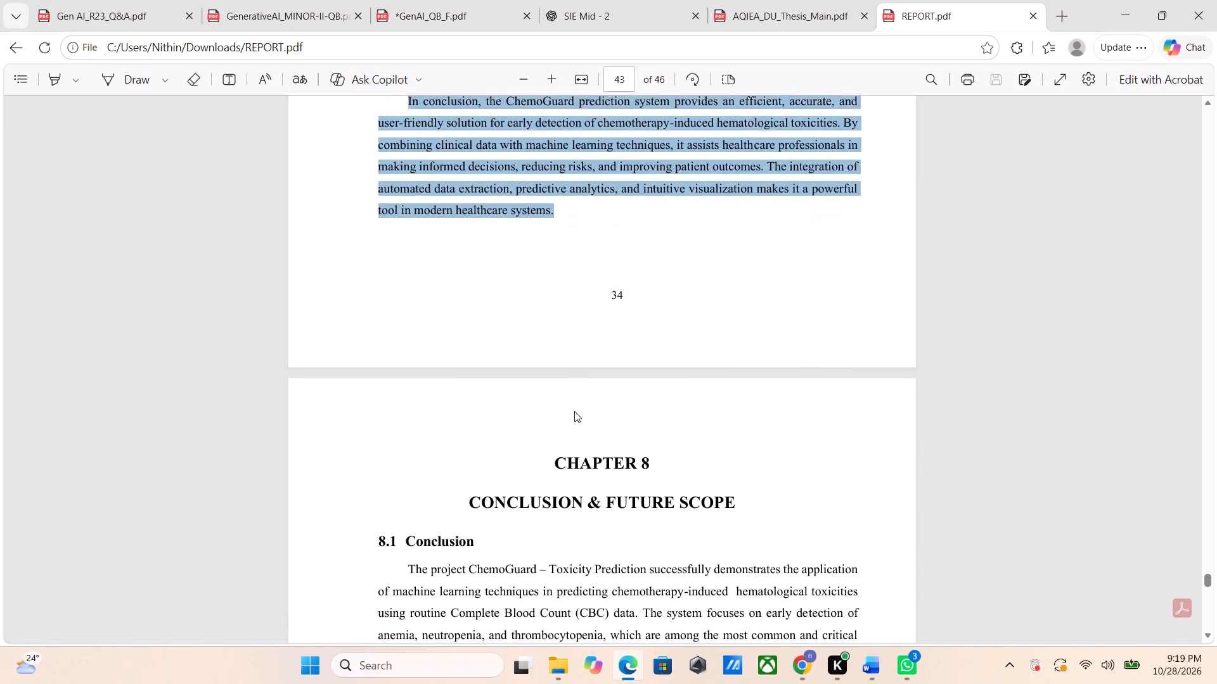
scroll(574, 411, down, 1)
In the Word thesis, paste the copied conclusion as a new paragraph after "even non-technical users can easily interpret the results".
key(alt+Tab)
scroll(574, 411, down, 1)
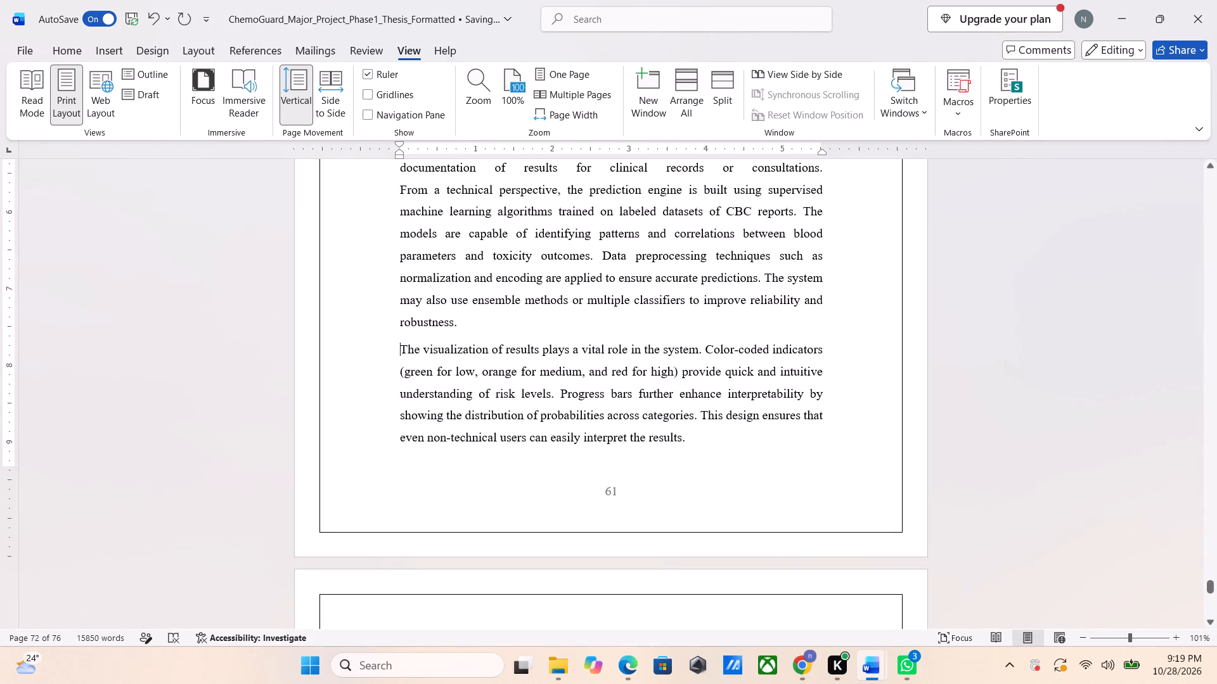
click(716, 441)
key(Return)
key(ctrl+v)
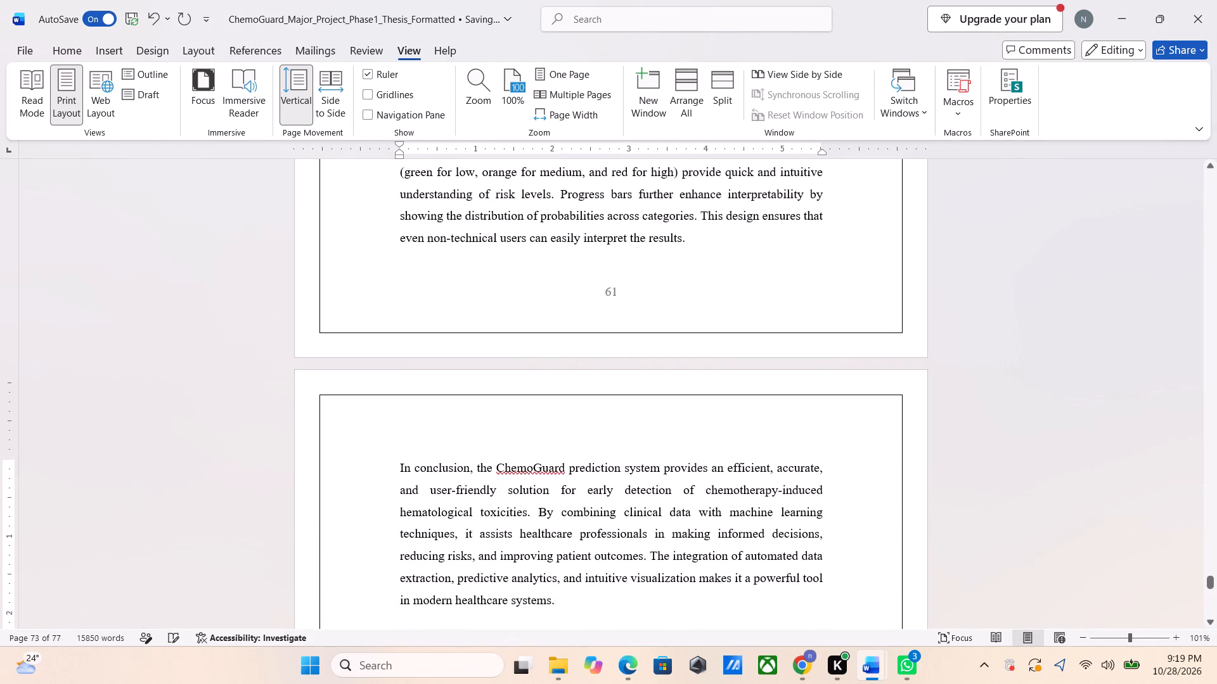
Look over the thesis pages from the Chapter 7 heading to References to check the layout of the pasted text.
scroll(716, 441, down, 7)
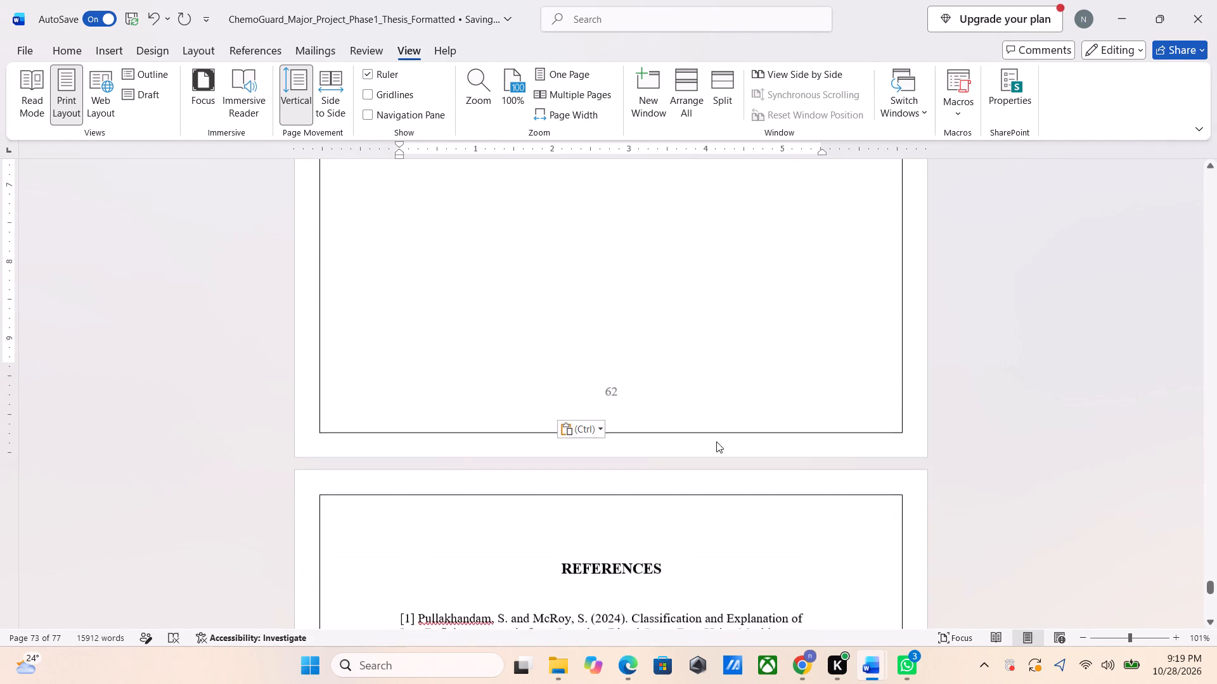
scroll(716, 441, up, 11)
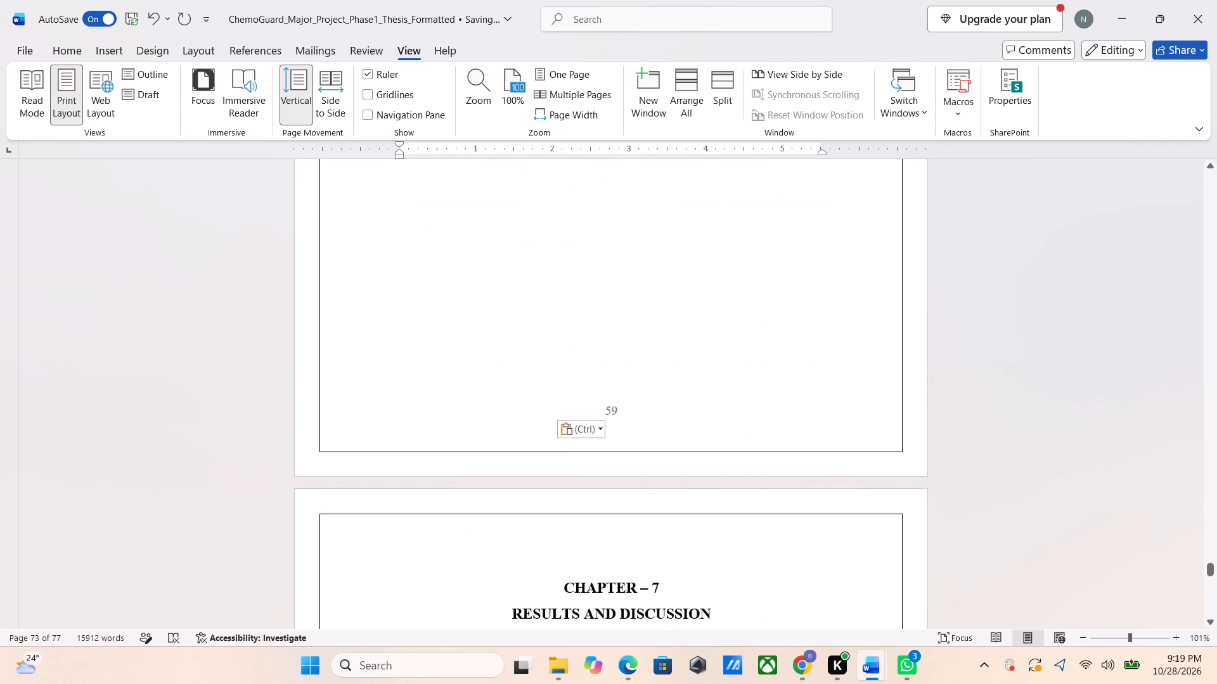
scroll(716, 441, down, 14)
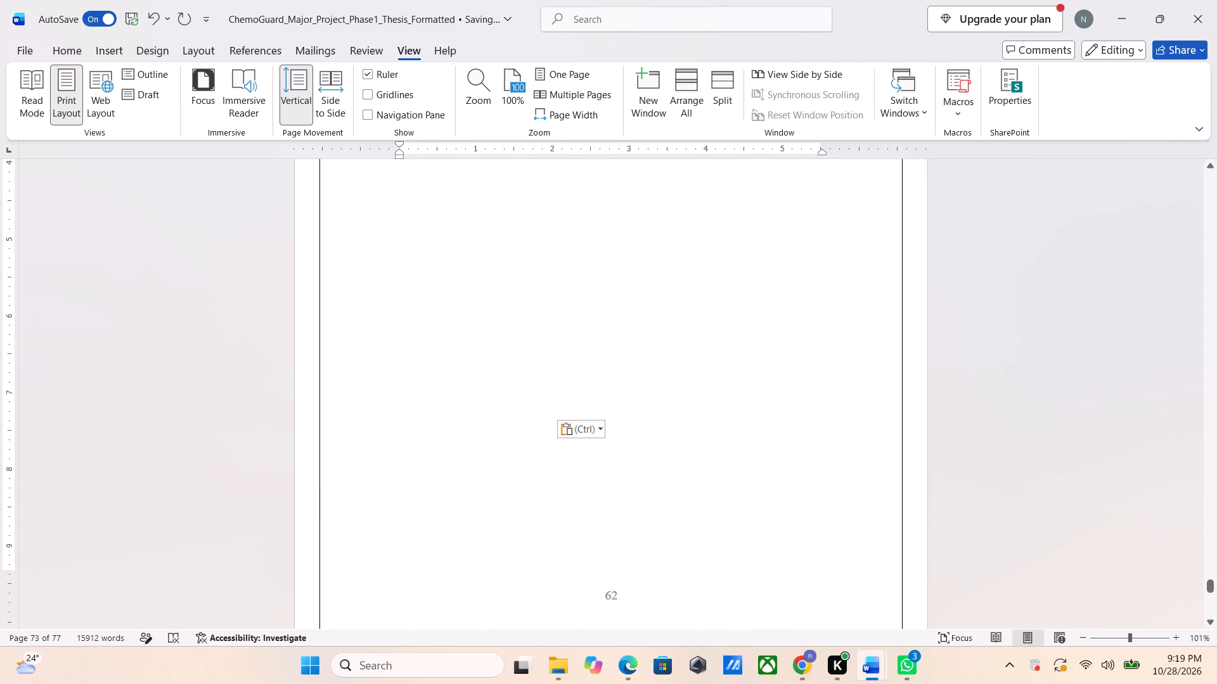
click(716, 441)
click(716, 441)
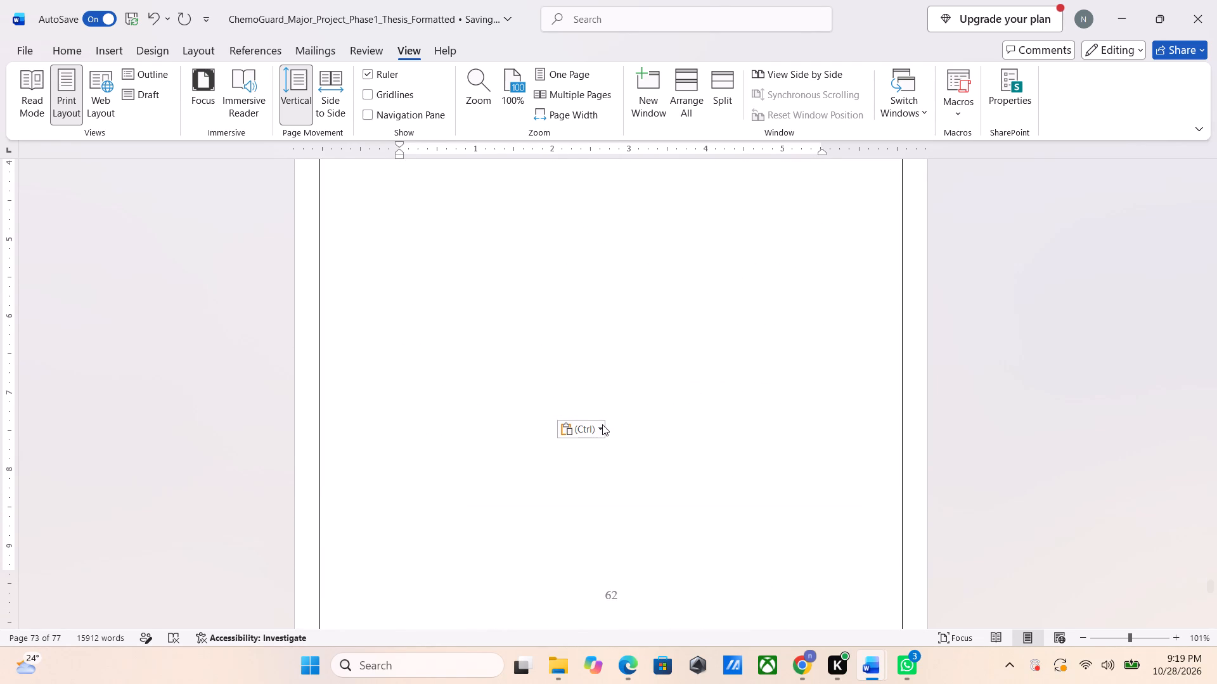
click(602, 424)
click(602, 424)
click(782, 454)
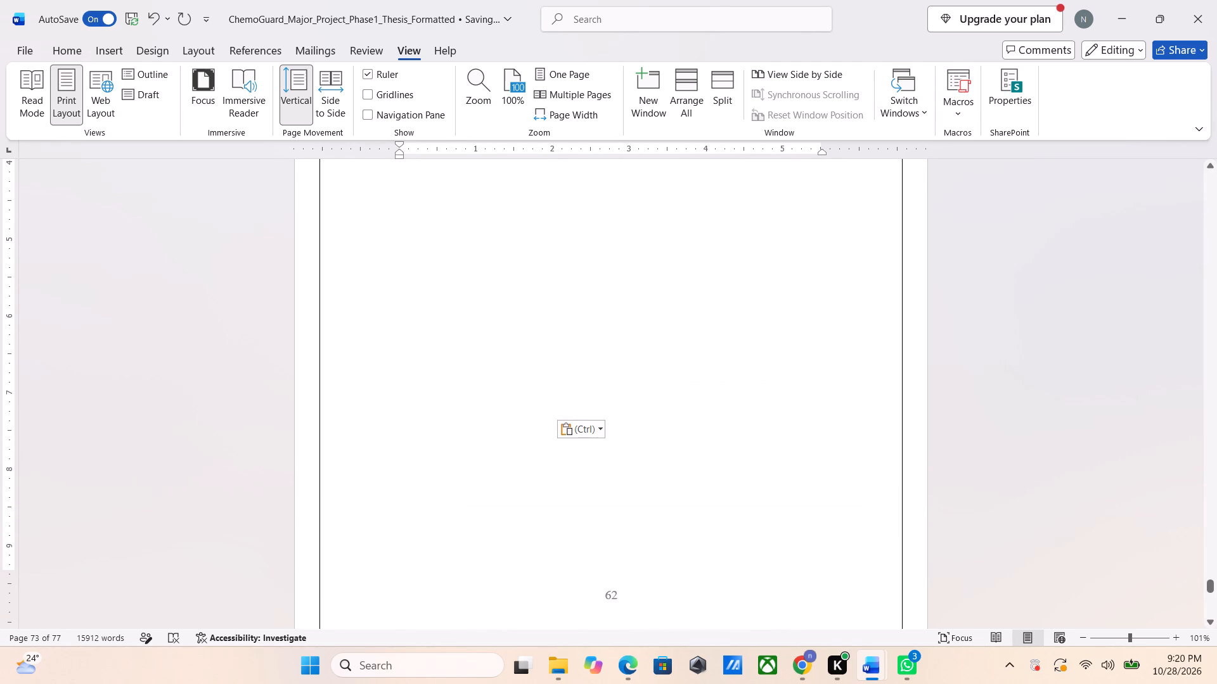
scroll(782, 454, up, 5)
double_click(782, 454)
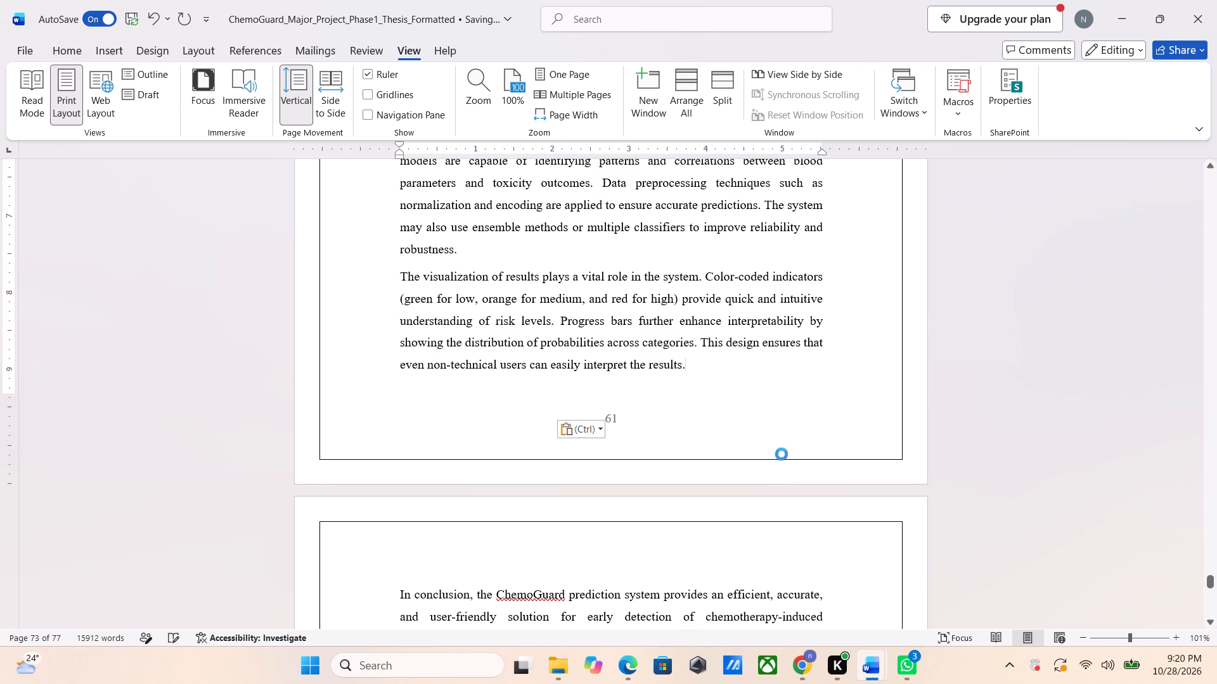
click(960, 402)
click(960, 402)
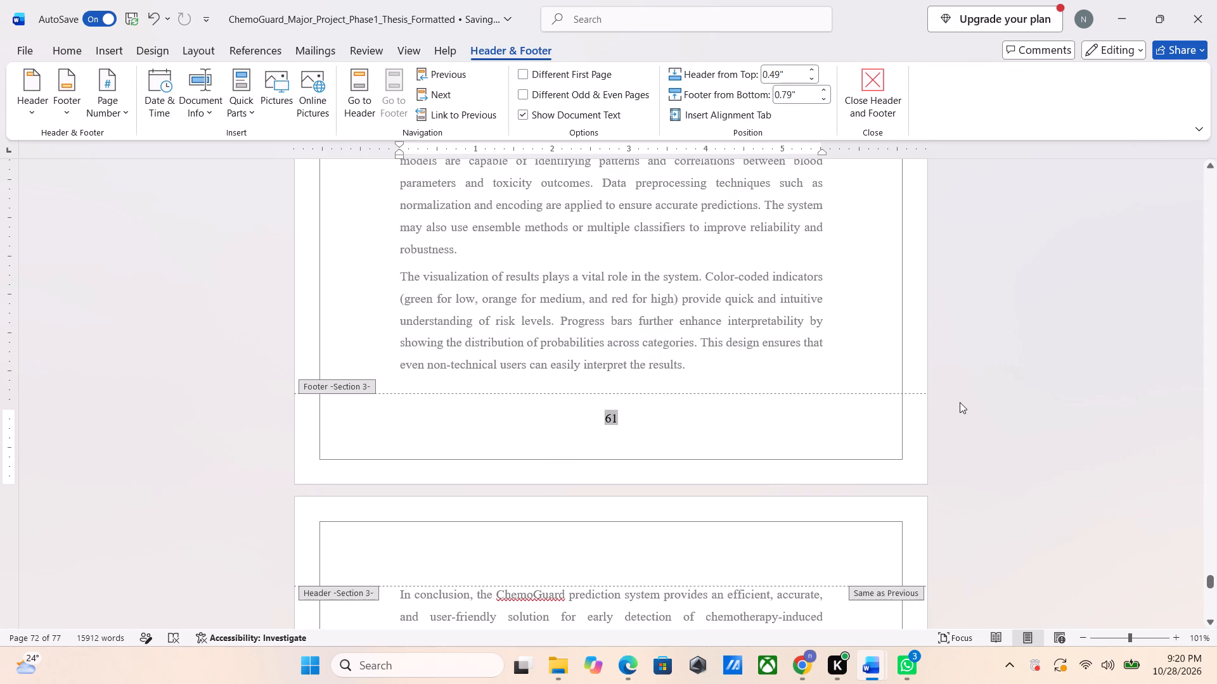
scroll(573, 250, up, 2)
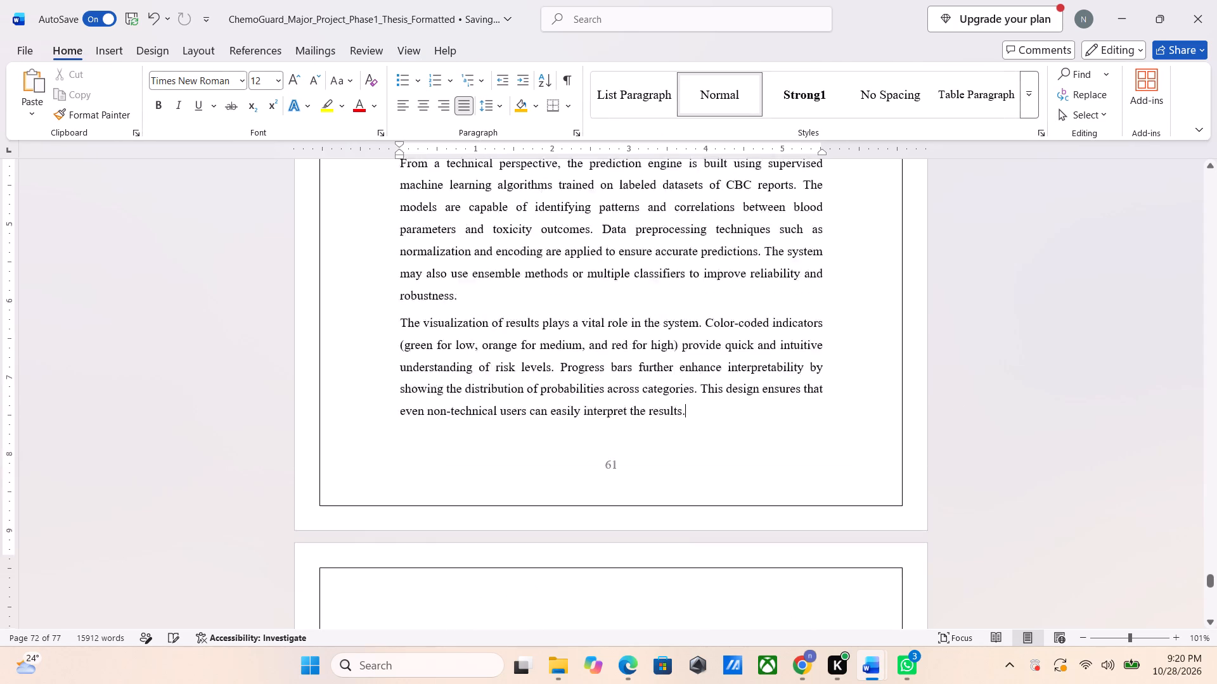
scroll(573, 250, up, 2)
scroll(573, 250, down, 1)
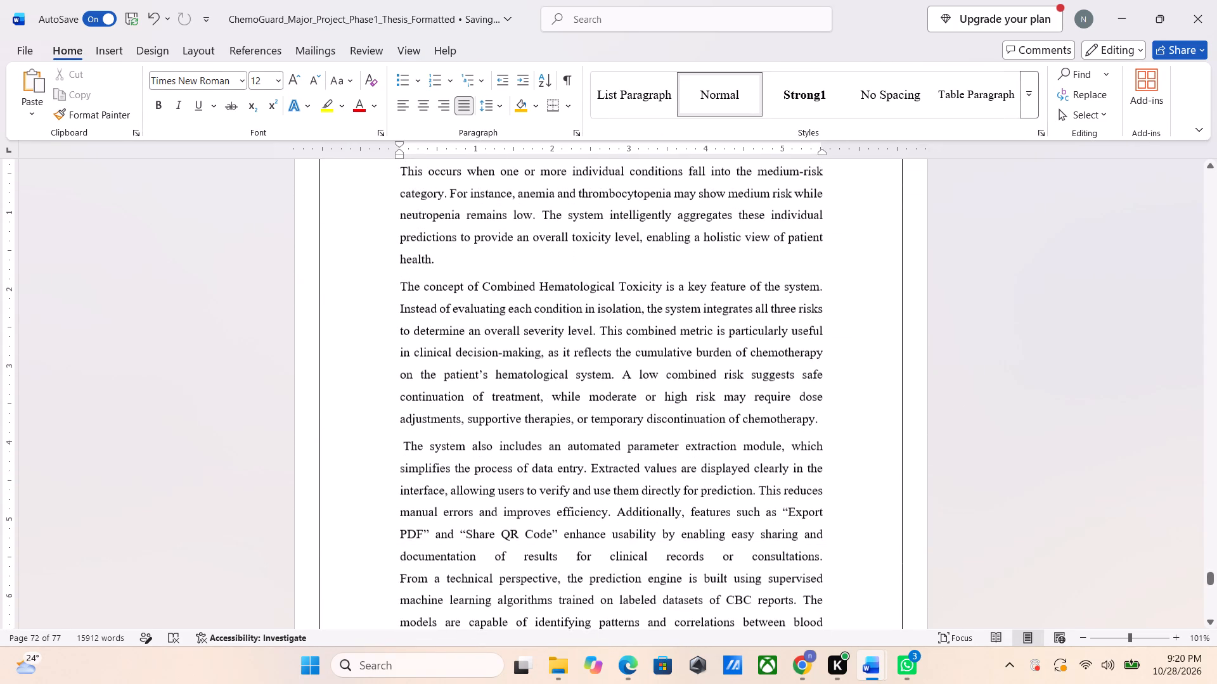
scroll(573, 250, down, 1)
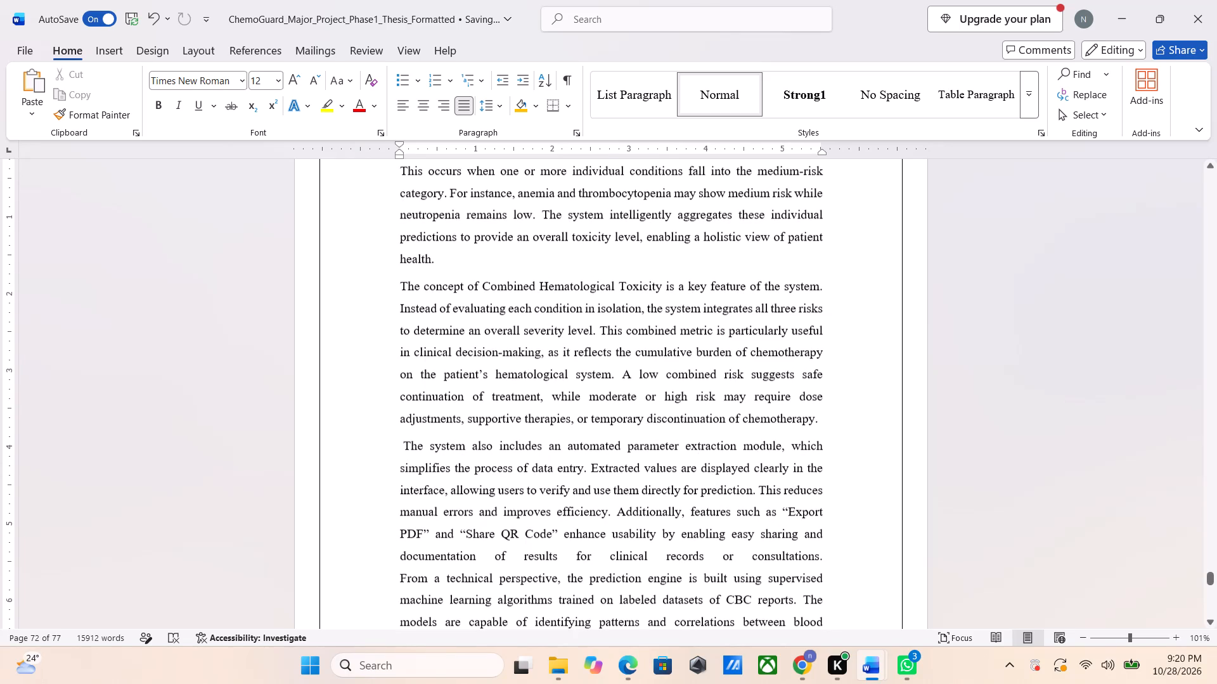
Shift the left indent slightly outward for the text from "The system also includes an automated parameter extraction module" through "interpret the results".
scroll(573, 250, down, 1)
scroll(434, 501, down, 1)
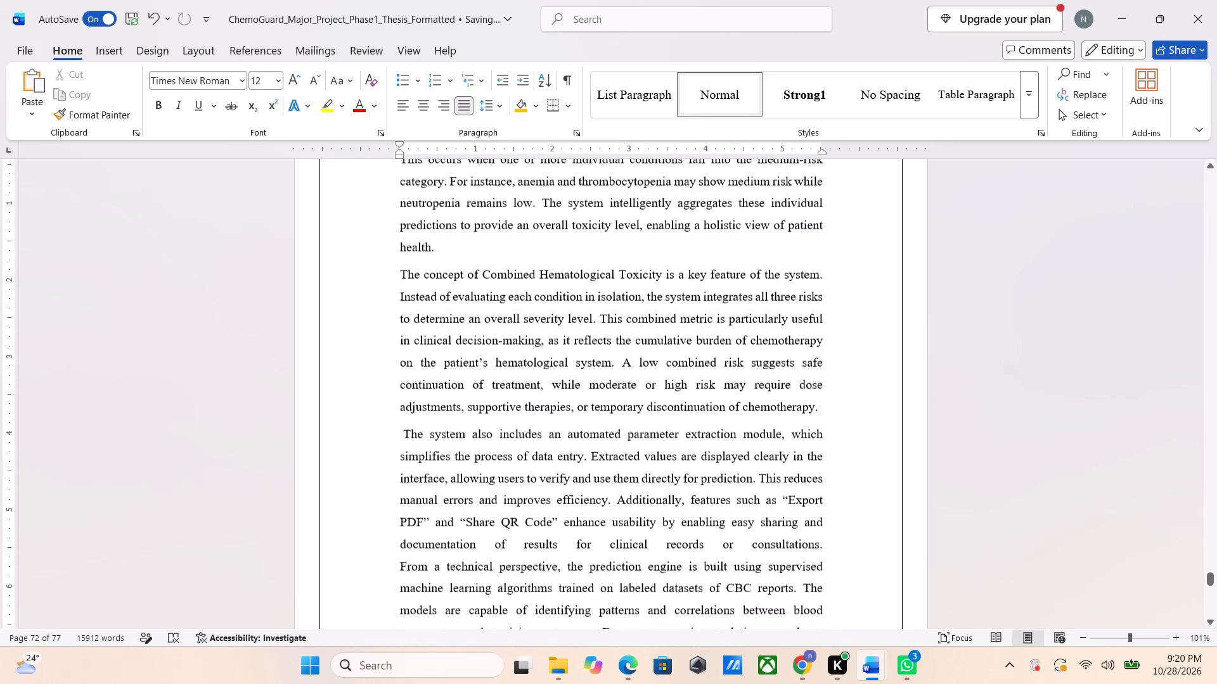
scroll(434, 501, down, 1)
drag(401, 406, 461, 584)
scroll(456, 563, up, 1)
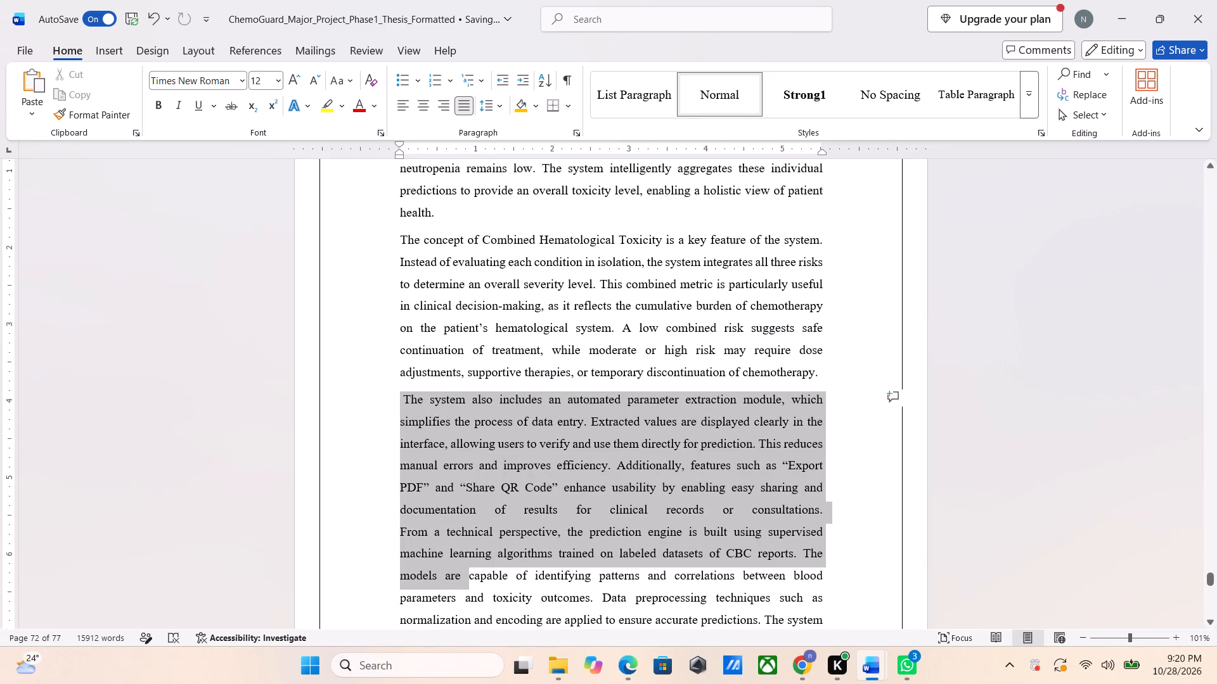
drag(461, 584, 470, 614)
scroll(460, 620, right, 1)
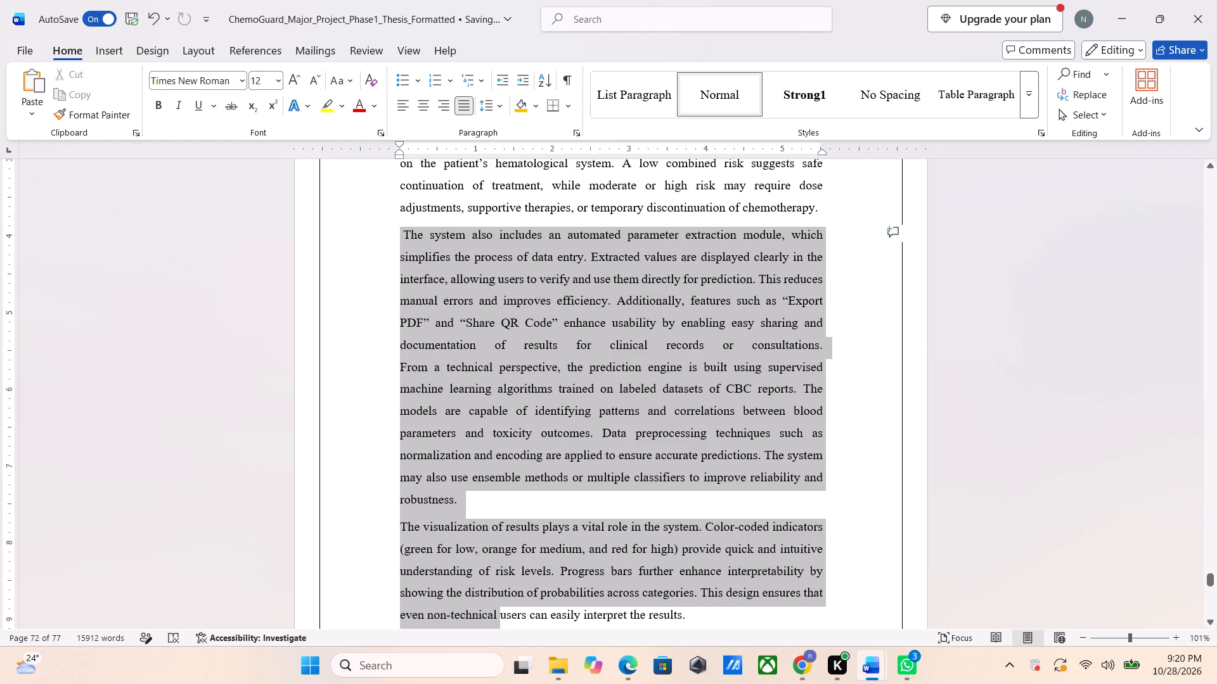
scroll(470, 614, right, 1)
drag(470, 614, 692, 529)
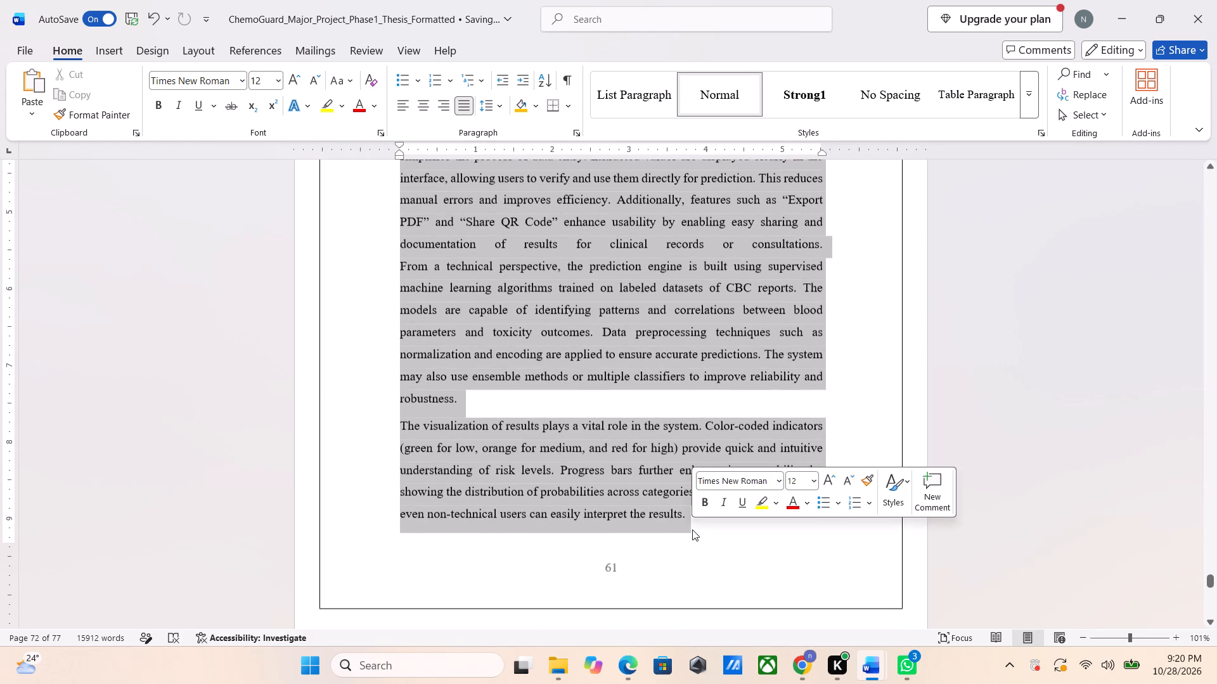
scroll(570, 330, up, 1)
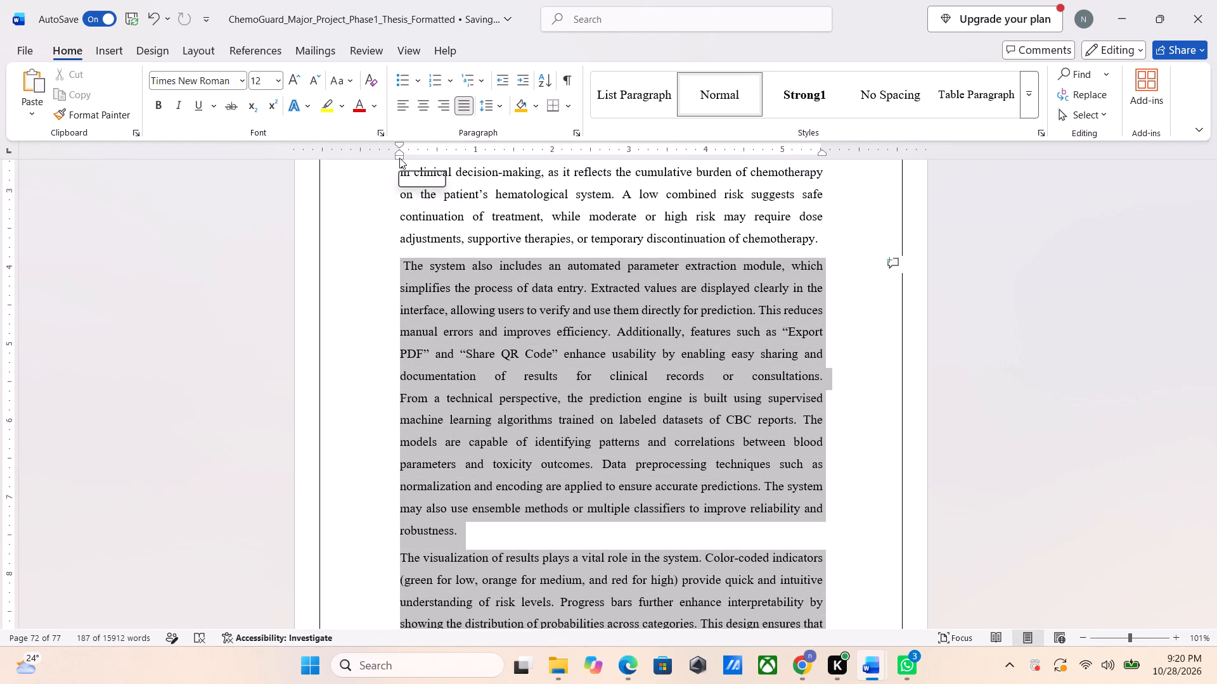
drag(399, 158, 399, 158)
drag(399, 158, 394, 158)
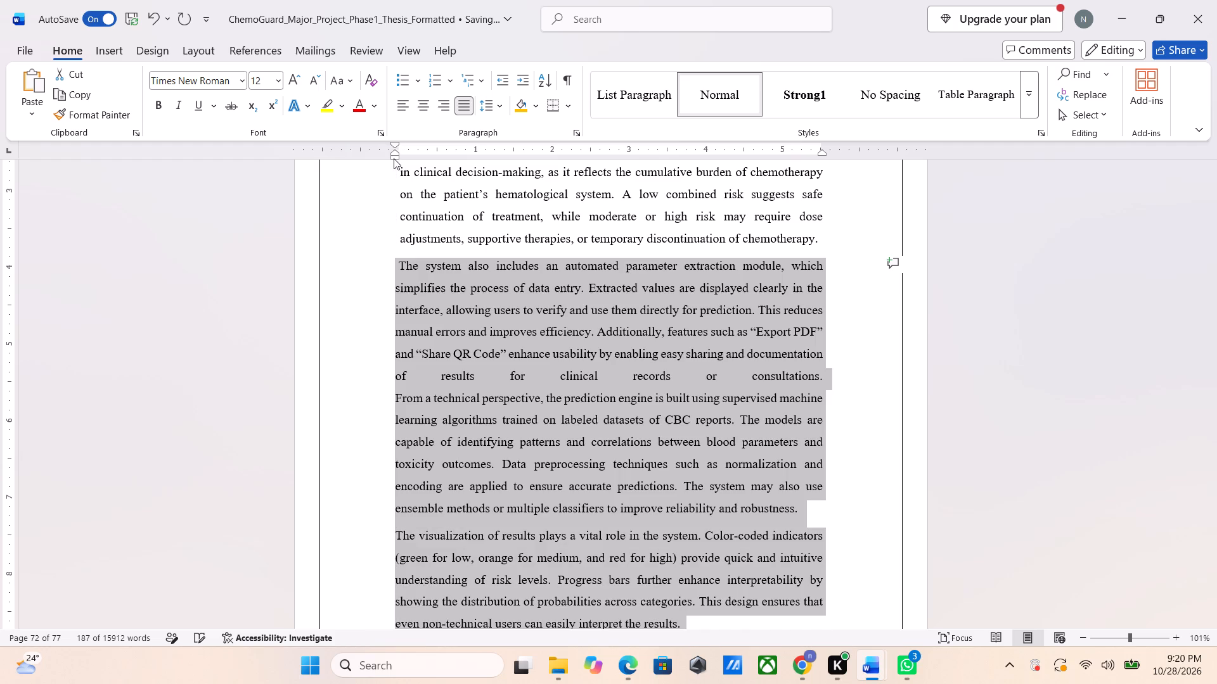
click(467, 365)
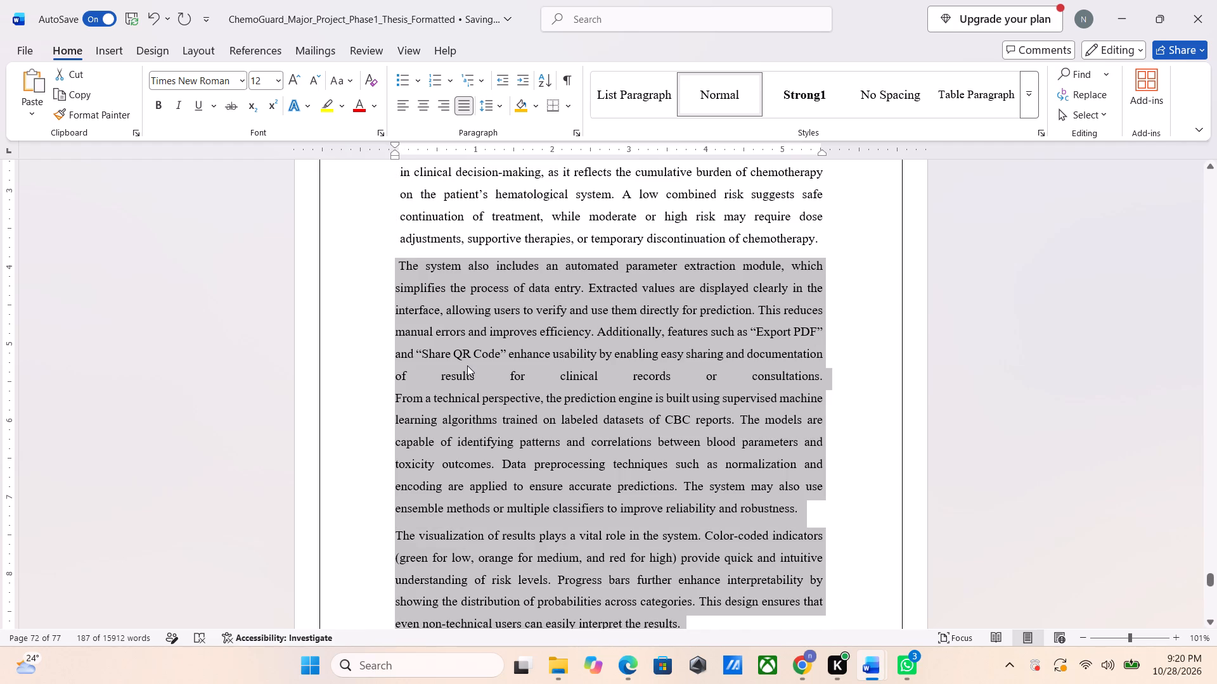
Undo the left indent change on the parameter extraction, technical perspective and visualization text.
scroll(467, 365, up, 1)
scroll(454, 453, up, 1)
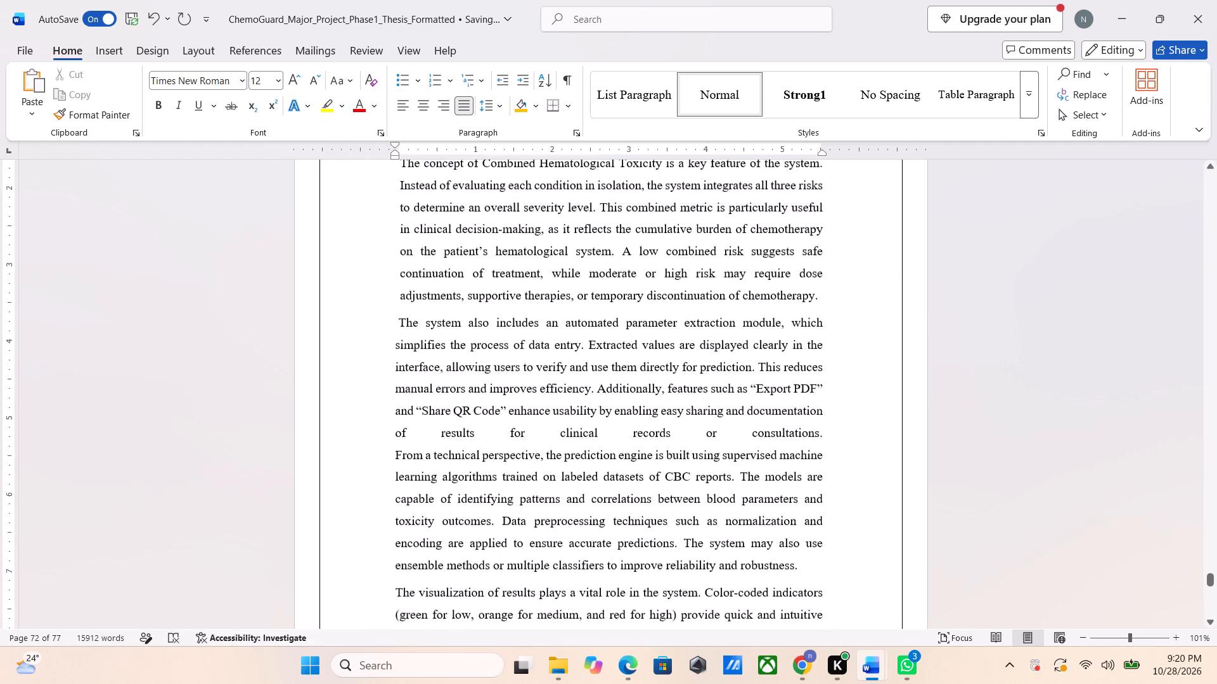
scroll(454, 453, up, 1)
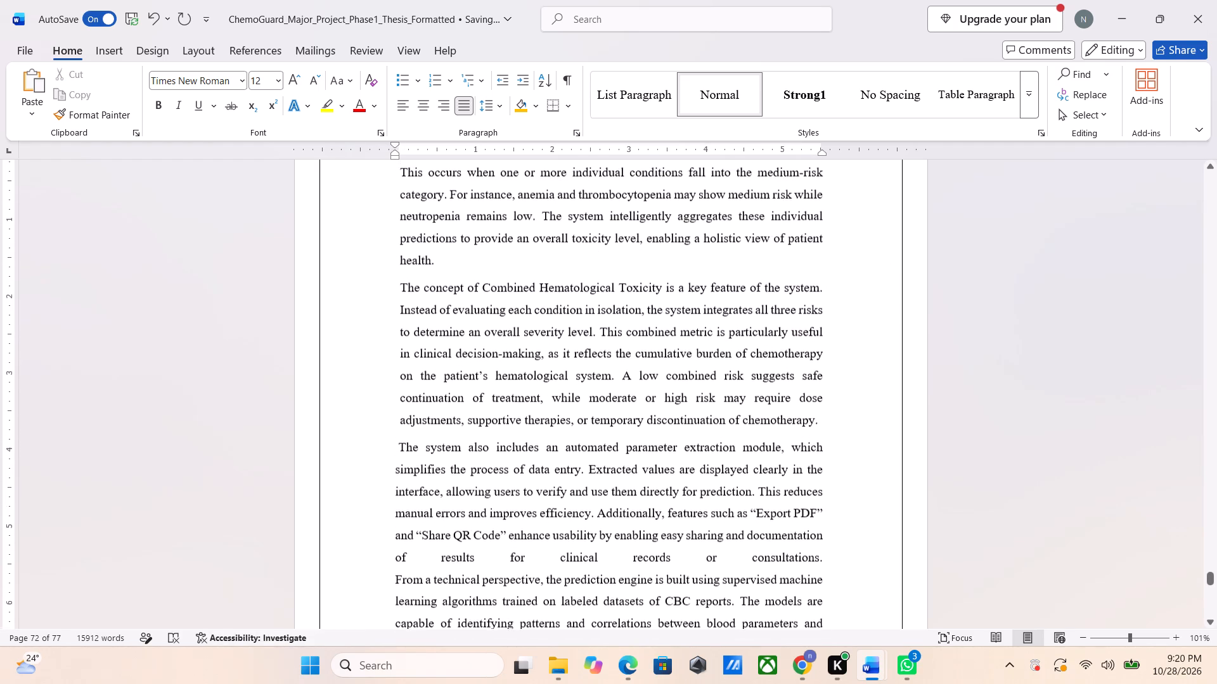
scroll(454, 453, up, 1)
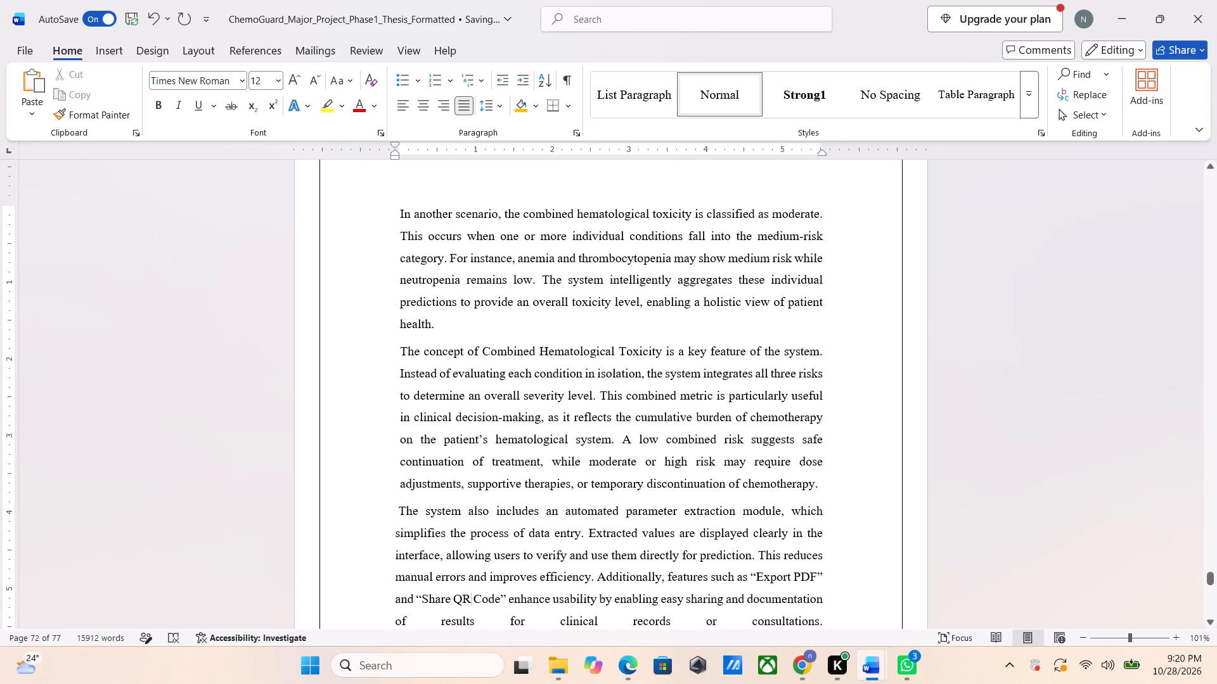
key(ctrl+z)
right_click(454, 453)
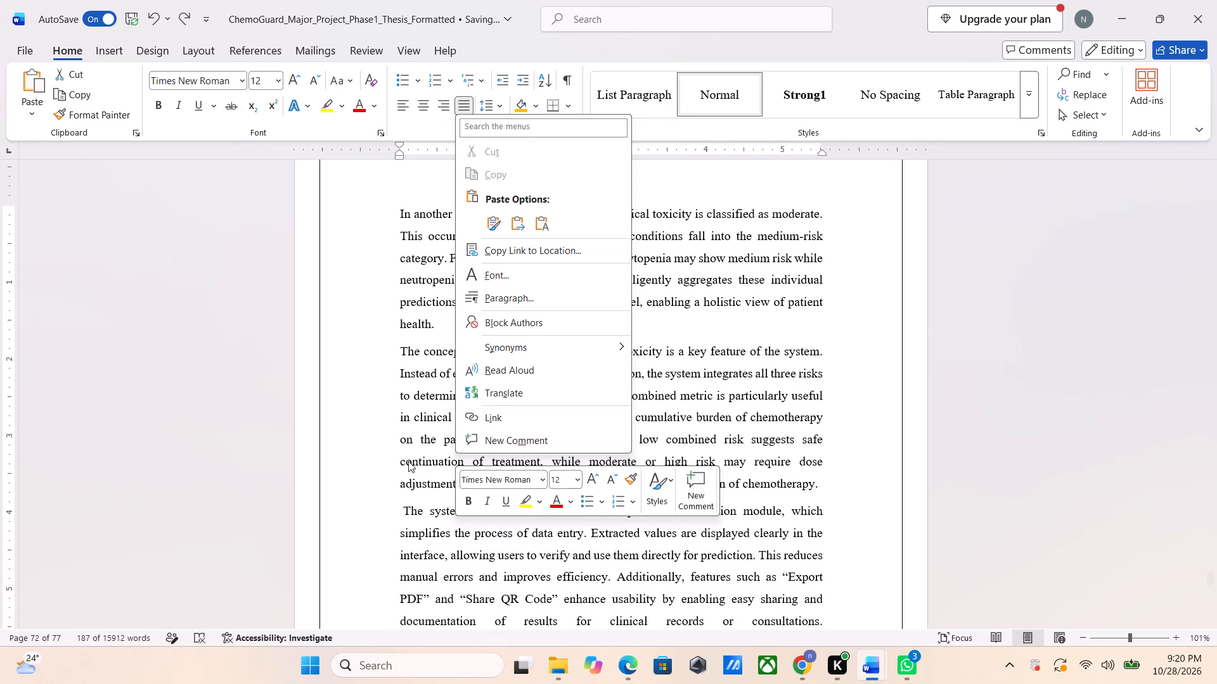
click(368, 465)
Compare Chapter 8, Conclusion & Future Scope, in REPORT.pdf with the Chapter 7 and 8 entries in the AQIEA_DU thesis table of contents.
scroll(368, 465, down, 5)
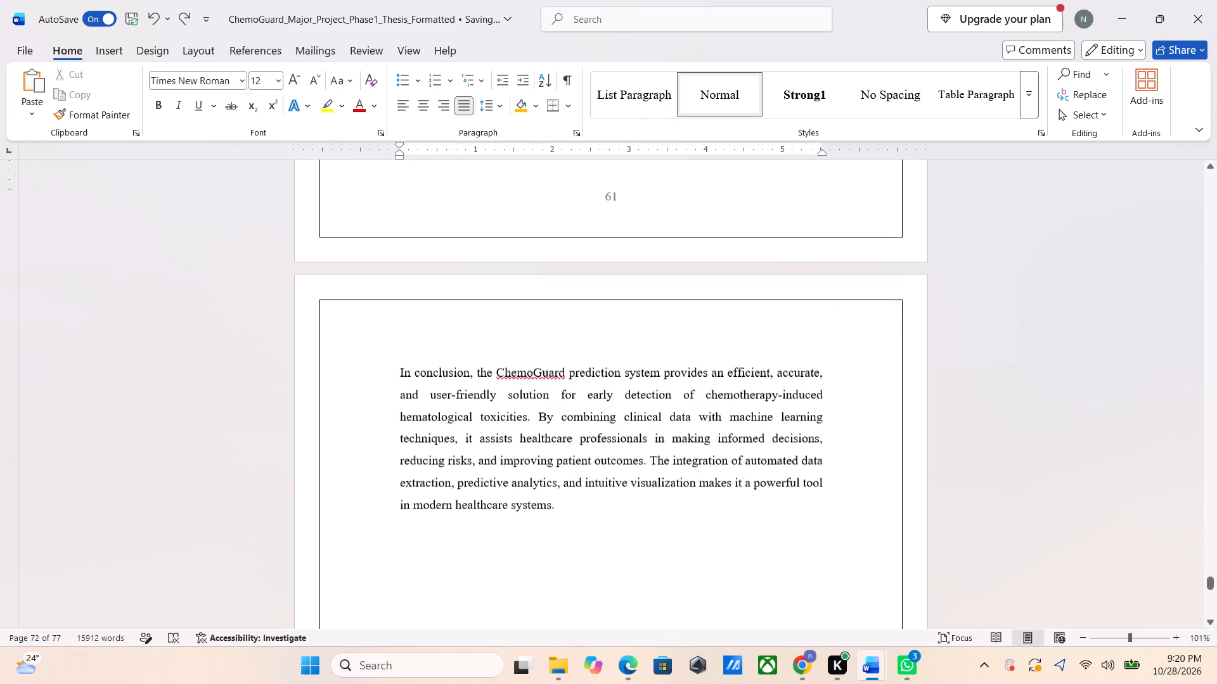
scroll(368, 465, up, 8)
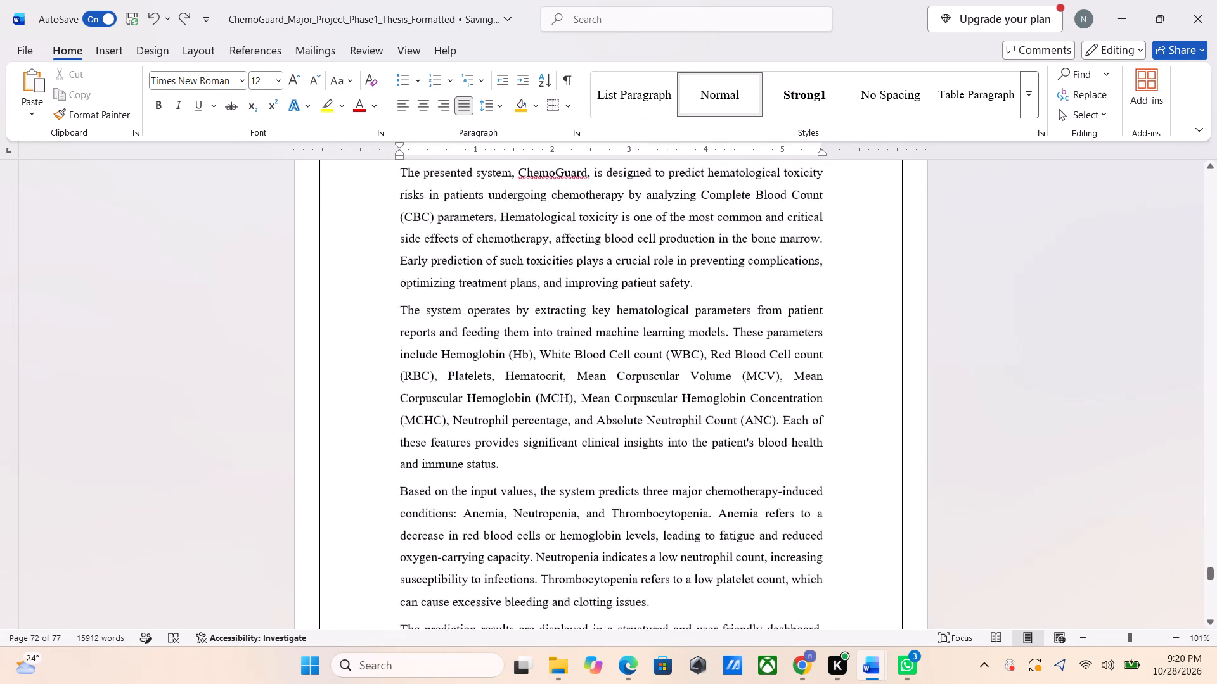
scroll(368, 465, up, 1)
scroll(368, 465, down, 1)
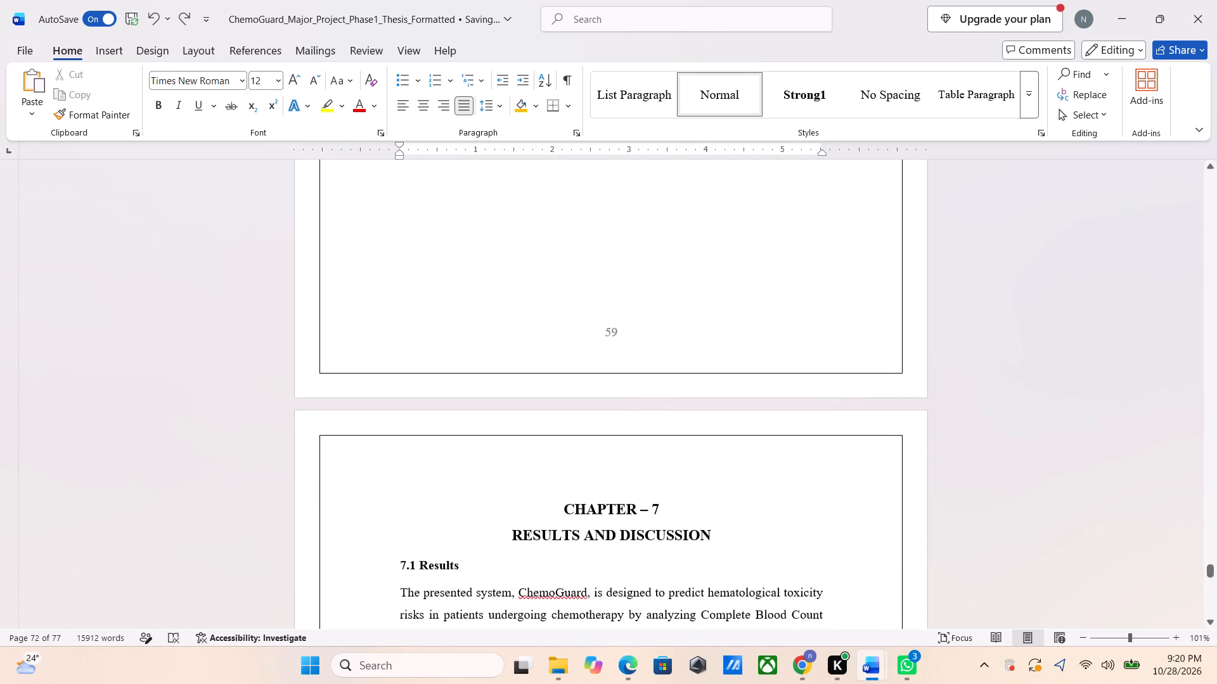
scroll(368, 465, down, 1)
key(alt+Tab)
scroll(368, 465, down, 2)
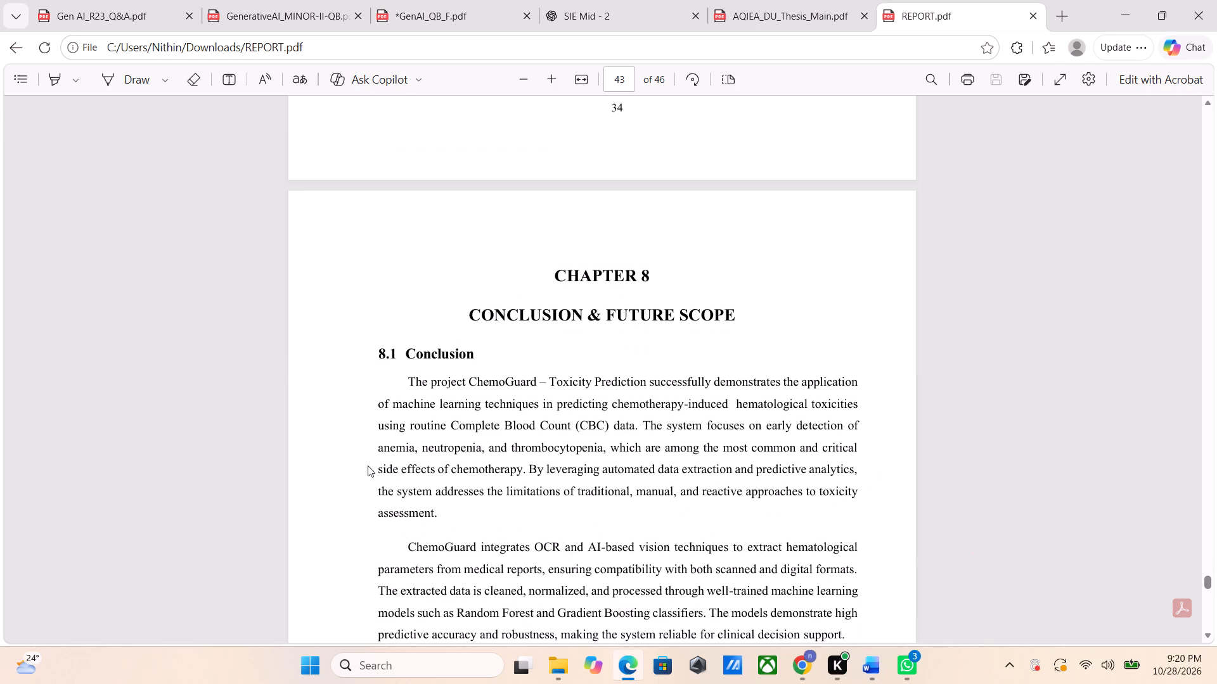
scroll(368, 465, down, 2)
key(alt+Tab)
key(alt+Tab)
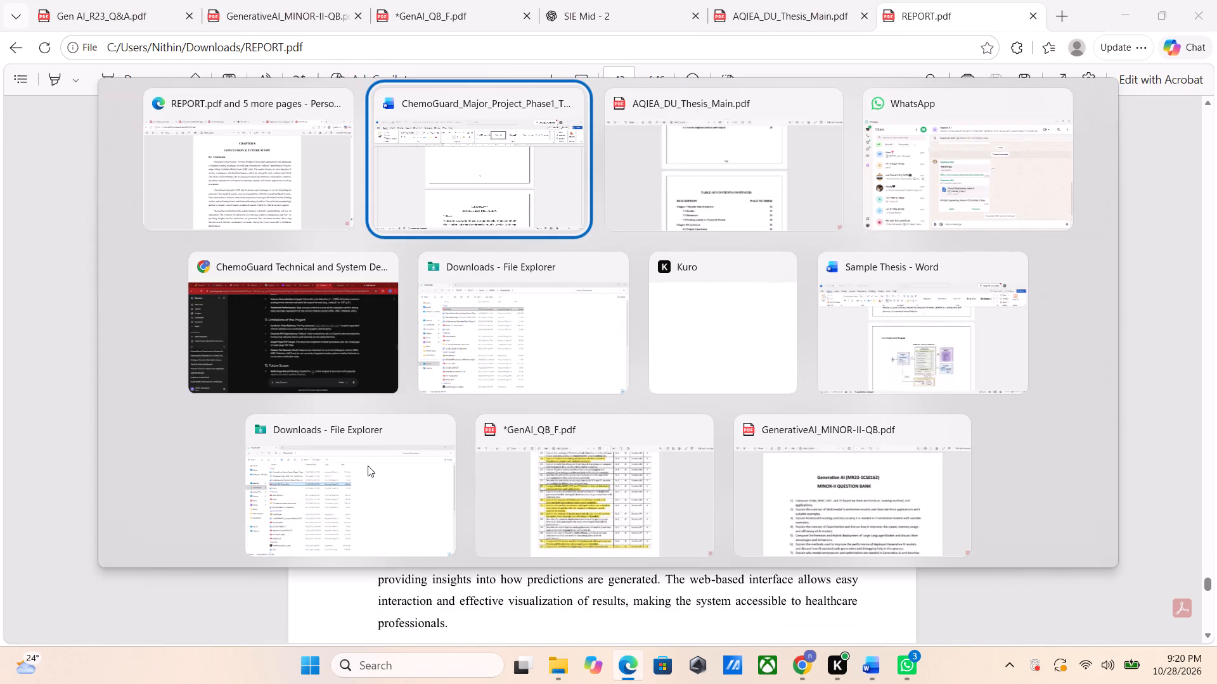
scroll(368, 465, down, 1)
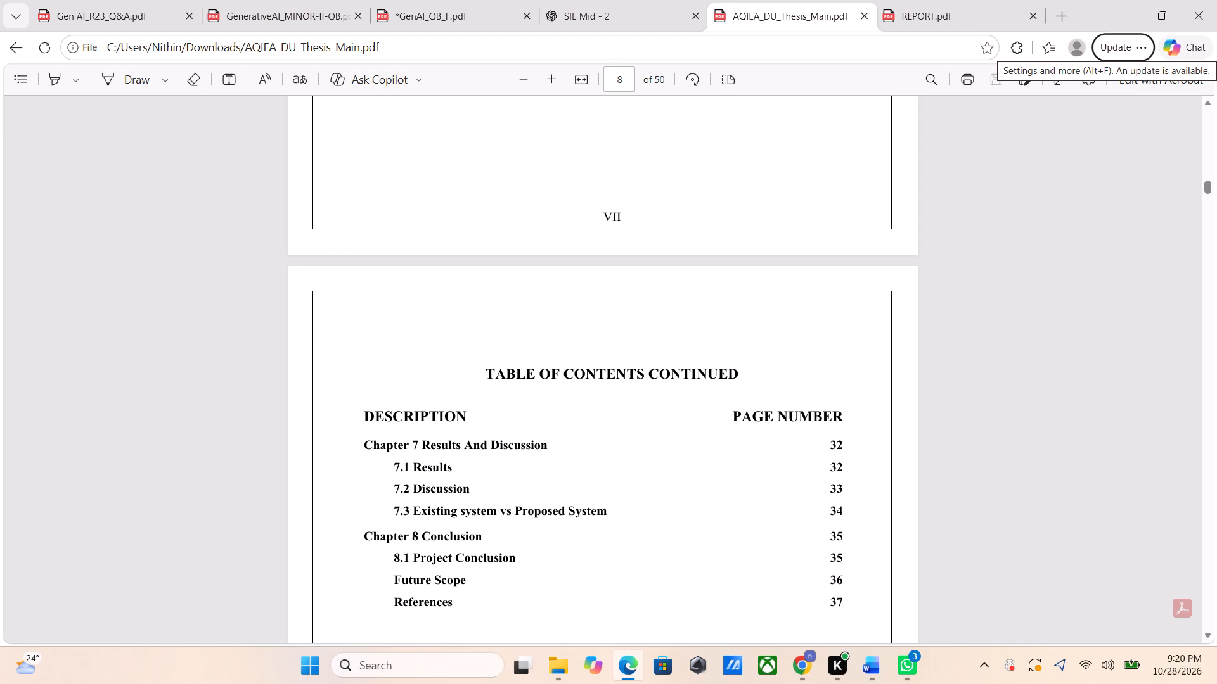
key(alt+Tab)
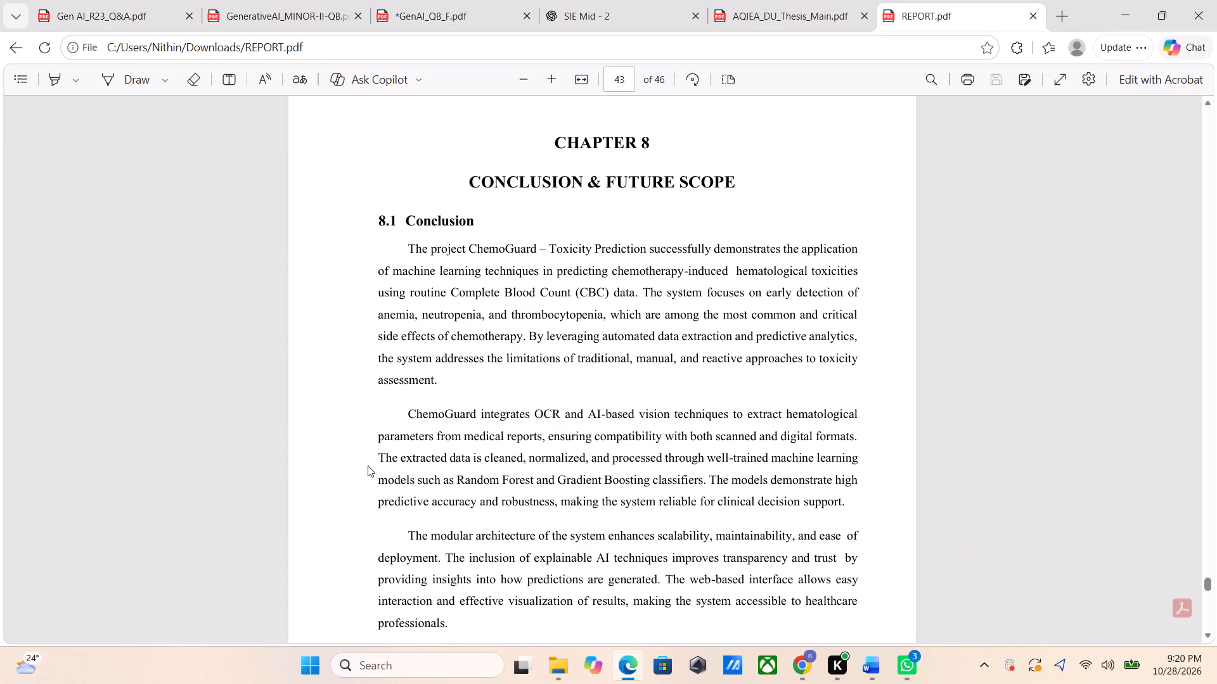
scroll(368, 465, down, 5)
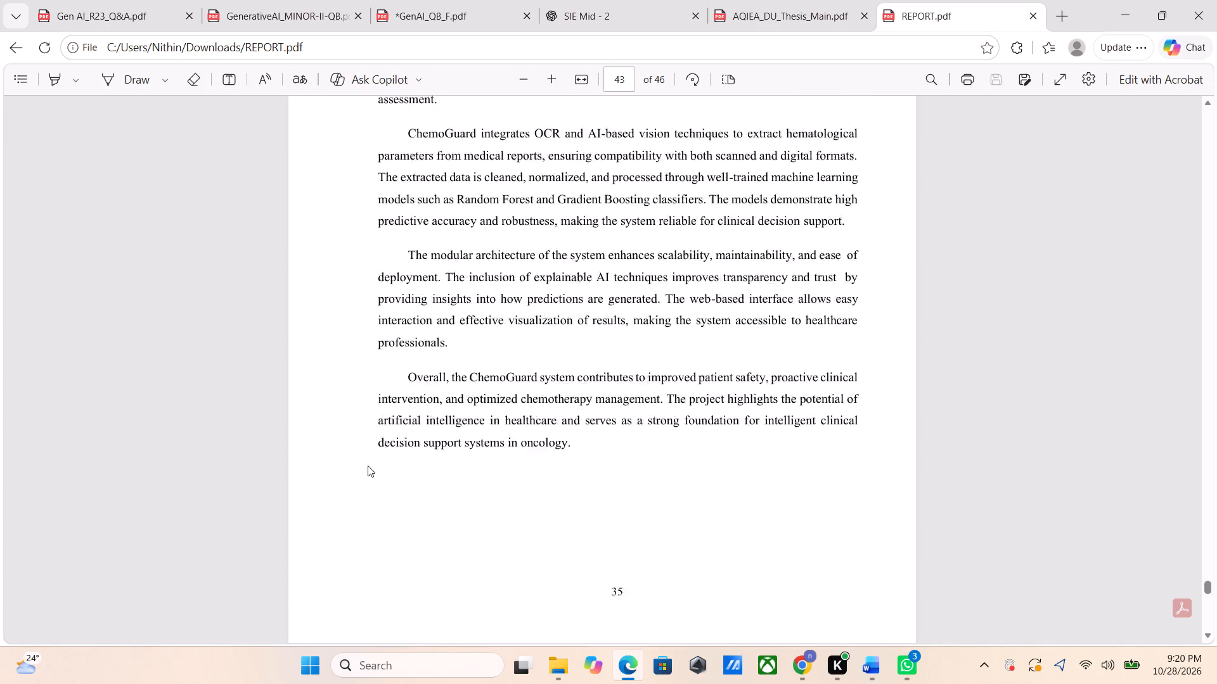
scroll(368, 465, down, 6)
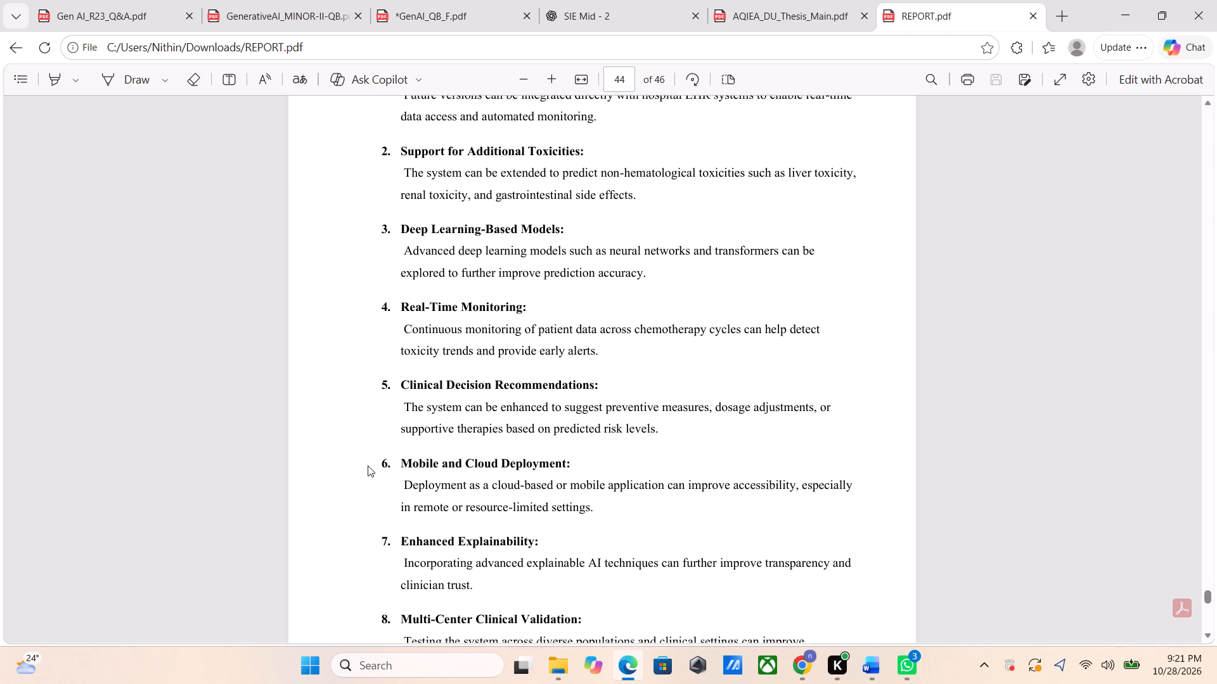
scroll(368, 465, down, 5)
scroll(368, 465, up, 4)
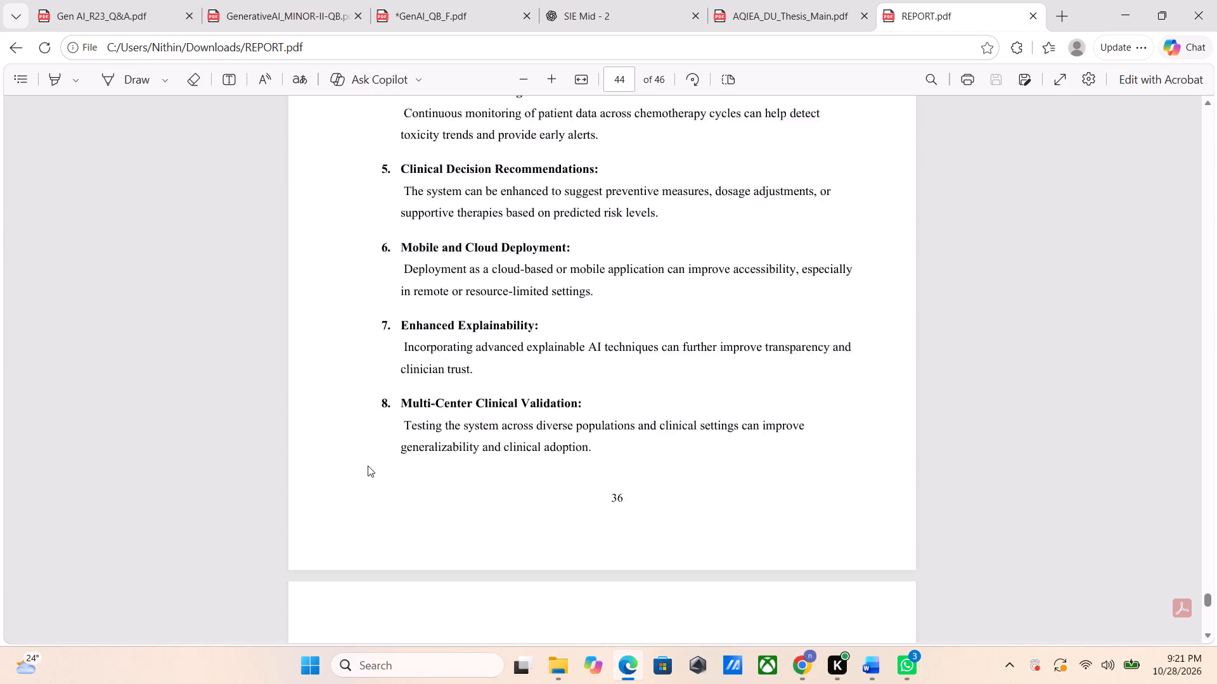
scroll(368, 465, up, 8)
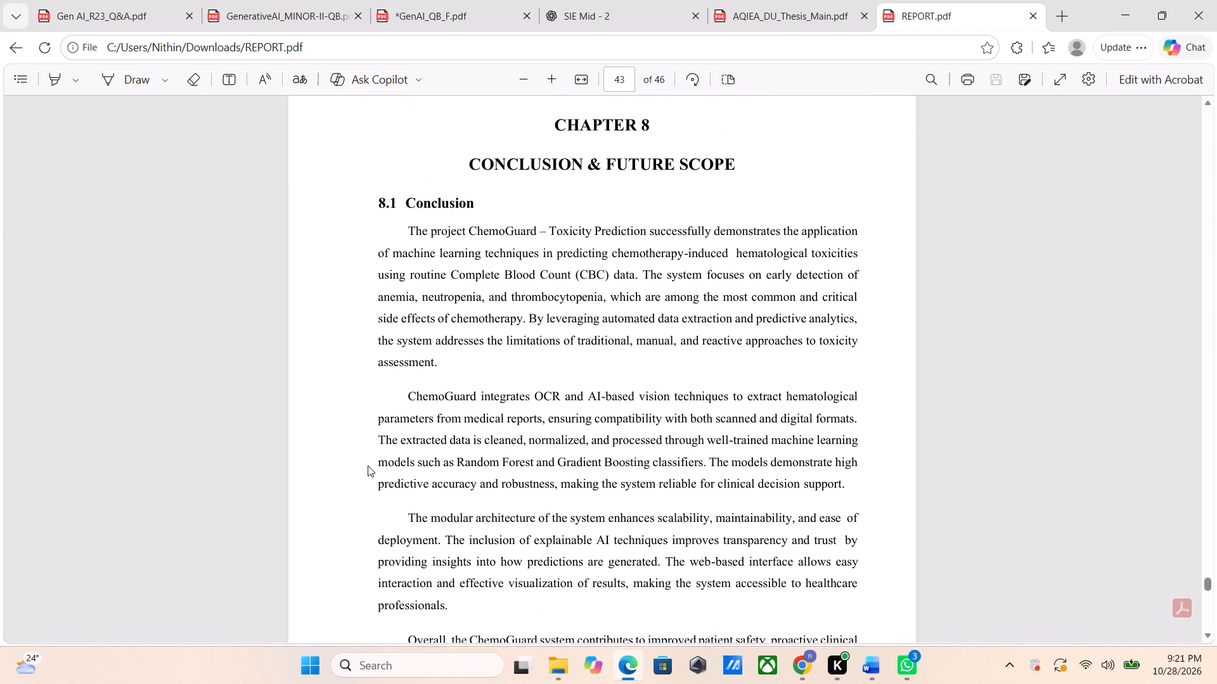
scroll(368, 465, up, 2)
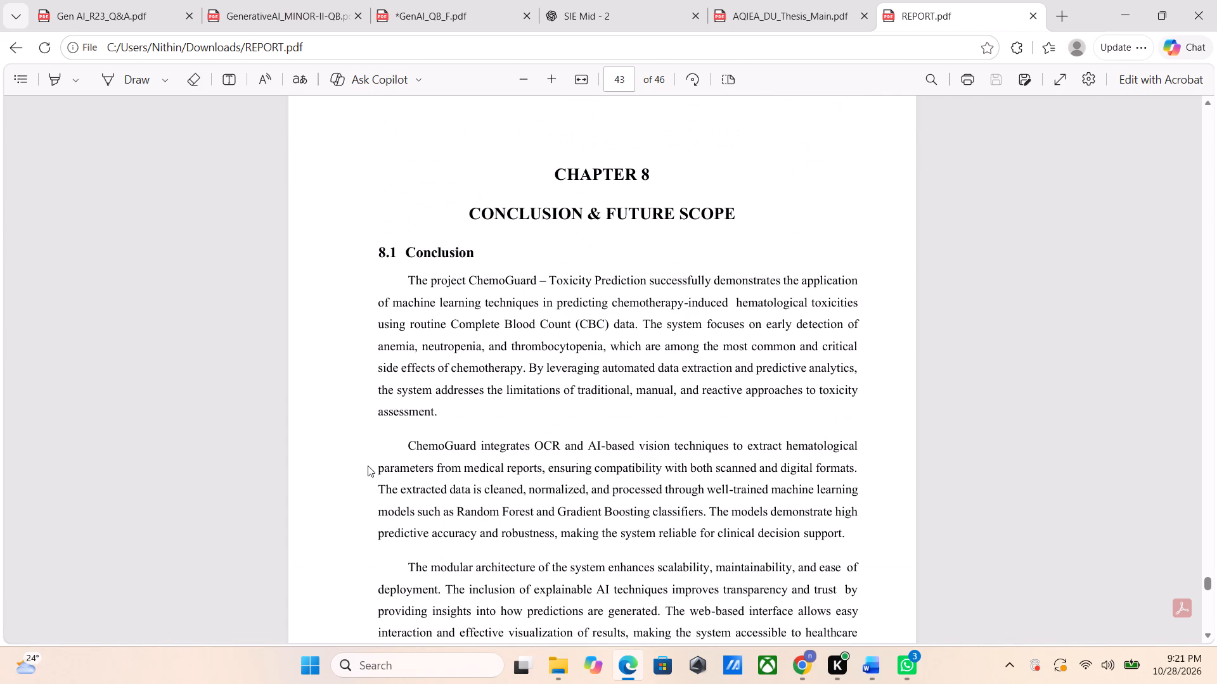
key(alt+Tab)
scroll(368, 465, right, 1)
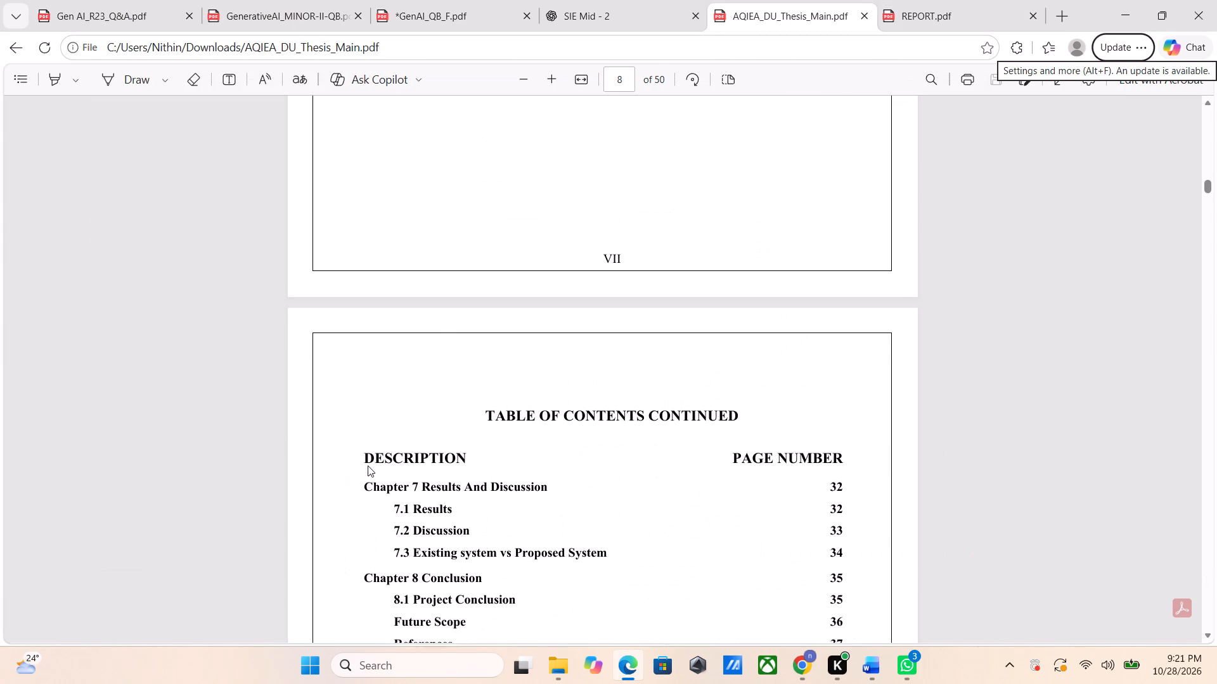
scroll(368, 465, right, 1)
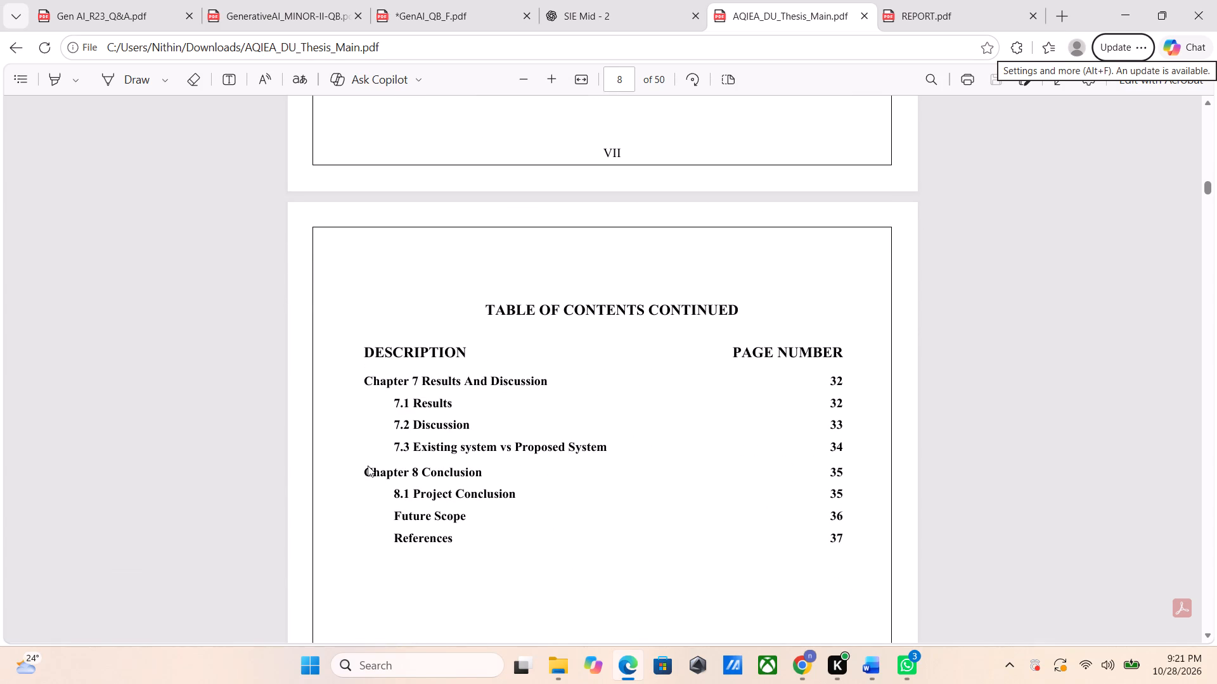
key(alt+Tab)
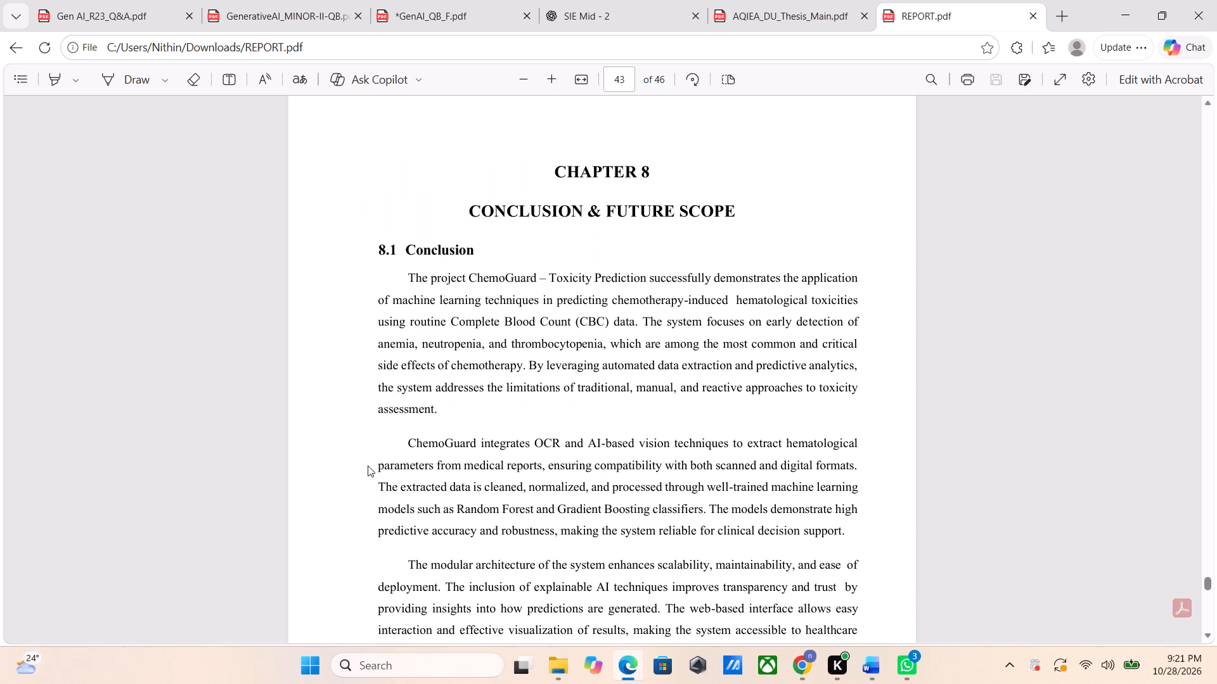
key(alt+Tab)
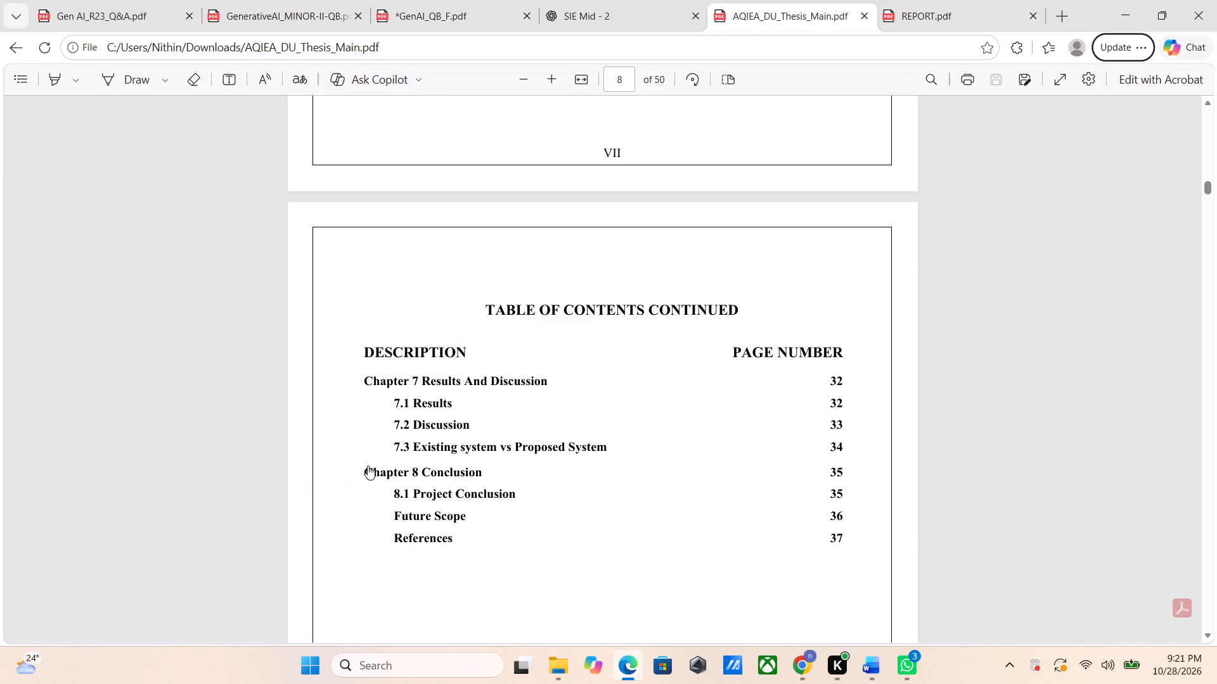
key(alt+Tab)
key(alt+Tab)
In the Word thesis, start a new bold paragraph after "makes it a powerful tool in modern healthcare systems".
scroll(368, 465, down, 3)
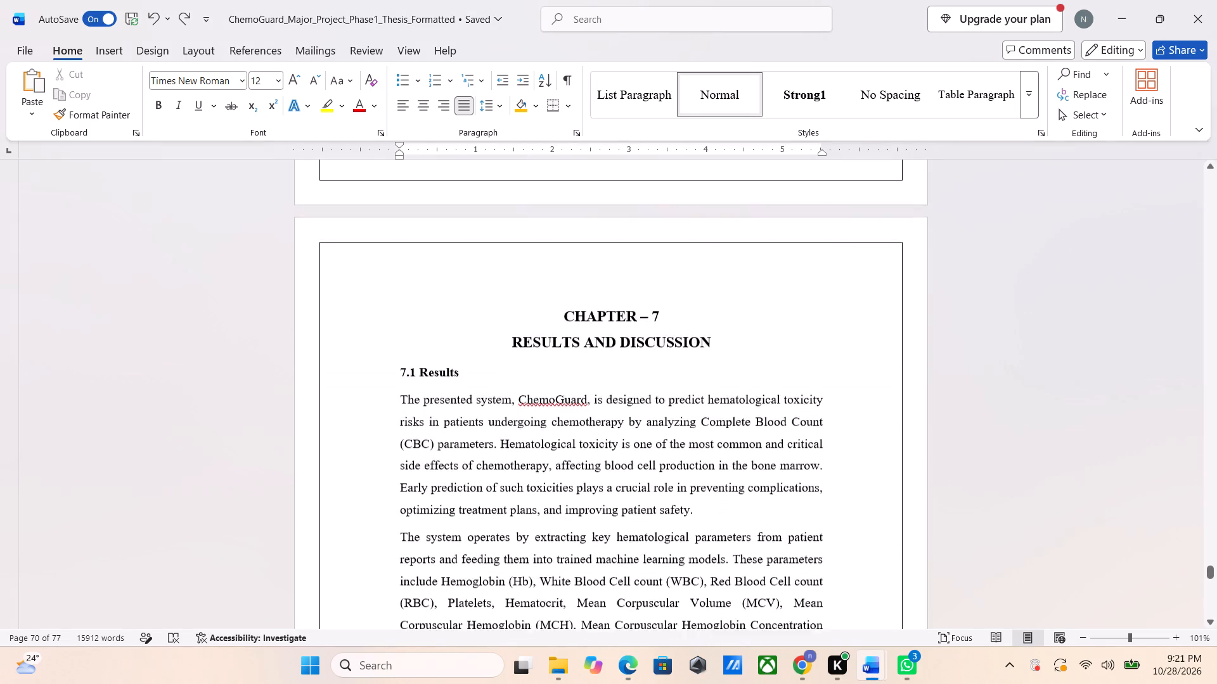
scroll(368, 465, down, 8)
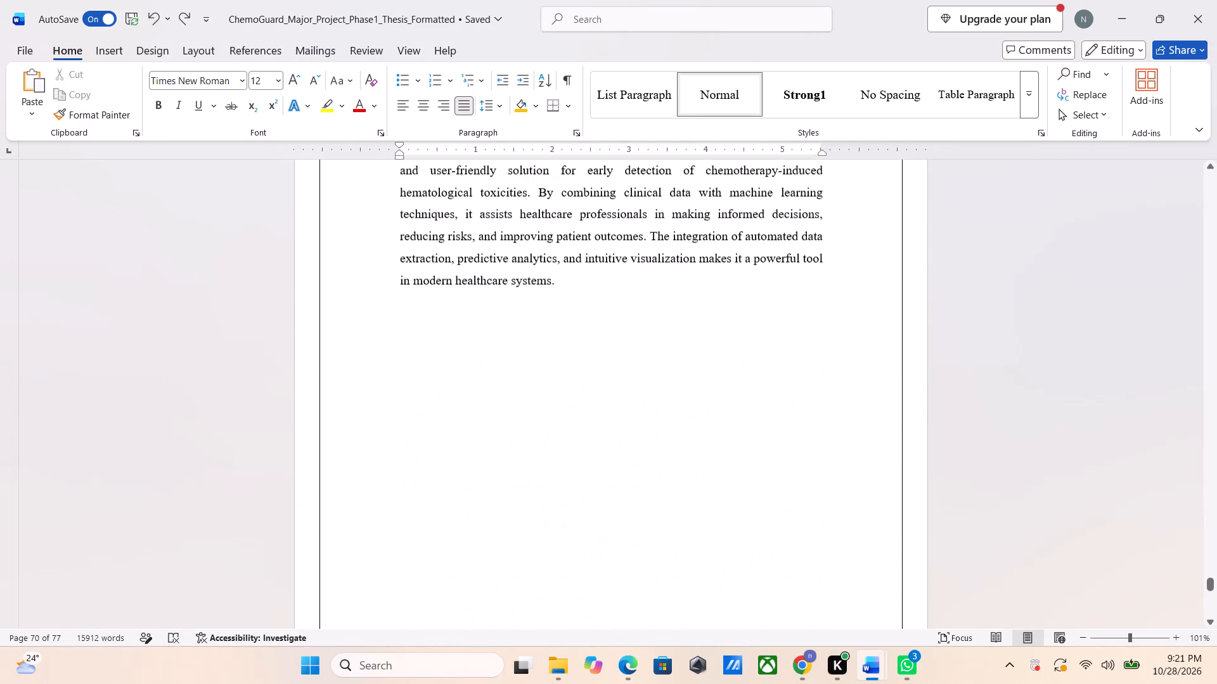
scroll(368, 465, up, 3)
key(alt+Tab)
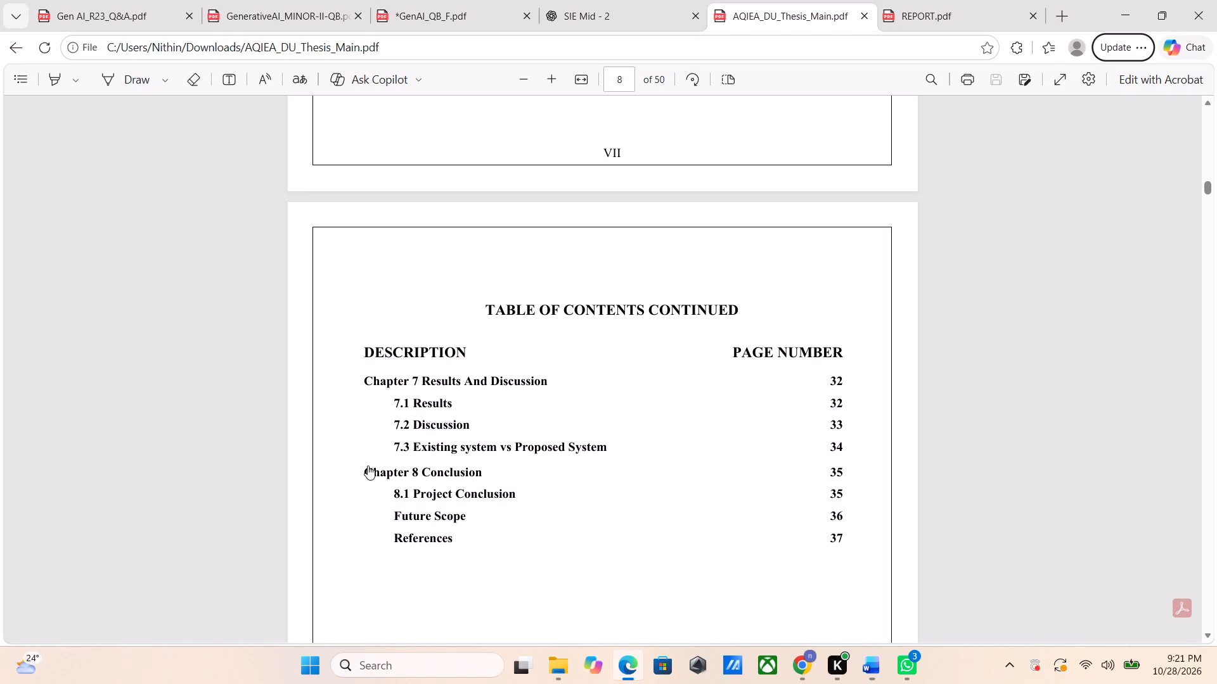
key(alt+Tab)
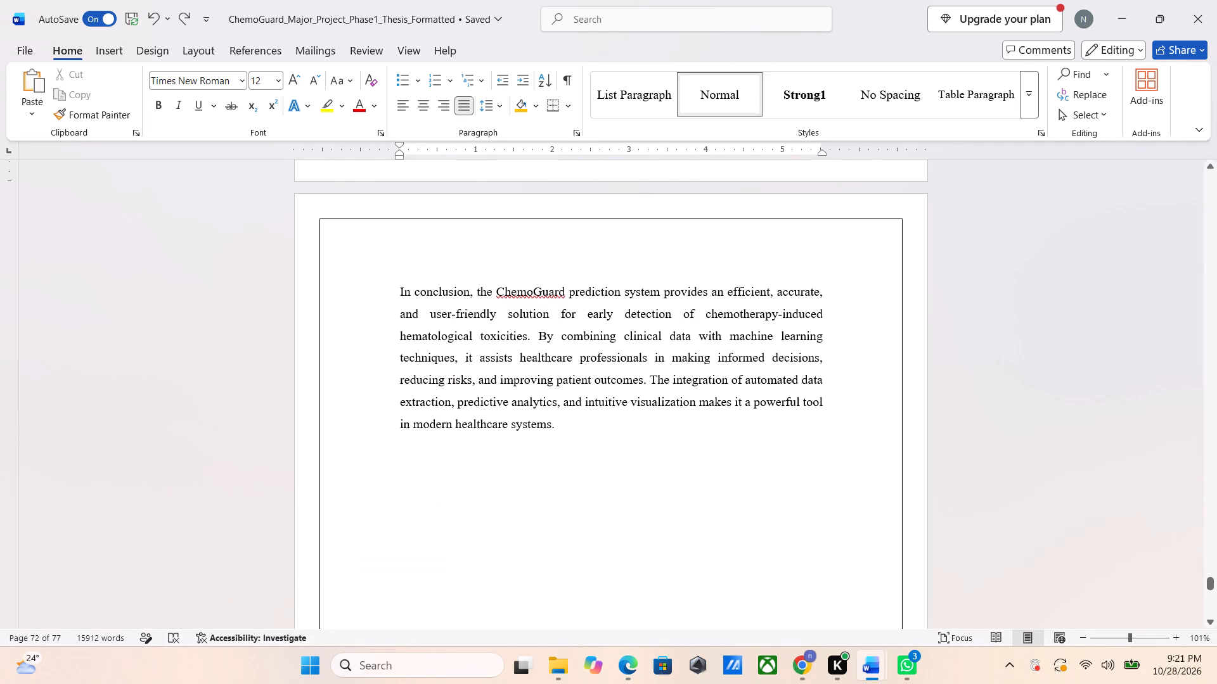
click(605, 428)
key(Return)
key(ctrl+b)
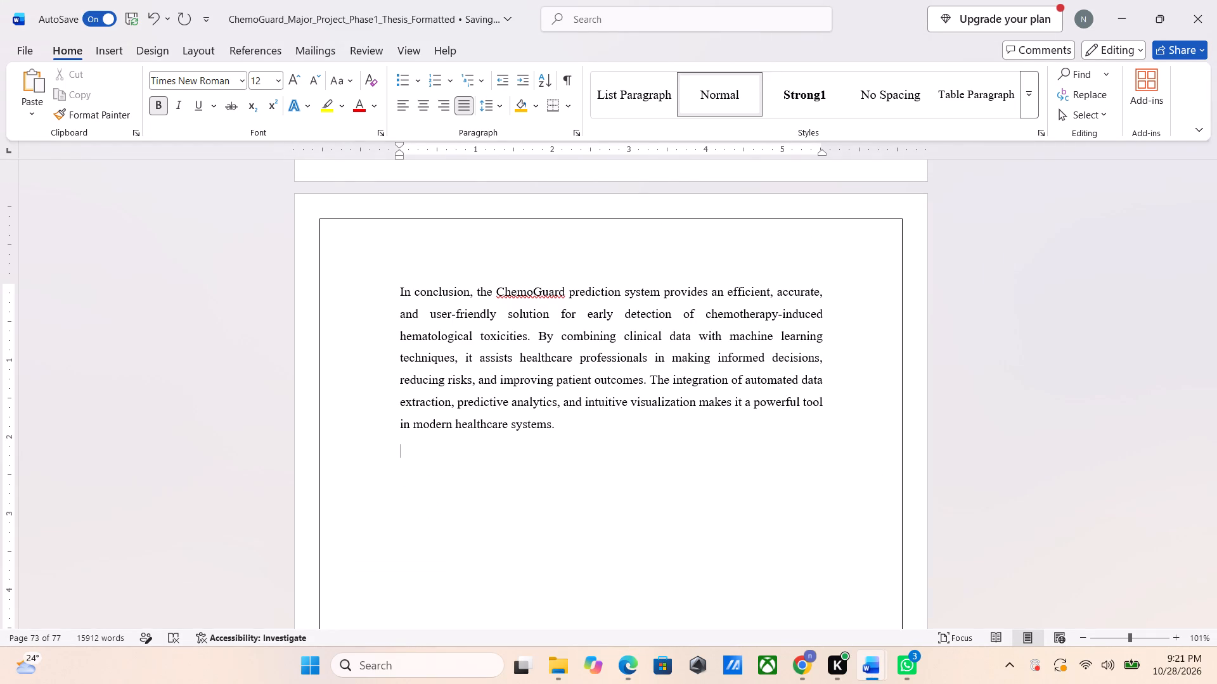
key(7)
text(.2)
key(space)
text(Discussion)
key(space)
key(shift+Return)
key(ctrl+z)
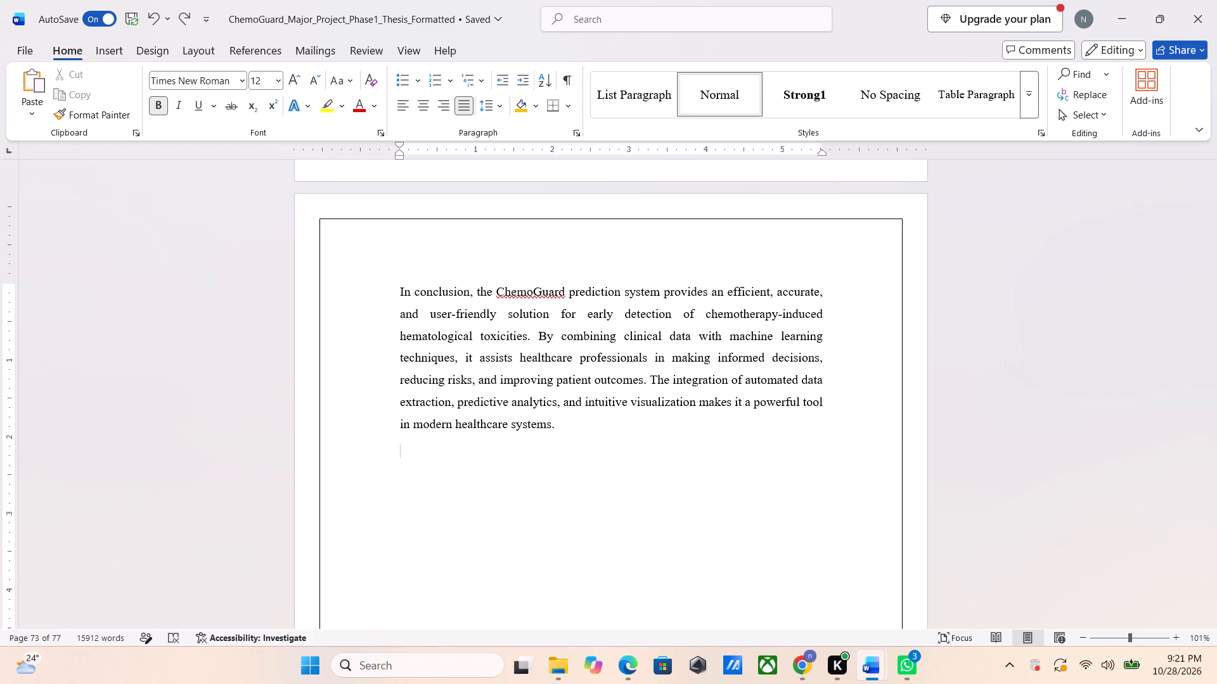
Add the left-aligned bold heading "7.2 Discussion" below the "In conclusion, the ChemoGuard prediction system" paragraph and start a new line under it.
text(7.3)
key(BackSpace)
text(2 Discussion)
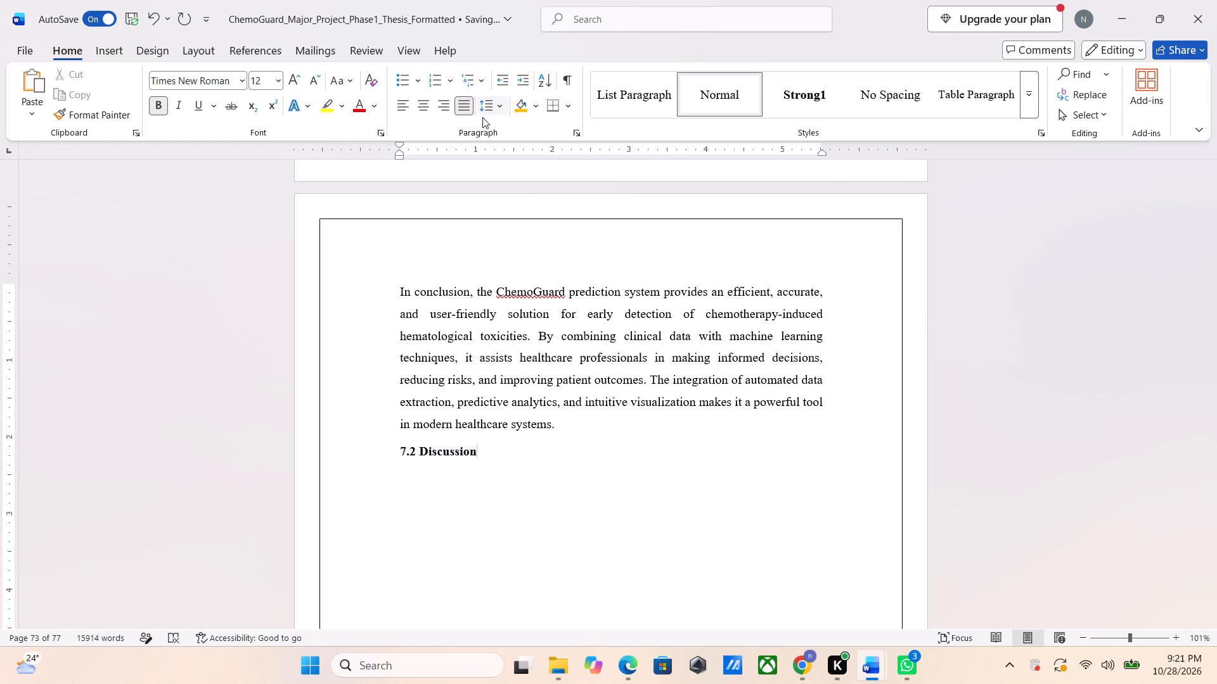
click(408, 109)
key(shift+Return)
Check the Chapter 7 entries in the AQIEA_DU table of contents, and switch from the Word thesis to REPORT.pdf.
key(alt+Tab)
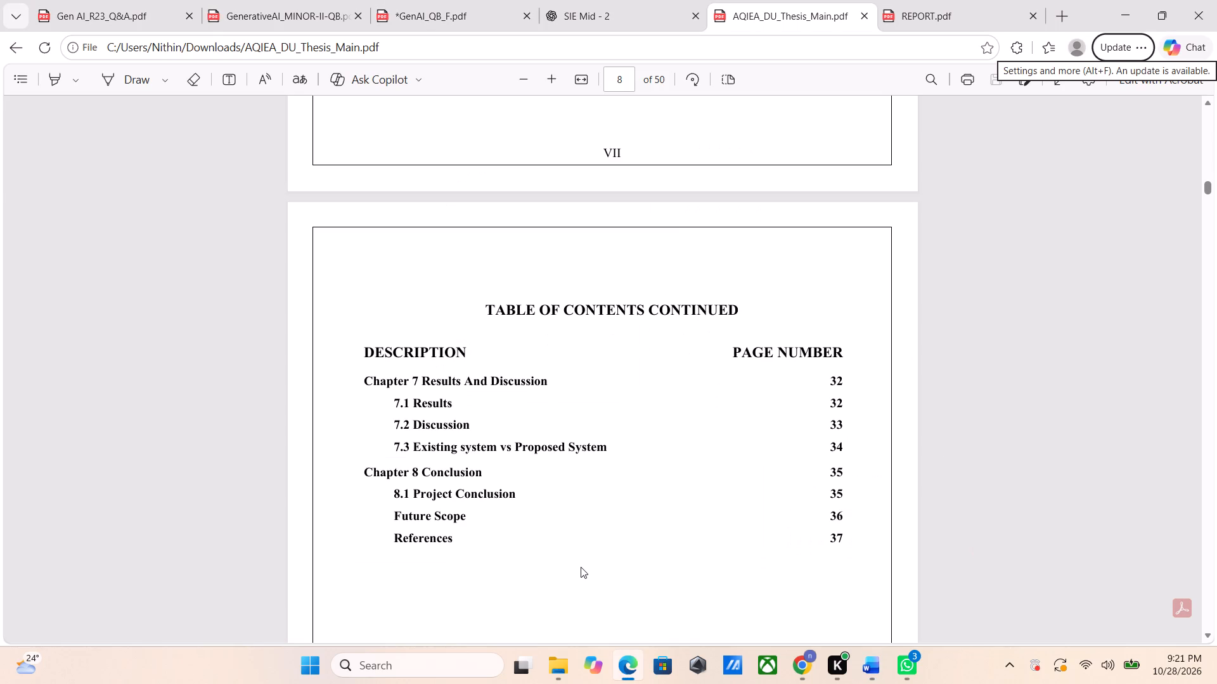
key(alt+Tab)
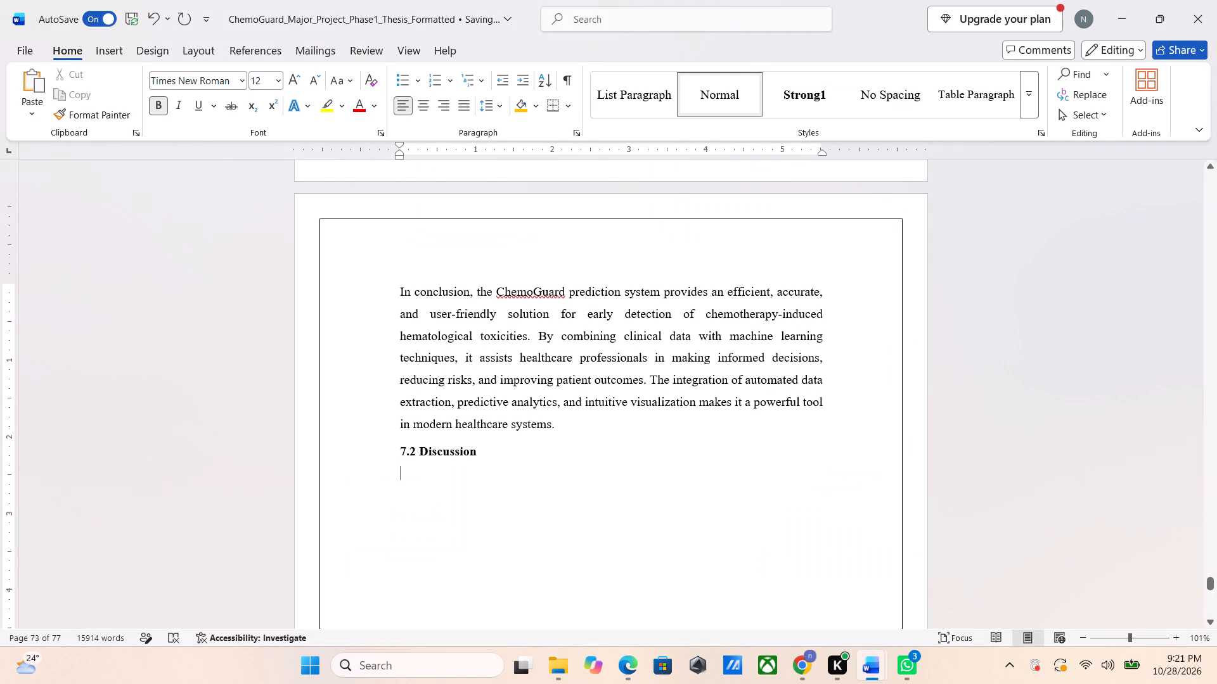
key(alt+Tab)
key(alt+Tab)
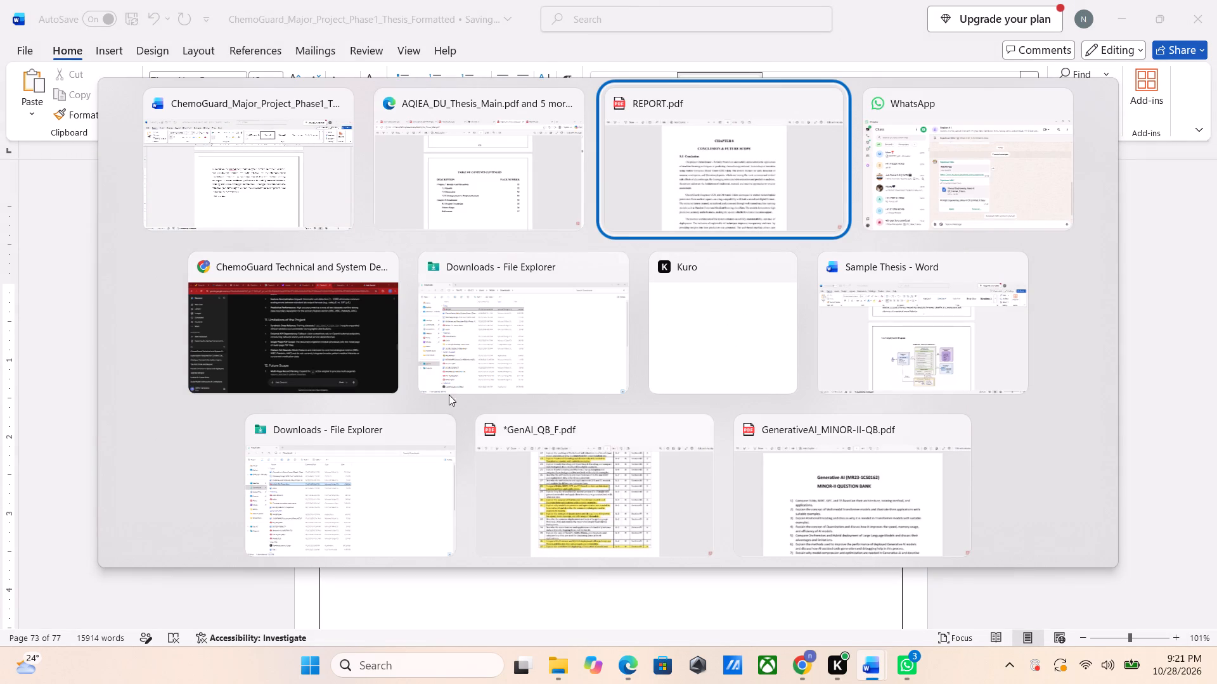
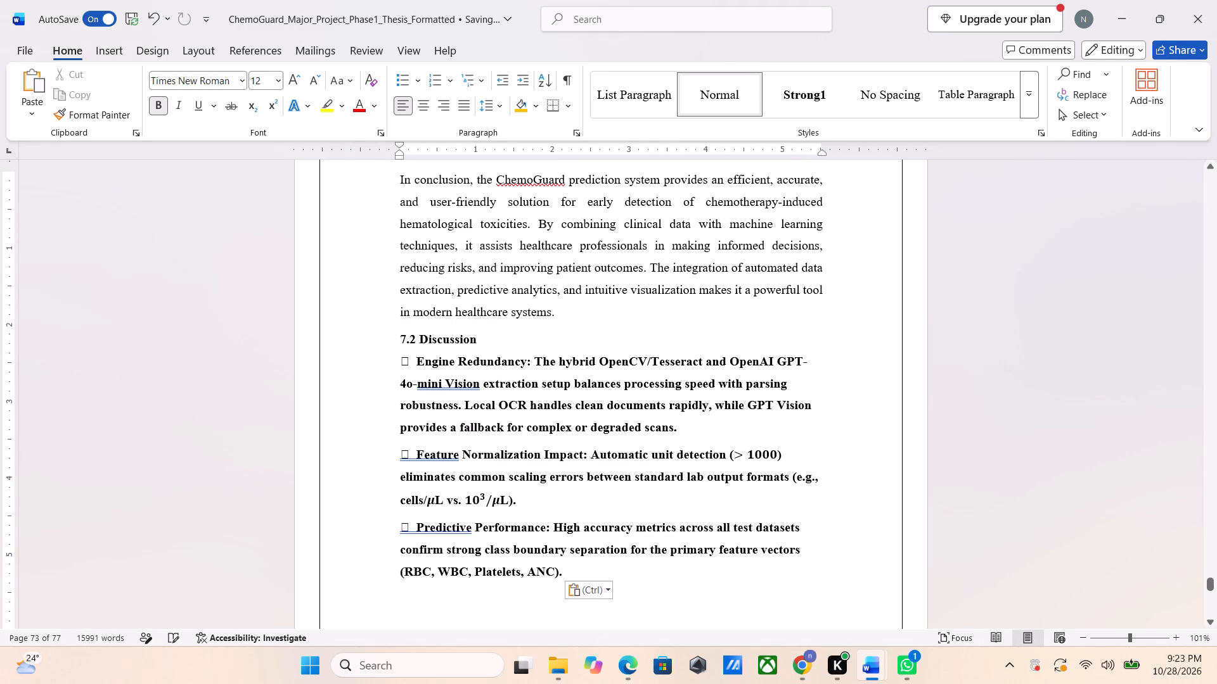
key(ctrl+z)
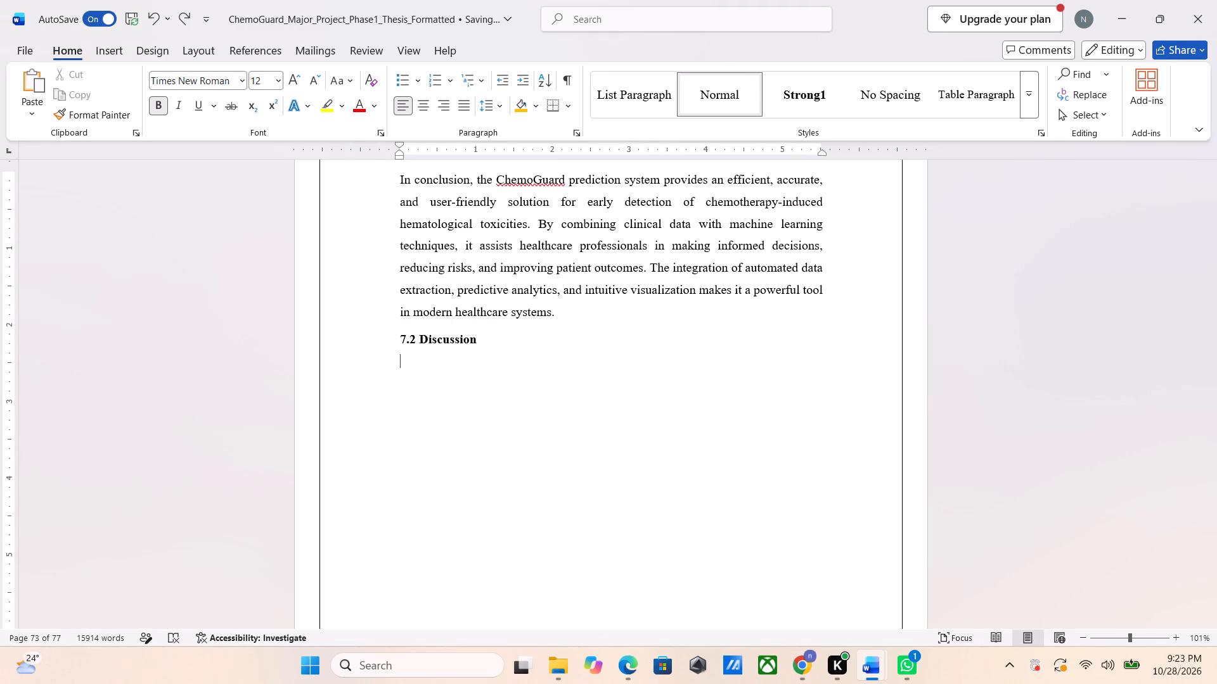
key(ctrl+b)
key(ctrl+v)
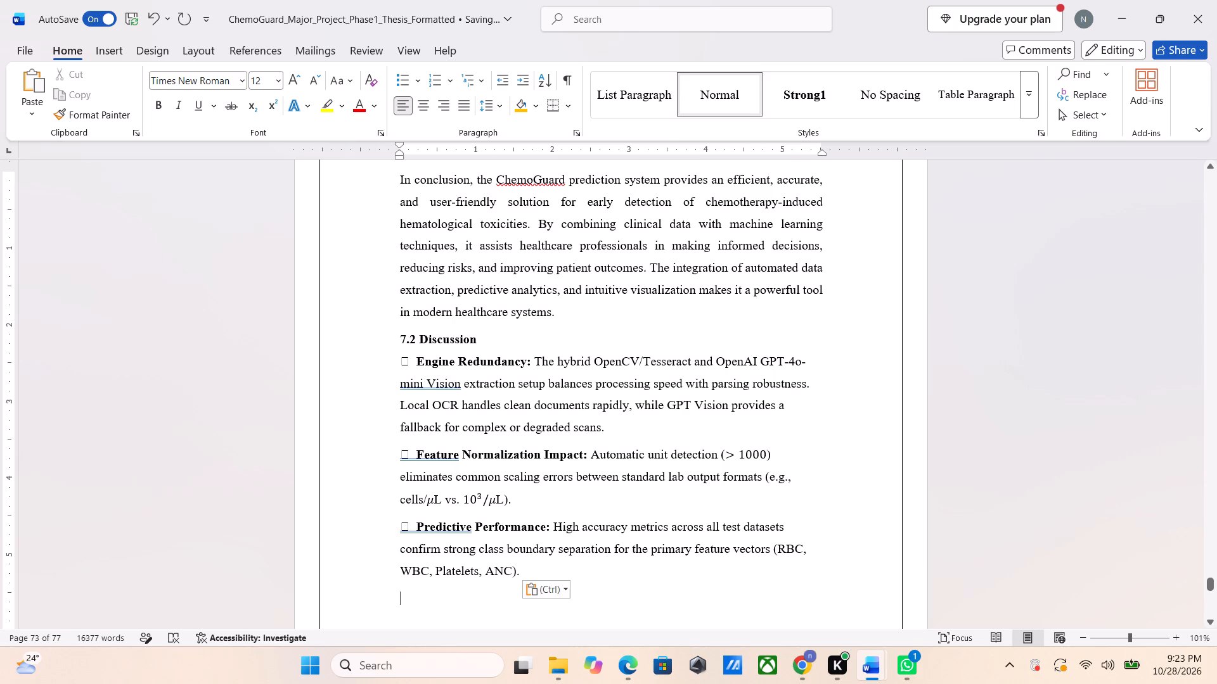
click(554, 583)
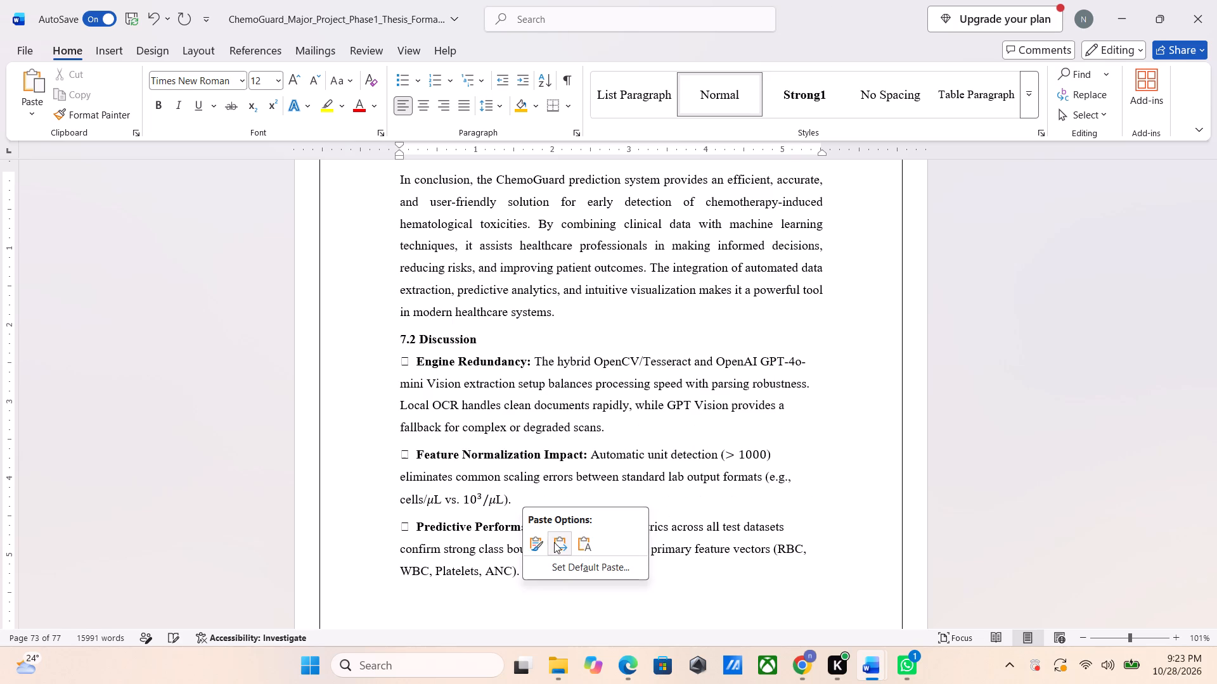
click(468, 632)
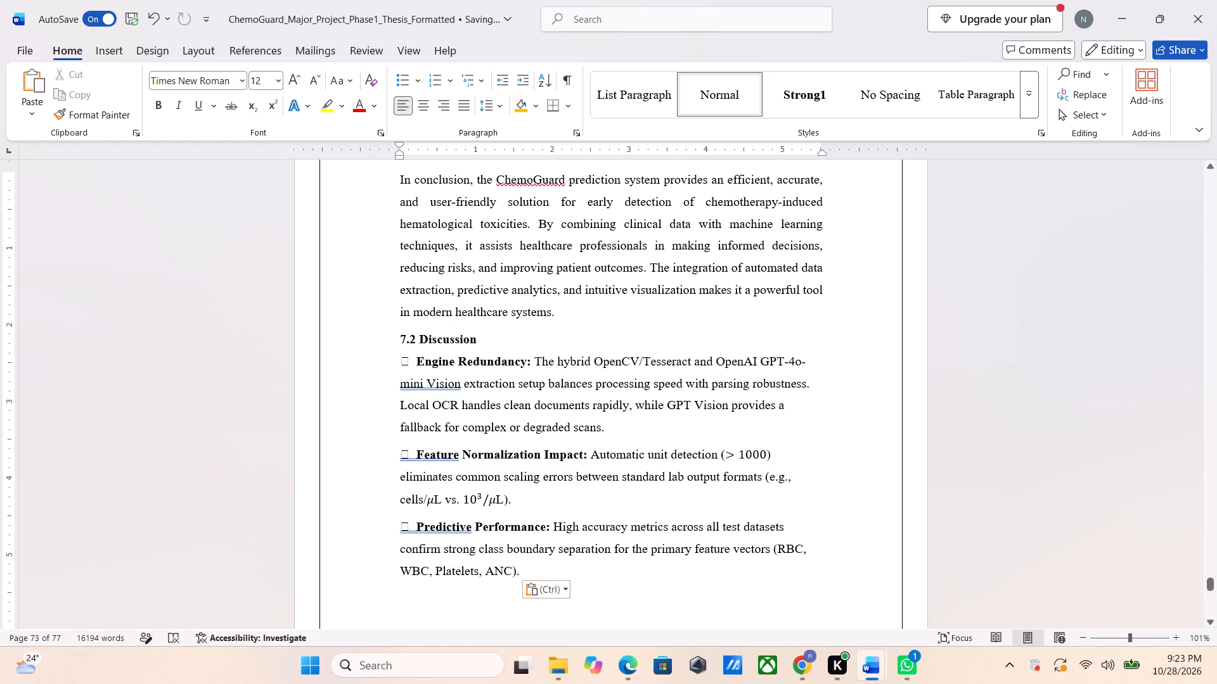
Remove the extra space after the box symbol before Predictive Performance, Feature Normalization Impact and Engine Redundancy.
click(415, 535)
key(BackSpace)
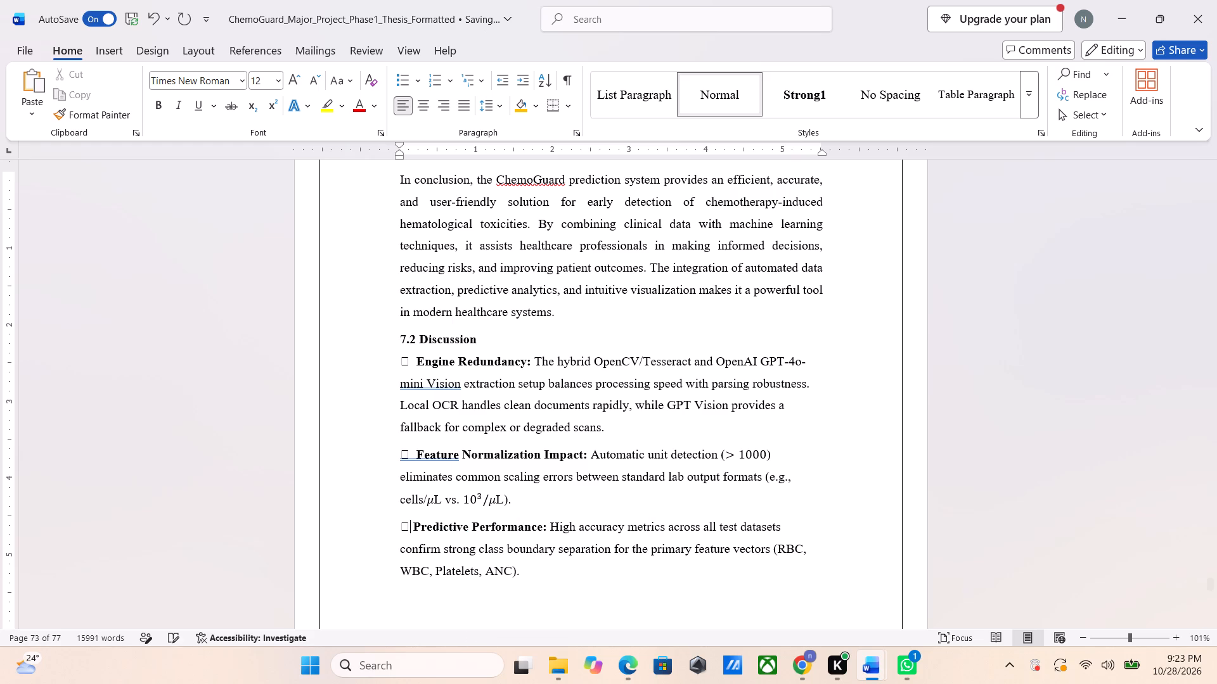
key(Up)
key(Up)
key(Up)
key(Up)
key(Down)
key(Right)
key(BackSpace)
key(Up)
key(Up)
key(Up)
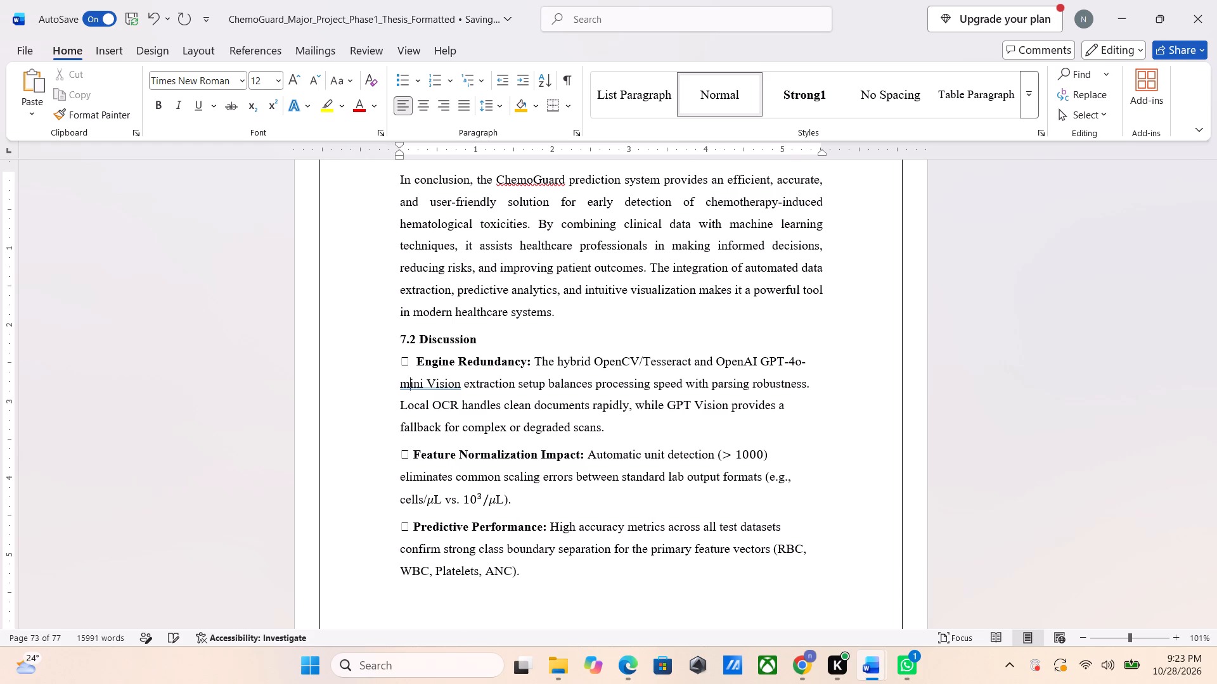
key(Up)
key(Right)
key(Right)
key(BackSpace)
key(Down)
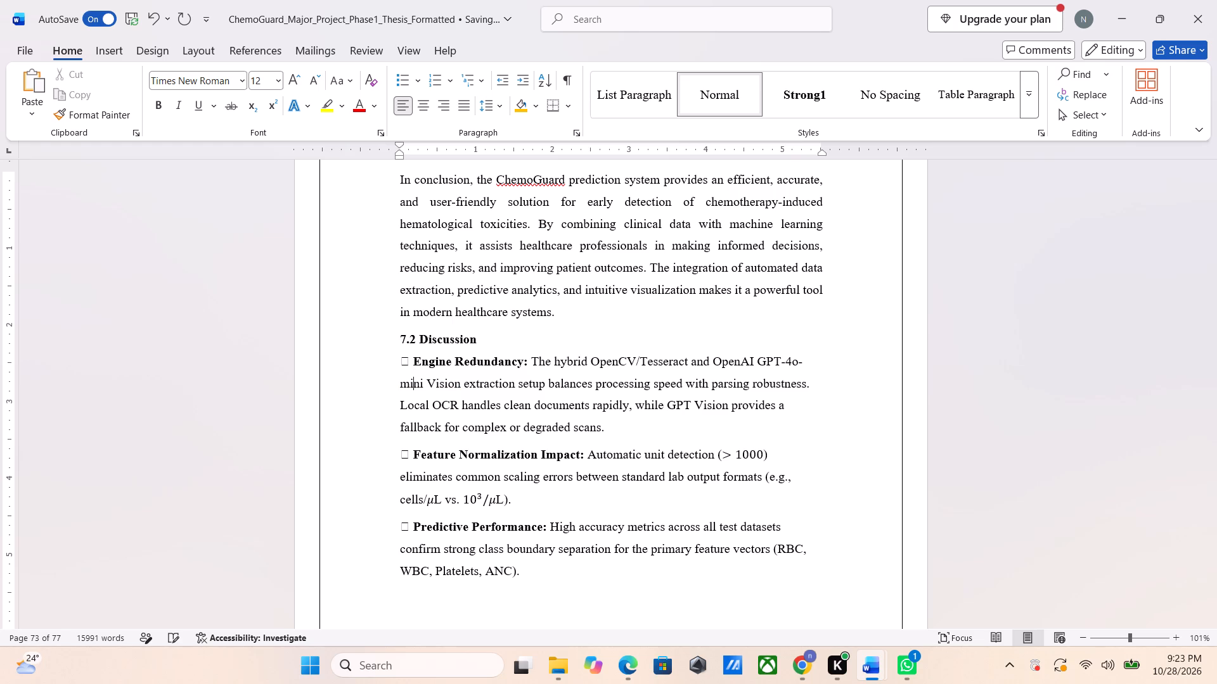
key(Down)
key(Down)
Justify the Engine Redundancy, Feature Normalization Impact and Predictive Performance paragraphs.
drag(400, 365, 489, 456)
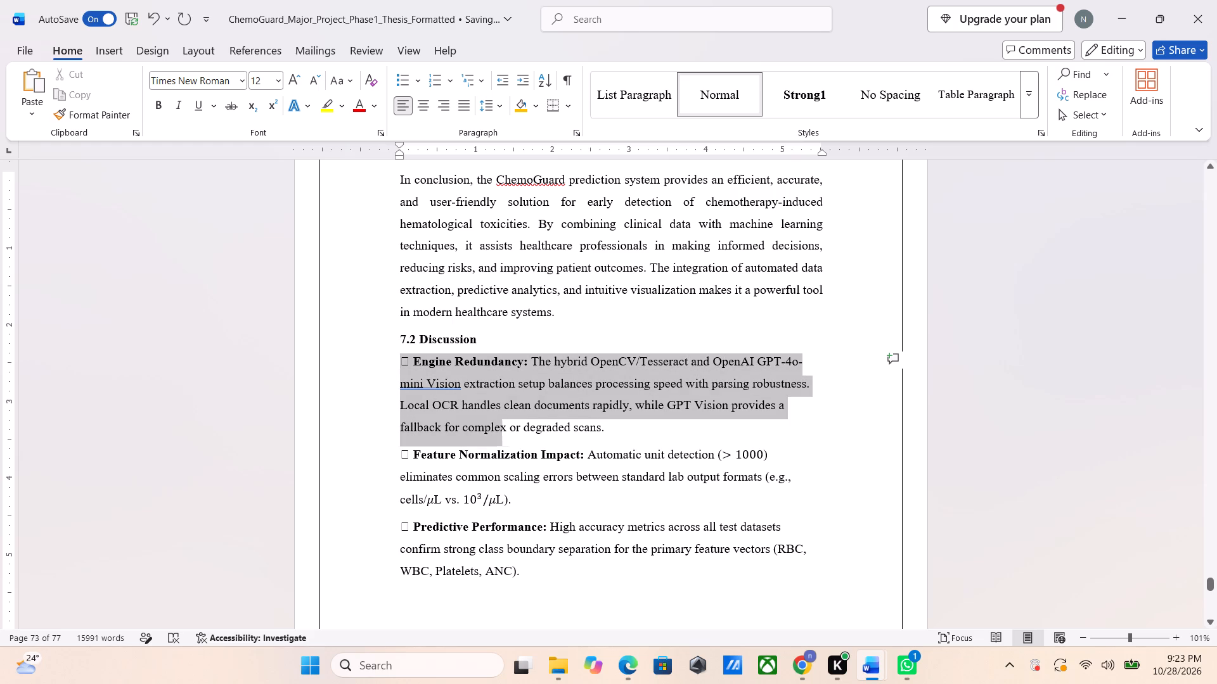
drag(489, 456, 590, 521)
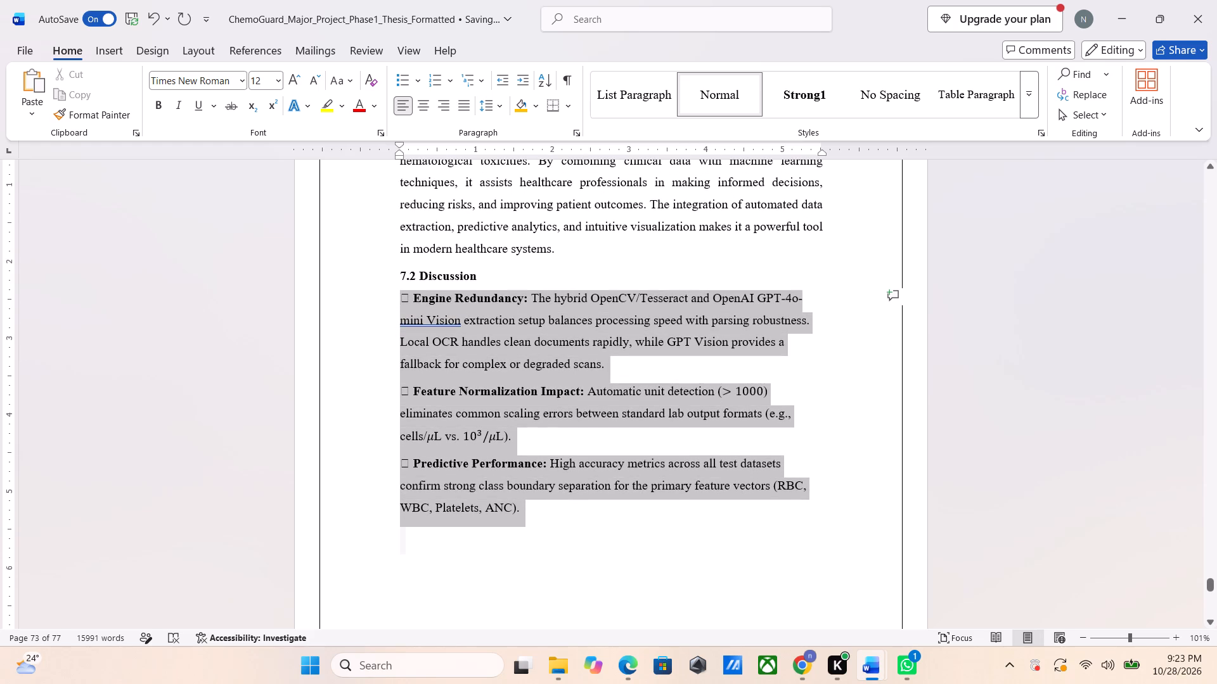
drag(590, 521, 589, 520)
key(ctrl+j)
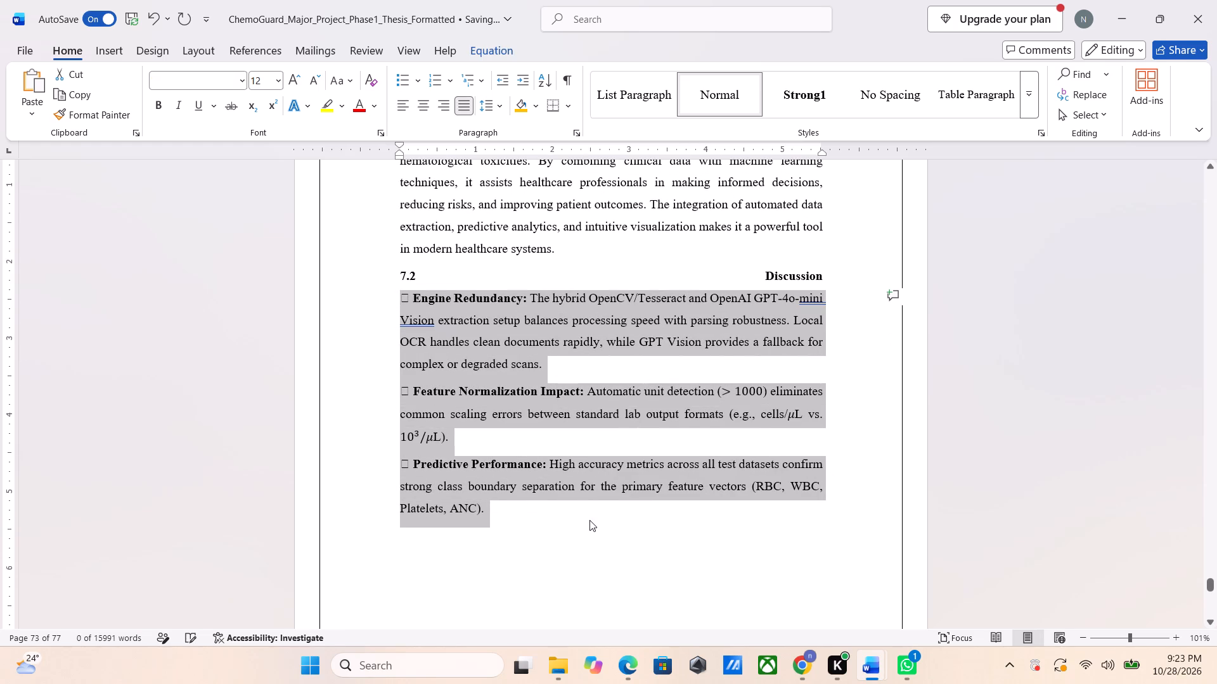
Left-align the 7.2 Discussion heading and try adding a paragraph break after it.
click(782, 266)
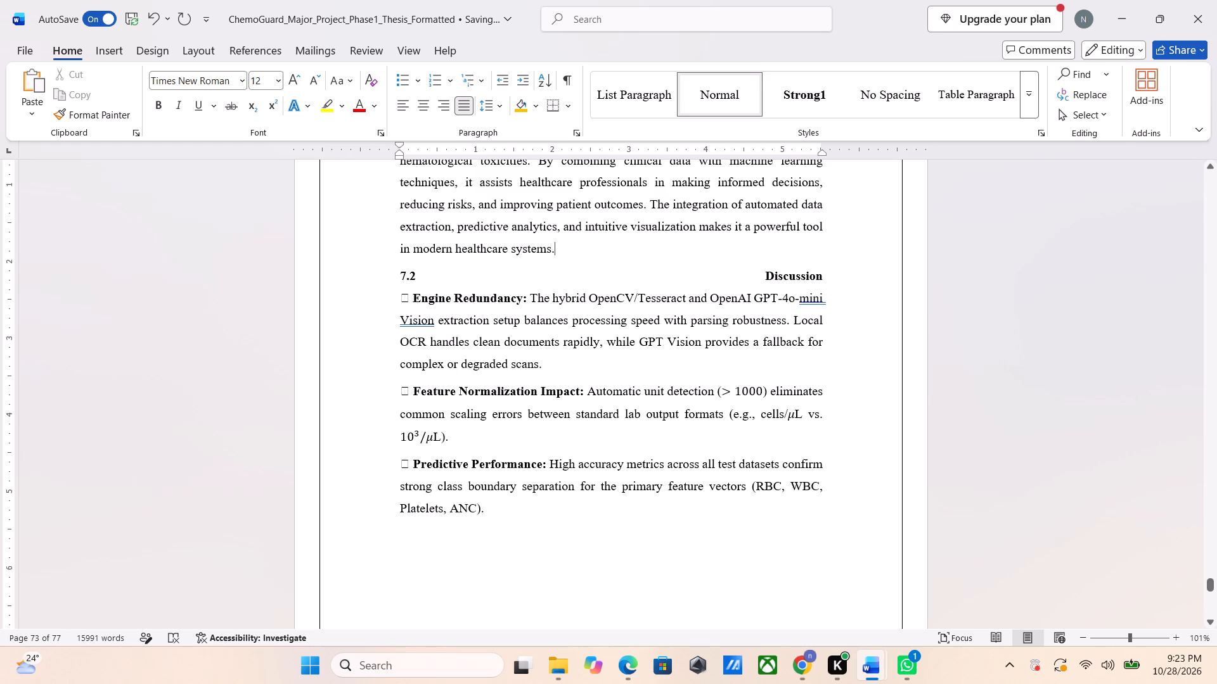
click(347, 287)
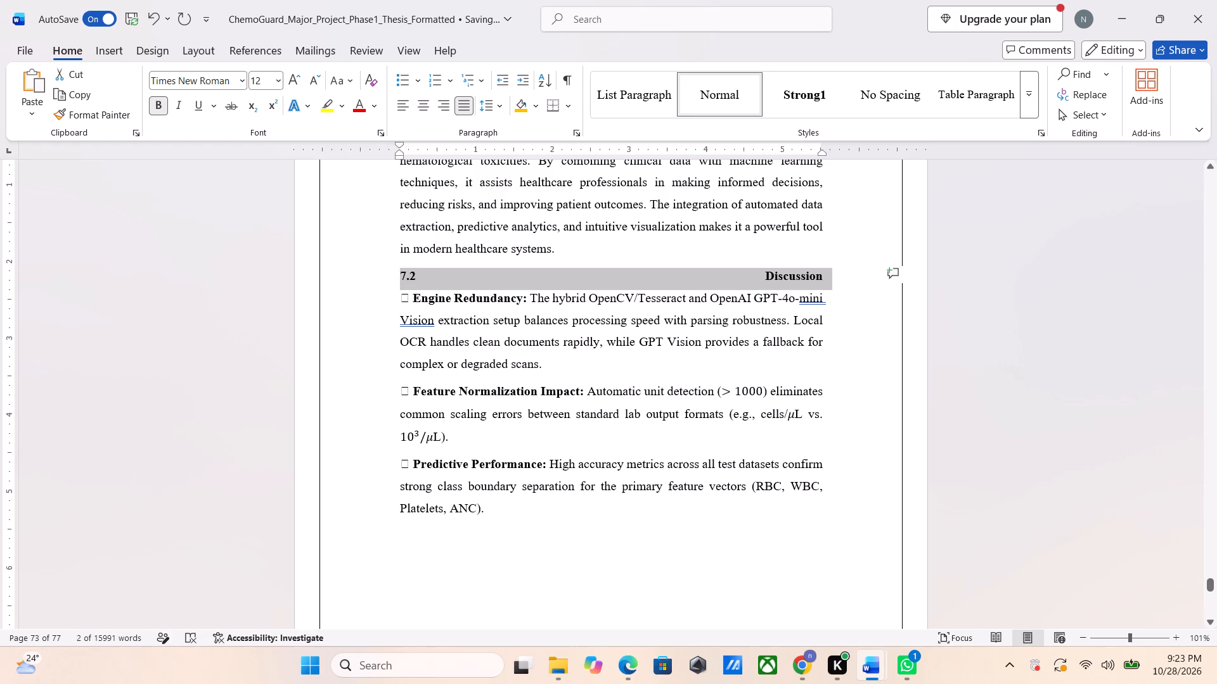
key(ctrl+l)
click(347, 287)
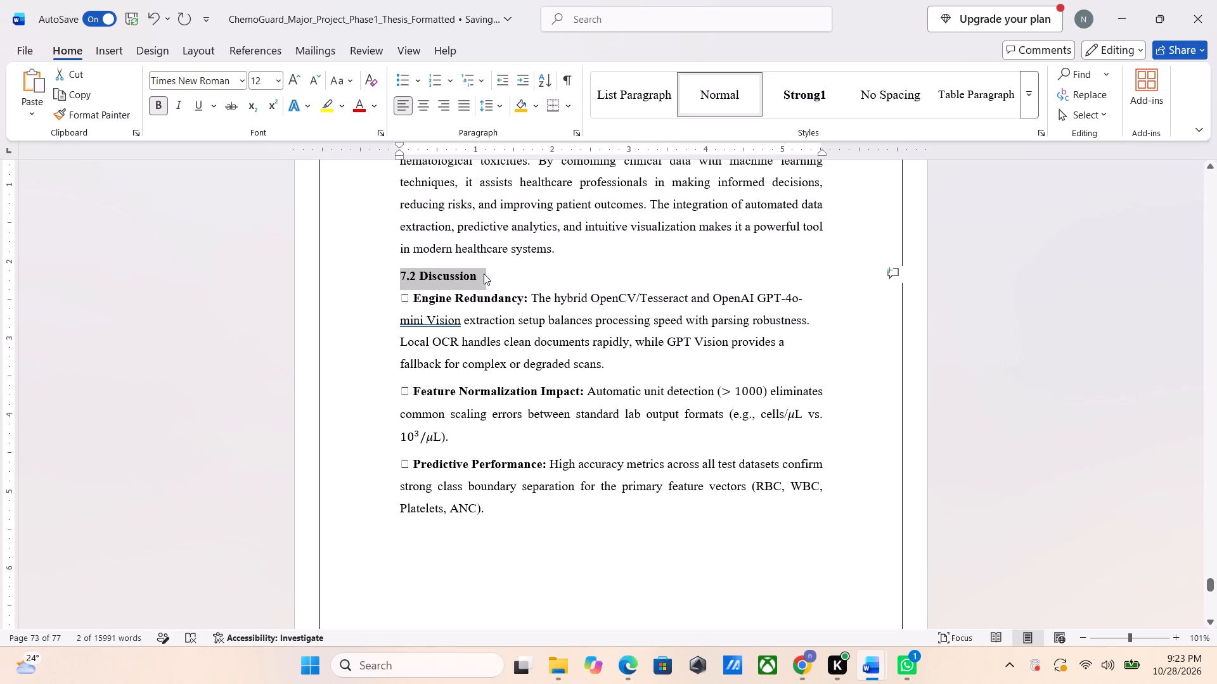
click(510, 275)
click(510, 275)
key(Return)
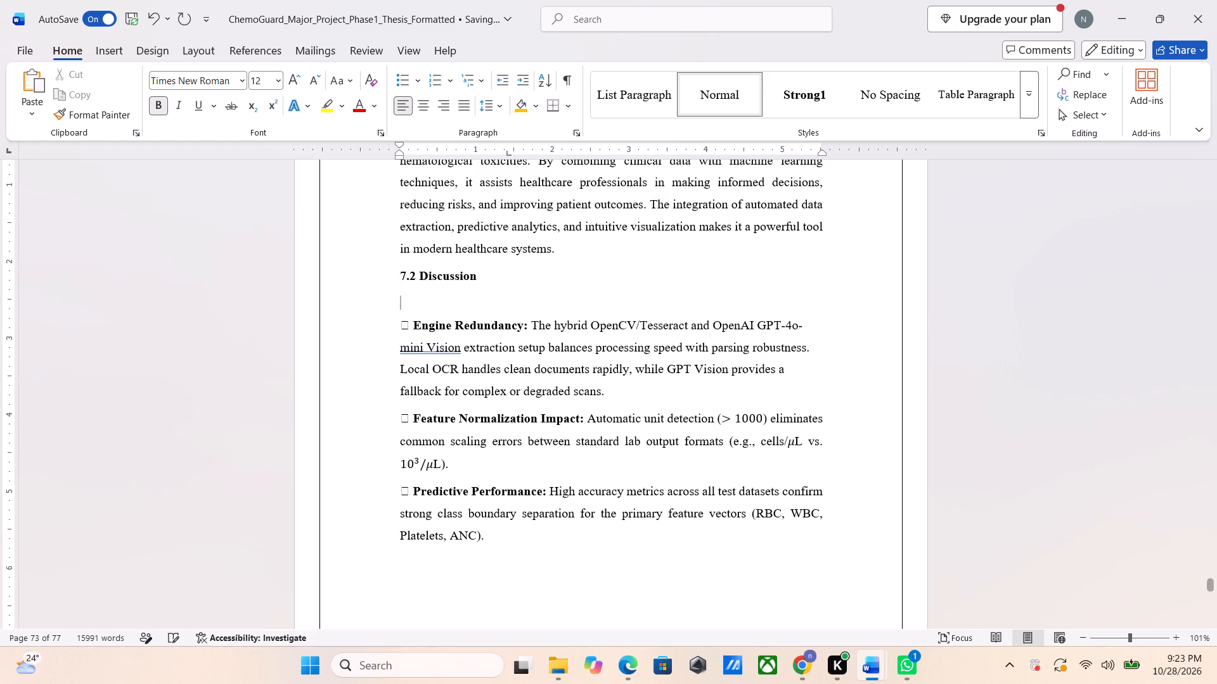
key(BackSpace)
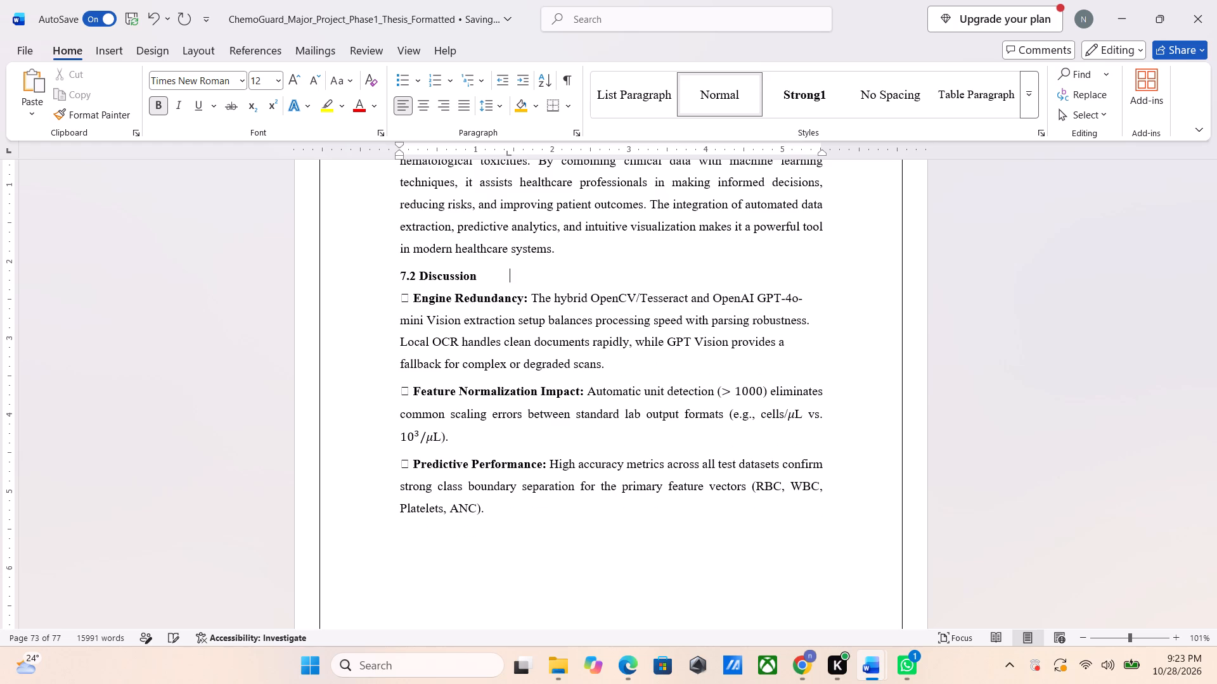
Delete the box symbol in front of Engine Redundancy.
click(409, 299)
key(backslash)
key(BackSpace)
key(BackSpace)
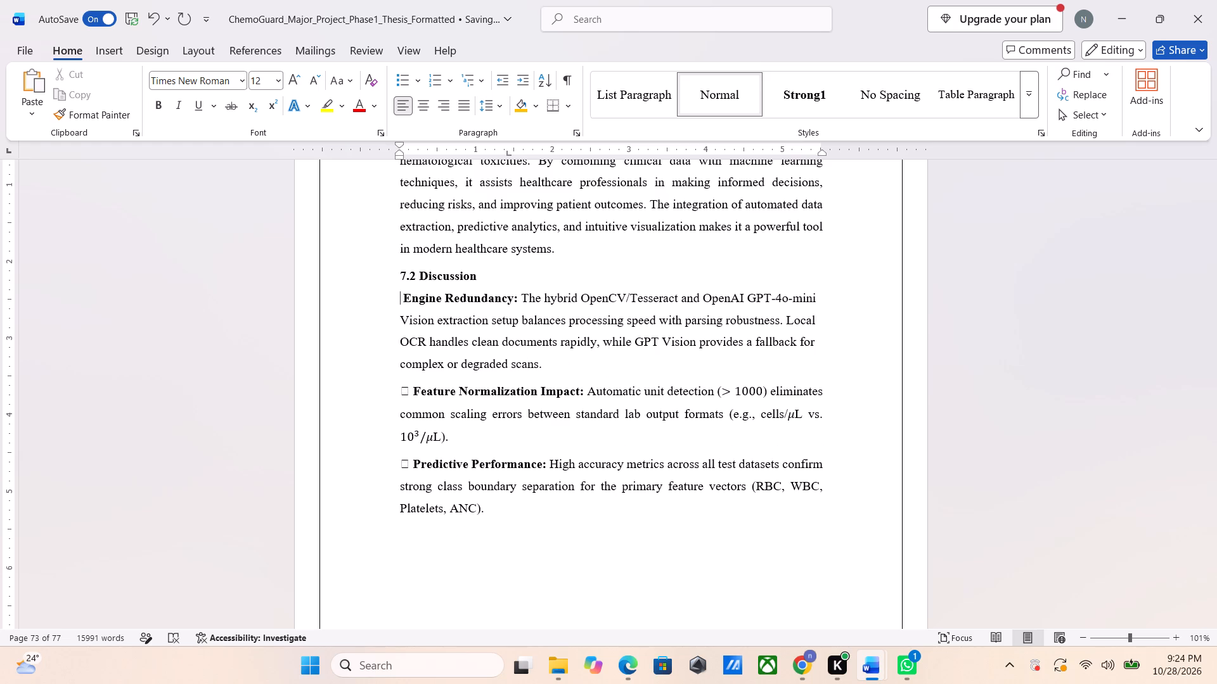
Delete the box symbol and space in front of Feature Normalization Impact.
key(Down)
key(Down)
key(Down)
key(Down)
key(Down)
key(Right)
key(Up)
key(Up)
key(Down)
key(Right)
key(BackSpace)
key(BackSpace)
Delete the box symbol and space in front of Predictive Performance.
key(Down)
key(Down)
key(Down)
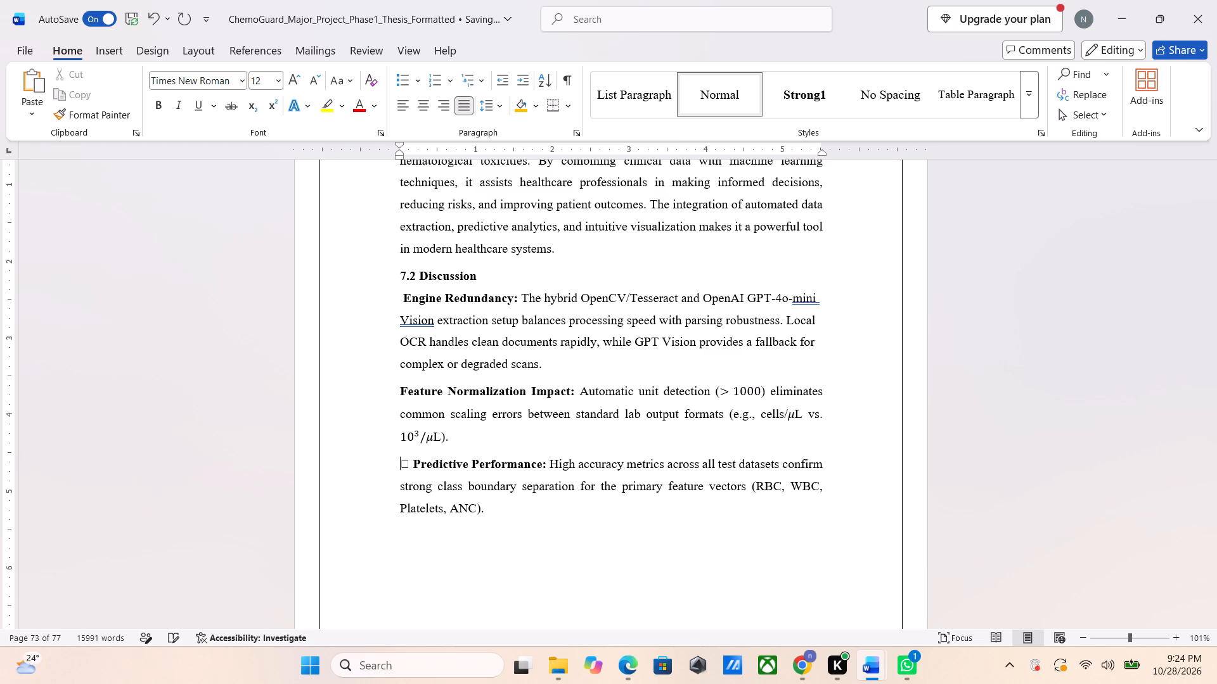
key(Down)
key(Right)
key(Up)
key(Up)
key(Right)
key(Down)
key(Down)
key(Right)
key(Up)
key(Right)
key(BackSpace)
key(BackSpace)
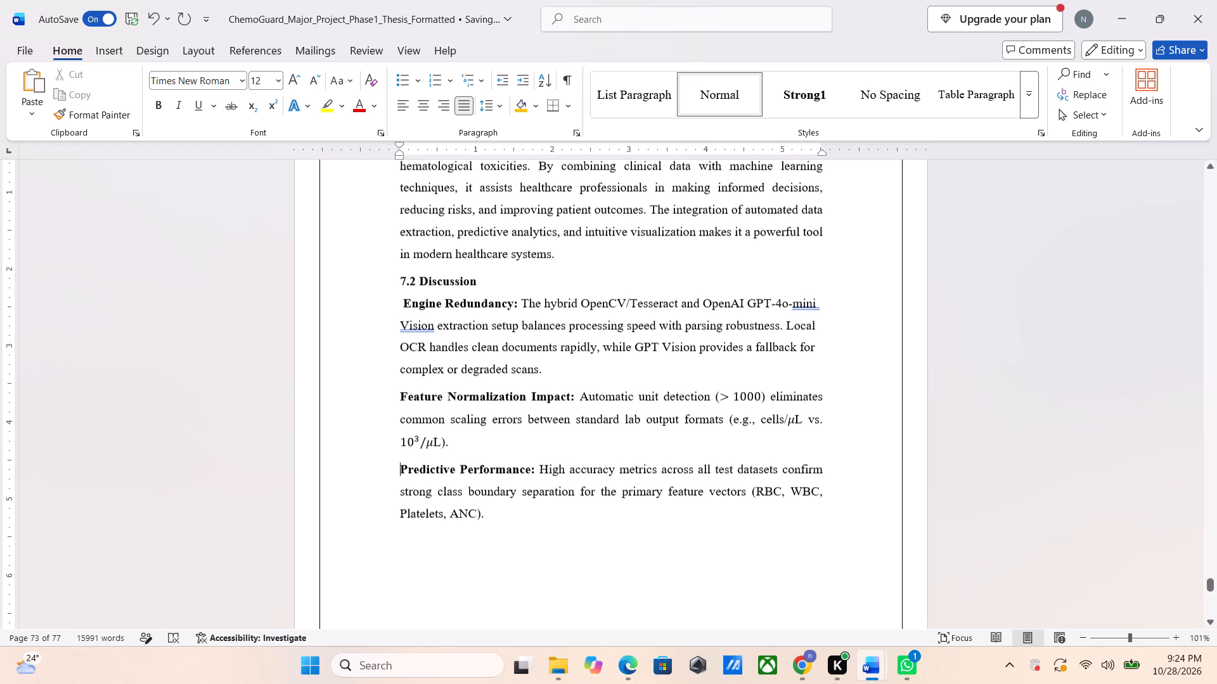
click(401, 338)
key(alt+Tab)
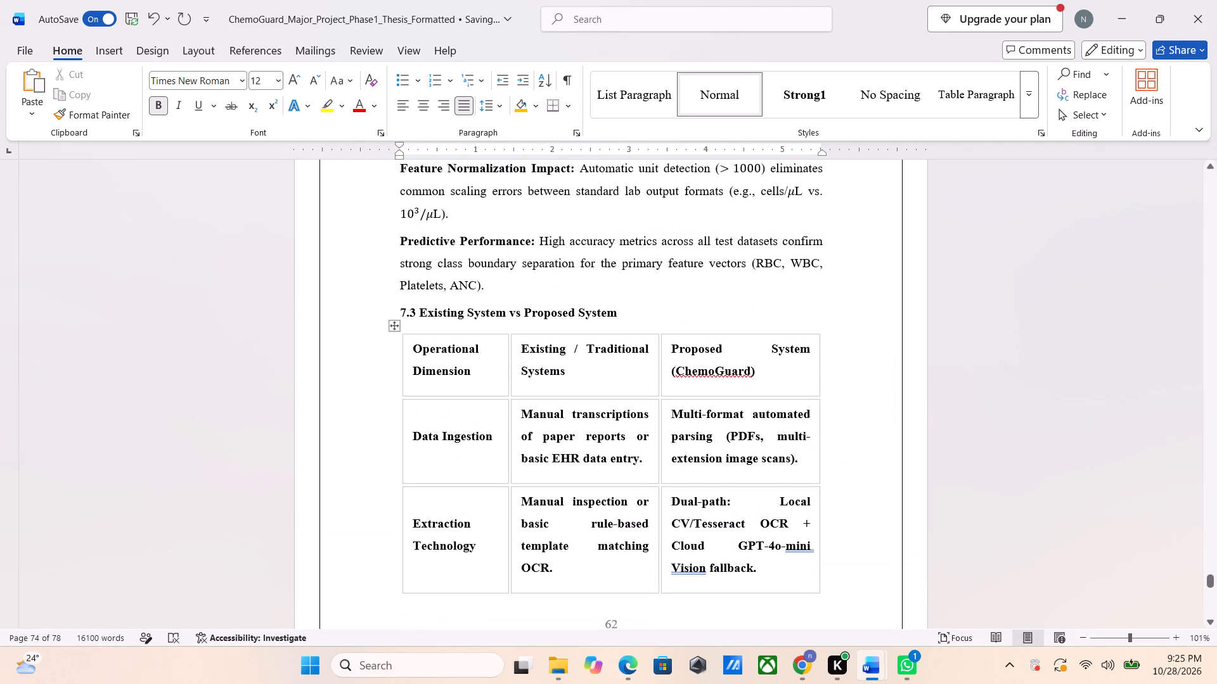
scroll(598, 500, down, 3)
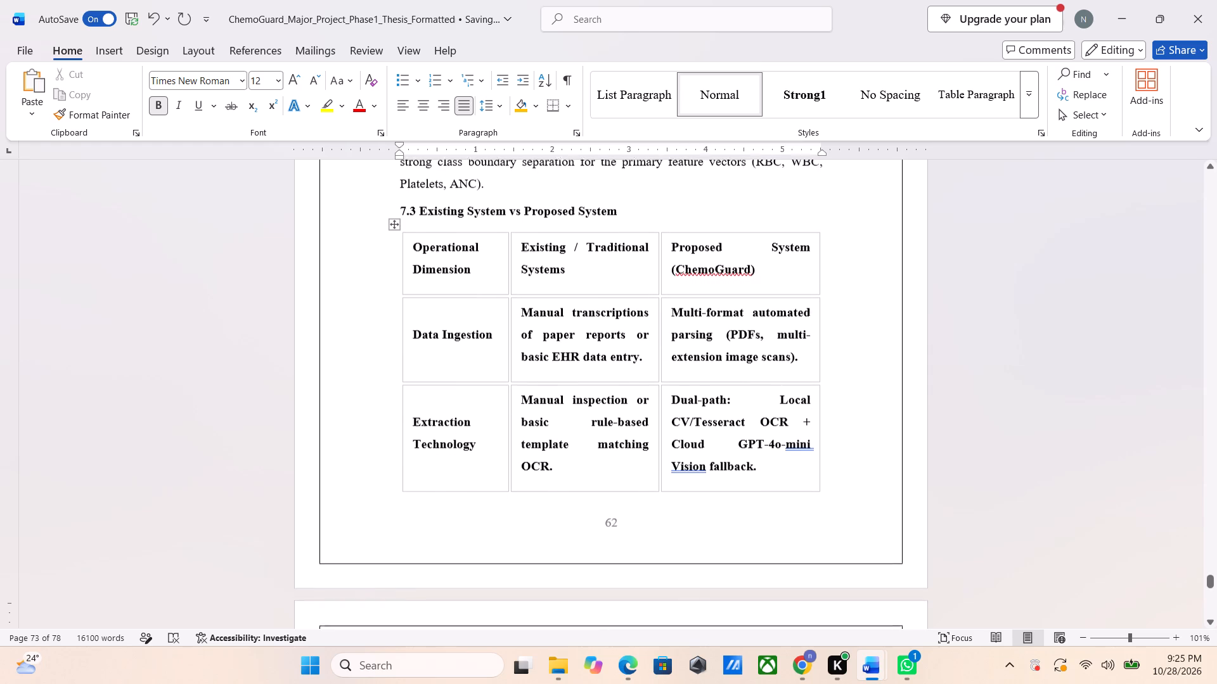
scroll(600, 491, down, 5)
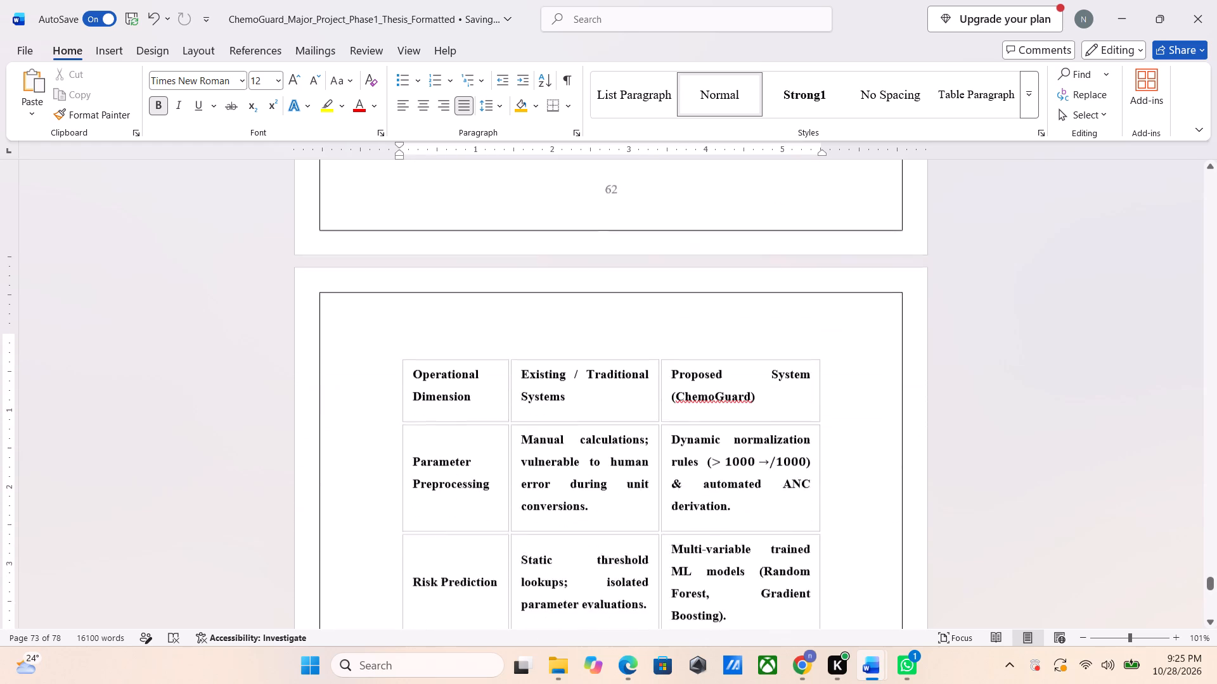
scroll(600, 491, down, 5)
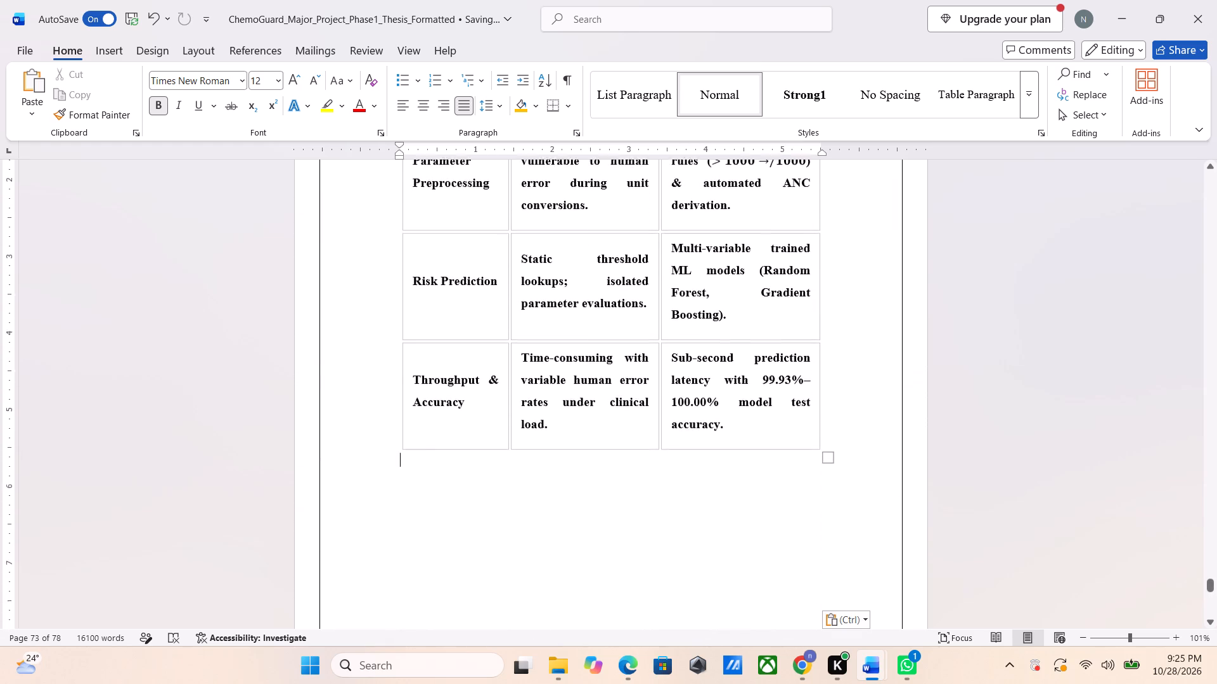
scroll(600, 491, down, 3)
Insert eleven blank lines below the comparison table to move towards the end of the page.
key(alt+Tab)
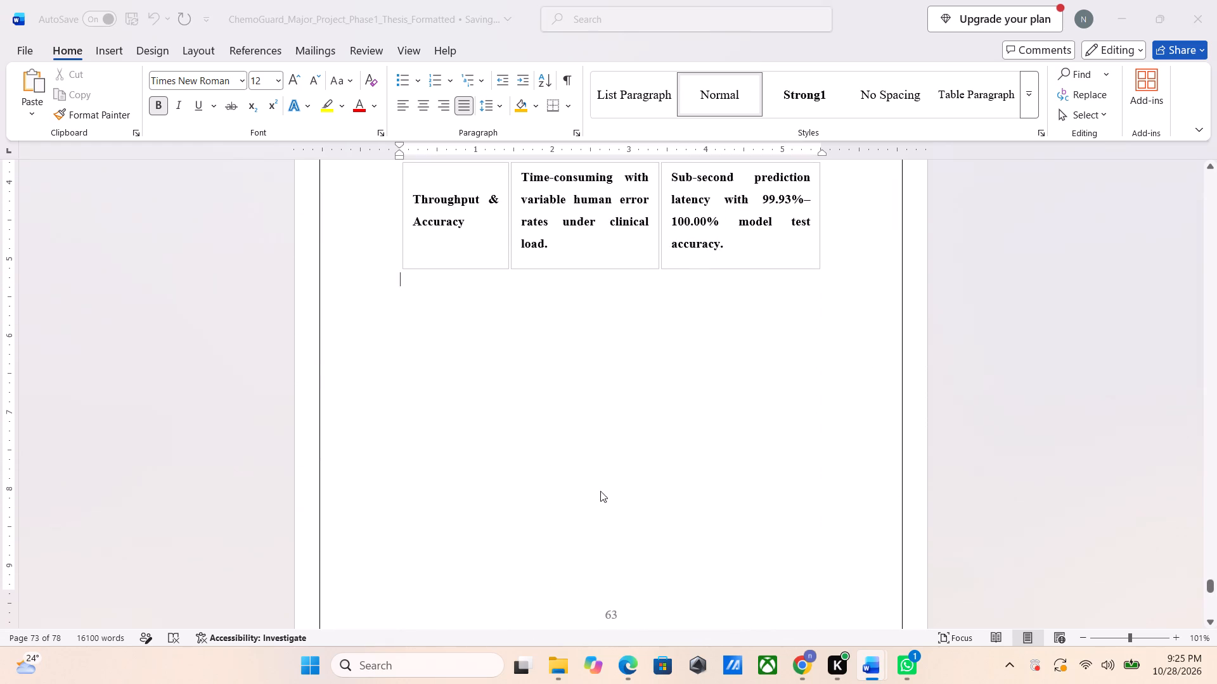
key(alt+Tab)
key(alt+Tab)
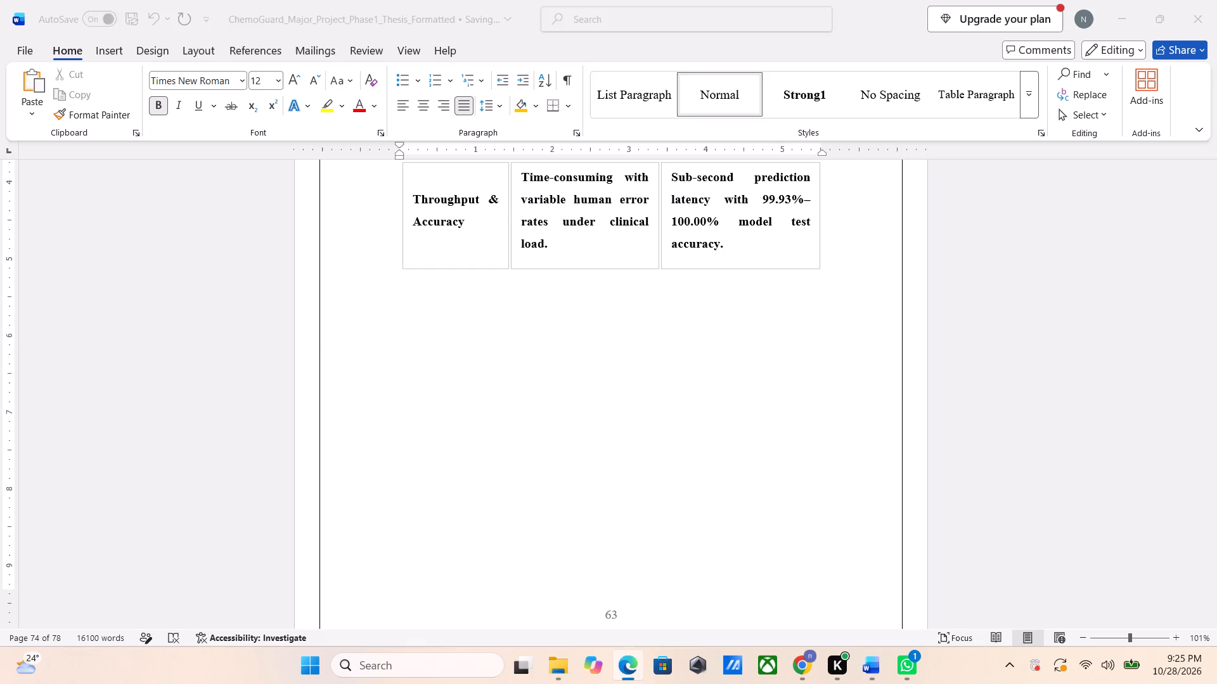
key(Down)
key(Down)
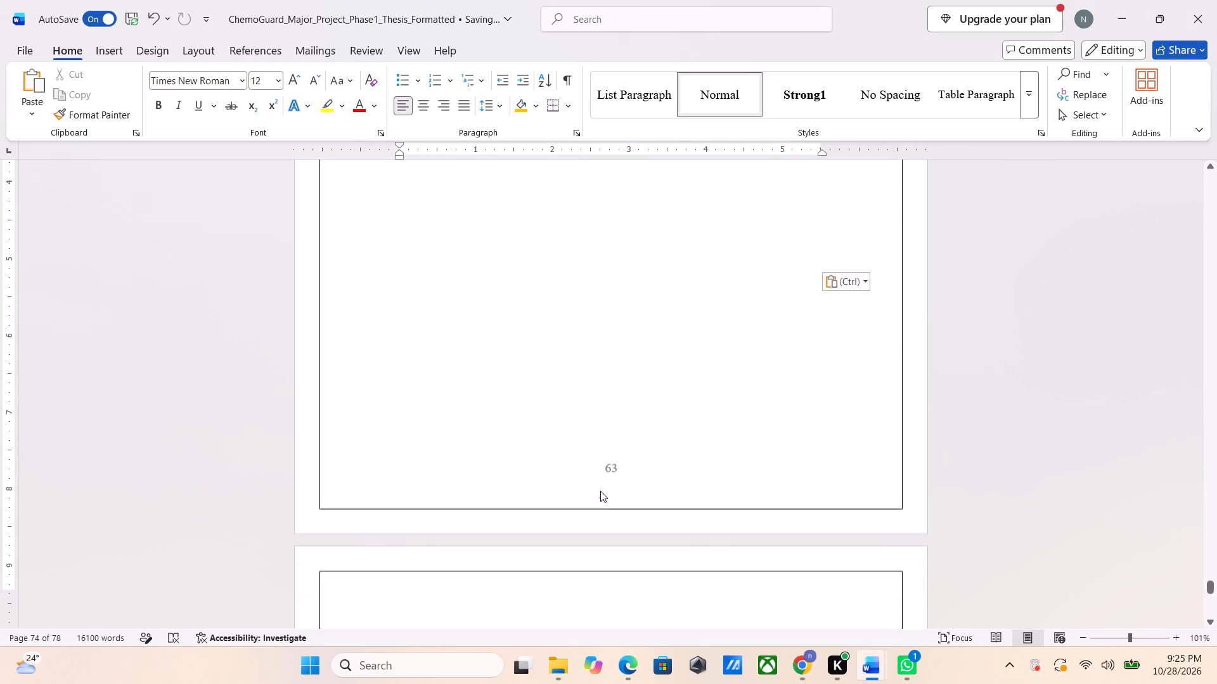
key(Down)
key(Up)
key(Up)
key(Up)
key(Down)
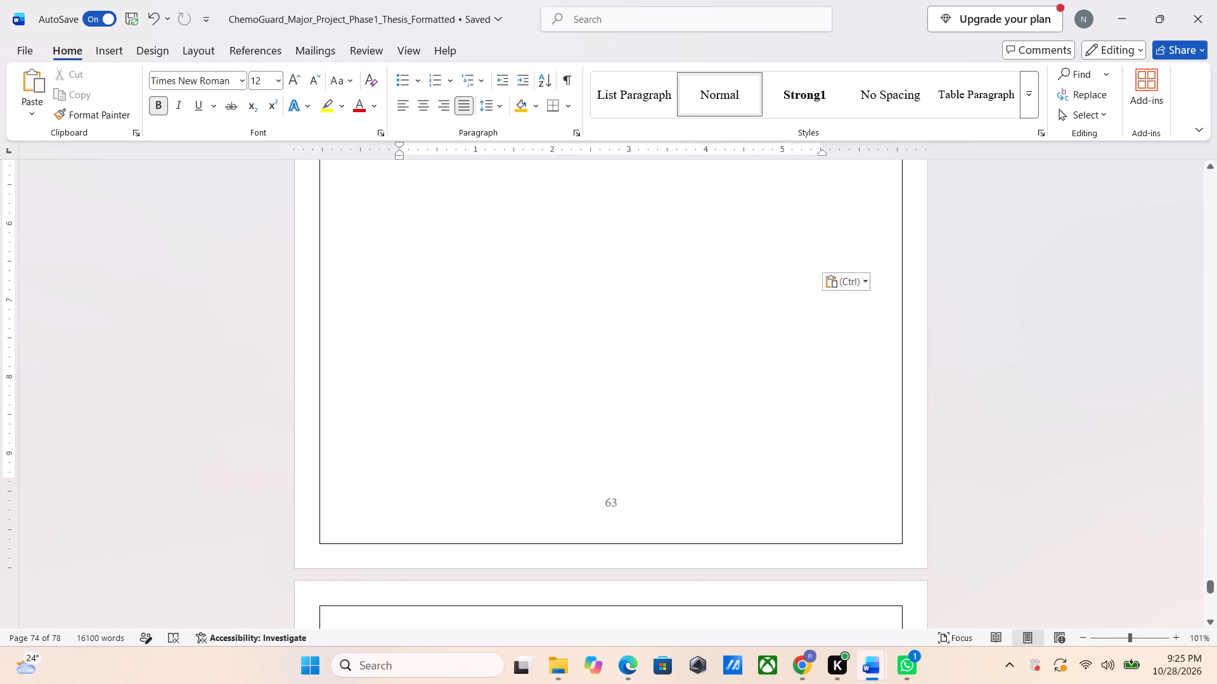
key(Return)
key(Return)
key(Return)
key(Return)
key(Return)
key(Return)
key(Return)
key(Return)
key(Return)
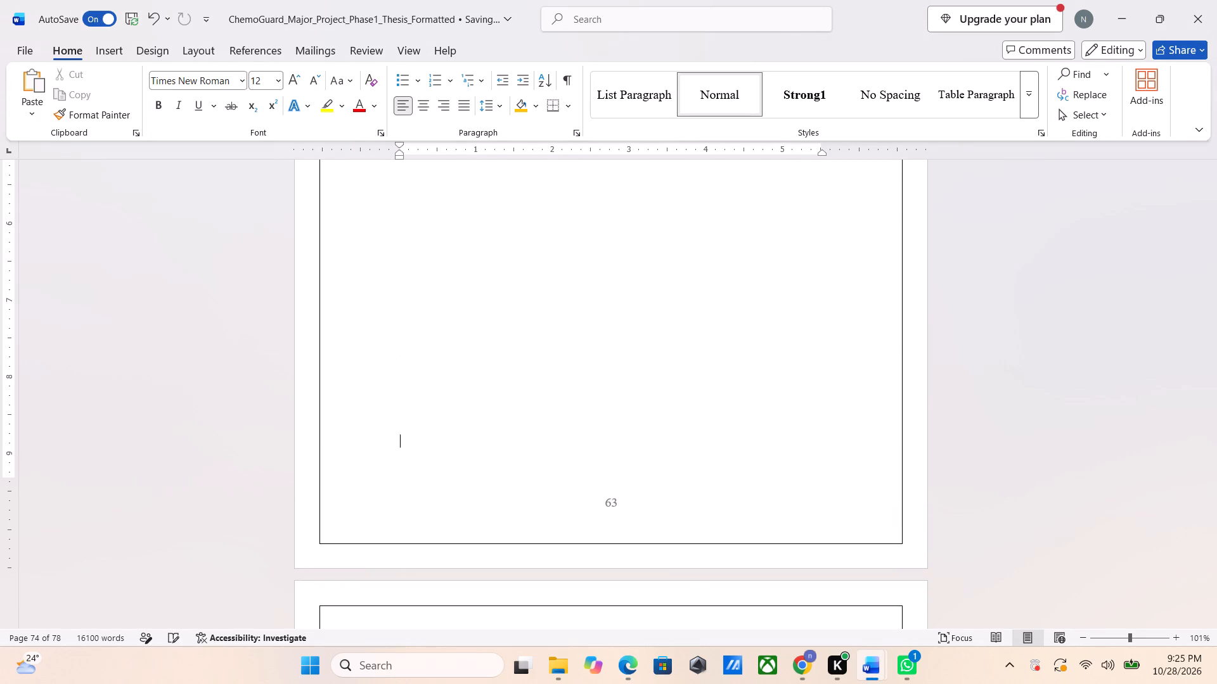
key(Return)
key(Return)
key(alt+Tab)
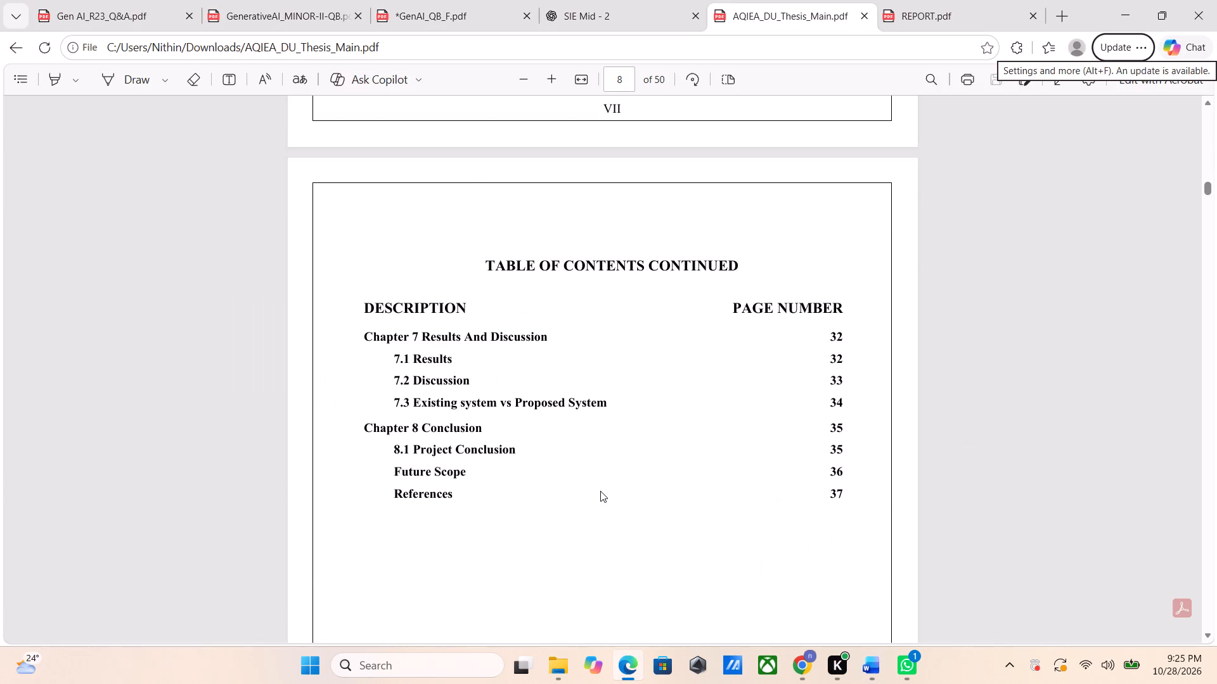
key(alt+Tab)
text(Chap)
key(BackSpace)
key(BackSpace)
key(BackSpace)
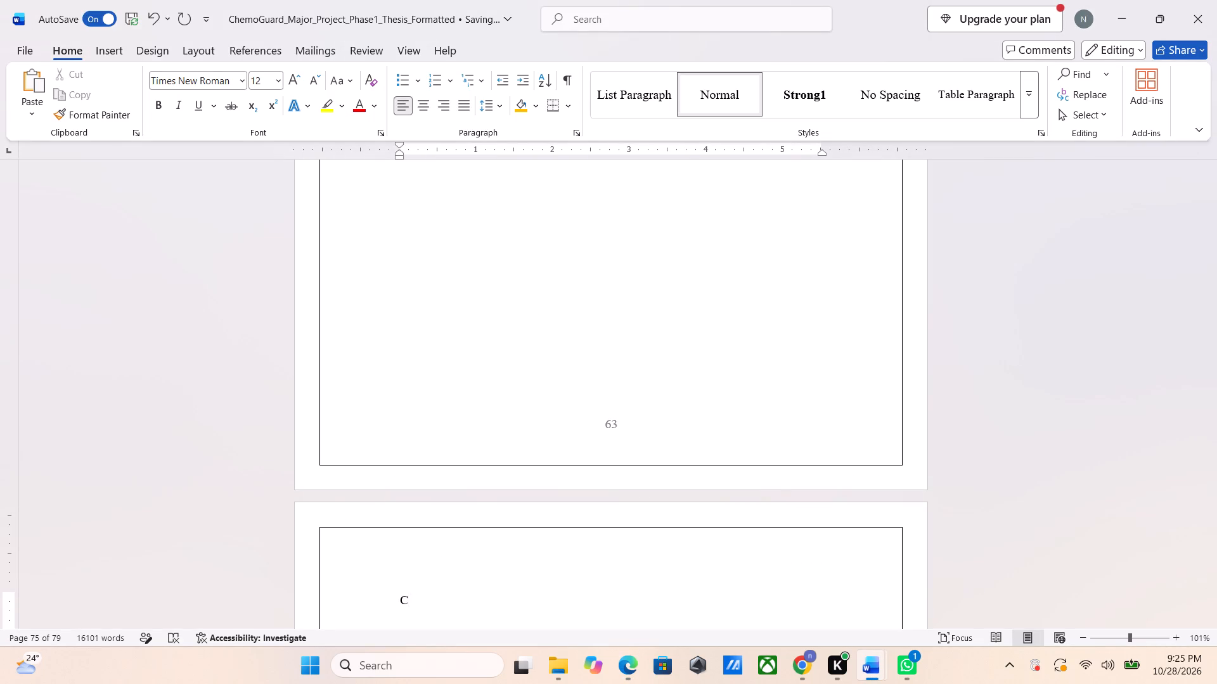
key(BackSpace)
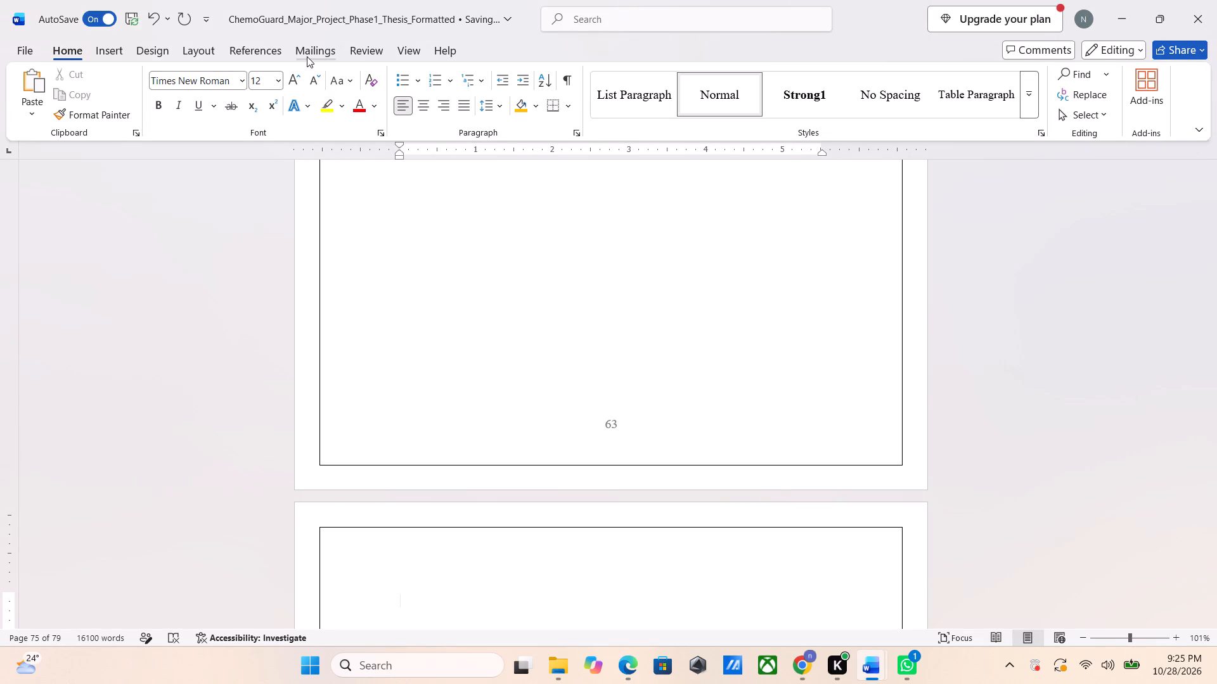
Enter the heading "CHAPTER – 8" in bold 14 pt on the new page after page 63.
click(300, 70)
click(296, 76)
key(ctrl+b)
text(CHAPTER -)
key(space)
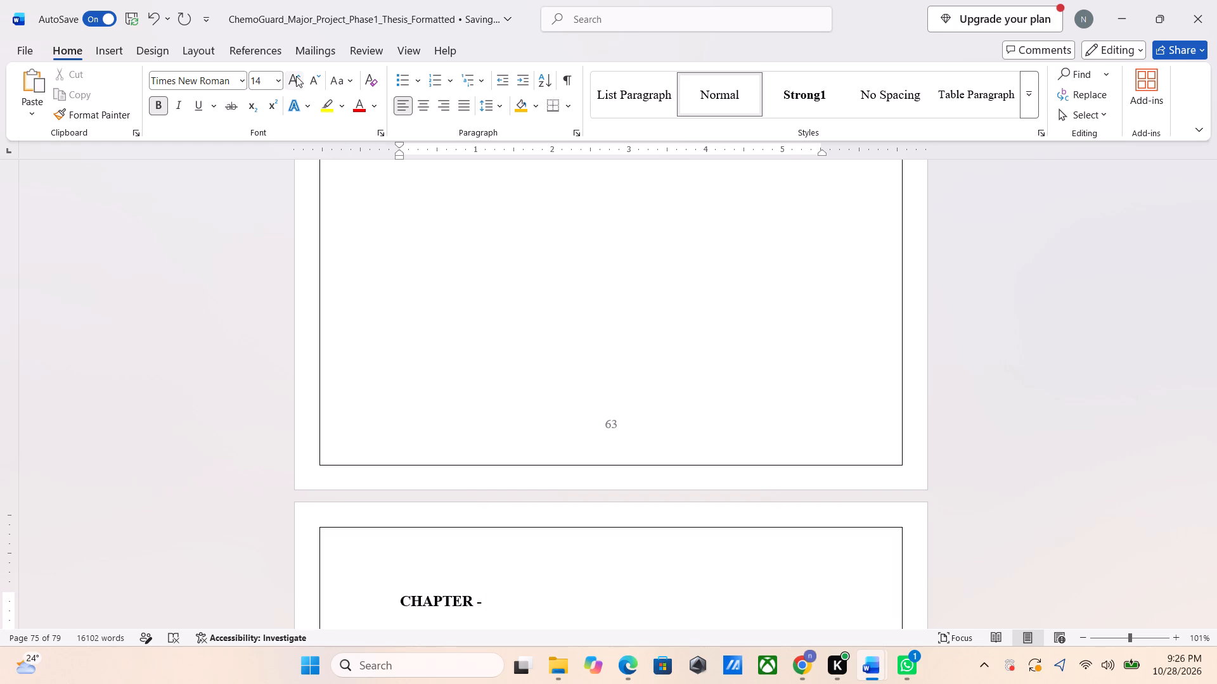
text(8)
key(space)
Centre the "CHAPTER – 8" heading on its line.
key(alt+Tab)
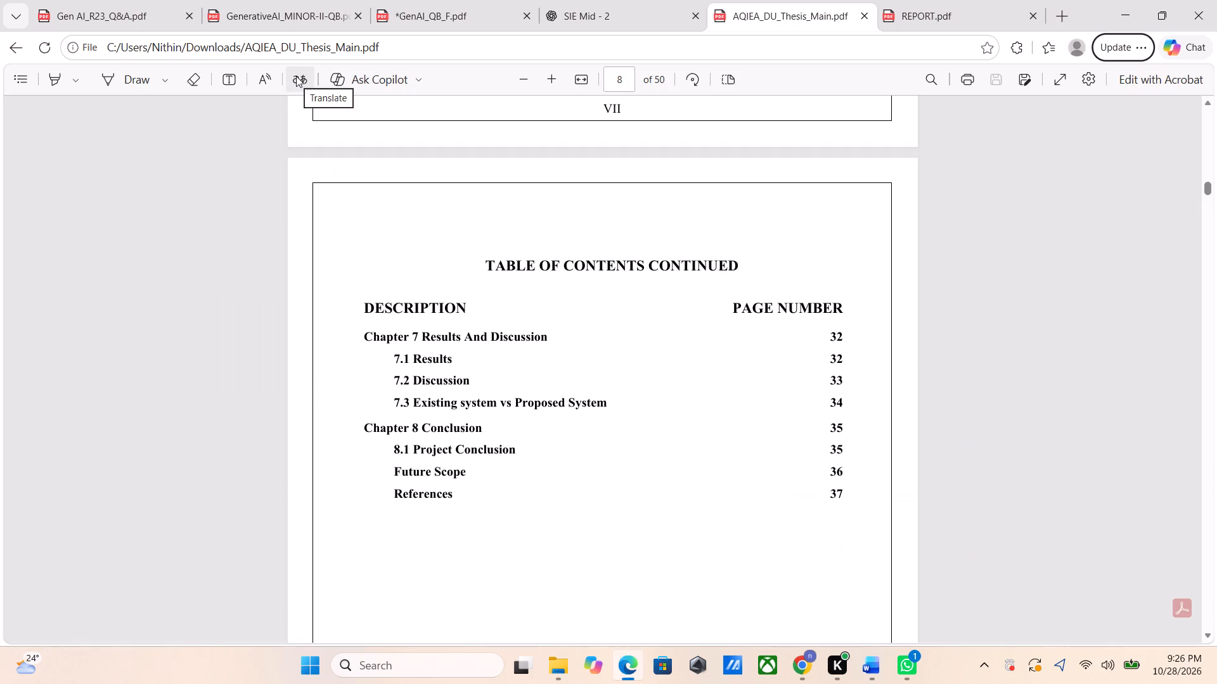
key(alt+Tab)
key(Left)
key(Left)
key(Left)
key(Left)
key(Left)
key(Left)
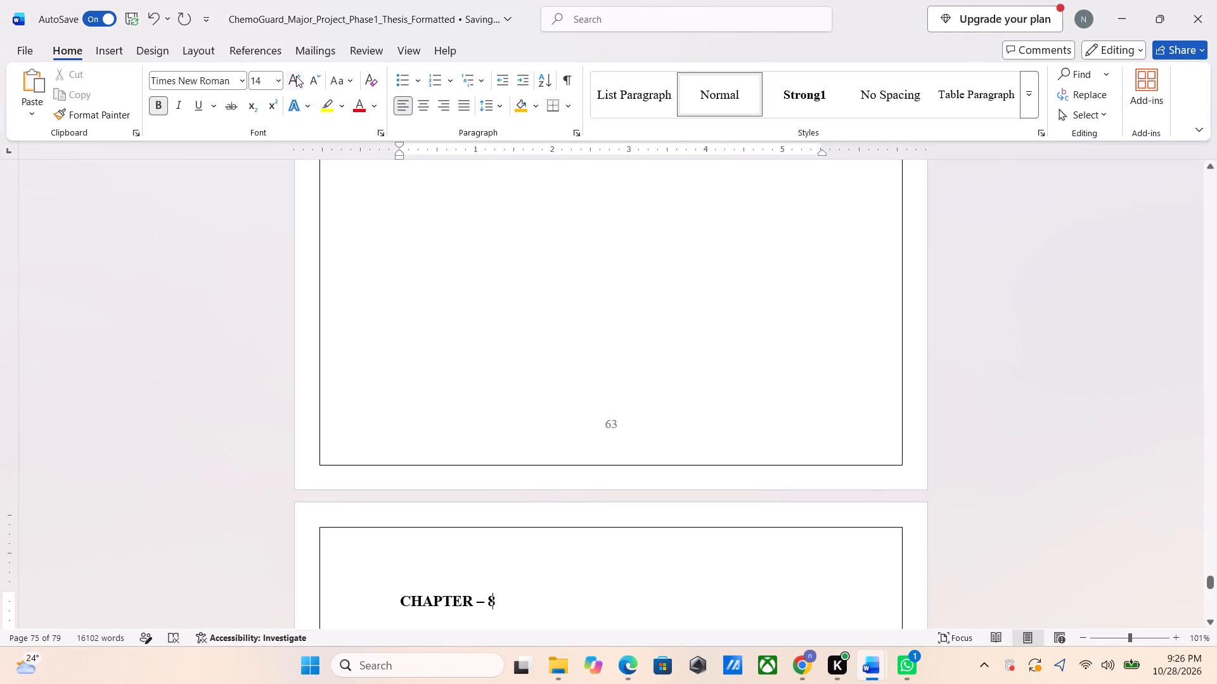
key(Left)
key(Left)
key(Left)
key(Left)
key(Left)
key(Left)
key(ctrl+e)
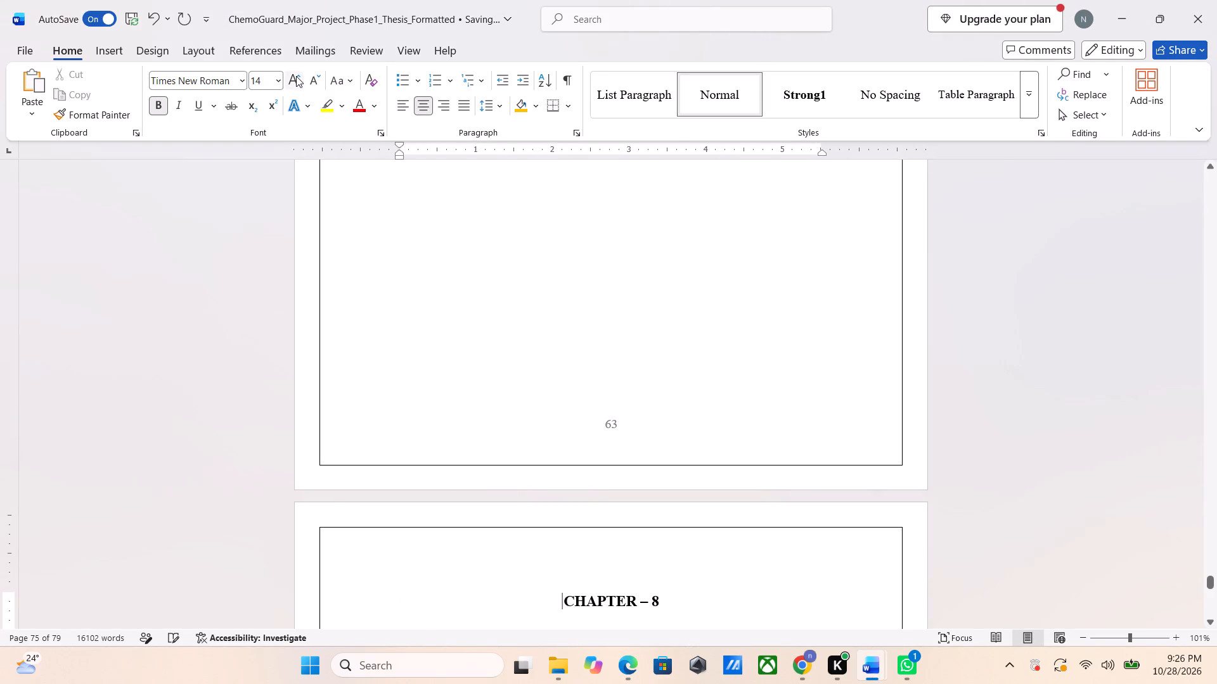
Add the chapter title "CONCLUSION" on a new centred line below the "CHAPTER – 8" heading.
key(Right)
key(Right)
key(Right)
key(Right)
key(Right)
key(Right)
key(Right)
key(Right)
key(Right)
key(Right)
key(Right)
key(Return)
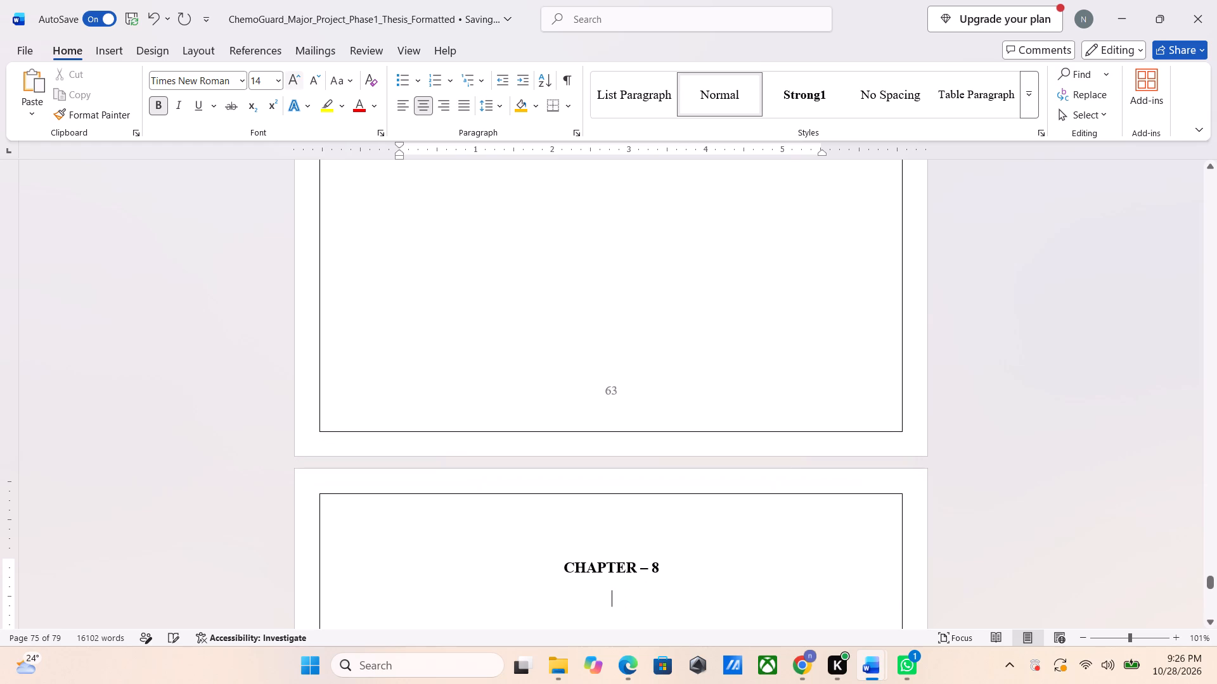
key(shift+c)
text(ONCLUSION)
key(space)
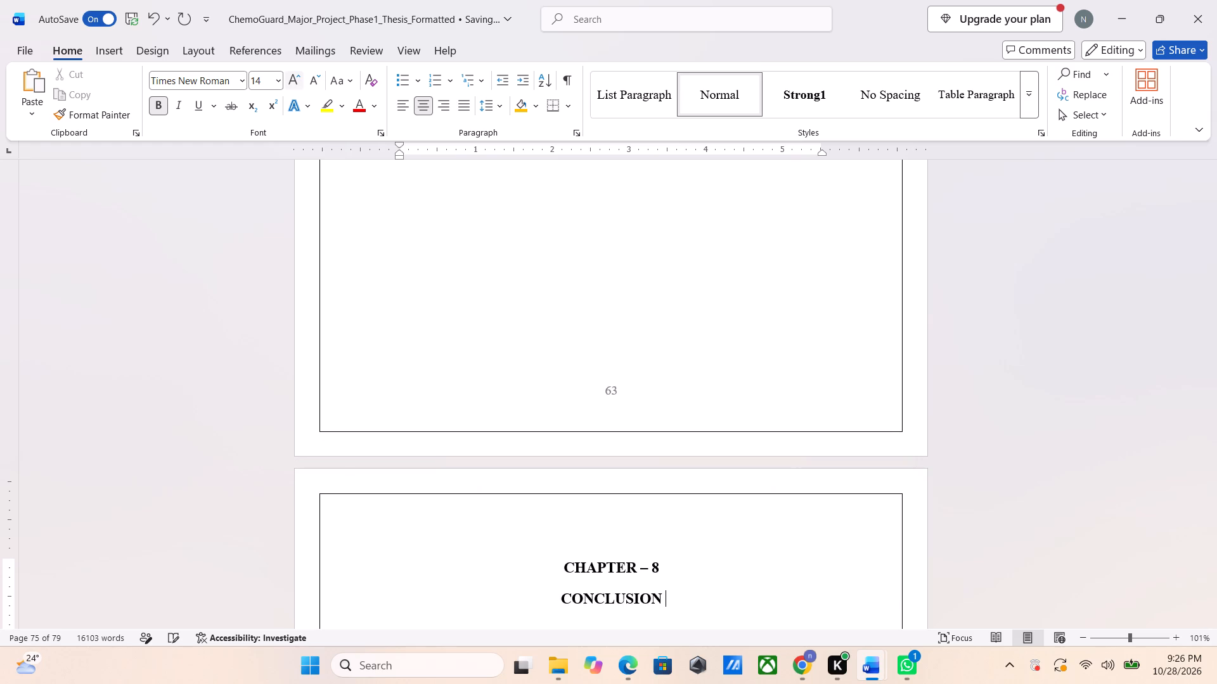
key(BackSpace)
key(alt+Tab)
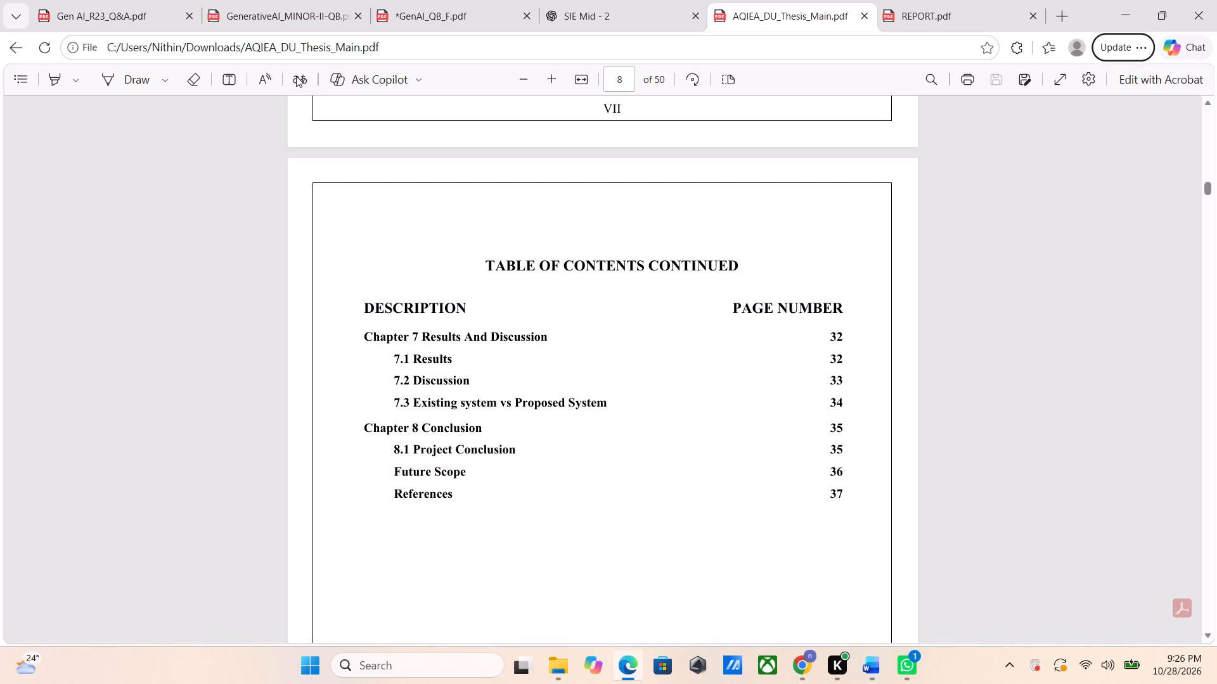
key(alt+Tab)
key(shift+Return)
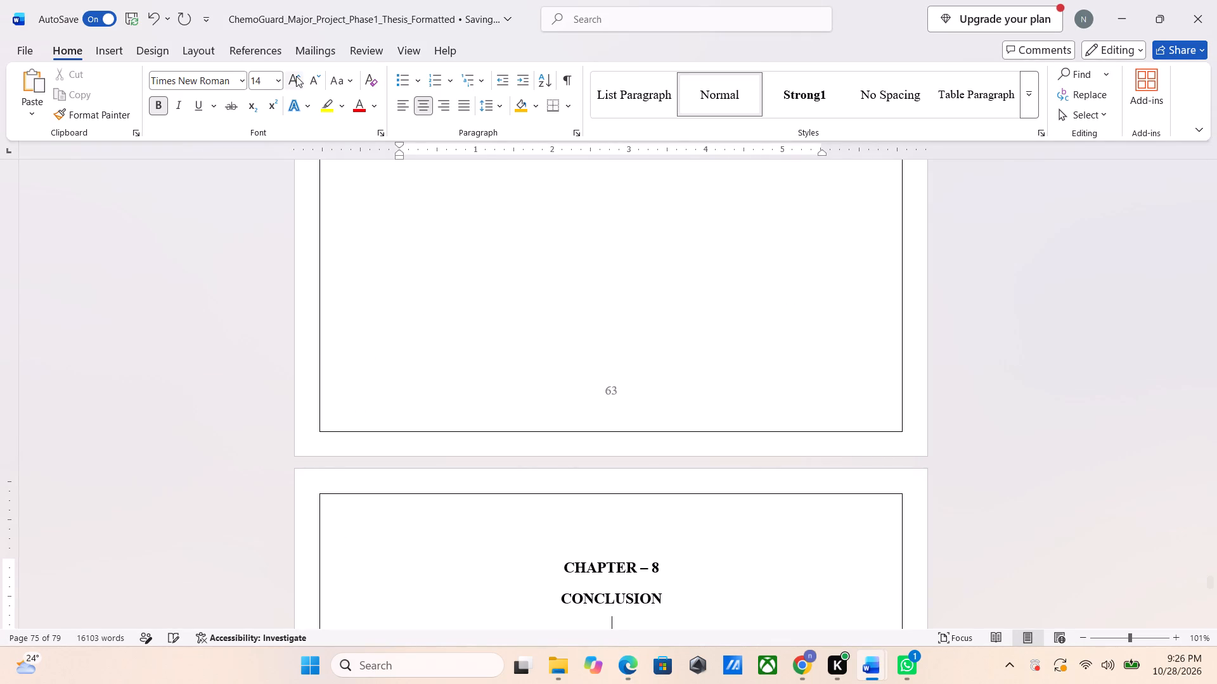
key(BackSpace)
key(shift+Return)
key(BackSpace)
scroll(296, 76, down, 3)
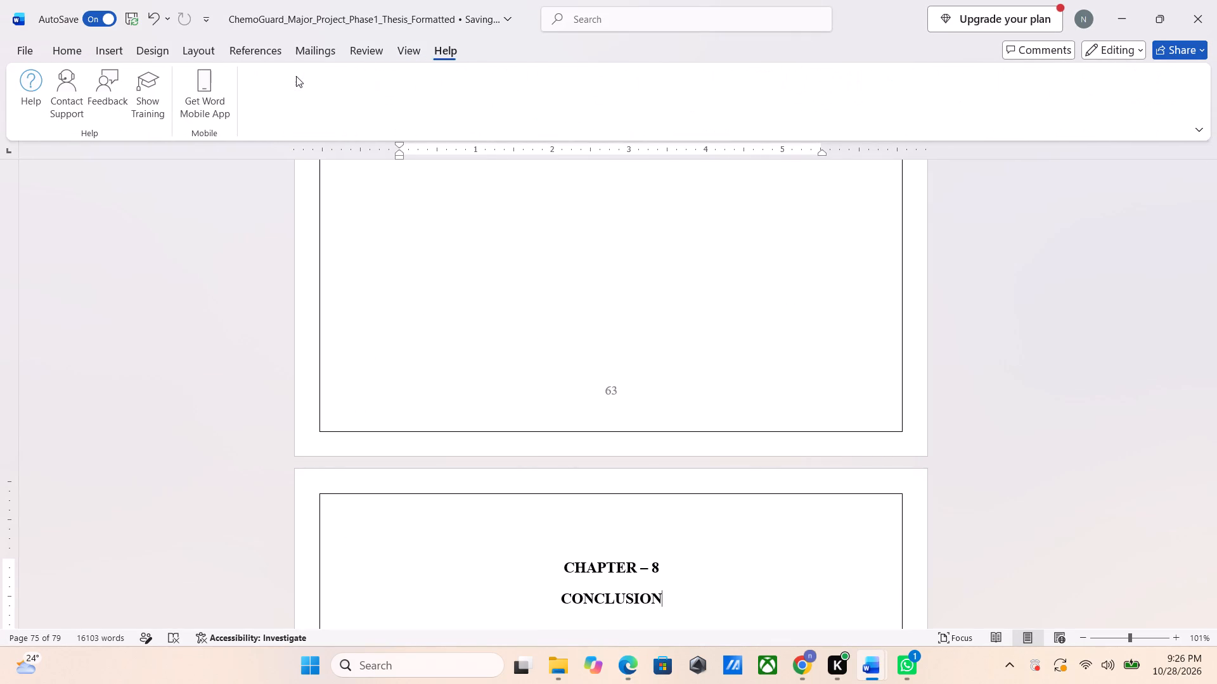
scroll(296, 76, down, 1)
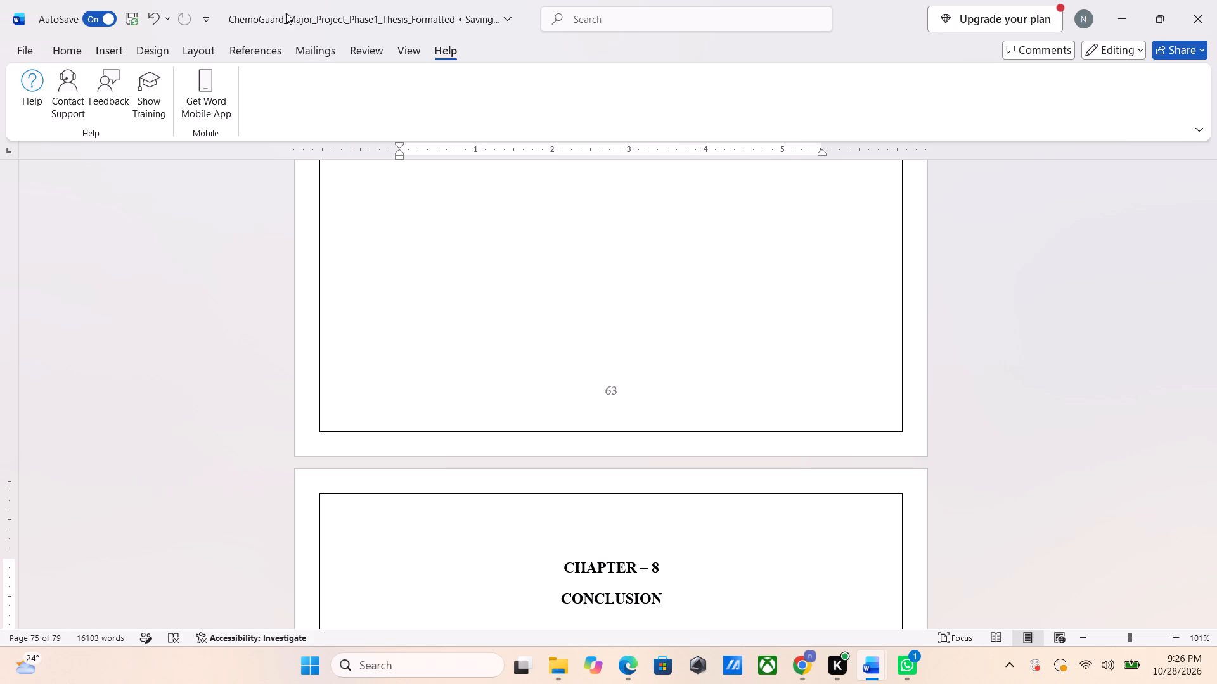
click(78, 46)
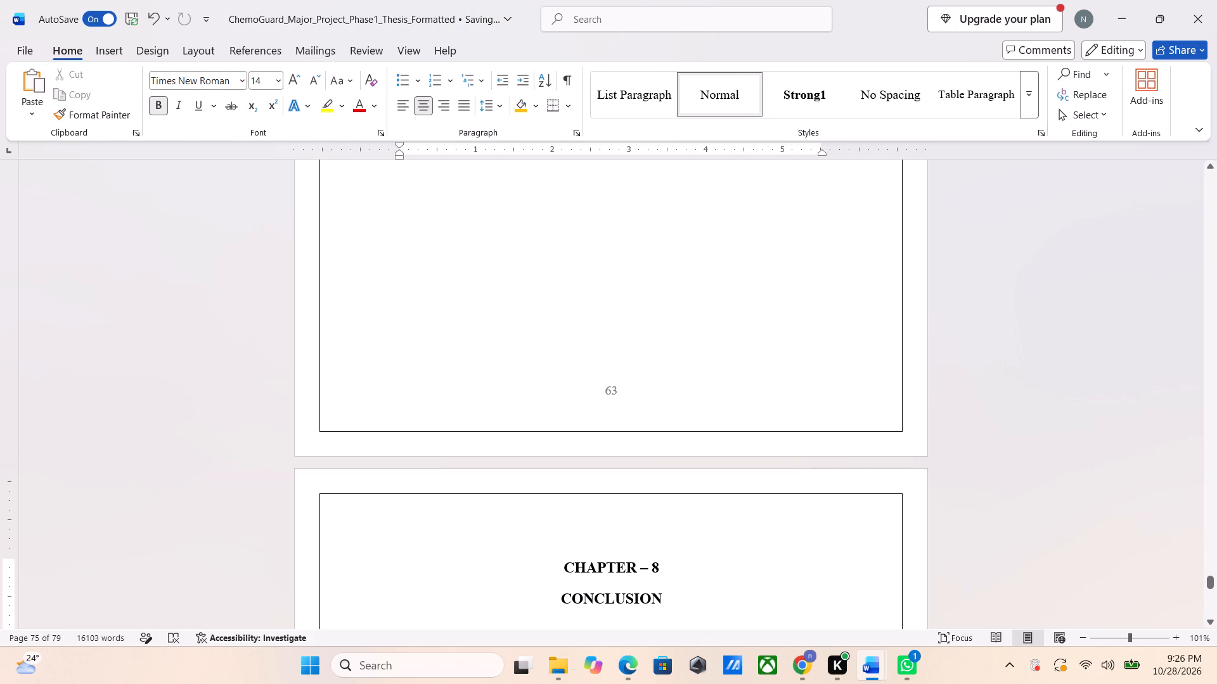
Start a left-aligned line below the CONCLUSION title and set its text to 12 pt without bold.
scroll(413, 344, down, 4)
scroll(413, 344, up, 1)
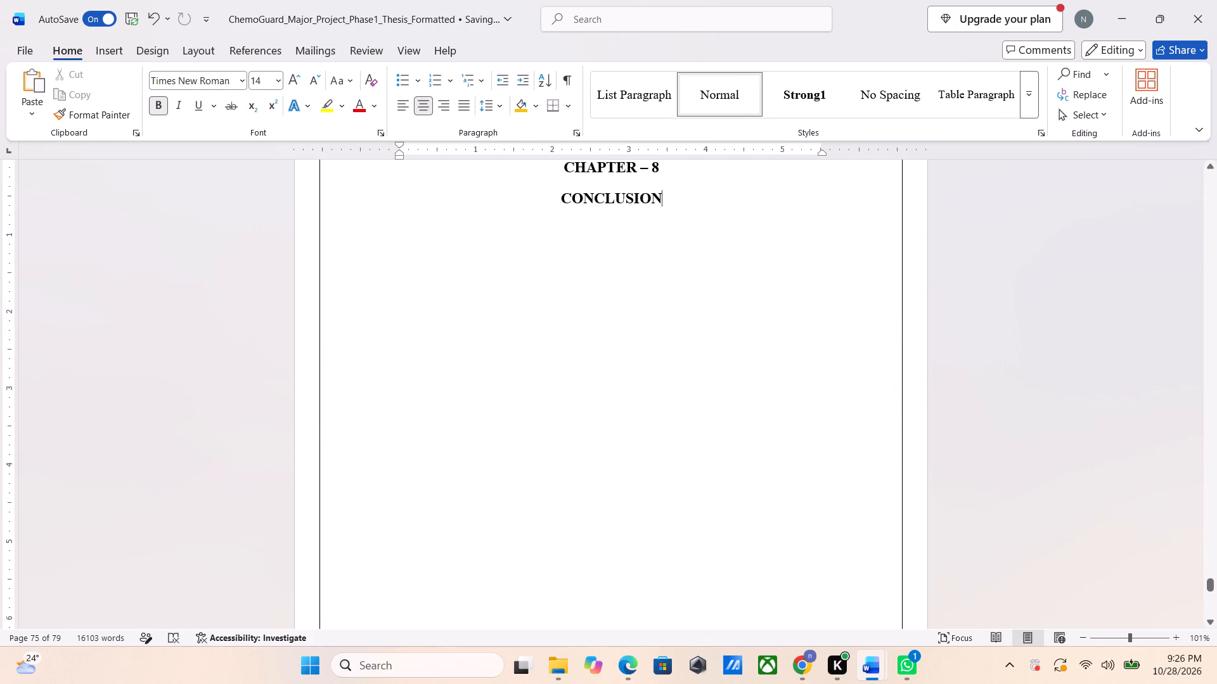
key(Return)
key(BackSpace)
scroll(709, 292, up, 1)
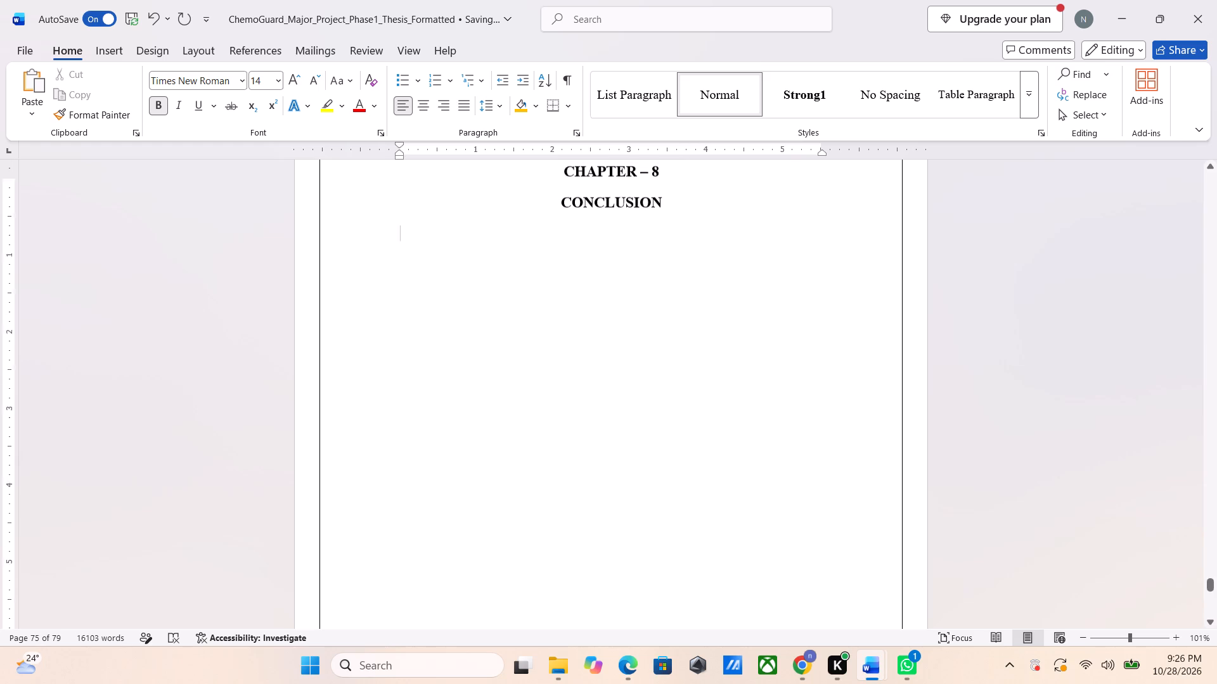
scroll(709, 292, up, 1)
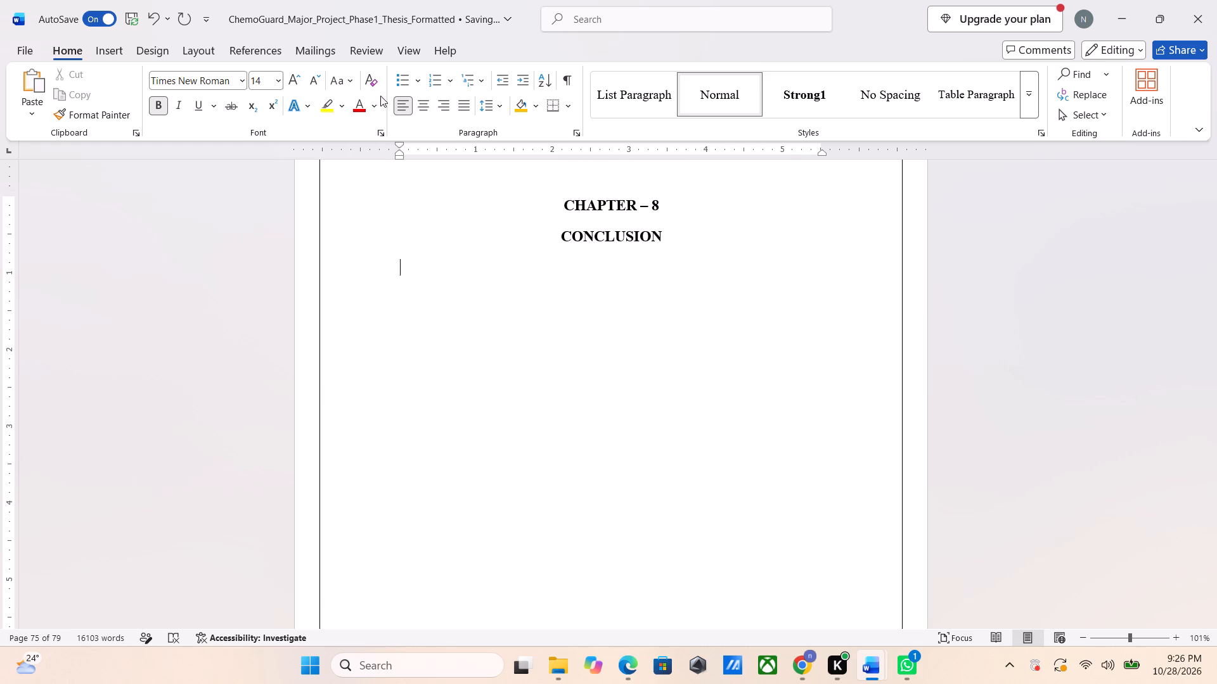
click(319, 77)
click(157, 97)
Copy all four paragraphs of section 8.1 Conclusion from Chapter 8 of REPORT.pdf in Edge.
key(alt+Tab)
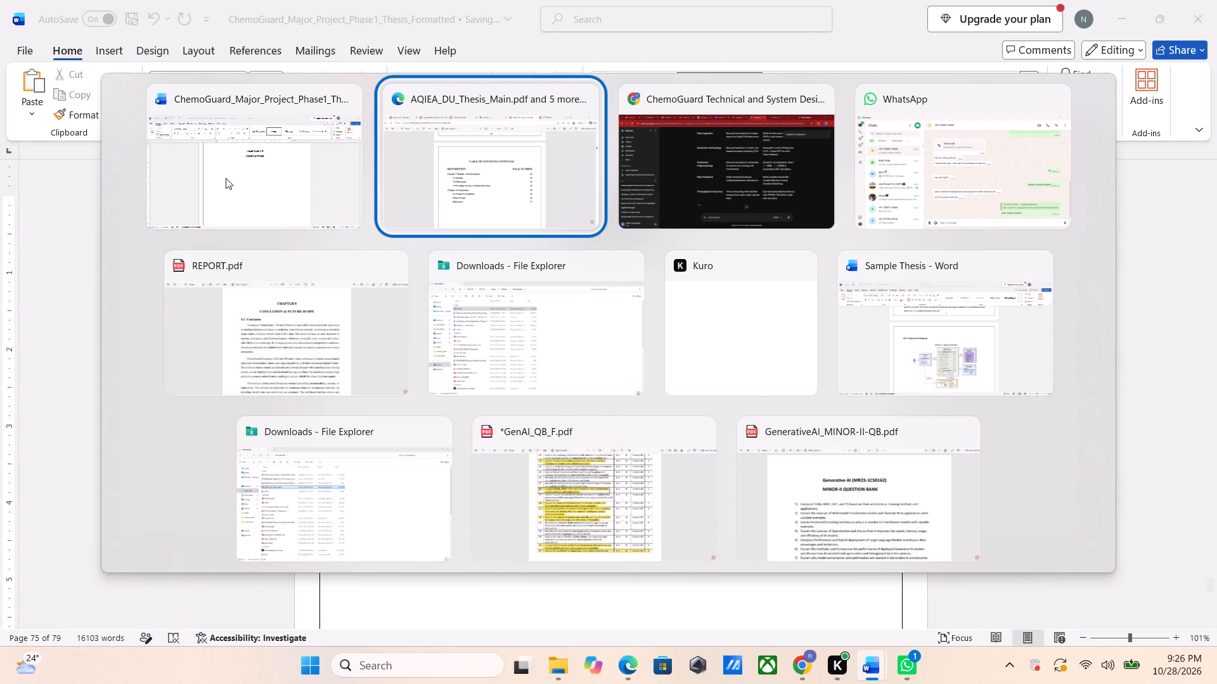
key(alt+Tab)
key(alt+Tab)
key(alt+Tab)
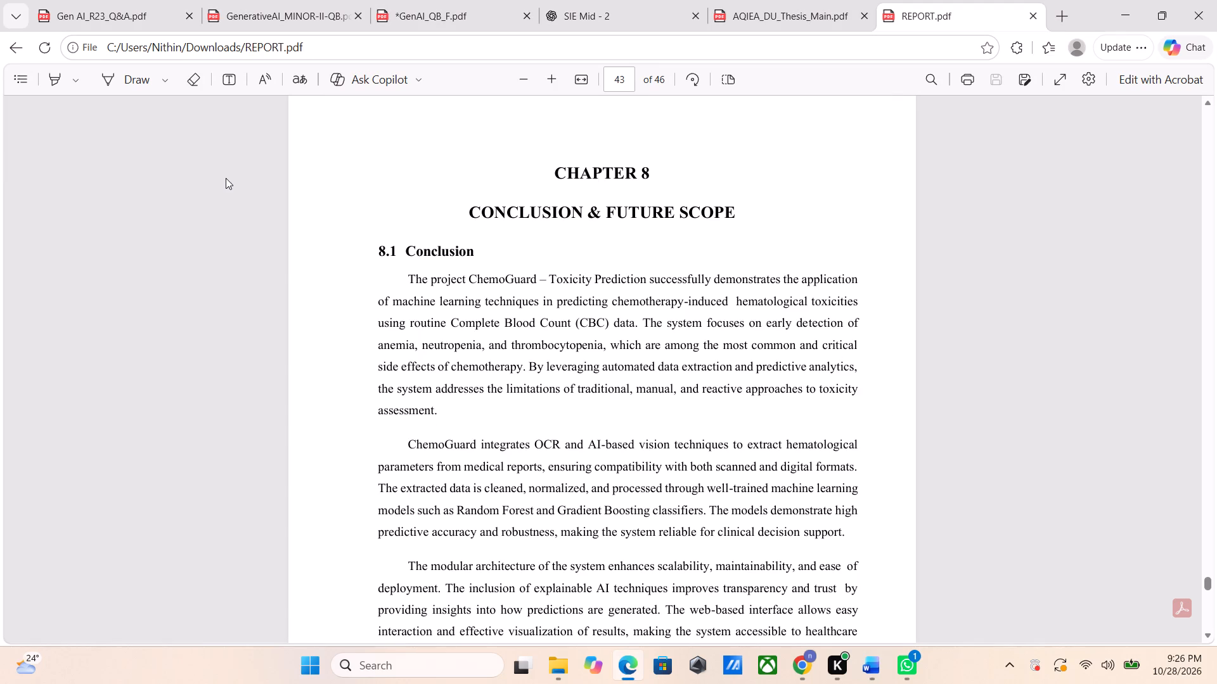
drag(408, 279, 506, 476)
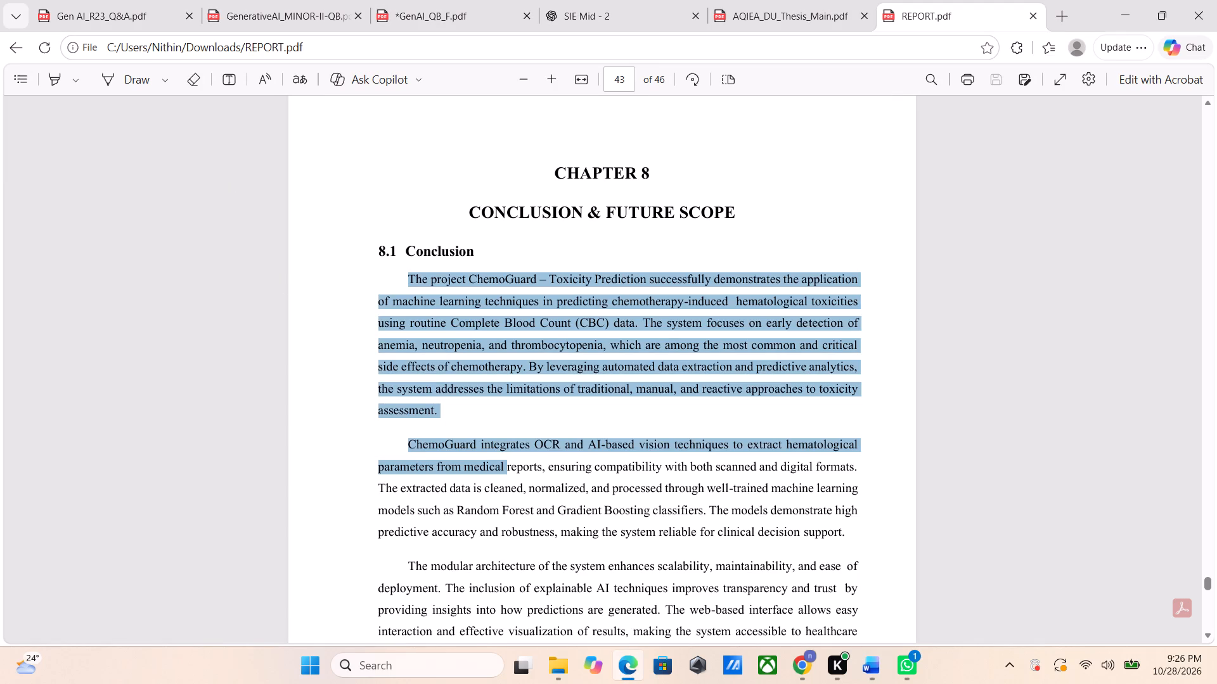
drag(506, 476, 545, 658)
scroll(534, 624, up, 1)
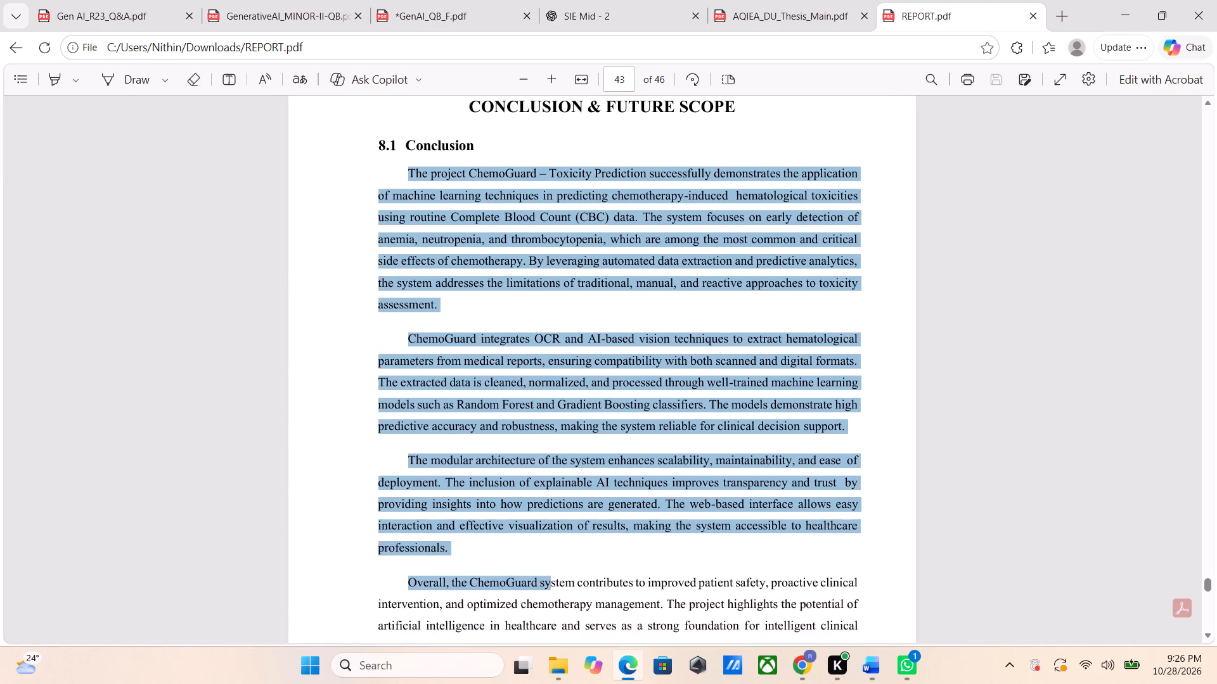
drag(545, 658, 610, 564)
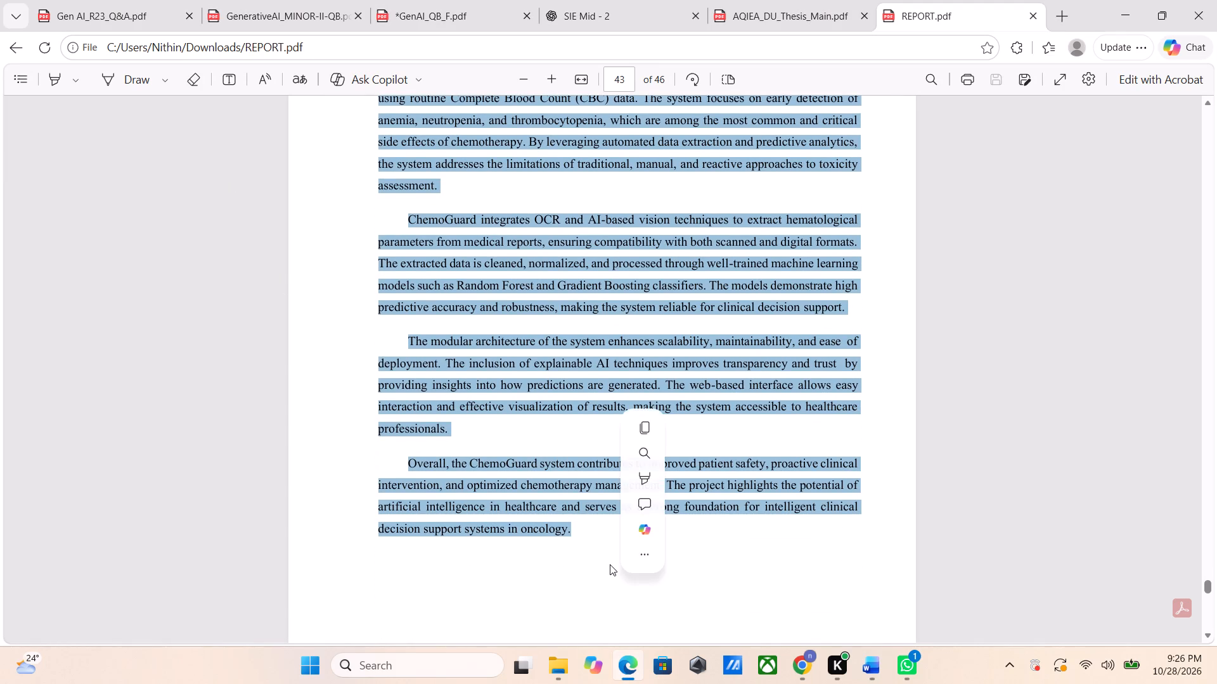
key(ctrl+c)
scroll(610, 564, down, 3)
scroll(610, 564, up, 1)
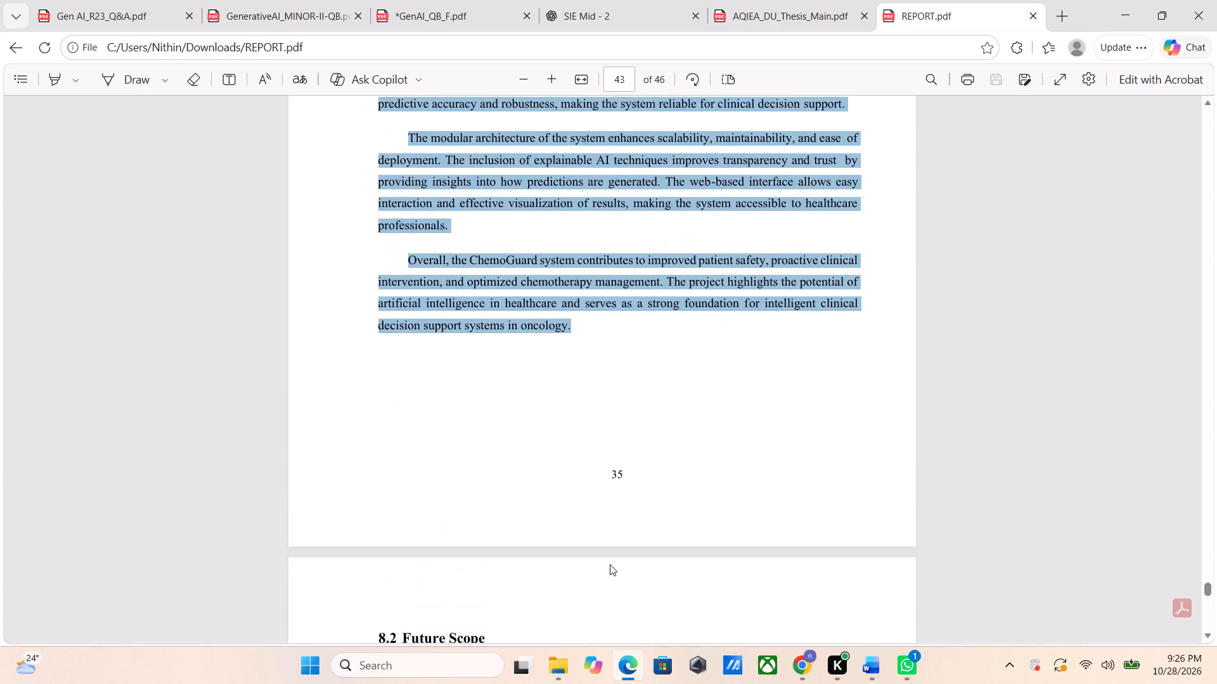
scroll(610, 564, up, 1)
Paste the copied conclusion text below the CONCLUSION title in the ChemoGuard thesis in Word.
key(alt+Tab)
click(610, 564)
key(ctrl+v)
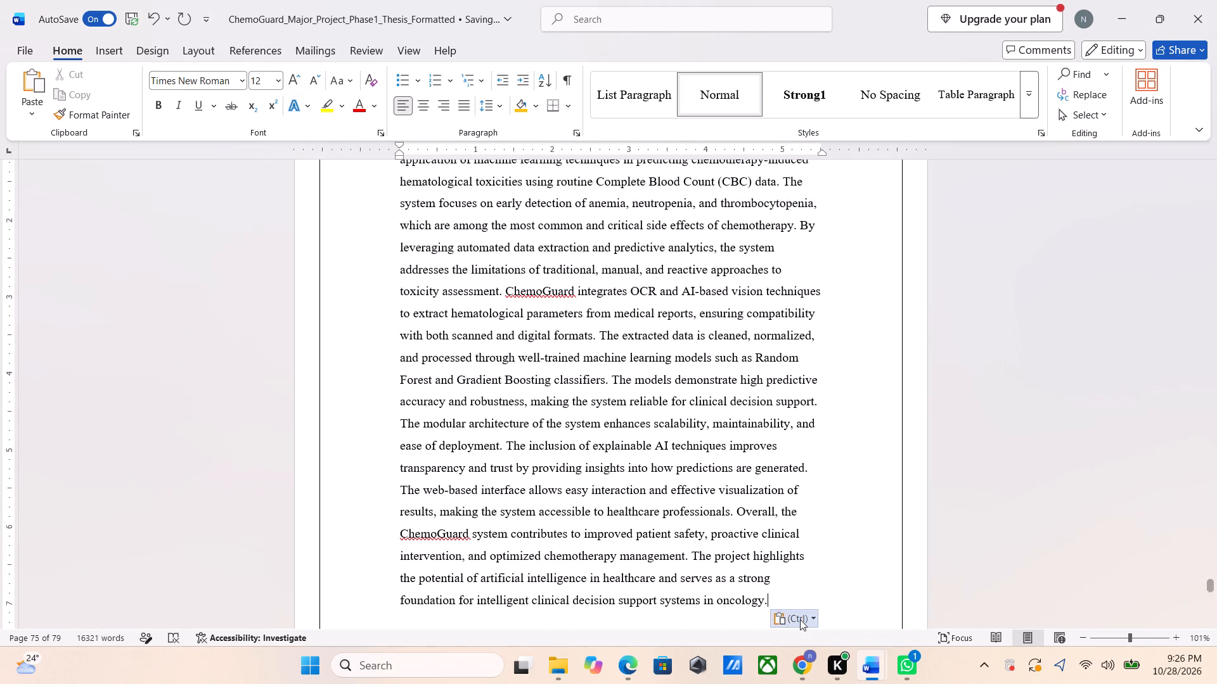
click(800, 619)
scroll(650, 434, up, 1)
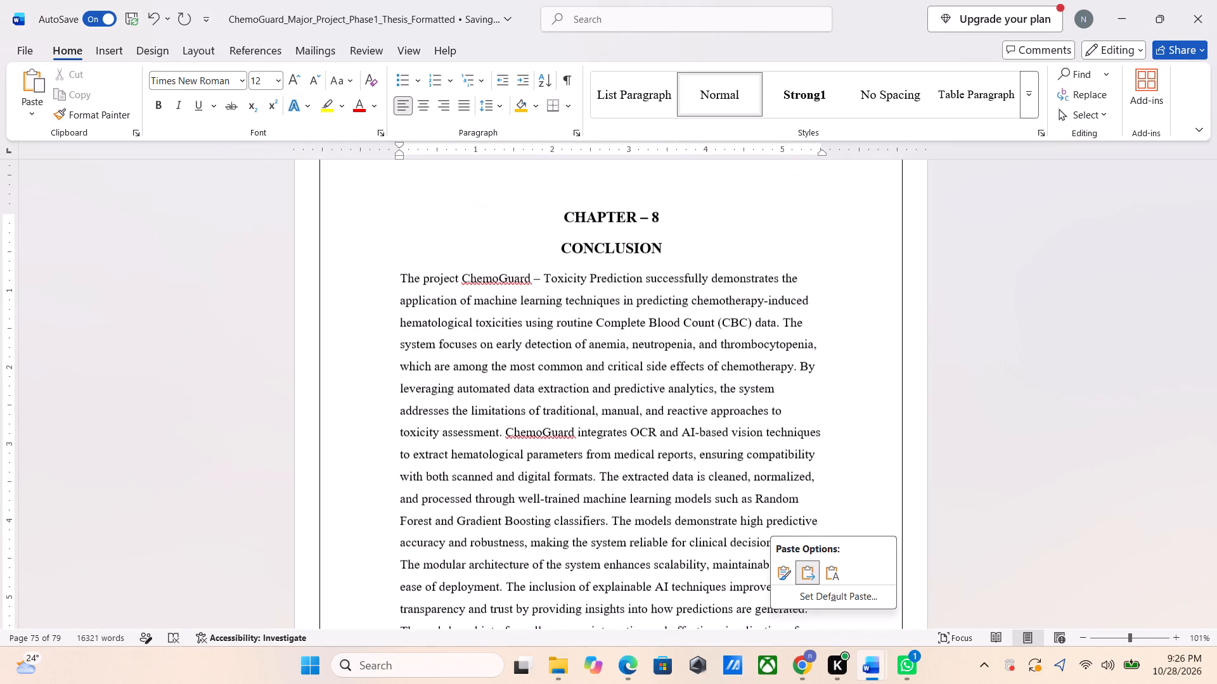
click(389, 270)
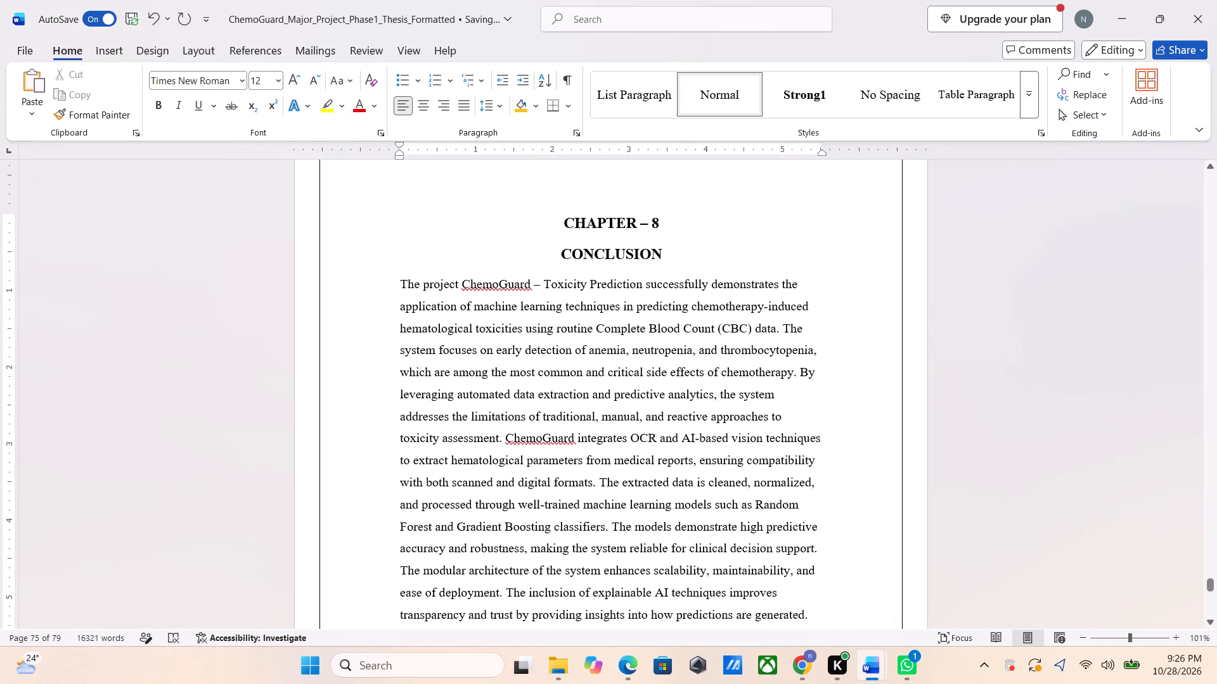
Justify all of the pasted conclusion text below the CONCLUSION title.
drag(392, 280, 605, 617)
scroll(510, 486, up, 1)
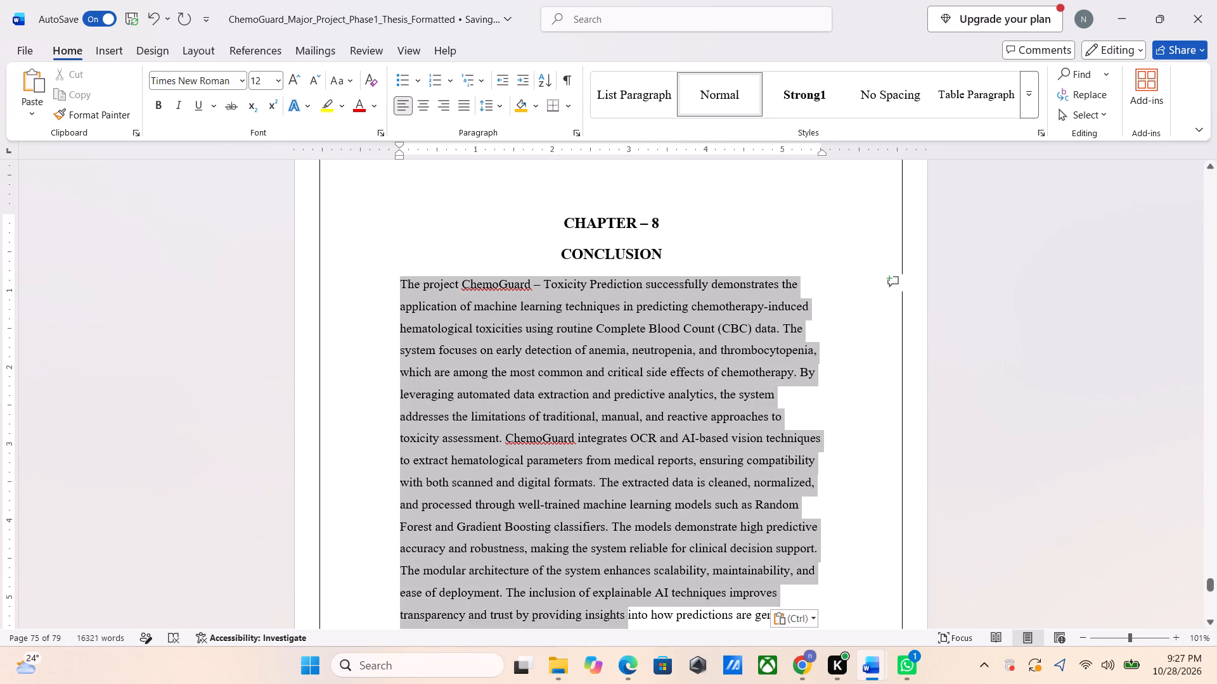
scroll(605, 617, up, 1)
drag(605, 617, 737, 584)
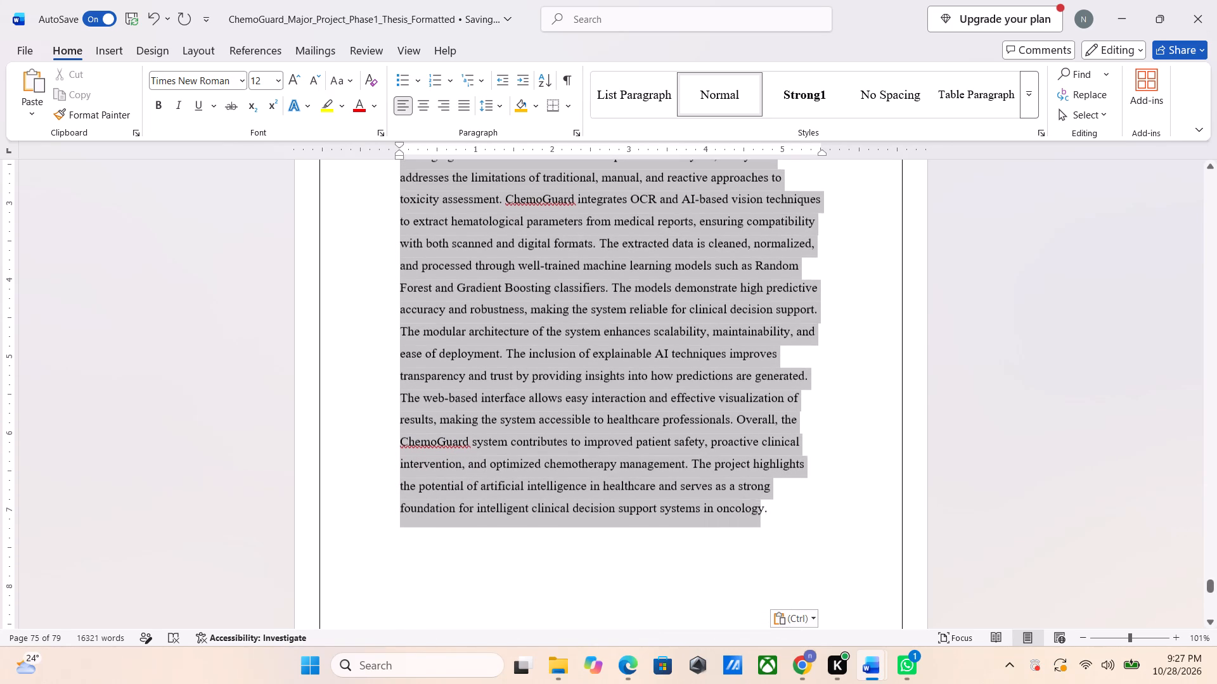
drag(737, 584, 804, 543)
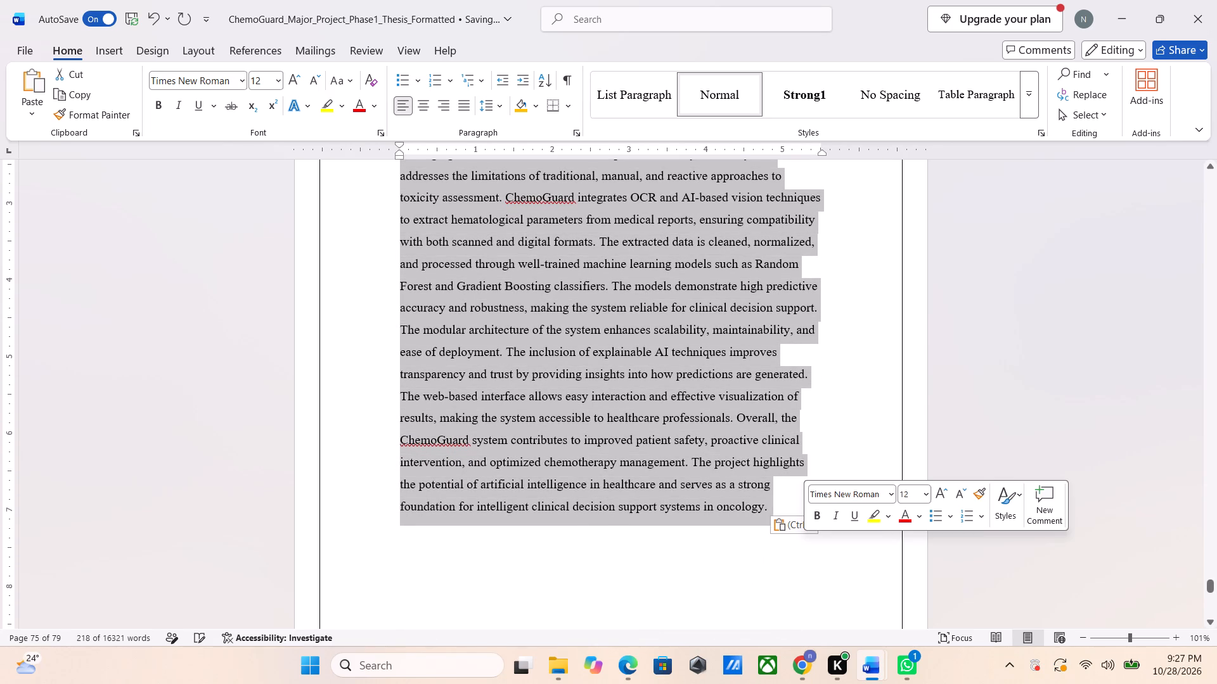
key(ctrl+j)
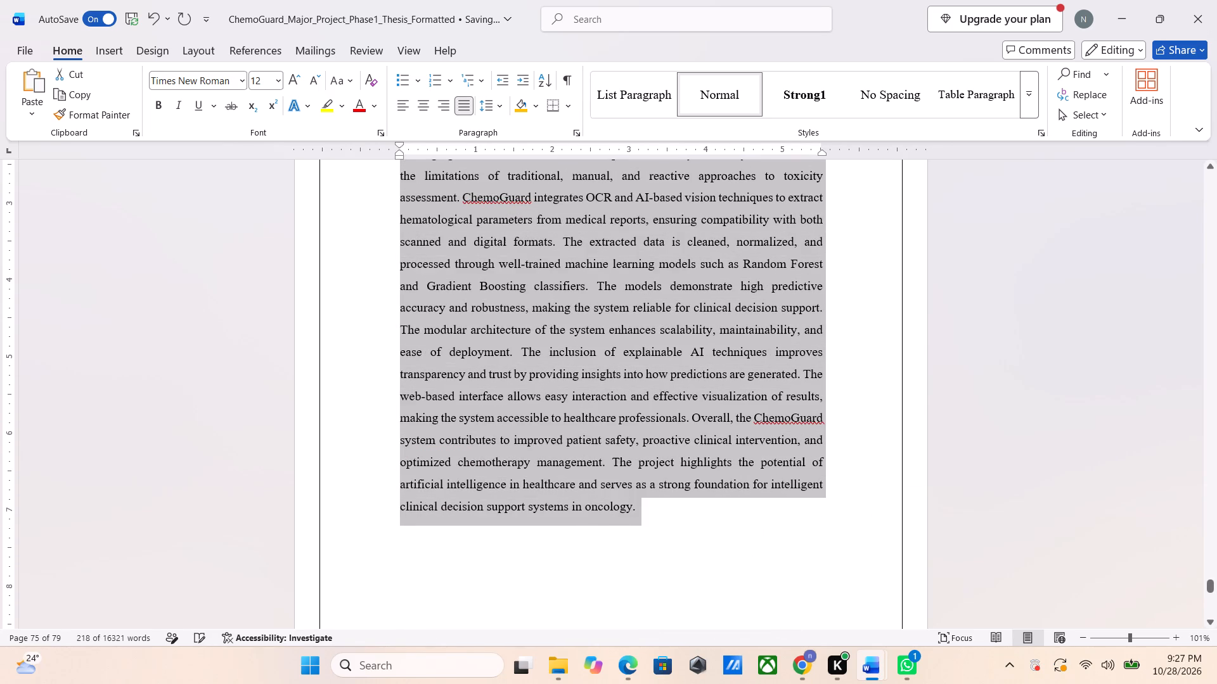
scroll(807, 539, up, 1)
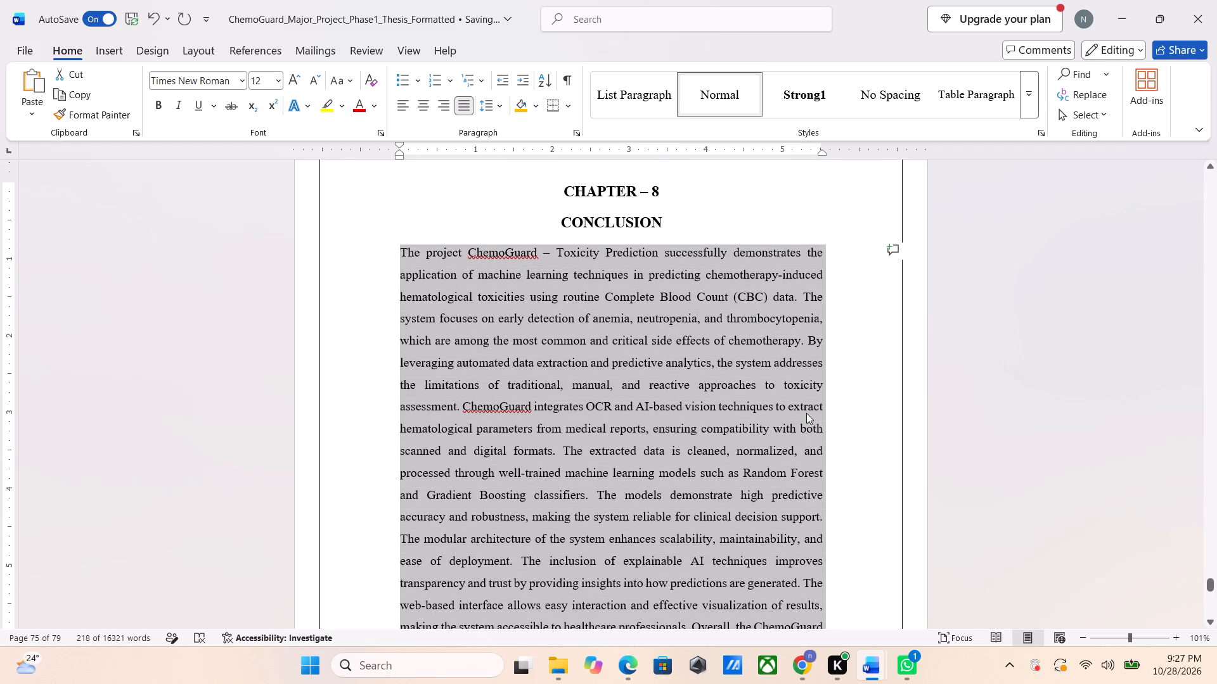
click(805, 379)
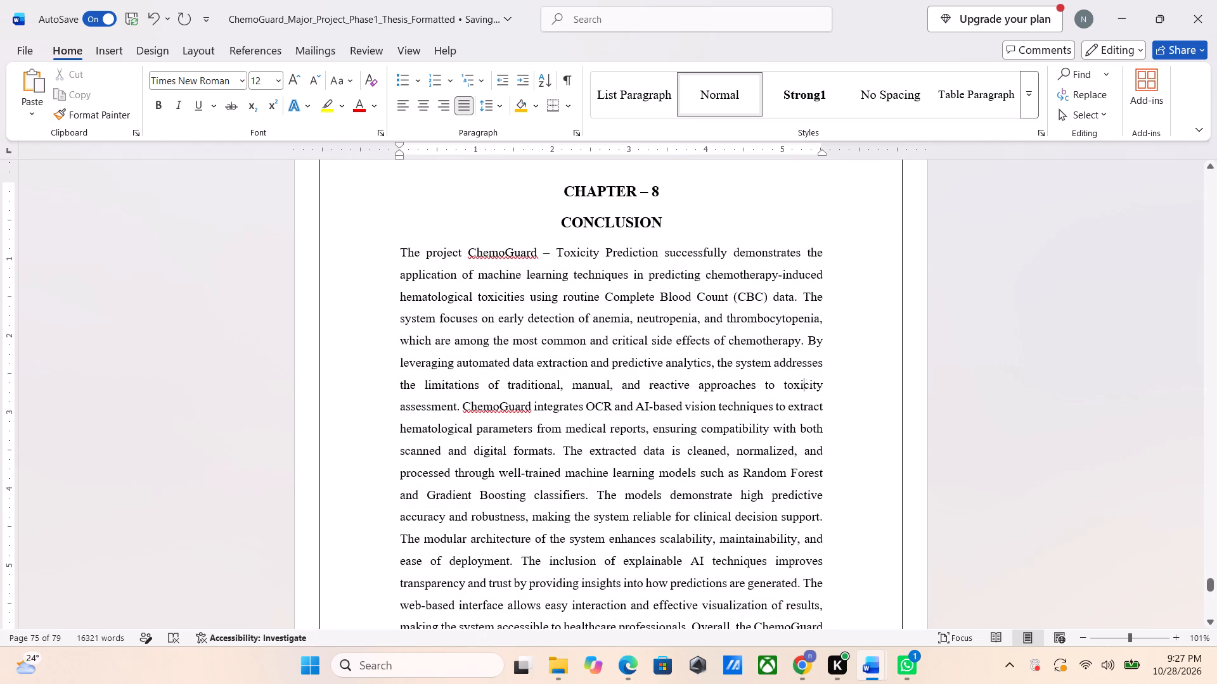
Following the paragraphing in REPORT.pdf, start a new paragraph in the thesis conclusion at "ChemoGuard integrates OCR and AI-based vision techniques".
key(alt+Tab)
scroll(805, 379, up, 3)
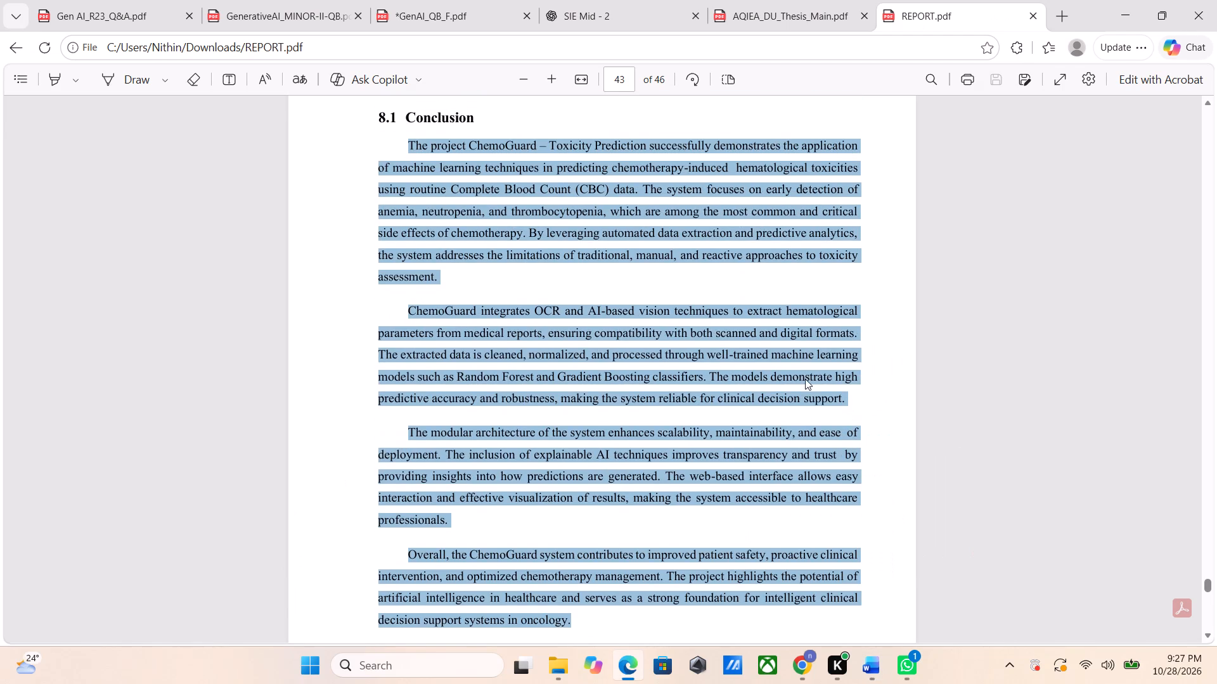
key(alt+Tab)
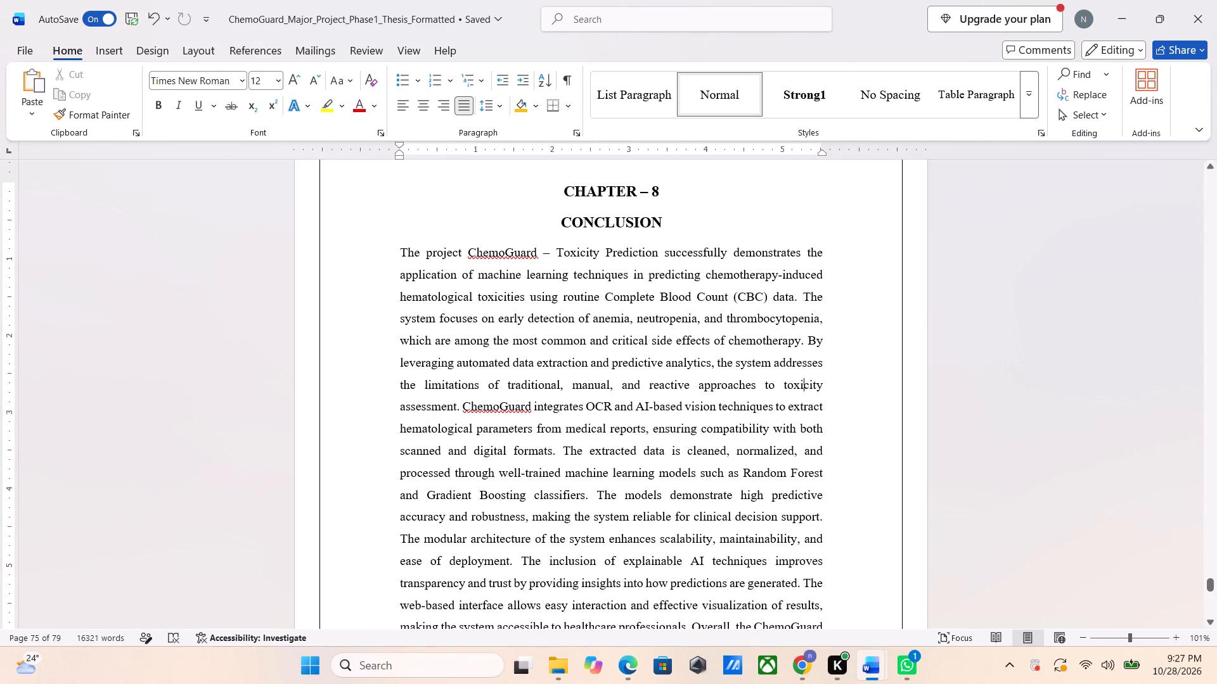
click(464, 407)
key(Return)
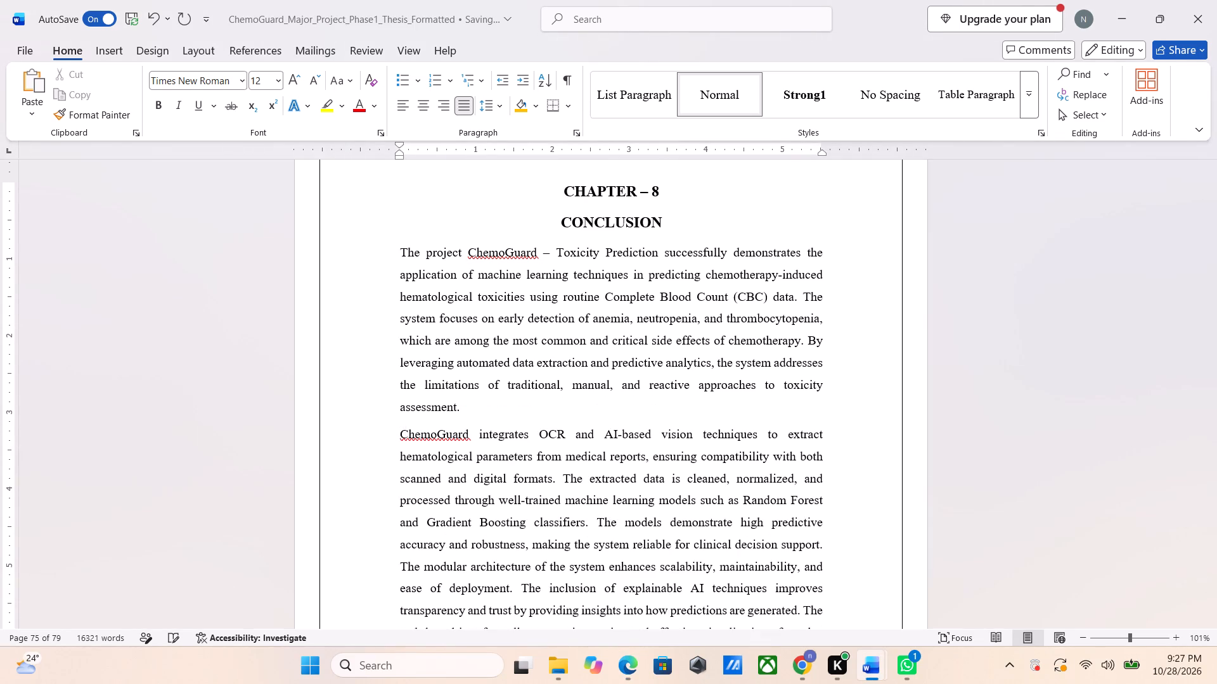
scroll(464, 407, down, 1)
Check the paragraph breaks in REPORT.pdf and start the third conclusion paragraph in Word before "The modular architecture of the system".
key(alt+Tab)
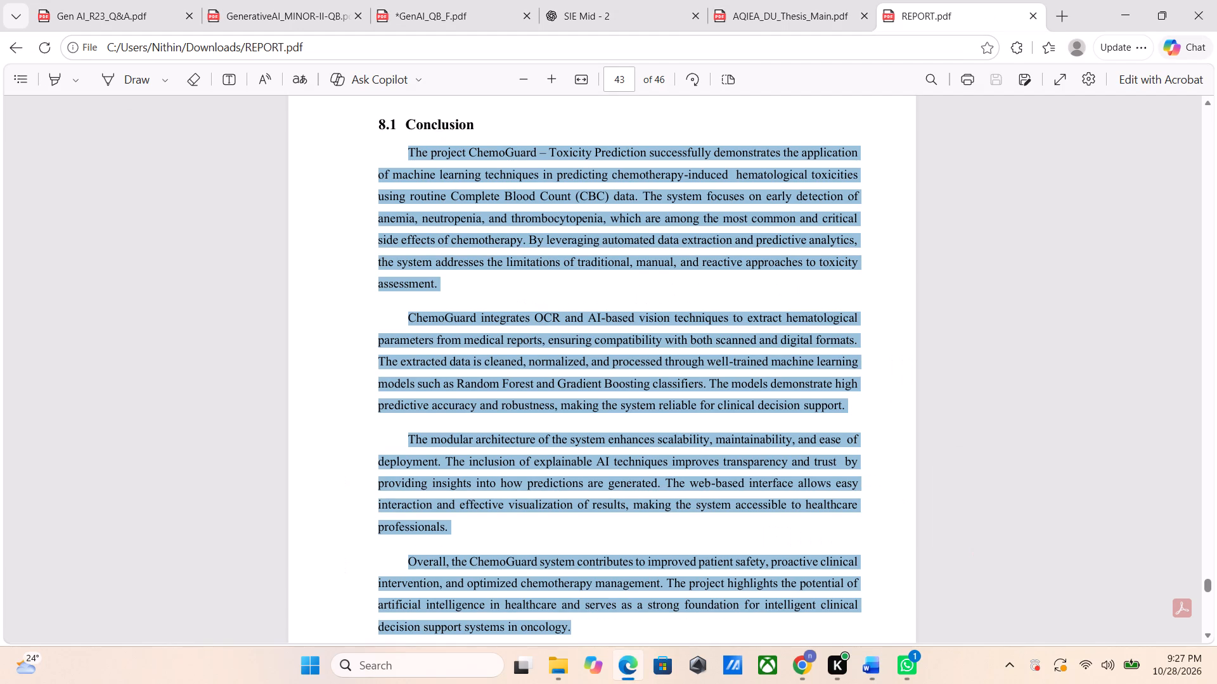
key(alt+Tab)
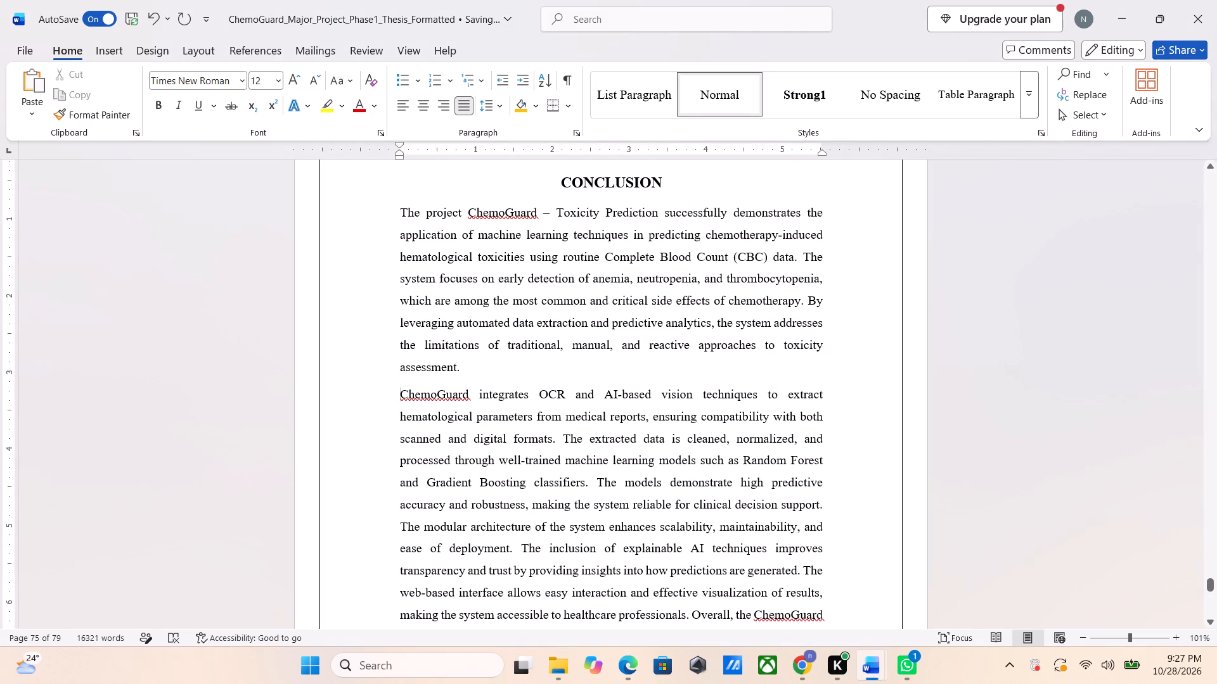
key(alt+Tab)
key(alt+Tab)
click(825, 506)
key(Left)
key(Return)
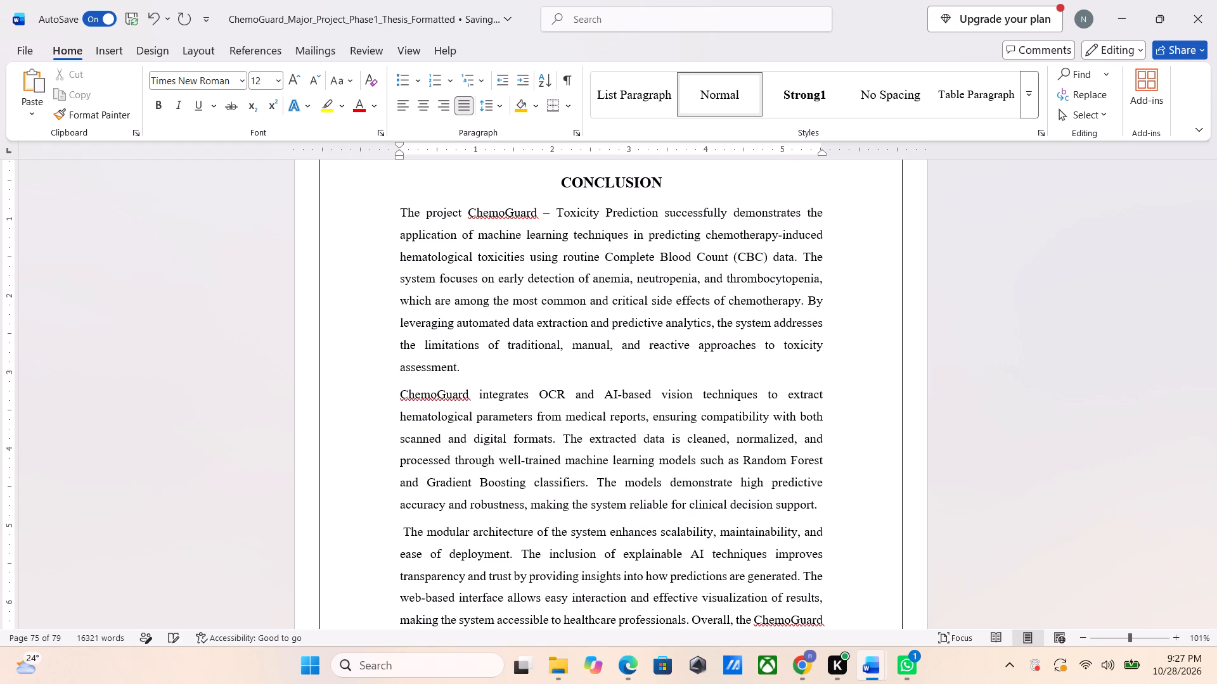
Compare with REPORT.pdf again and start the fourth conclusion paragraph in Word at "Overall, the ChemoGuard system contributes".
scroll(825, 506, down, 1)
key(alt+Tab)
scroll(825, 506, down, 1)
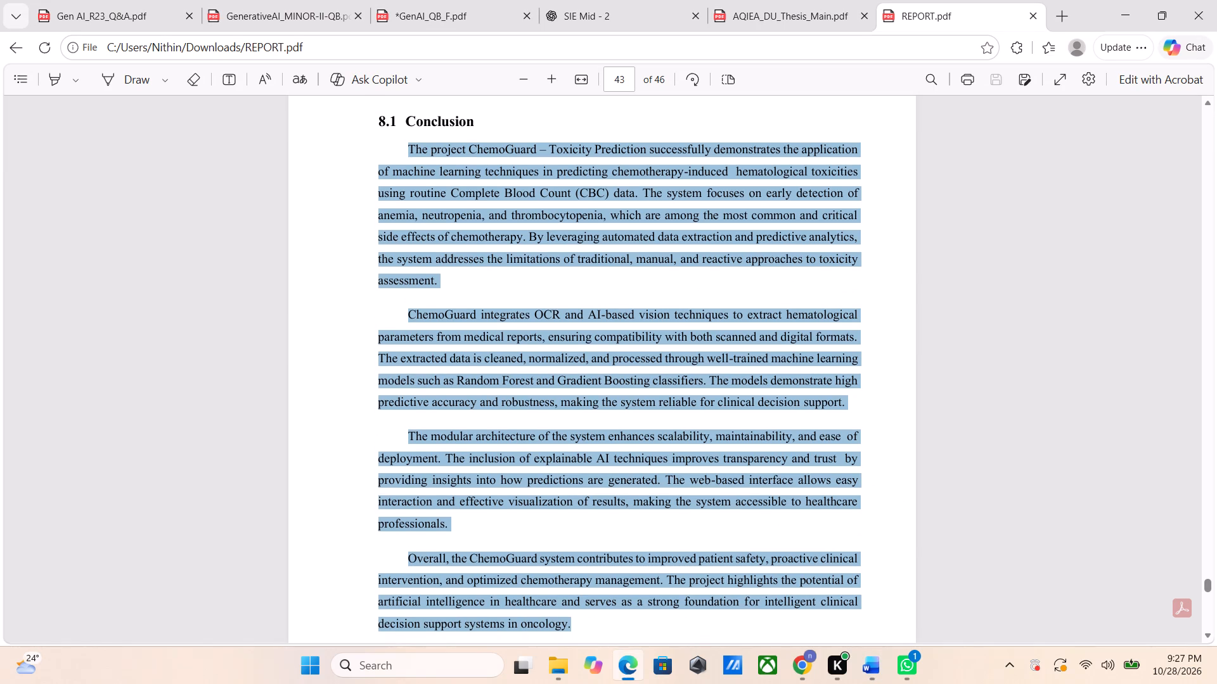
scroll(825, 506, down, 1)
key(alt+Tab)
scroll(825, 506, down, 1)
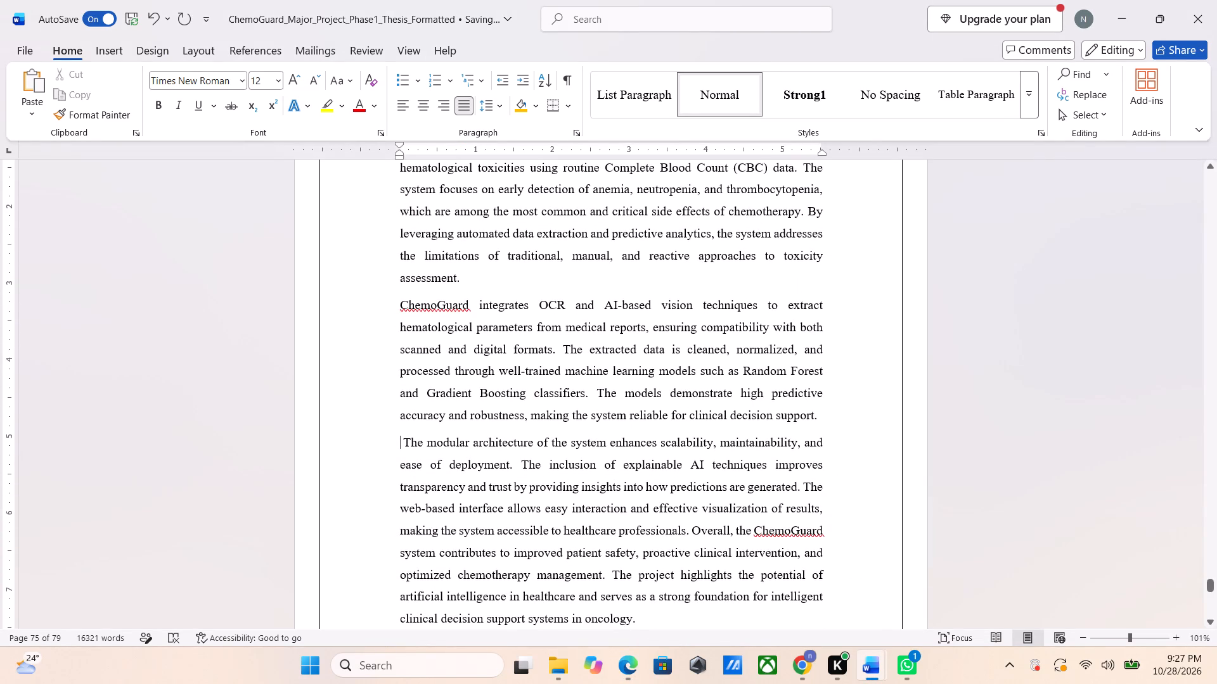
click(691, 530)
key(Return)
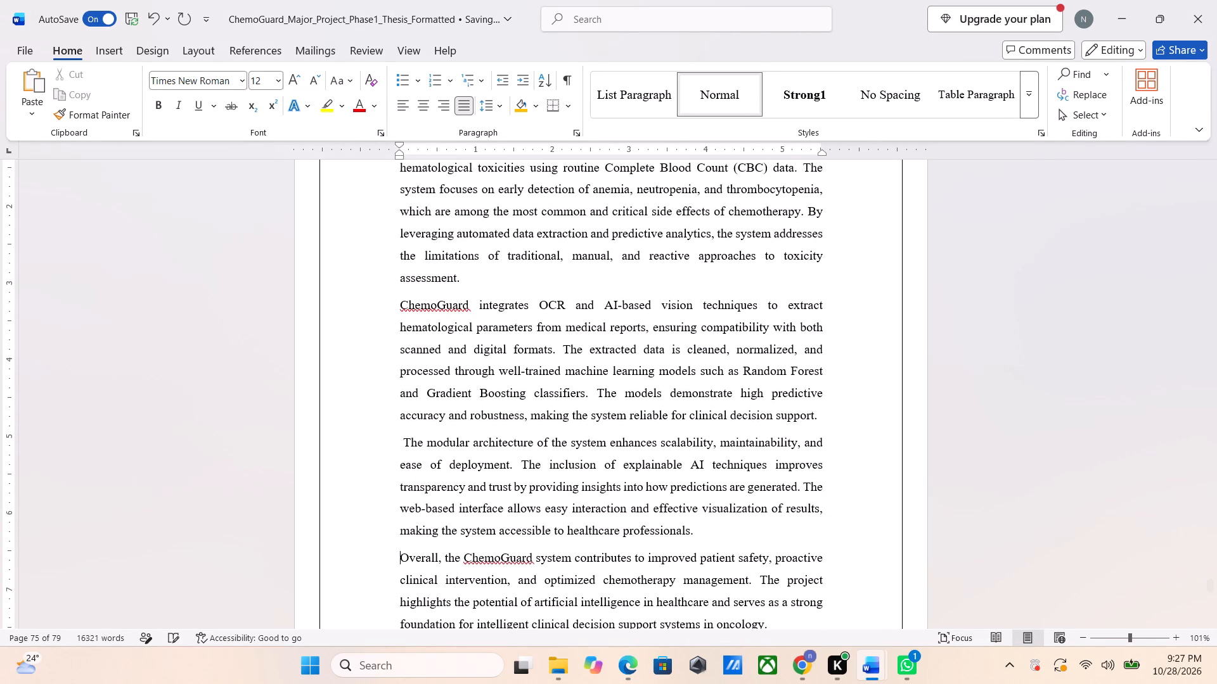
Remove the extra leading space before "The modular architecture" at the start of the third conclusion paragraph.
scroll(691, 530, down, 1)
key(Up)
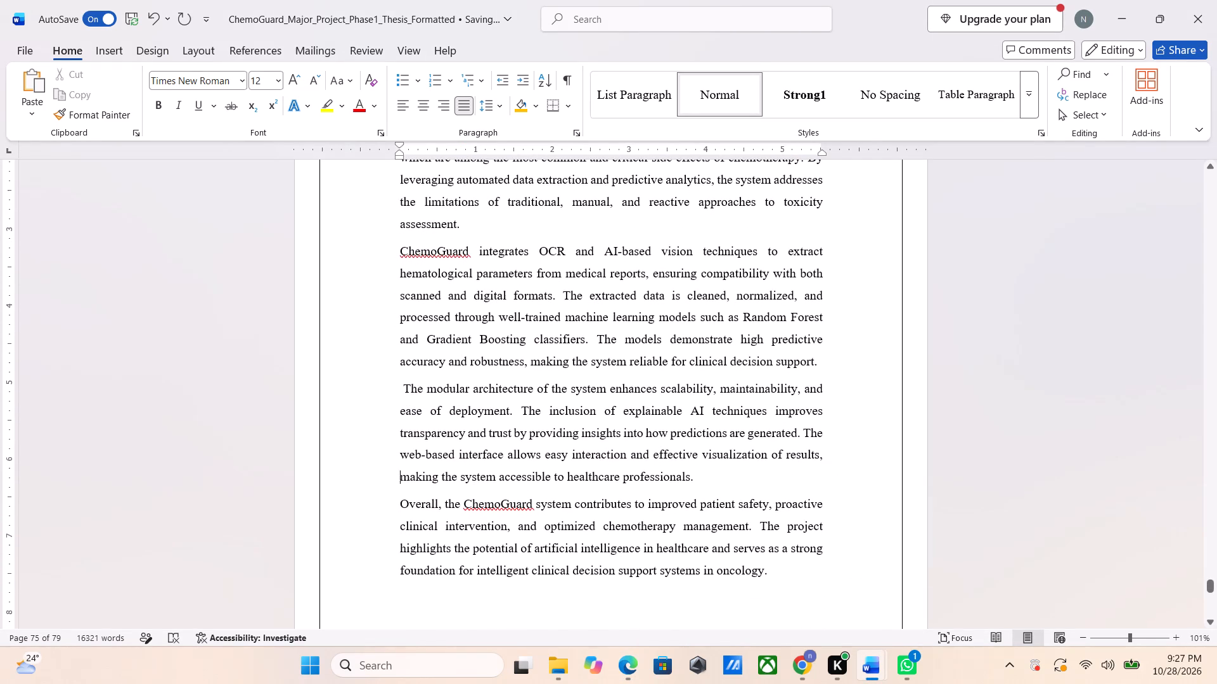
key(Up)
key(Up)
key(Up)
key(Up)
key(Right)
key(BackSpace)
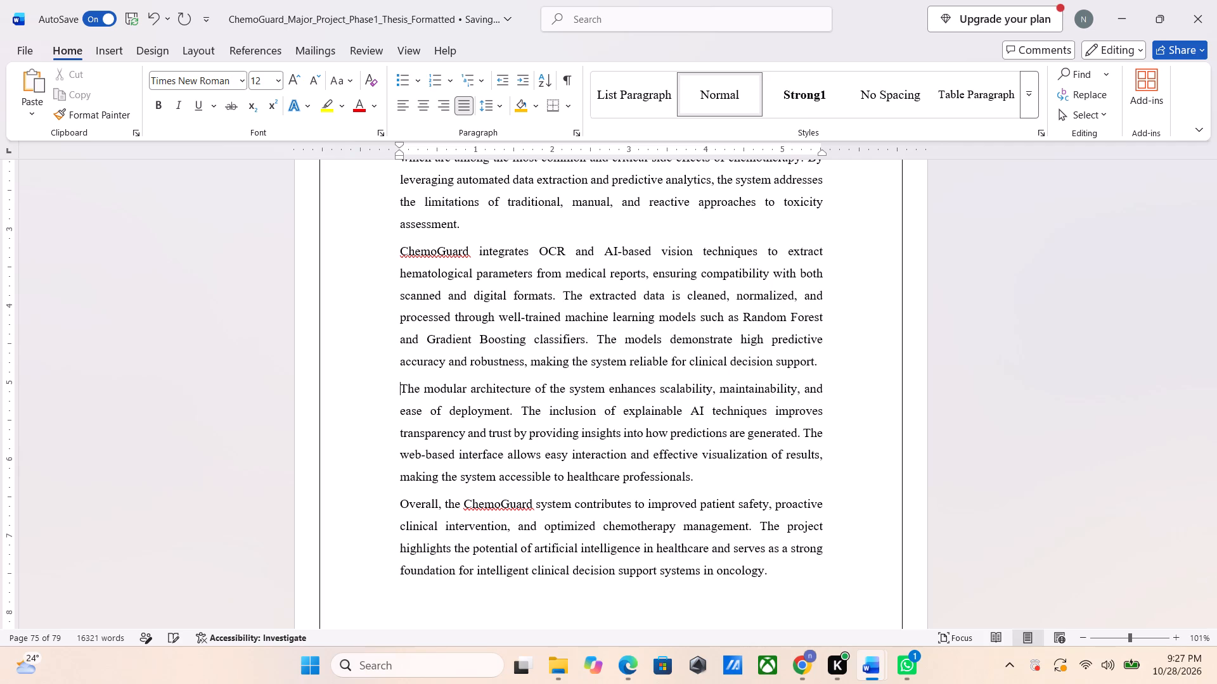
key(Down)
key(Down)
key(Down)
key(Down)
key(Down)
Examine the end of section 8.1 Conclusion and what follows it in REPORT.pdf in Edge.
key(alt+Tab)
scroll(677, 496, down, 1)
key(alt+Tab)
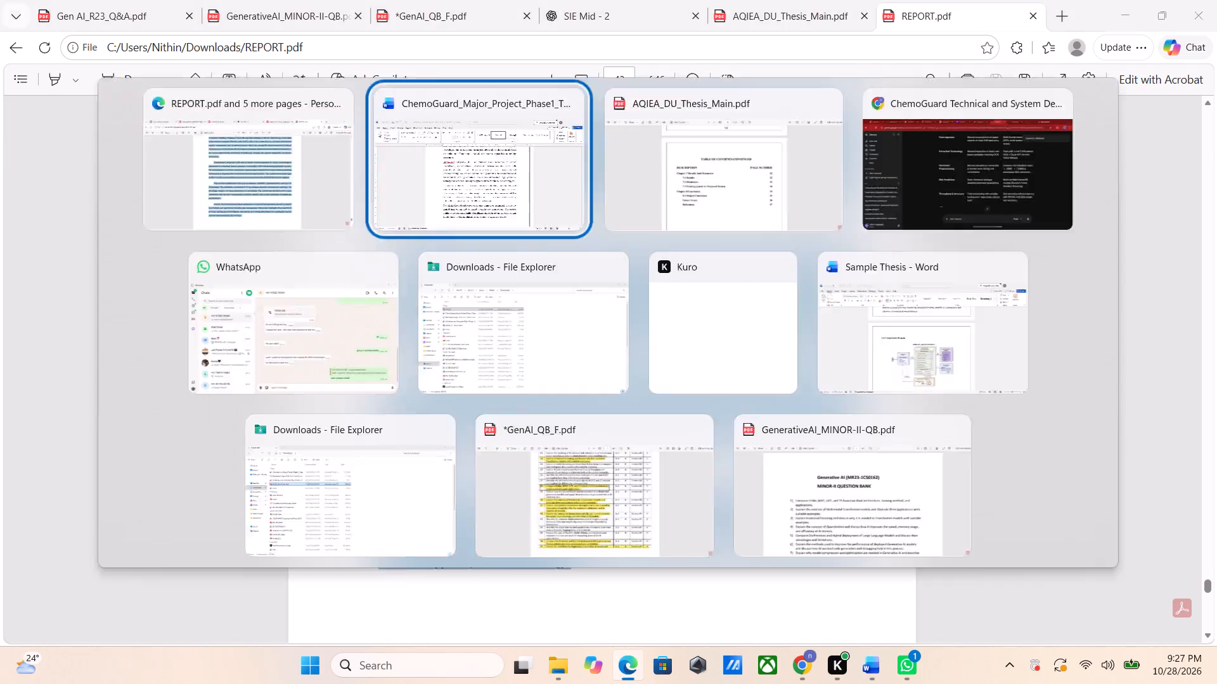
key(alt+Tab)
key(Down)
key(Down)
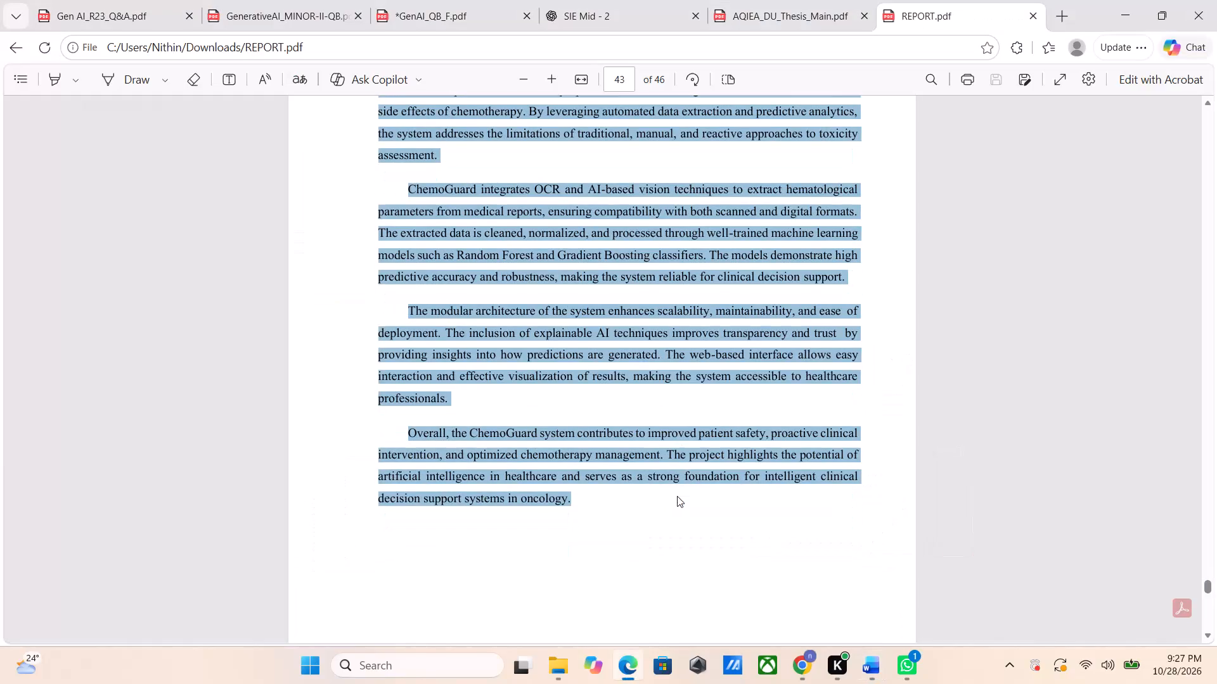
key(Down)
key(Down)
key(Down)
key(Down)
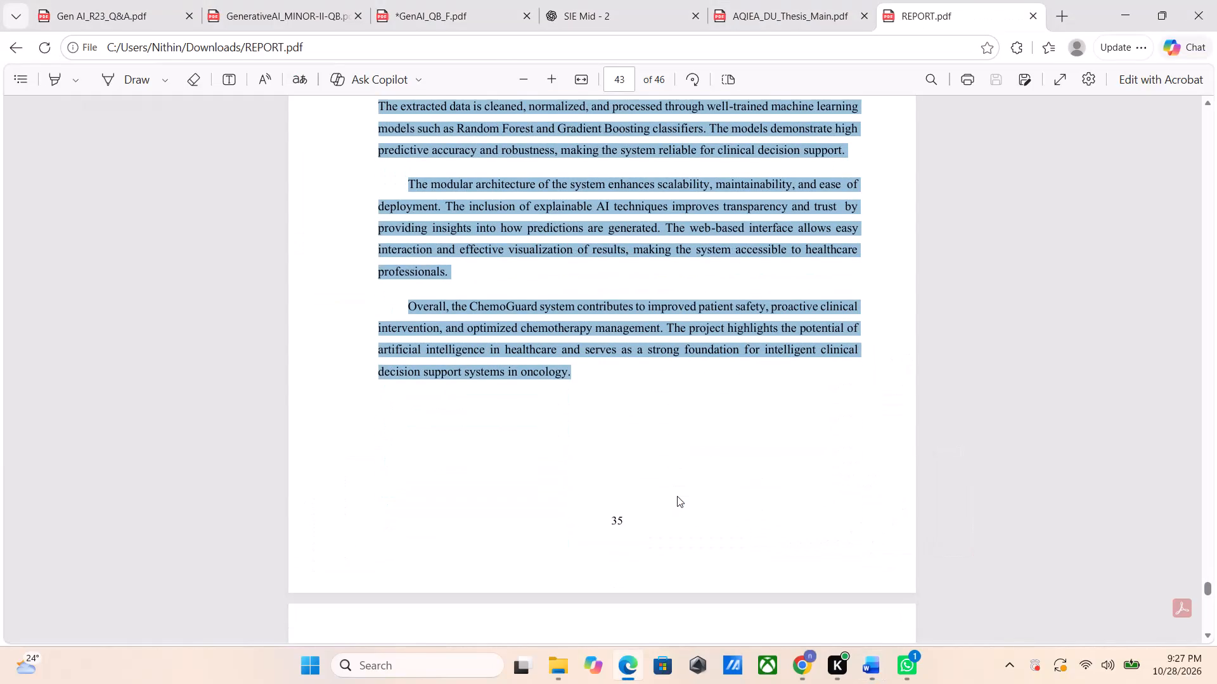
click(673, 465)
click(581, 364)
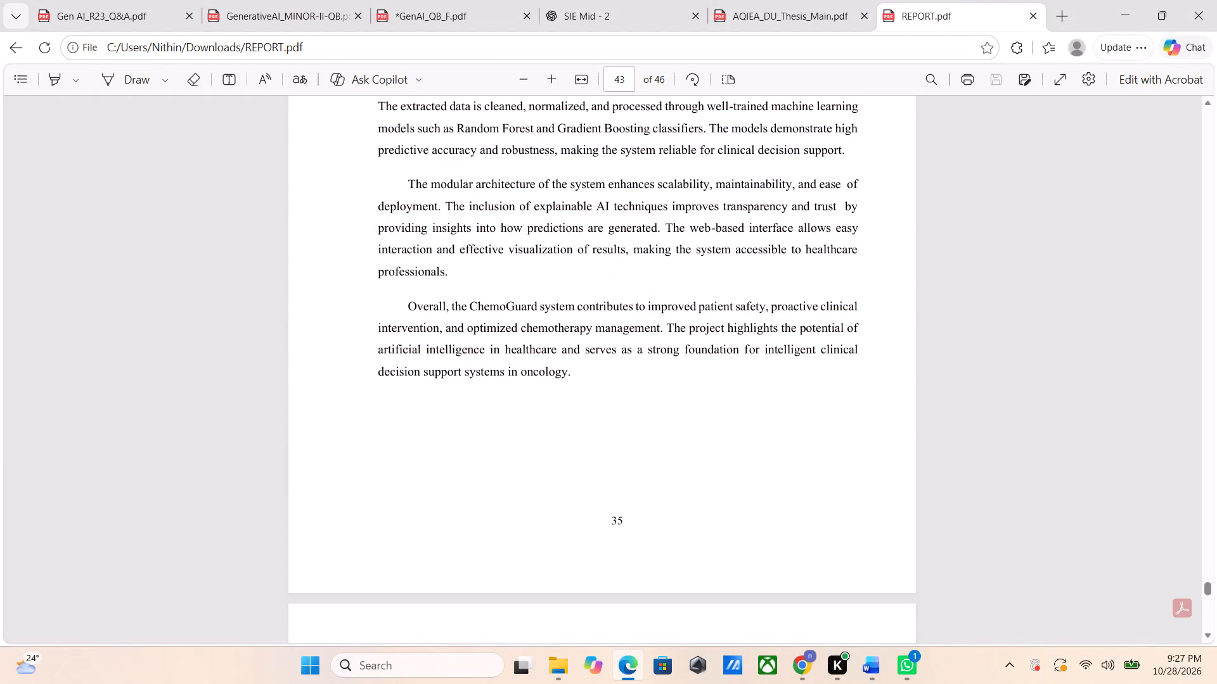
click(581, 364)
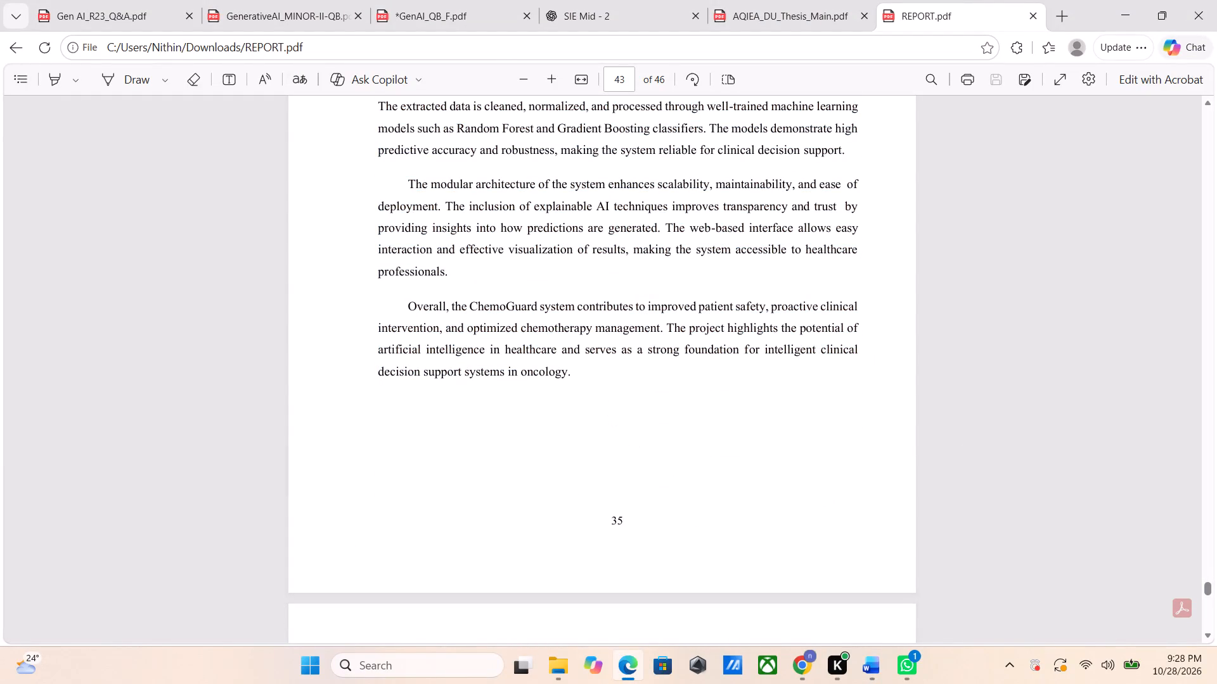
click(576, 372)
click(576, 372)
key(alt+Tab)
key(alt+Tab)
scroll(576, 372, down, 2)
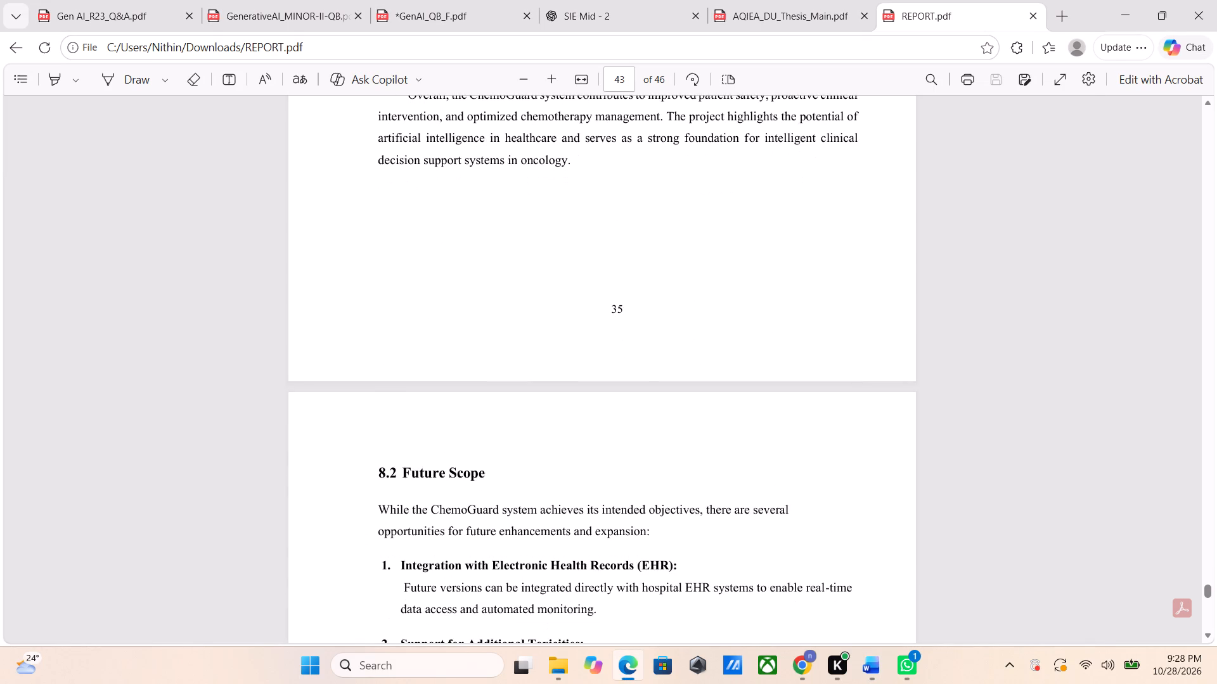
In the Word thesis, add blank lines after the final conclusion paragraph to reach the top of a new page before REFERENCES.
key(alt+Tab)
scroll(576, 372, down, 3)
scroll(576, 372, up, 1)
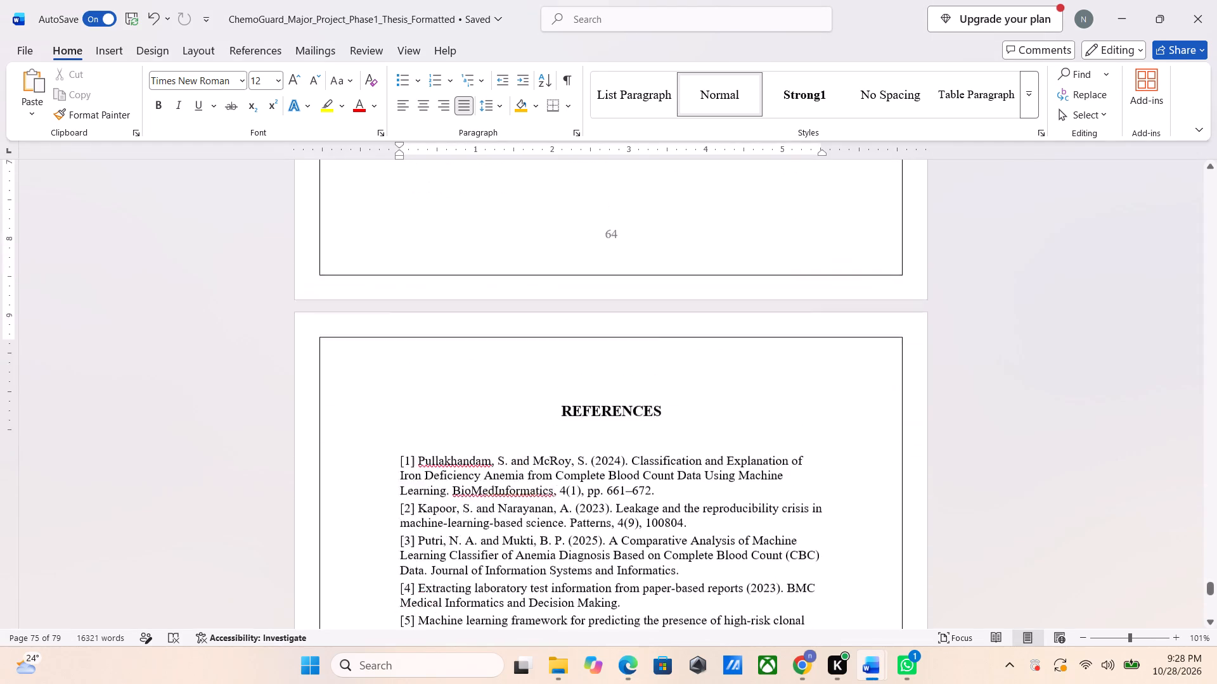
scroll(576, 372, up, 1)
click(816, 347)
key(Return)
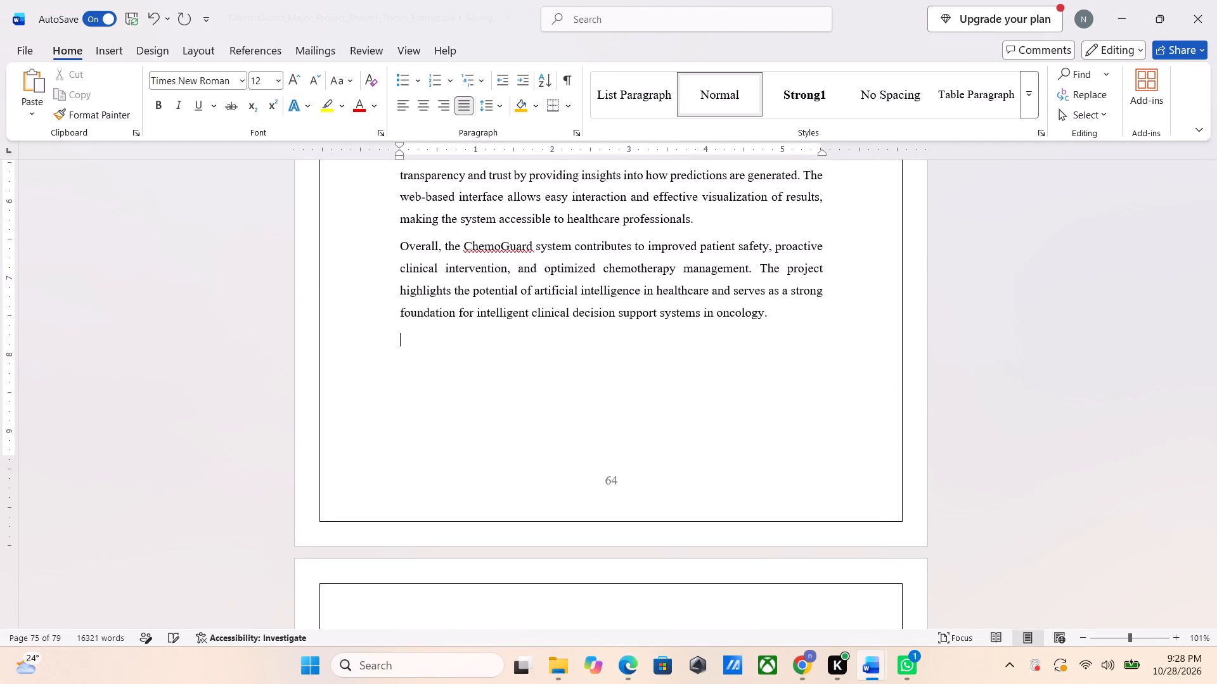
key(Return)
key(Return)
key(Return)
key(Return)
key(Return)
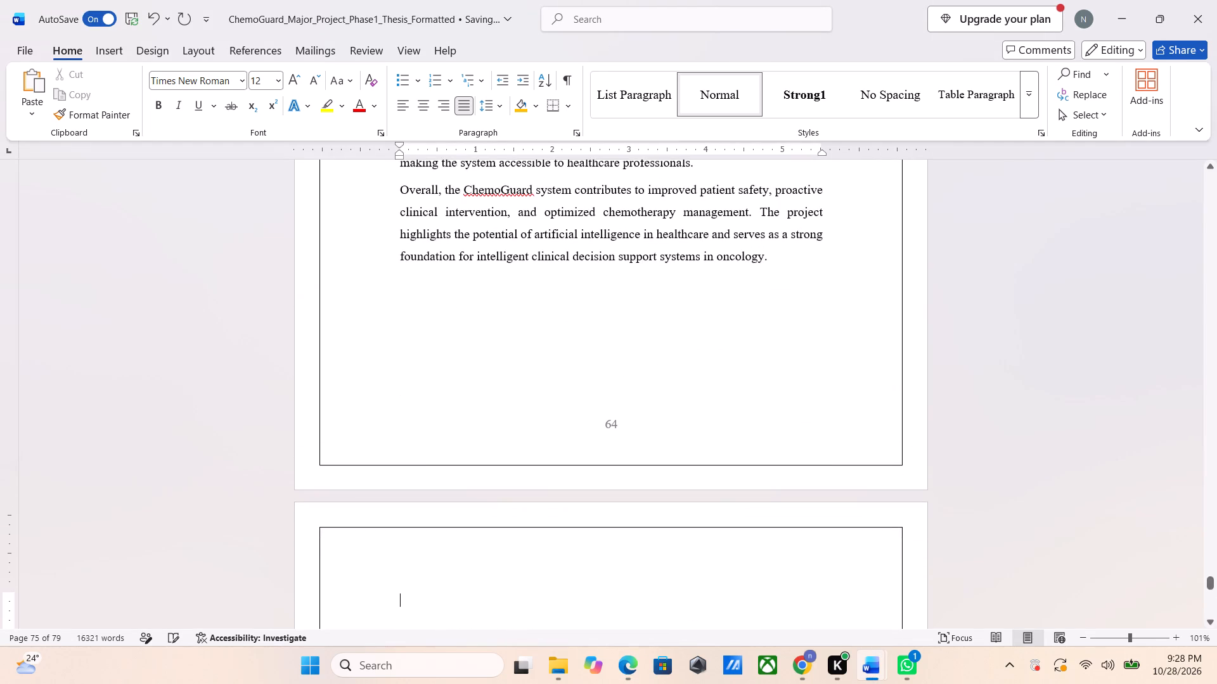
Check the AQIEA_DU thesis contents, and add a centred, bold 14 pt "FUTURE SCOPE" heading on the new page with a line below it.
key(alt+Tab)
key(alt+Tab)
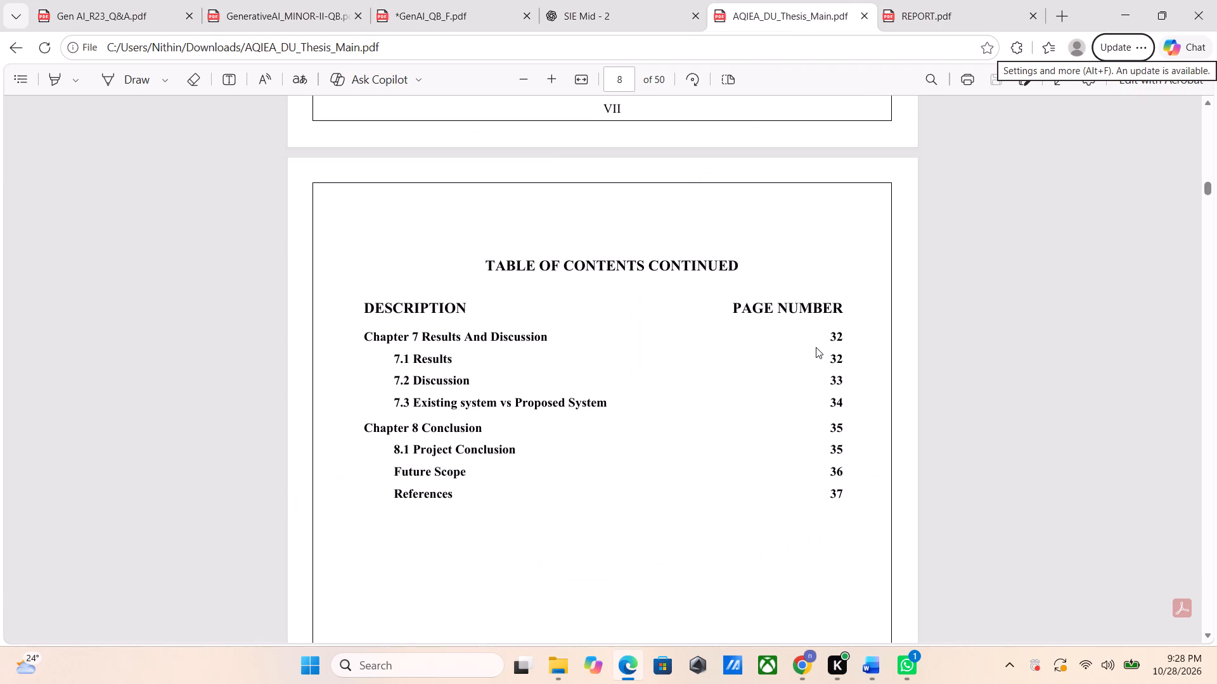
key(alt+Tab)
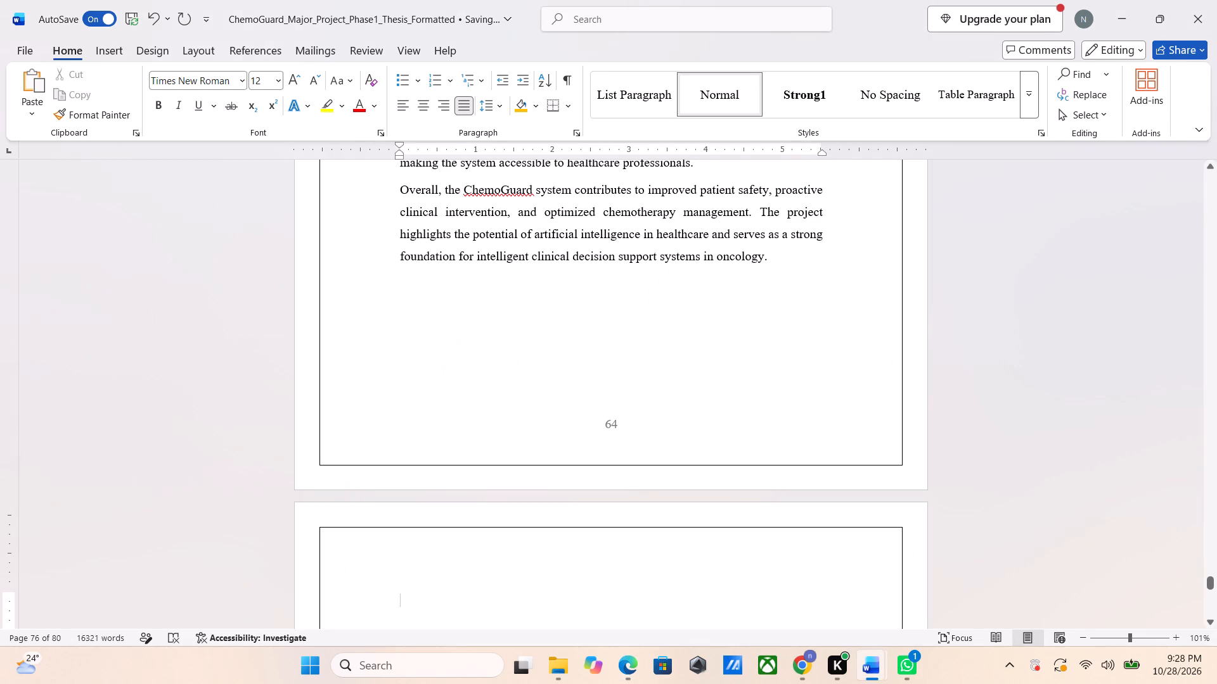
click(299, 80)
click(155, 106)
text(FUTURE SCOPE)
key(space)
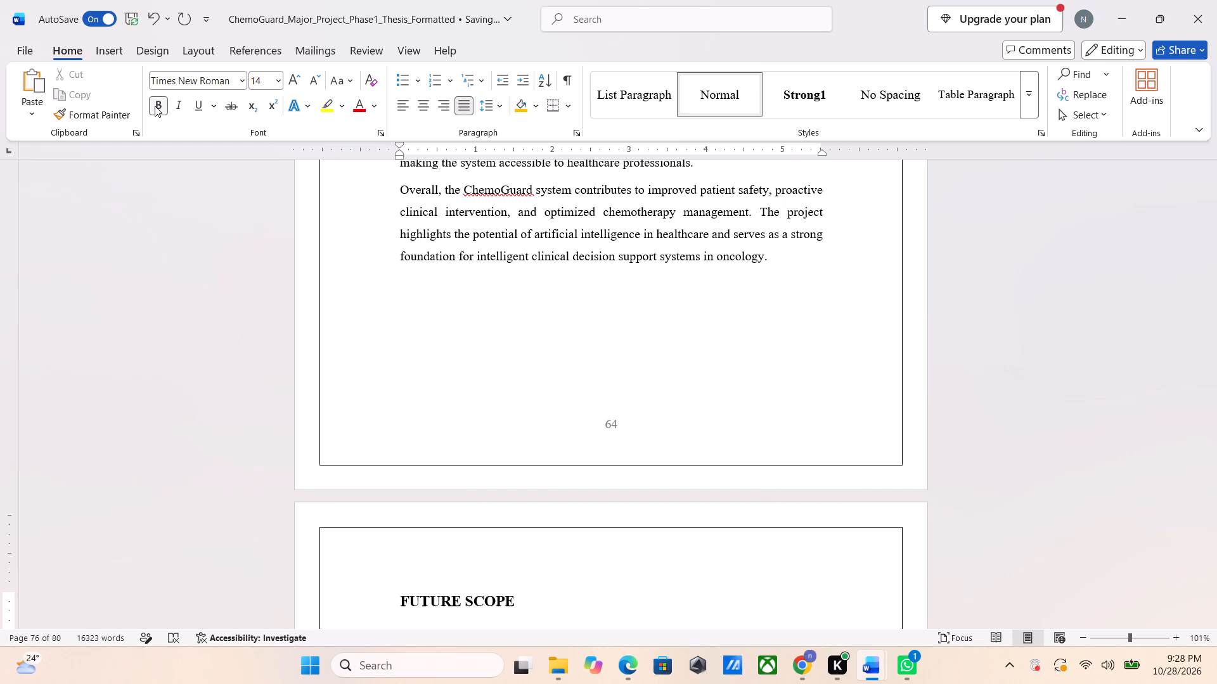
key(ctrl+e)
key(Return)
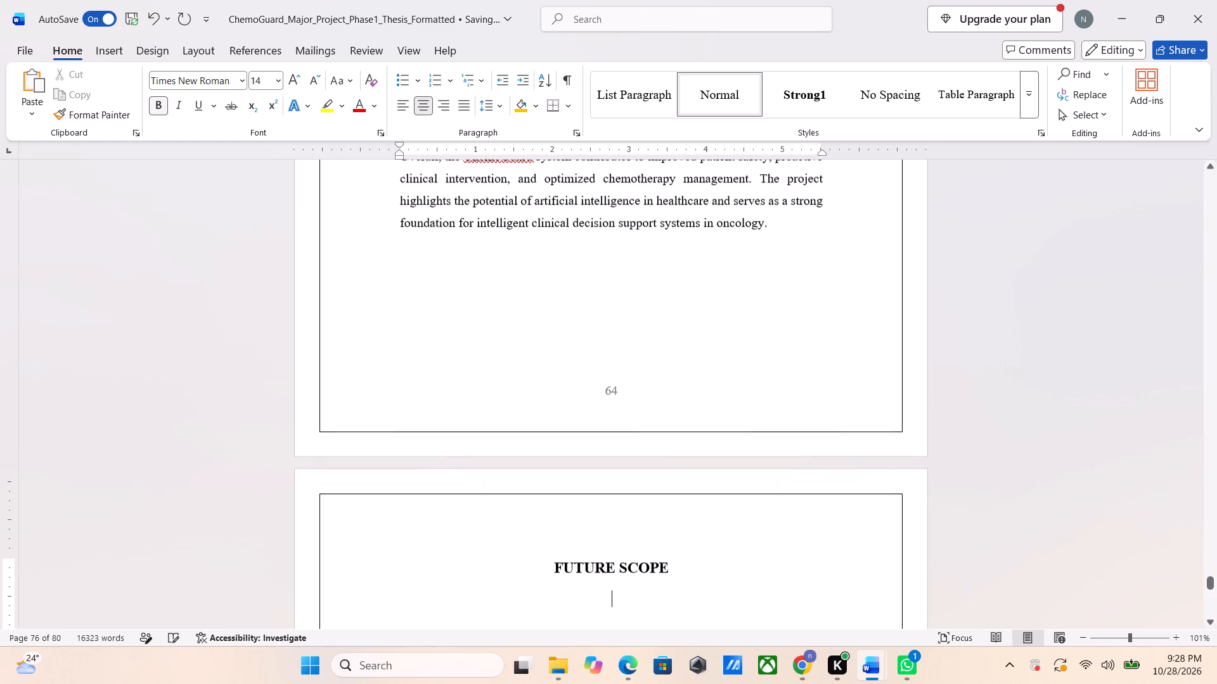
Format the empty line below the FUTURE SCOPE heading as non-bold, 12 pt, left-aligned text.
click(164, 108)
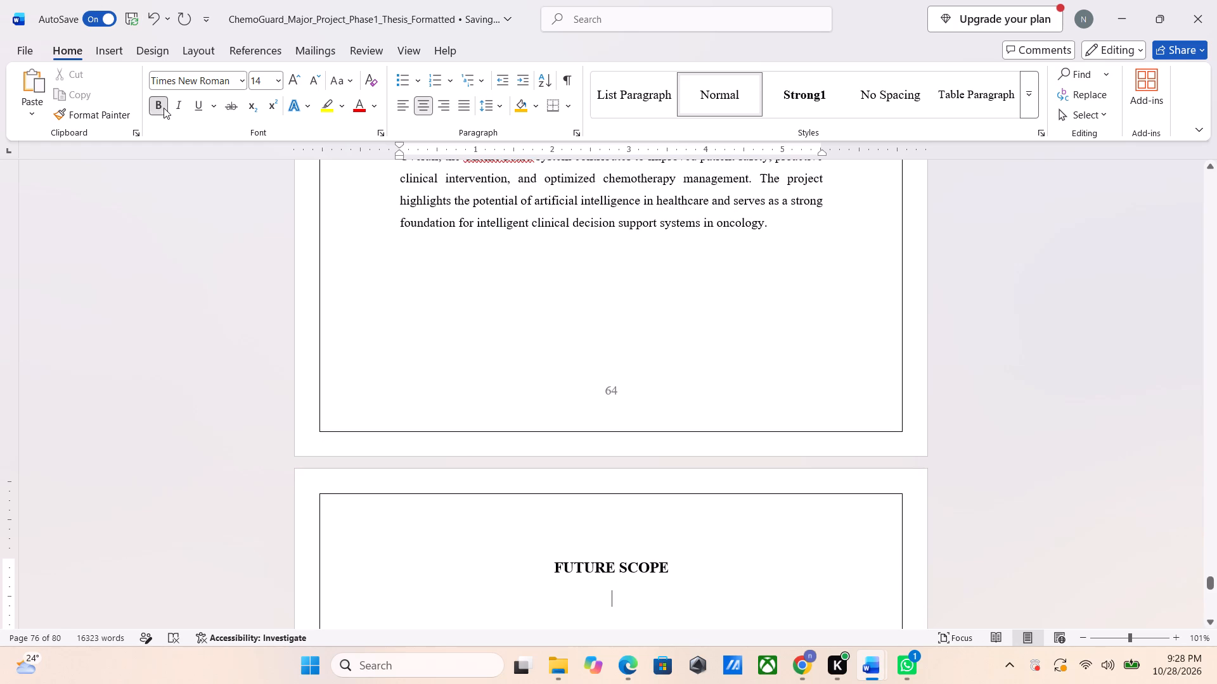
click(309, 86)
key(BackSpace)
In REPORT.pdf in Edge, copy the section 8.2 Future Scope text from "While the ChemoGuard system" through item 8, Multi-Center Clinical Validation.
key(alt+Tab)
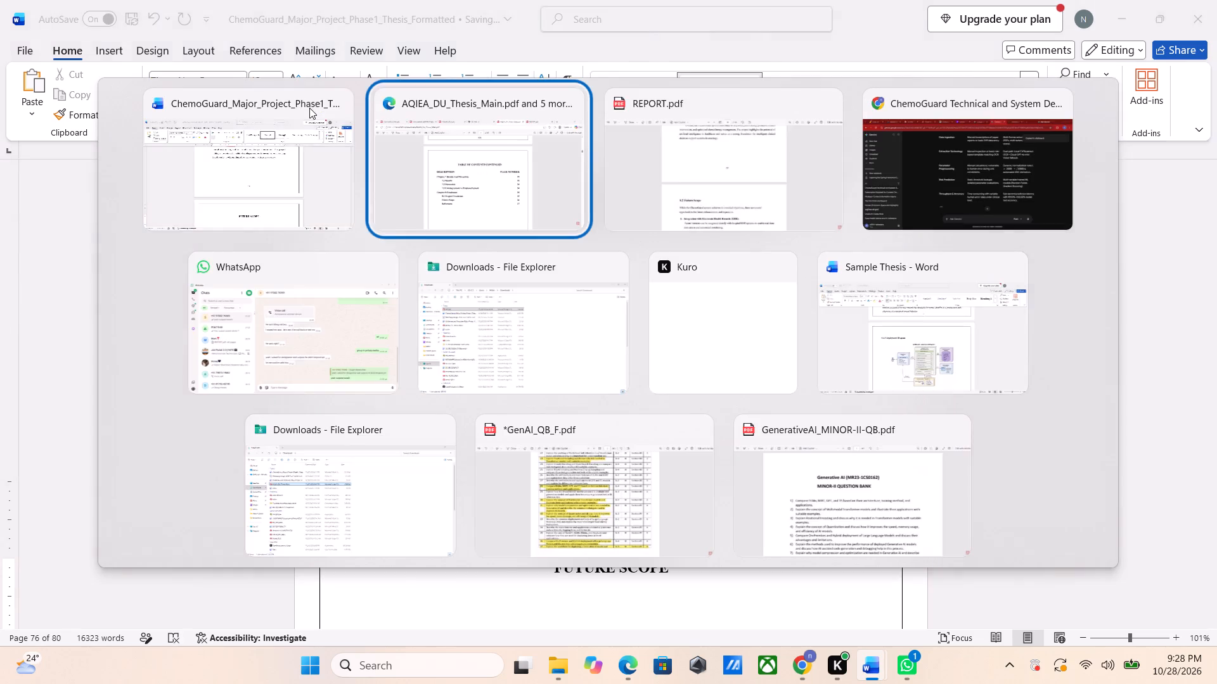
key(alt+Tab)
key(alt+Tab)
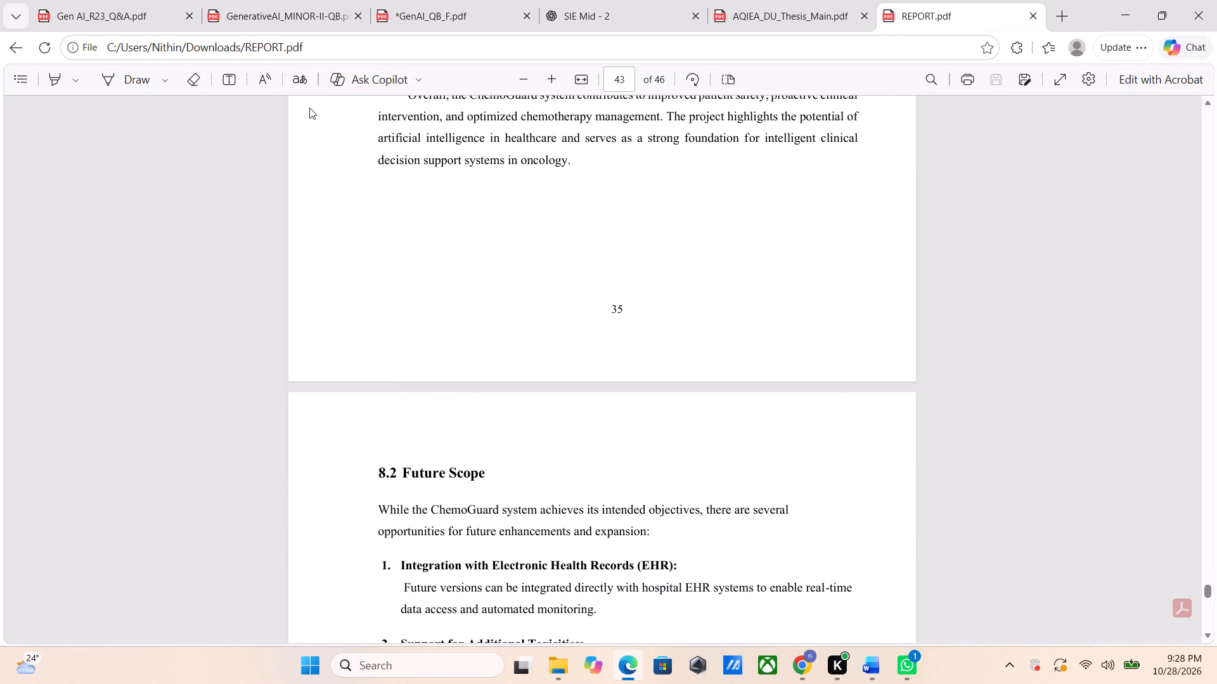
scroll(309, 108, down, 2)
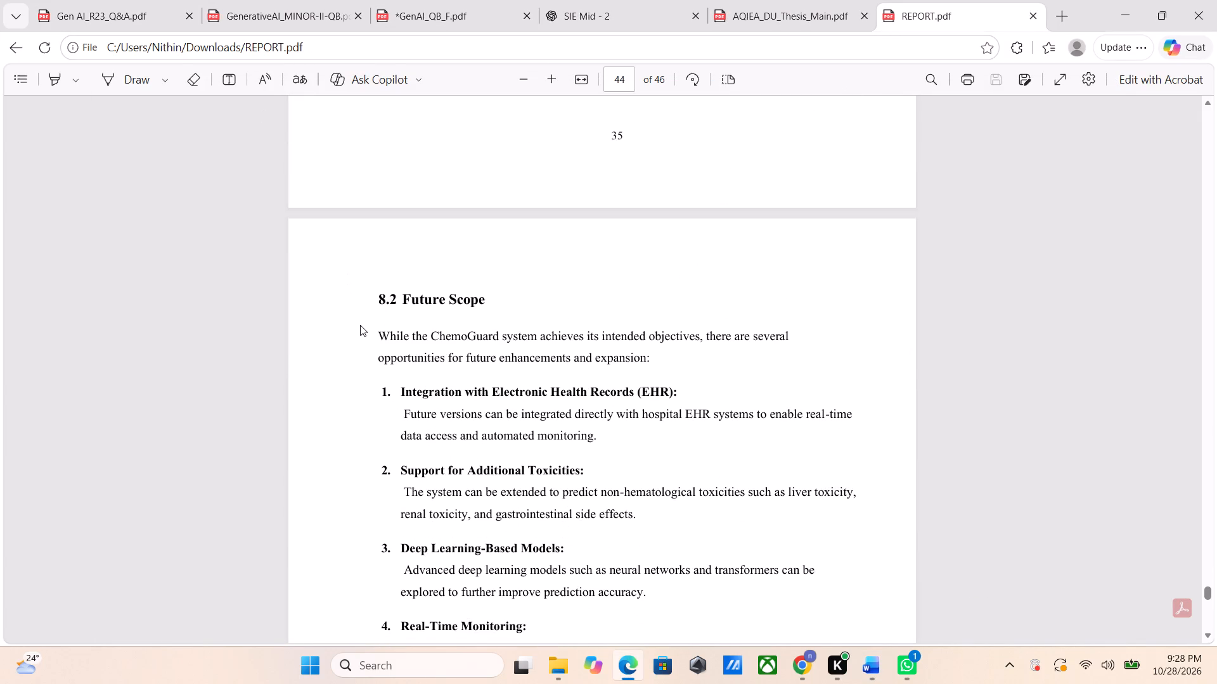
drag(377, 330, 462, 483)
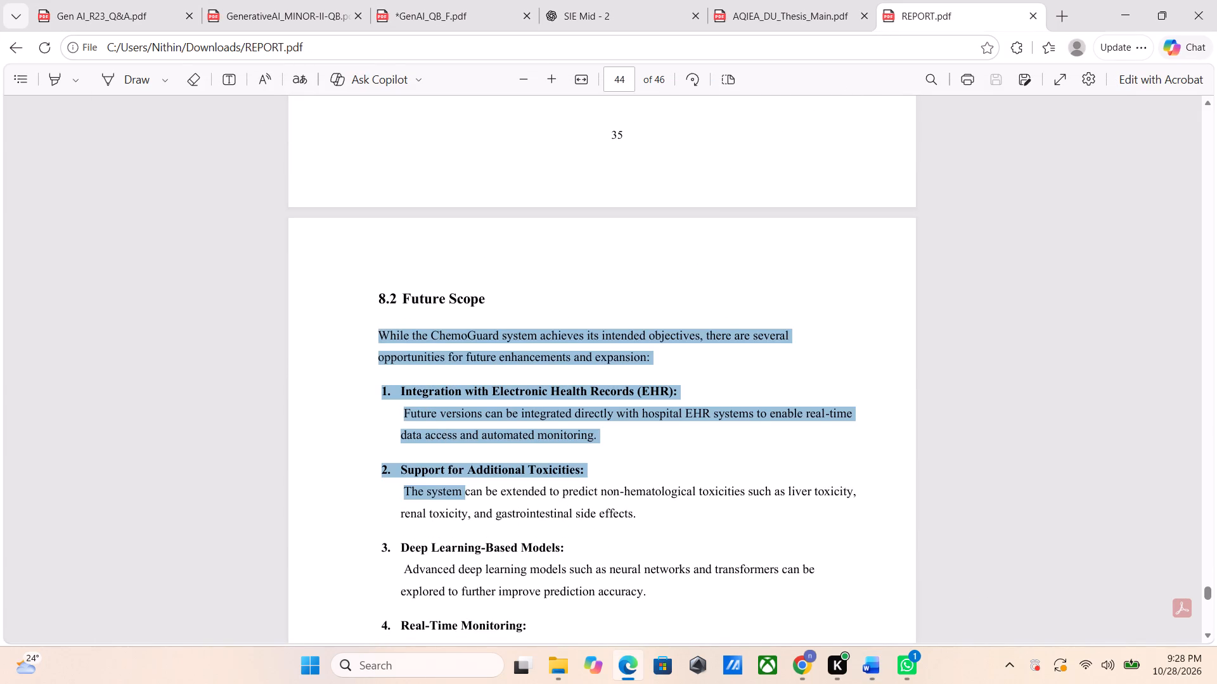
drag(462, 483, 518, 663)
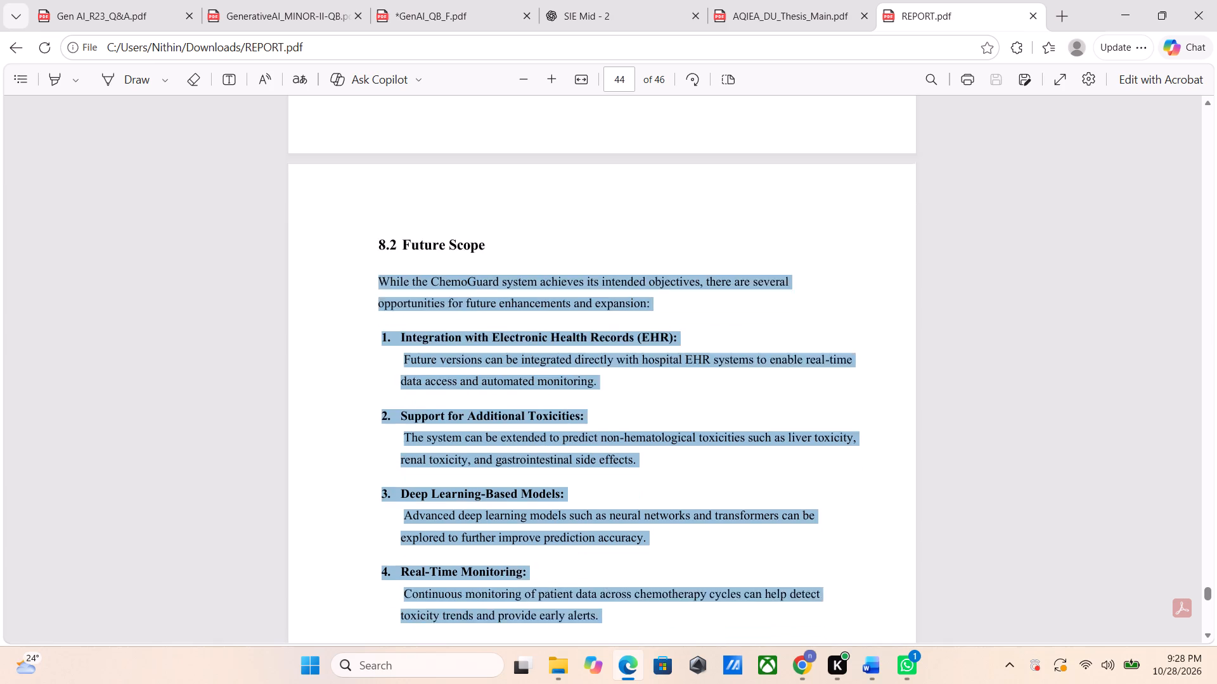
drag(518, 663, 530, 657)
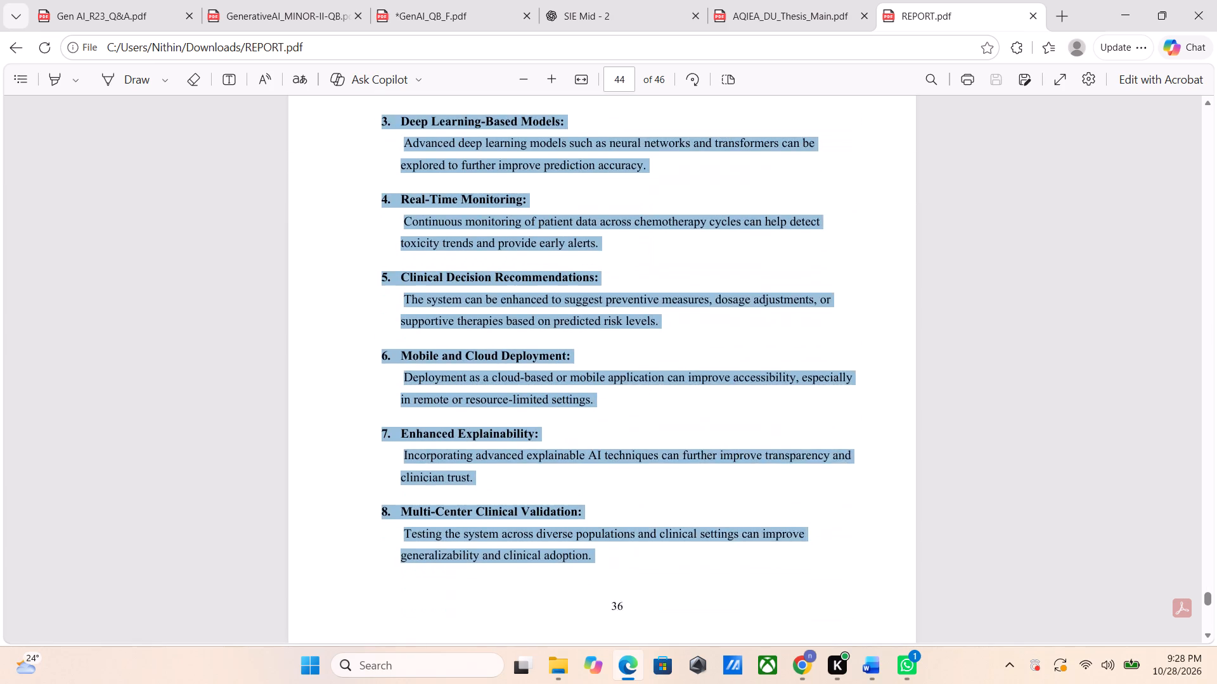
drag(530, 657, 590, 421)
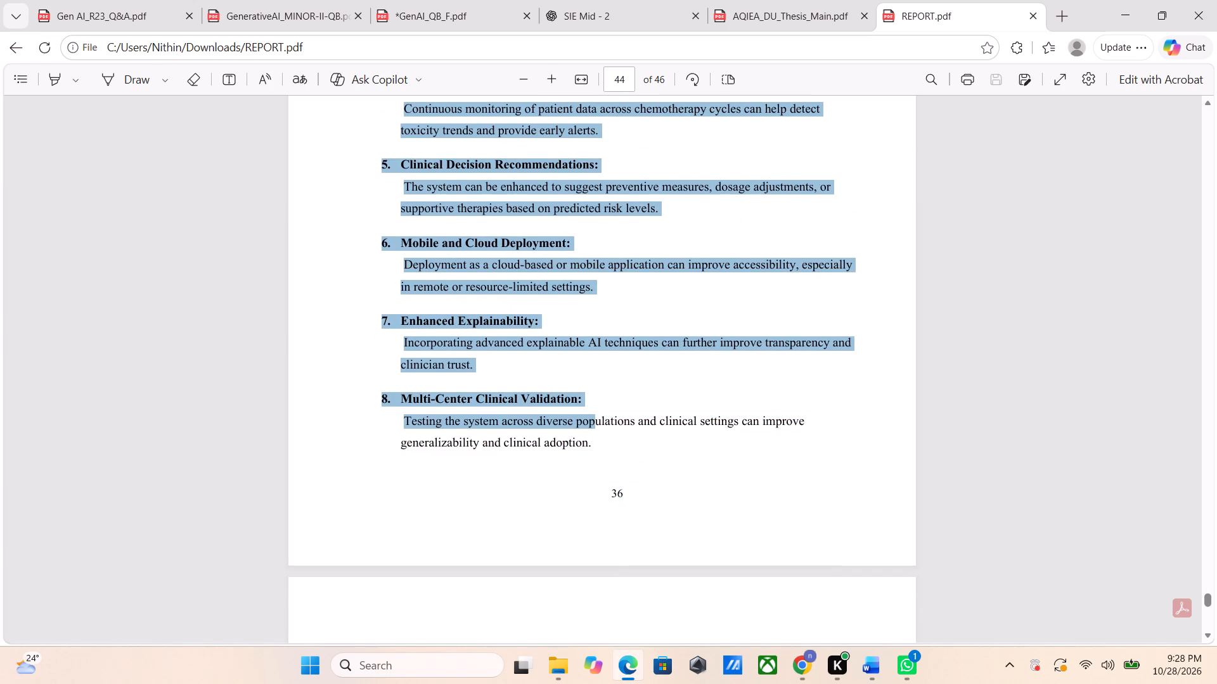
drag(590, 421, 593, 433)
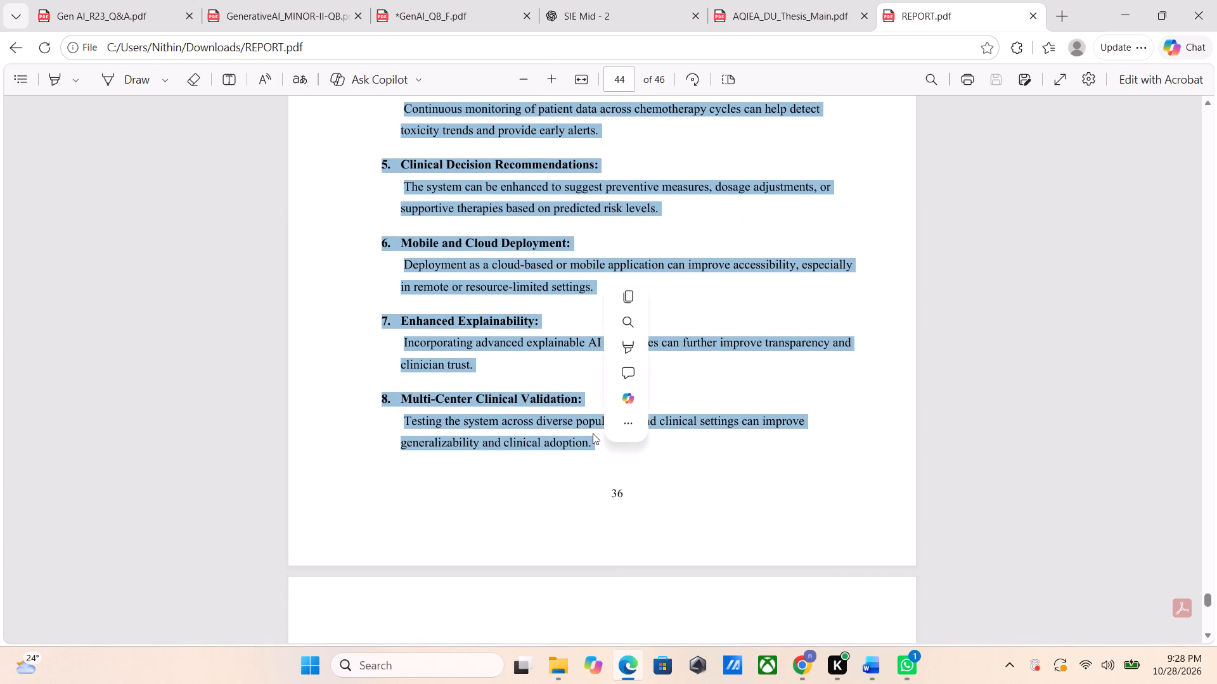
key(ctrl+c)
scroll(593, 433, down, 1)
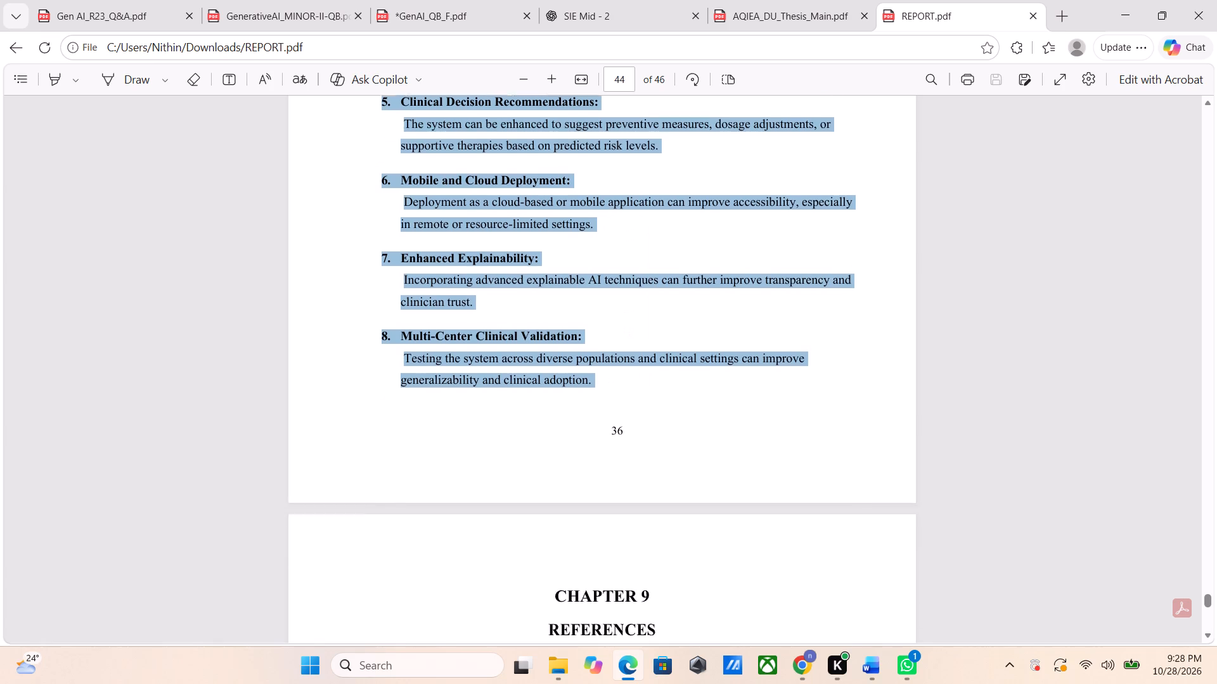
scroll(593, 433, down, 1)
In the Word thesis, paste the copied Future Scope content below the FUTURE SCOPE heading, keeping text only.
key(alt+Tab)
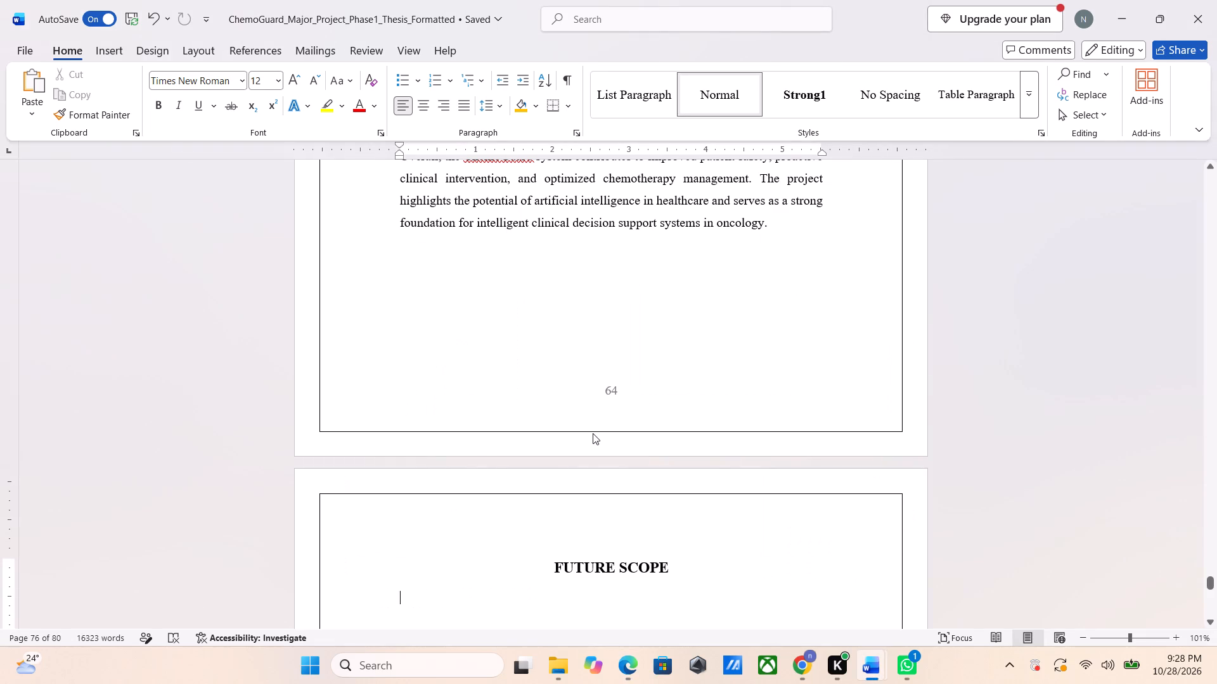
scroll(593, 433, down, 4)
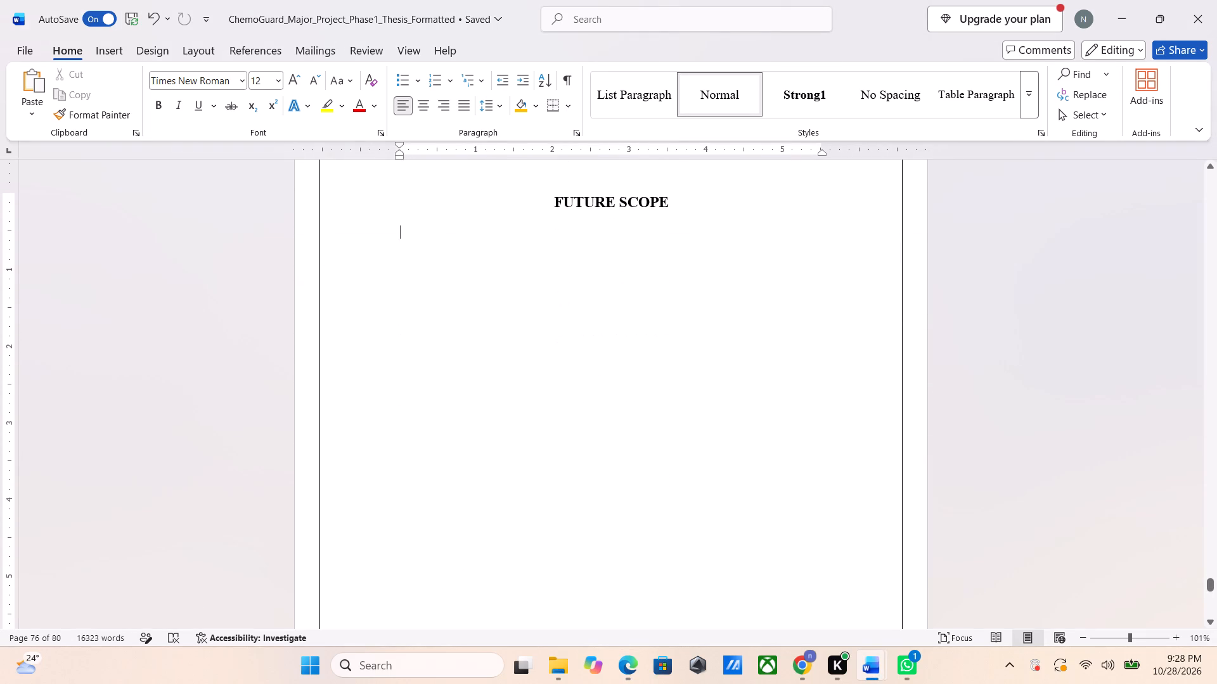
key(ctrl+v)
scroll(593, 433, down, 1)
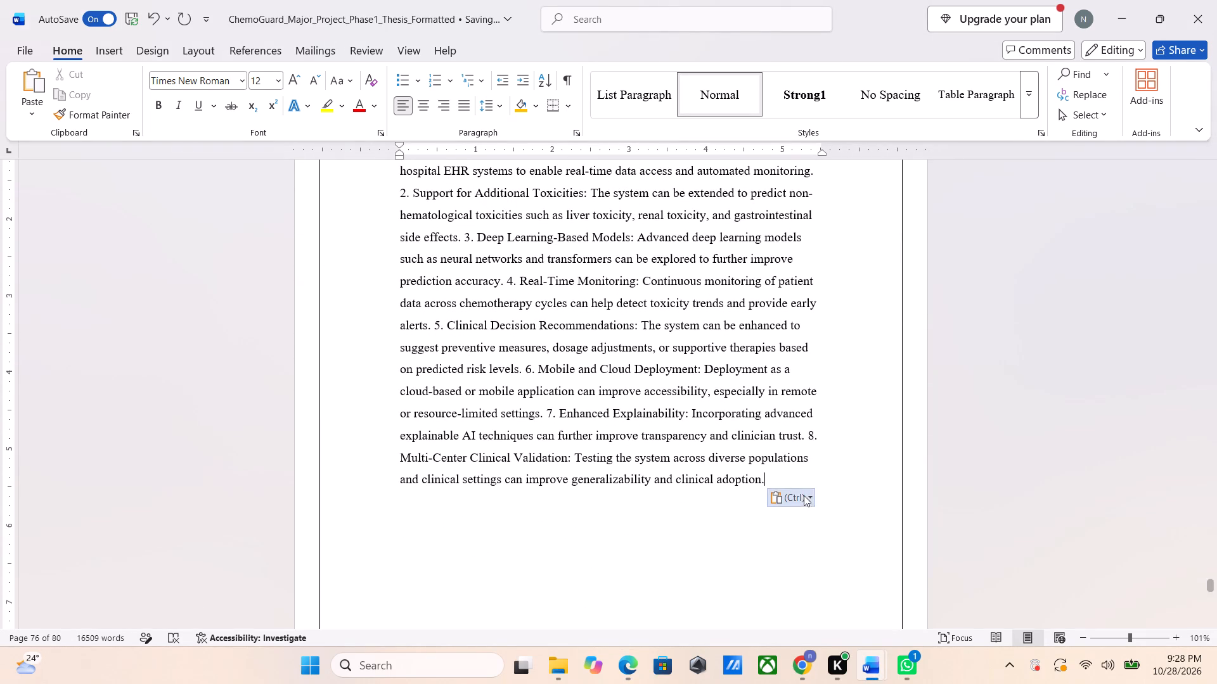
click(804, 495)
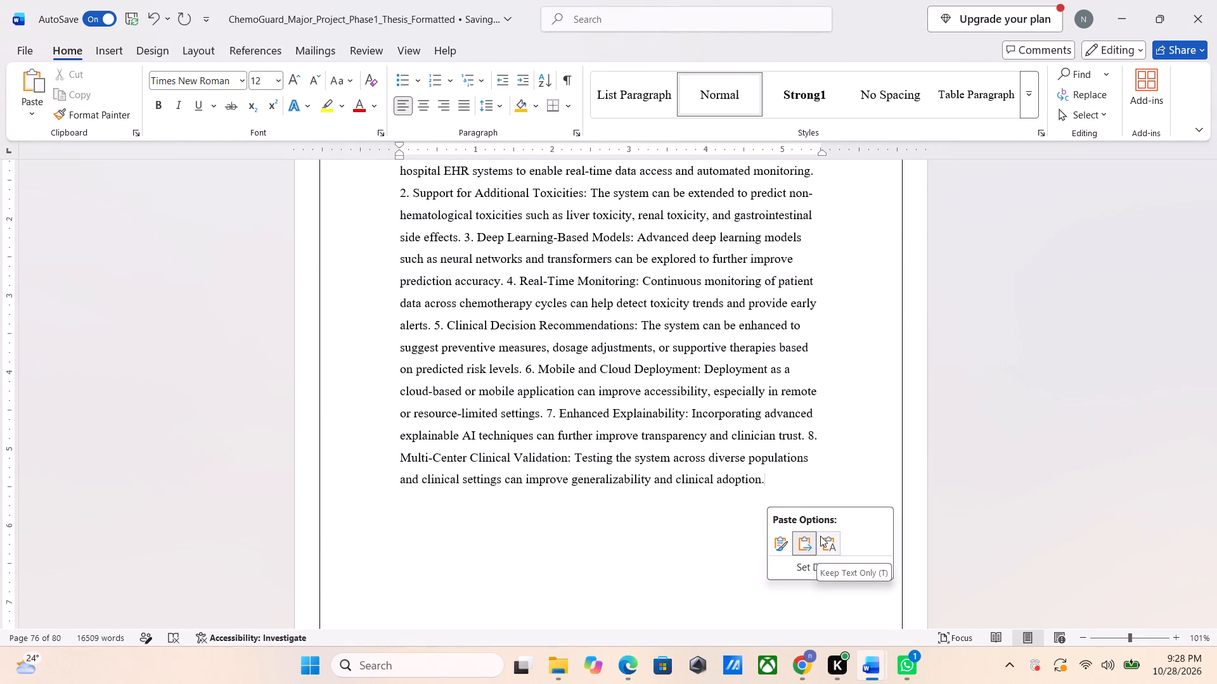
click(820, 536)
Make the item headings "1. Integration with Electronic Health Records (EHR):" and "2. Support for Additional Toxicities:" bold.
scroll(820, 536, up, 6)
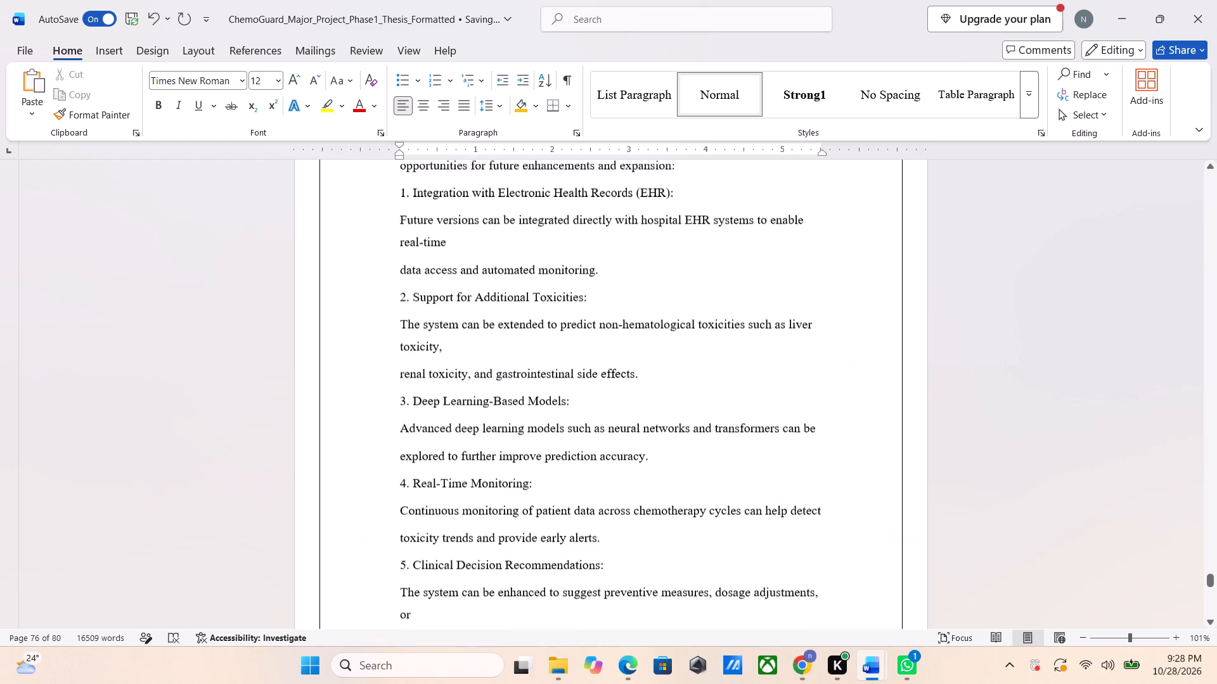
scroll(820, 536, up, 1)
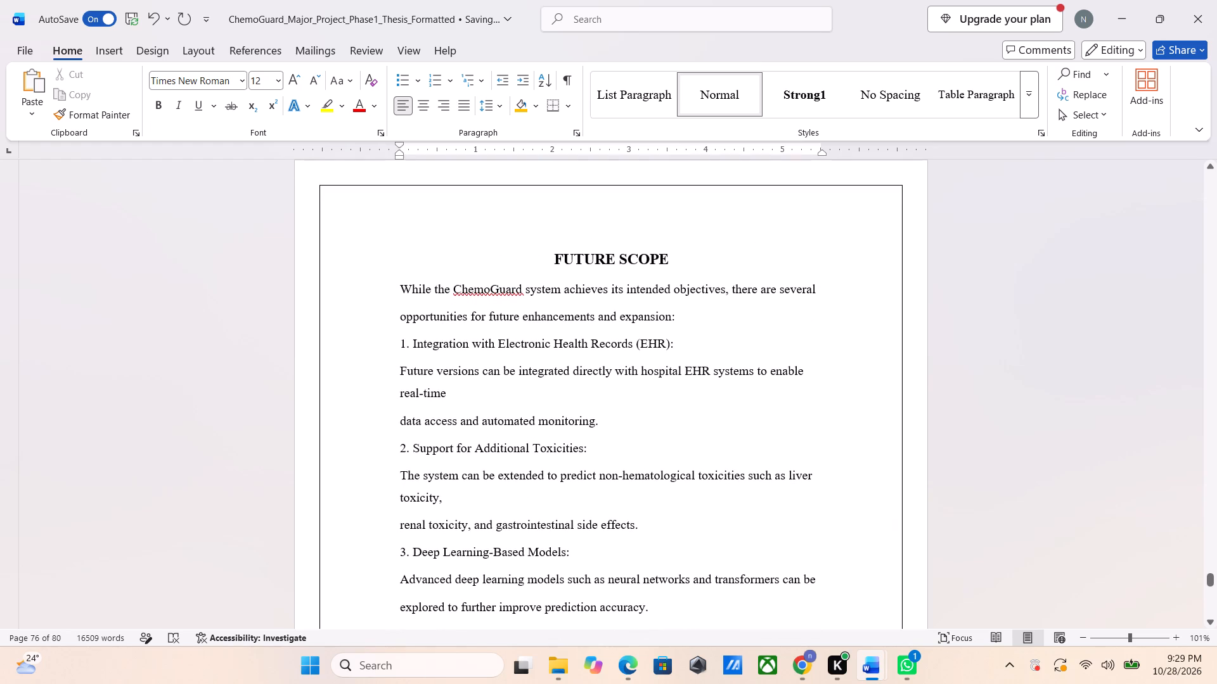
drag(685, 341, 442, 351)
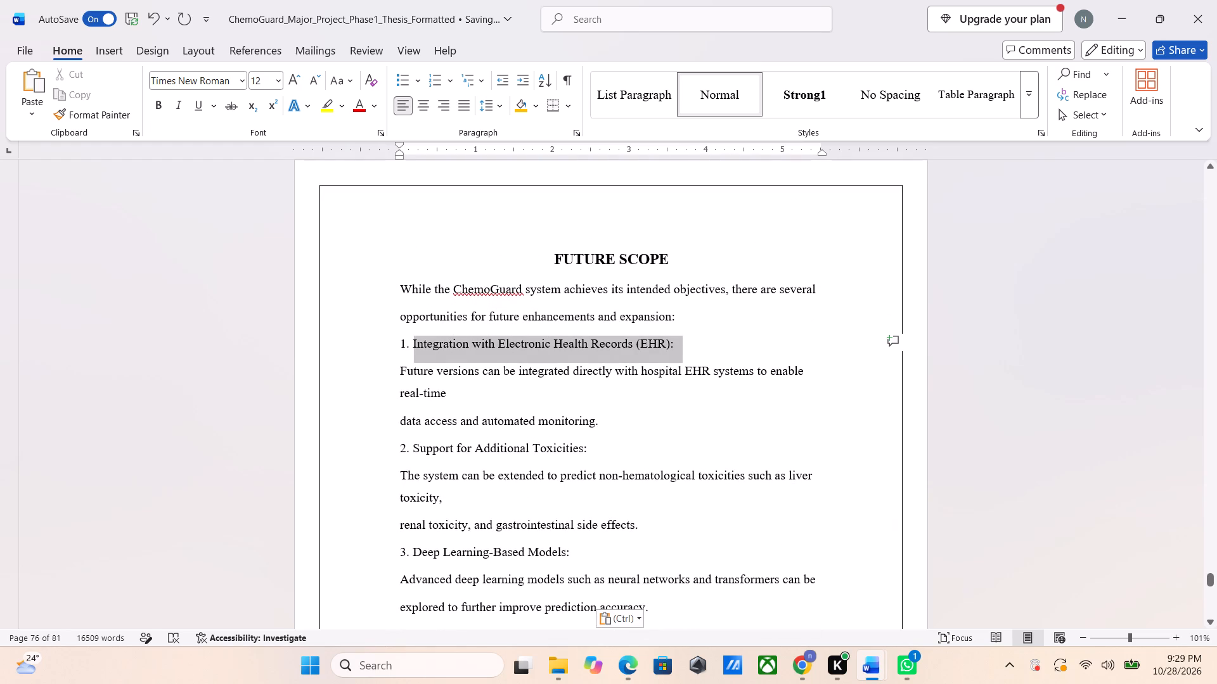
drag(442, 351, 392, 345)
key(ctrl+b)
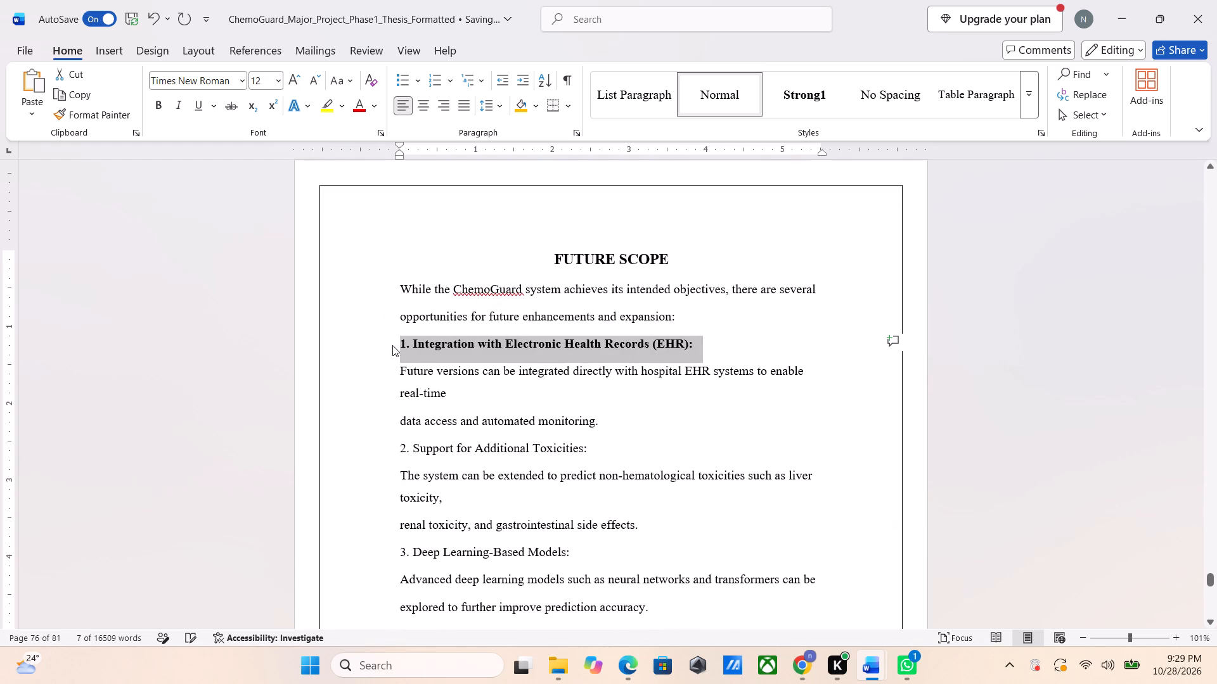
scroll(392, 345, down, 1)
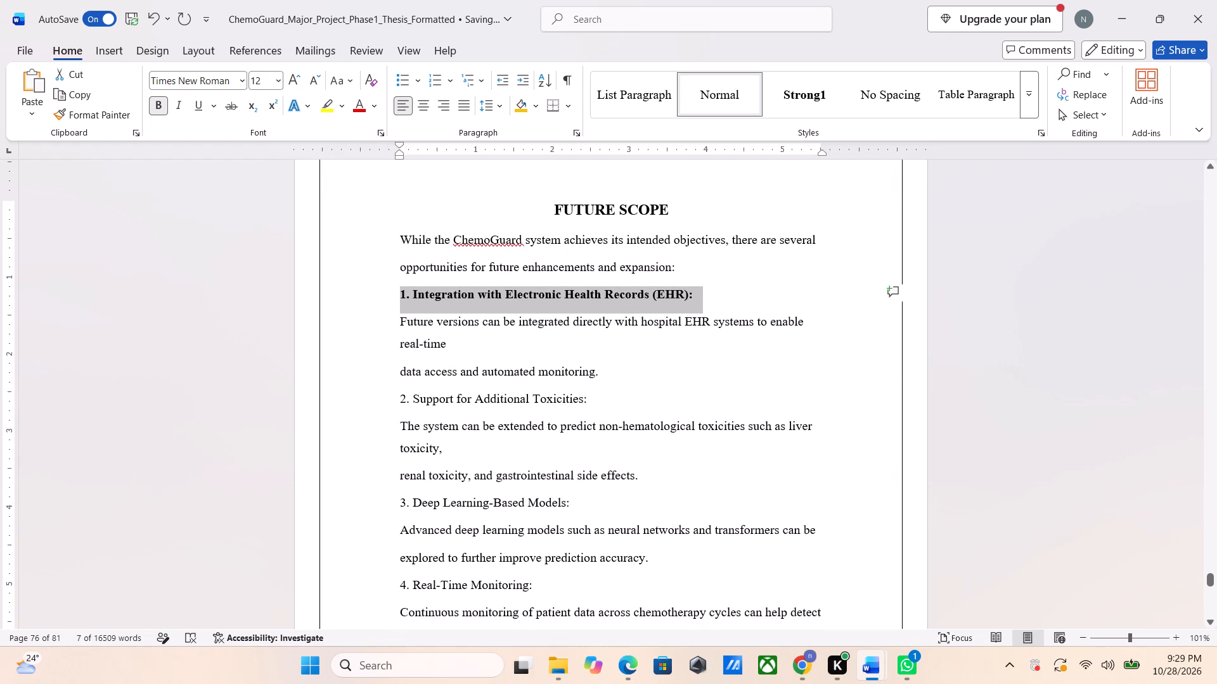
click(383, 387)
click(382, 395)
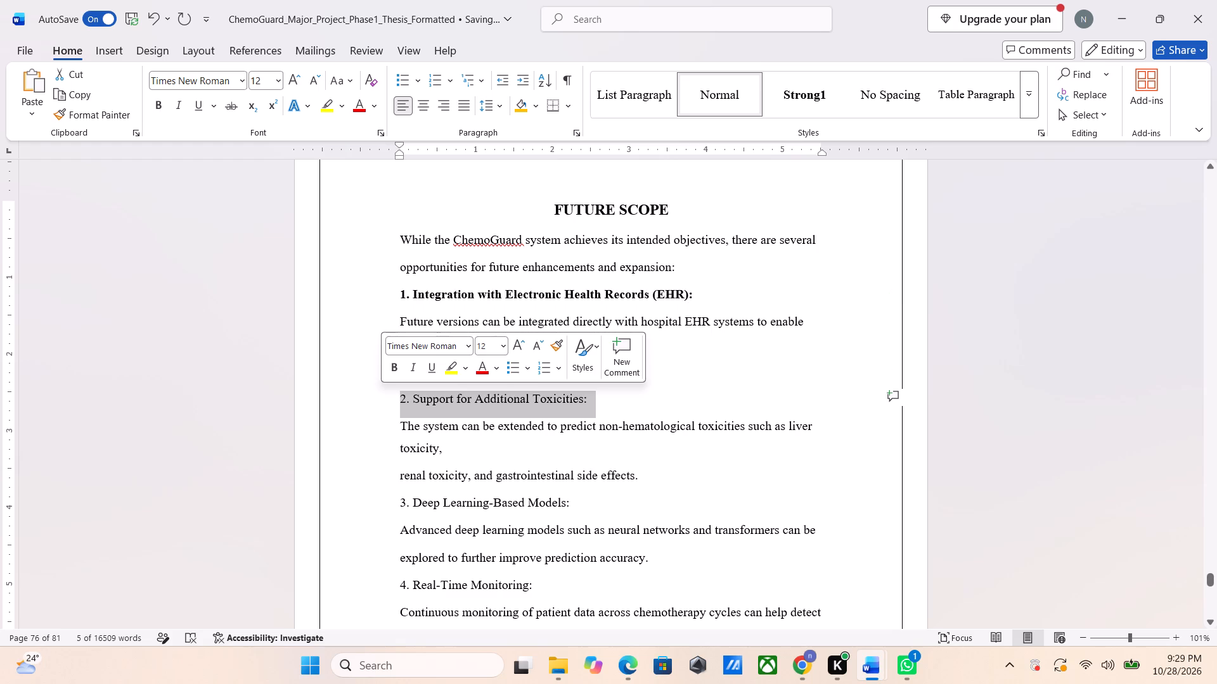
key(ctrl+b)
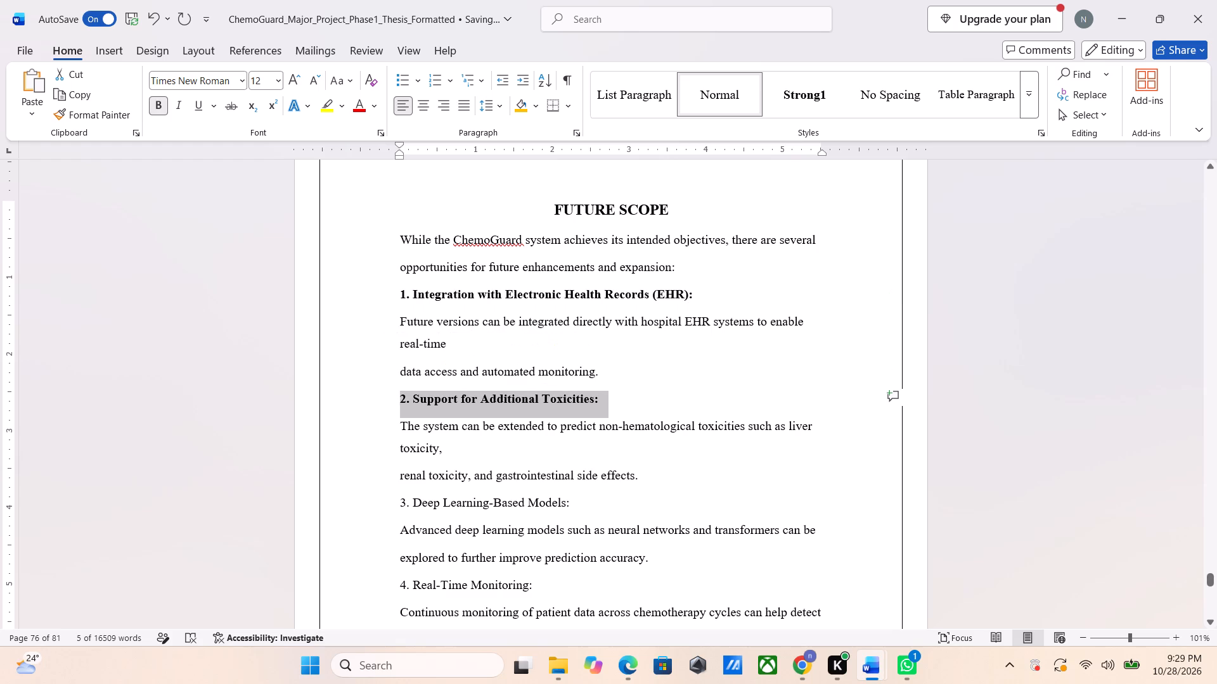
Join the broken lines in the descriptions of items 1 and 2 so each reads as one continuous paragraph.
click(397, 374)
key(BackSpace)
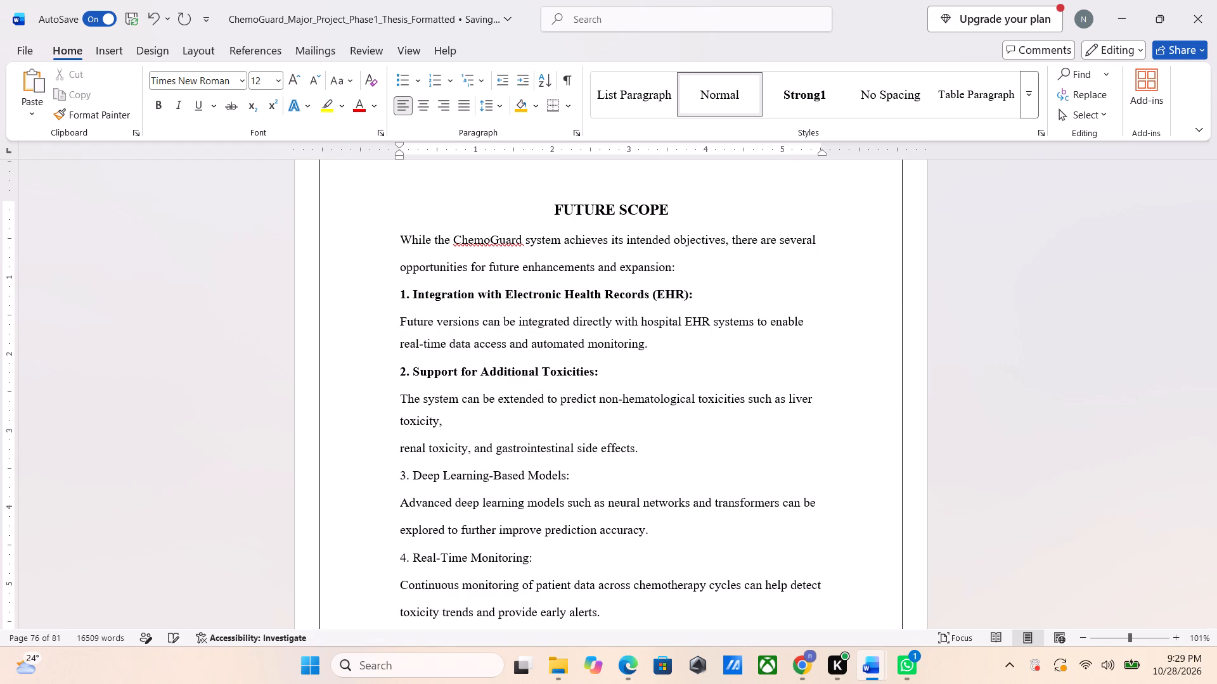
scroll(397, 374, down, 1)
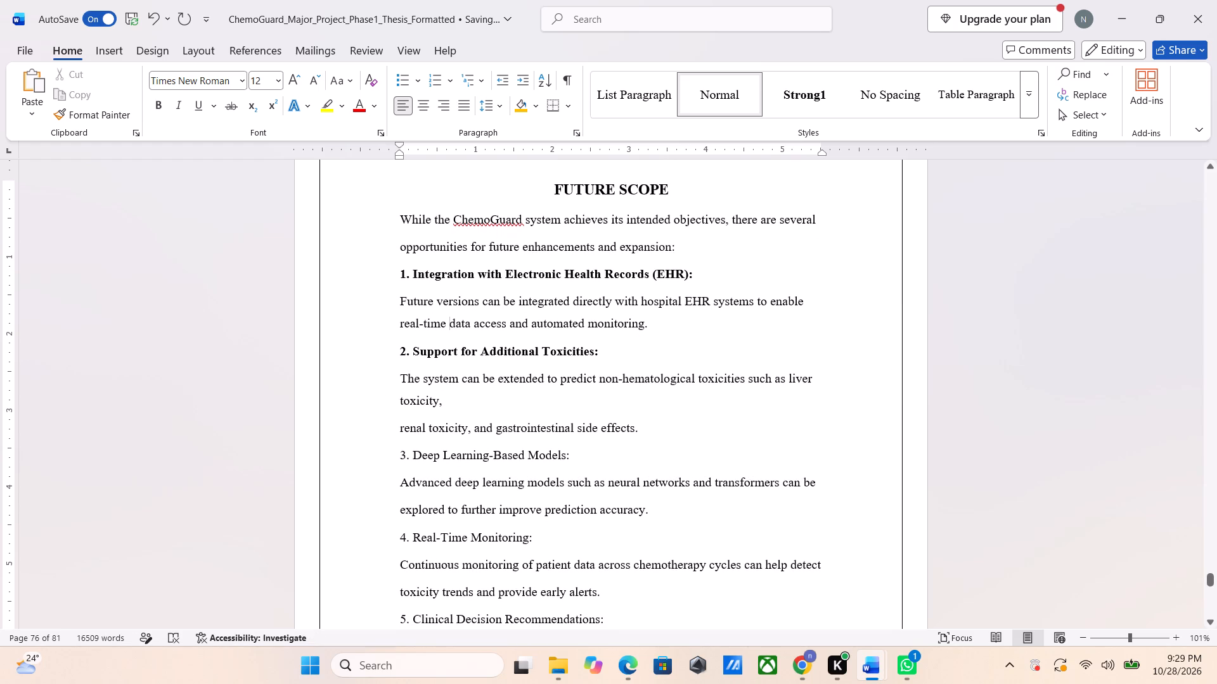
click(399, 421)
key(BackSpace)
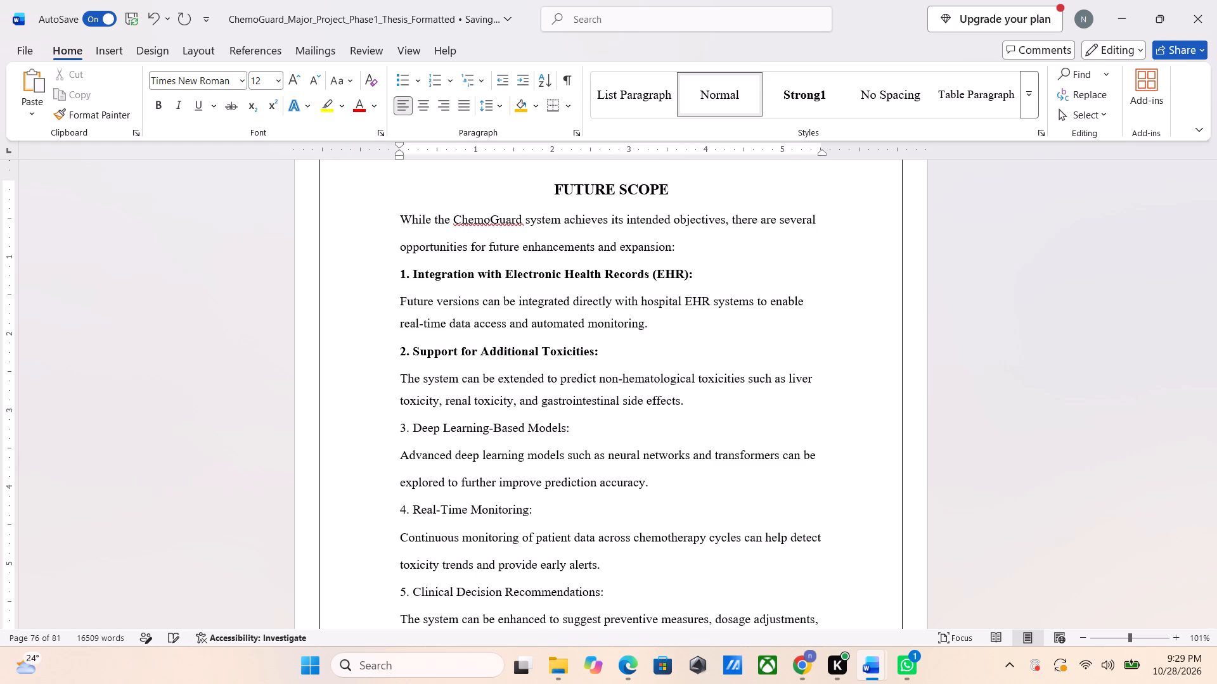
Make the headings "3. Deep Learning-Based Models:", "4. Real-Time Monitoring:" and "5. Clinical Decision Recommendations:" bold.
click(382, 426)
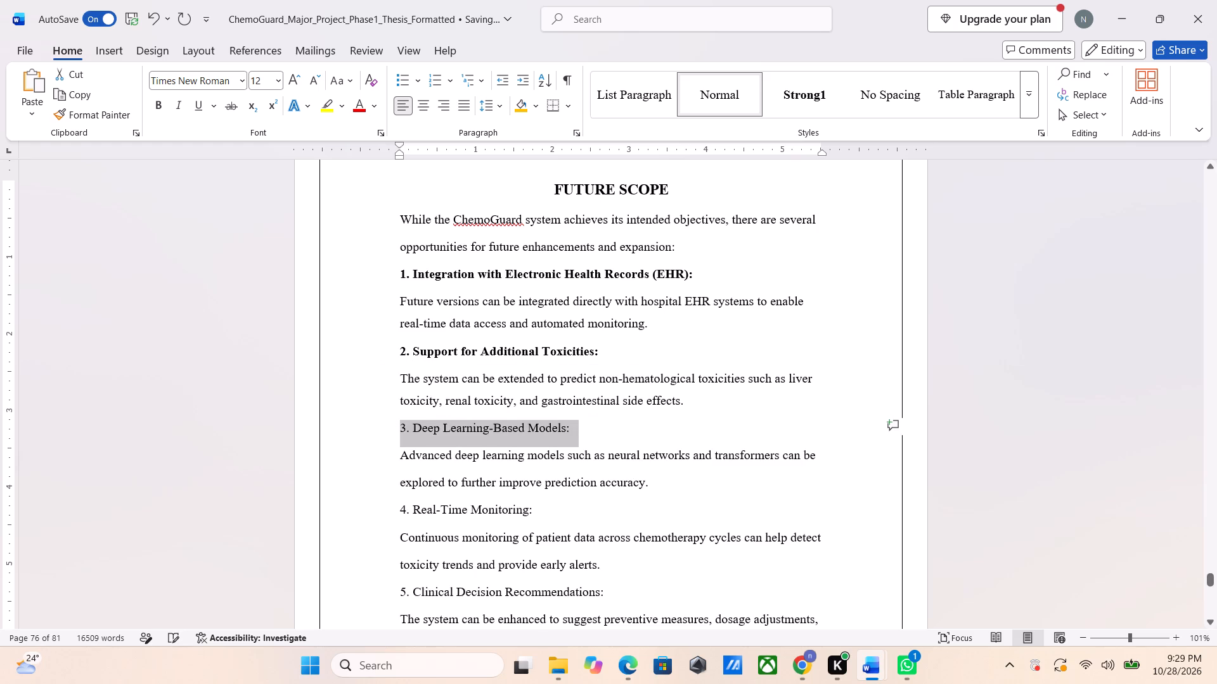
key(ctrl+b)
key(Down)
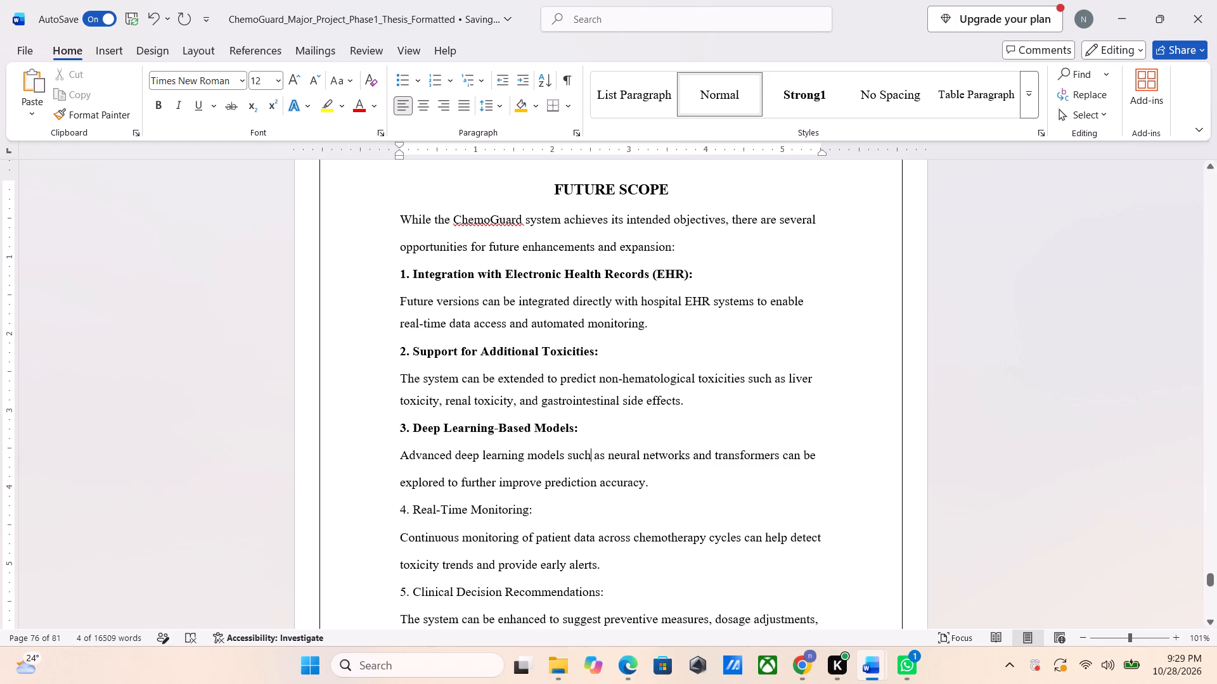
key(Down)
key(Down)
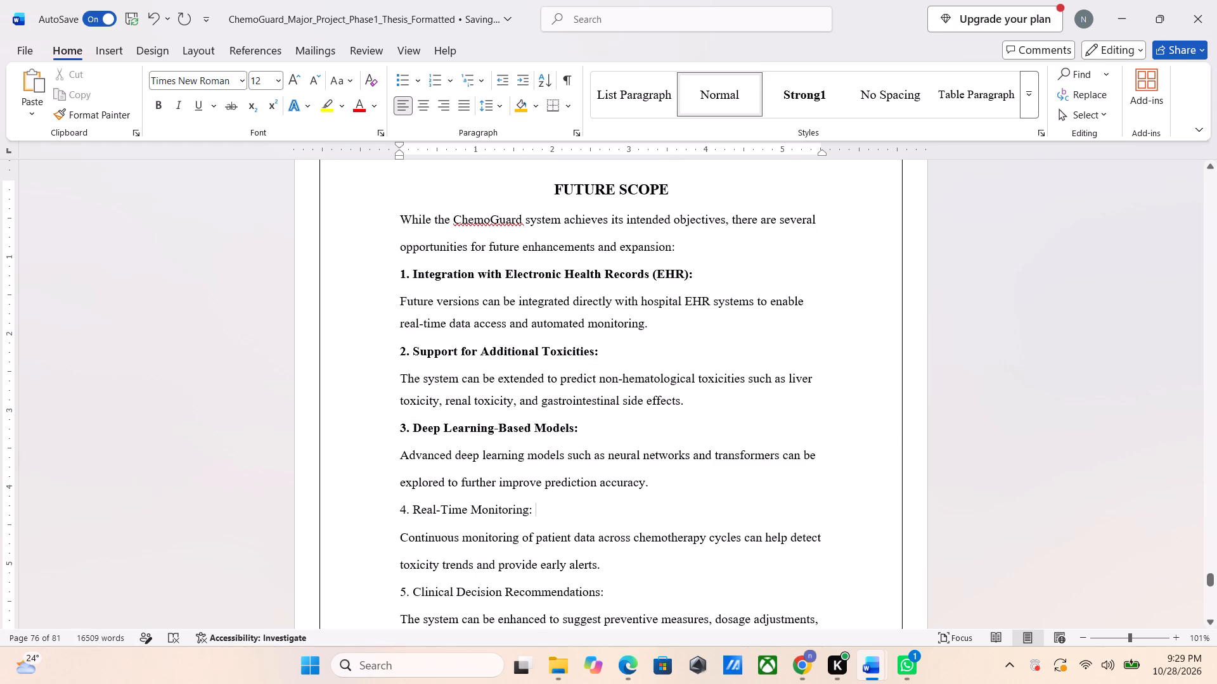
click(375, 505)
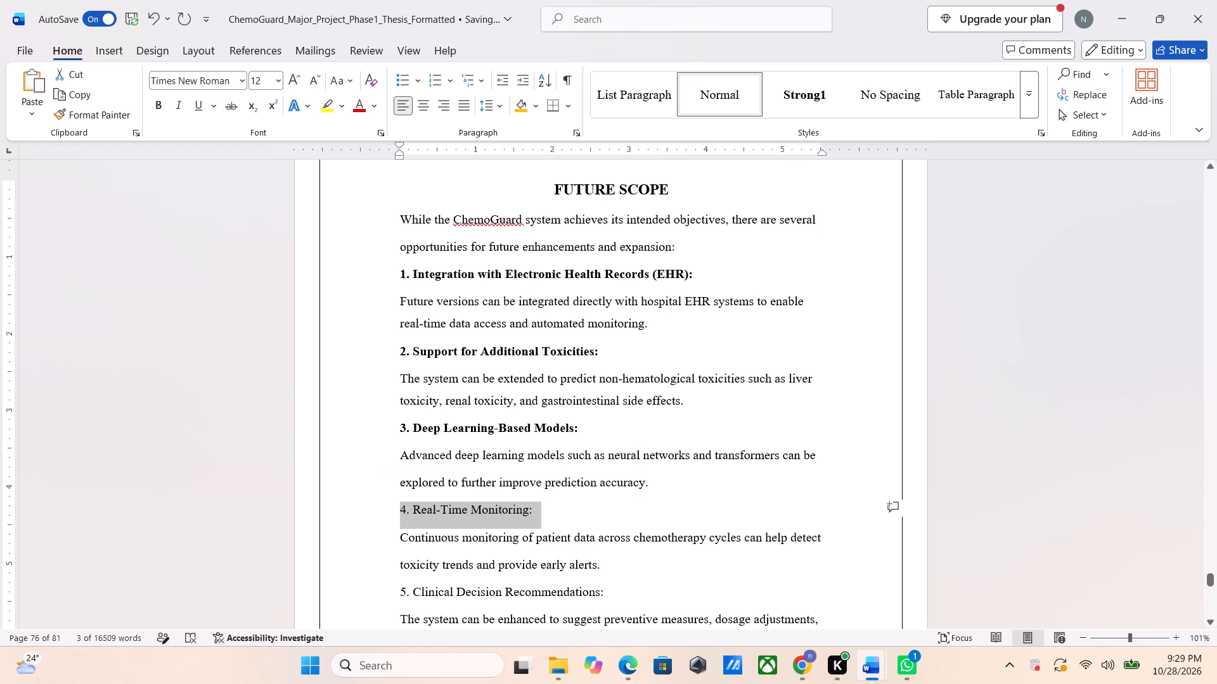
key(ctrl+b)
scroll(375, 505, down, 1)
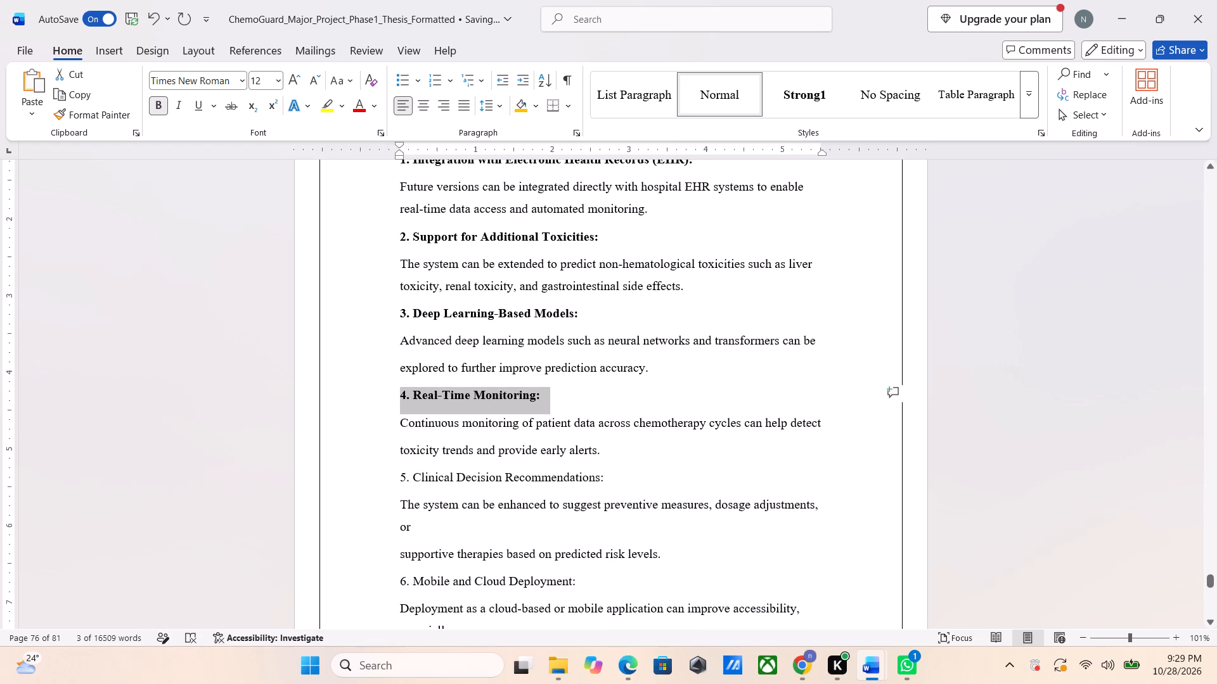
click(376, 481)
key(ctrl+b)
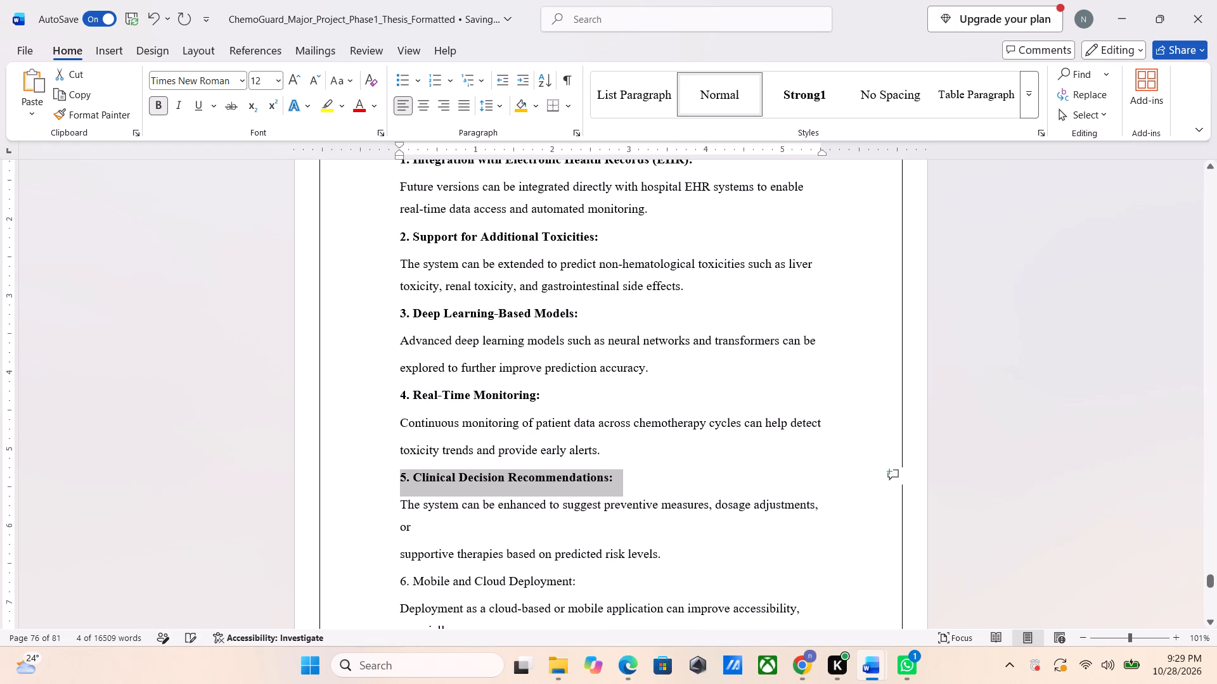
ctrl+scroll(399, 369, down, 1)
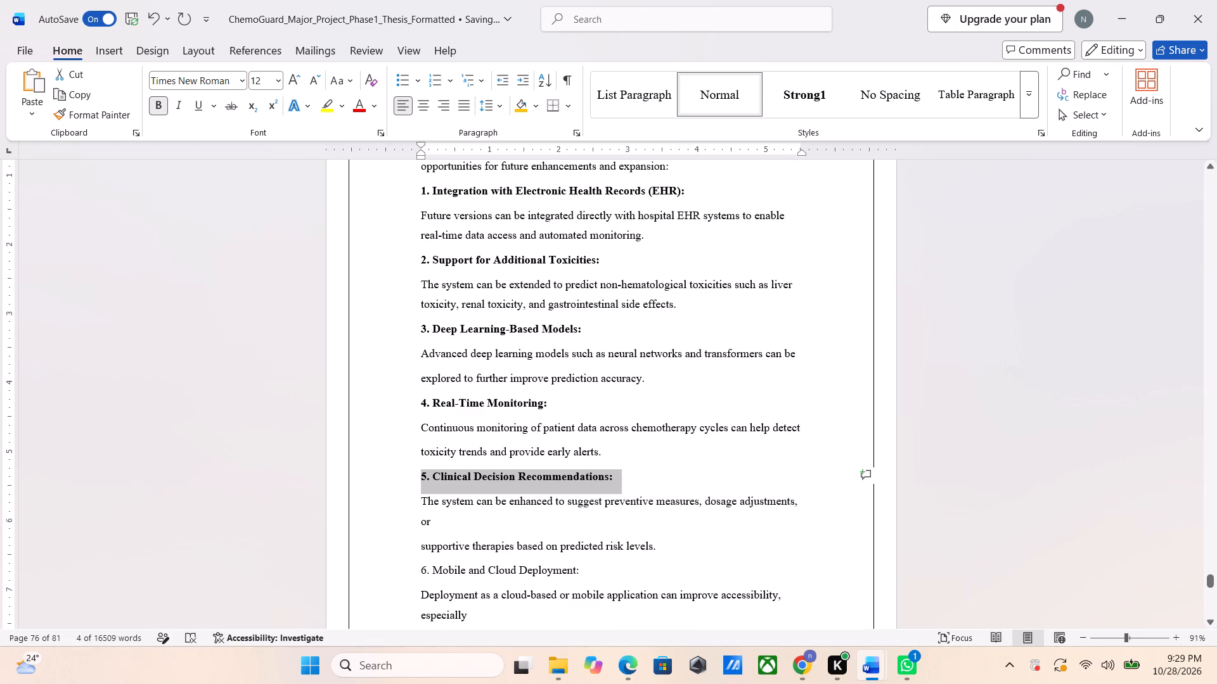
ctrl+scroll(409, 497, up, 3)
scroll(409, 497, down, 1)
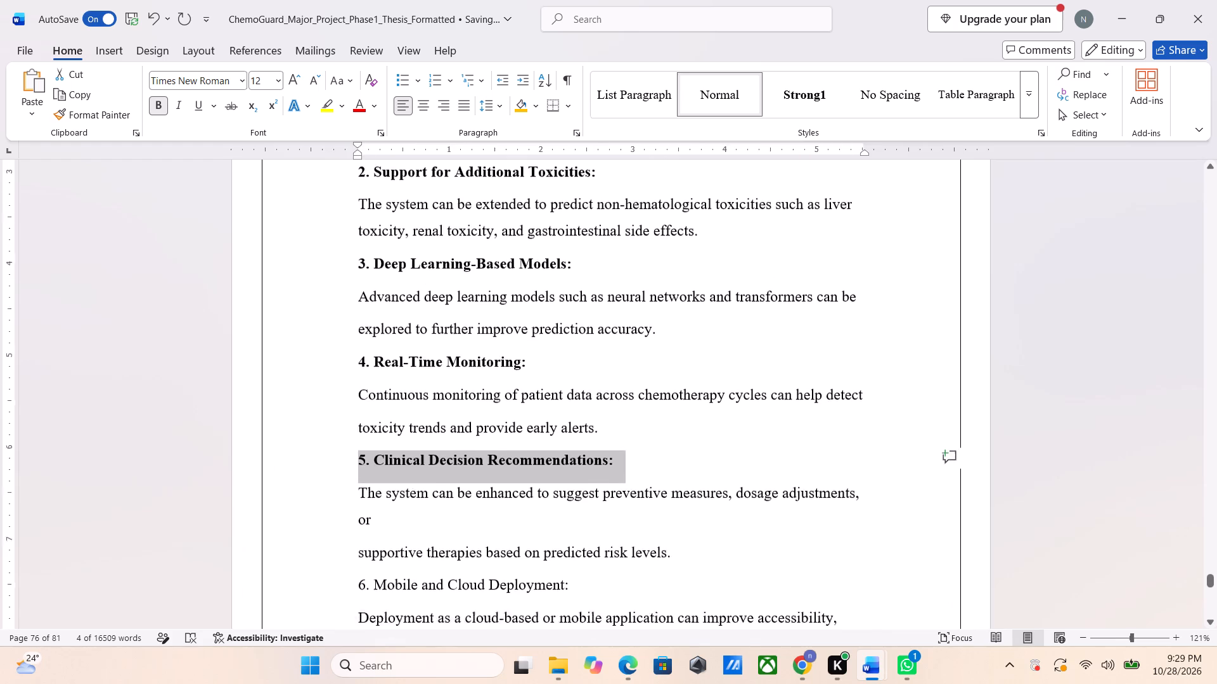
Join the broken lines in the description of item 5, Clinical Decision Recommendations, into one continuous paragraph.
scroll(409, 497, down, 1)
click(356, 393)
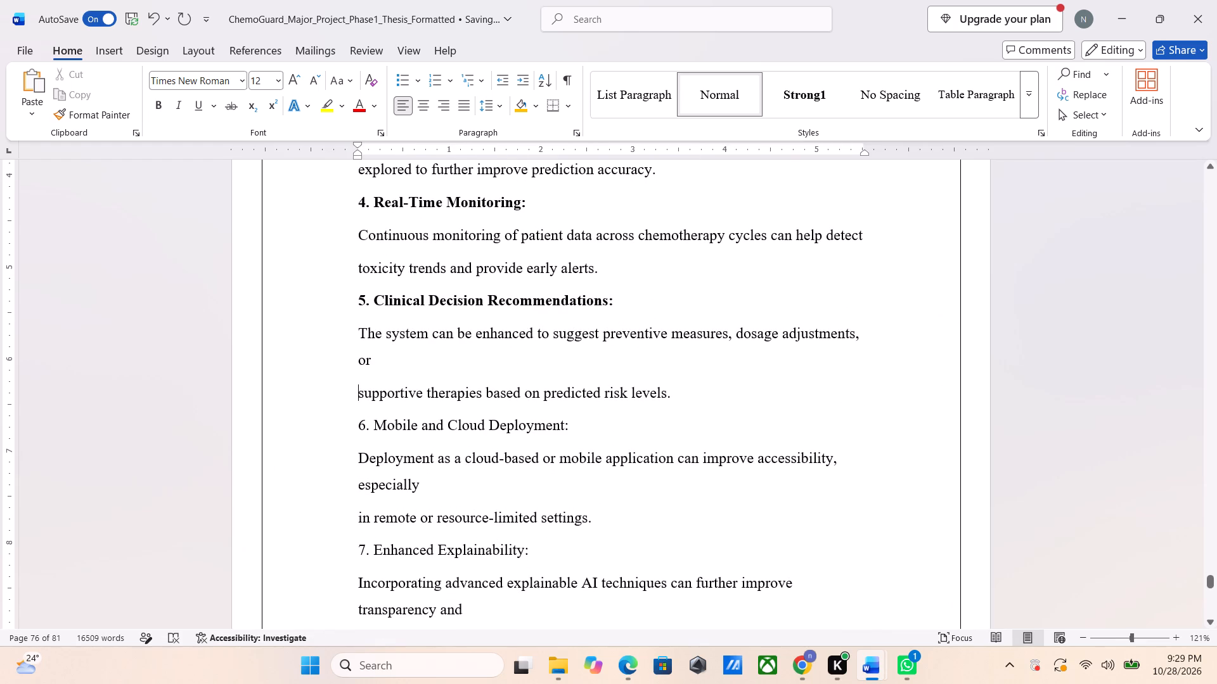
key(BackSpace)
Make the heading "6. Mobile and Cloud Deployment:" bold and join its description's broken lines into one paragraph.
scroll(356, 393, down, 1)
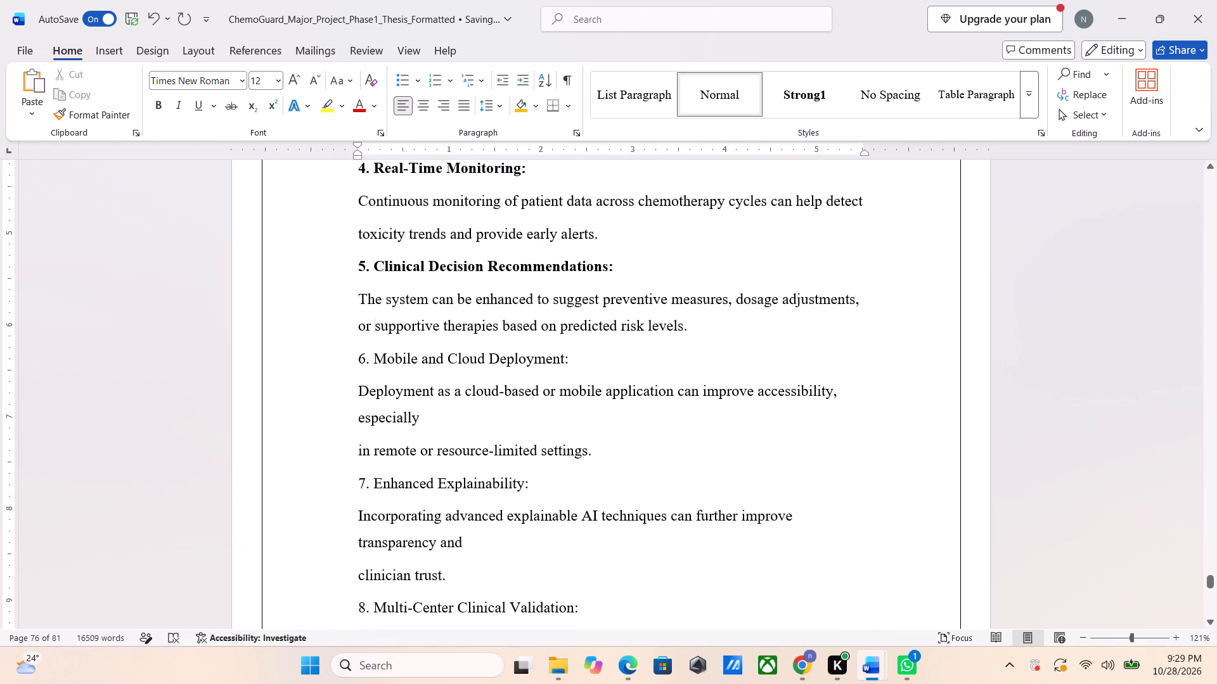
click(317, 360)
key(ctrl+b)
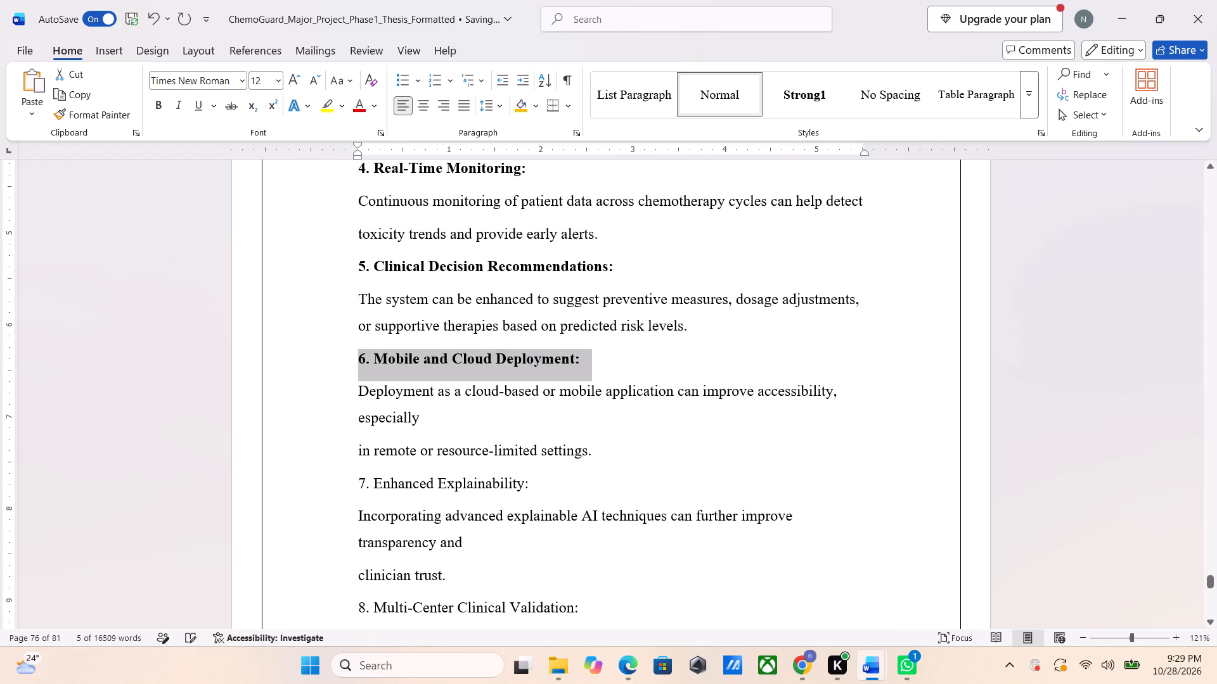
scroll(317, 360, down, 1)
click(357, 375)
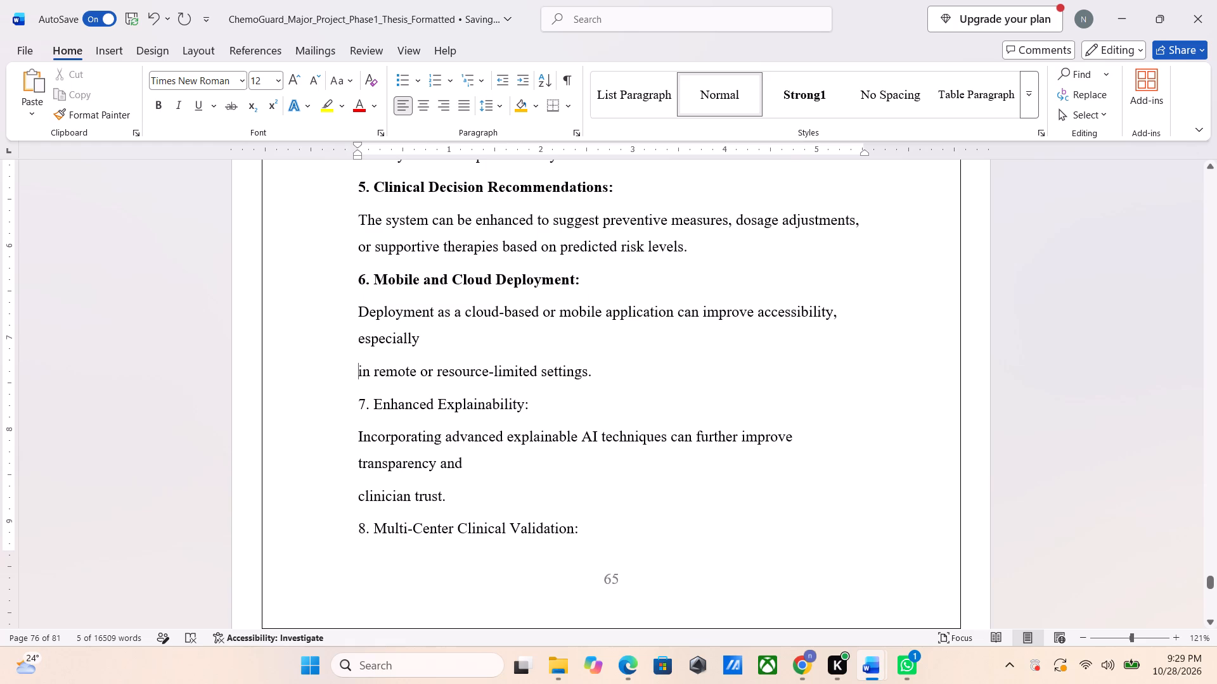
key(BackSpace)
Make the heading "7. Enhanced Explainability:" bold and join its description's broken lines into one paragraph.
scroll(357, 375, down, 1)
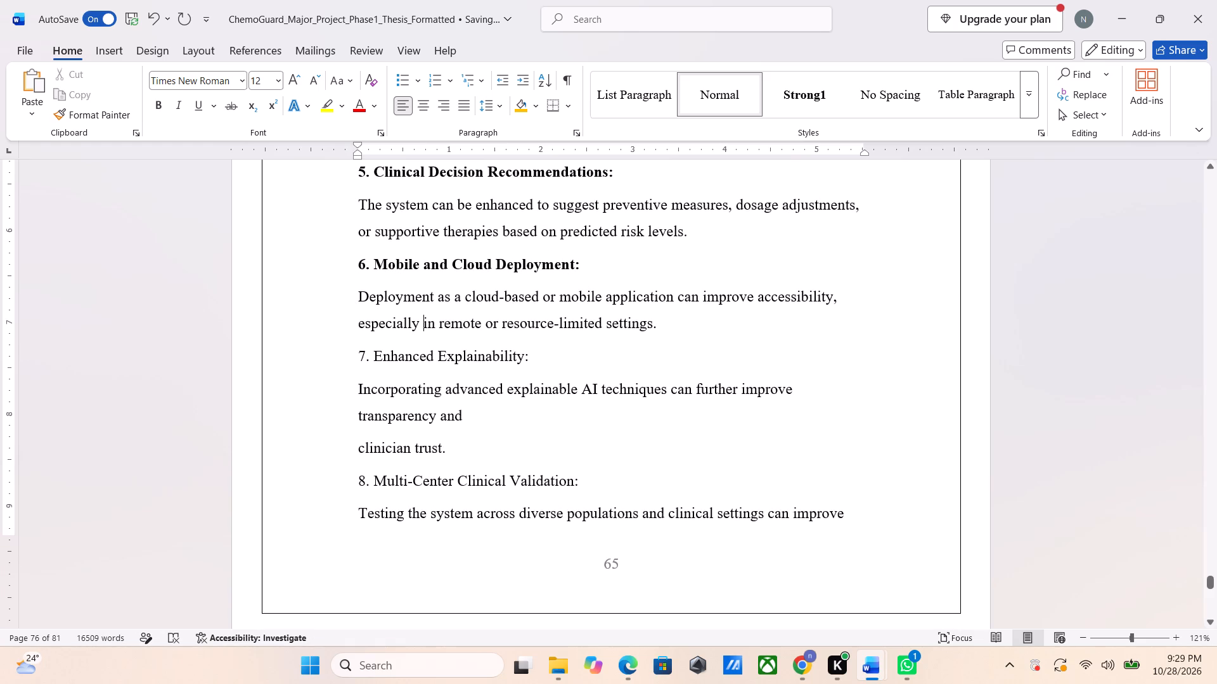
click(303, 358)
key(ctrl+b)
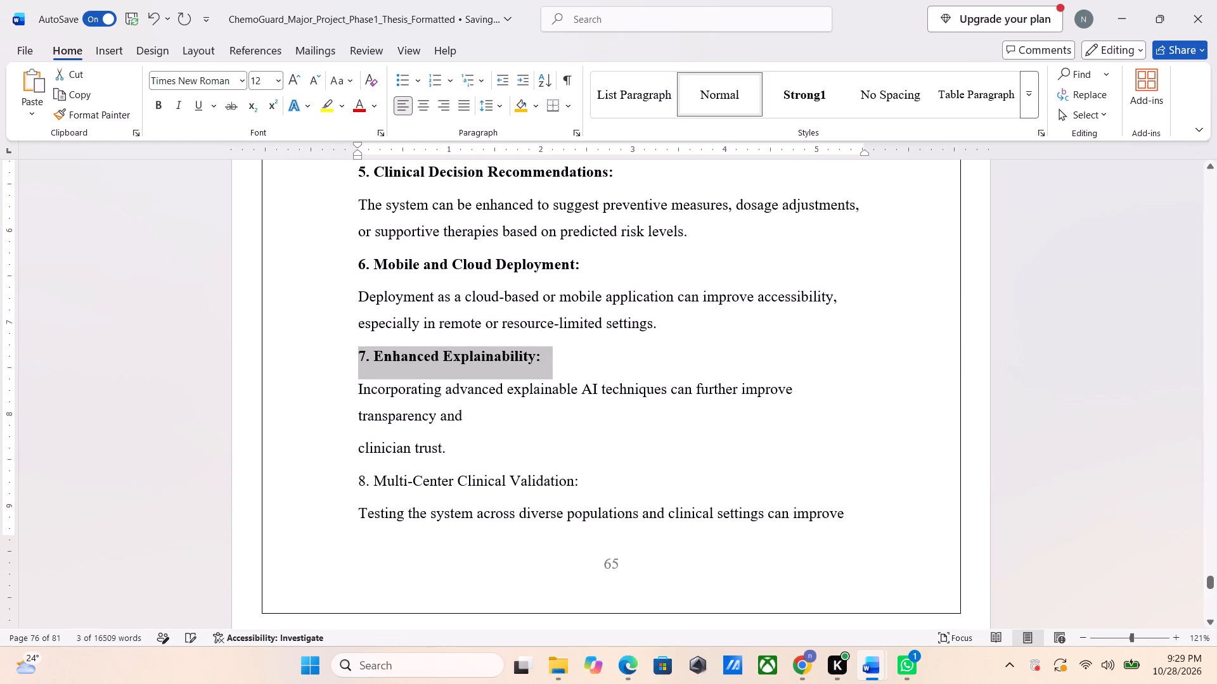
scroll(303, 358, down, 1)
click(358, 375)
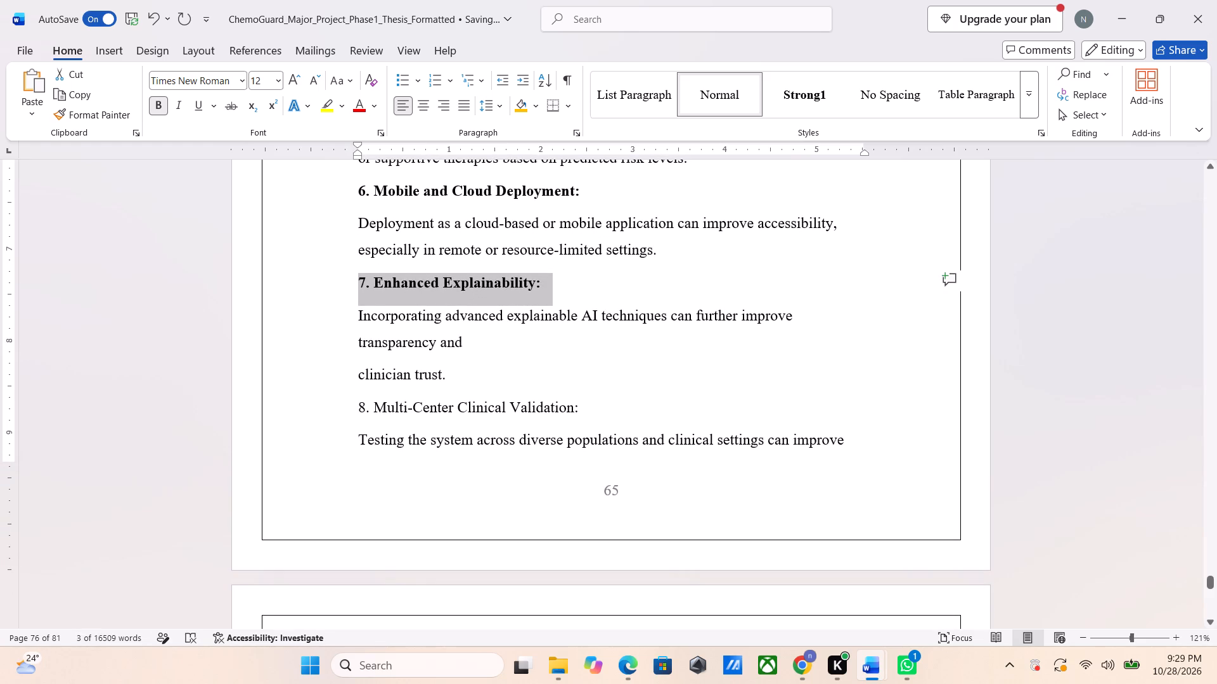
key(BackSpace)
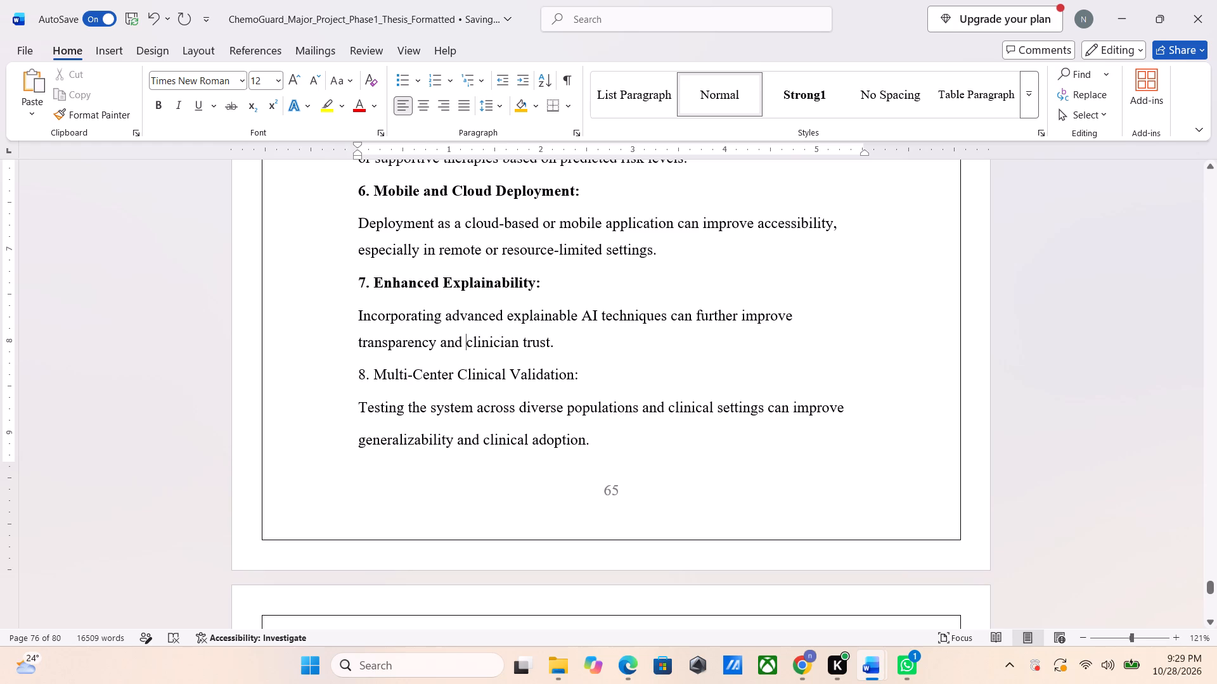
Make the heading "8. Multi-Center Clinical Validation:" bold.
click(330, 375)
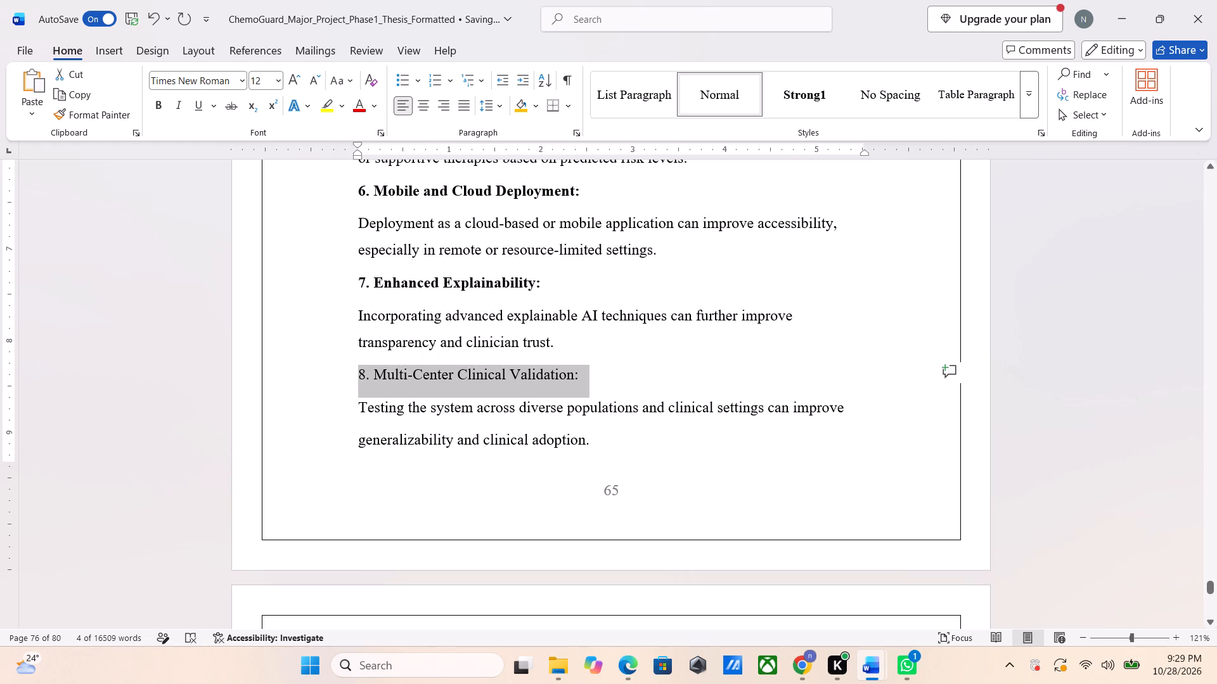
key(ctrl+b)
Review the formatted Future Scope section in the thesis against section 8.2 Future Scope in REPORT.pdf.
scroll(330, 375, down, 1)
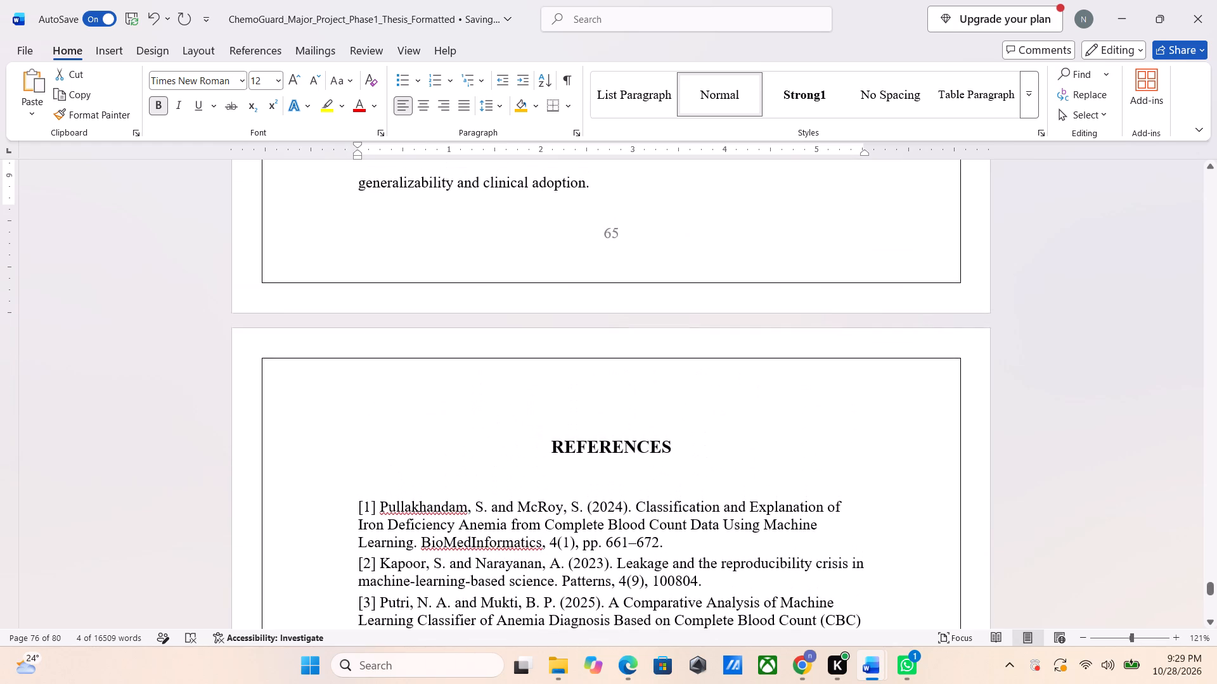
key(alt+Tab)
scroll(330, 375, up, 4)
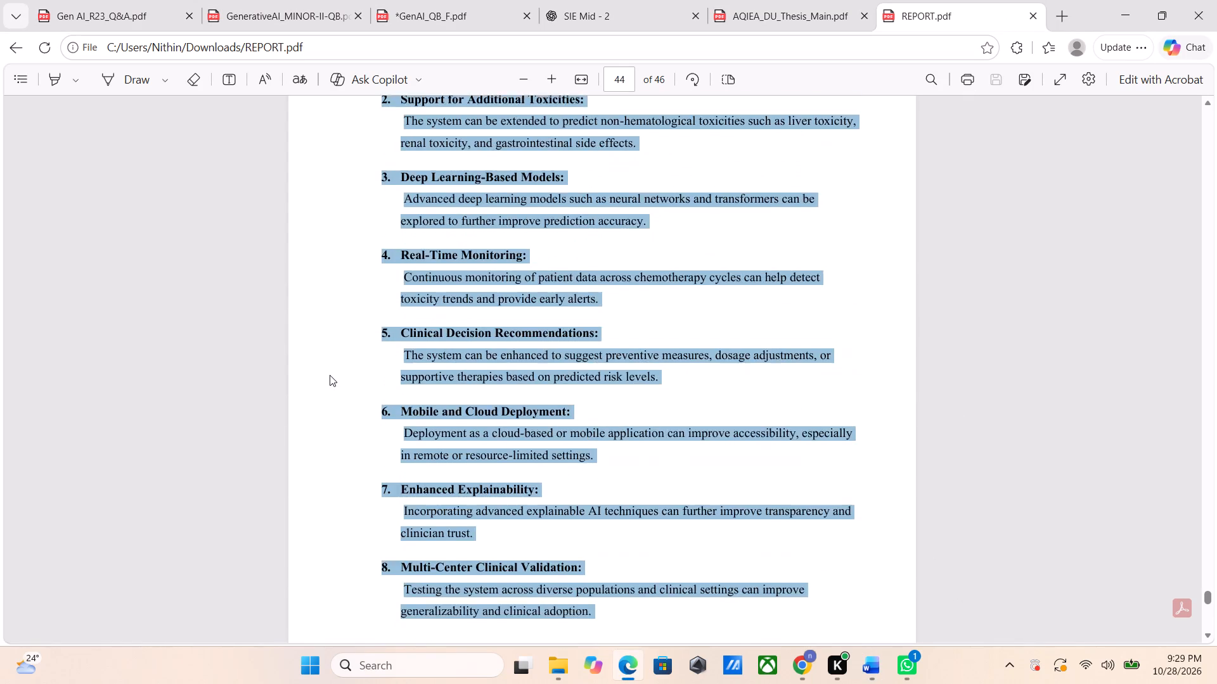
scroll(330, 375, up, 2)
key(alt+Tab)
scroll(330, 375, up, 2)
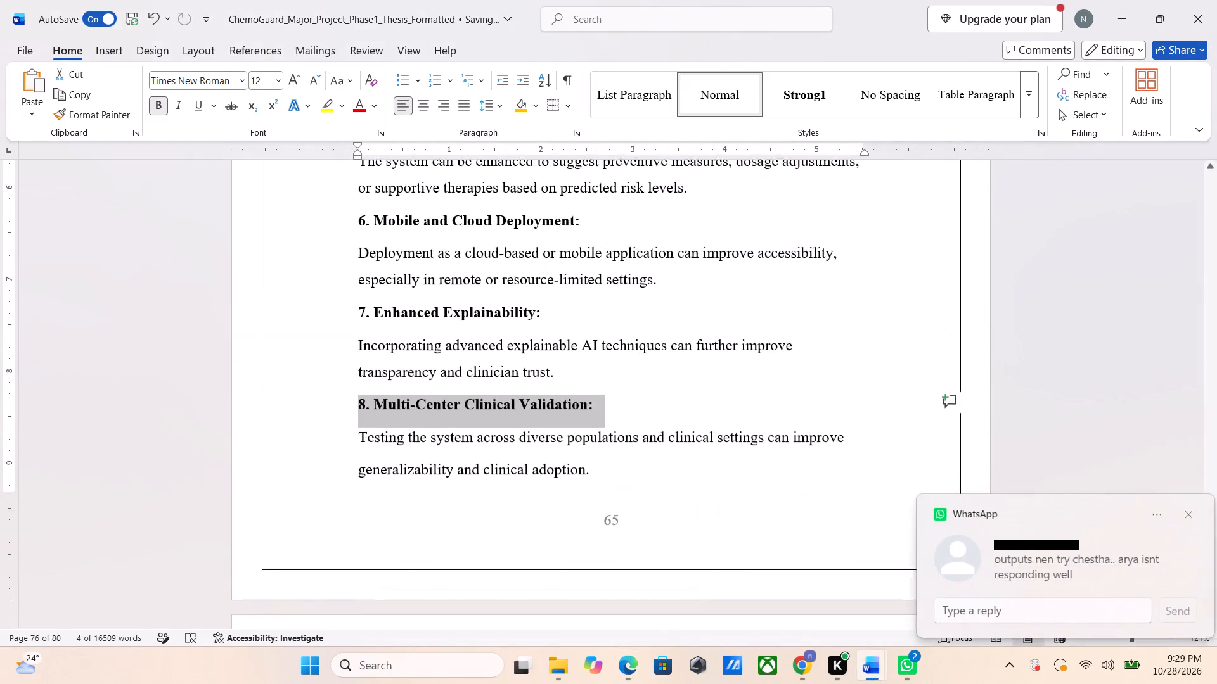
scroll(330, 375, up, 2)
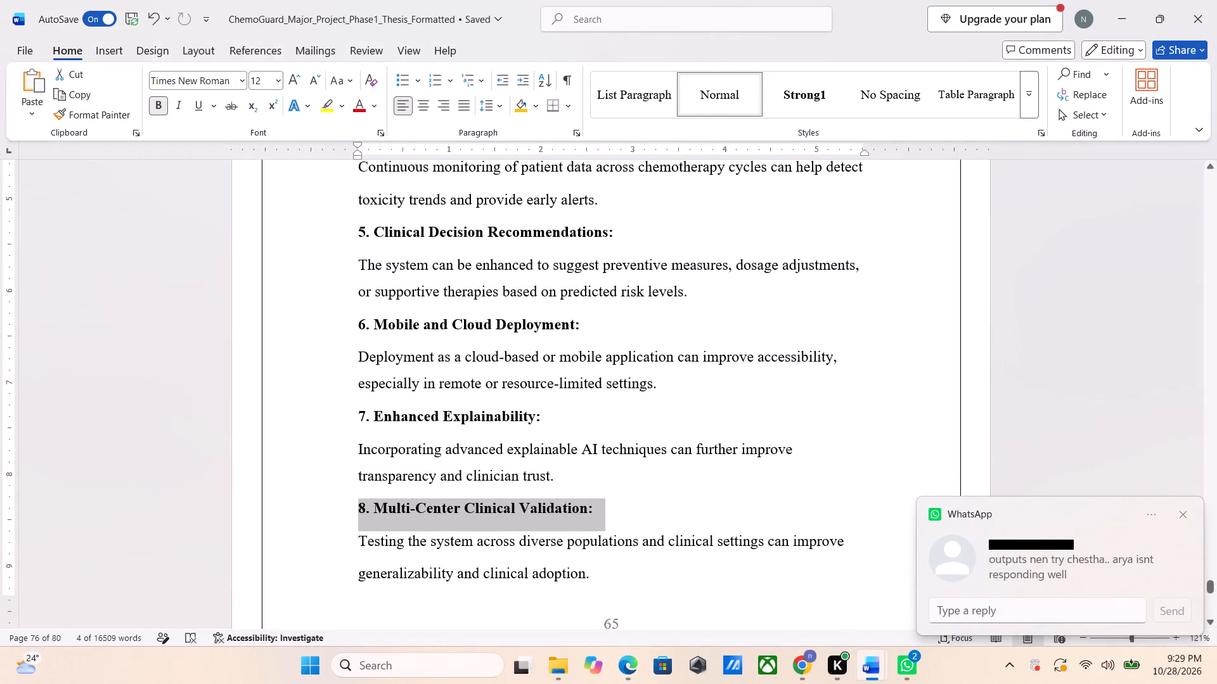
scroll(330, 375, up, 1)
scroll(481, 368, up, 2)
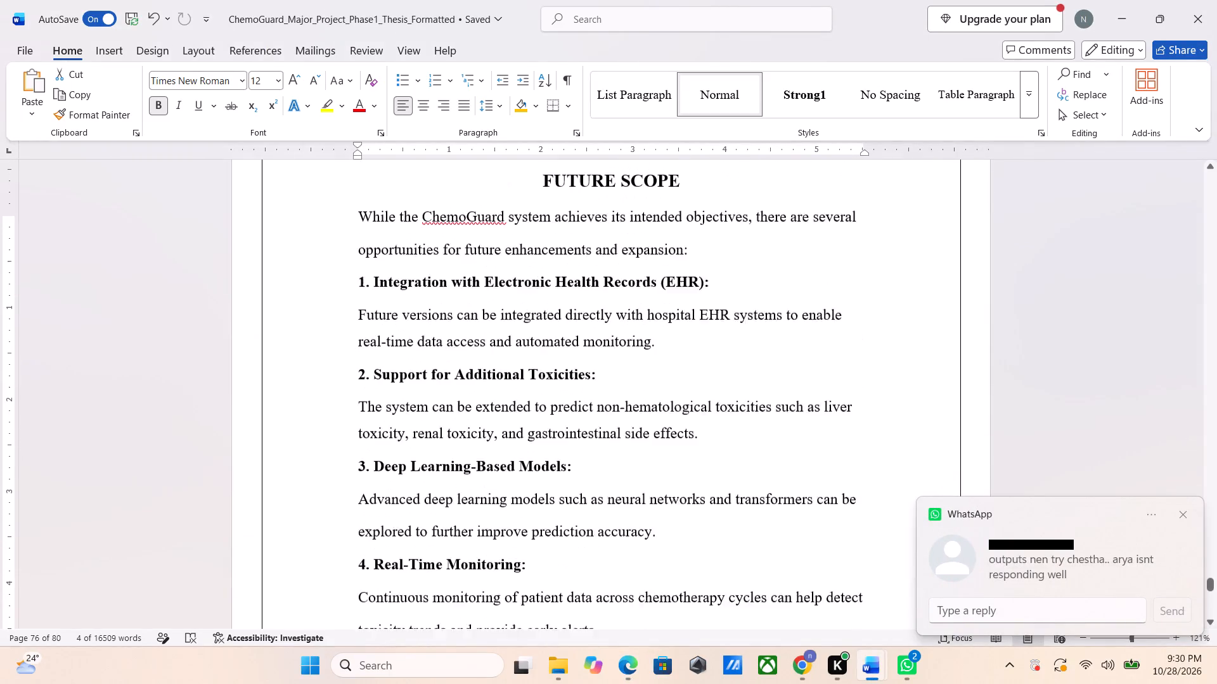
scroll(481, 368, up, 1)
click(797, 397)
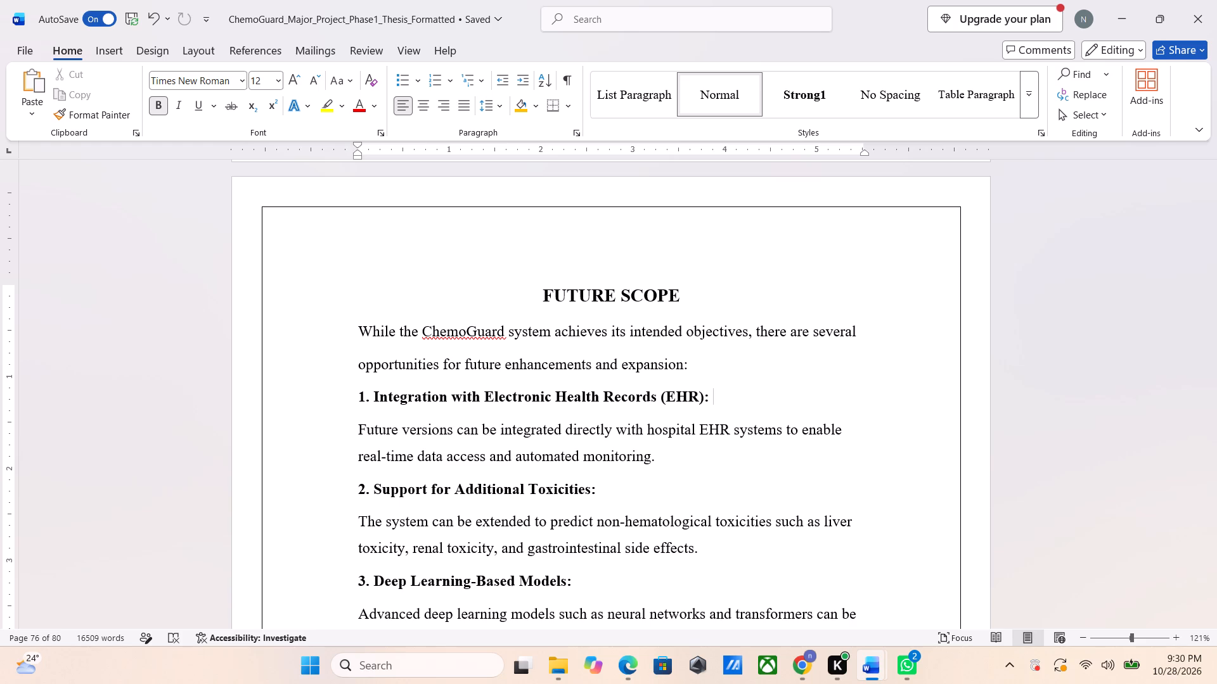
Check the Future Scope section in REPORT.pdf and the table of contents in the AQIEA_DU sample thesis.
key(alt+Tab)
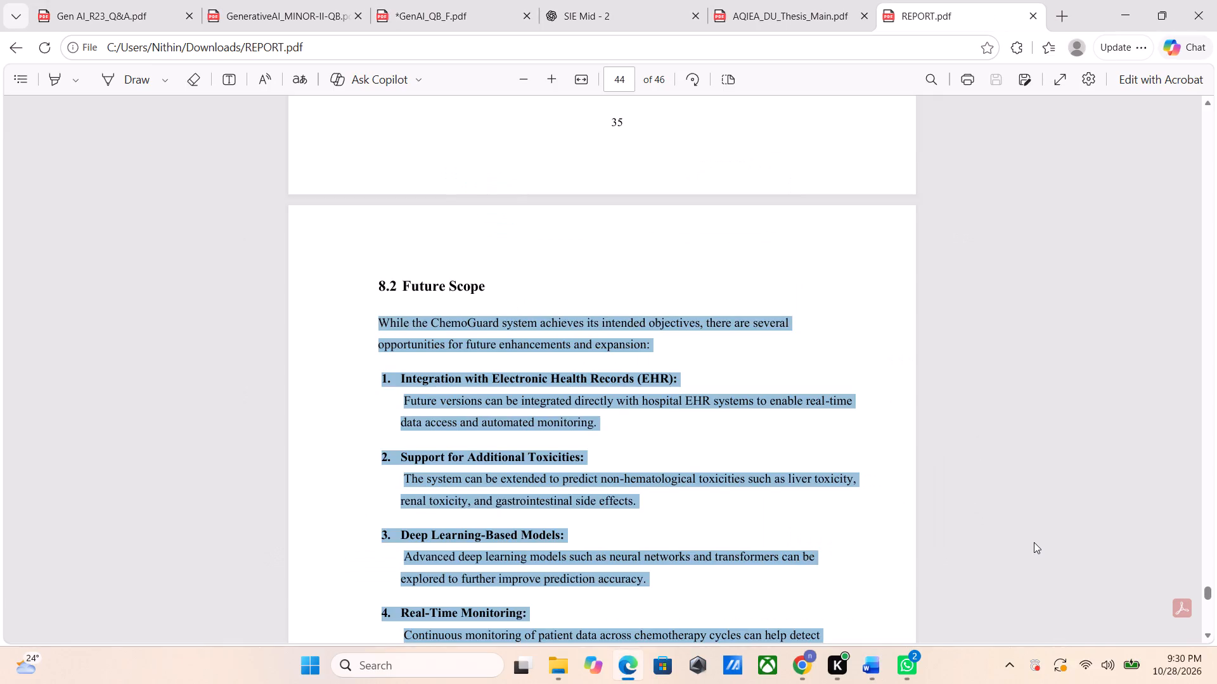
scroll(1034, 542, down, 5)
key(alt+Tab)
key(alt+Tab)
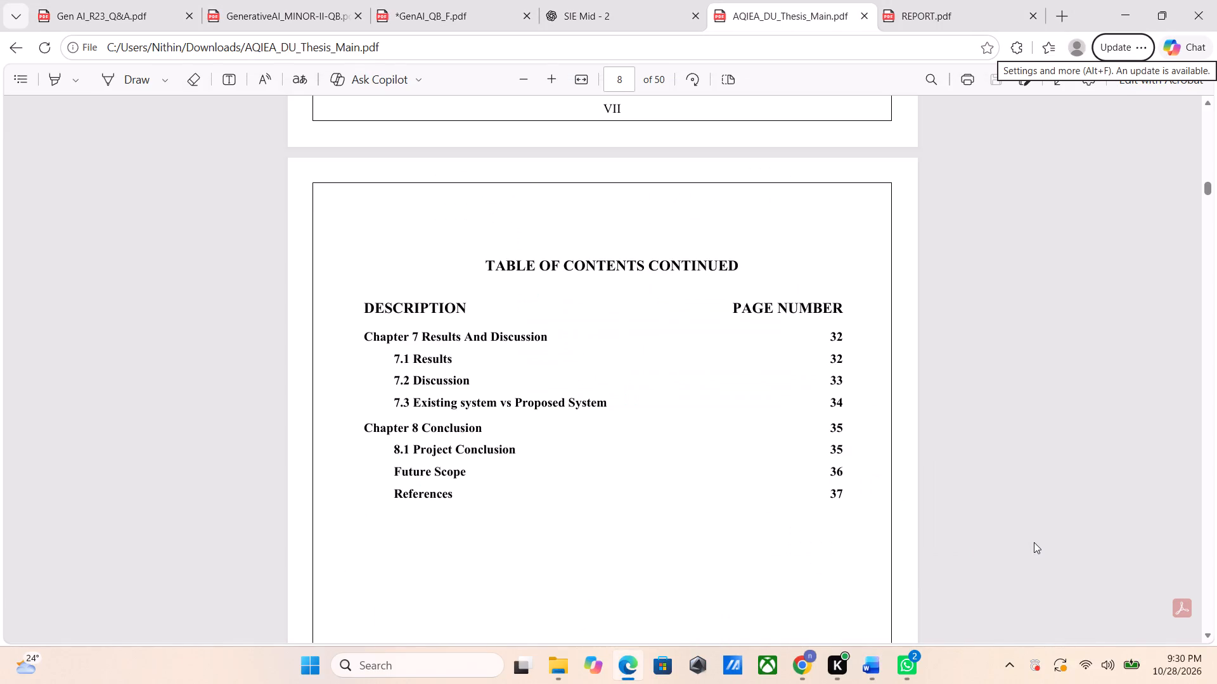
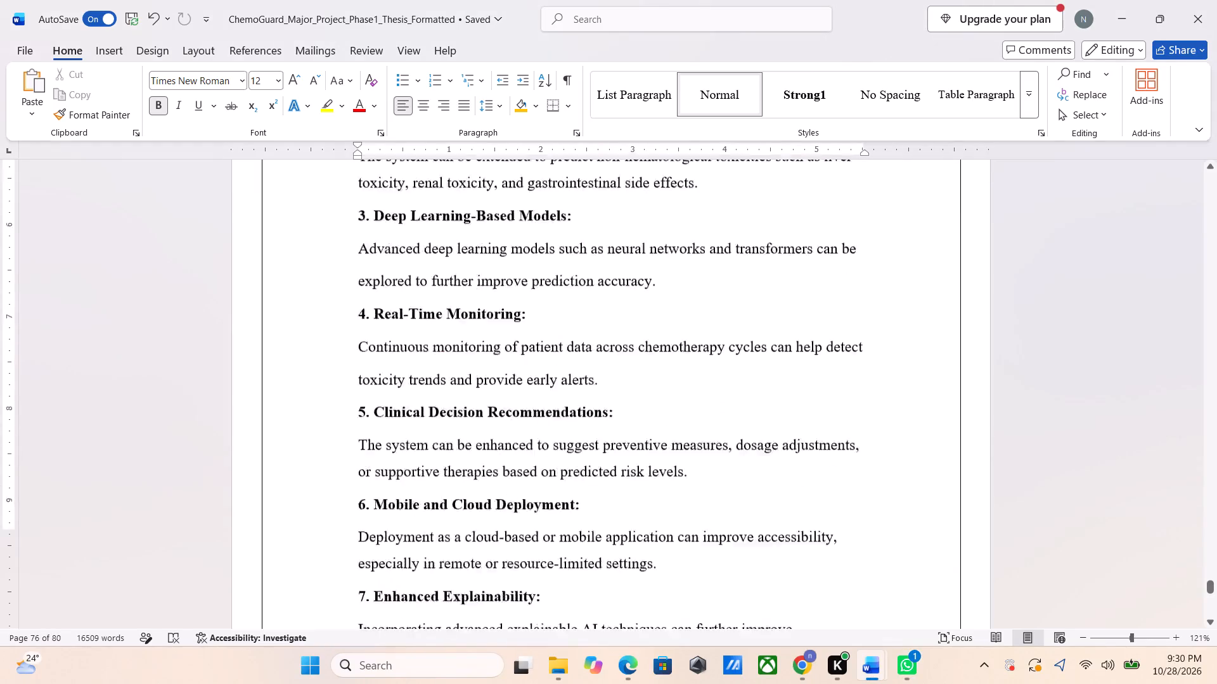
scroll(974, 413, up, 3)
scroll(974, 413, down, 1)
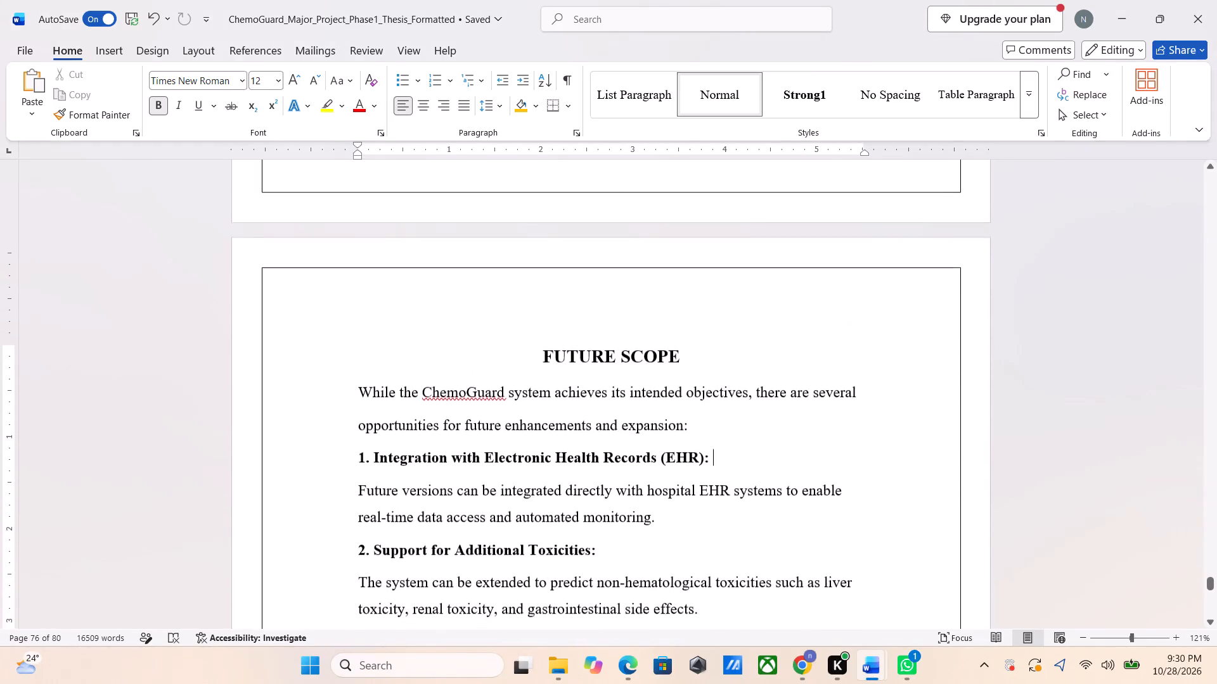
scroll(974, 413, down, 4)
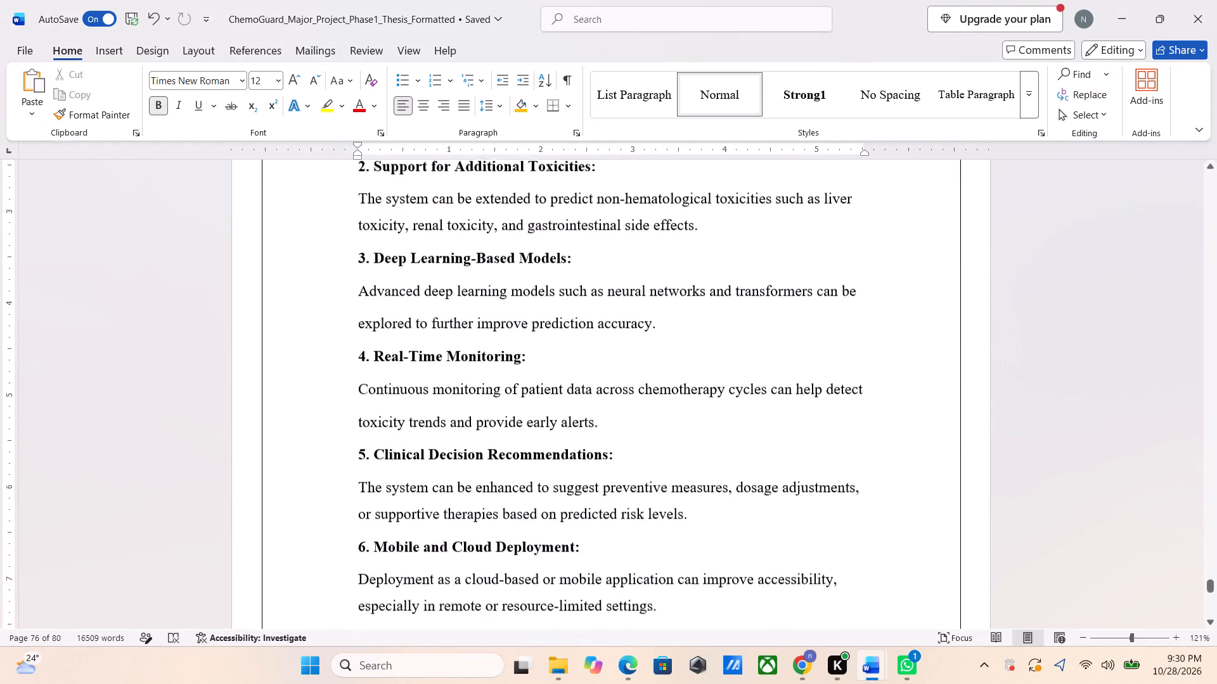
scroll(974, 413, down, 3)
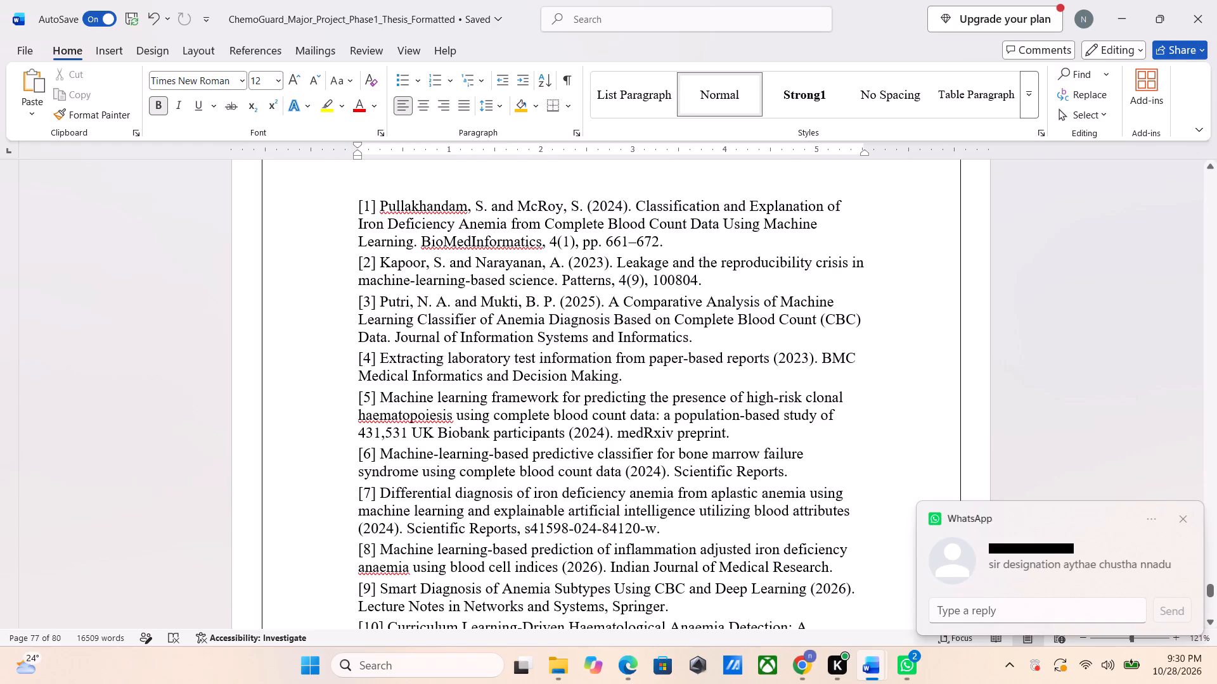
Select all the reference entries from [1] to [22] and open their paragraph indent and spacing settings.
drag(357, 199, 480, 415)
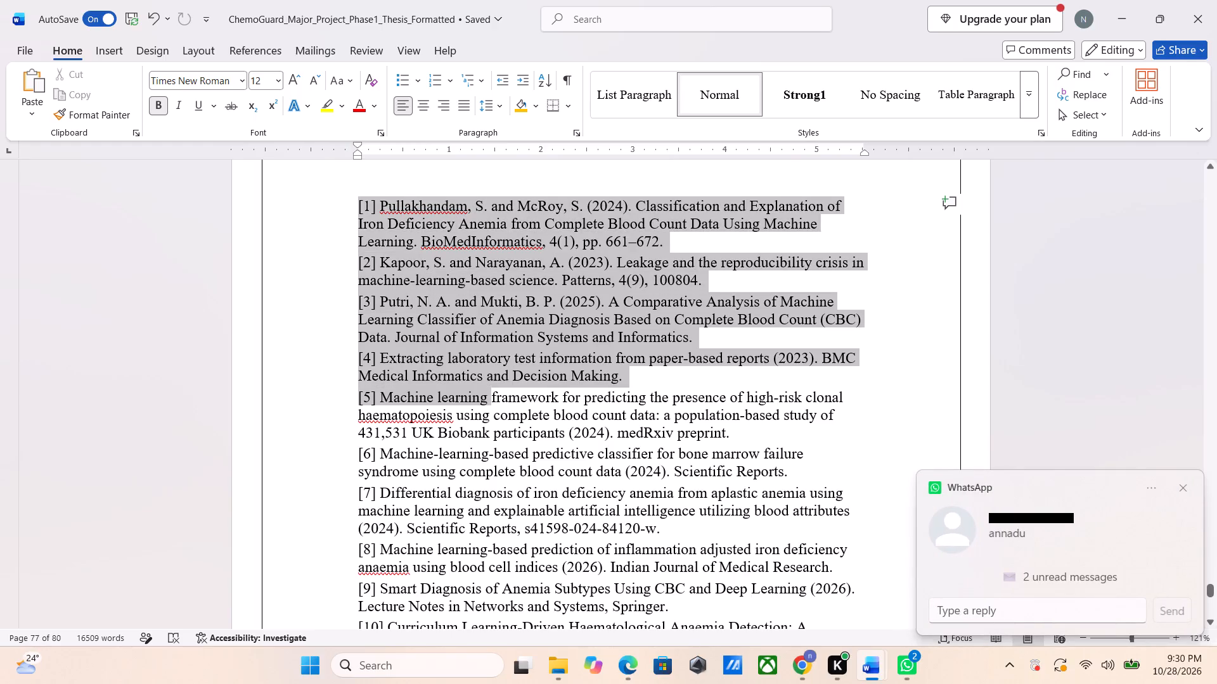
drag(480, 415, 716, 642)
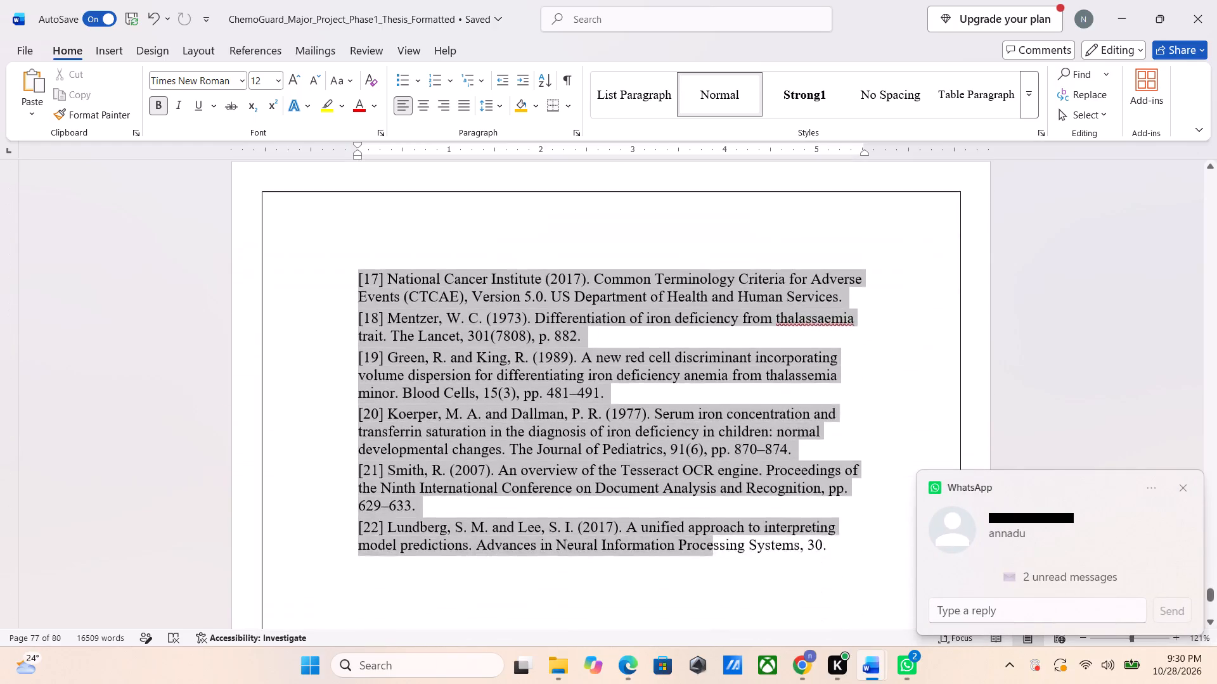
drag(716, 642, 859, 534)
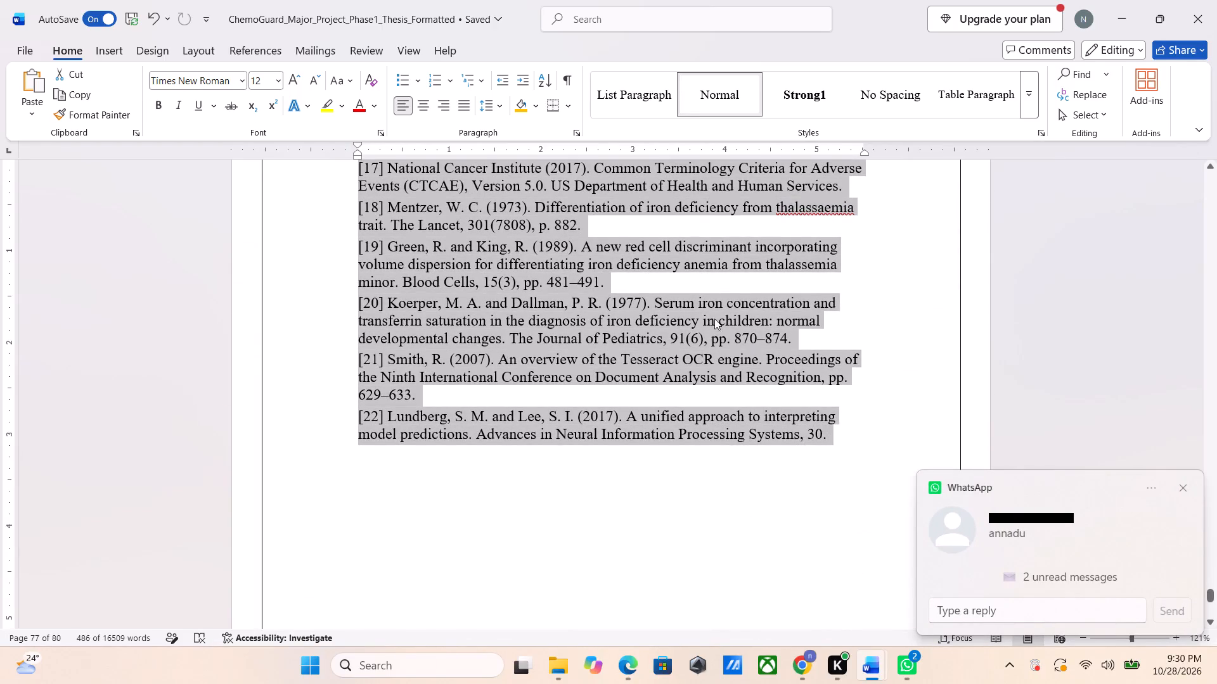
click(578, 137)
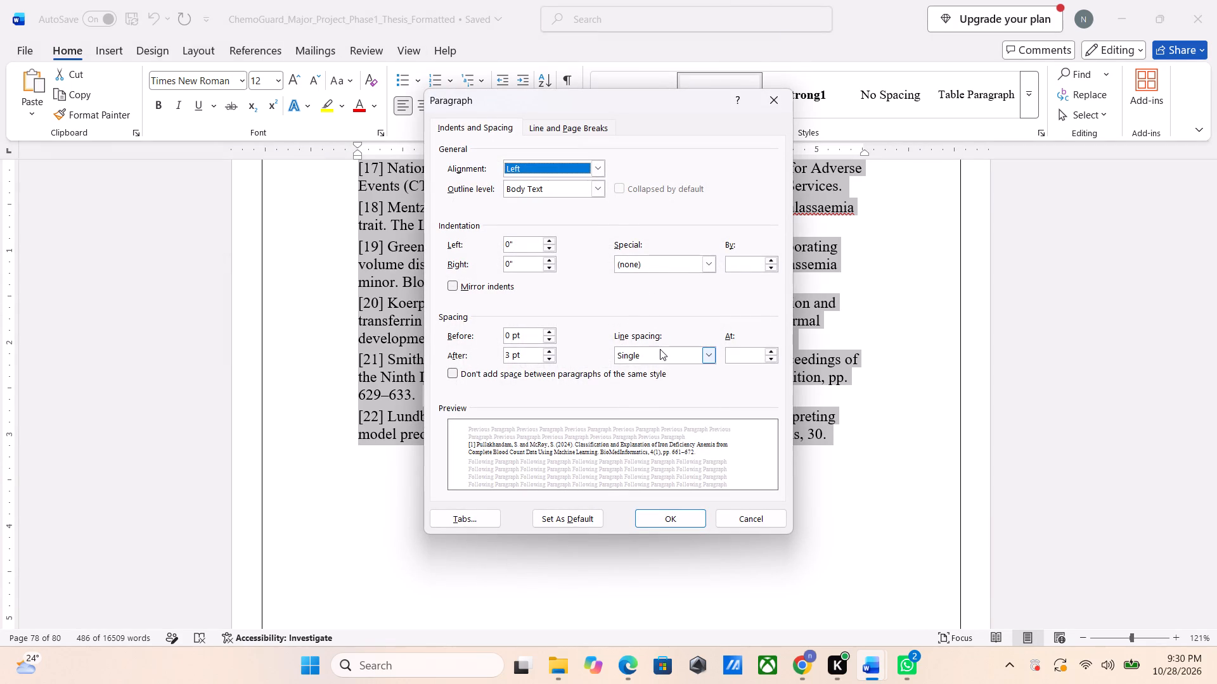
Set the line spacing of the selected REFERENCES entries to 1.5 lines and justify them.
click(660, 349)
click(657, 377)
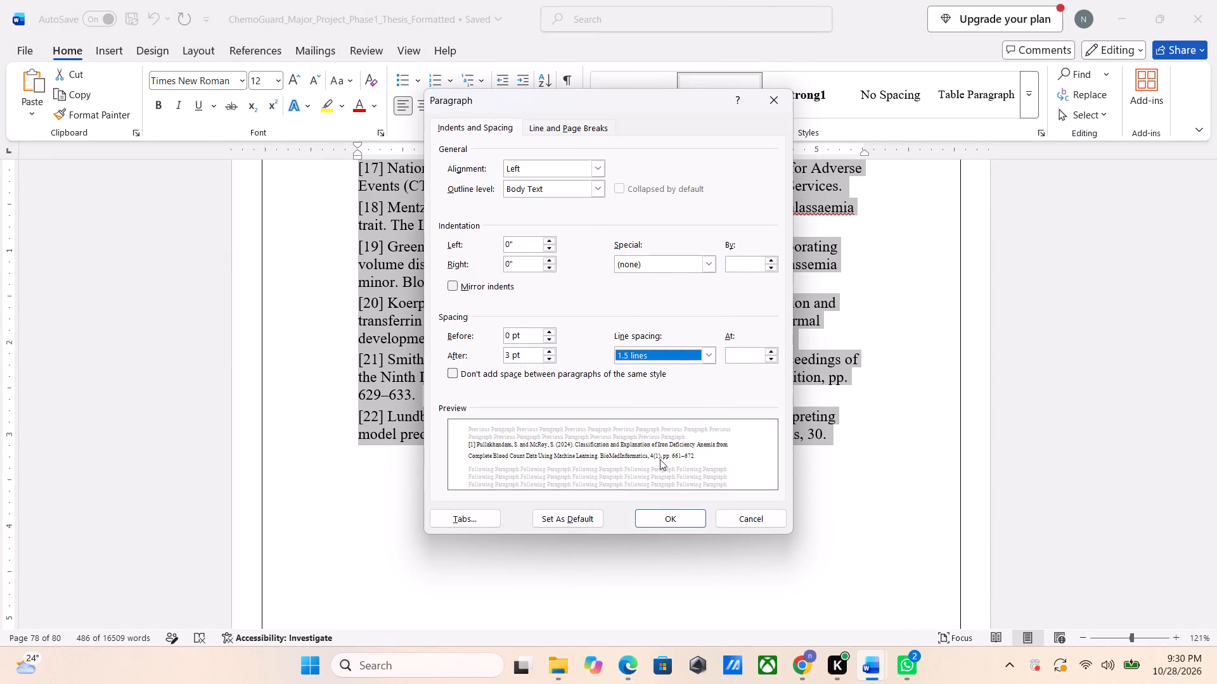
click(667, 510)
scroll(667, 510, up, 3)
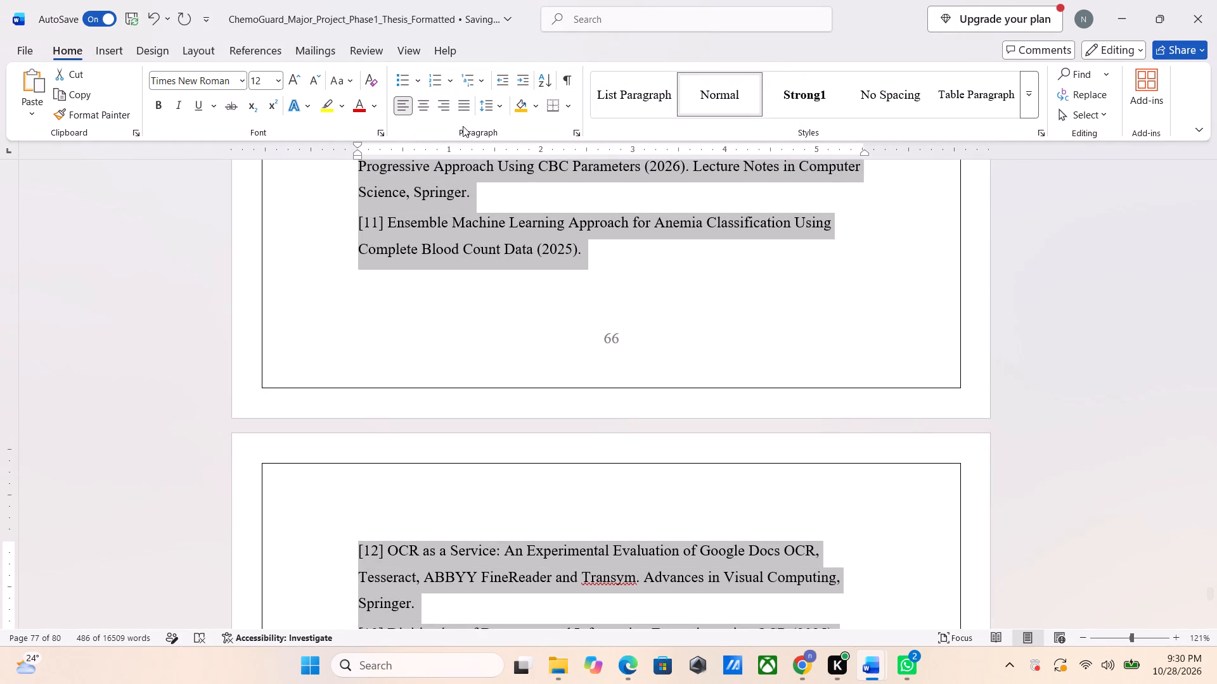
click(463, 108)
scroll(524, 290, up, 6)
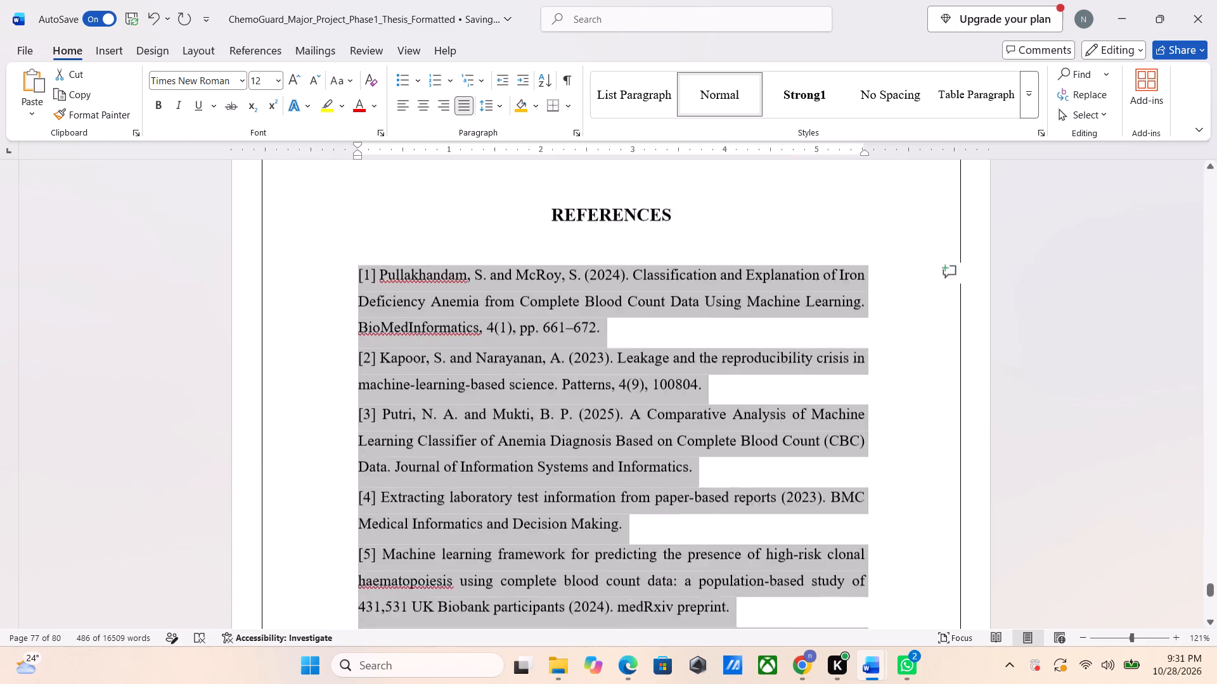
scroll(524, 290, up, 1)
scroll(524, 290, down, 5)
scroll(524, 290, up, 3)
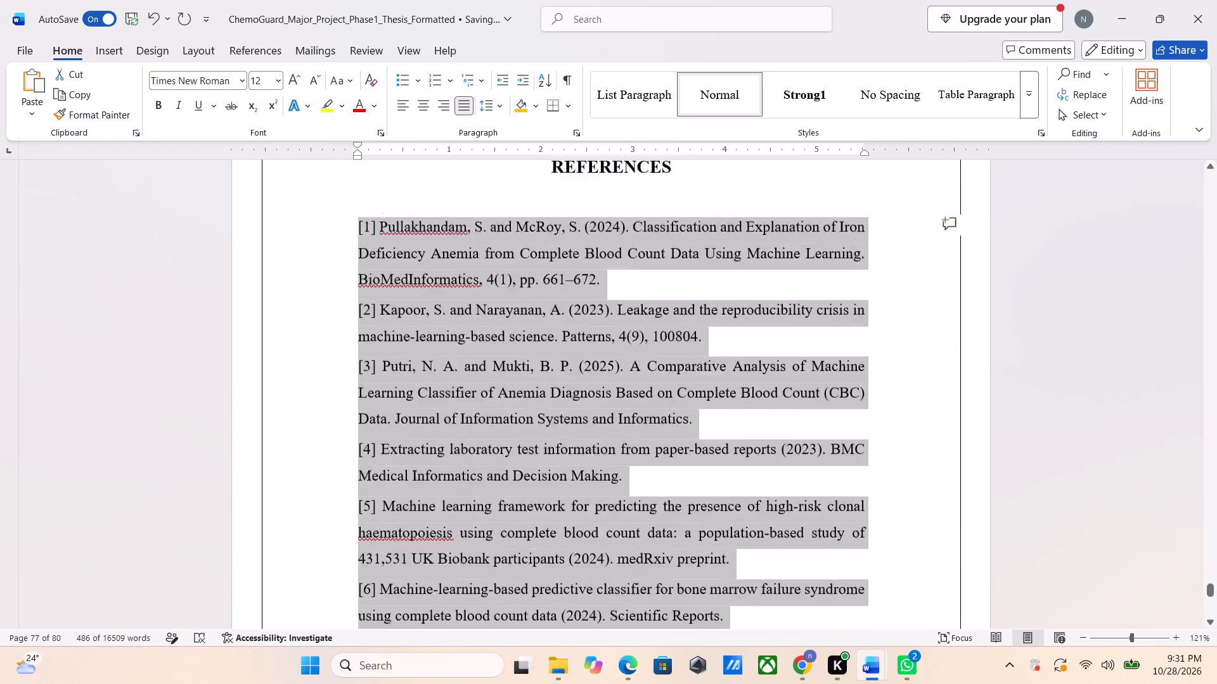
scroll(524, 290, up, 1)
click(475, 293)
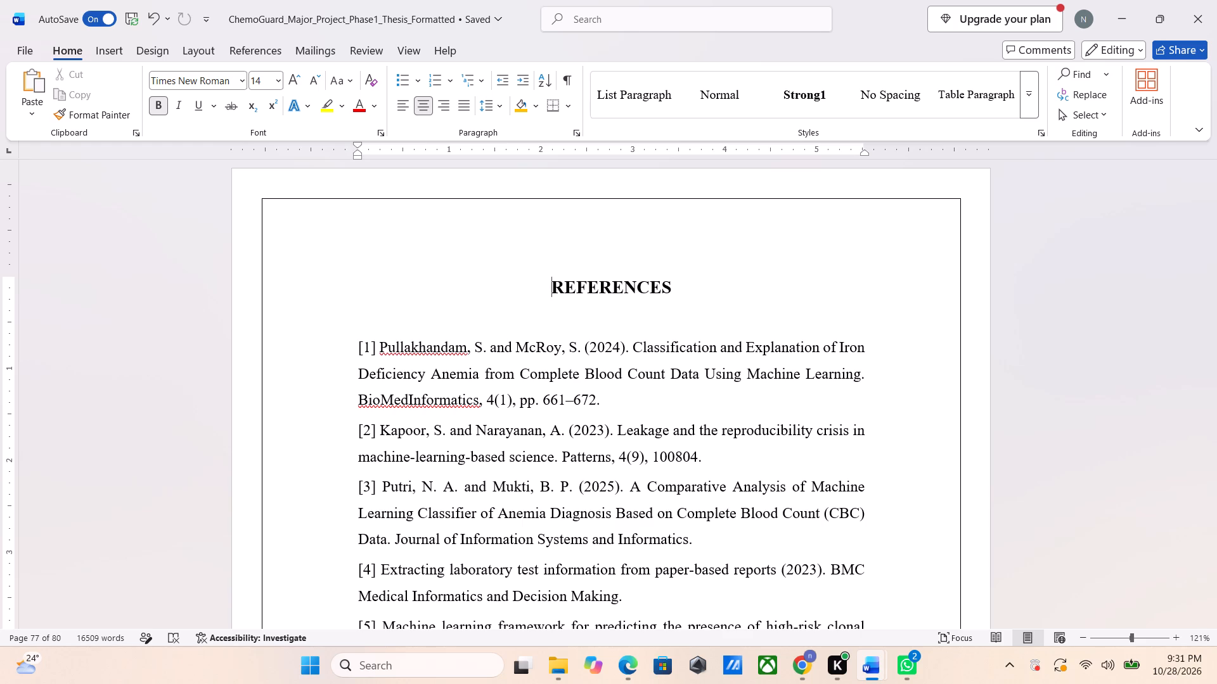
Review the pages before REFERENCES, from Future Scope and Conclusion back to the discussion and comparison table in sections 7.2 and 7.3.
scroll(475, 293, up, 4)
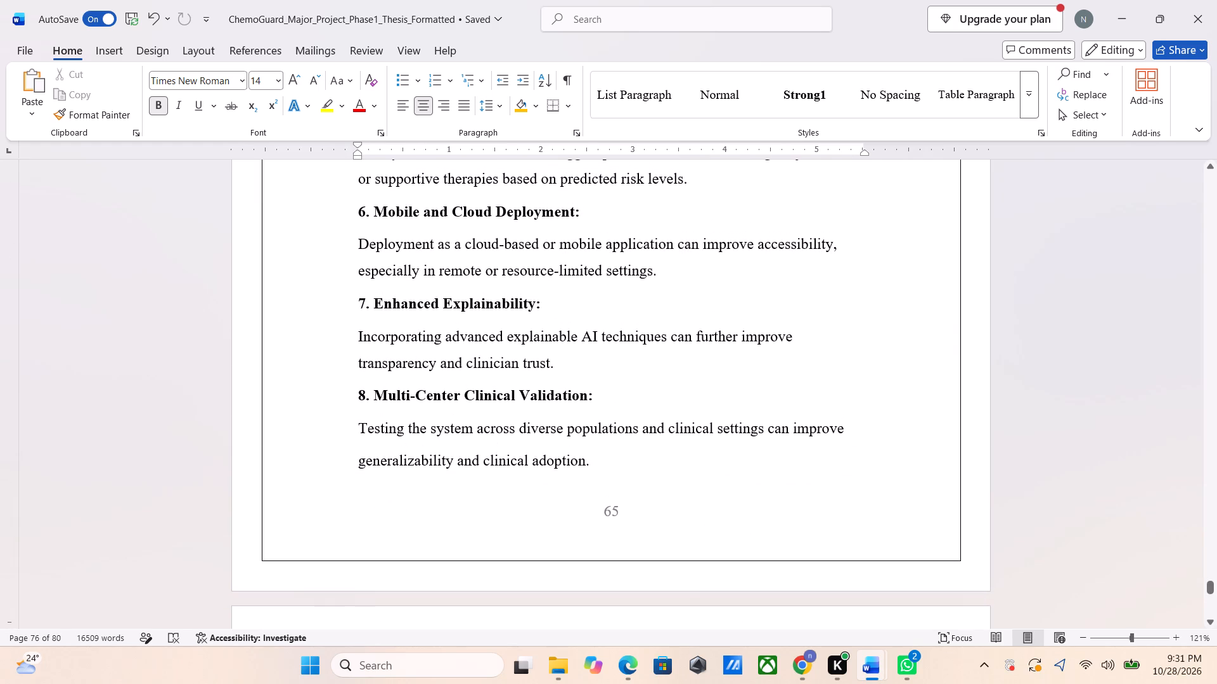
scroll(475, 293, up, 5)
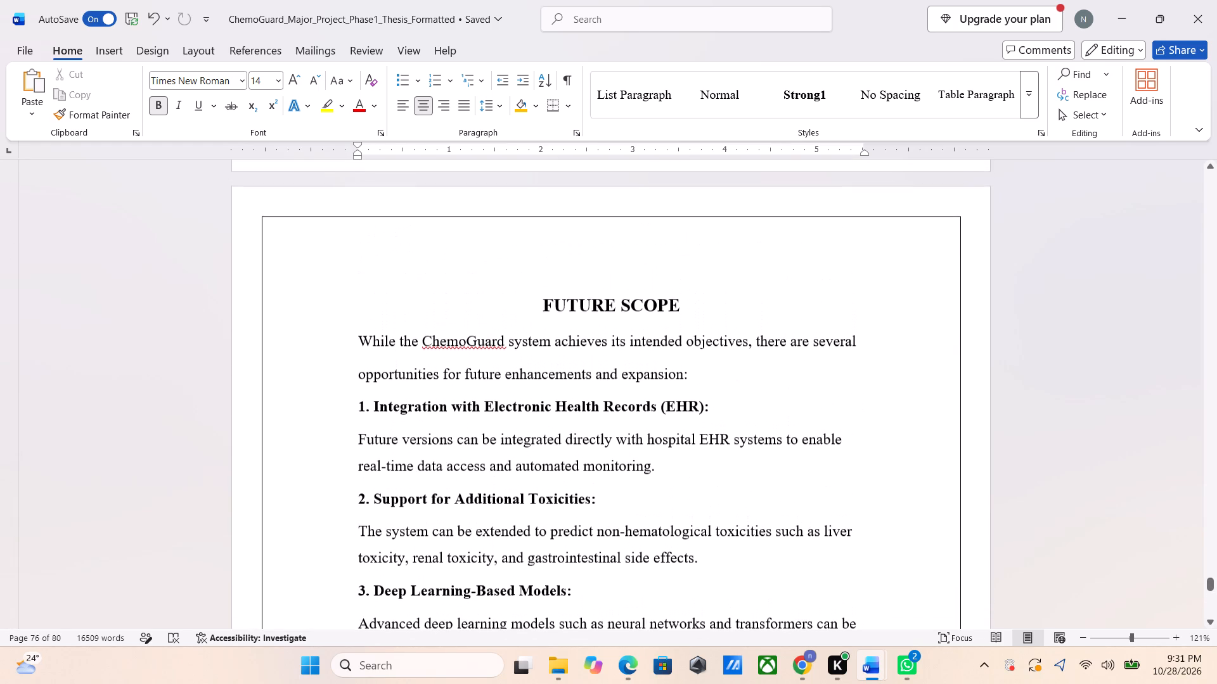
scroll(475, 293, up, 3)
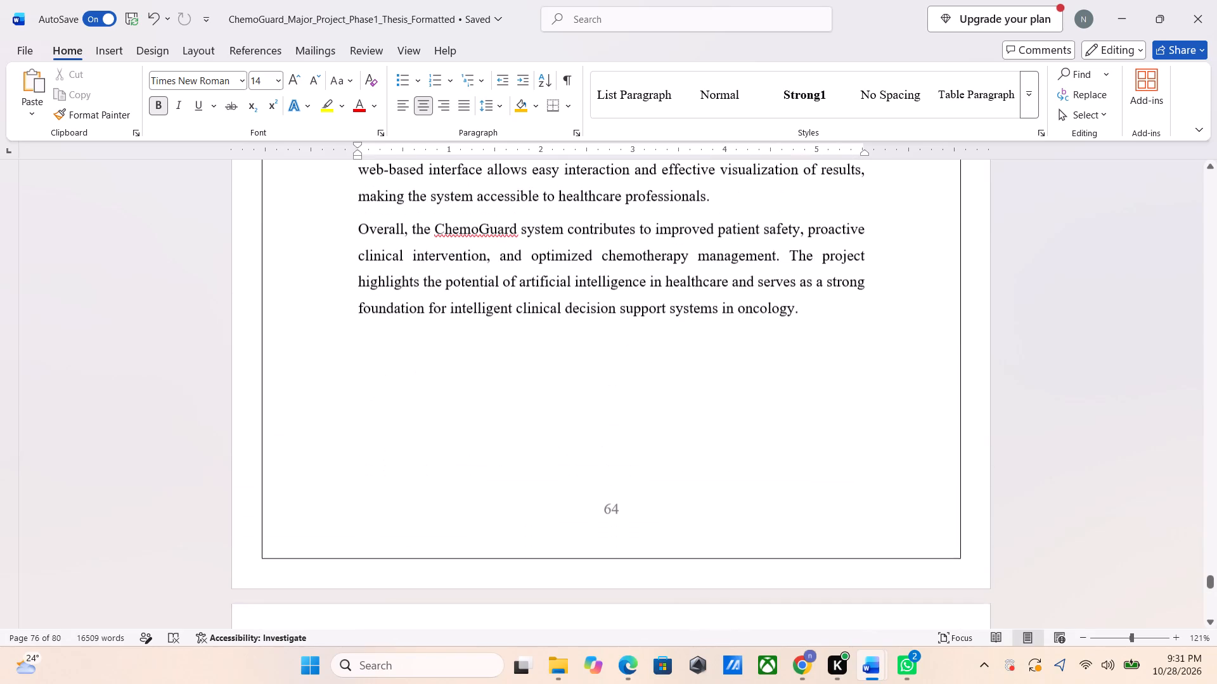
scroll(475, 293, up, 6)
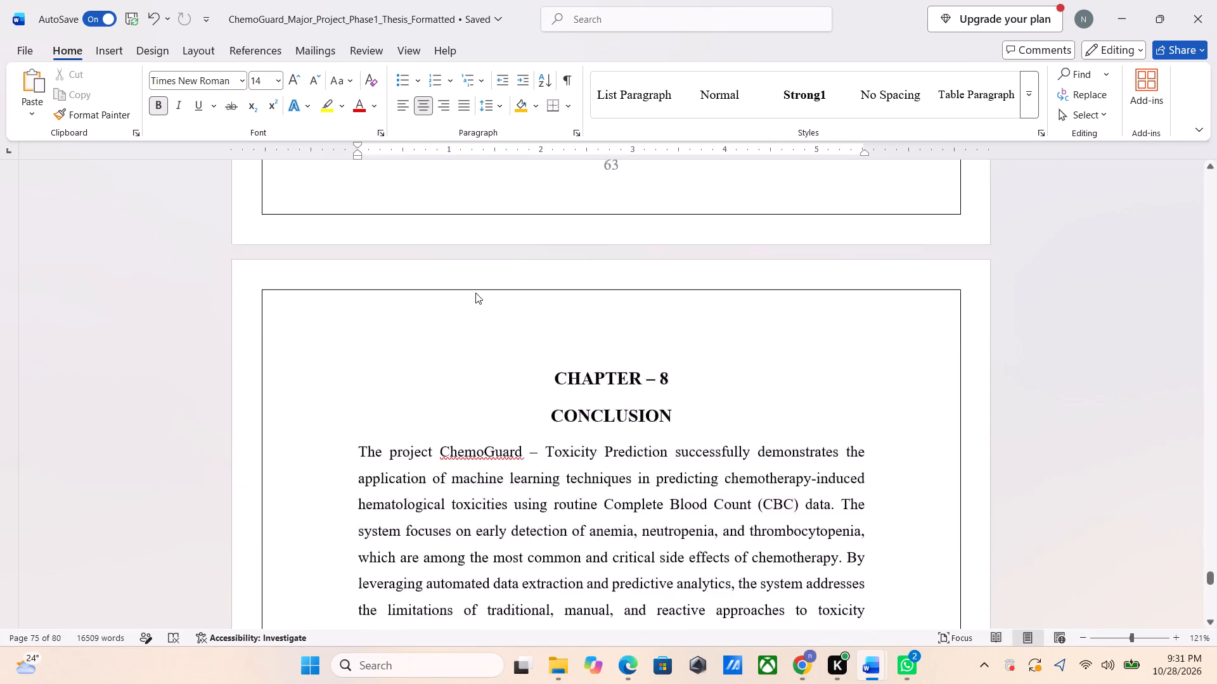
scroll(475, 293, up, 8)
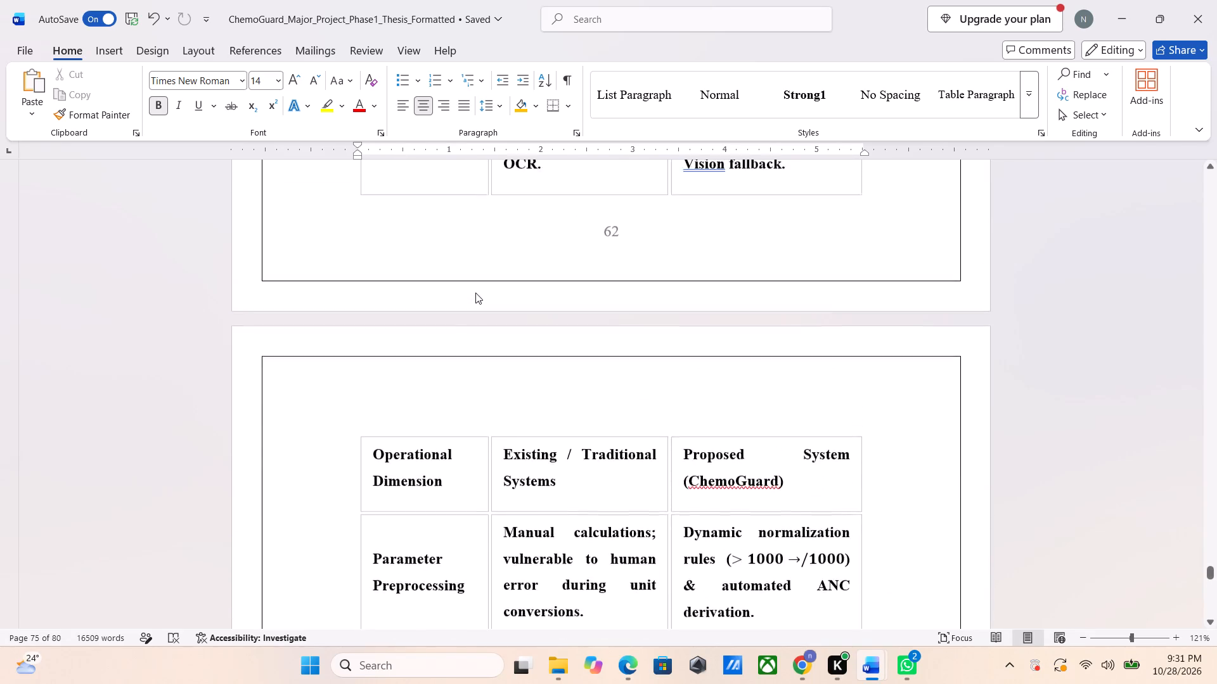
scroll(475, 293, up, 3)
scroll(475, 293, down, 1)
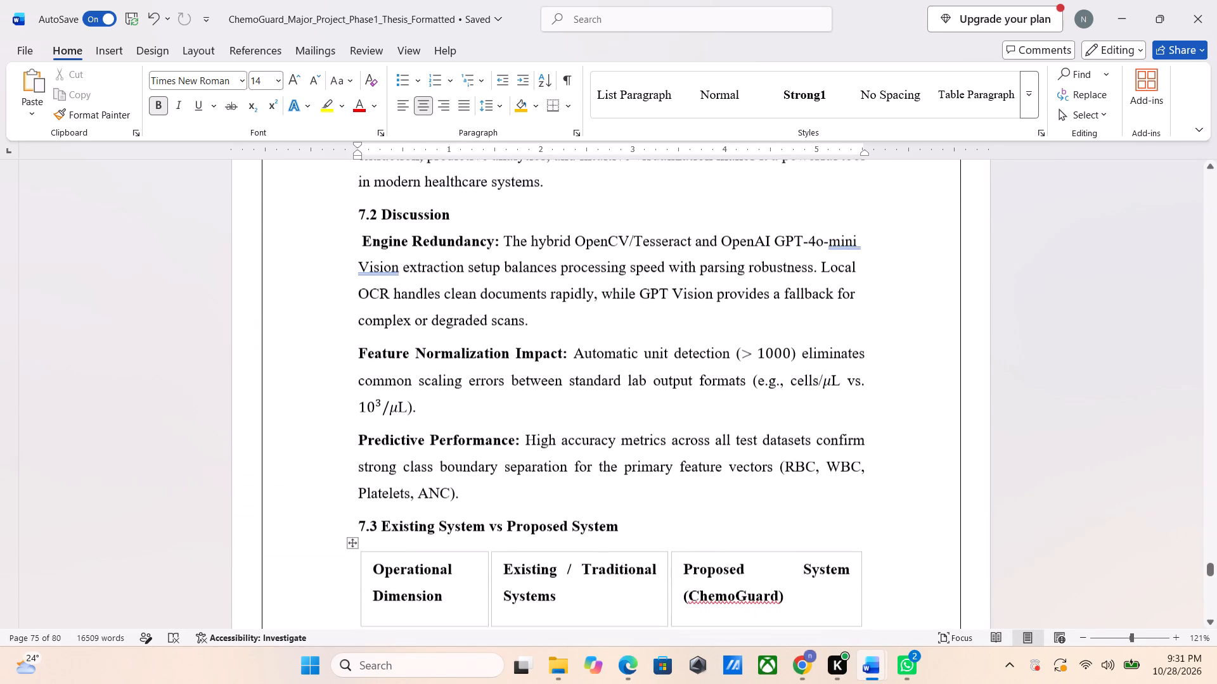
scroll(475, 293, down, 2)
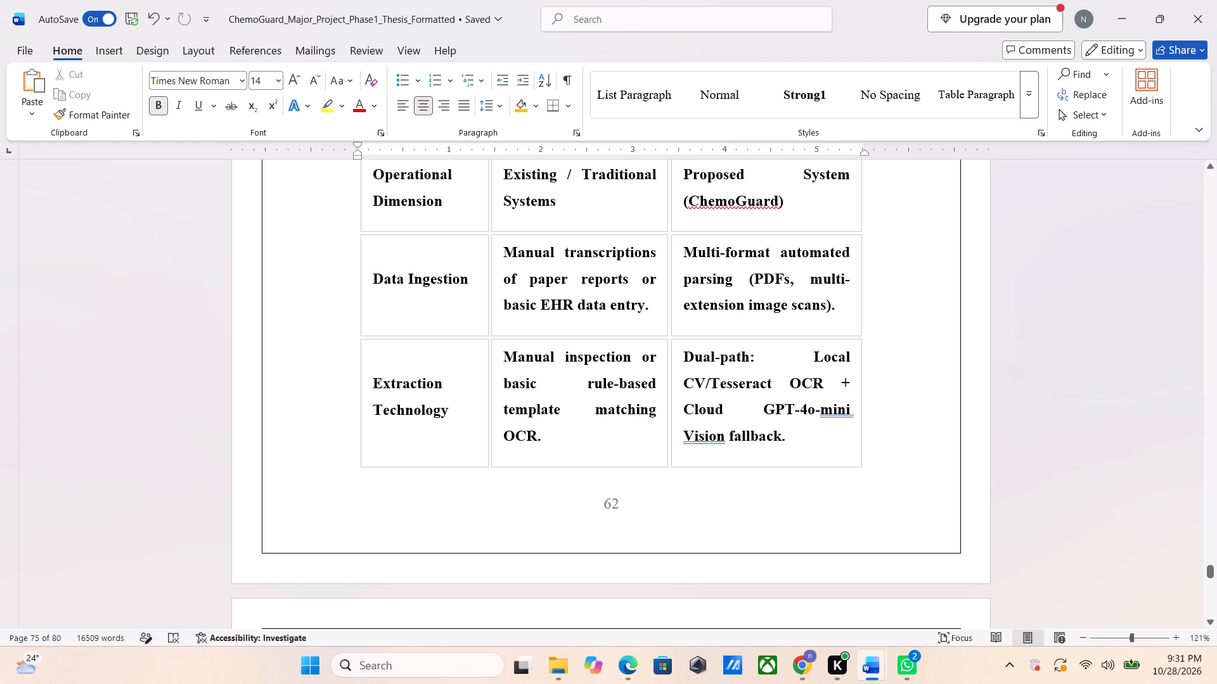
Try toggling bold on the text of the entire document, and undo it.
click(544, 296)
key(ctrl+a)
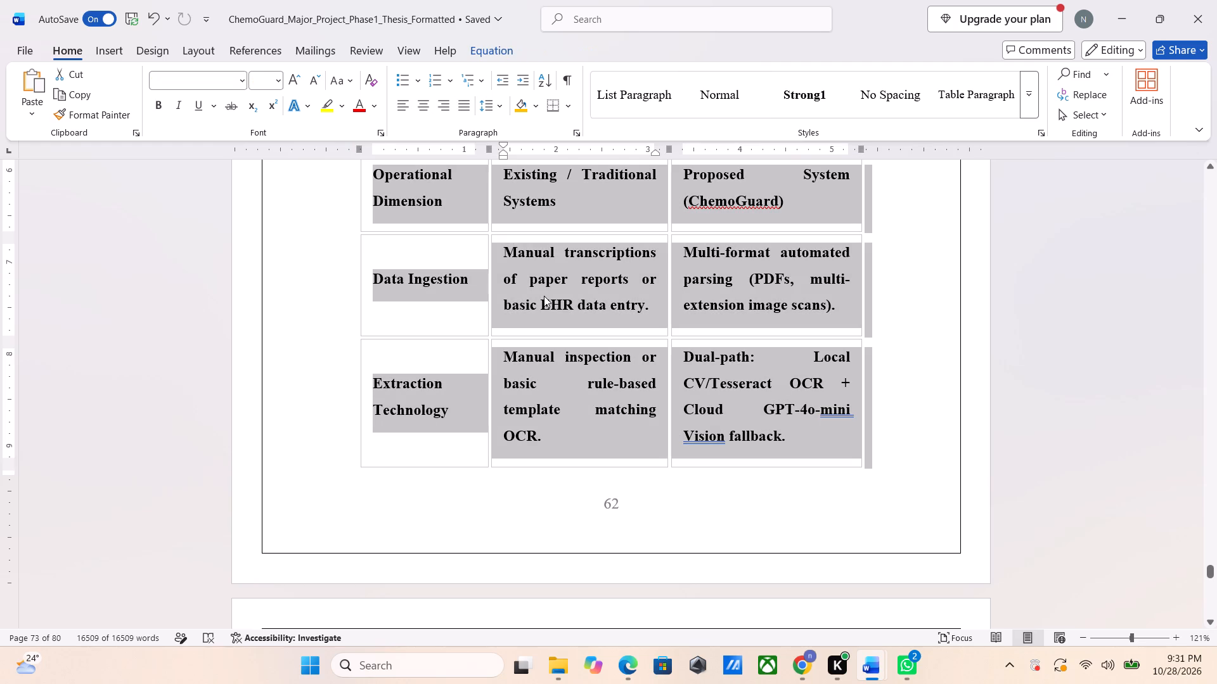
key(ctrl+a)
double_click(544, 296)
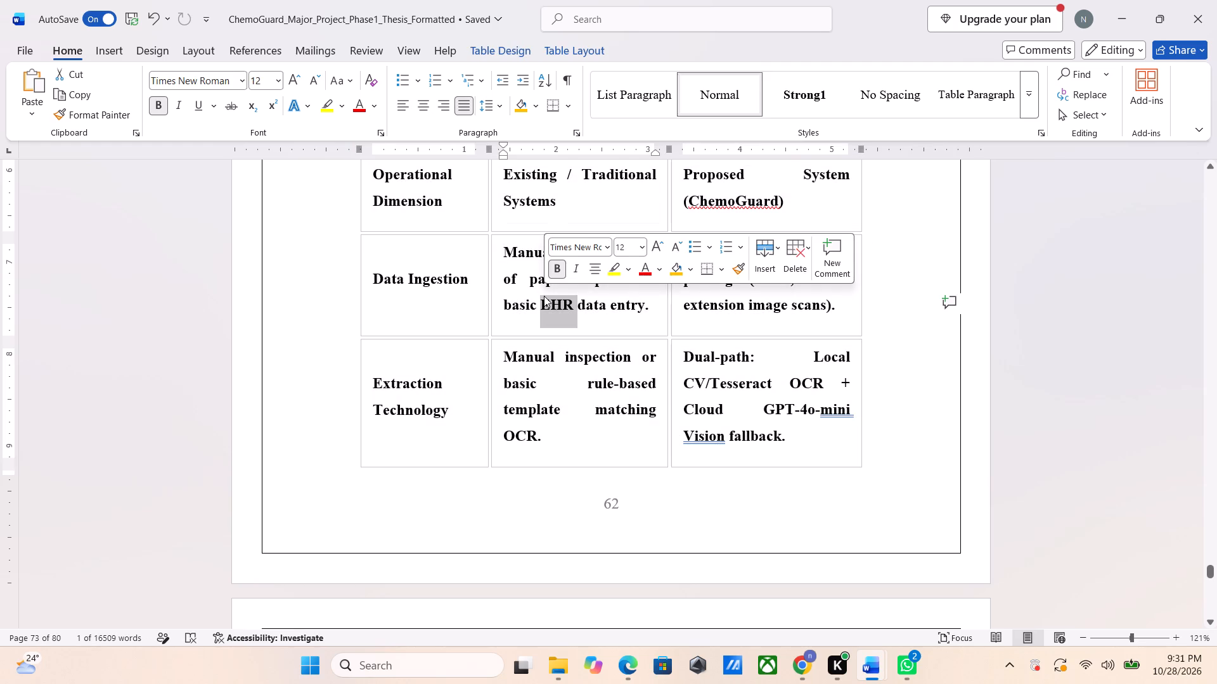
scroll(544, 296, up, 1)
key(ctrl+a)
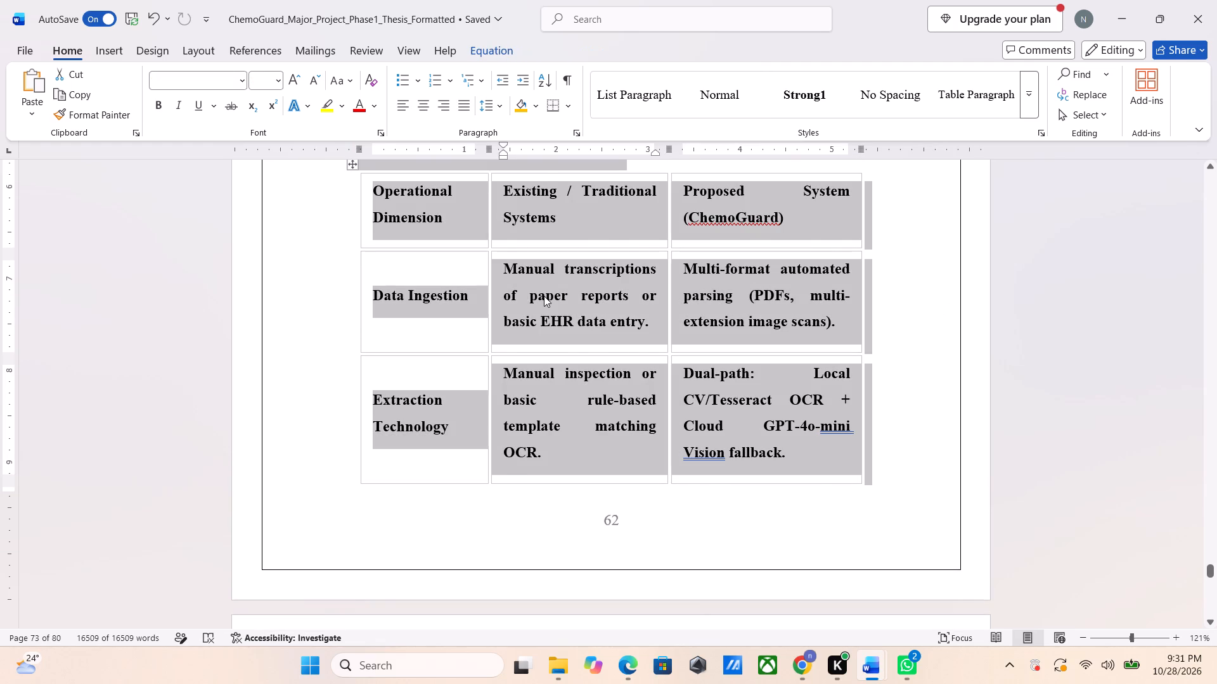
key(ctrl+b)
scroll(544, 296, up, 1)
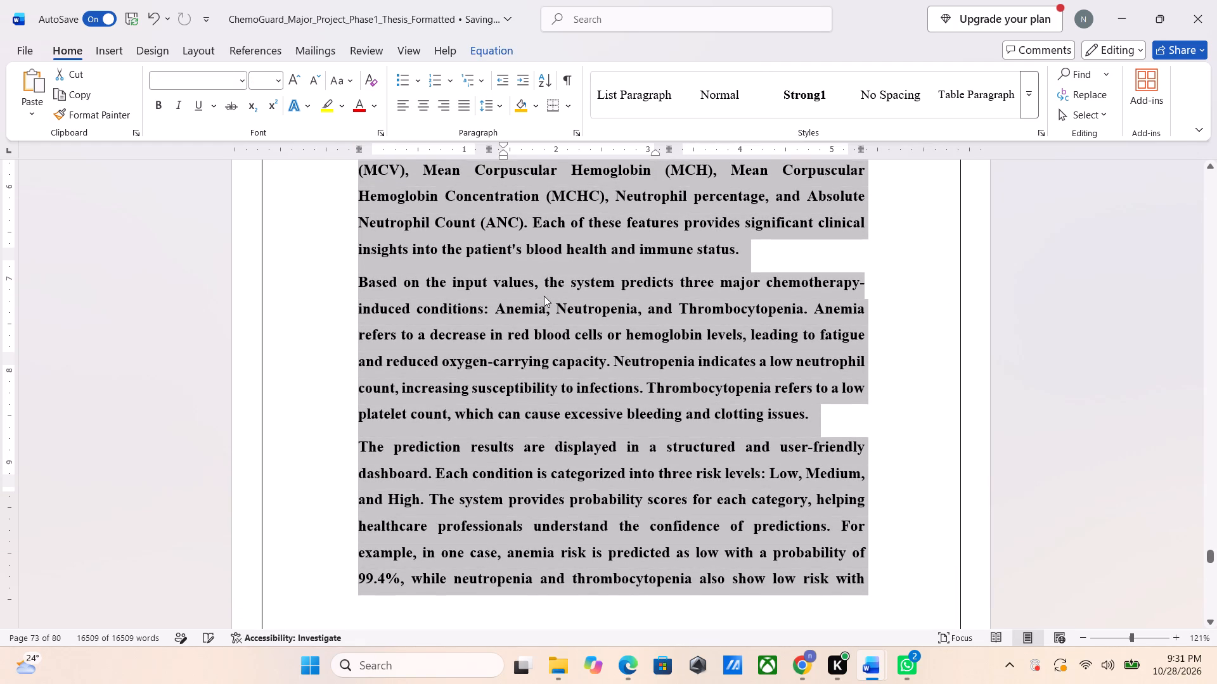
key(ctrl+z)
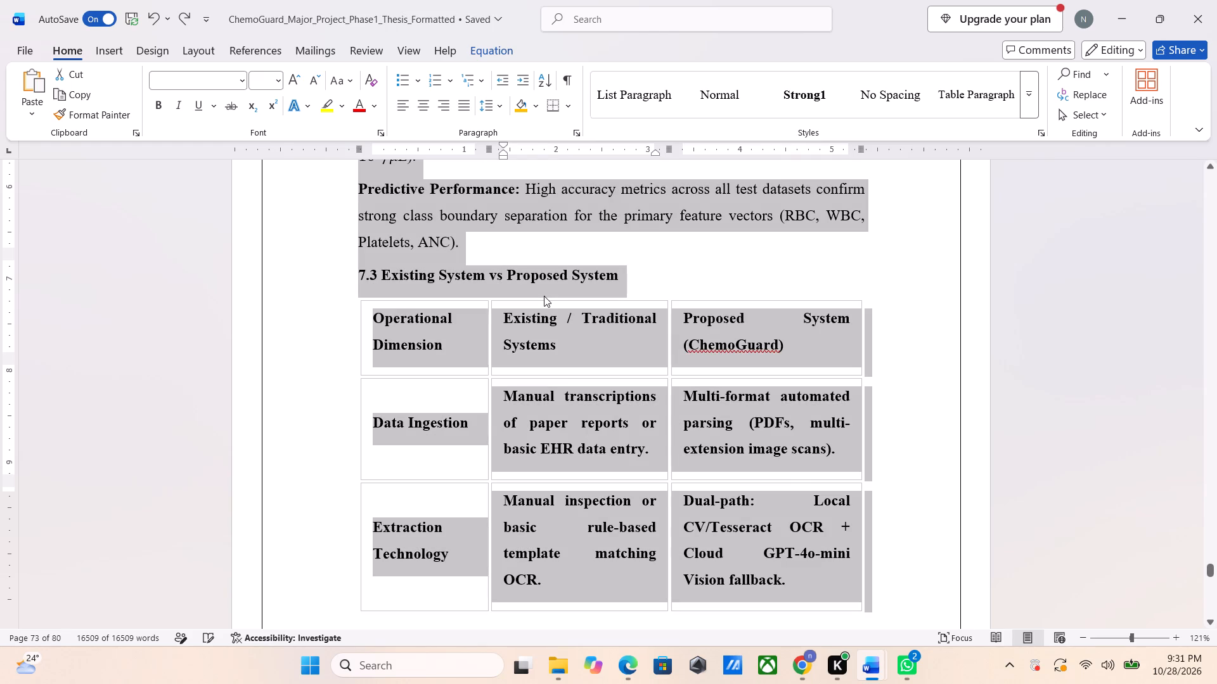
Delete the extra space before "The system also includes an automated parameter extraction module".
scroll(544, 296, up, 6)
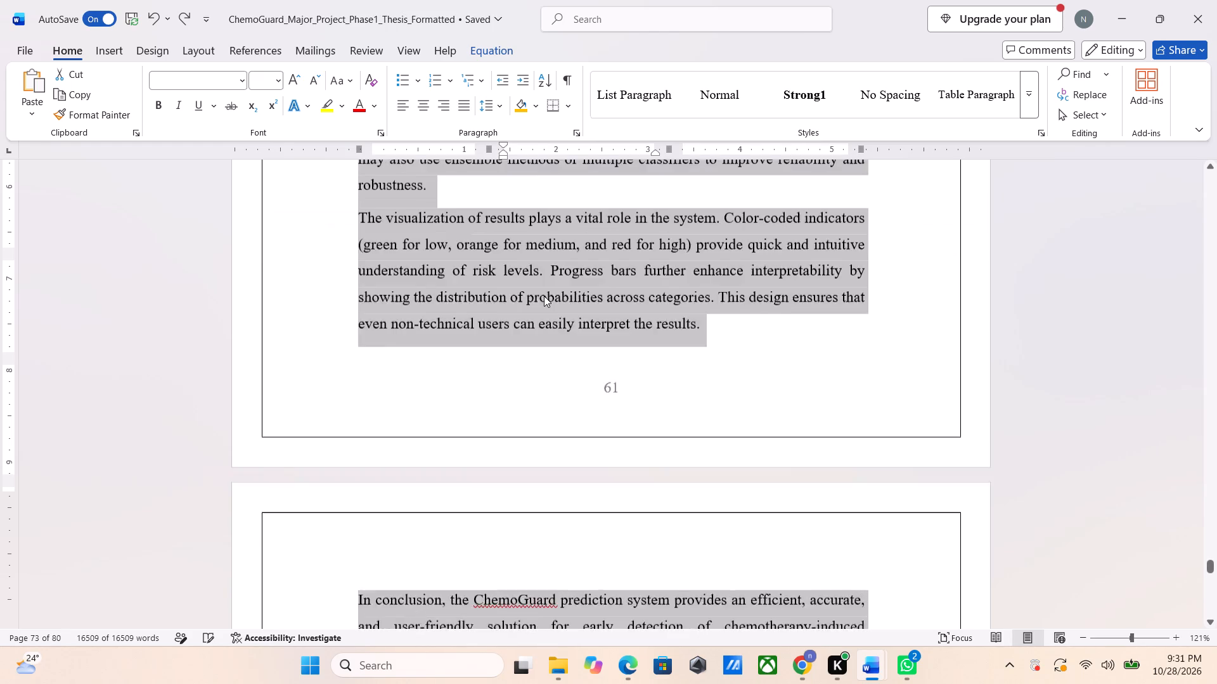
scroll(544, 296, up, 3)
scroll(546, 286, down, 5)
scroll(546, 286, up, 1)
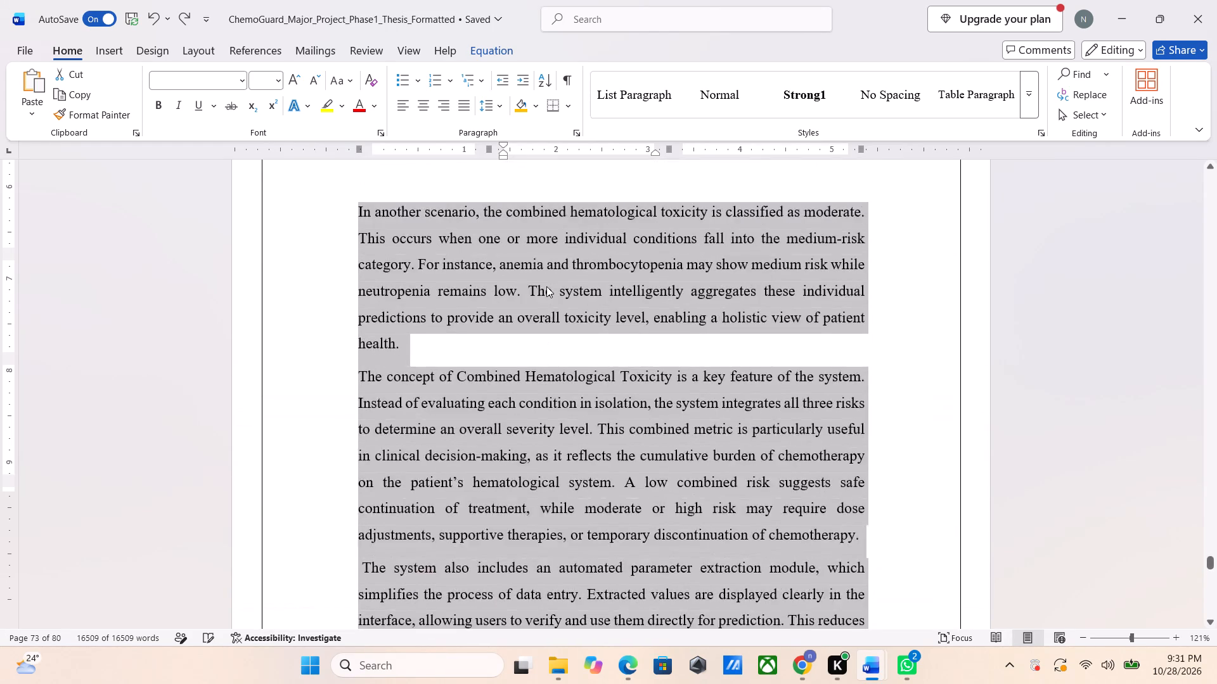
scroll(546, 286, up, 1)
scroll(546, 286, down, 1)
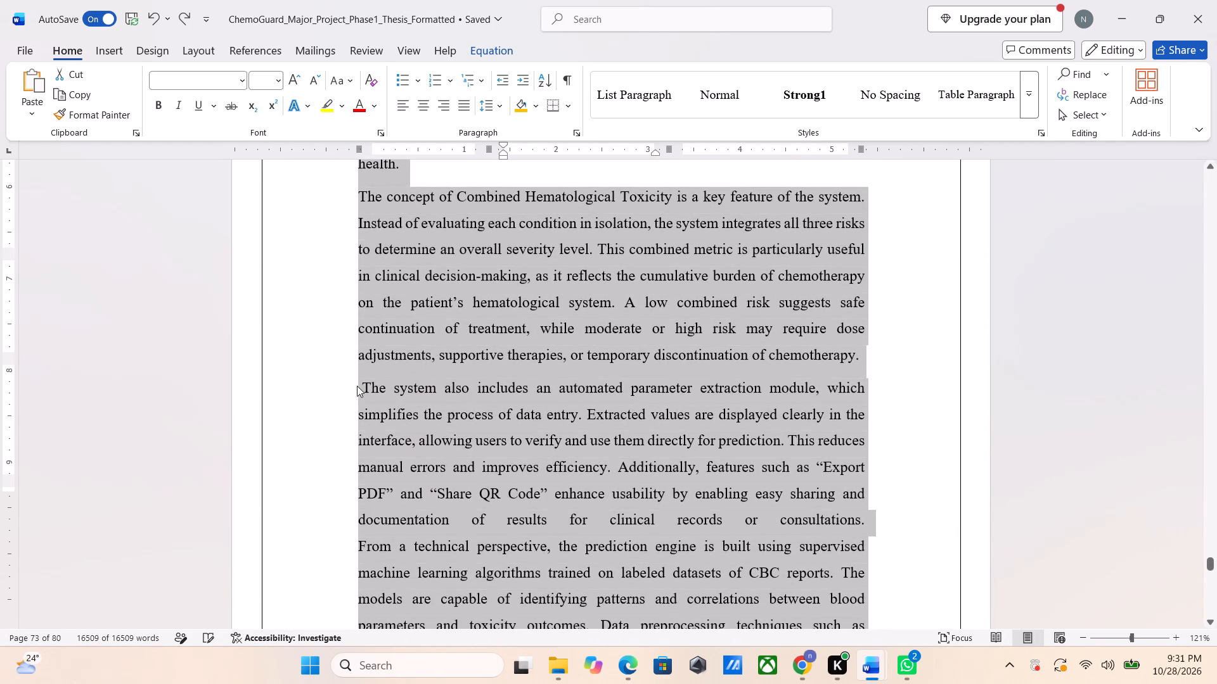
click(357, 386)
click(361, 386)
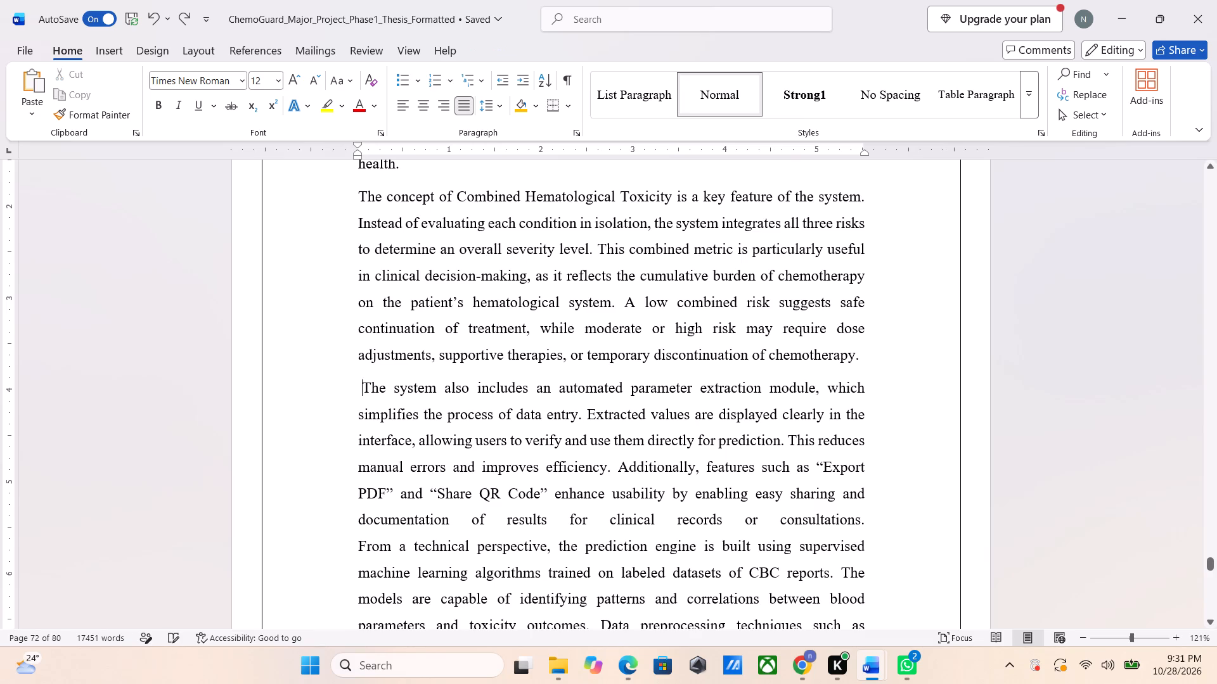
key(Right)
key(Left)
key(BackSpace)
Remove bold from the Existing and Proposed System cells in the Data Ingestion and Extraction Technology rows of the section 7.3 table.
scroll(364, 417, down, 8)
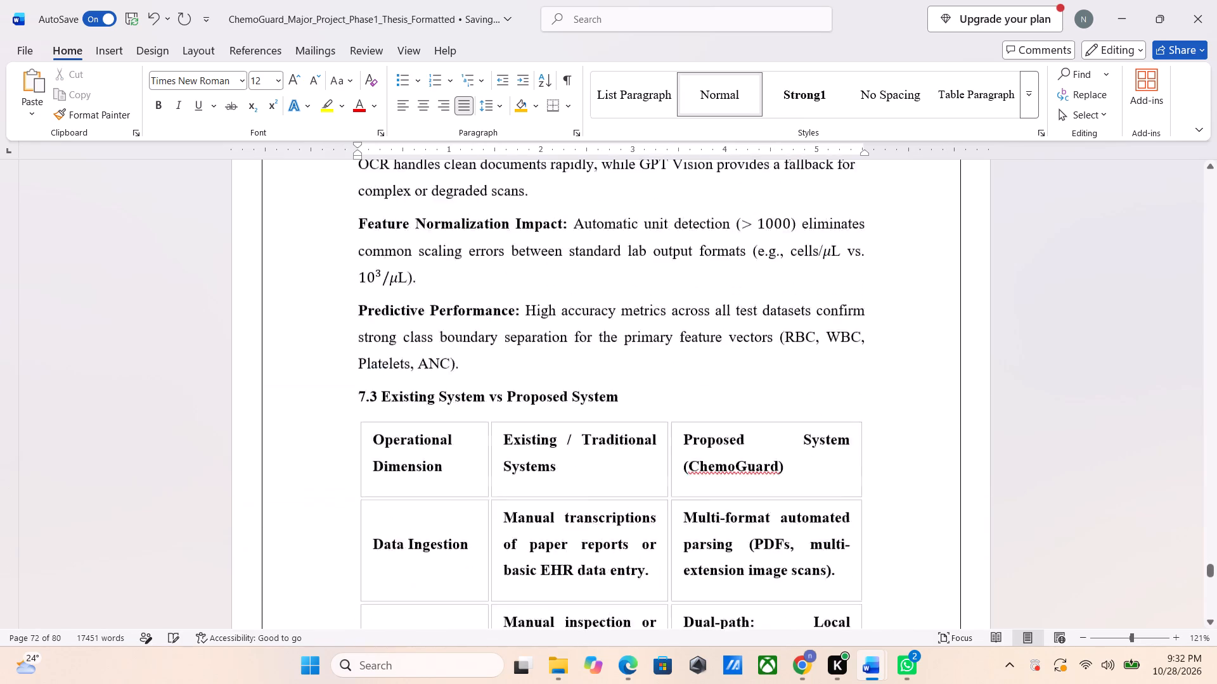
scroll(364, 417, down, 1)
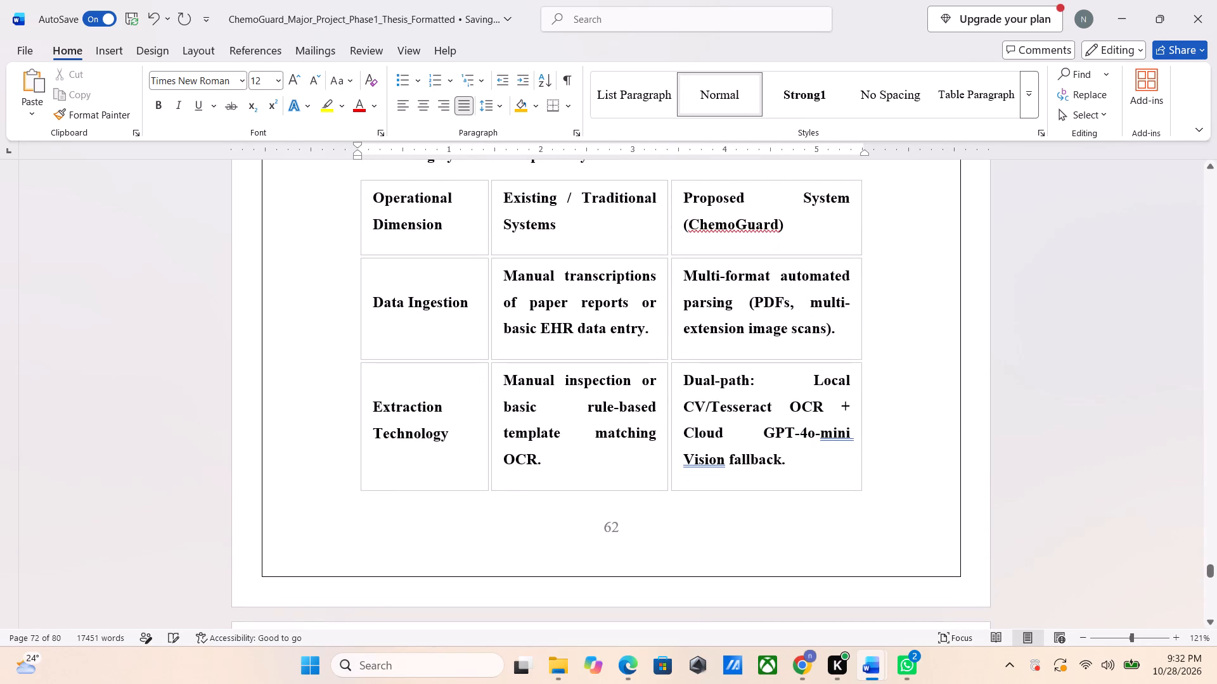
click(500, 277)
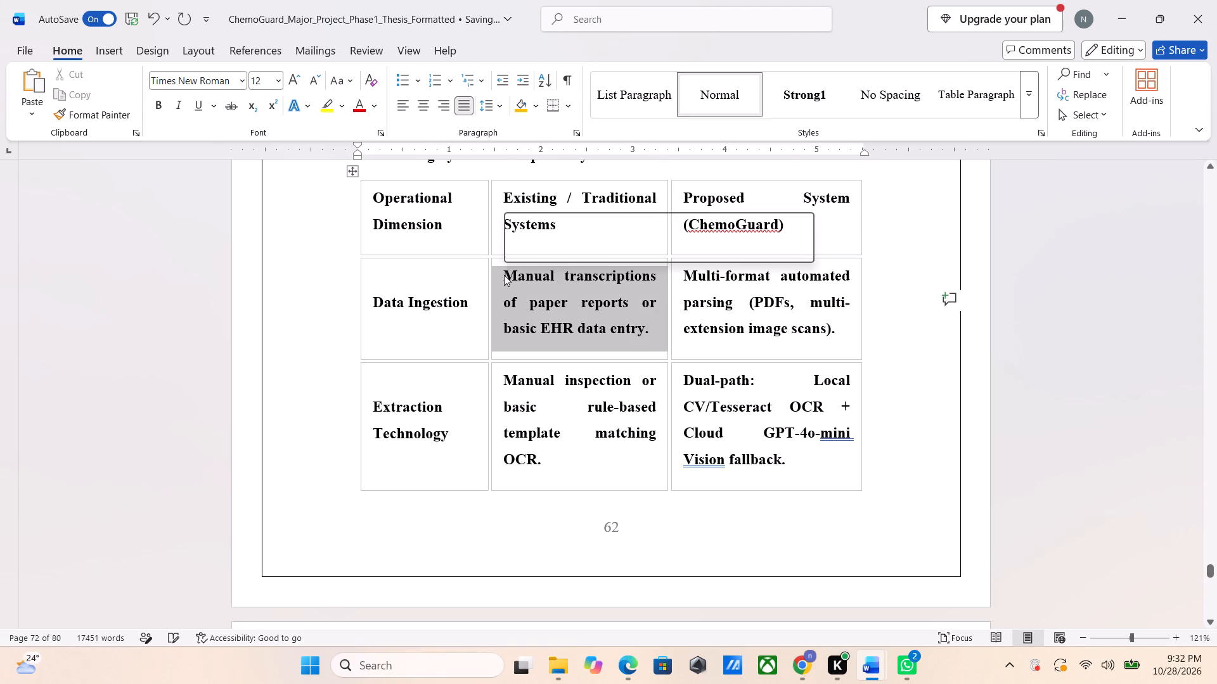
key(ctrl+b)
click(695, 330)
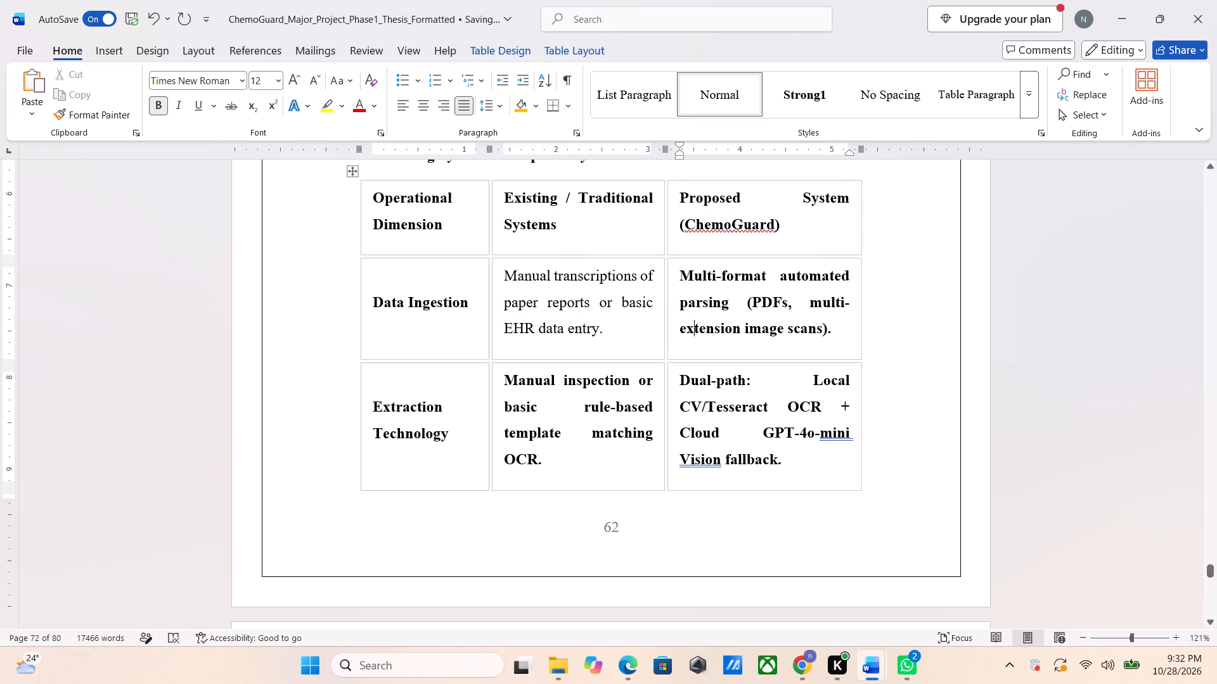
click(671, 332)
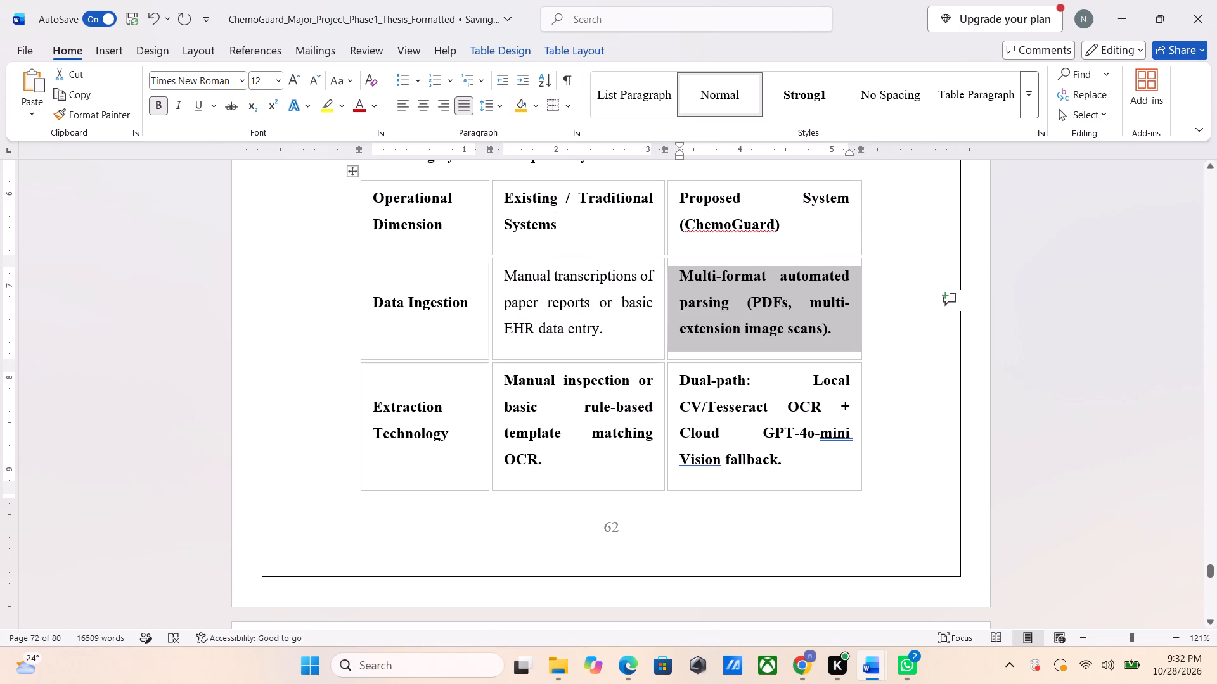
key(ctrl+b)
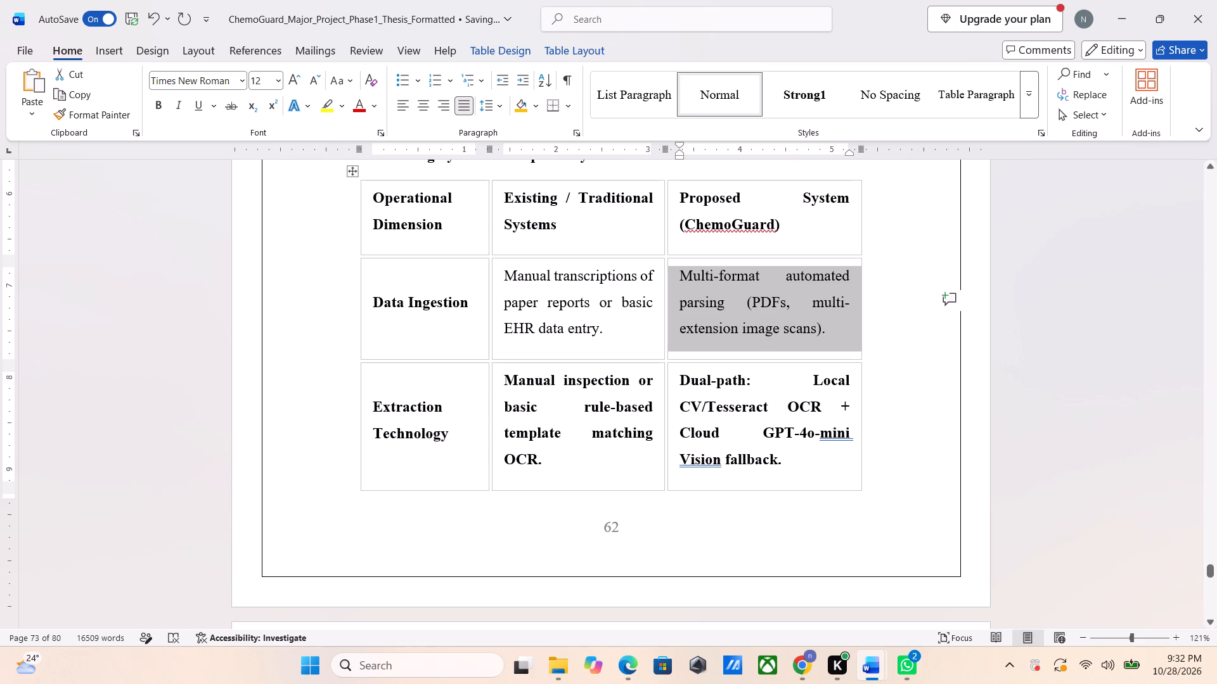
click(498, 478)
key(ctrl+b)
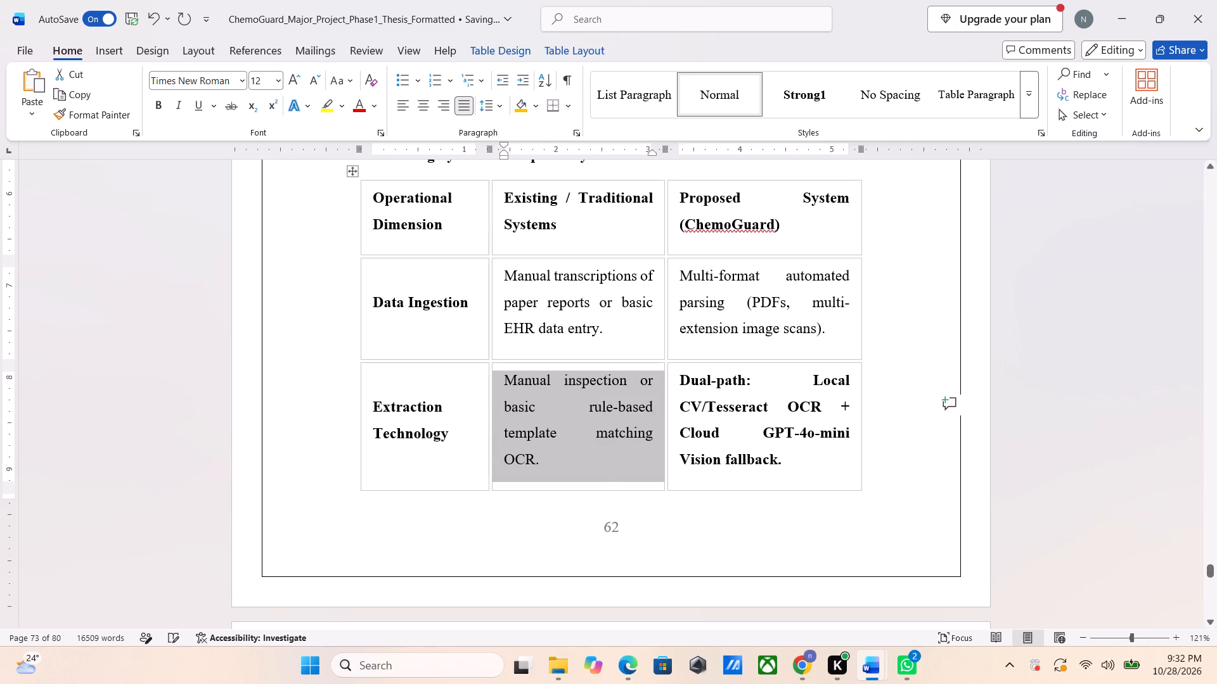
click(672, 472)
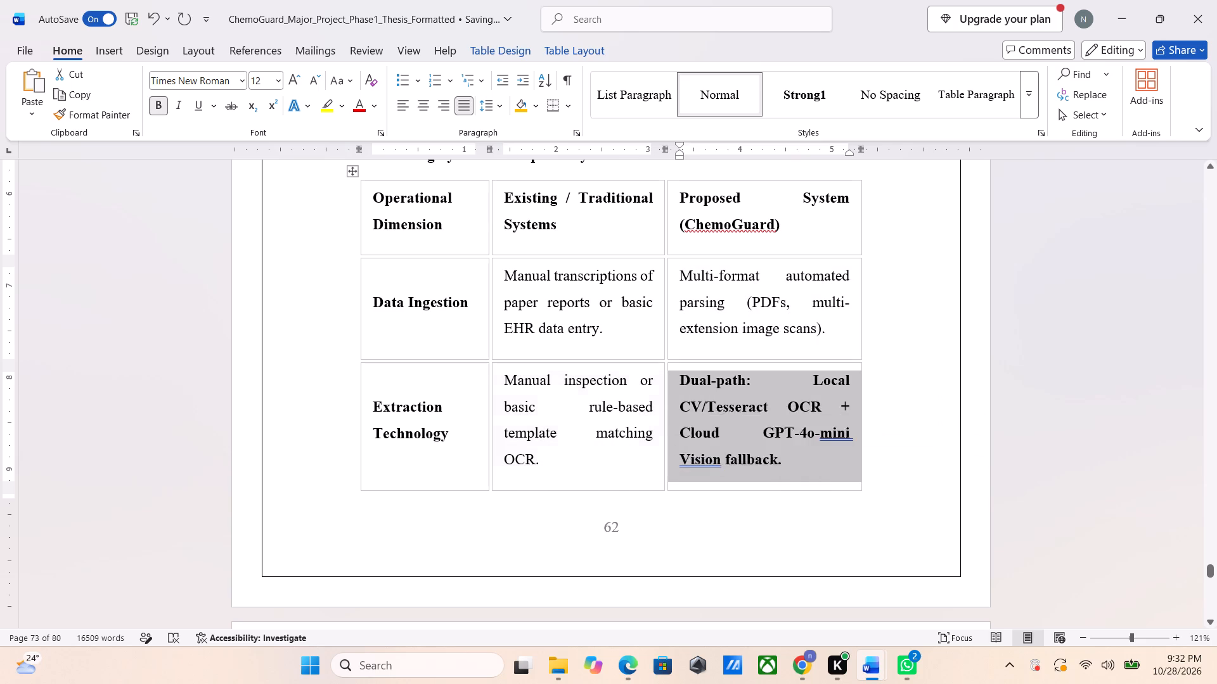
key(ctrl+b)
Remove bold from the Existing and Proposed System cells in the Parameter Preprocessing row of the comparison table.
scroll(672, 472, down, 4)
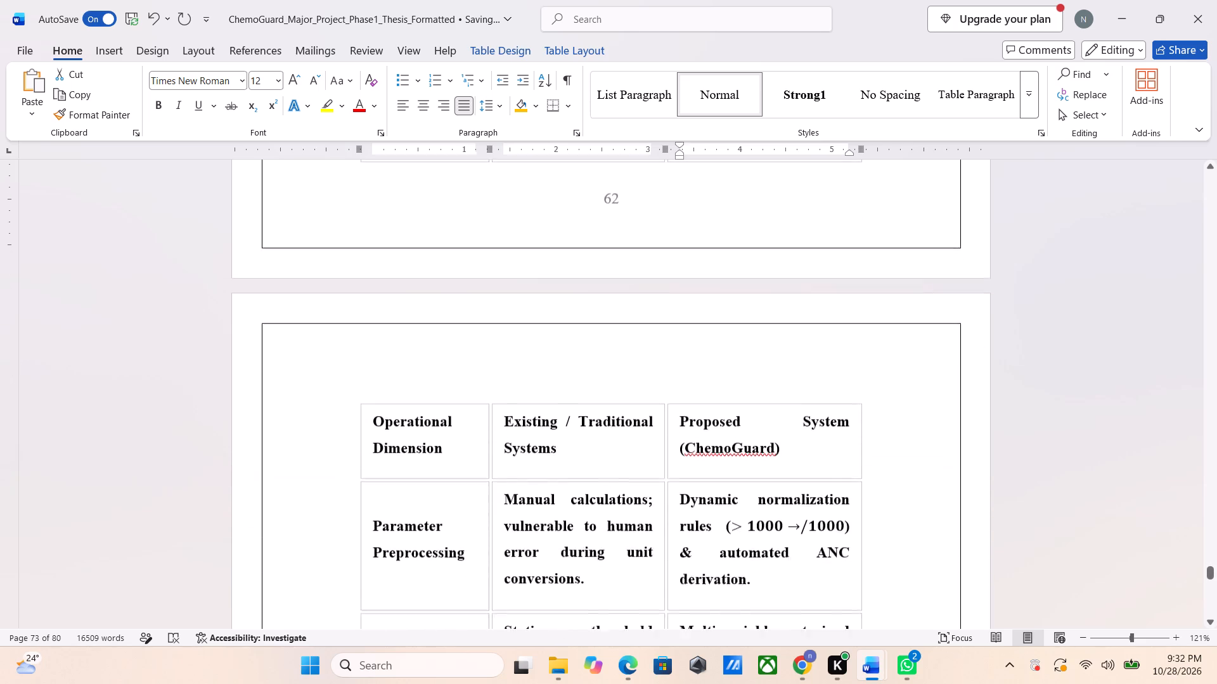
scroll(672, 472, down, 1)
click(493, 424)
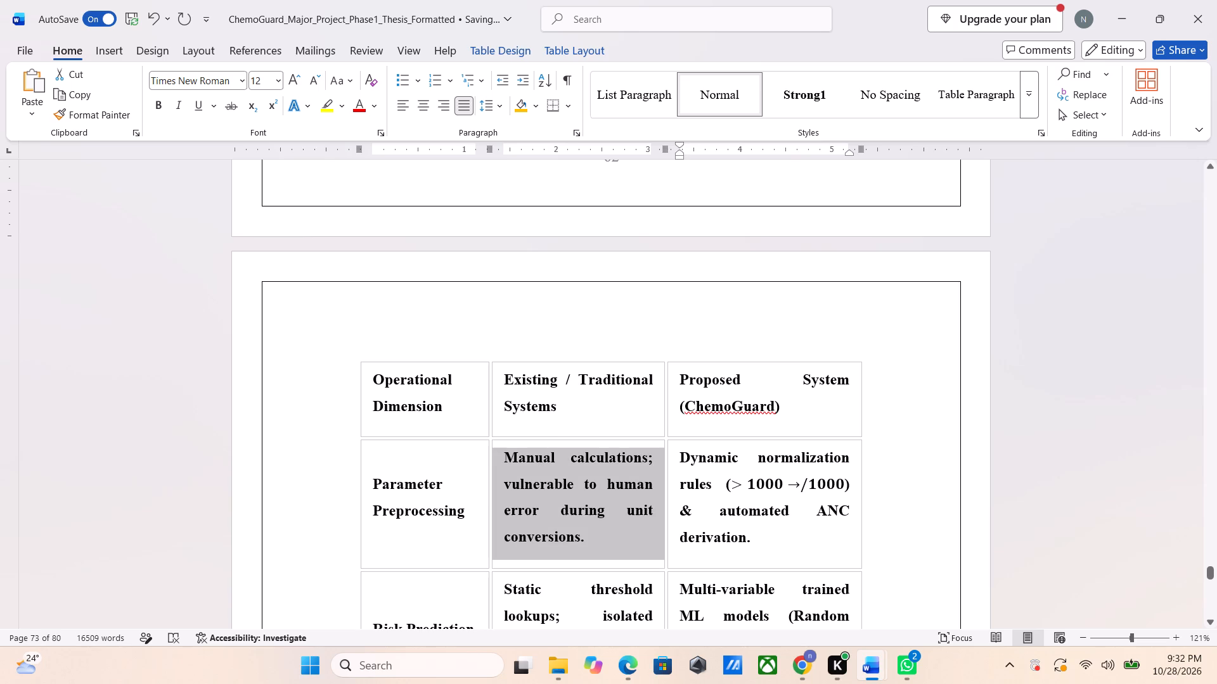
key(ctrl+b)
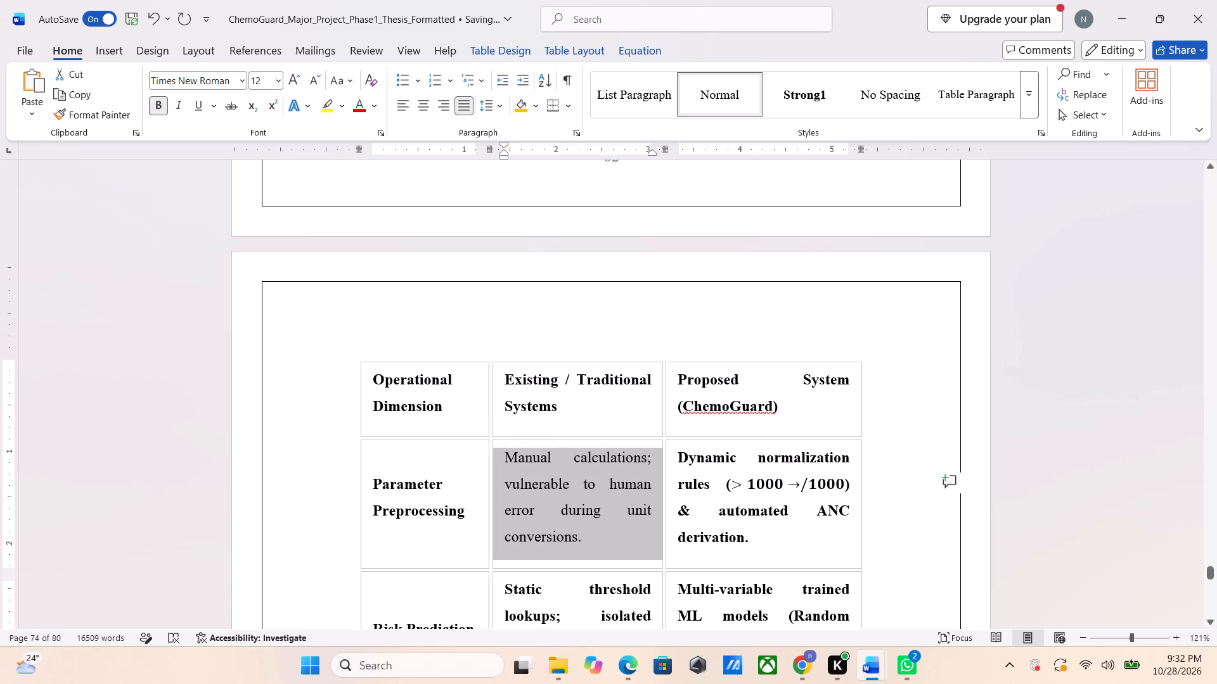
click(497, 424)
click(497, 424)
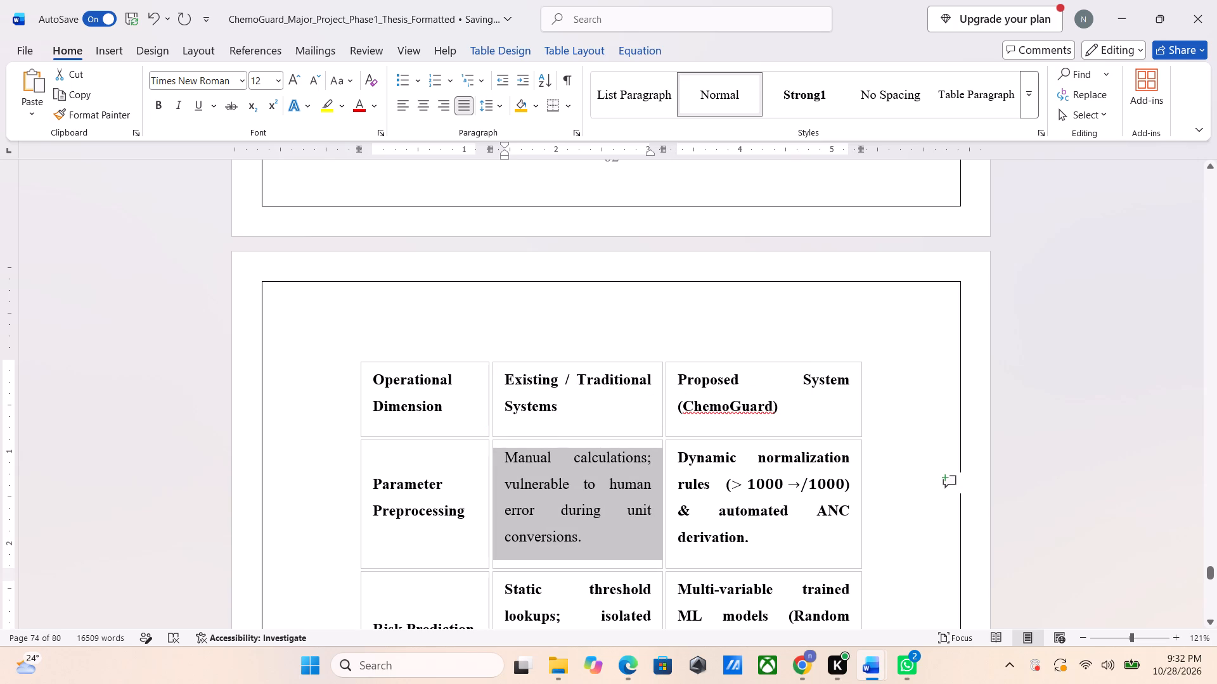
click(499, 413)
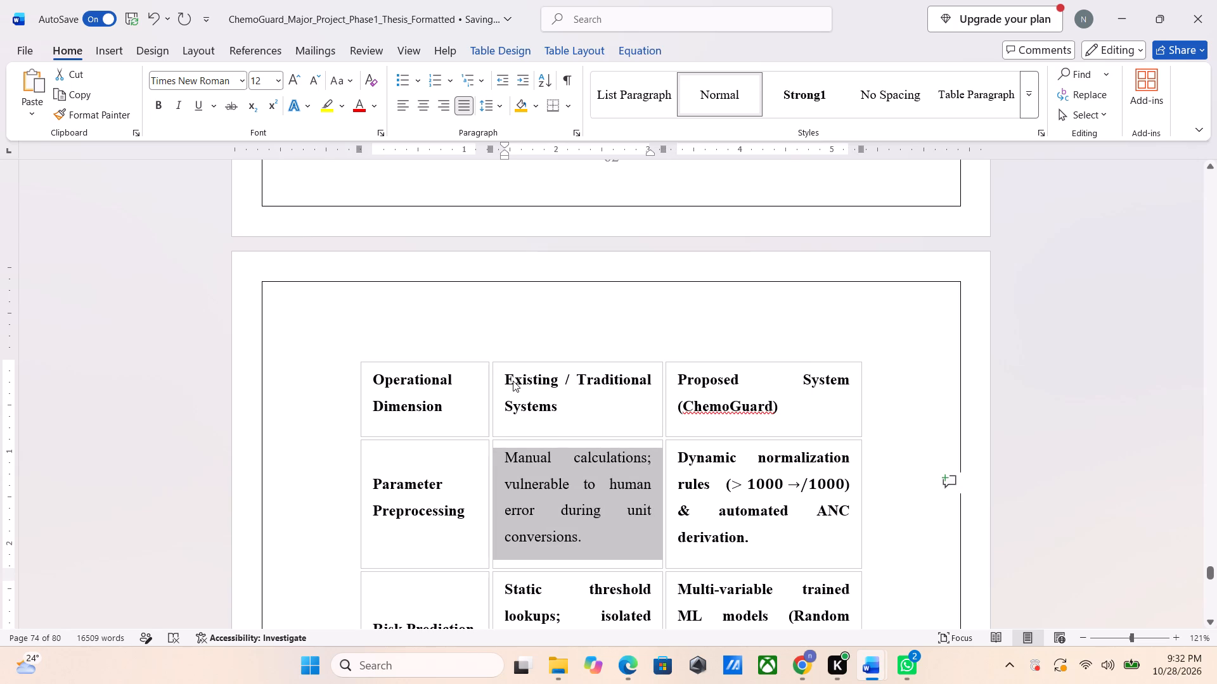
click(513, 381)
double_click(513, 381)
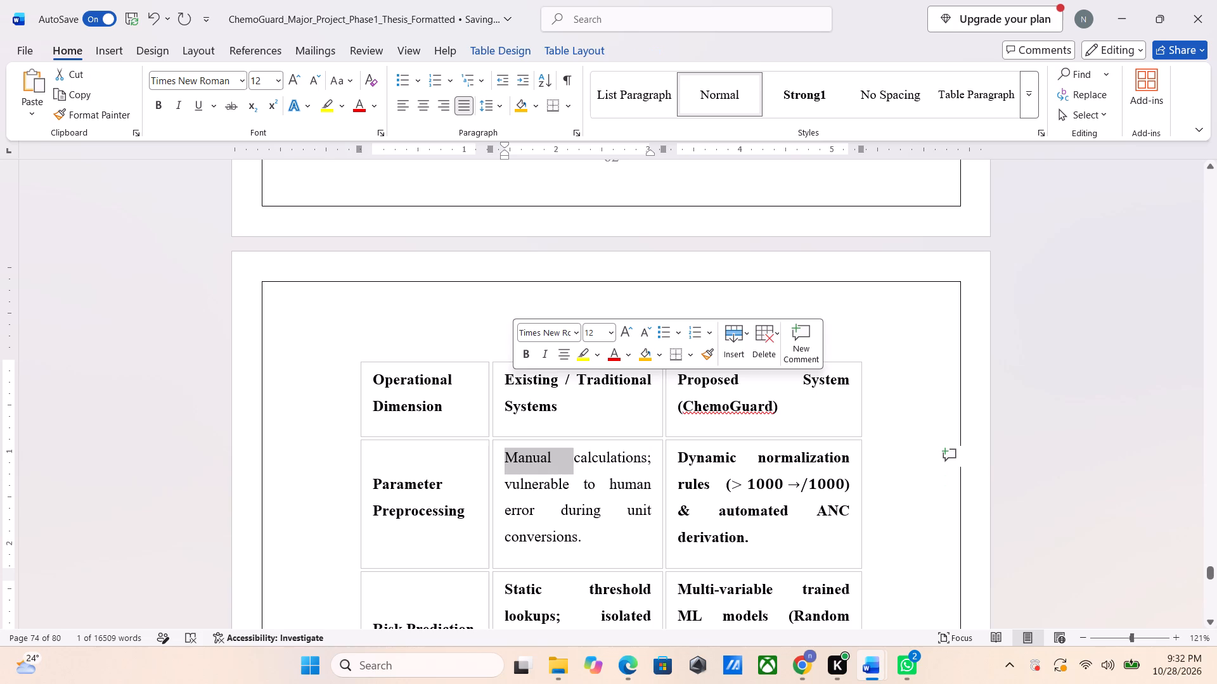
click(512, 405)
click(692, 407)
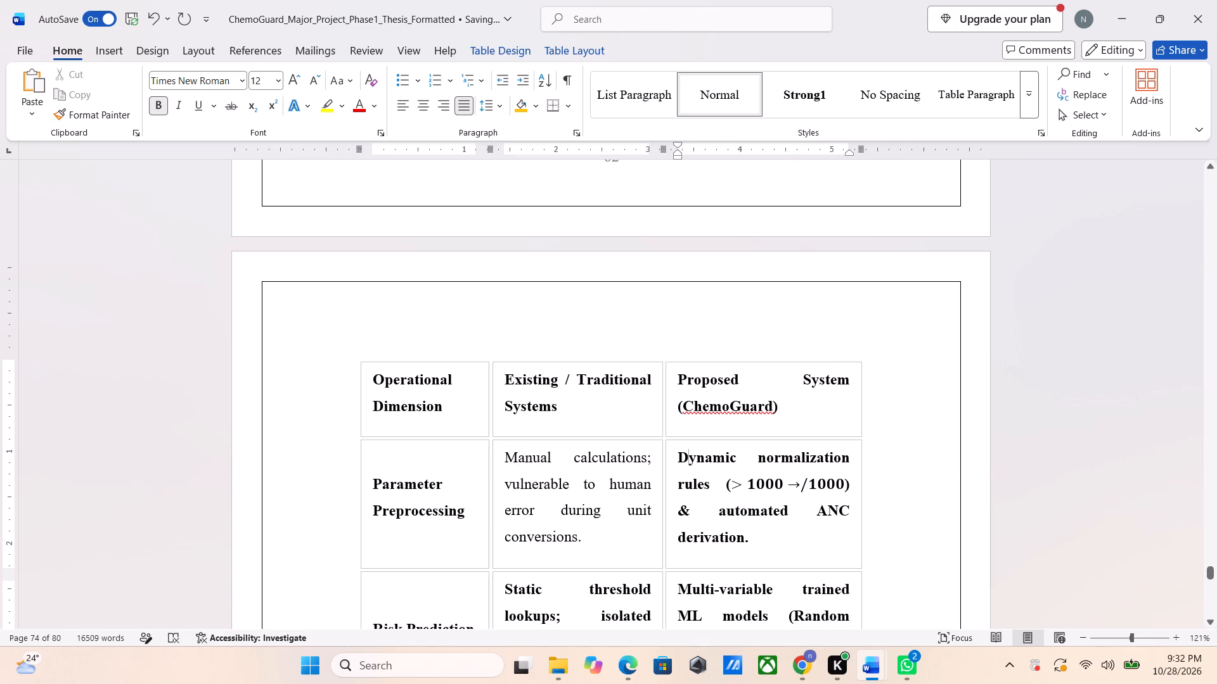
click(675, 422)
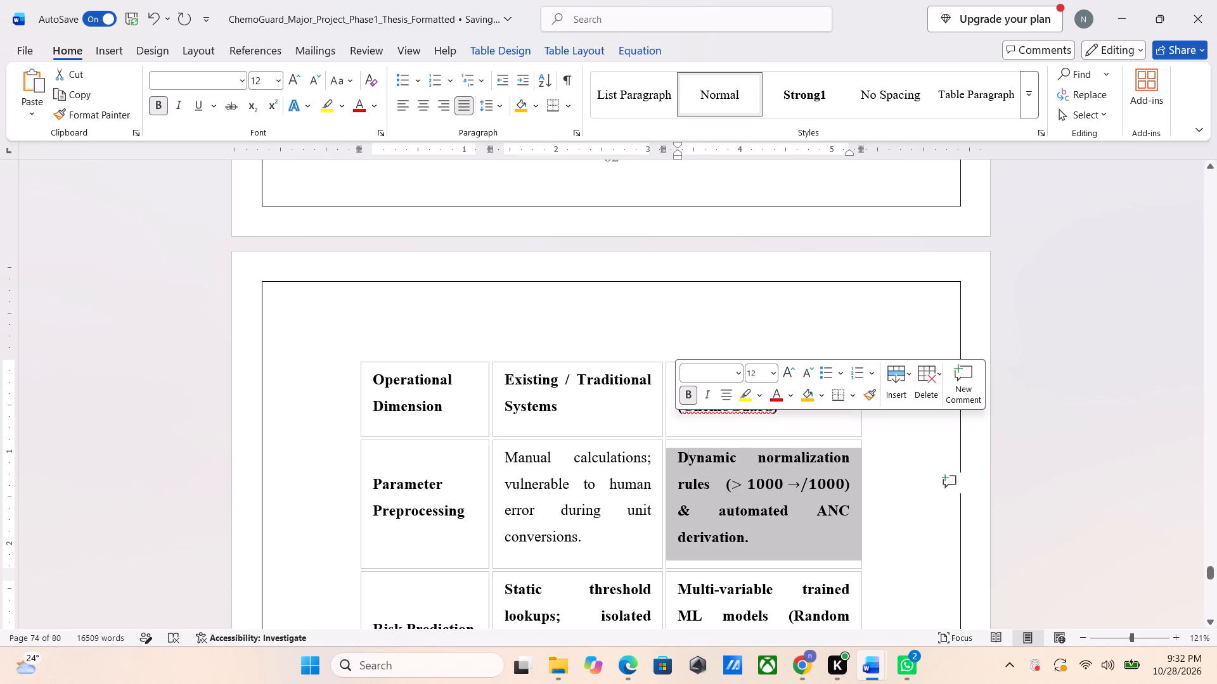
key(ctrl+b)
Remove bold from the Existing and Proposed System cells in the Risk Prediction and Throughput & Accuracy rows.
scroll(675, 422, down, 2)
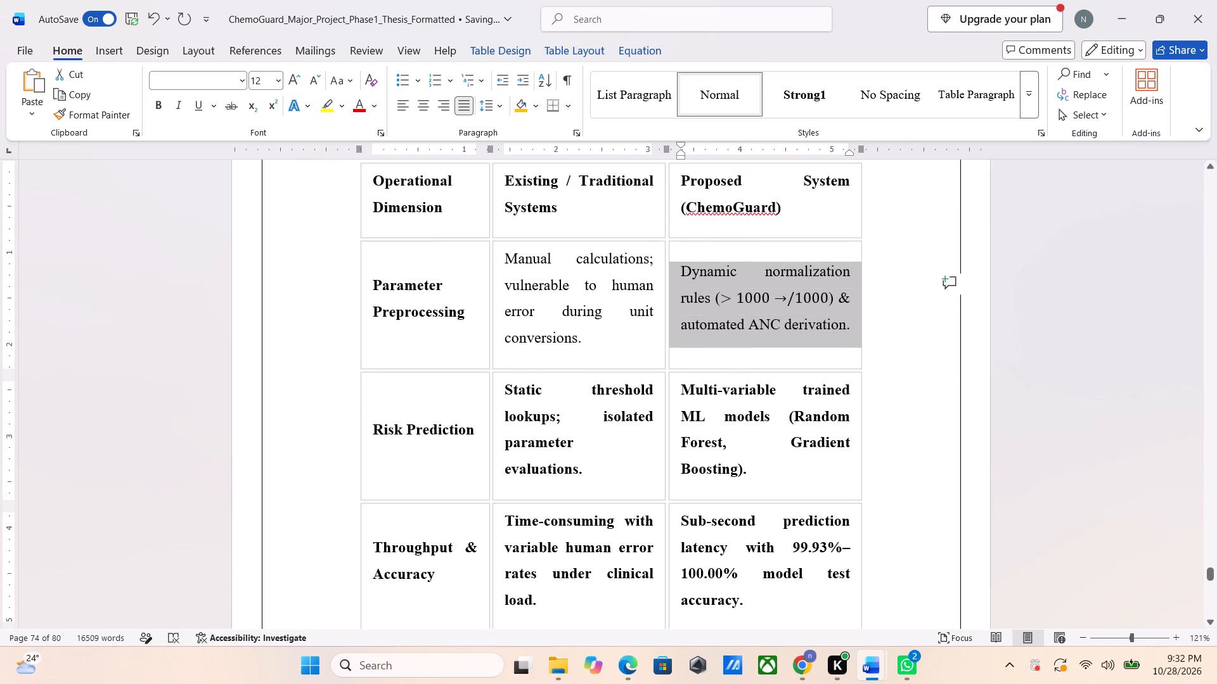
click(500, 488)
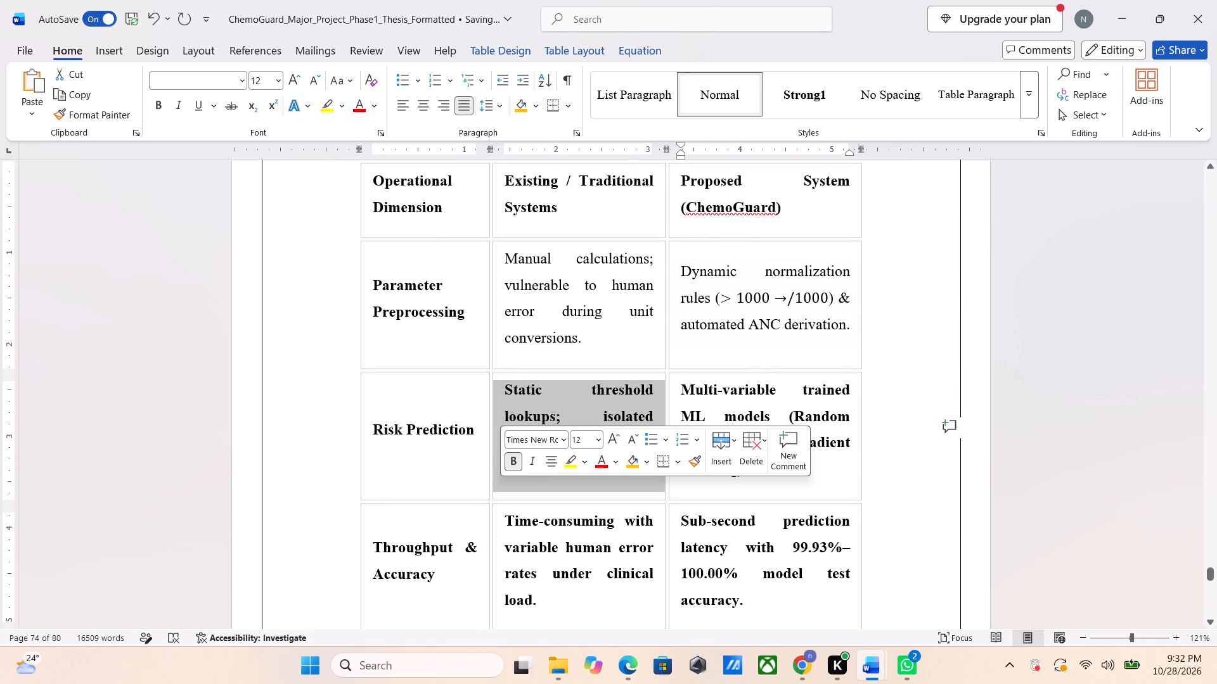
key(ctrl+b)
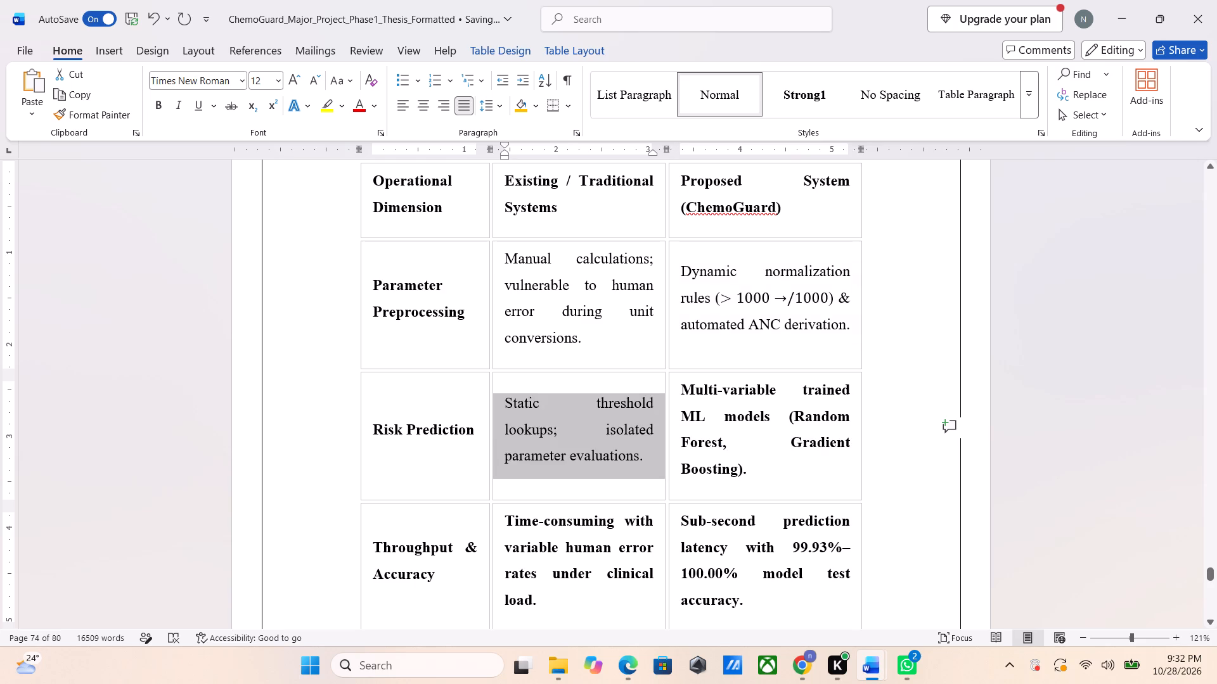
click(671, 490)
key(ctrl+b)
scroll(671, 490, down, 1)
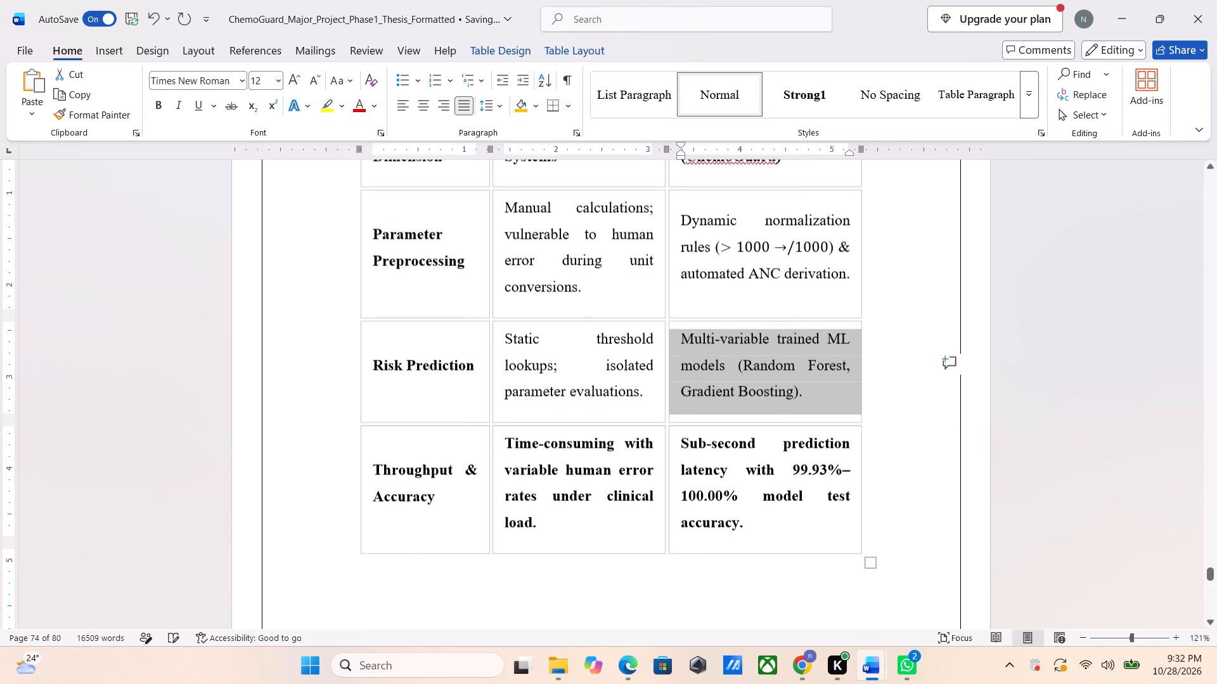
click(497, 535)
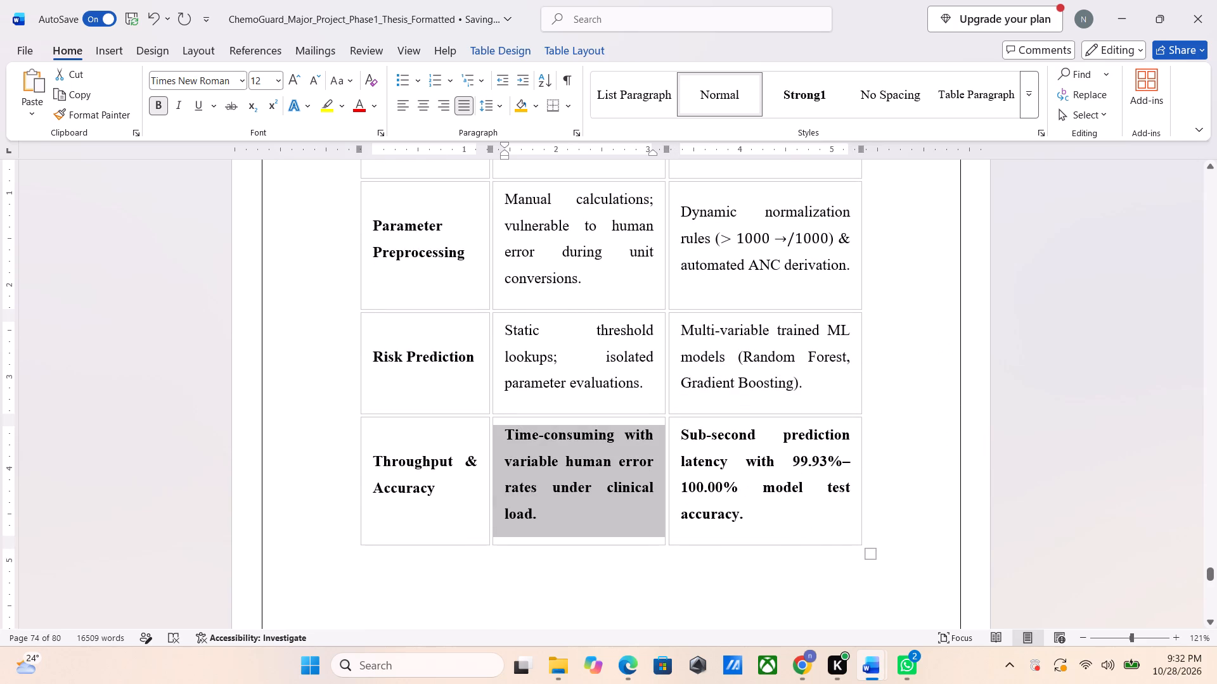
key(ctrl+b)
click(670, 512)
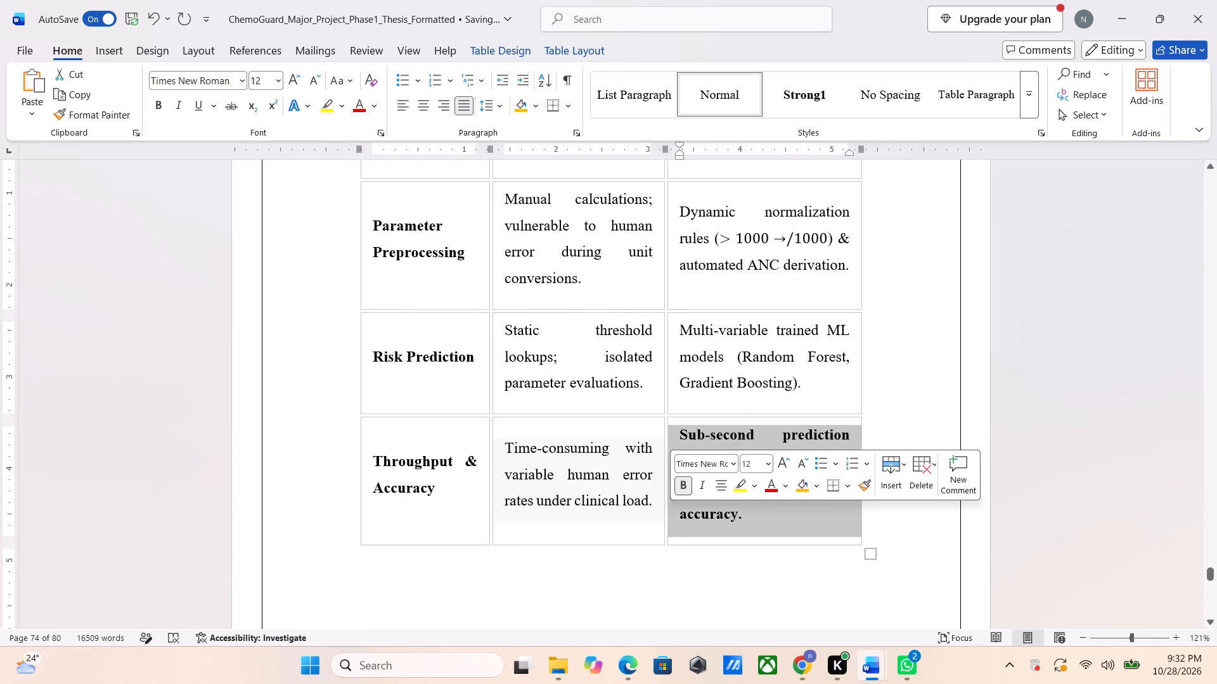
key(ctrl+b)
Check the text formatting of the comparison table across both of its pages, up to the Chapter 8 Conclusion.
ctrl+scroll(670, 512, up, 1)
scroll(670, 512, up, 8)
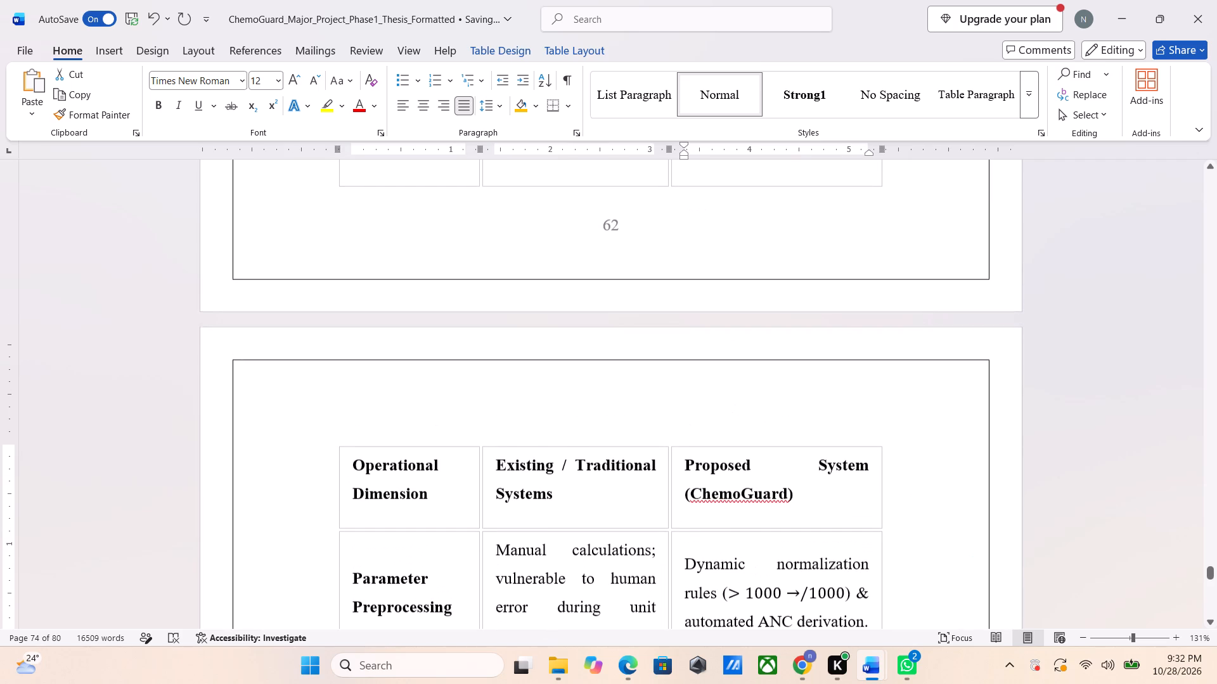
scroll(670, 512, up, 3)
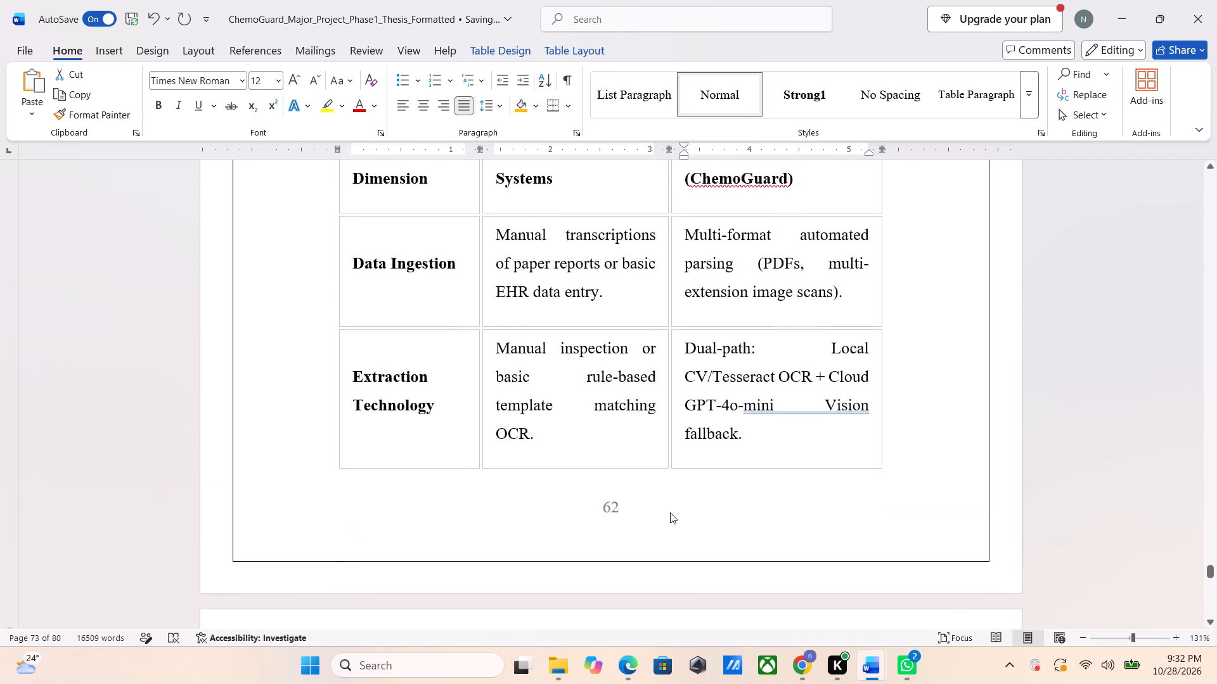
scroll(670, 512, down, 2)
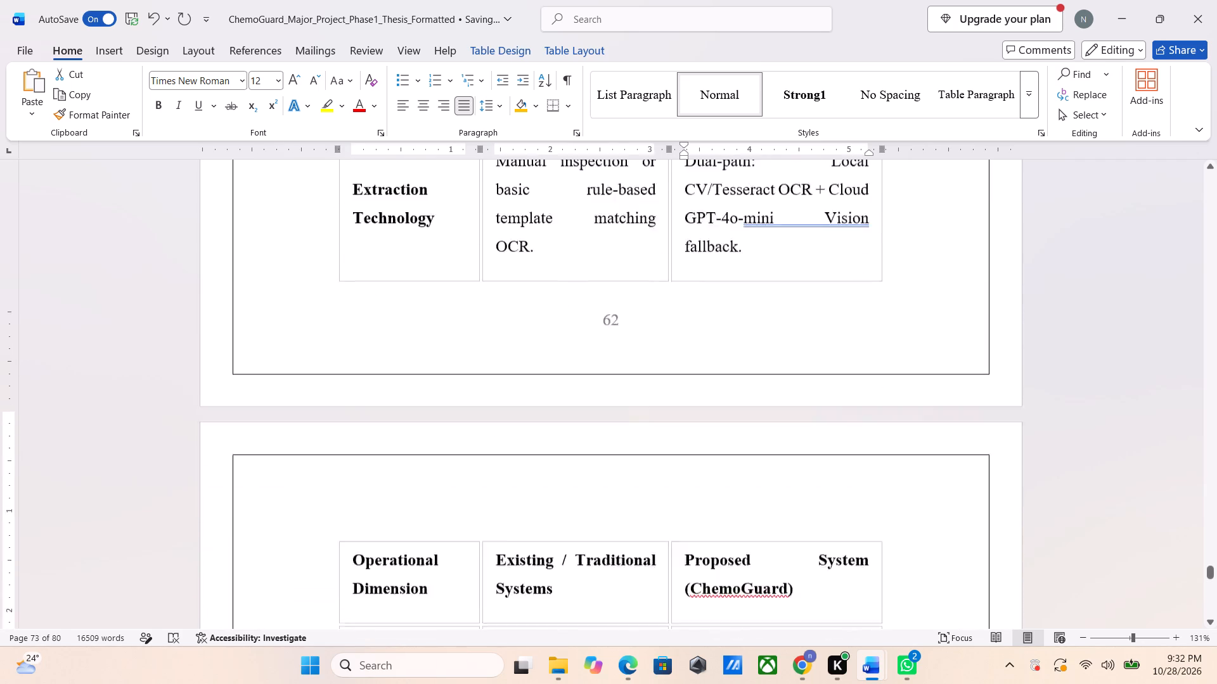
scroll(670, 512, down, 1)
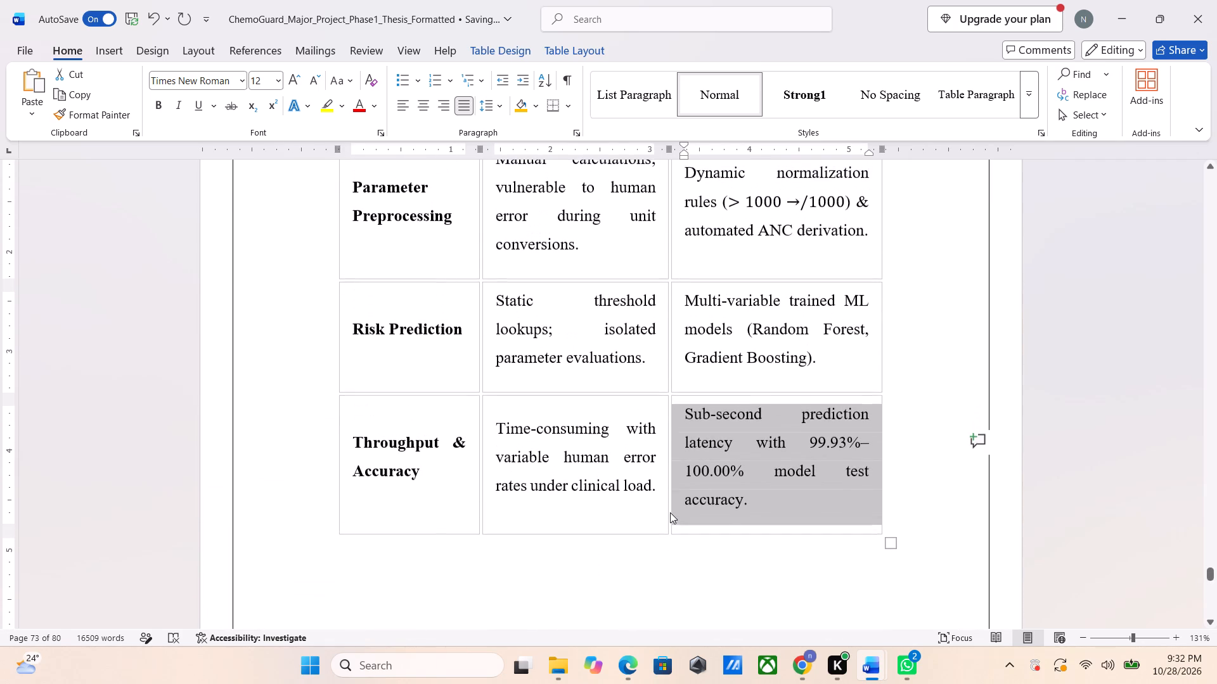
scroll(670, 512, down, 4)
scroll(670, 512, up, 1)
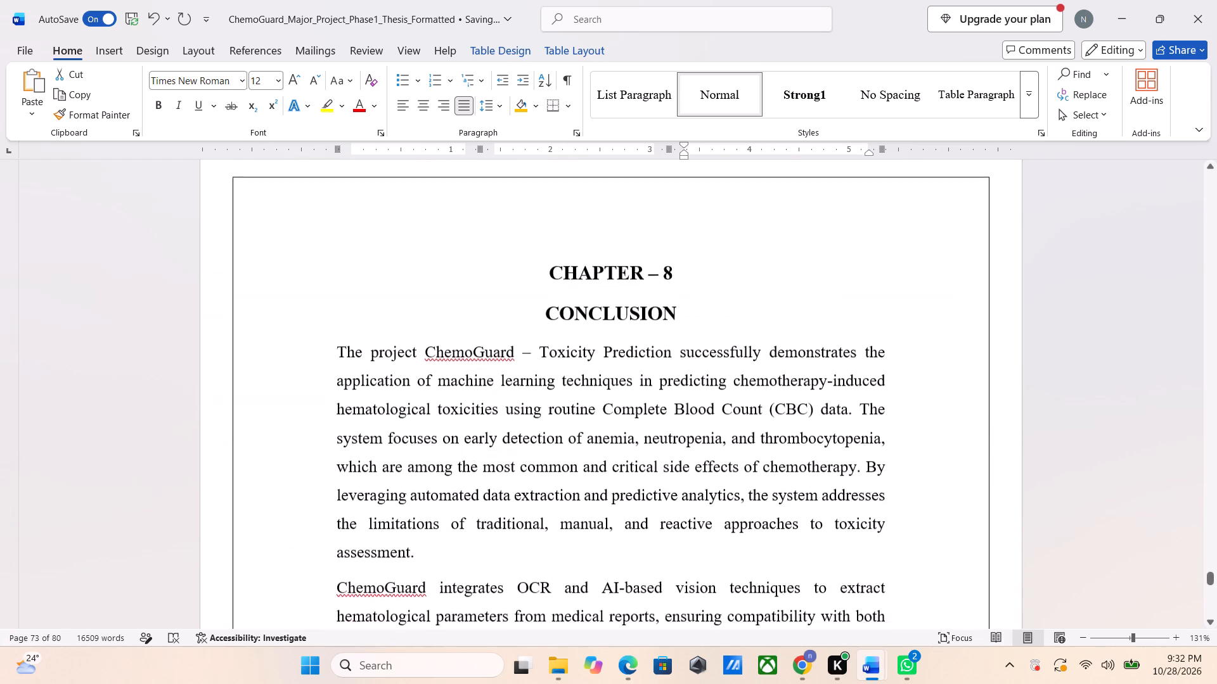
Examine the preceding pages, from the results discussion back through the source code listing, for formatting problems.
scroll(670, 512, up, 4)
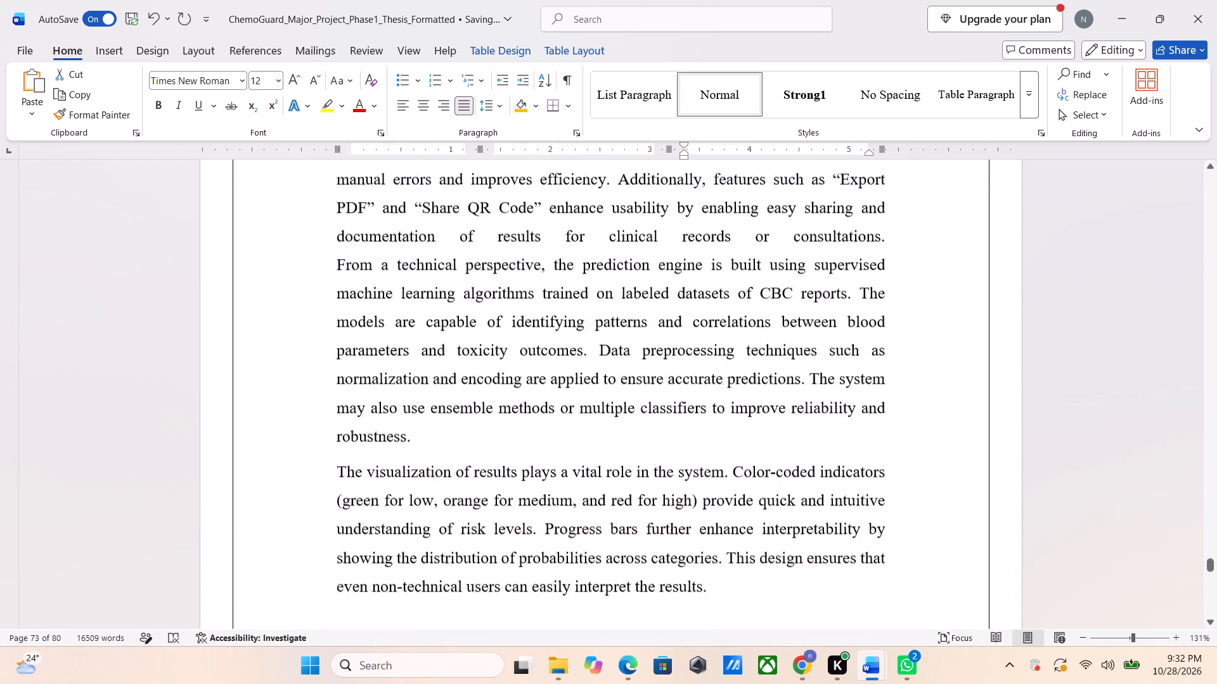
scroll(670, 512, up, 11)
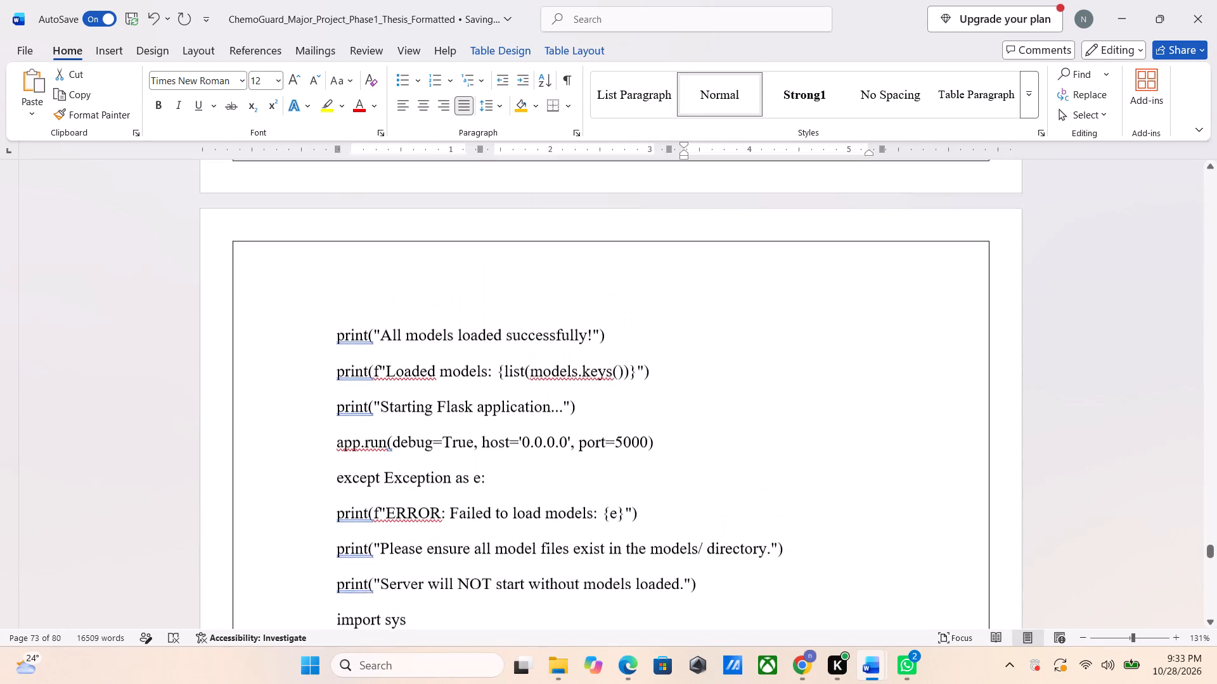
scroll(670, 512, up, 5)
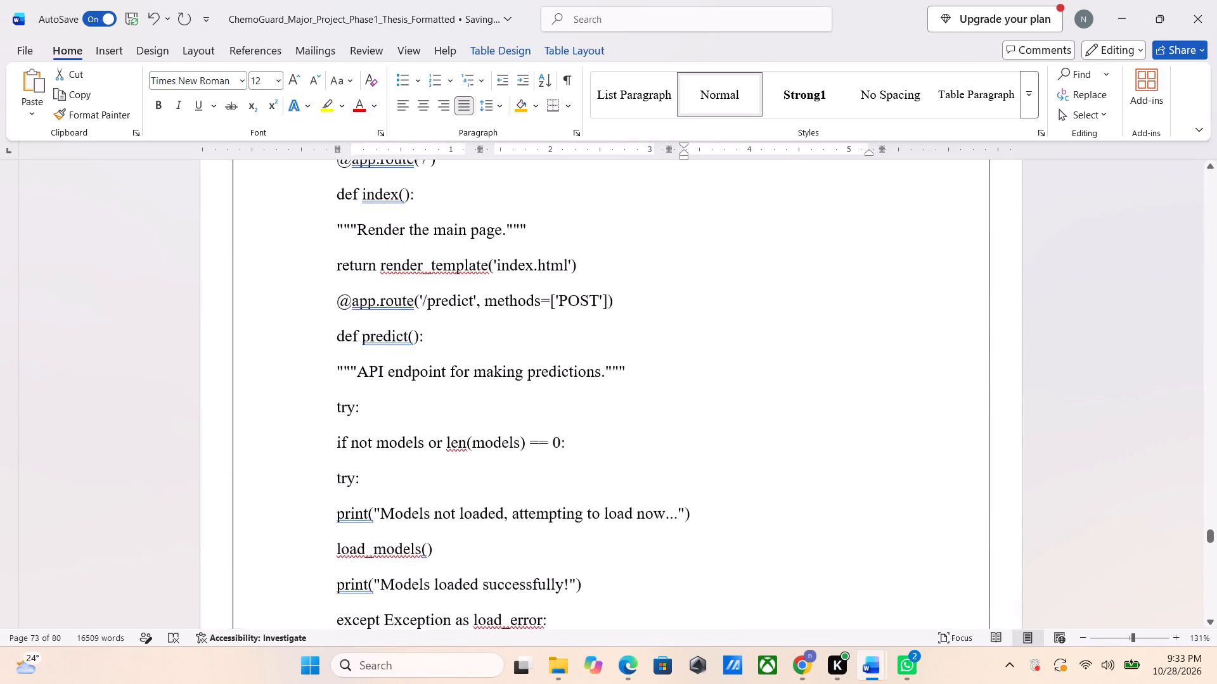
scroll(670, 512, up, 6)
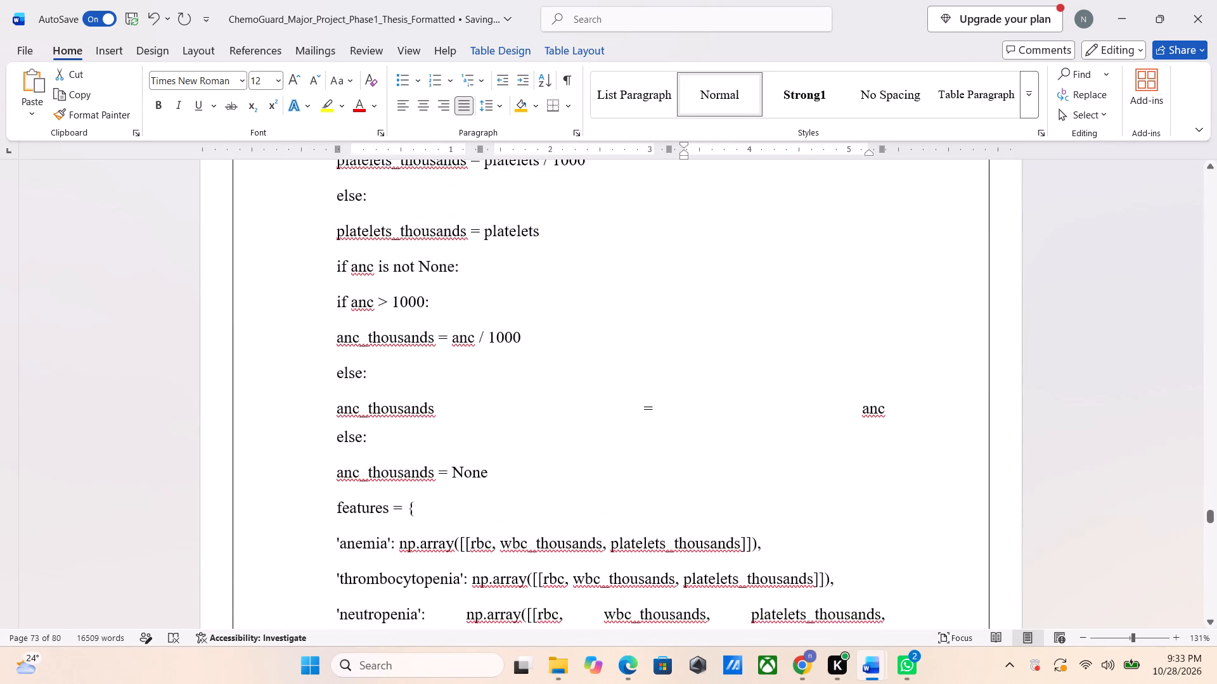
scroll(670, 512, up, 1)
Left-align the stretched code line "anc_thousands = anc" in the source code listing.
scroll(670, 512, down, 2)
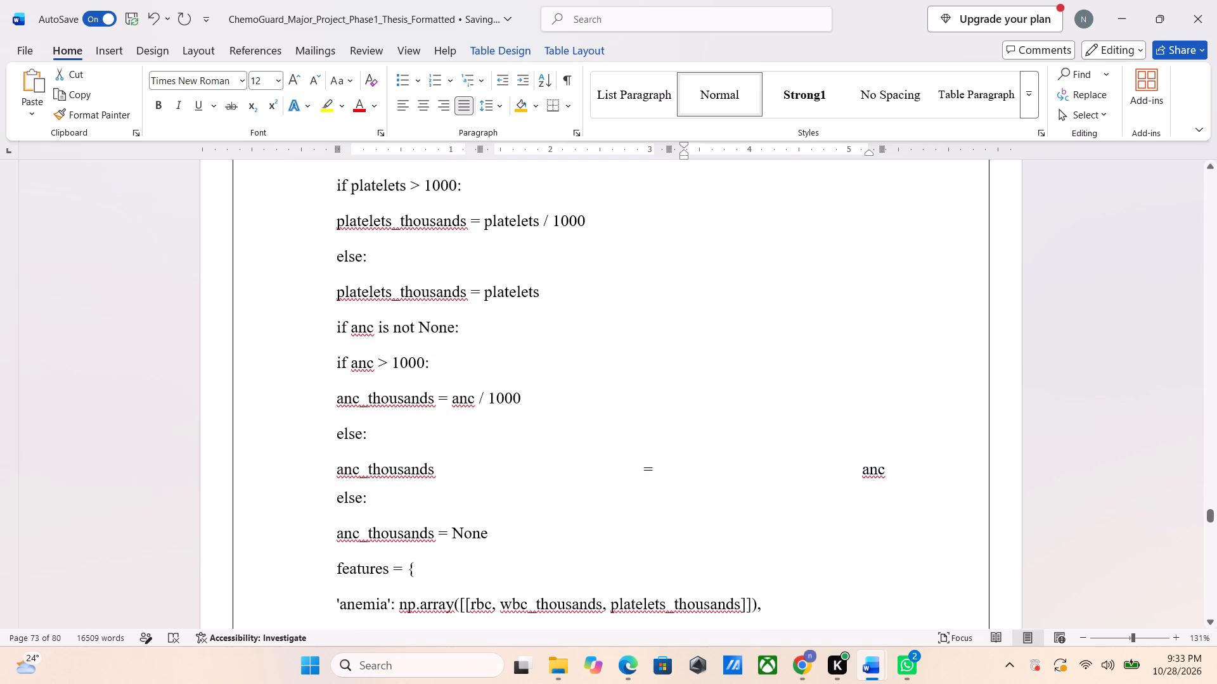
click(702, 473)
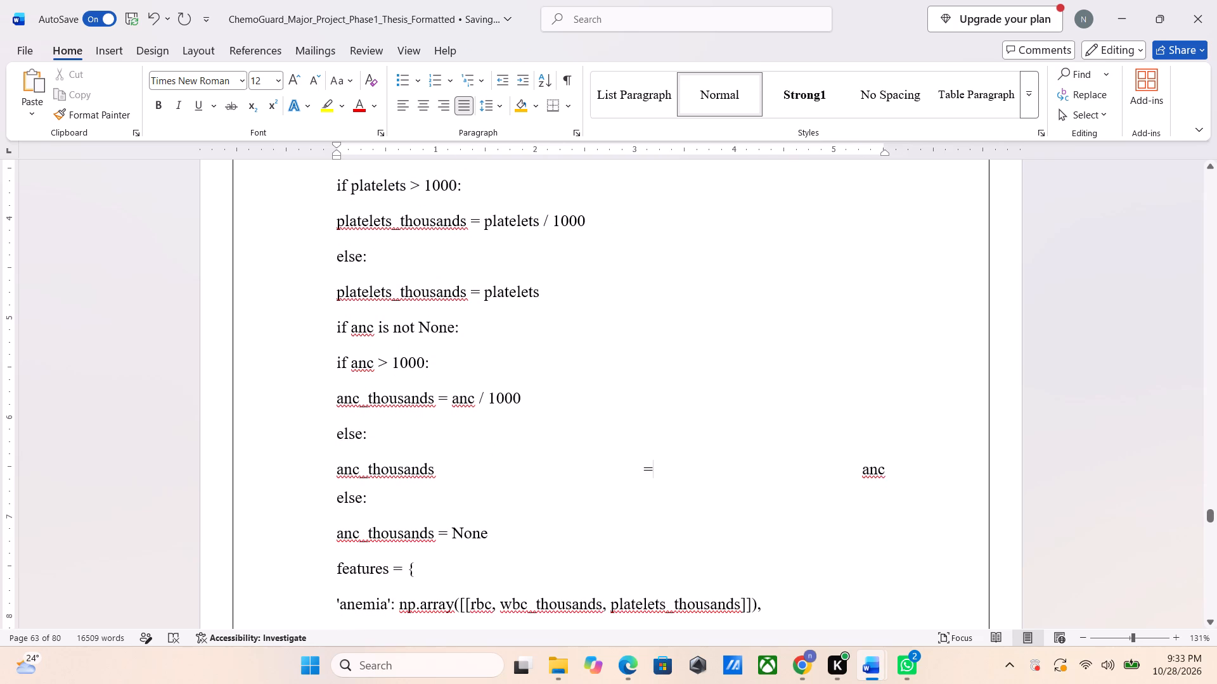
double_click(310, 469)
click(310, 469)
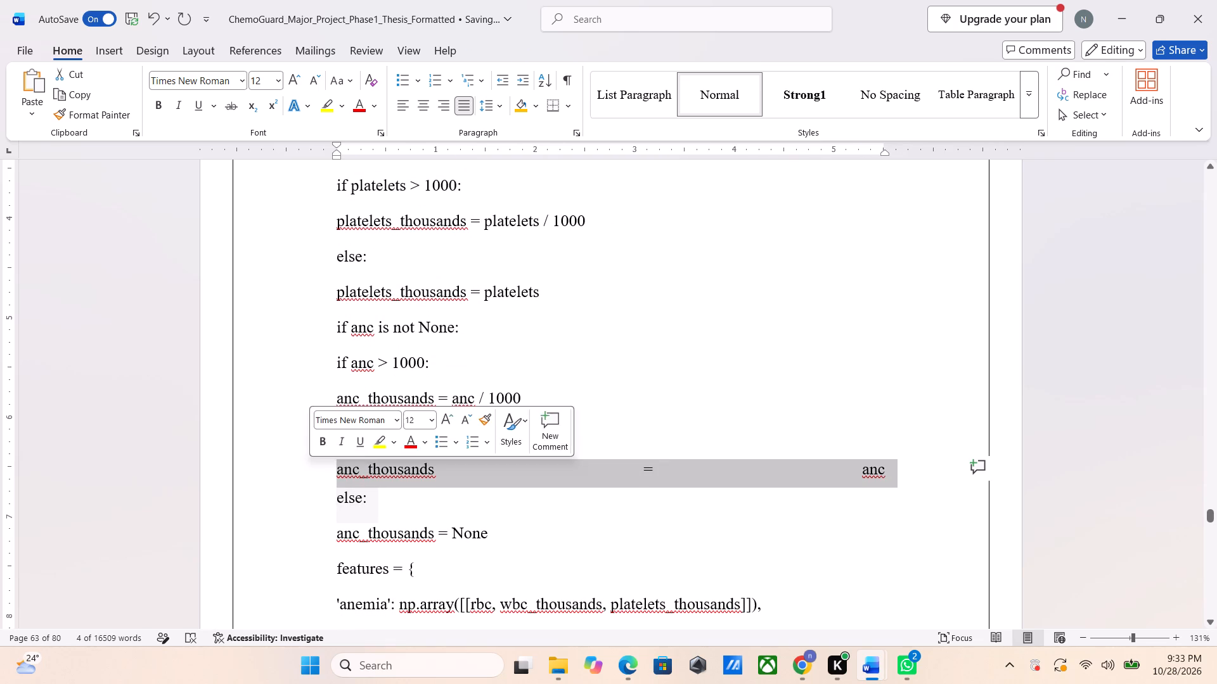
click(310, 469)
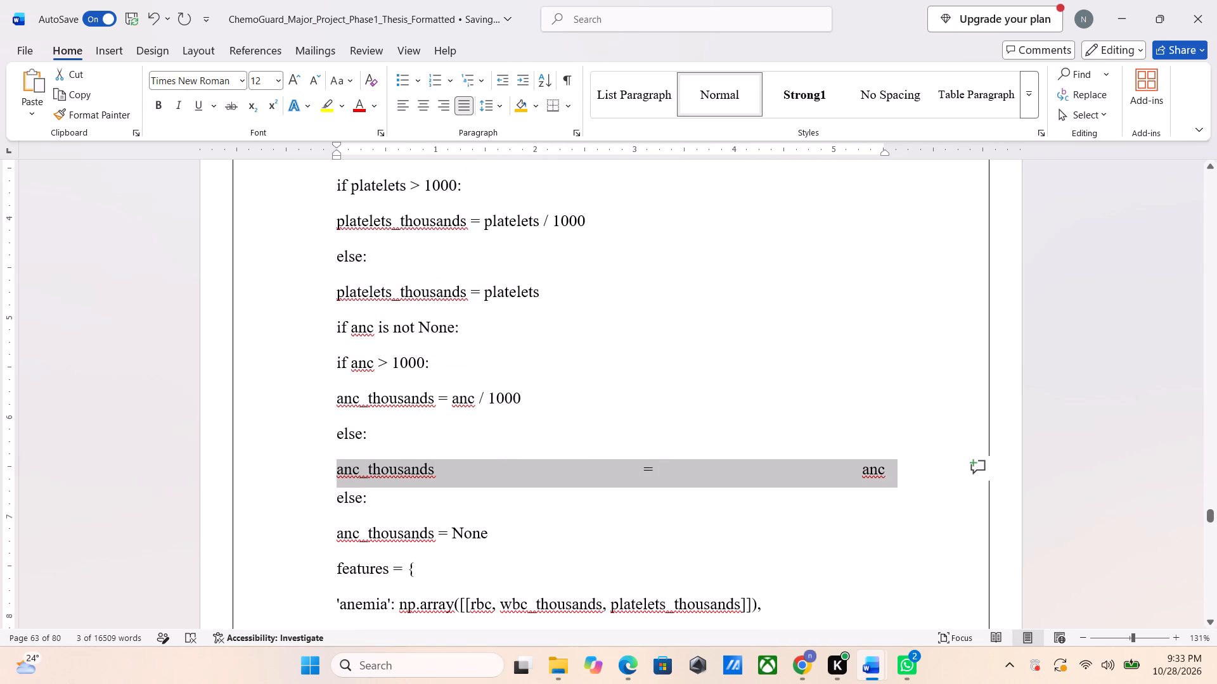
click(402, 111)
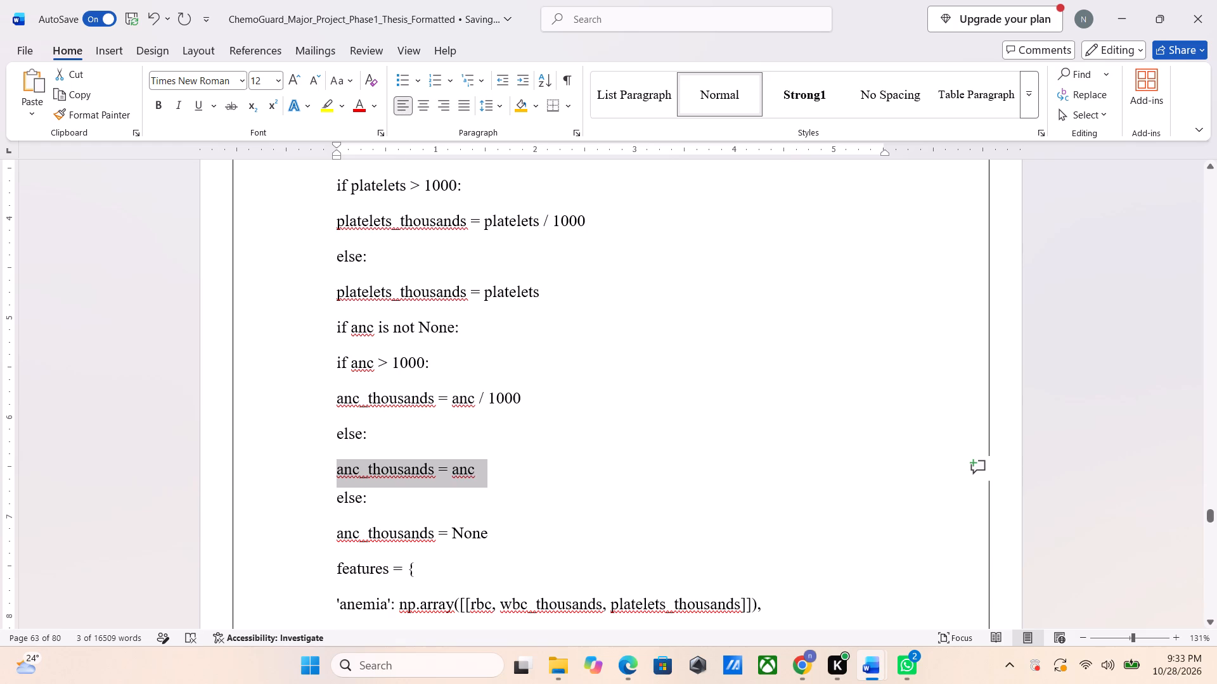
click(584, 357)
Examine the rest of the source code listing, from the features block to the predict route, for unevenly spaced lines.
scroll(584, 357, up, 2)
scroll(584, 357, down, 13)
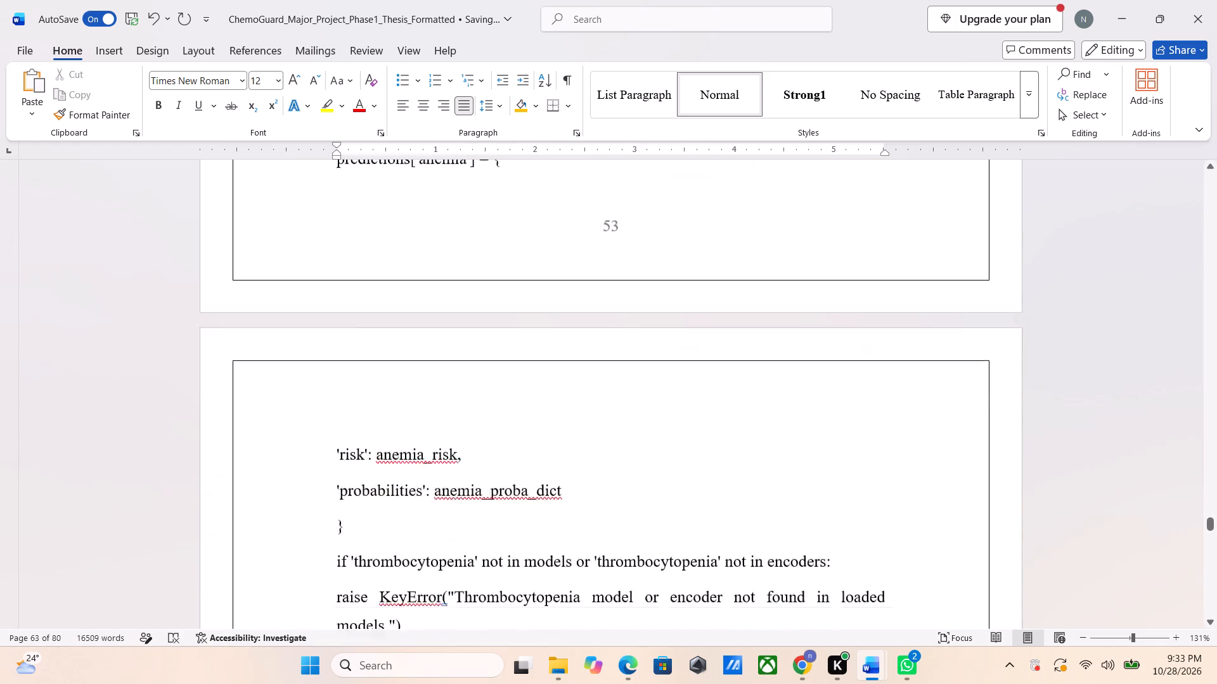
scroll(584, 357, down, 8)
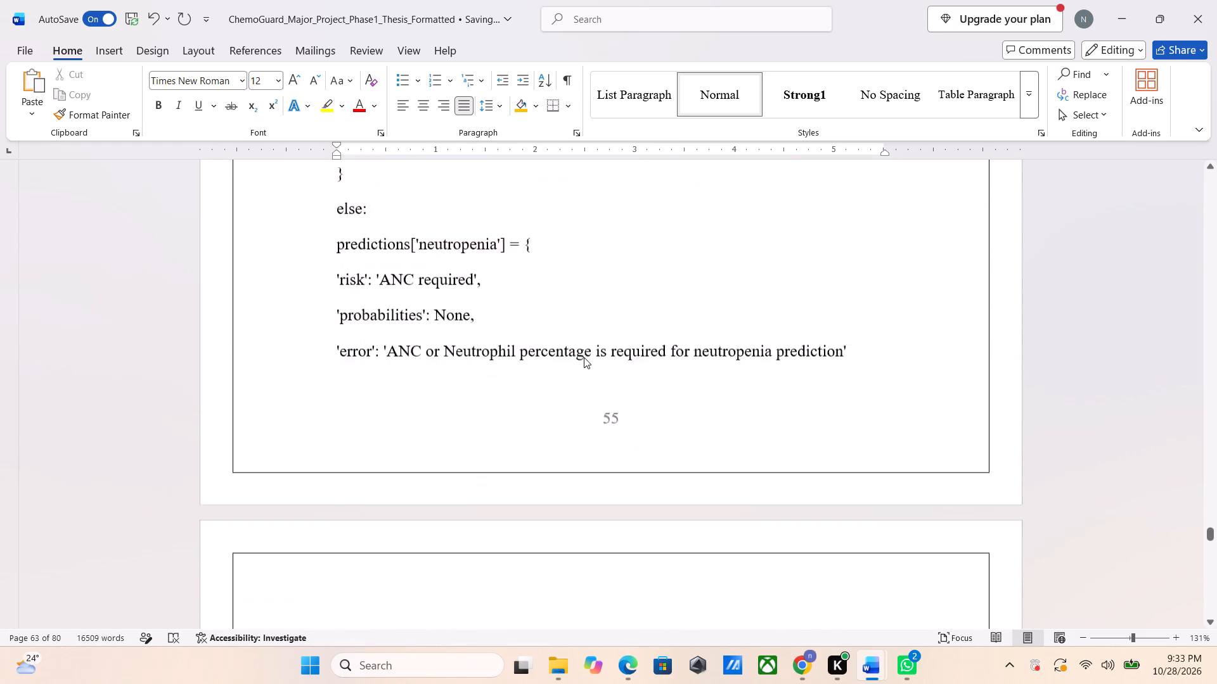
scroll(584, 357, down, 9)
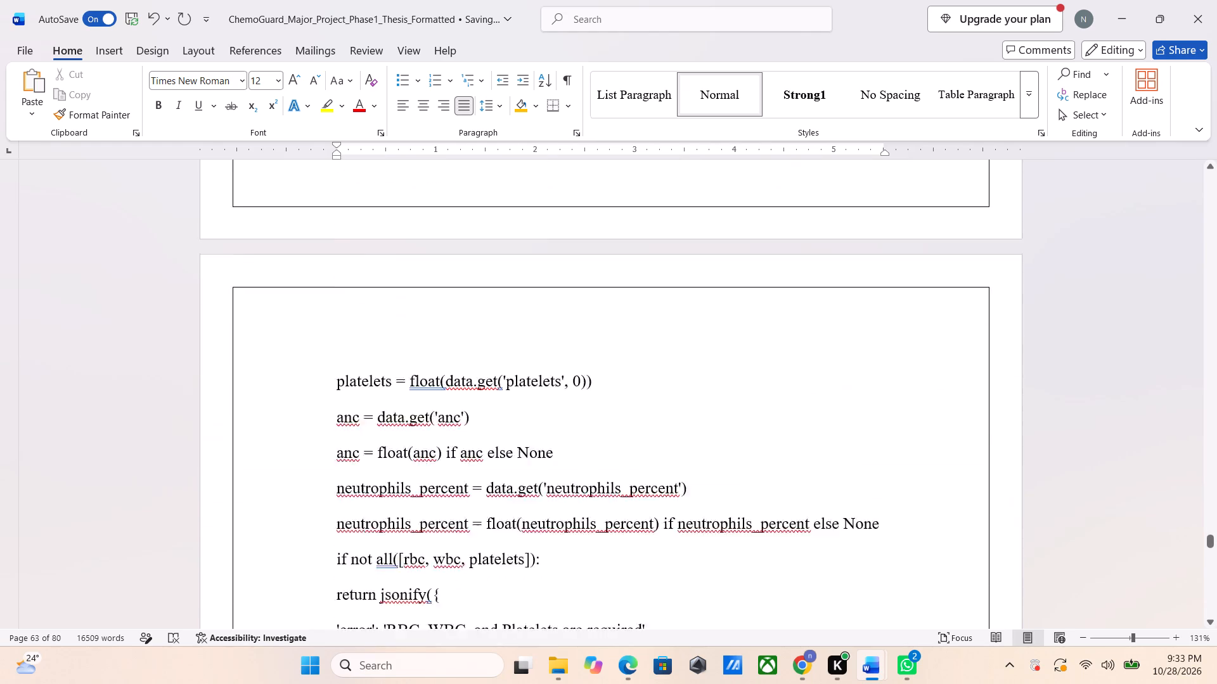
scroll(584, 357, down, 1)
scroll(584, 357, up, 3)
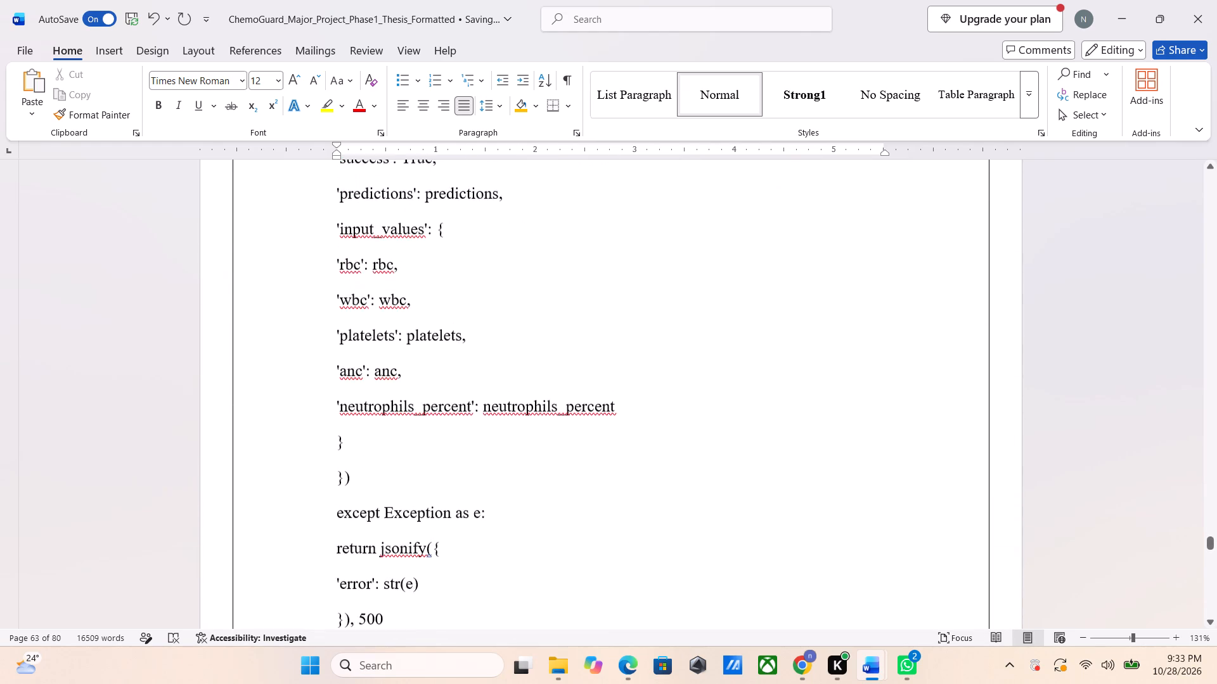
scroll(584, 357, up, 5)
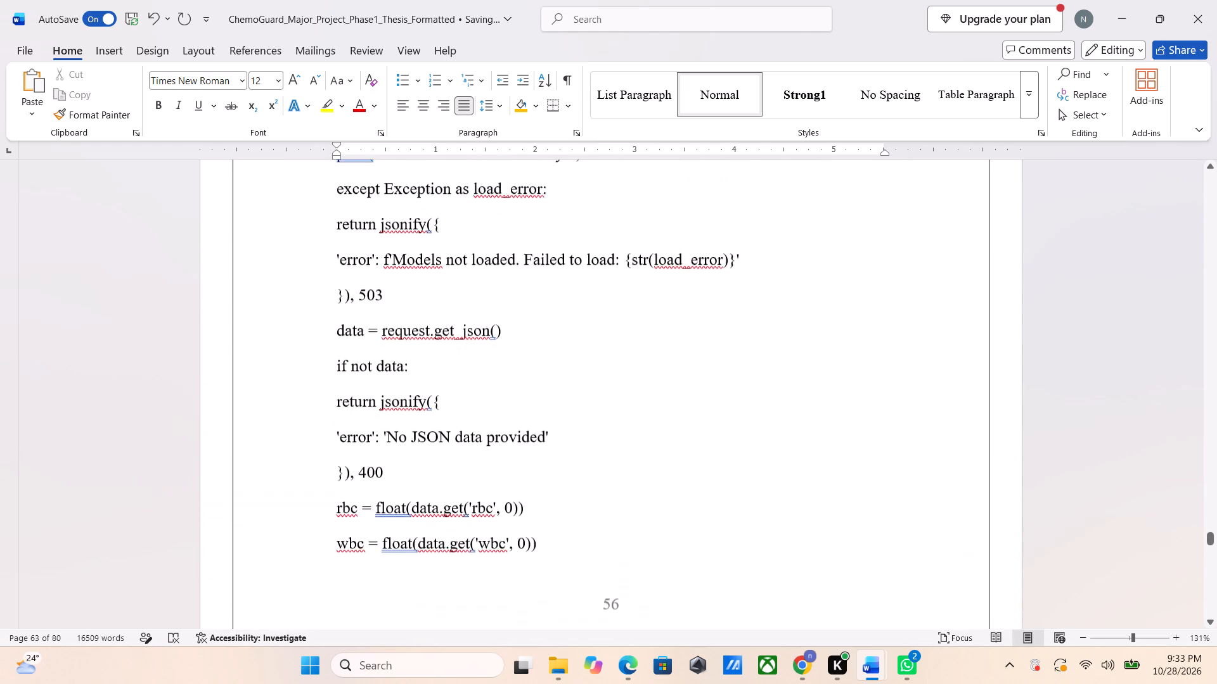
scroll(584, 357, up, 4)
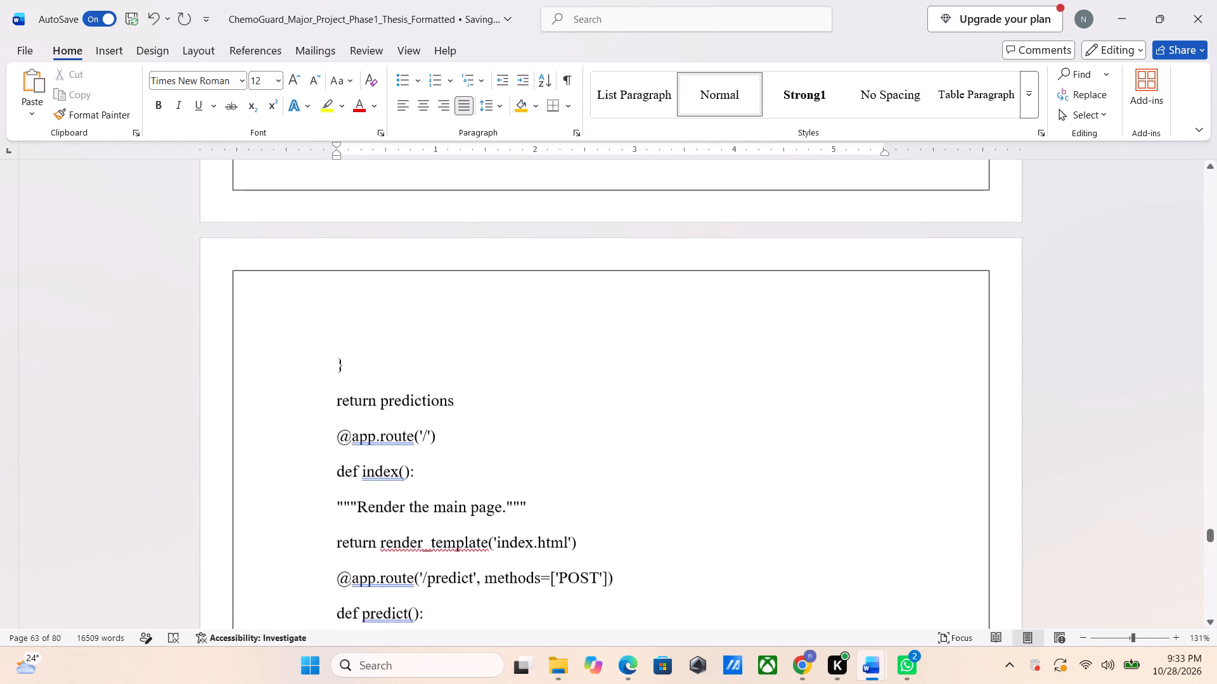
scroll(584, 357, up, 5)
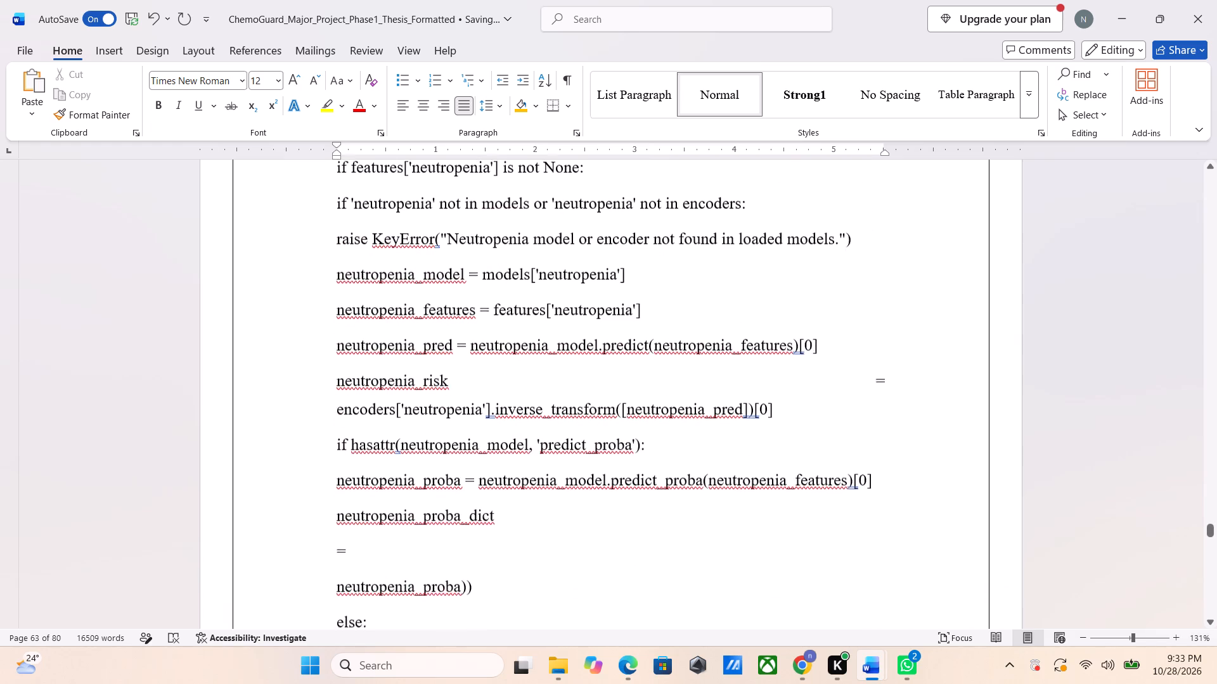
Left-align the stretched "neutropenia_risk =" line in the source code listing.
scroll(584, 357, up, 1)
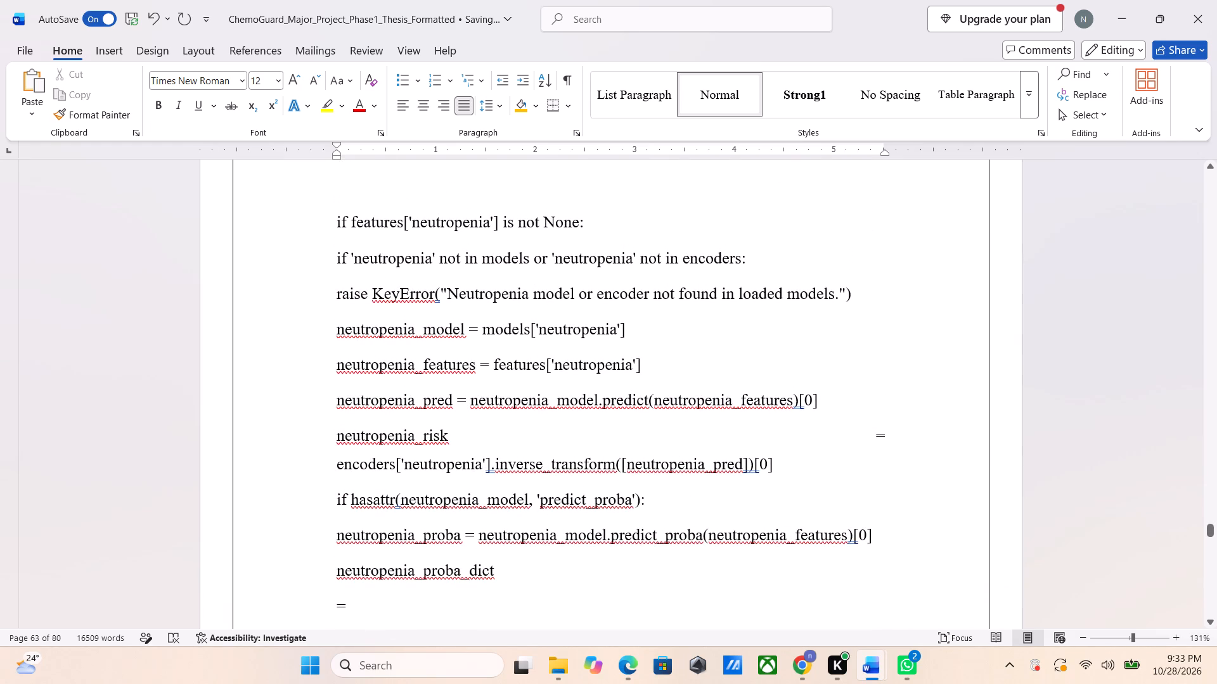
scroll(584, 357, up, 1)
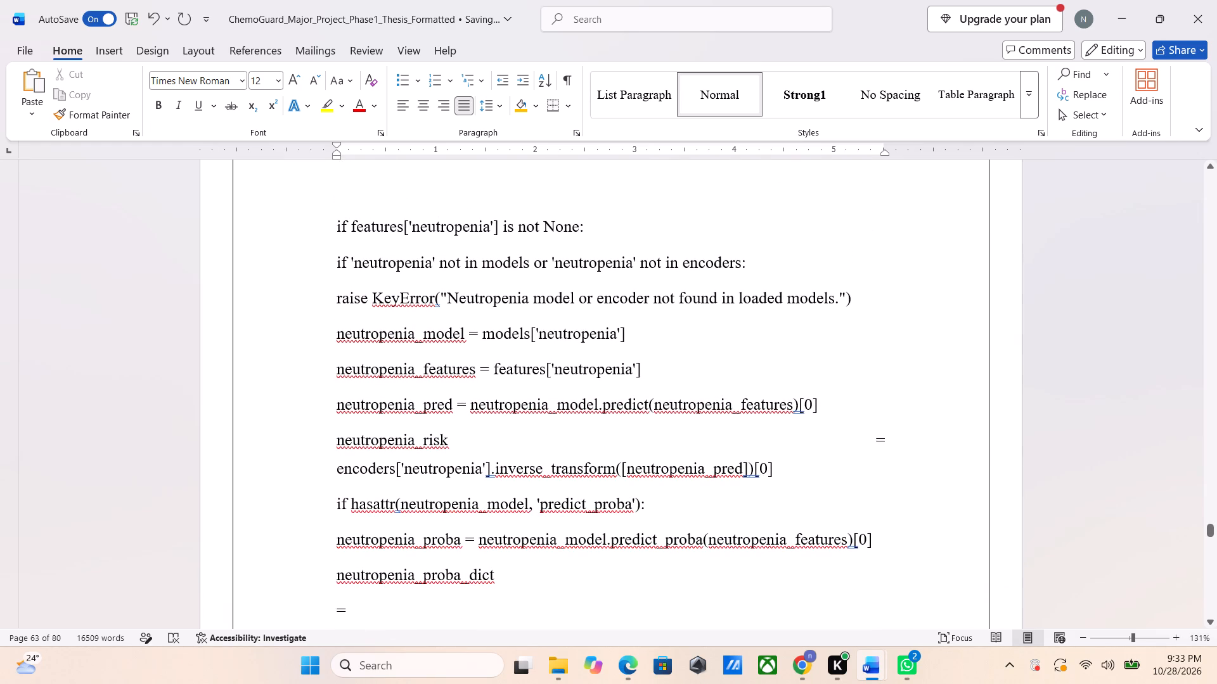
click(300, 445)
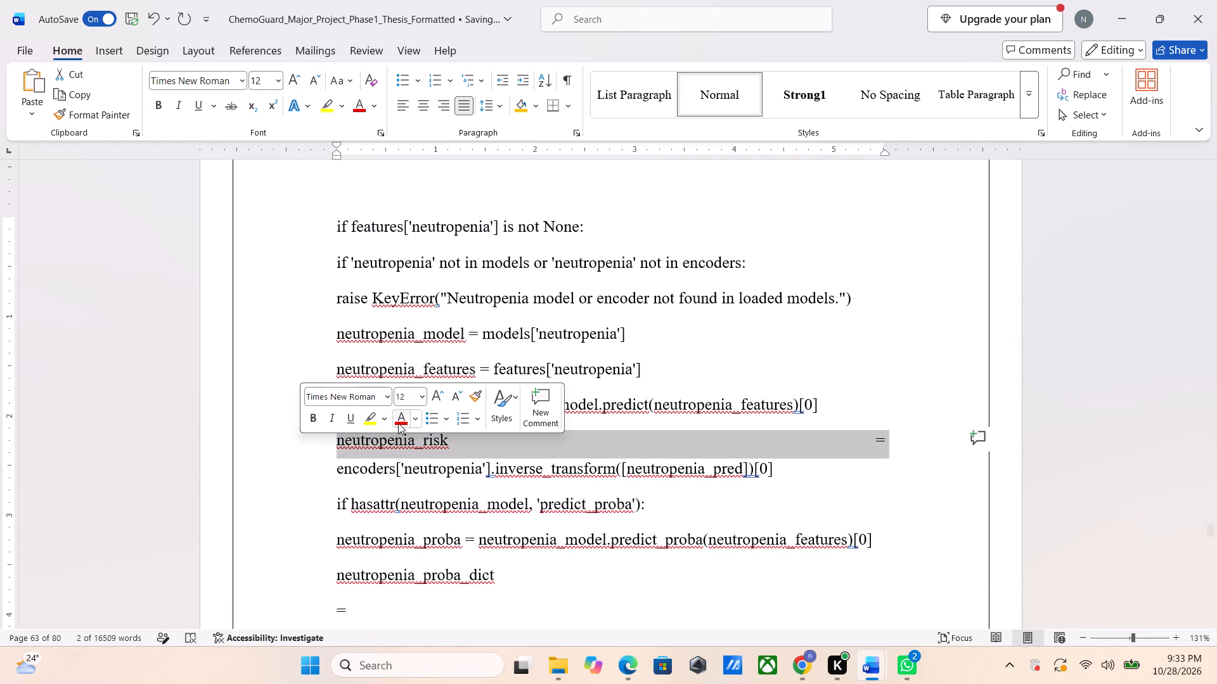
click(396, 108)
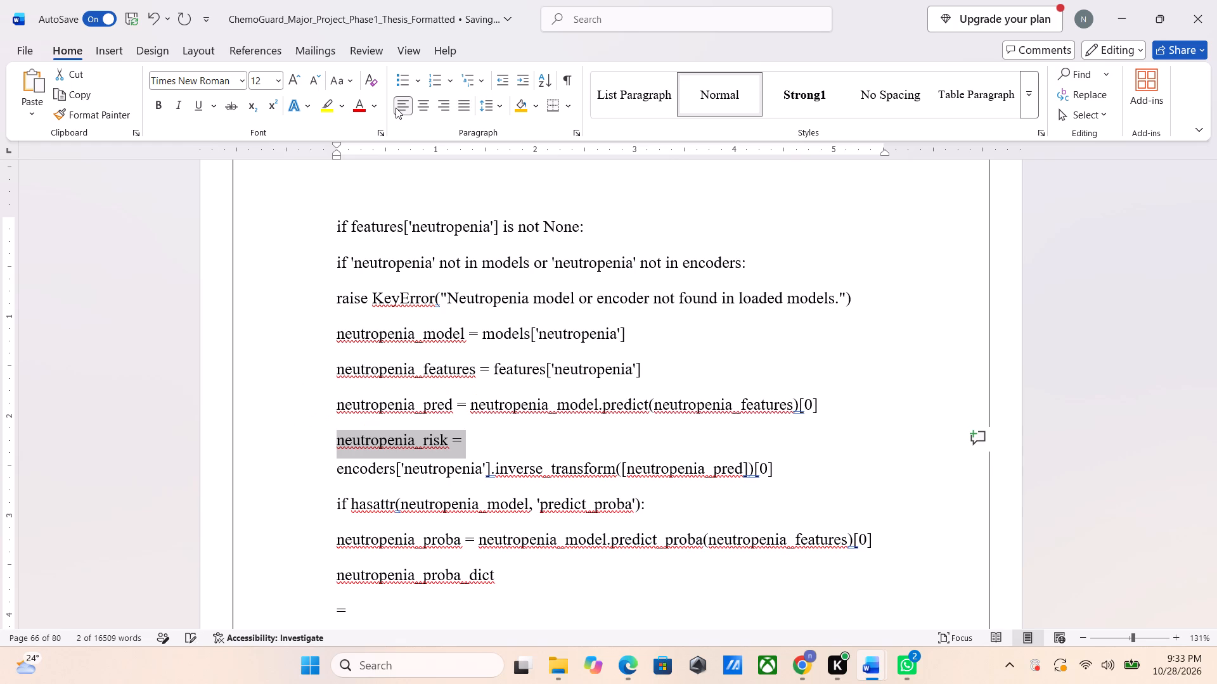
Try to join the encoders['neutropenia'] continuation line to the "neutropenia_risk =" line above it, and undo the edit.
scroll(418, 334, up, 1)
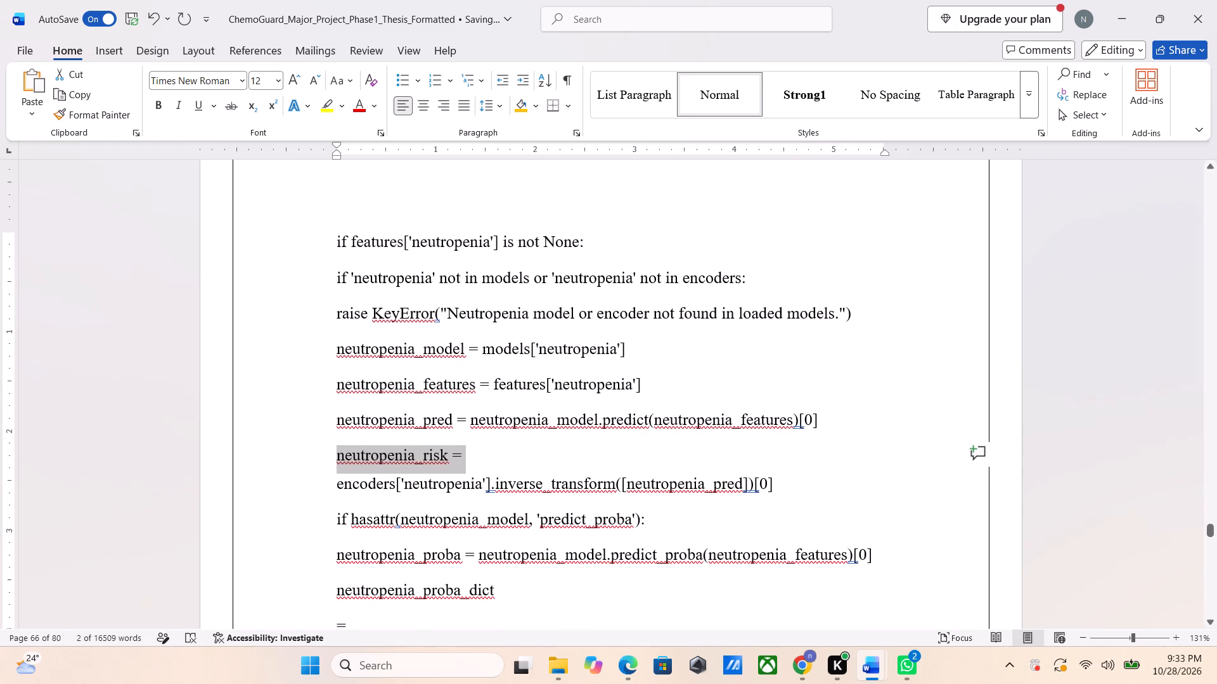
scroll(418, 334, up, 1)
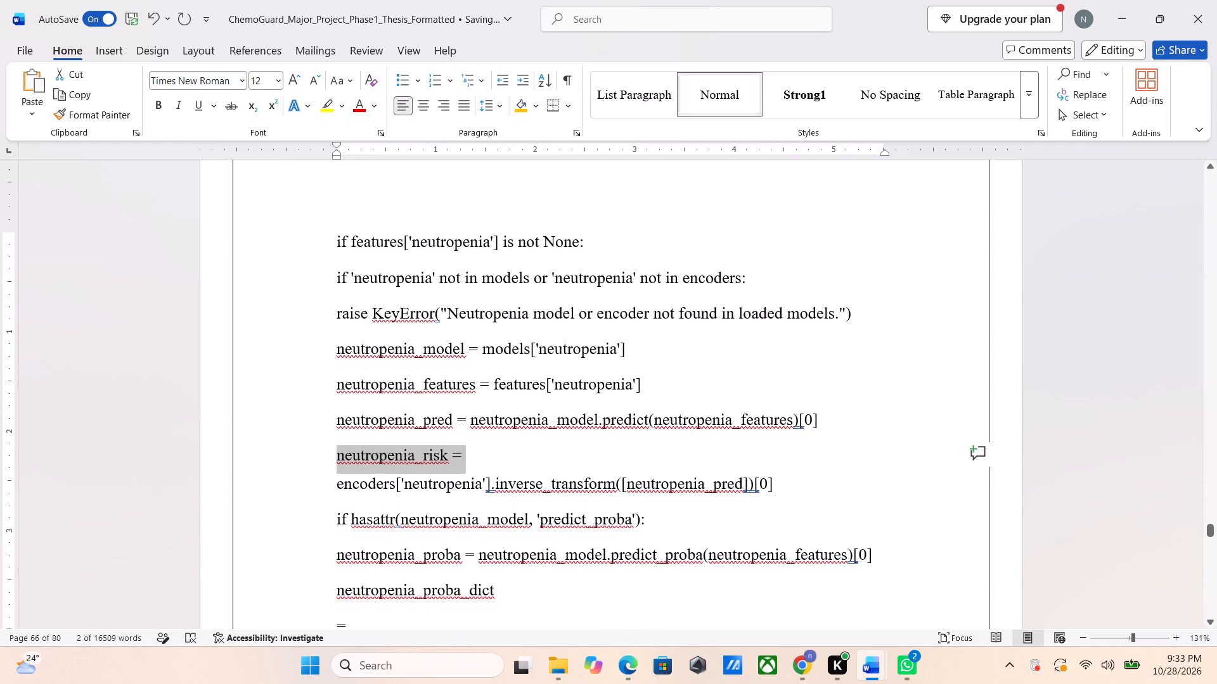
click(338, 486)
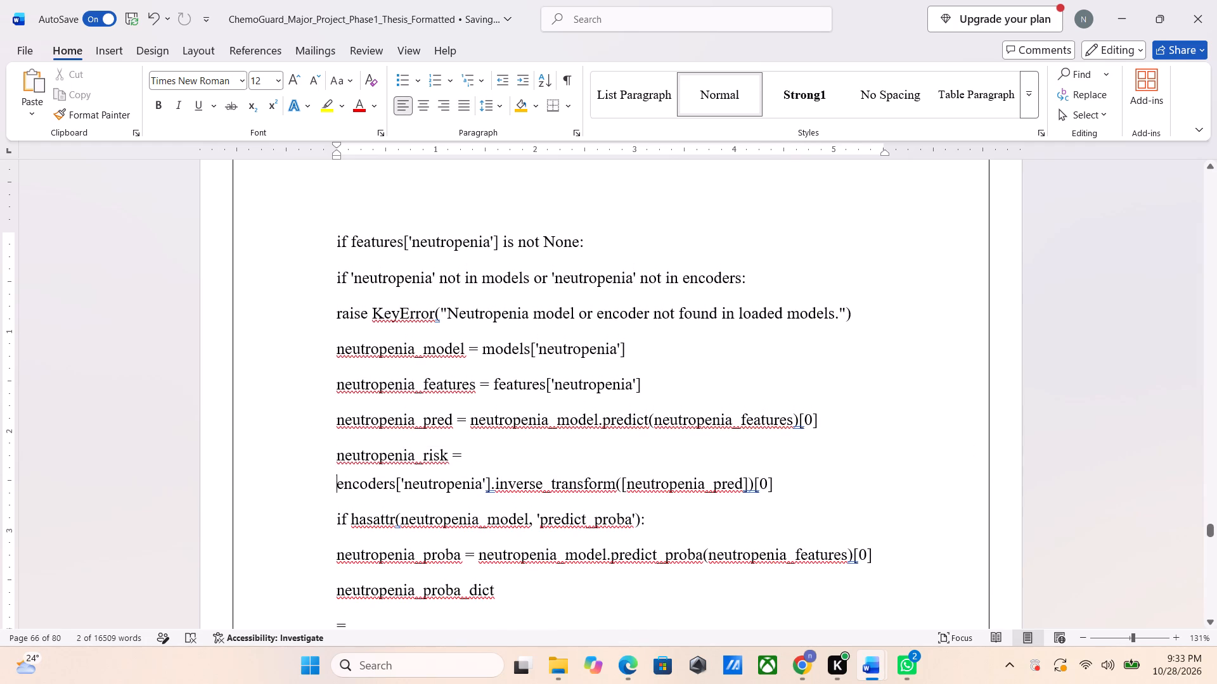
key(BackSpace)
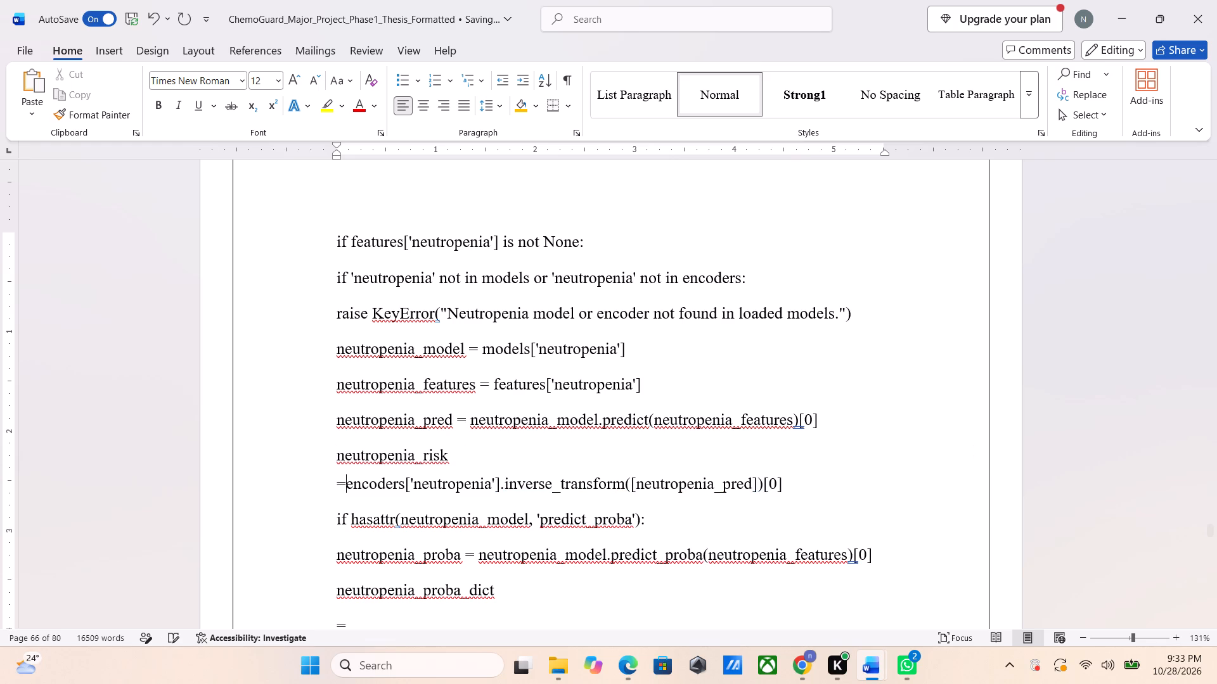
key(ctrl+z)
Left-align the stretched code paragraph containing "thrombocytopenia_features" and "thrombocytopenia_pred =" in the source code listing.
scroll(338, 486, up, 2)
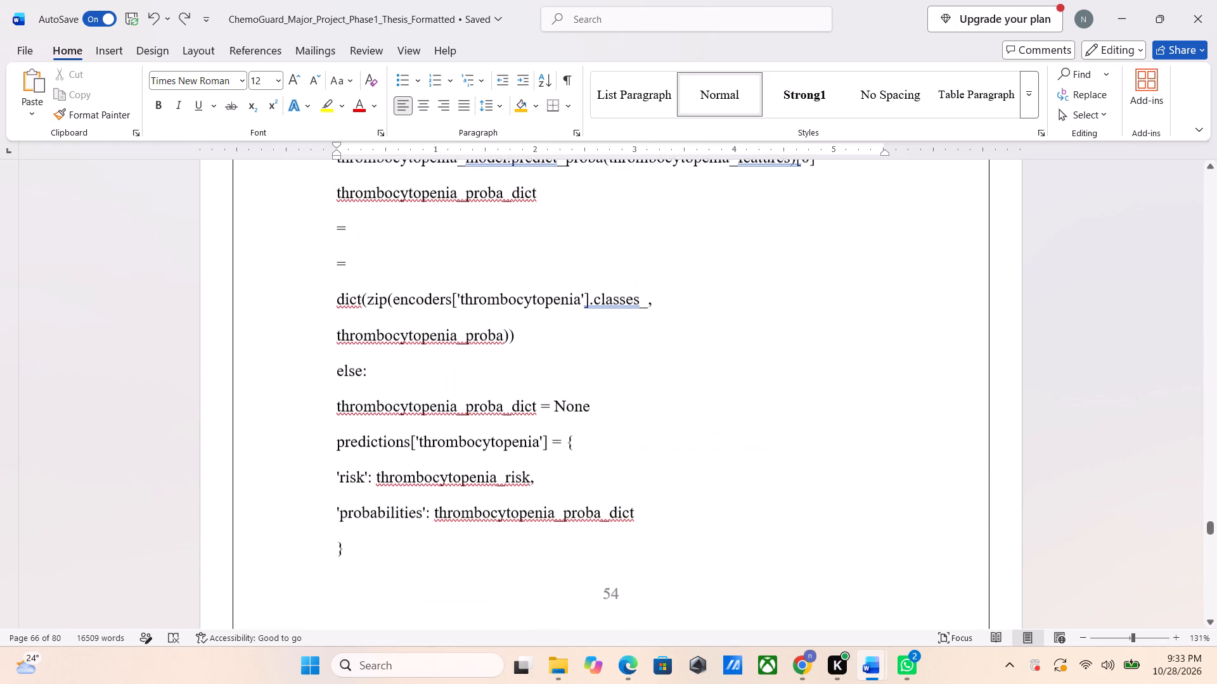
scroll(338, 486, right, 1)
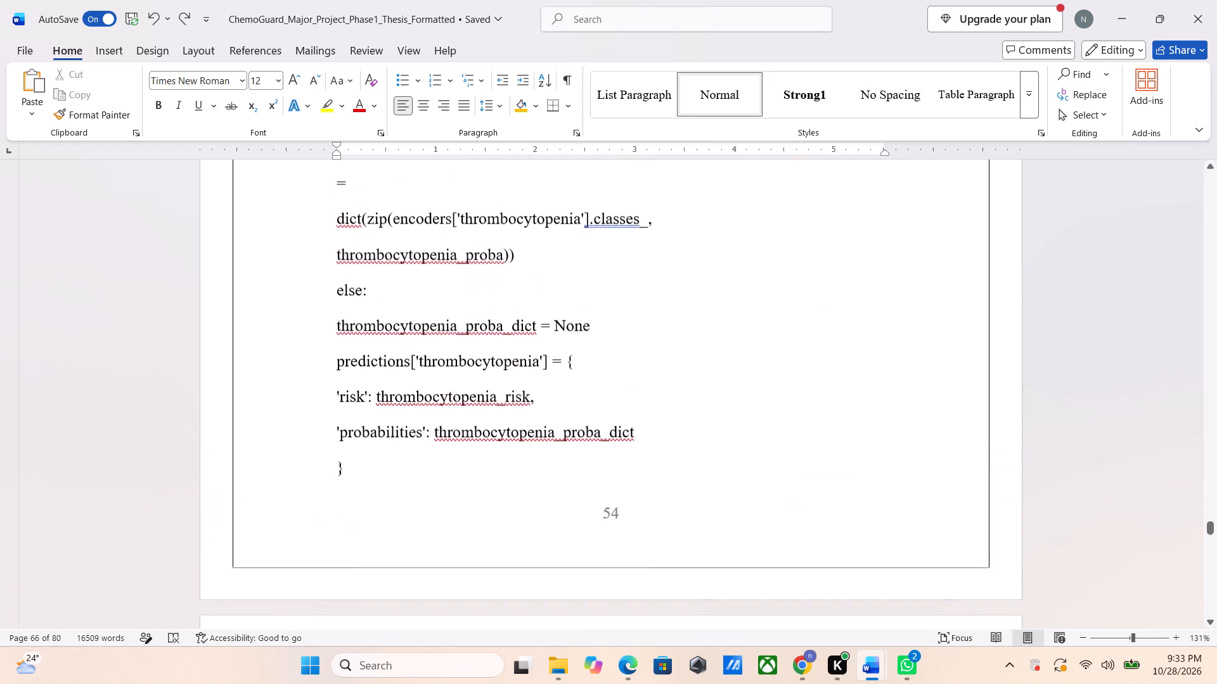
scroll(338, 486, up, 5)
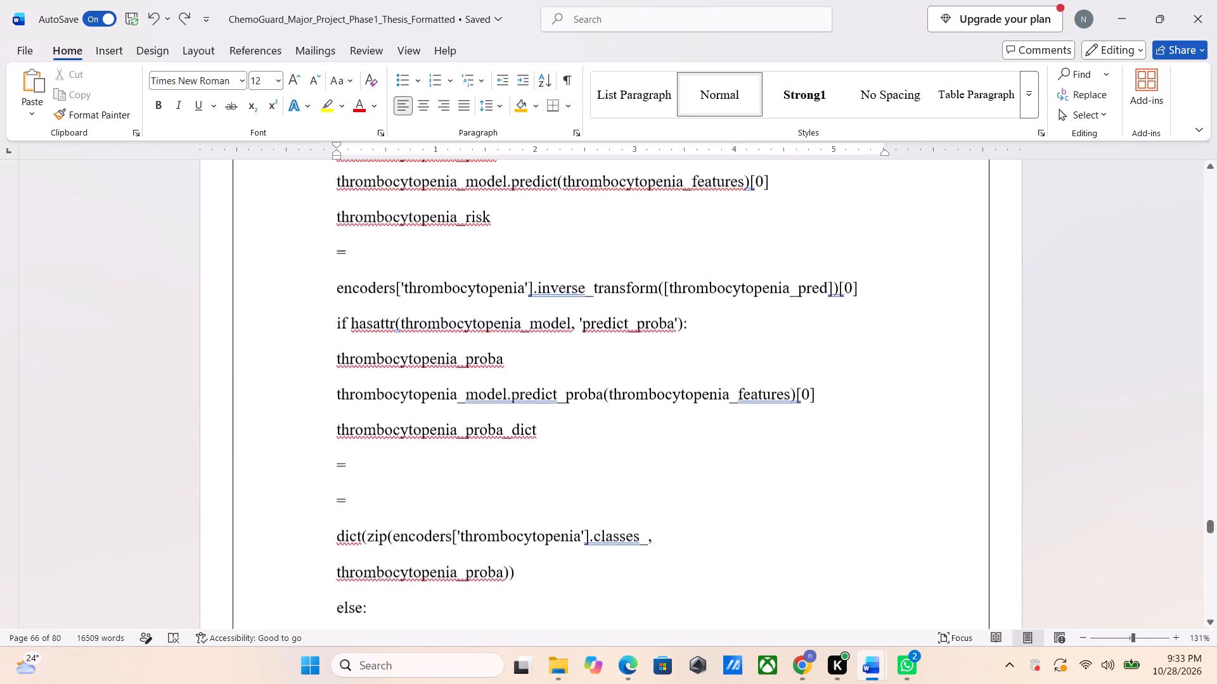
scroll(338, 486, up, 1)
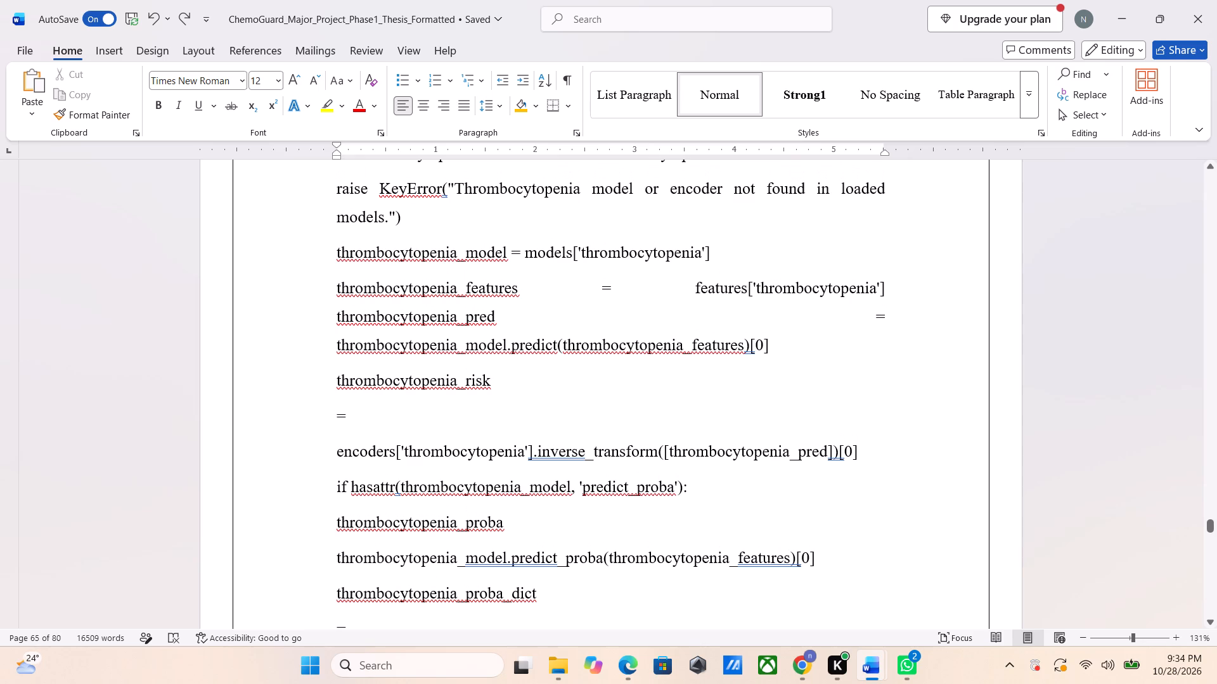
click(315, 313)
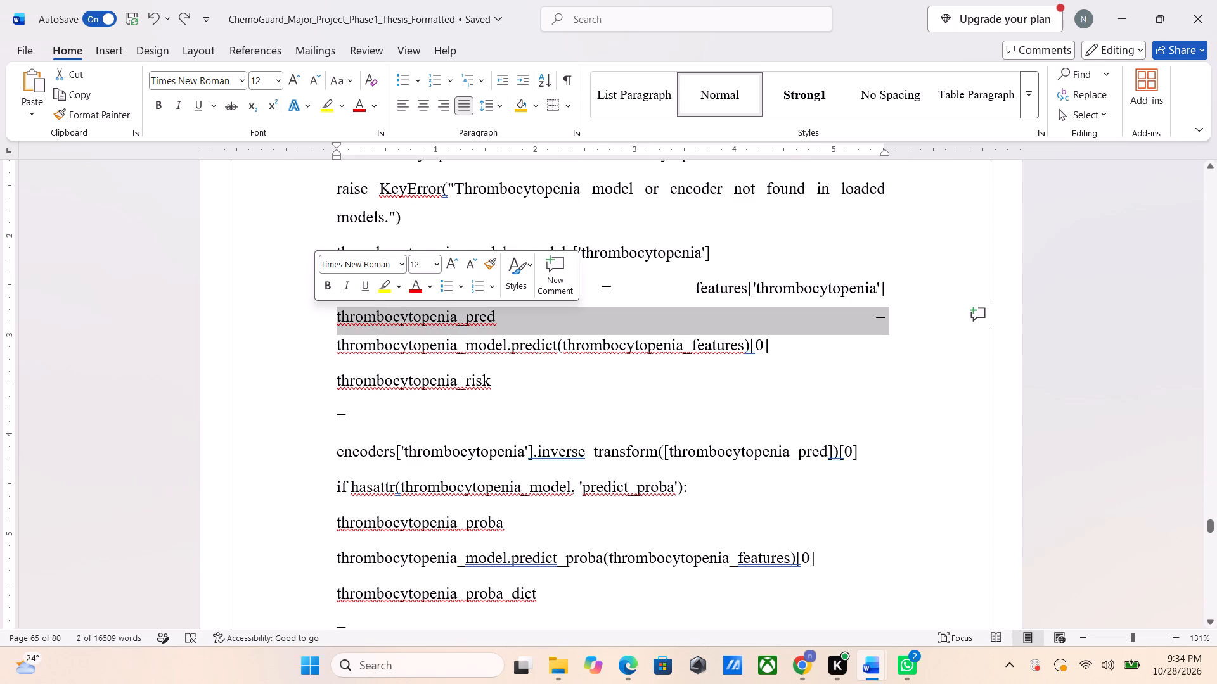
click(402, 104)
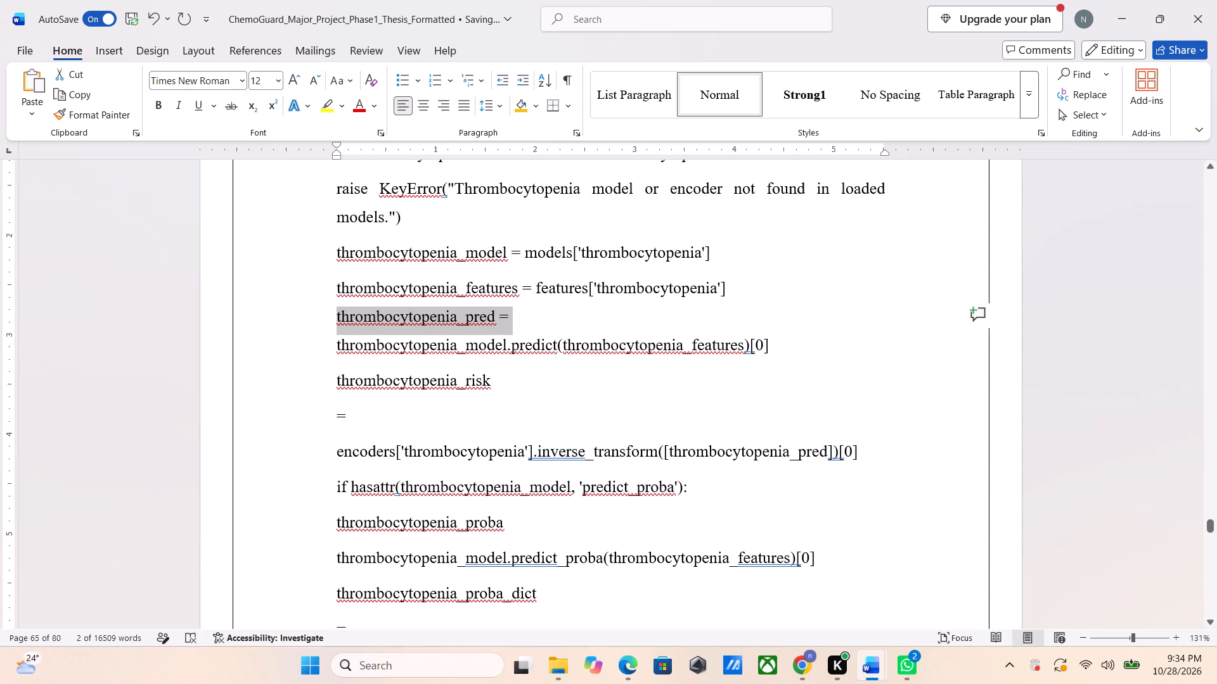
Examine the ChemoGuard thesis from the thrombocytopenia code back to the Chapter 6 Coding heading, and on to the document's final page.
scroll(293, 269, up, 3)
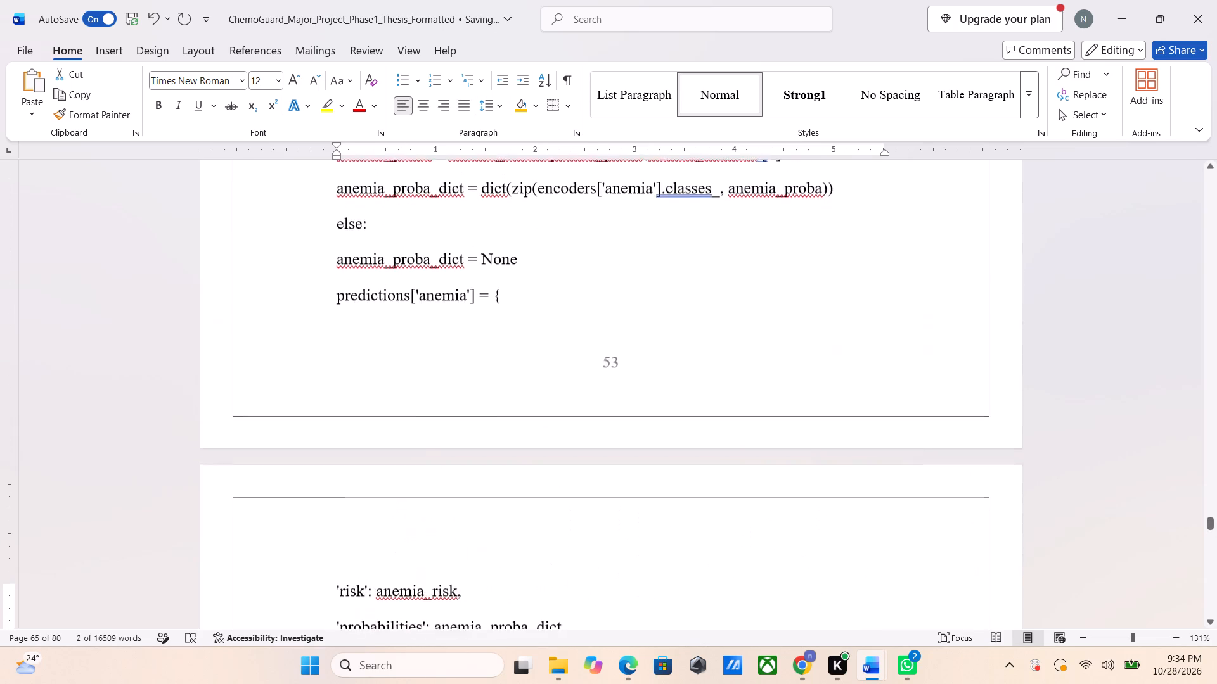
scroll(293, 269, up, 6)
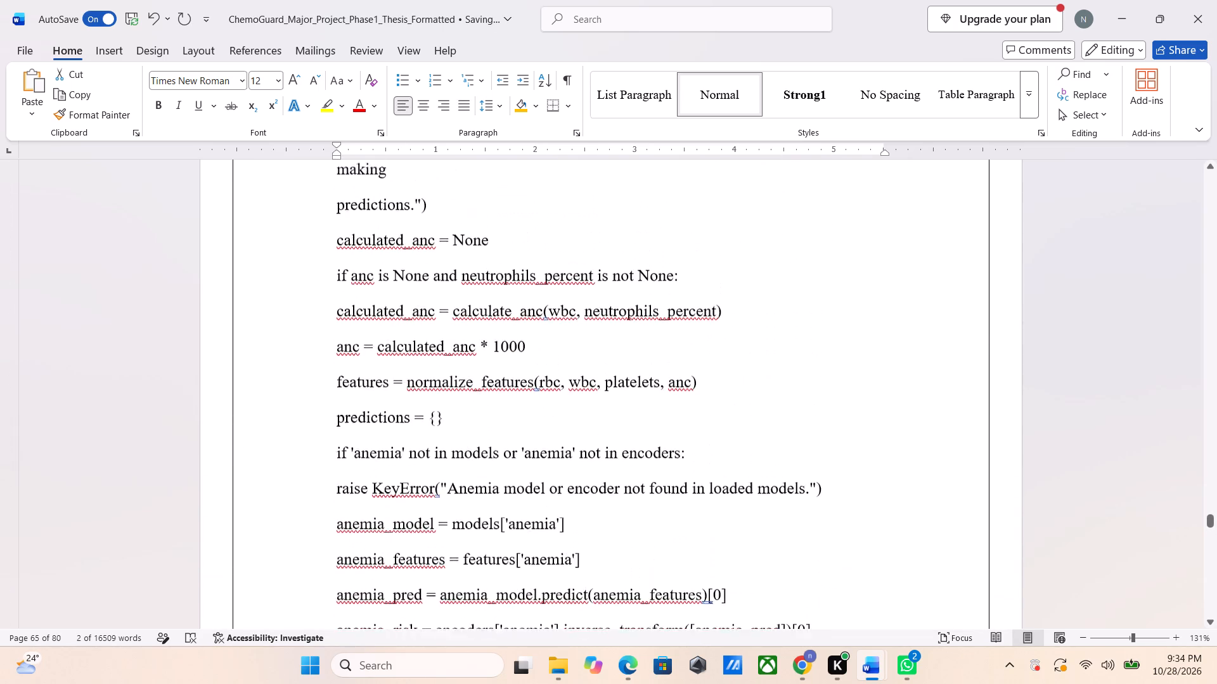
scroll(293, 269, up, 5)
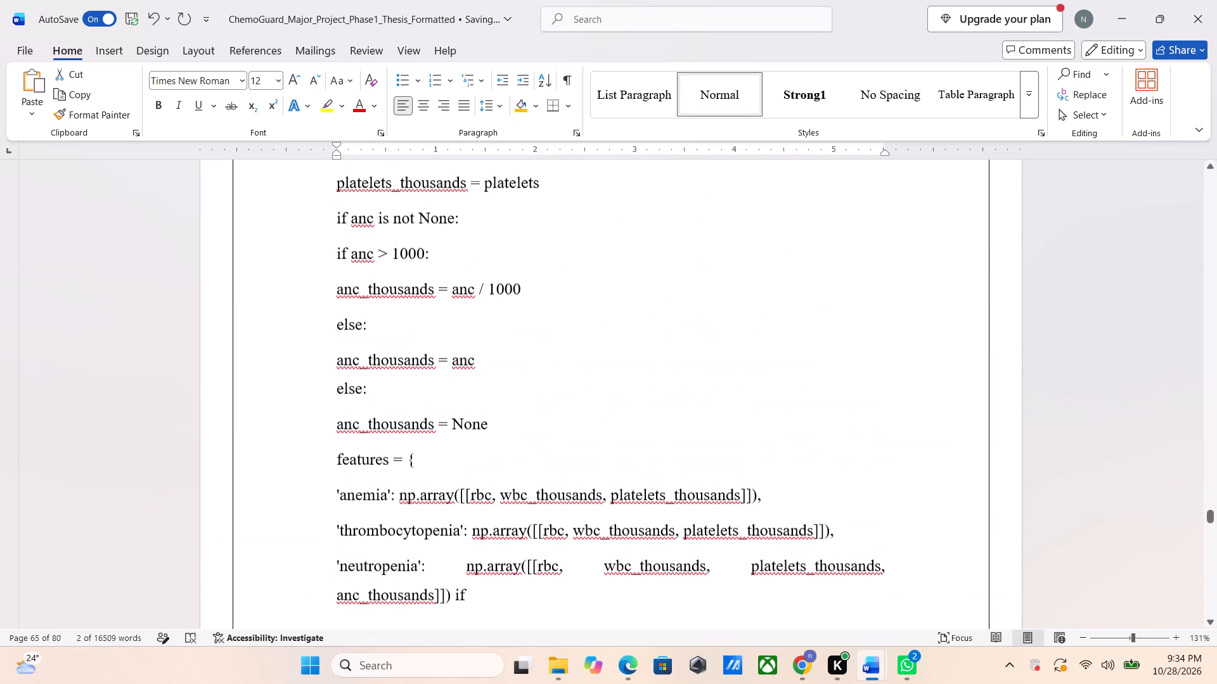
scroll(293, 269, up, 6)
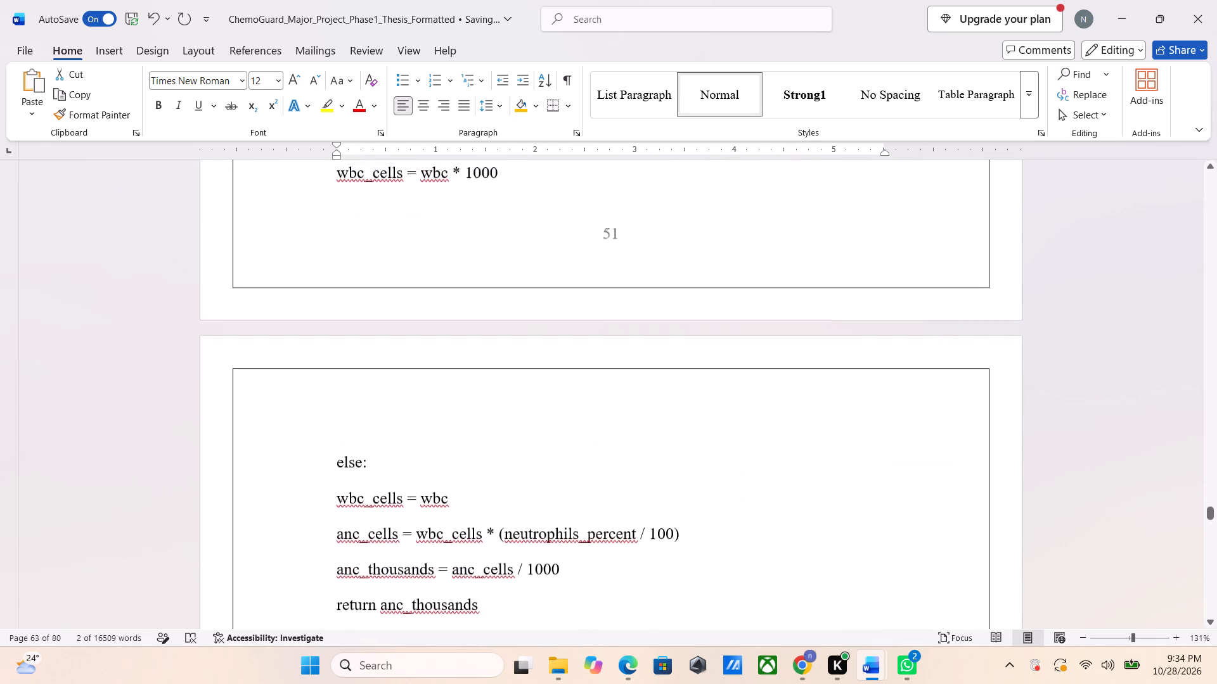
scroll(293, 269, up, 4)
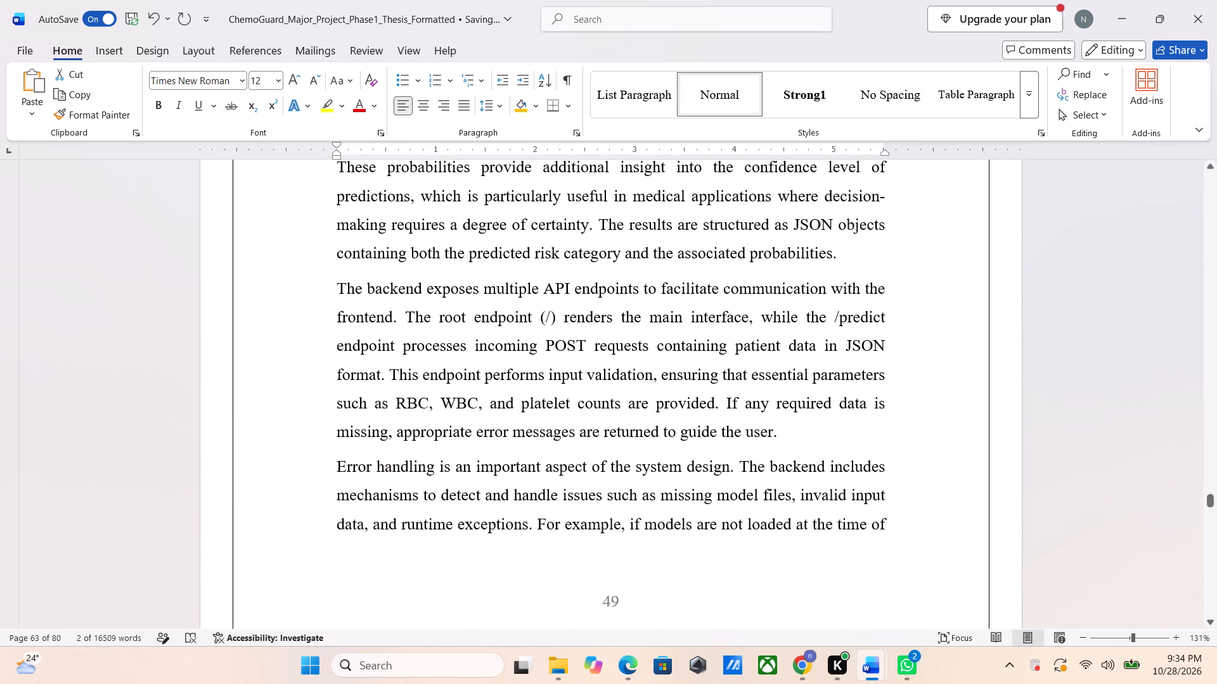
scroll(293, 269, up, 3)
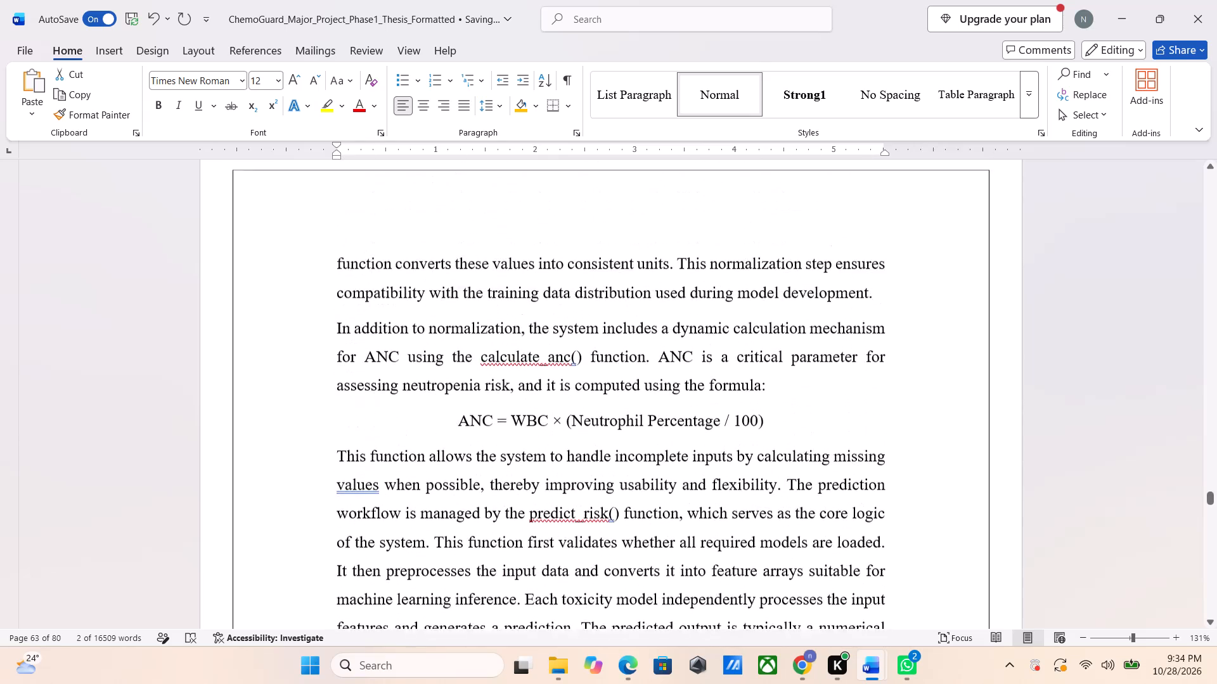
scroll(293, 269, up, 5)
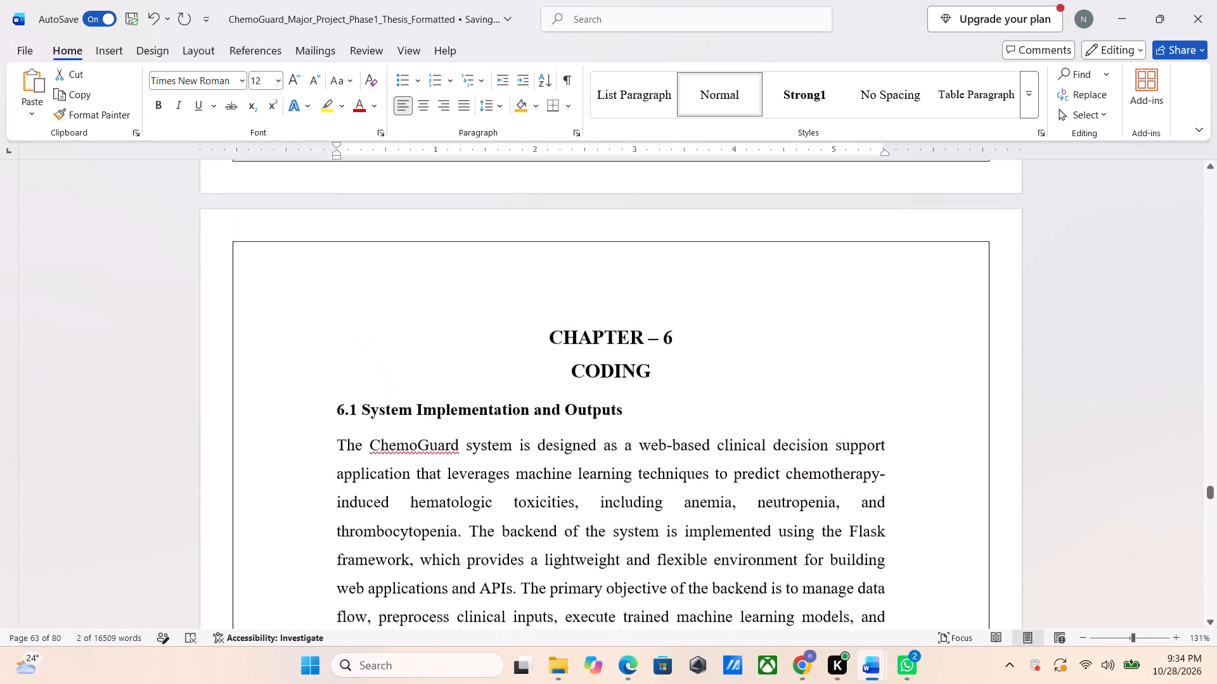
scroll(293, 269, up, 1)
scroll(293, 269, down, 16)
scroll(293, 269, down, 16)
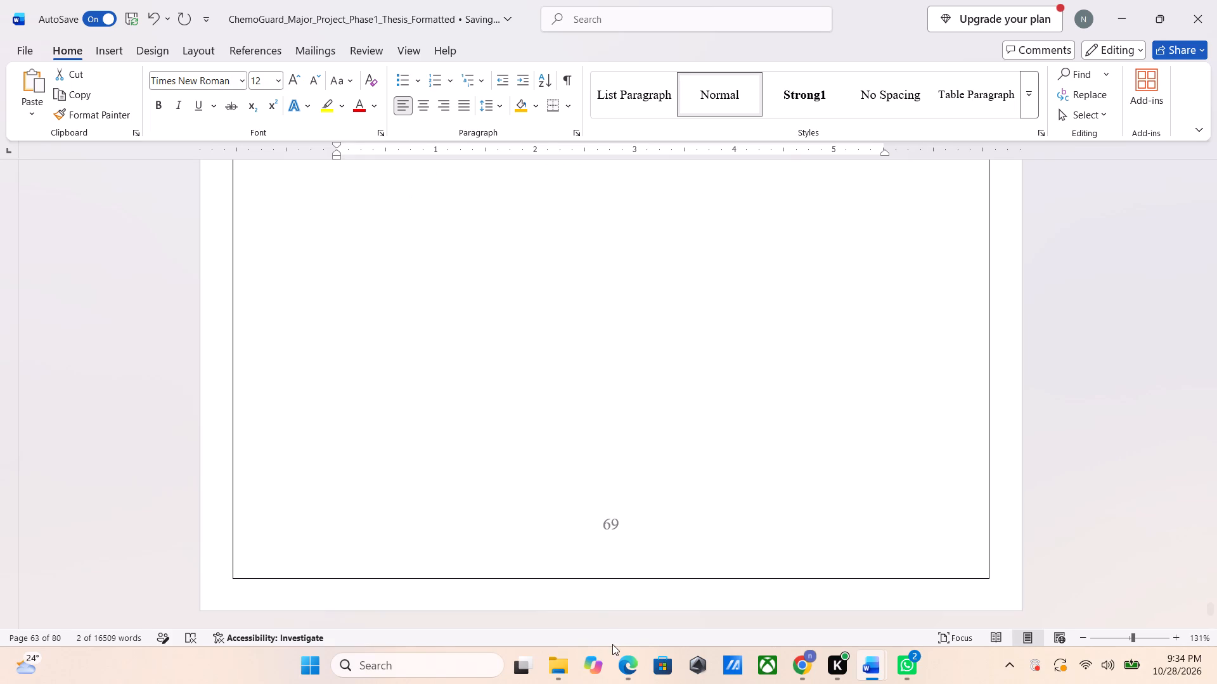
Switch to AQIEA_DU_Thesis_Main.pdf in Edge and examine the chapter and section entries in its table of contents.
key(alt+Tab)
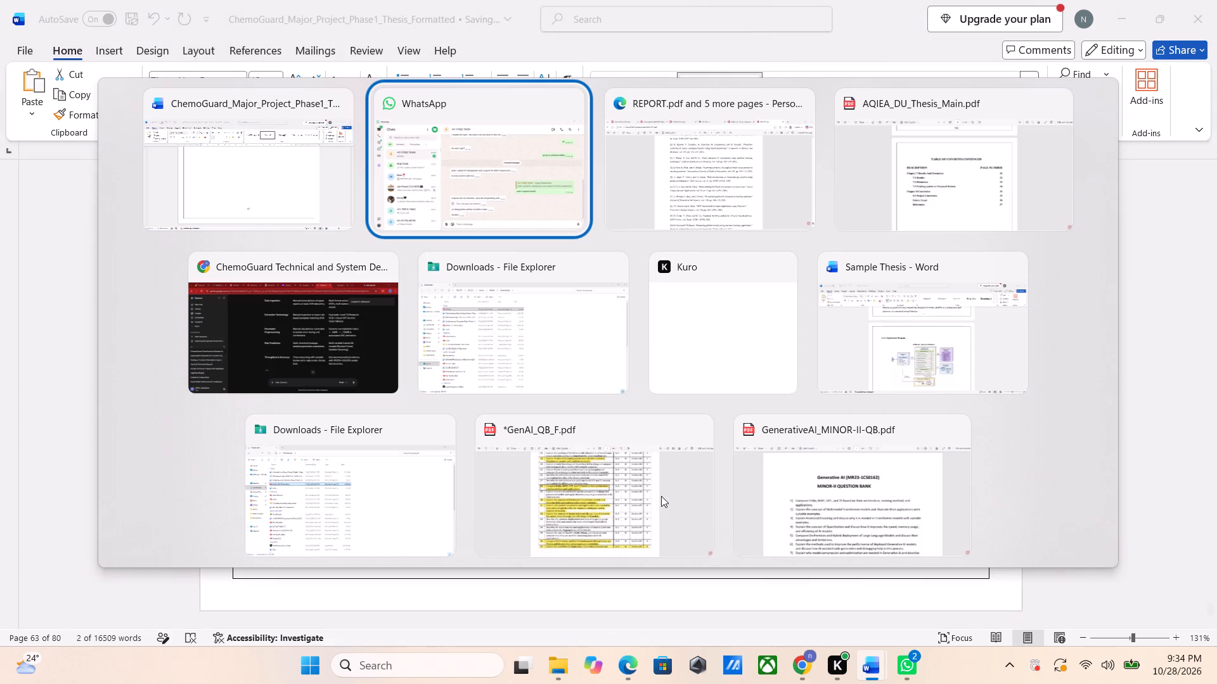
key(alt+Tab)
key(alt+Tab)
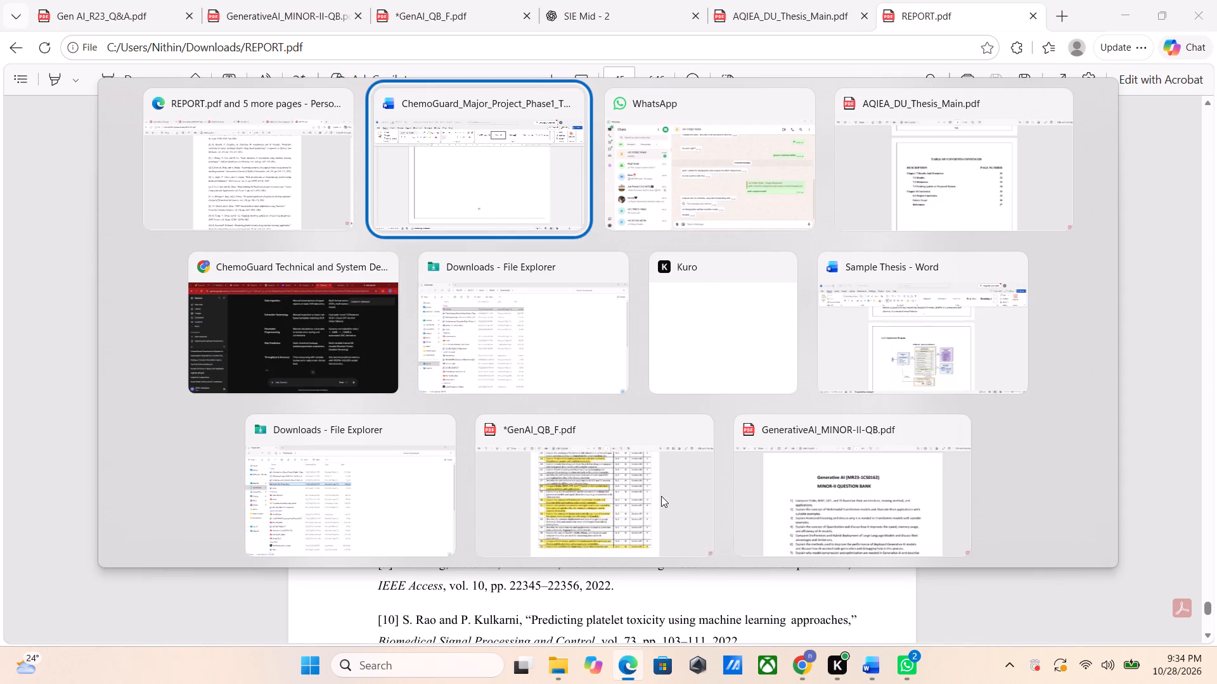
key(alt+Tab)
key(alt+Tab)
scroll(661, 496, up, 4)
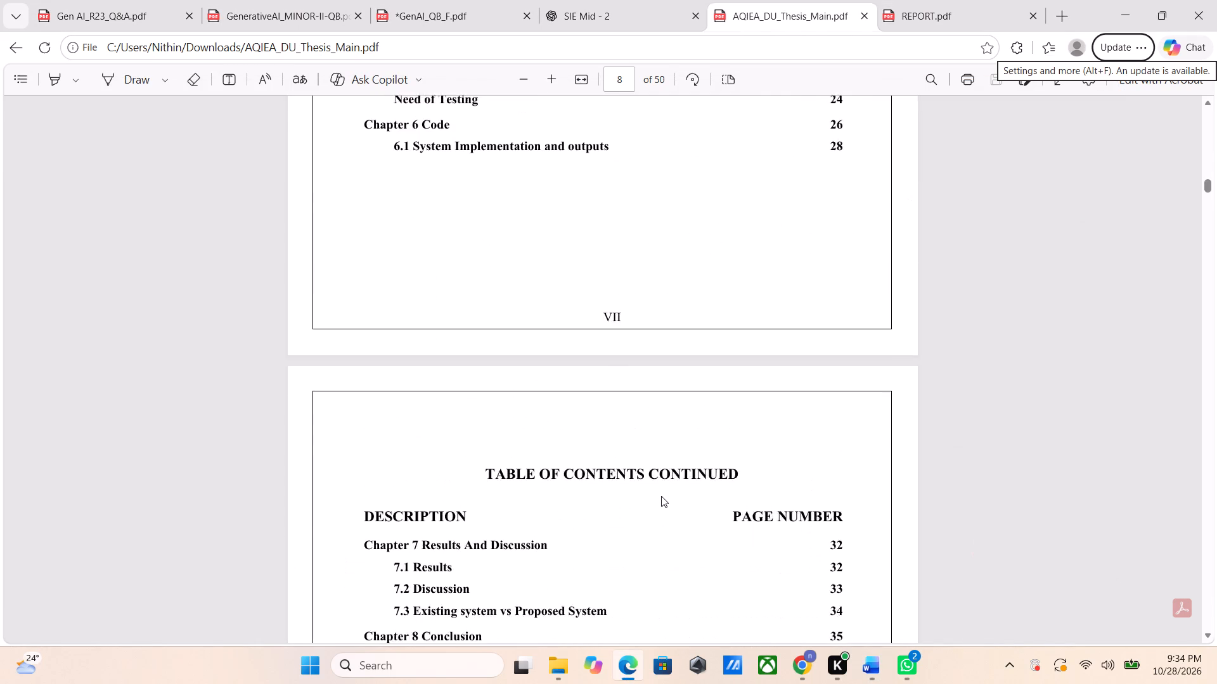
scroll(661, 496, up, 2)
scroll(661, 496, down, 1)
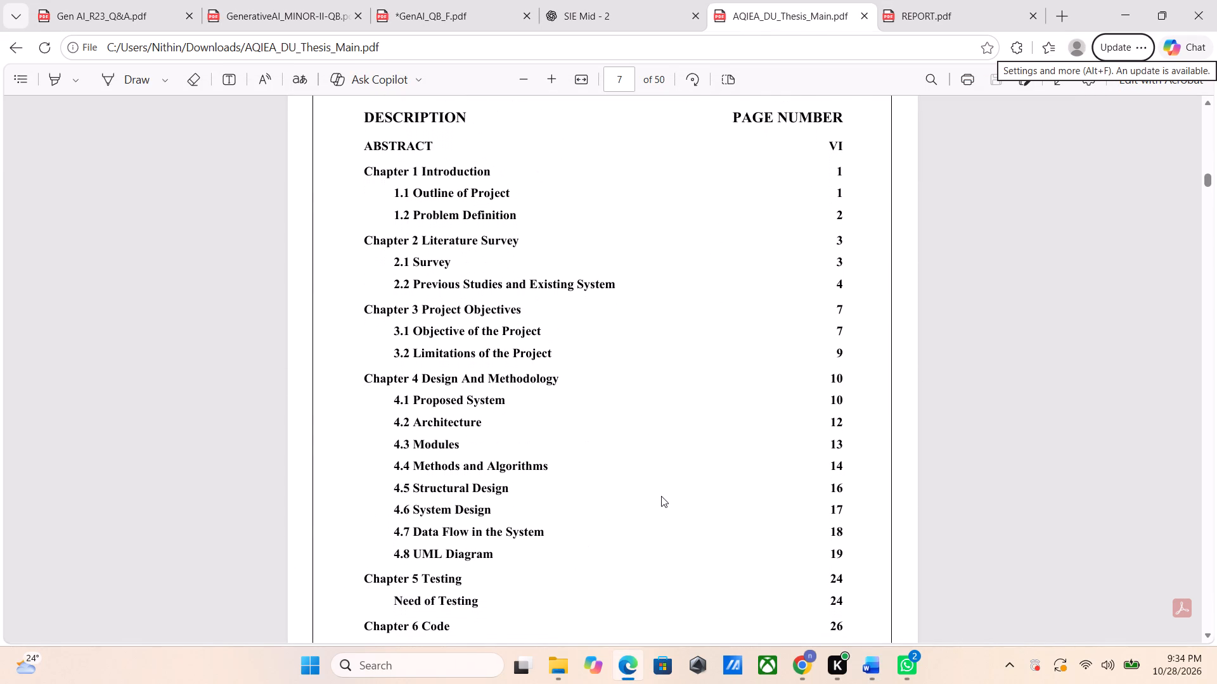
scroll(661, 496, down, 1)
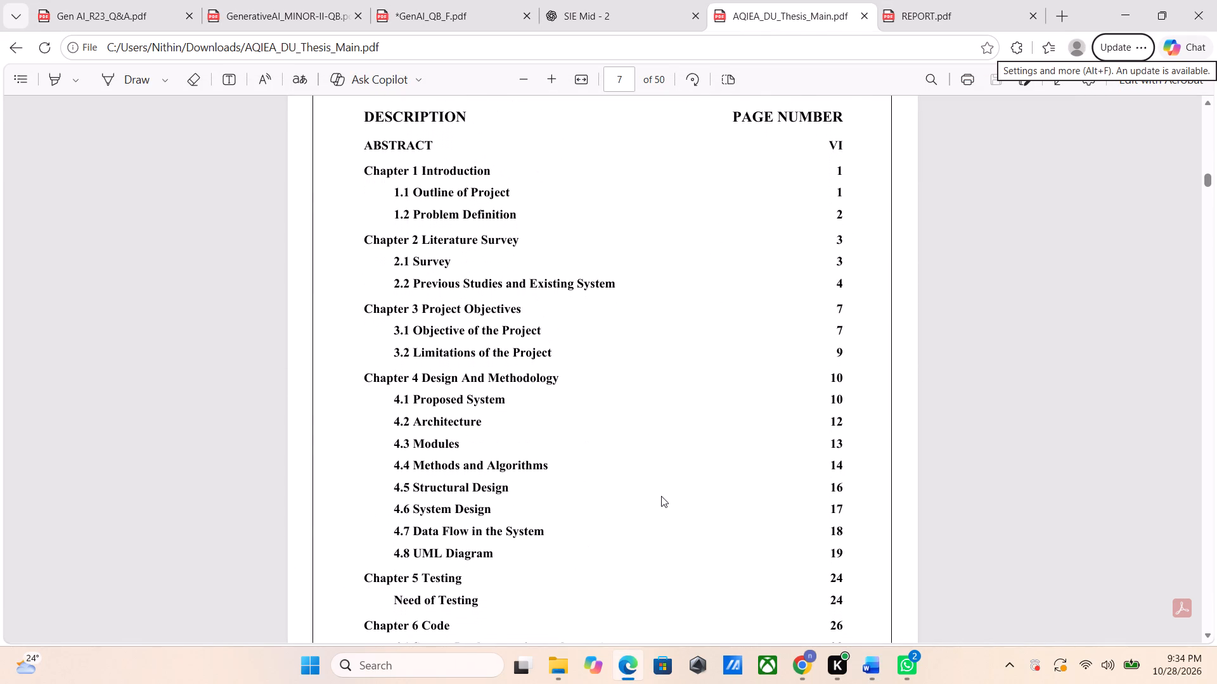
scroll(661, 496, down, 3)
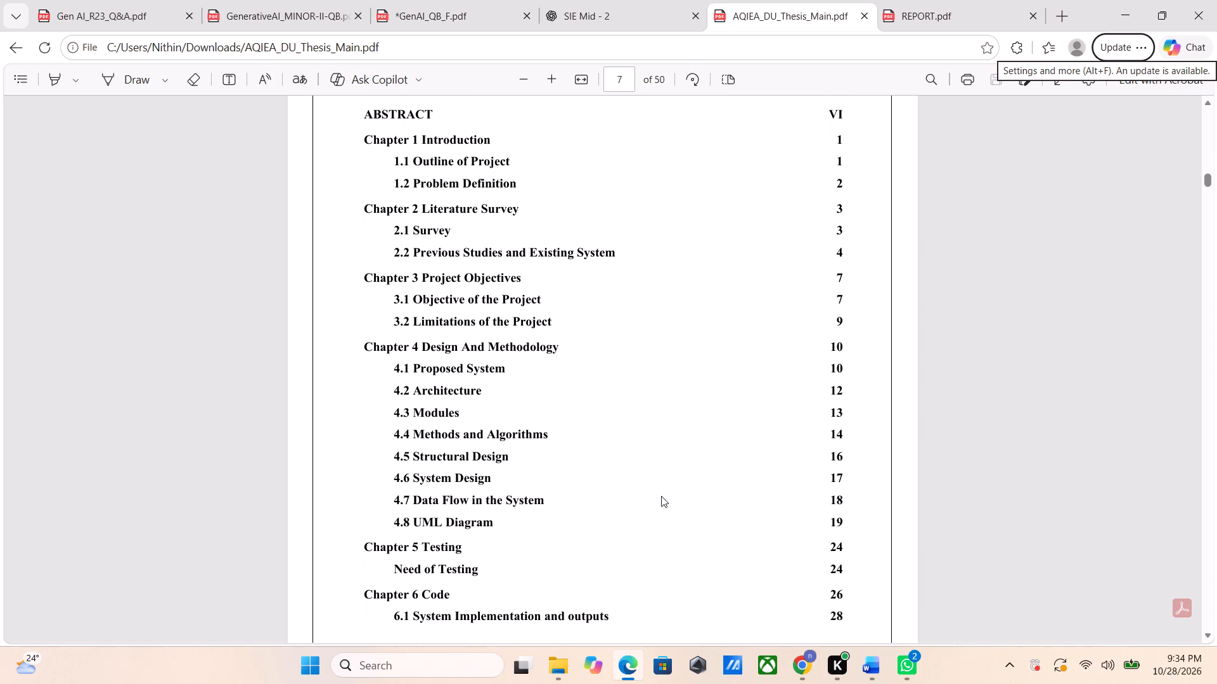
scroll(661, 496, down, 1)
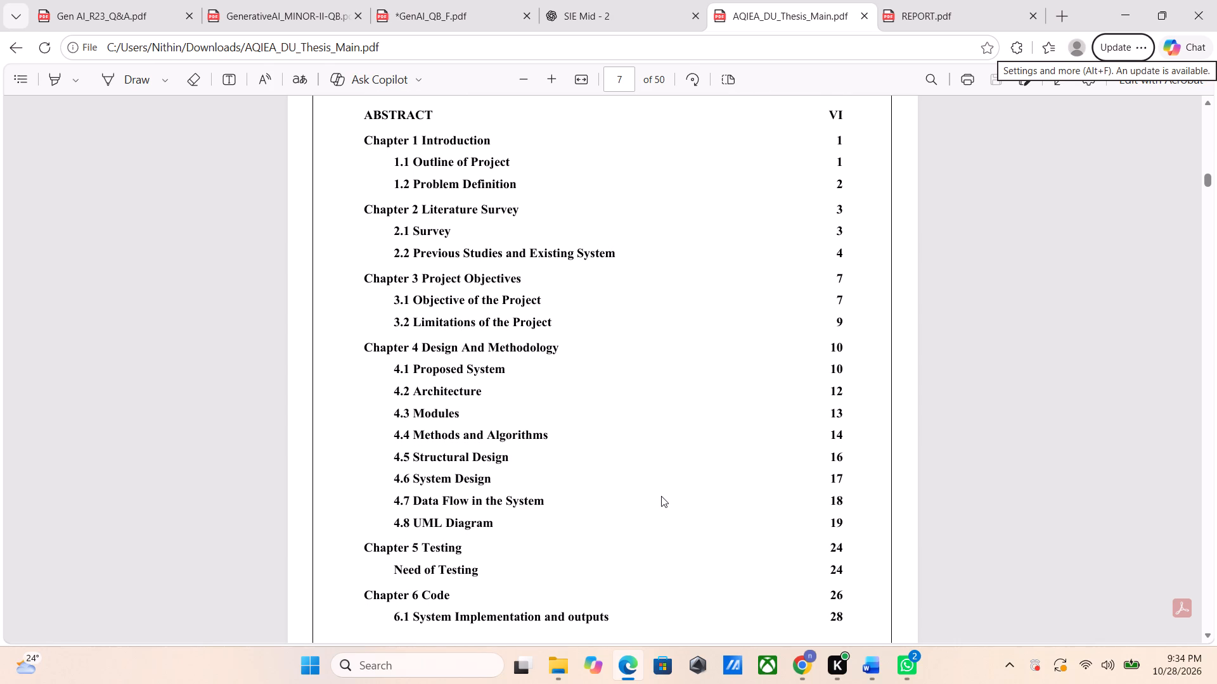
scroll(661, 496, down, 1)
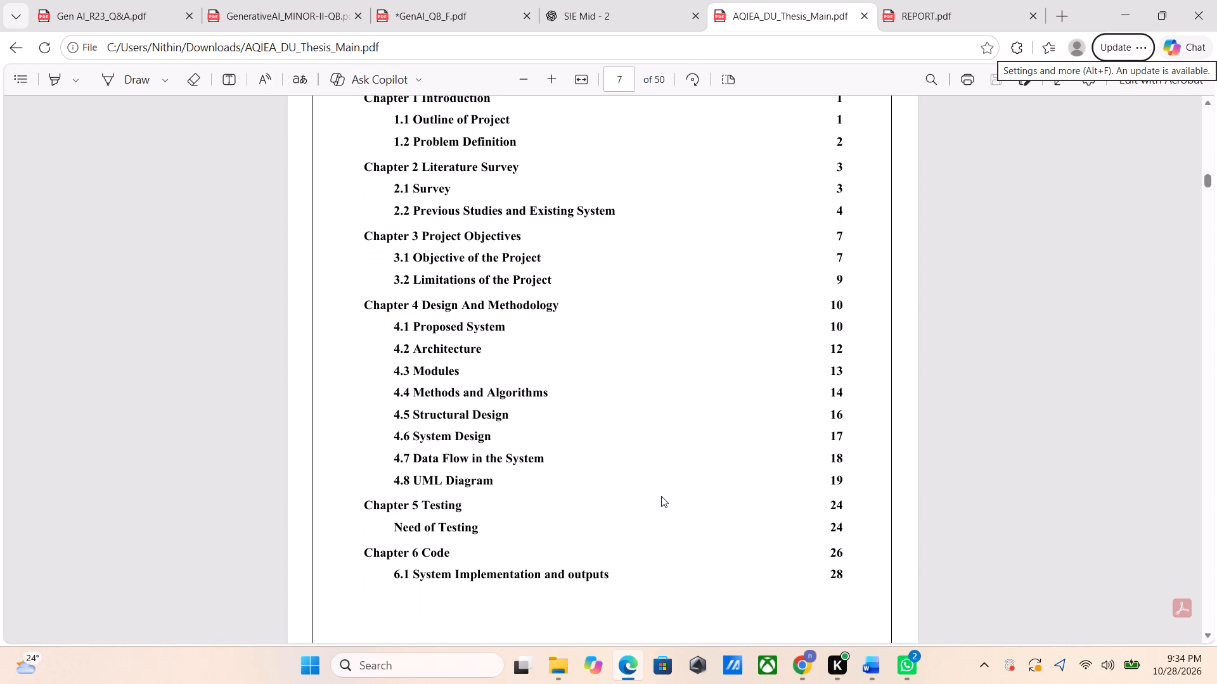
In the AQIEA_DU_Thesis_Main PDF in Edge, examine the table of contents for its chapter and section structure.
scroll(661, 496, down, 1)
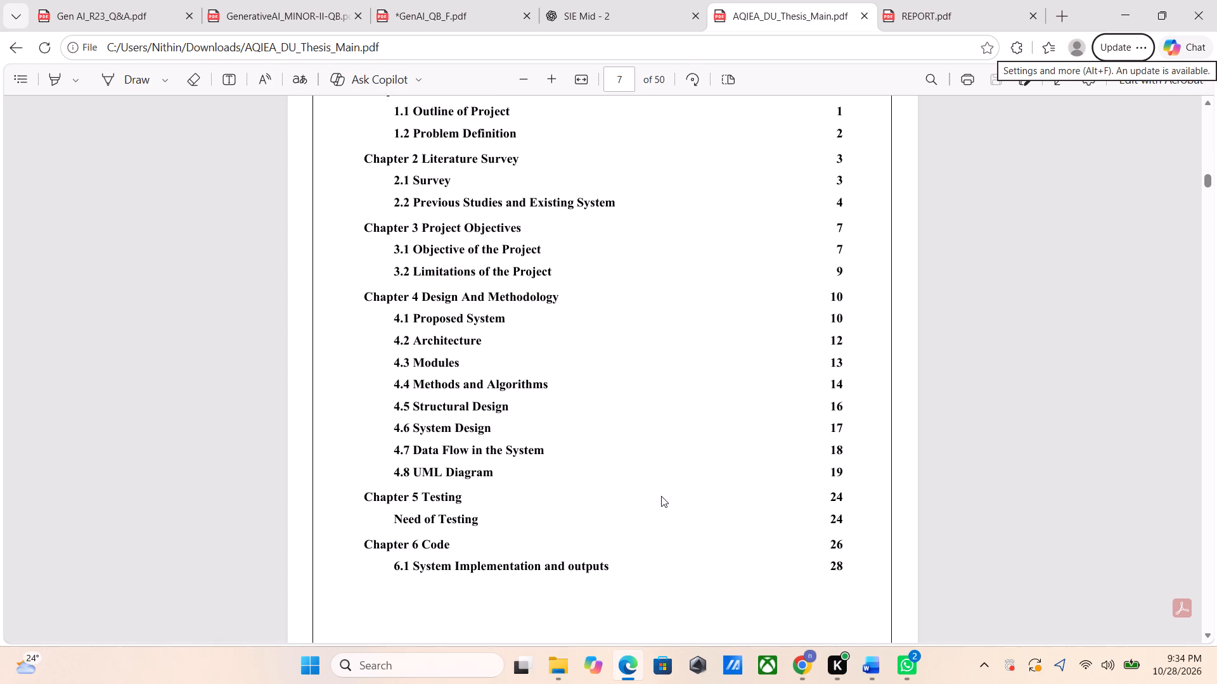
scroll(661, 496, down, 1)
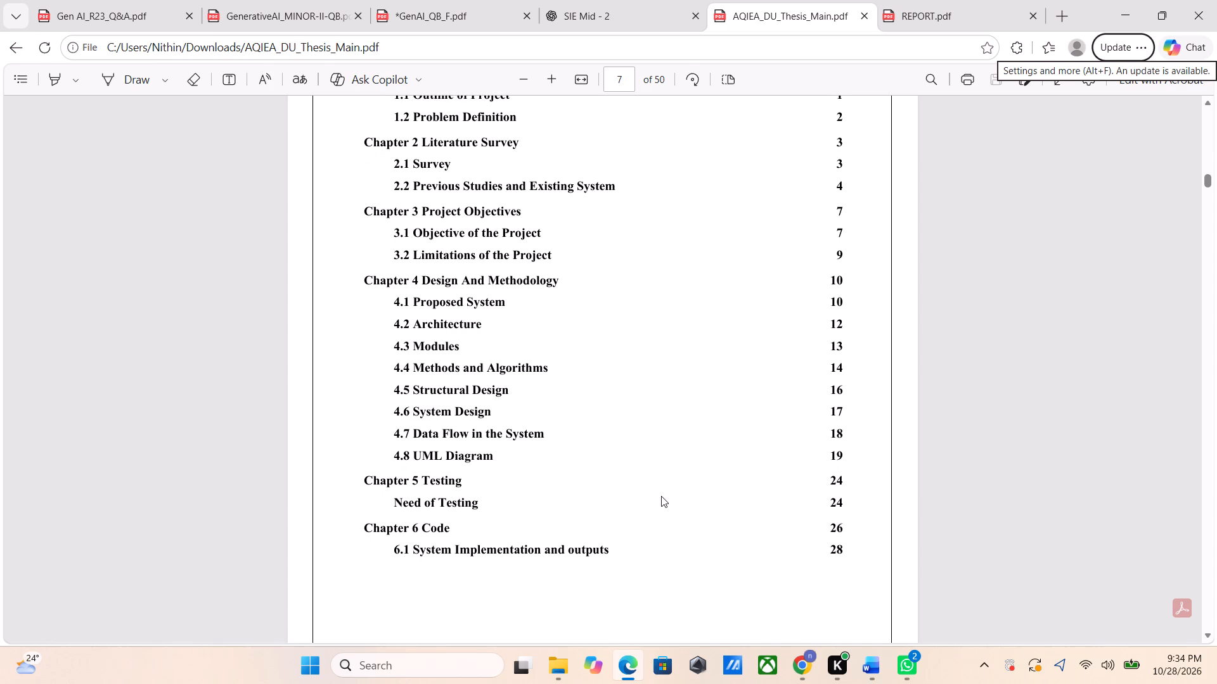
scroll(661, 496, down, 1)
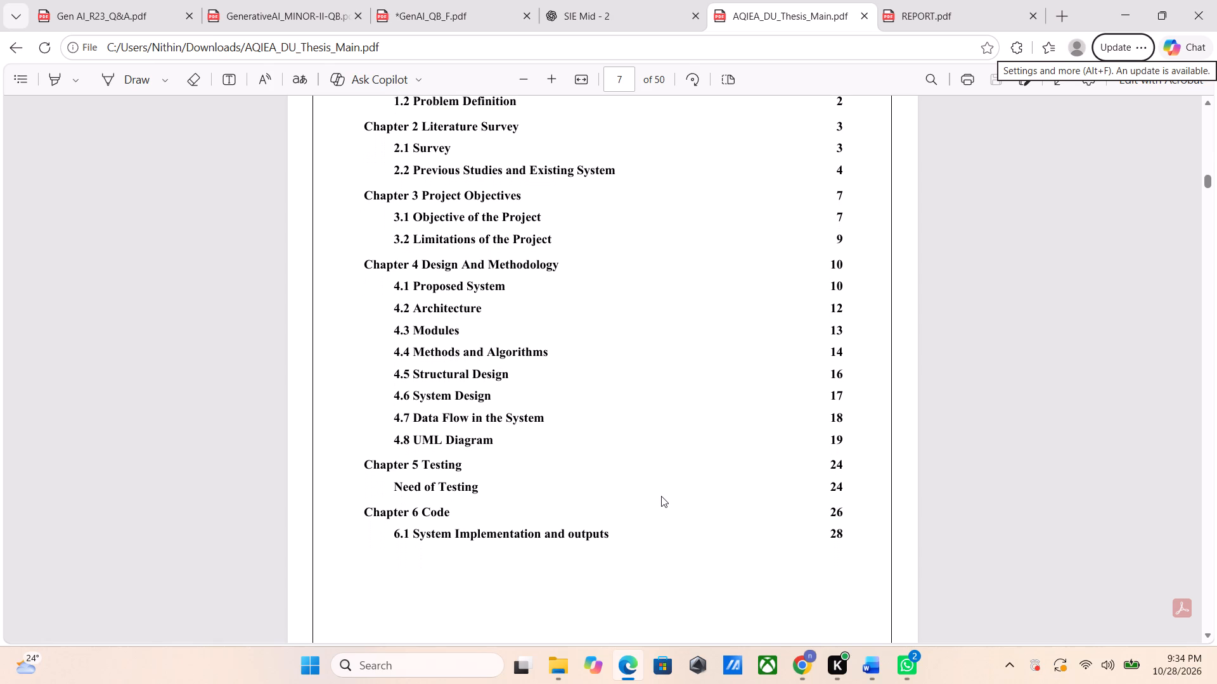
scroll(661, 496, down, 2)
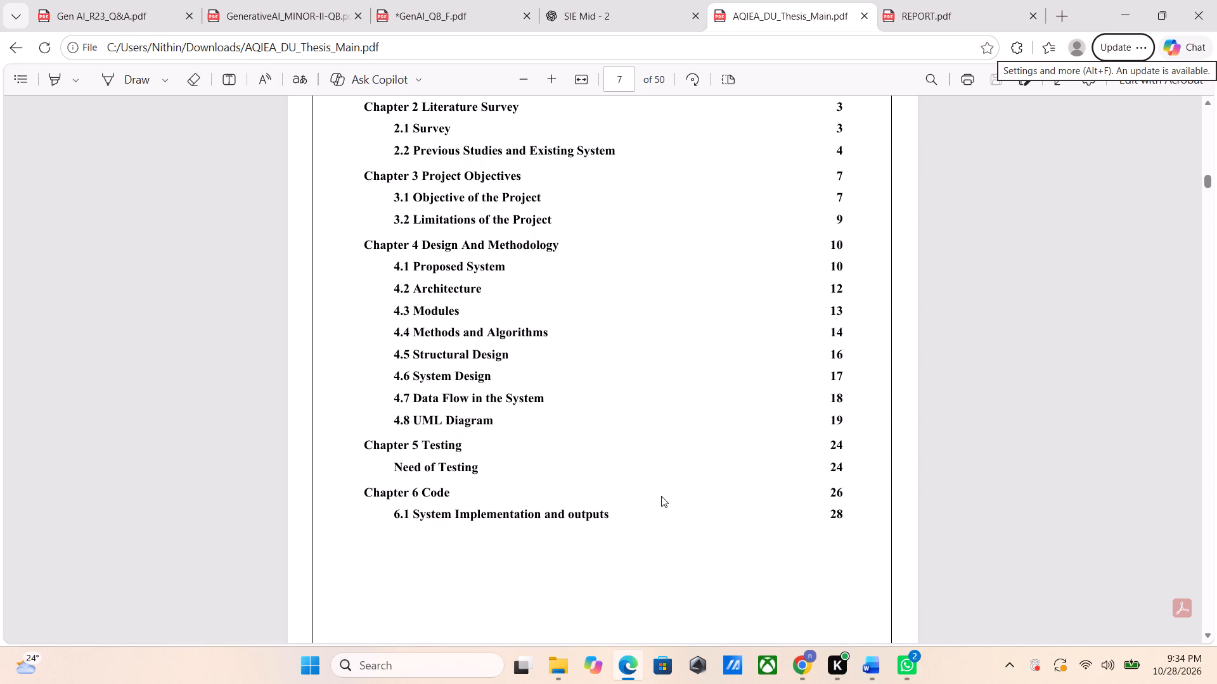
scroll(661, 496, down, 1)
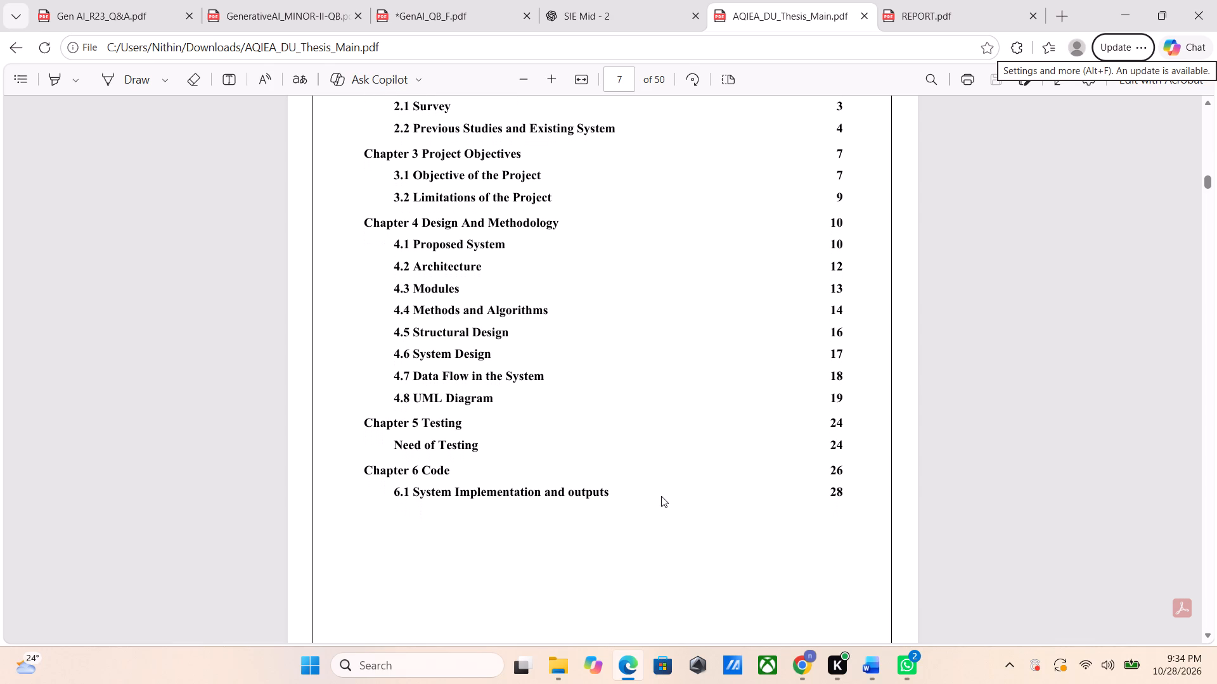
scroll(661, 496, down, 3)
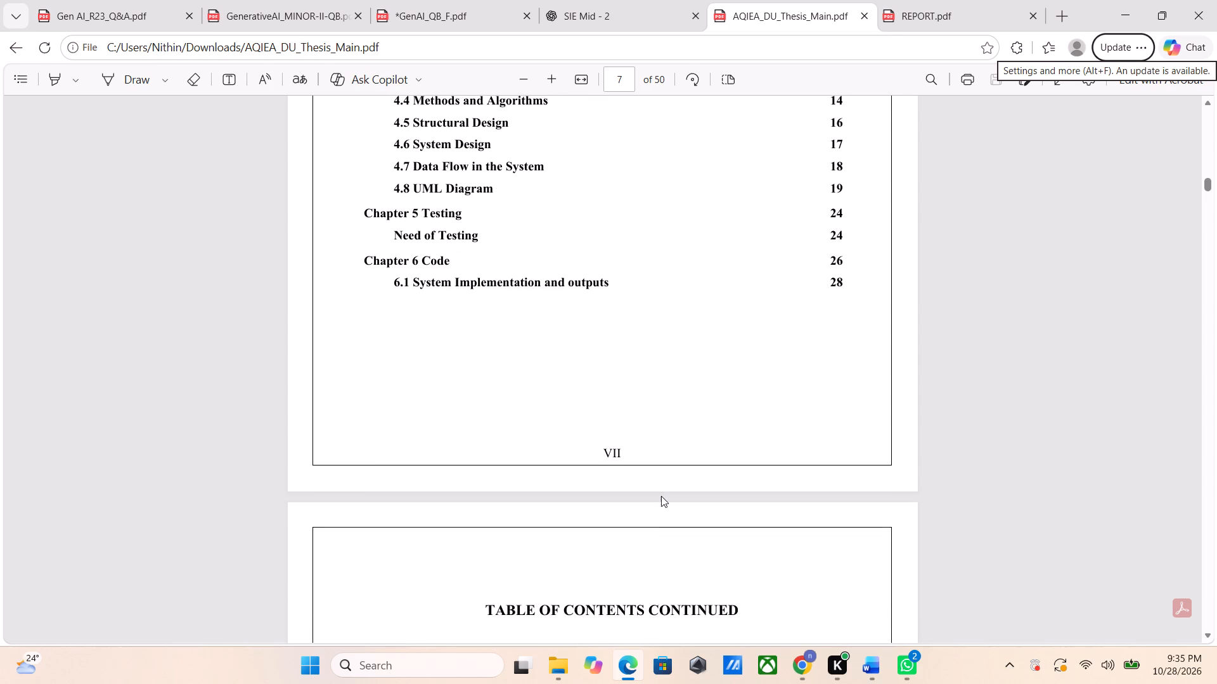
Examine the continued table of contents for the sections listed under the results and conclusion chapters.
scroll(661, 496, down, 2)
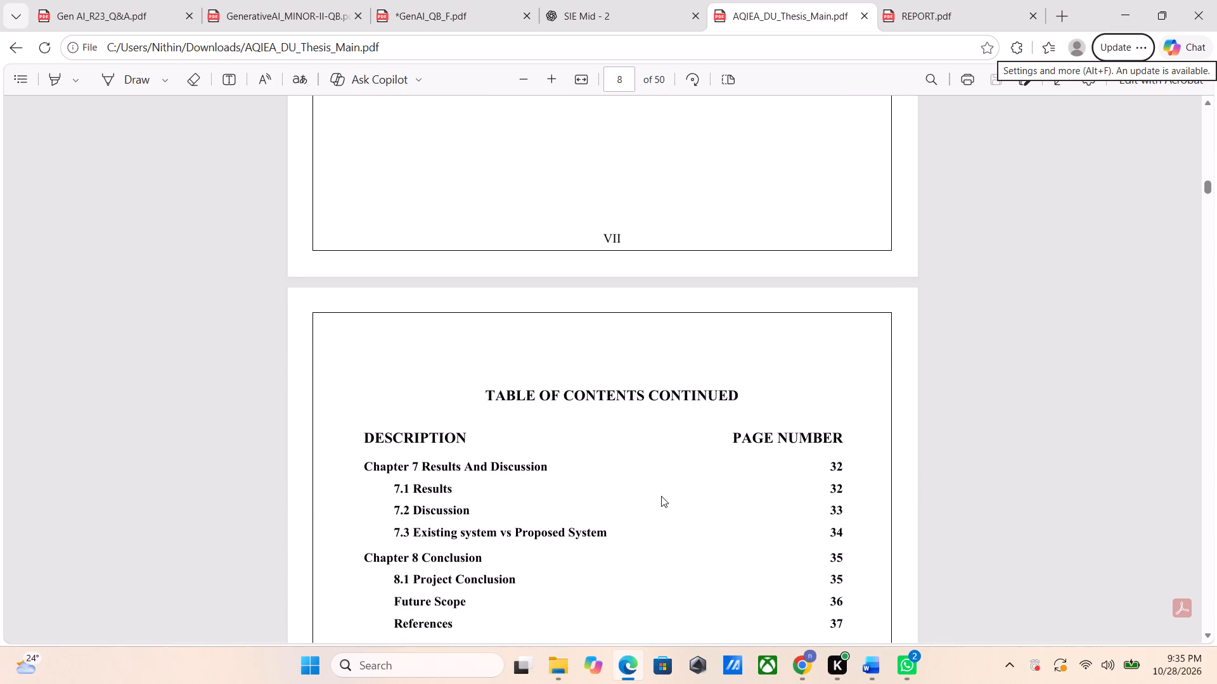
scroll(661, 496, down, 1)
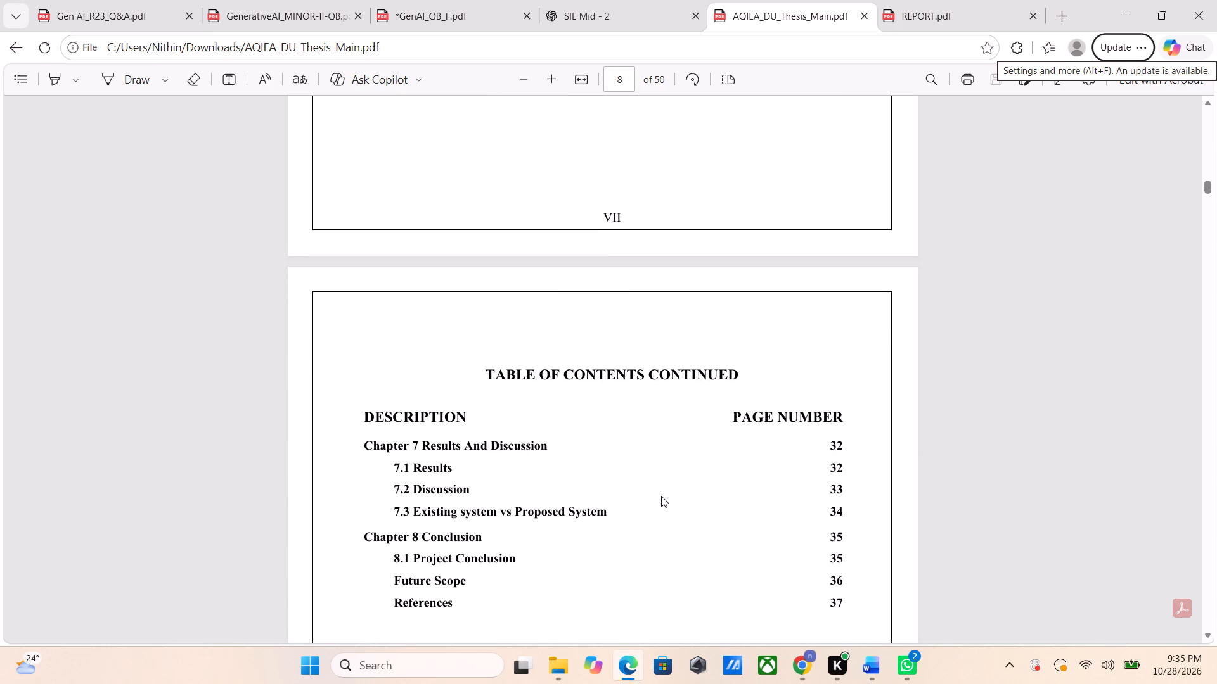
scroll(661, 496, down, 3)
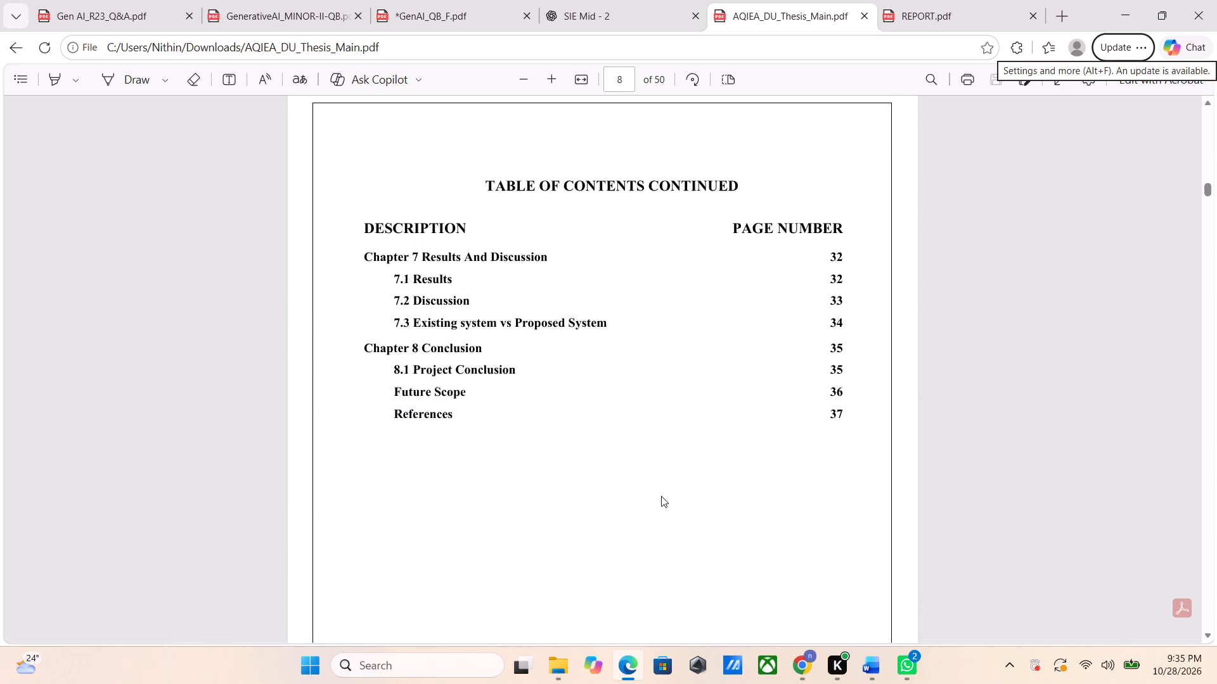
scroll(661, 496, up, 2)
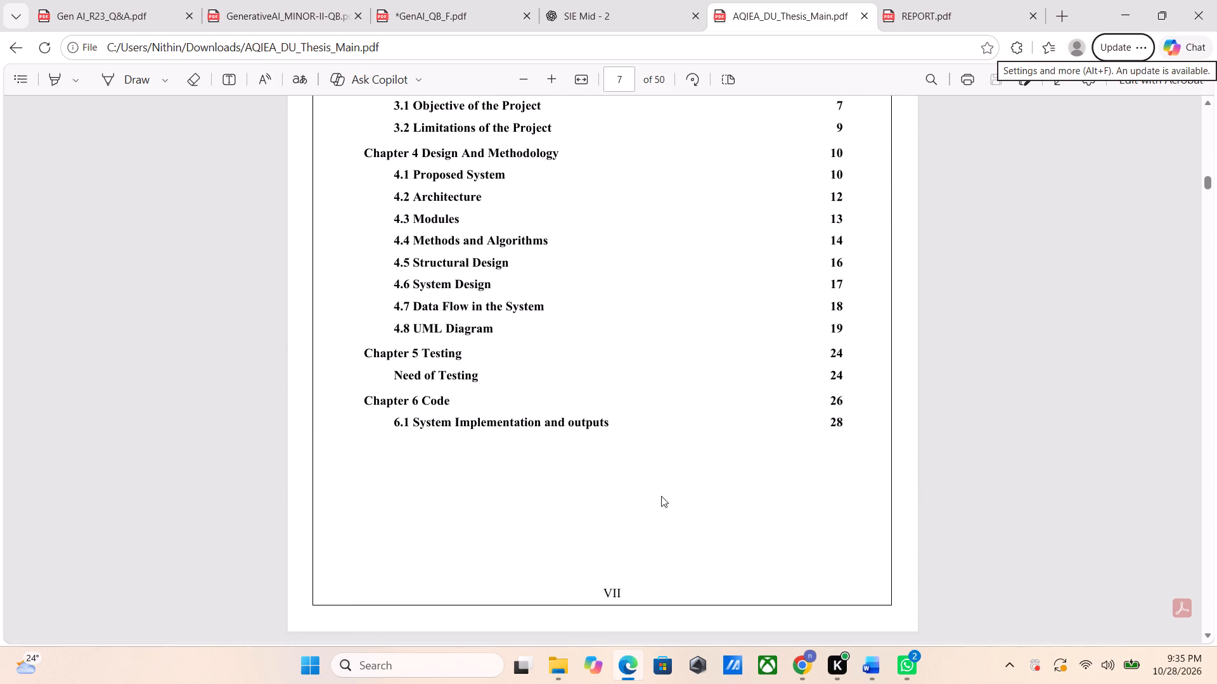
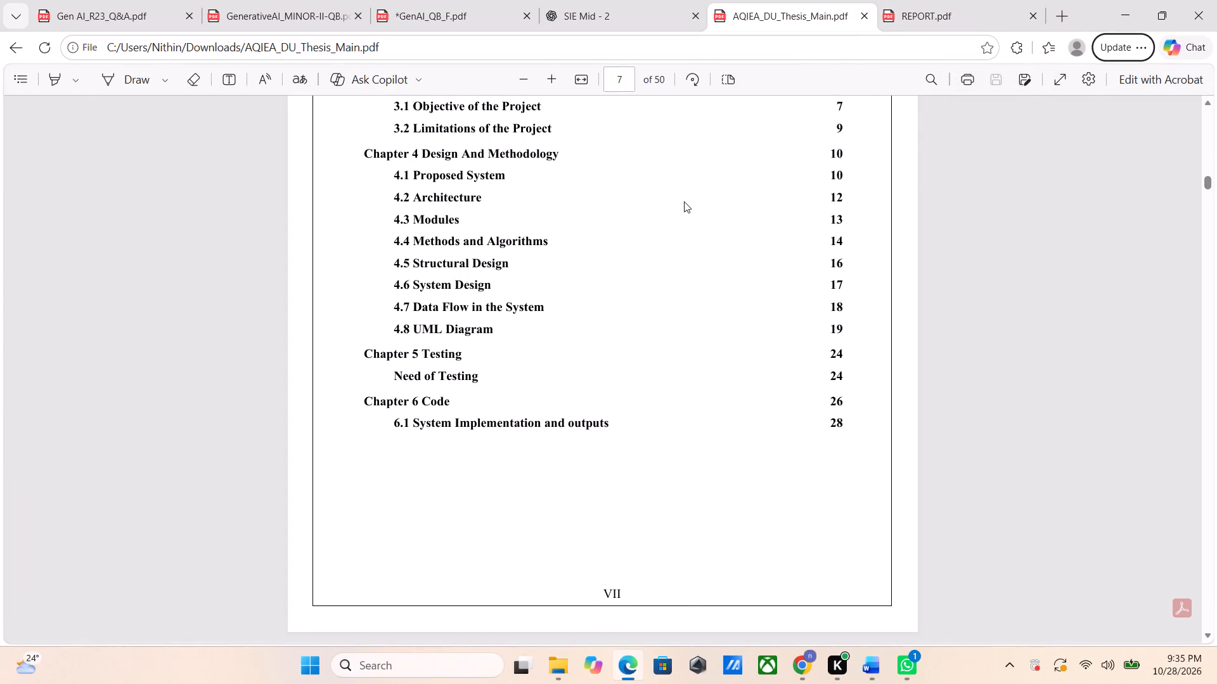
Examine the Chapter 4 to Chapter 8 entries in the AQIEA_DU thesis's table of contents.
scroll(684, 201, up, 1)
scroll(684, 201, down, 1)
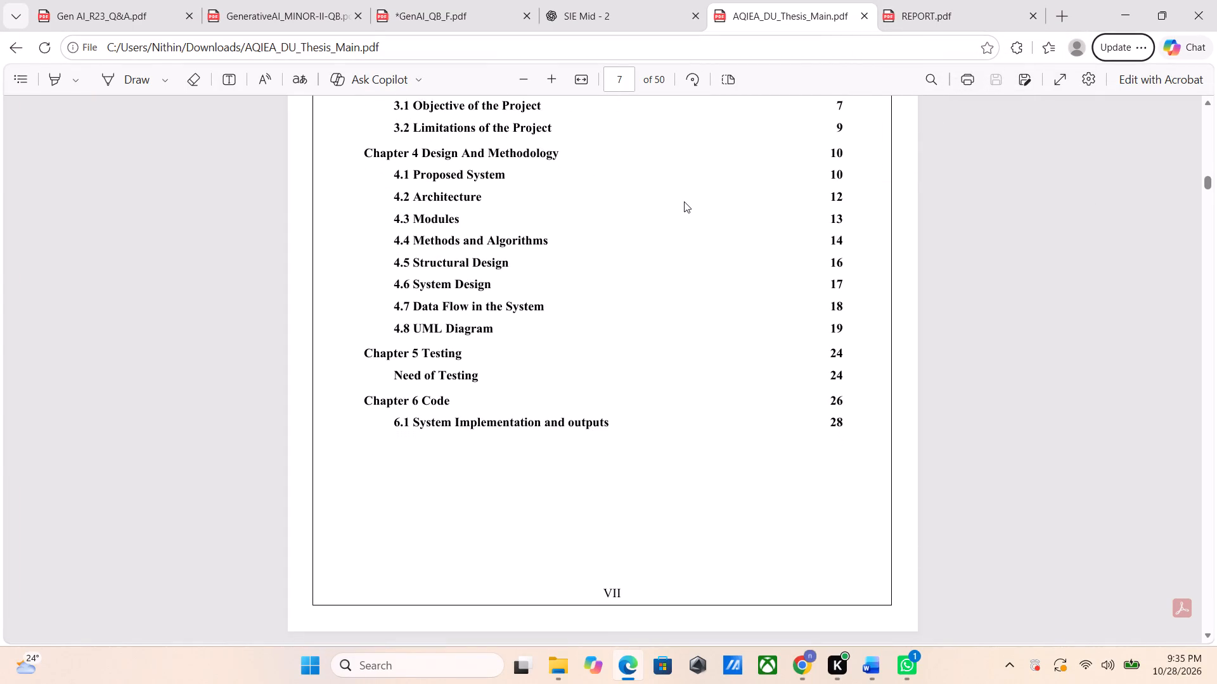
scroll(684, 201, down, 2)
scroll(684, 201, up, 1)
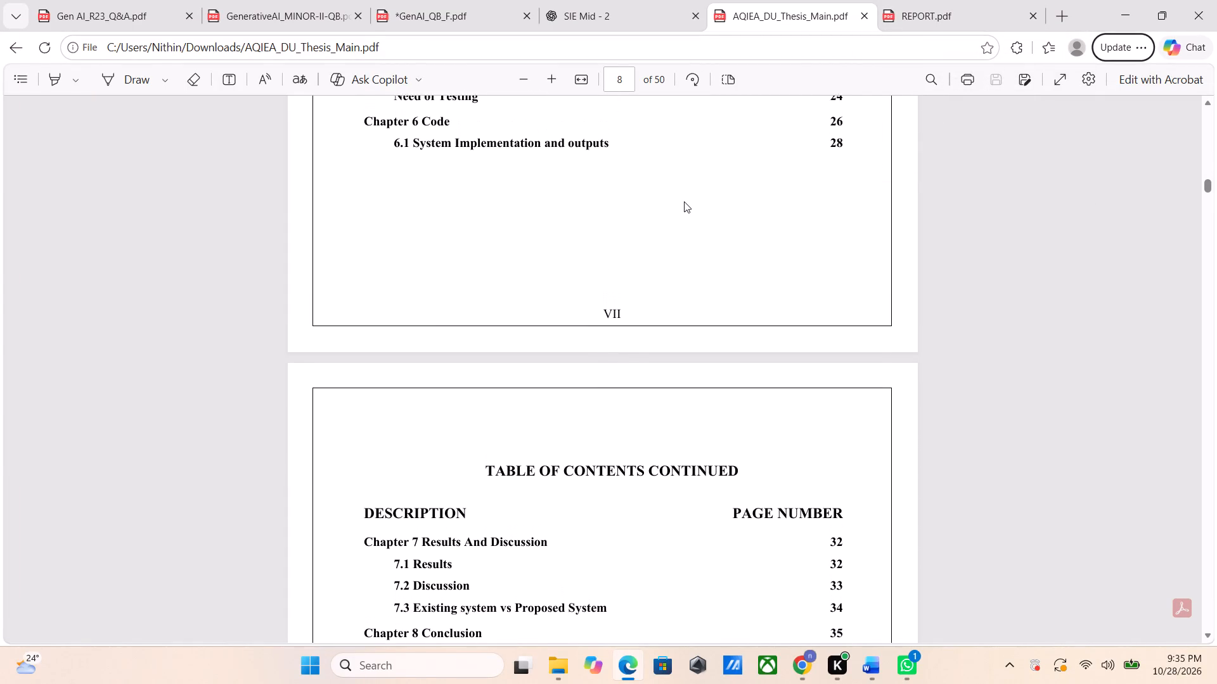
scroll(684, 201, up, 1)
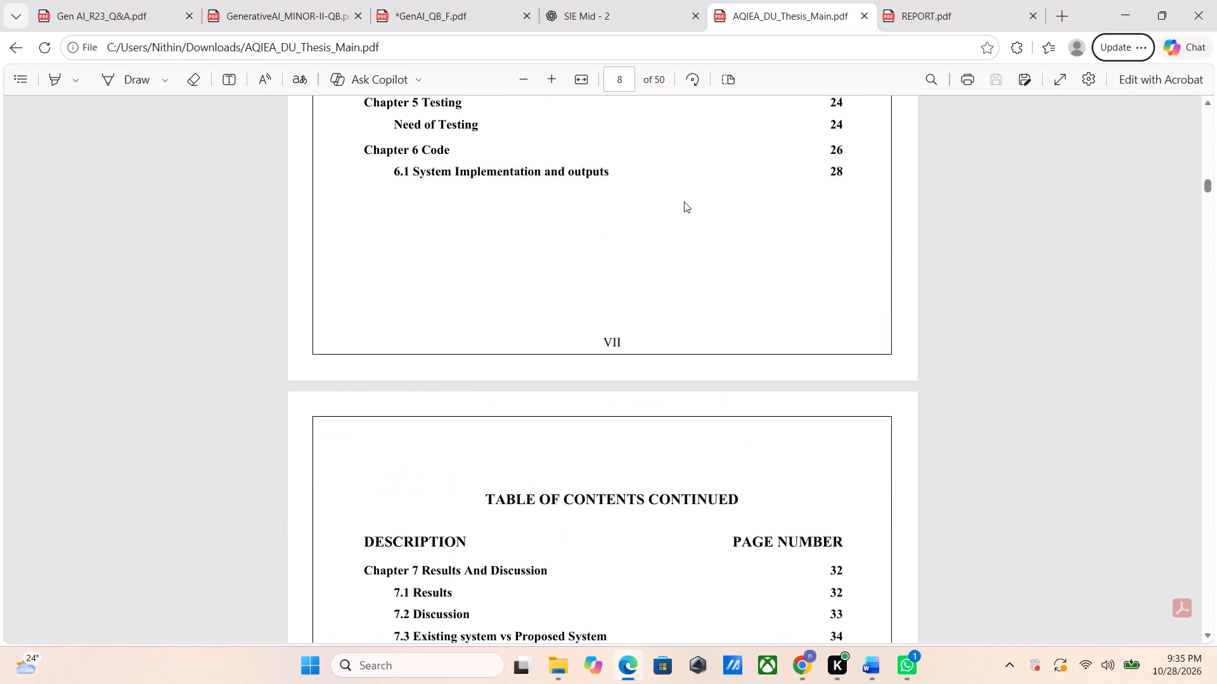
Look through the results, future scope and references pages of REPORT.pdf, and close that PDF.
click(907, 2)
scroll(752, 168, down, 4)
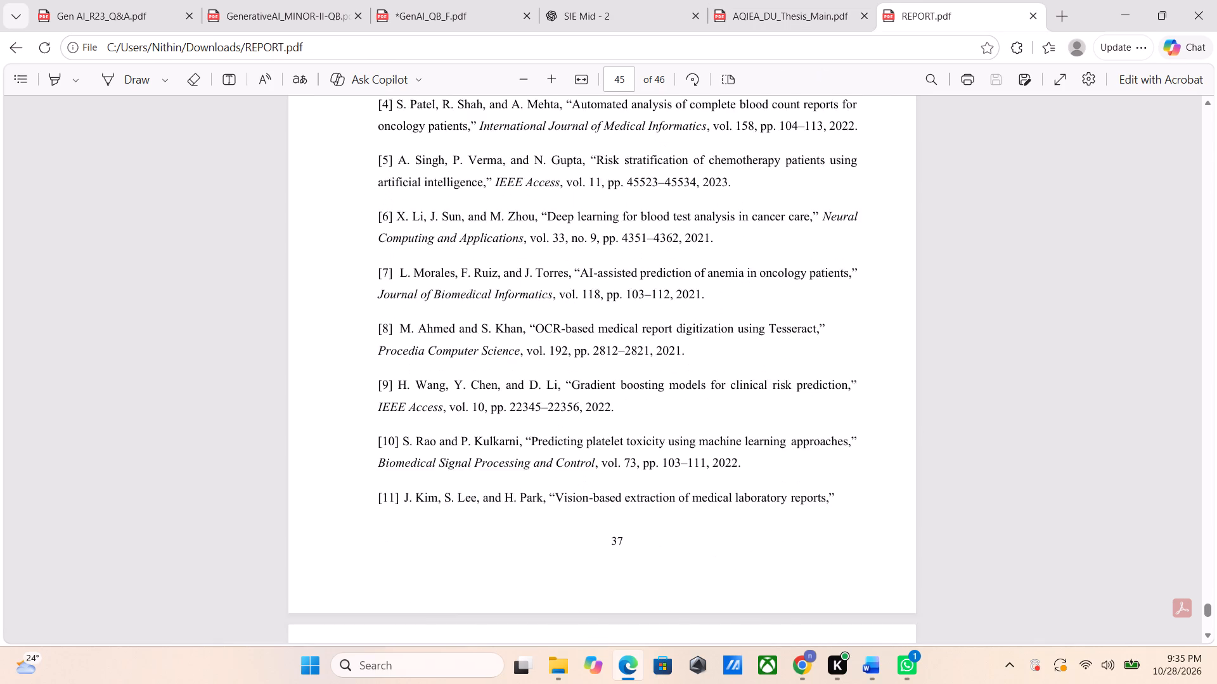
scroll(752, 168, down, 10)
scroll(752, 168, up, 11)
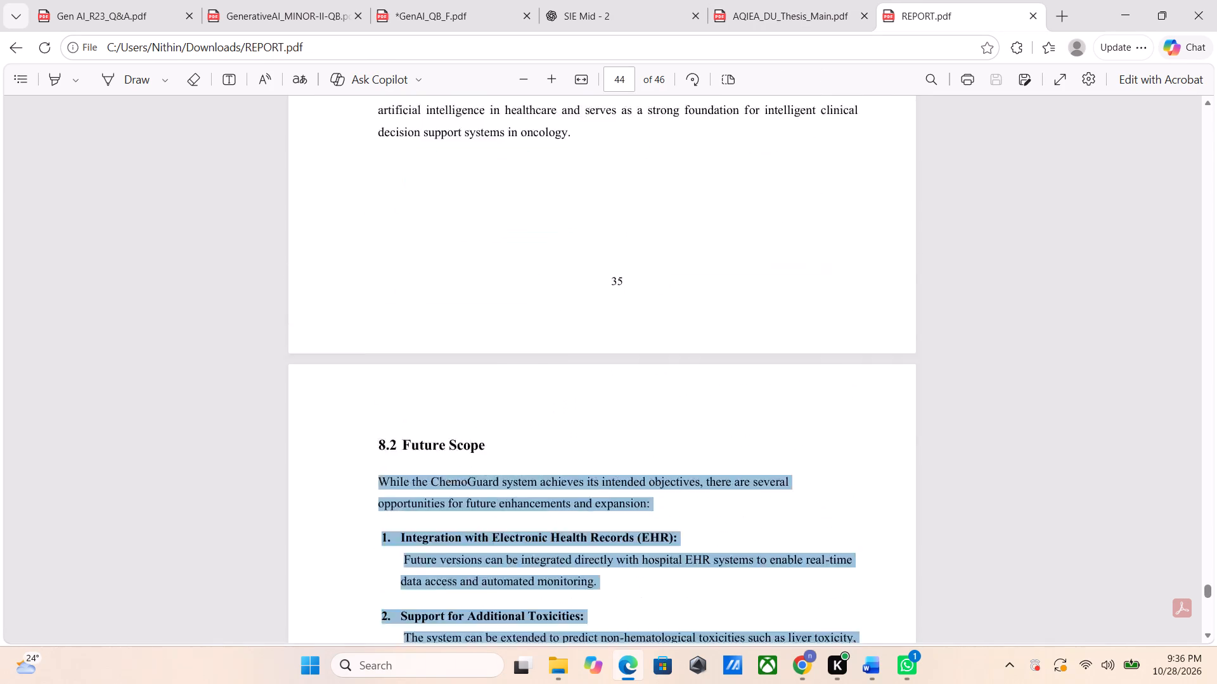
scroll(752, 168, up, 4)
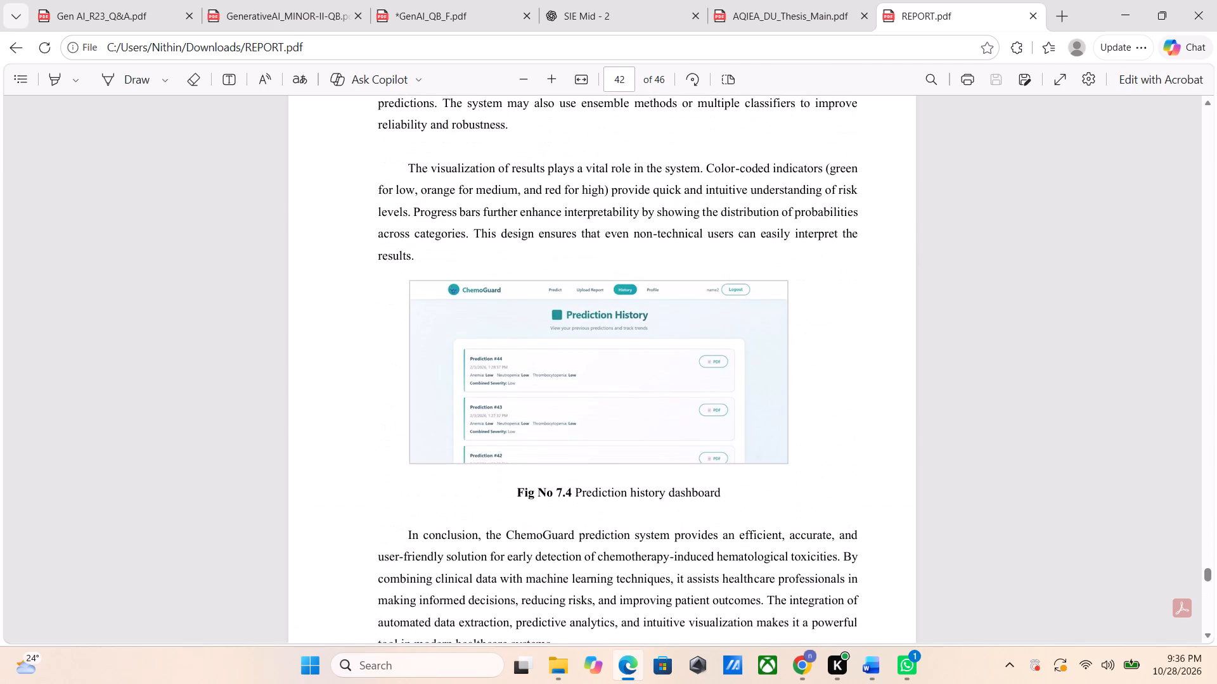
click(1027, 18)
Switch from the AQIEA_DU thesis PDF in Edge to another open window.
key(alt+Tab)
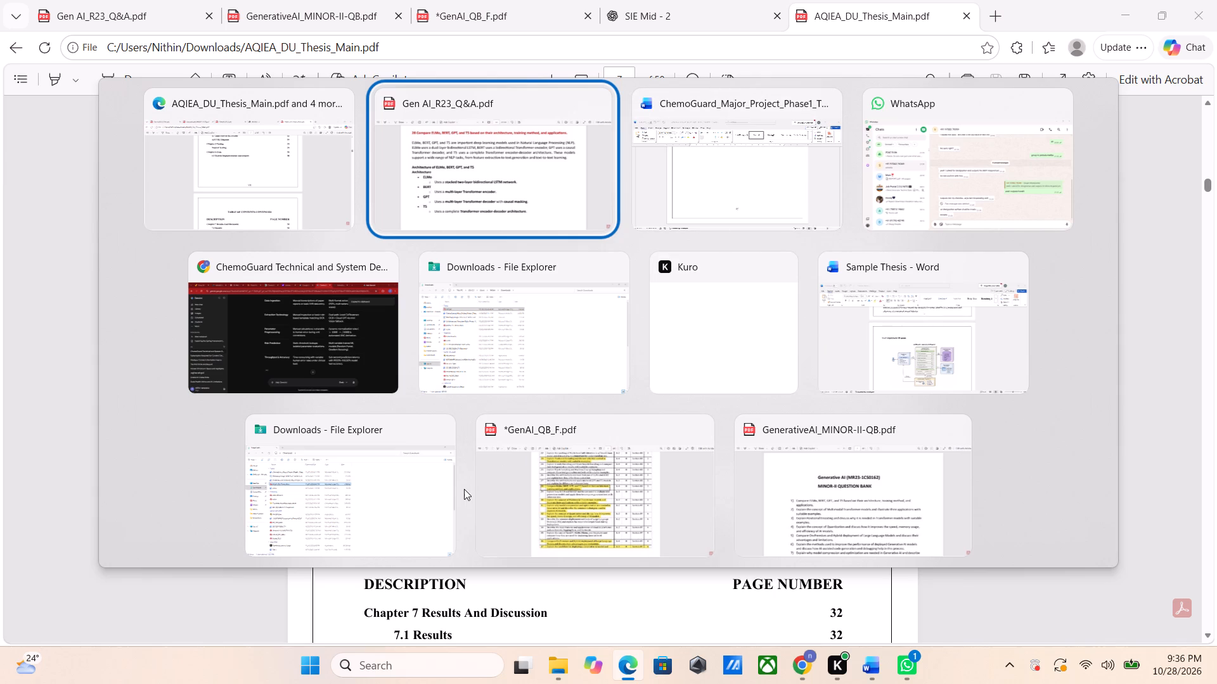
Open the REPORT PDF from the Downloads folder in Word, converting it to an editable document.
alt+click(364, 497)
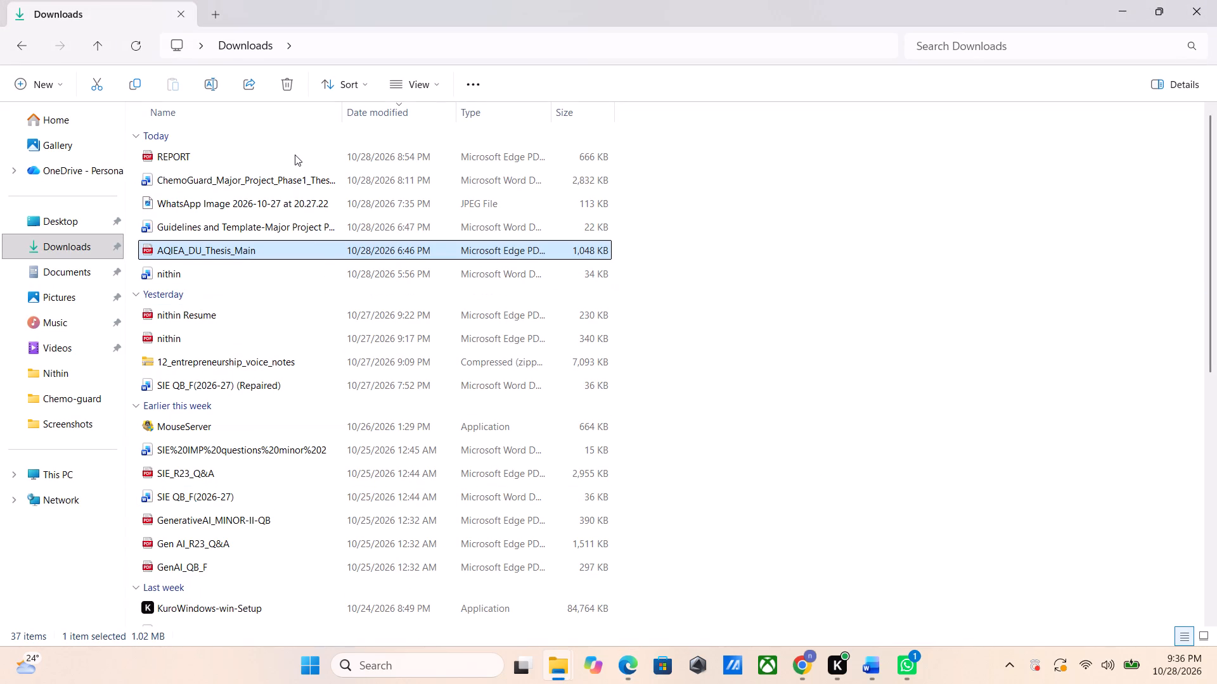
click(295, 155)
right_click(295, 155)
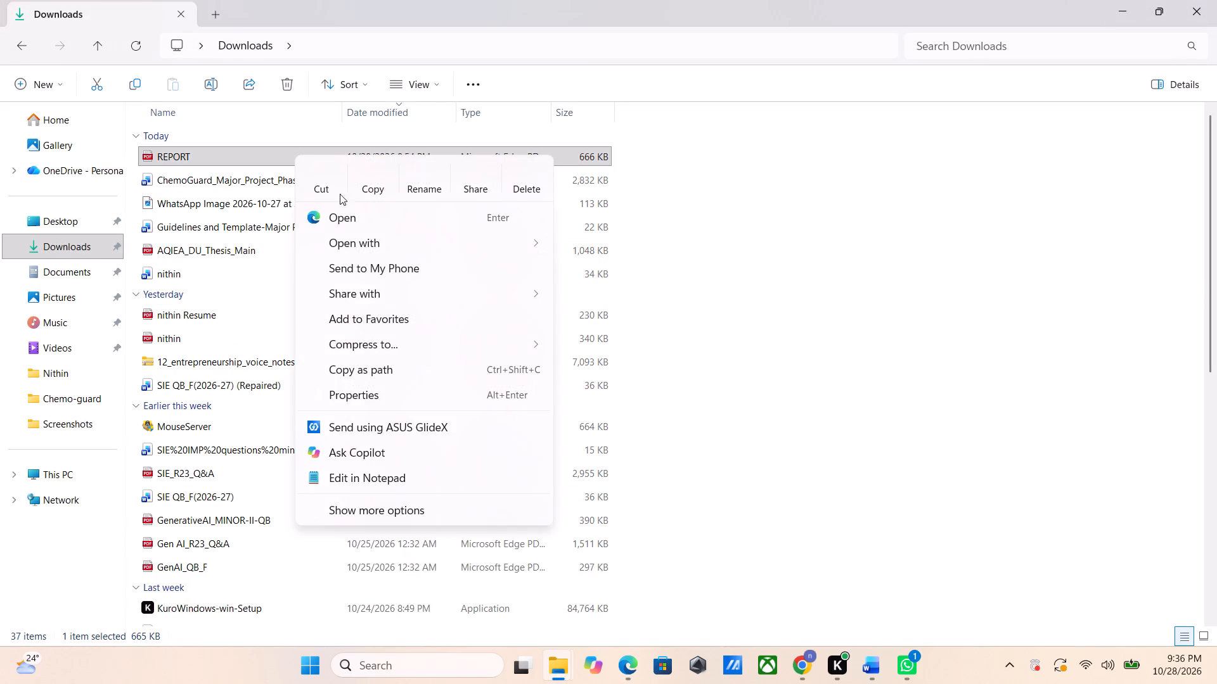
click(392, 242)
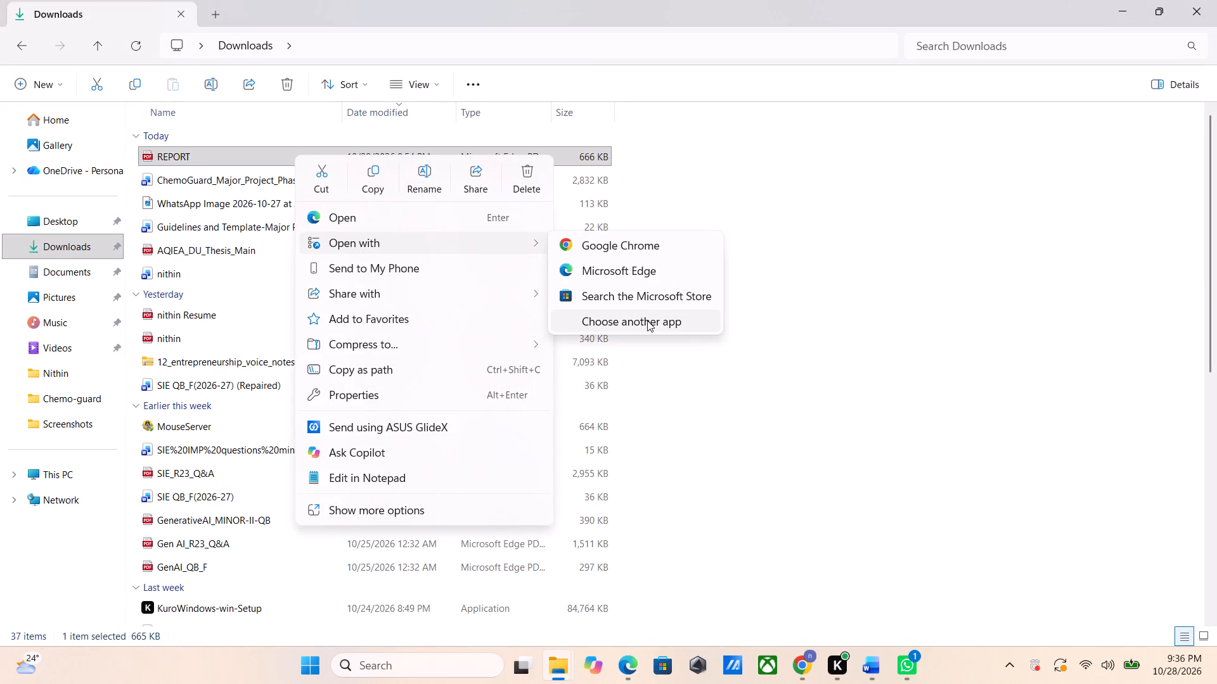
click(647, 320)
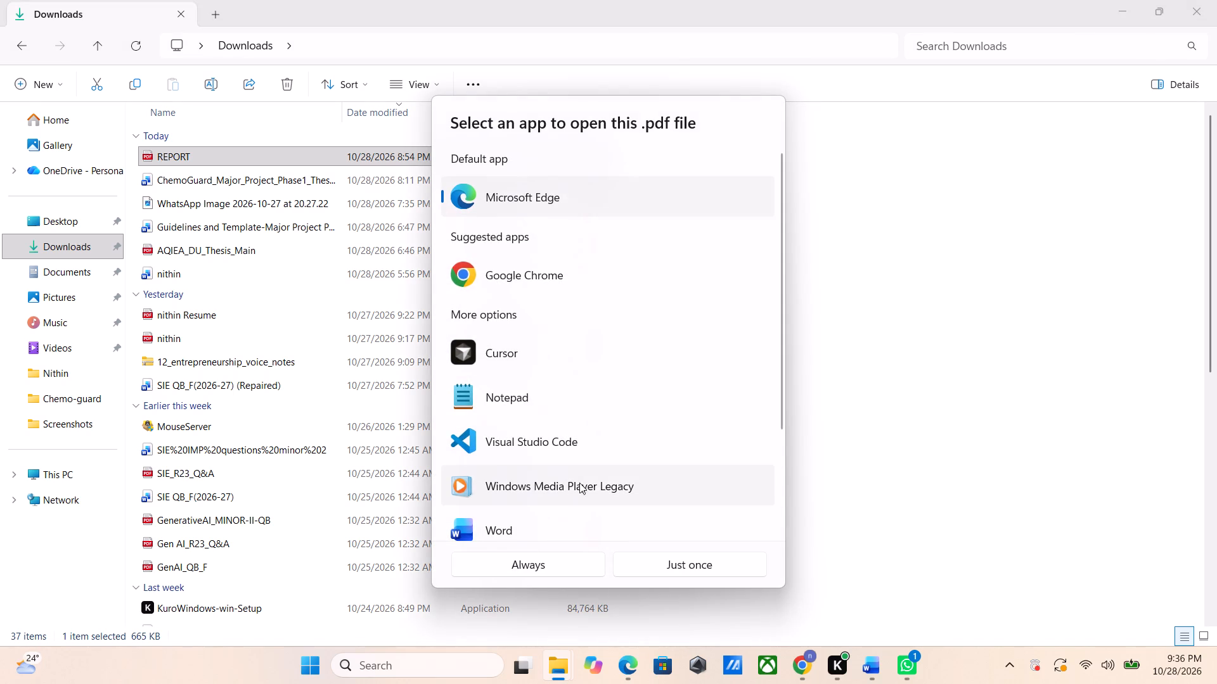
click(576, 529)
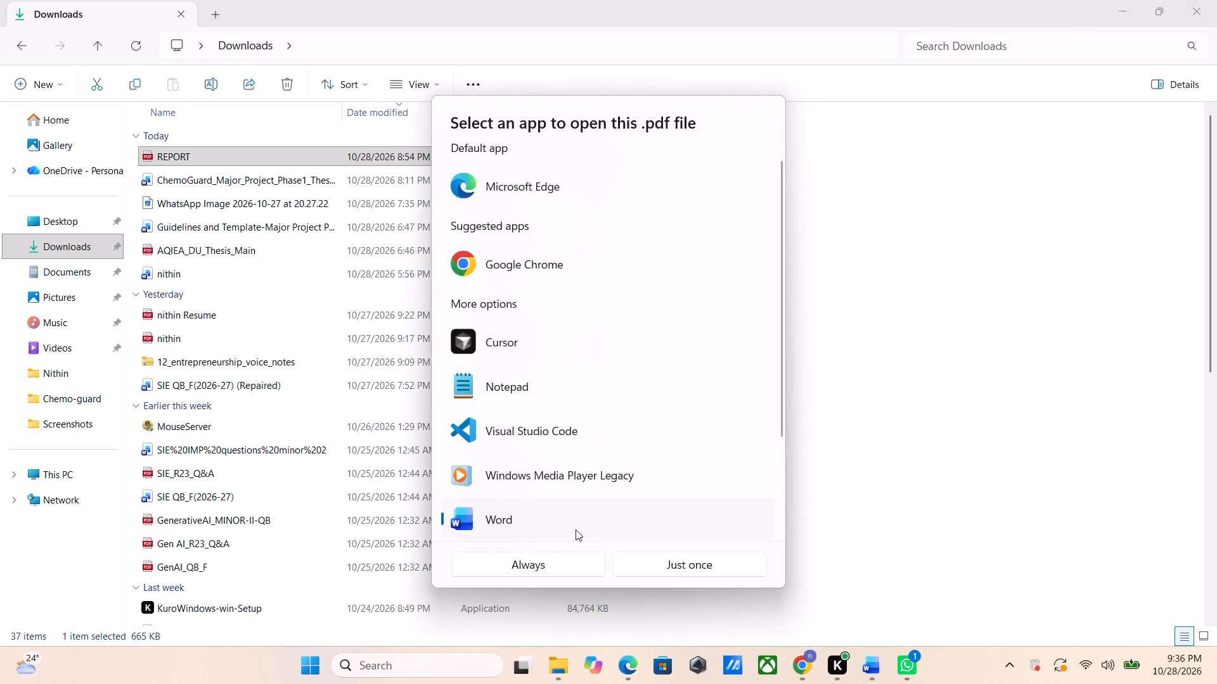
key(Return)
key(Return)
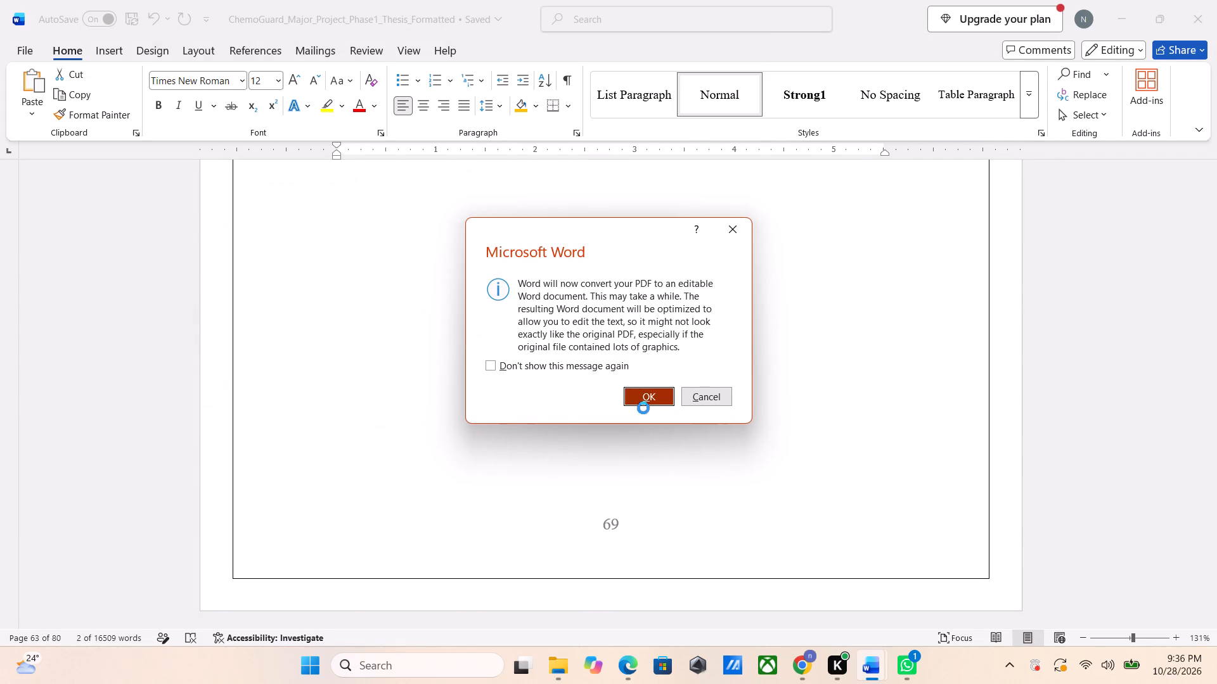
click(641, 402)
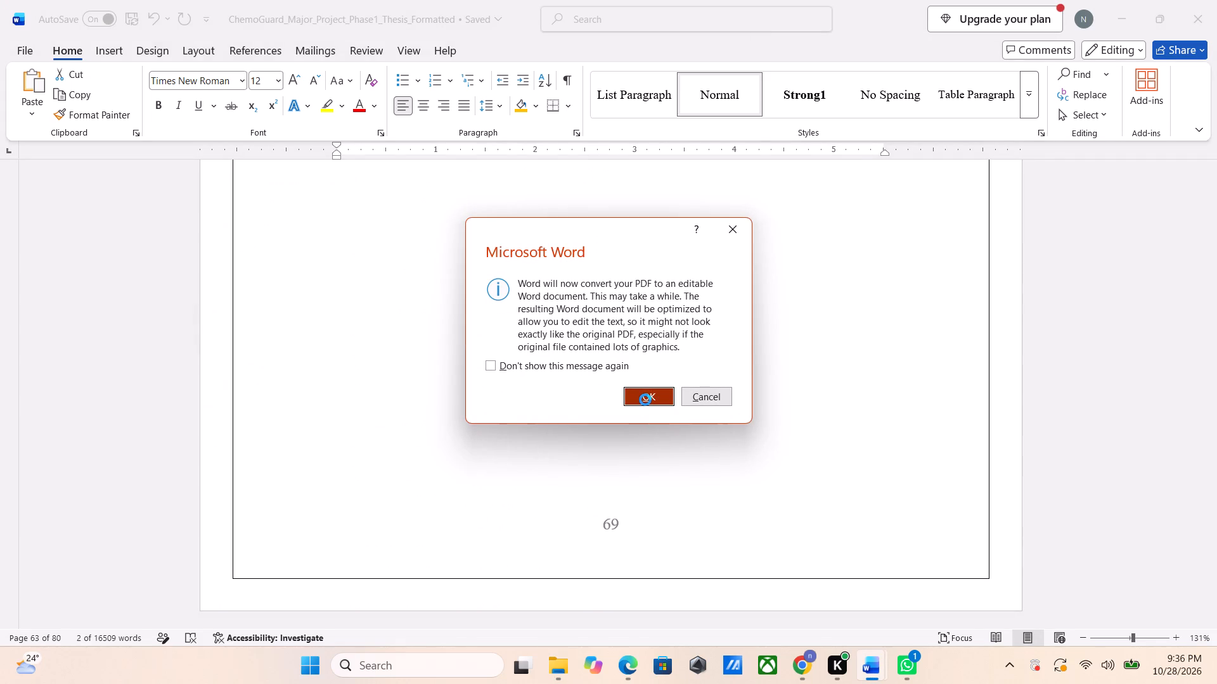
click(645, 400)
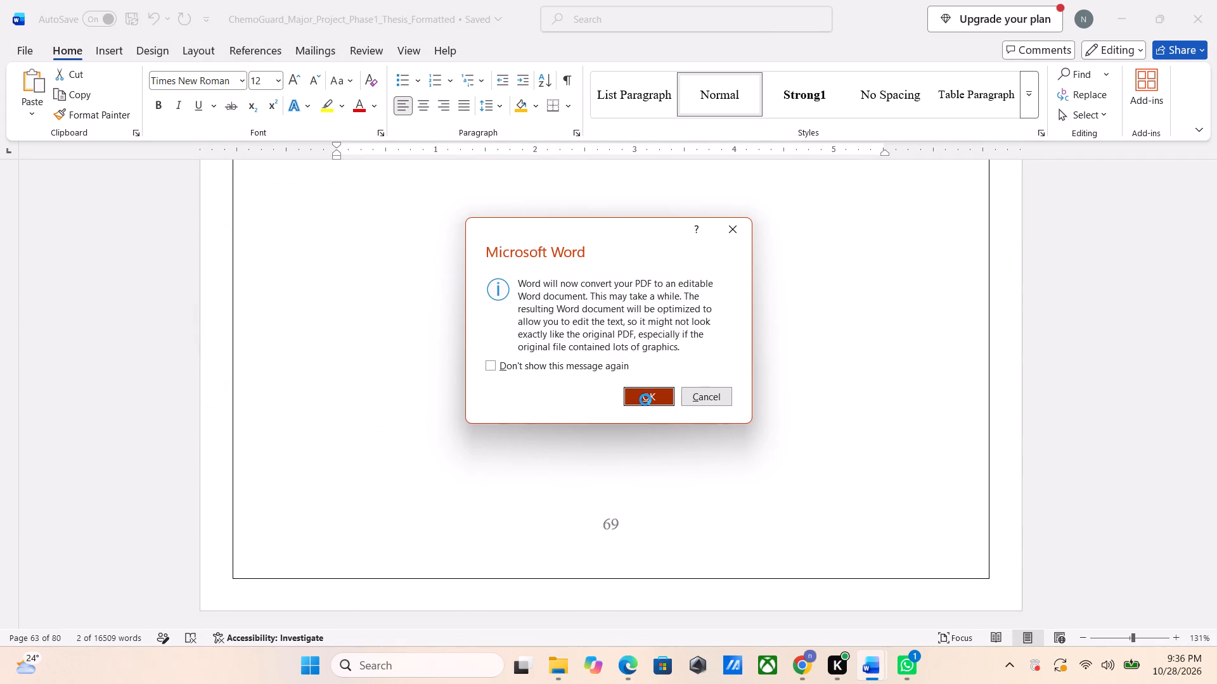
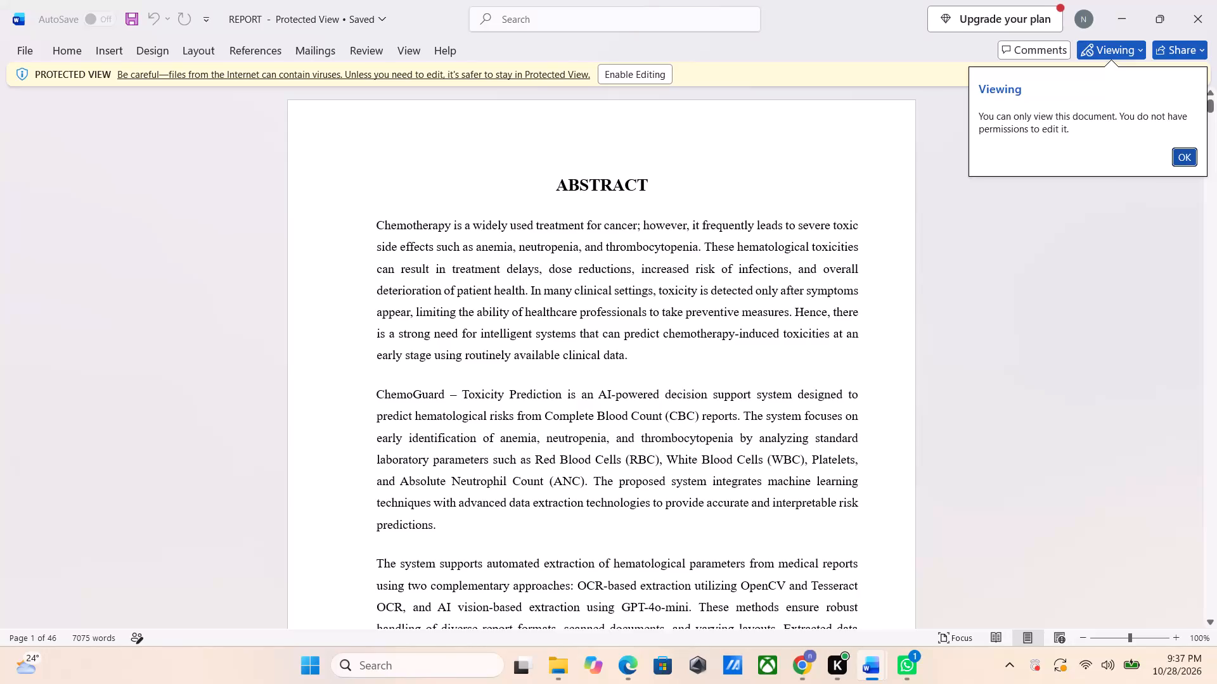
Enable editing of the REPORT document and accept its conversion from PDF to an editable Word document.
click(629, 79)
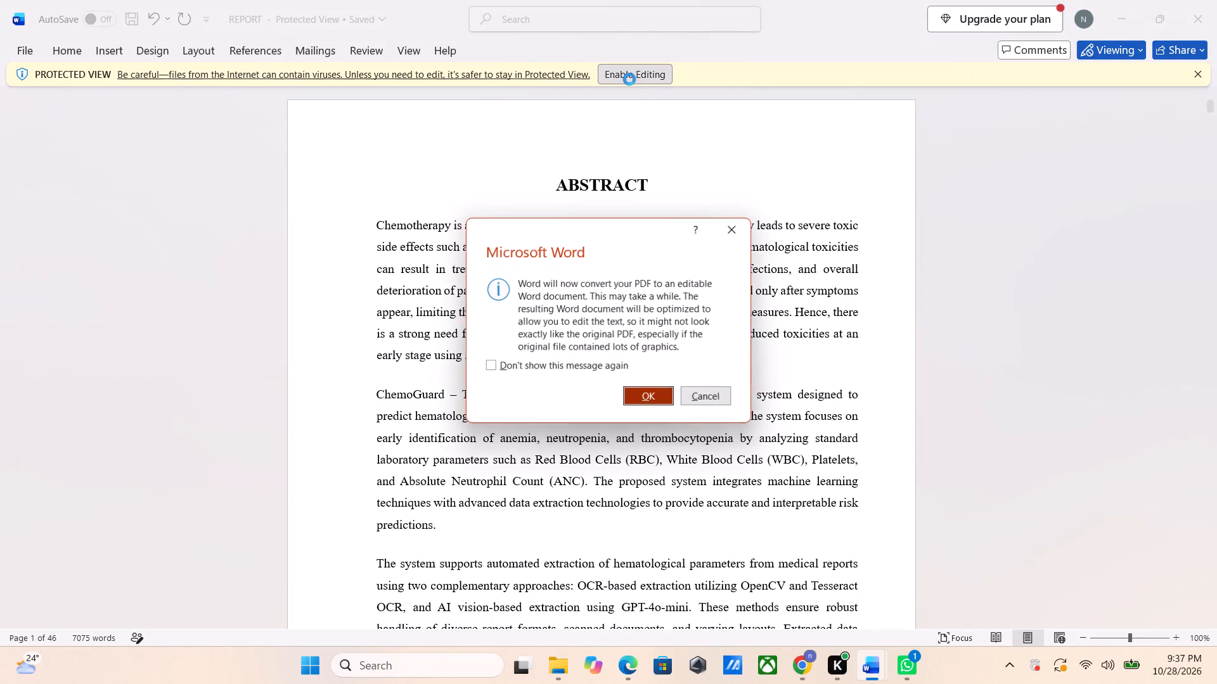
click(638, 395)
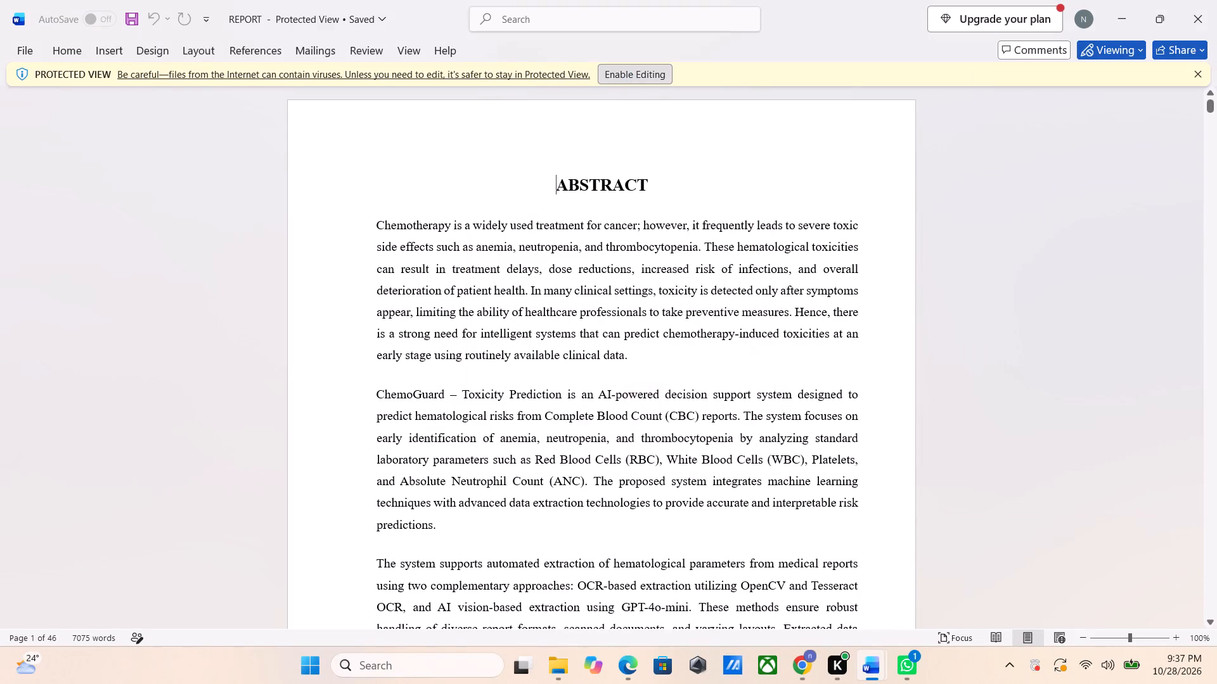
Copy the figure captioned "Fig No 7.1 Extracted cbc parameters interface" from the RESULTS section of REPORT.
scroll(638, 395, down, 4)
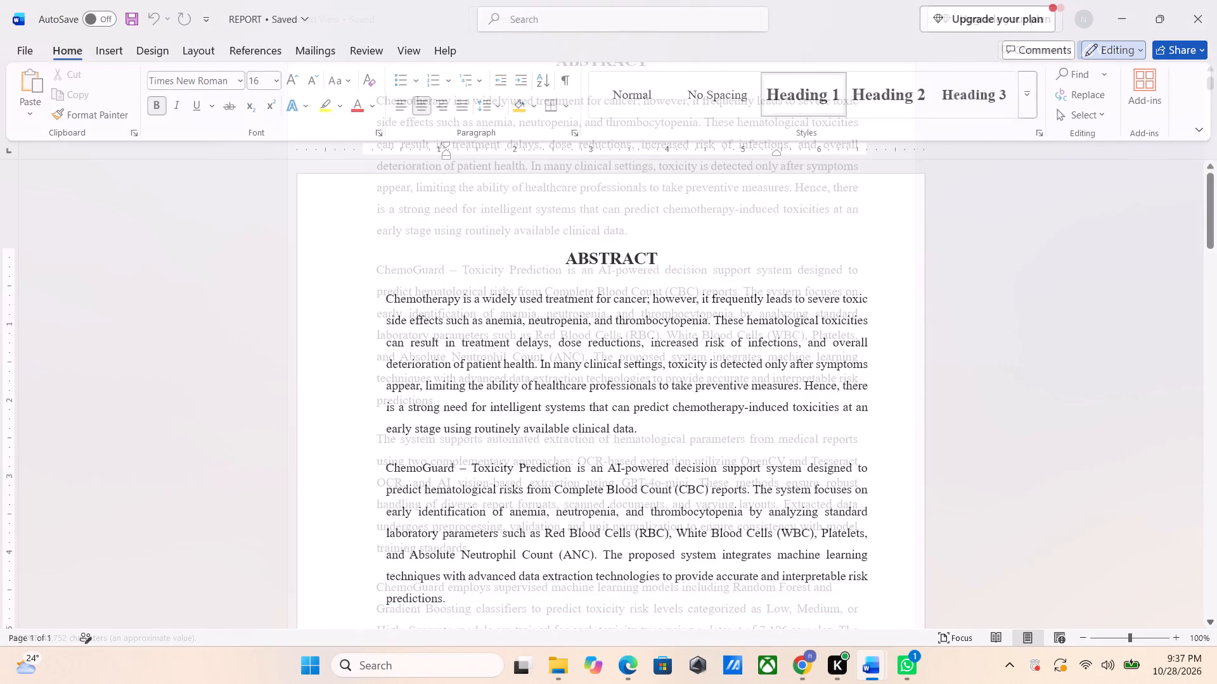
scroll(638, 395, down, 16)
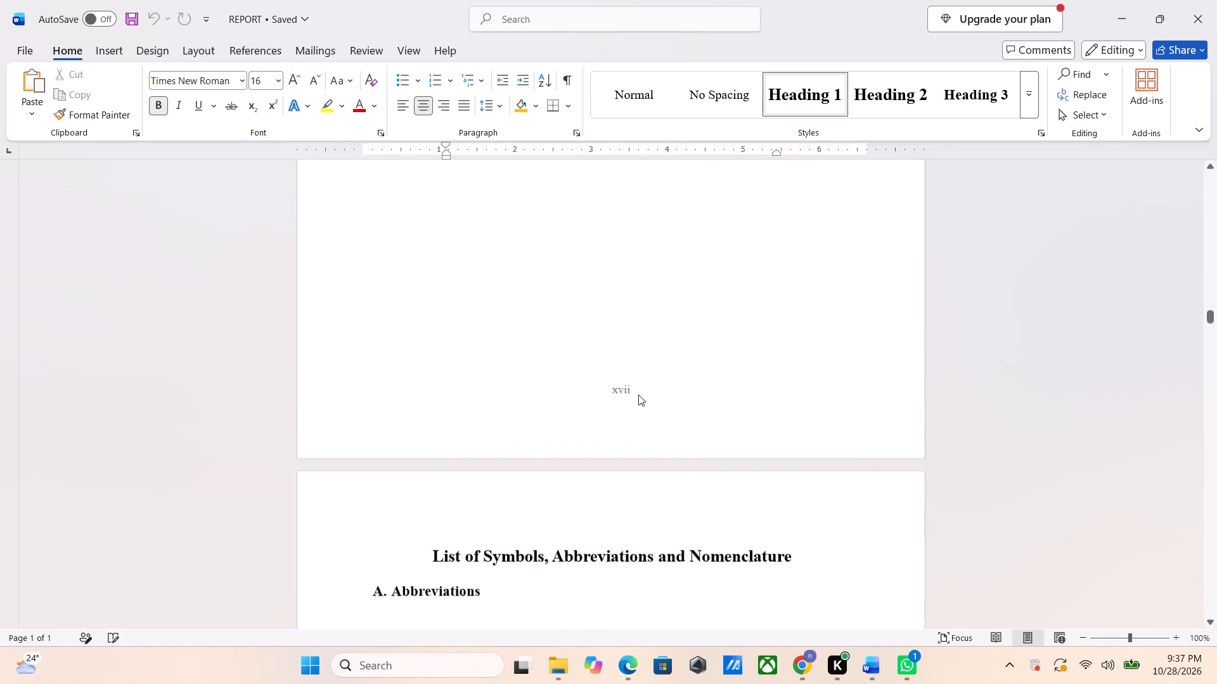
scroll(638, 395, down, 20)
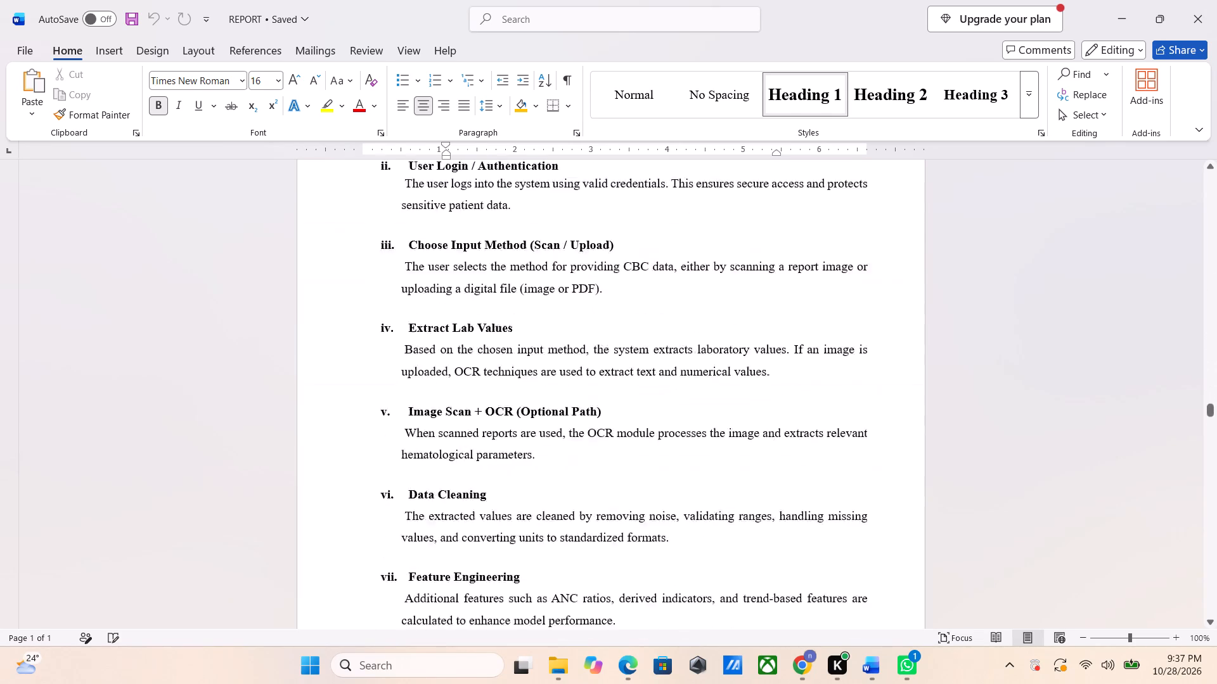
scroll(638, 395, down, 15)
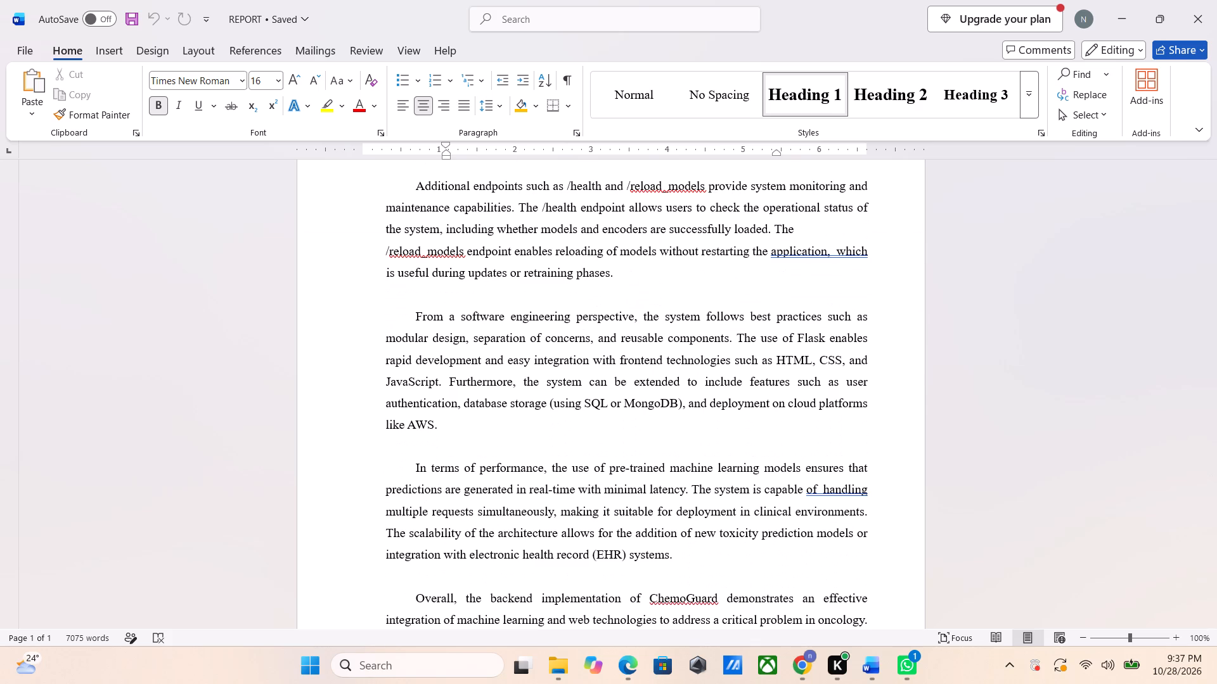
scroll(638, 395, down, 5)
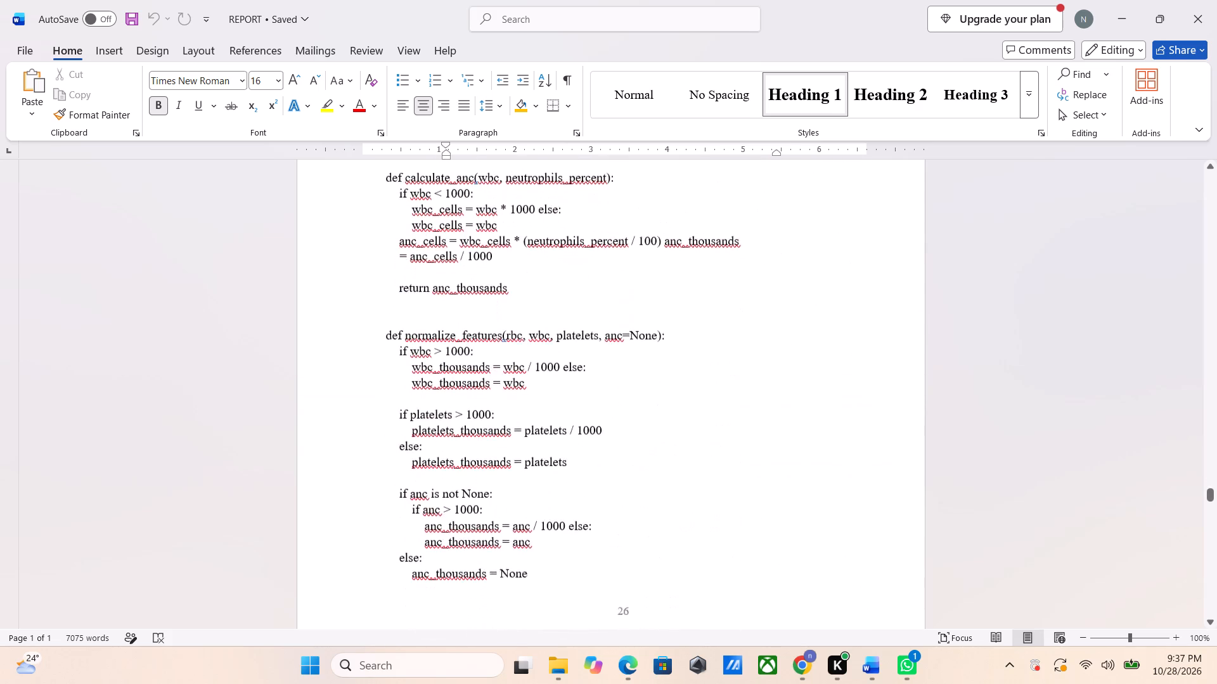
scroll(638, 395, down, 4)
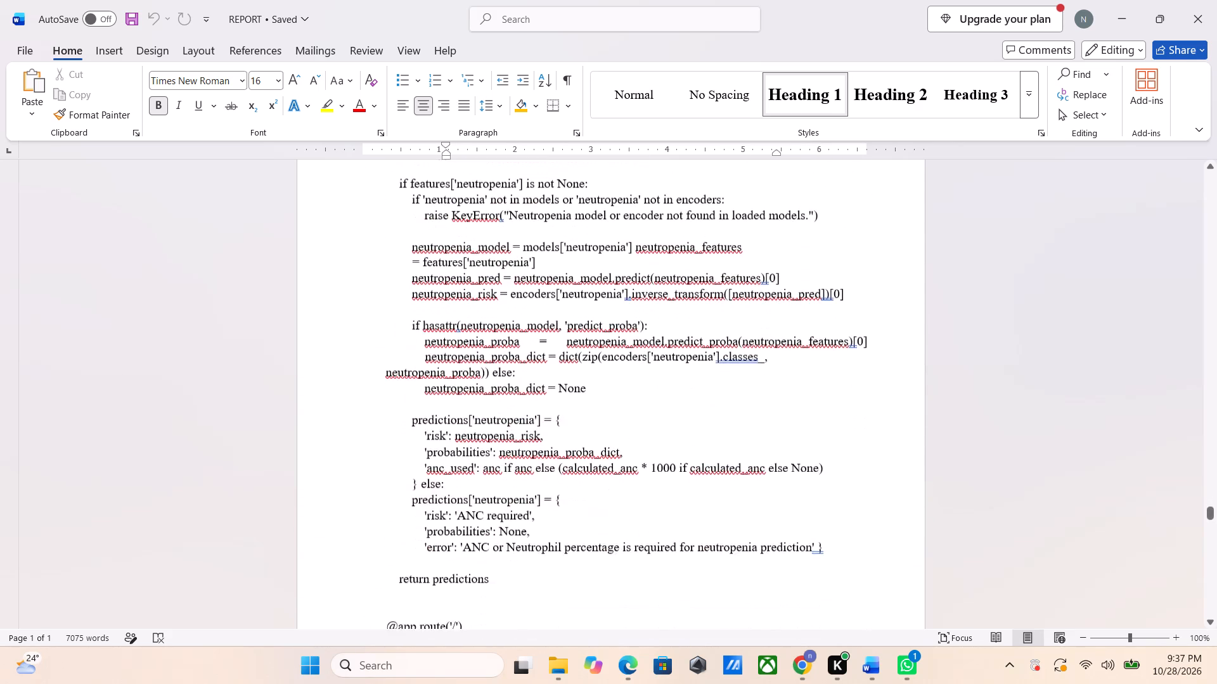
scroll(638, 395, down, 6)
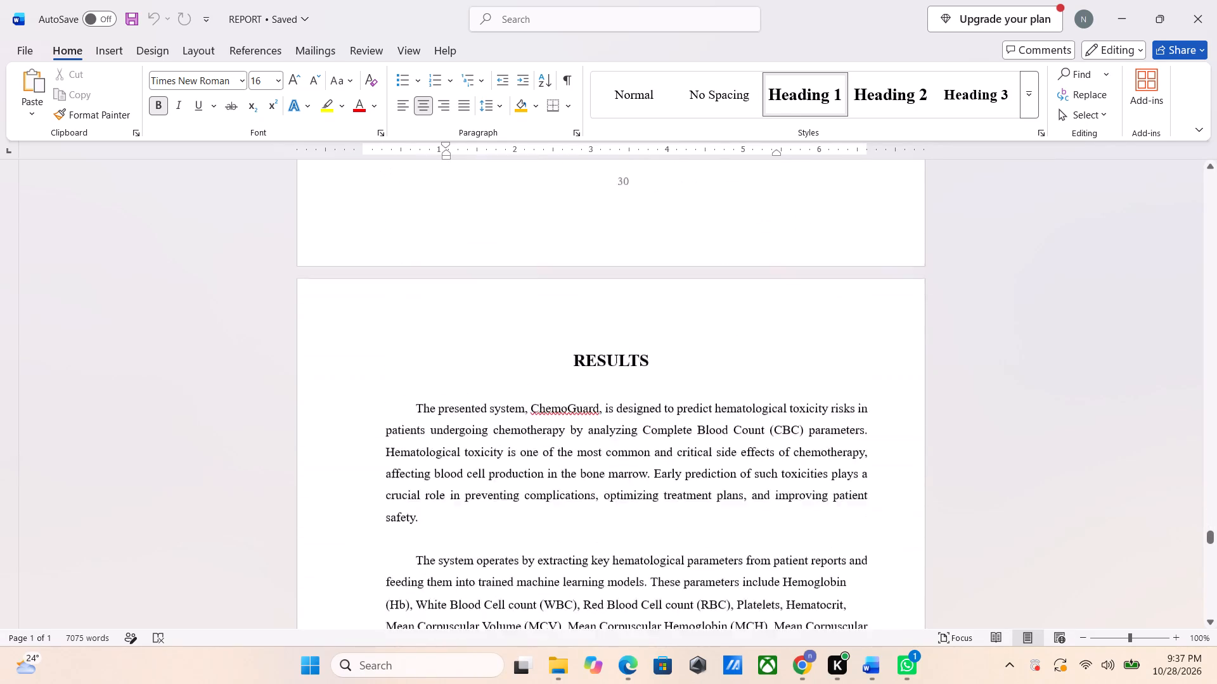
scroll(638, 395, down, 7)
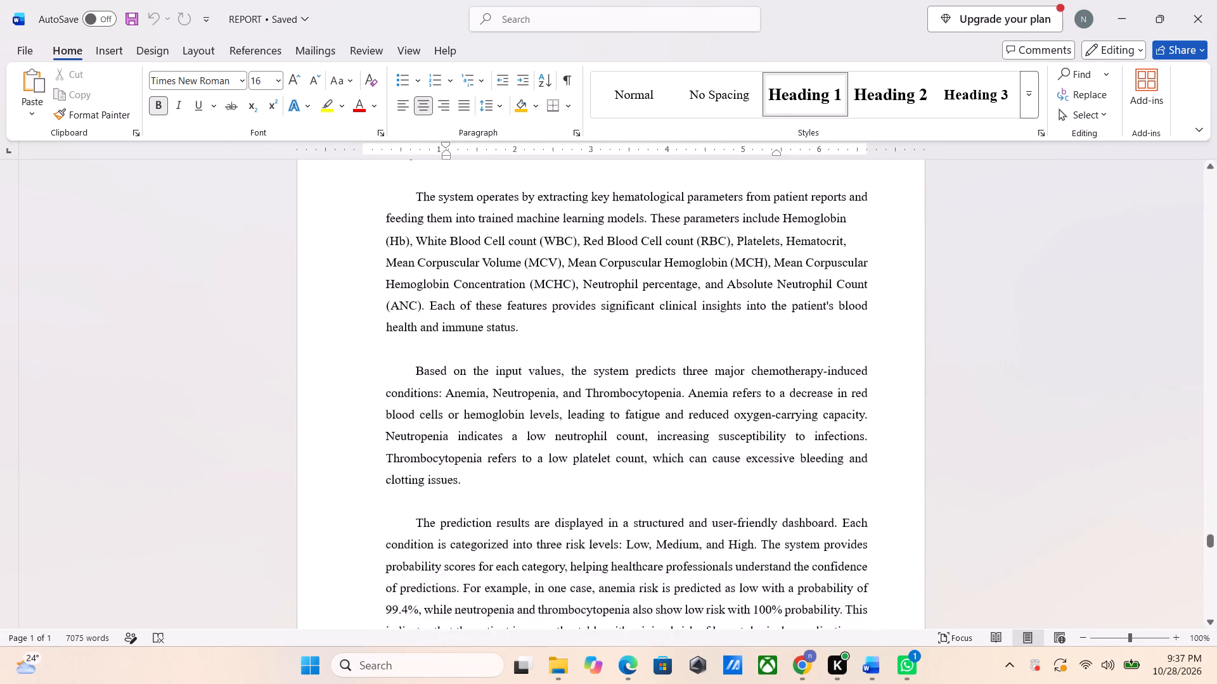
scroll(638, 395, down, 3)
click(638, 395)
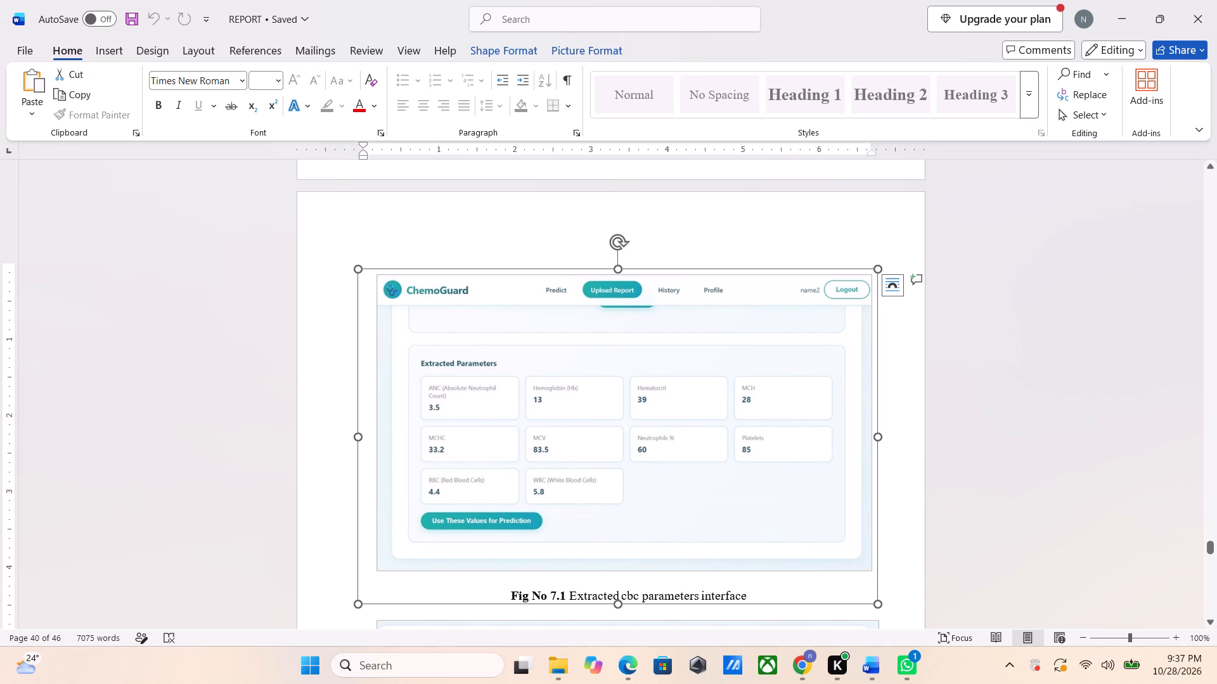
key(ctrl+c)
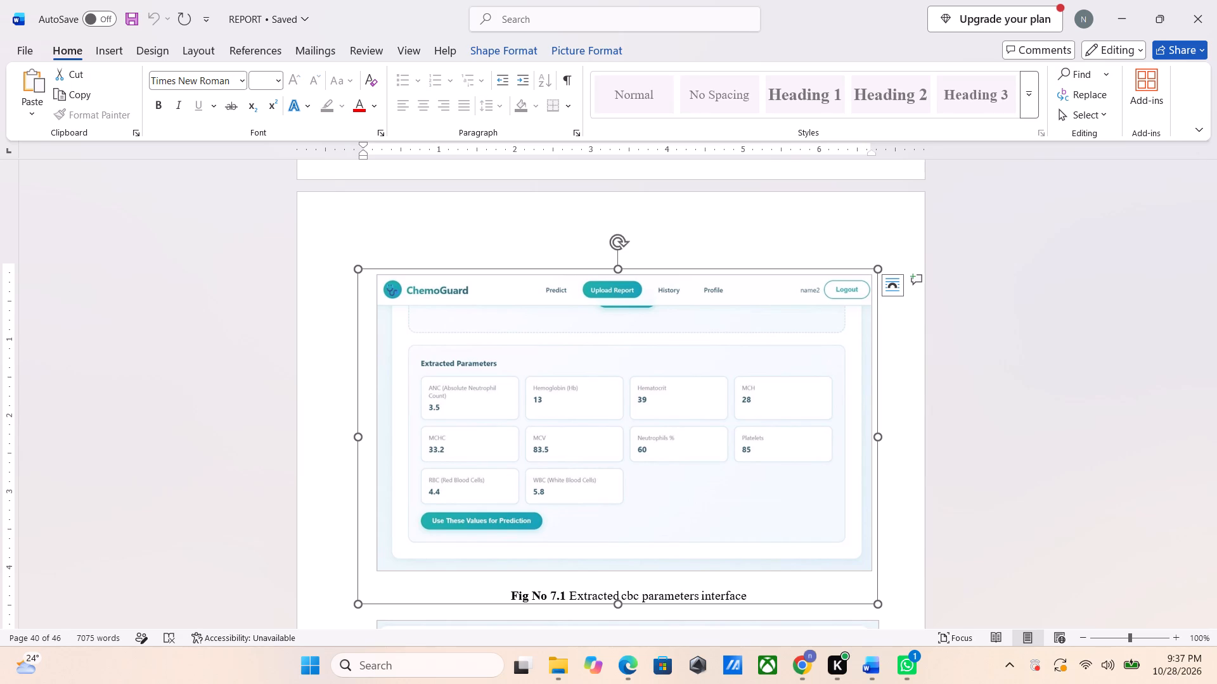
Switch to the ChemoGuard thesis and add a bold "Outputs :" heading below the code's final sys.exit(1) line.
key(alt+Tab)
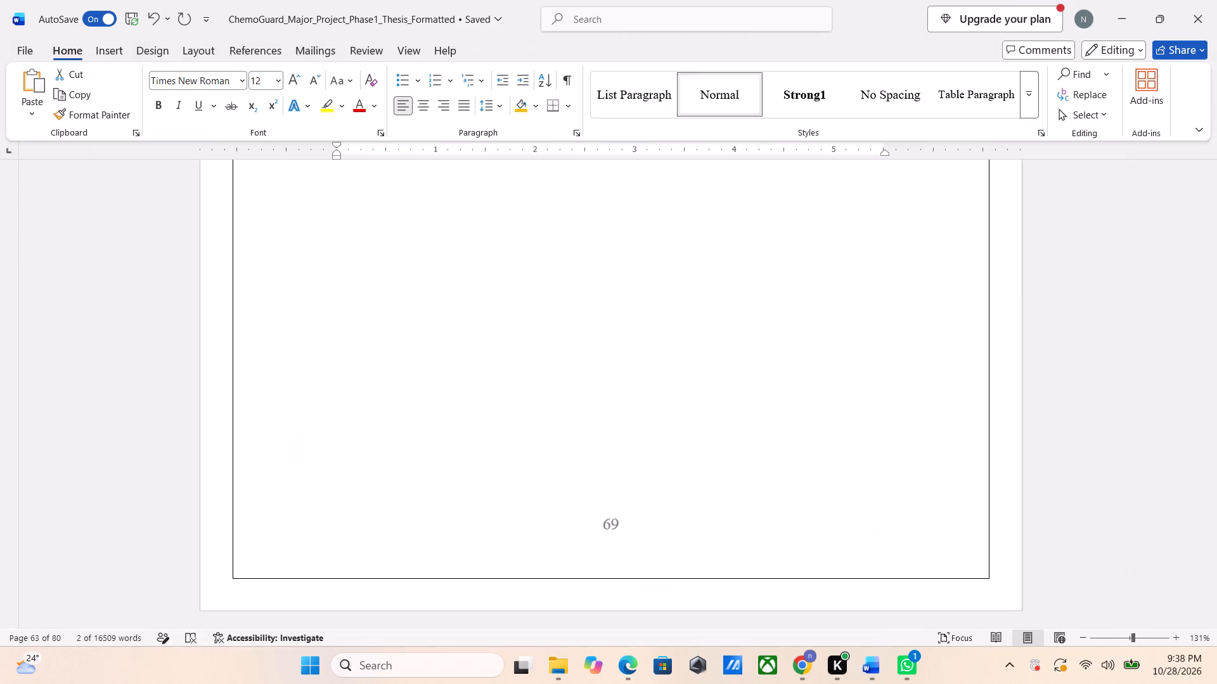
scroll(638, 395, up, 6)
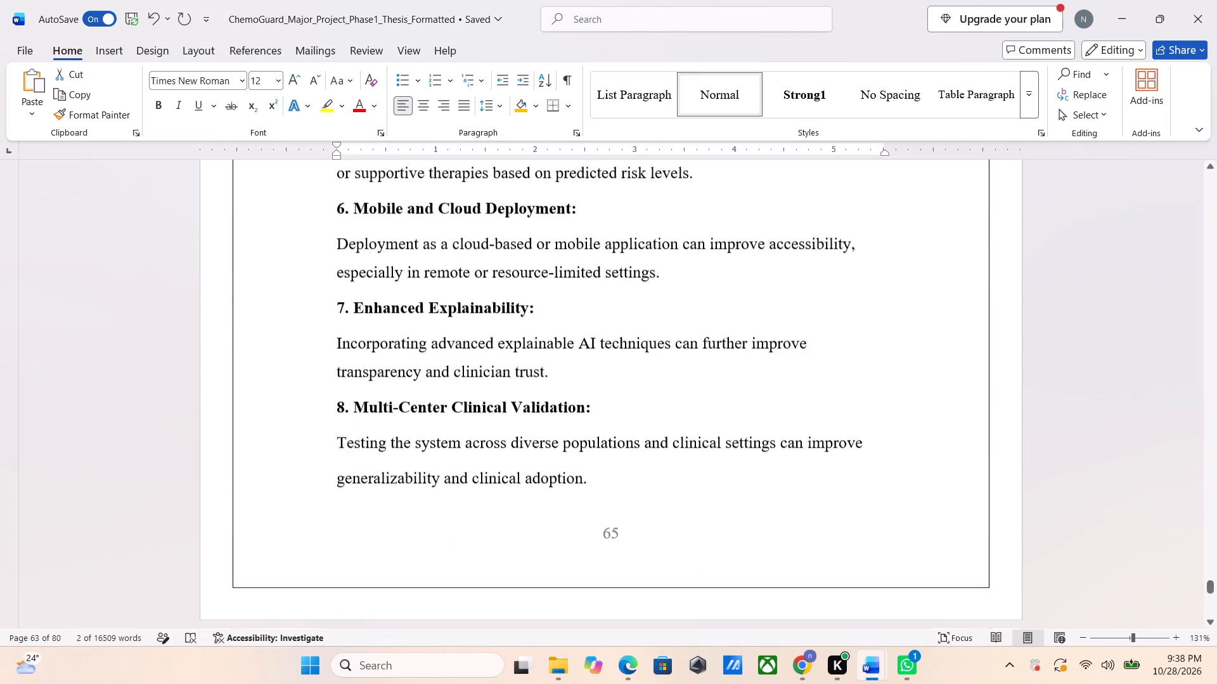
scroll(638, 395, up, 8)
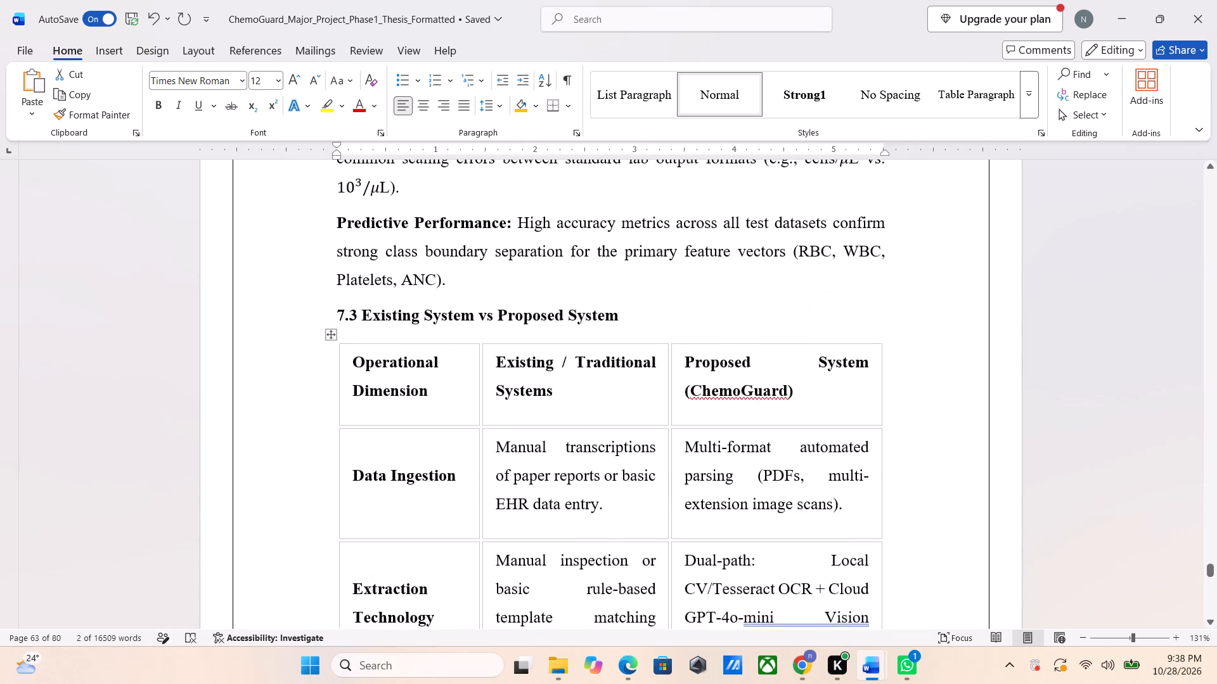
scroll(638, 395, up, 4)
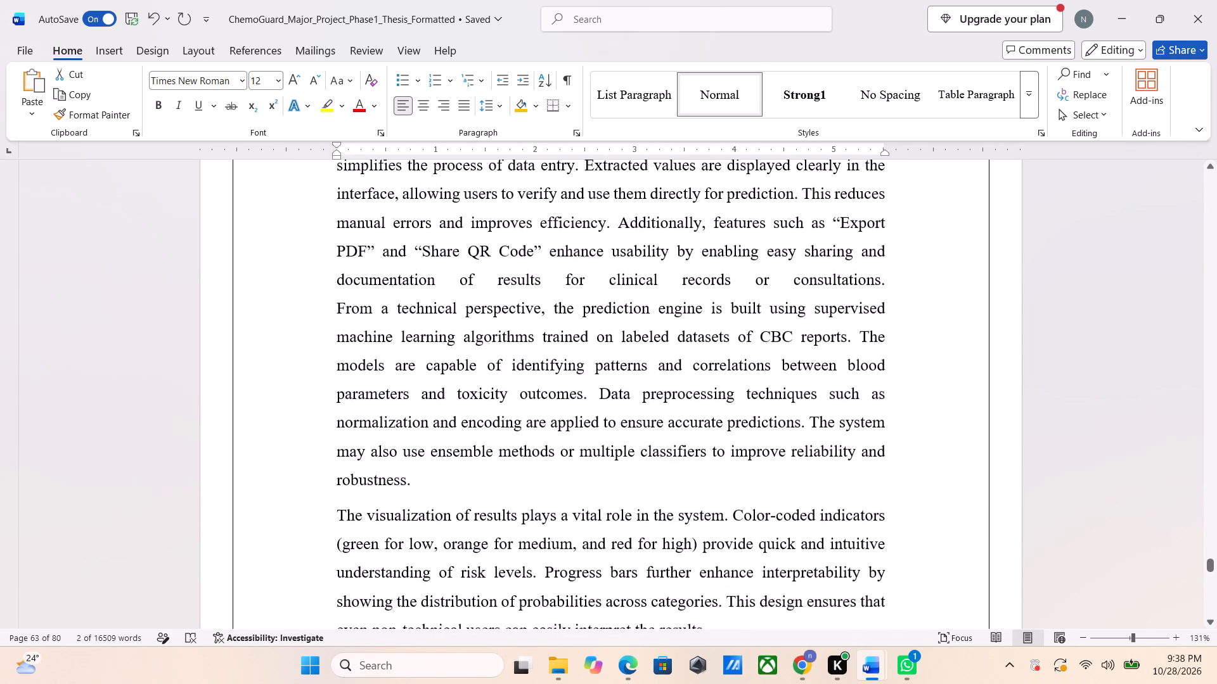
scroll(638, 395, up, 4)
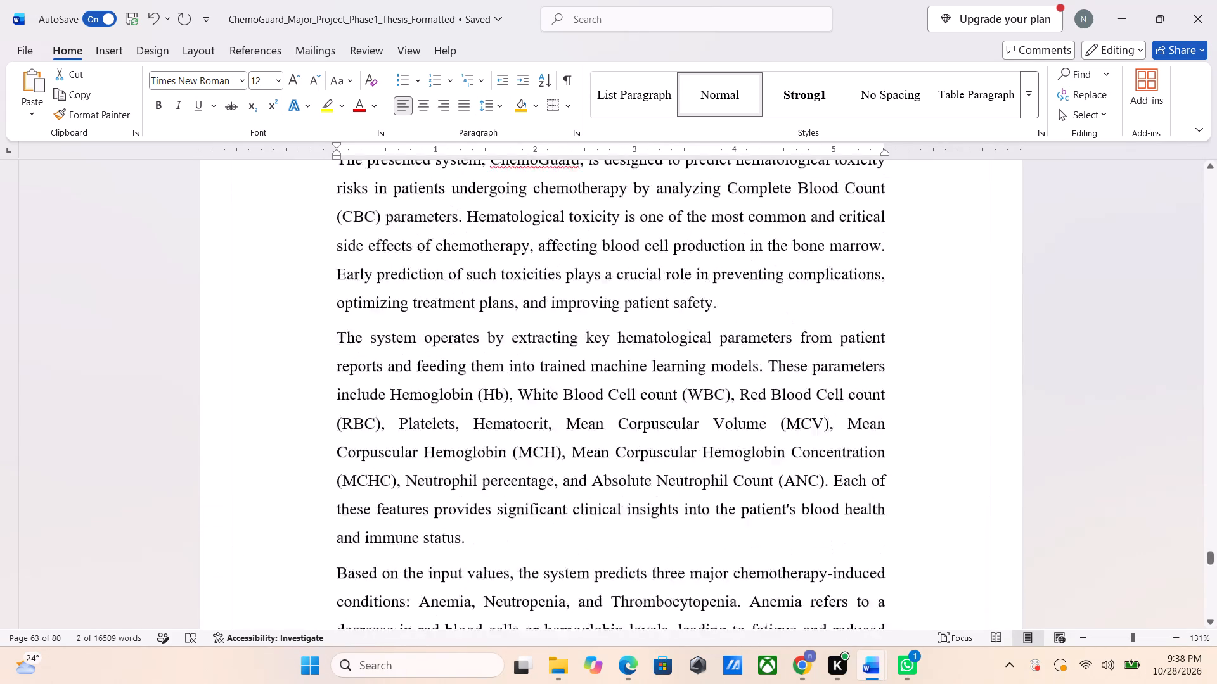
scroll(638, 395, up, 6)
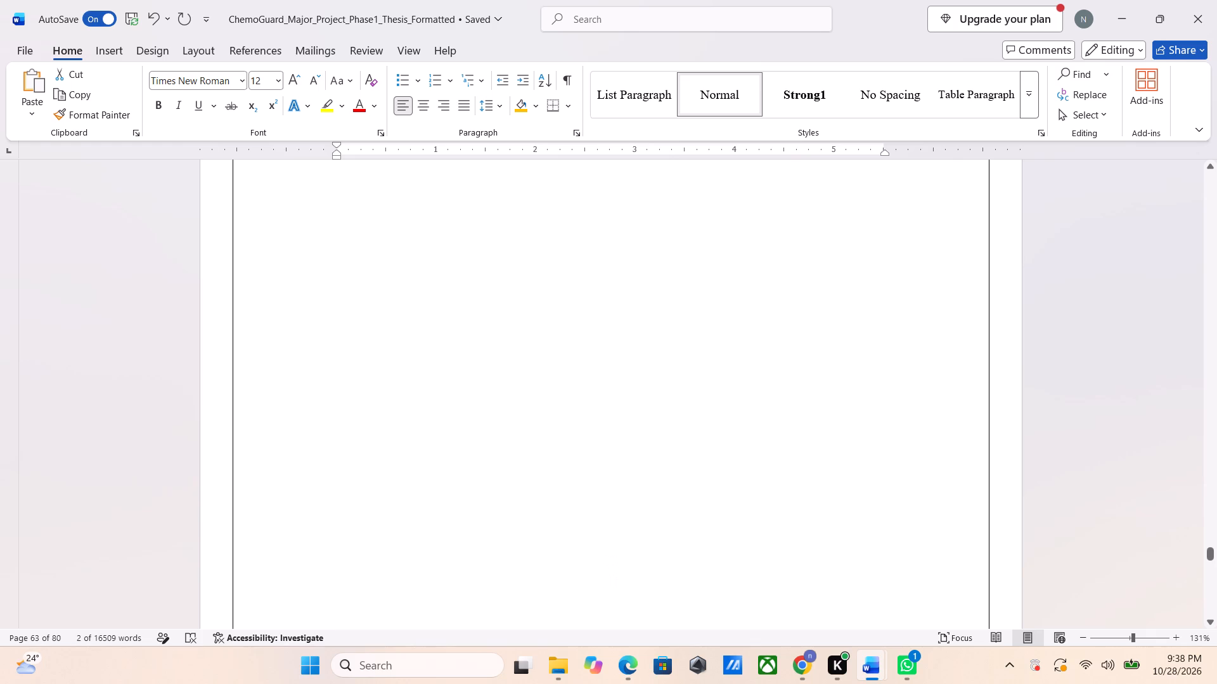
scroll(638, 395, up, 2)
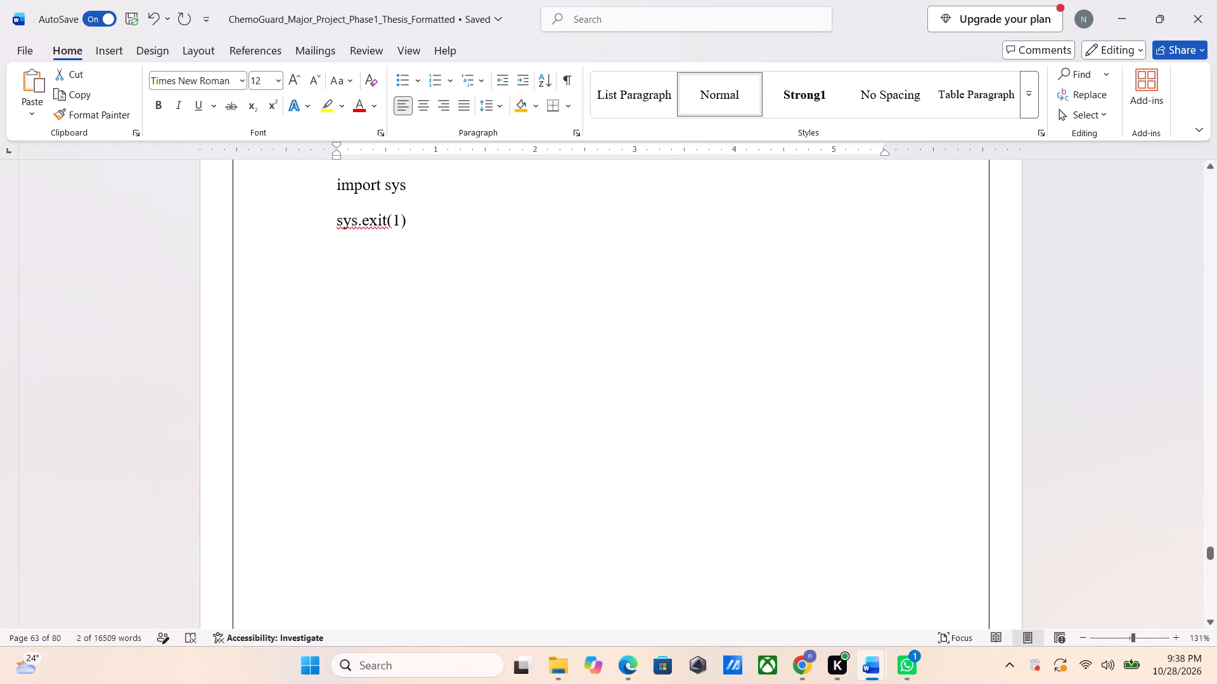
click(439, 211)
key(Return)
key(Return)
key(BackSpace)
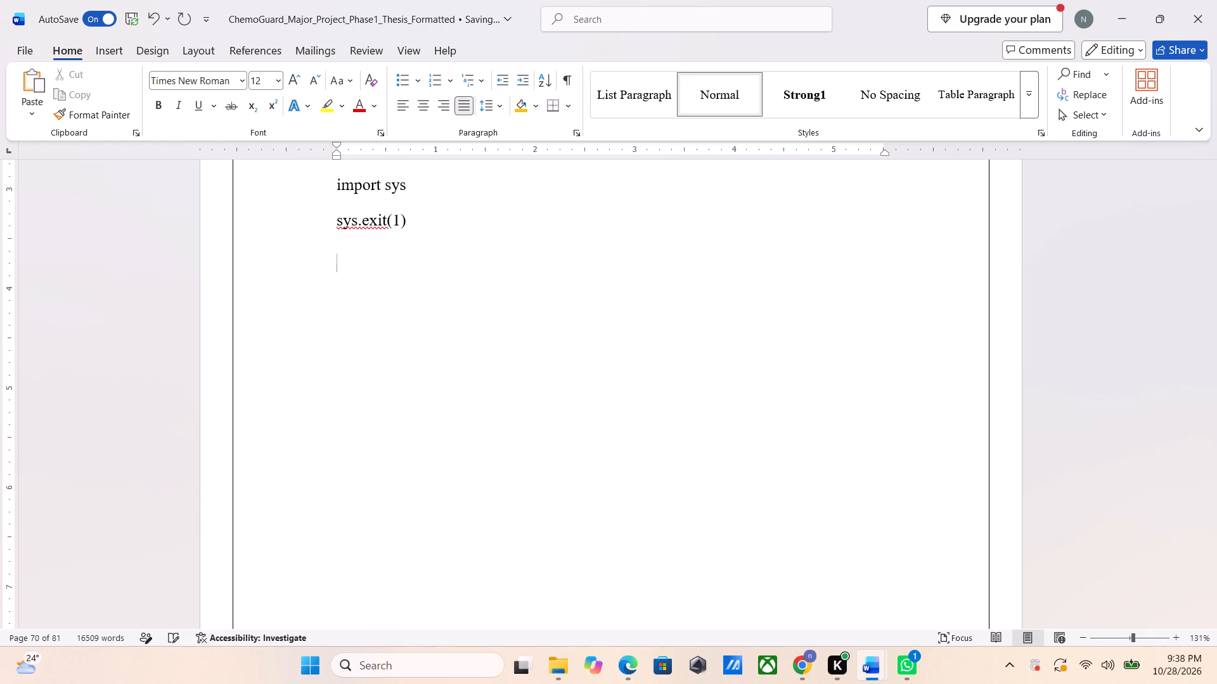
key(ctrl+b)
text(Outpust)
key(BackSpace)
key(BackSpace)
text(ts :)
key(space)
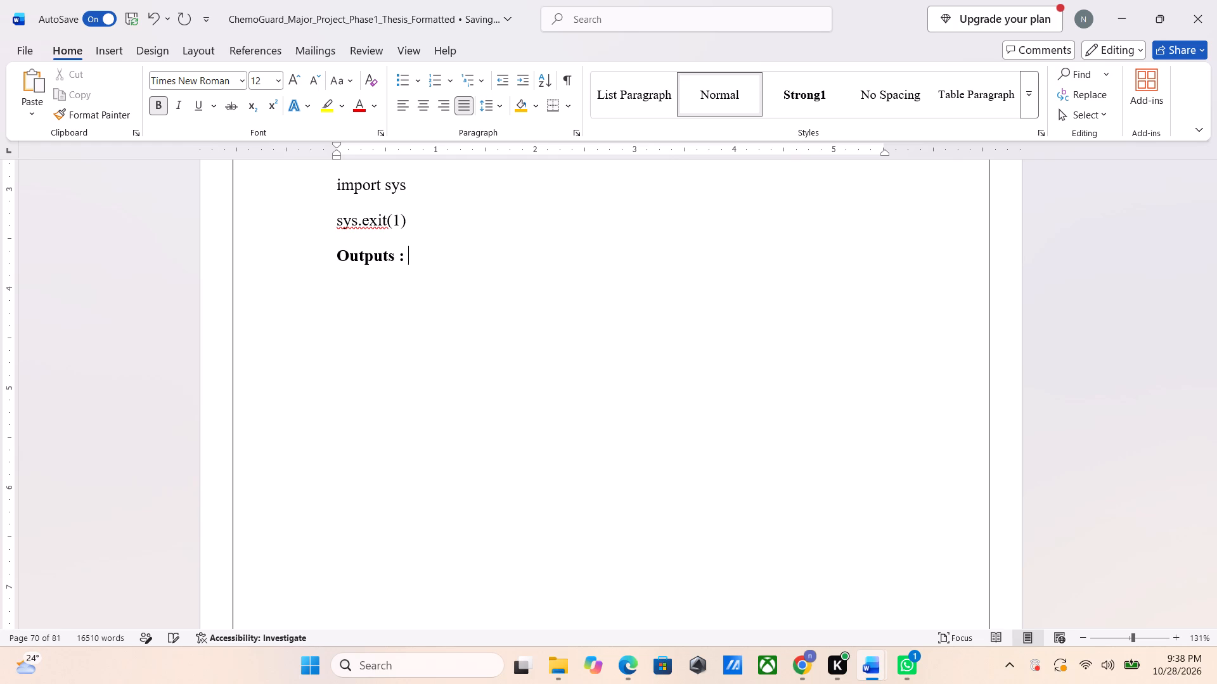
Paste the copied figure on a new non-bold line below the "Outputs :" heading.
key(shift+Return)
key(ctrl+b)
key(ctrl+v)
Delete the "Fig No" text from the caption of the pasted figure.
scroll(396, 205, down, 1)
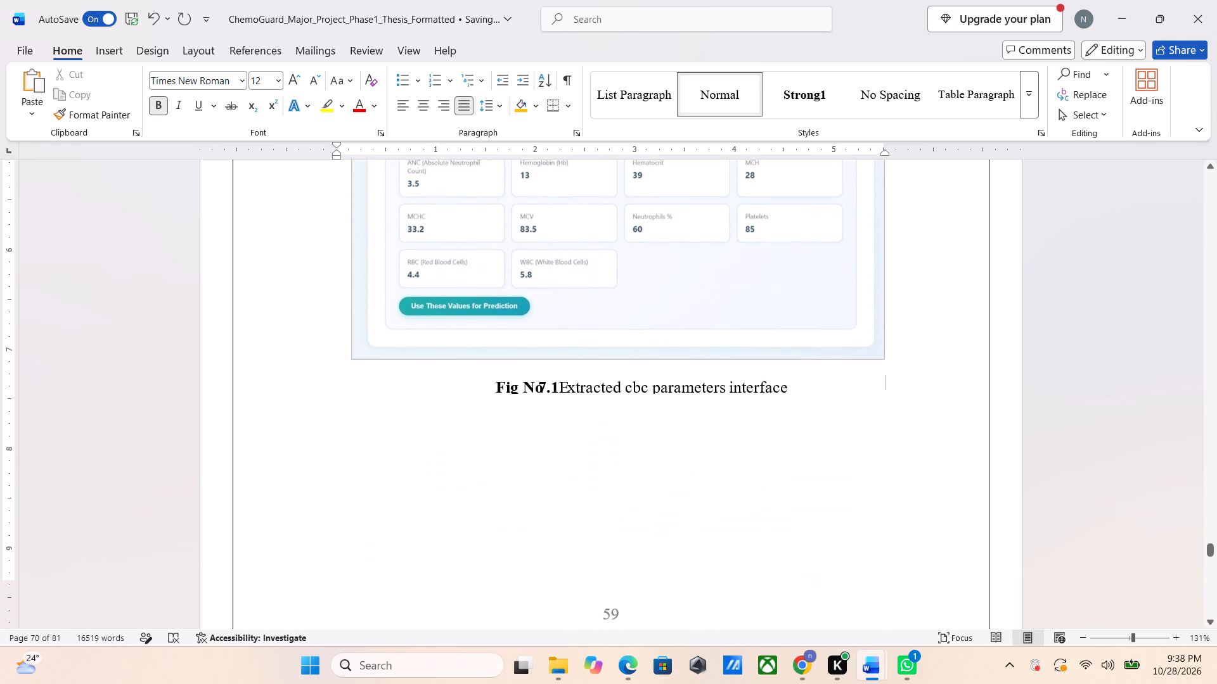
scroll(396, 205, down, 1)
click(534, 379)
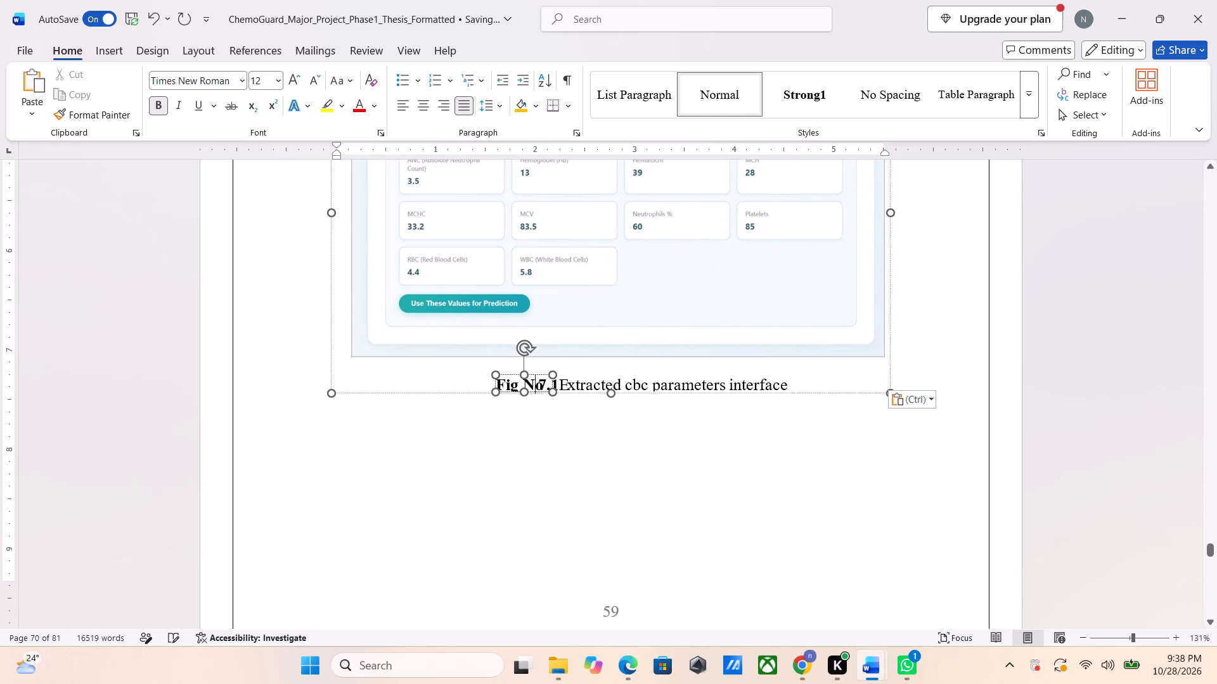
key(BackSpace)
key(BackSpace)
key(BackSpace)
key(BackSpace)
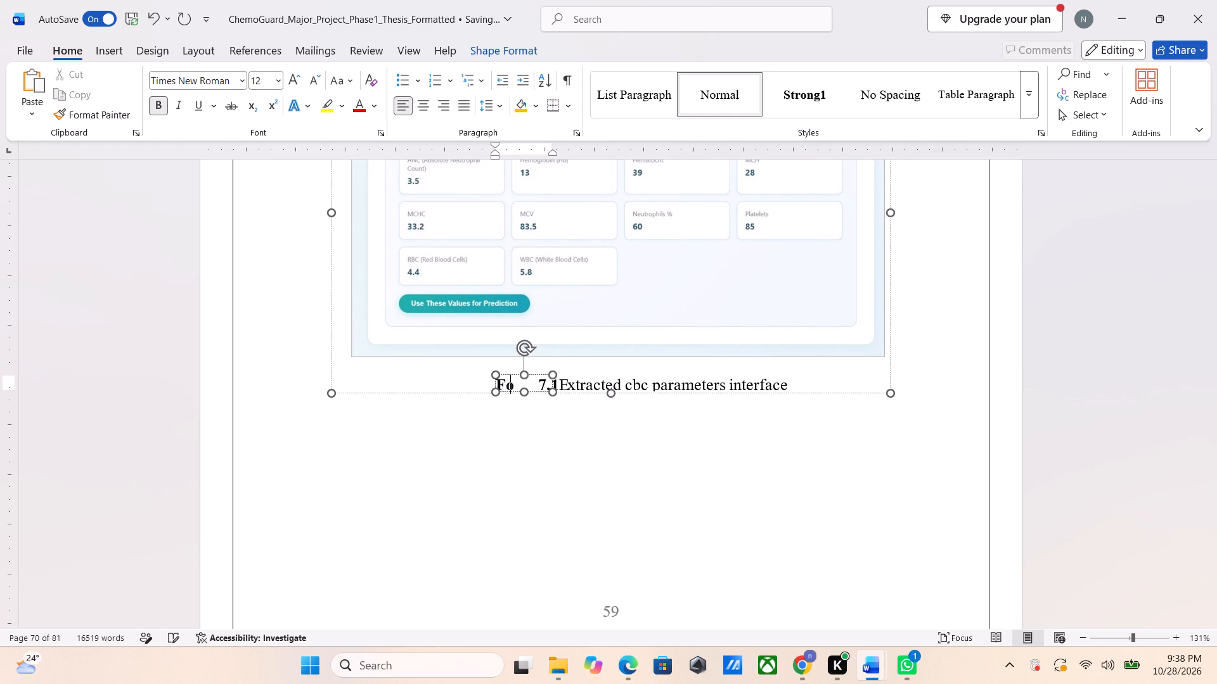
key(BackSpace)
key(BackSpace)
key(BackSpace)
key(Right)
key(Right)
key(Right)
key(Right)
key(Right)
key(Right)
key(Right)
key(Right)
key(Right)
key(Right)
key(Right)
key(Right)
key(Right)
key(Right)
key(Right)
key(Right)
key(Right)
key(Right)
key(Right)
key(Right)
key(BackSpace)
key(BackSpace)
key(BackSpace)
Delete the number 7.1 from the pasted figure's caption, undoing the accidental removal of the whole figure.
click(557, 415)
click(557, 390)
click(557, 390)
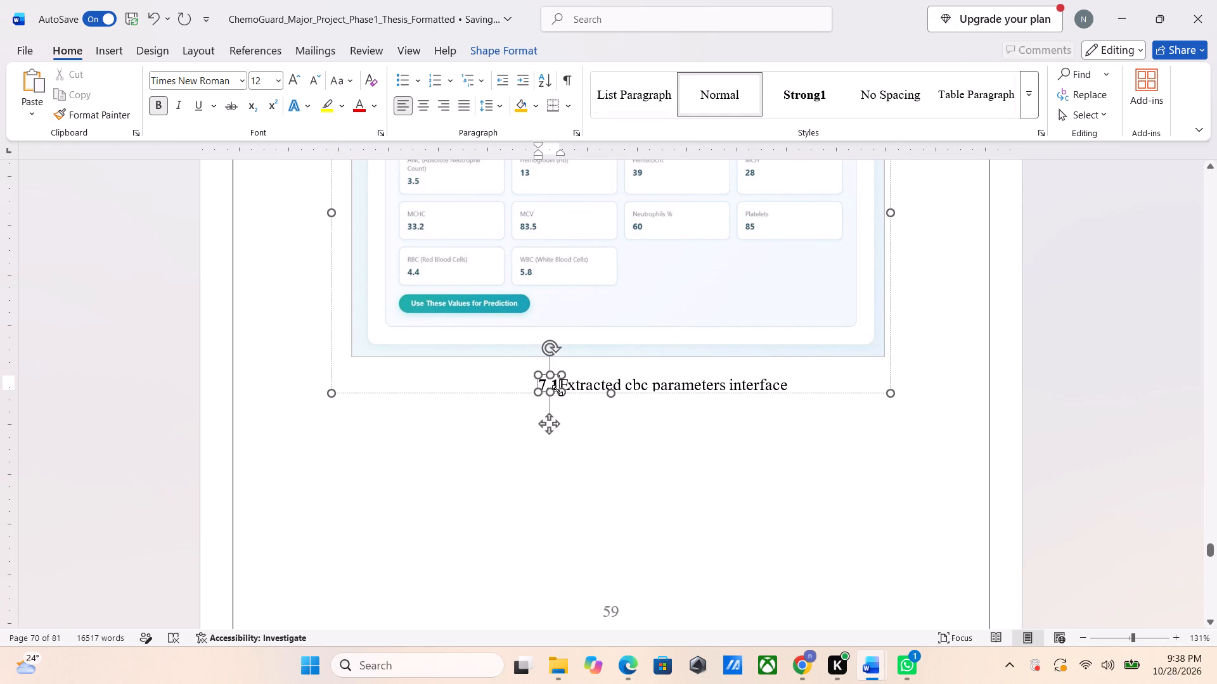
key(BackSpace)
key(BackSpace)
key(BackSpace)
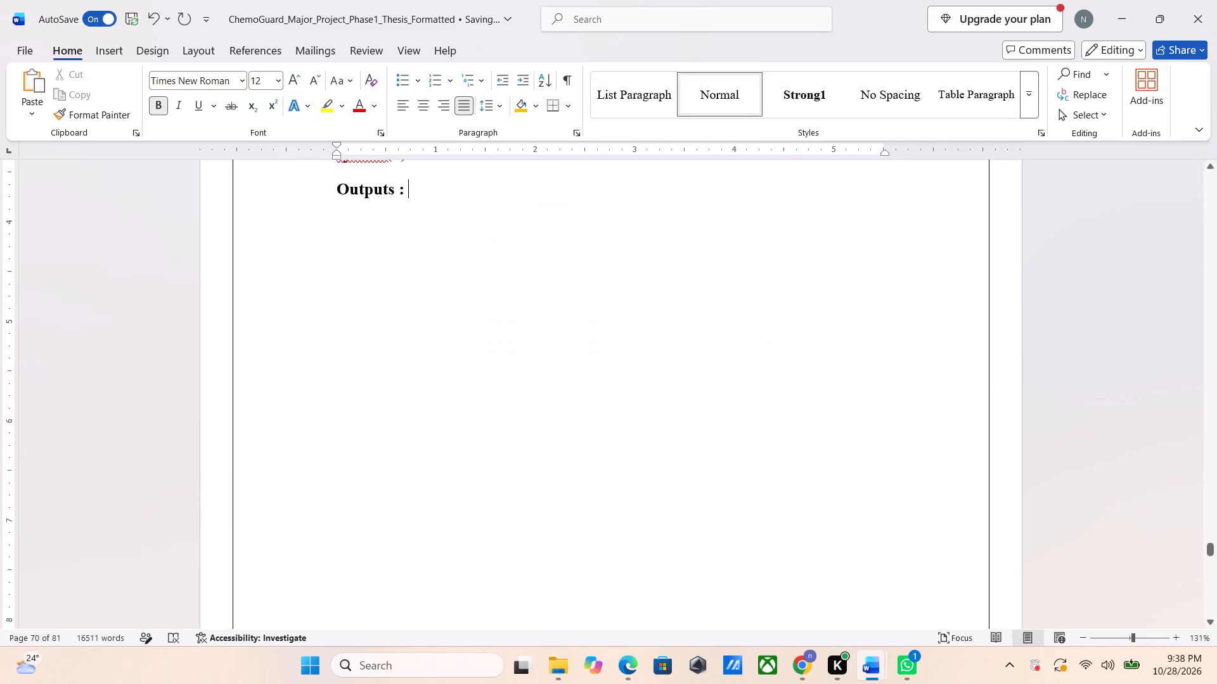
key(ctrl+z)
key(ctrl+z)
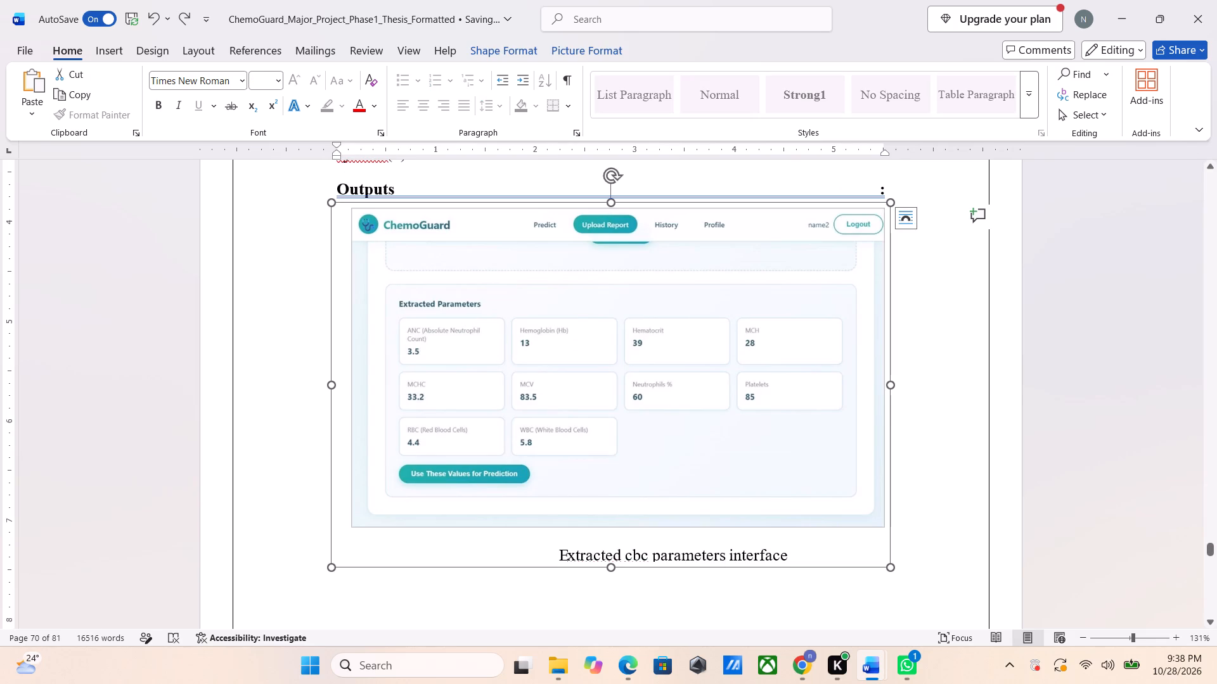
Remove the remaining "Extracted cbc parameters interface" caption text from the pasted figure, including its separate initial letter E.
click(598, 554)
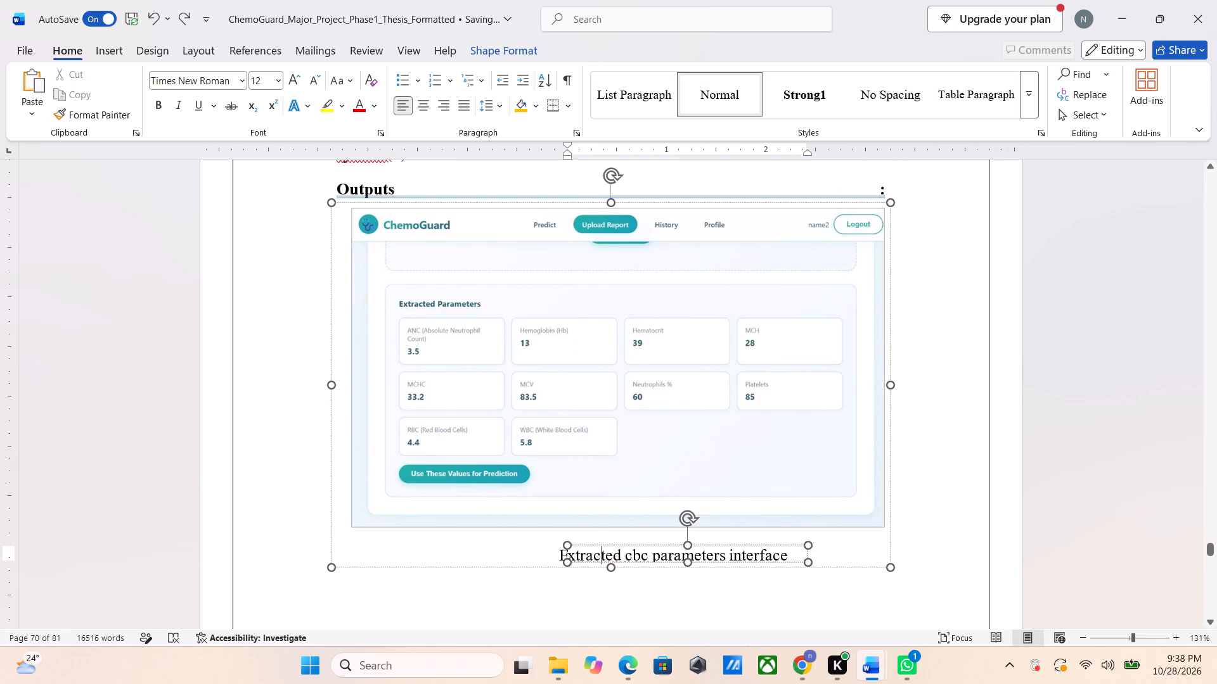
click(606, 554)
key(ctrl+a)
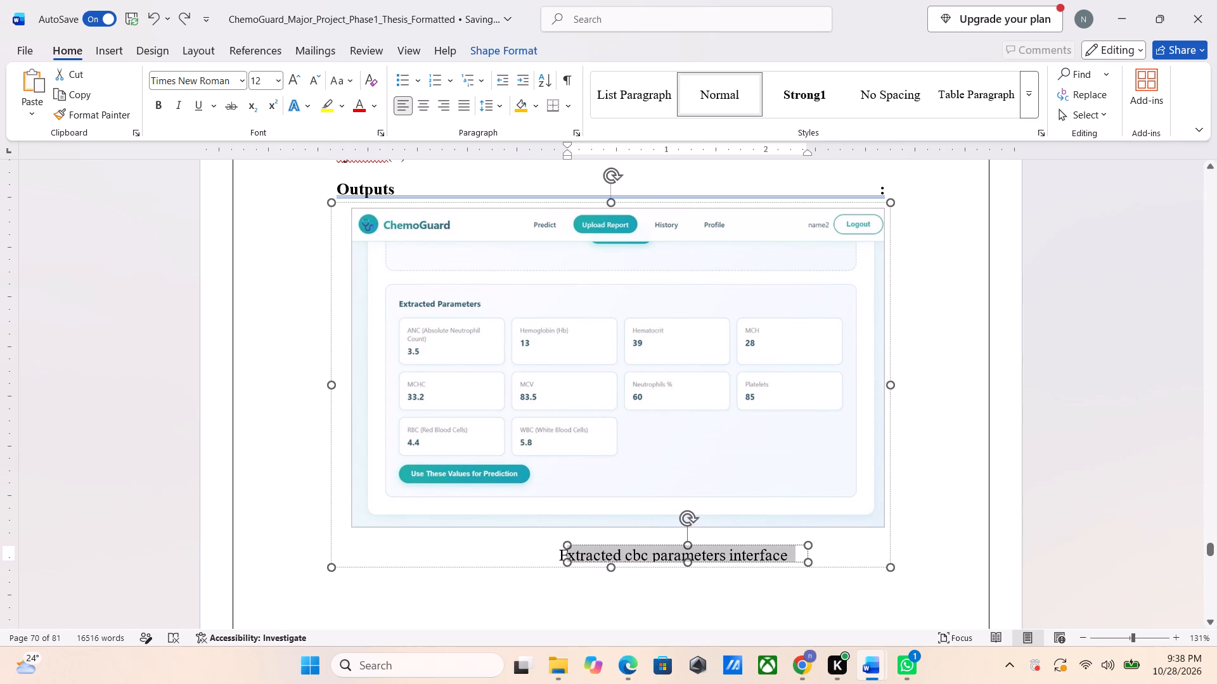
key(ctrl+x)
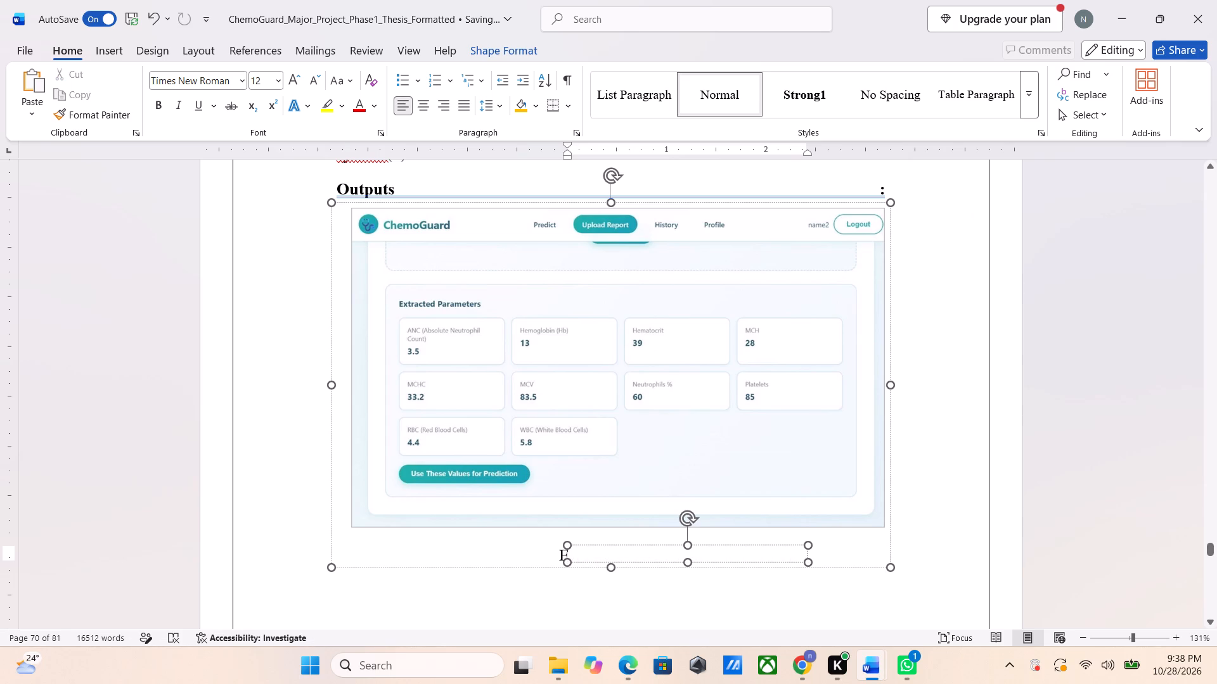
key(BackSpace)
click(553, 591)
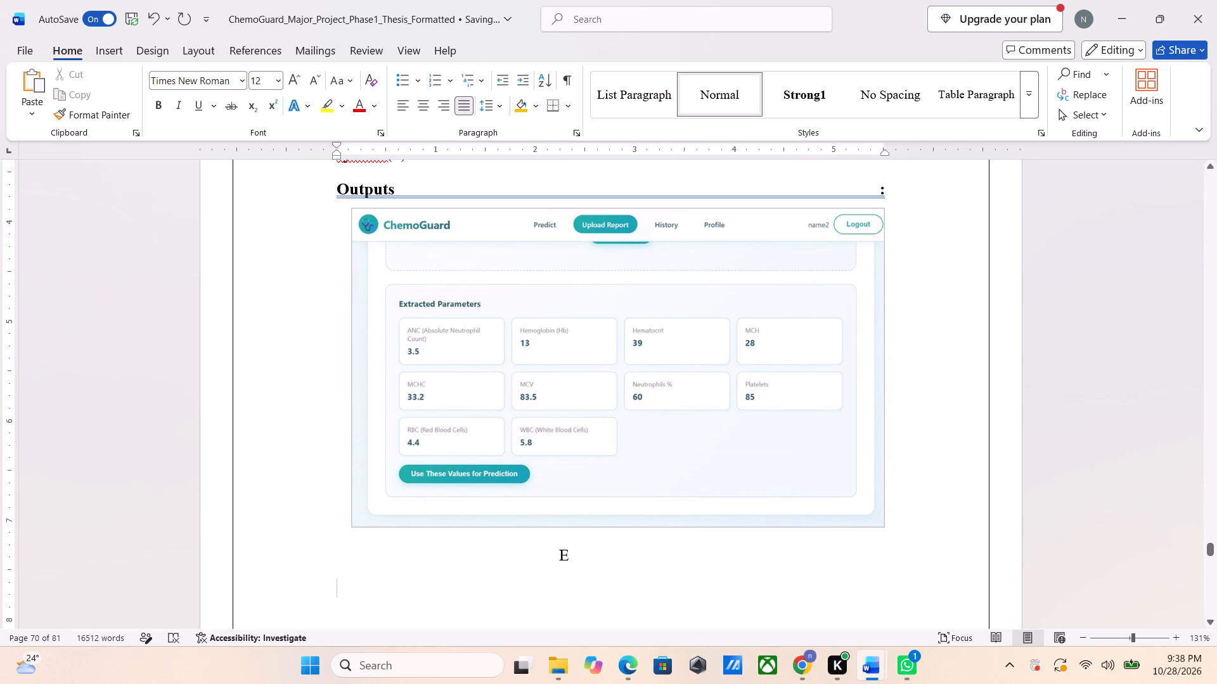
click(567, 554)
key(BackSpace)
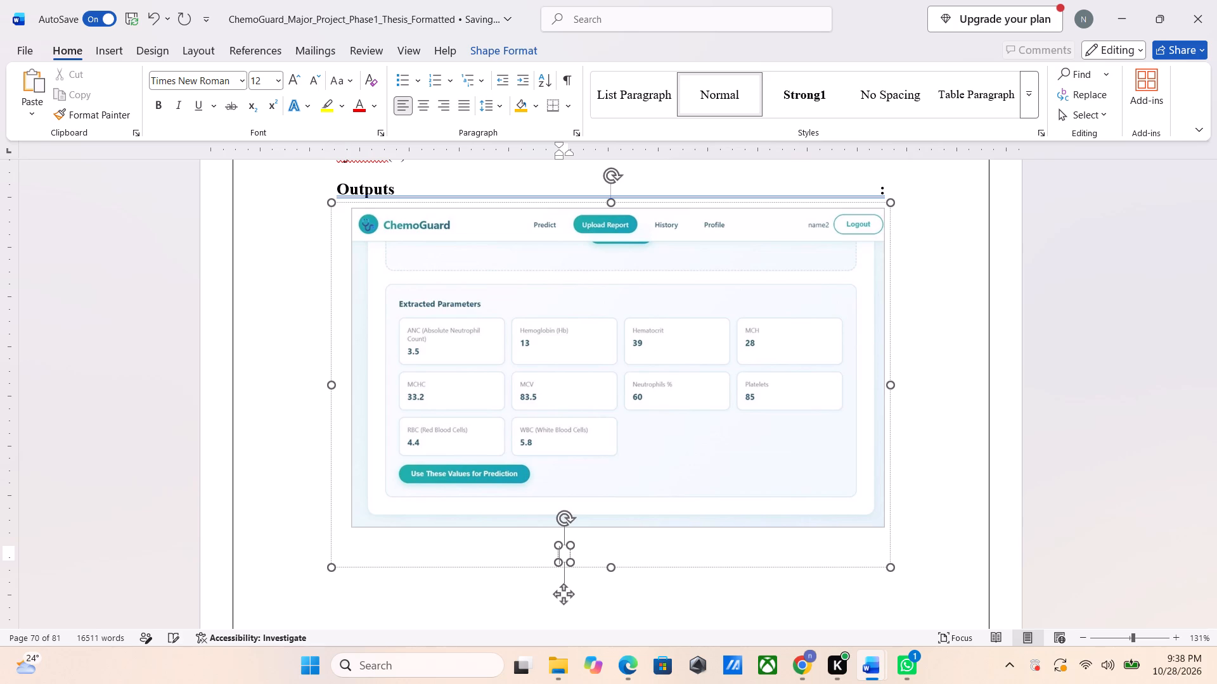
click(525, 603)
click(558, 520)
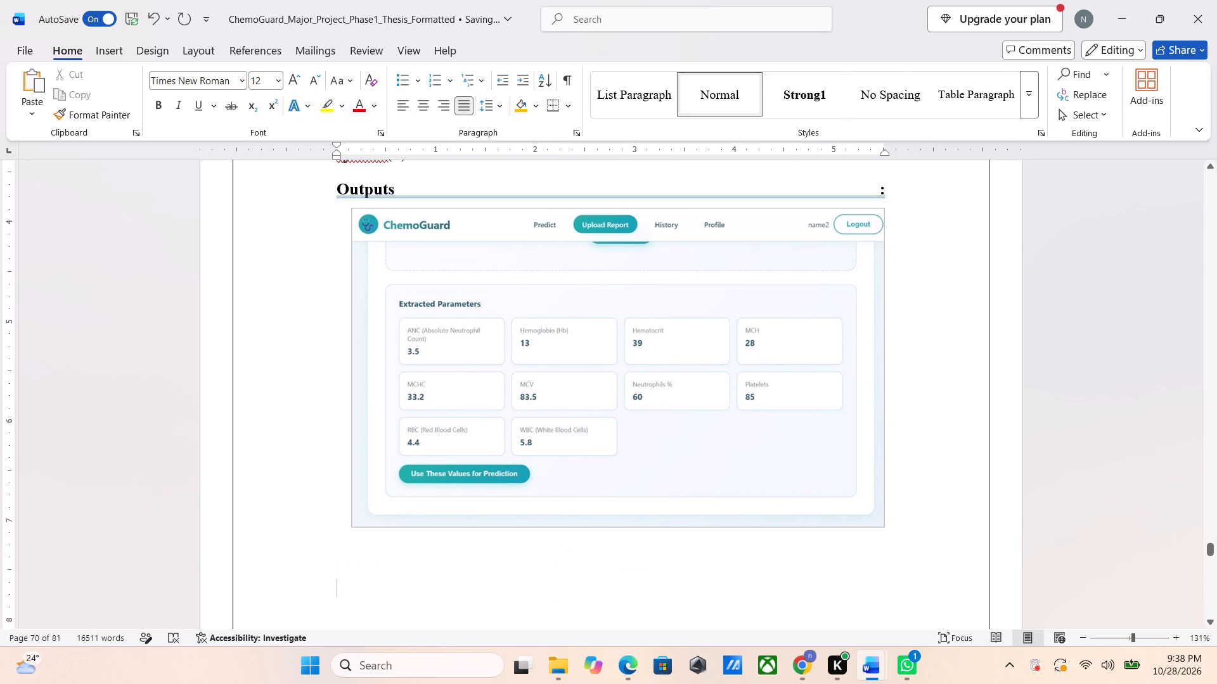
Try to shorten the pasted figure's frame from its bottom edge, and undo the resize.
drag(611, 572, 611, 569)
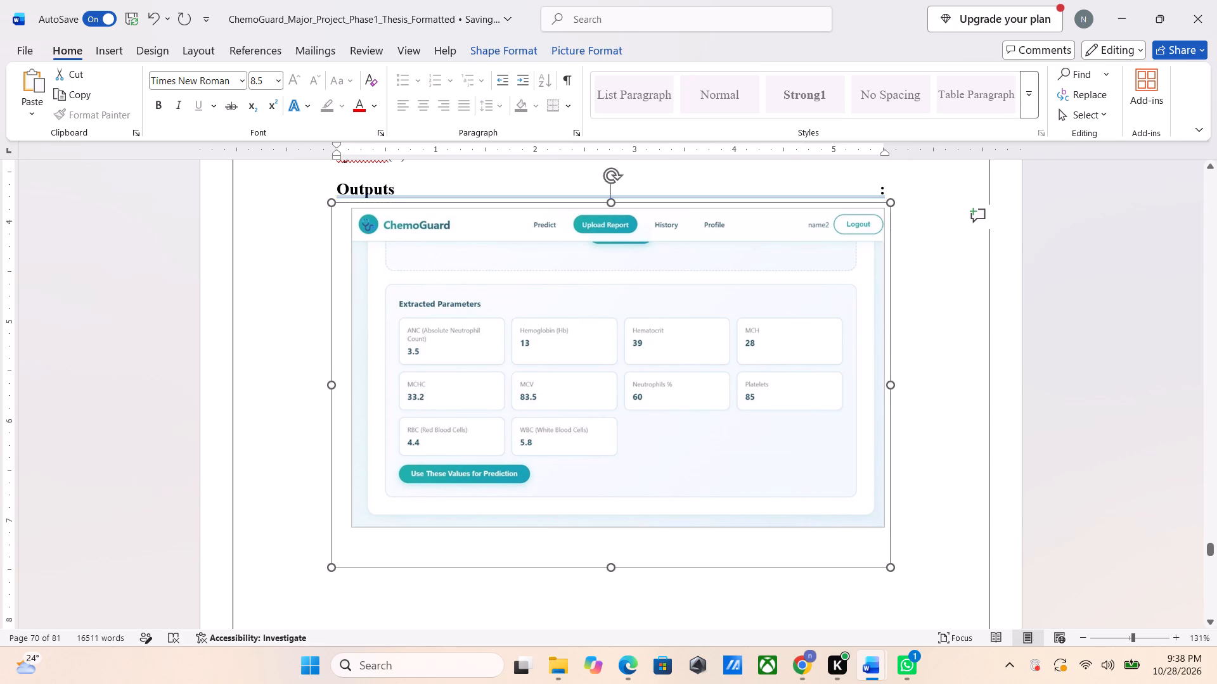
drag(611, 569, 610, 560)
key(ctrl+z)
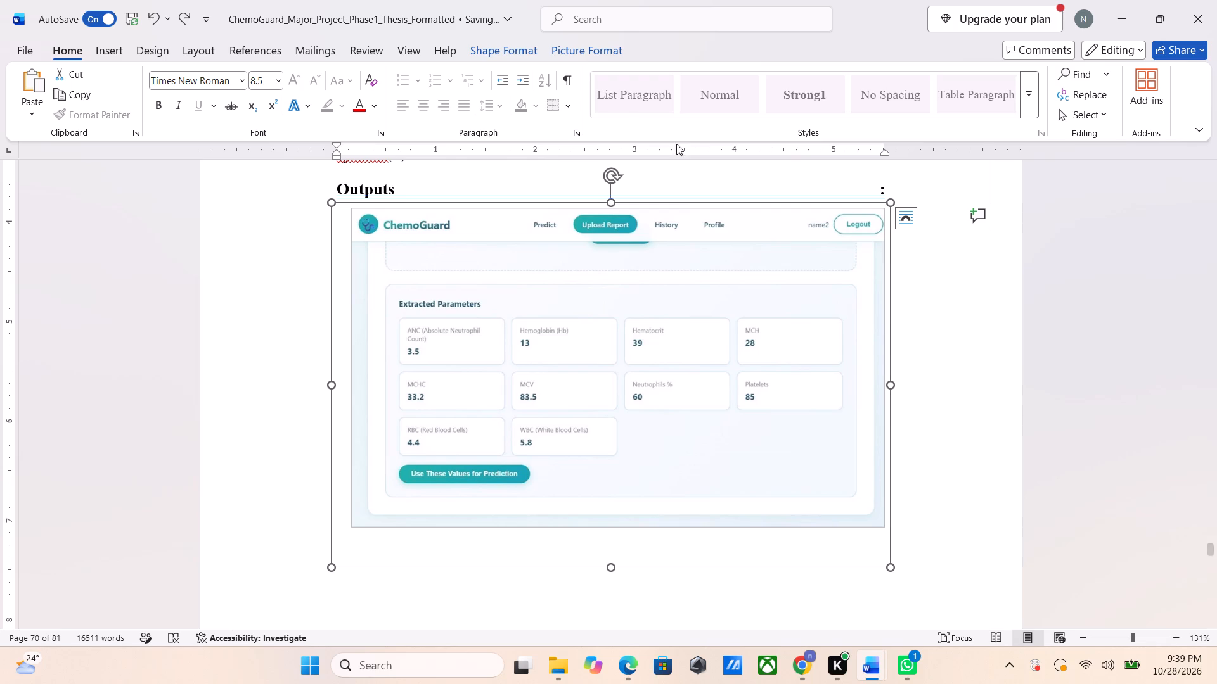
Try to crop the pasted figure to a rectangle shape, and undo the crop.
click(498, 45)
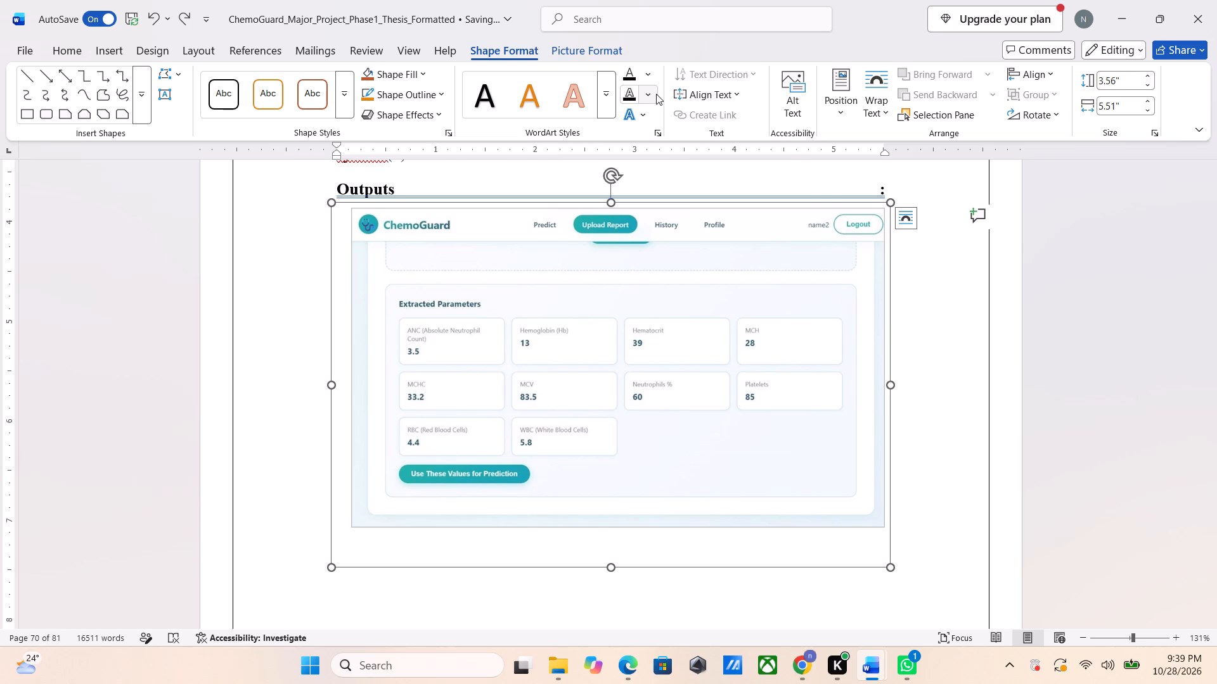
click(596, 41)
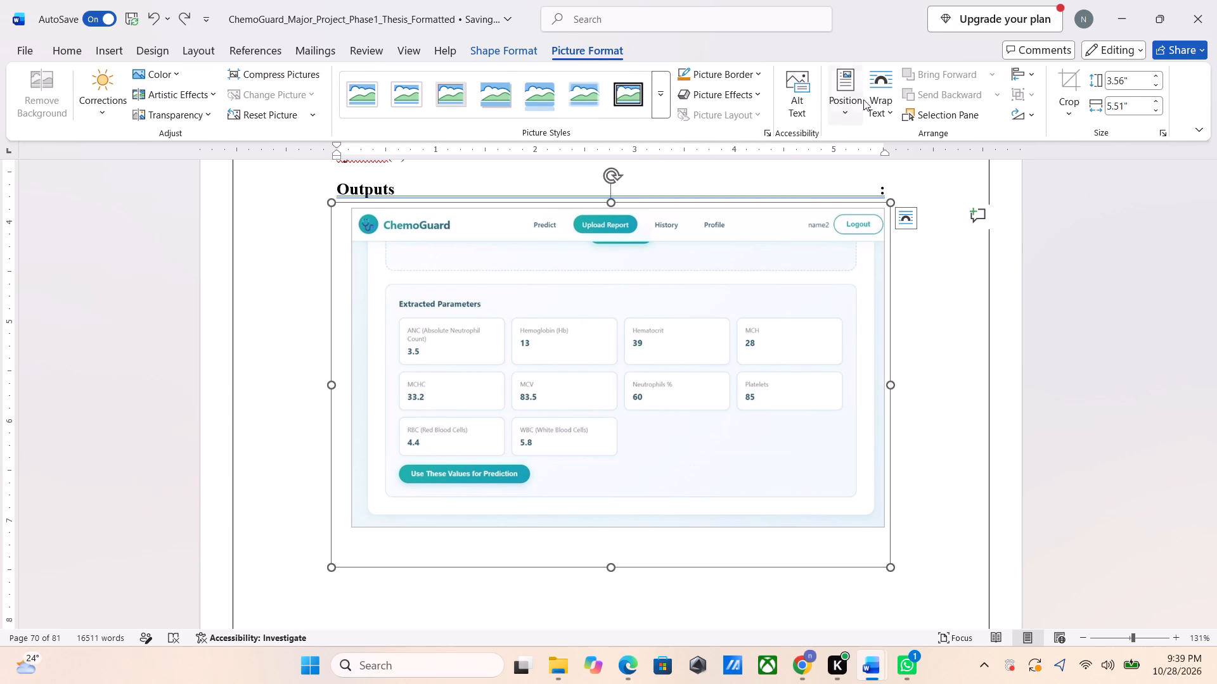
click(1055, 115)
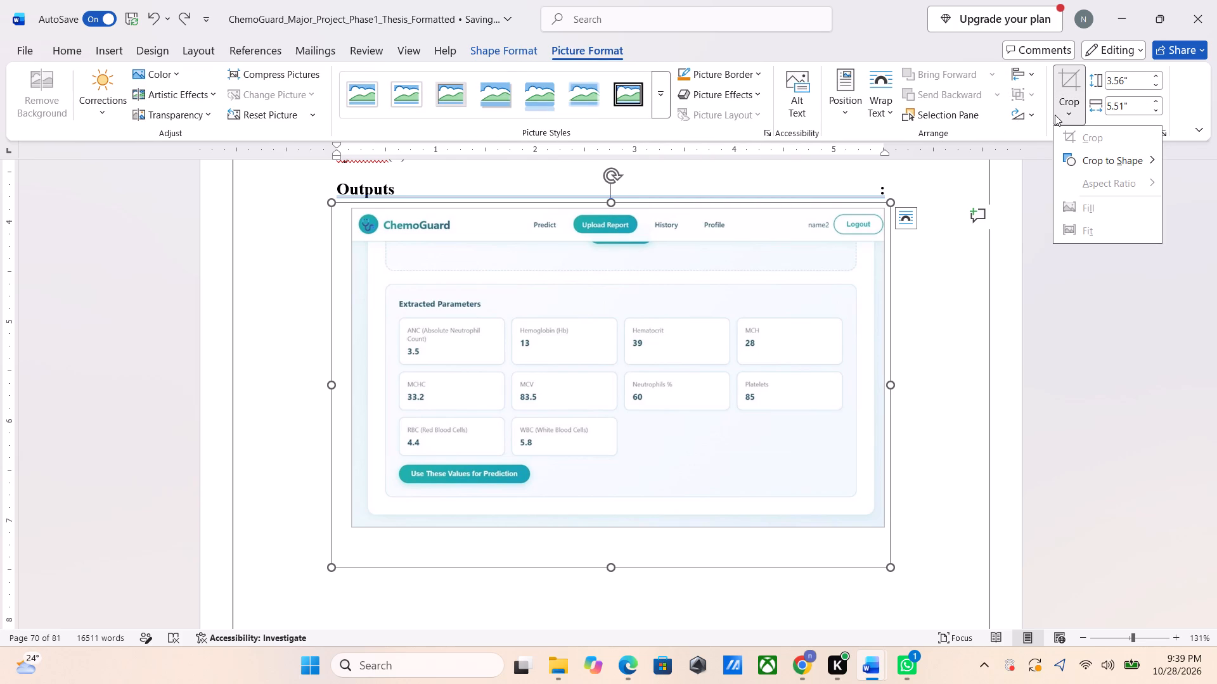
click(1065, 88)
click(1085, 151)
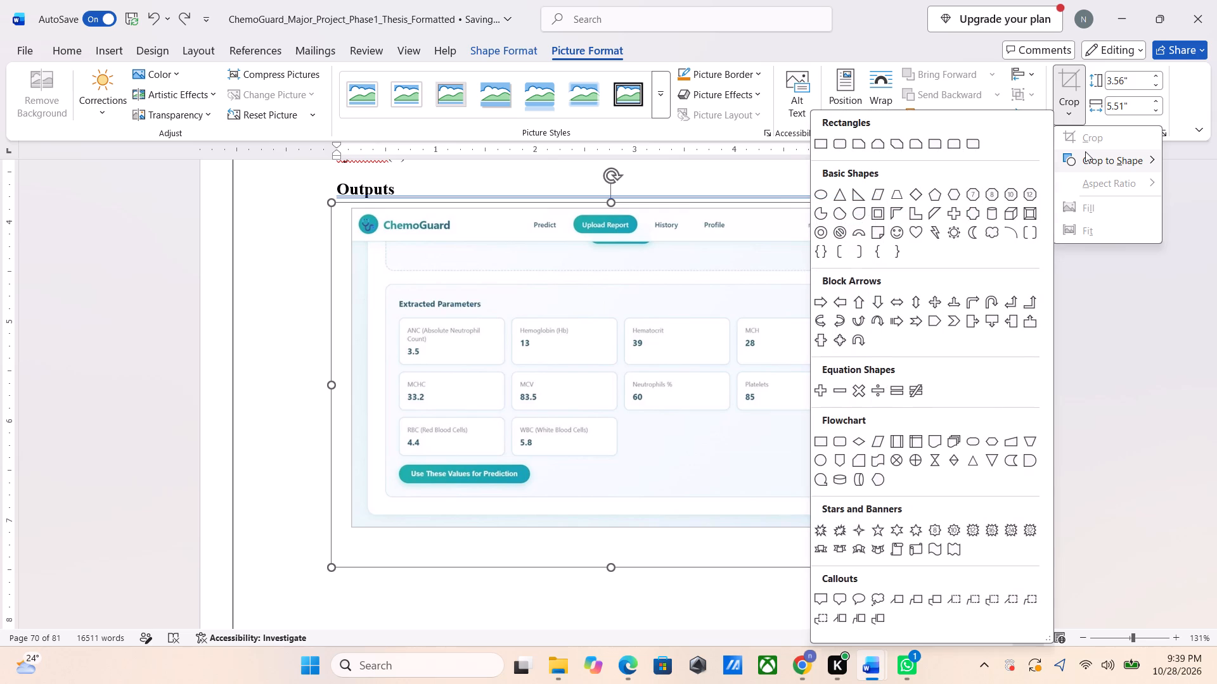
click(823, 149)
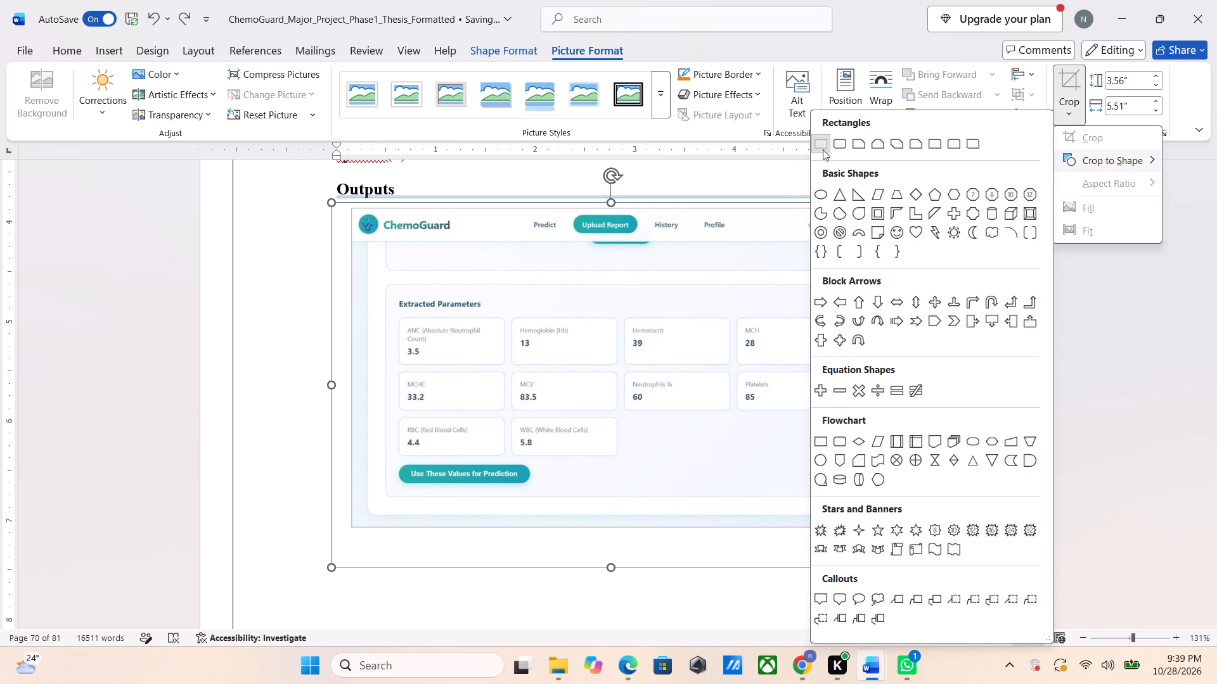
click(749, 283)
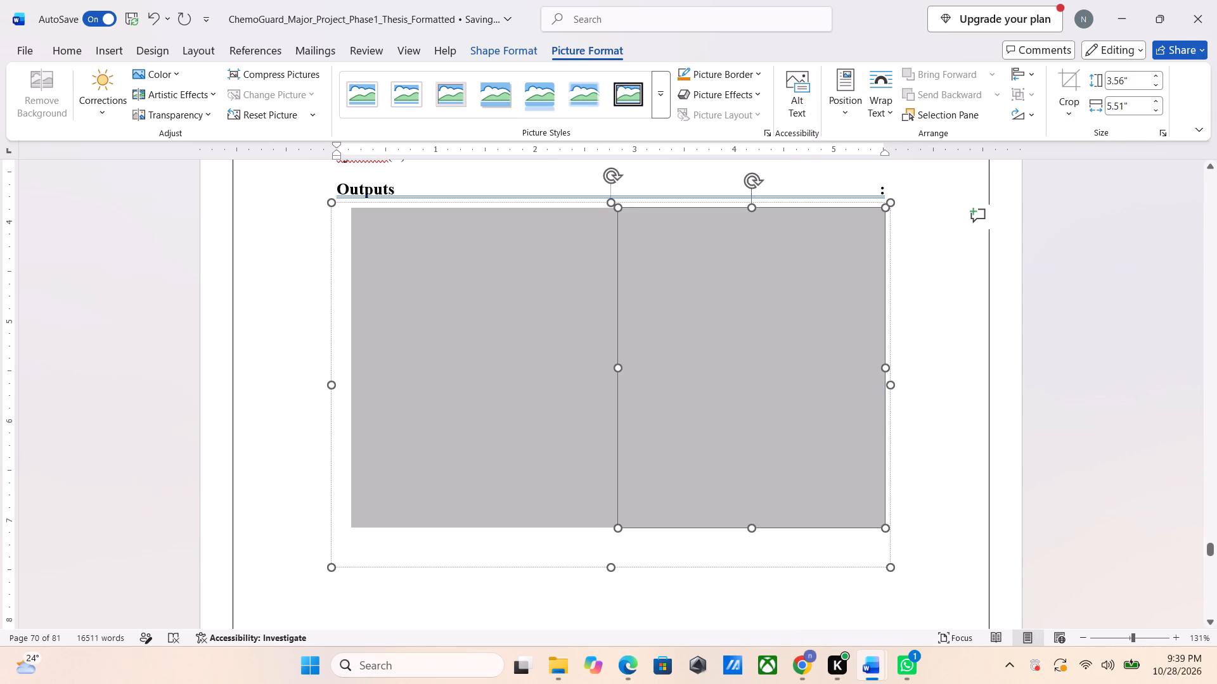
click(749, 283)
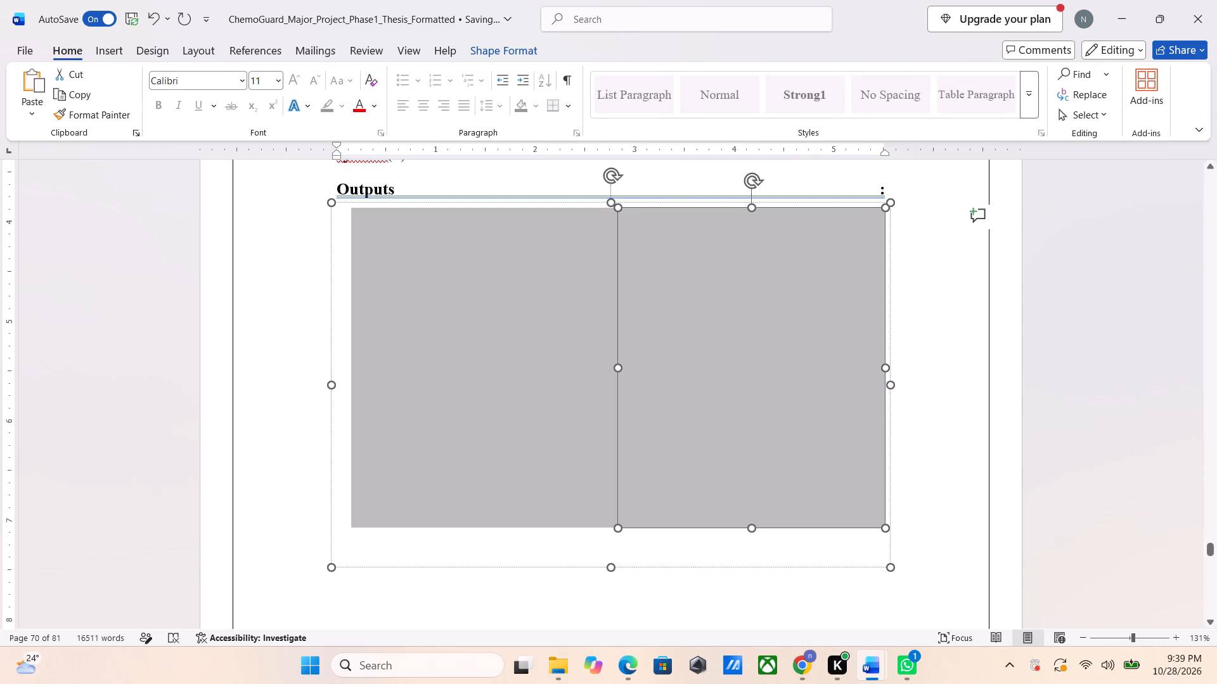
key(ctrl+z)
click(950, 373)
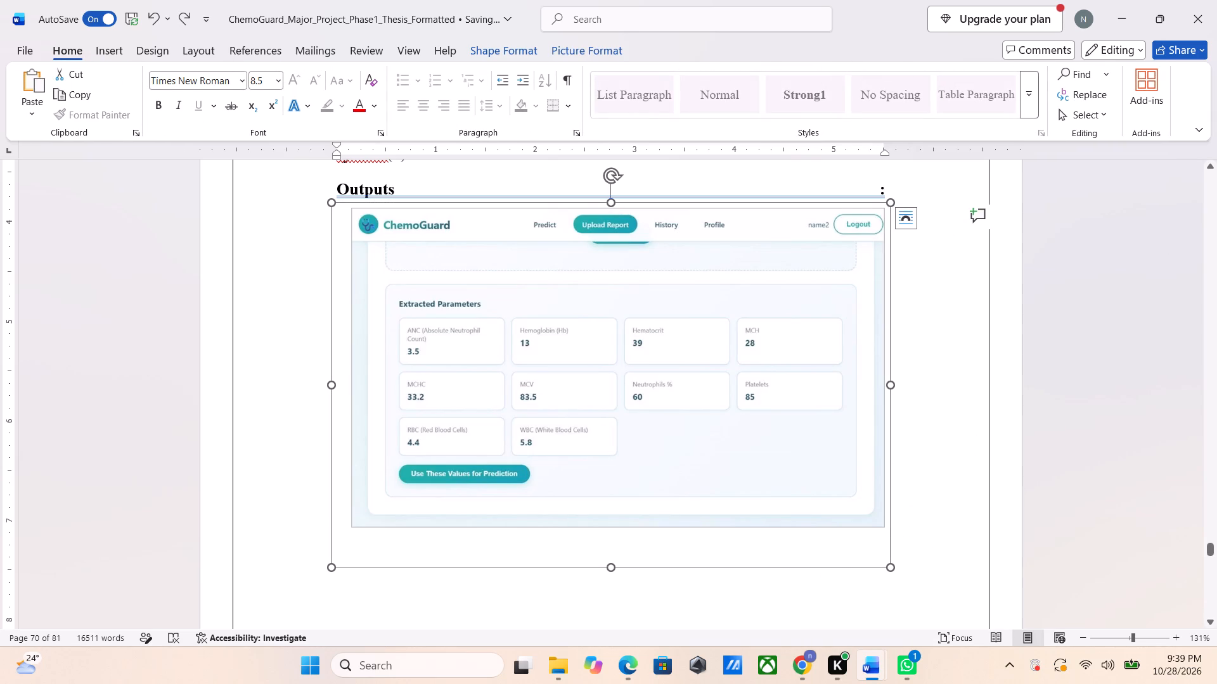
Retype the colon after the "Outputs" heading and left-align the heading line.
scroll(950, 373, up, 1)
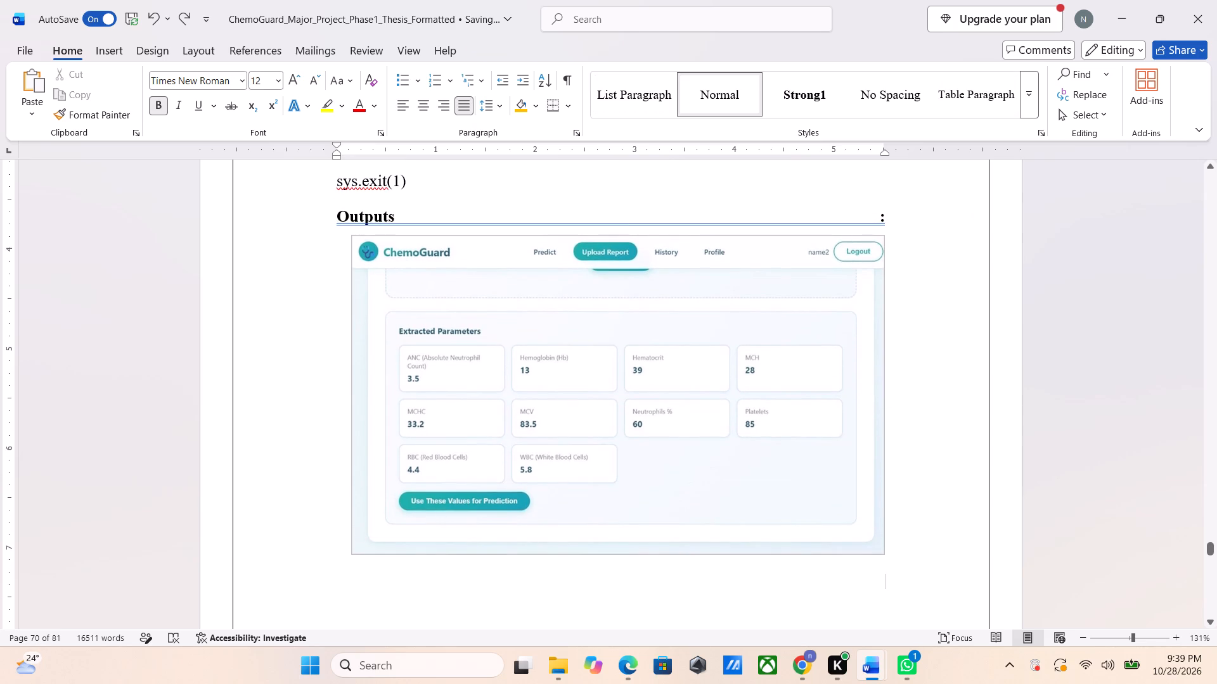
click(853, 226)
click(852, 224)
key(Right)
key(BackSpace)
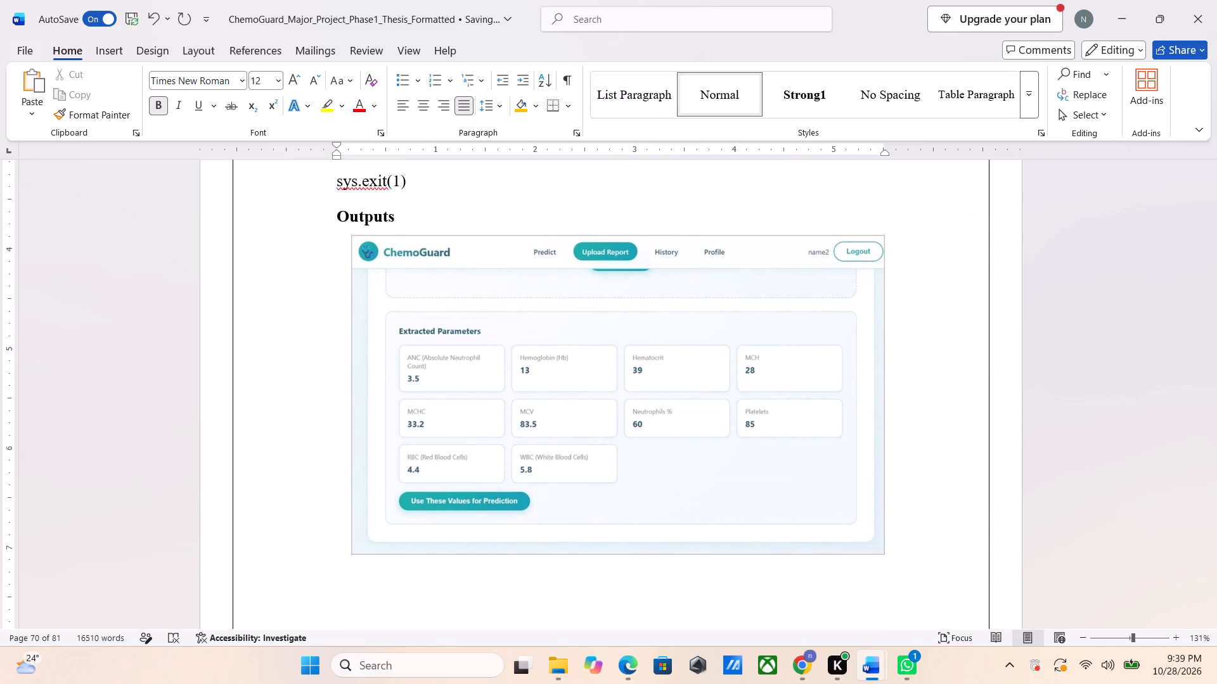
key(ctrl+semicolon)
click(648, 204)
key(ctrl+semicolon)
key(Left)
key(Down)
key(shift+colon)
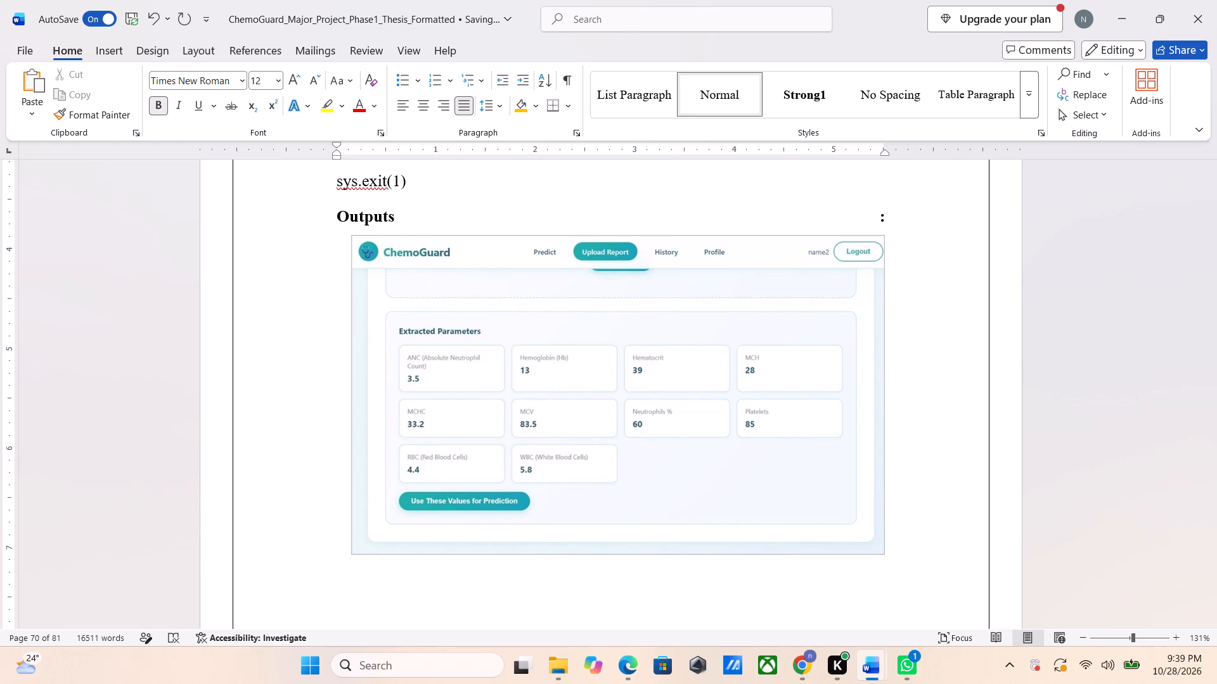
key(ctrl+l)
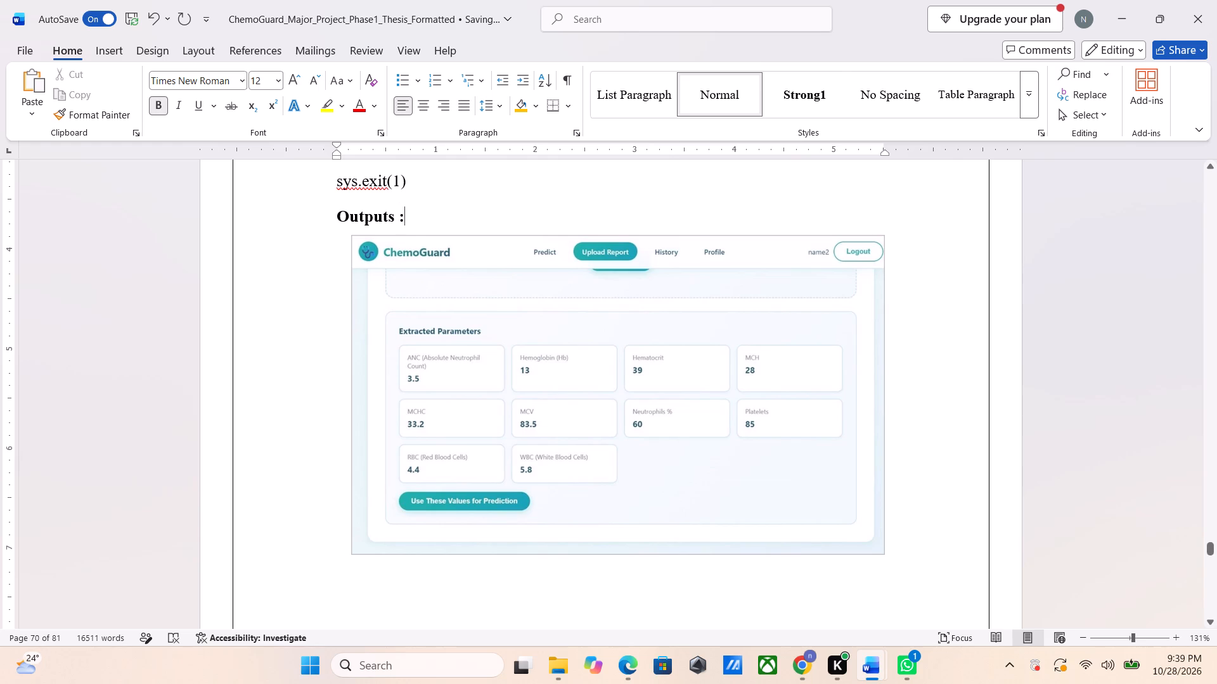
Centre the empty line below the pasted figure, leaving it without text.
click(581, 305)
scroll(581, 305, down, 1)
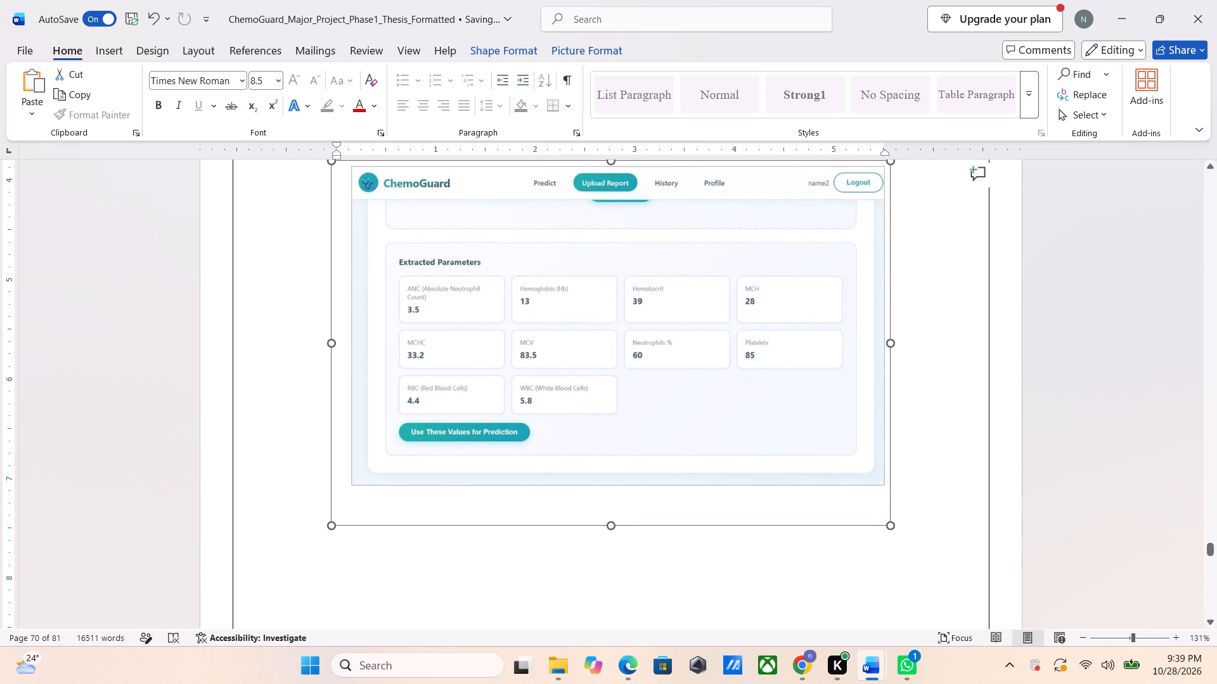
click(614, 541)
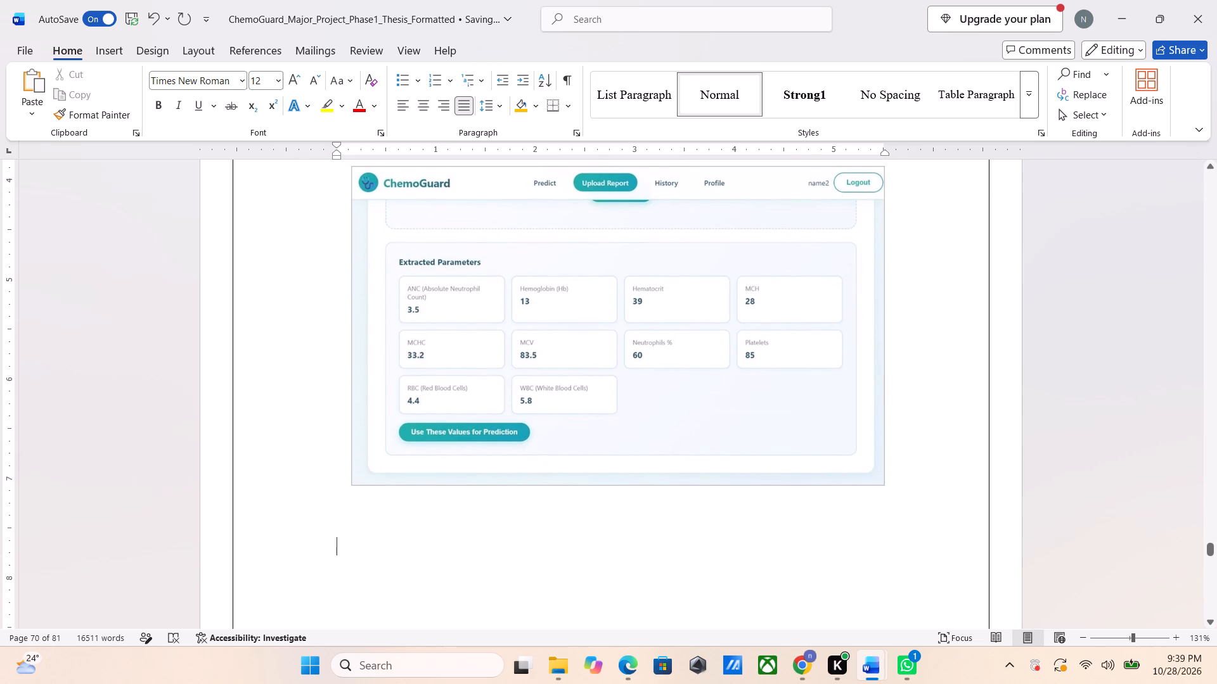
key(ctrl+e)
key(shift+f)
key(BackSpace)
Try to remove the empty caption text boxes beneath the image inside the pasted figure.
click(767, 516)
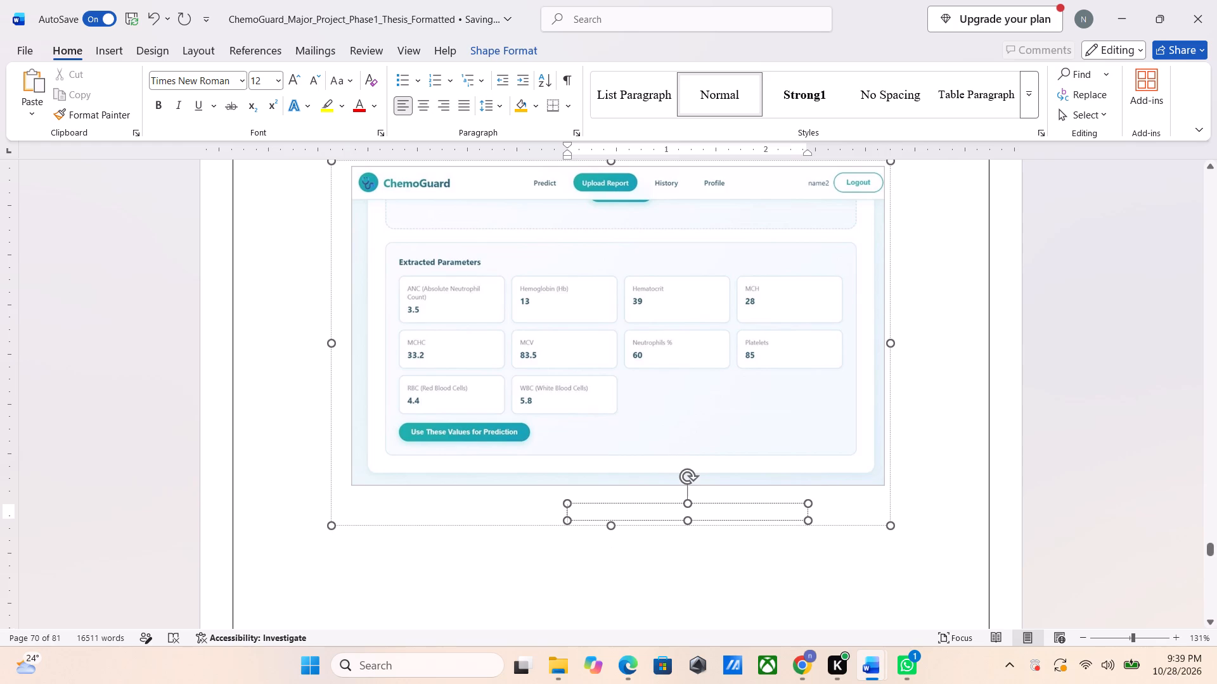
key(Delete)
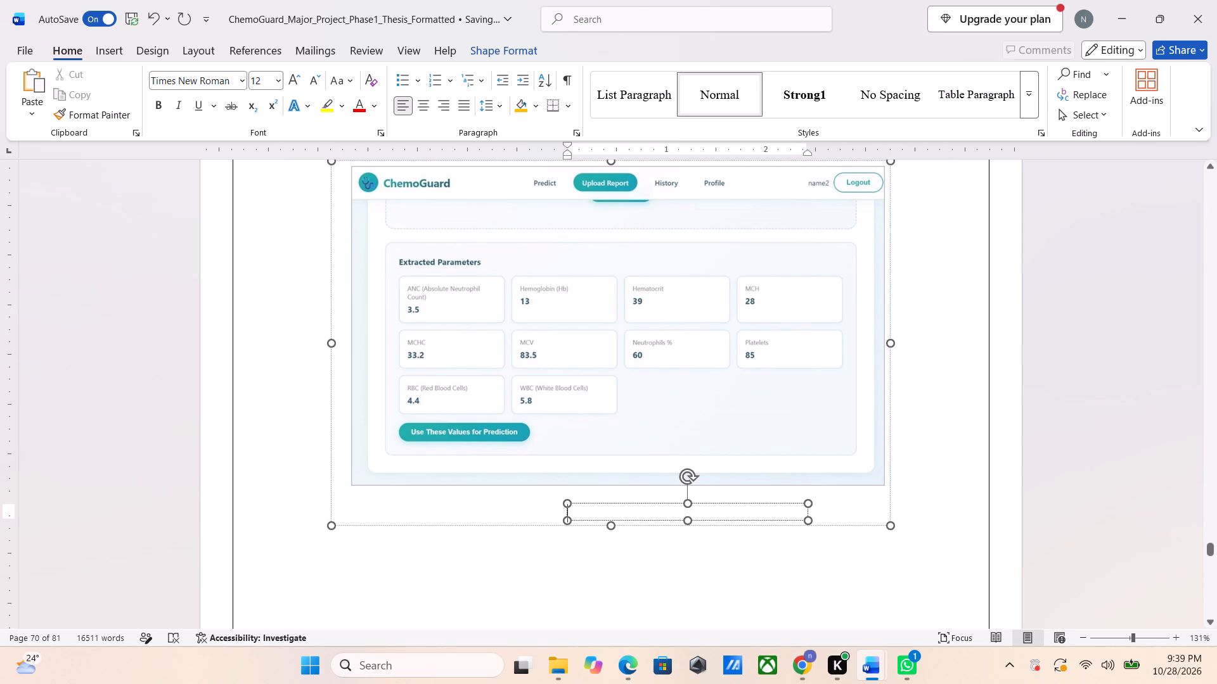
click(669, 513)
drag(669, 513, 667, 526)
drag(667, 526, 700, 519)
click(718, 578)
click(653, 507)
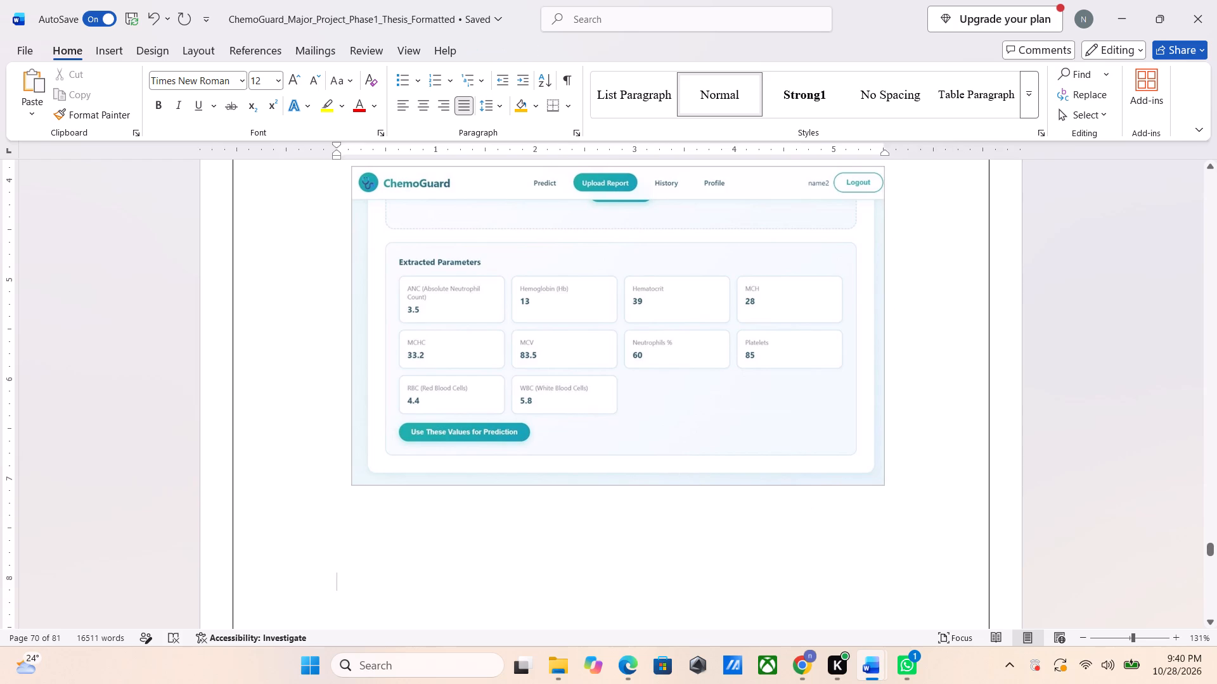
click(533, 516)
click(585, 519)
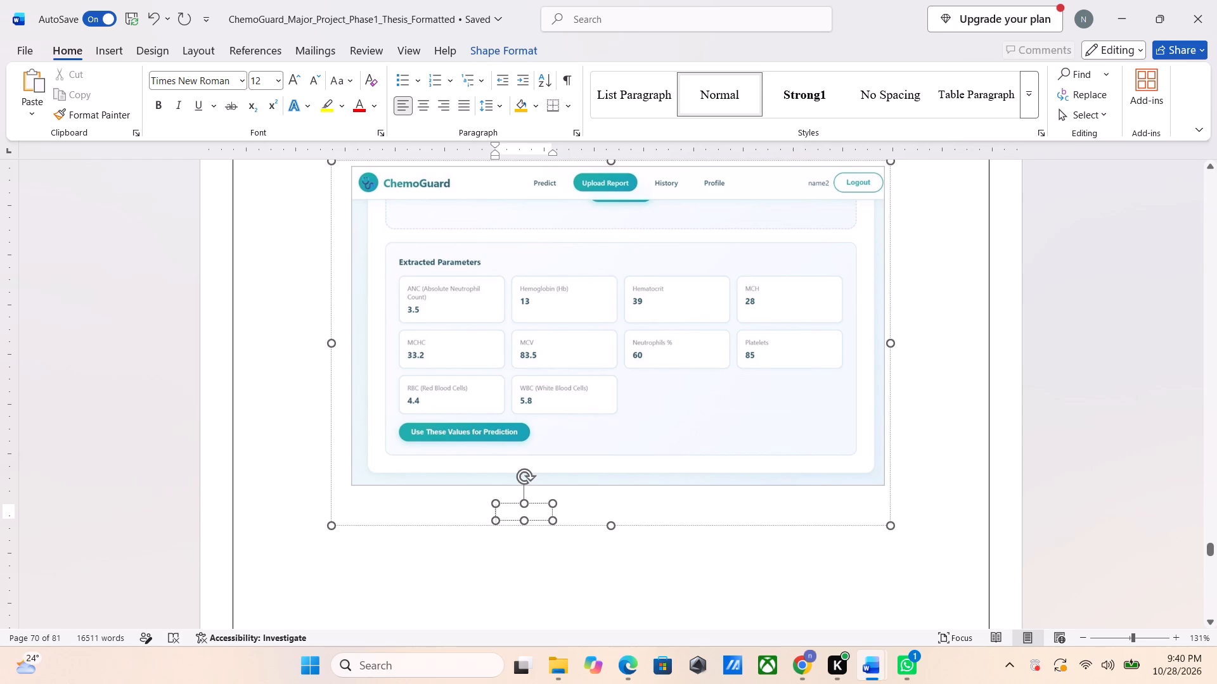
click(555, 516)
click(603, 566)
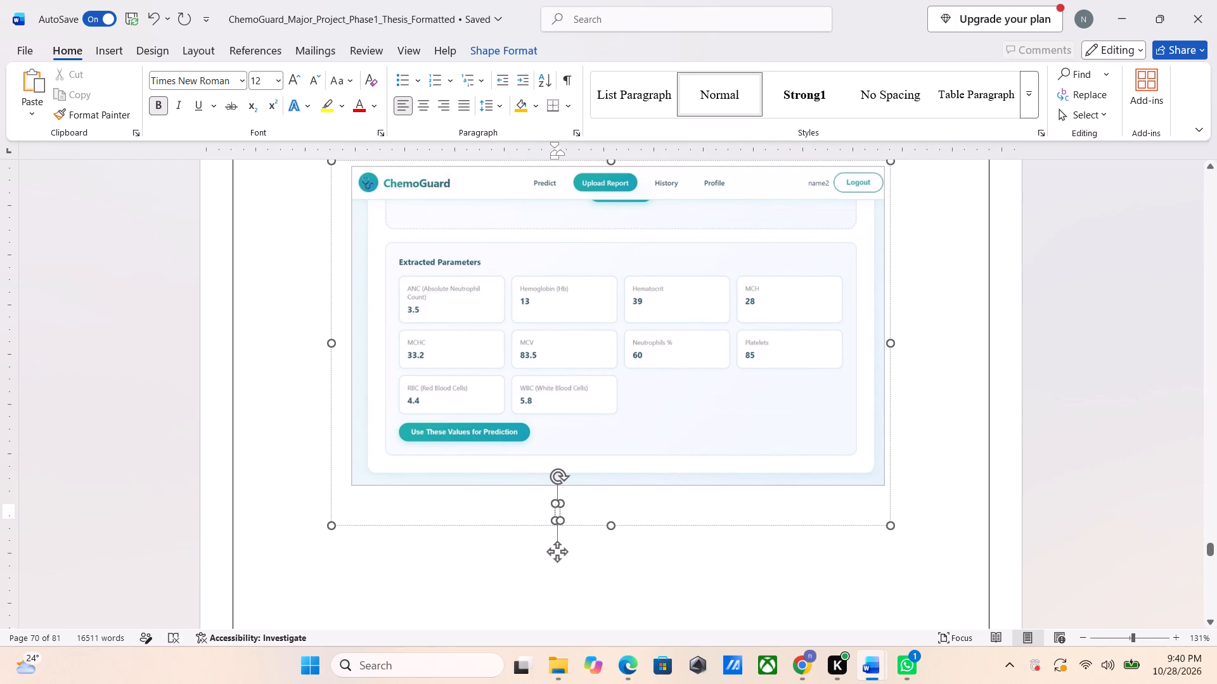
Delete the entire pasted figure below the "Outputs :" heading.
click(622, 467)
key(Delete)
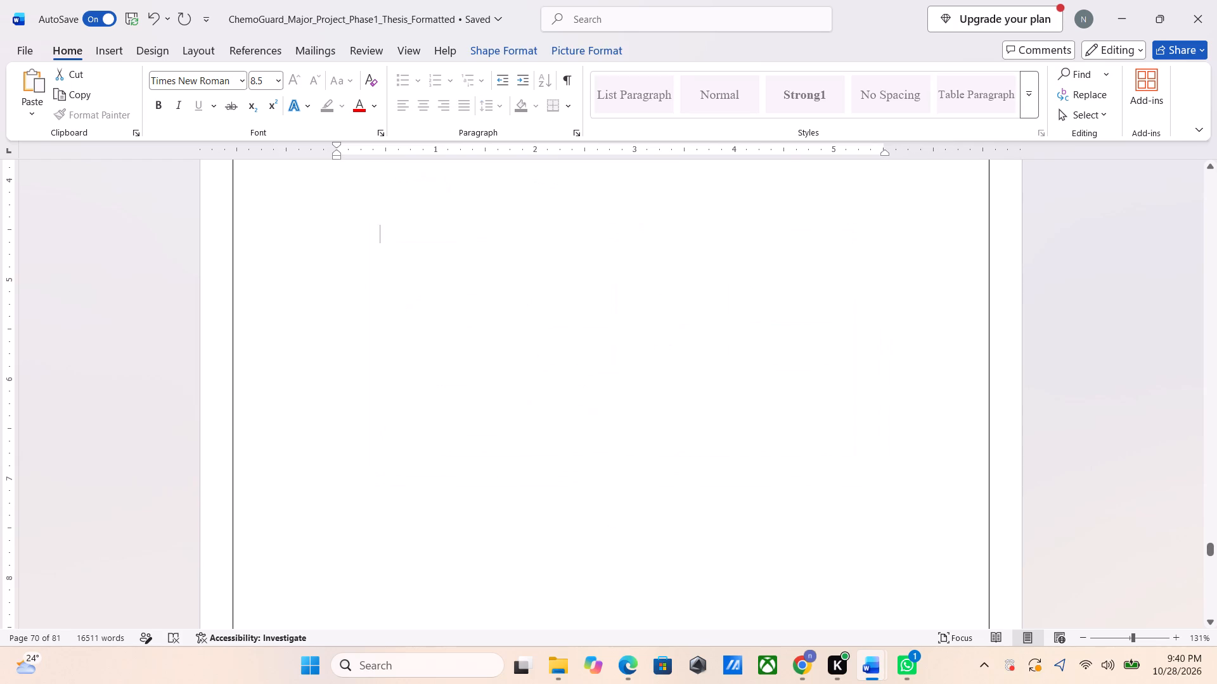
Copy only the Extracted Parameters image, without its caption, from the REPORT document and paste it below the thesis's "Outputs :" heading.
key(alt+Tab)
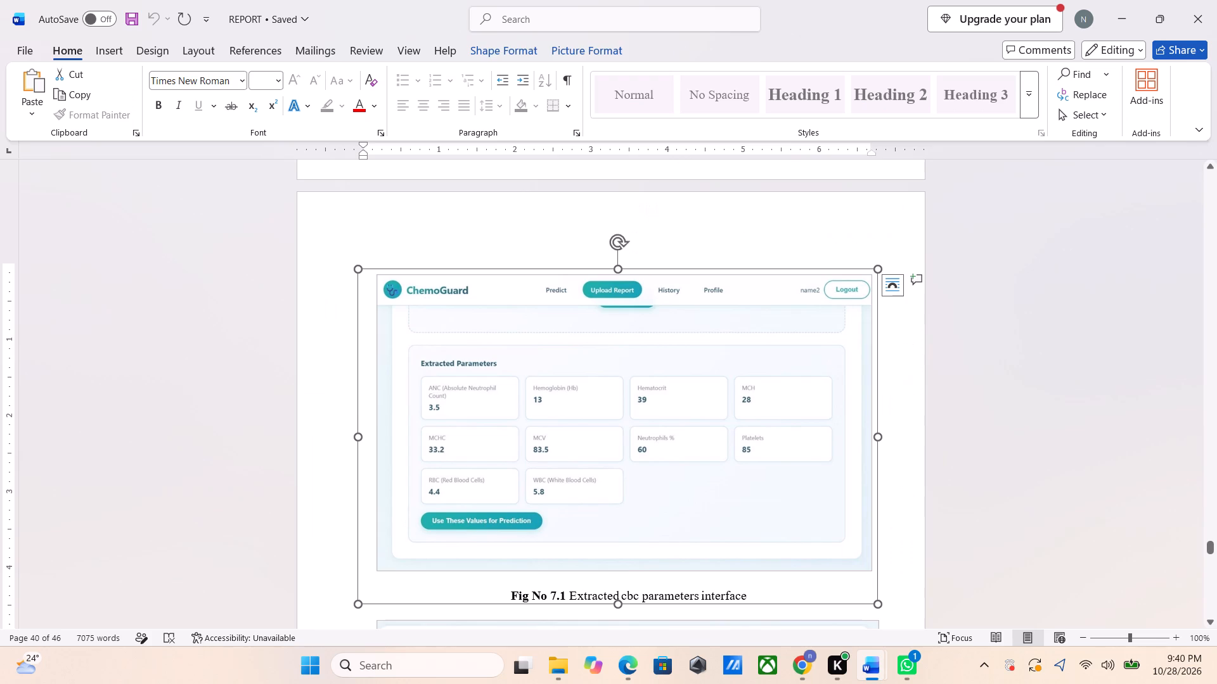
click(612, 454)
click(629, 466)
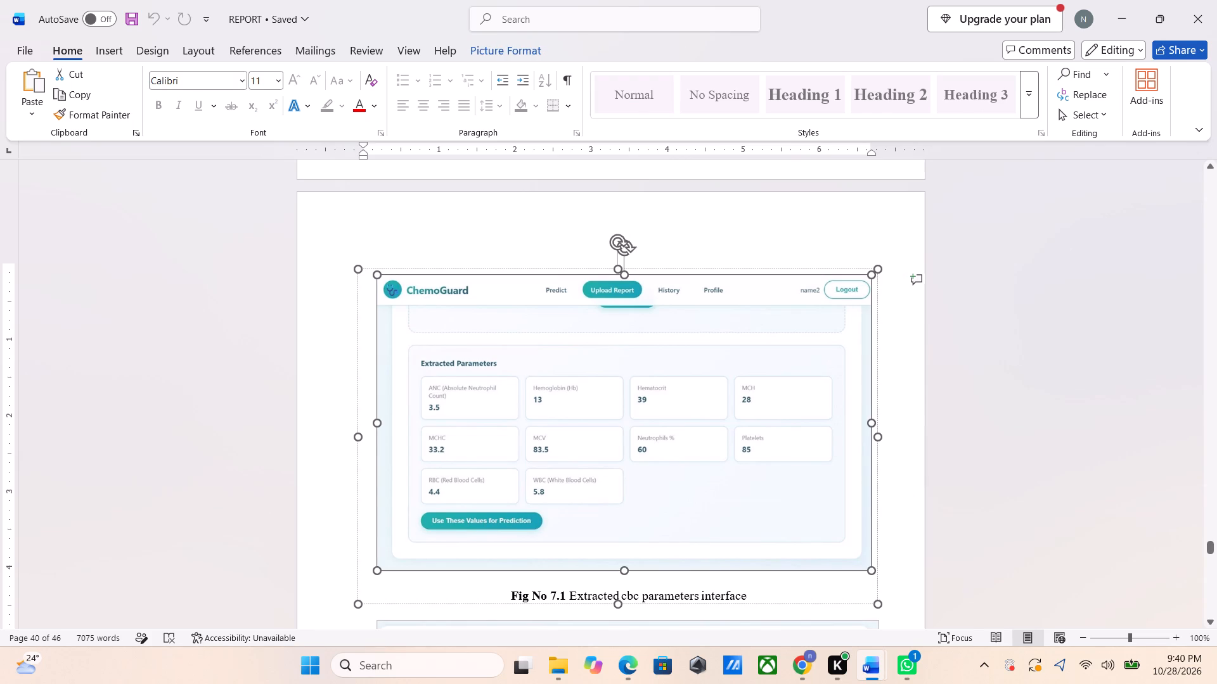
key(ctrl+c)
key(alt+Tab)
key(ctrl+v)
scroll(629, 466, up, 1)
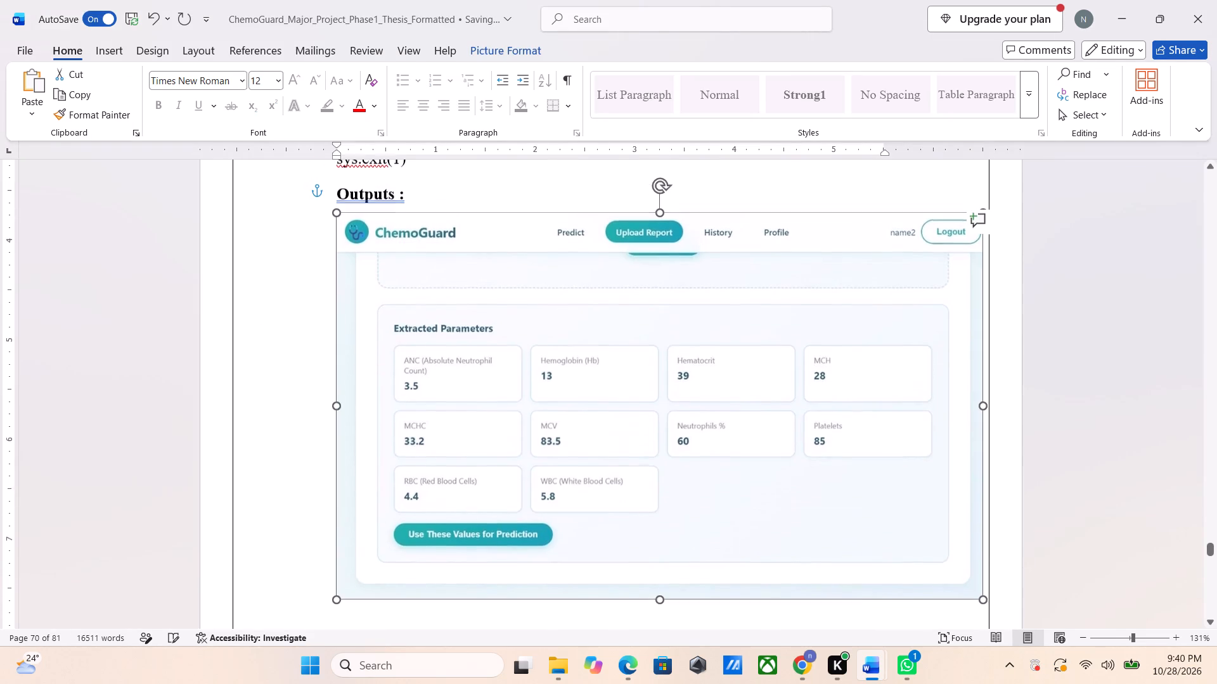
scroll(629, 466, up, 4)
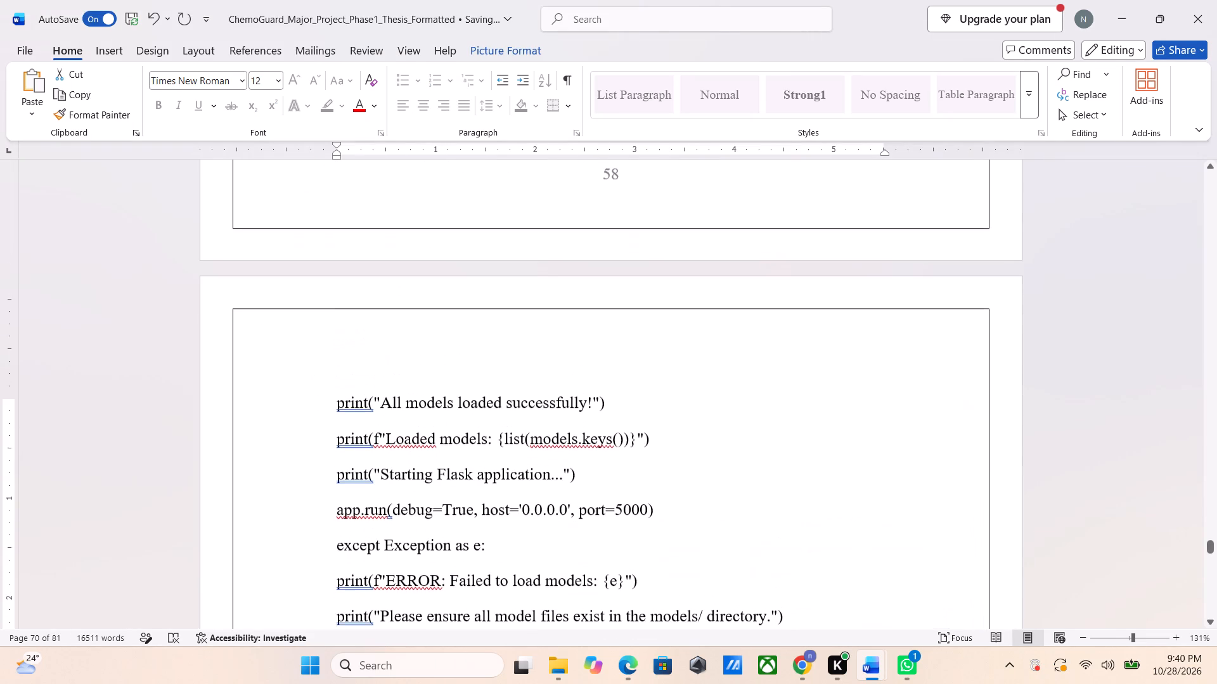
Change the pasted Extracted Parameters image's paste format to Picture.
scroll(629, 466, down, 3)
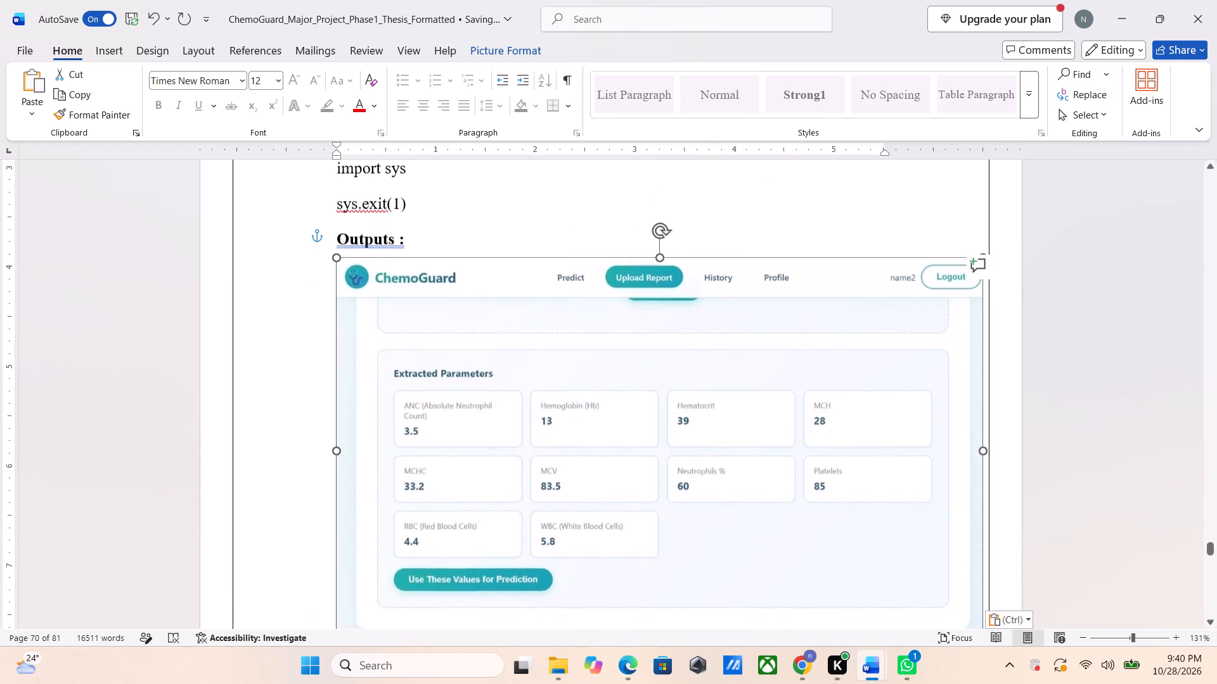
scroll(629, 466, down, 2)
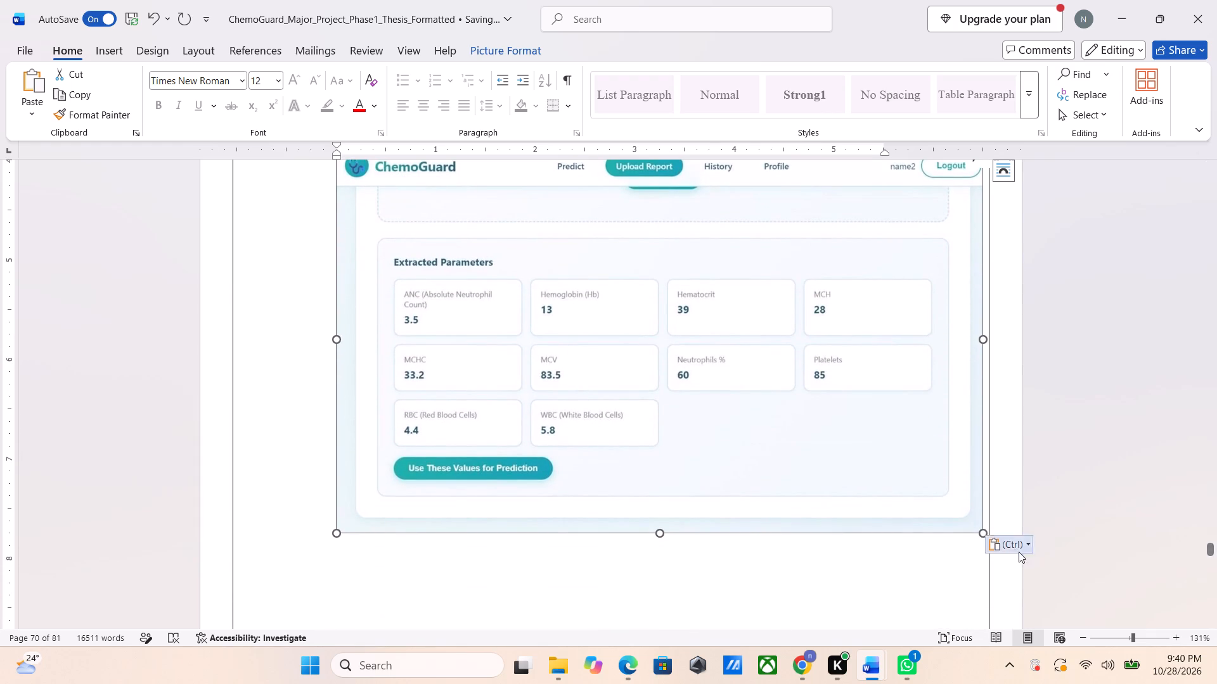
click(1022, 543)
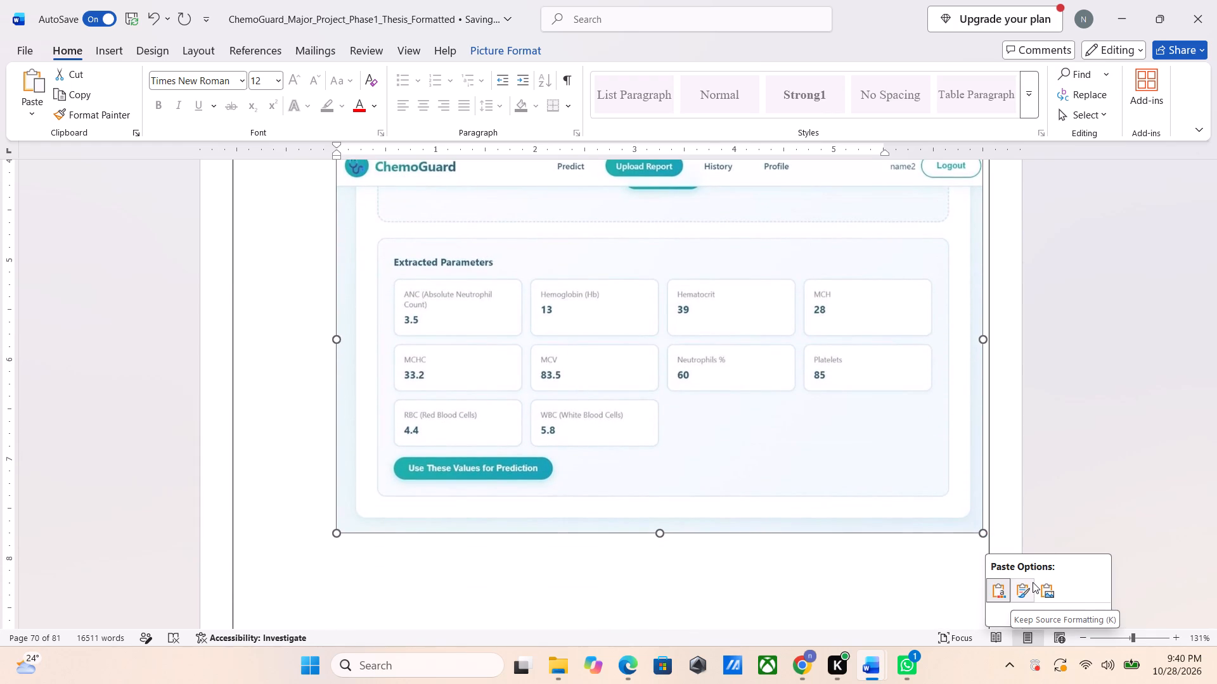
click(1033, 582)
click(1021, 550)
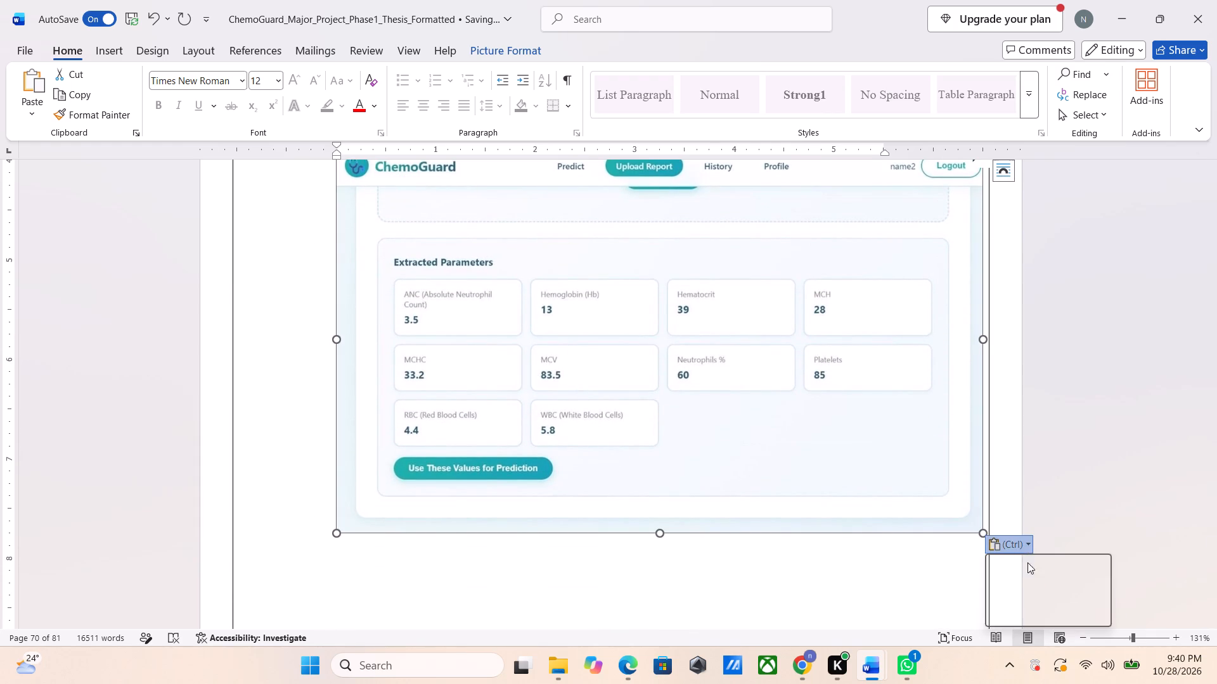
click(1047, 600)
click(821, 410)
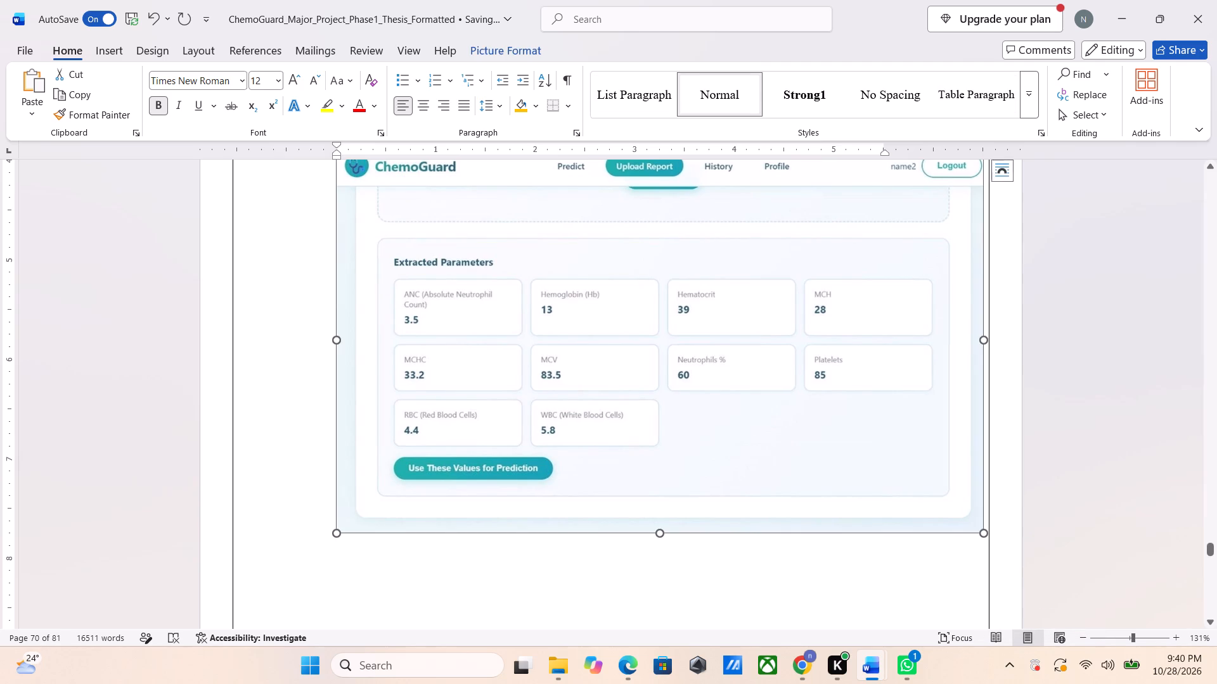
Resize the pasted image proportionally to fit between the page margins, about 5.5 inches wide.
scroll(880, 432, up, 1)
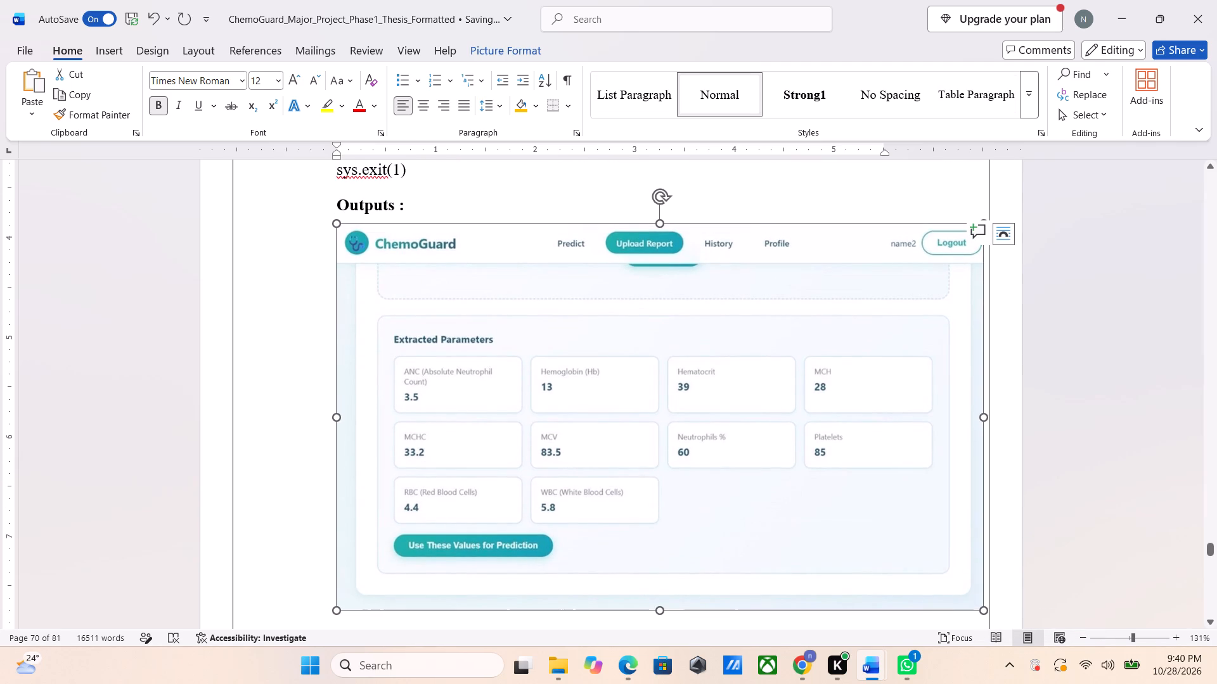
drag(986, 610, 835, 578)
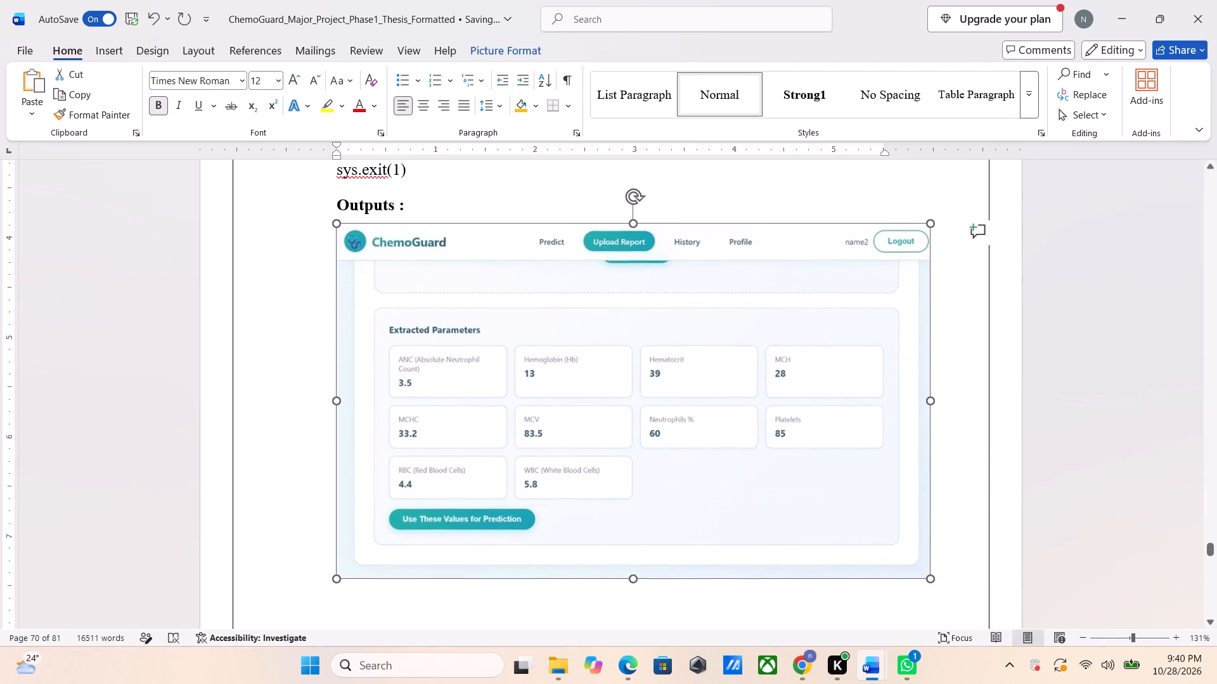
drag(835, 578, 724, 534)
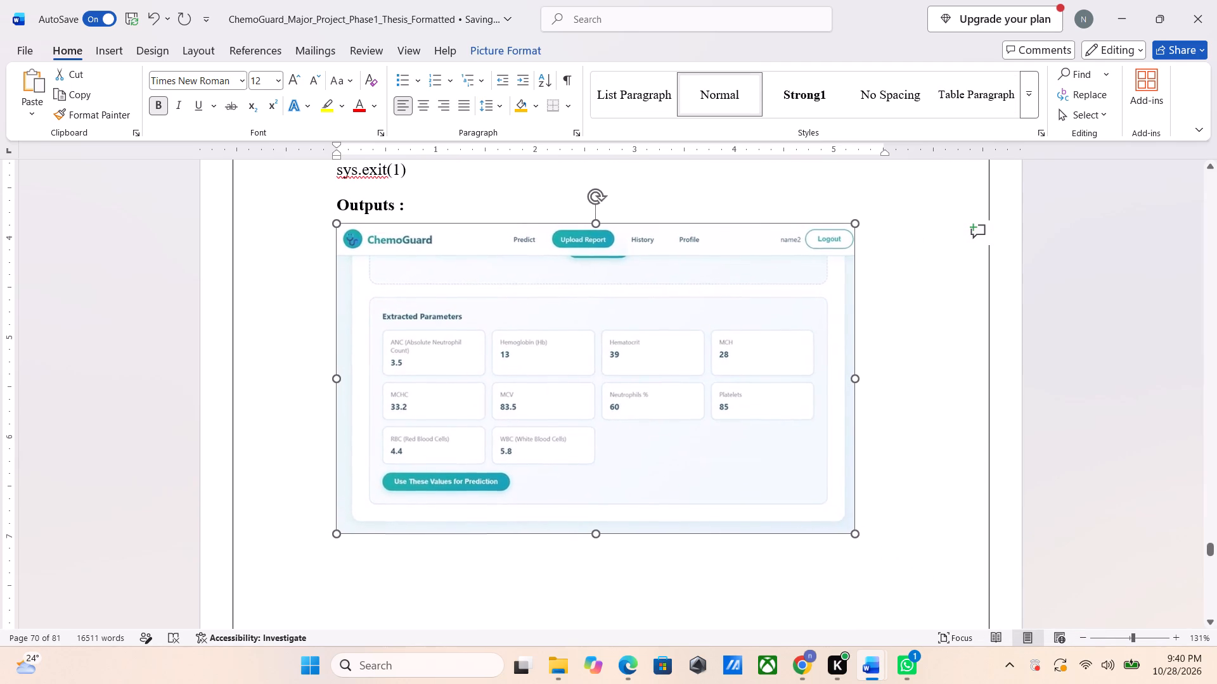
drag(724, 534, 763, 550)
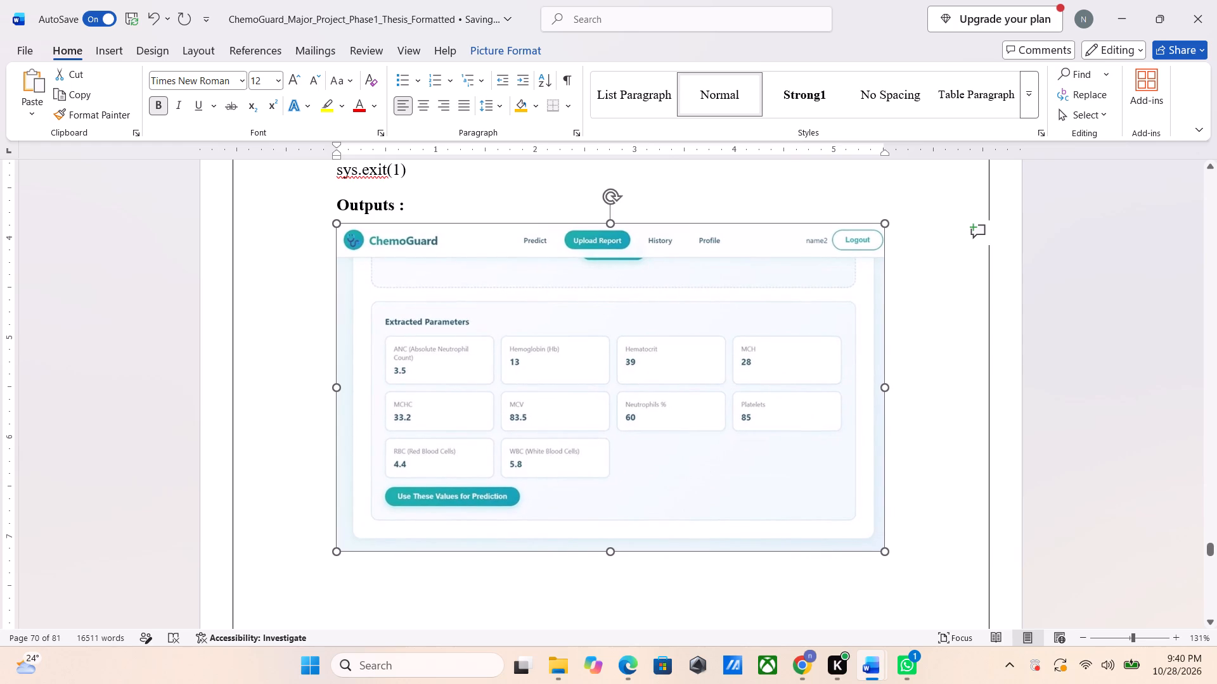
Add a centred empty line directly below the resized image for its caption.
click(922, 538)
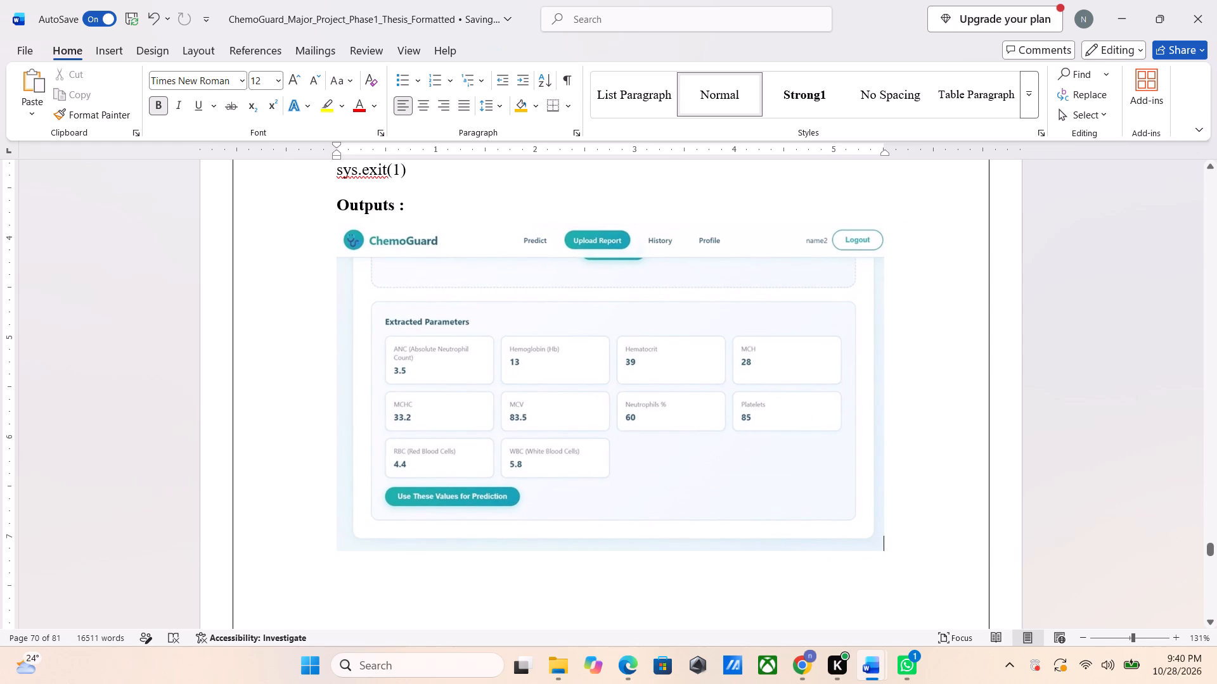
key(Return)
key(ctrl+e)
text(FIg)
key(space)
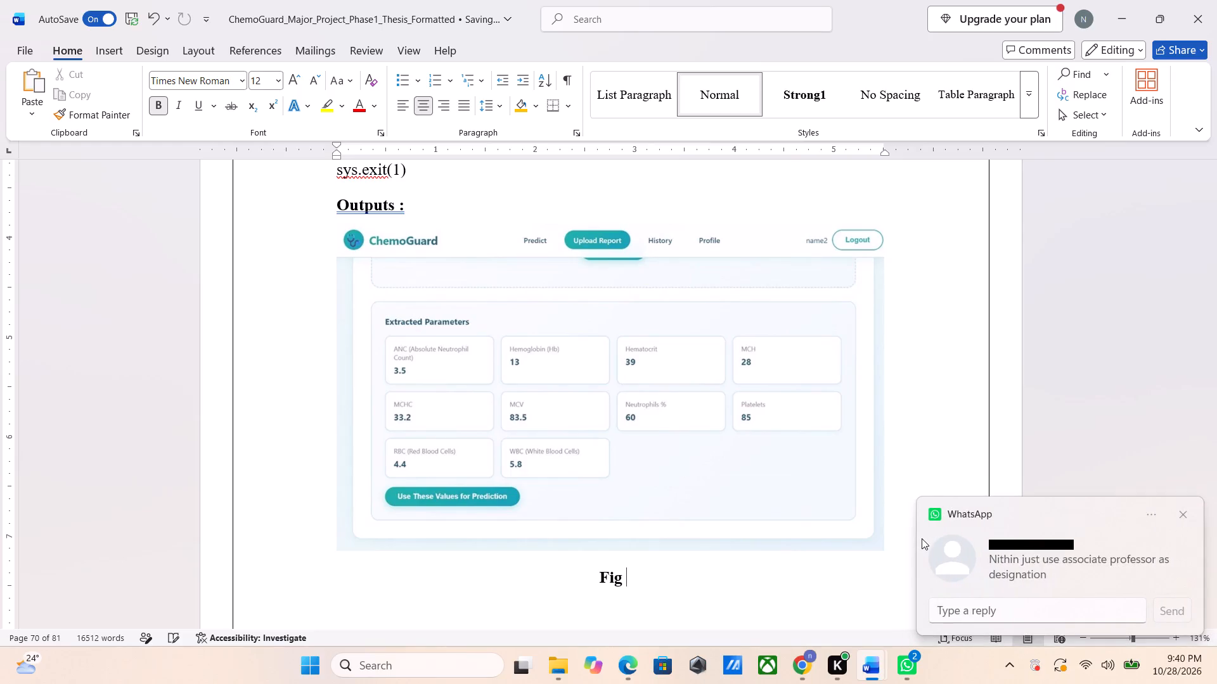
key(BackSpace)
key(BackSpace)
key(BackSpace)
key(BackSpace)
Start the caption with "Fig" in non-bold text on the centred line below the image.
key(ctrl+b)
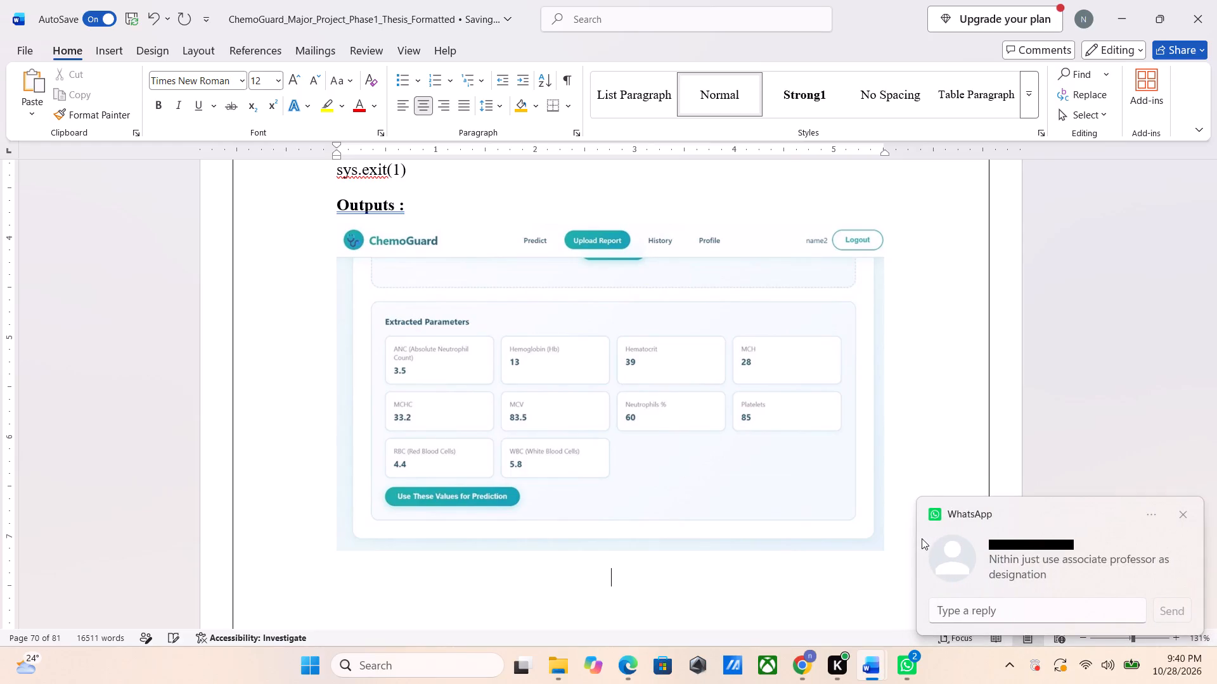
text(FO)
key(BackSpace)
text(ig)
key(space)
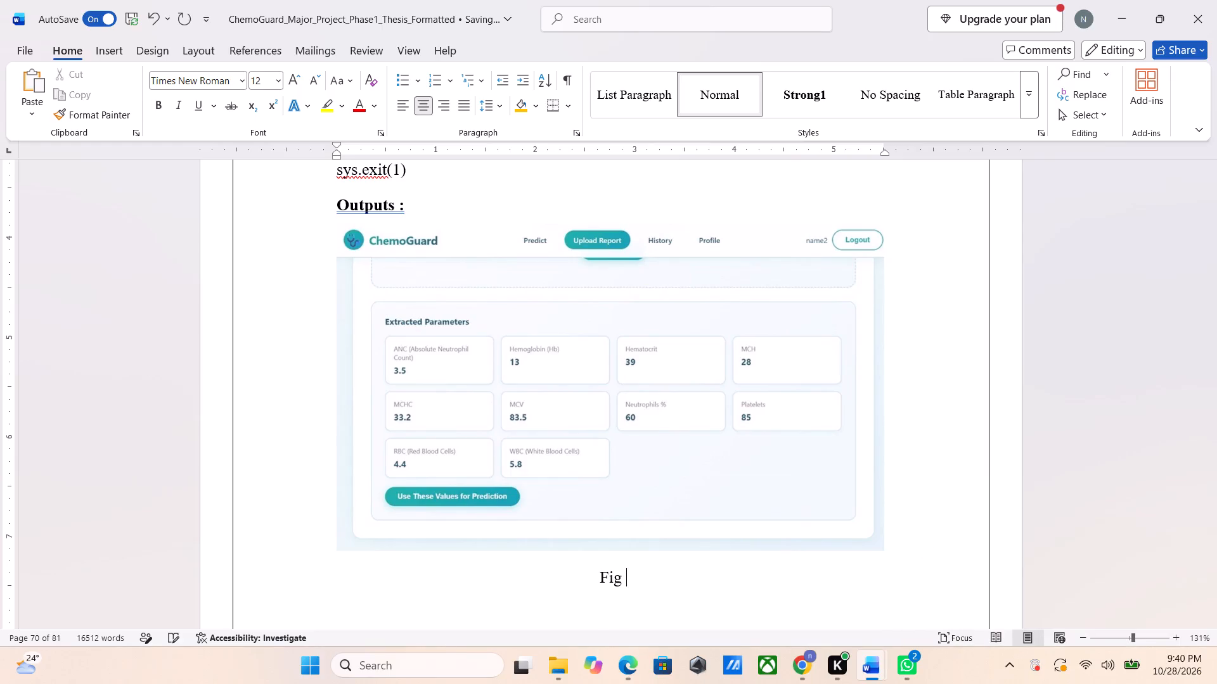
Check the caption wording of the Extracted Parameters figure in the REPORT document.
key(alt+Tab)
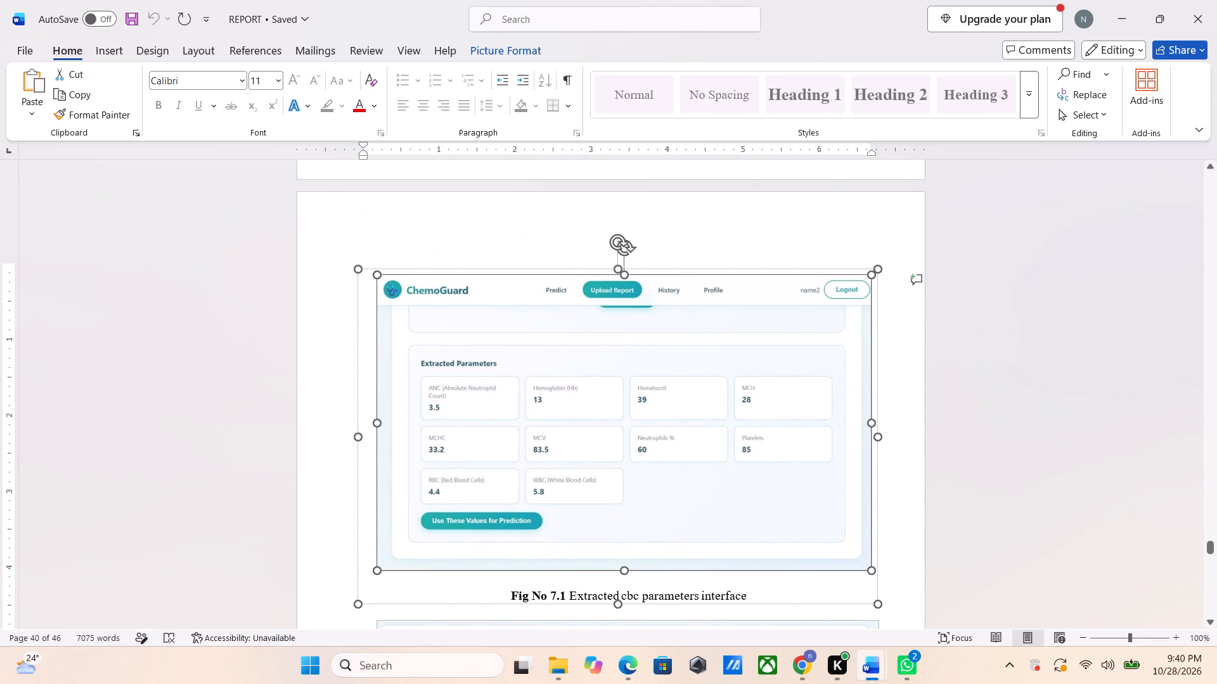
click(674, 592)
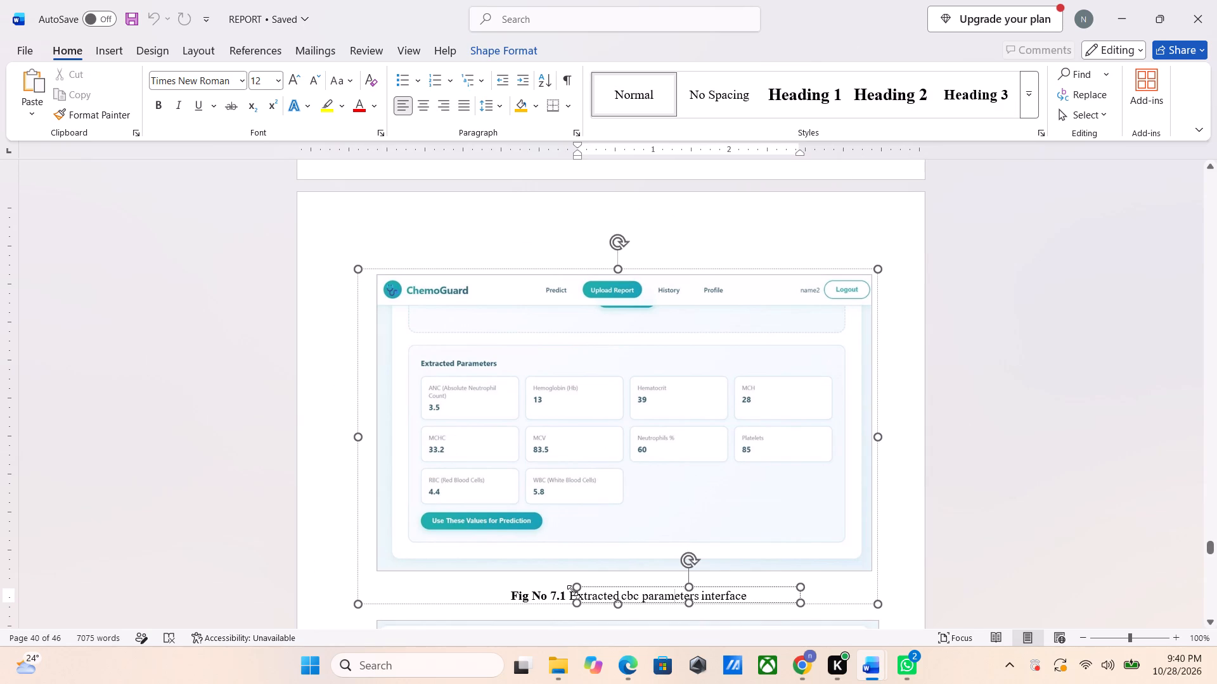
key(alt+Tab)
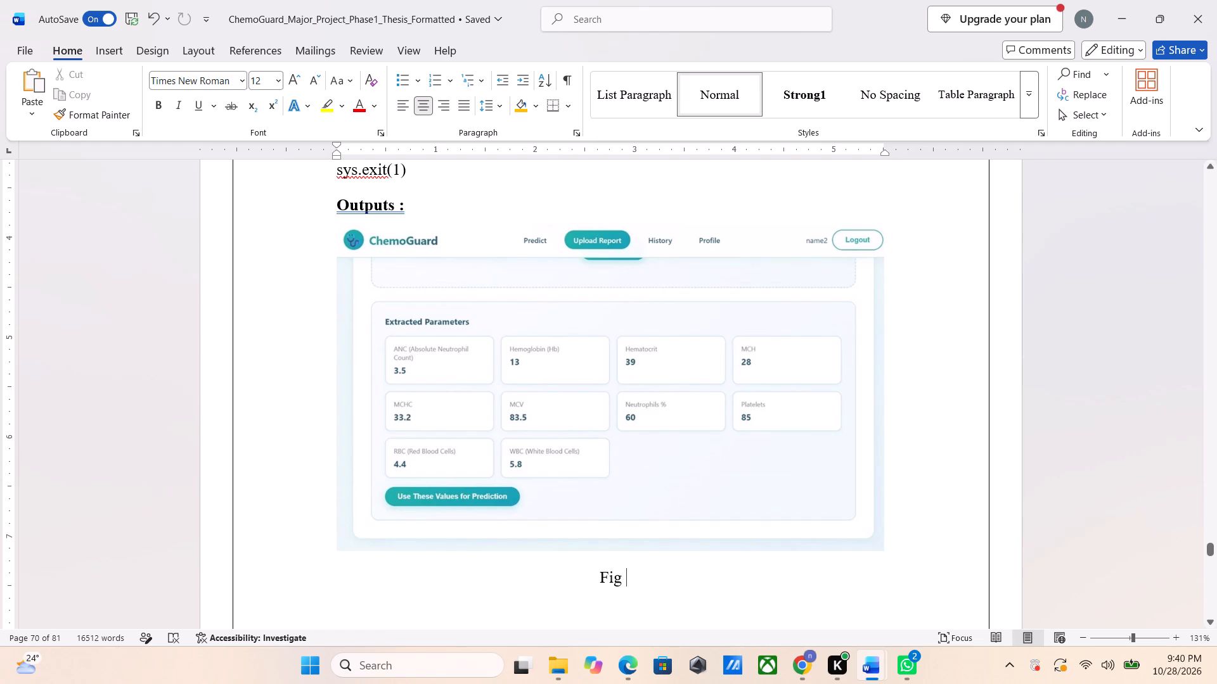
Look back through the thesis for the number of the chapter containing the Outputs section.
scroll(577, 595, up, 4)
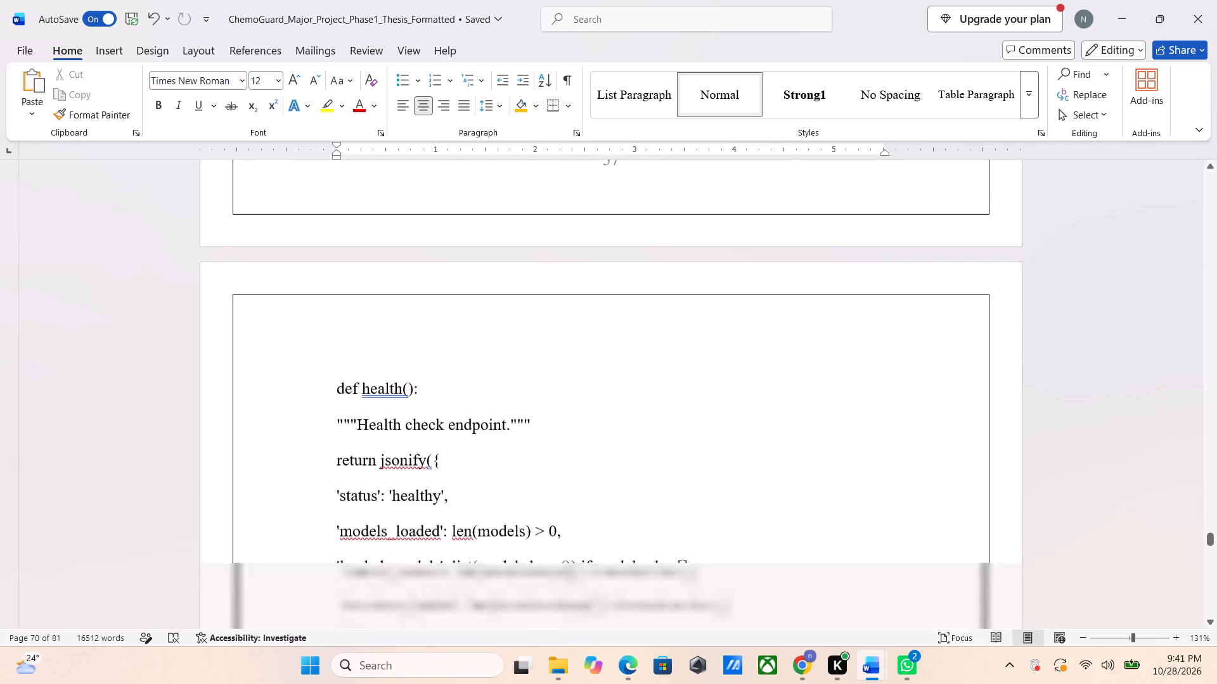
scroll(577, 595, up, 5)
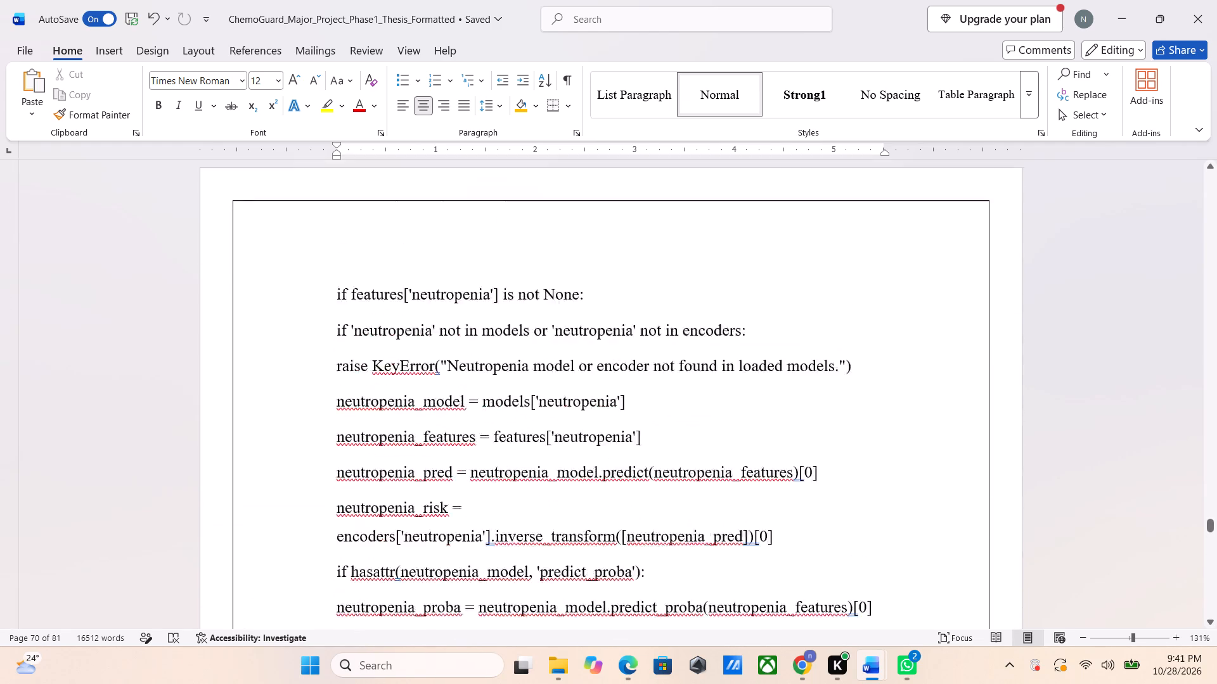
scroll(577, 595, up, 4)
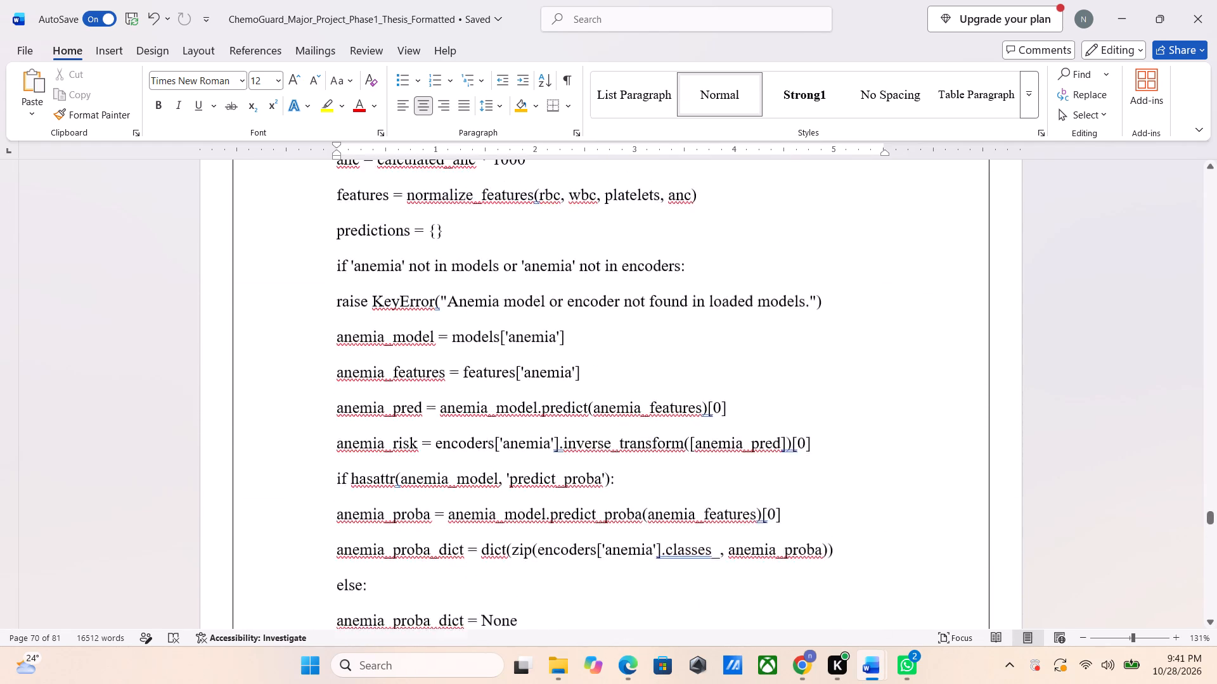
scroll(577, 595, up, 4)
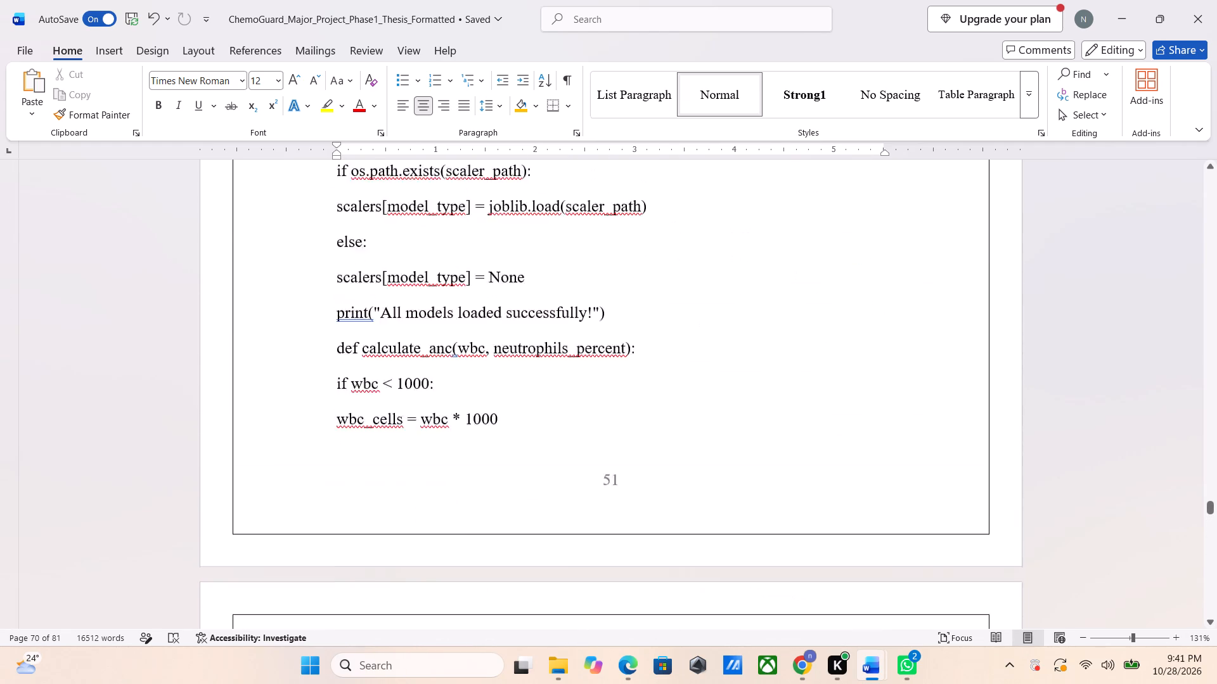
scroll(577, 595, up, 4)
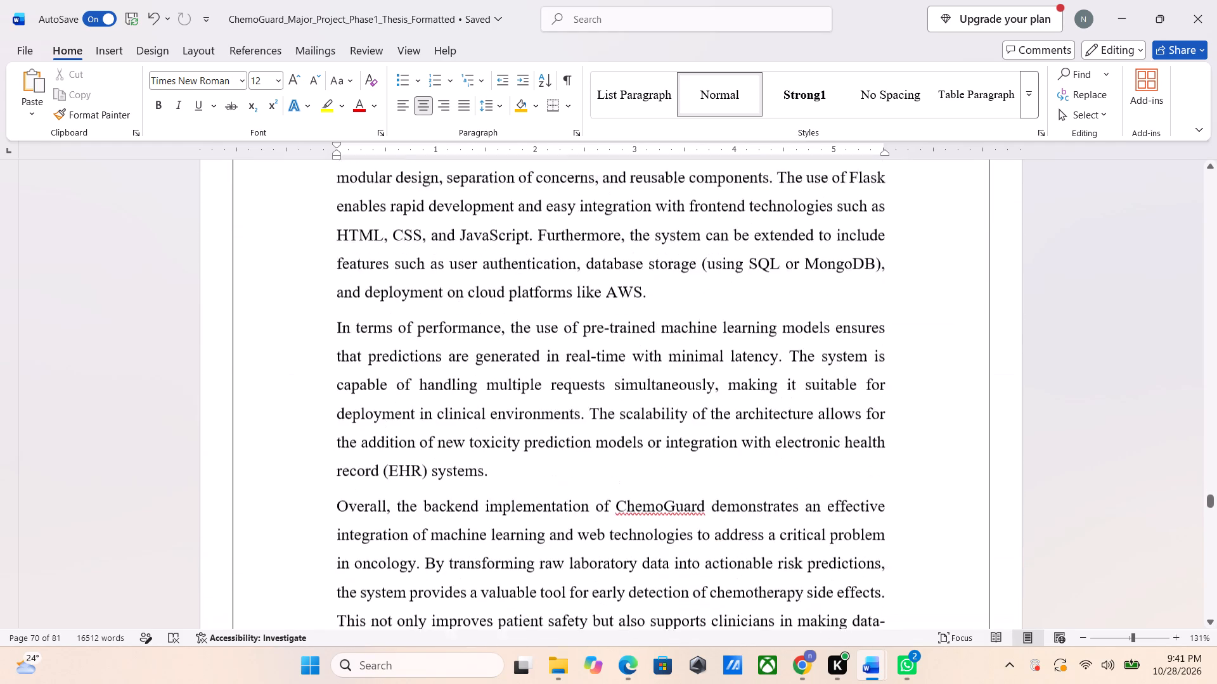
scroll(577, 595, up, 3)
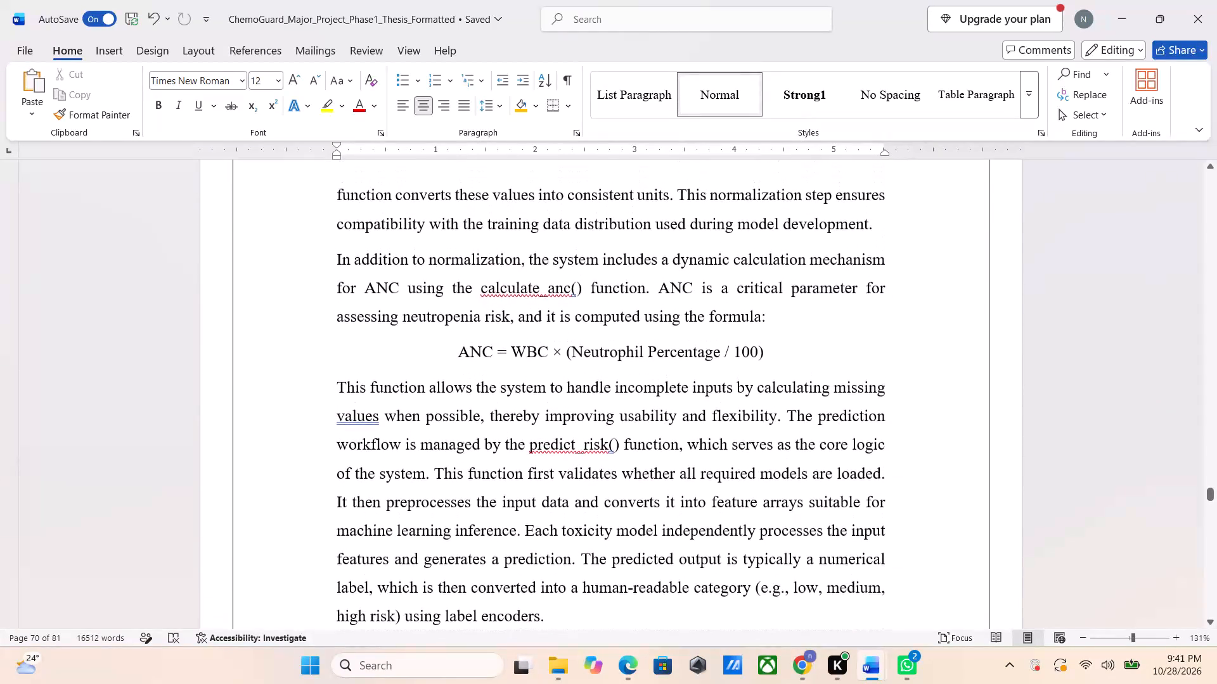
scroll(577, 595, up, 3)
scroll(577, 595, down, 2)
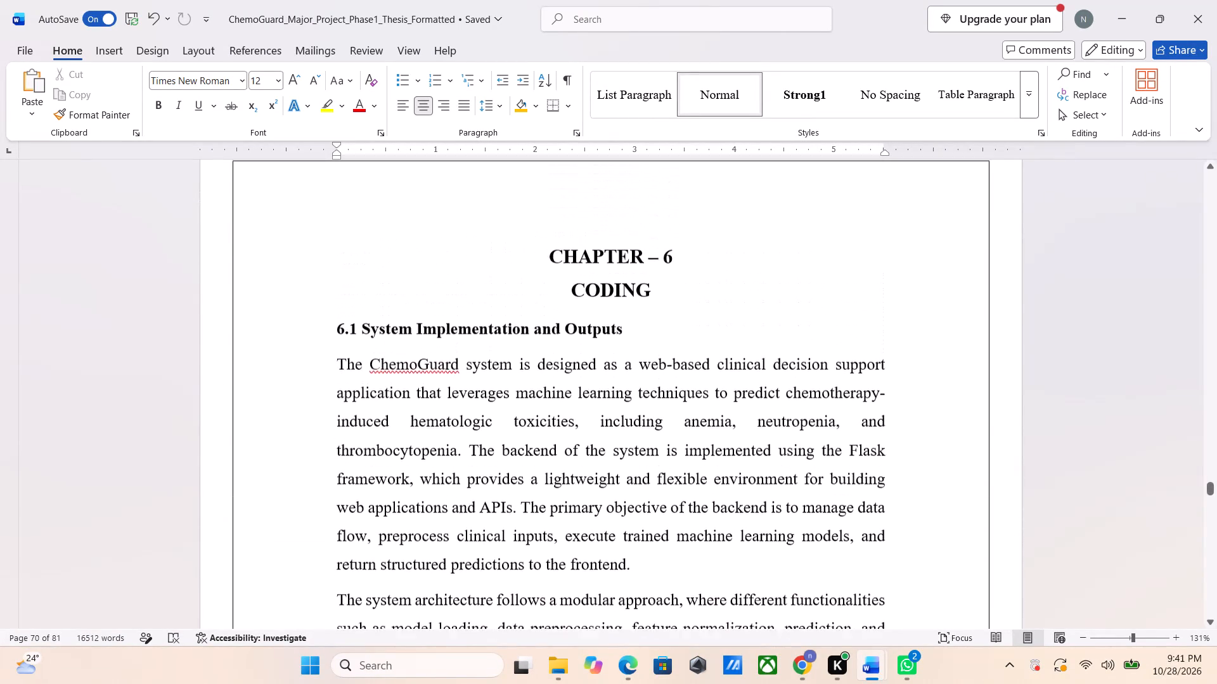
Number the caption below the Extracted Parameters image in the Outputs section as "Fig 6.1".
scroll(577, 595, down, 9)
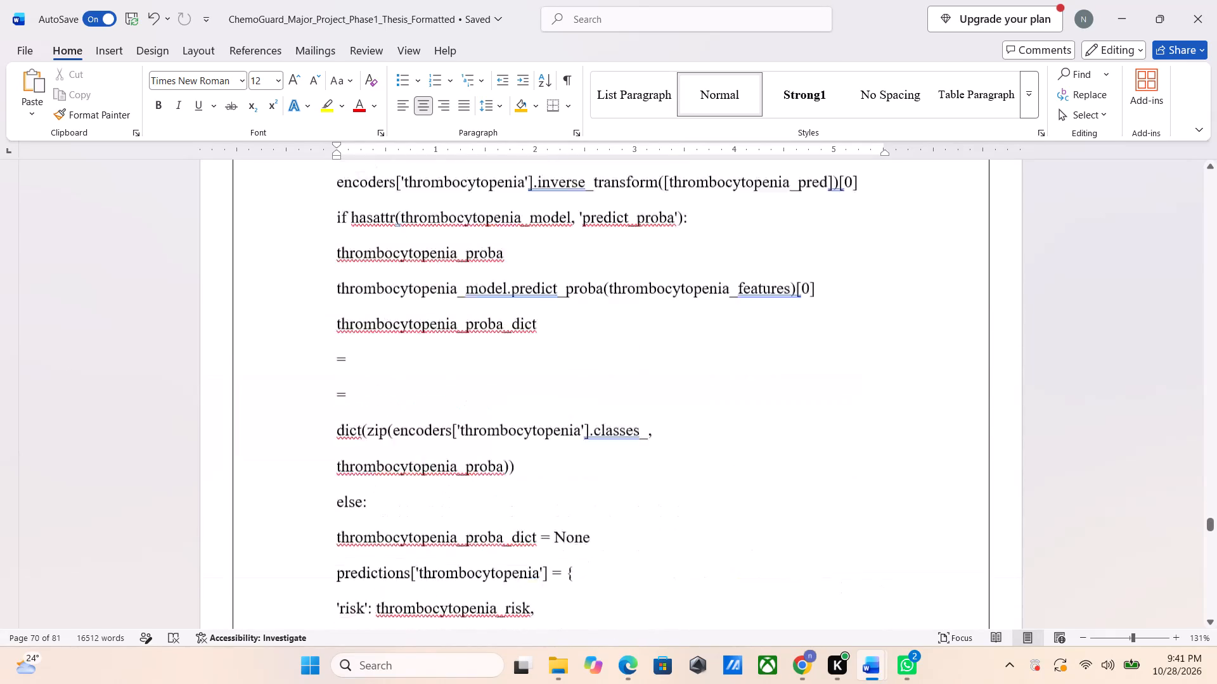
scroll(577, 595, down, 9)
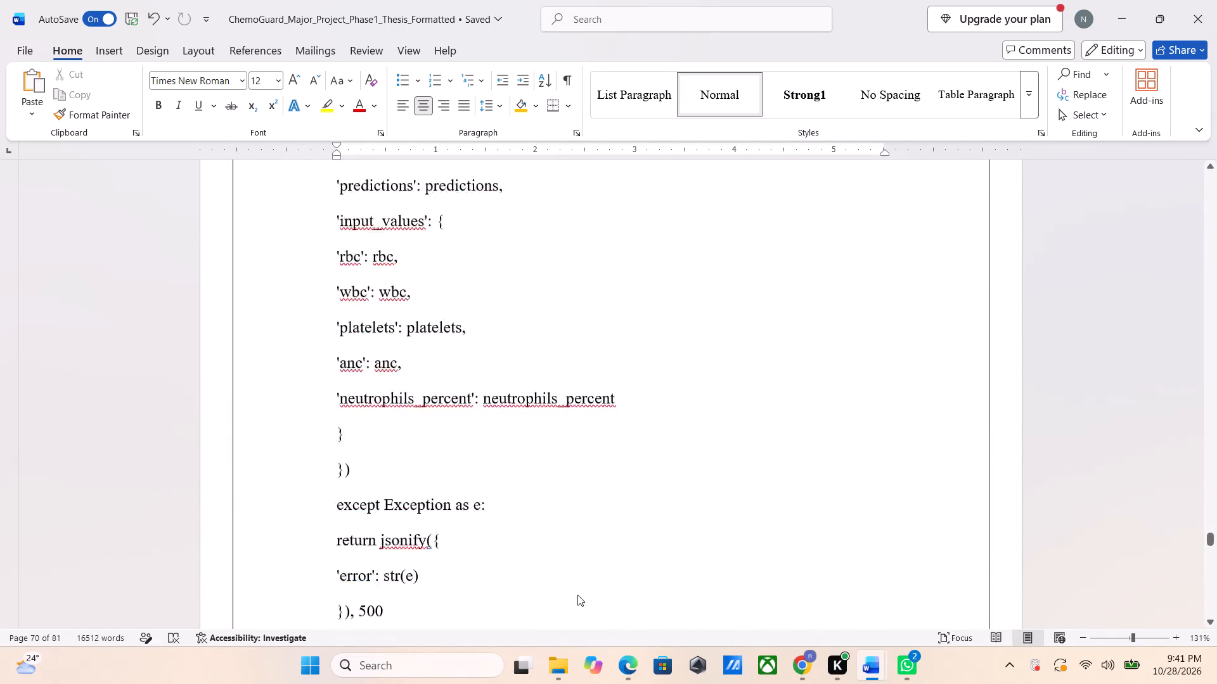
scroll(577, 595, down, 8)
scroll(577, 595, up, 1)
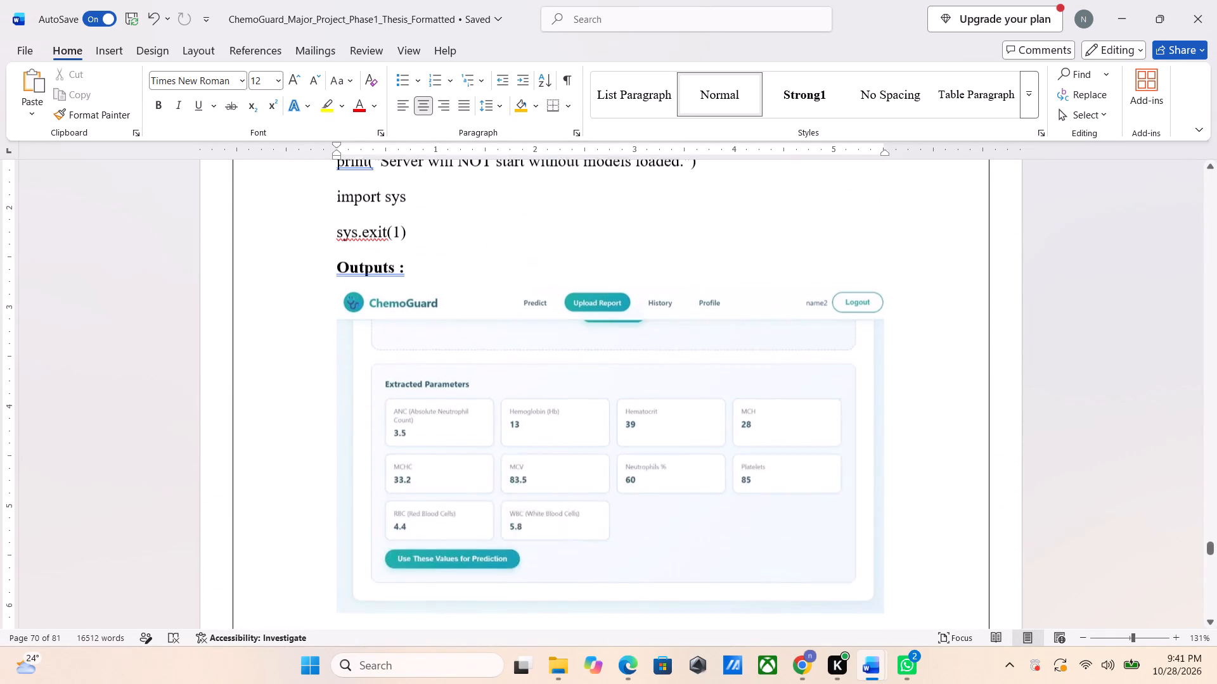
scroll(577, 595, down, 3)
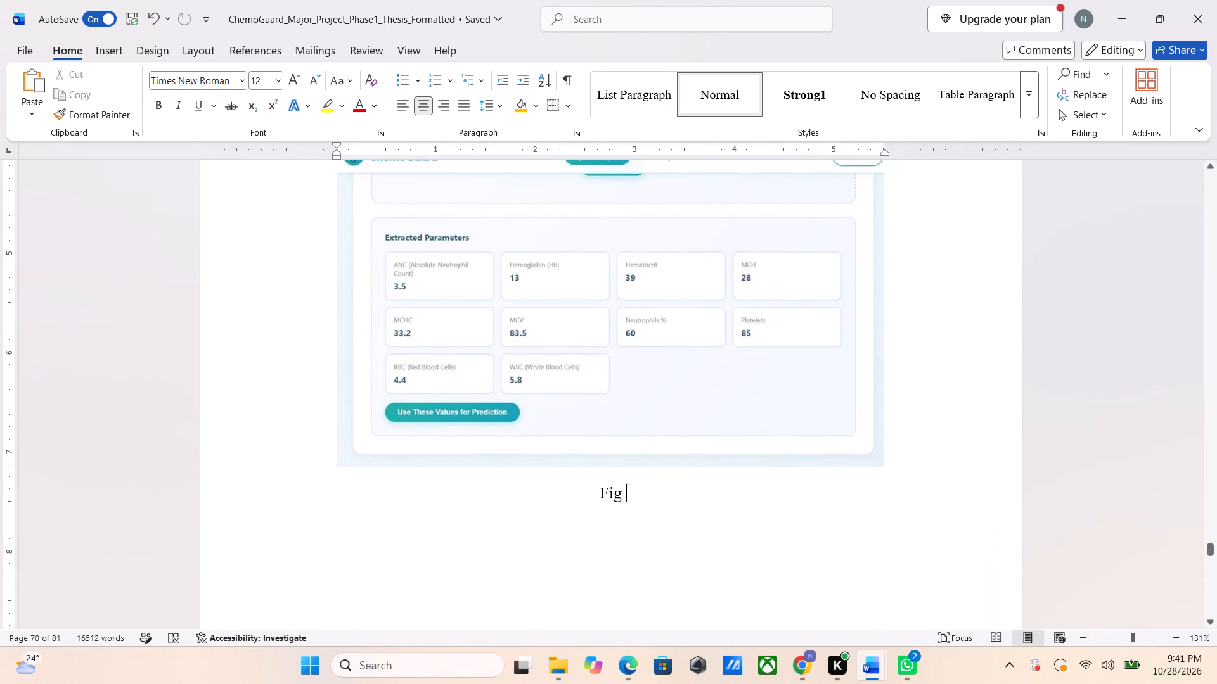
text(6.q.)
key(BackSpace)
key(BackSpace)
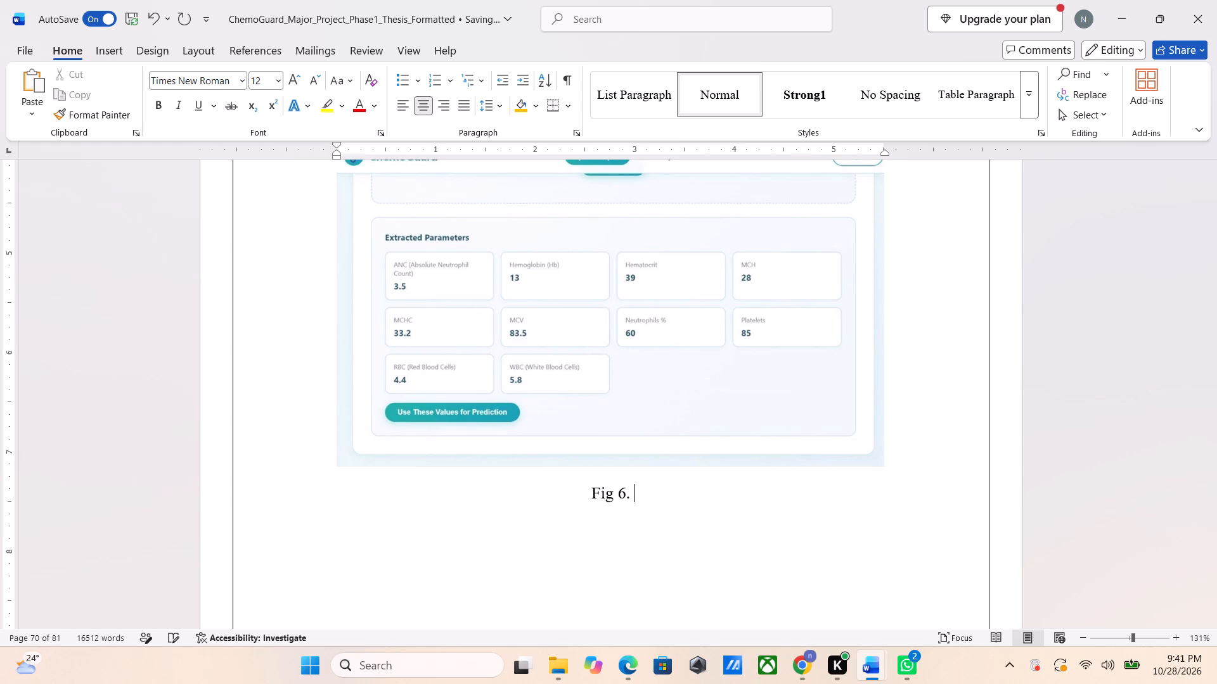
text(1)
key(space)
Complete the Fig 6.1 caption with "Extracted CBC parameter interface", based on the matching caption in REPORT.
key(alt+Tab)
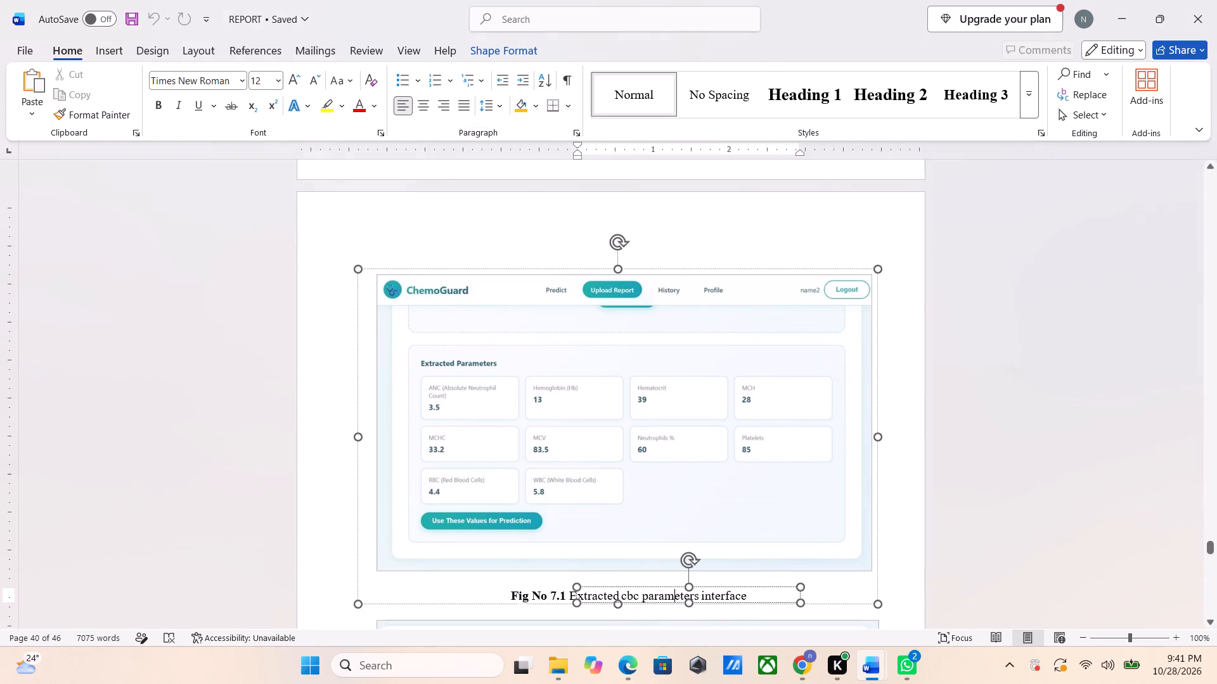
key(alt+Tab)
text(Extracted CBC)
key(space)
text(parameter in)
text(terface)
Copy the low risk Prediction Results image from REPORT and paste it on a new line below the thesis's Fig 6.1 caption.
key(alt+Tab)
scroll(577, 595, down, 4)
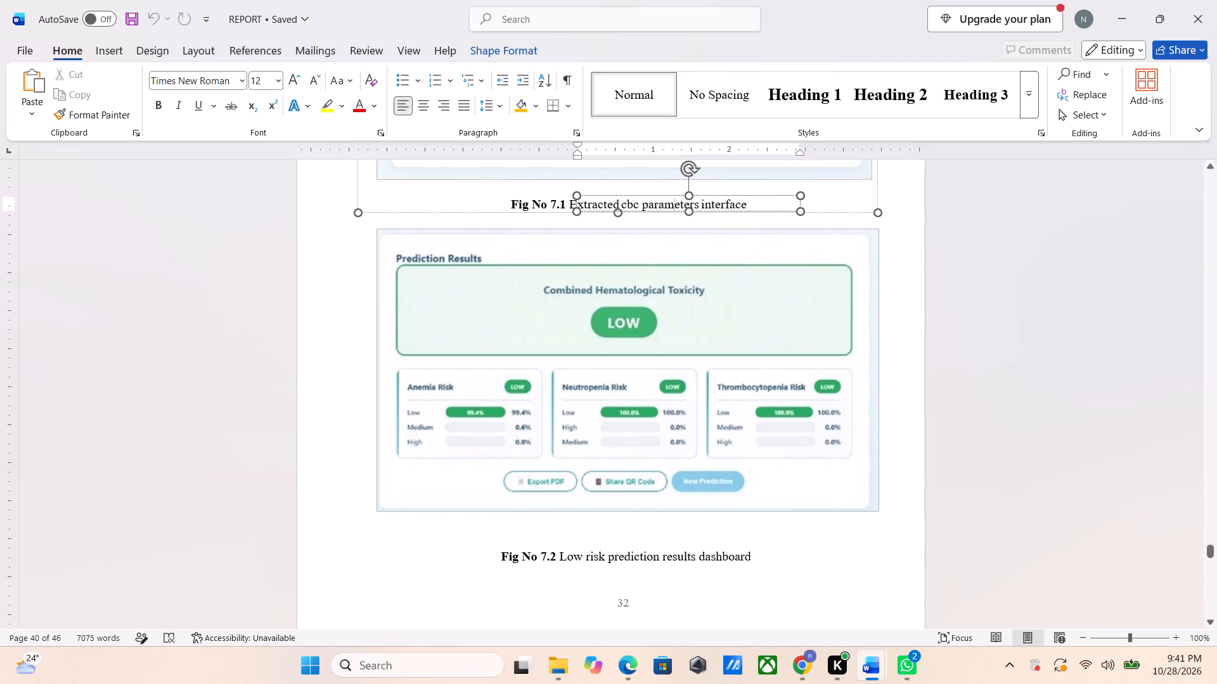
click(596, 469)
click(610, 445)
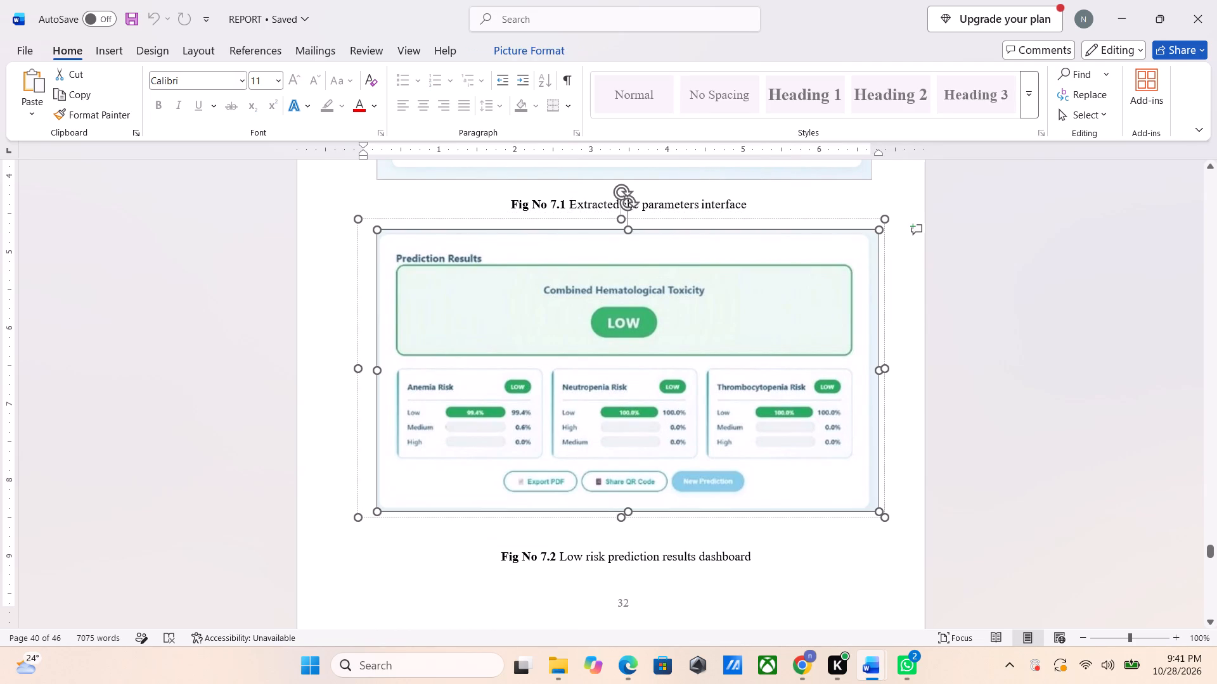
key(ctrl+c)
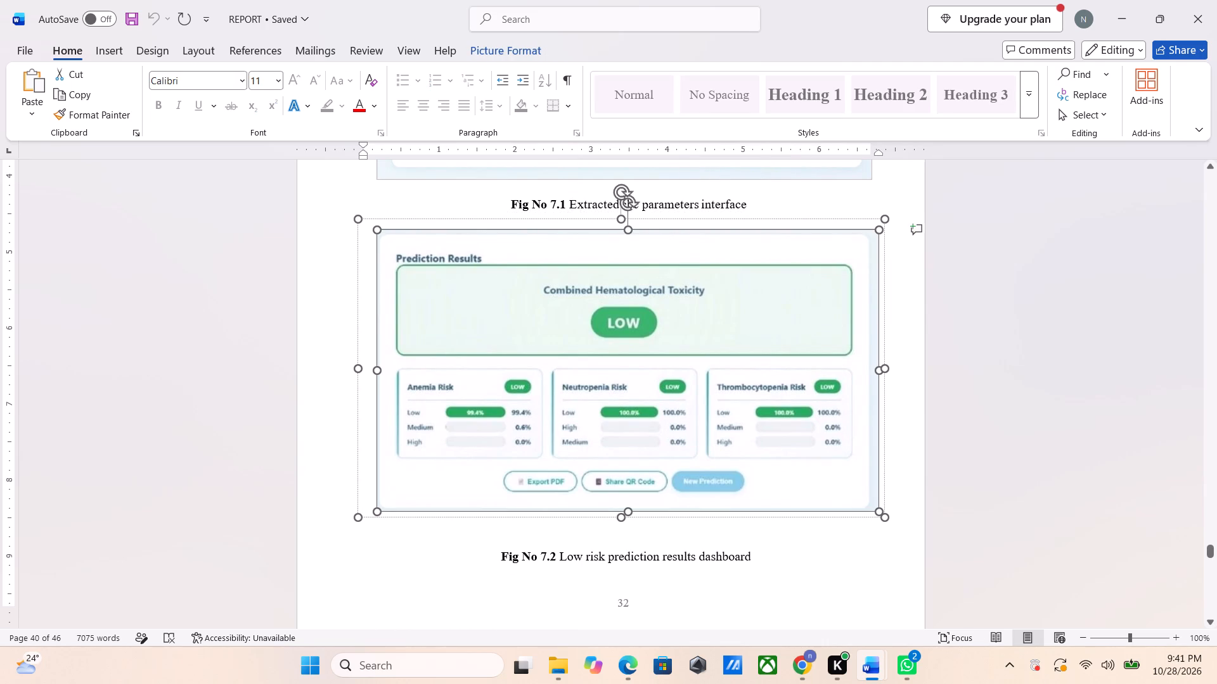
key(alt+Tab)
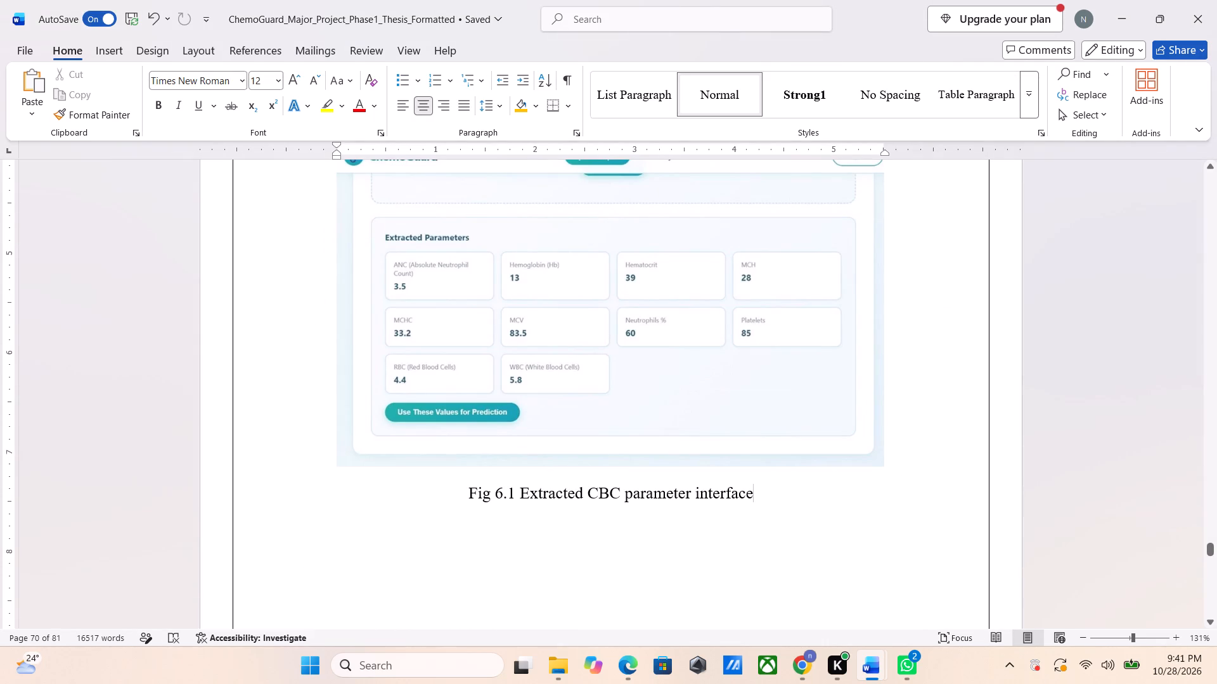
key(Return)
scroll(797, 490, down, 1)
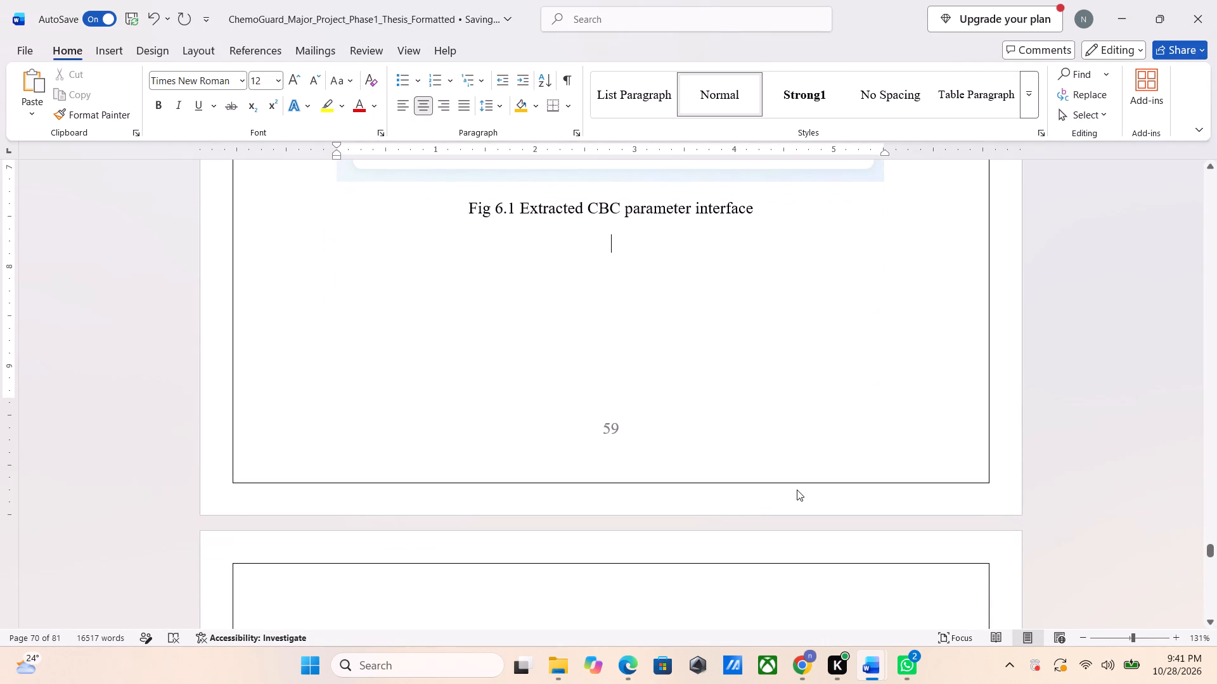
key(ctrl+v)
Move the pasted Prediction Results image off the Fig 6.1 page onto the following page.
scroll(797, 490, down, 1)
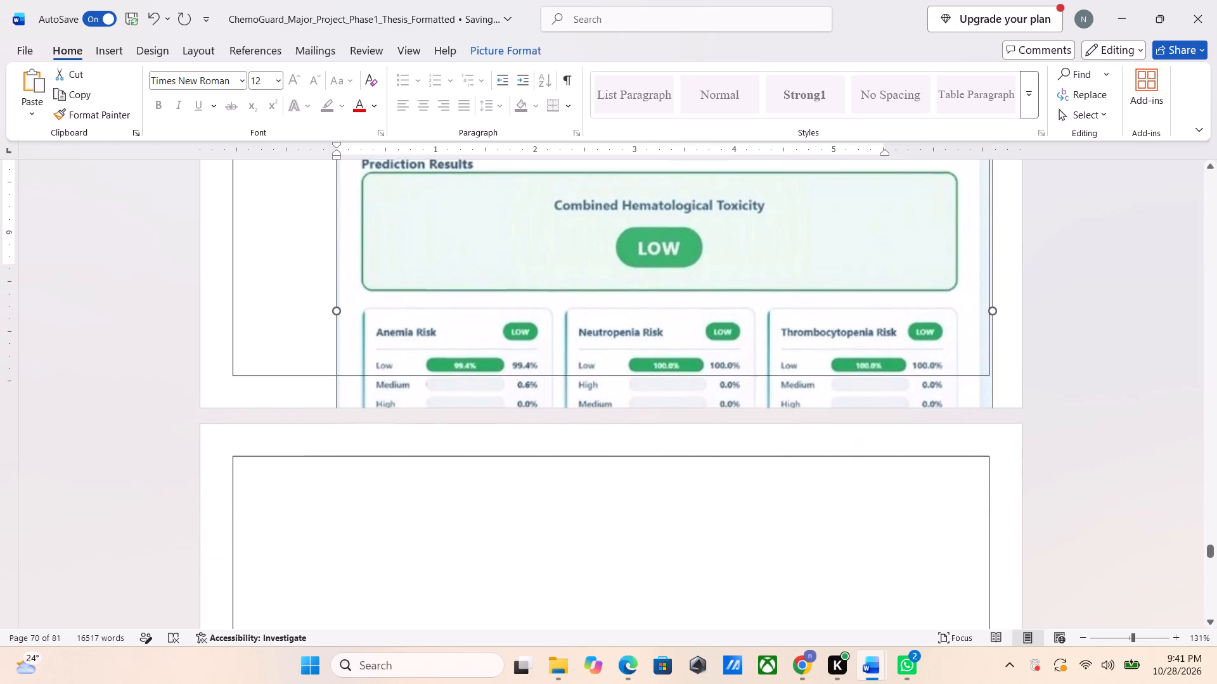
scroll(797, 490, down, 2)
scroll(798, 484, up, 1)
scroll(798, 484, down, 1)
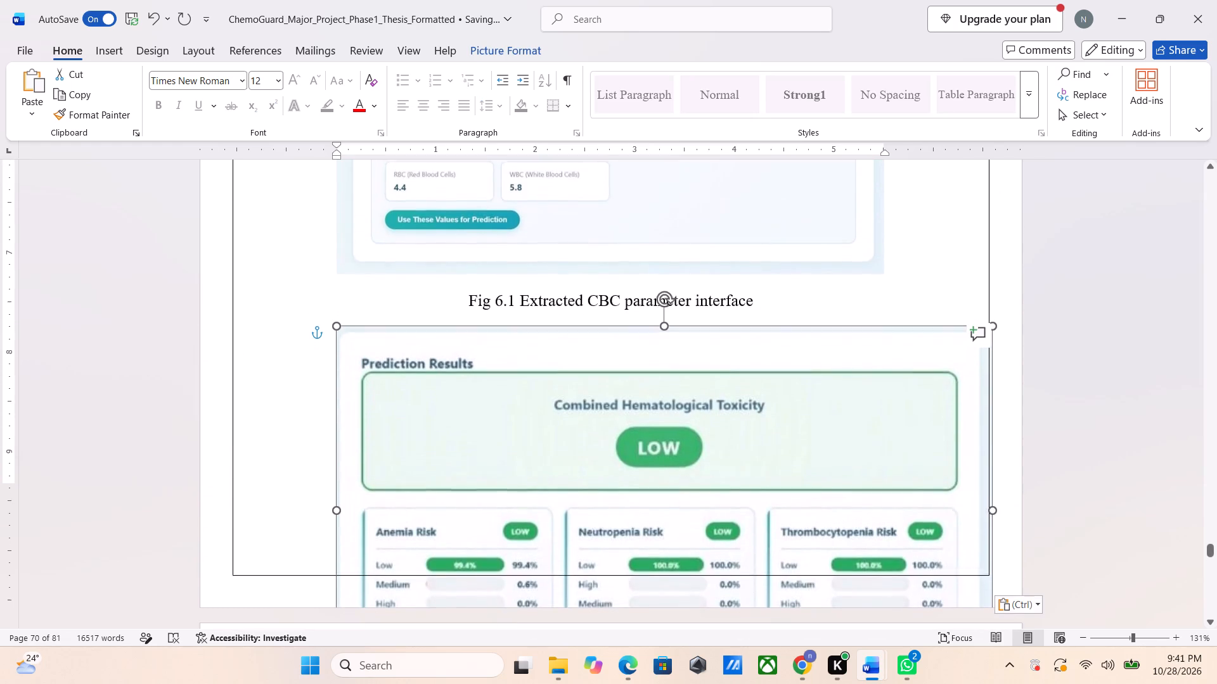
scroll(798, 484, down, 1)
drag(741, 412, 678, 662)
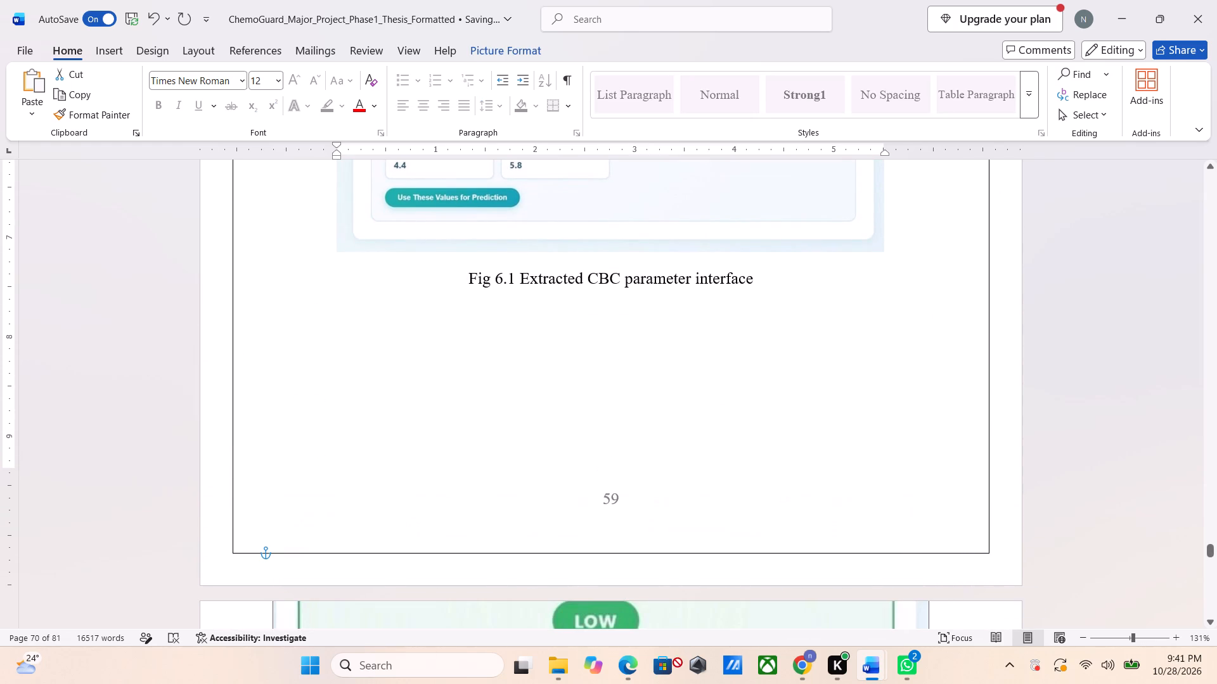
drag(678, 662, 674, 643)
scroll(675, 627, down, 2)
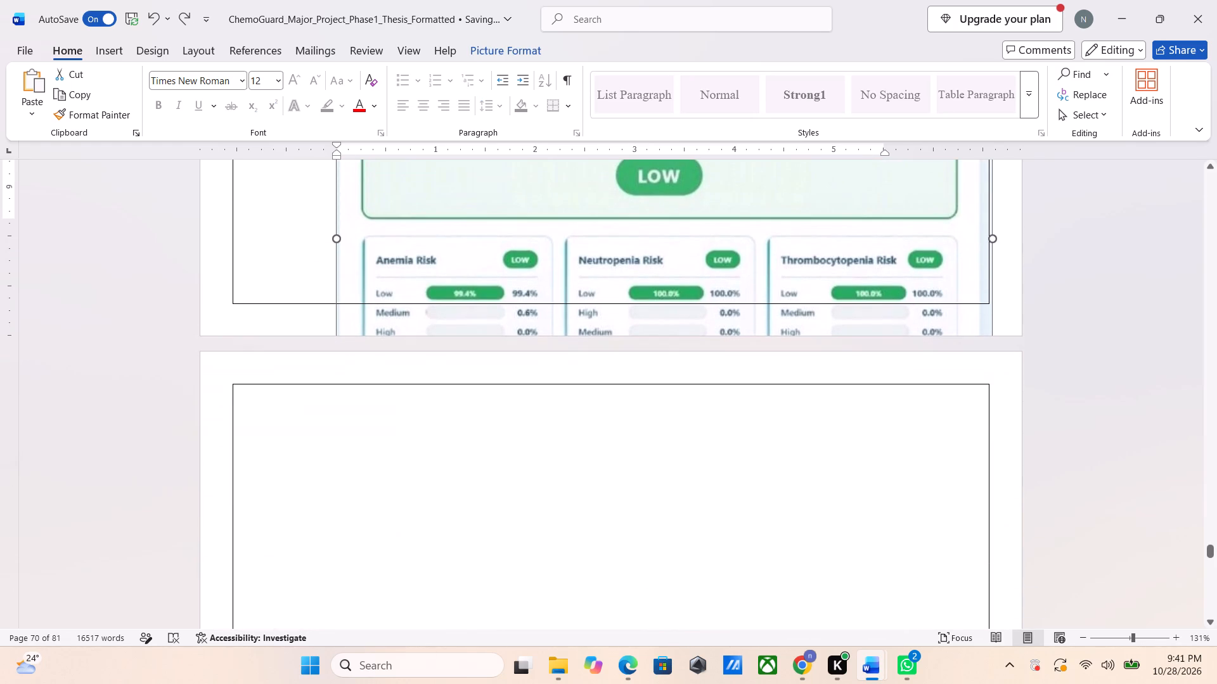
drag(698, 307, 660, 572)
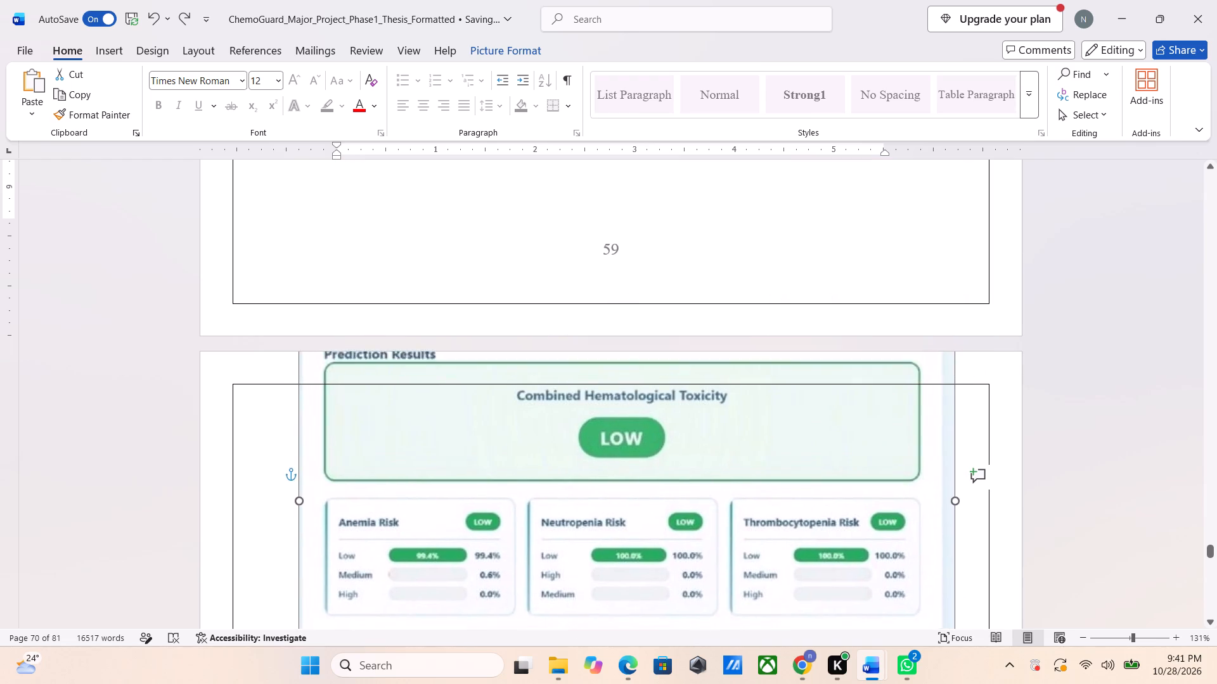
drag(660, 572, 647, 679)
scroll(679, 481, down, 1)
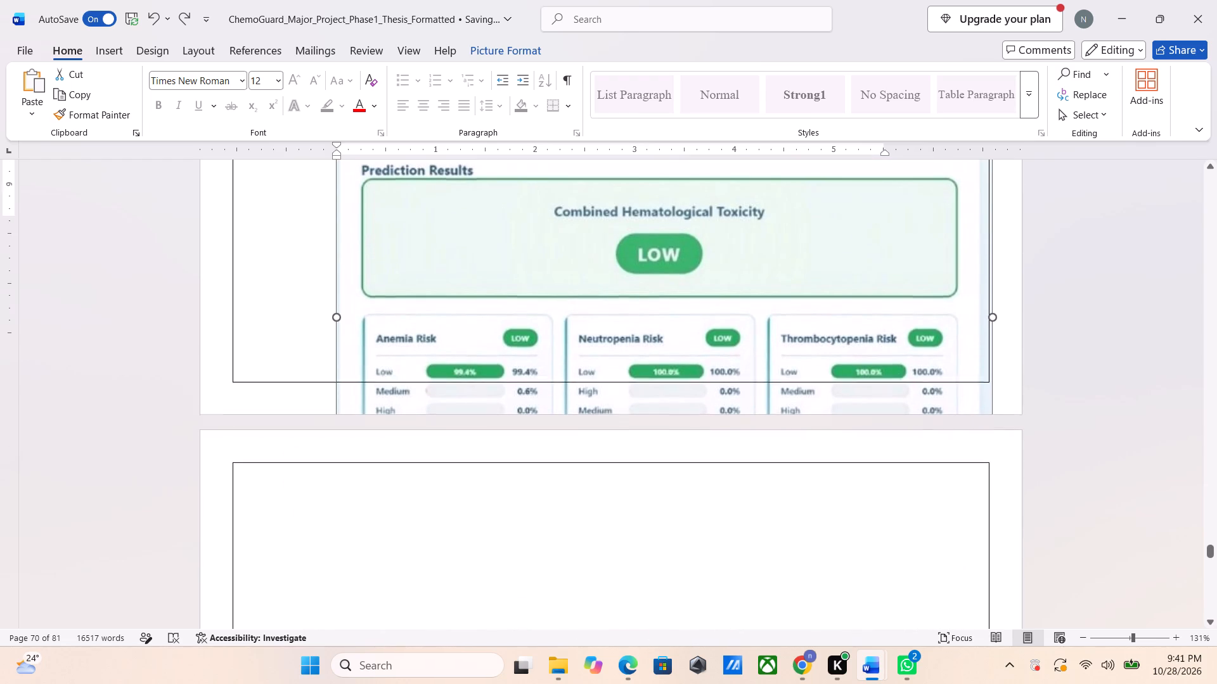
scroll(679, 481, down, 1)
drag(659, 216, 583, 481)
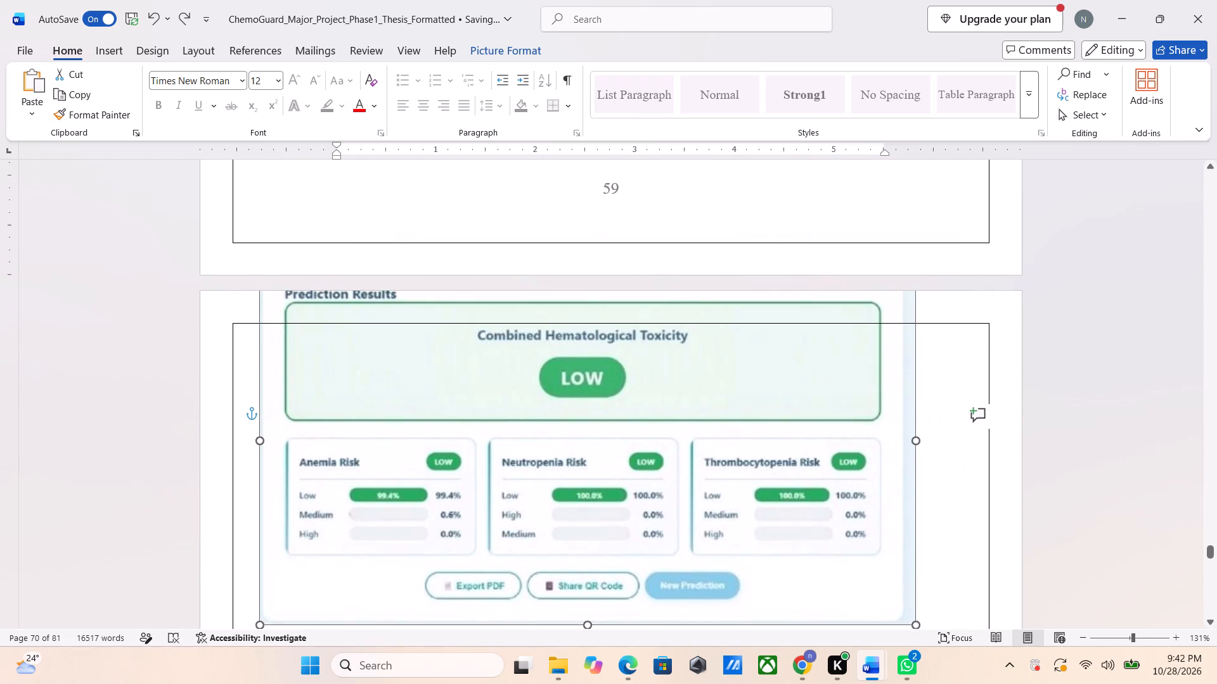
drag(583, 481, 591, 573)
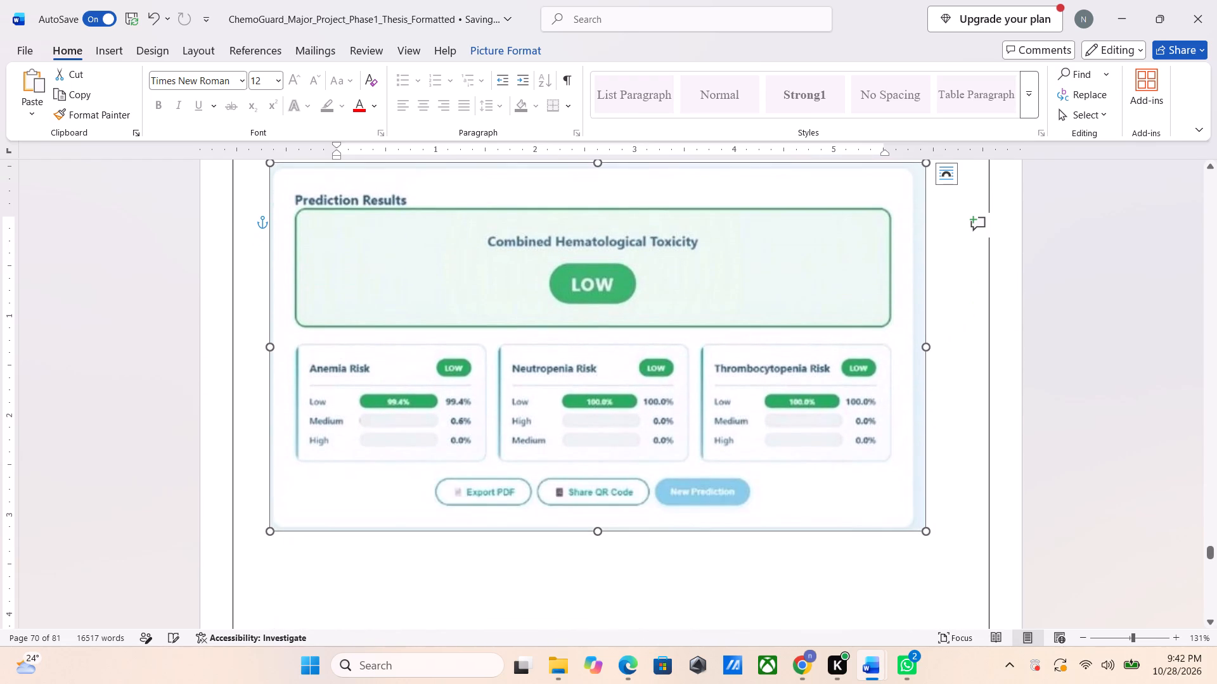
Centre the Prediction Results image horizontally on its page and lower it to sit just above the Chapter 7 heading.
scroll(591, 573, up, 1)
scroll(591, 573, down, 1)
right_click(612, 536)
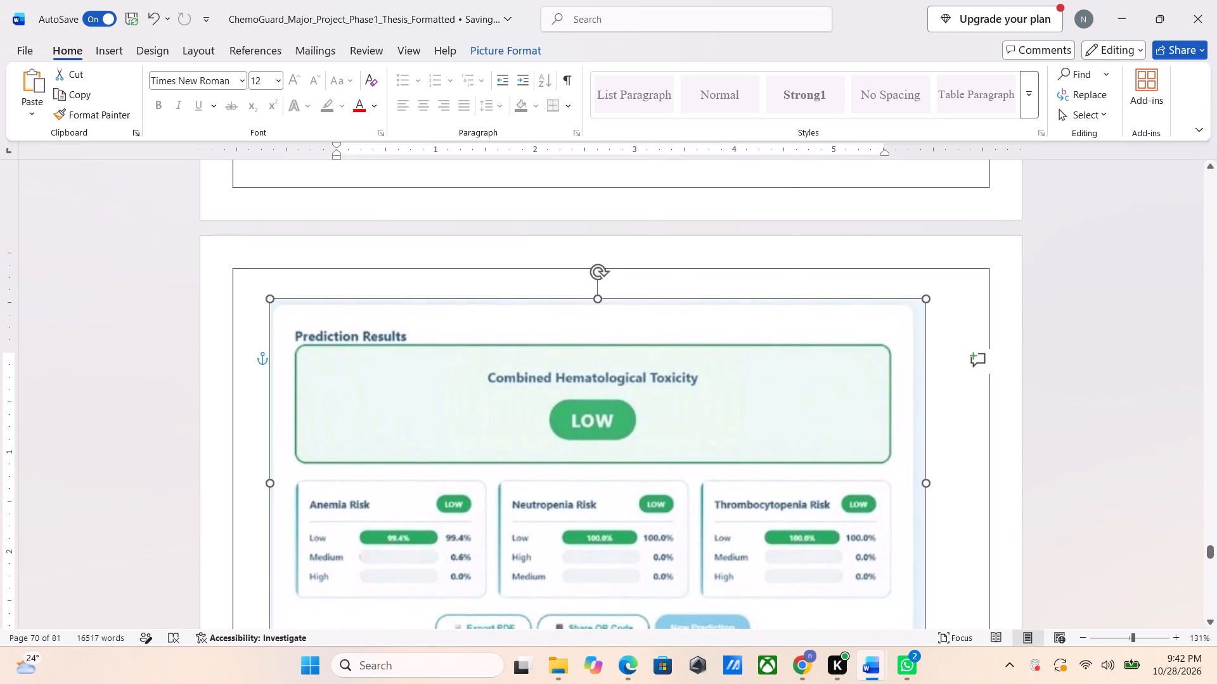
click(547, 519)
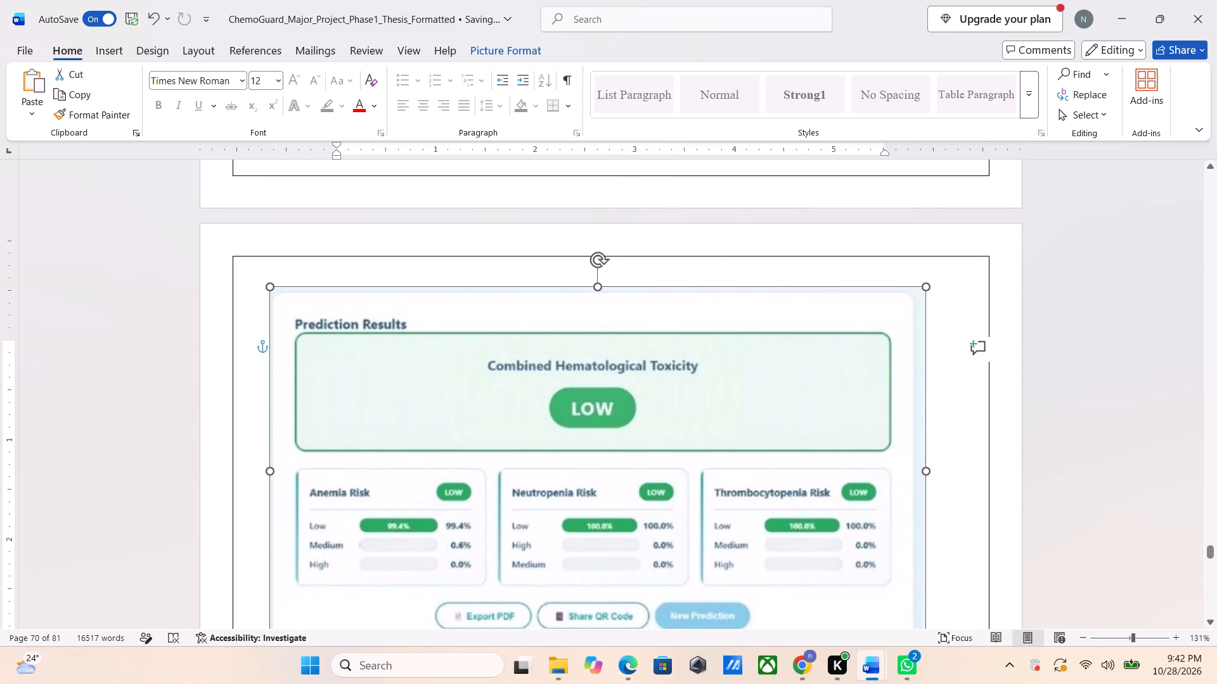
drag(547, 519, 573, 548)
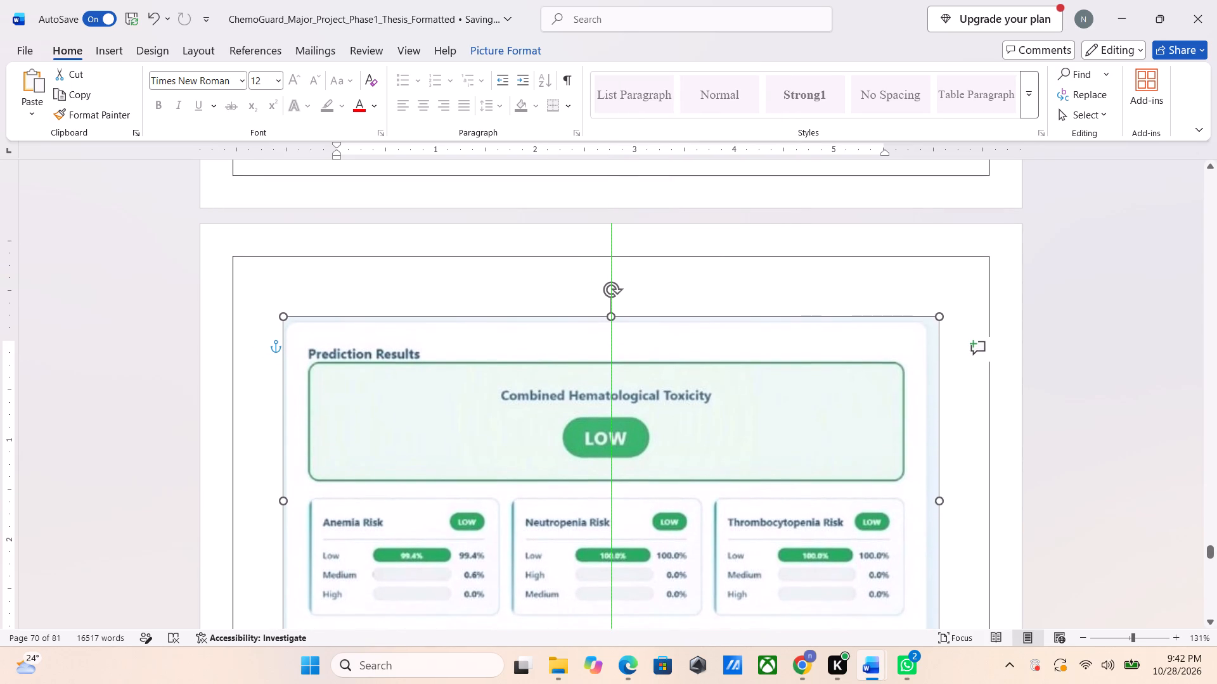
drag(573, 548, 570, 582)
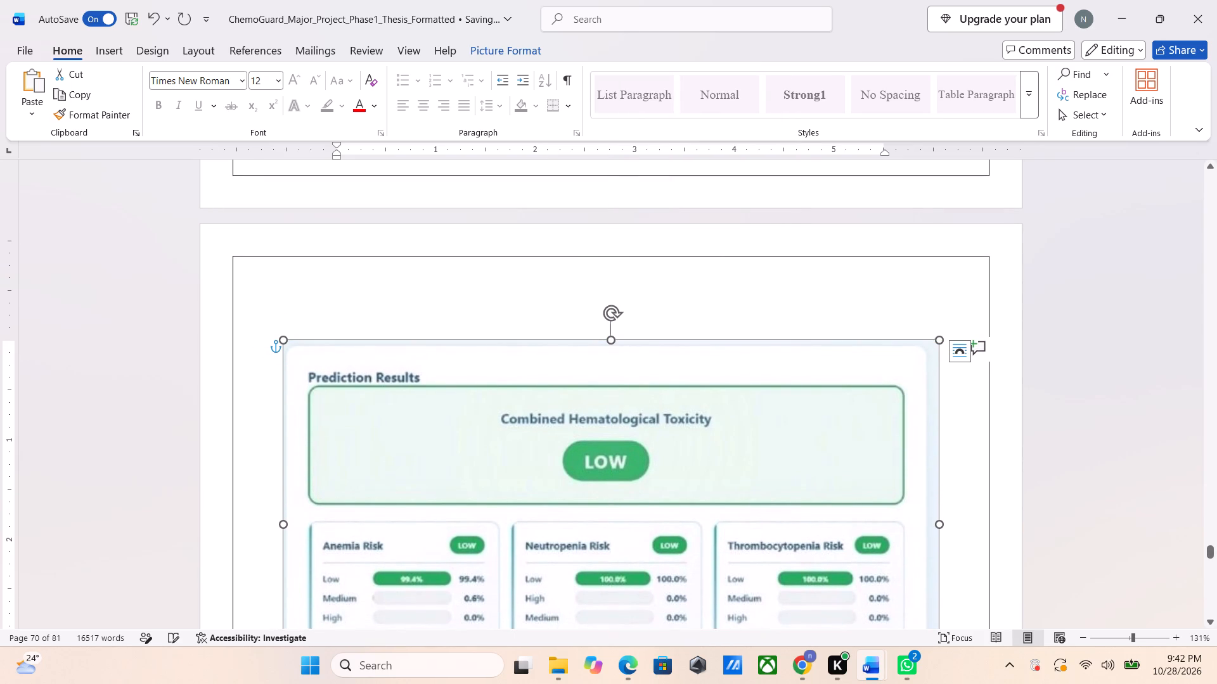
drag(570, 582, 572, 621)
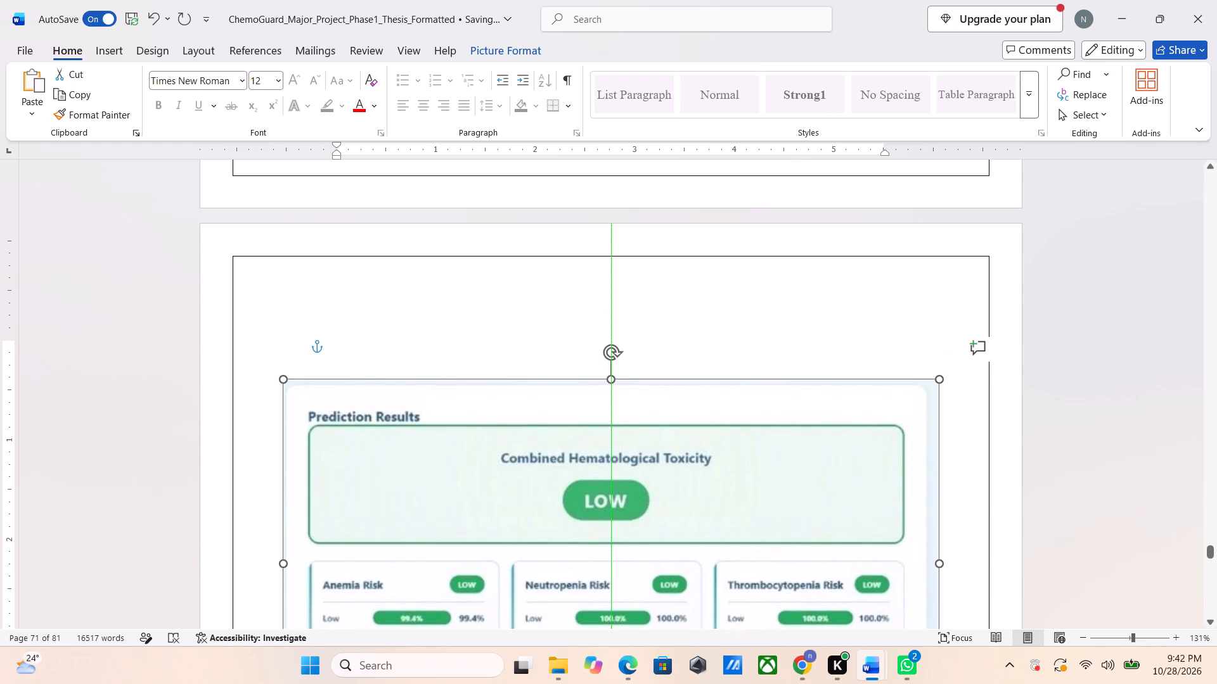
drag(572, 621, 570, 605)
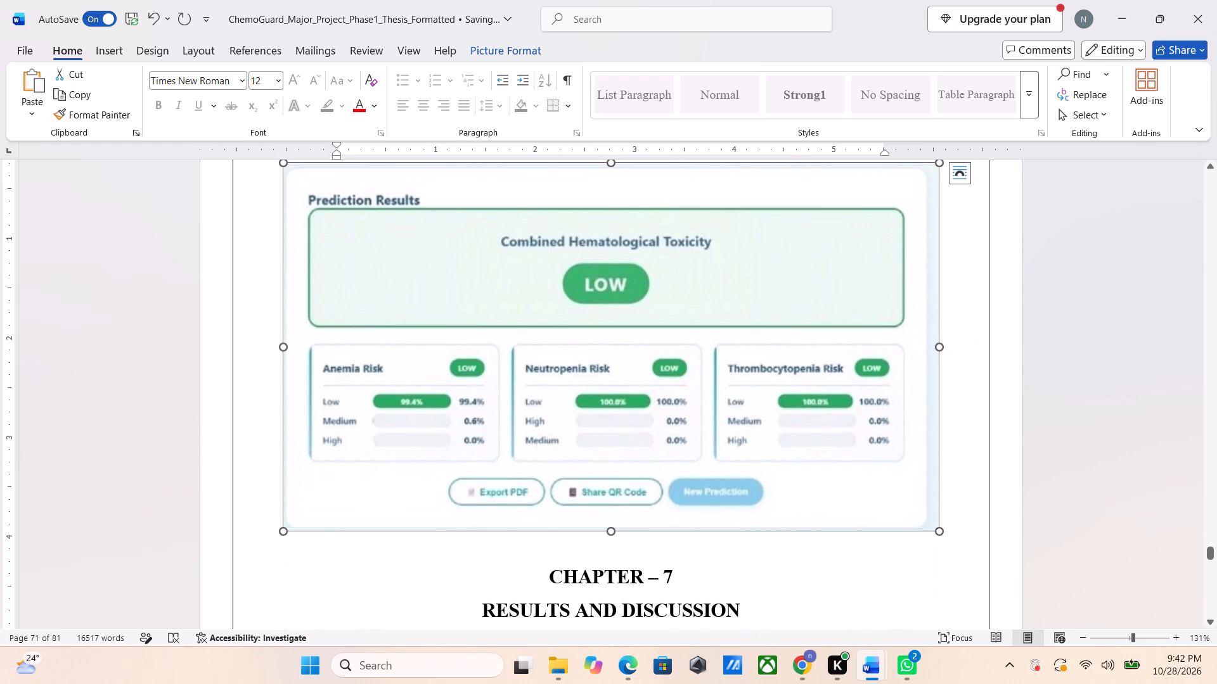
Start a centred caption reading "Fig 6.2" on the line directly below the Prediction Results image.
click(953, 533)
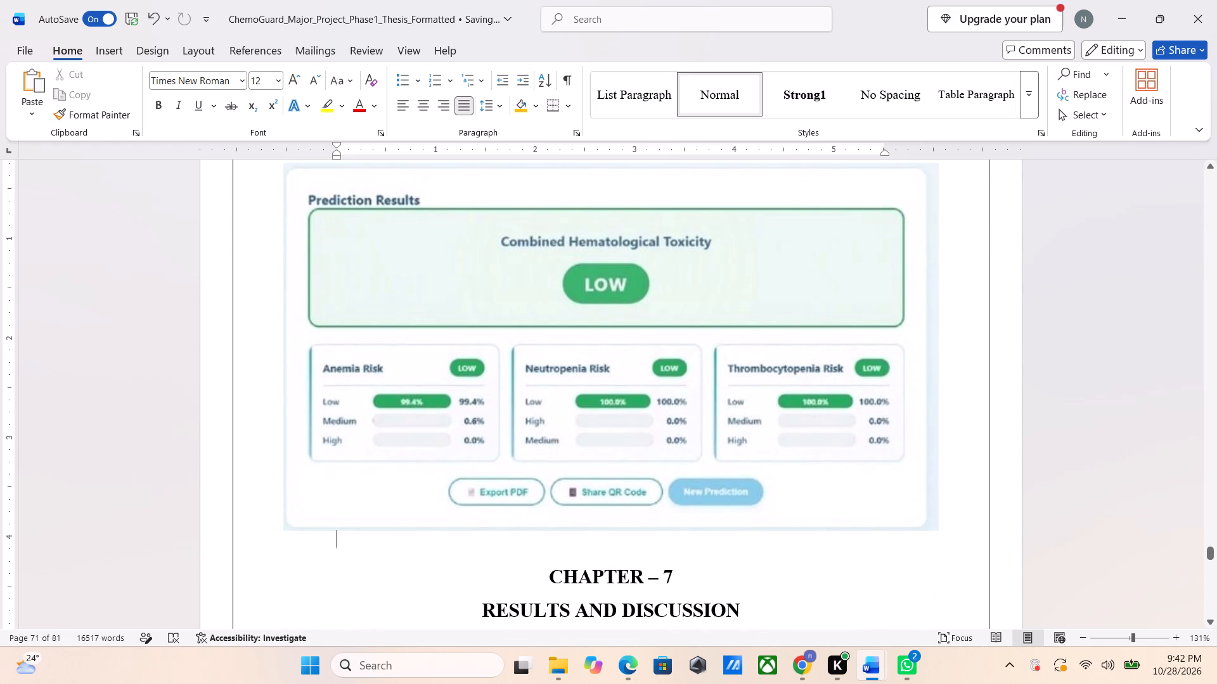
key(ctrl+e)
text(Fi)
key(space)
key(BackSpace)
text(g)
key(space)
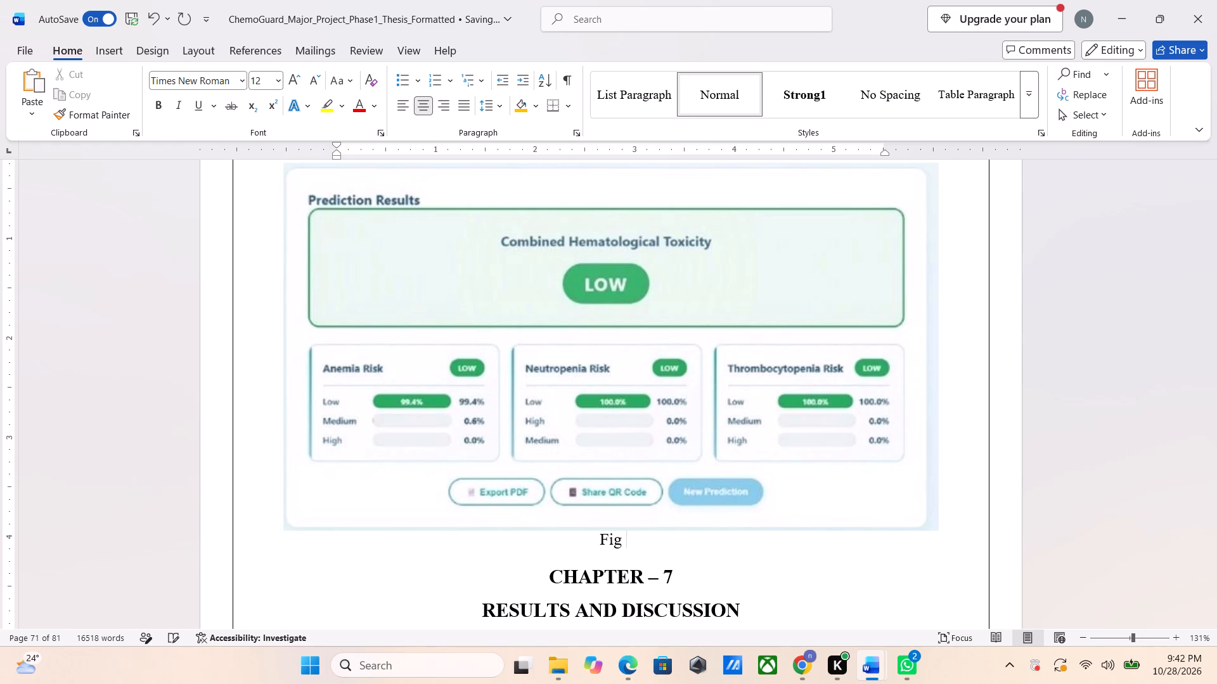
text(6.2)
key(space)
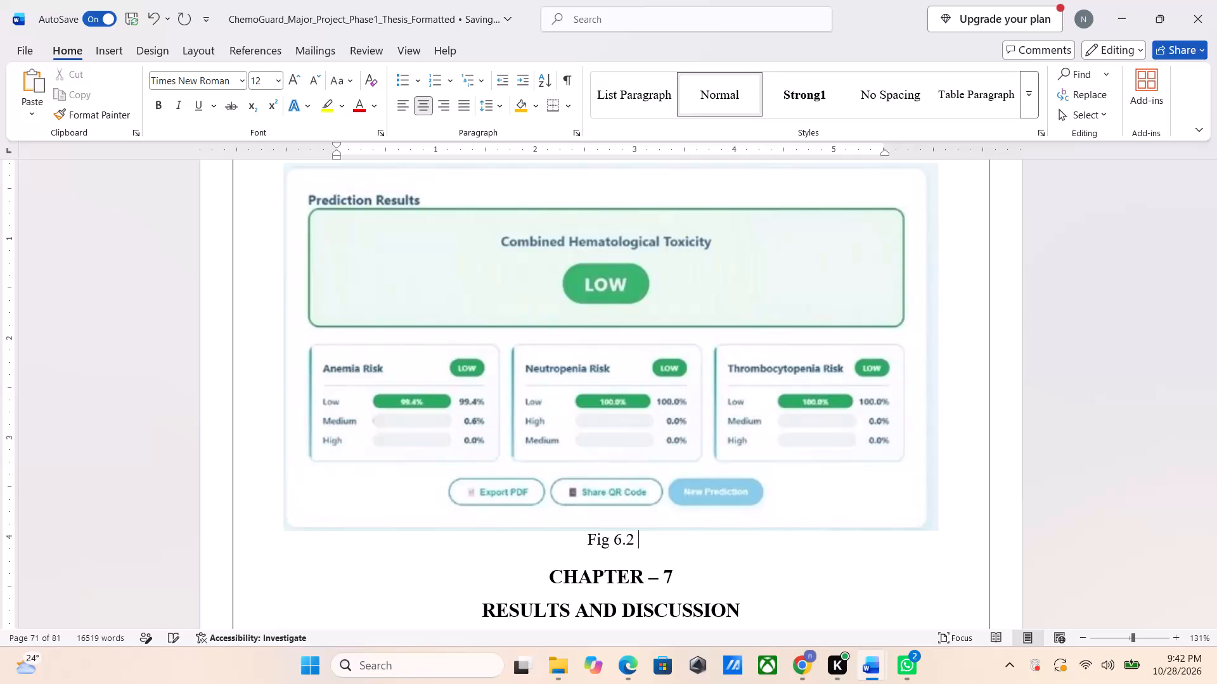
Complete the Fig 6.2 caption with "Low Risk Prediction Results Dashboard", following the REPORT wording, and add an empty line below it.
key(alt+Tab)
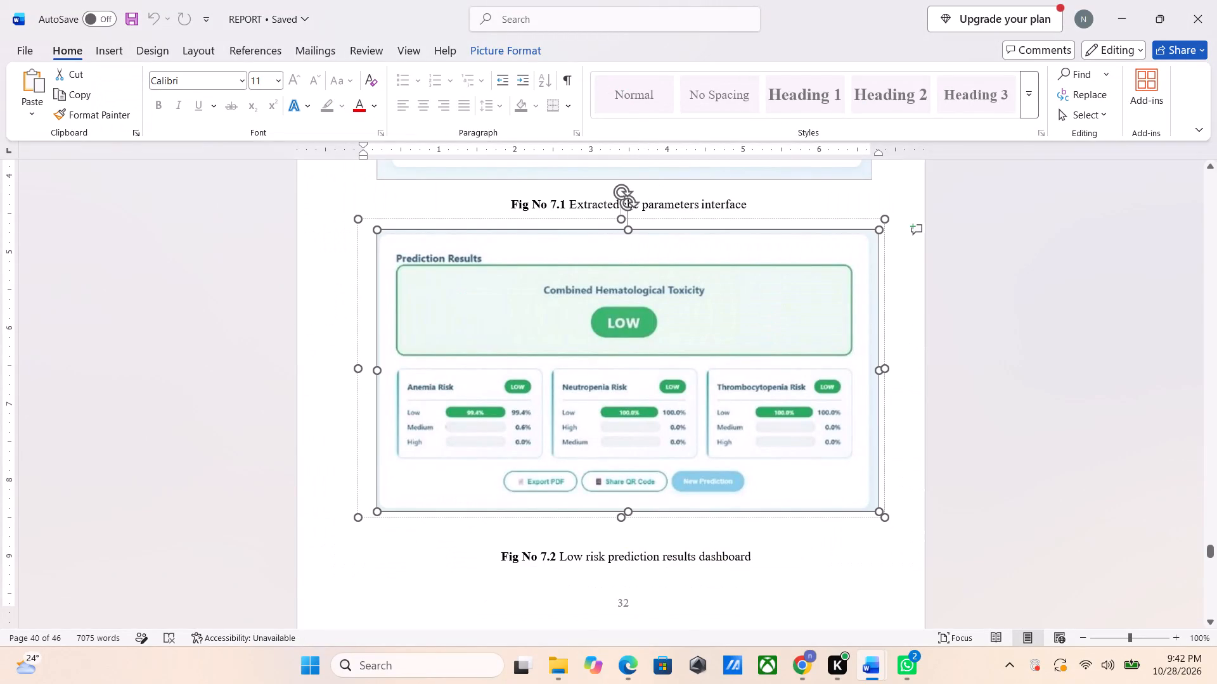
key(alt+Tab)
text(Low Risk pre)
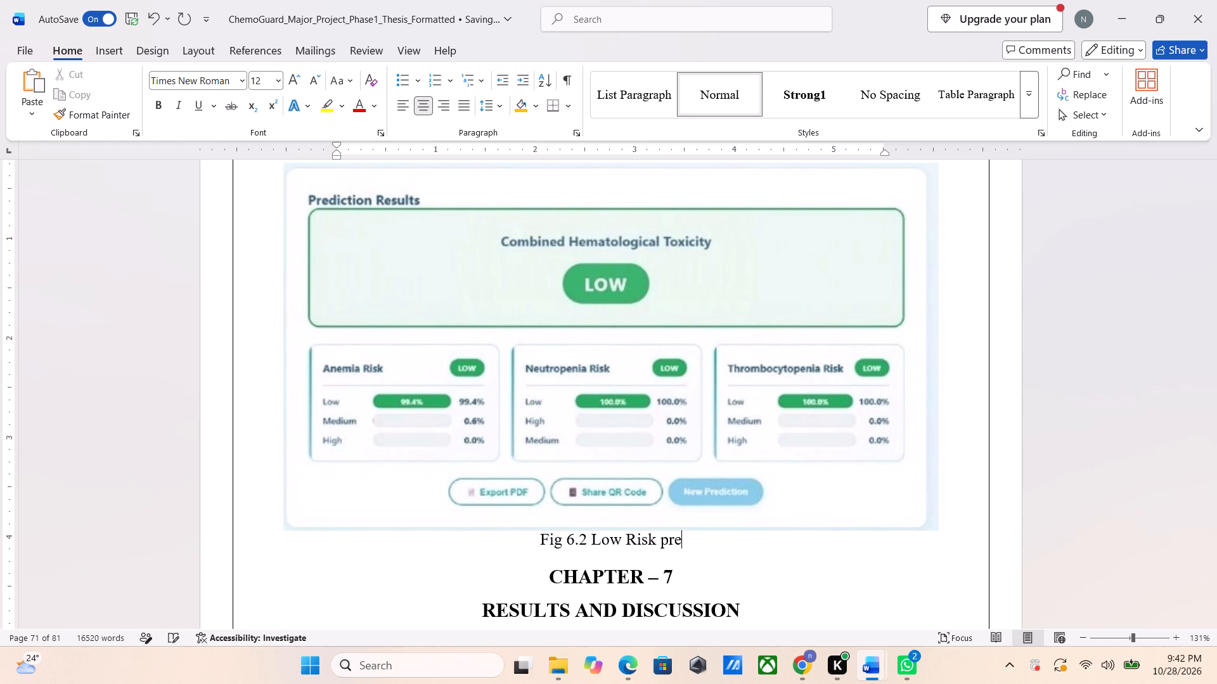
key(BackSpace)
key(BackSpace)
key(BackSpace)
text(Prediction)
key(space)
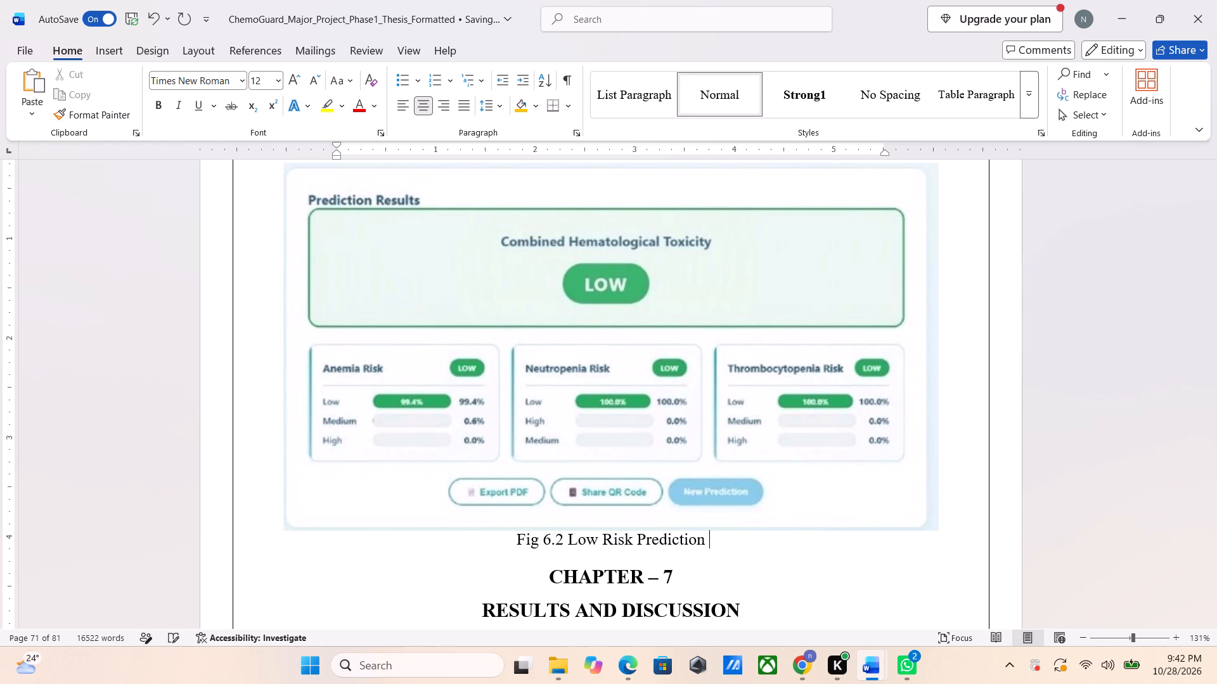
key(alt+Tab)
key(alt+Tab)
text(Results Dashbora)
key(BackSpace)
key(BackSpace)
text(ard)
key(Return)
Copy the MODERATE Prediction Results image from REPORT and paste it on the line below the Fig 6.2 caption in the ChemoGuard thesis.
key(alt+Tab)
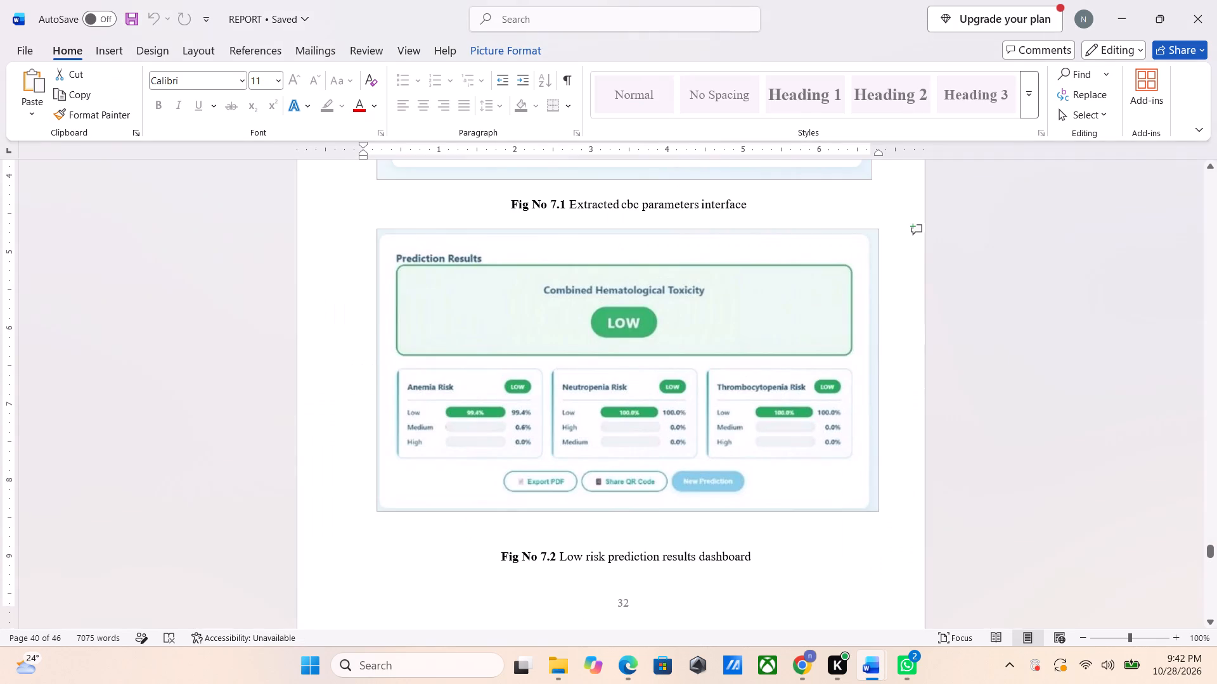
scroll(953, 533, down, 6)
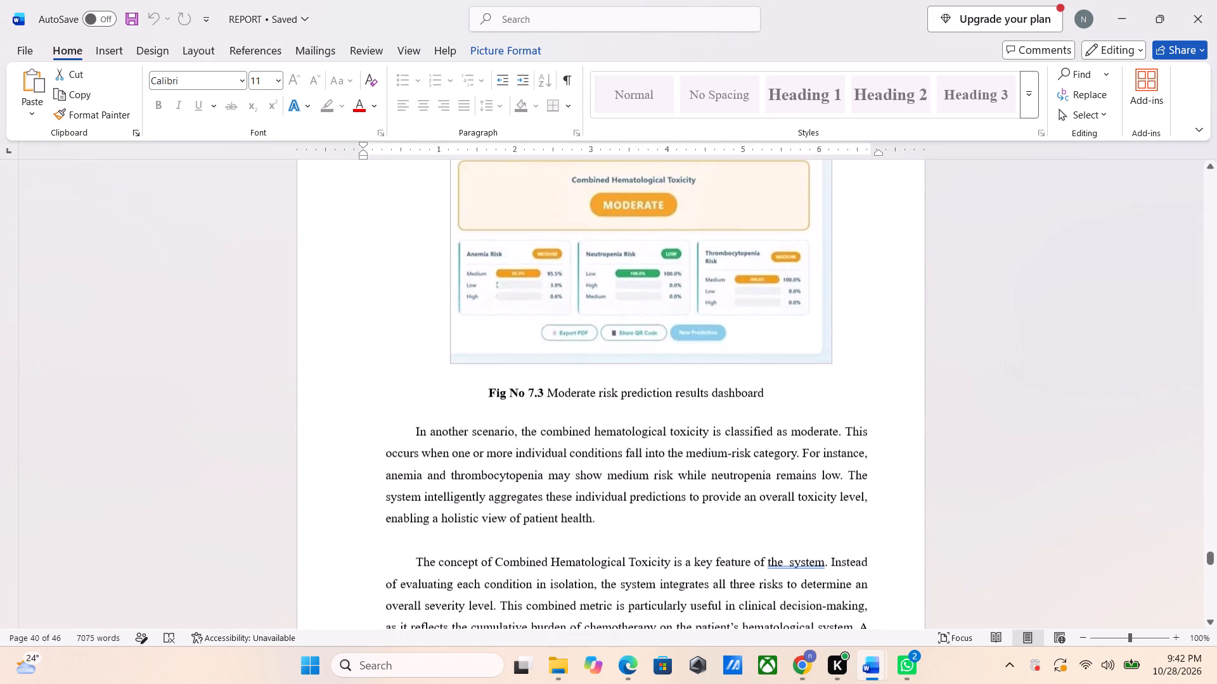
scroll(953, 533, up, 1)
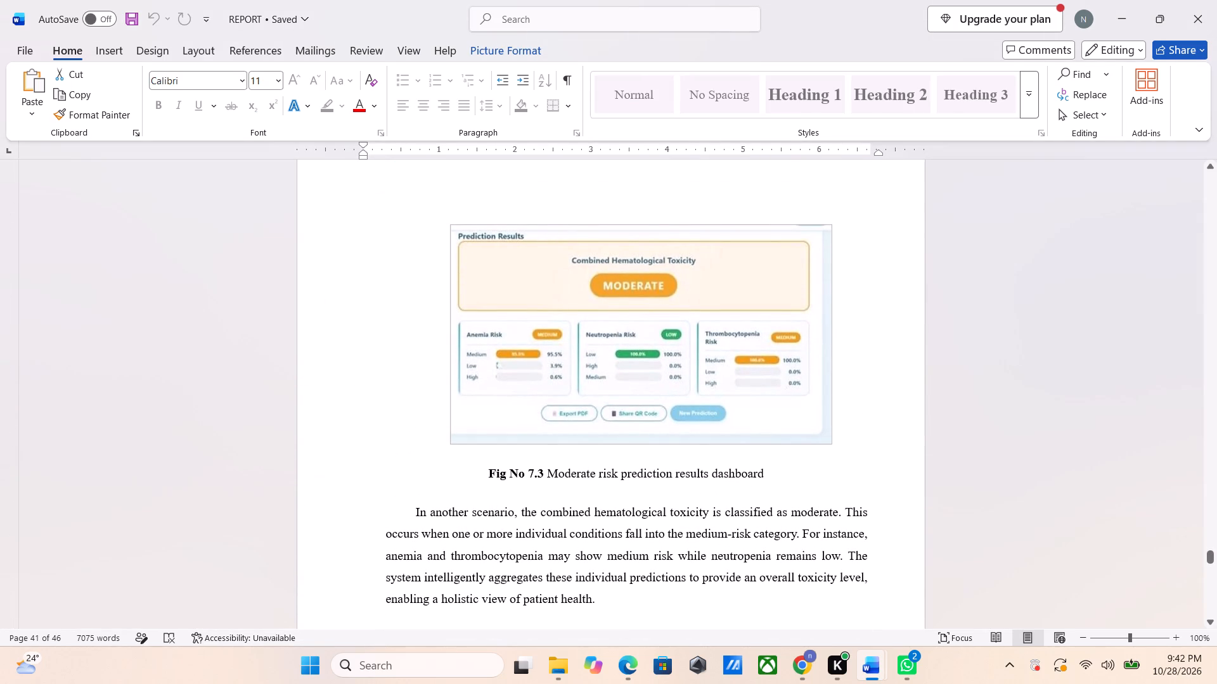
click(668, 348)
click(652, 343)
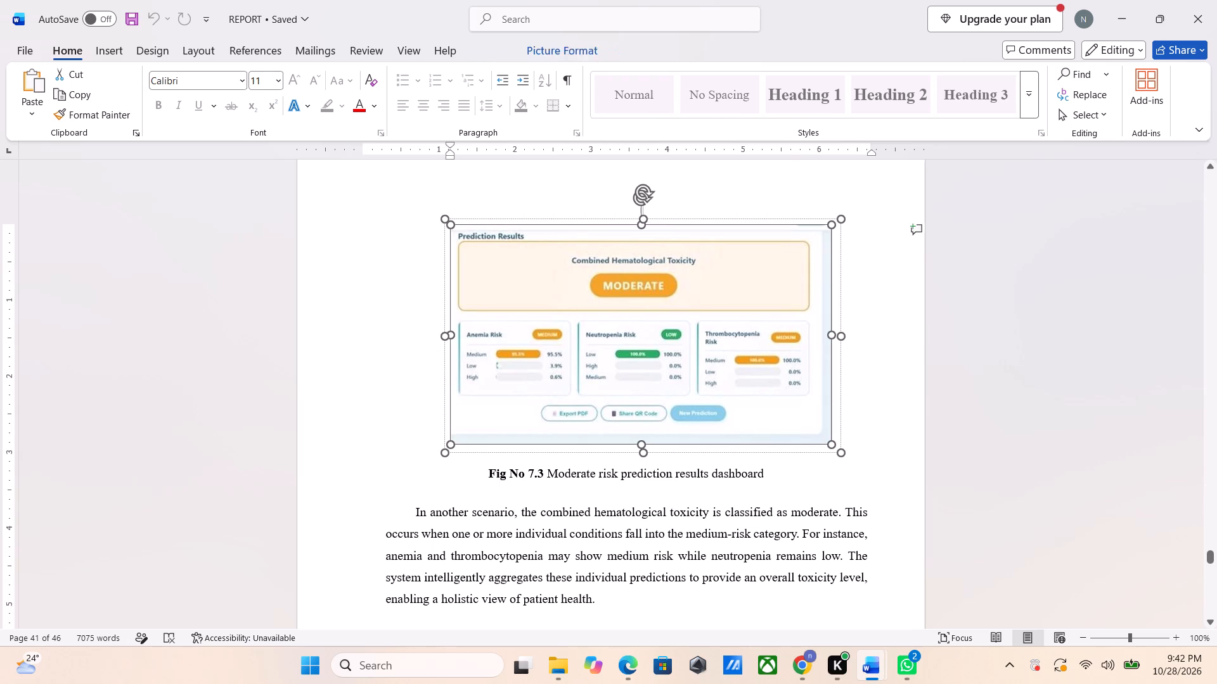
key(ctrl+c)
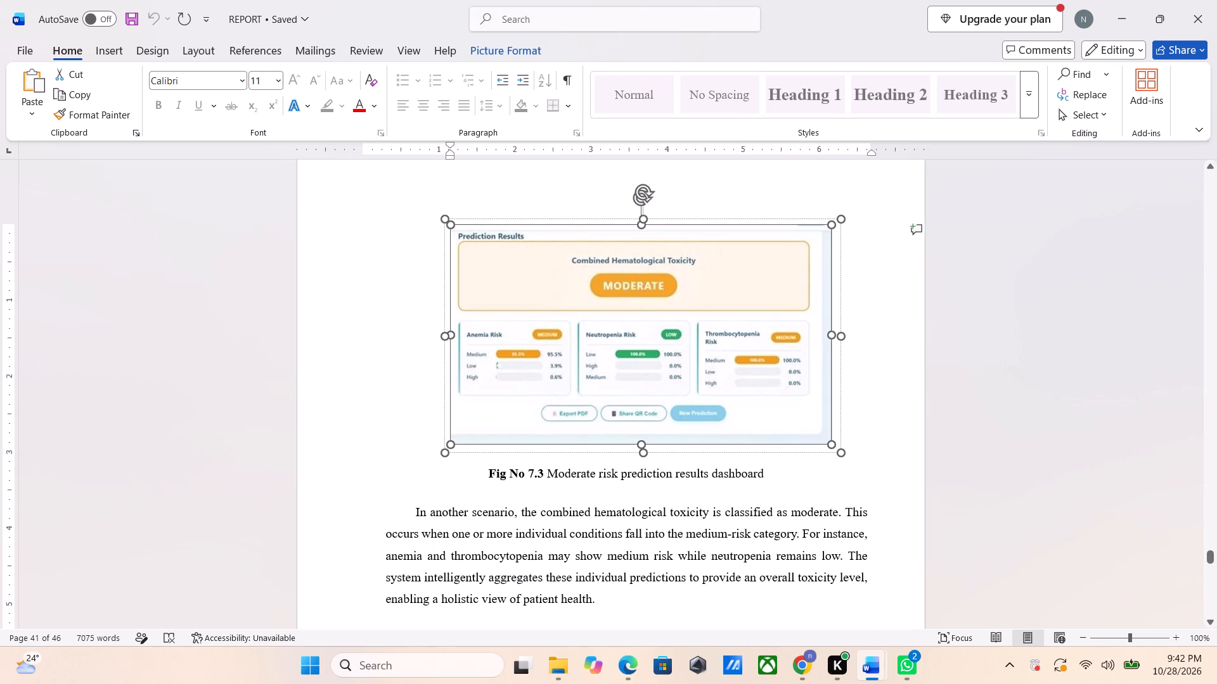
key(alt+Tab)
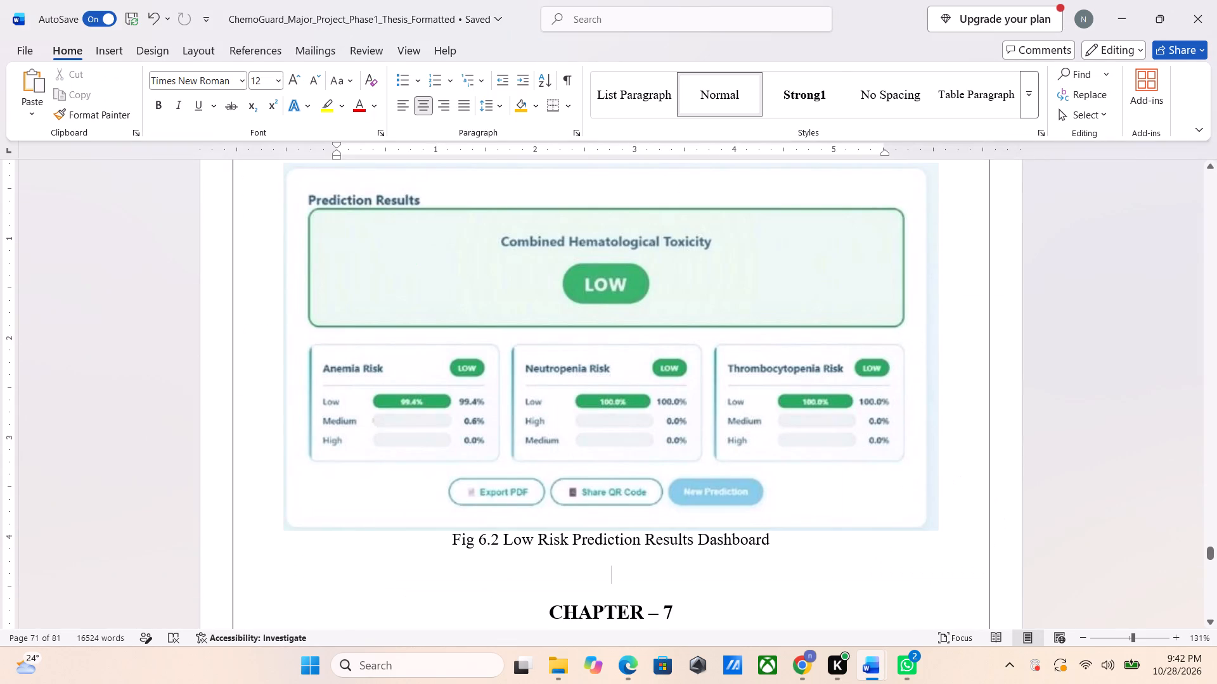
key(ctrl+v)
scroll(652, 343, right, 1)
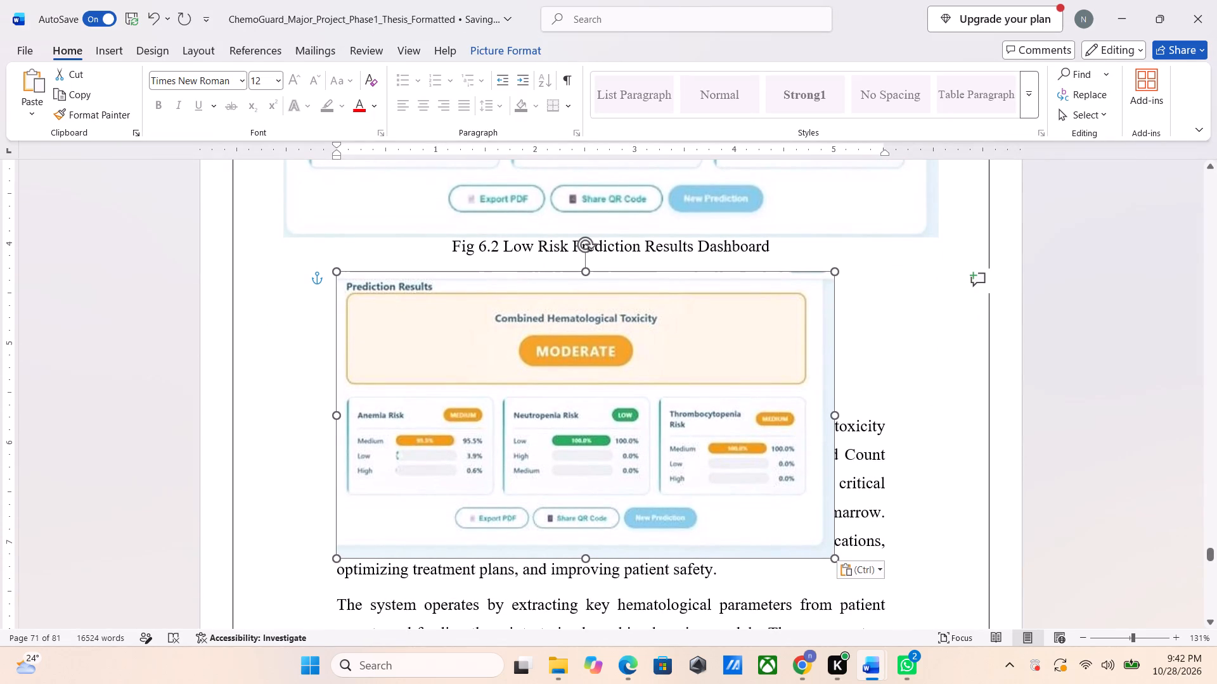
scroll(652, 343, right, 1)
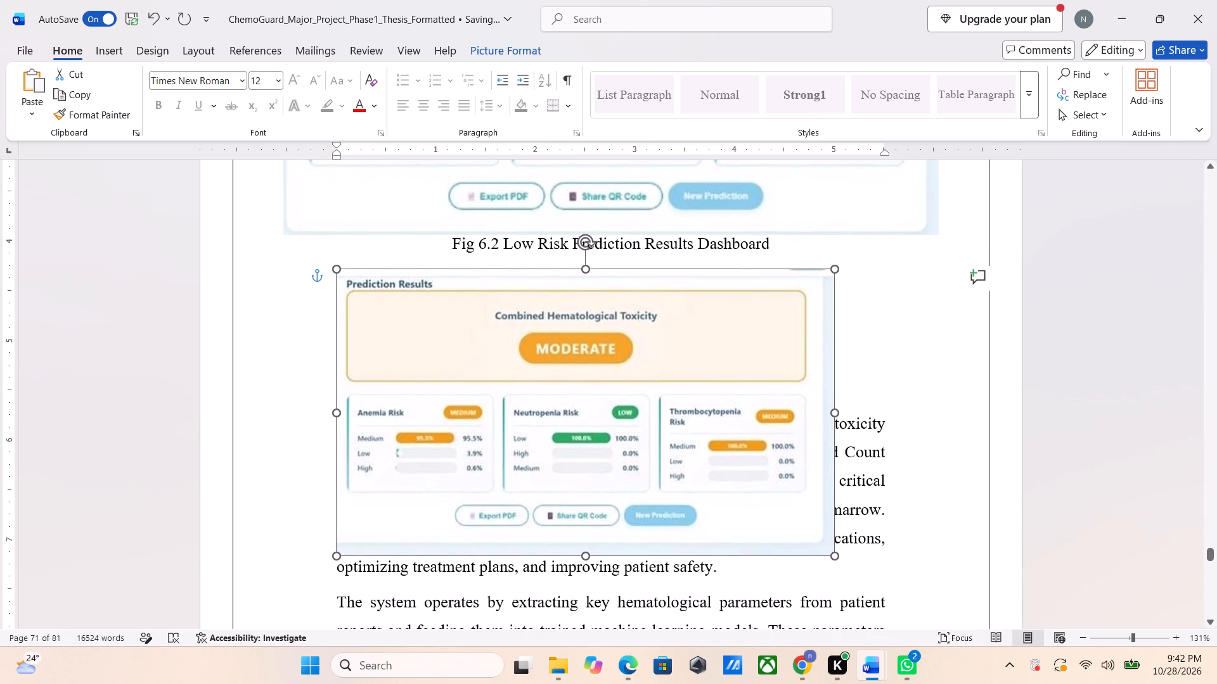
Insert four empty lines below the Fig 6.2 caption and cut the pasted MODERATE Prediction Results image.
click(856, 338)
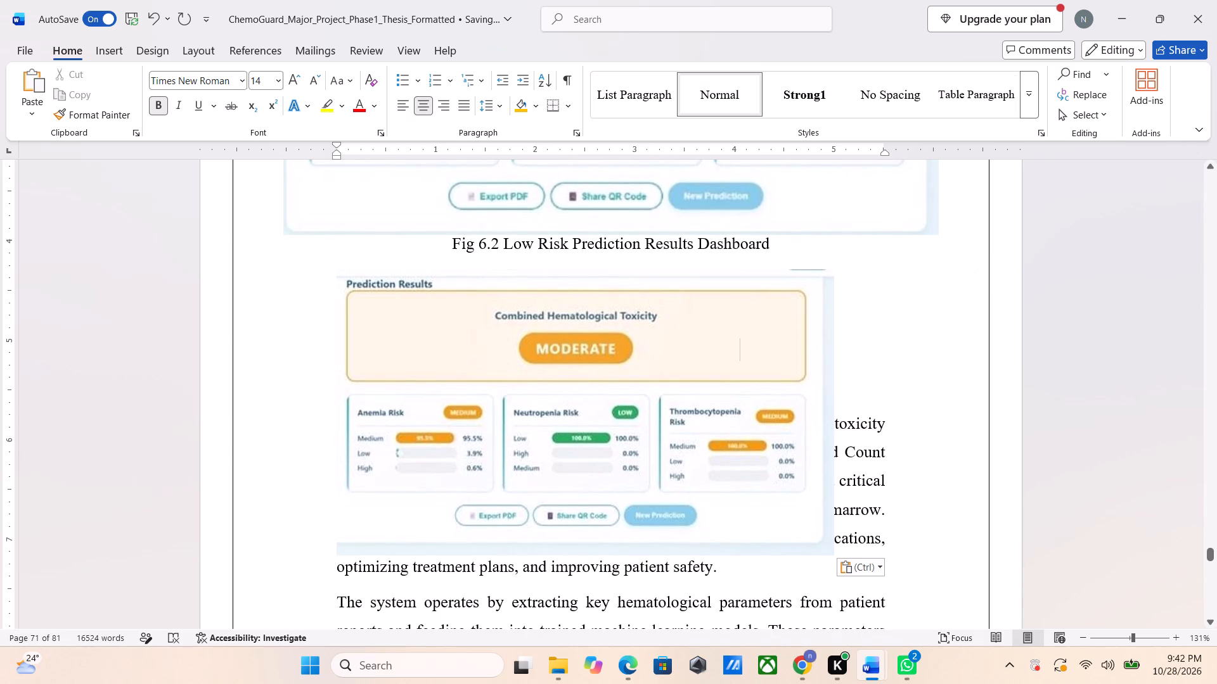
click(866, 262)
key(Return)
key(Return)
key(Return)
key(Return)
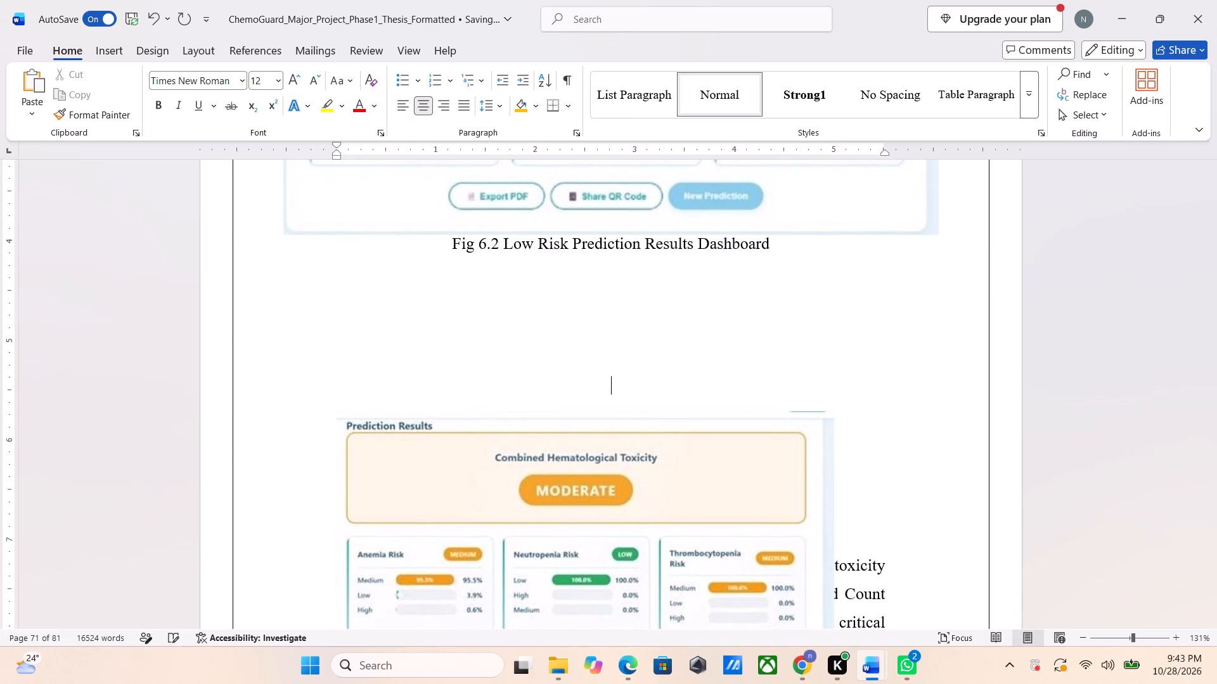
click(706, 431)
key(ctrl+x)
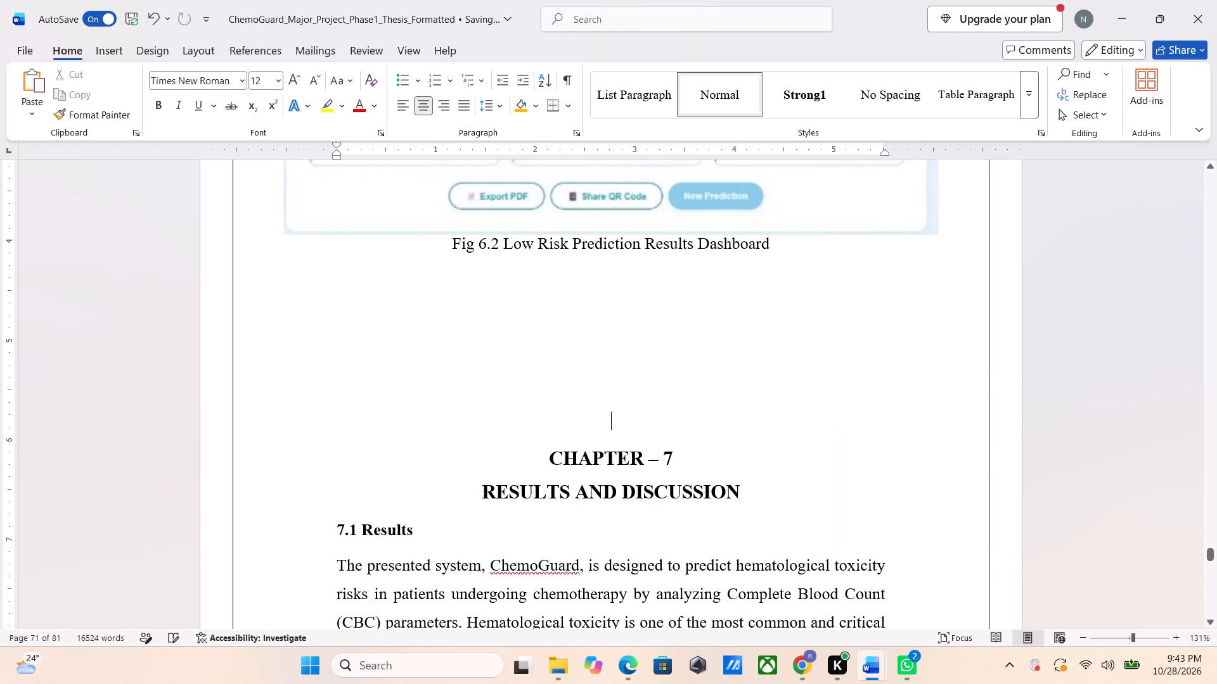
Add nine more empty lines above the Chapter 7 heading to push it onto the following page.
key(Return)
key(Return)
key(Return)
key(Return)
key(Return)
key(Return)
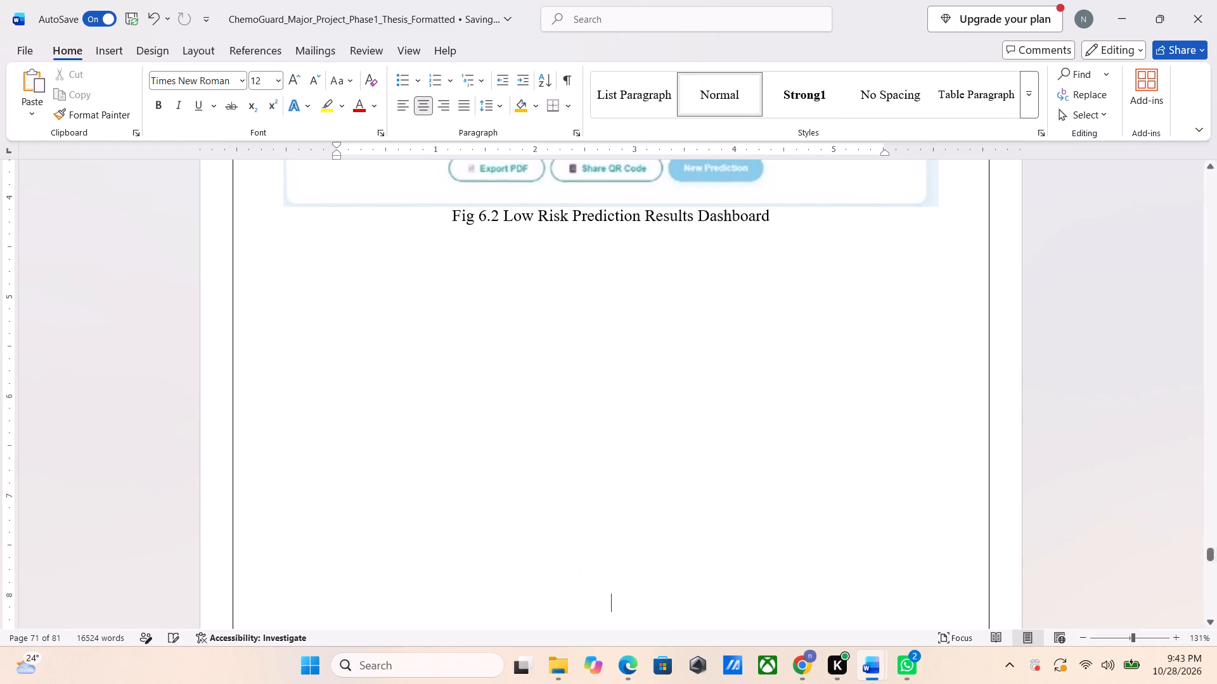
key(Return)
key(Return)
key(Return)
scroll(706, 431, down, 1)
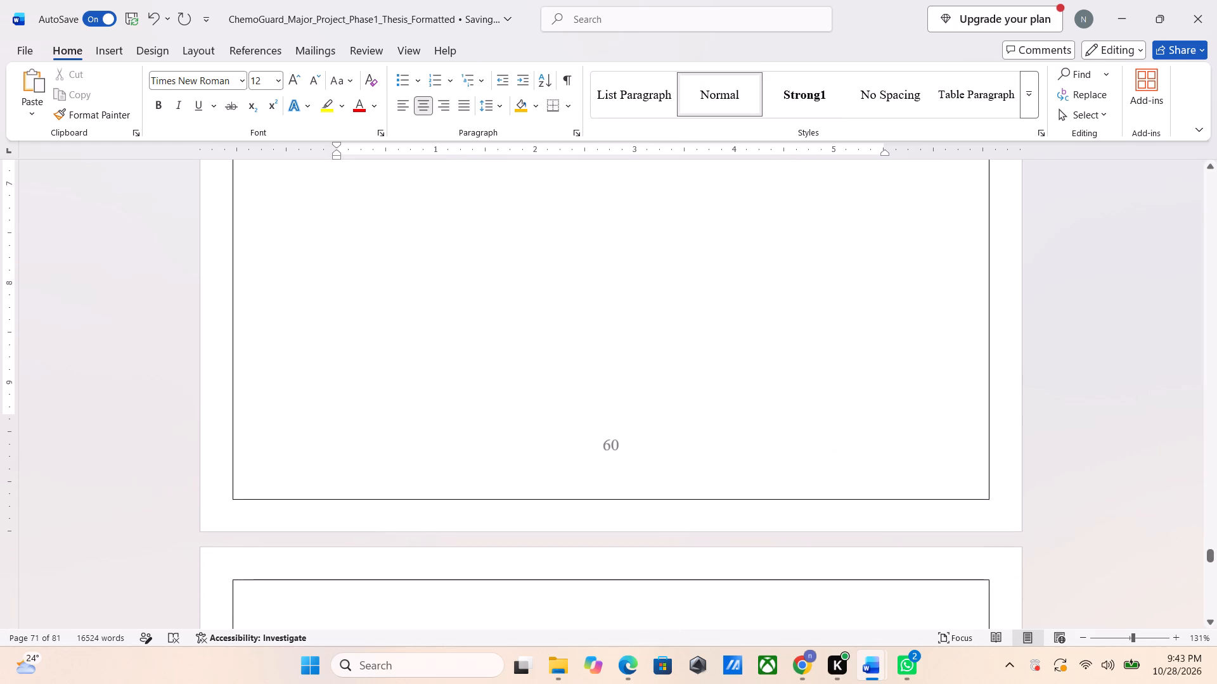
scroll(706, 431, down, 1)
right_click(706, 431)
click(615, 523)
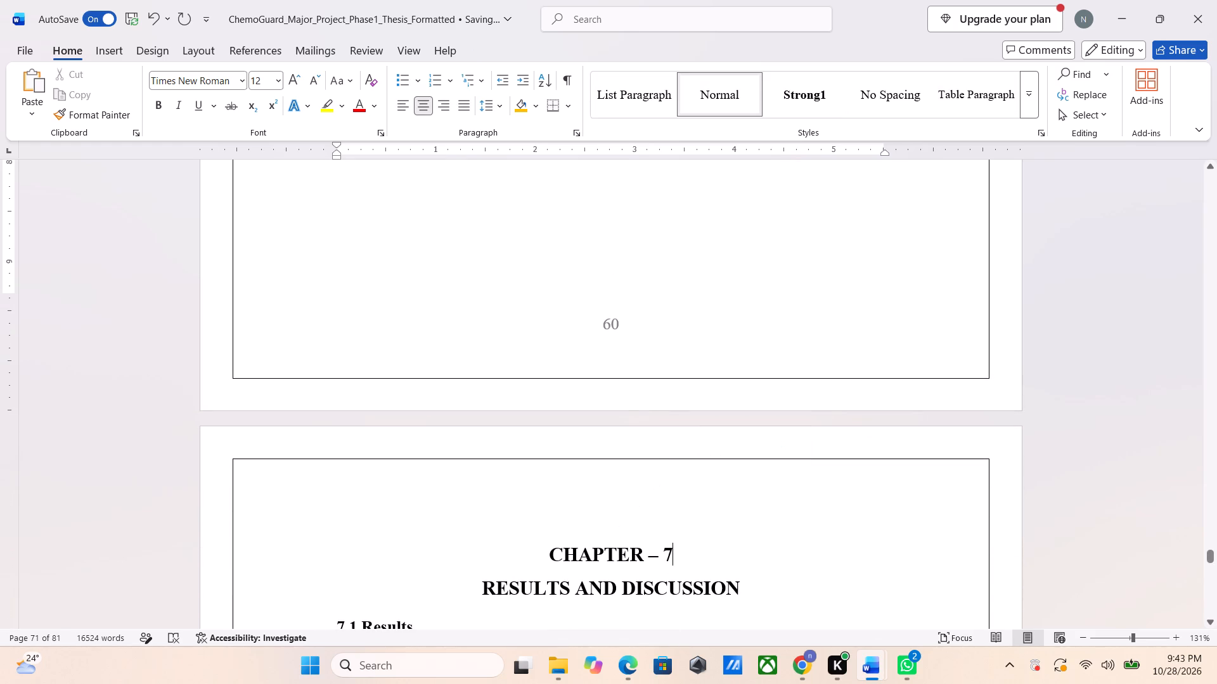
click(615, 523)
Paste the cut MODERATE image back at the first empty line directly below the Fig 6.2 caption.
key(Up)
key(Up)
key(Up)
key(Up)
key(Up)
key(Up)
key(Up)
key(Up)
key(Up)
key(Up)
key(Up)
key(Up)
key(Up)
key(Up)
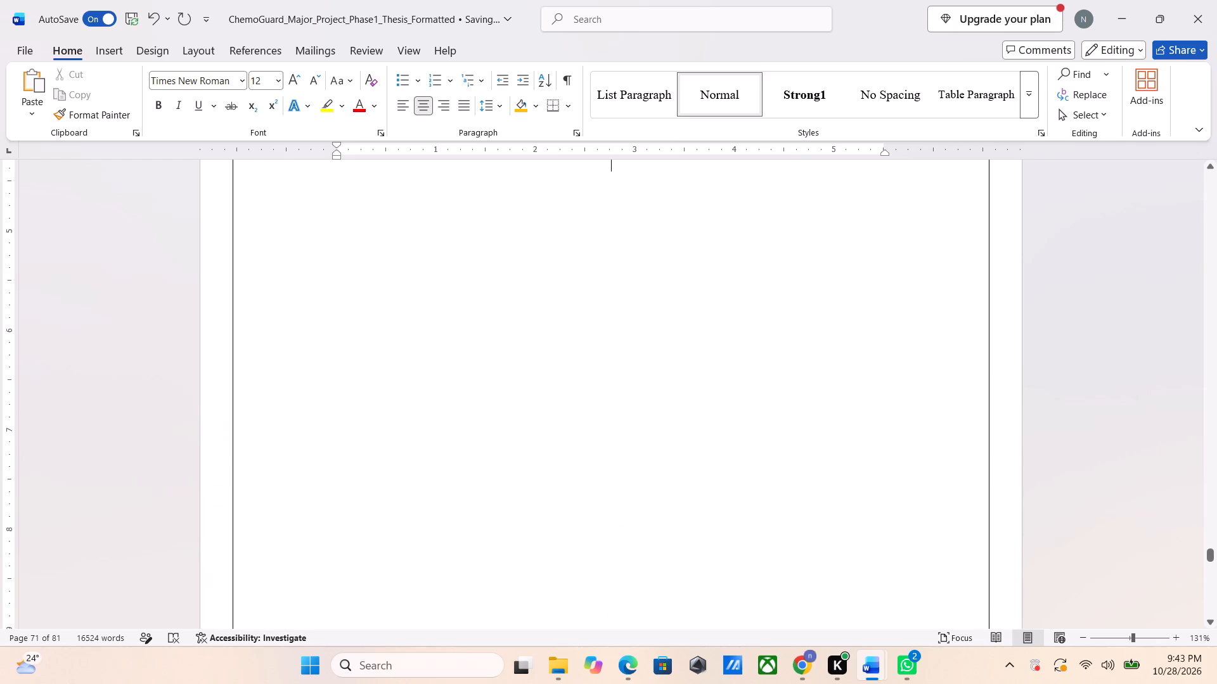
key(Up)
key(Up)
key(Right)
key(Right)
key(Down)
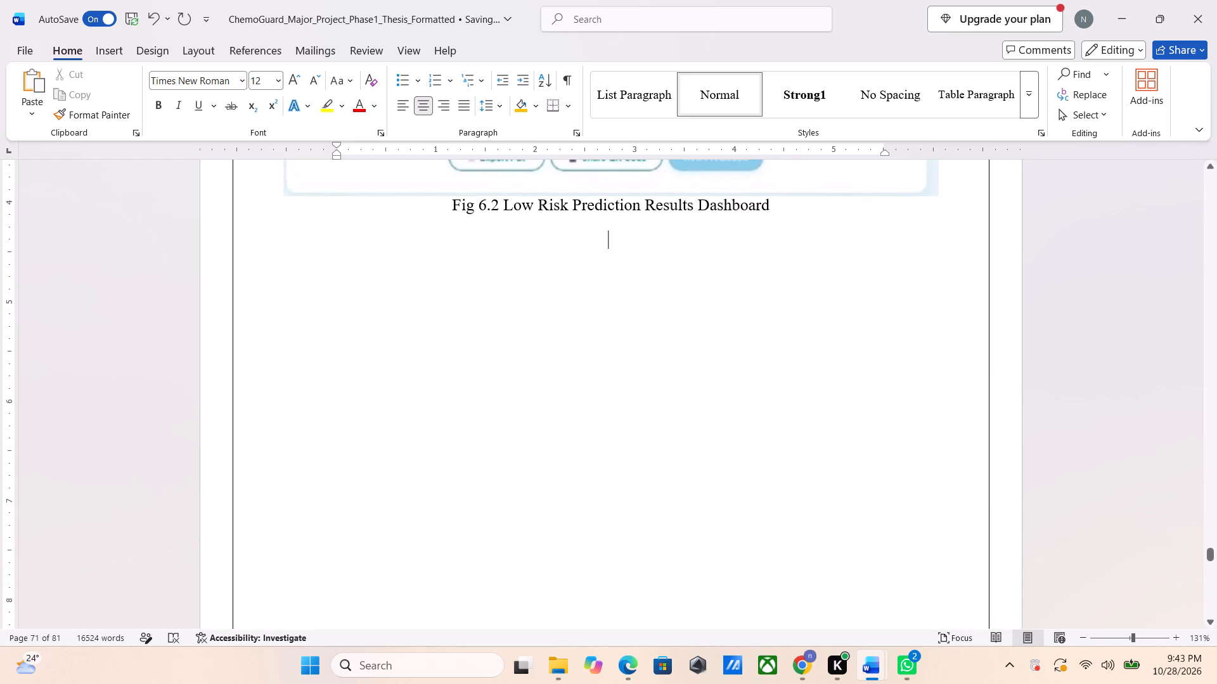
key(ctrl+v)
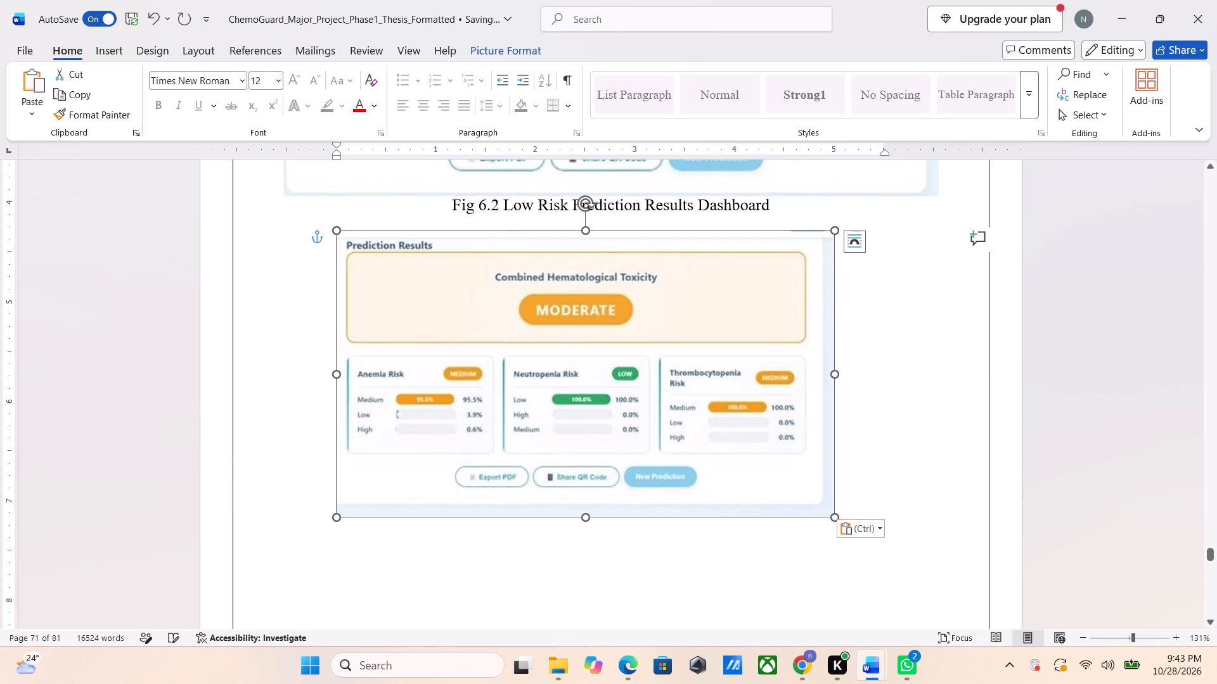
Narrow the LOW Prediction Results image from both sides to fit between the text margins, matching the width of the Fig 6.1 image.
scroll(615, 523, down, 1)
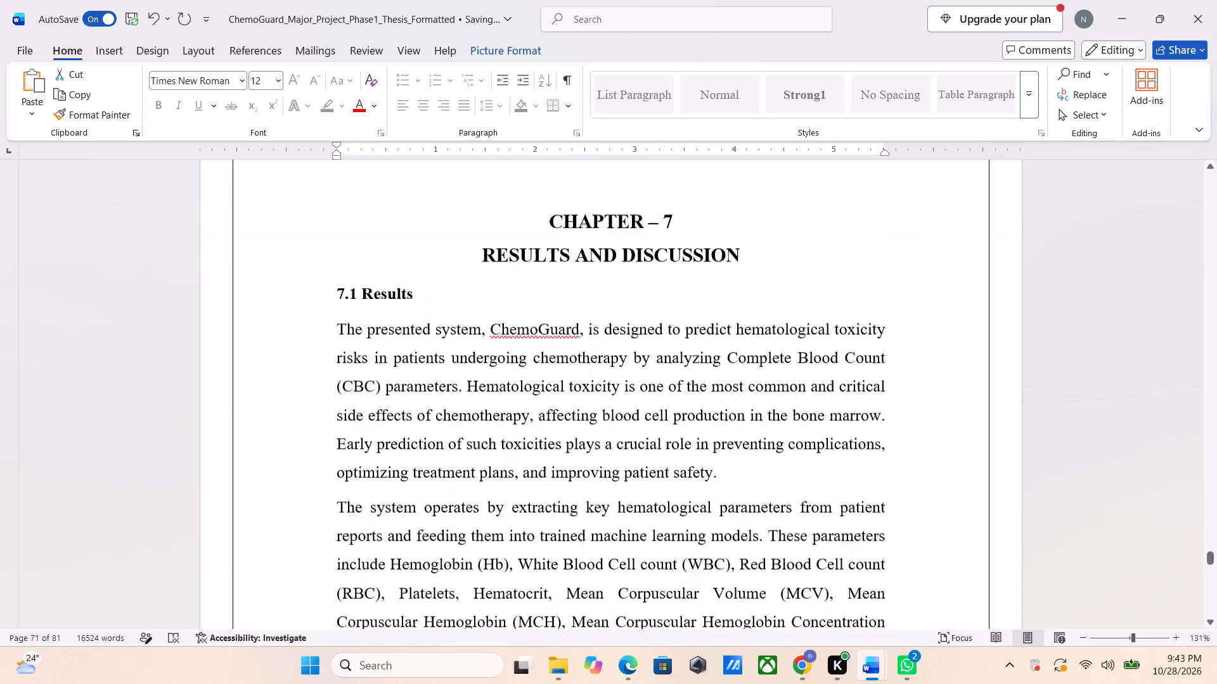
scroll(615, 523, down, 1)
scroll(615, 523, up, 4)
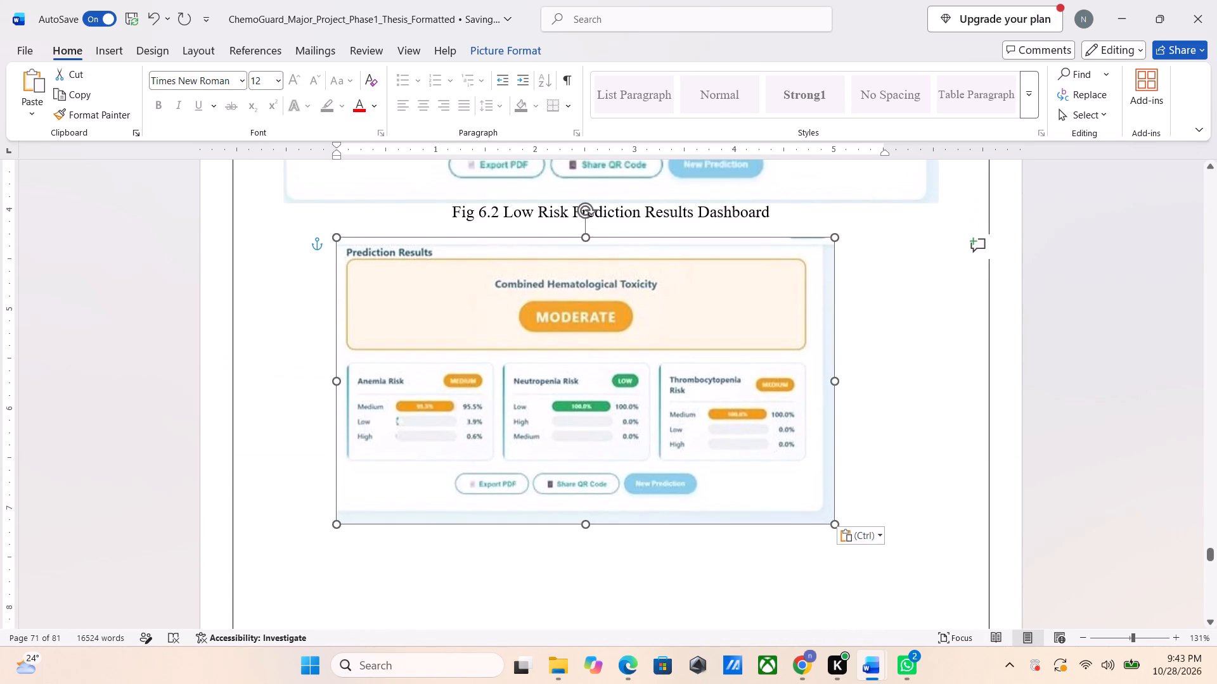
scroll(615, 523, up, 3)
scroll(615, 523, right, 1)
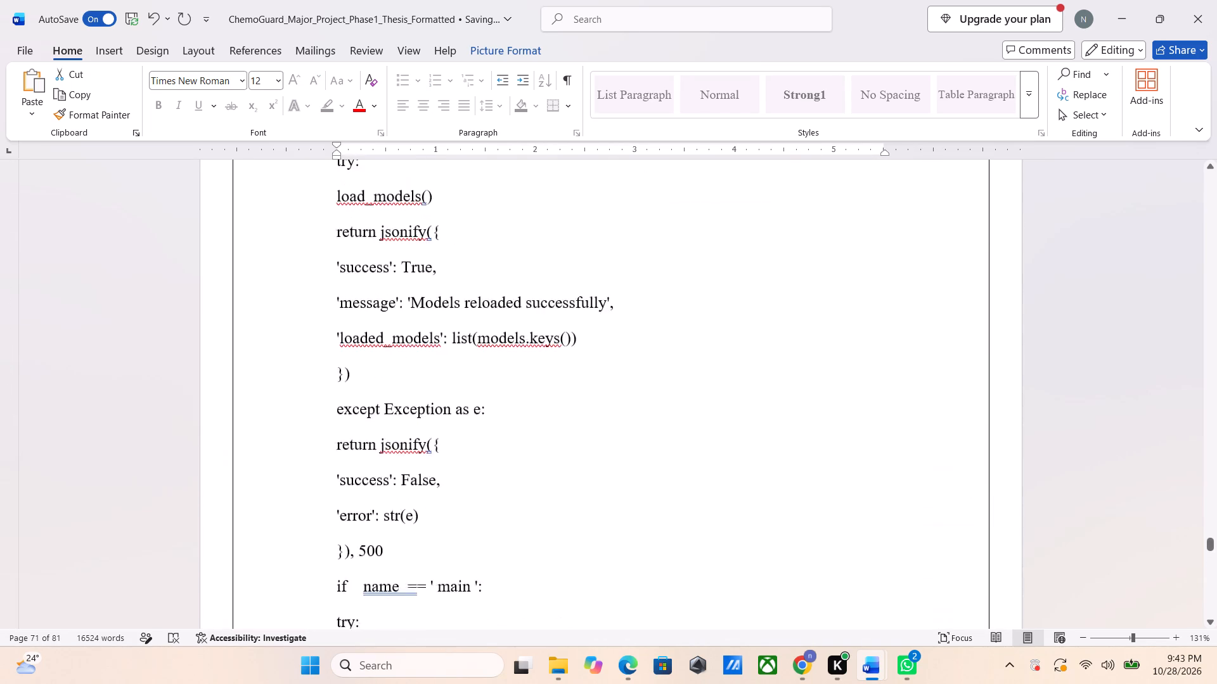
scroll(615, 523, right, 1)
ctrl+scroll(615, 523, down, 3)
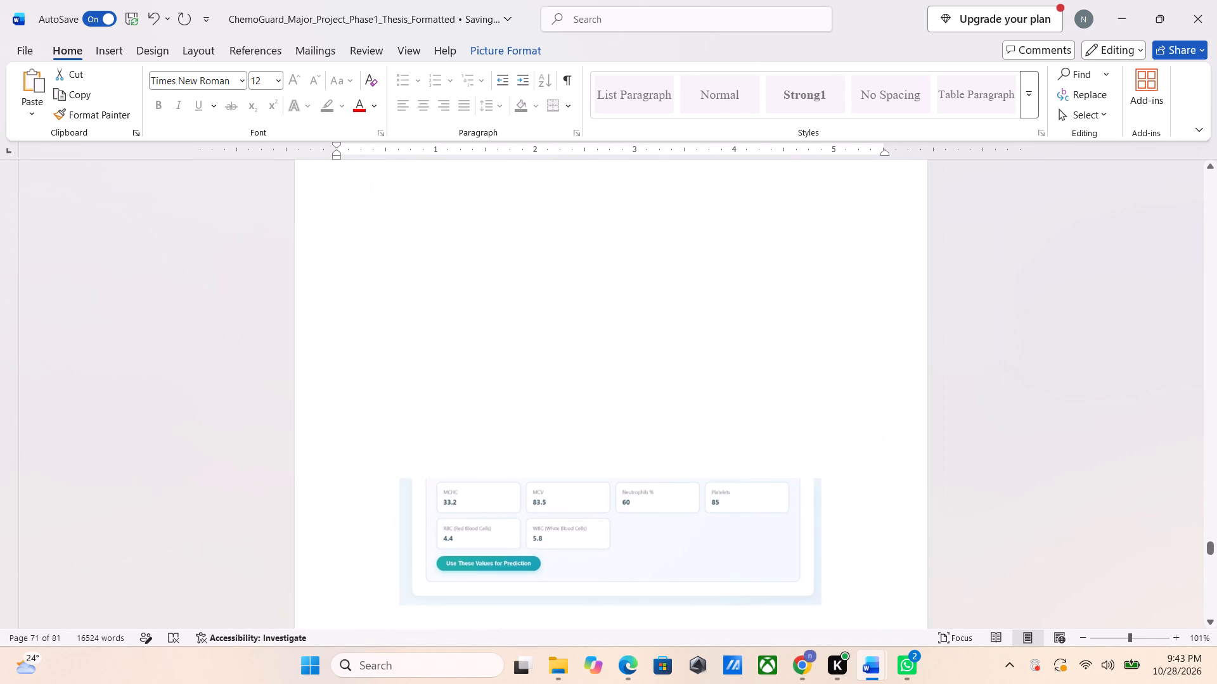
ctrl+scroll(615, 523, down, 2)
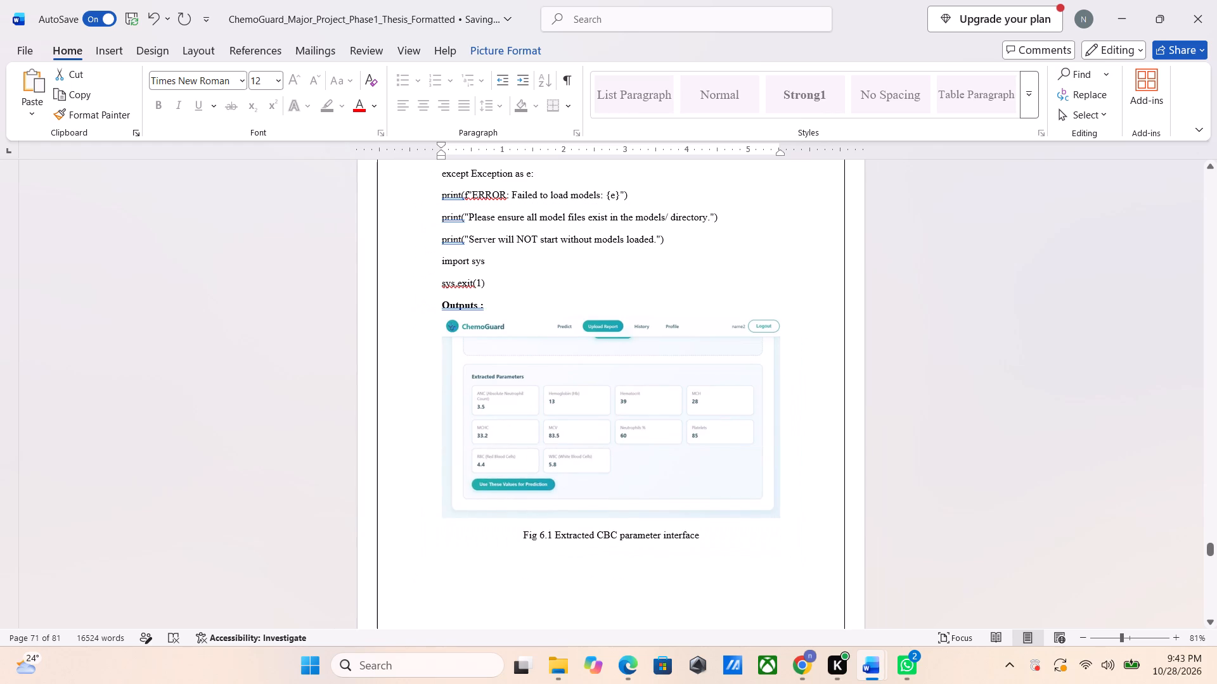
scroll(615, 523, down, 4)
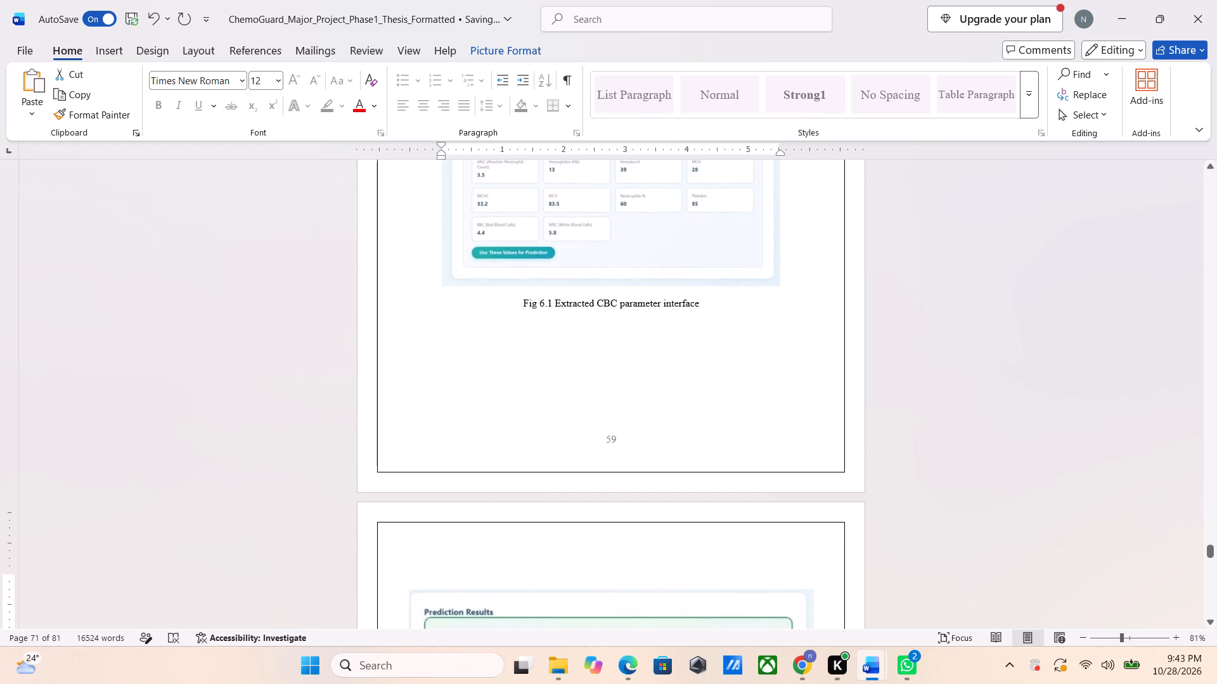
ctrl+scroll(615, 523, down, 3)
click(602, 540)
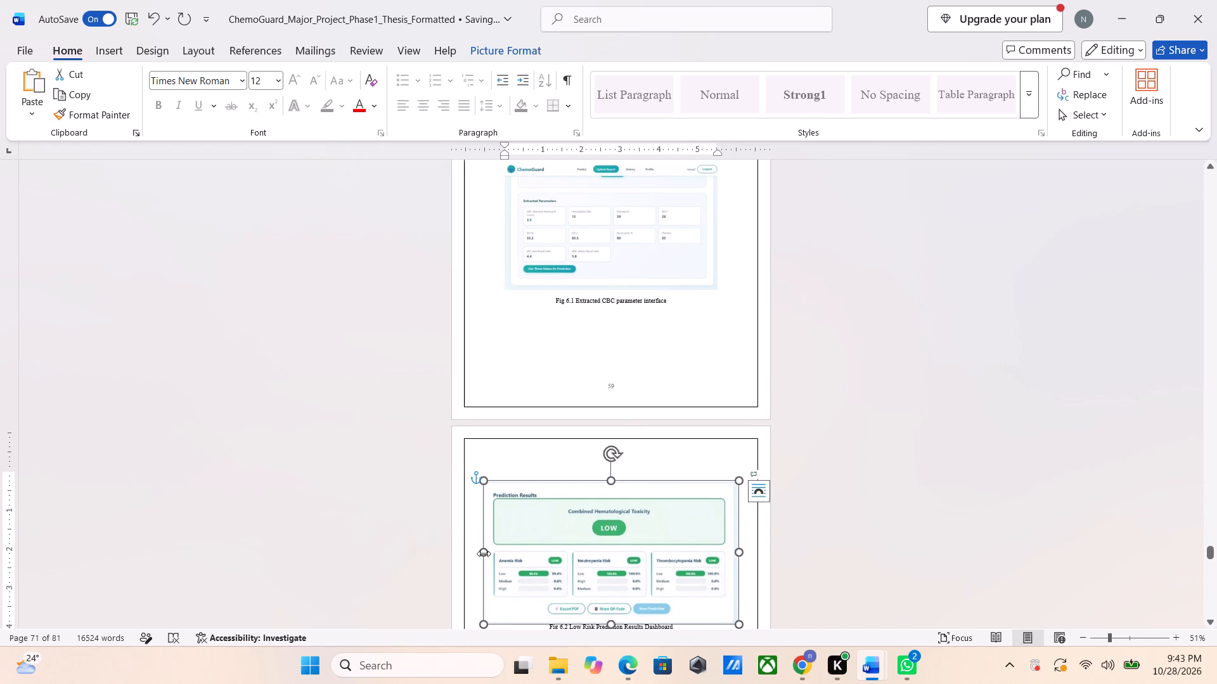
drag(484, 554, 506, 543)
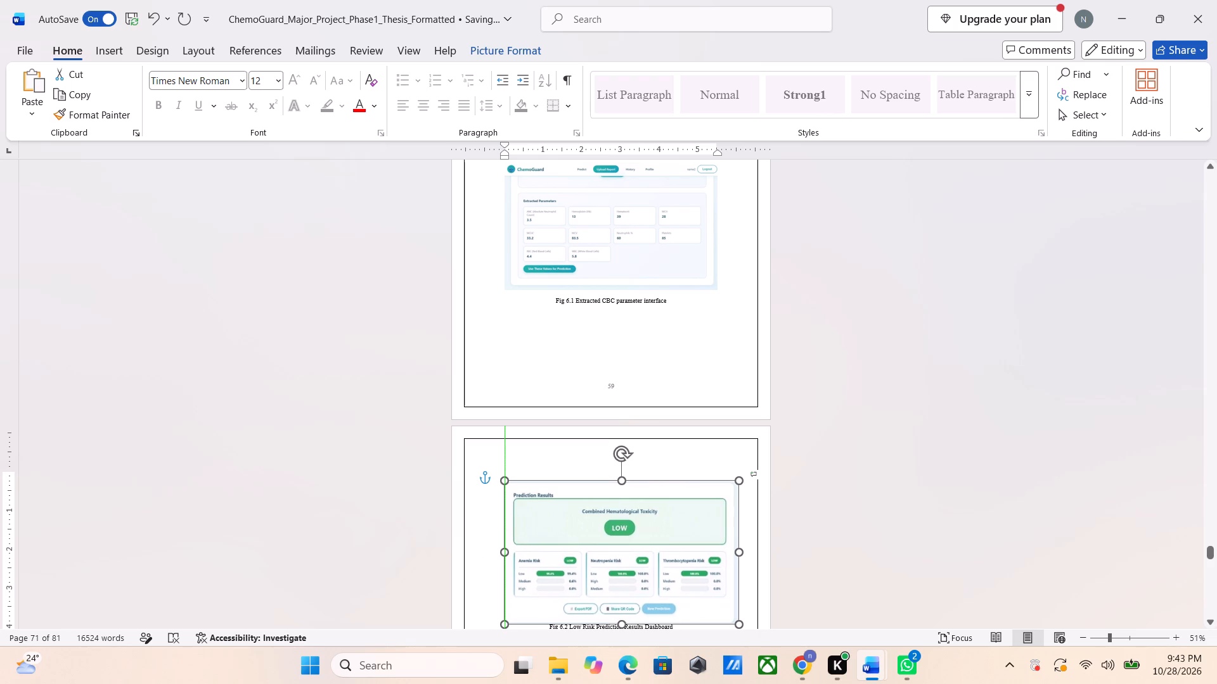
drag(506, 543, 506, 544)
drag(738, 555, 721, 560)
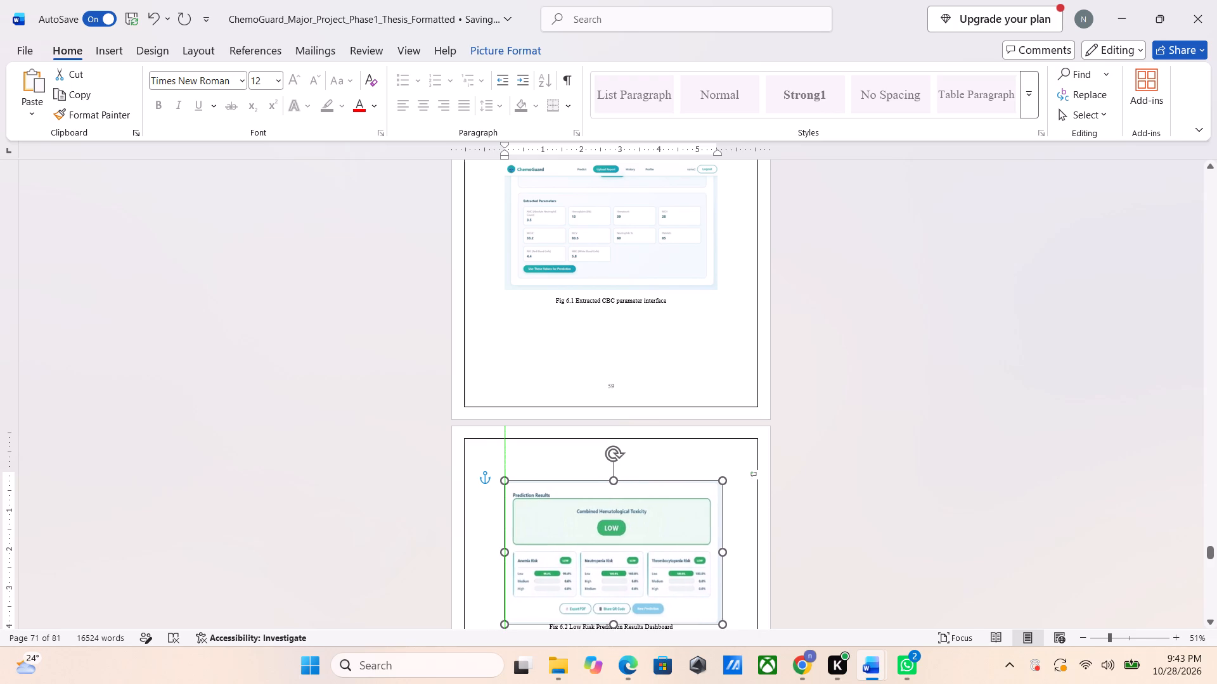
drag(721, 560, 719, 562)
Move the MODERATE Prediction Results image slightly down from the Fig 6.2 caption and widen it to match the LOW image's width.
scroll(719, 562, down, 2)
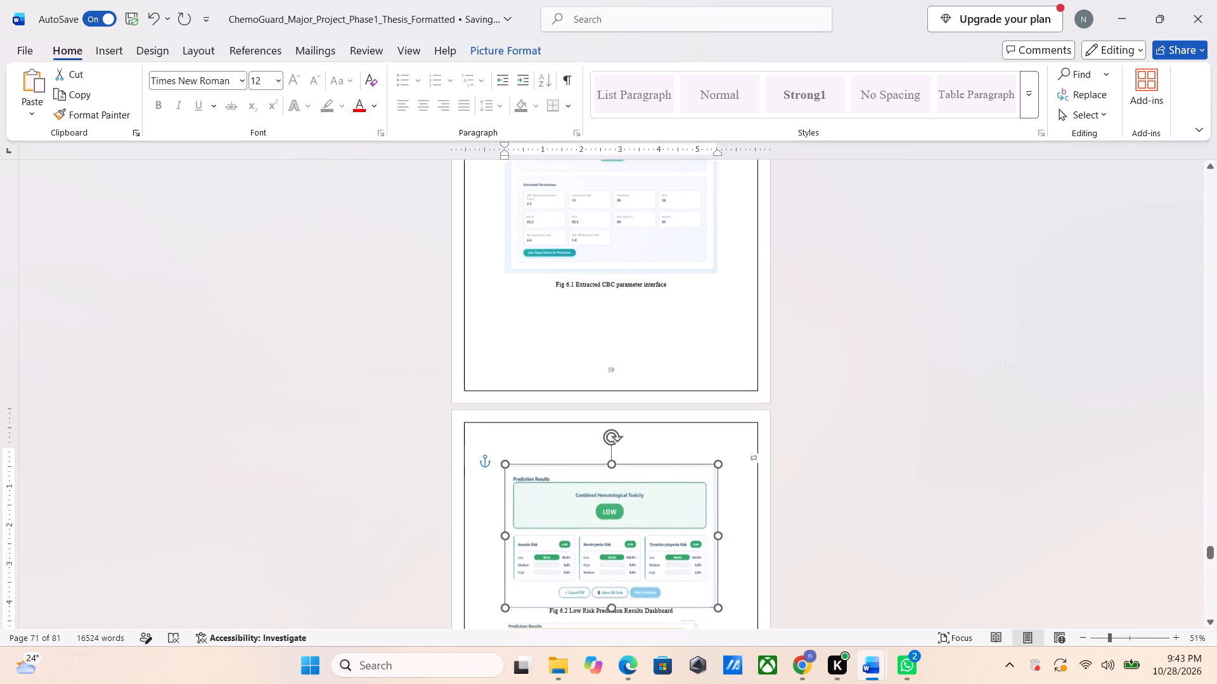
scroll(719, 562, down, 4)
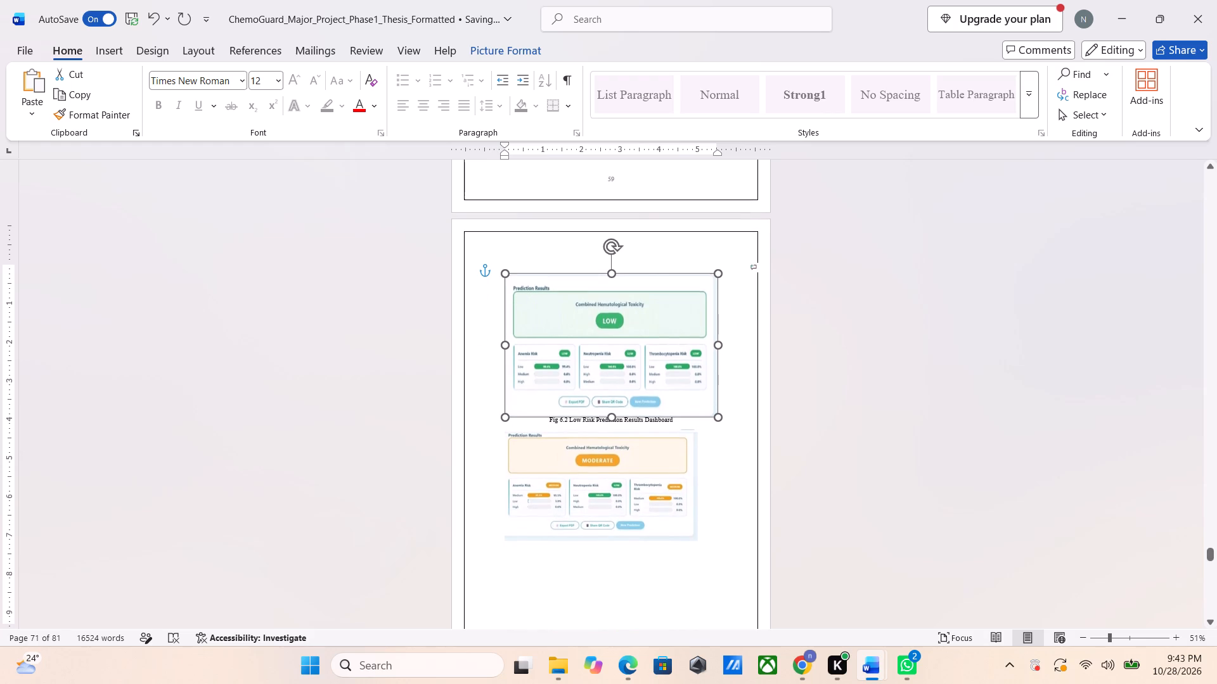
click(641, 471)
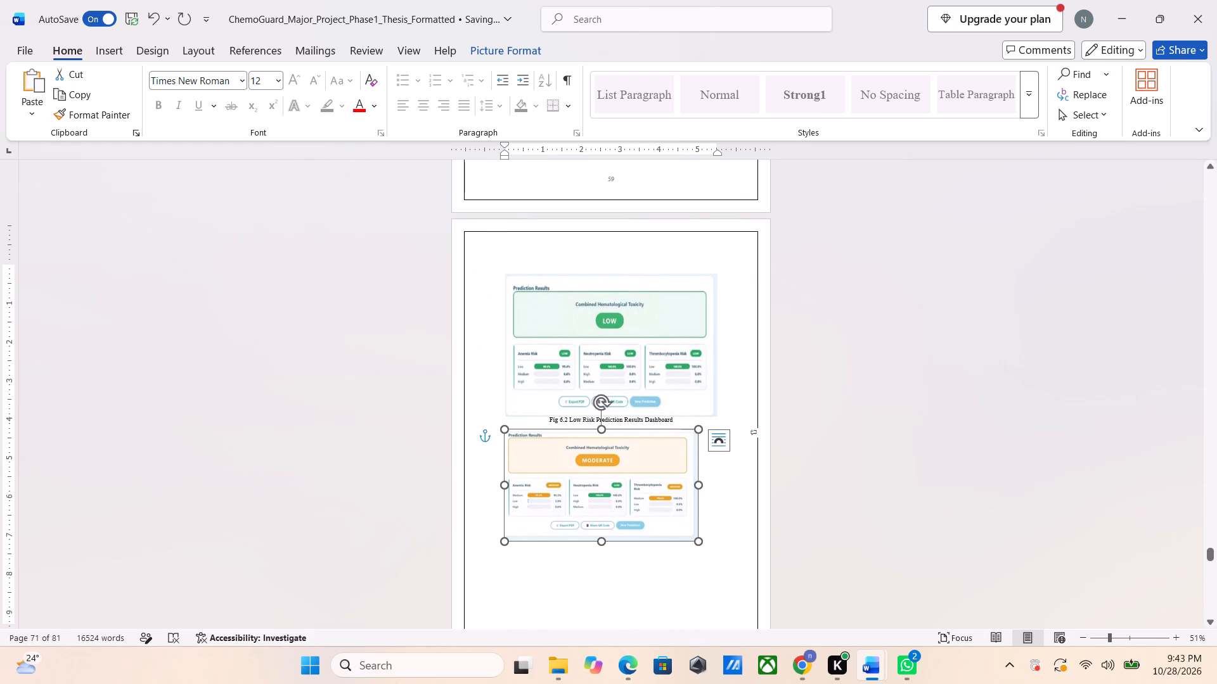
drag(603, 471, 604, 493)
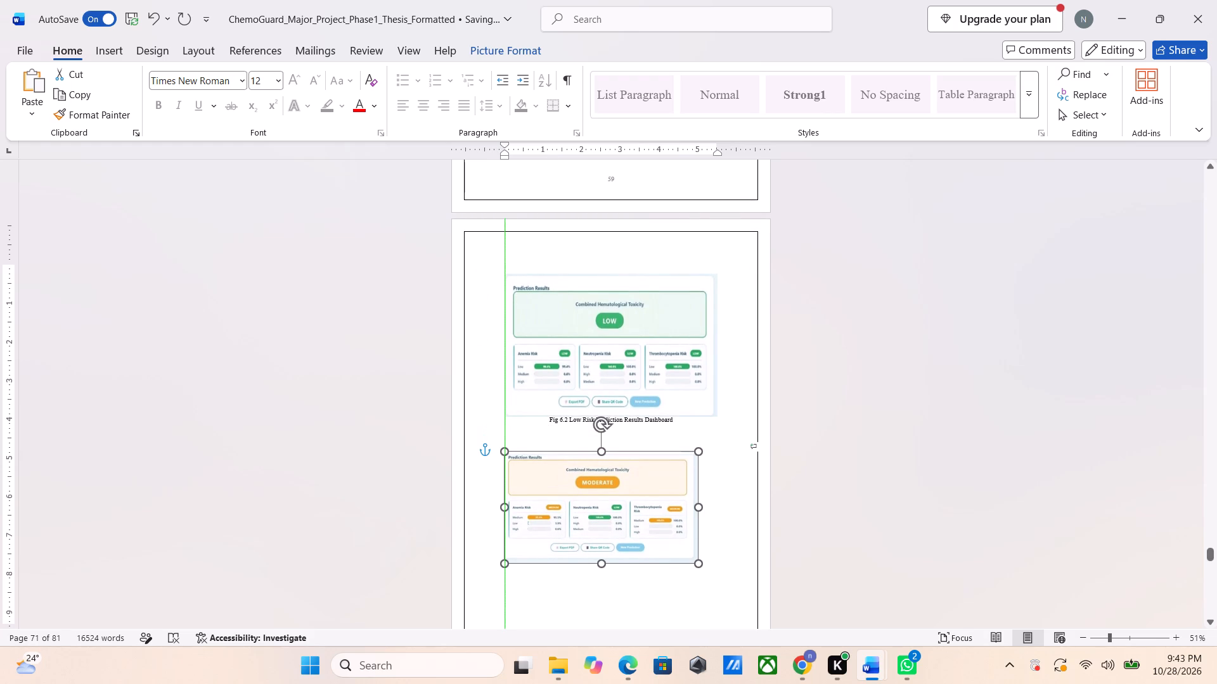
drag(604, 493, 608, 482)
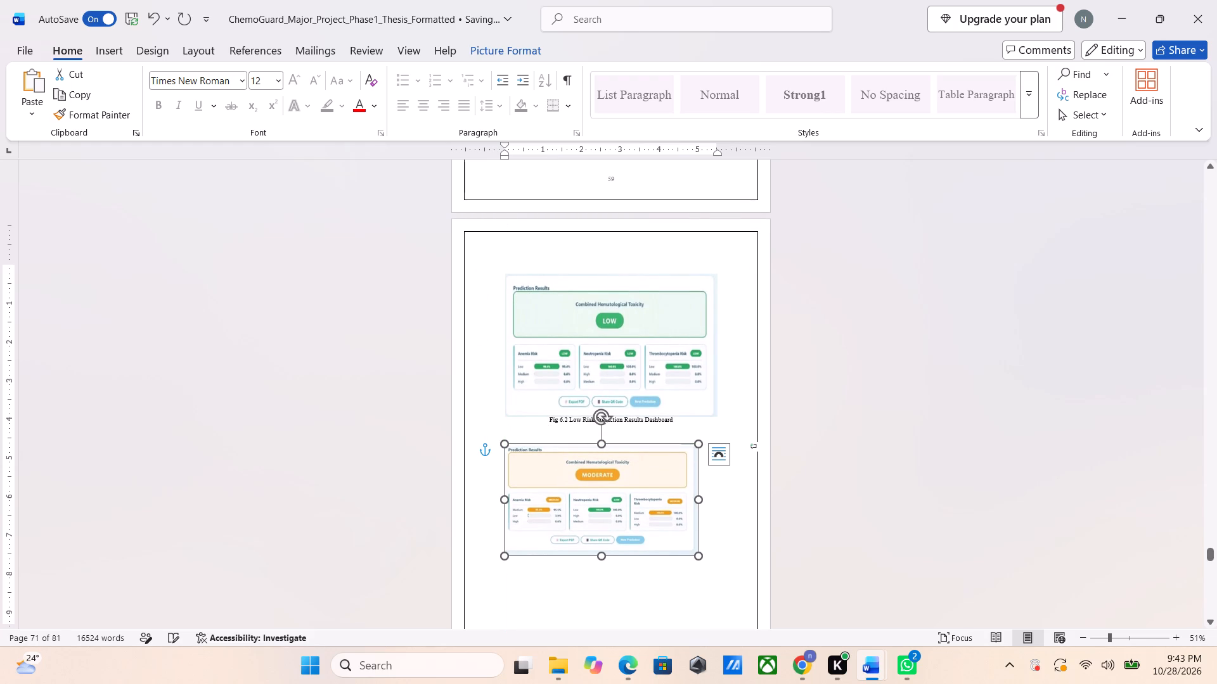
drag(699, 498, 712, 498)
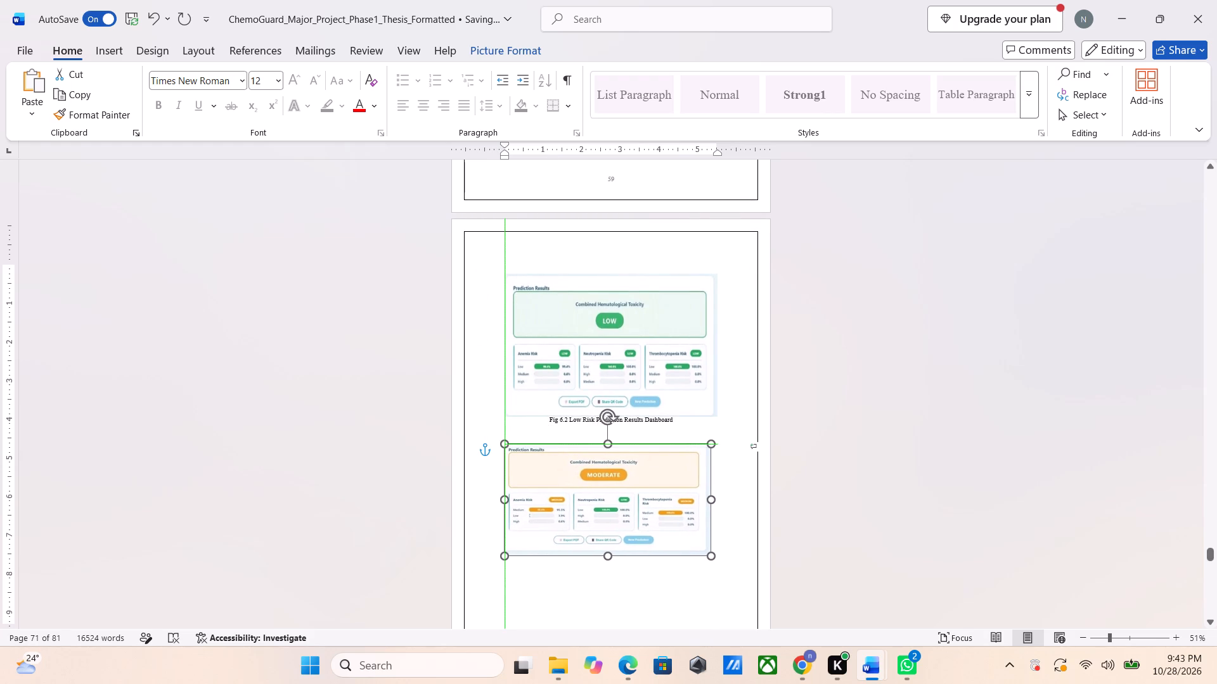
drag(712, 498, 716, 495)
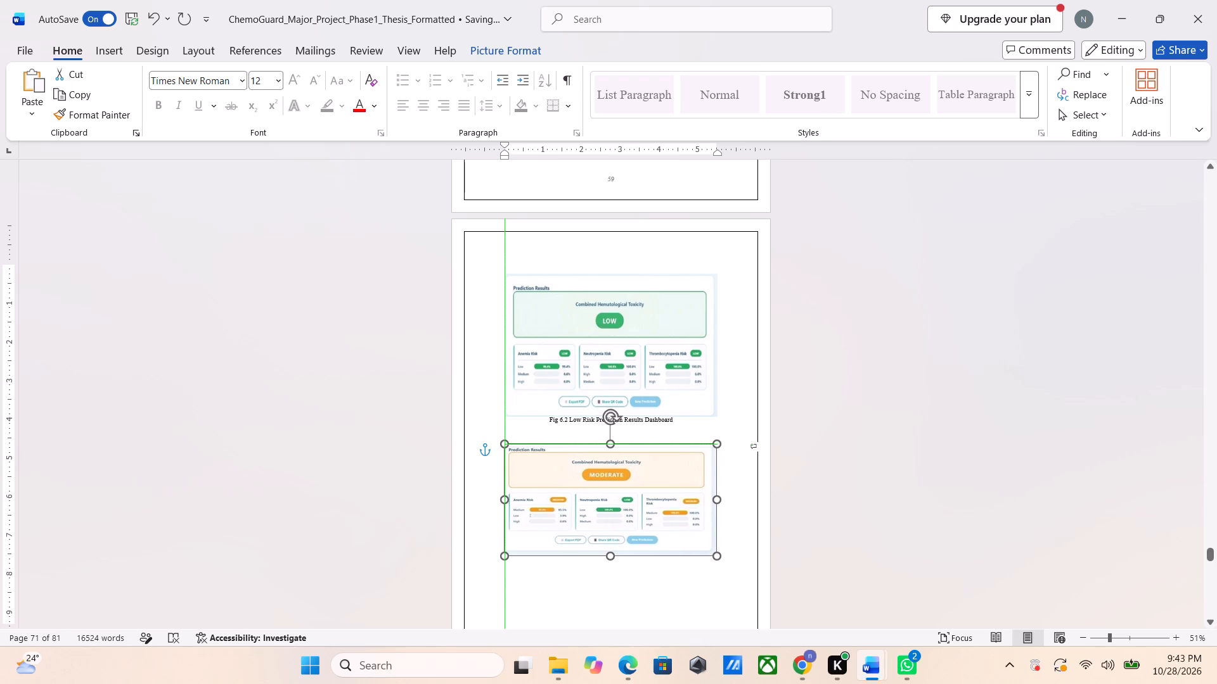
drag(716, 495, 718, 496)
Caption the MODERATE image "Fig 6.3 Moderate Risk Prediction Results Dashboard", copying the shared wording from the Fig 6.2 caption.
click(811, 561)
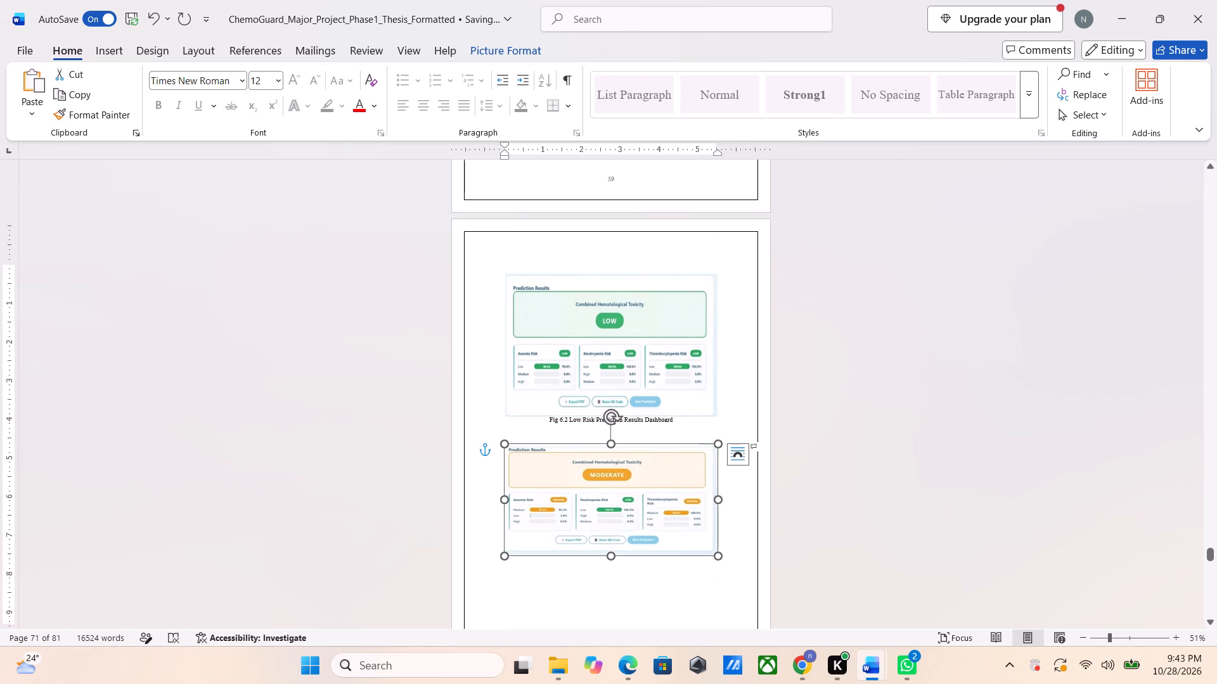
scroll(811, 561, down, 1)
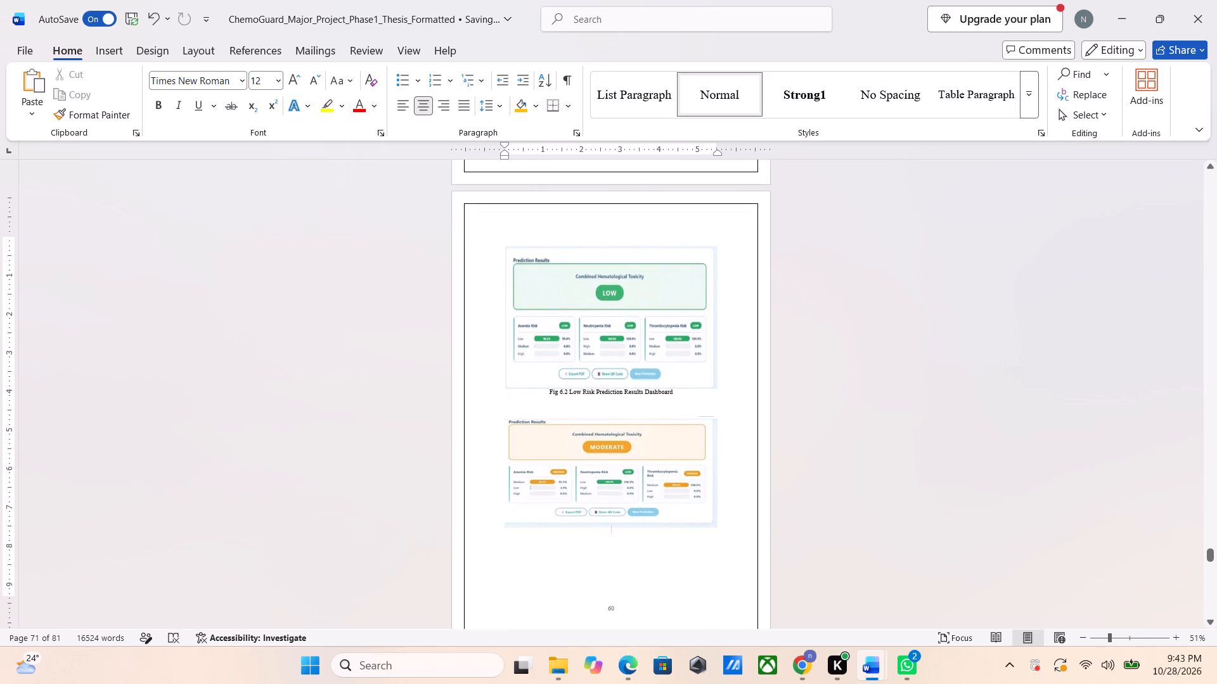
text(Fig)
key(space)
key(6)
text(.3)
key(space)
key(alt+Tab)
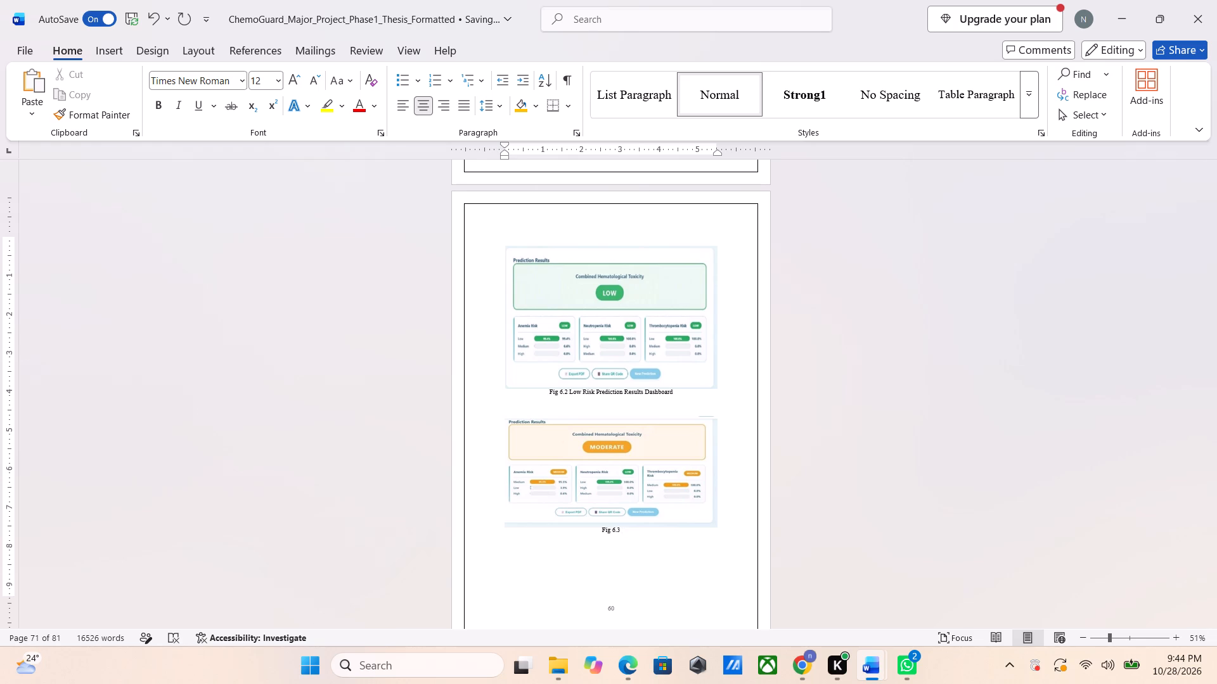
key(alt+Tab)
double_click(589, 393)
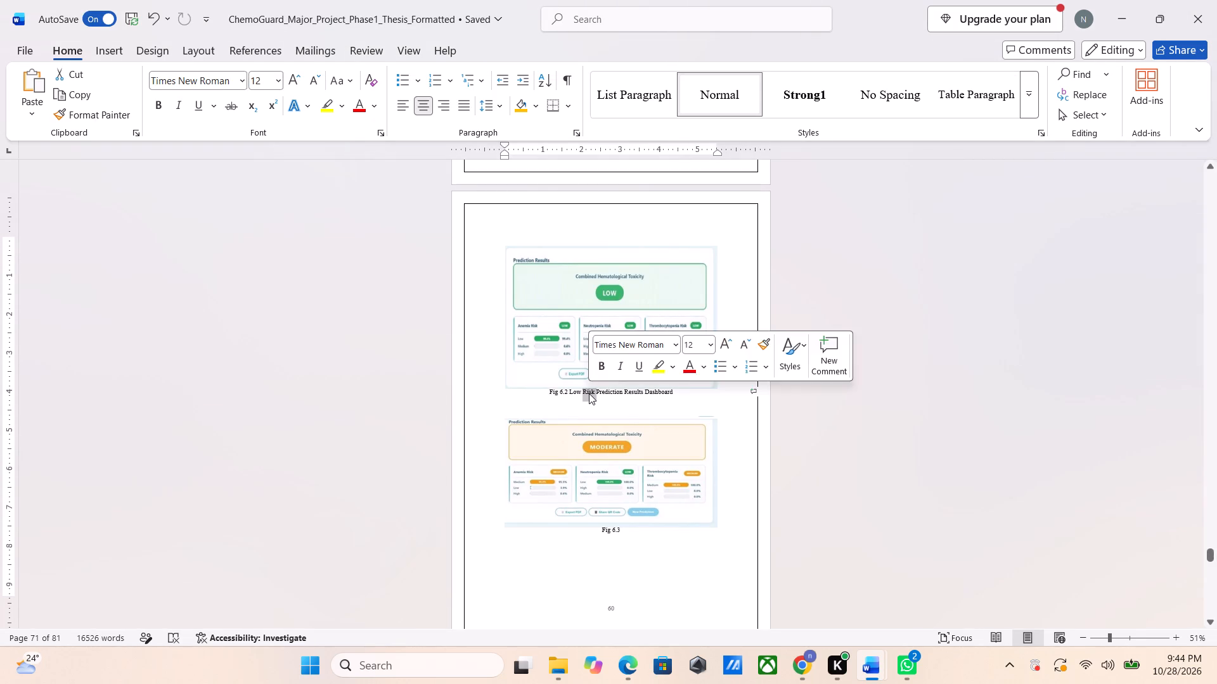
double_click(589, 393)
double_click(589, 393)
double_click(589, 393)
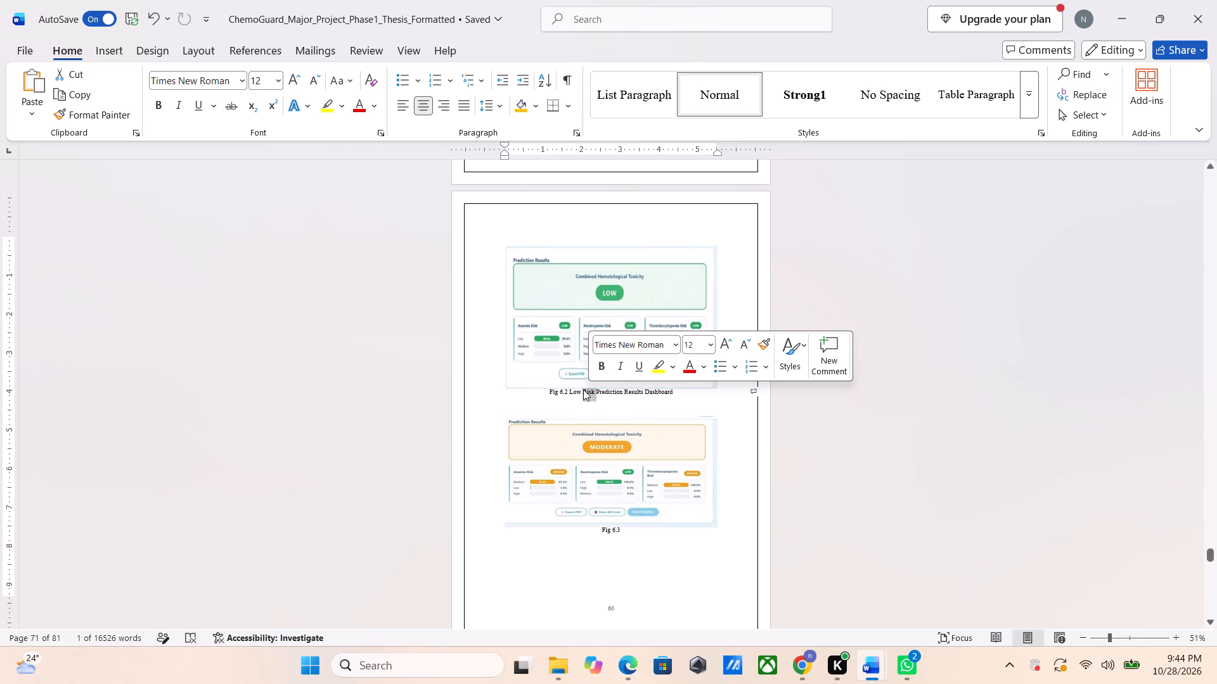
click(583, 390)
drag(583, 390, 667, 392)
key(ctrl+c)
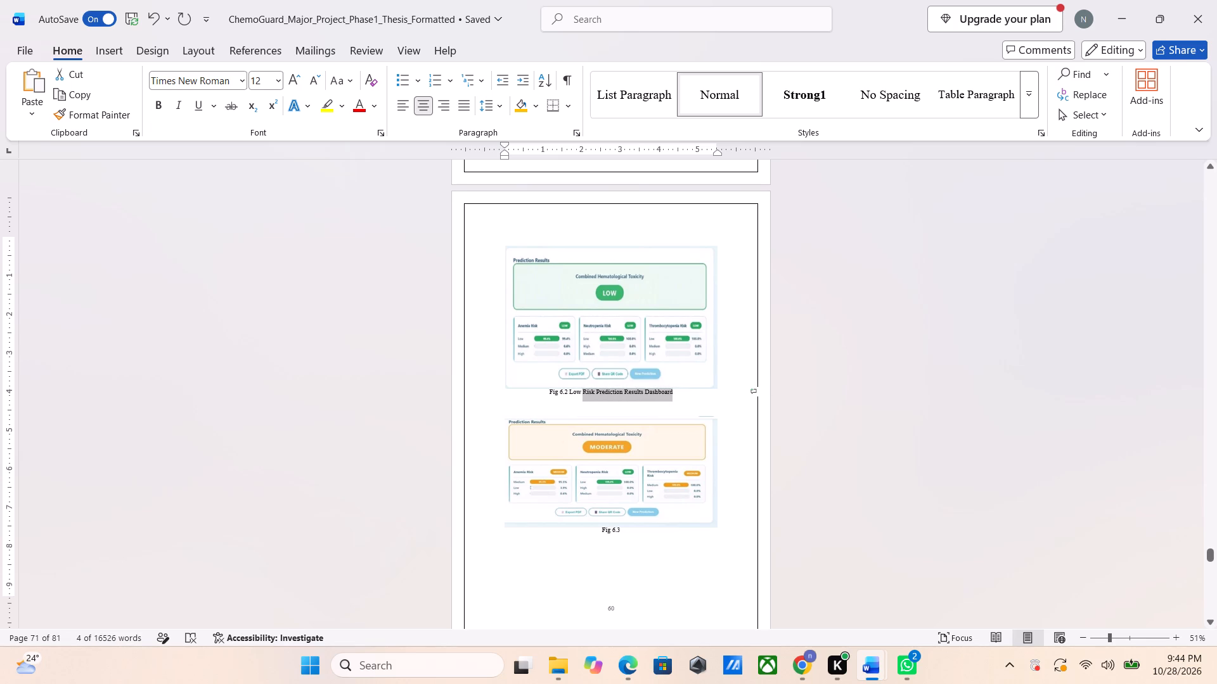
click(637, 532)
text(Moderate)
key(space)
key(ctrl+v)
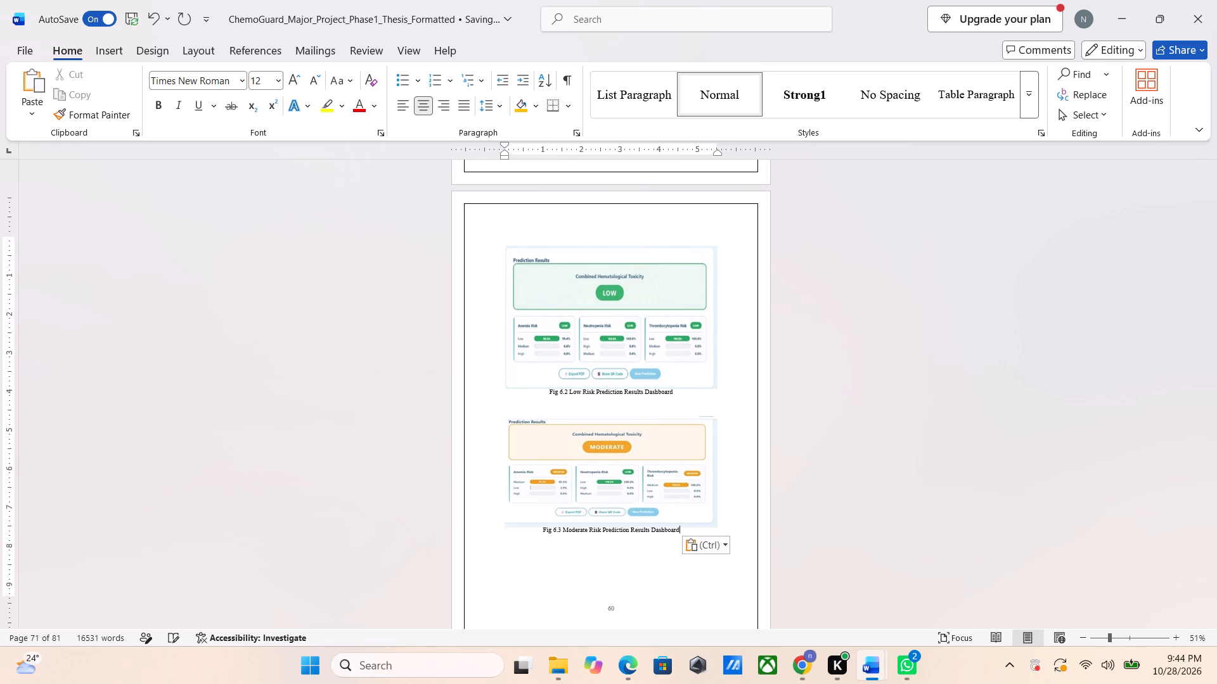
Switch to the REPORT document and copy the Prediction History image above the Fig No 7.4 caption.
key(alt+Tab)
scroll(637, 532, down, 6)
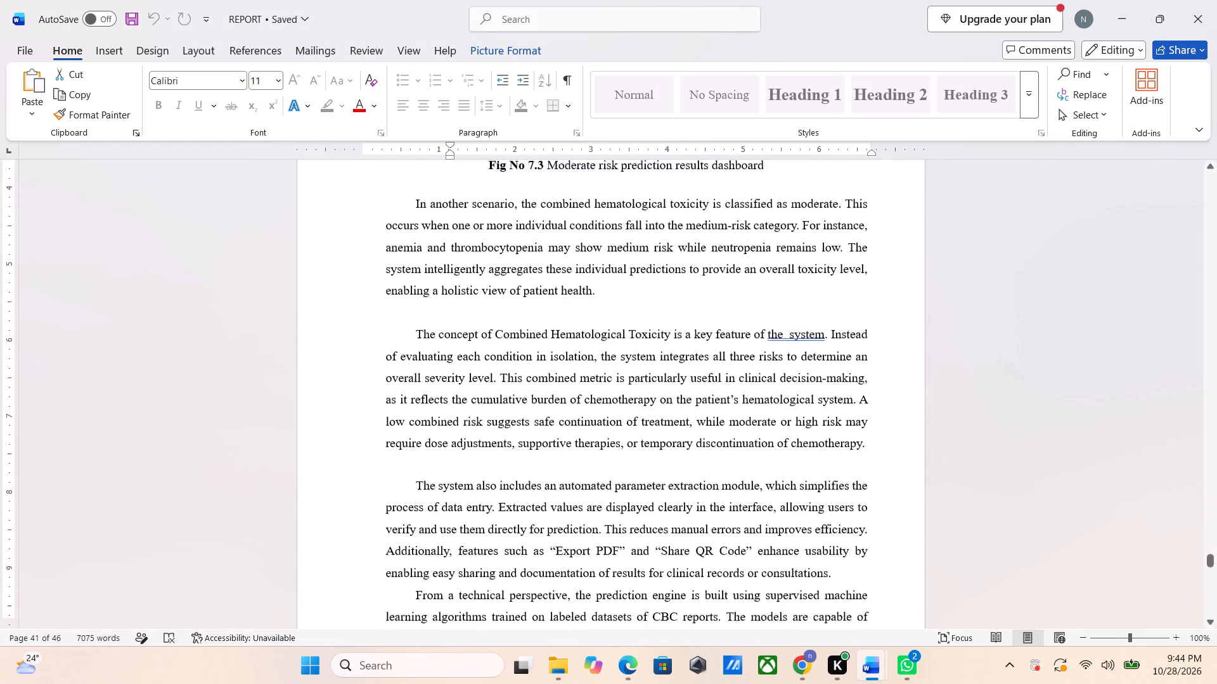
scroll(637, 532, down, 5)
scroll(637, 532, up, 2)
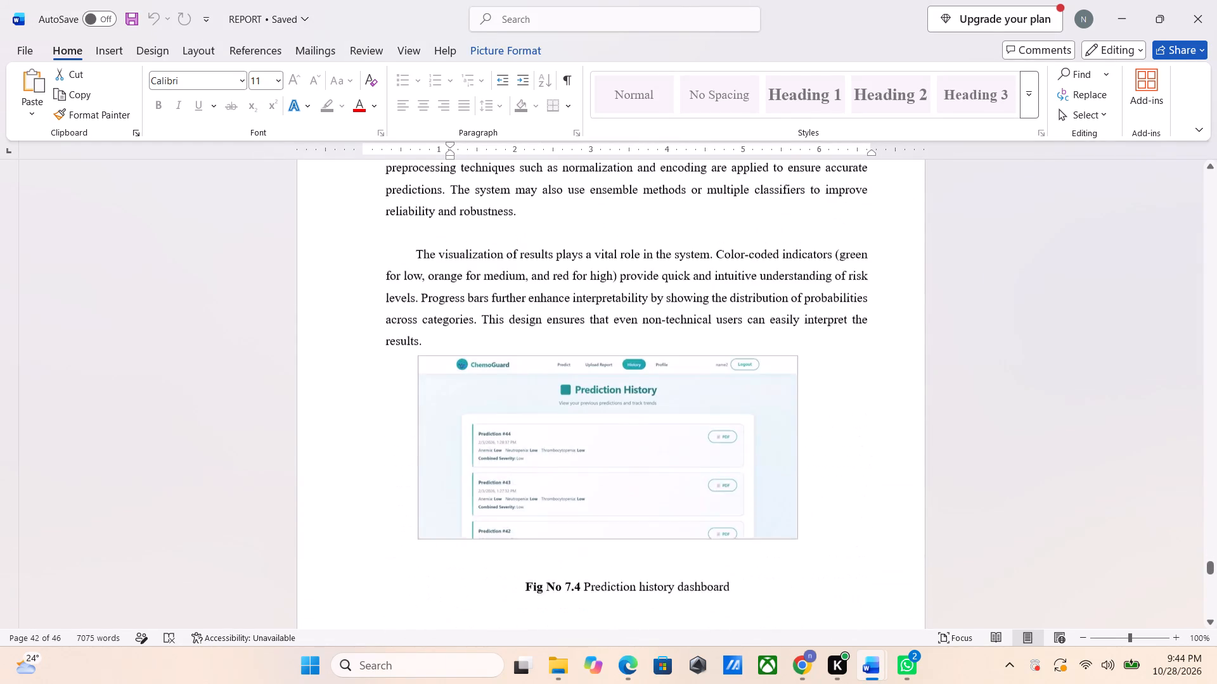
scroll(629, 569, up, 4)
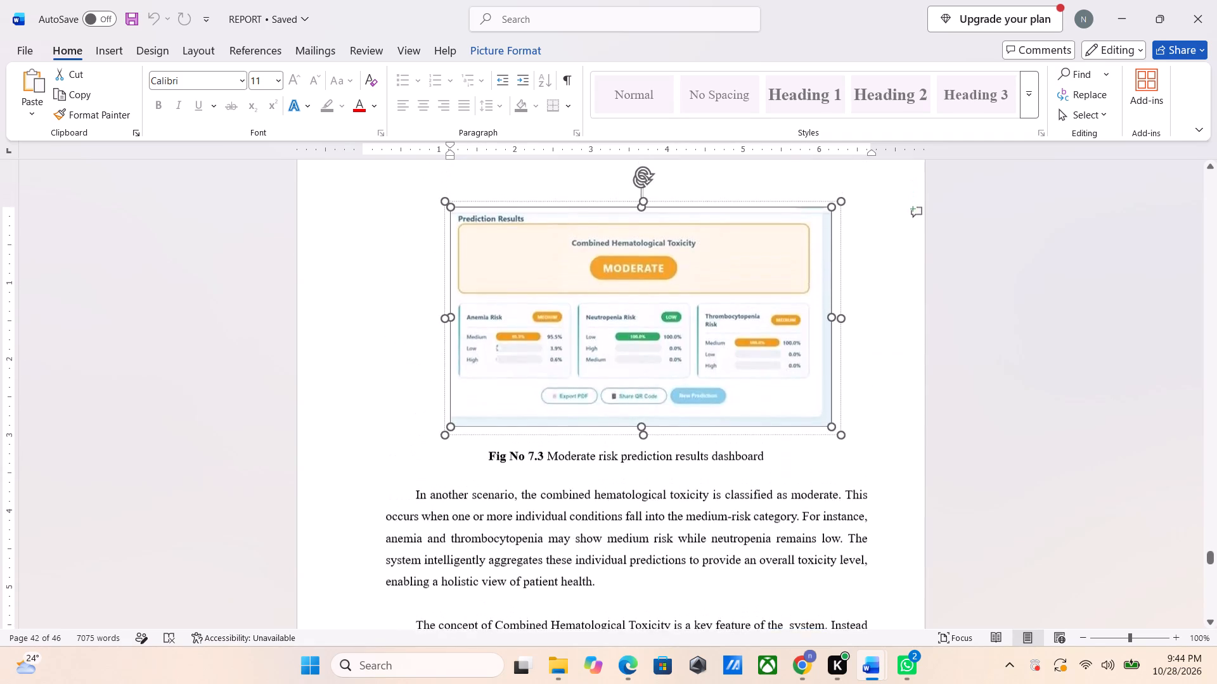
scroll(629, 569, down, 4)
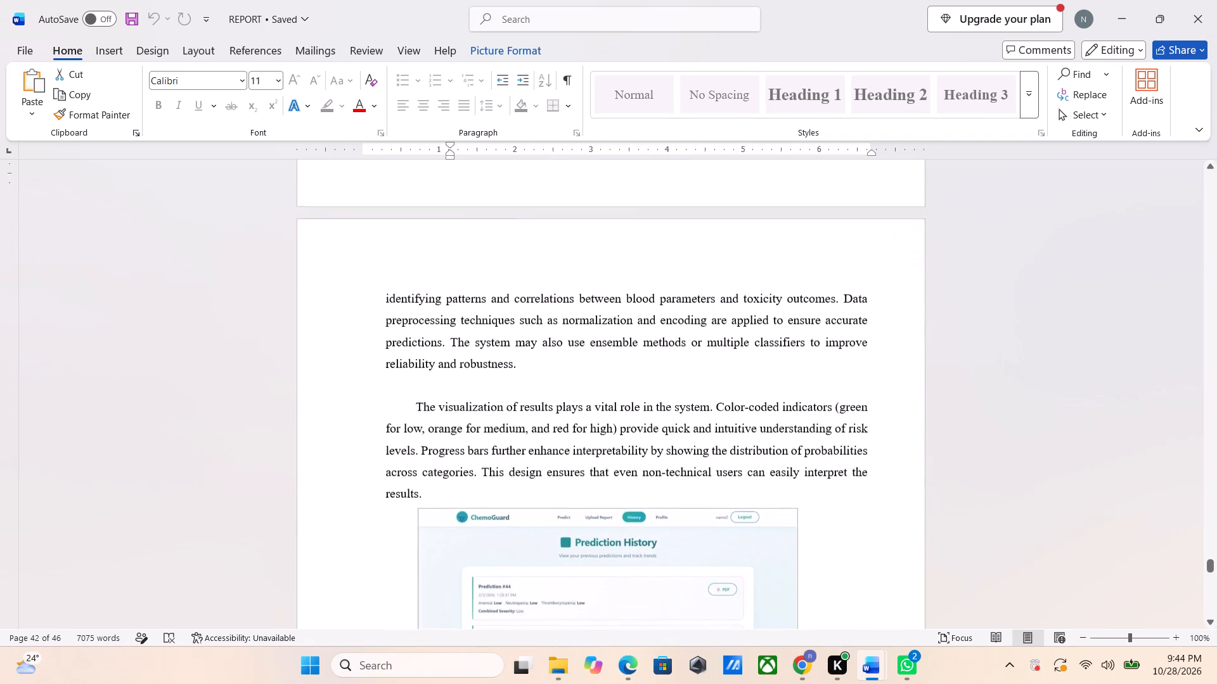
scroll(629, 569, down, 1)
click(629, 569)
click(629, 569)
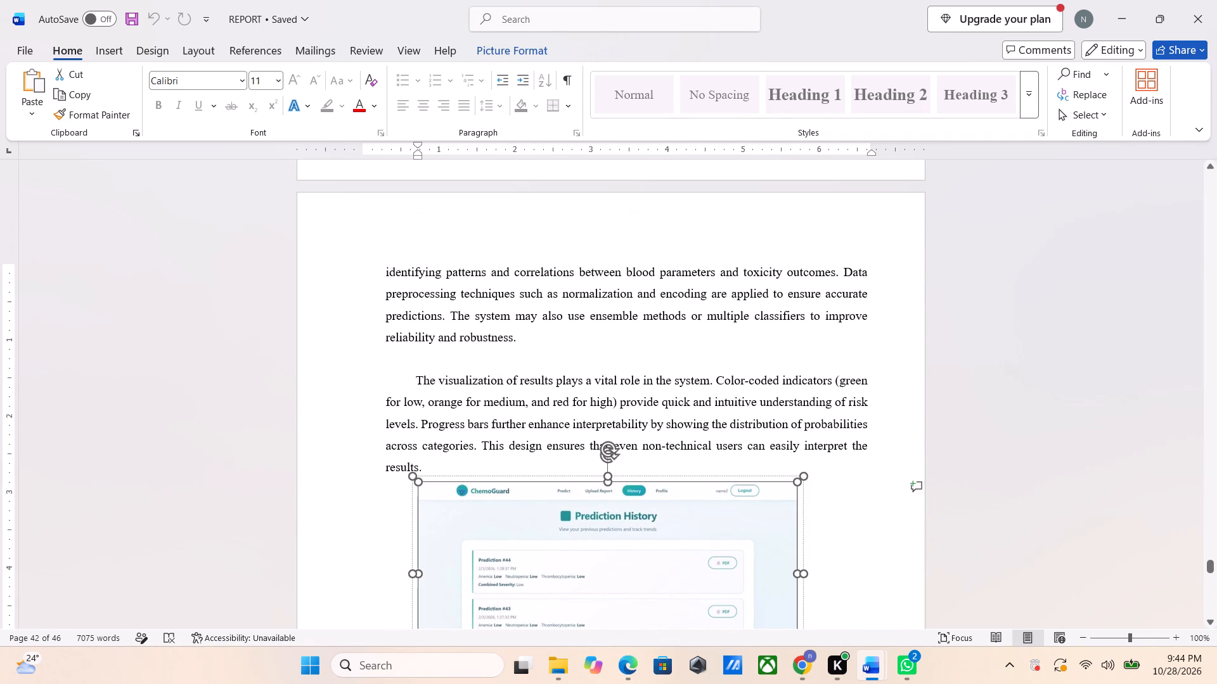
key(ctrl+c)
scroll(629, 569, down, 2)
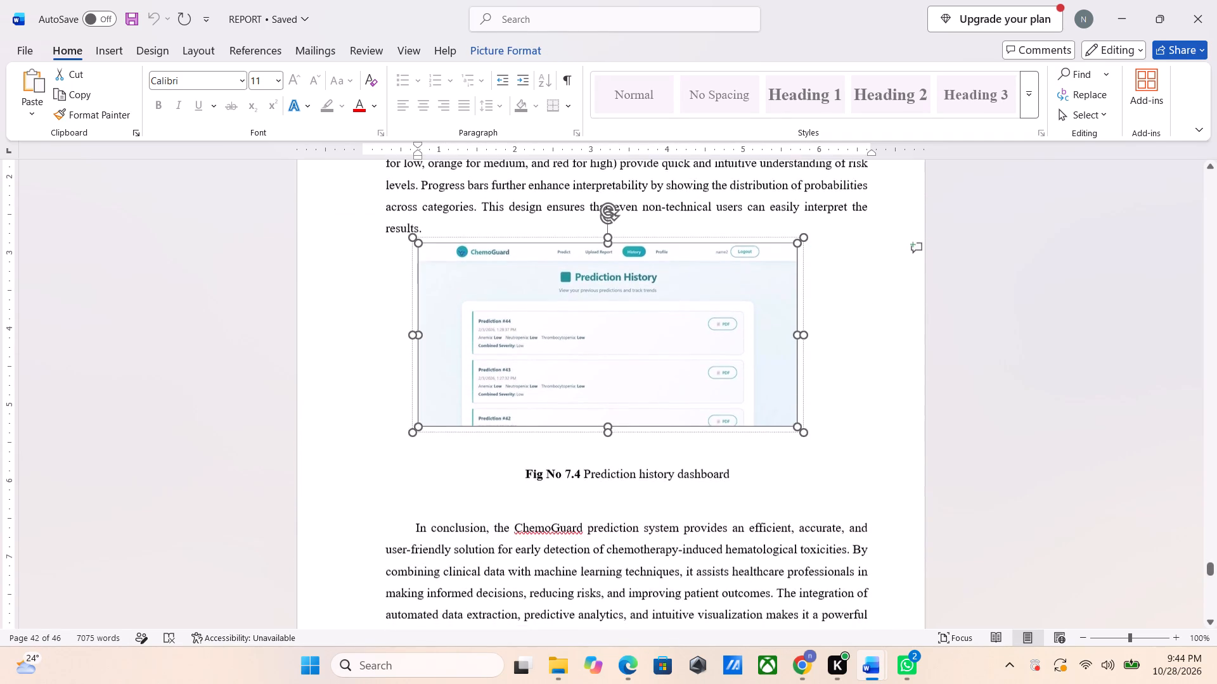
scroll(629, 569, down, 4)
Return to the ChemoGuard thesis and nudge the MODERATE image up slightly so it clears its Fig 6.3 caption.
key(alt+Tab)
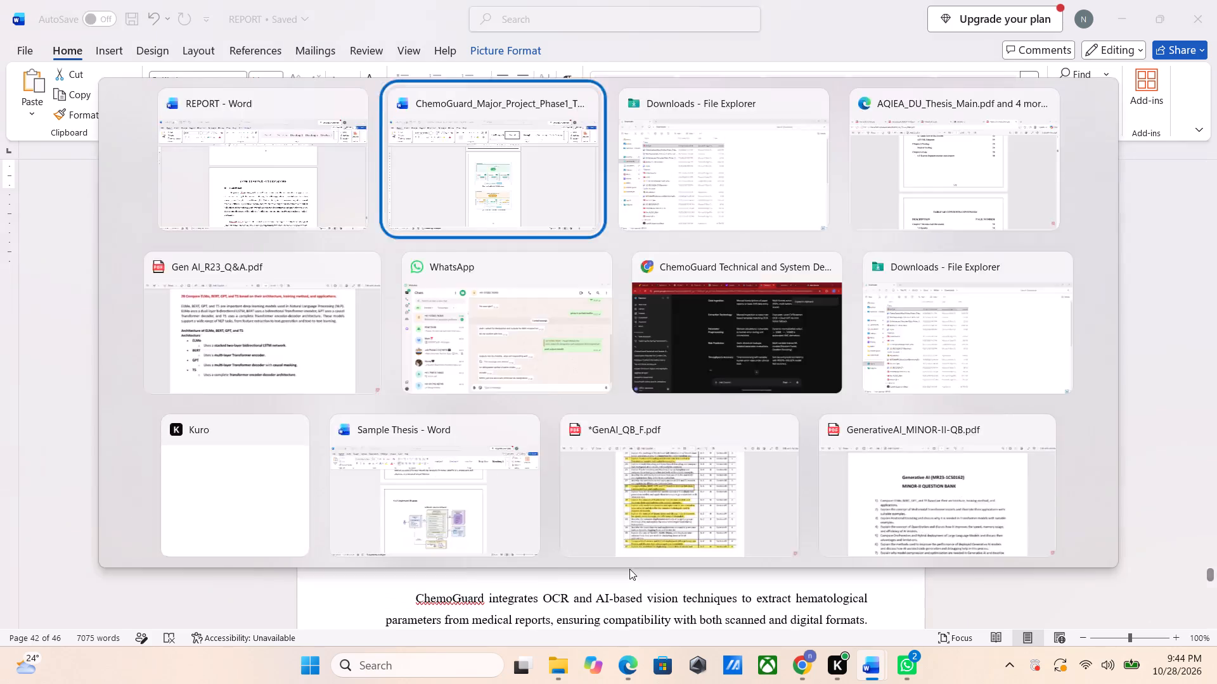
scroll(629, 569, down, 2)
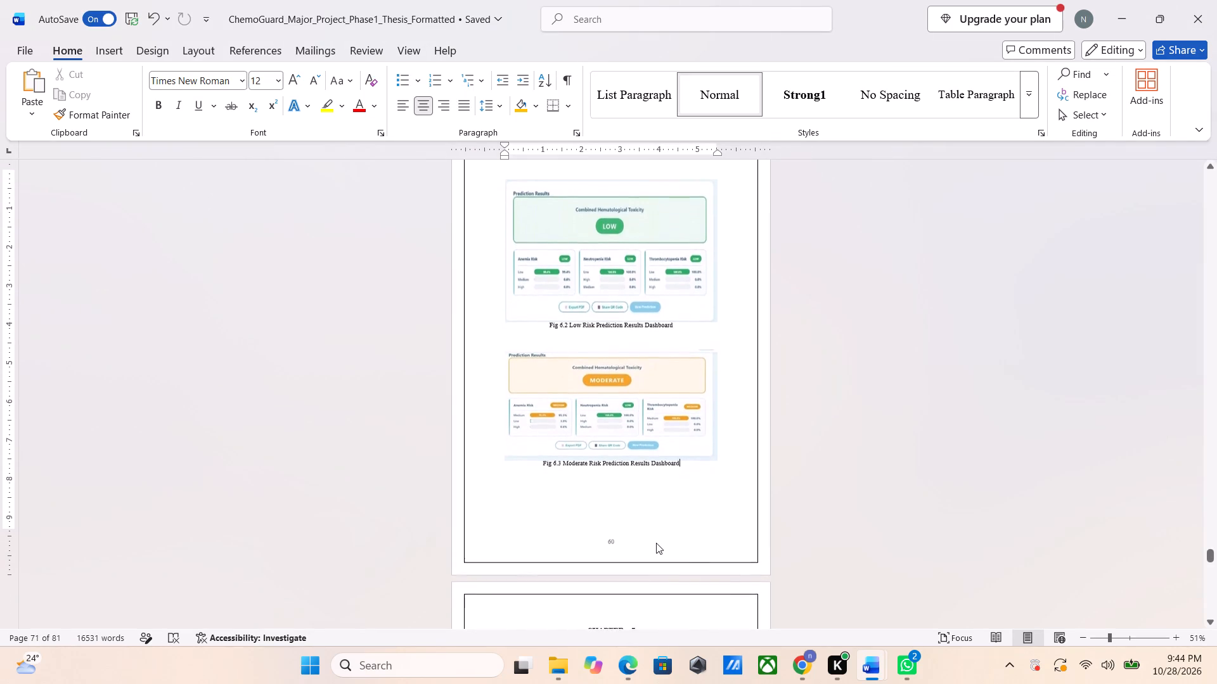
scroll(656, 543, down, 1)
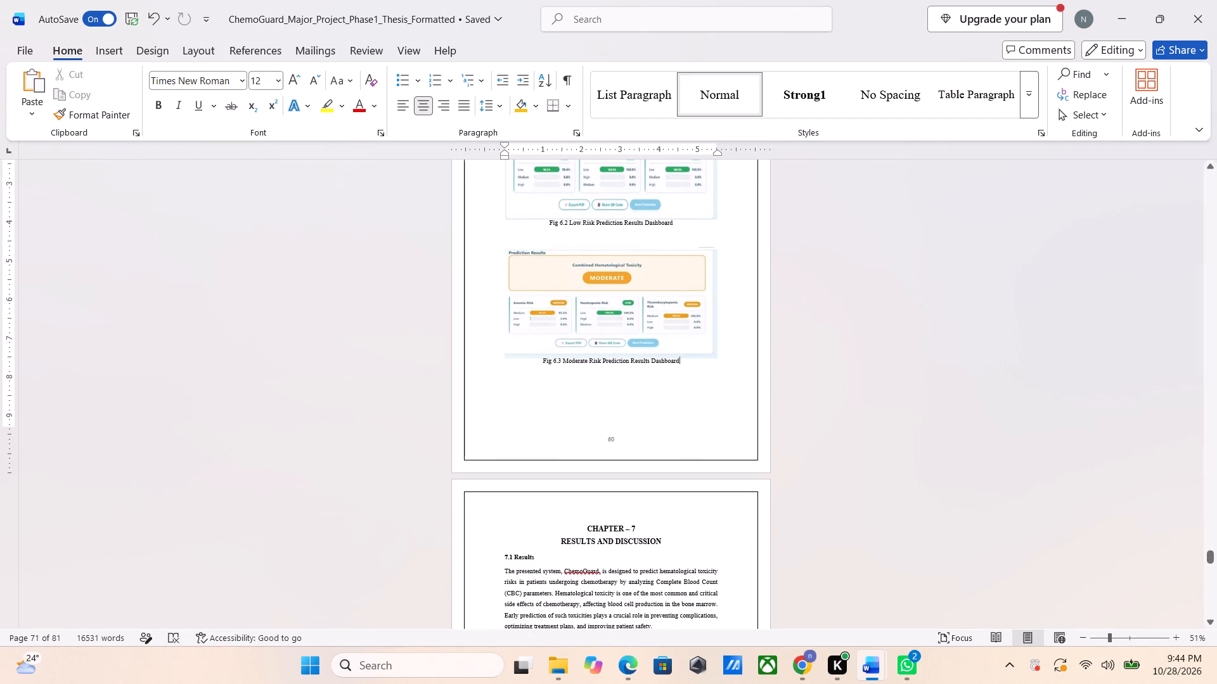
click(661, 324)
key(Up)
key(Up)
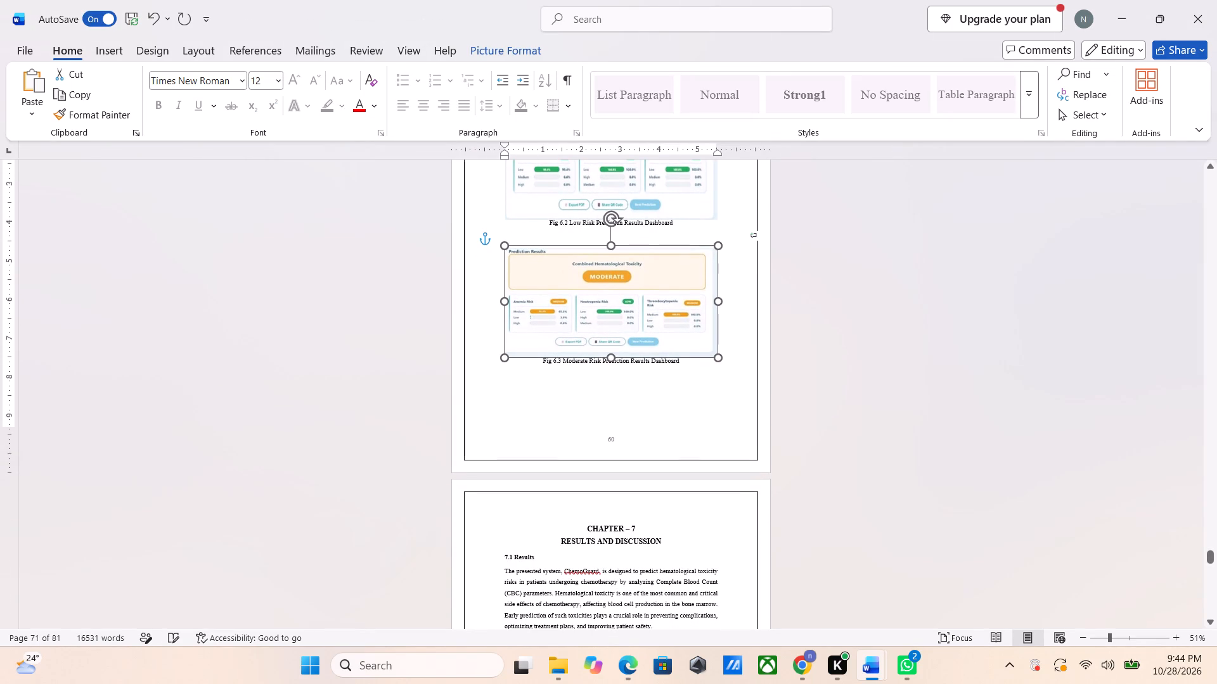
key(Up)
key(Up)
key(Up)
key(Up)
key(Up)
key(Up)
key(Up)
key(Up)
key(Up)
key(Up)
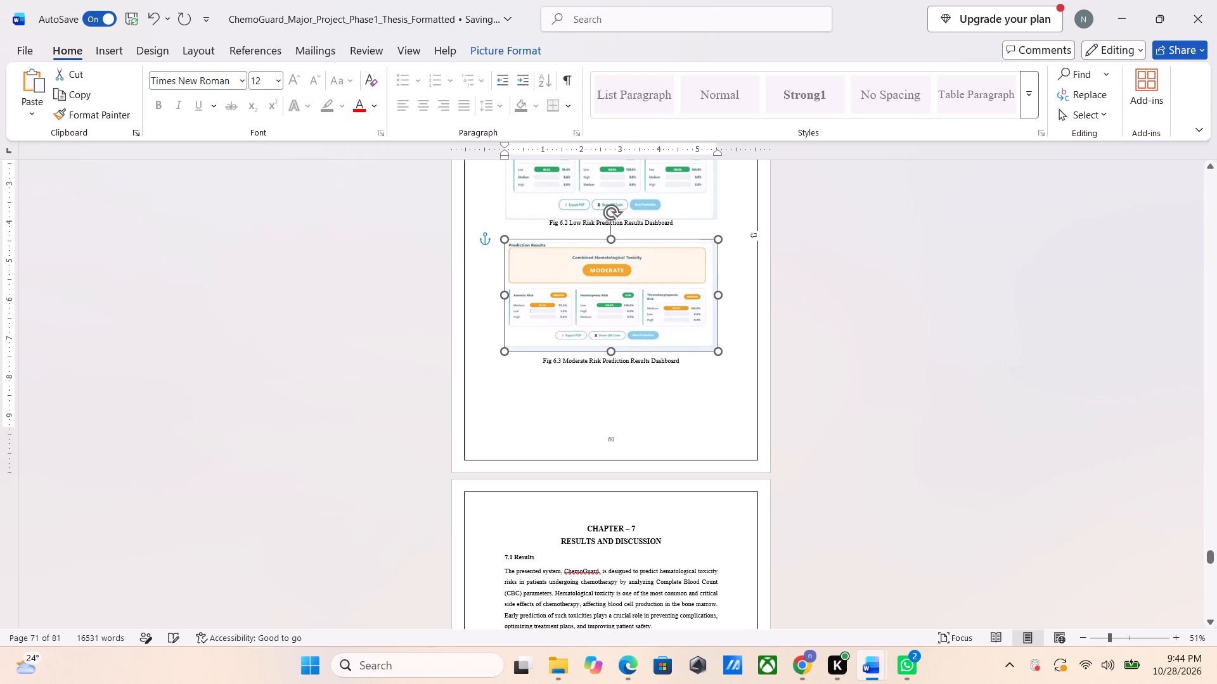
Nudge the LOW Prediction Results image up slightly to leave a small gap above the Fig 6.2 caption.
click(646, 194)
scroll(646, 194, up, 1)
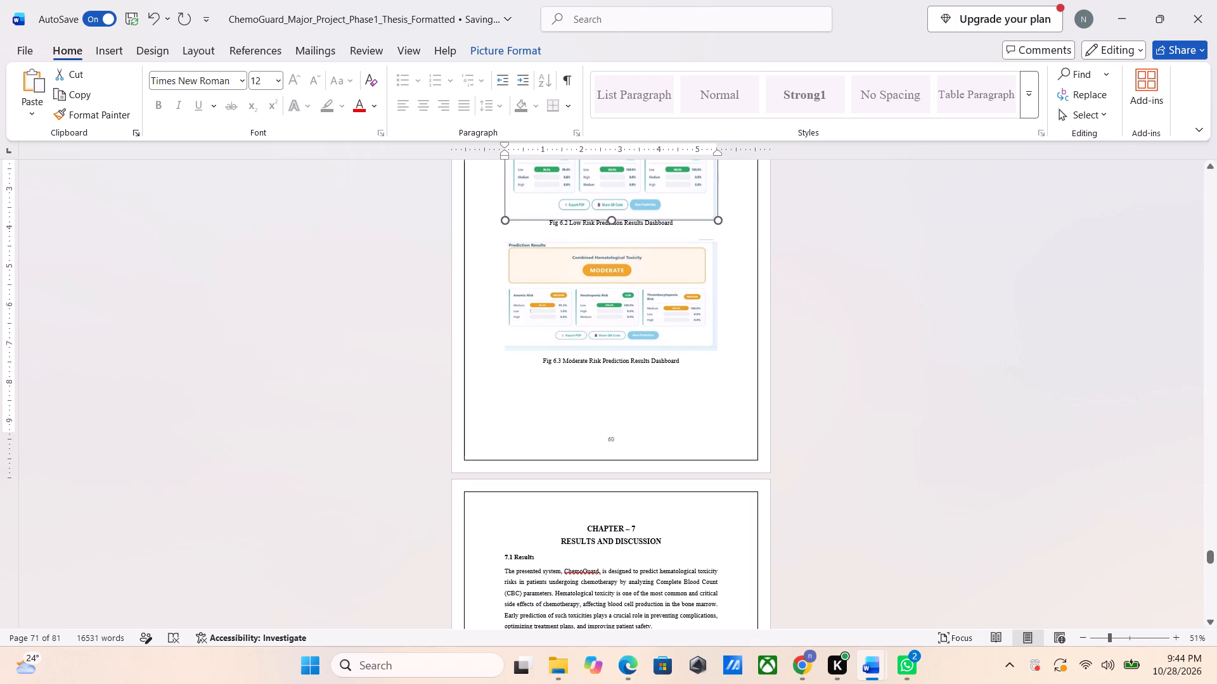
scroll(646, 194, up, 2)
key(Up)
key(Up)
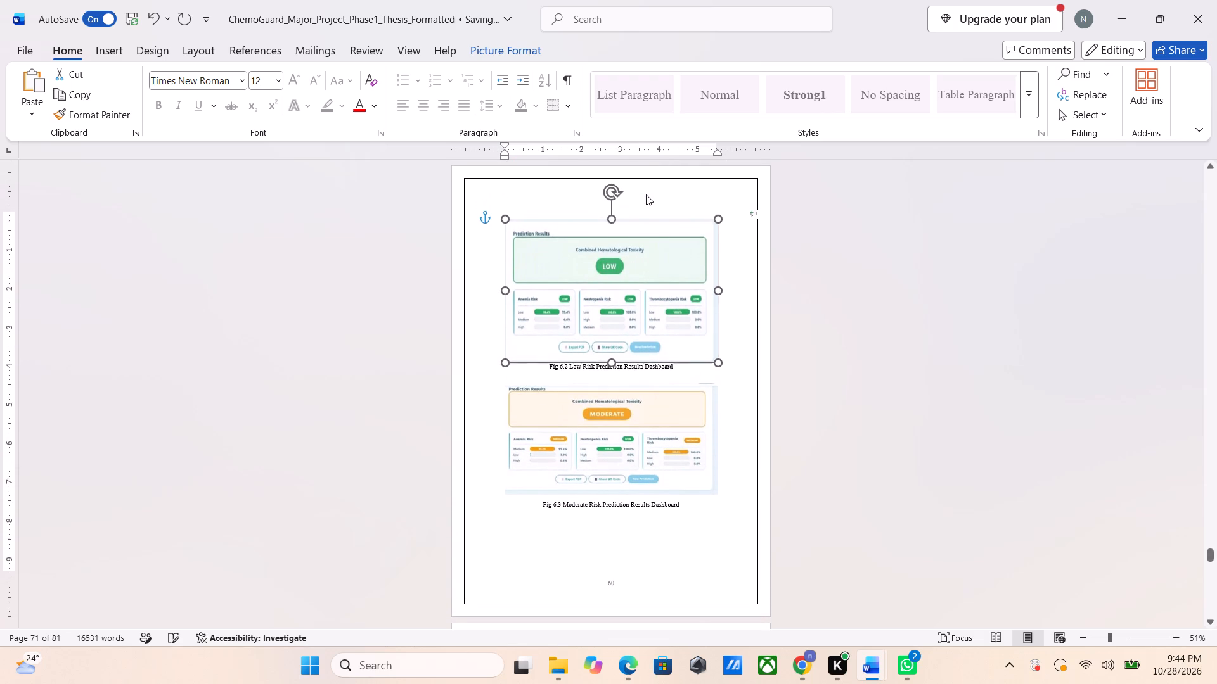
key(Up)
key(Up)
key(Up)
key(Up)
key(Up)
key(Up)
key(Up)
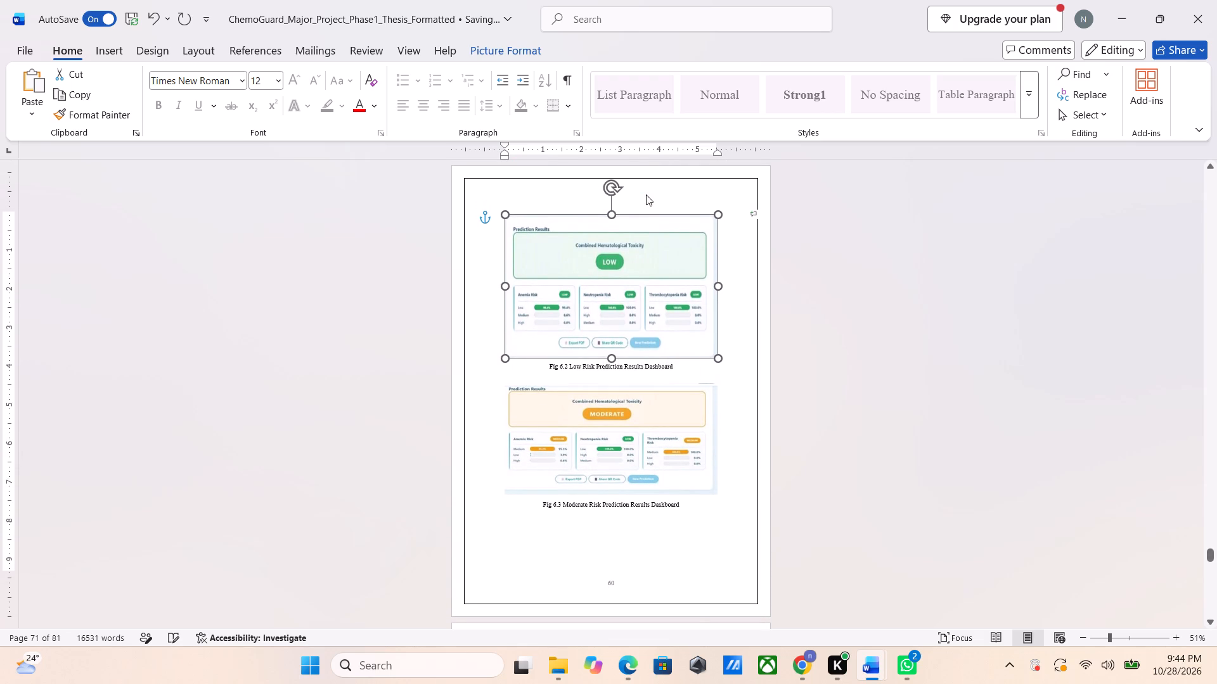
key(Up)
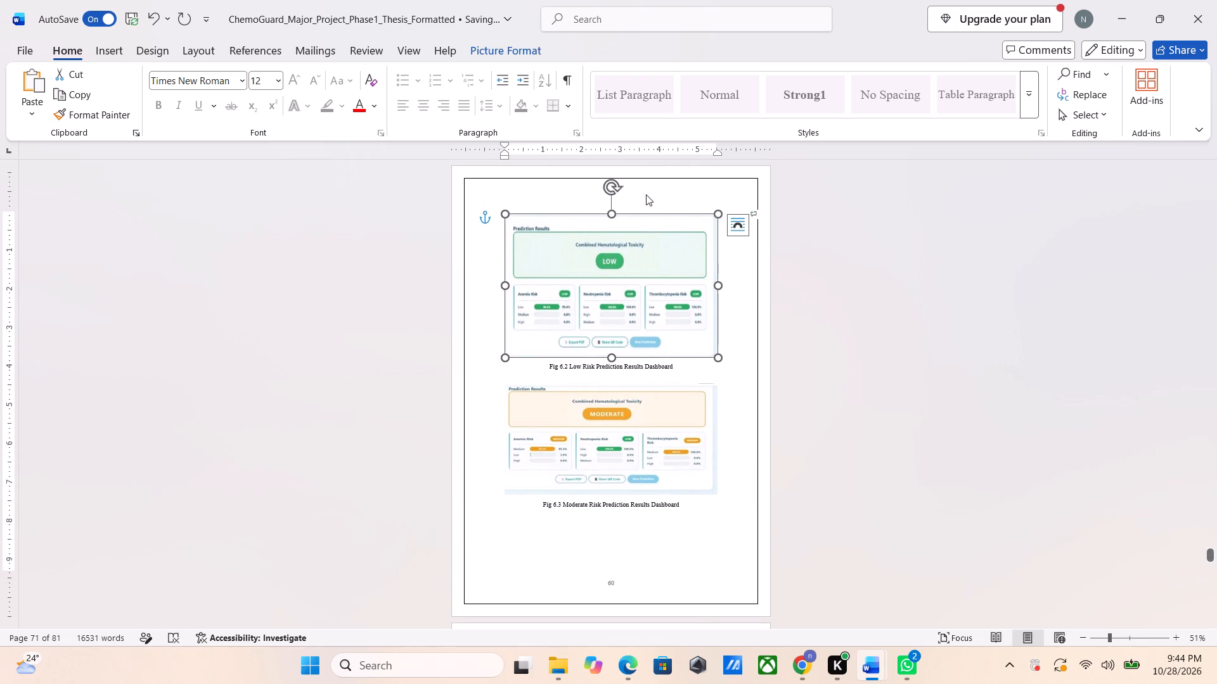
Fine-tune the MODERATE image's vertical position, nudging it up to widen the gap above the Fig 6.3 caption.
click(631, 419)
key(Up)
key(Up)
key(Up)
key(Up)
key(Up)
key(Up)
key(Up)
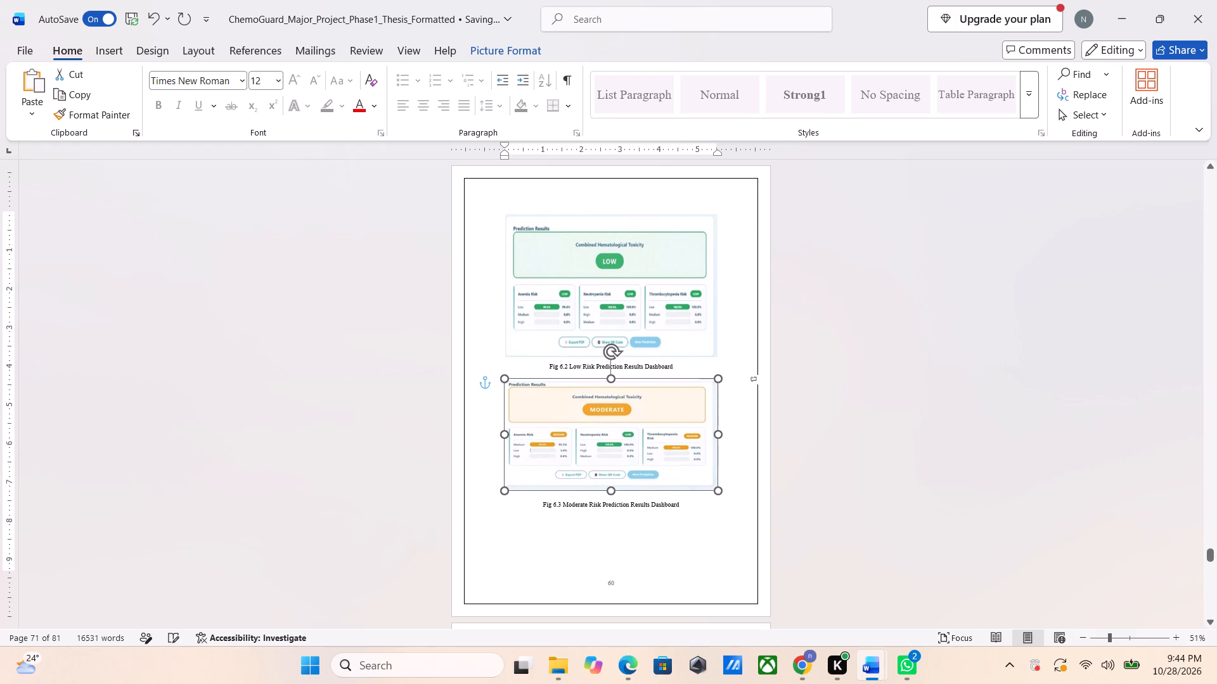
key(Down)
key(Down)
key(Down)
key(Up)
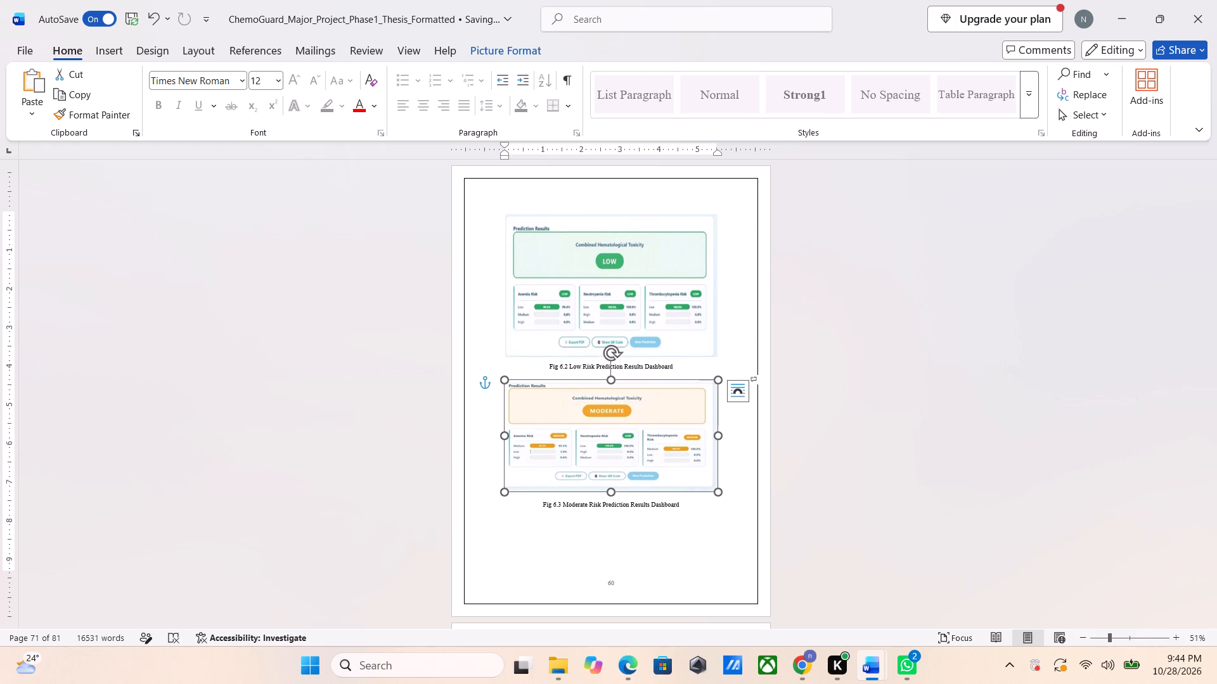
key(Down)
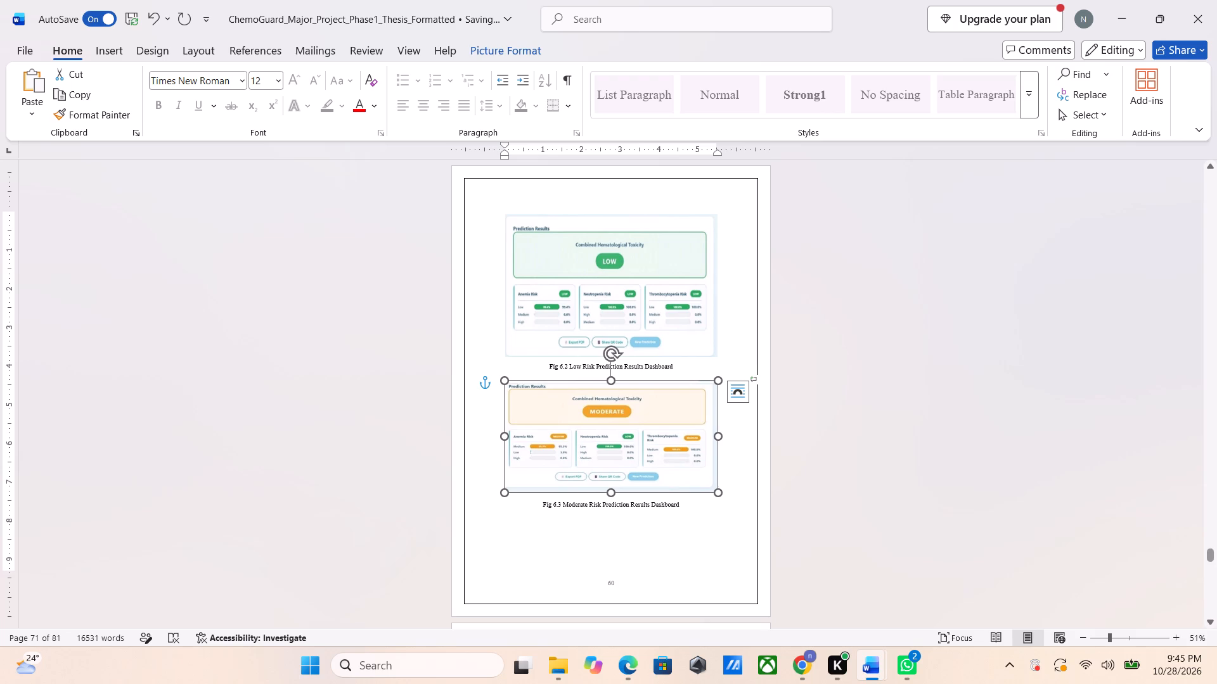
Insert a blank line above the Fig 6.3 Moderate Risk caption to move the caption lower on the page.
scroll(674, 556, down, 1)
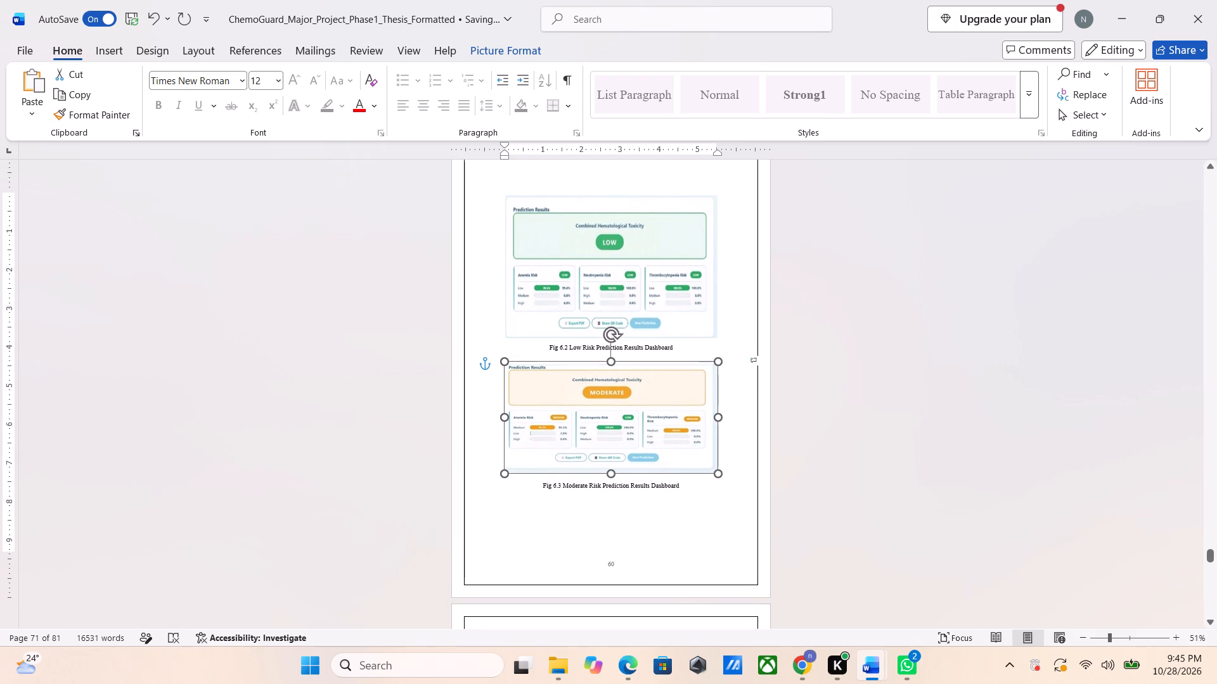
click(634, 484)
click(534, 486)
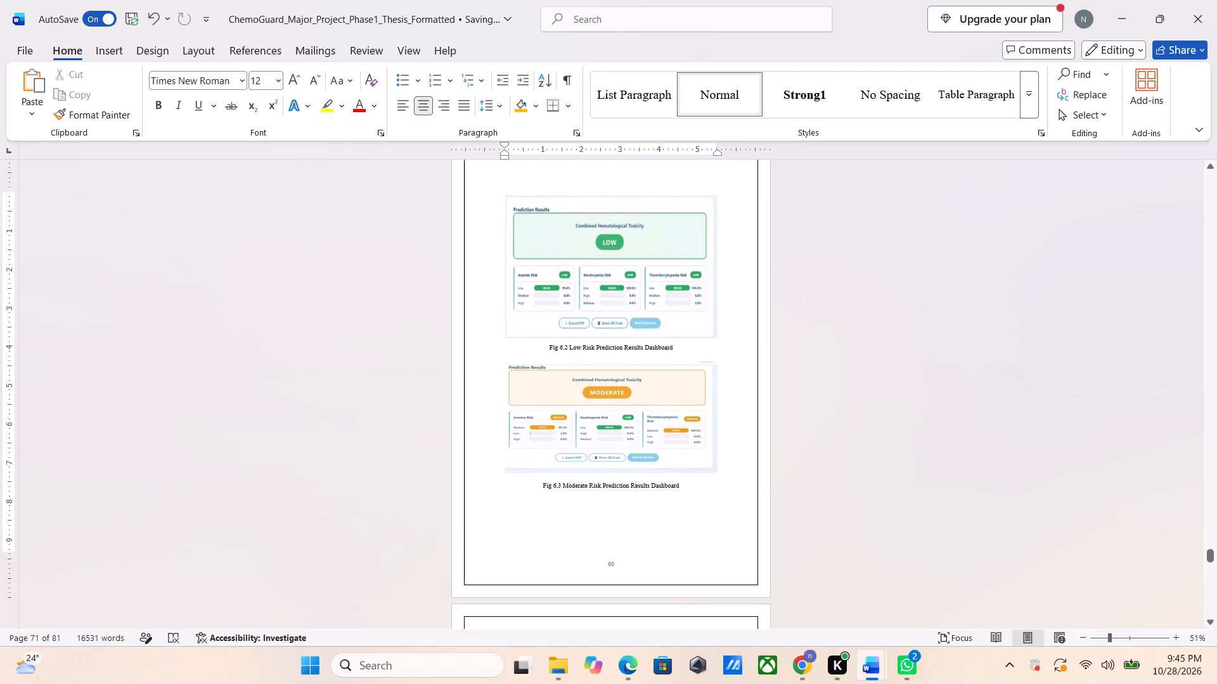
key(Return)
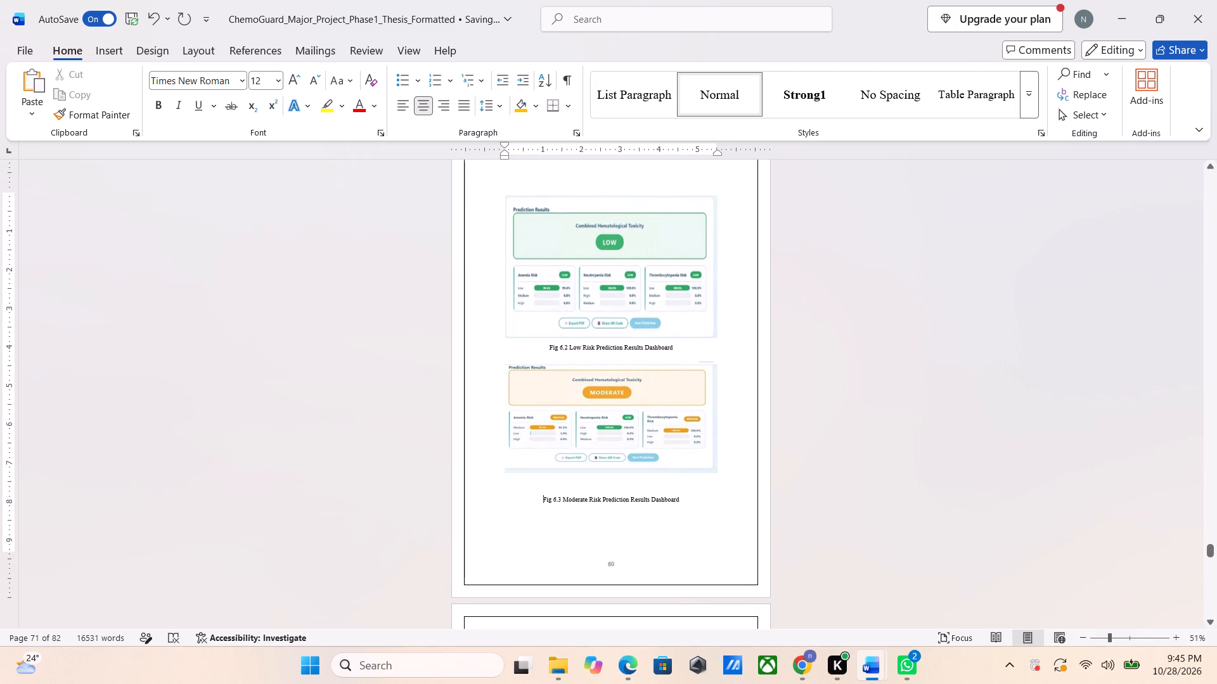
key(Down)
key(Down)
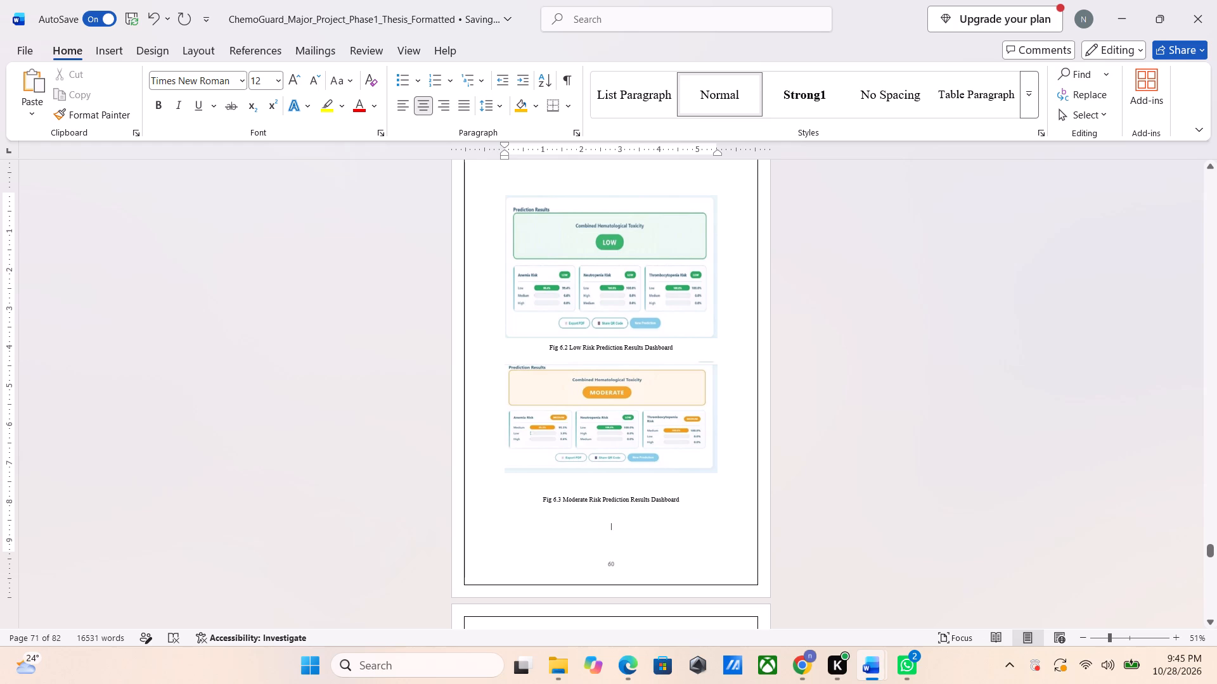
Nudge the MODERATE image down so it sits evenly between the Fig 6.2 and Fig 6.3 captions.
click(544, 419)
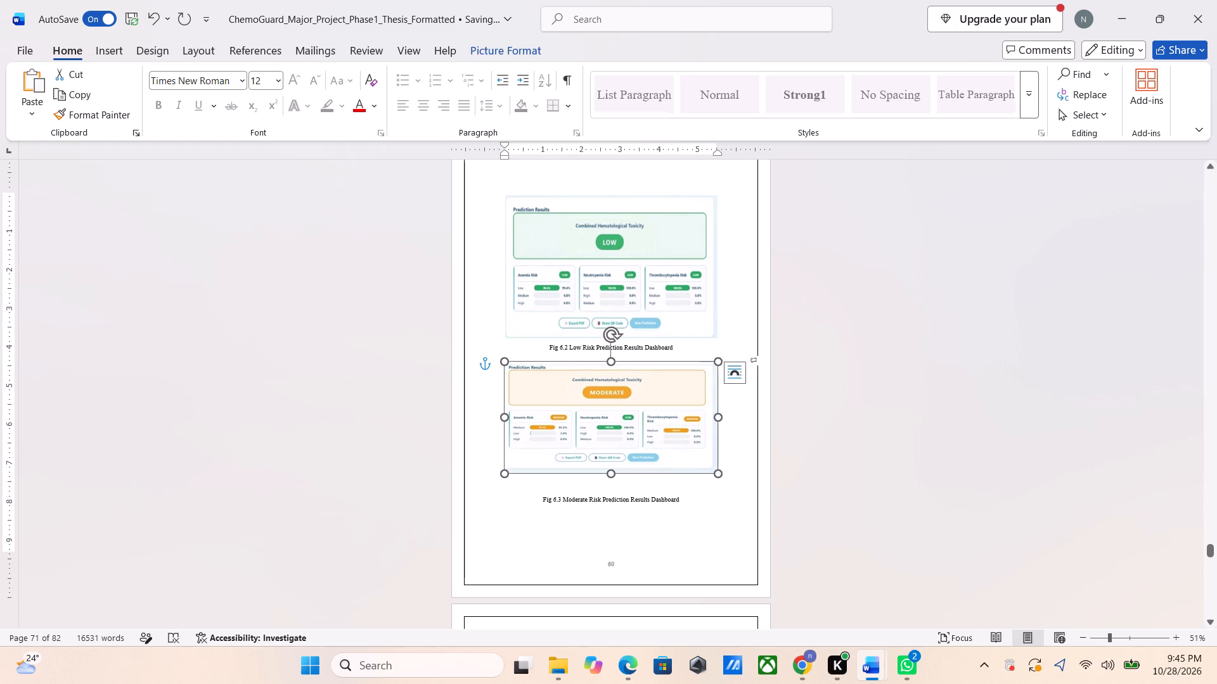
key(Right)
key(Down)
key(Down)
key(Down)
key(Down)
key(Down)
key(Down)
key(Down)
key(Down)
key(Down)
key(Down)
key(Down)
key(Down)
key(Down)
key(Up)
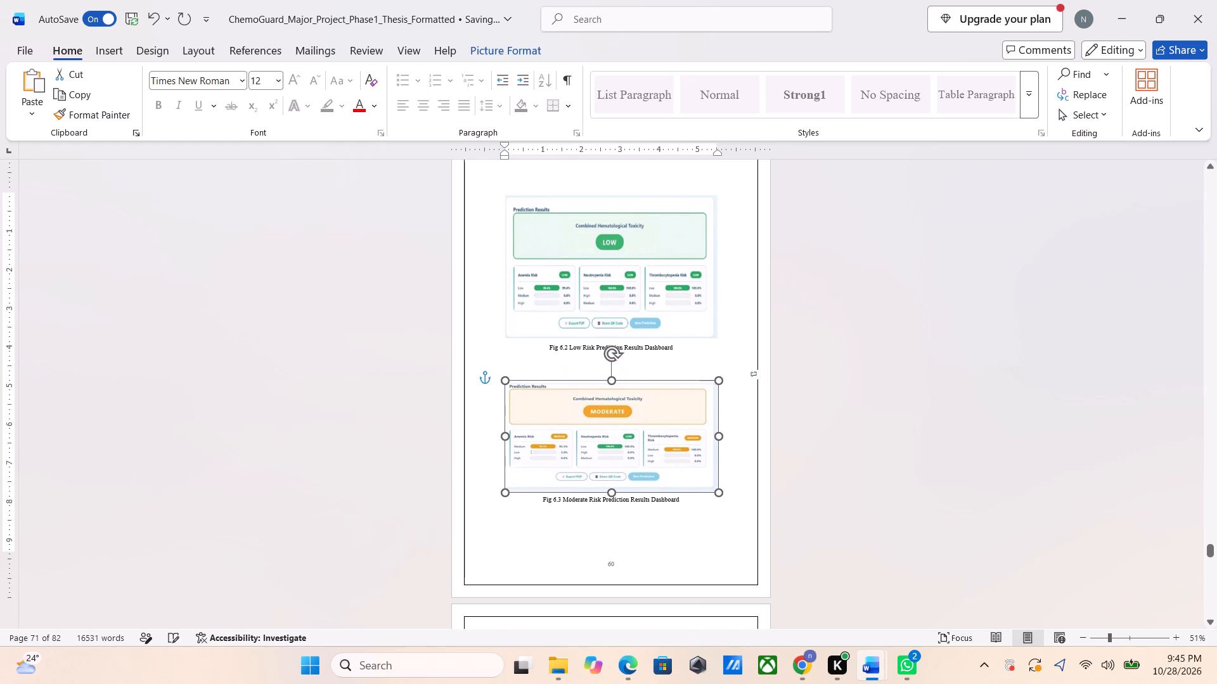
key(Up)
key(Up)
key(Up)
key(Up)
key(Up)
key(Up)
key(Up)
key(Up)
key(Up)
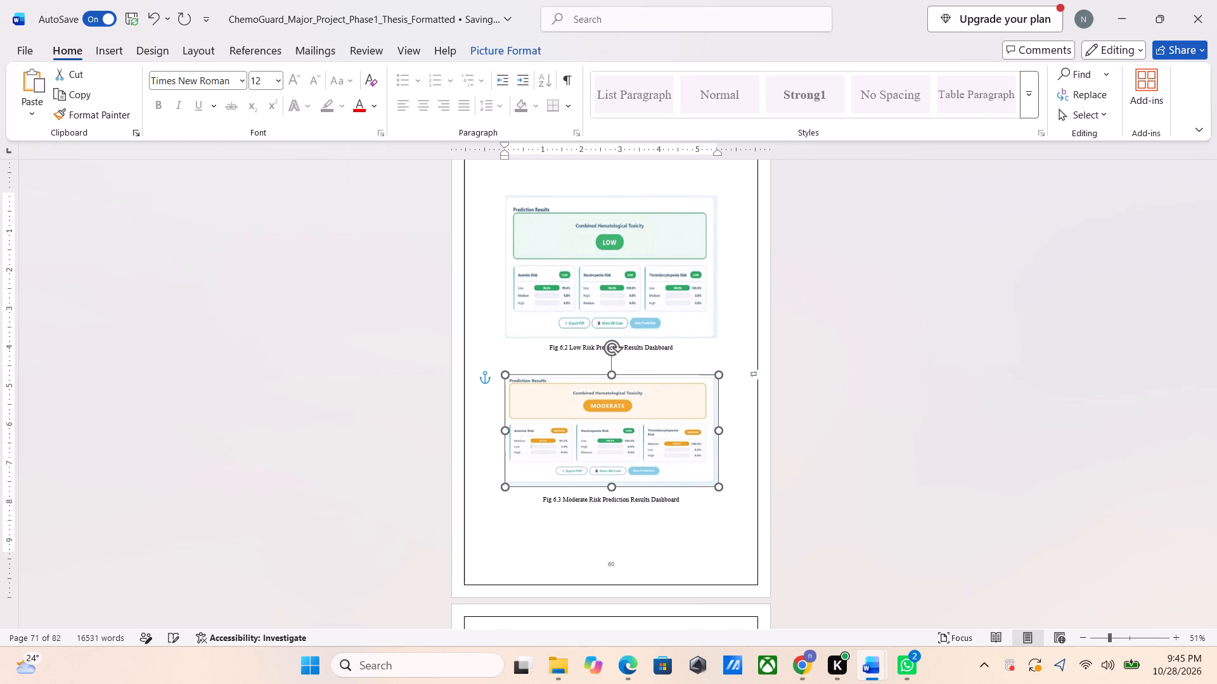
Insert a blank line above the Fig 6.2 Low Risk caption to shift it and the Moderate figure down.
click(544, 345)
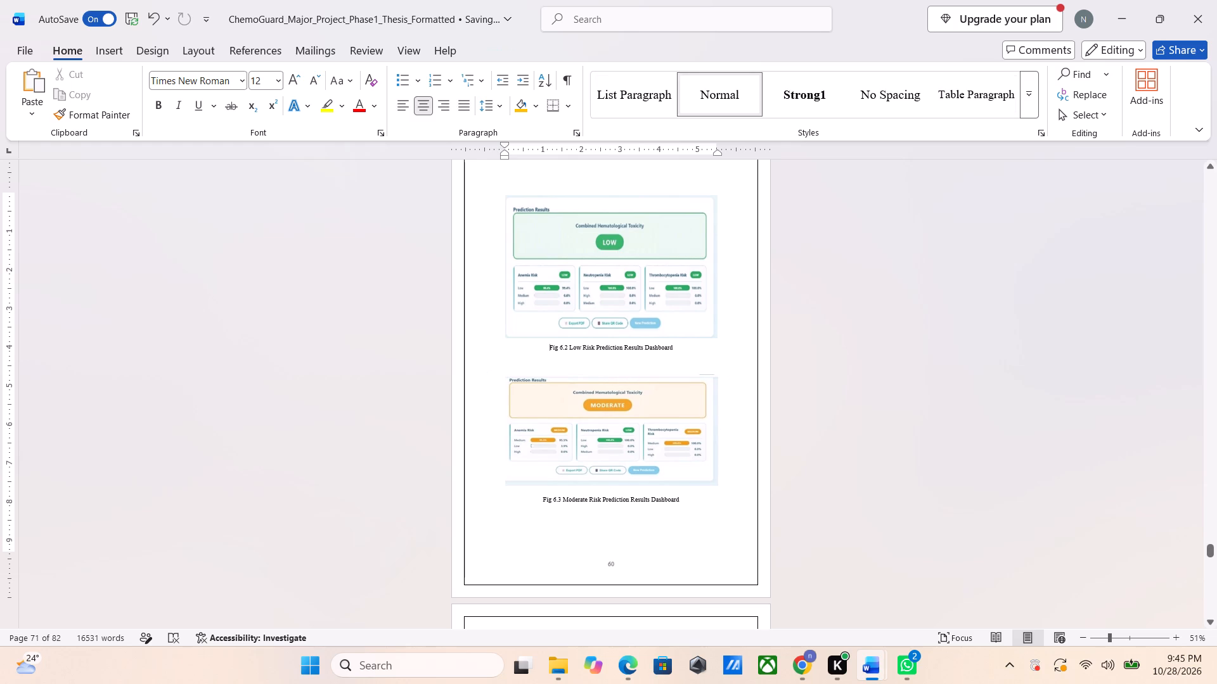
key(Return)
key(Up)
key(Up)
key(Up)
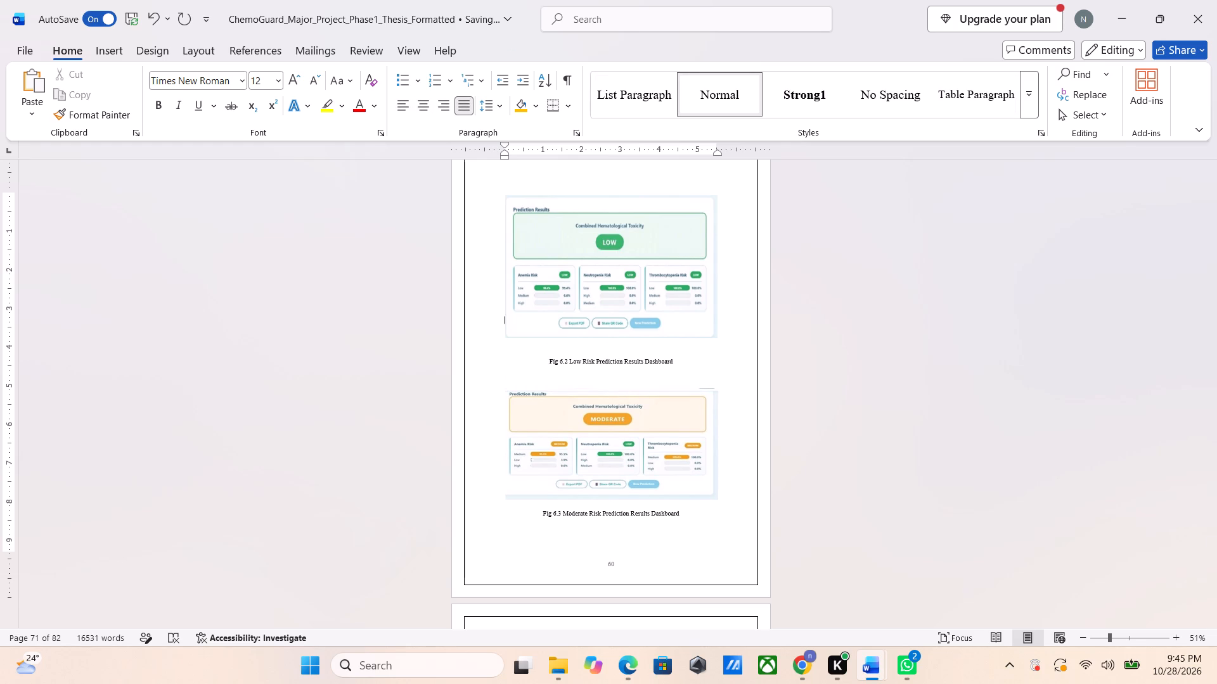
Nudge the LOW Prediction Results image down, leaving a small gap above its Fig 6.2 caption, and align it horizontally.
click(600, 338)
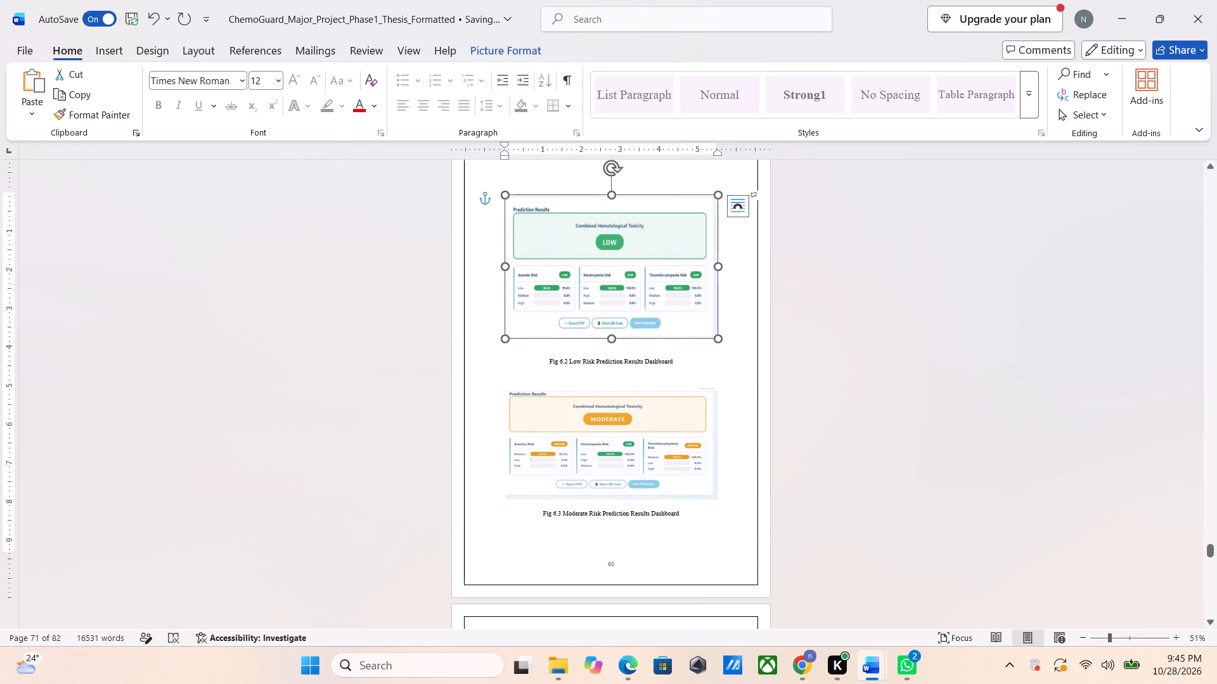
key(Down)
key(Down)
key(Down)
key(Down)
key(Down)
key(Down)
key(Down)
key(Down)
key(Down)
key(Down)
key(Down)
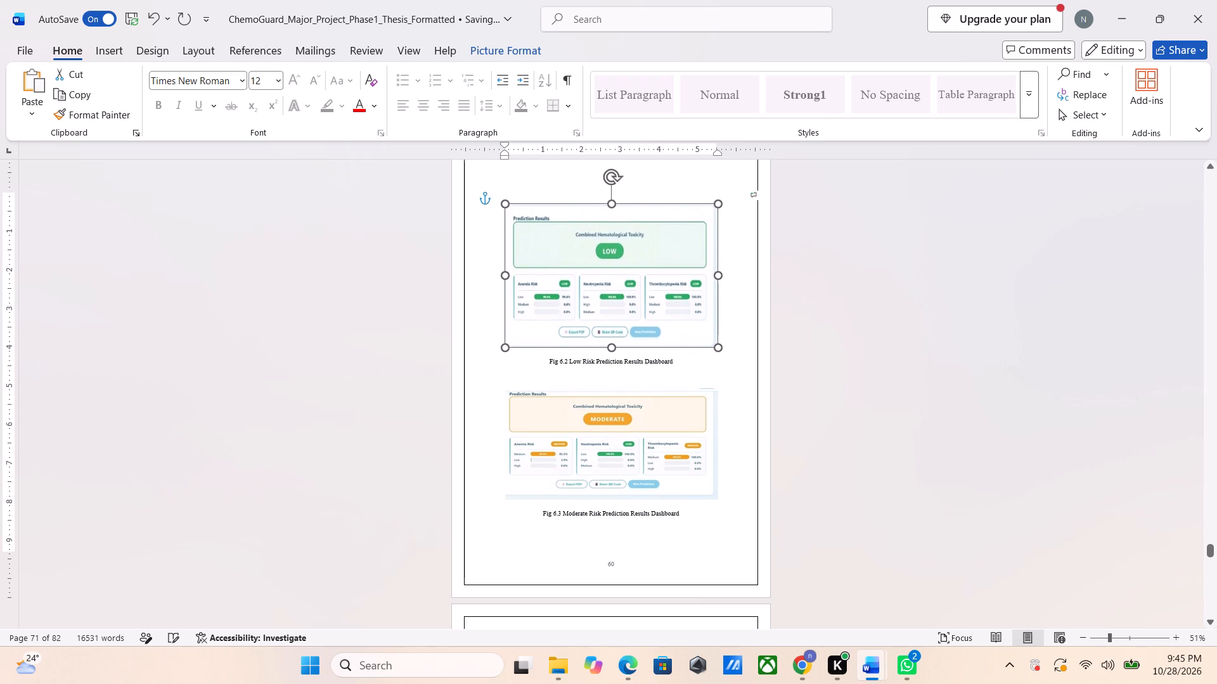
key(Down)
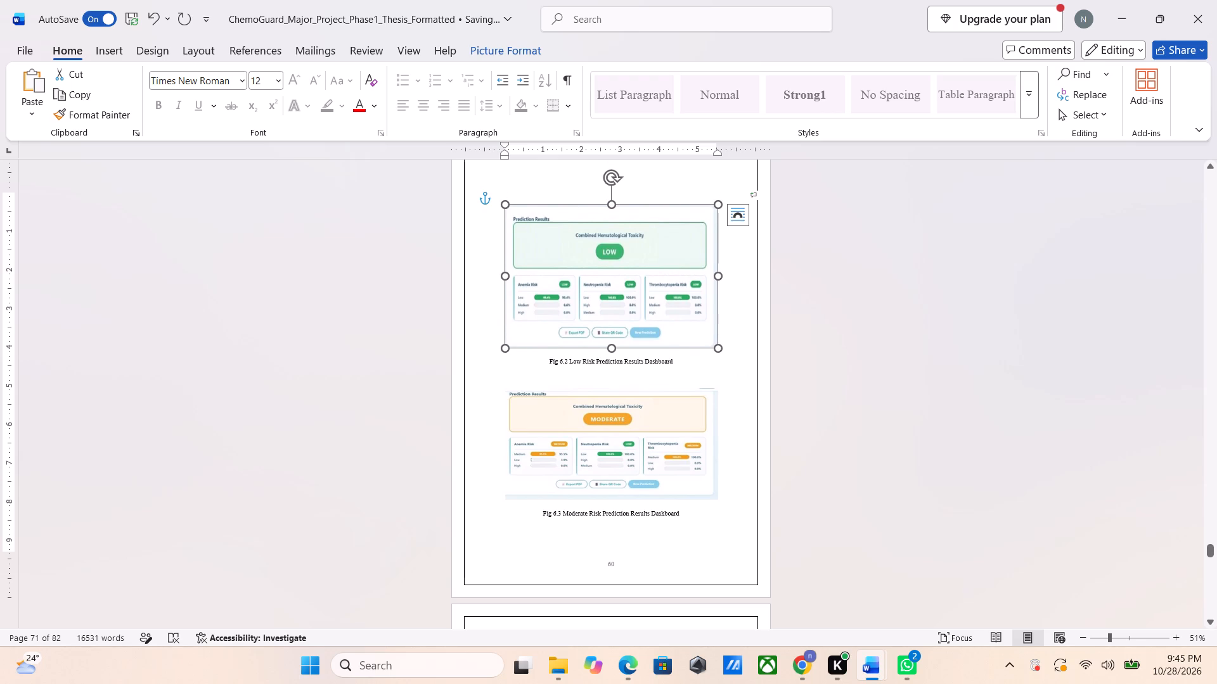
scroll(600, 327, up, 1)
key(Left)
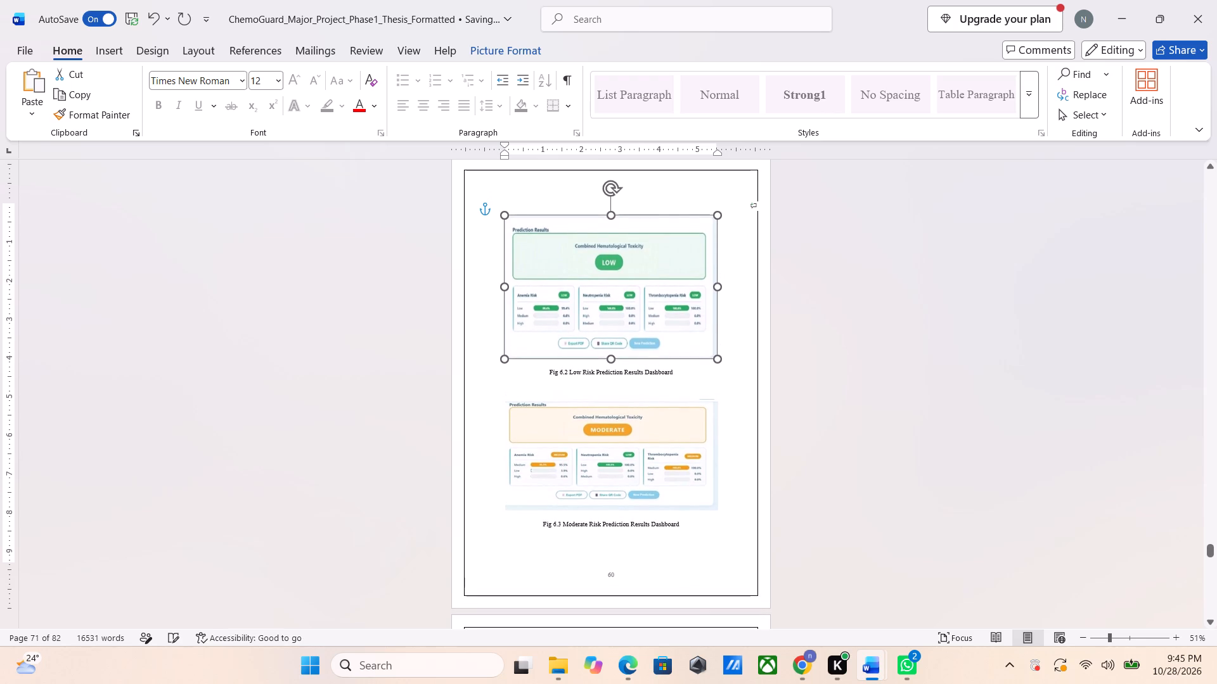
key(Right)
key(Down)
key(Down)
key(Down)
key(Down)
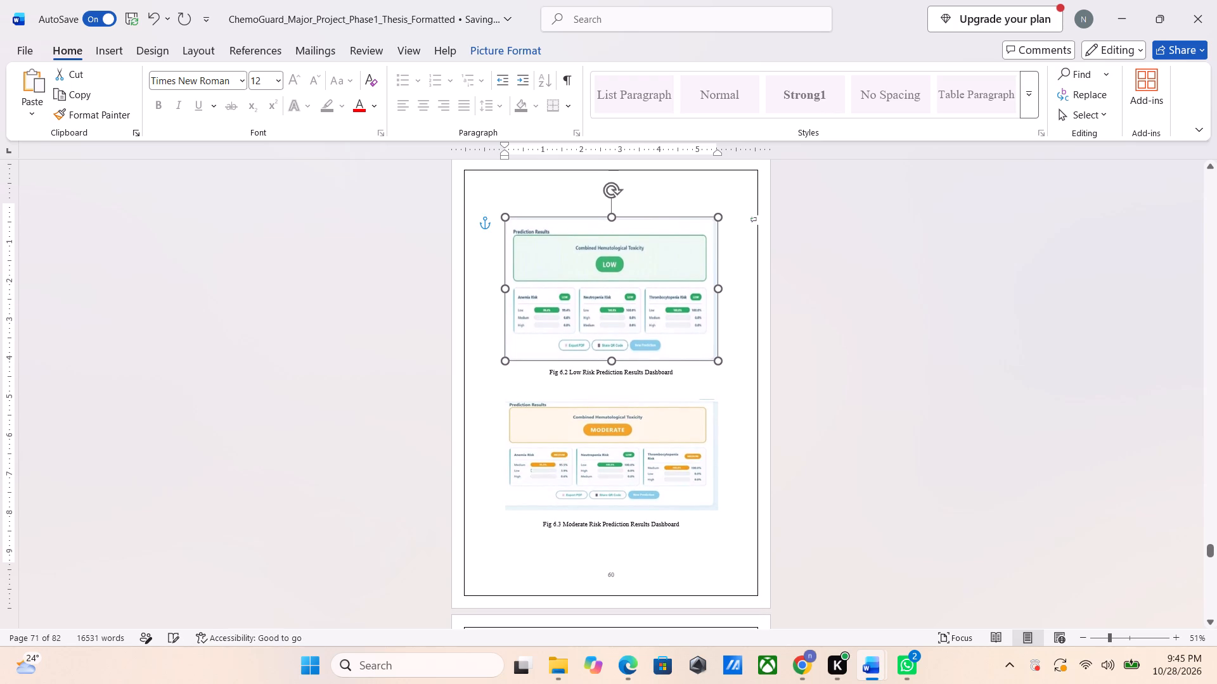
scroll(600, 327, down, 1)
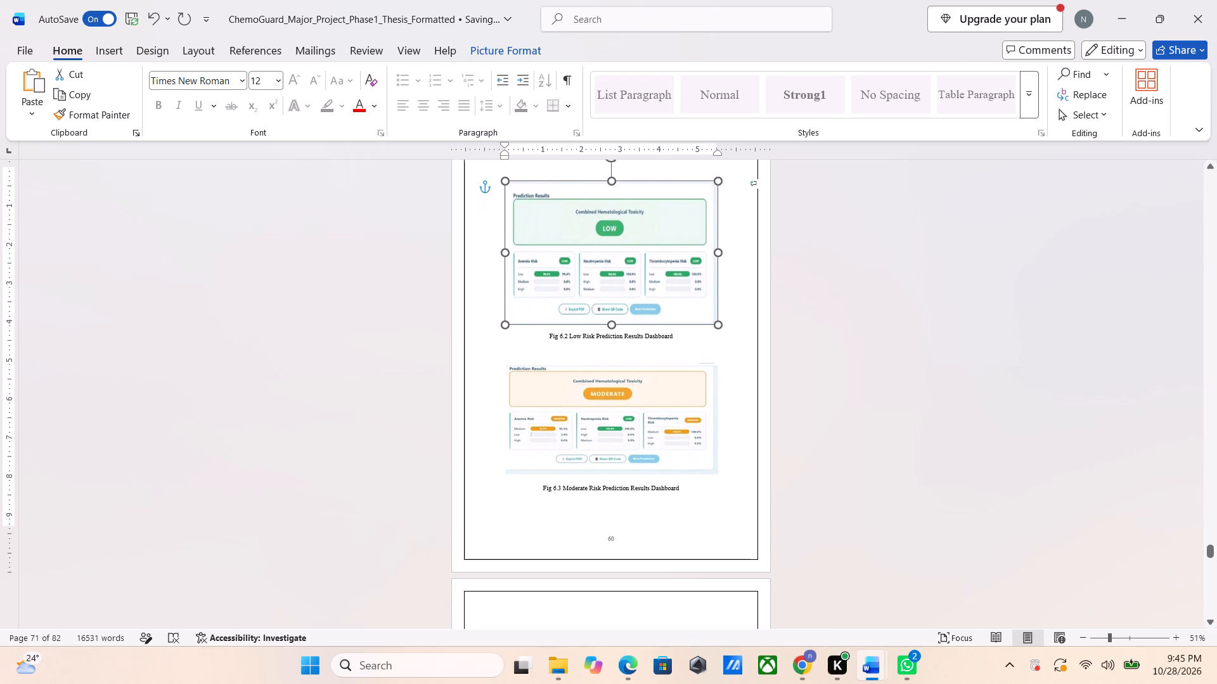
key(Left)
scroll(600, 327, down, 1)
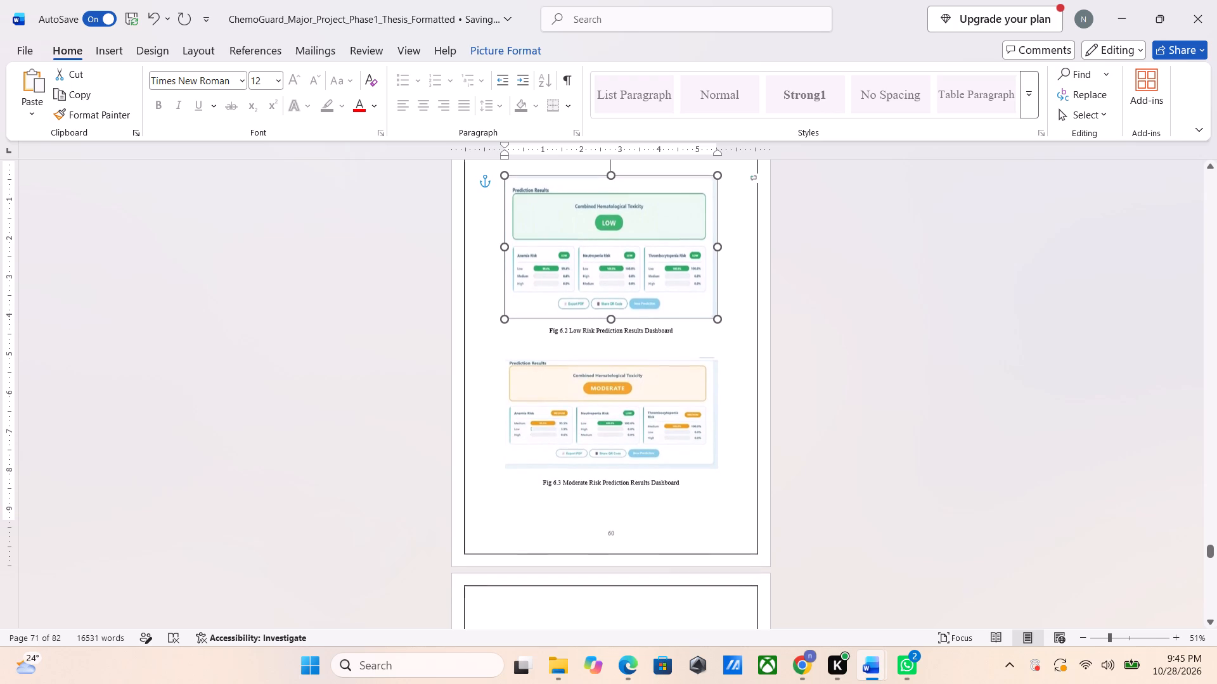
scroll(600, 327, down, 1)
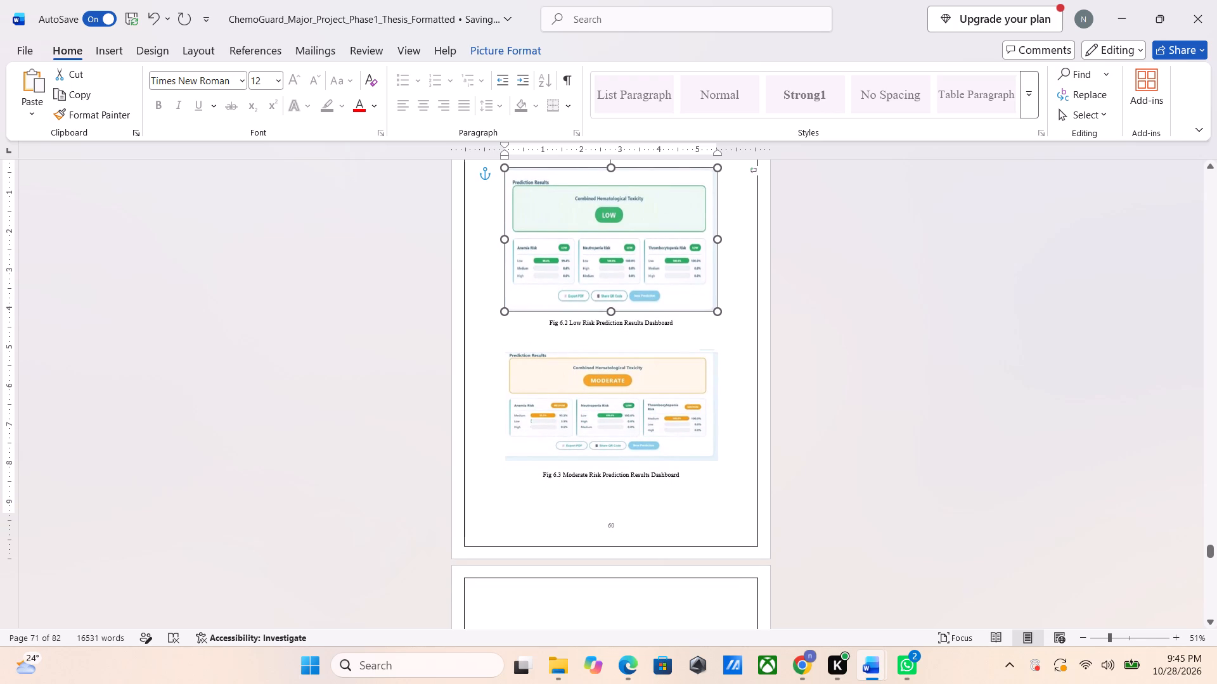
click(821, 453)
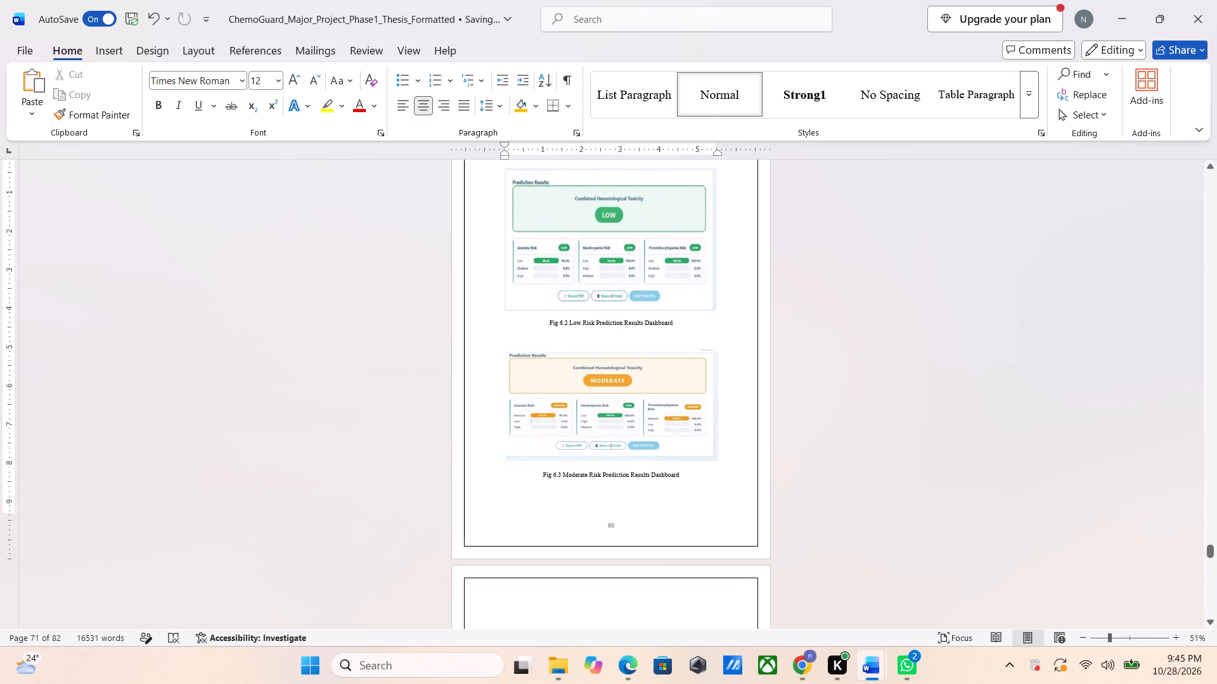
Insert blank lines above the CHAPTER – 7 heading until it moves to the following page, leaving an empty page after Fig 6.3.
scroll(821, 453, down, 3)
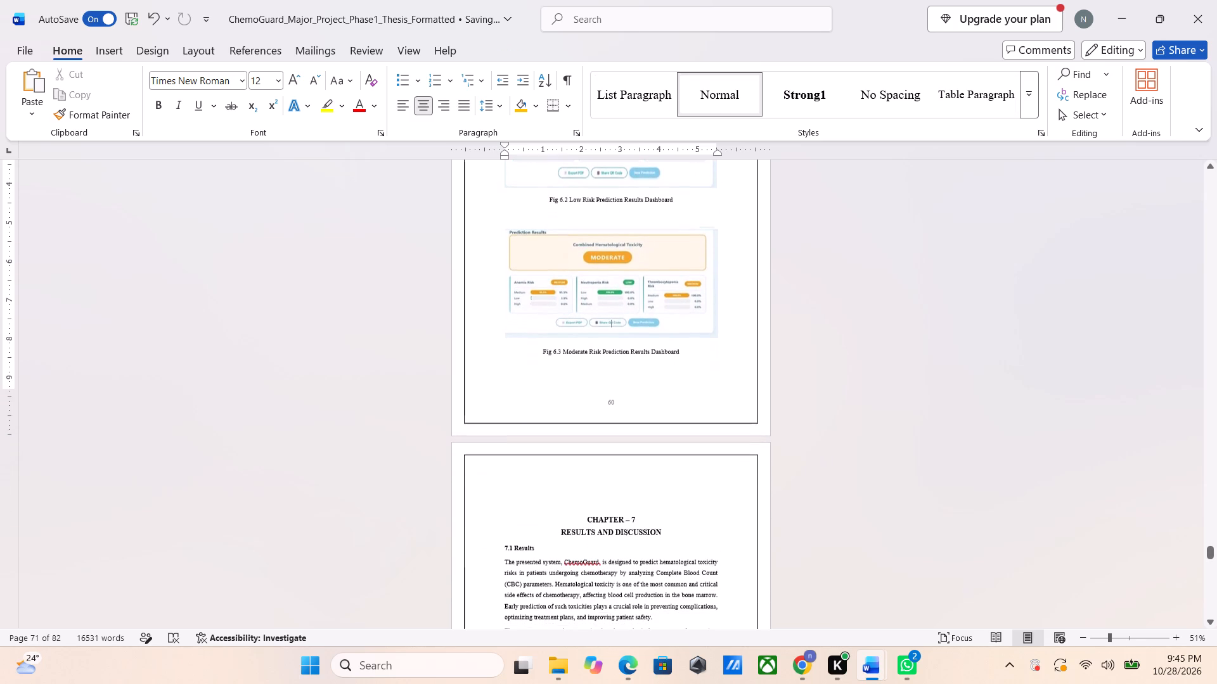
click(557, 498)
key(Down)
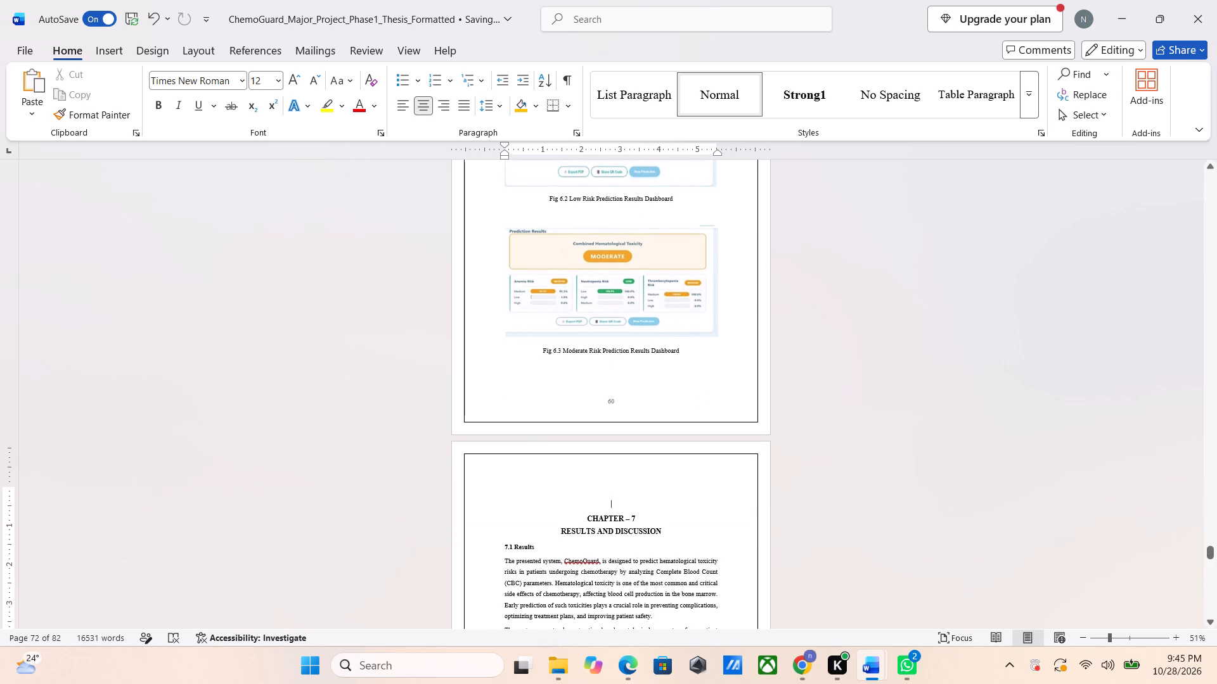
key(Down)
key(Up)
key(Return)
key(Return)
key(Return)
key(Return)
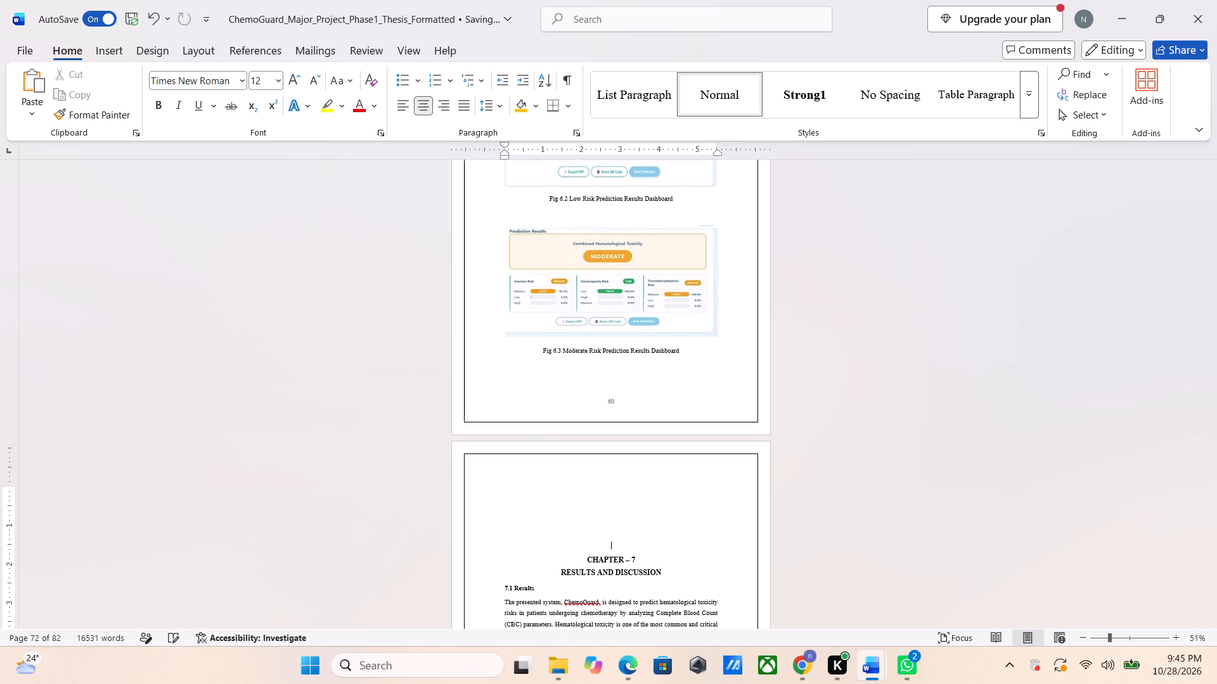
key(Return)
key(Return)
key(Return)
key(Return)
scroll(557, 498, down, 3)
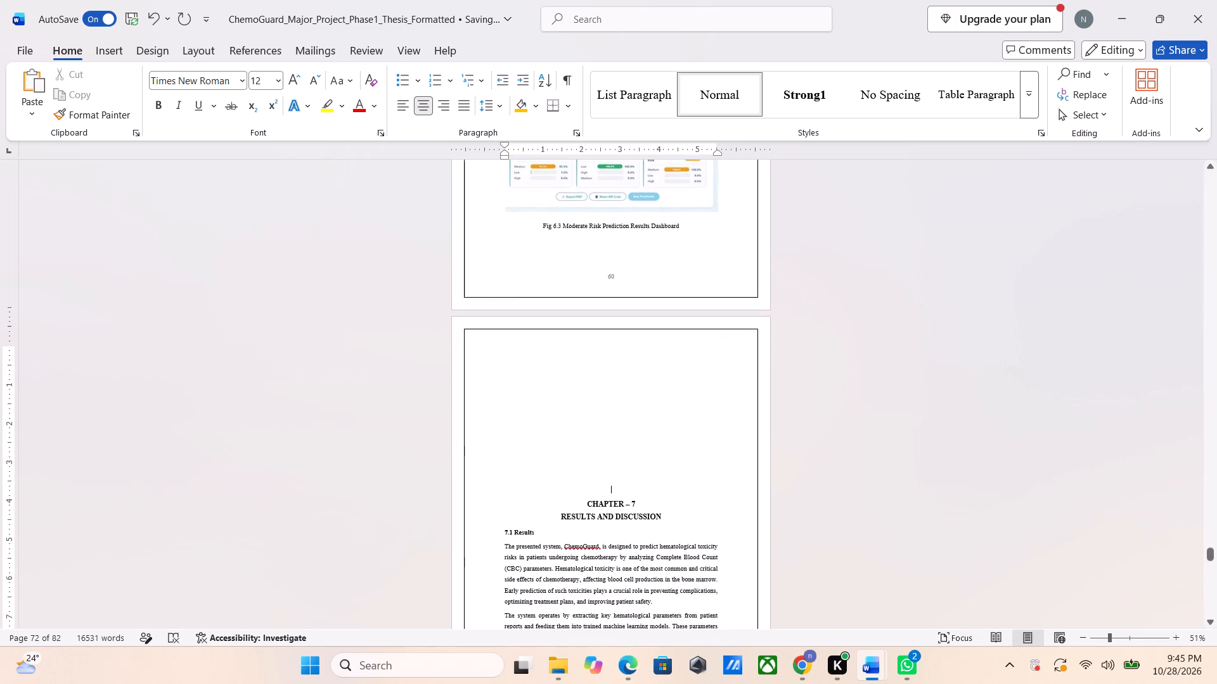
scroll(557, 497, down, 1)
key(Return)
key(Return)
key(Return)
key(Return)
key(Return)
key(Return)
key(Return)
key(Return)
key(Return)
key(Return)
key(Return)
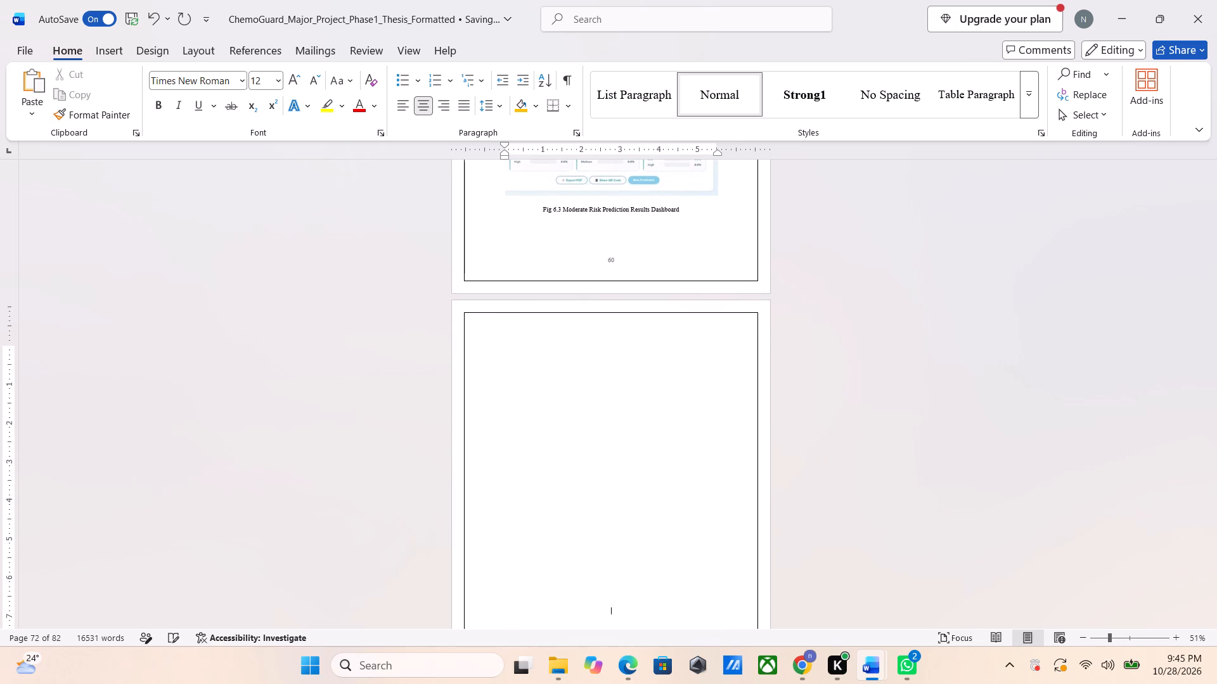
scroll(557, 497, down, 3)
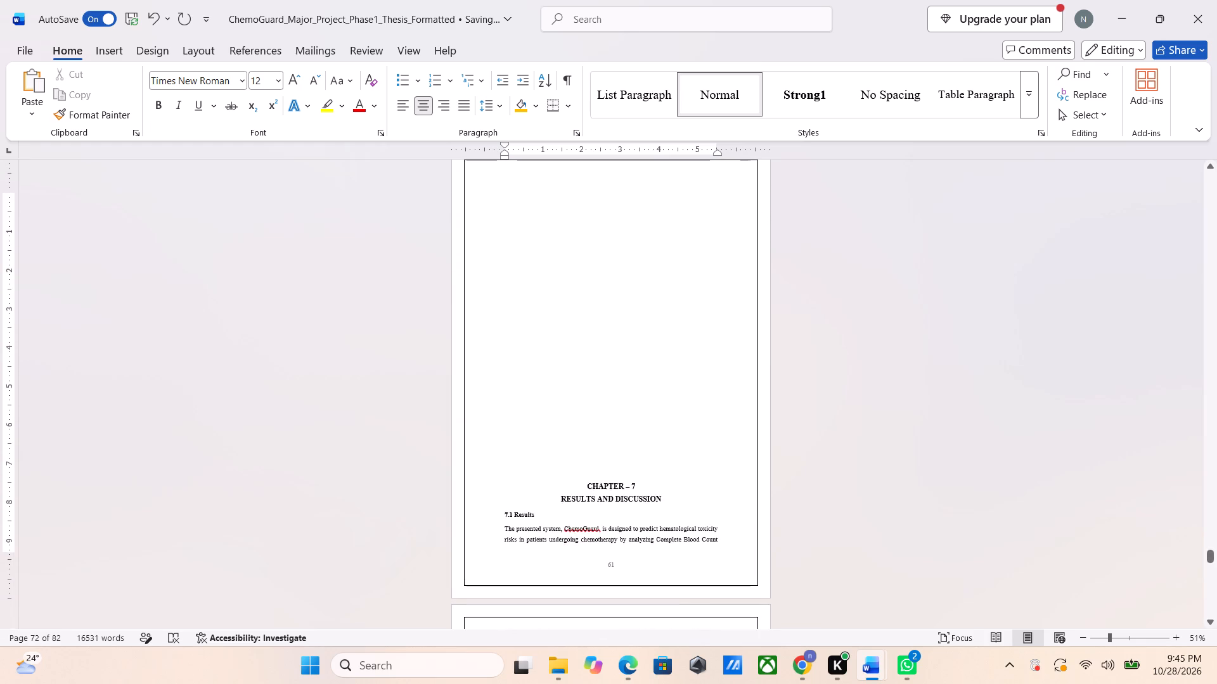
key(Return)
key(Return)
key(Return)
key(Return)
scroll(557, 497, down, 1)
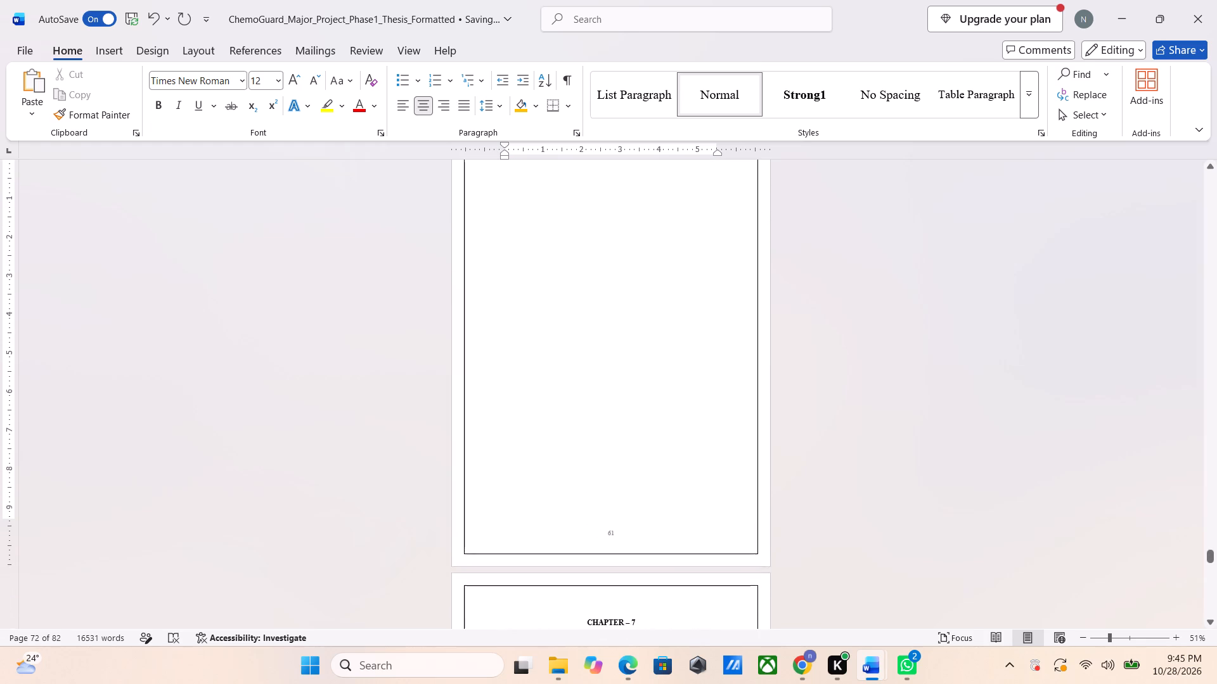
Check the Fig No 7.4 image in REPORT, return to the thesis and paste the copied Prediction History image at the top of the empty page.
scroll(557, 497, up, 4)
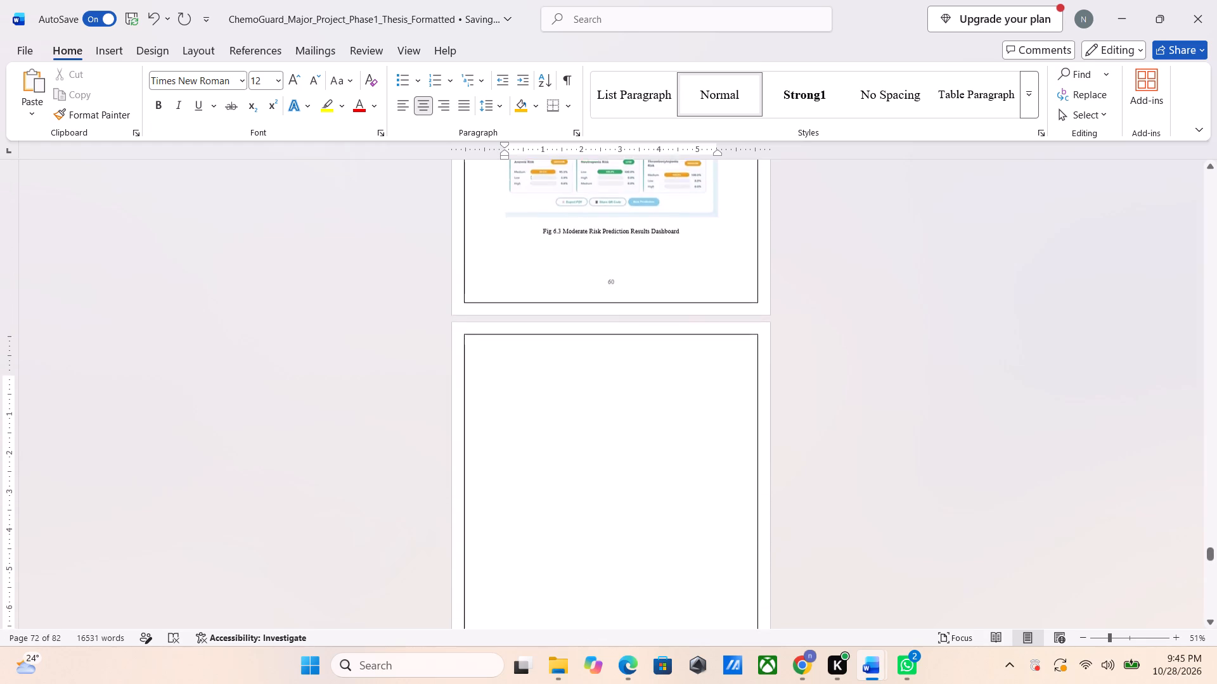
scroll(557, 497, down, 1)
key(alt+Tab)
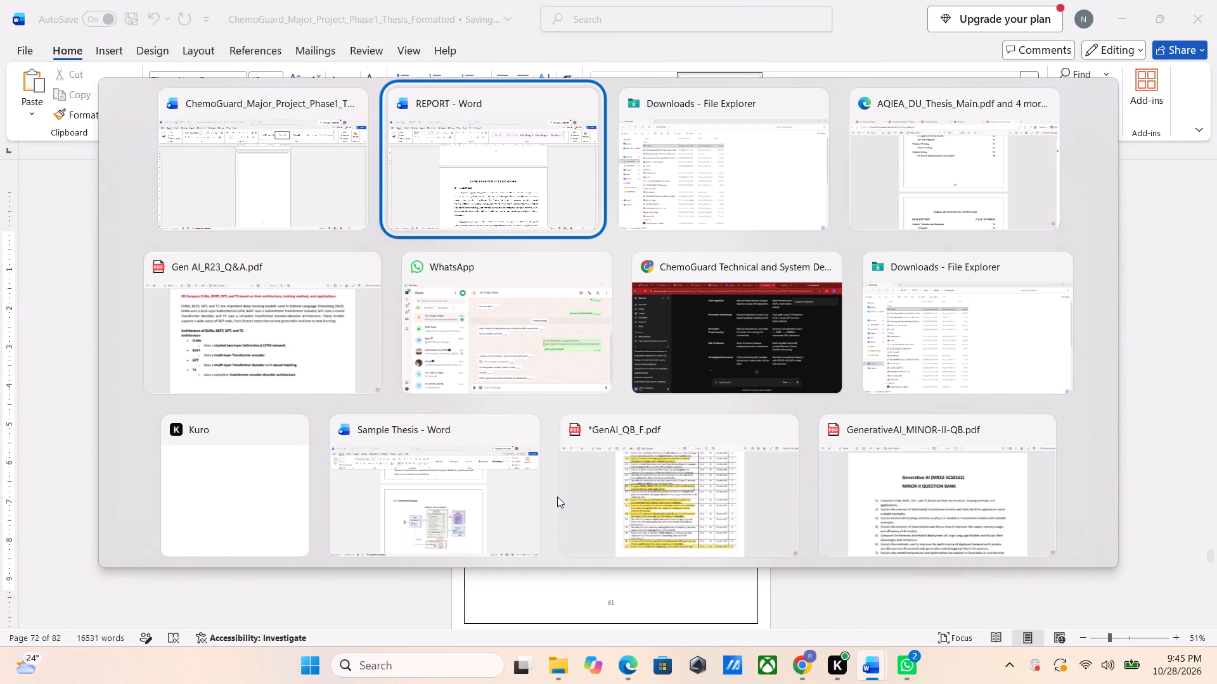
scroll(557, 497, up, 3)
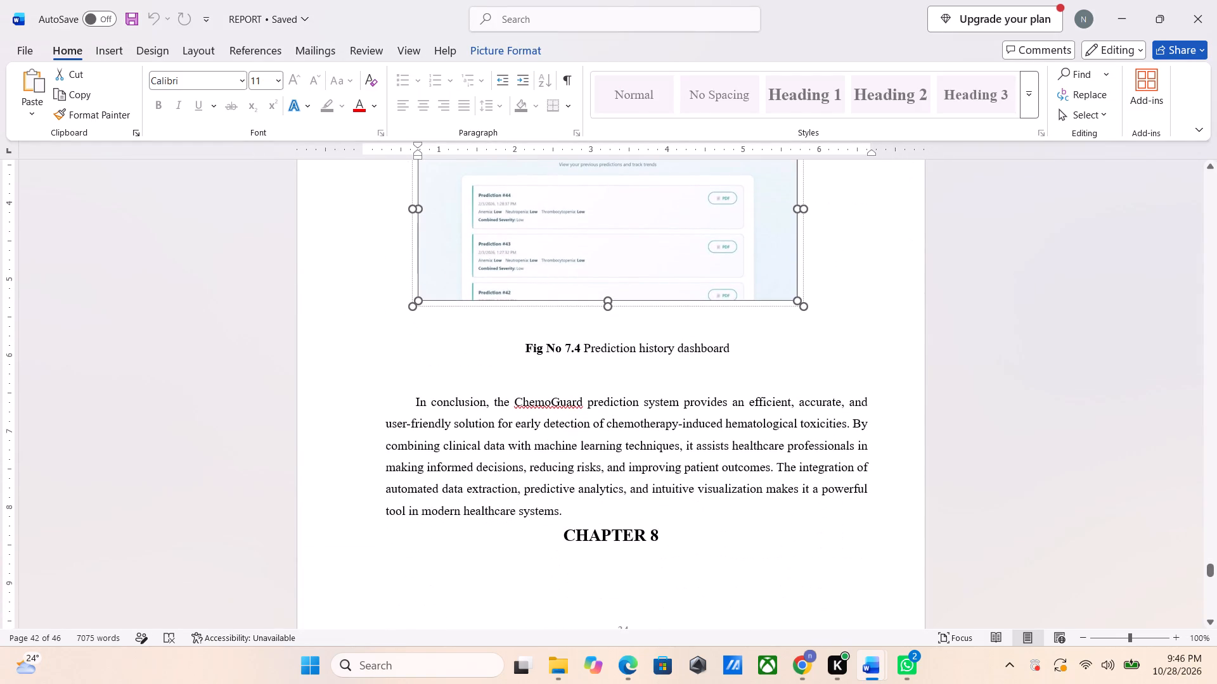
key(alt+Tab)
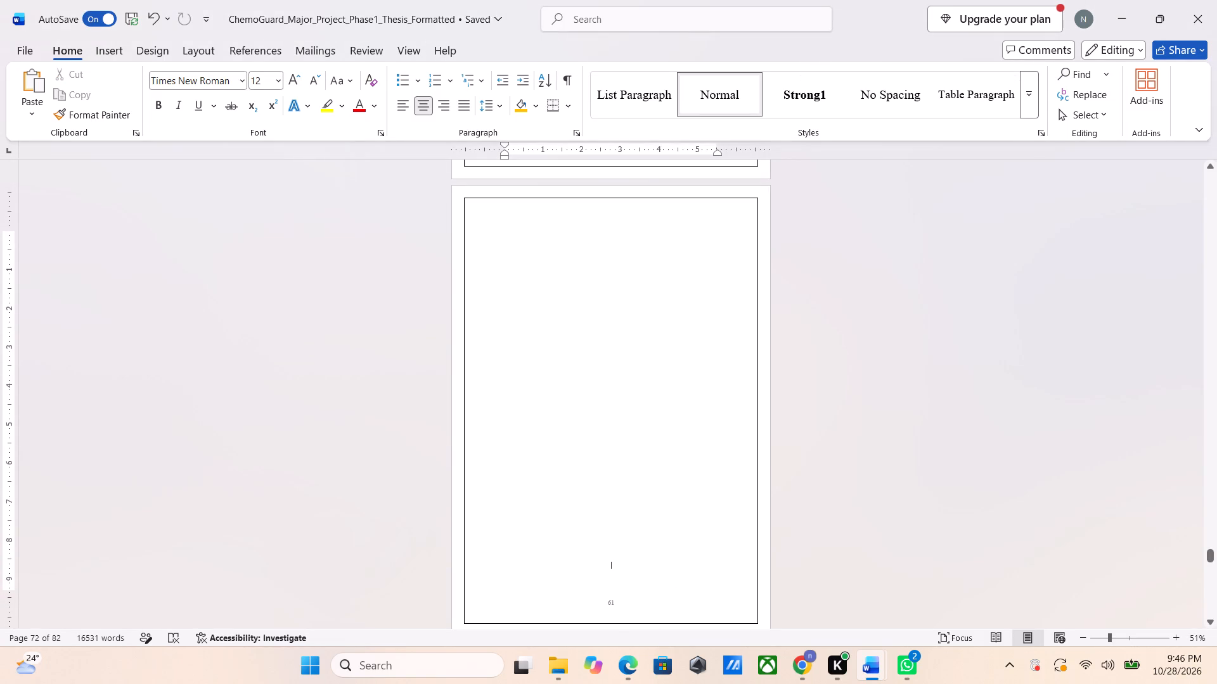
click(612, 232)
click(614, 273)
click(601, 249)
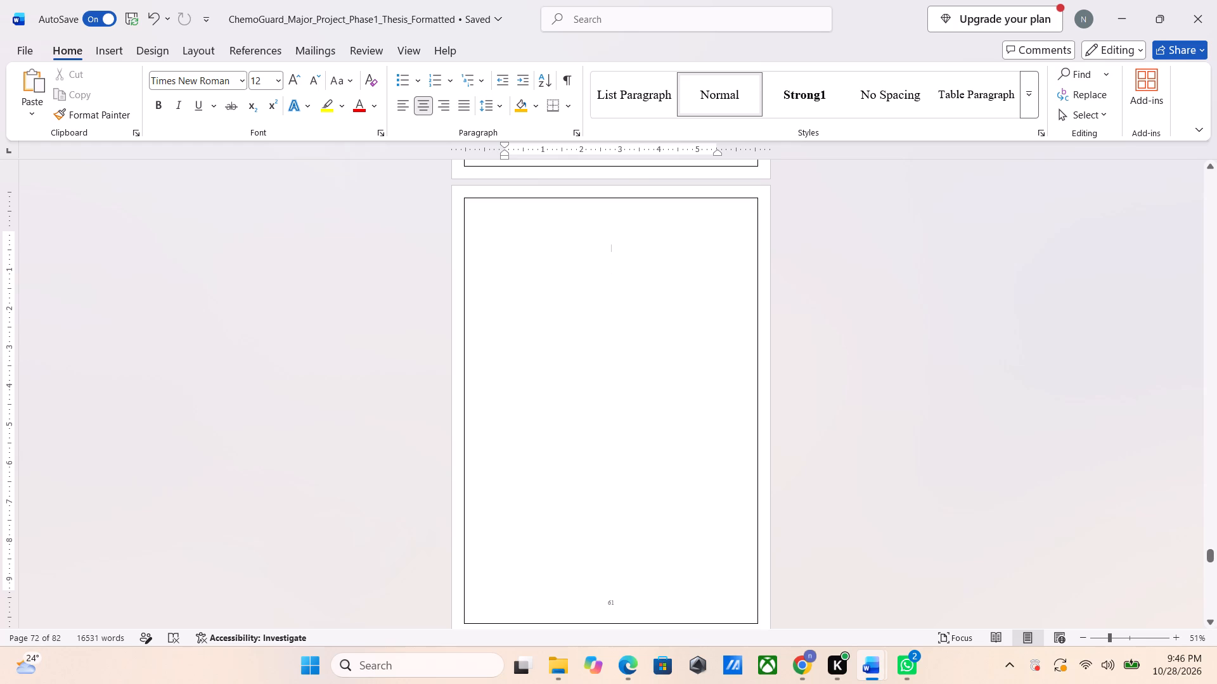
double_click(598, 222)
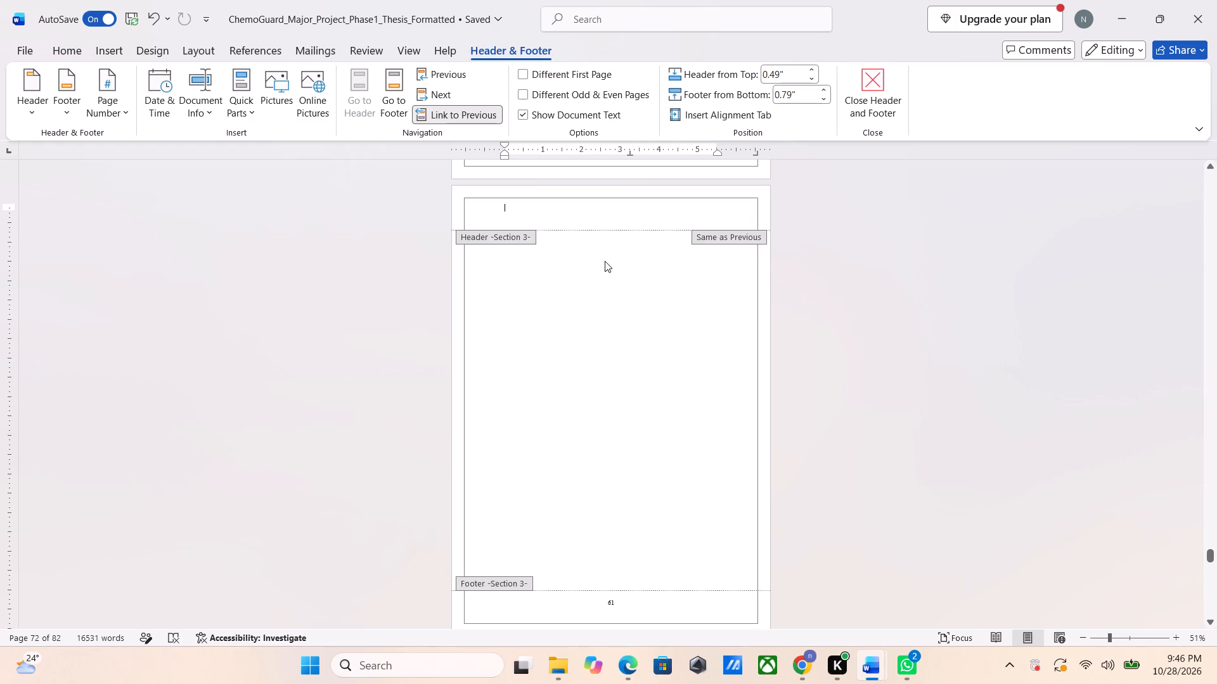
click(605, 261)
click(872, 113)
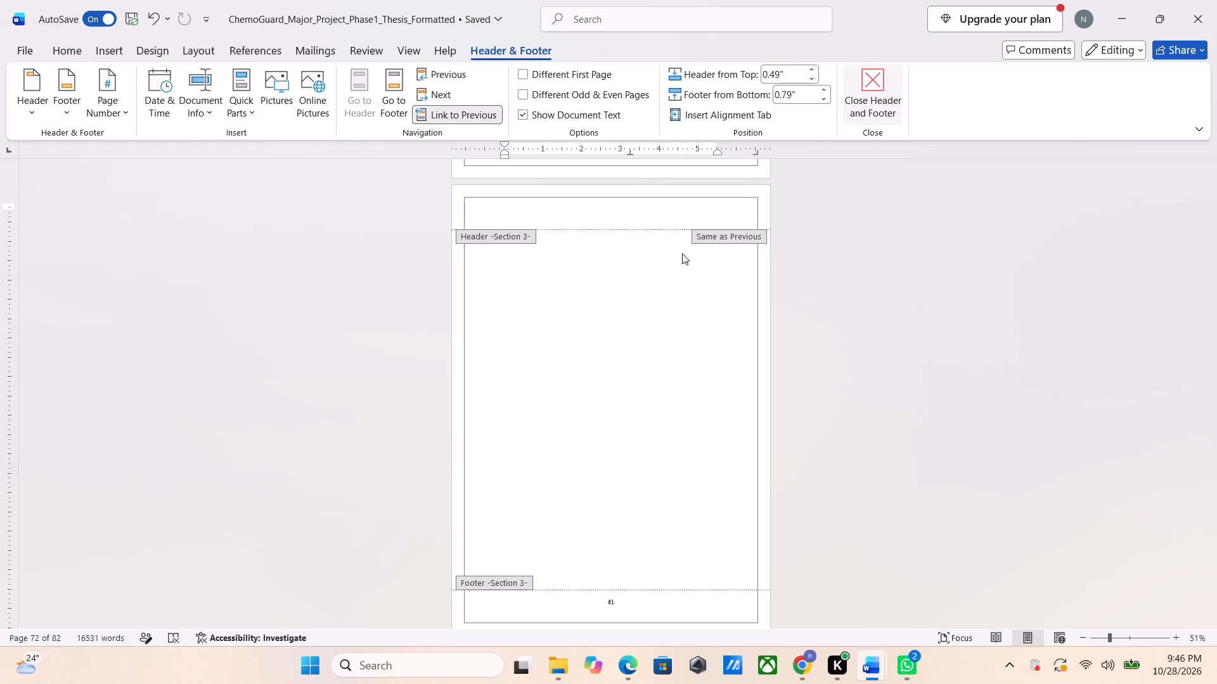
click(611, 257)
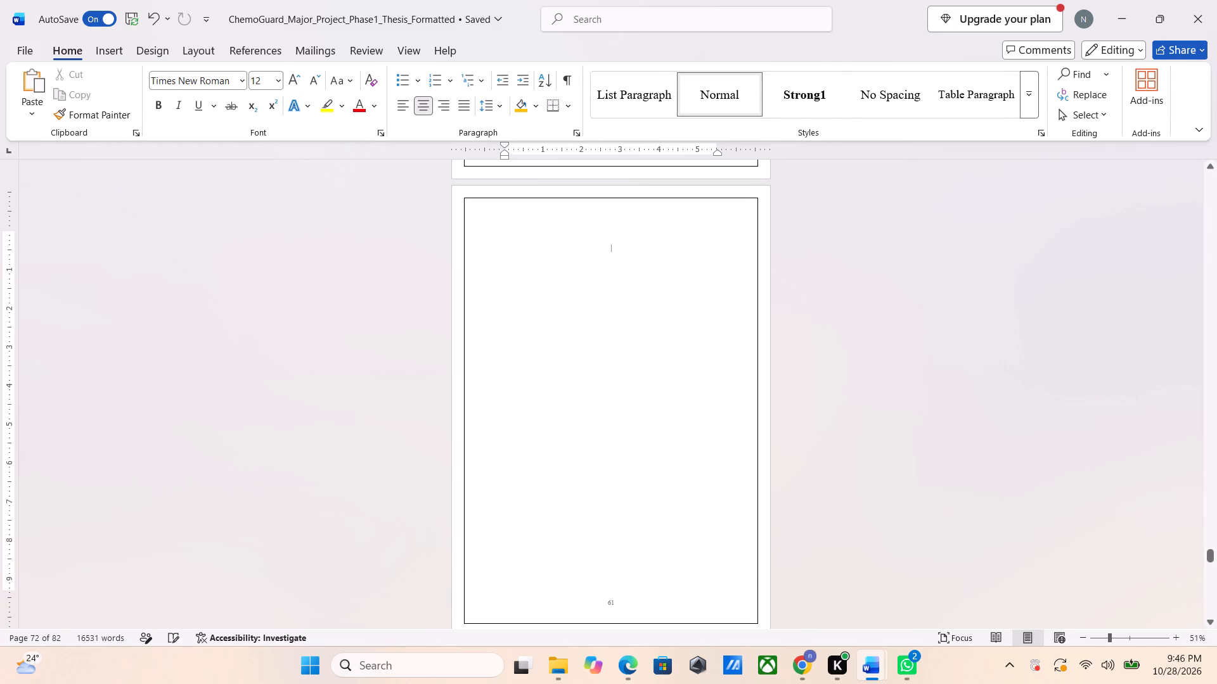
key(ctrl+v)
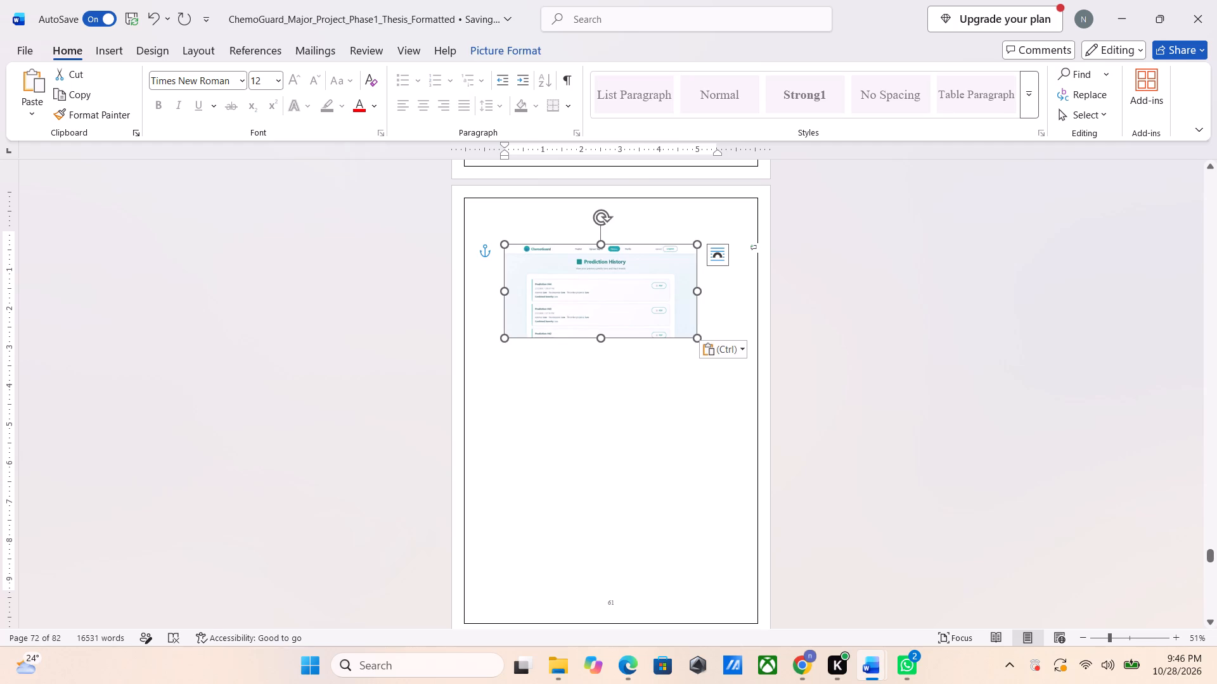
Resize the pasted Prediction History image, making it slightly taller and widening it to span the full text width between the margins.
click(602, 344)
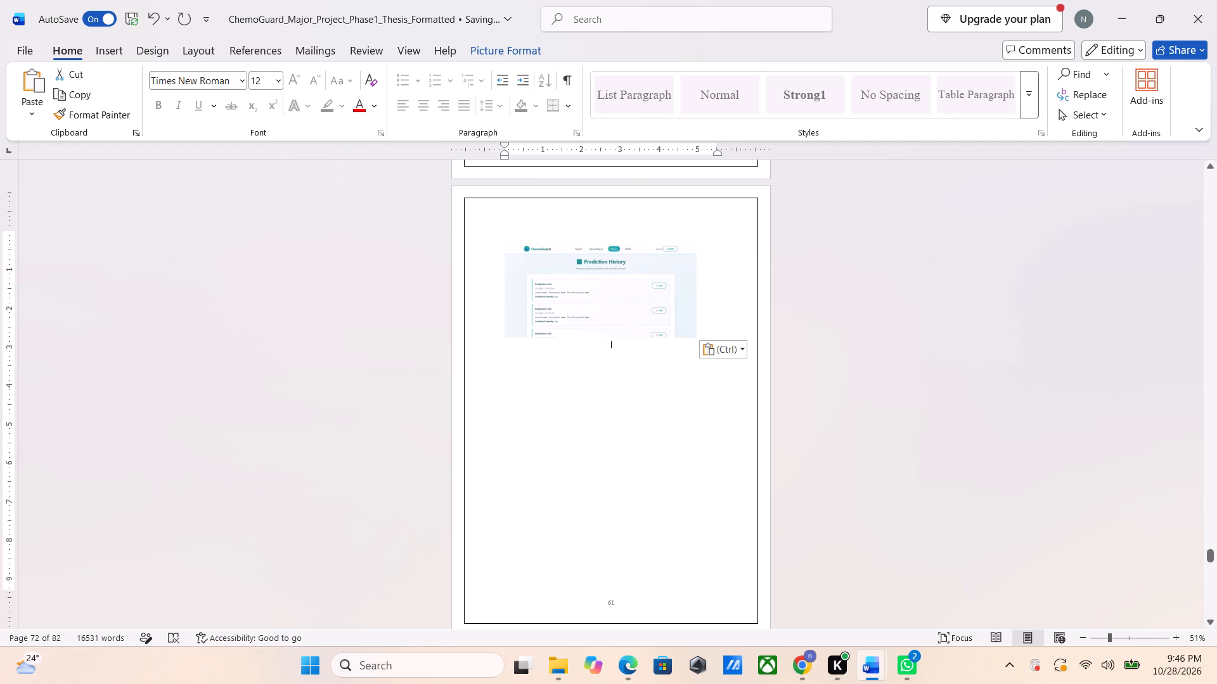
click(610, 315)
drag(601, 344, 600, 342)
drag(600, 342, 603, 324)
click(603, 324)
drag(599, 340, 599, 343)
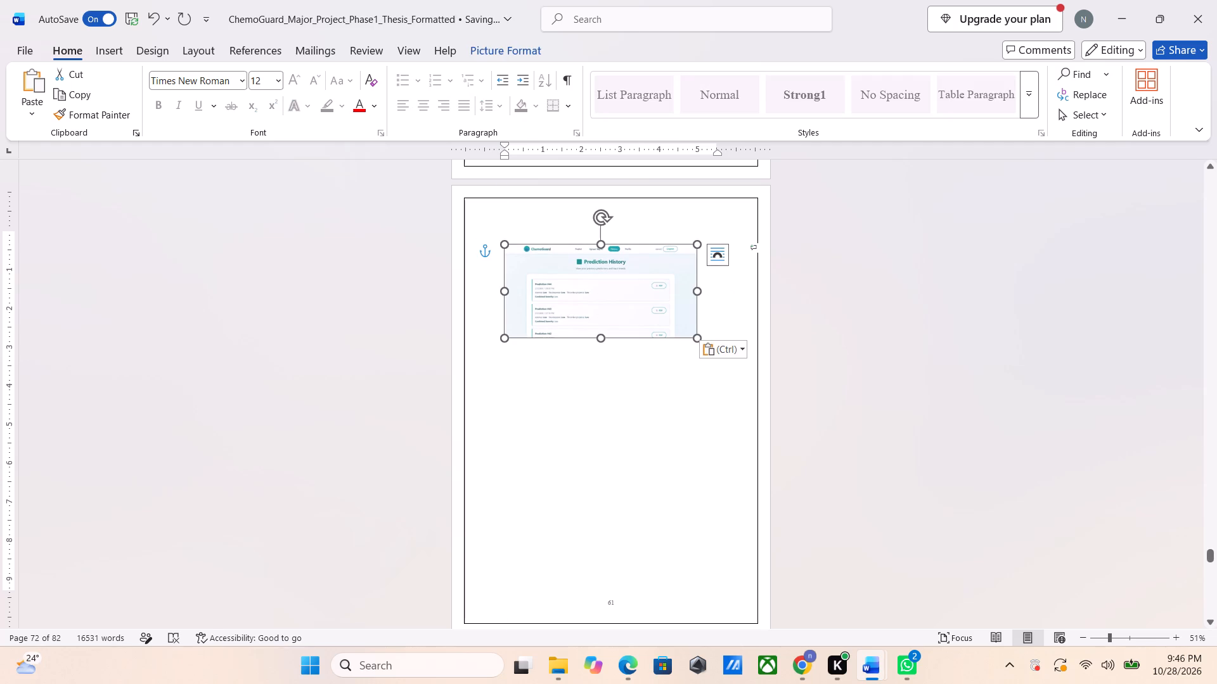
drag(599, 343, 598, 351)
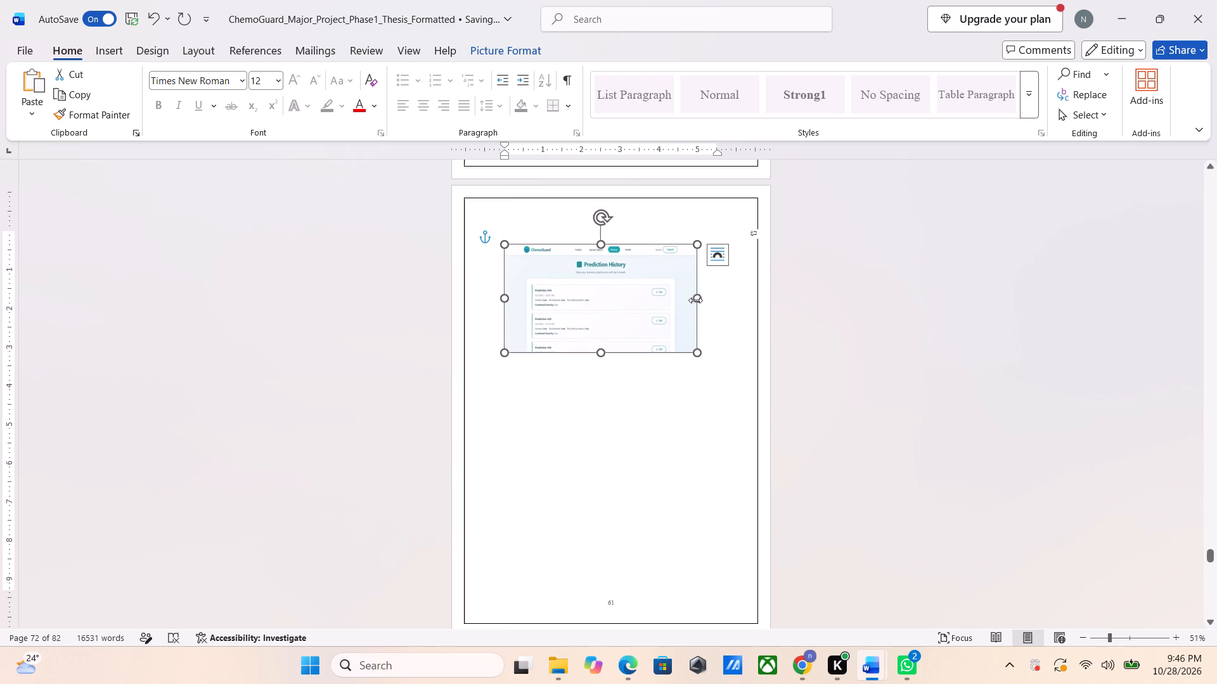
drag(695, 300, 702, 298)
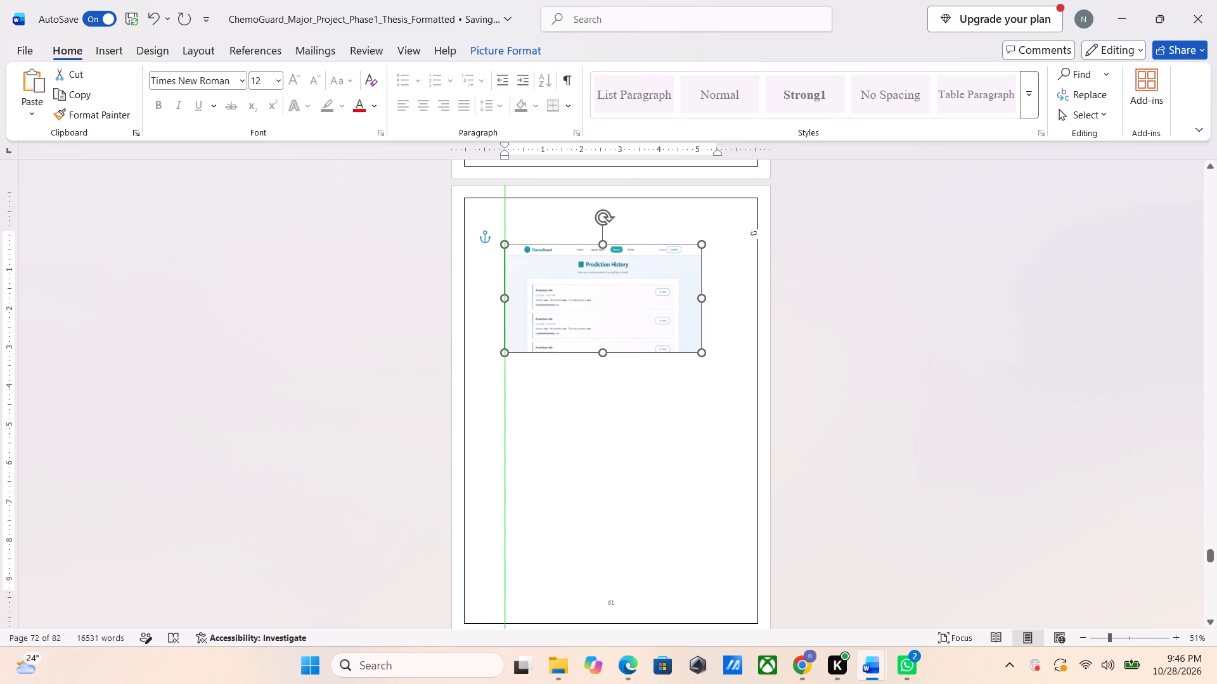
drag(702, 298, 724, 299)
Start a centred caption directly below the Prediction History image with the label Fig 6.4, checking the figure number against REPORT.
click(614, 382)
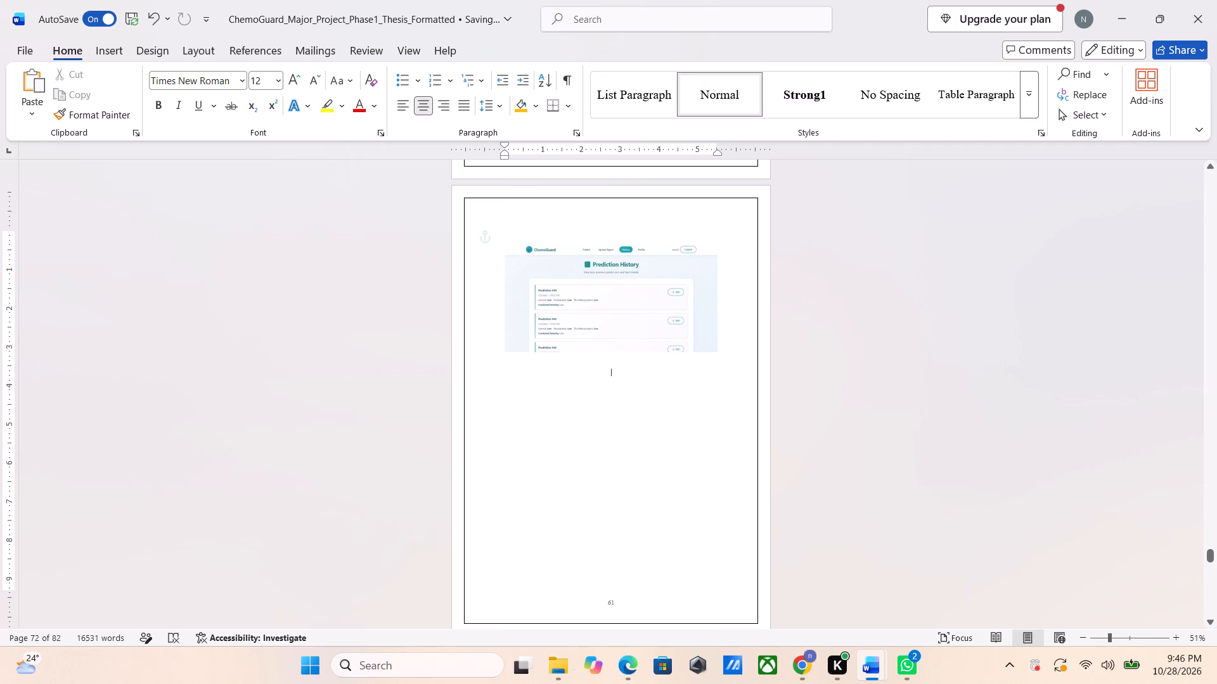
key(Up)
key(Down)
key(Up)
key(ctrl+f)
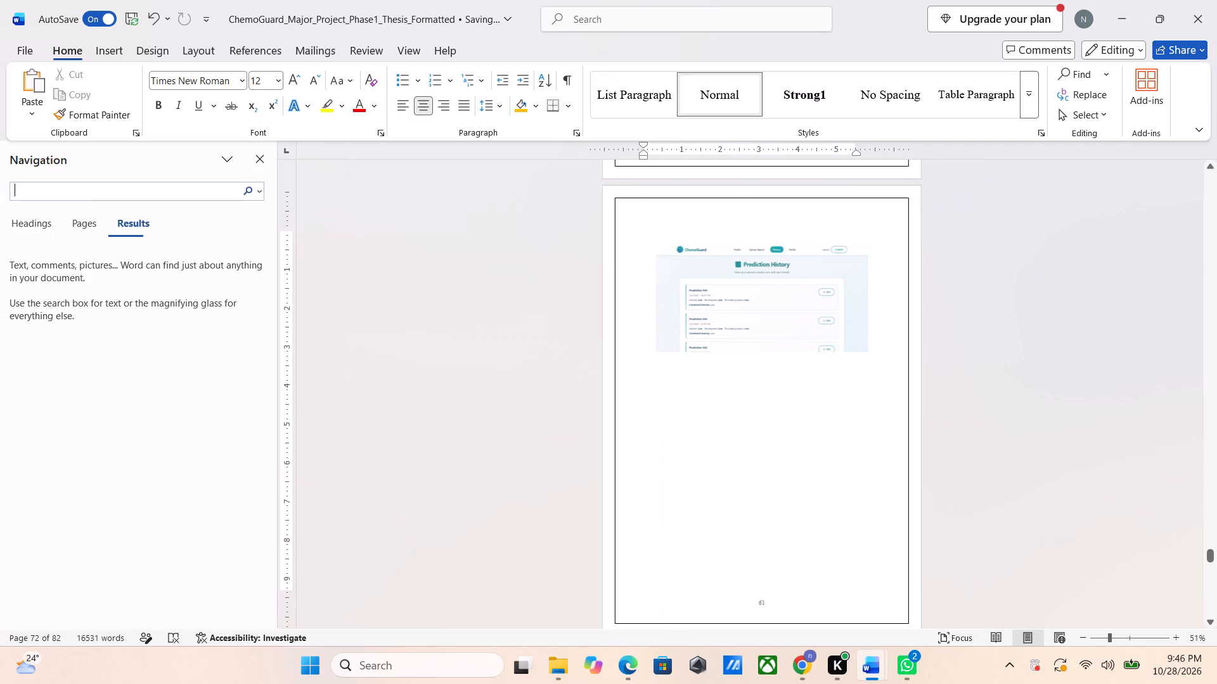
click(261, 157)
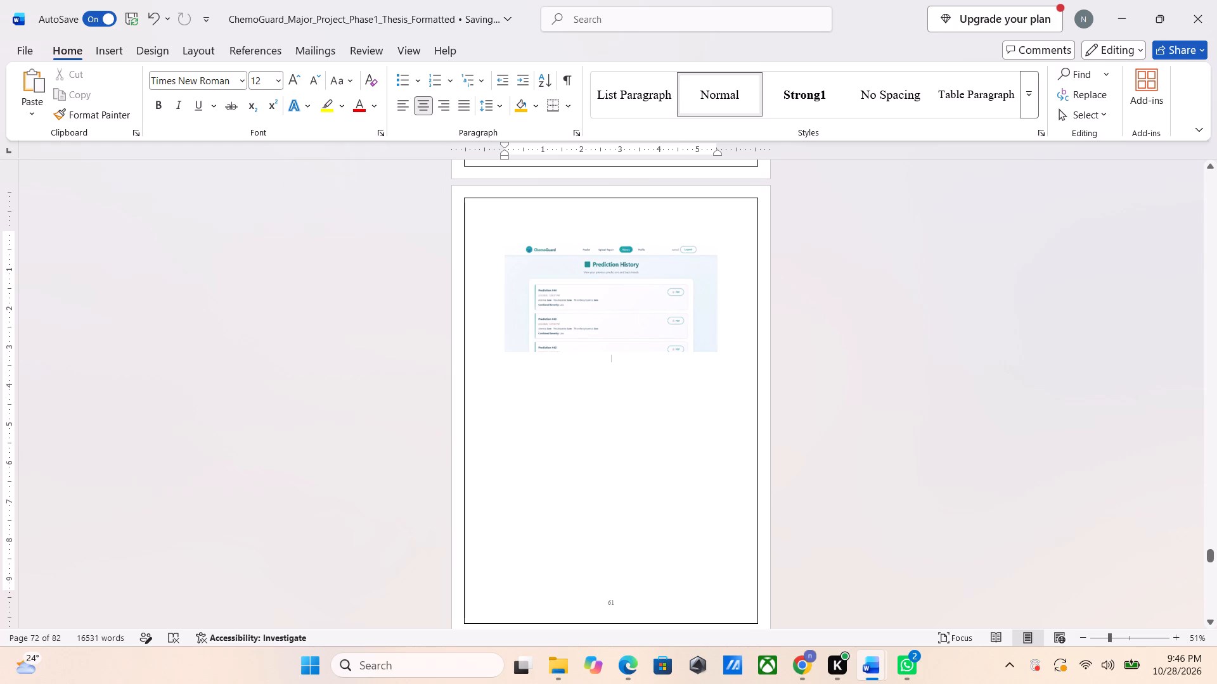
text(Fig)
key(space)
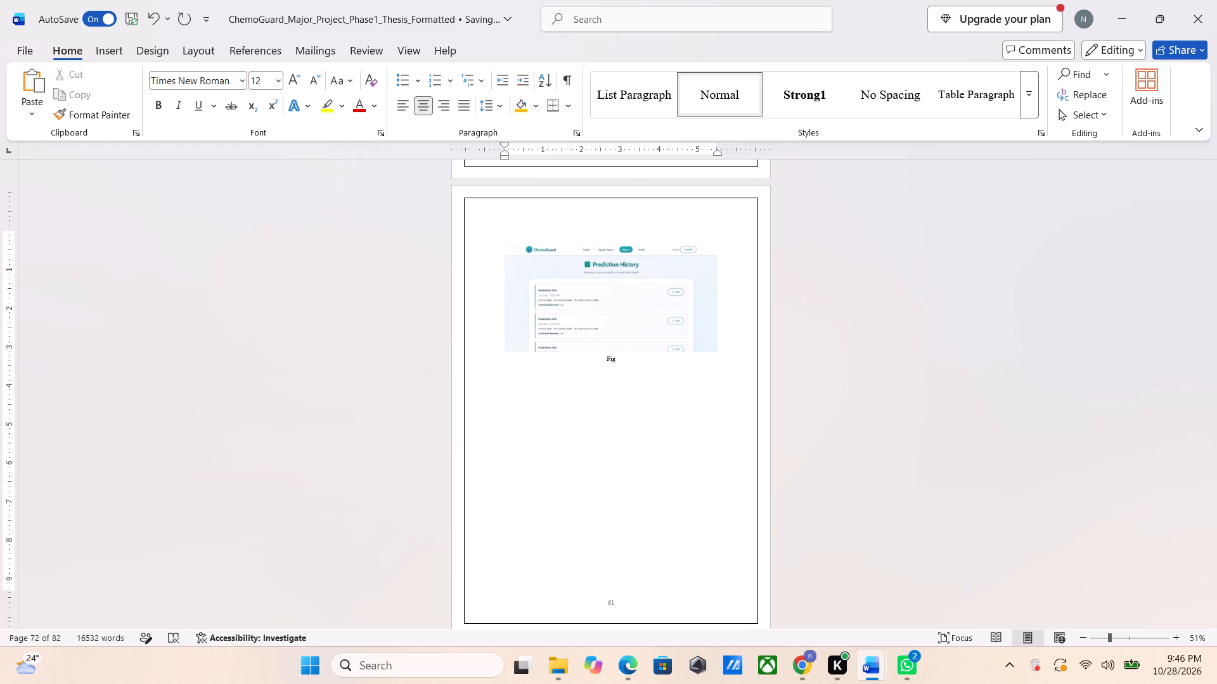
key(6)
key(comma)
key(BackSpace)
text(.3)
key(alt+Tab)
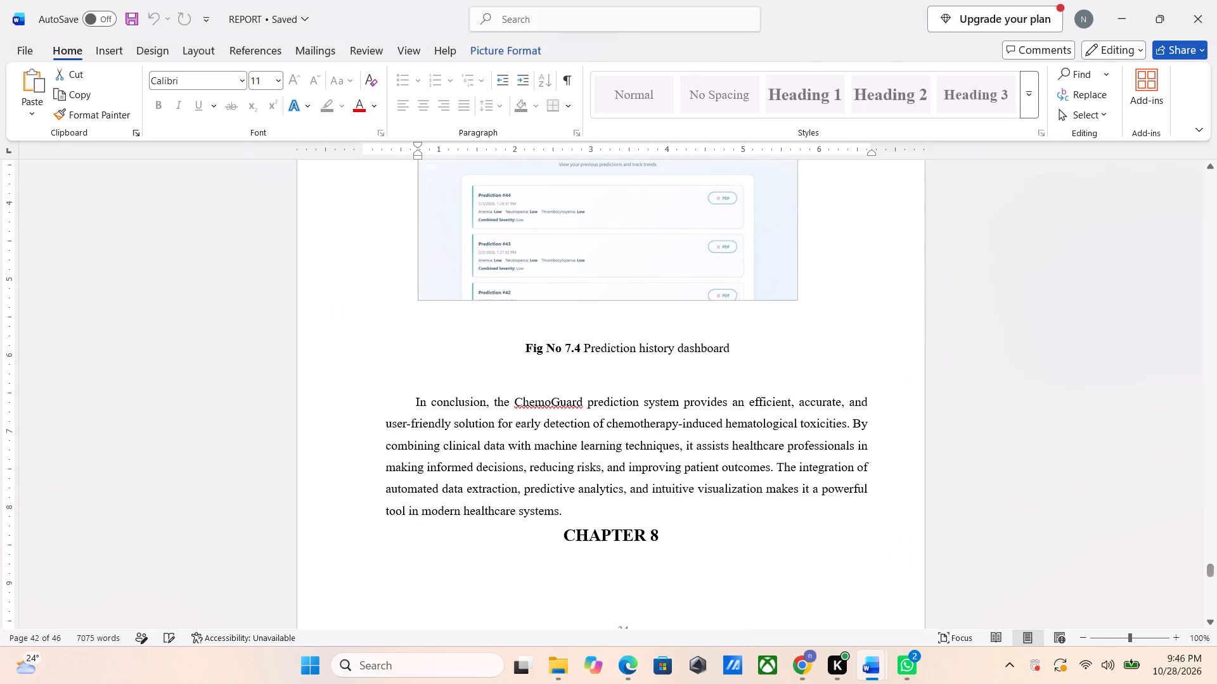
key(alt+Tab)
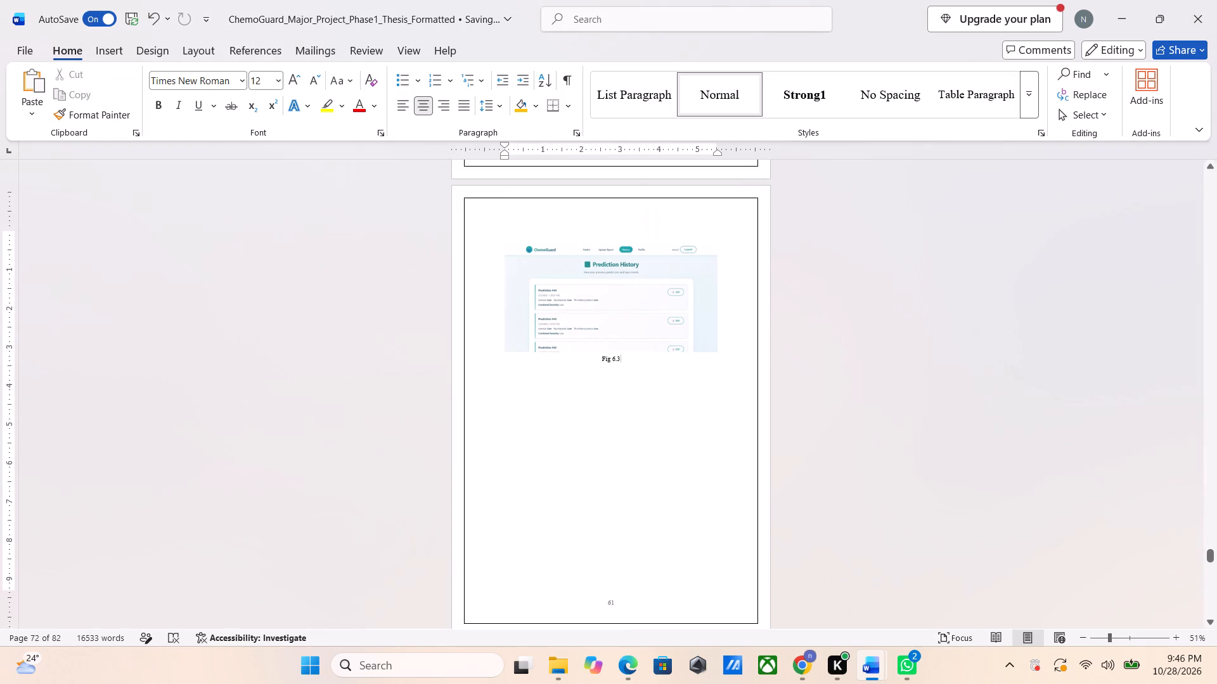
key(BackSpace)
text(4)
key(space)
Complete the Fig 6.4 caption with the title Prediction History Dashboard, checking the wording against the matching caption in REPORT.
key(alt+Tab)
key(alt+Tab)
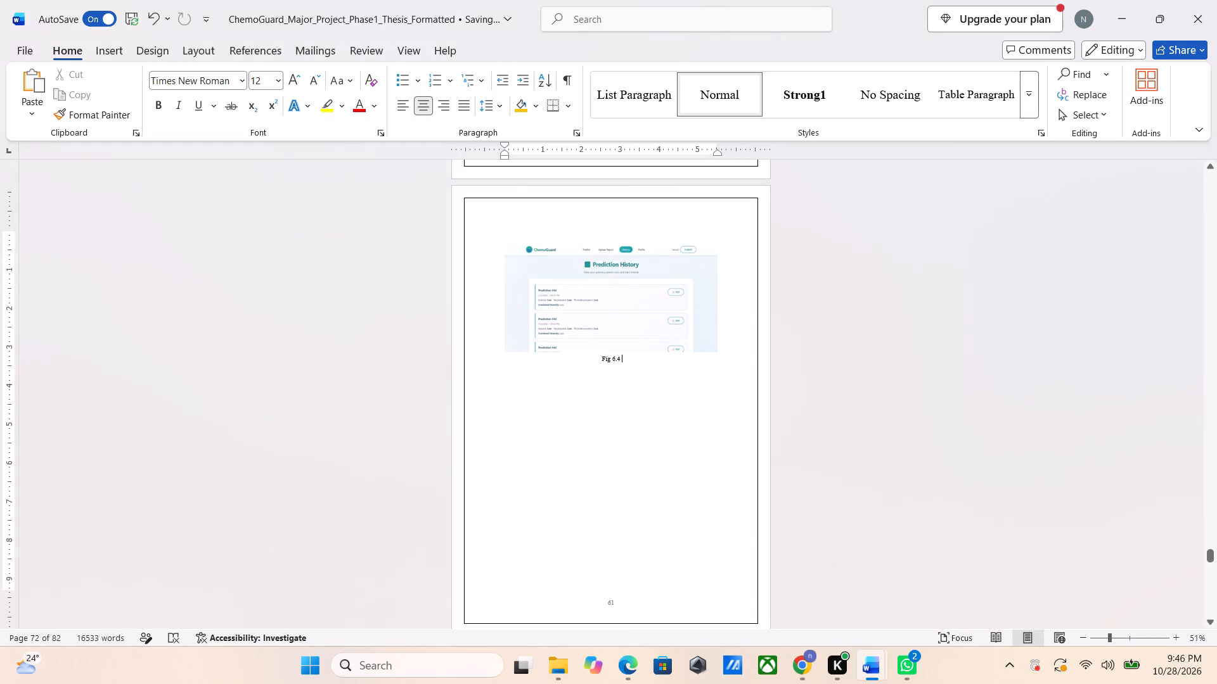
text(Pri)
key(BackSpace)
key(d)
key(BackSpace)
text(ediction History DashBoard)
key(space)
key(BackSpace)
key(BackSpace)
key(BackSpace)
key(BackSpace)
key(BackSpace)
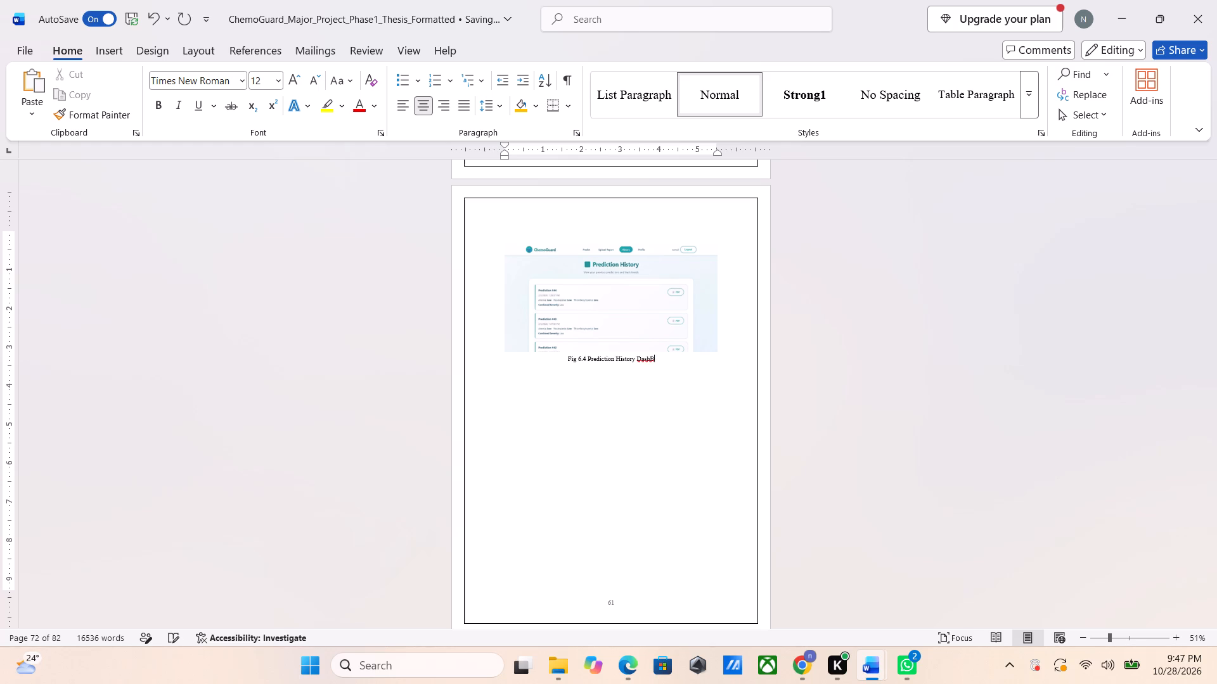
key(BackSpace)
text(board)
key(space)
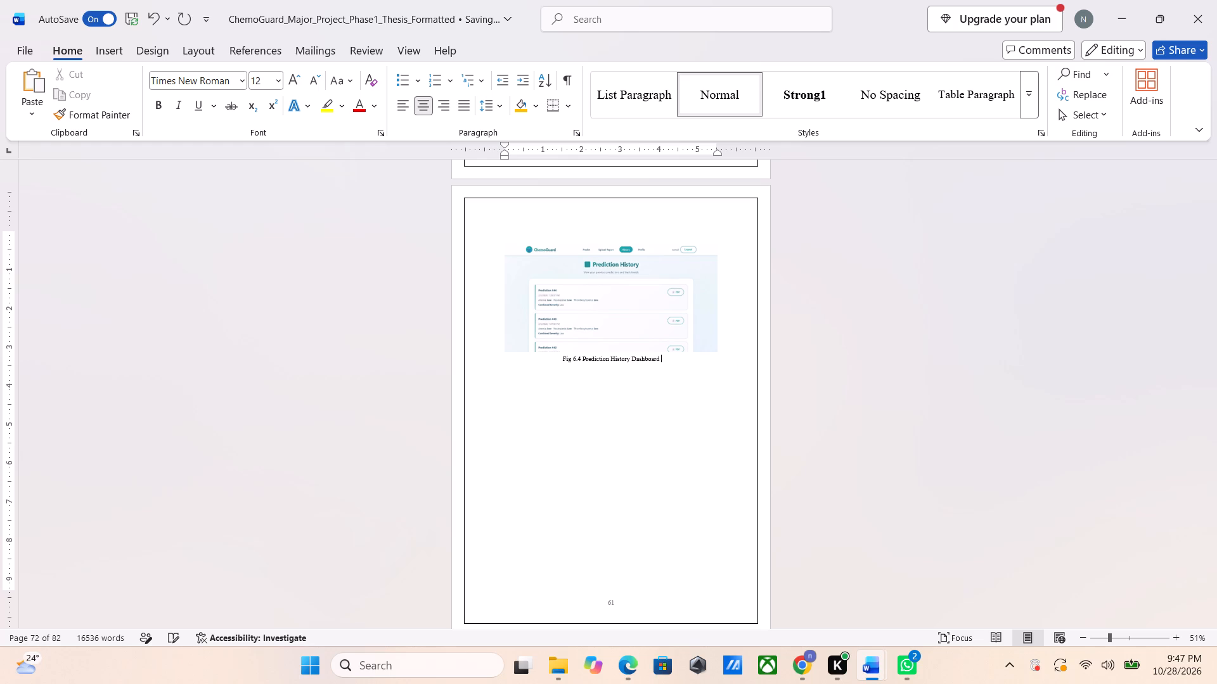
key(BackSpace)
key(alt+Tab)
key(alt+Tab)
Insert a blank line above the Fig 6.4 Prediction History Dashboard caption to separate it from the image.
scroll(456, 281, up, 6)
scroll(456, 281, down, 1)
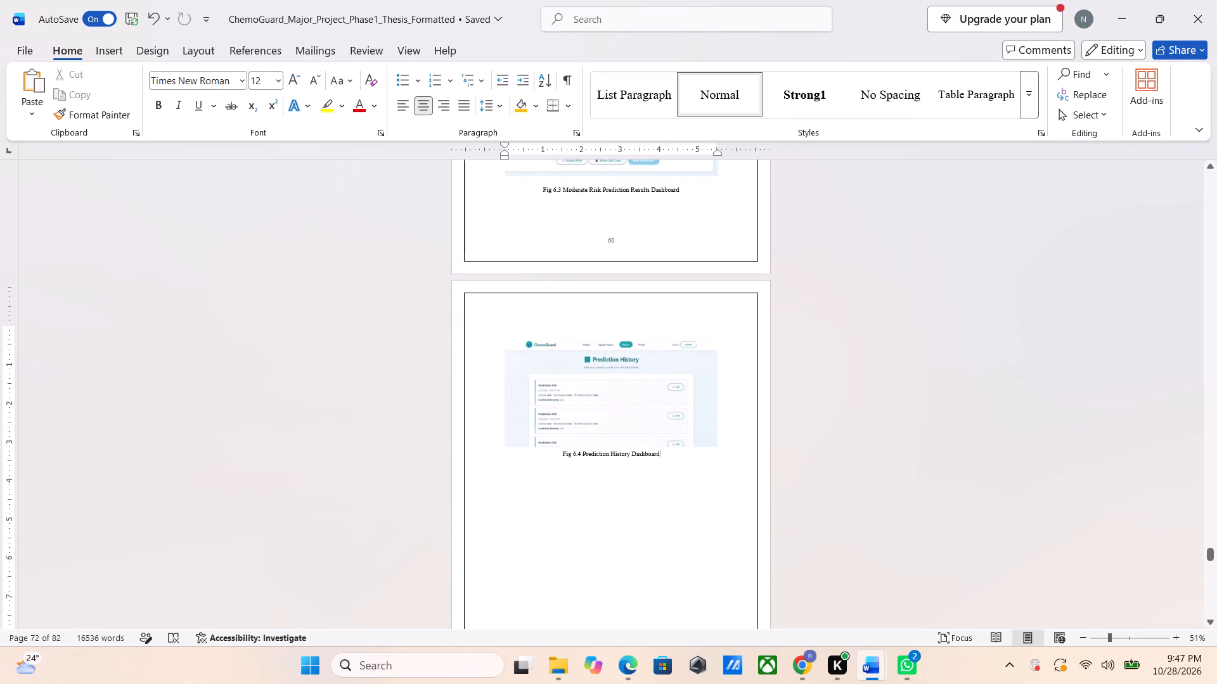
click(561, 455)
key(Return)
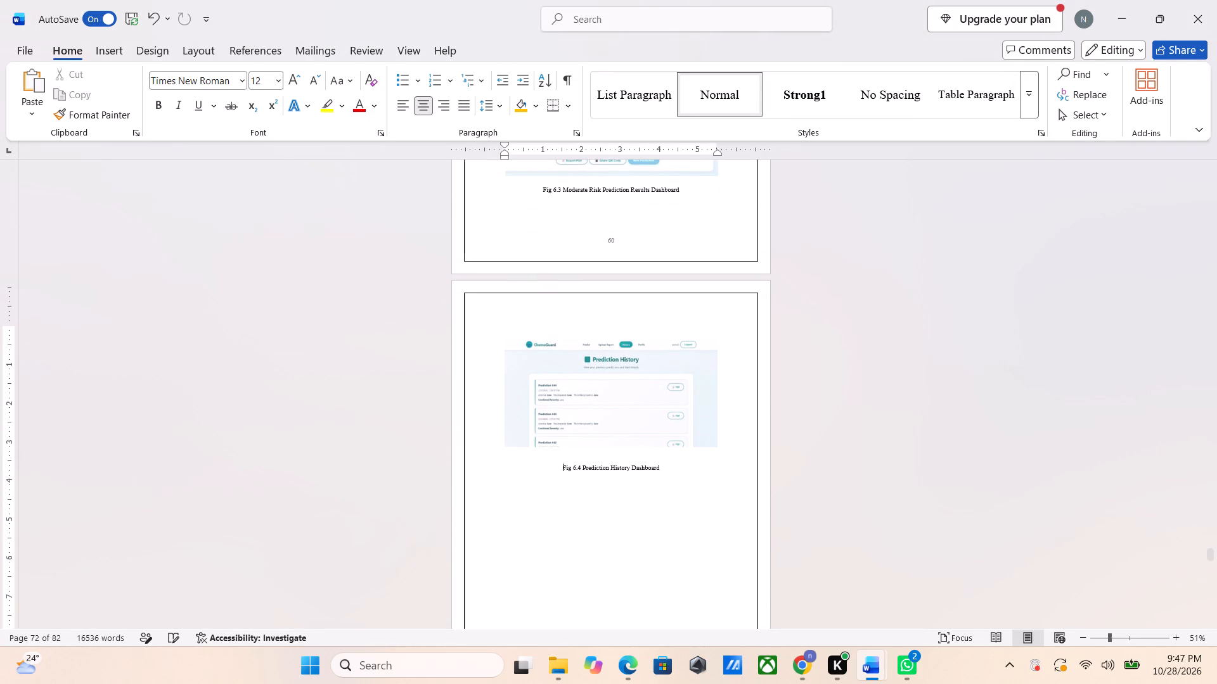
key(Right)
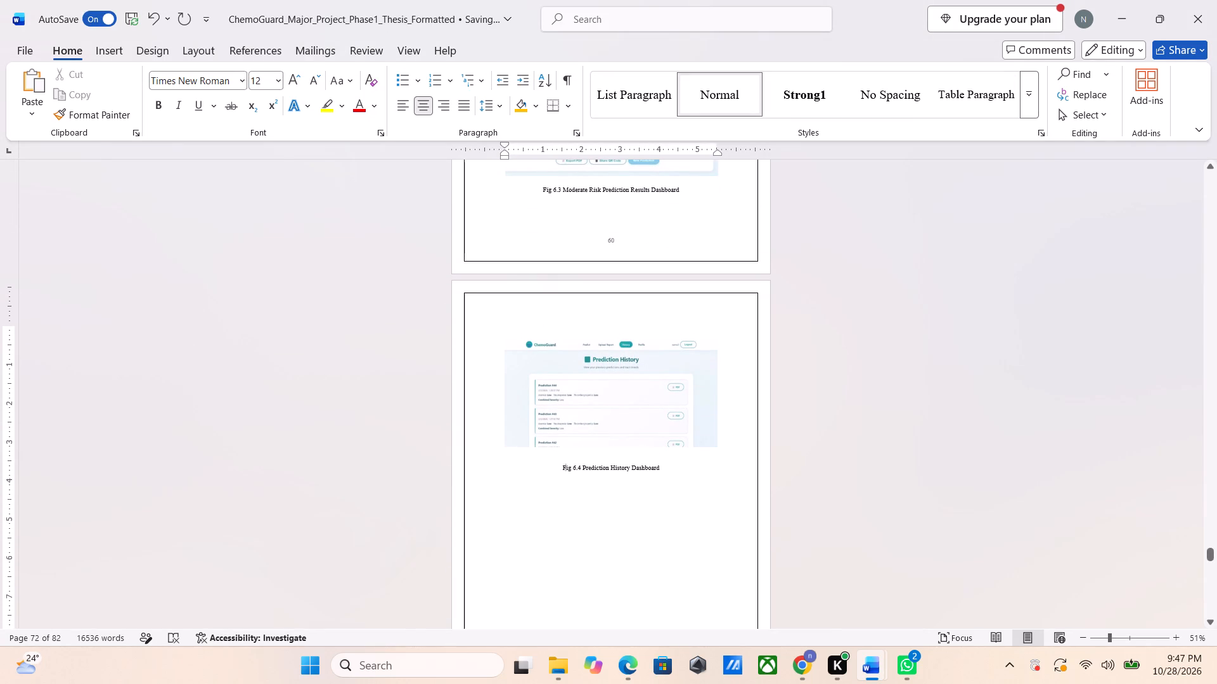
key(Up)
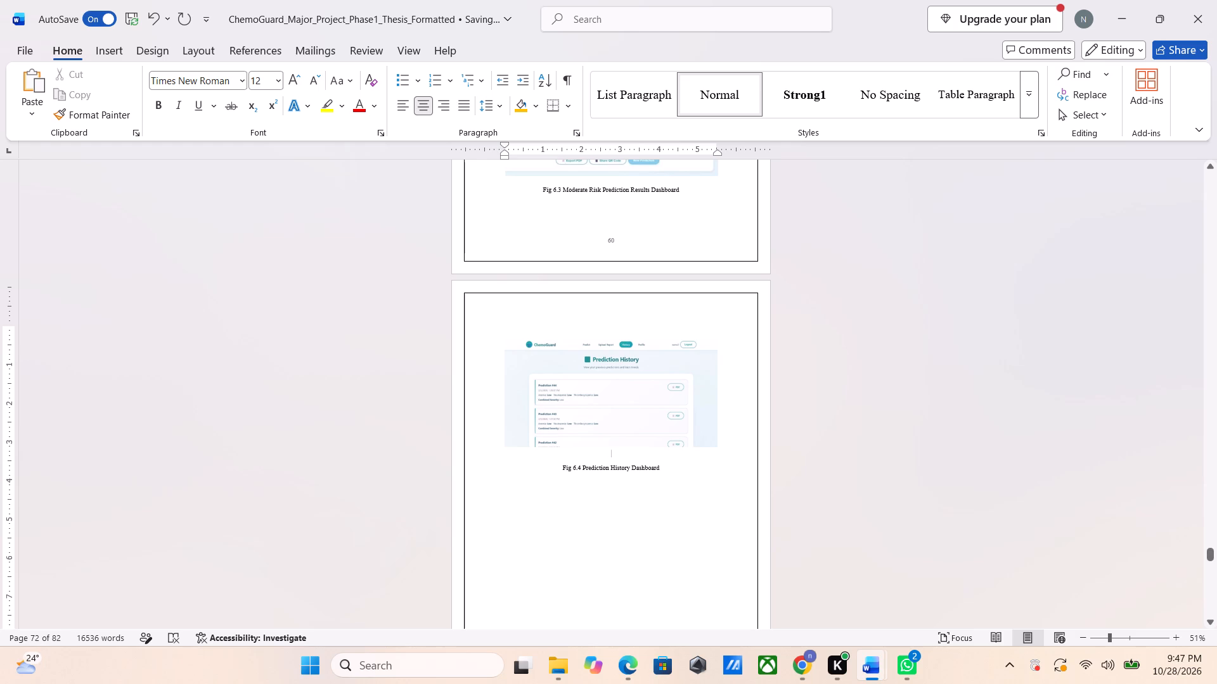
Nudge the Prediction History image down in small increments, leaving a small gap above its Fig 6.4 caption.
click(602, 412)
click(602, 412)
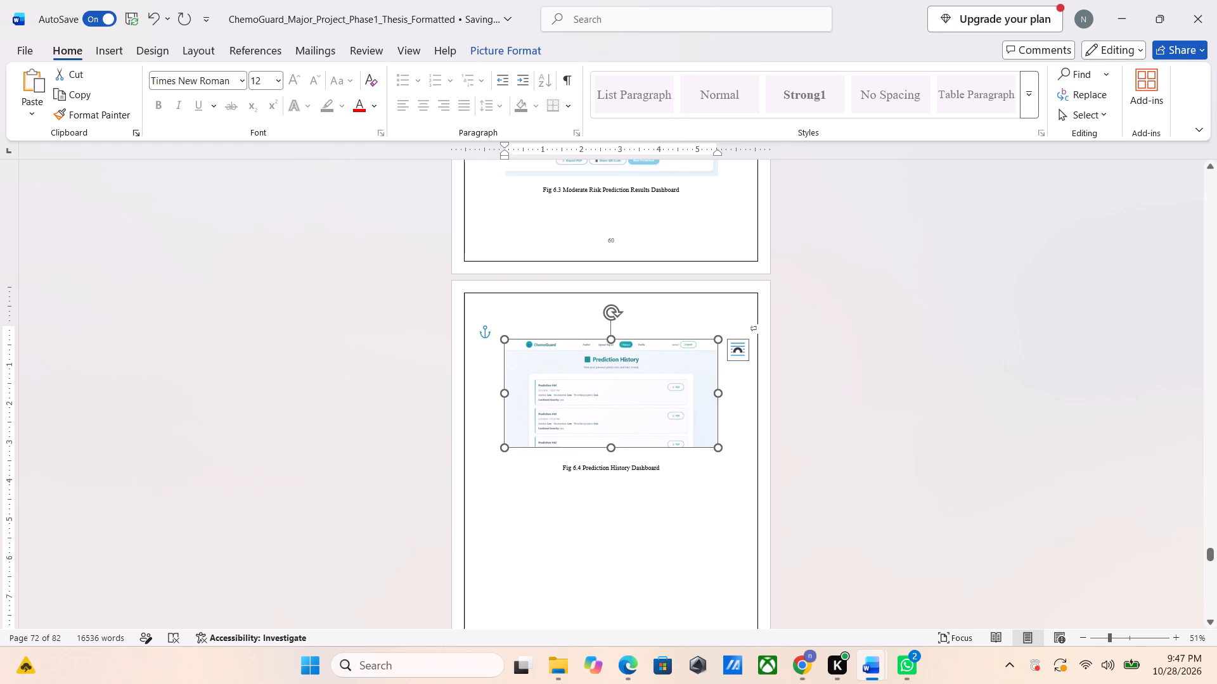
key(Down)
key(Down)
key(Down)
key(Down)
key(Down)
key(Down)
key(Down)
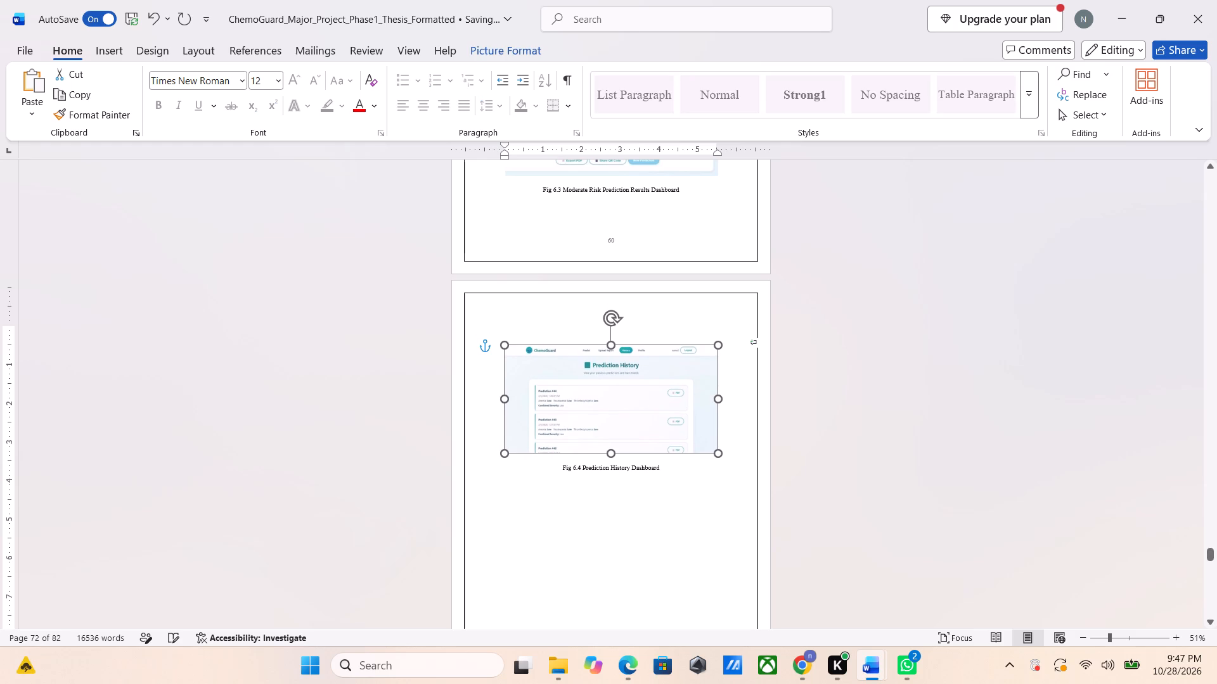
key(Down)
key(Down)
key(Down)
key(Down)
key(Down)
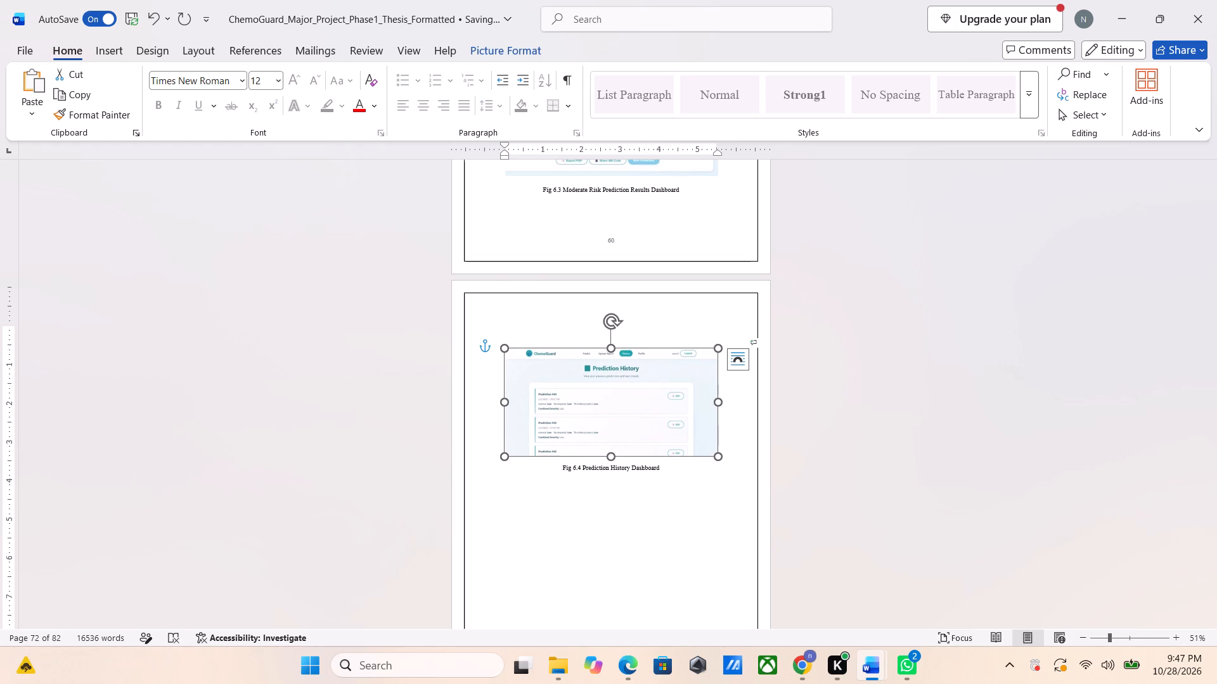
key(Up)
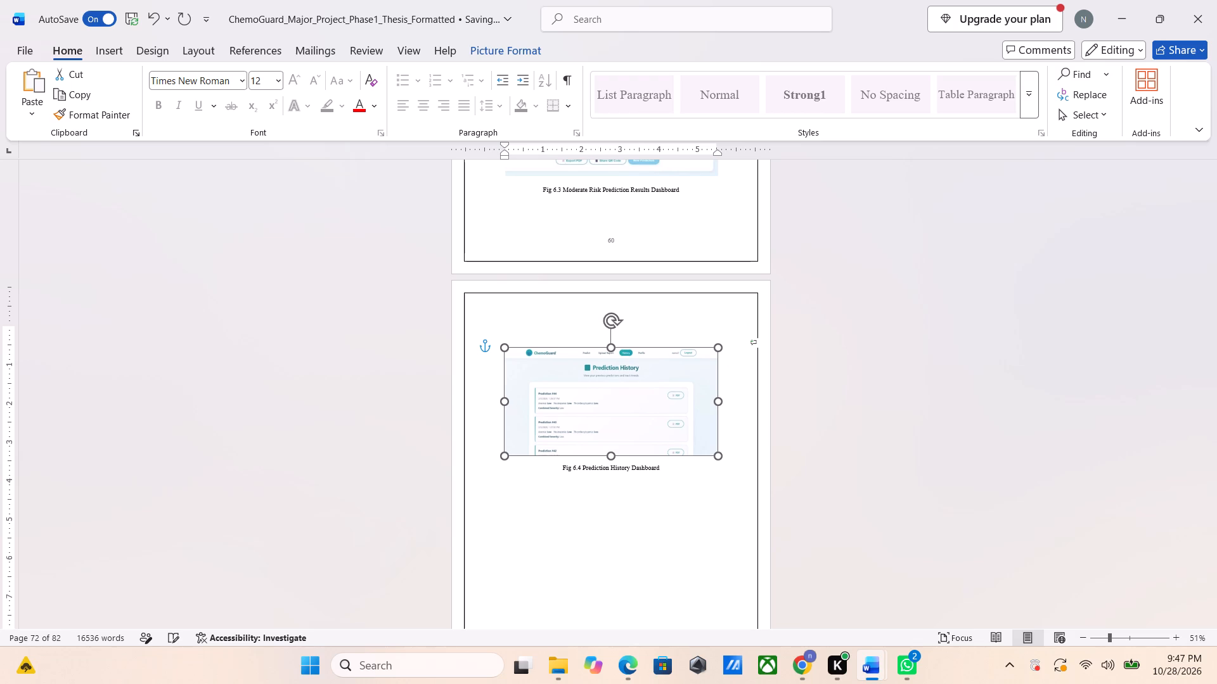
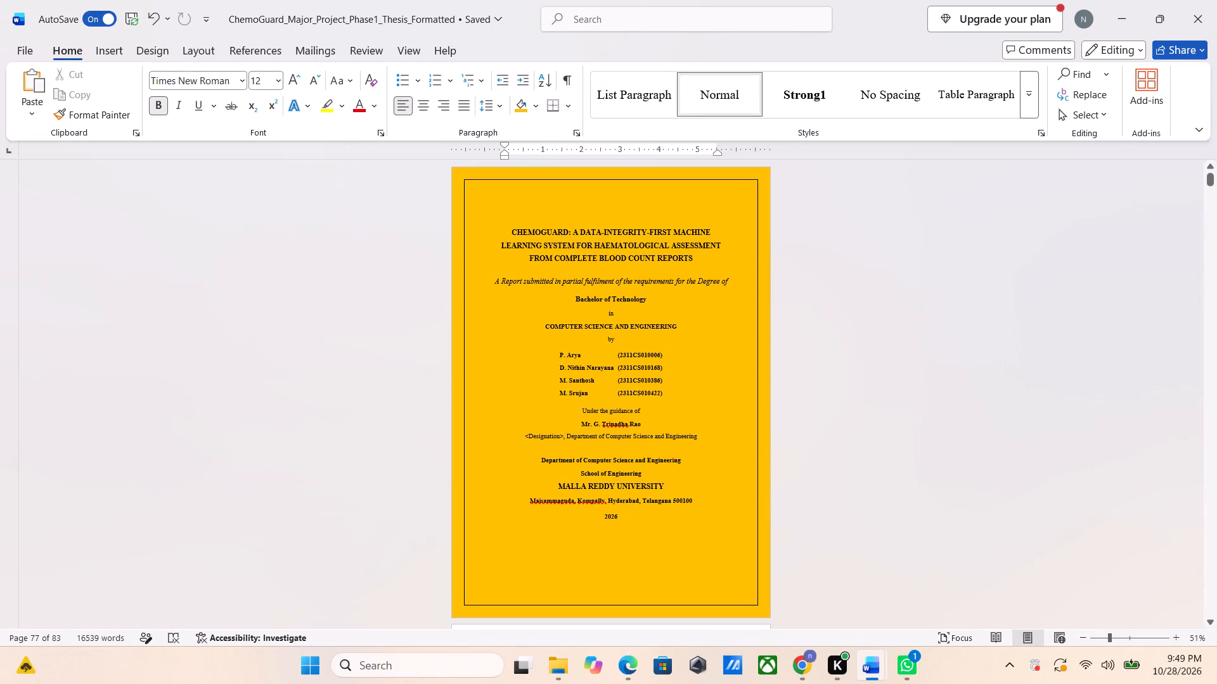
Select the <Designation> placeholder before the department name, beneath the guide's name on the title page.
drag(562, 435, 524, 437)
drag(524, 437, 525, 436)
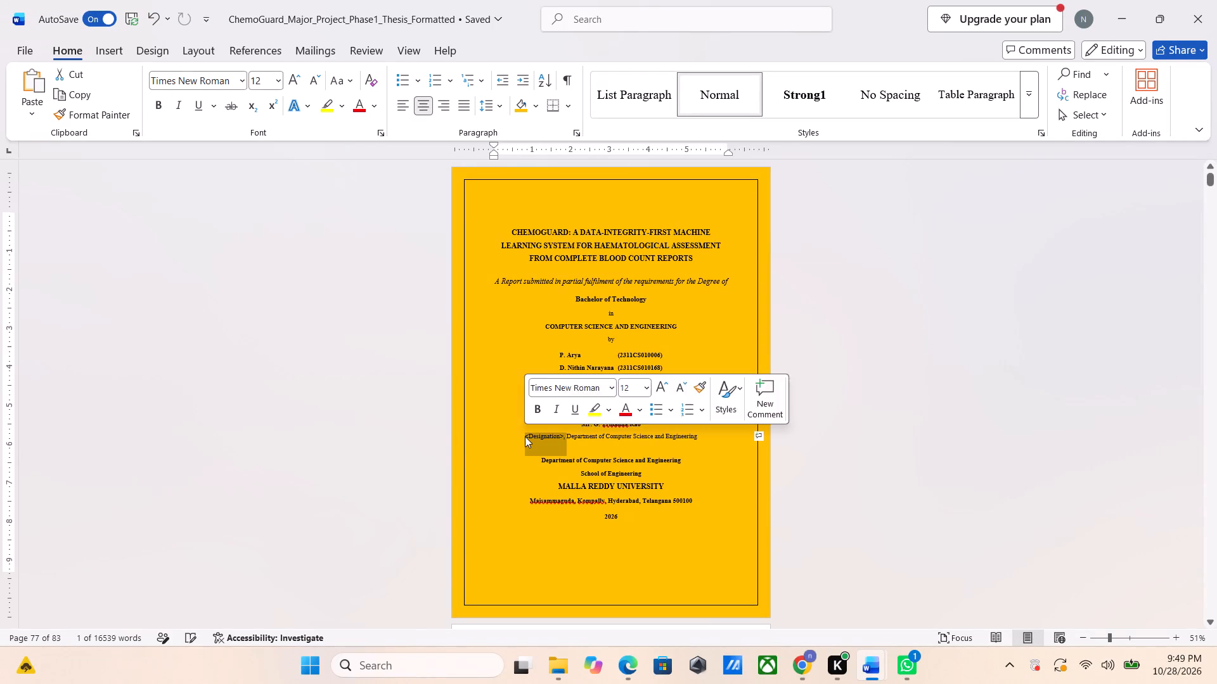
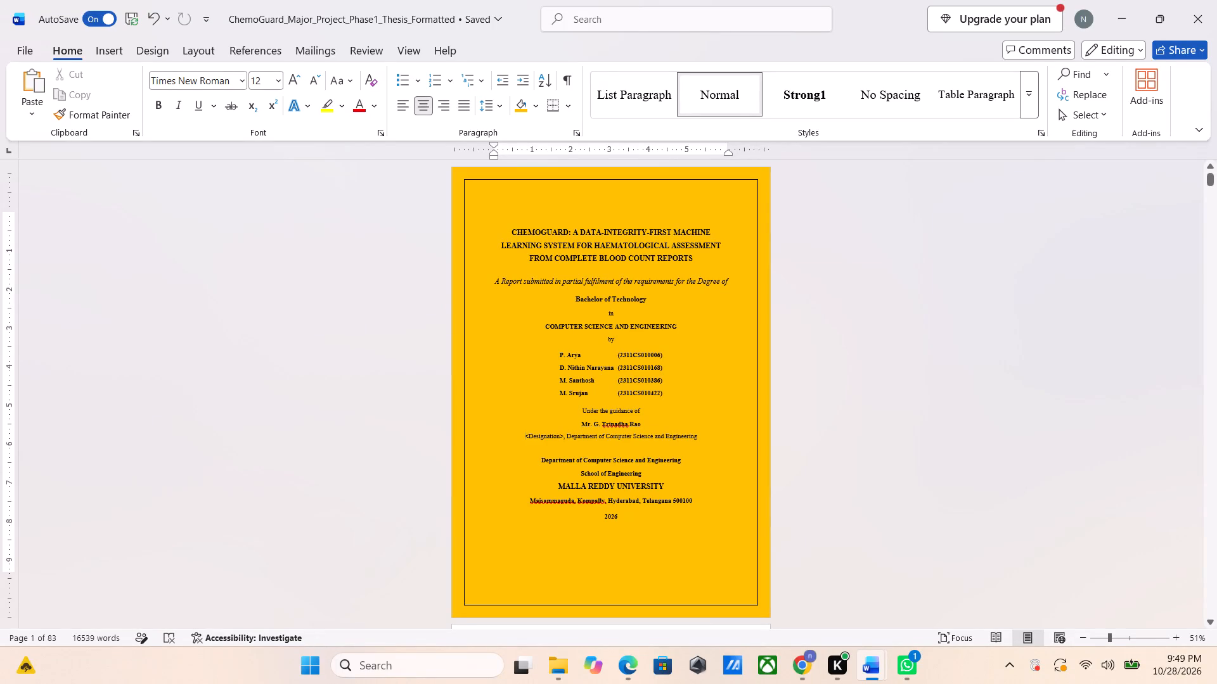
Replace the word Designation inside the angle brackets beneath the guide's name on the cover page with the copied text Associate Professor.
ctrl+scroll(510, 443, up, 5)
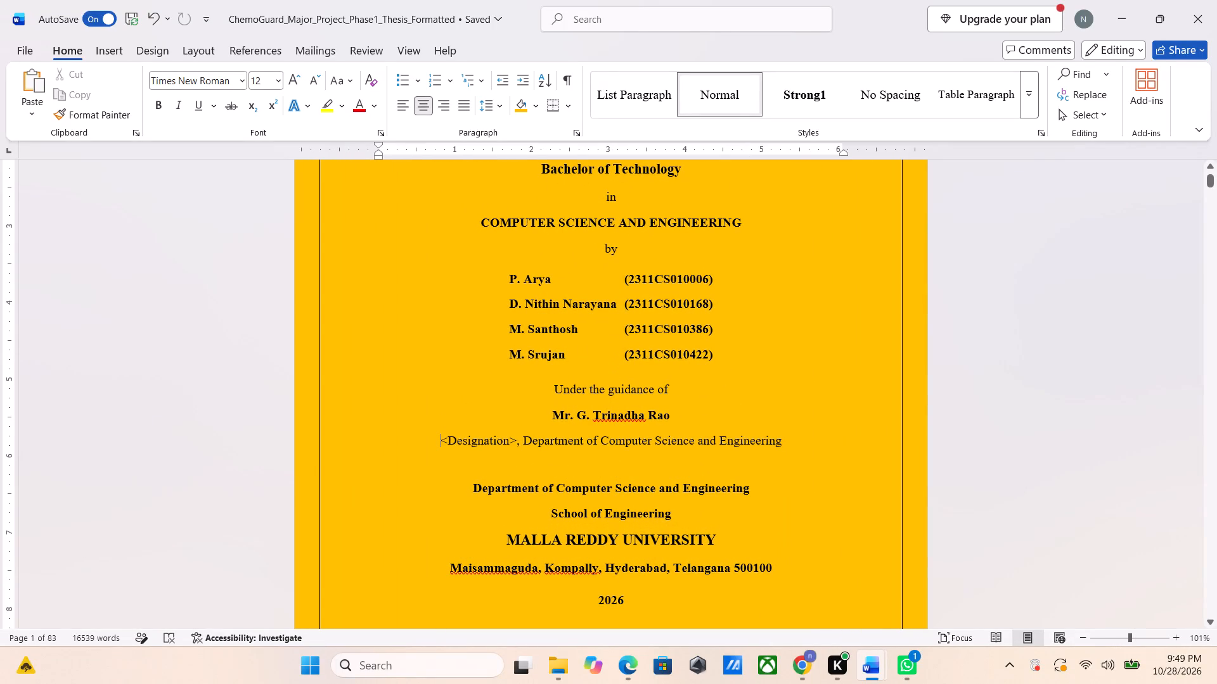
click(517, 441)
drag(513, 441, 501, 441)
drag(512, 439, 501, 439)
click(513, 436)
drag(513, 436, 468, 449)
click(468, 449)
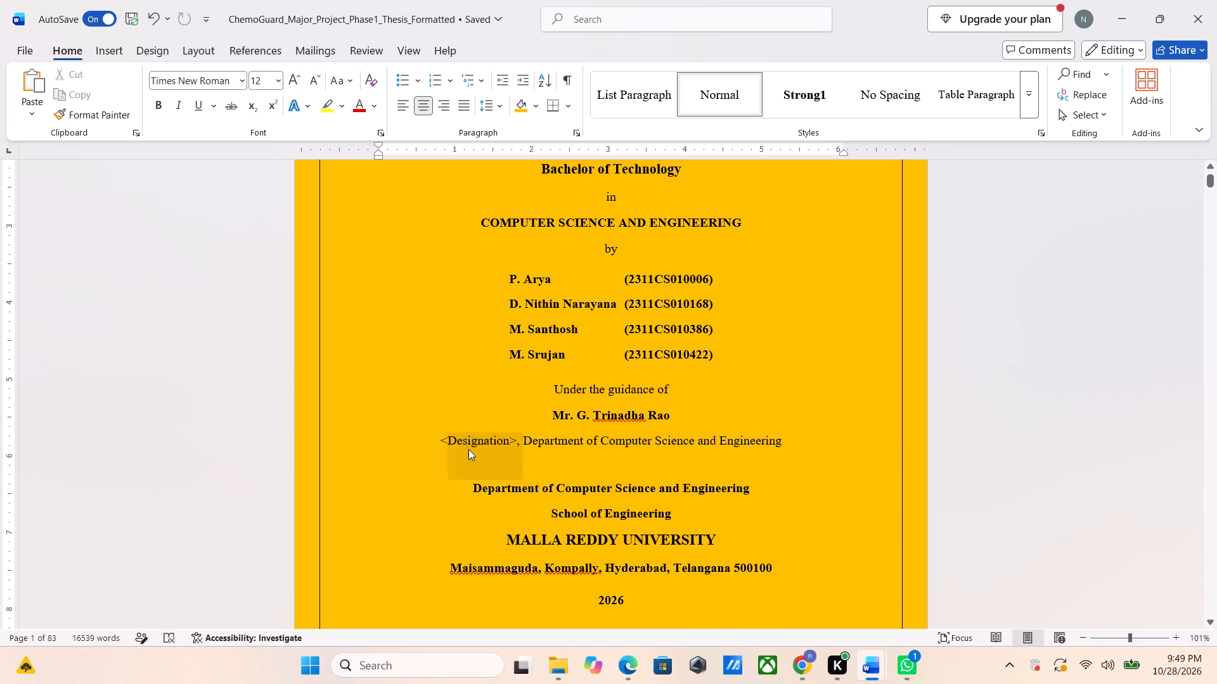
double_click(469, 442)
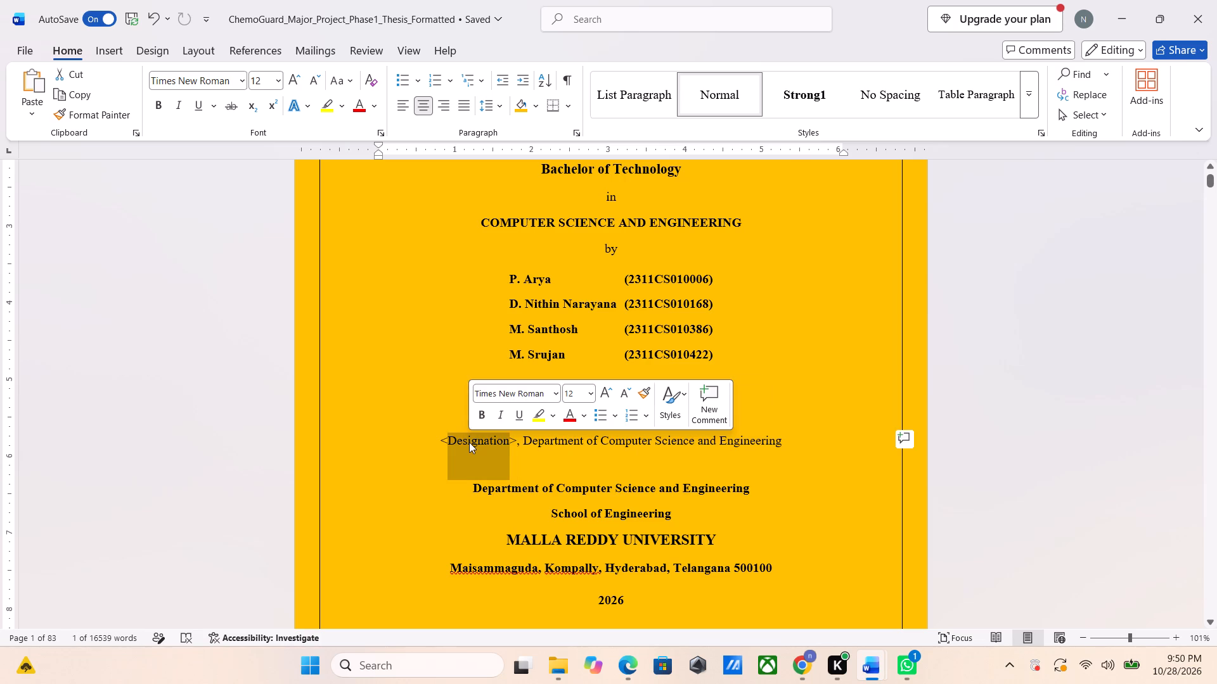
key(ctrl+v)
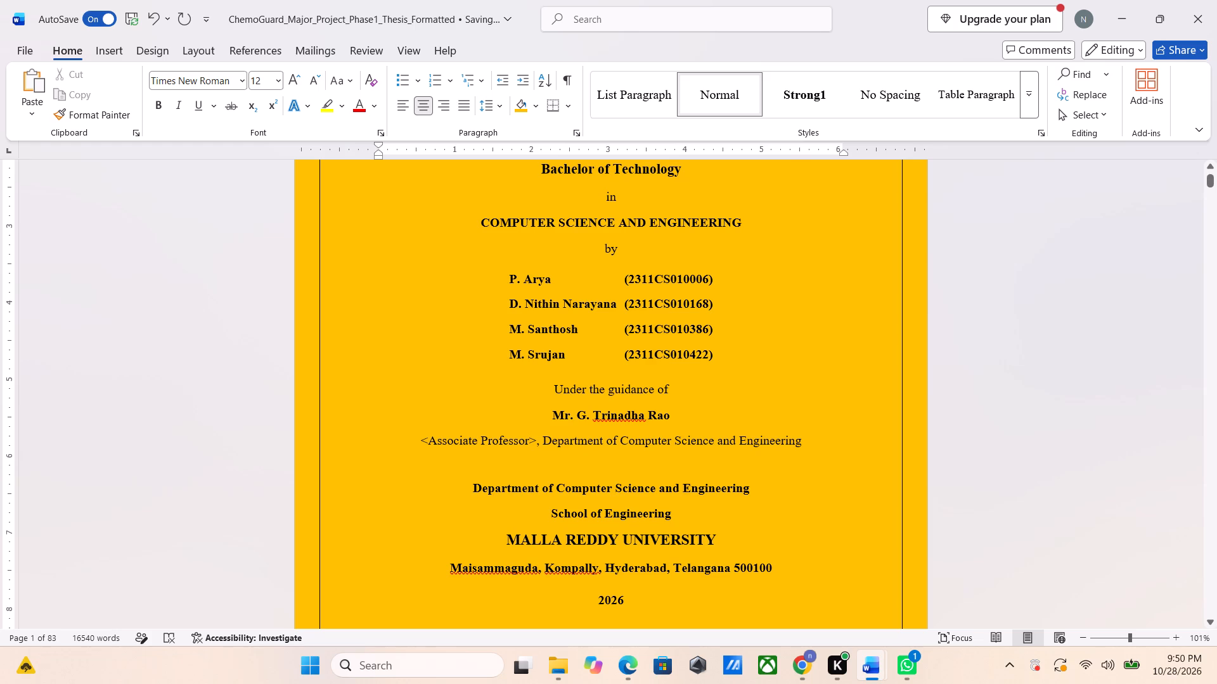
Remove the closing and opening angle brackets around Associate Professor on the cover page.
key(Right)
key(BackSpace)
key(Left)
key(Left)
key(Left)
key(Left)
key(Left)
key(Left)
key(Left)
key(Left)
key(Left)
key(Left)
key(Left)
key(Left)
key(Left)
key(Left)
key(Left)
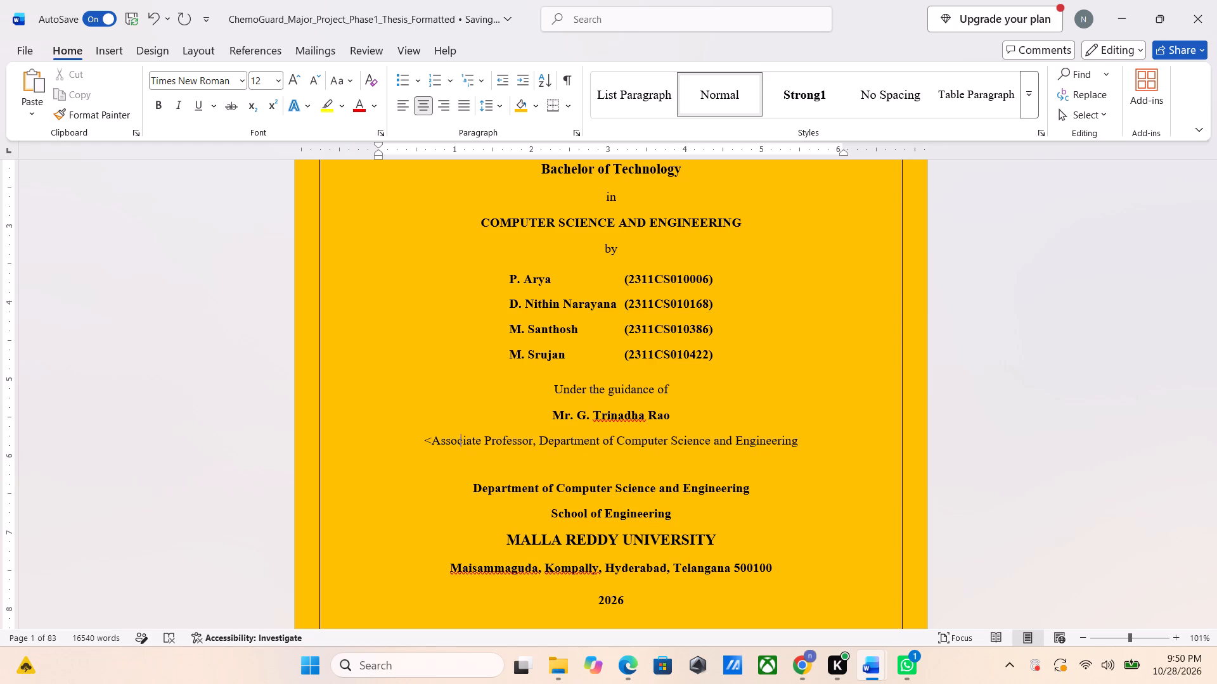
key(Left)
key(Left)
key(Left)
key(Left)
key(BackSpace)
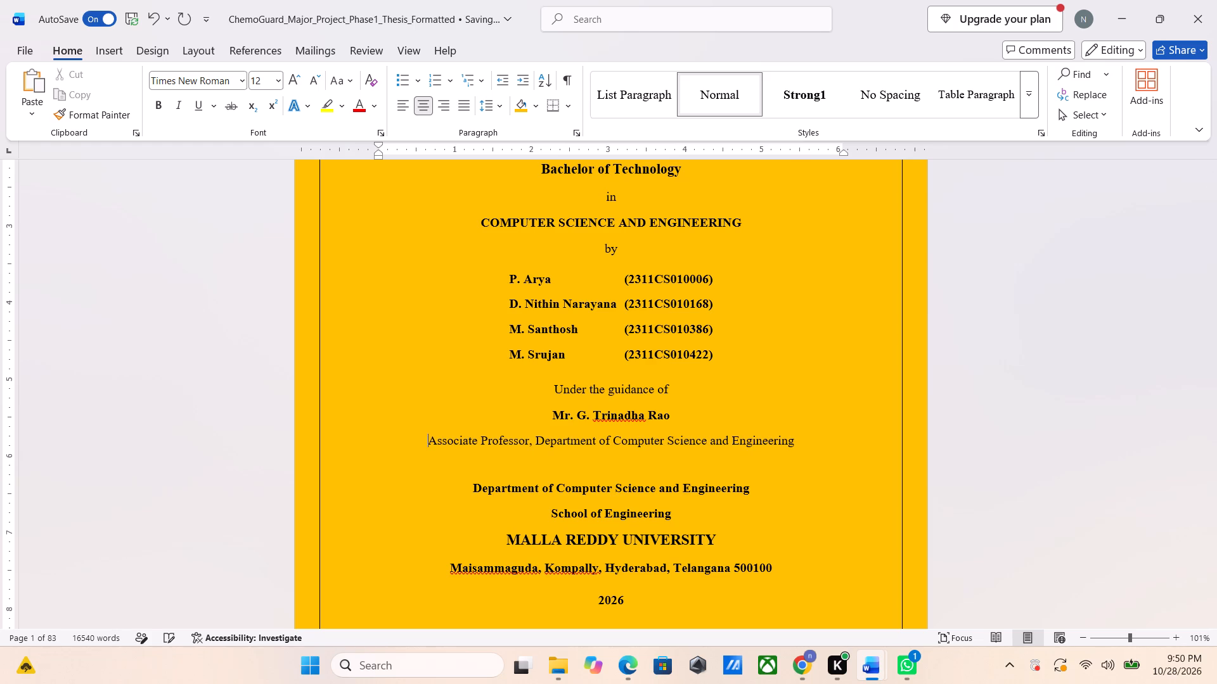
Replace the <Designation> placeholder on the second title page with Associate Professor and remove its angle brackets.
scroll(537, 442, down, 5)
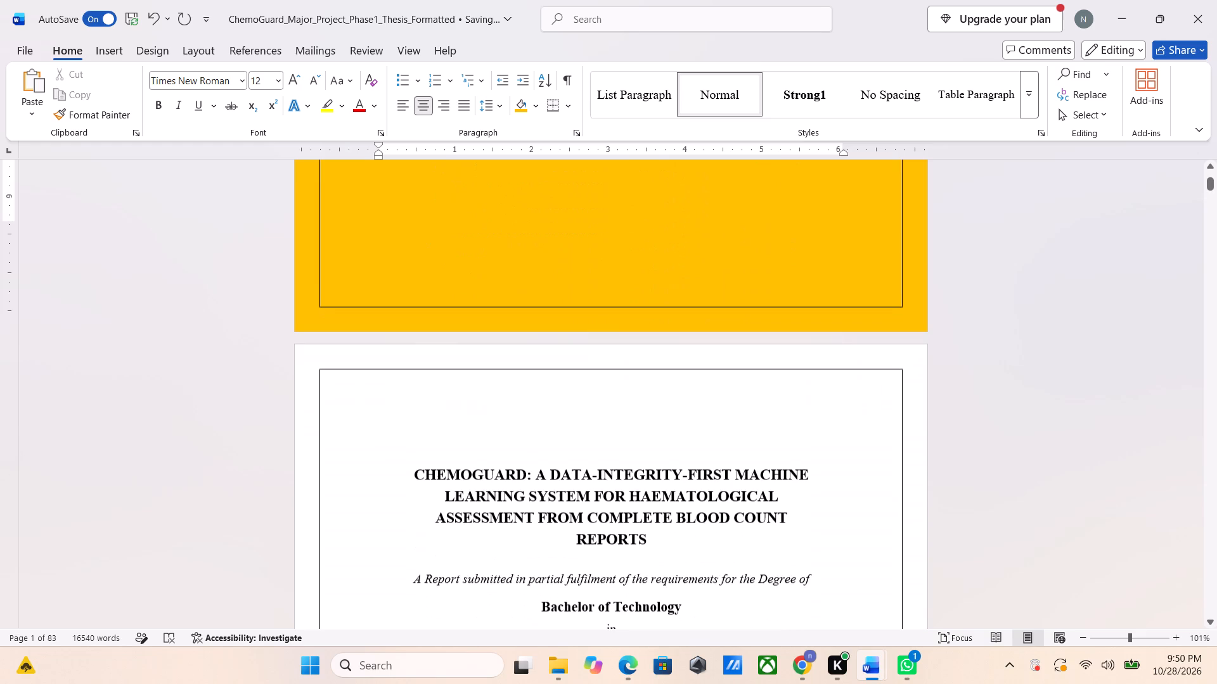
scroll(537, 442, down, 2)
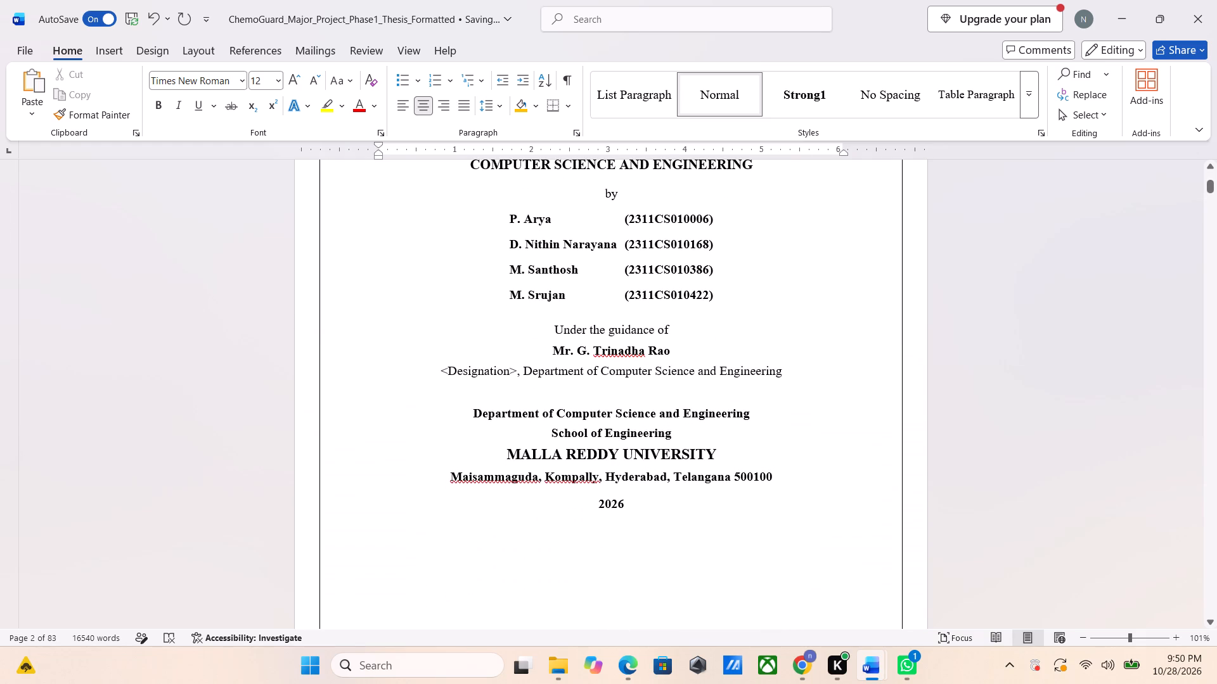
double_click(475, 374)
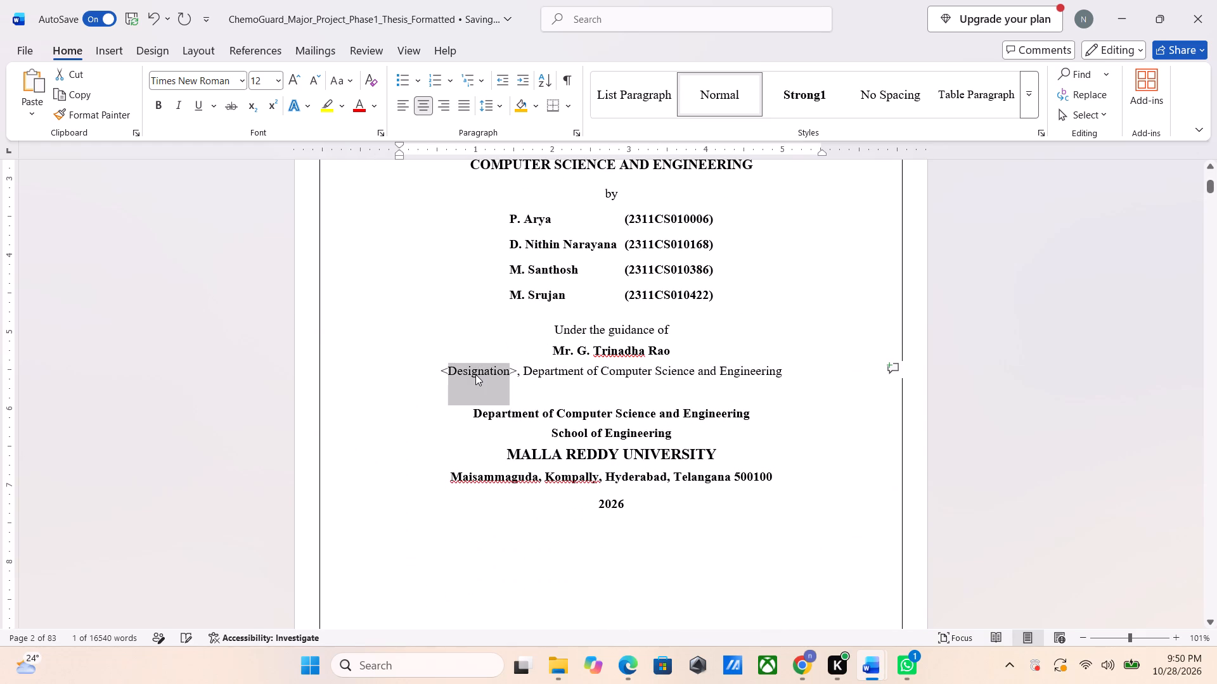
key(ctrl+v)
key(Right)
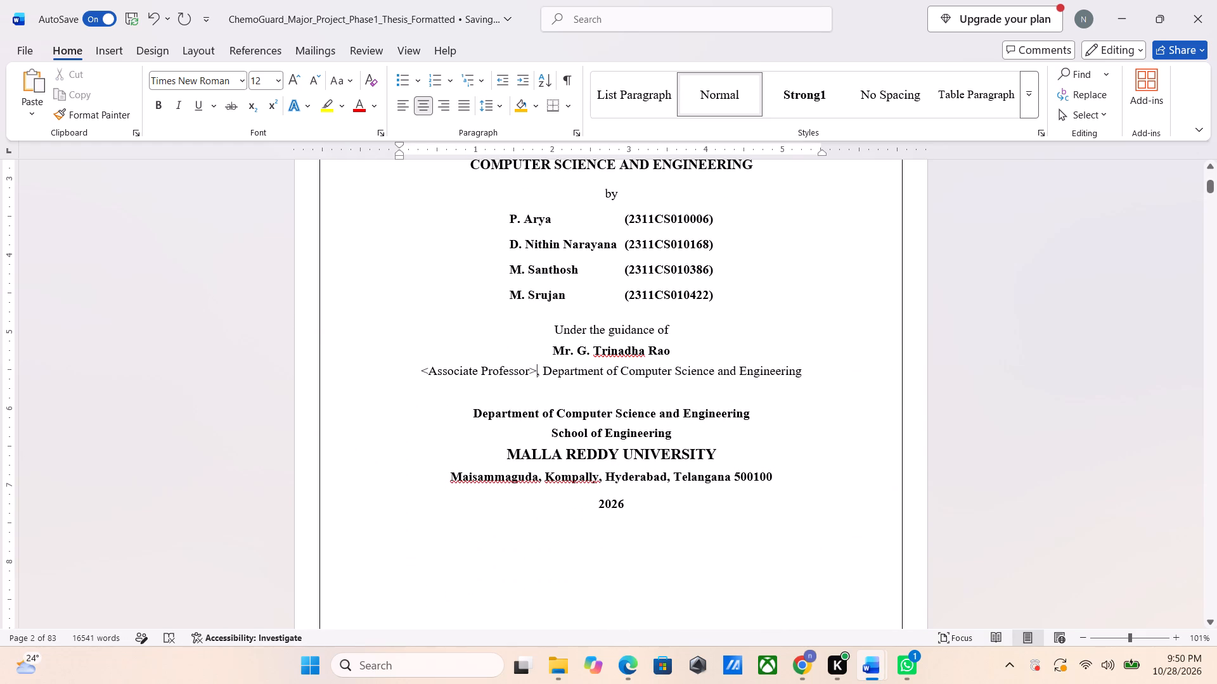
key(BackSpace)
click(475, 374)
key(Left)
key(Left)
key(Left)
key(Left)
key(Left)
key(Left)
key(Left)
key(Left)
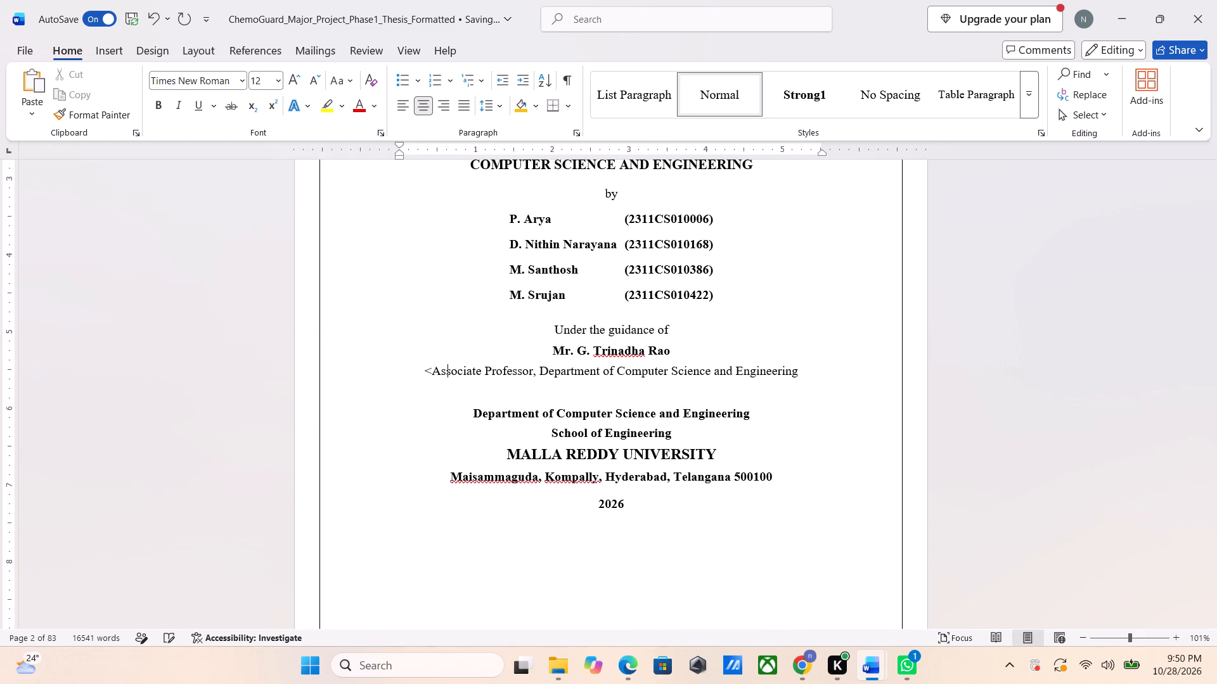
key(BackSpace)
key(backslash)
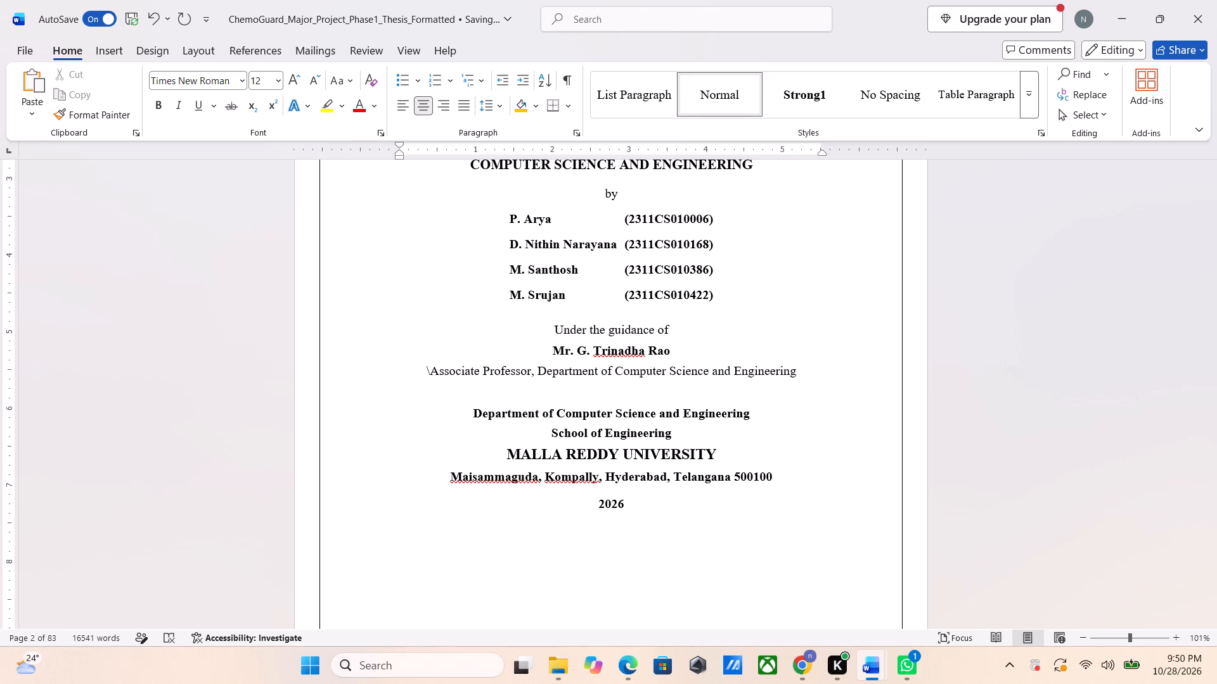
key(BackSpace)
Replace the word Designation inside the angle brackets in the Acknowledgement's project guide paragraph with the copied text Associate Professor.
scroll(475, 374, down, 2)
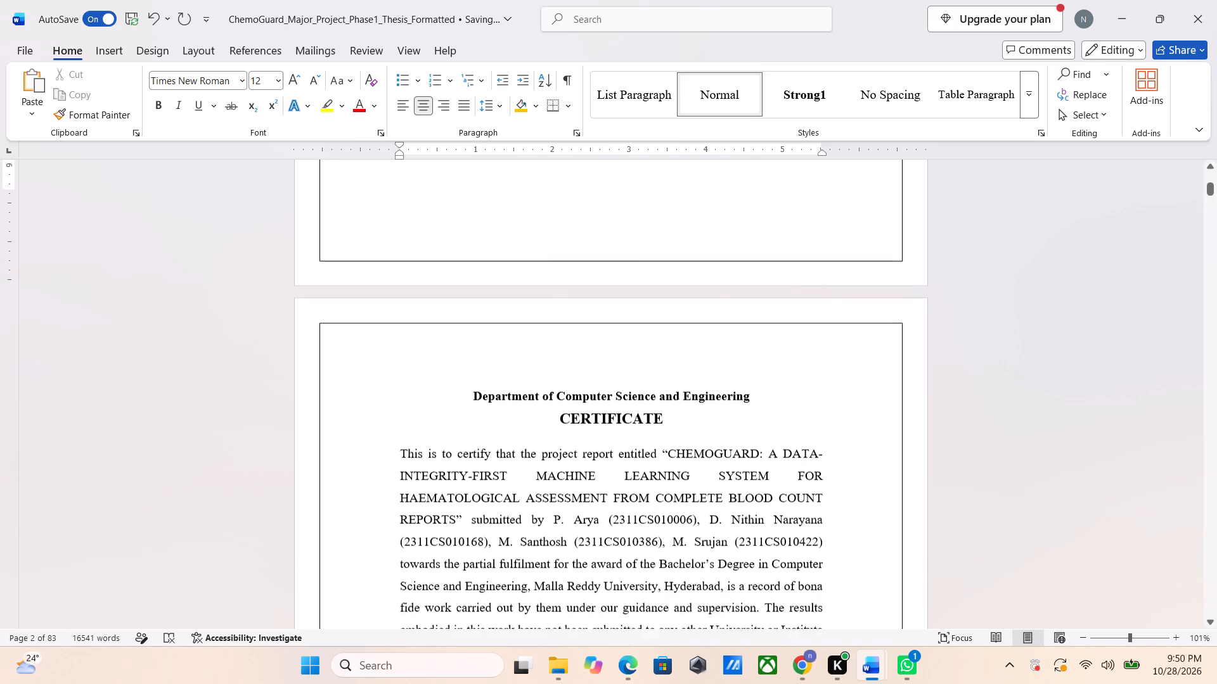
scroll(475, 374, down, 3)
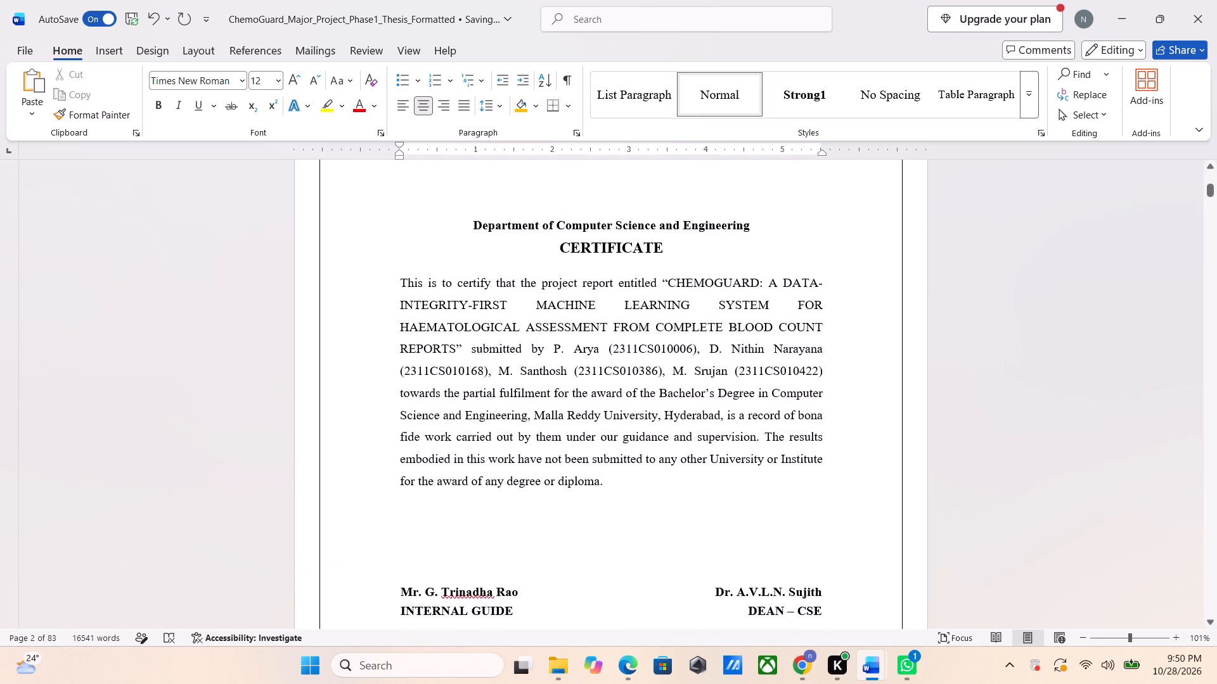
scroll(475, 374, down, 4)
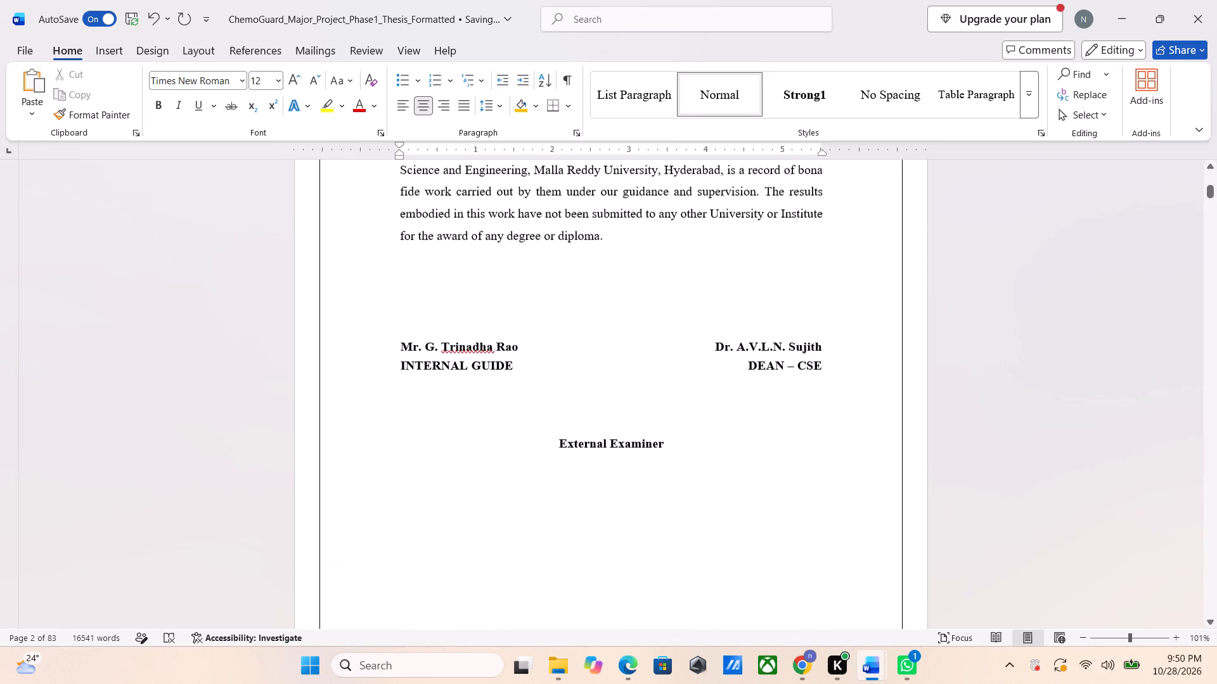
scroll(475, 374, down, 3)
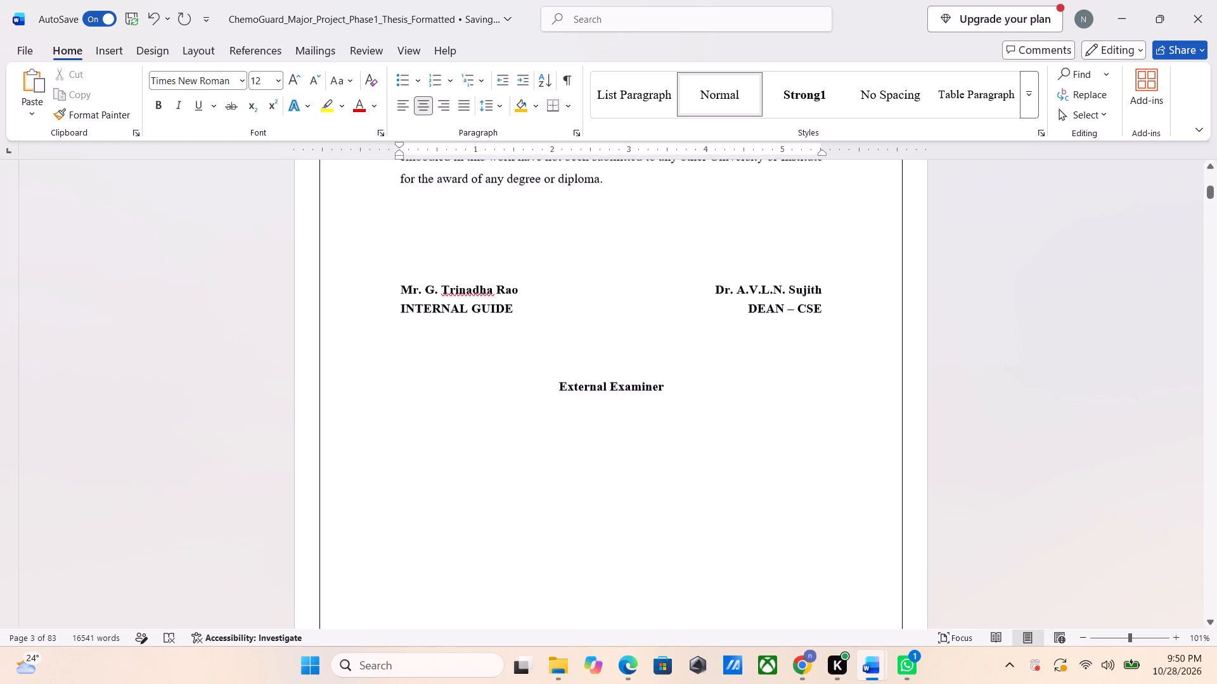
scroll(475, 374, down, 4)
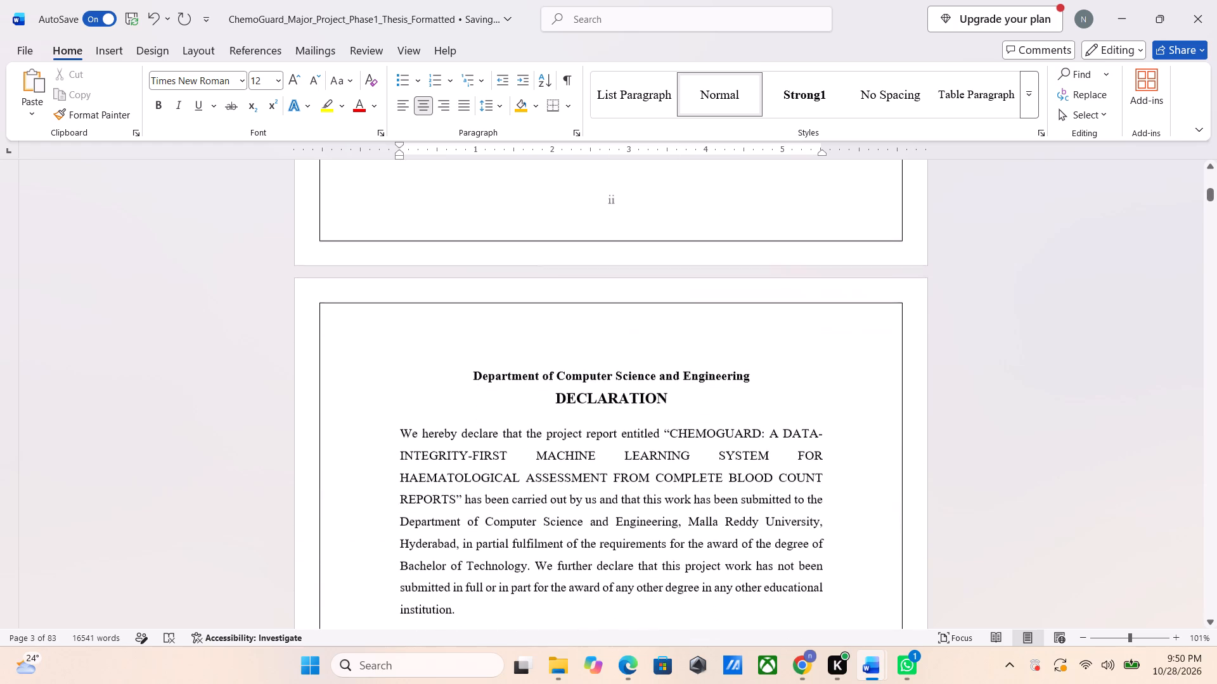
scroll(475, 374, down, 2)
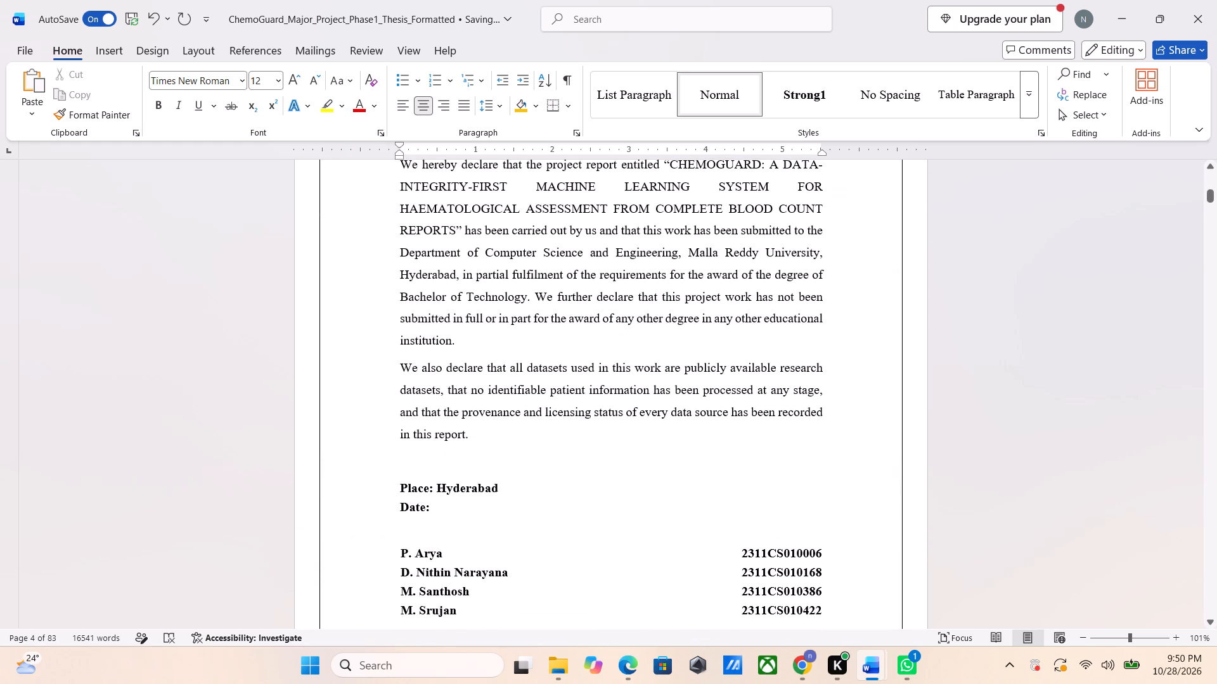
scroll(475, 374, down, 3)
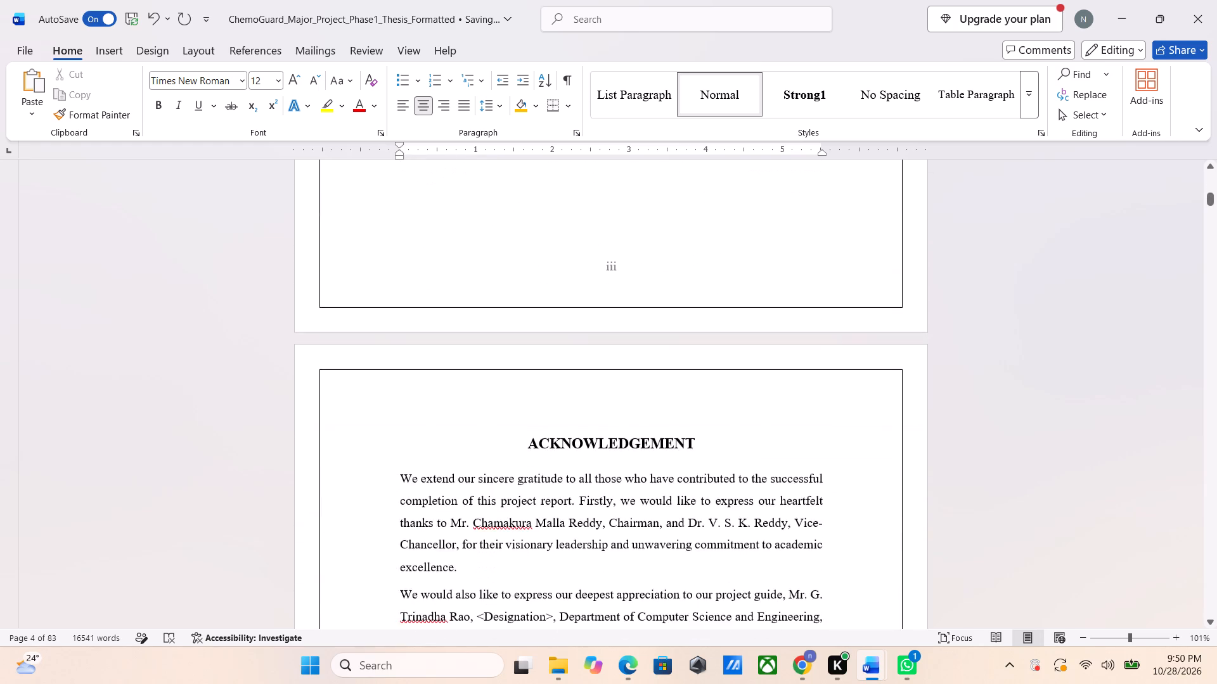
scroll(475, 374, down, 2)
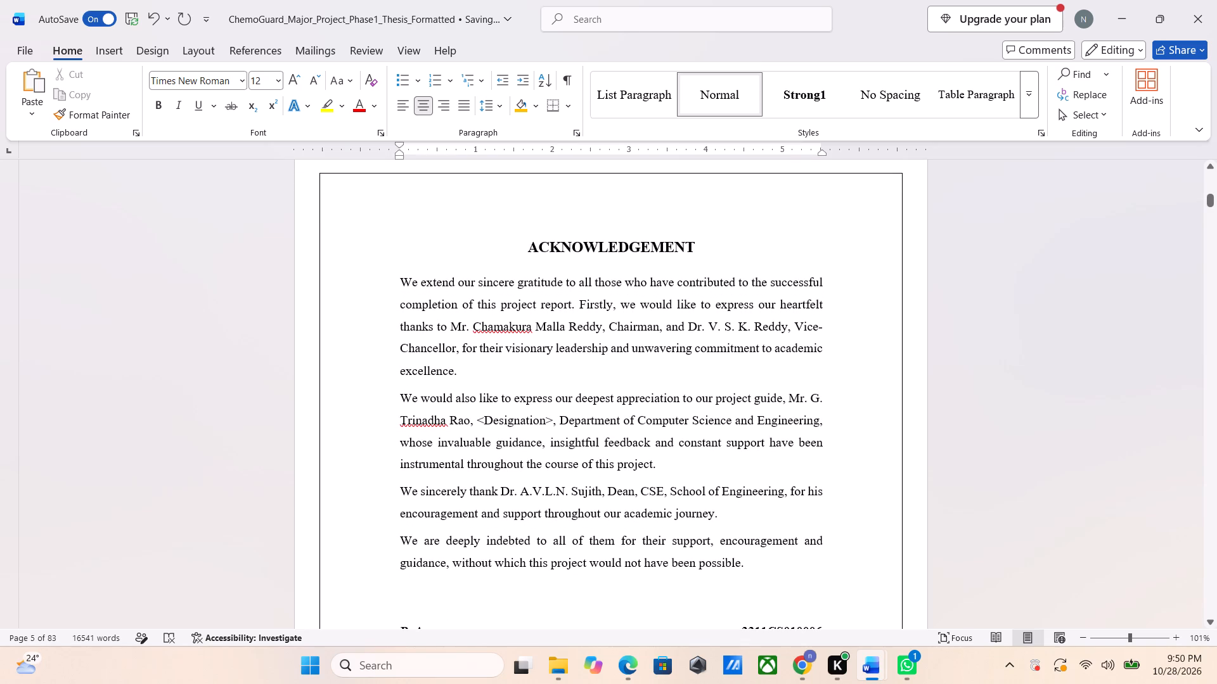
drag(530, 415, 521, 421)
double_click(521, 421)
double_click(521, 421)
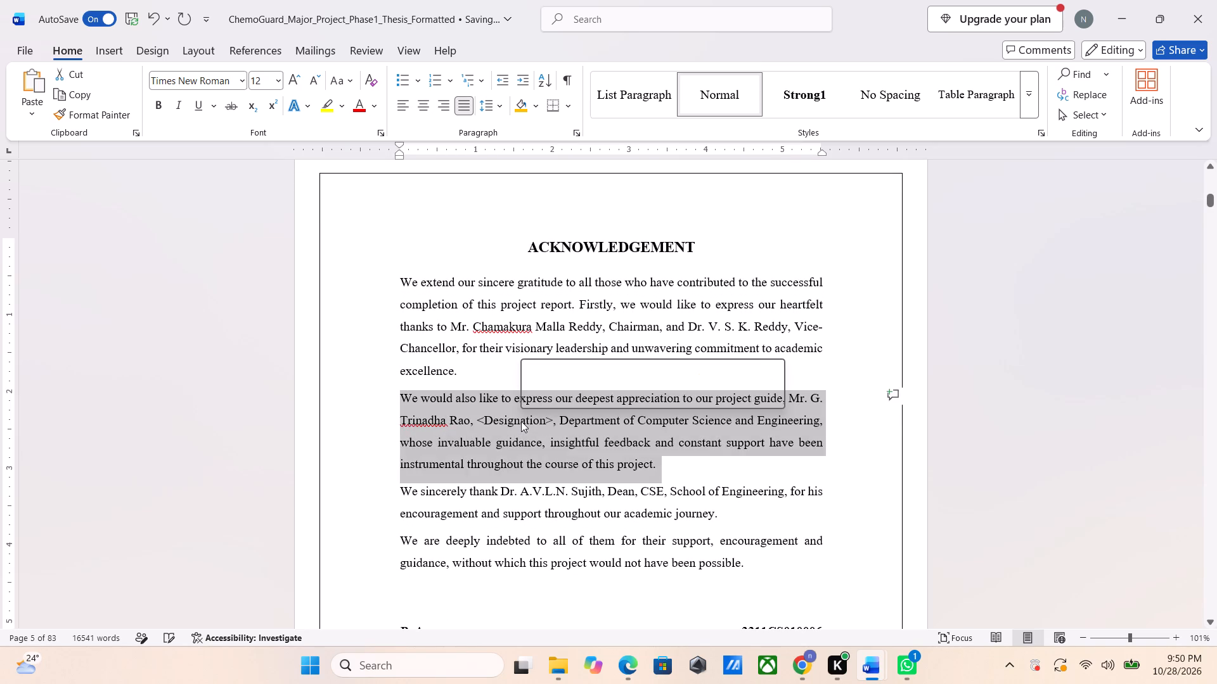
click(521, 421)
click(521, 421)
double_click(521, 421)
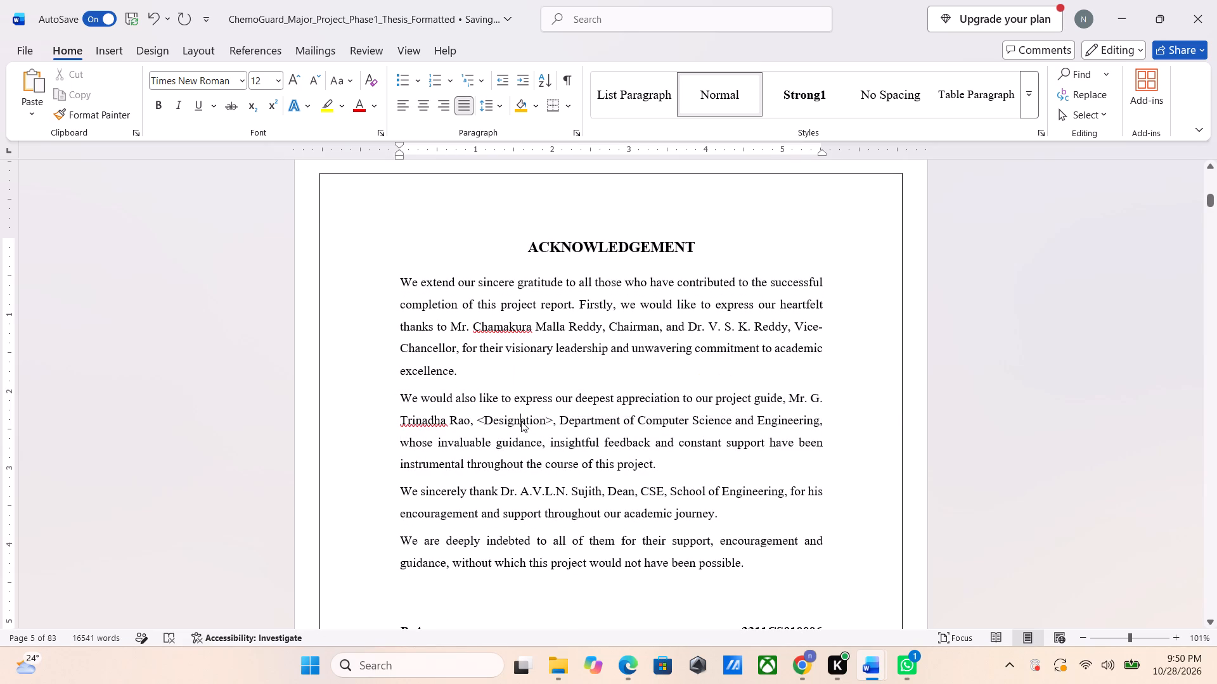
key(ctrl+v)
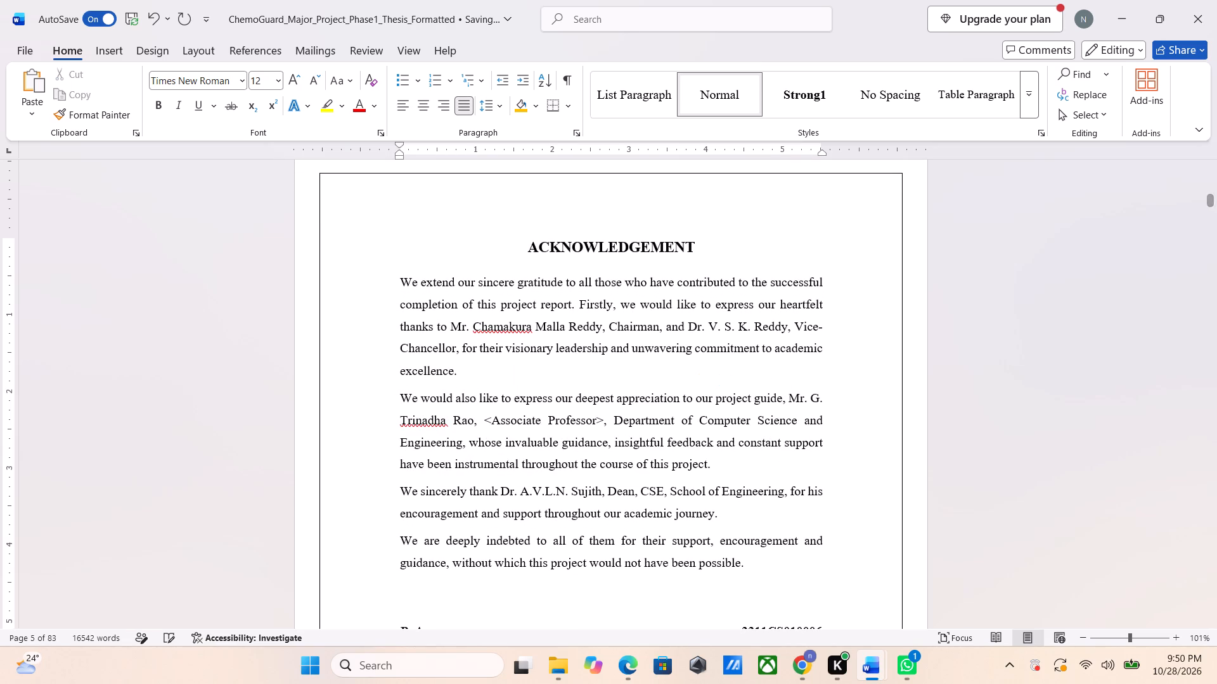
Remove the angle brackets around Associate Professor in the Acknowledgement, keeping one space after the preceding comma.
key(Right)
key(BackSpace)
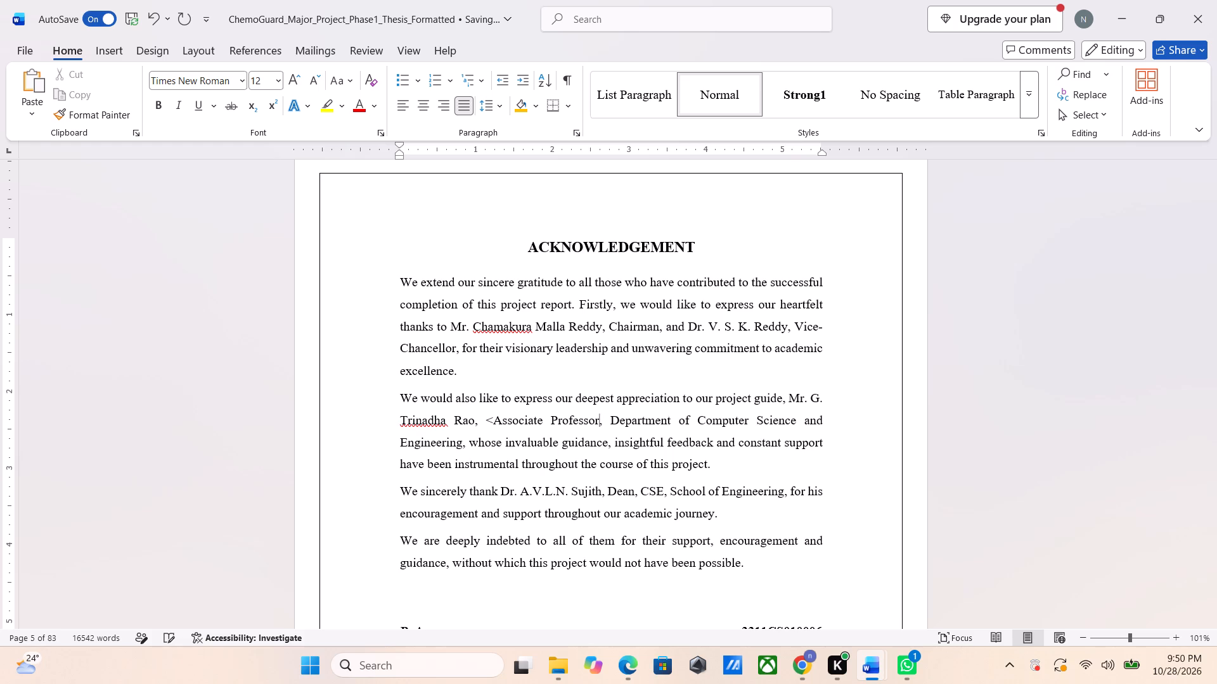
key(Left)
key(Left)
key(Left)
key(Left)
key(Left)
key(Left)
key(Left)
key(Left)
key(Left)
key(Left)
key(Left)
key(Left)
key(Left)
key(Left)
key(Left)
key(Left)
key(Left)
key(Left)
key(Left)
key(BackSpace)
key(BackSpace)
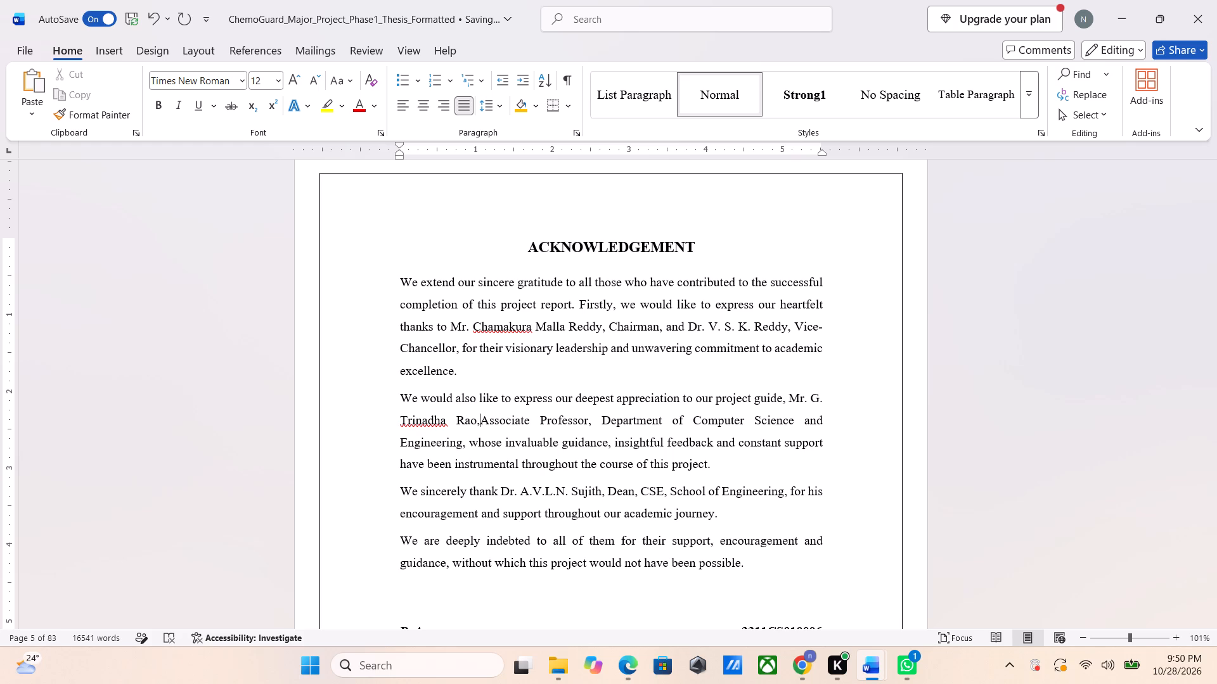
key(space)
Review the rest of the Acknowledgement page and read through the Abstract down to its keywords.
scroll(521, 421, down, 1)
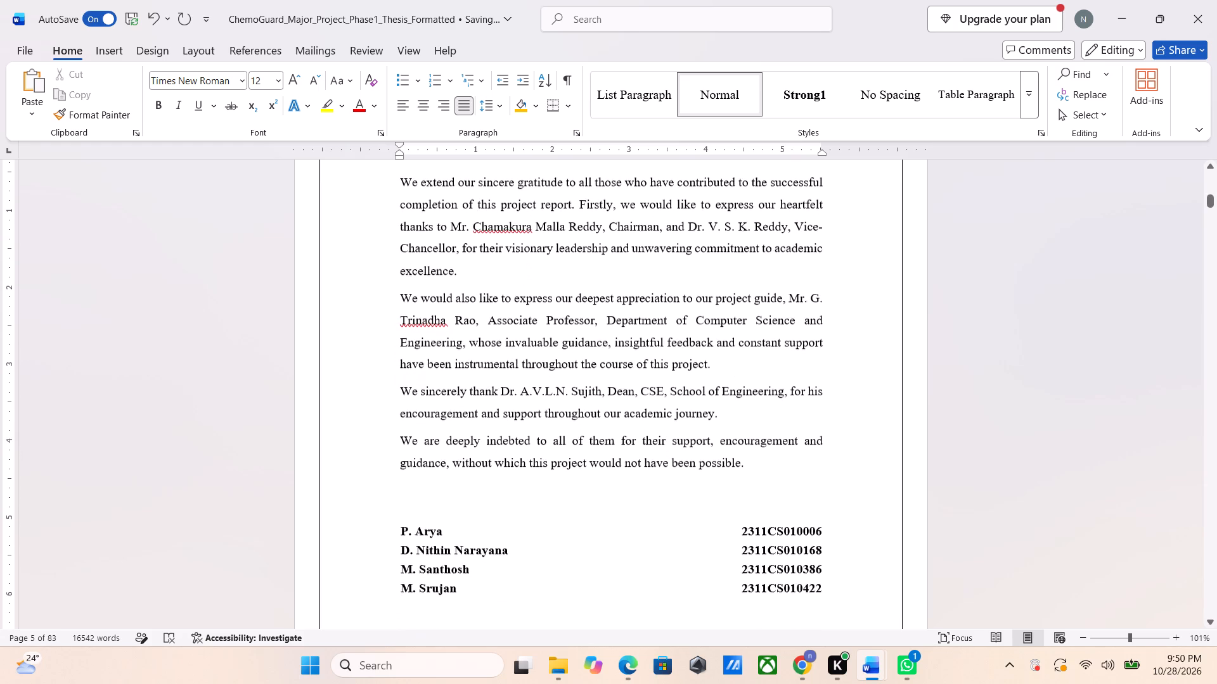
scroll(521, 421, down, 3)
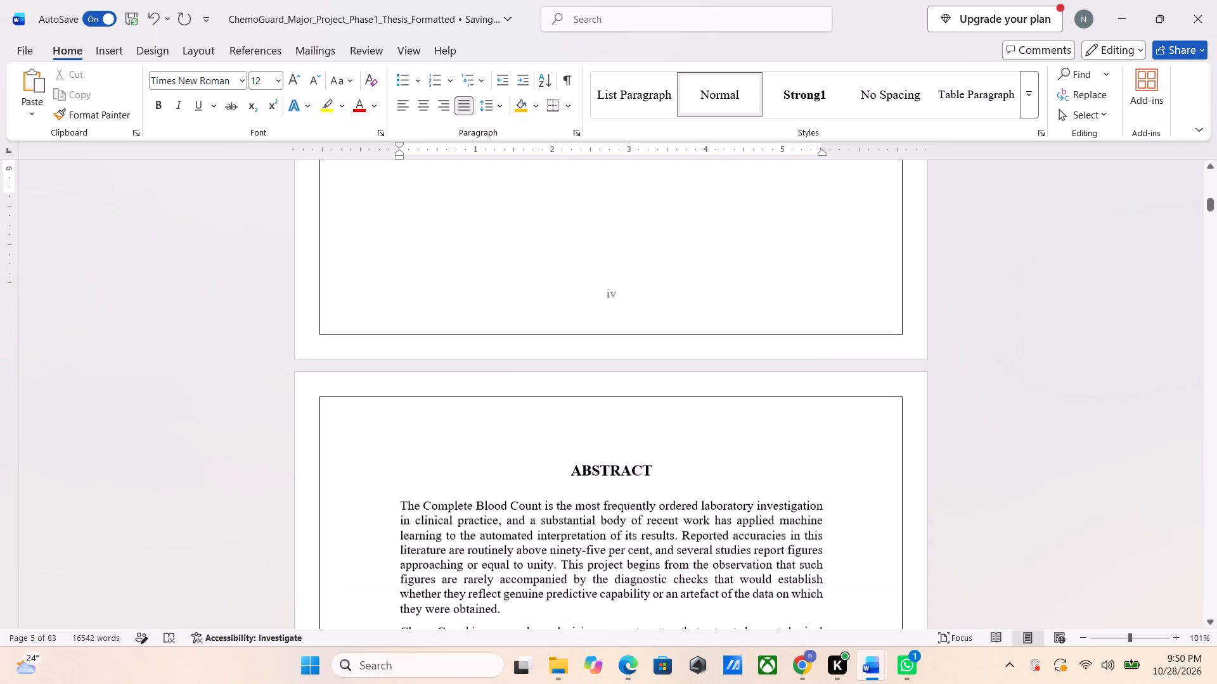
scroll(521, 421, down, 6)
scroll(521, 421, up, 2)
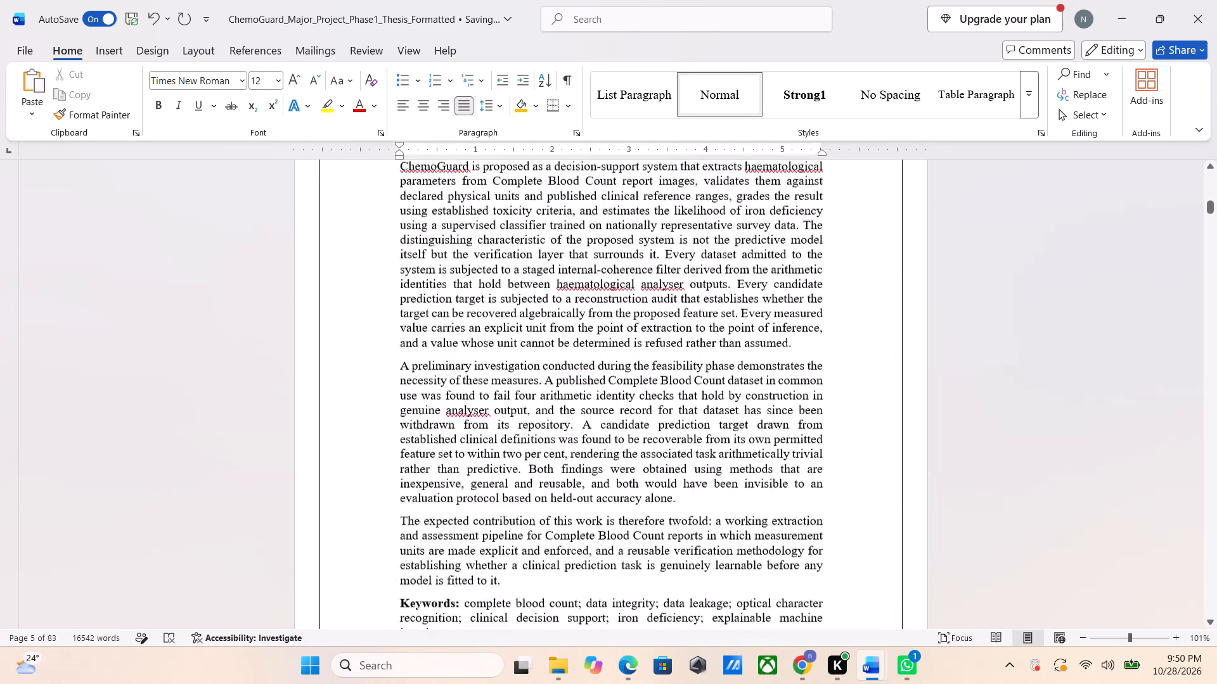
scroll(521, 421, up, 1)
scroll(521, 421, down, 1)
scroll(521, 421, up, 1)
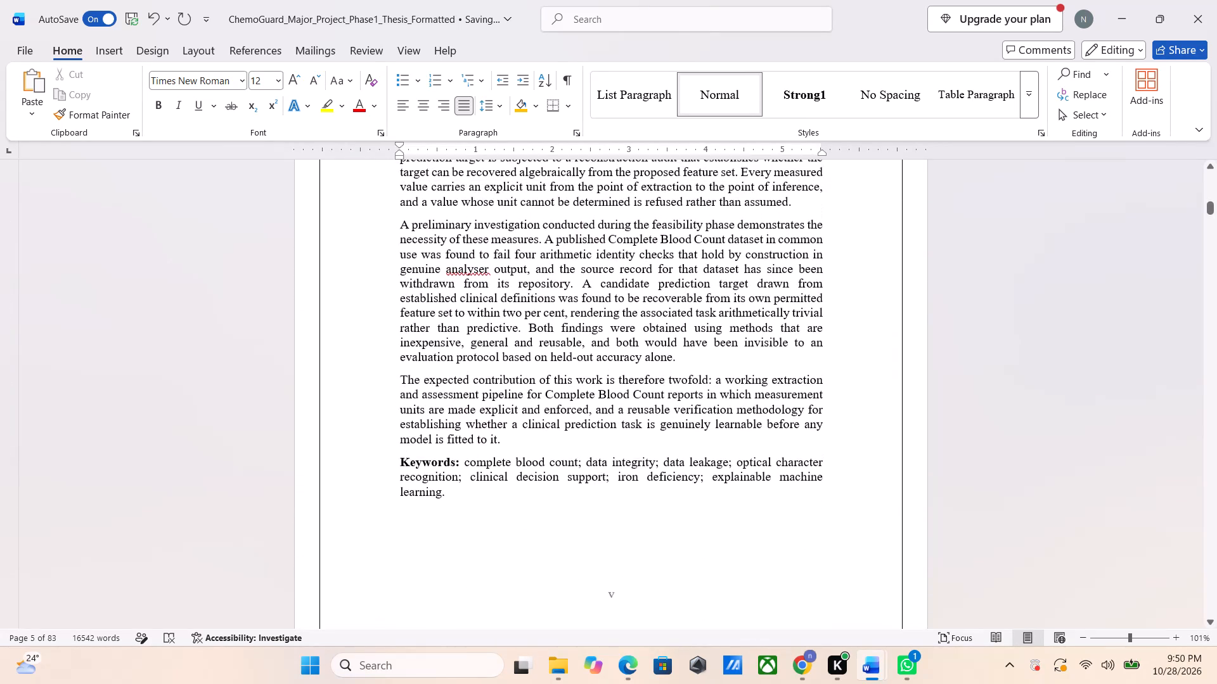
scroll(521, 421, up, 3)
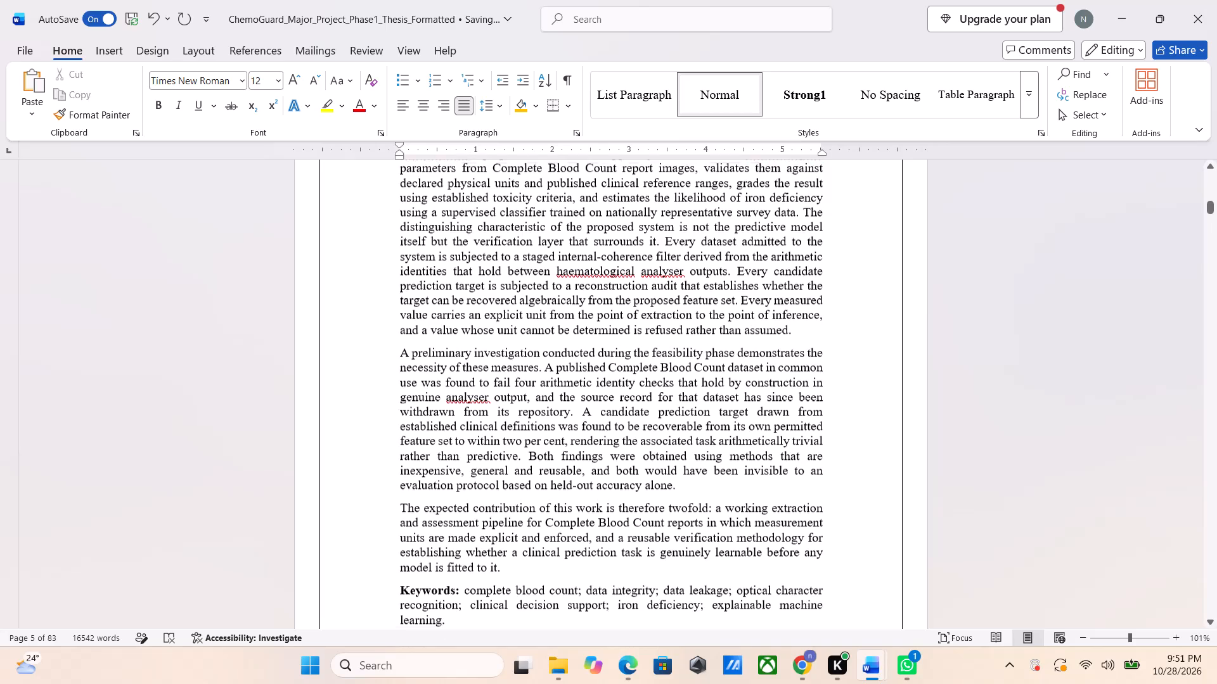
scroll(521, 421, up, 1)
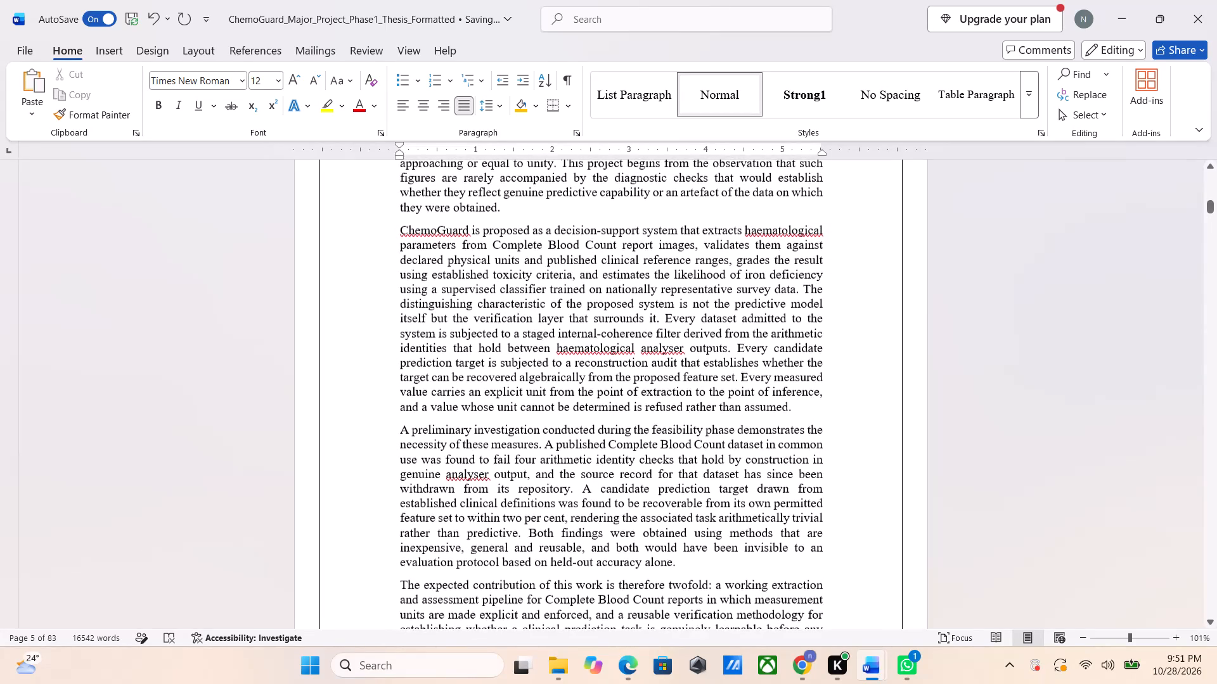
scroll(521, 421, up, 1)
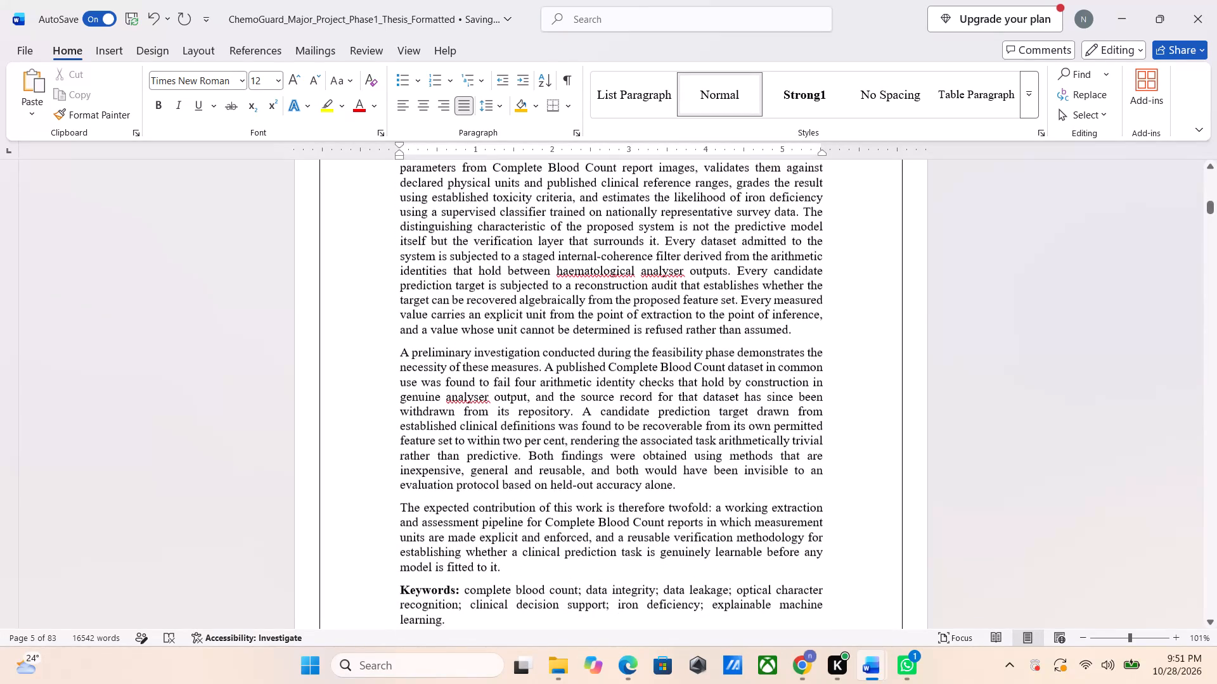
scroll(521, 421, up, 1)
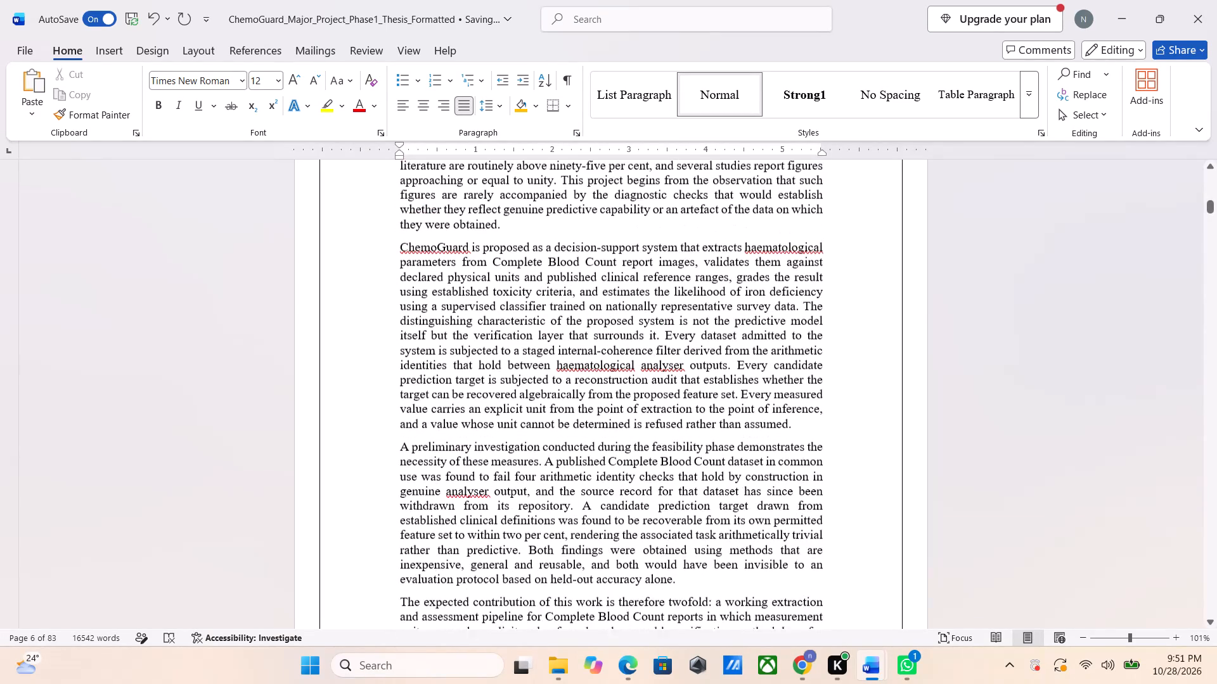
scroll(521, 421, up, 1)
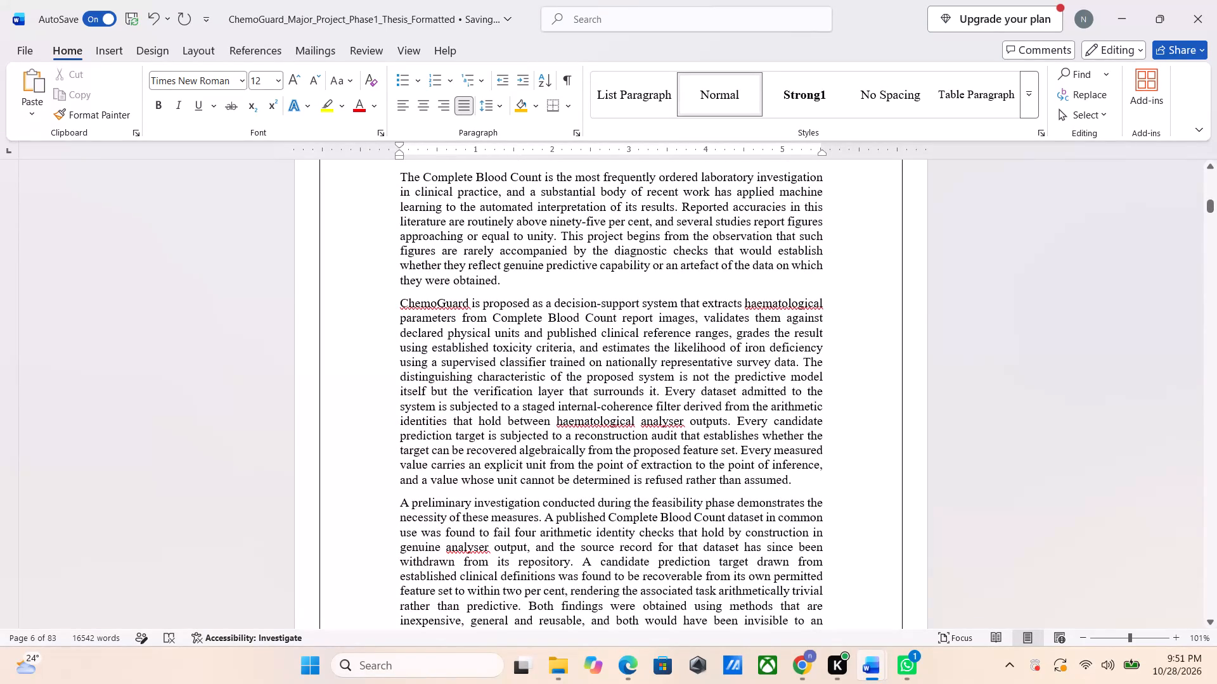
scroll(523, 408, down, 2)
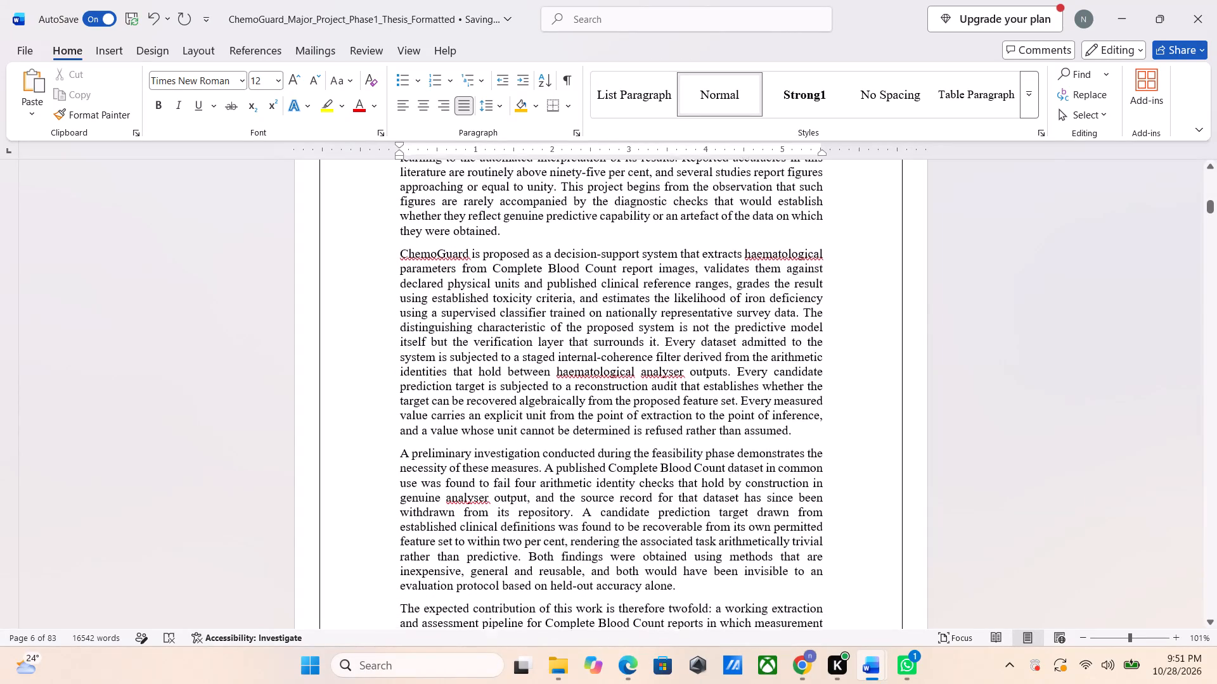
scroll(523, 408, down, 1)
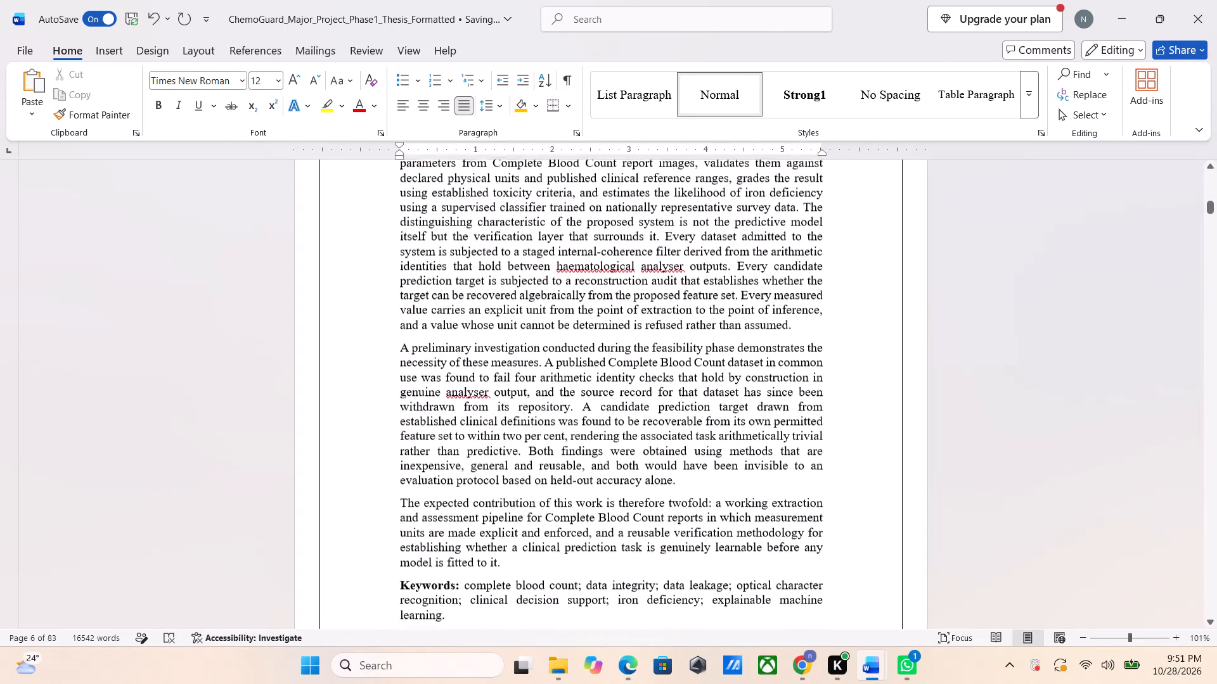
scroll(523, 408, down, 1)
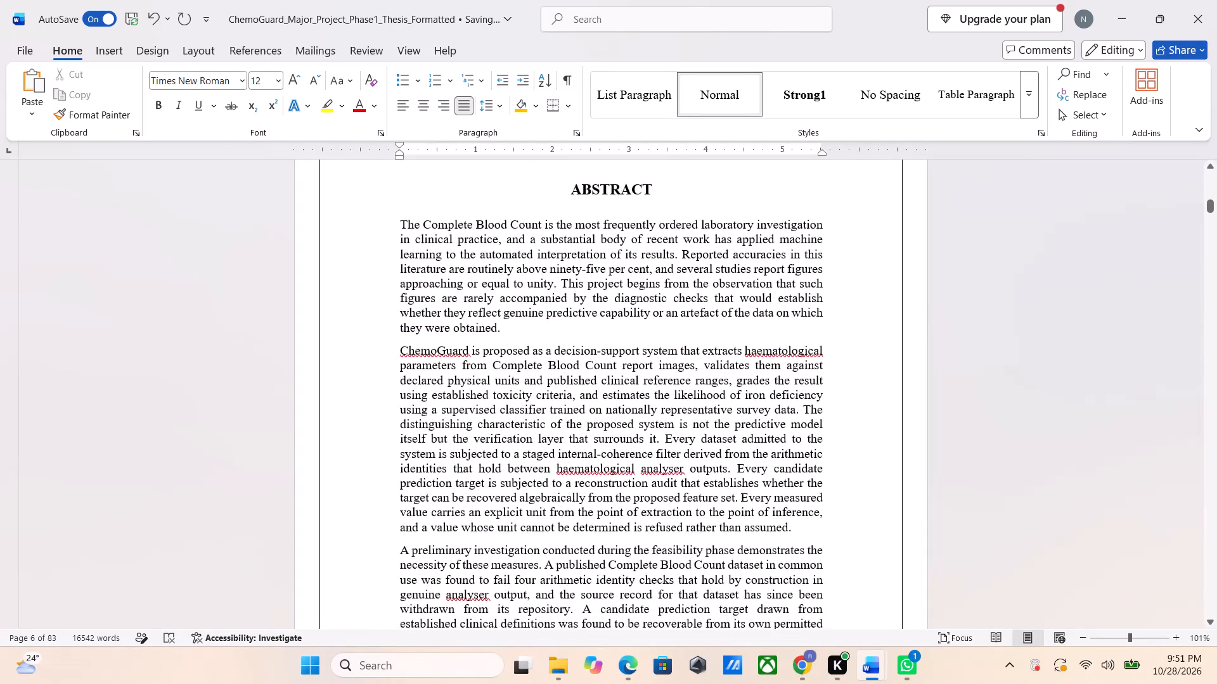
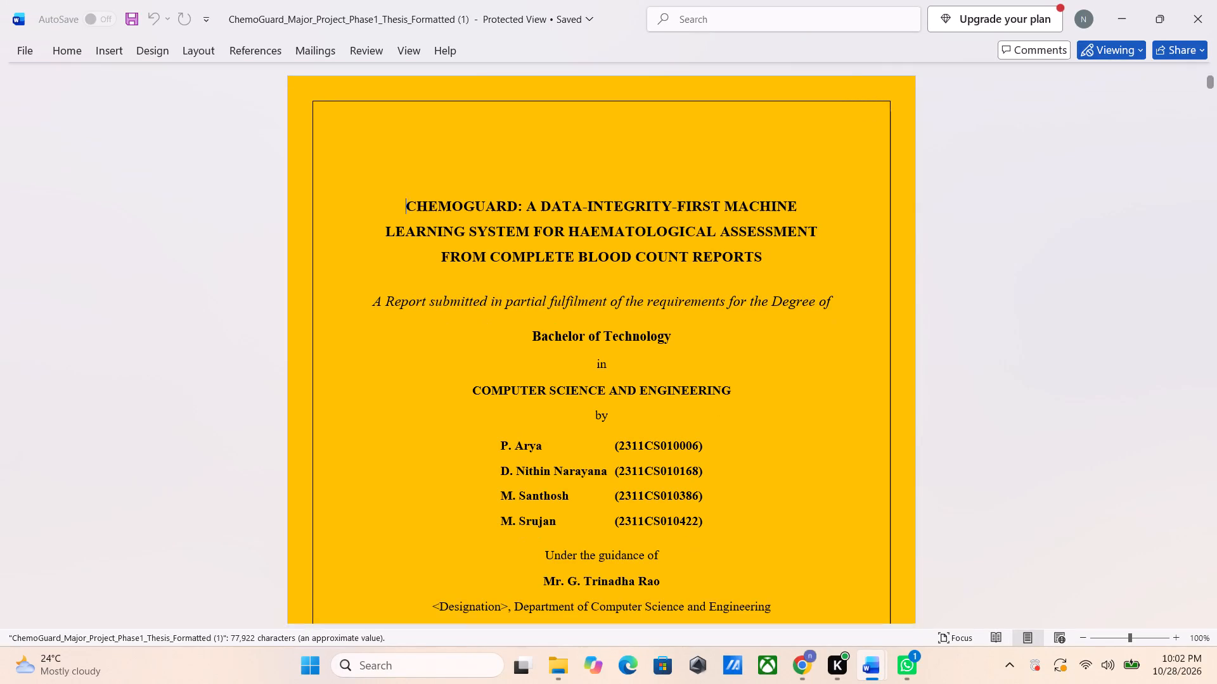
scroll(673, 328, down, 1)
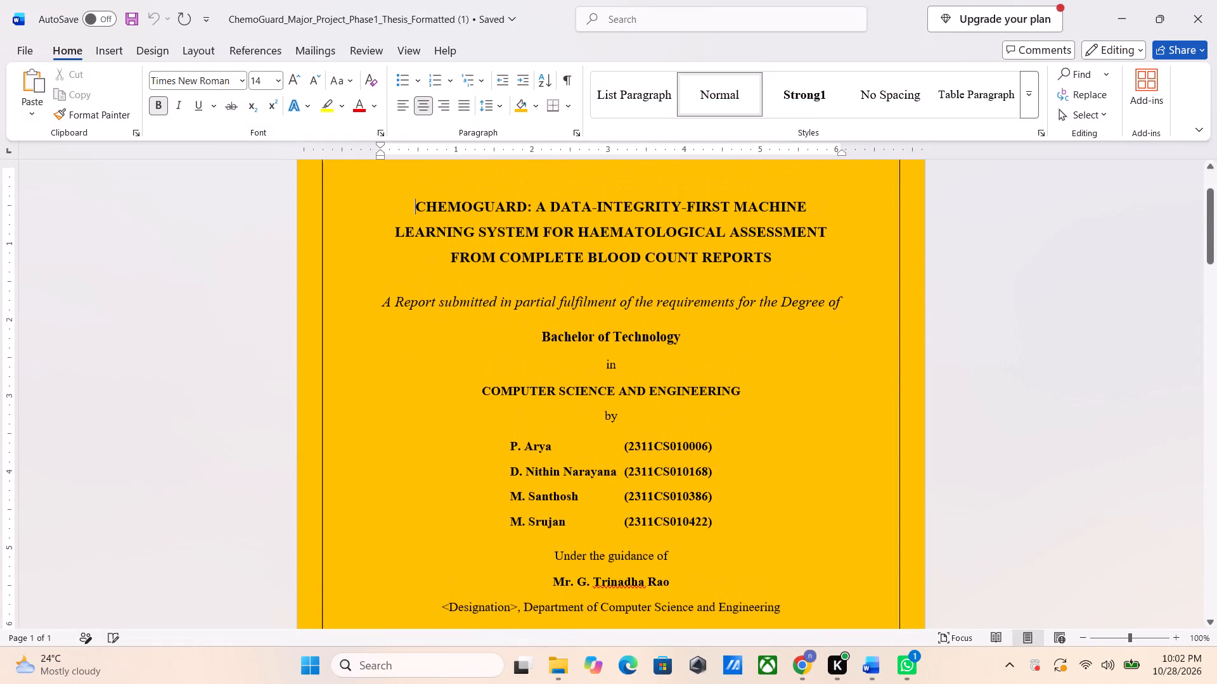
ctrl+scroll(673, 328, down, 1)
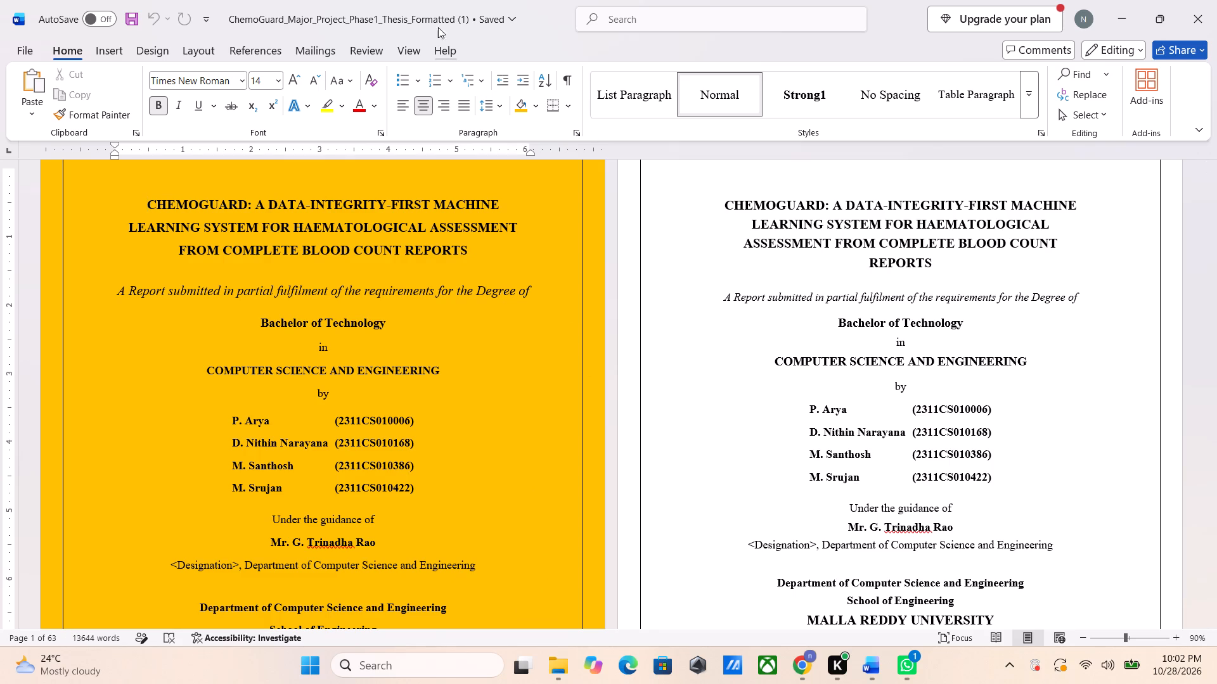
Switch the thesis display from side-by-side pages to one page at a time.
click(409, 50)
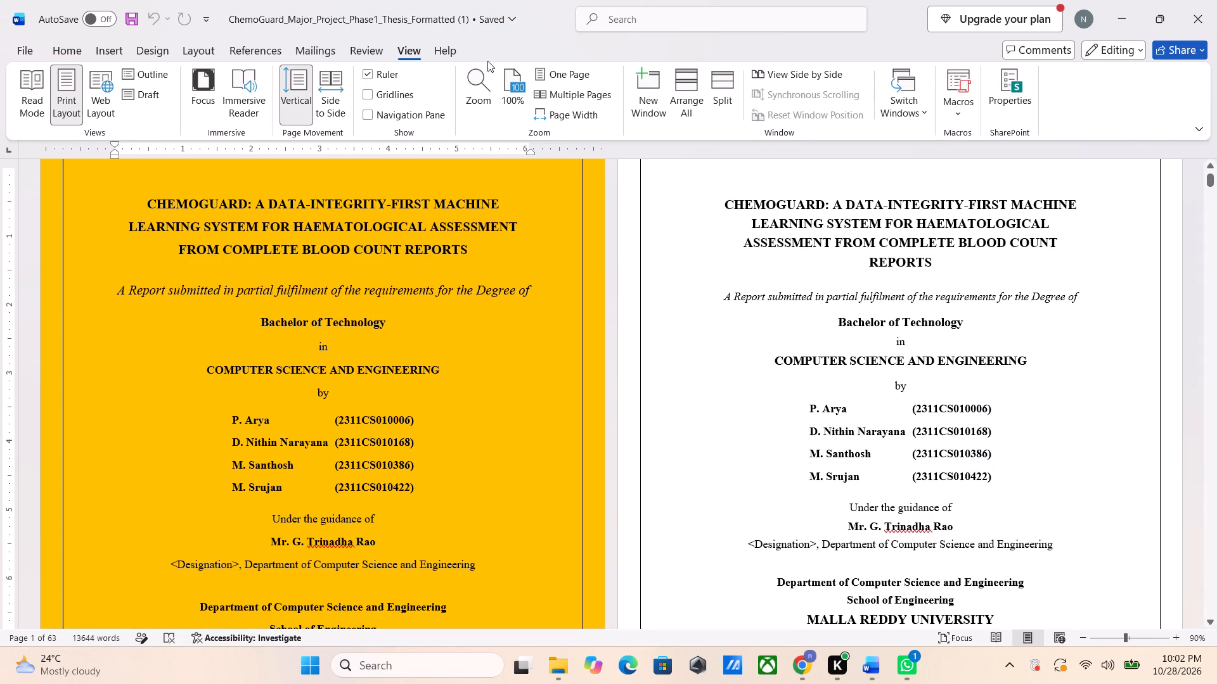
click(558, 74)
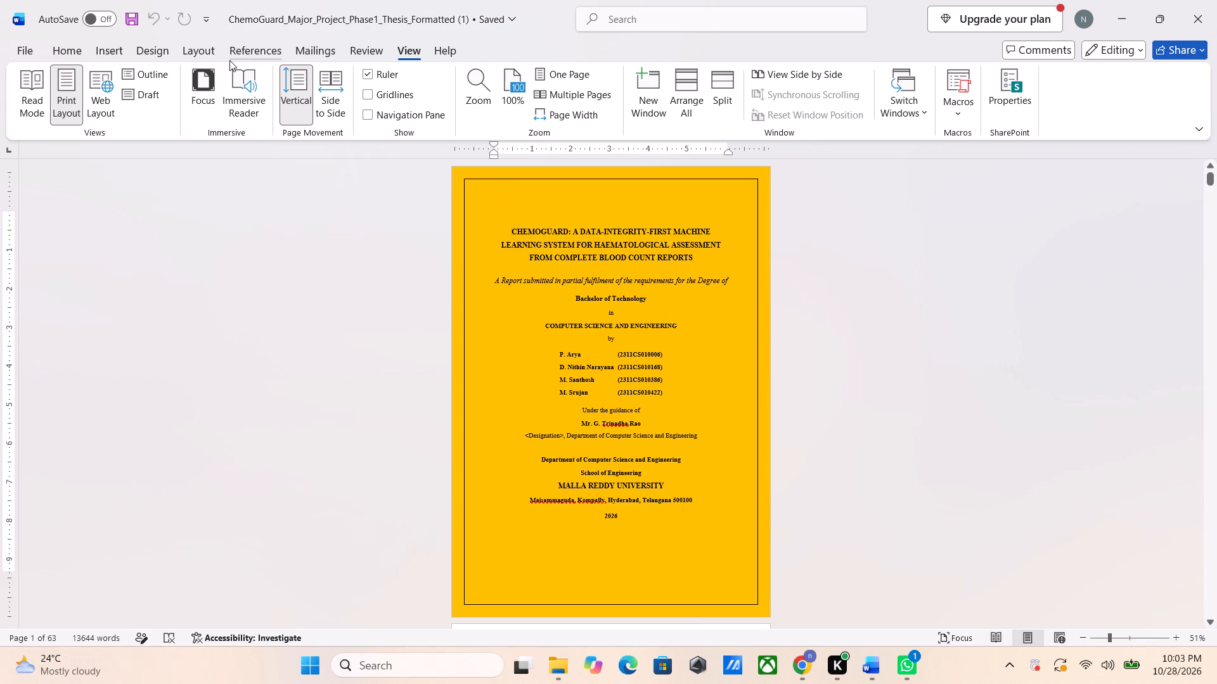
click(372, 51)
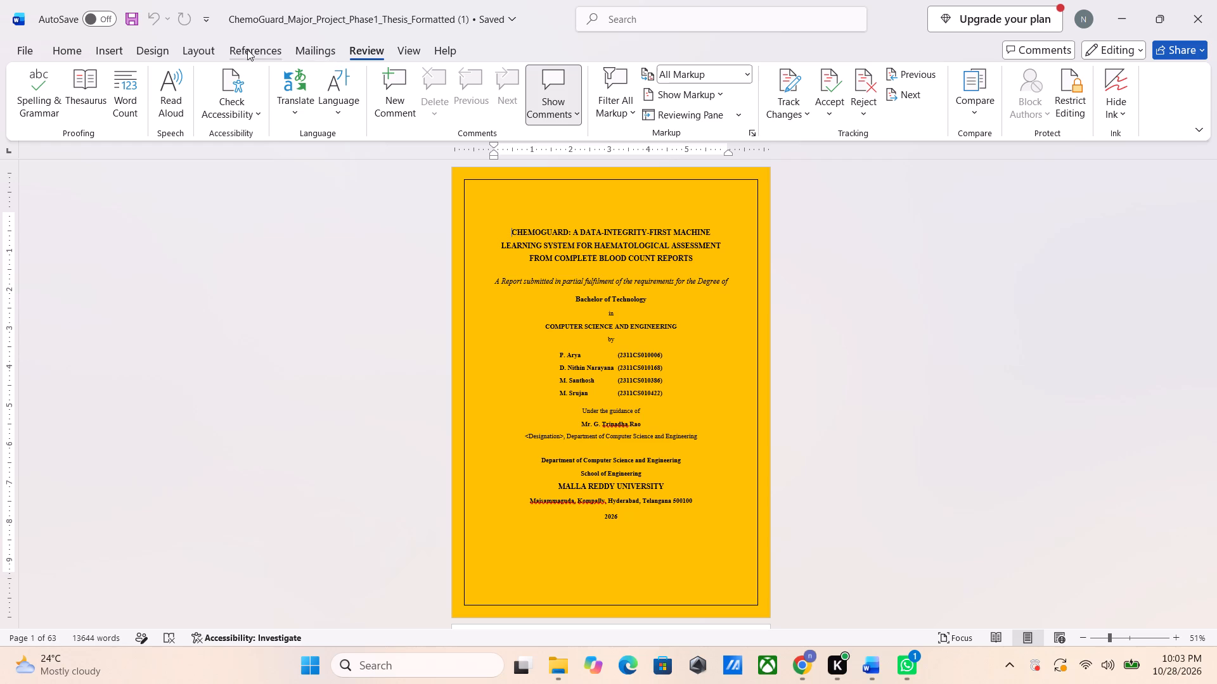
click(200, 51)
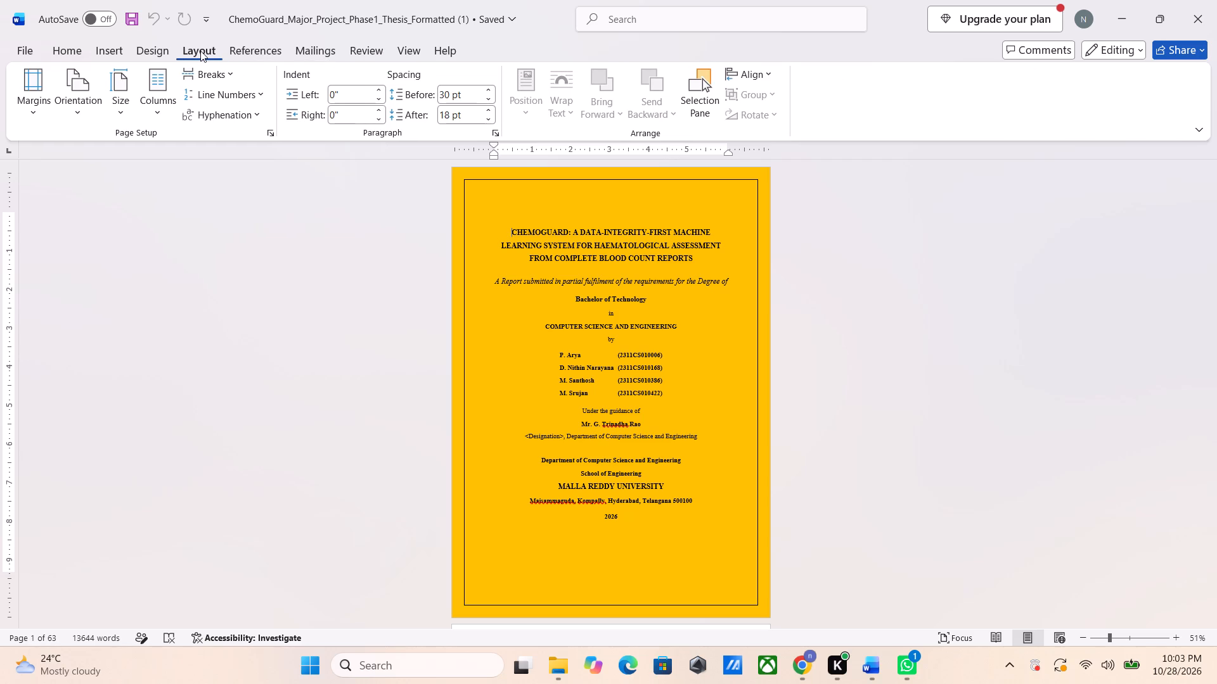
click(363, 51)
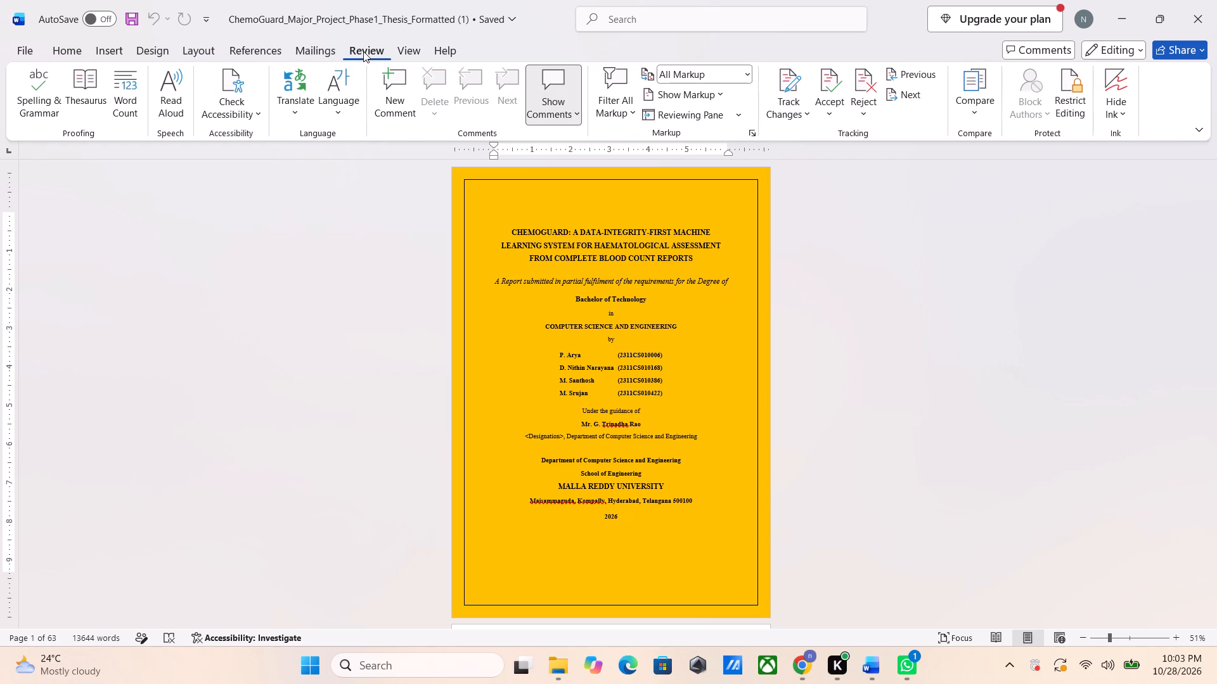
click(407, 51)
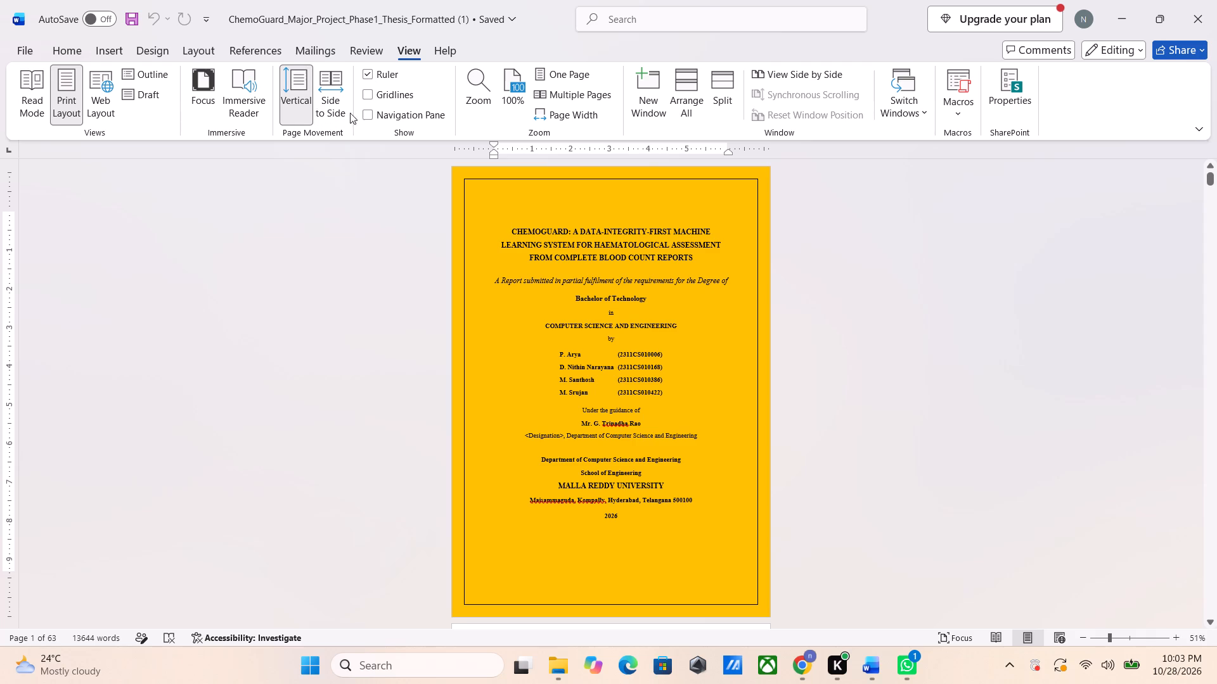
Examine the thesis's yellow cover page, inner title page and Certificate page at a readable size.
scroll(382, 269, right, 1)
ctrl+scroll(382, 269, up, 1)
ctrl+scroll(382, 269, right, 1)
ctrl+scroll(382, 269, up, 1)
ctrl+scroll(382, 269, right, 1)
ctrl+scroll(382, 269, up, 1)
ctrl+scroll(382, 269, right, 1)
ctrl+scroll(382, 269, up, 1)
ctrl+scroll(382, 269, right, 1)
ctrl+scroll(382, 269, up, 1)
ctrl+scroll(382, 269, right, 1)
ctrl+scroll(382, 269, up, 1)
ctrl+scroll(382, 269, right, 1)
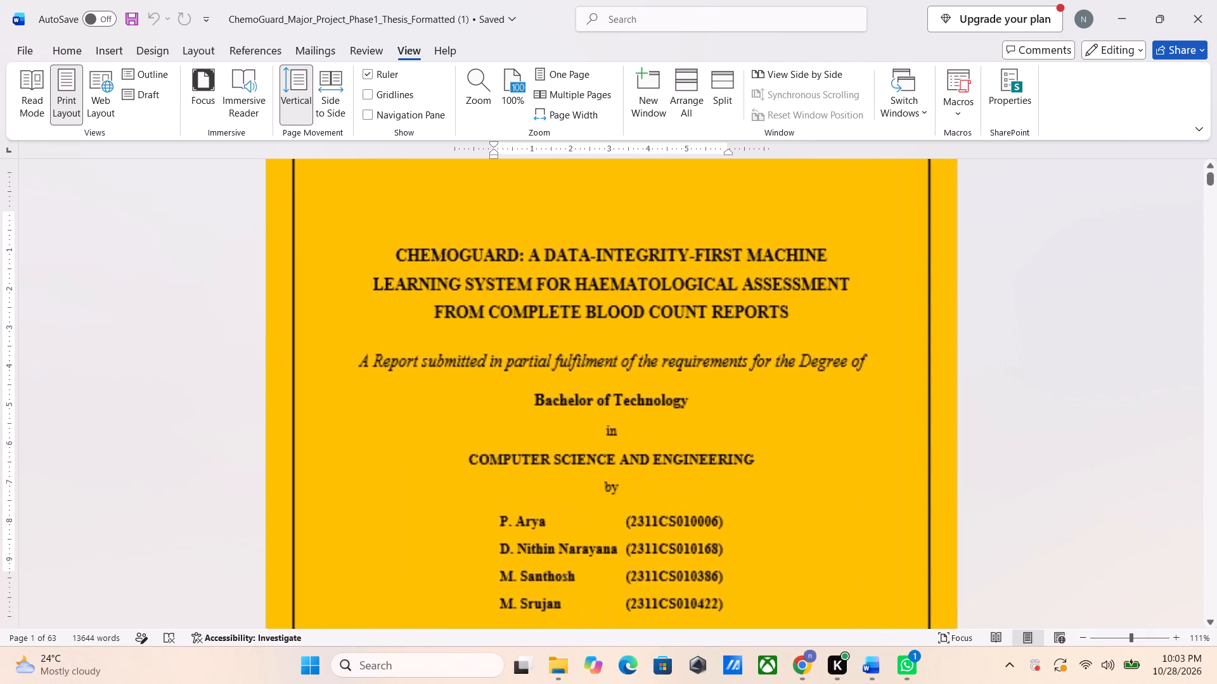
scroll(382, 269, down, 1)
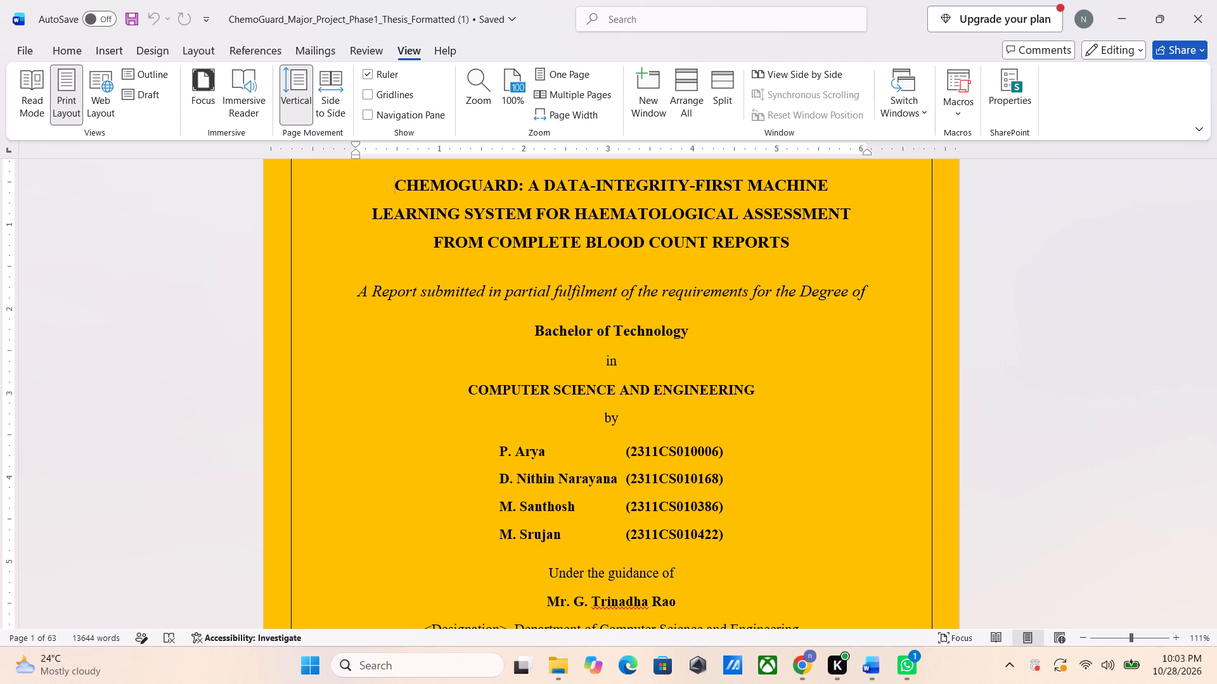
scroll(382, 269, down, 2)
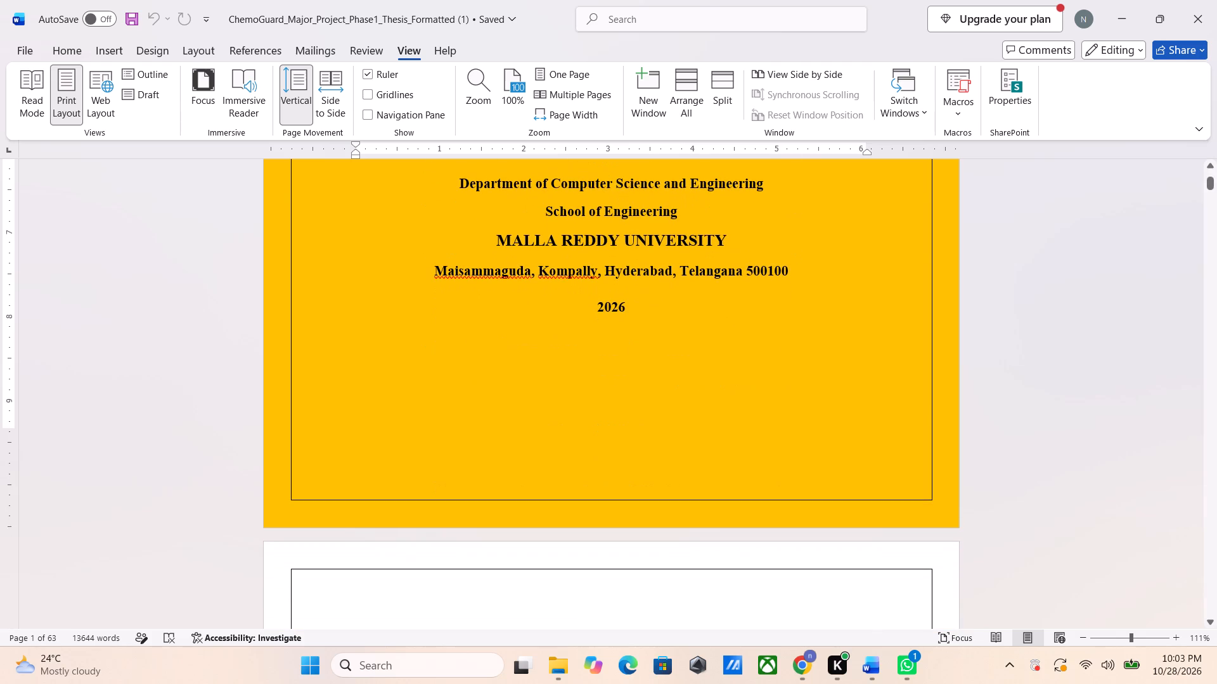
ctrl+scroll(382, 269, down, 4)
scroll(382, 269, down, 7)
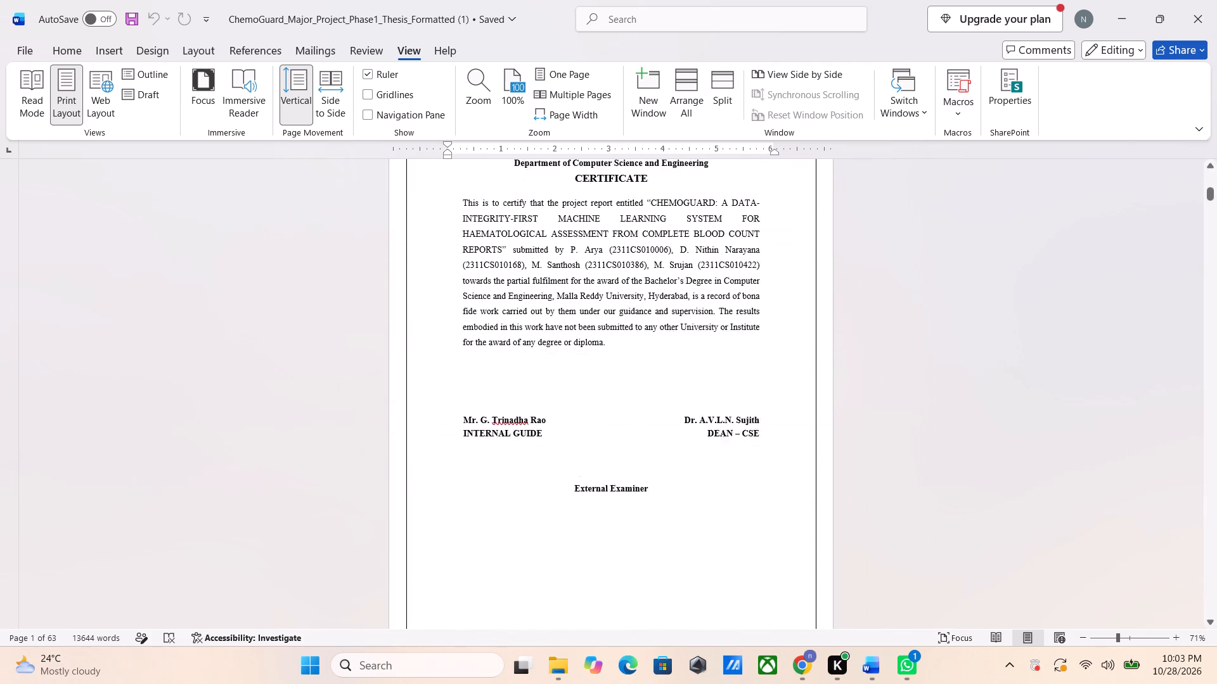
scroll(382, 269, up, 4)
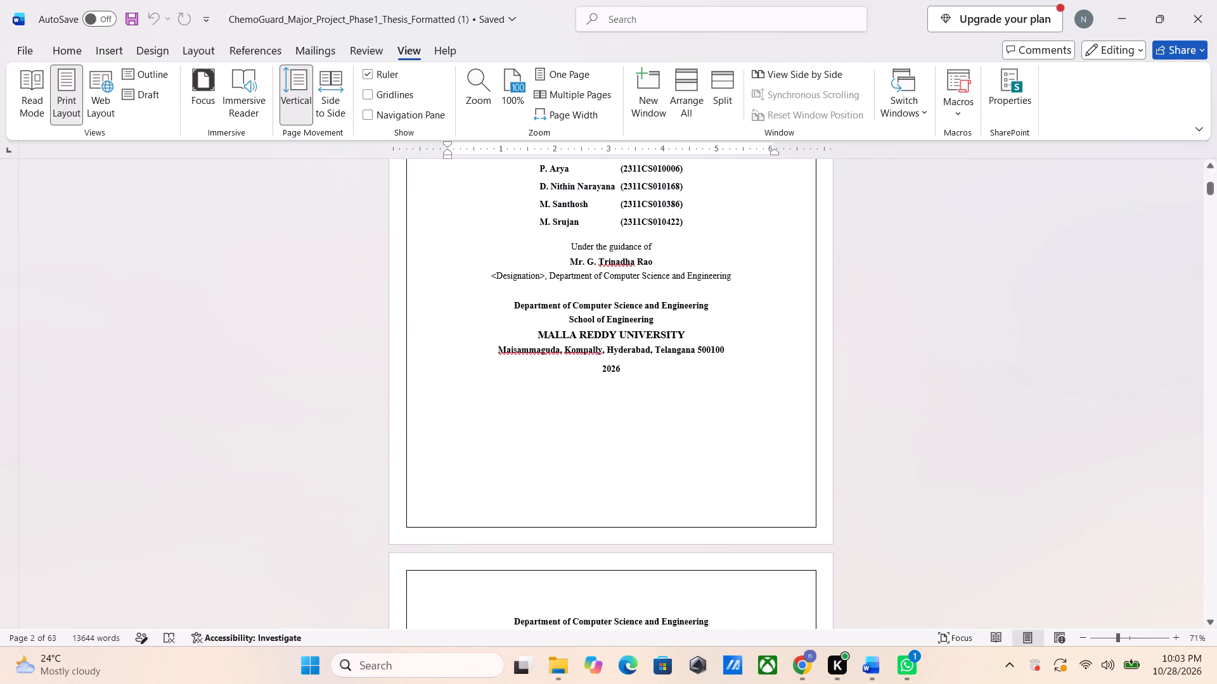
scroll(382, 269, up, 8)
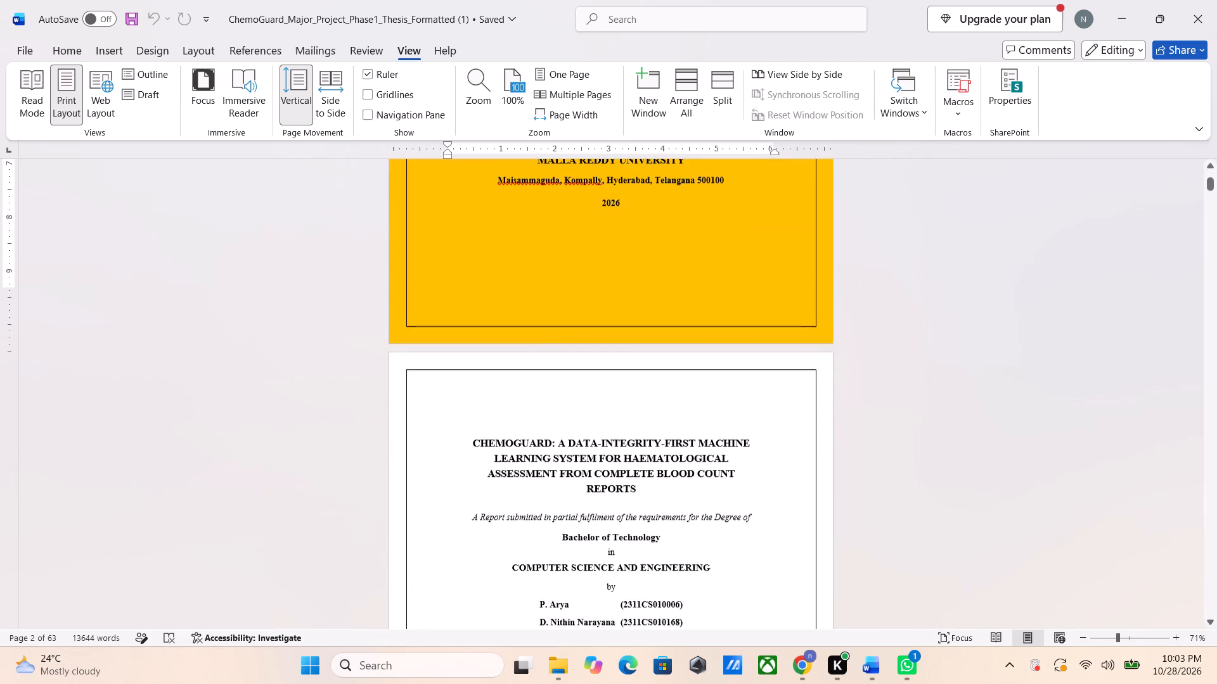
scroll(369, 253, up, 5)
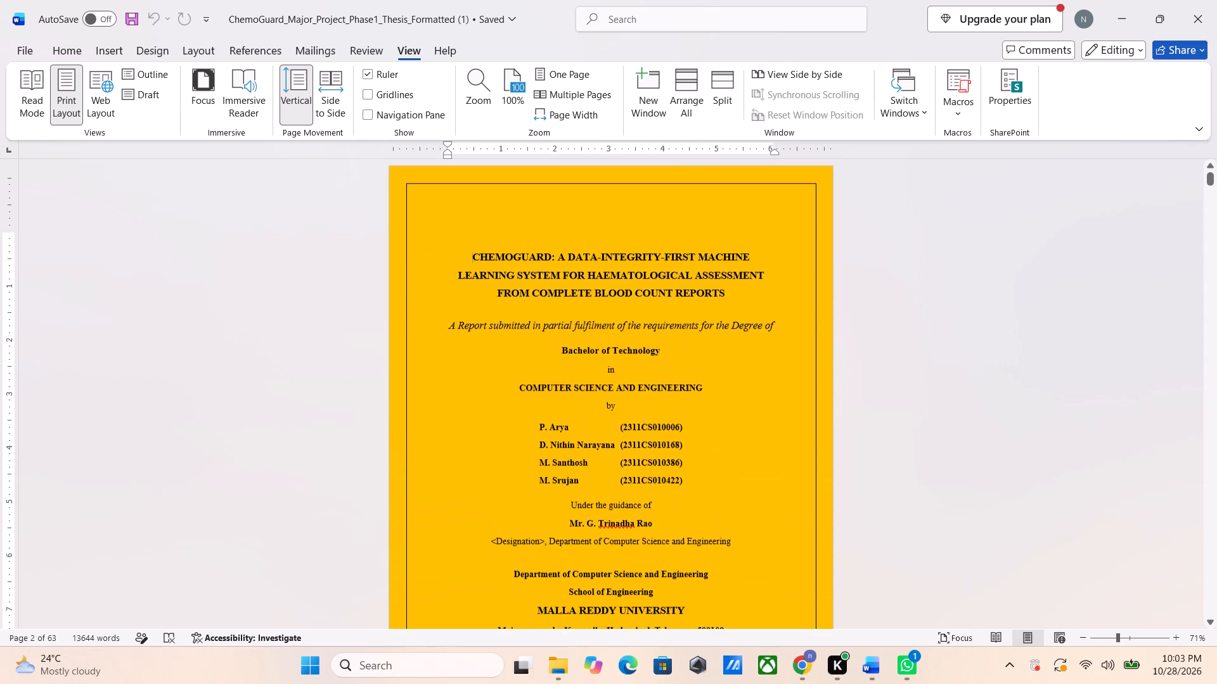
scroll(369, 253, up, 3)
Look through the remaining front matter, from the Certificate and Abstract to the table of contents and List of Tables.
scroll(369, 253, down, 7)
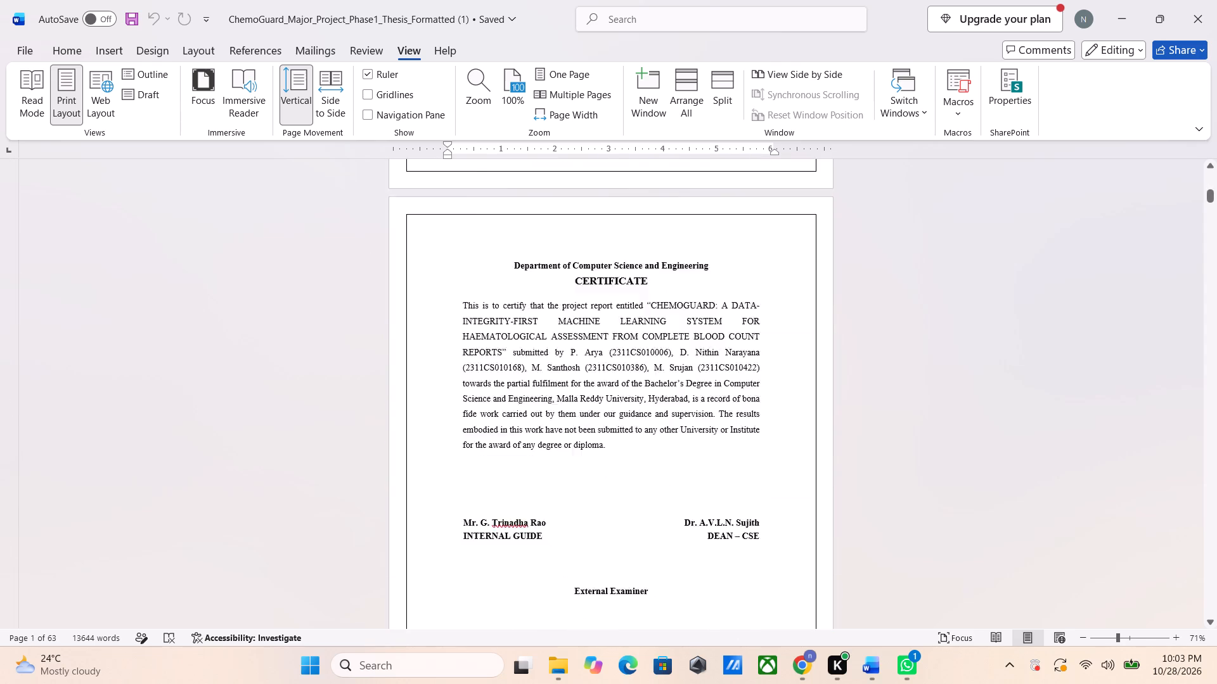
scroll(369, 253, down, 9)
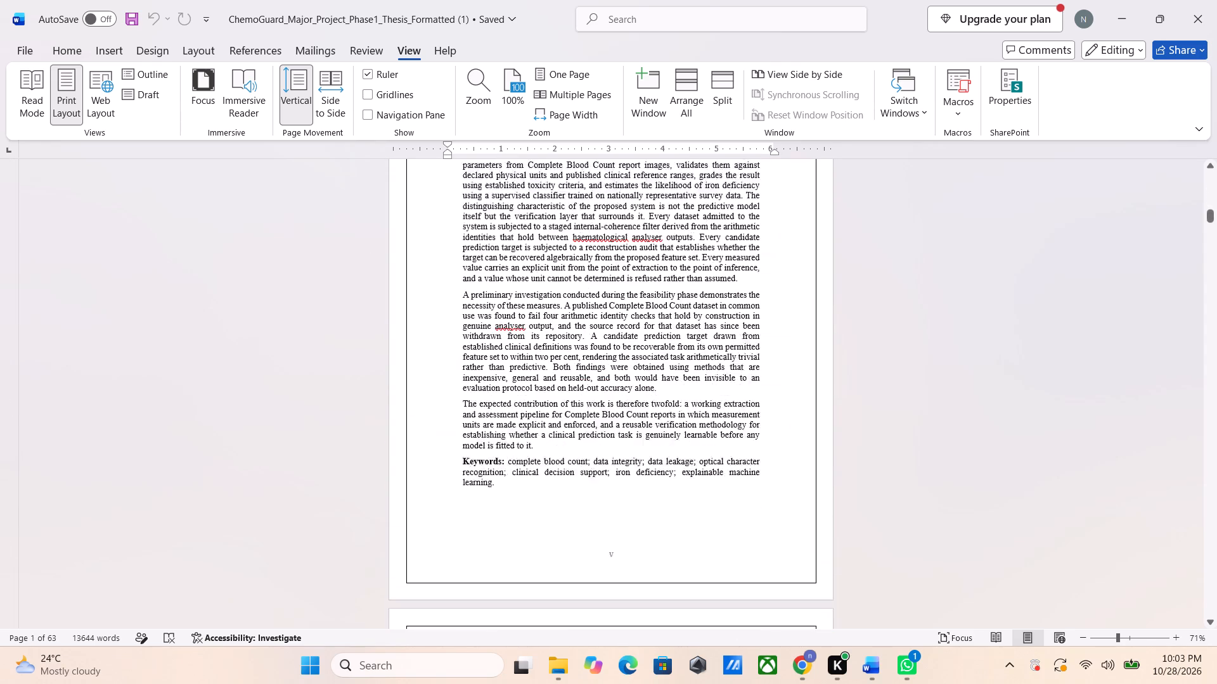
scroll(369, 253, down, 8)
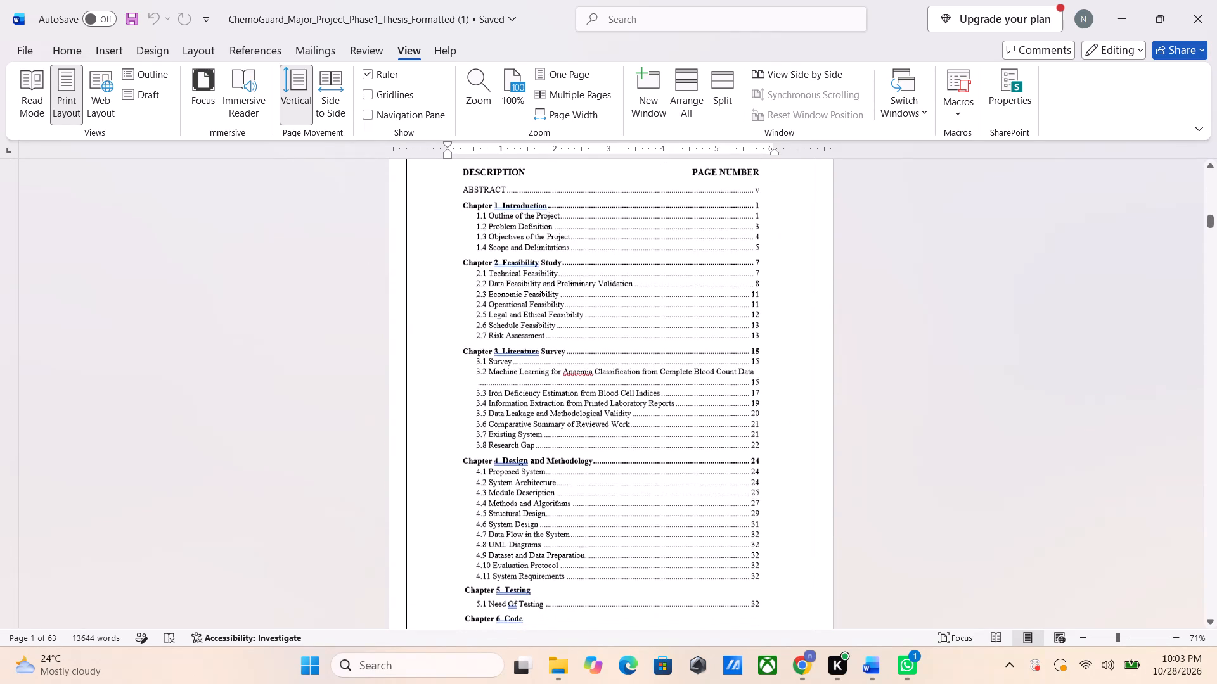
scroll(369, 253, down, 3)
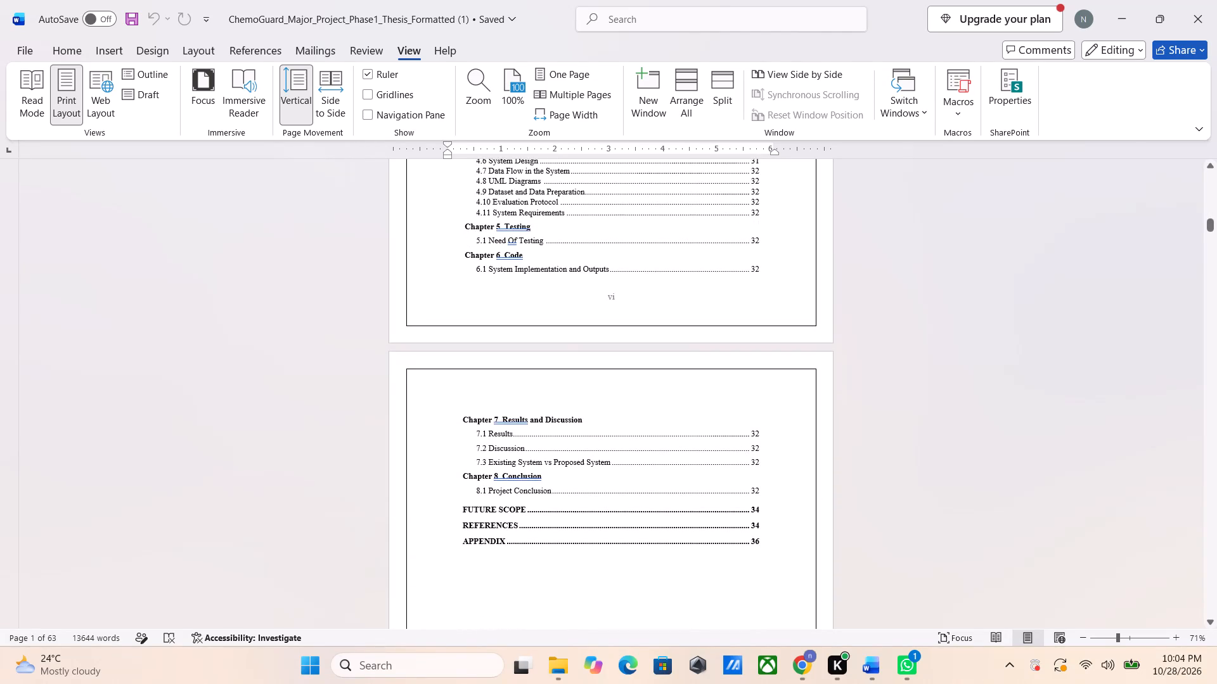
scroll(369, 253, down, 13)
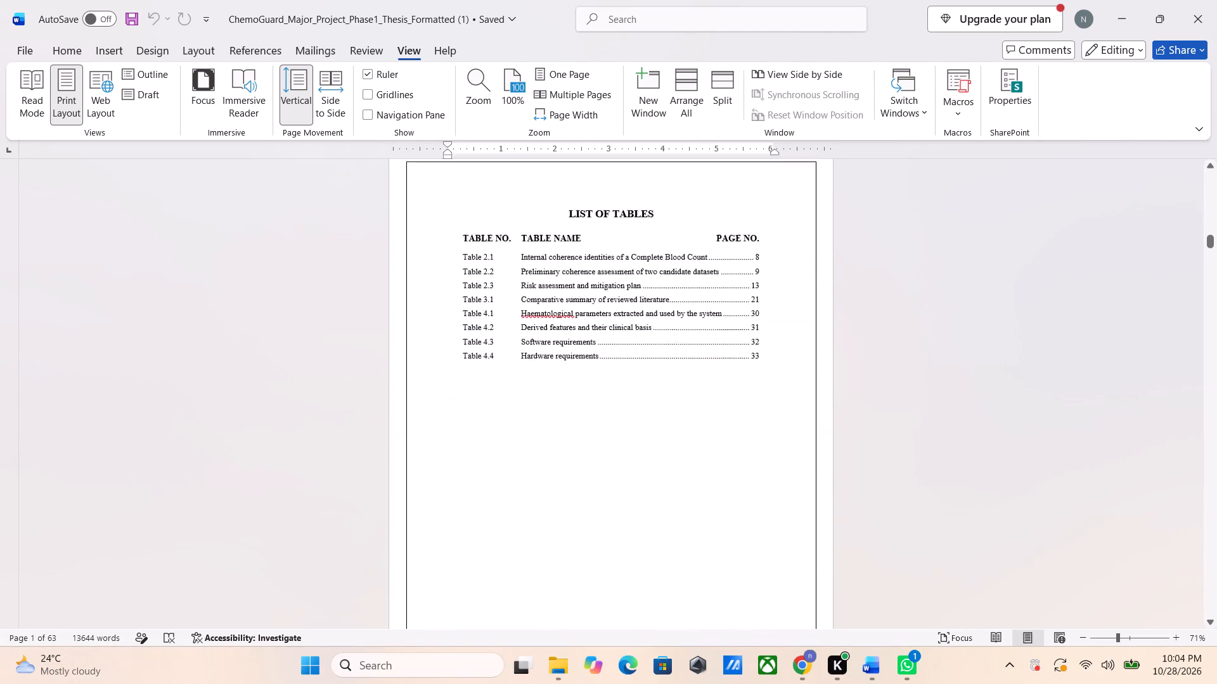
Skim the introduction and feasibility study chapters up to section 3.1 Survey.
scroll(369, 253, down, 13)
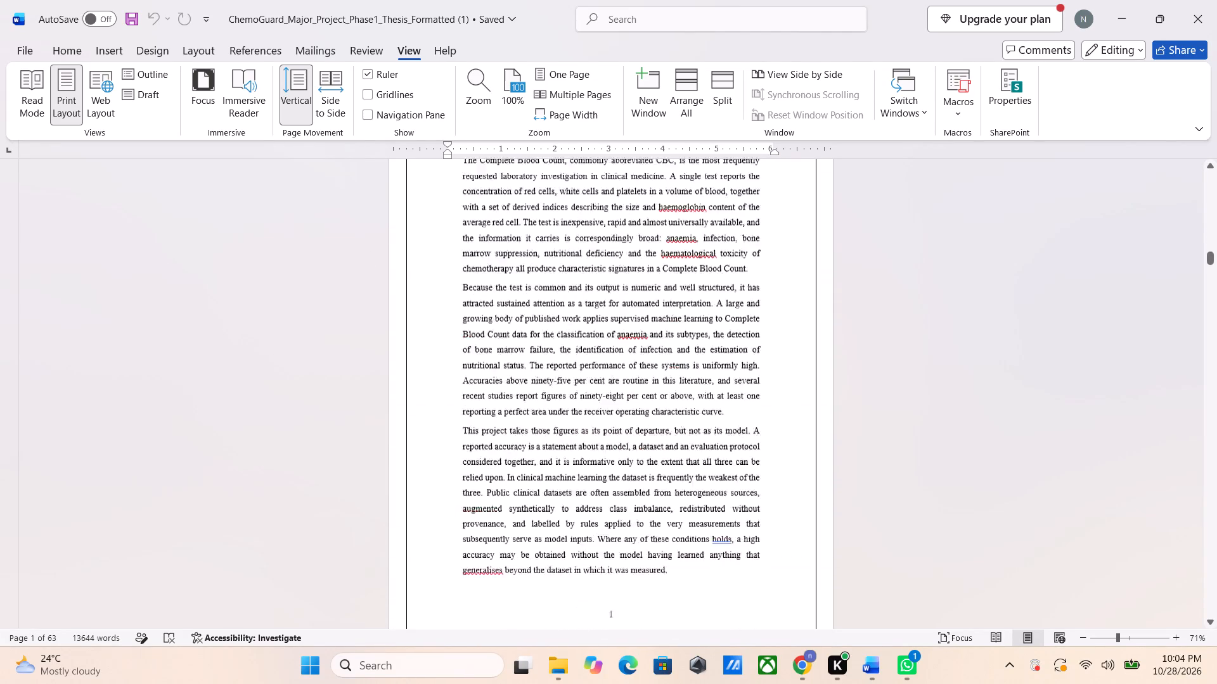
scroll(369, 253, down, 19)
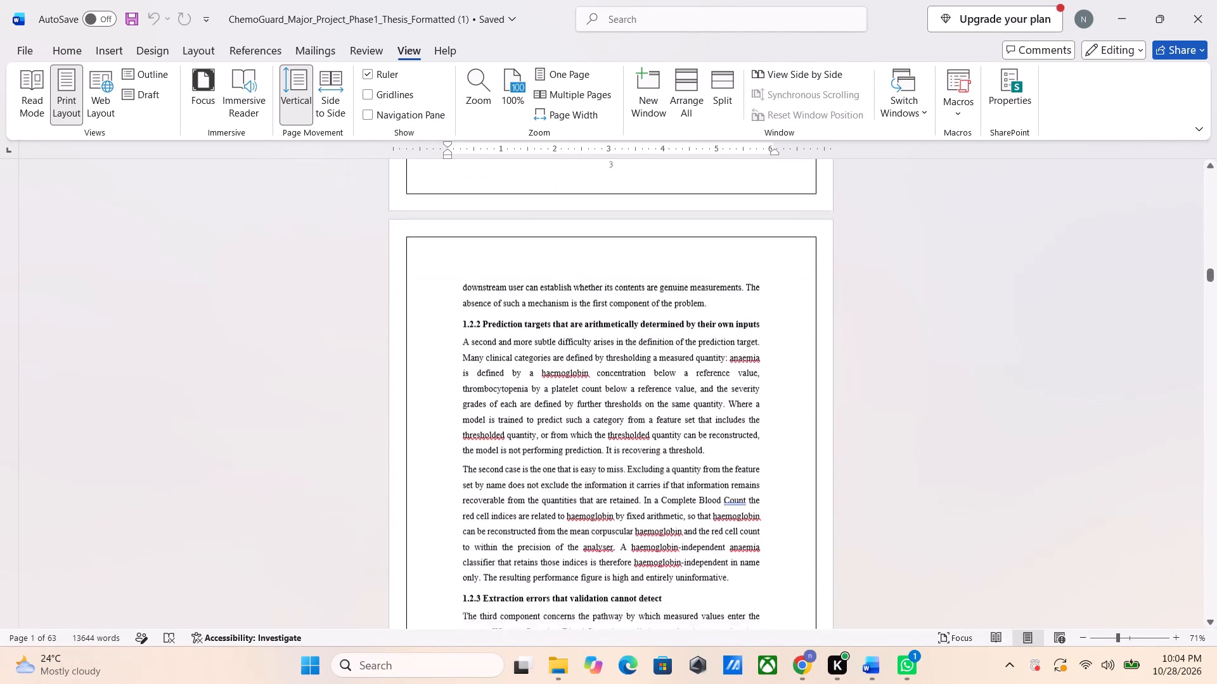
scroll(369, 253, down, 11)
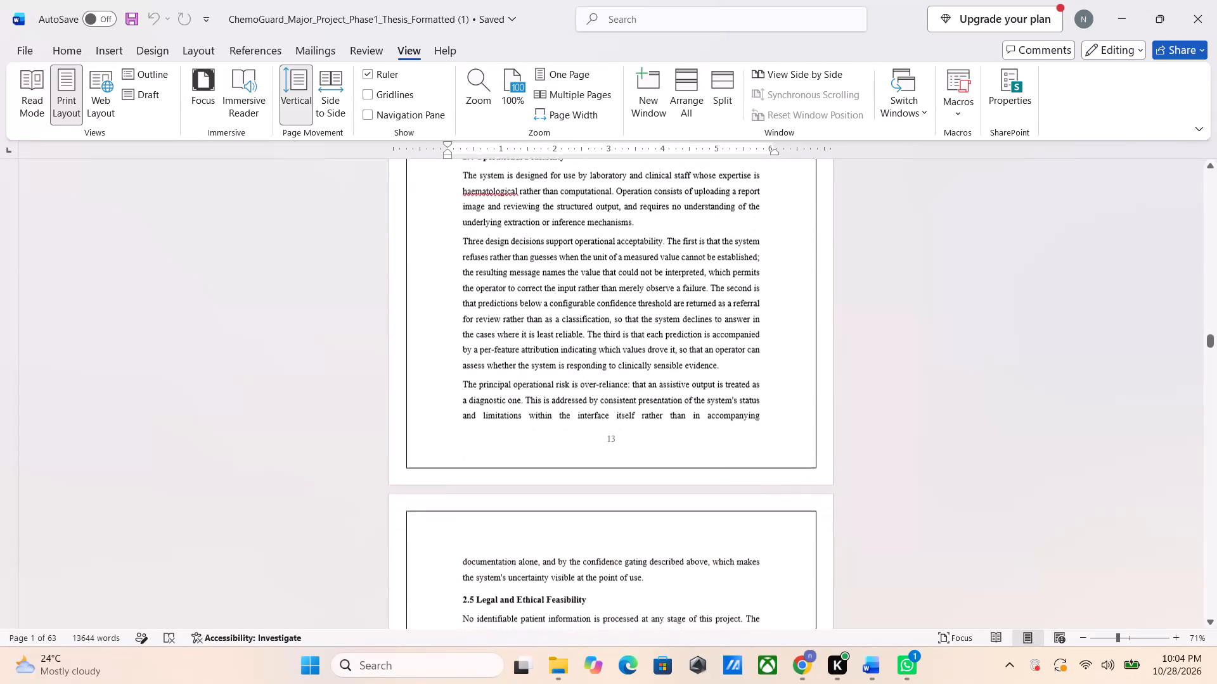
scroll(369, 253, down, 18)
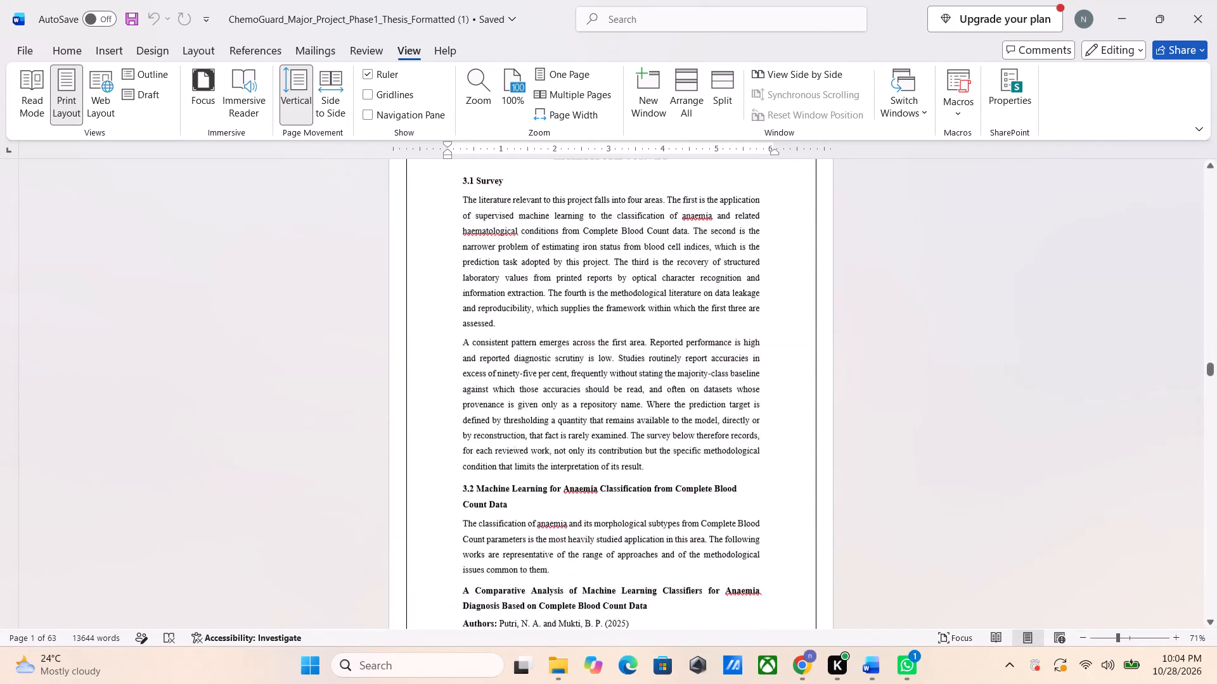
Review the Chapter 3 literature survey, from the reviewed works through 3.7 Existing System to 3.8 Research Gap.
scroll(369, 253, down, 10)
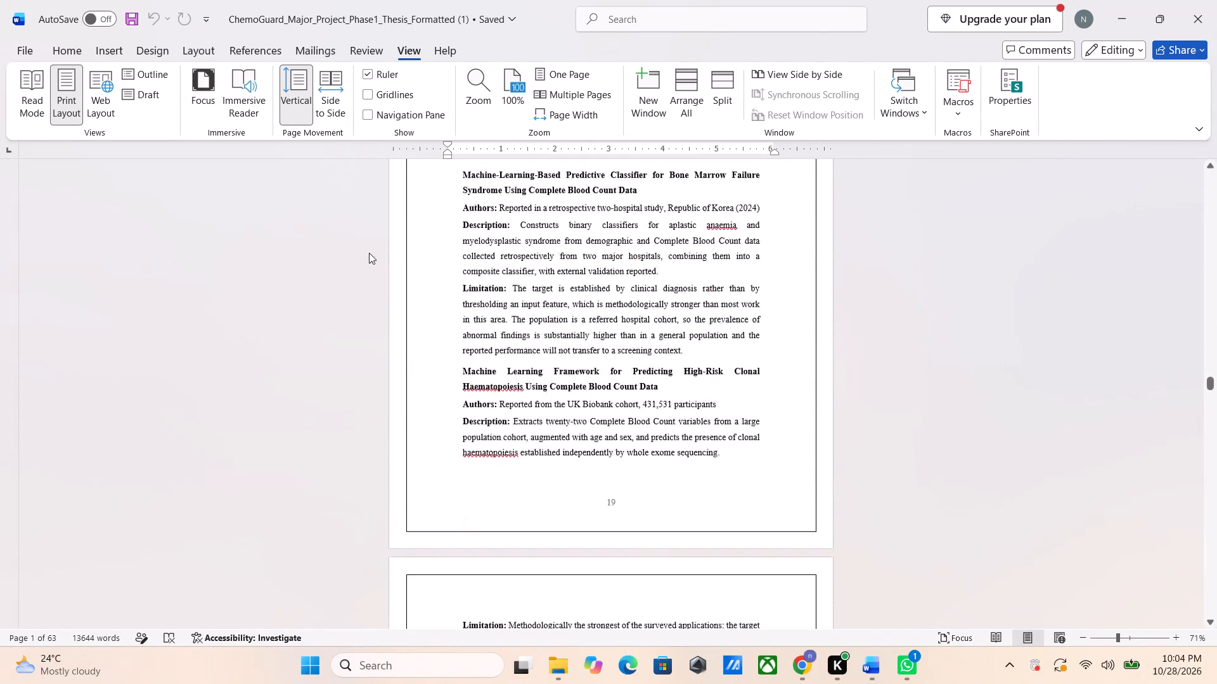
scroll(369, 253, down, 2)
scroll(369, 253, up, 1)
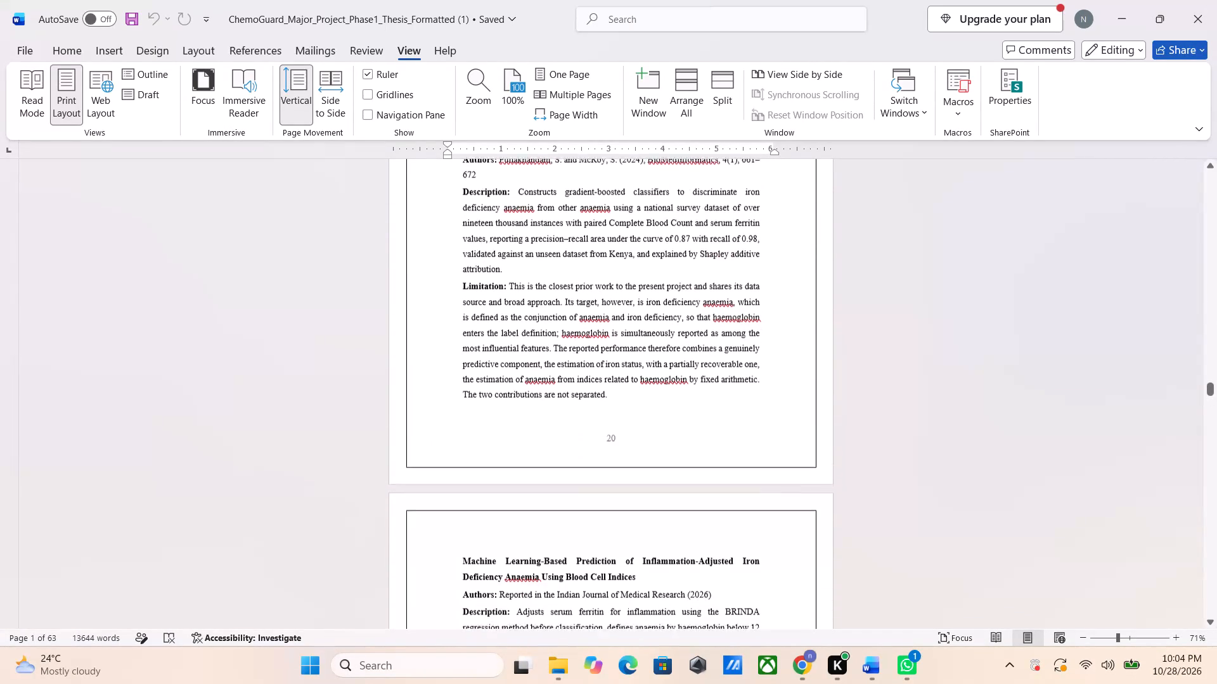
scroll(369, 253, up, 3)
scroll(369, 253, down, 1)
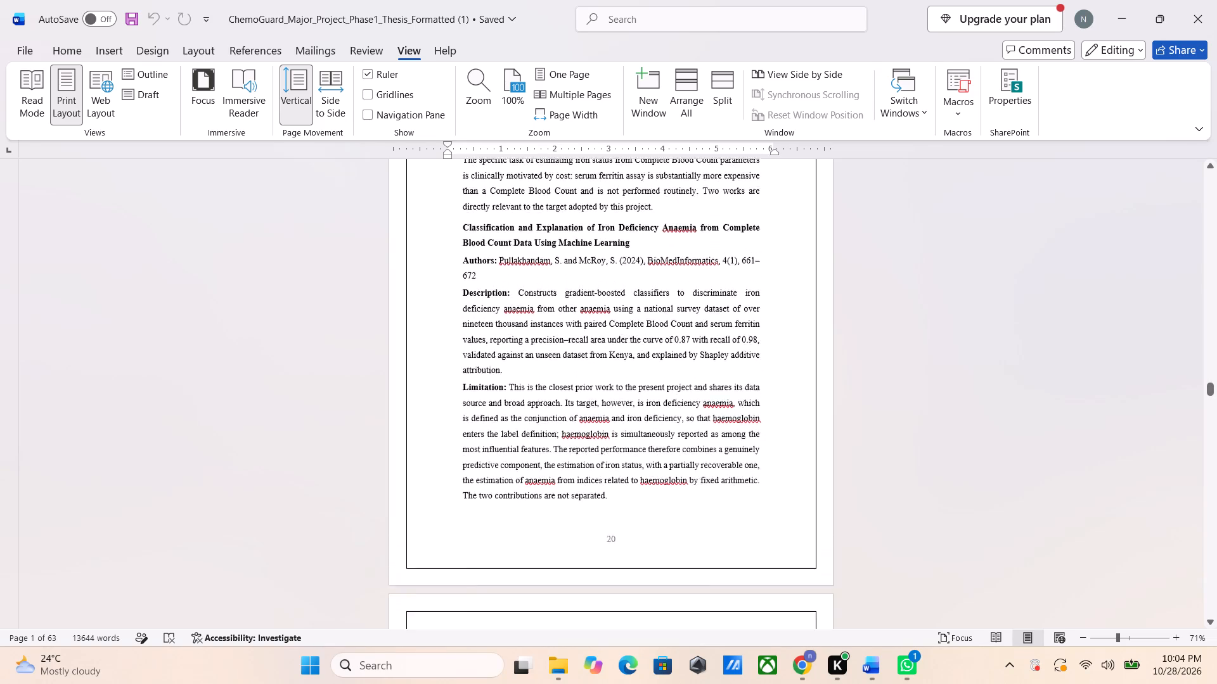
scroll(369, 253, down, 10)
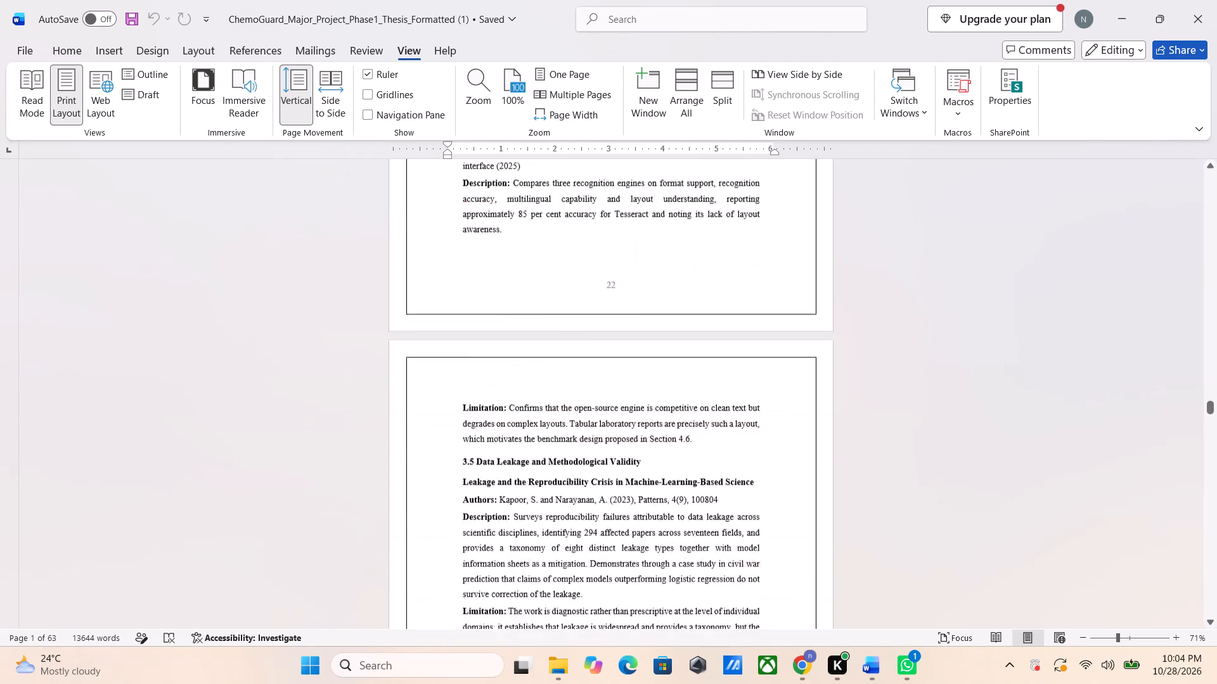
scroll(369, 253, down, 5)
scroll(369, 253, up, 2)
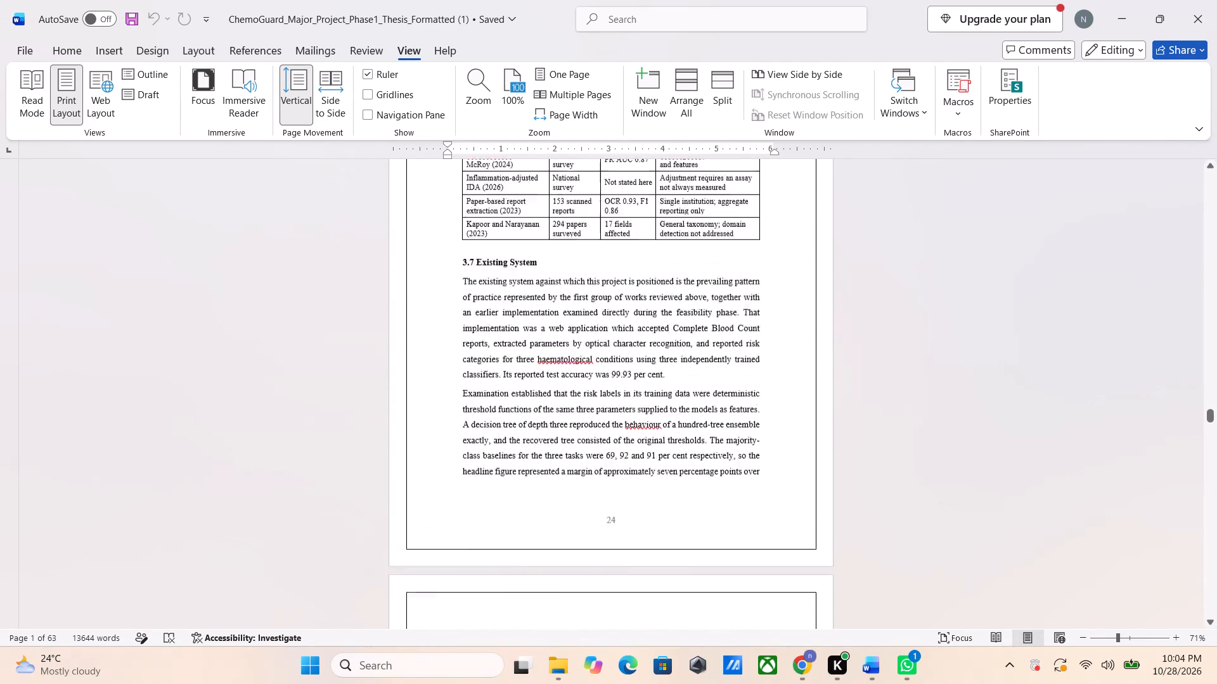
scroll(369, 253, up, 2)
scroll(369, 253, down, 9)
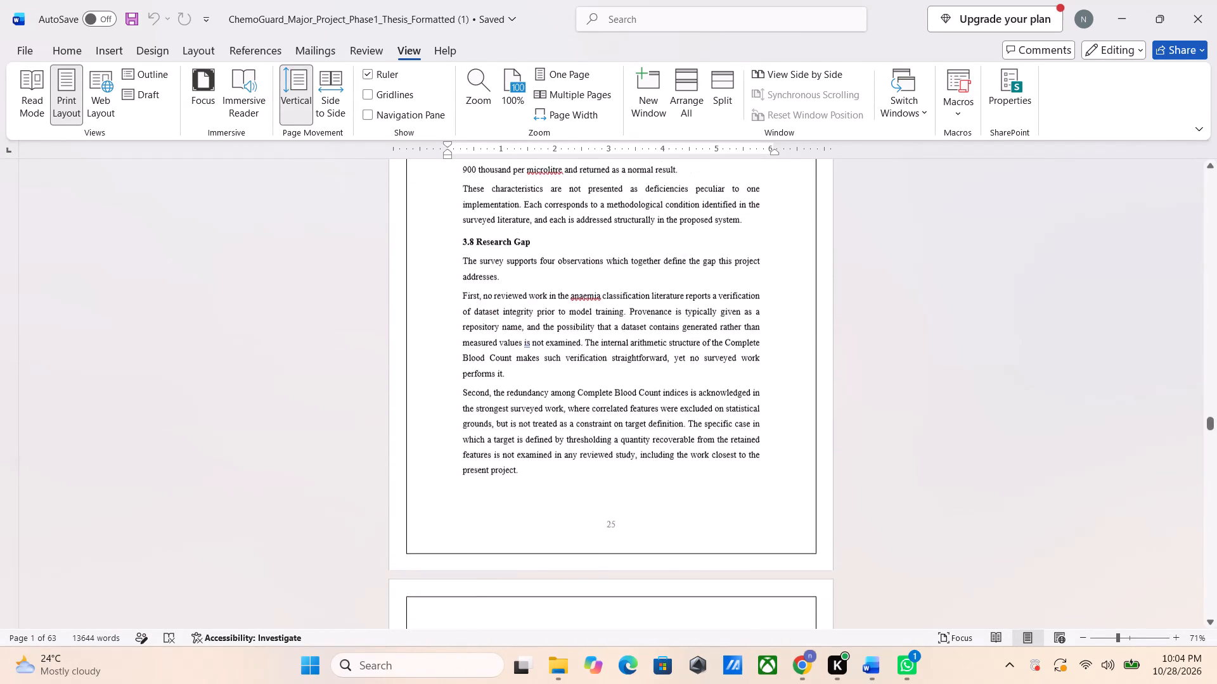
Review the Chapter 4 design sections and figures, and look on to the Chapter 6 Coding page.
scroll(369, 253, down, 6)
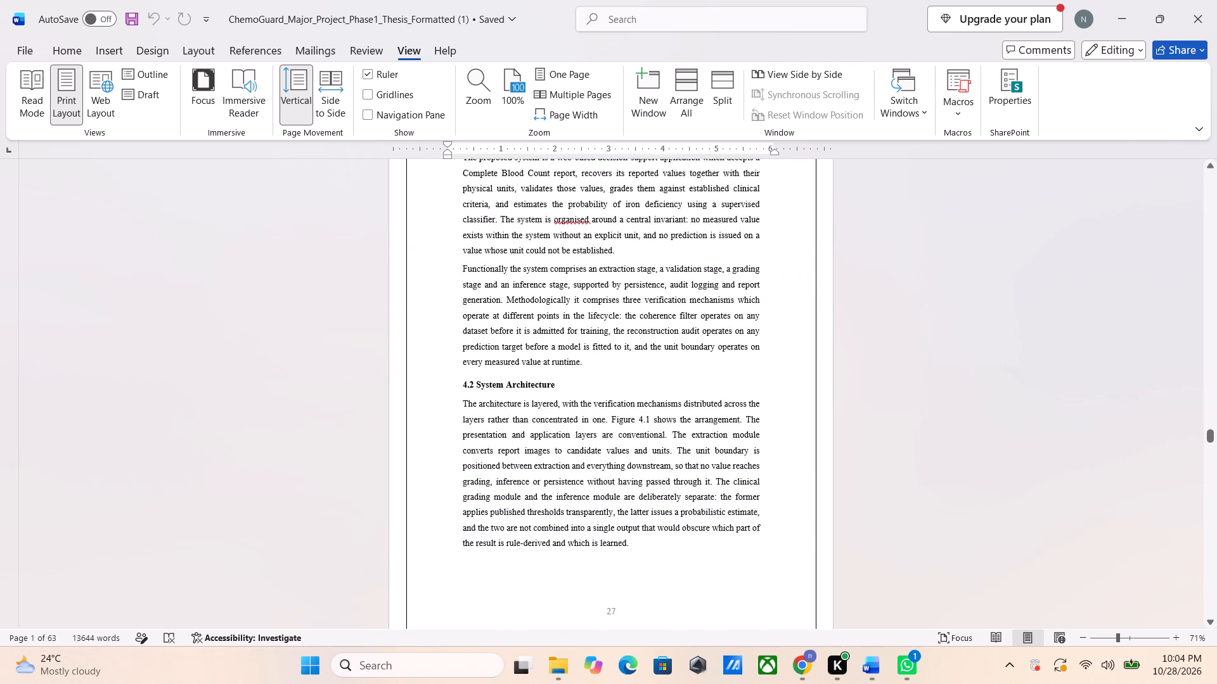
scroll(369, 253, down, 12)
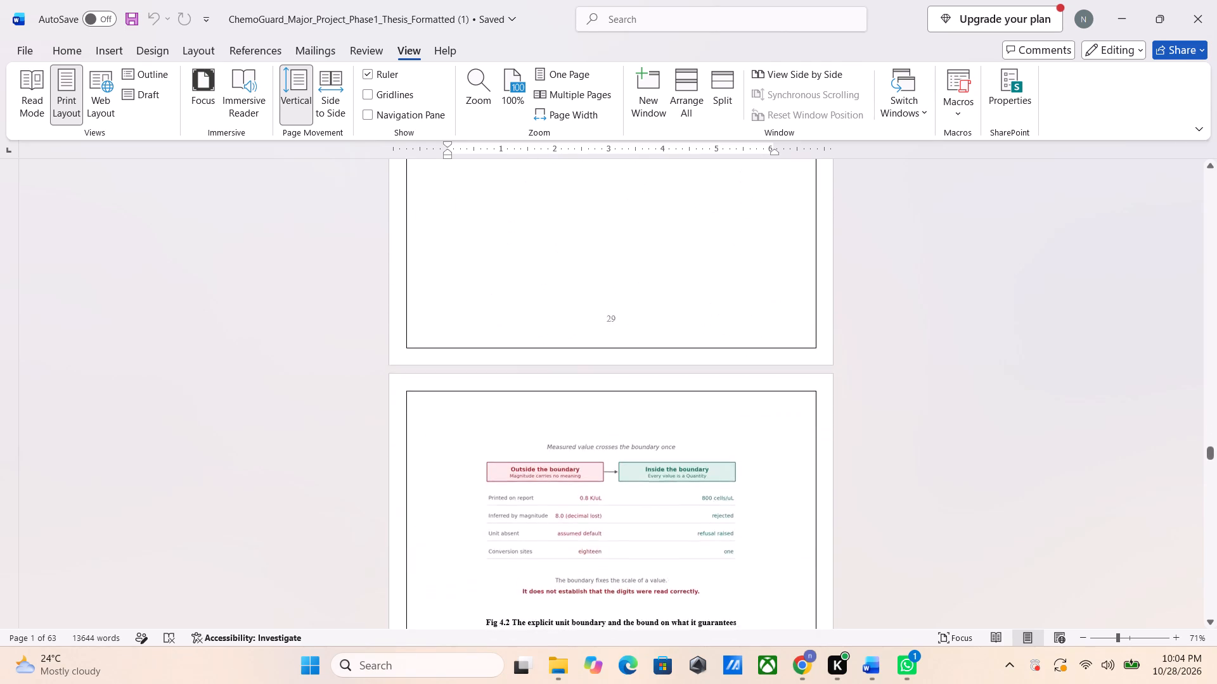
scroll(369, 253, down, 9)
scroll(382, 209, up, 1)
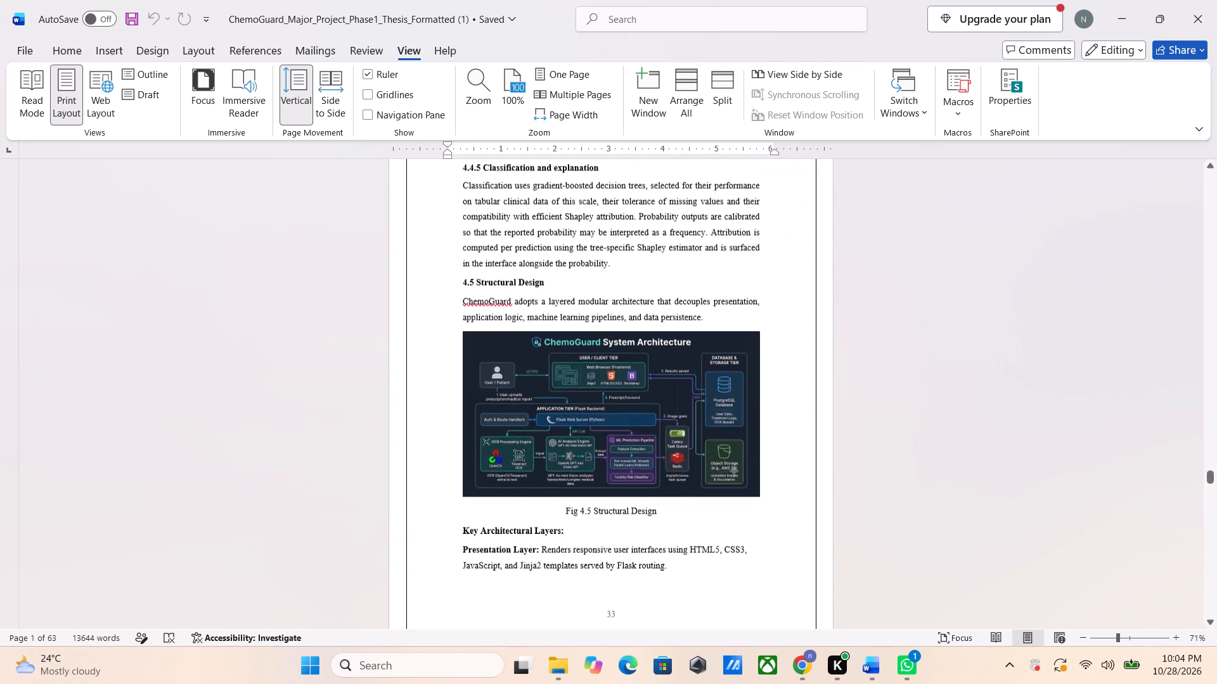
scroll(382, 209, up, 2)
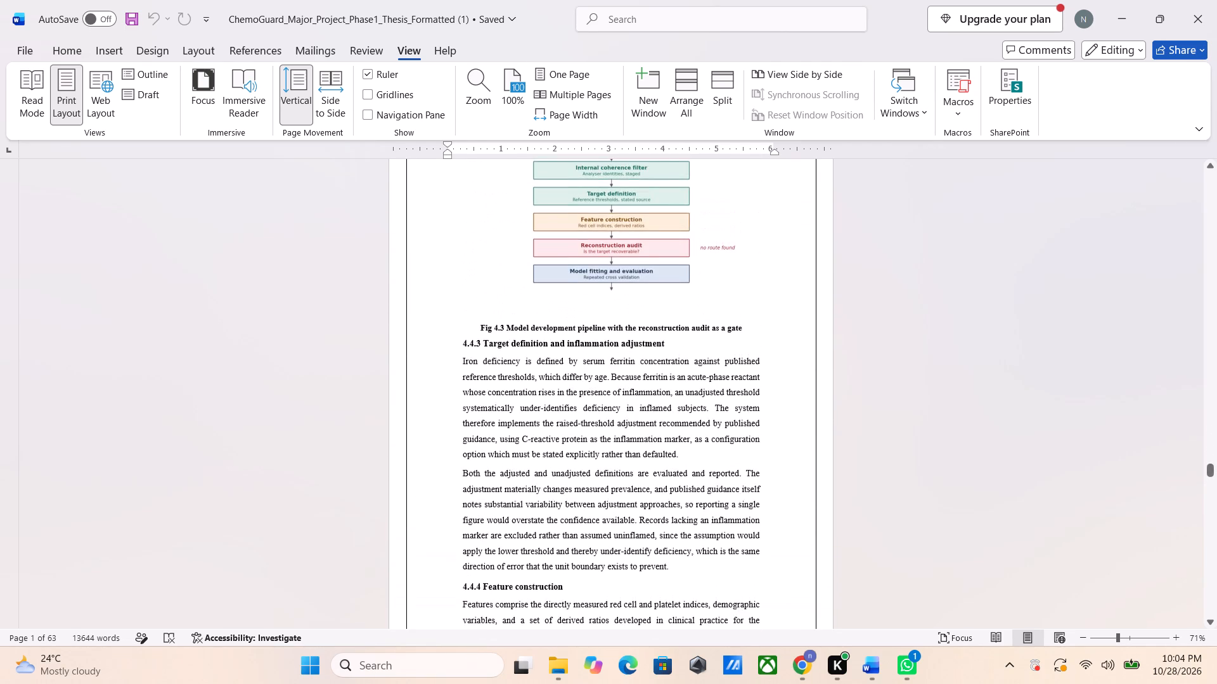
Review Chapter 4 from 4.4.3 Target definition through the 4.5 Structural Design figure to the data flow steps.
scroll(382, 209, up, 1)
scroll(382, 209, down, 5)
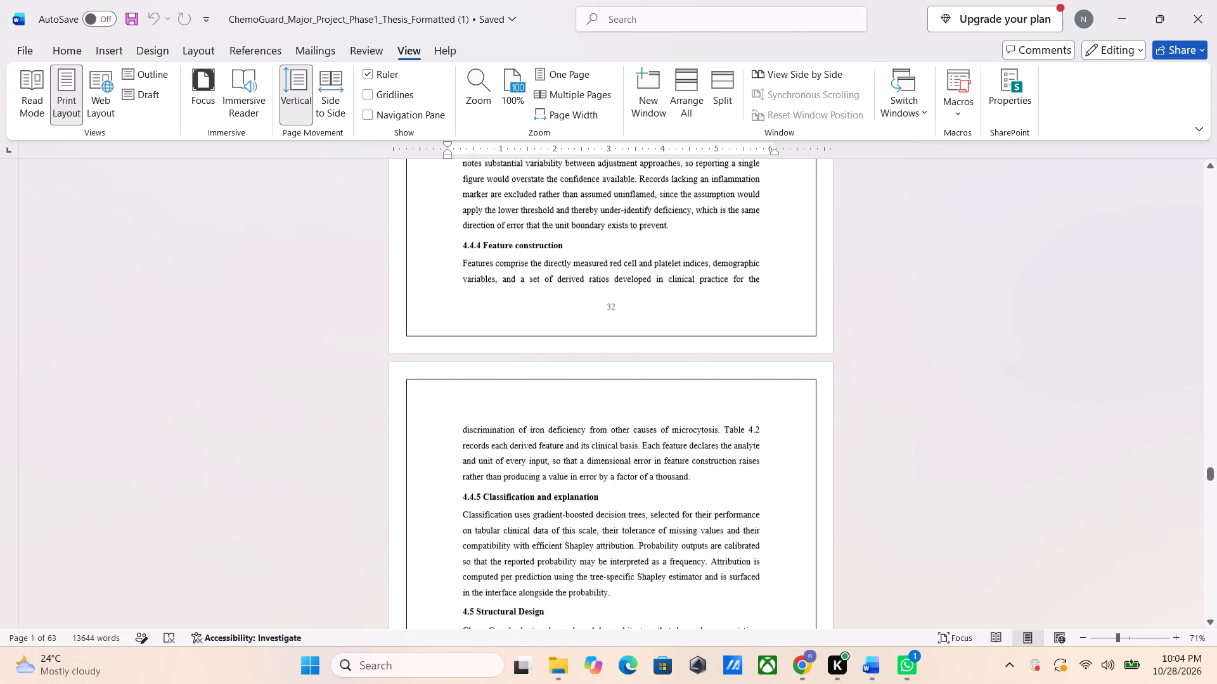
scroll(382, 209, down, 3)
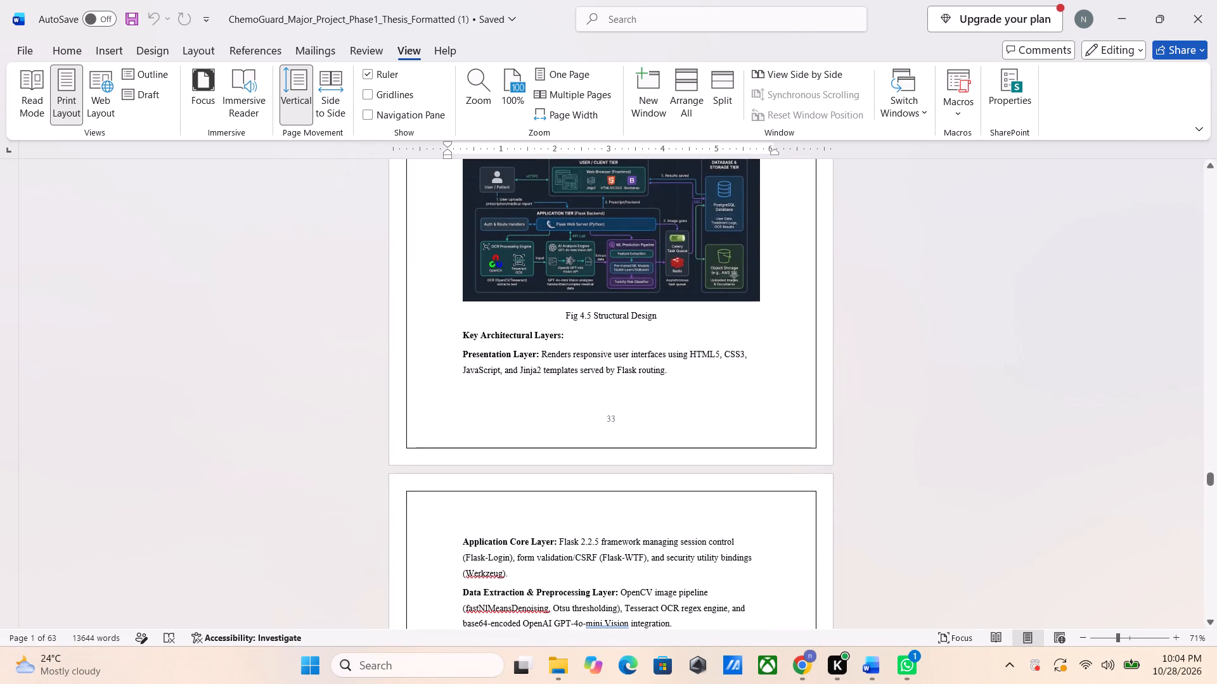
scroll(382, 209, down, 11)
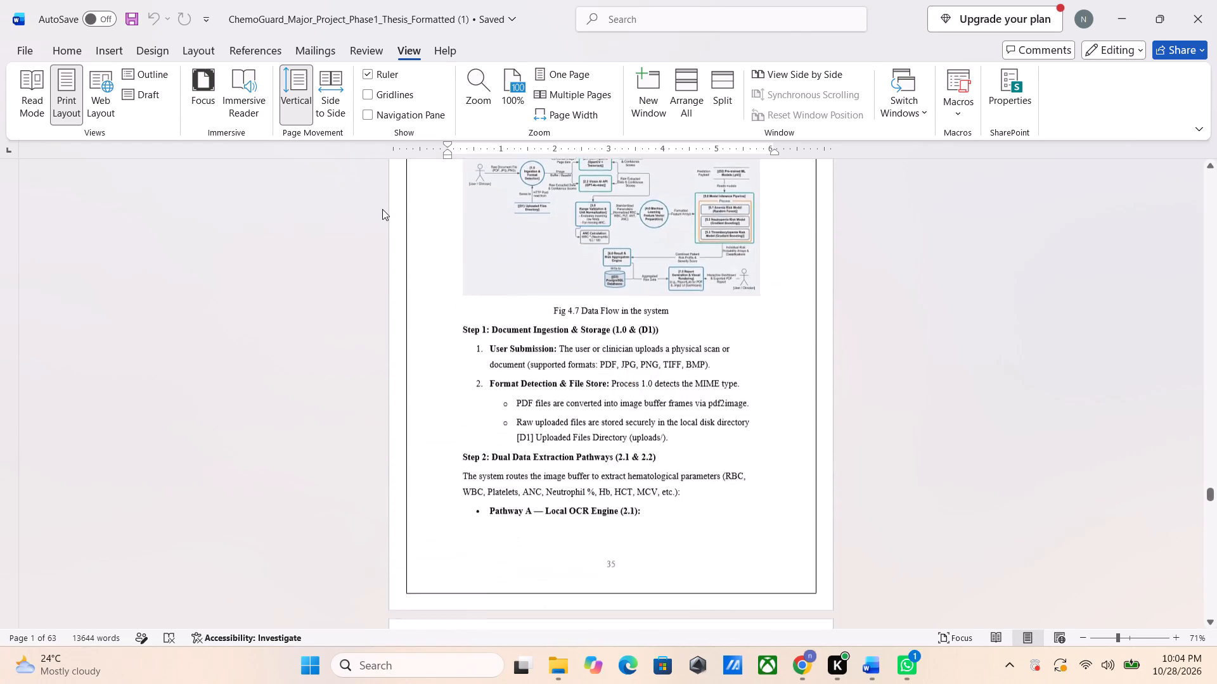
scroll(382, 209, down, 3)
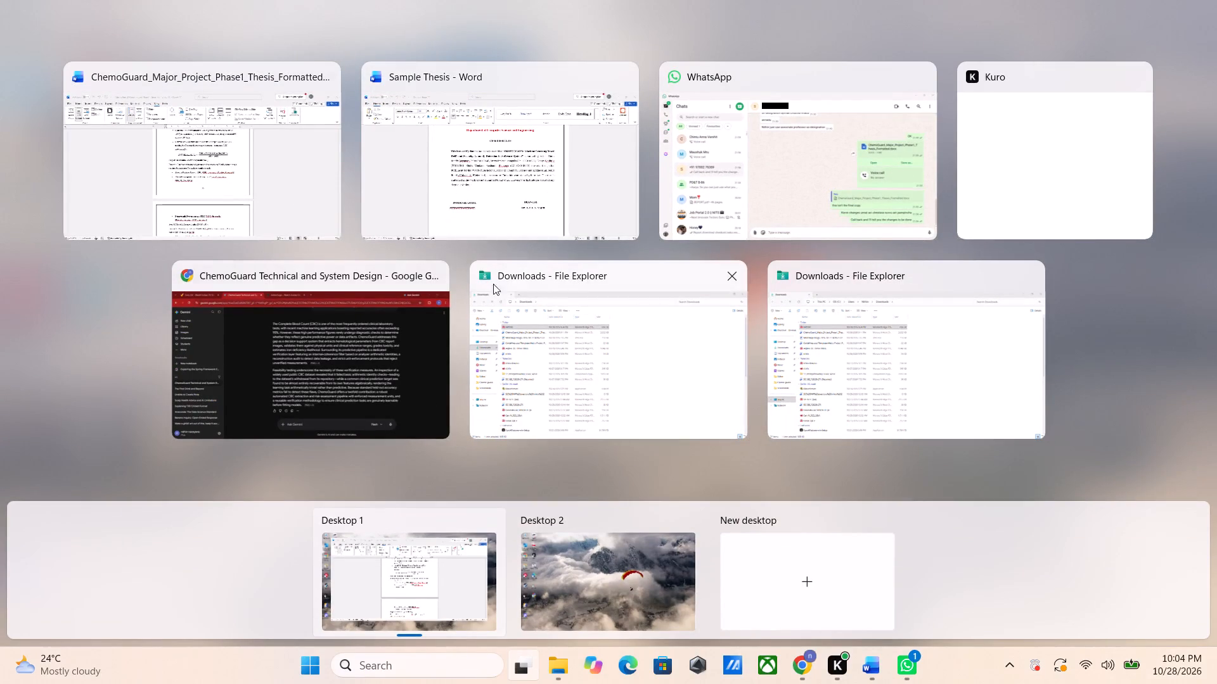
click(236, 200)
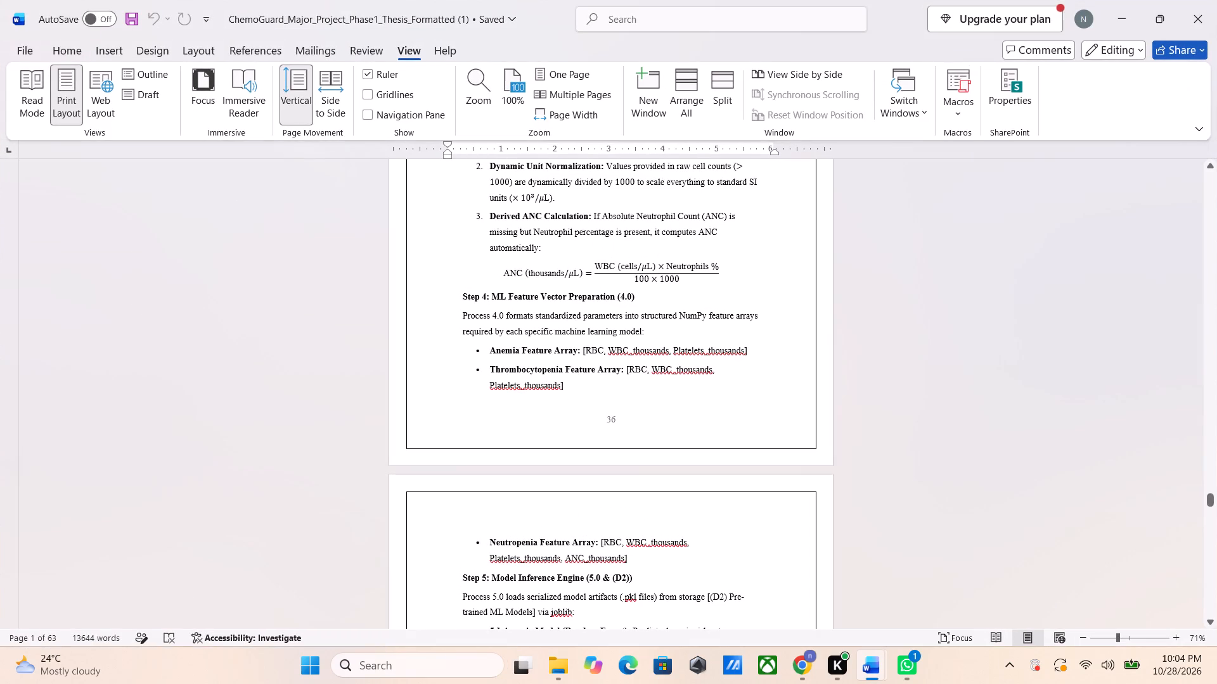
Review the UML diagrams from 4.8.1 and section 4.9, and check the Chapter 6 Coding page and the References.
scroll(461, 434, down, 7)
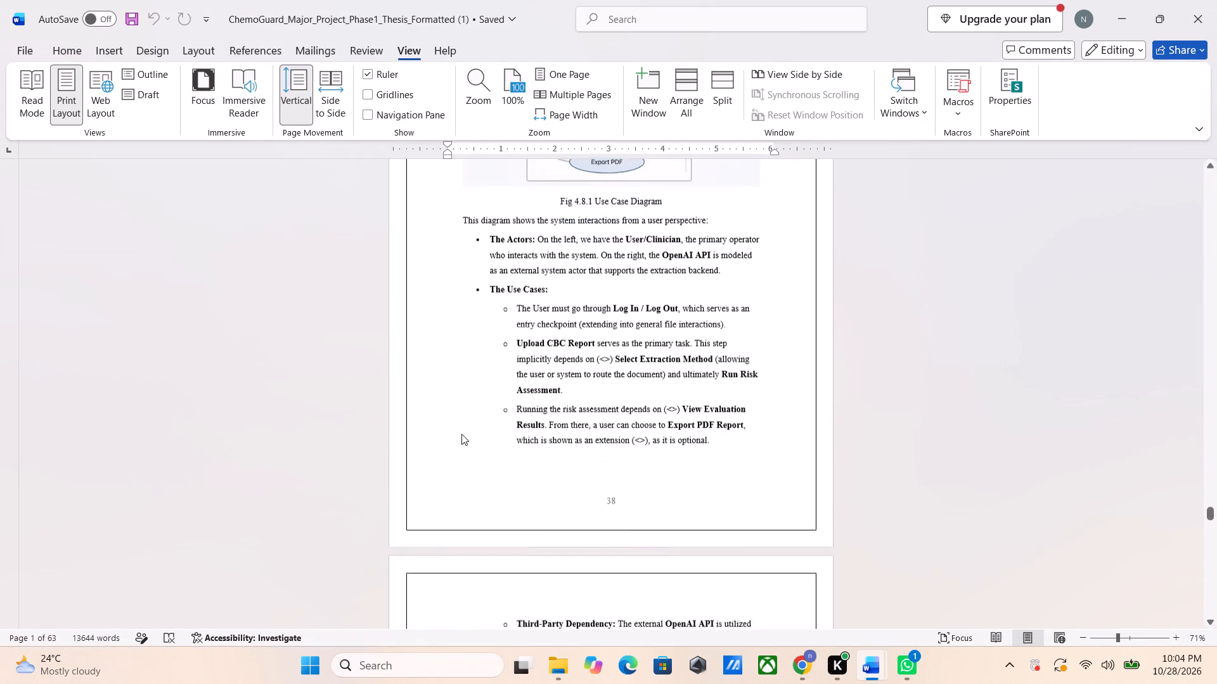
scroll(461, 434, down, 4)
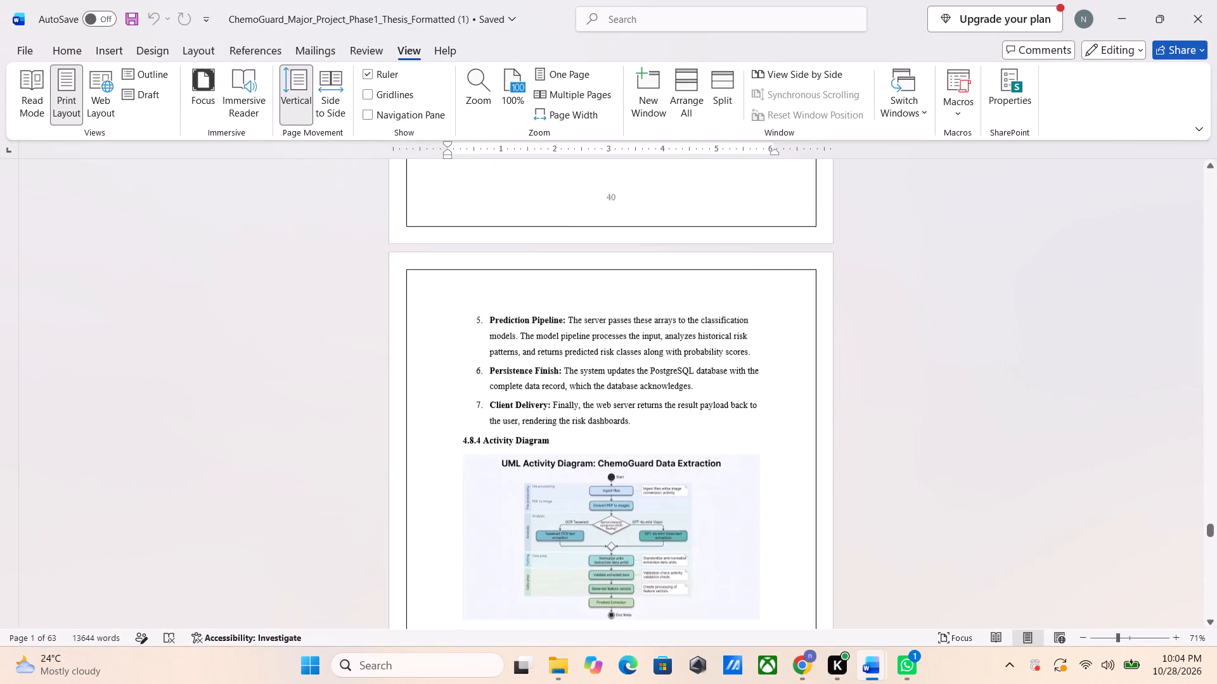
scroll(461, 434, down, 9)
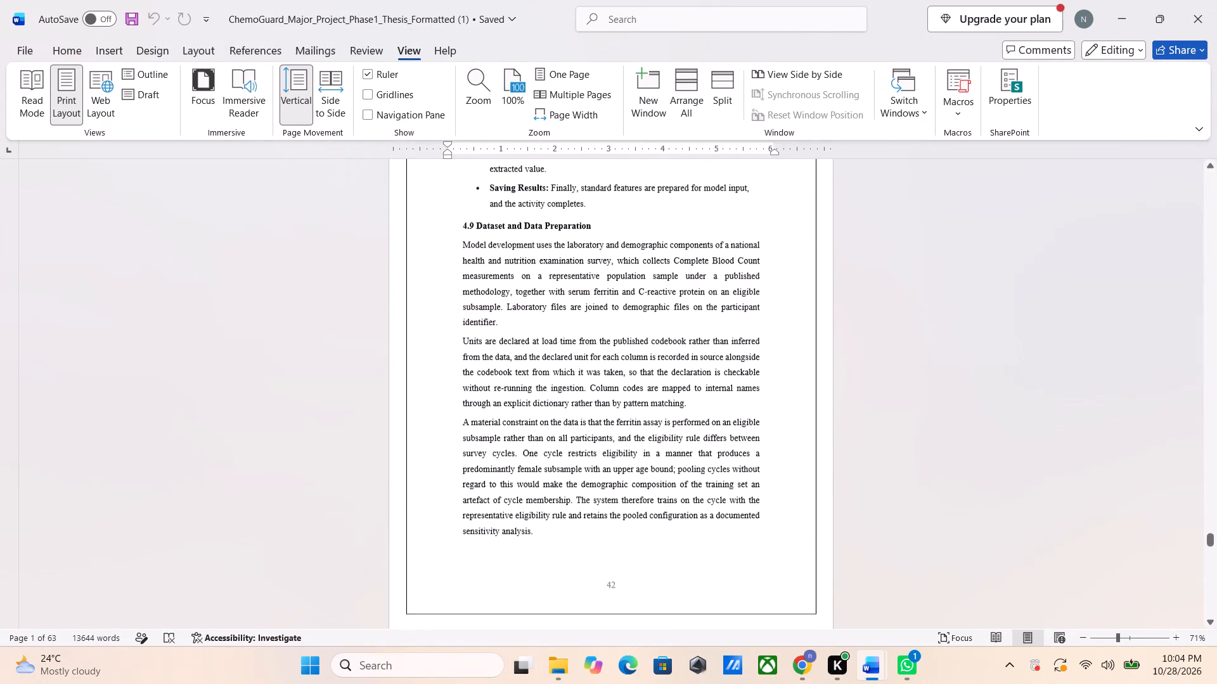
scroll(461, 434, down, 6)
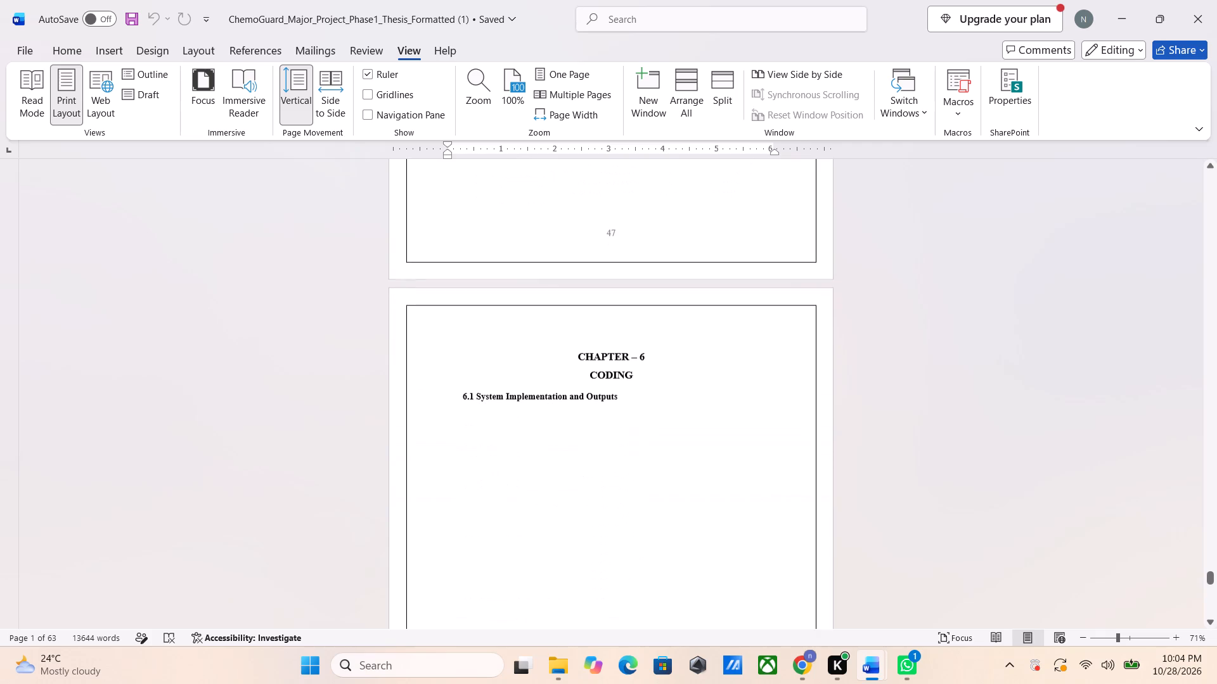
scroll(461, 434, down, 2)
scroll(461, 434, up, 3)
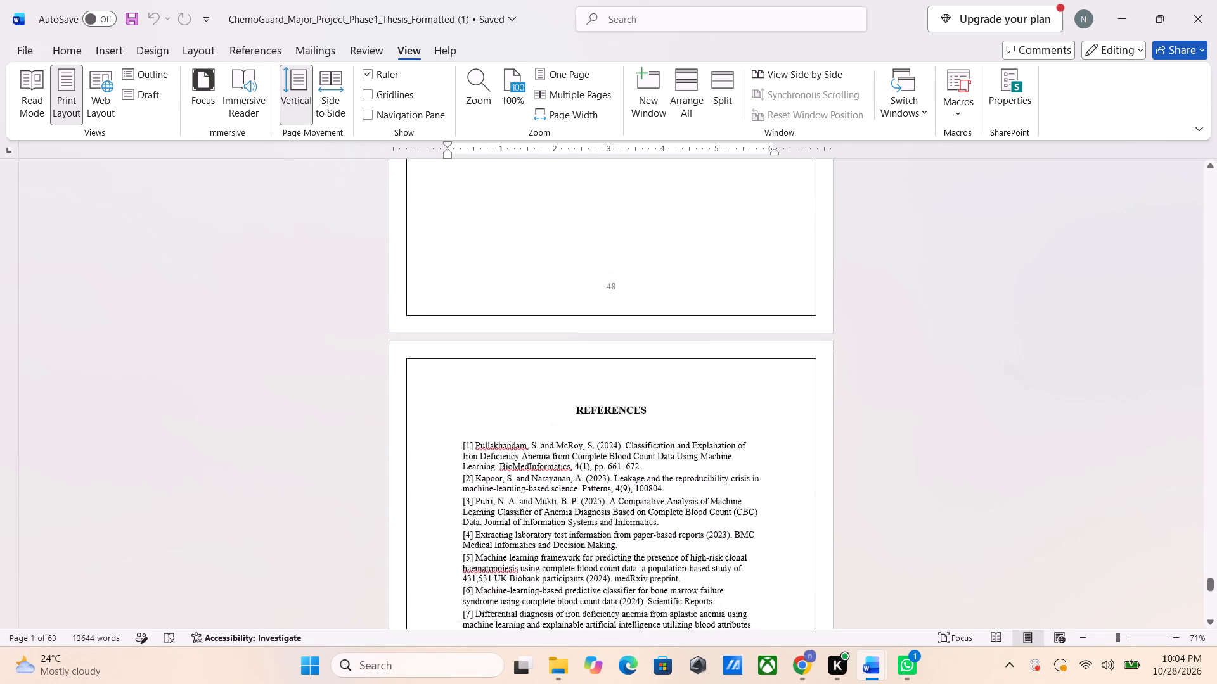
scroll(461, 434, up, 4)
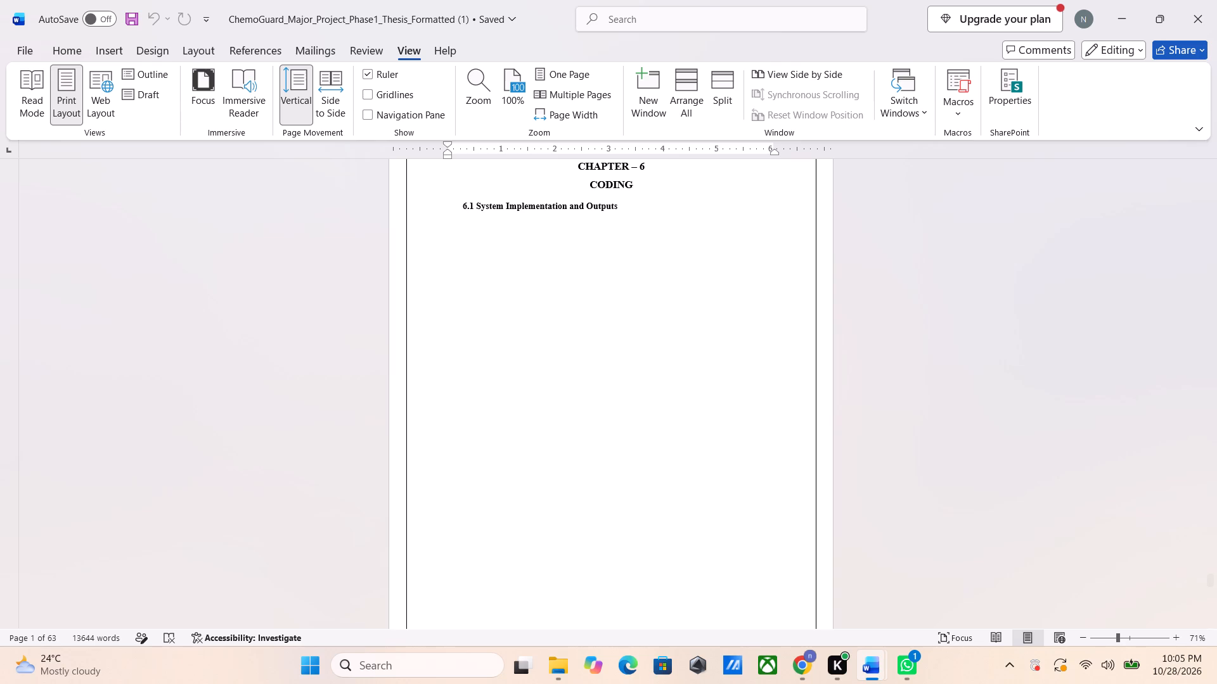
Look over the empty Chapter 6 Coding page and the Appendix, and go back to Chapter 5 Testing.
scroll(461, 434, down, 15)
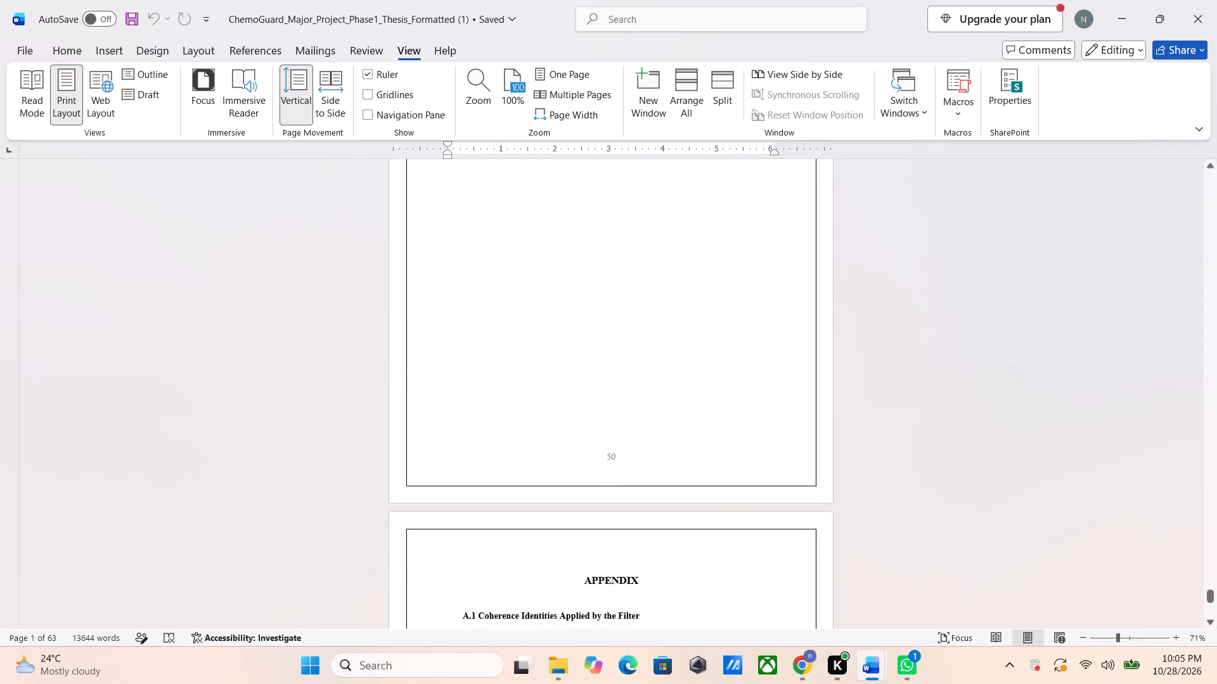
scroll(461, 434, down, 20)
scroll(461, 434, down, 8)
scroll(461, 434, up, 7)
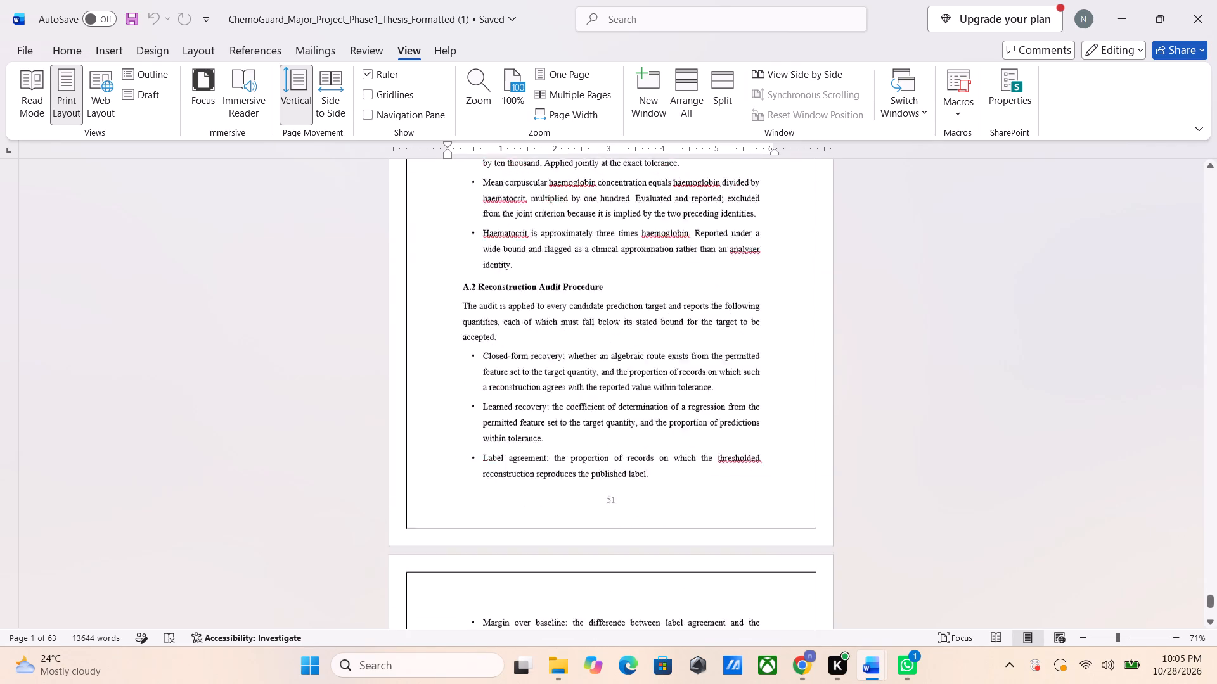
scroll(461, 434, up, 10)
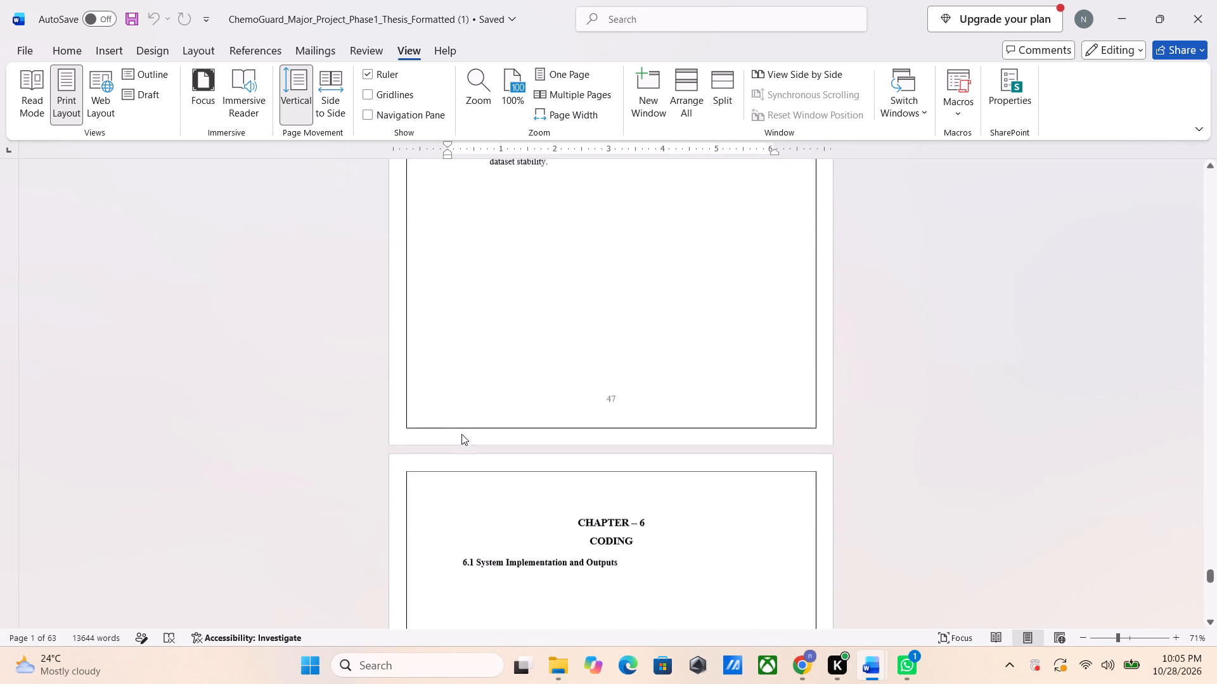
scroll(461, 434, up, 3)
Switch to the Downloads folder and open the ChemoGuard_Major_Project_Phase1_Thesis_Formatted Word document.
key(alt+Tab)
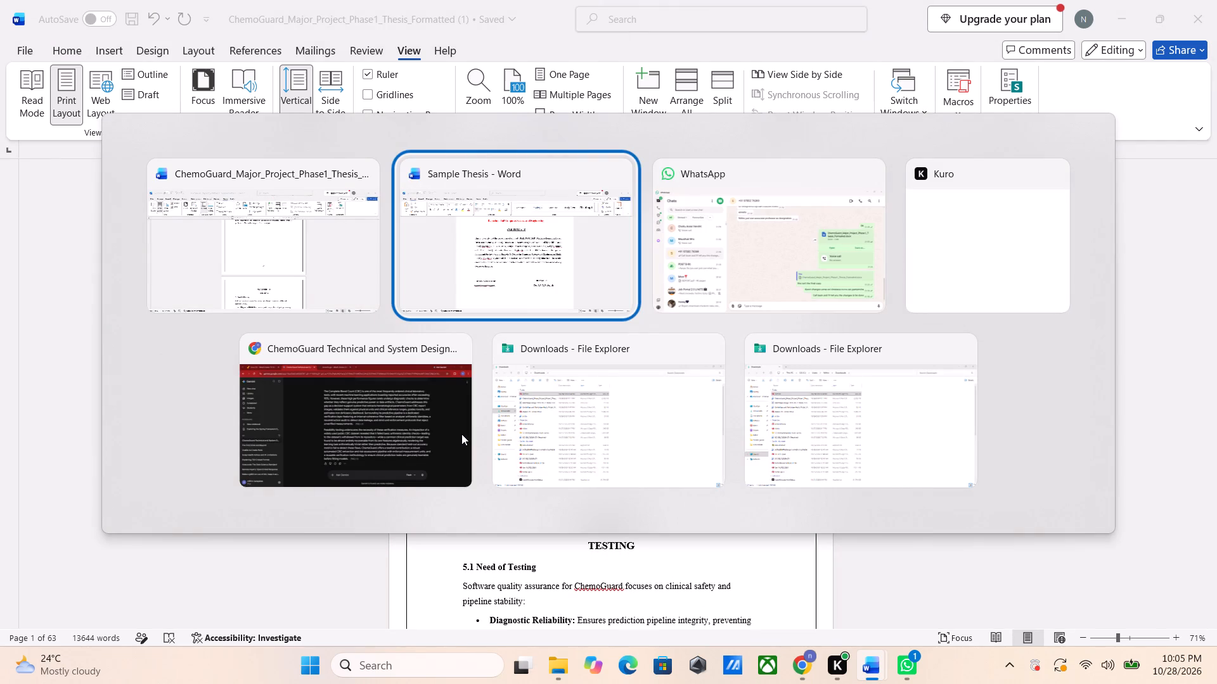
key(alt+Tab)
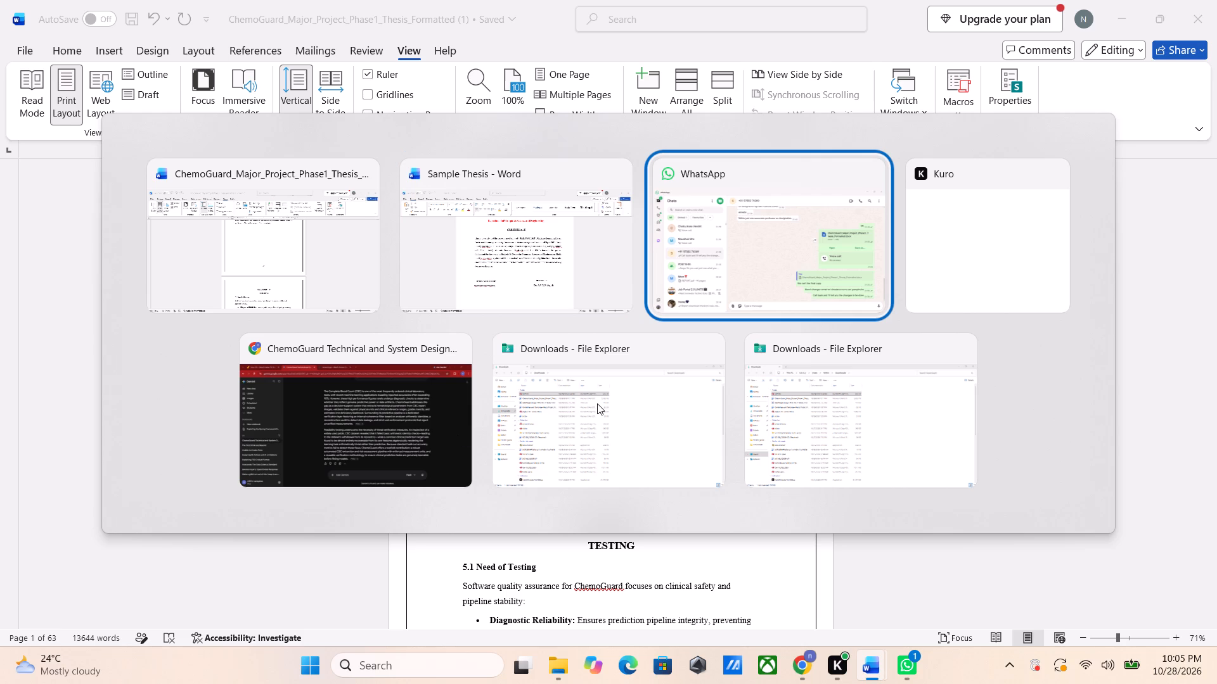
alt+click(597, 403)
scroll(439, 311, up, 2)
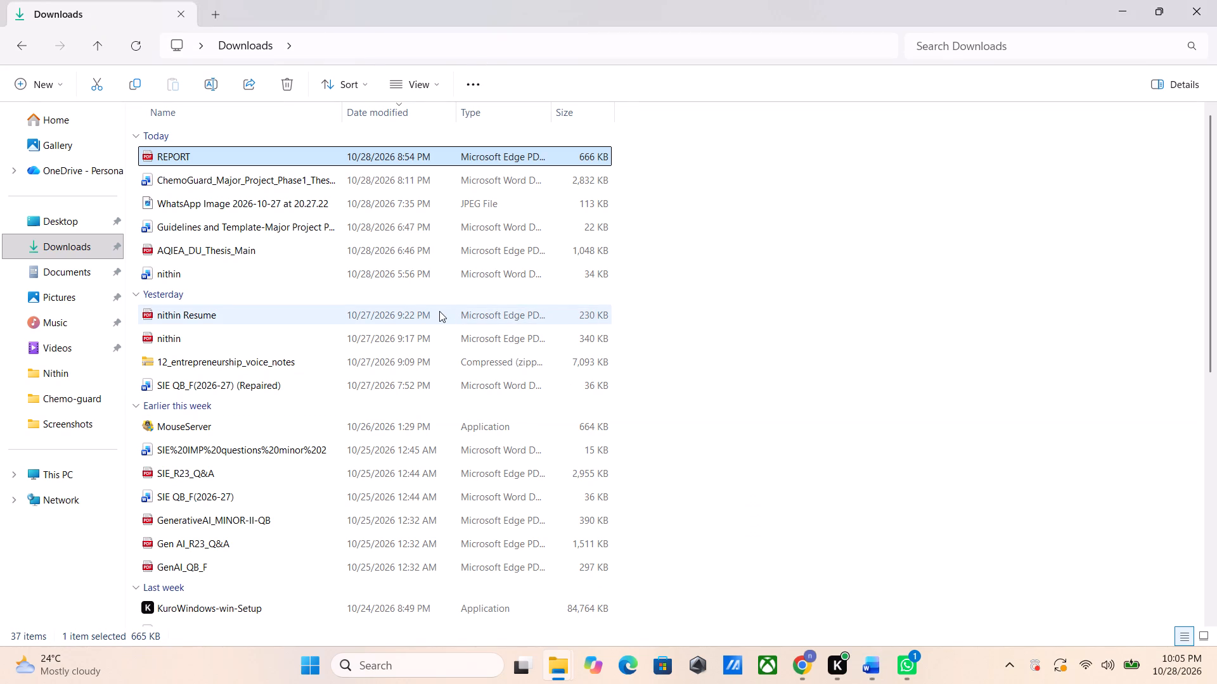
double_click(411, 177)
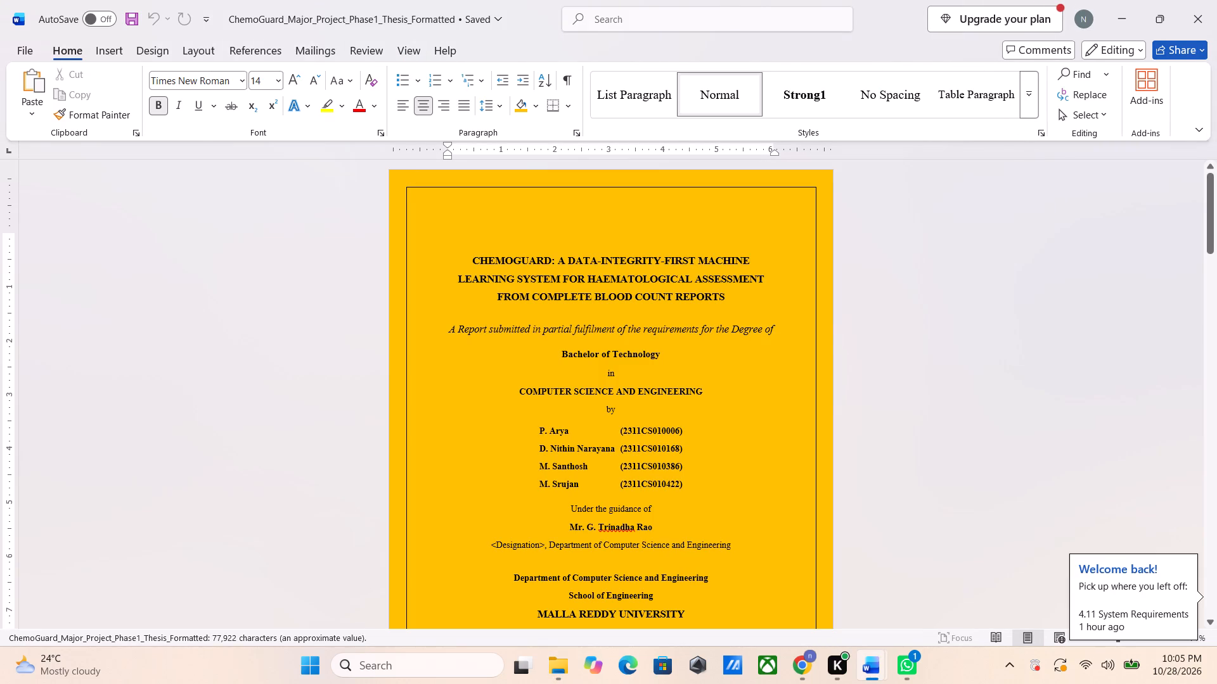
Skim this thesis version from the title page and table of contents through the Chapter 4 design sections to Chapter 5 Testing.
scroll(522, 359, down, 15)
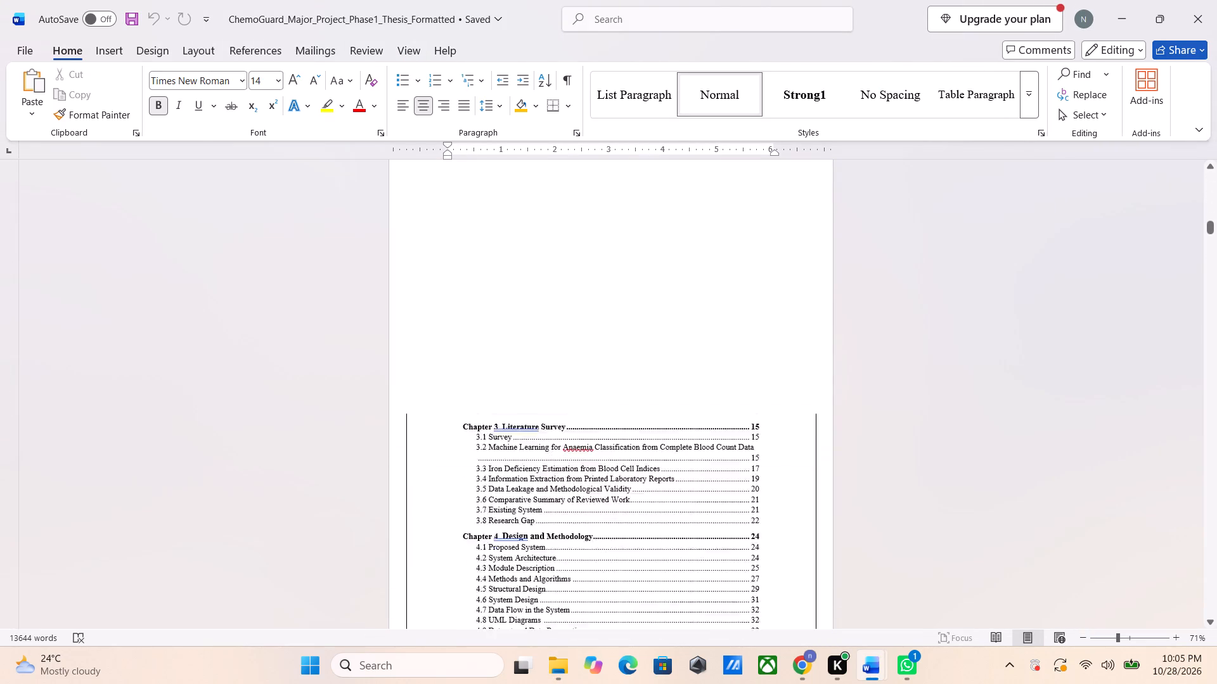
scroll(522, 359, down, 19)
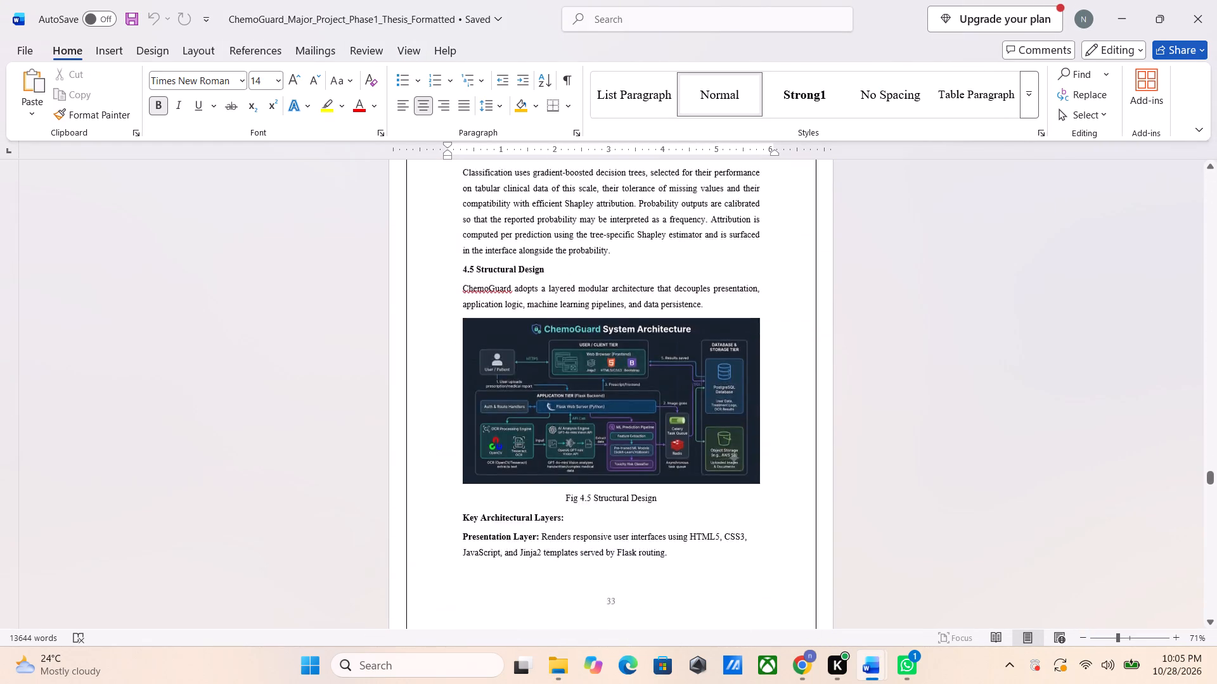
scroll(522, 359, down, 20)
scroll(522, 359, down, 1)
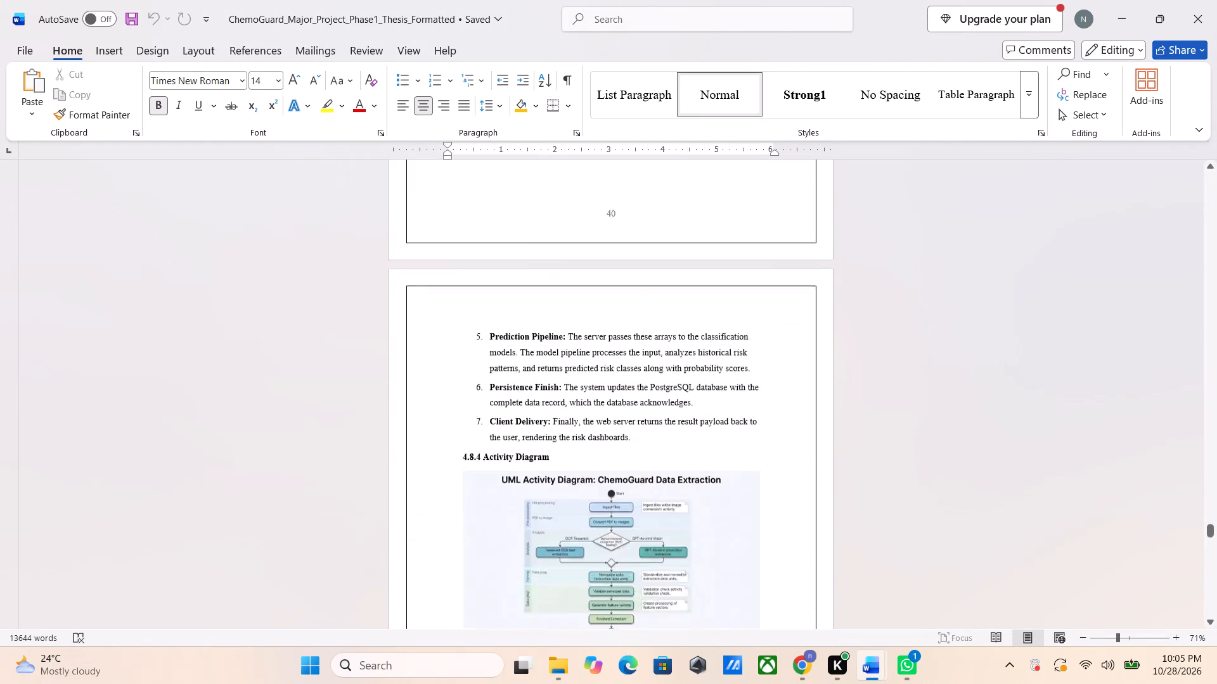
scroll(522, 359, down, 17)
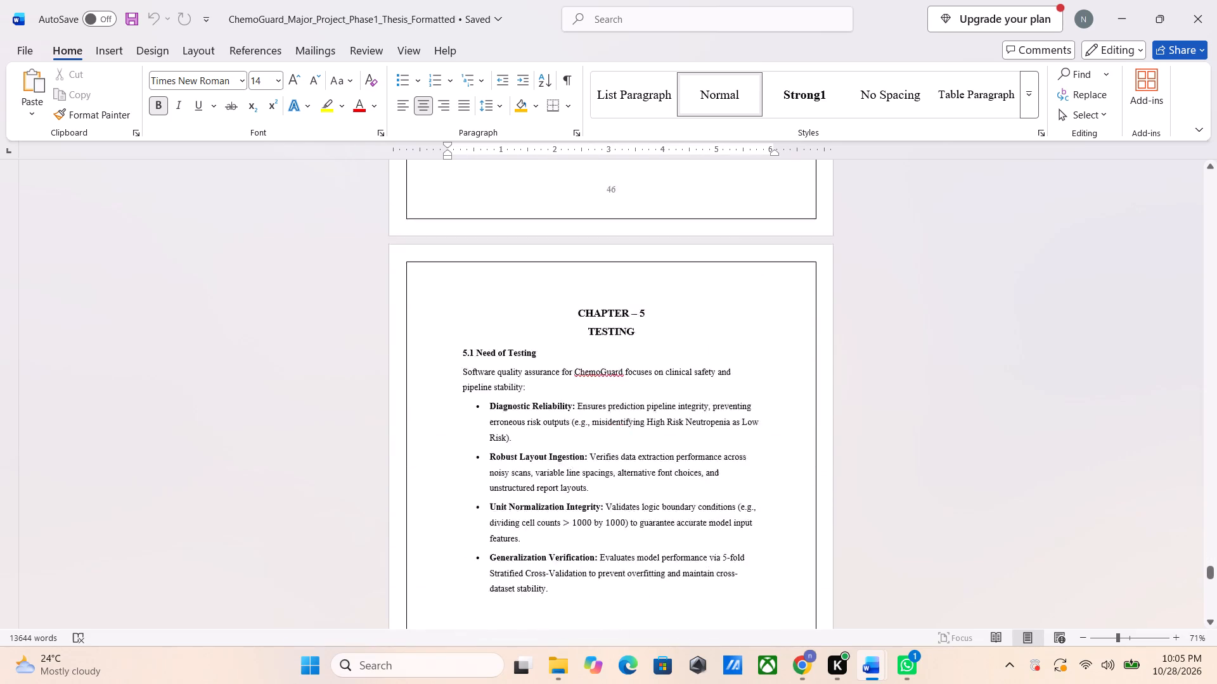
Examine the end of the thesis, from Chapters 5 and 6 through the References to the last Appendix page.
scroll(522, 359, up, 2)
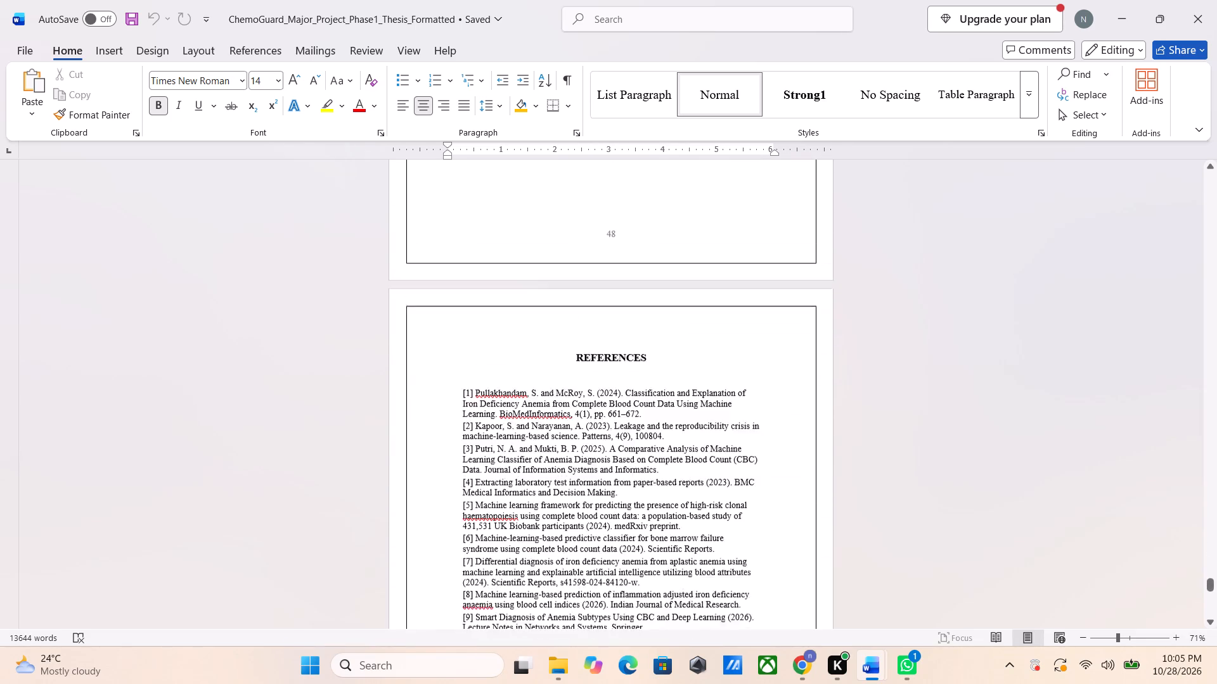
scroll(522, 359, up, 1)
scroll(522, 359, down, 2)
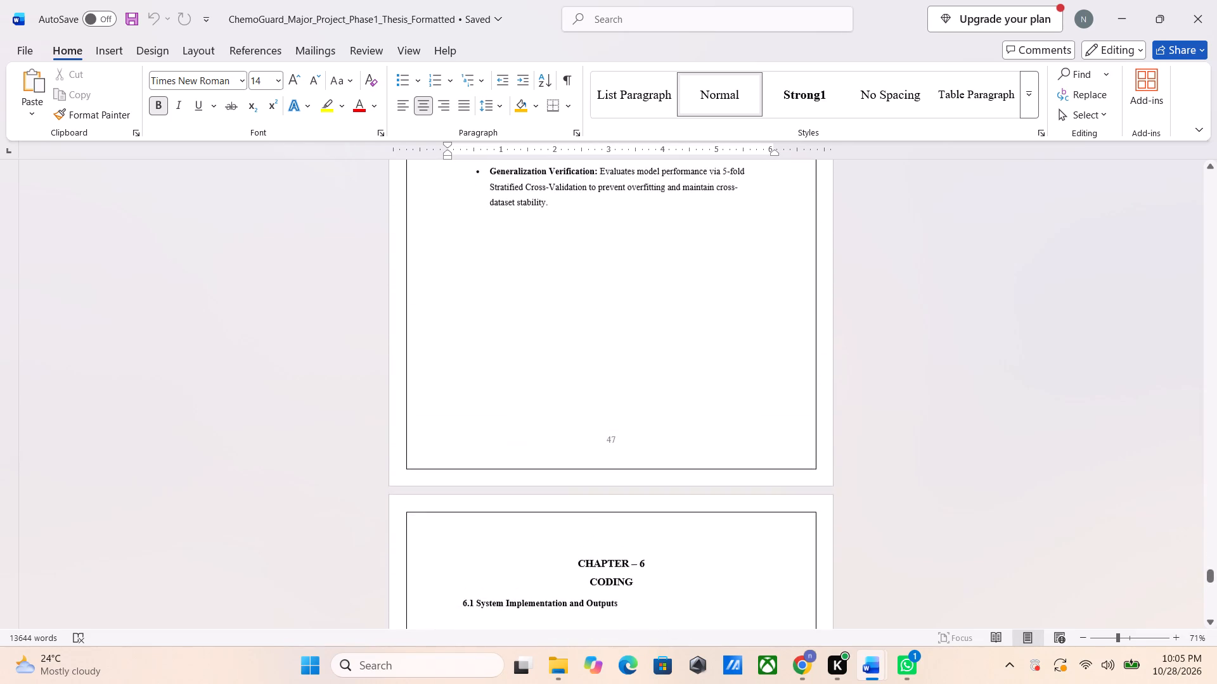
scroll(522, 359, down, 7)
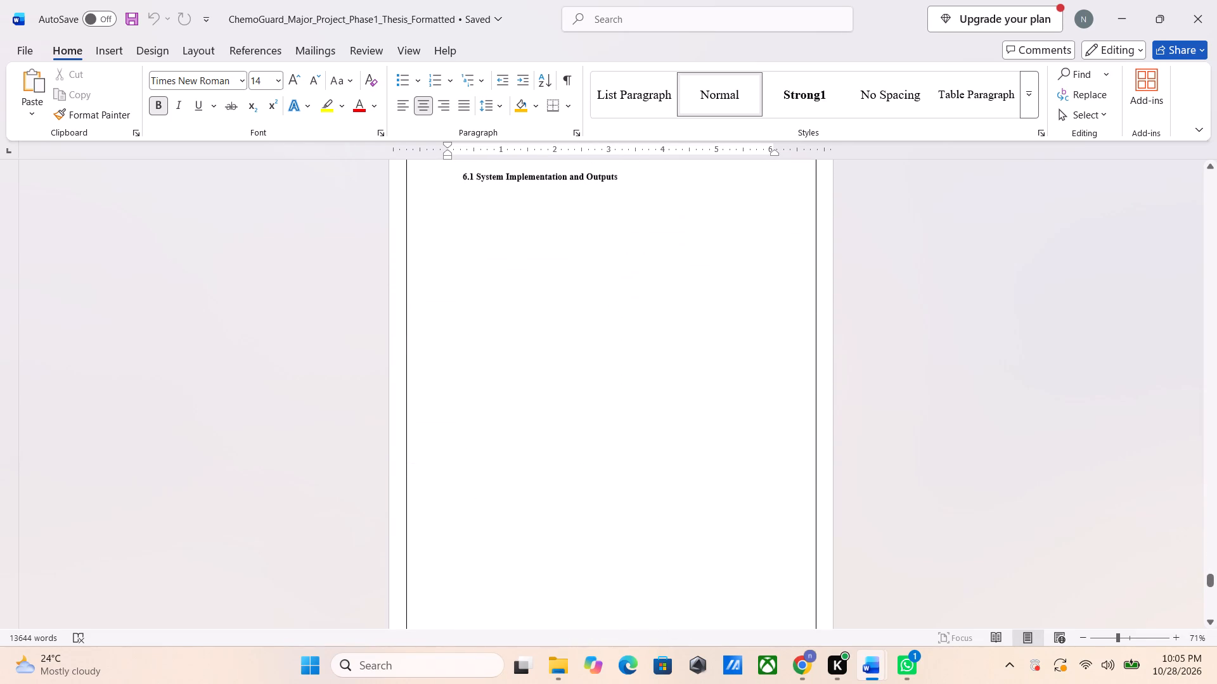
scroll(522, 359, down, 7)
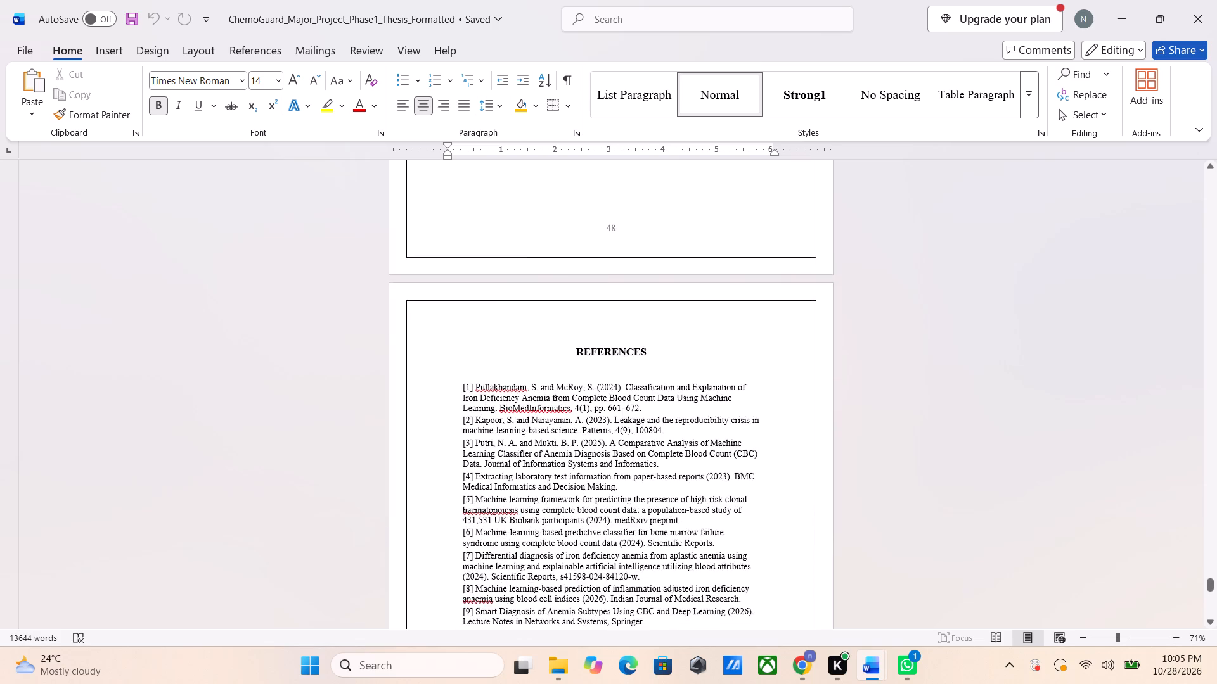
scroll(522, 359, down, 7)
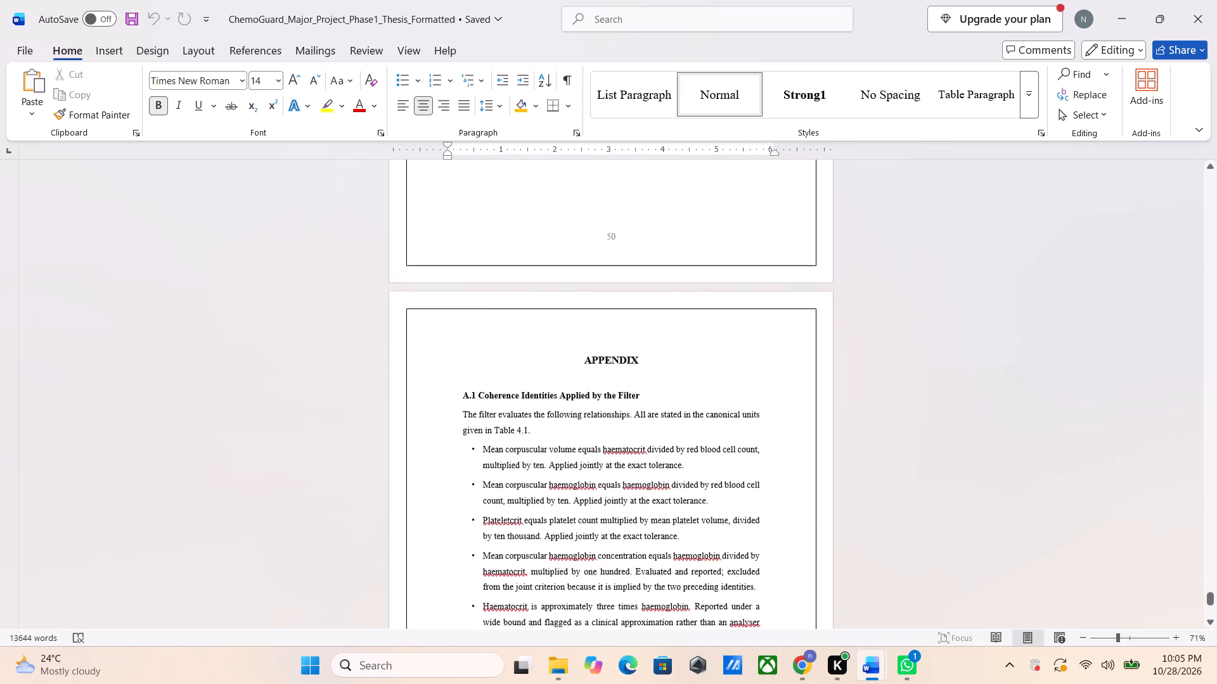
scroll(522, 359, down, 11)
Switch to File Explorer, look through the Documents, OneDrive, Attachments, Desktop and Downloads folders for files, and close that window.
key(alt+Tab)
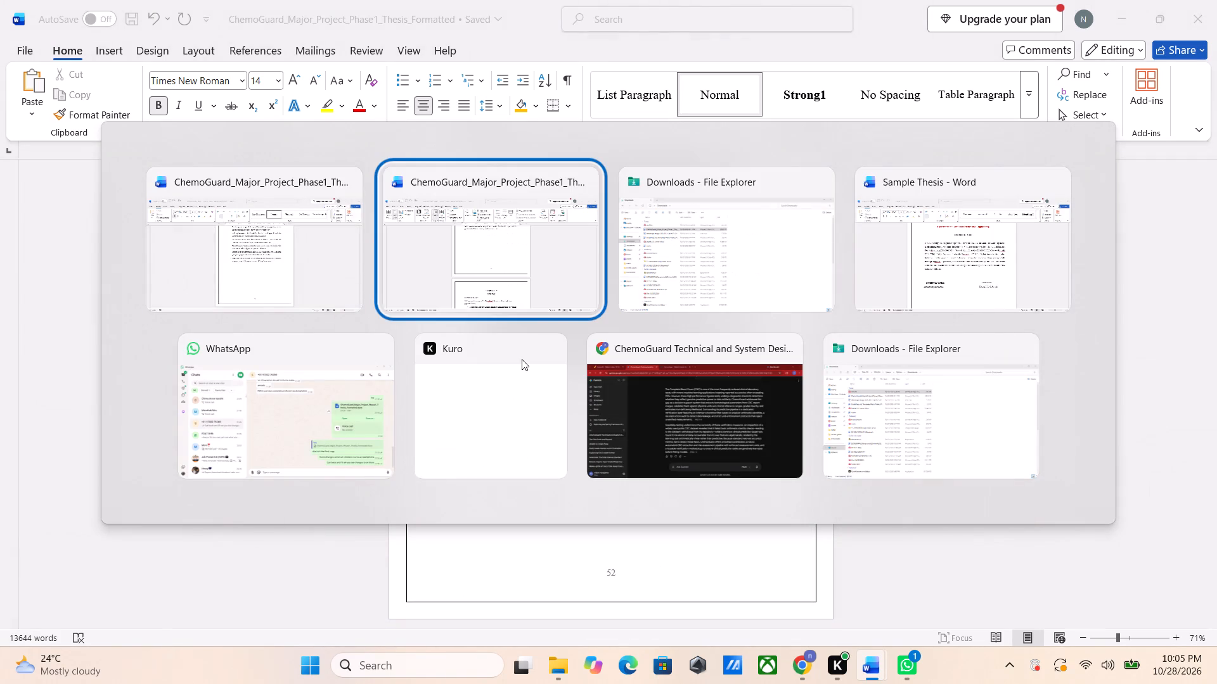
key(alt+Tab)
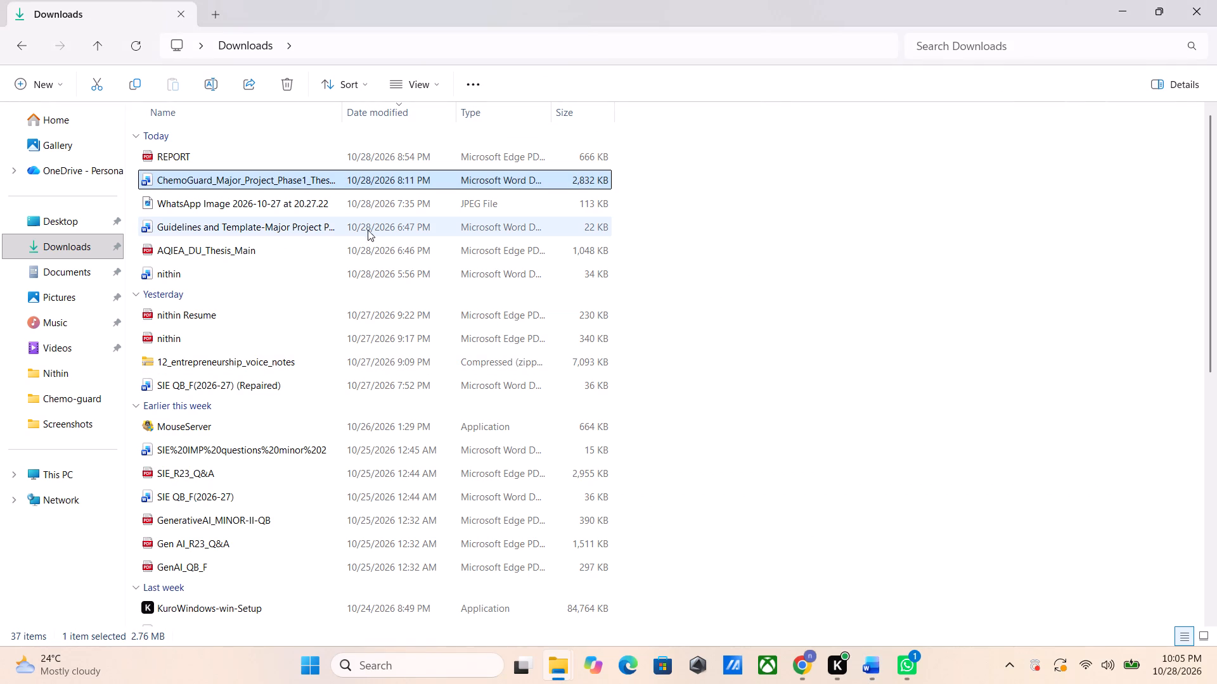
click(50, 277)
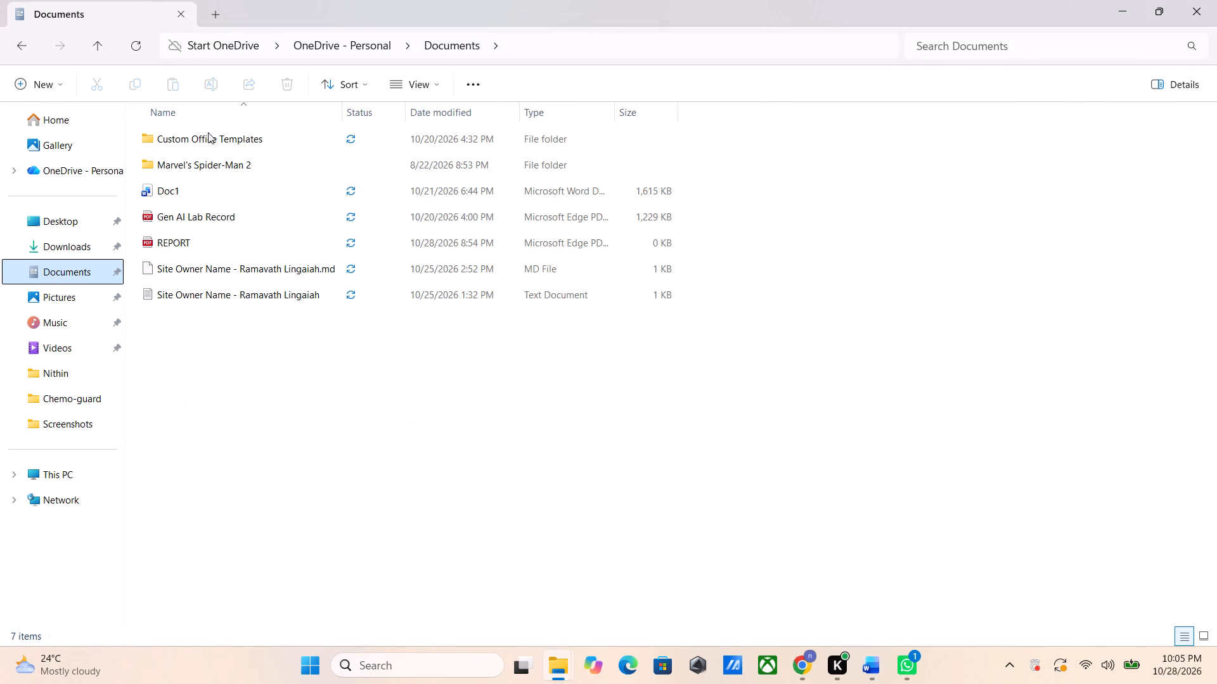
drag(45, 247, 35, 246)
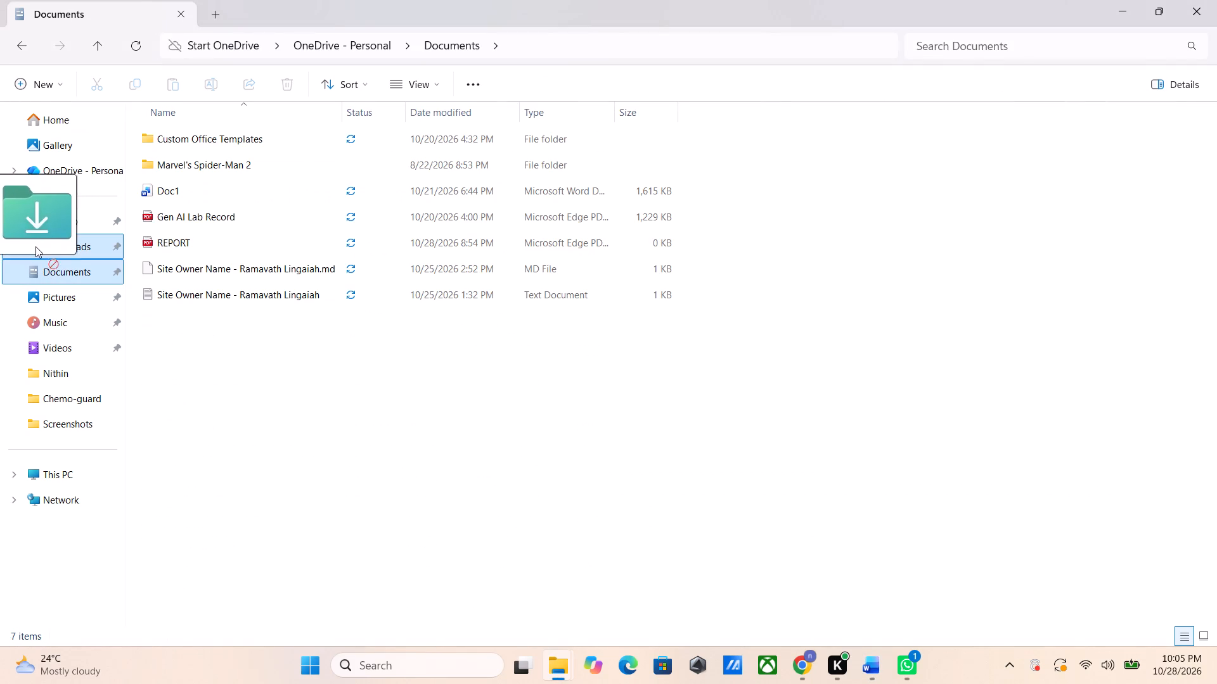
drag(35, 246, 34, 251)
click(63, 176)
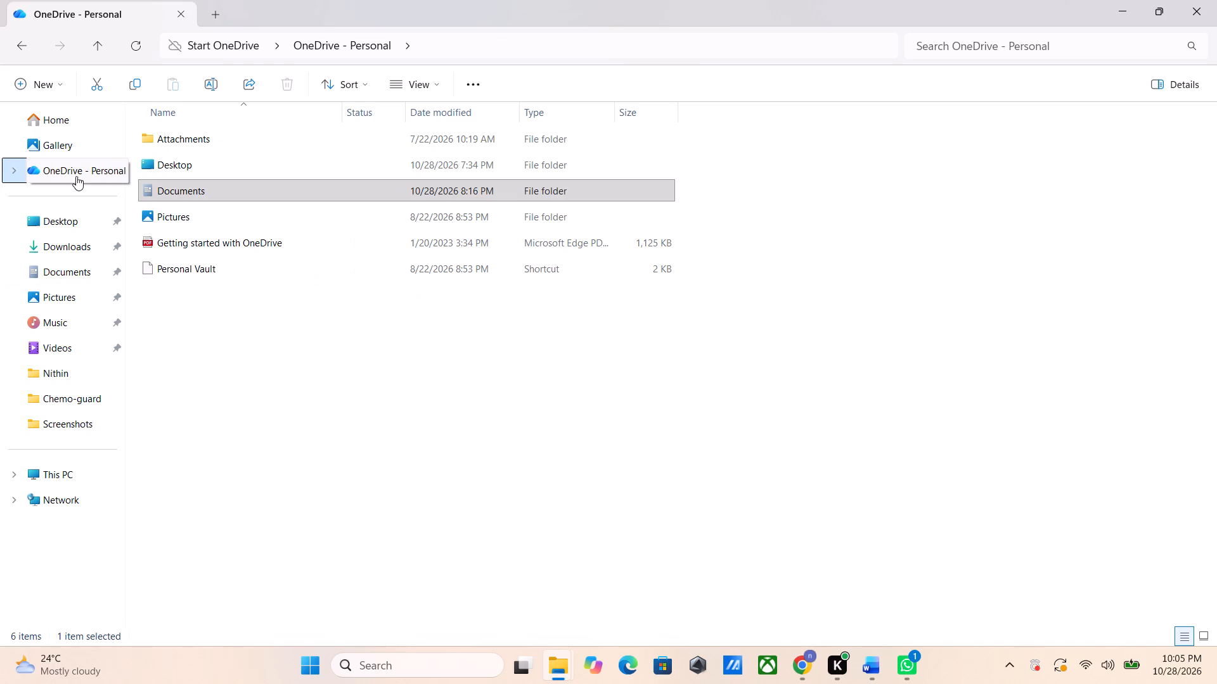
double_click(175, 194)
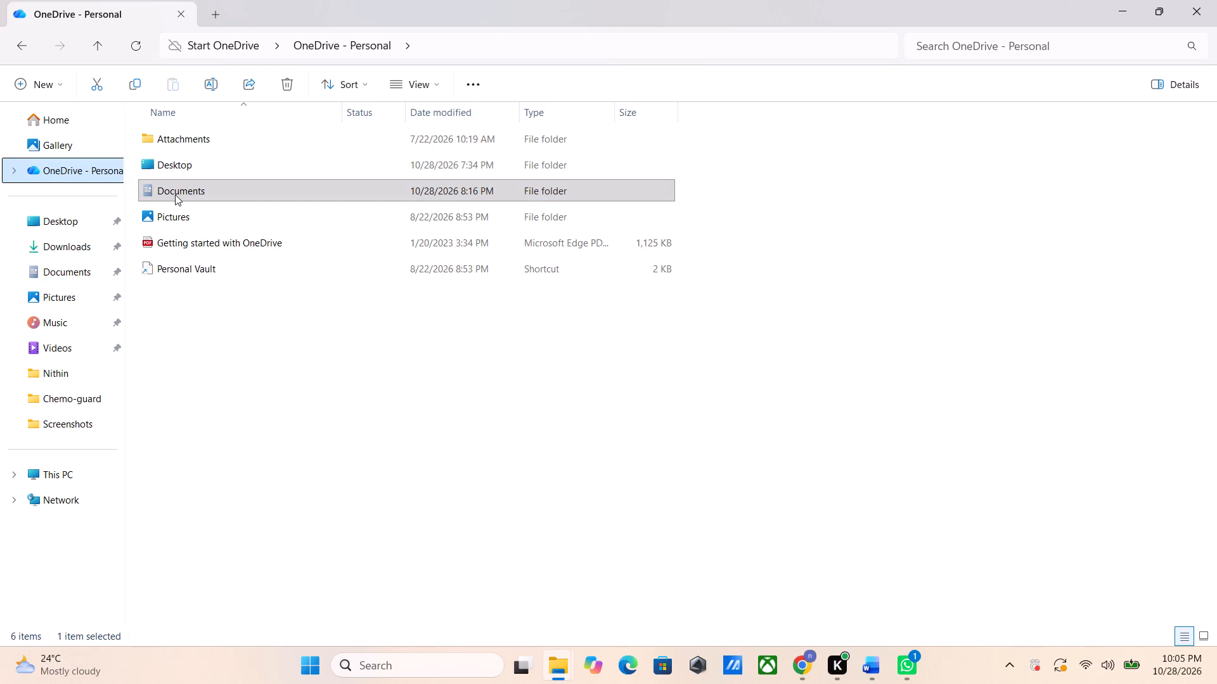
key(Escape)
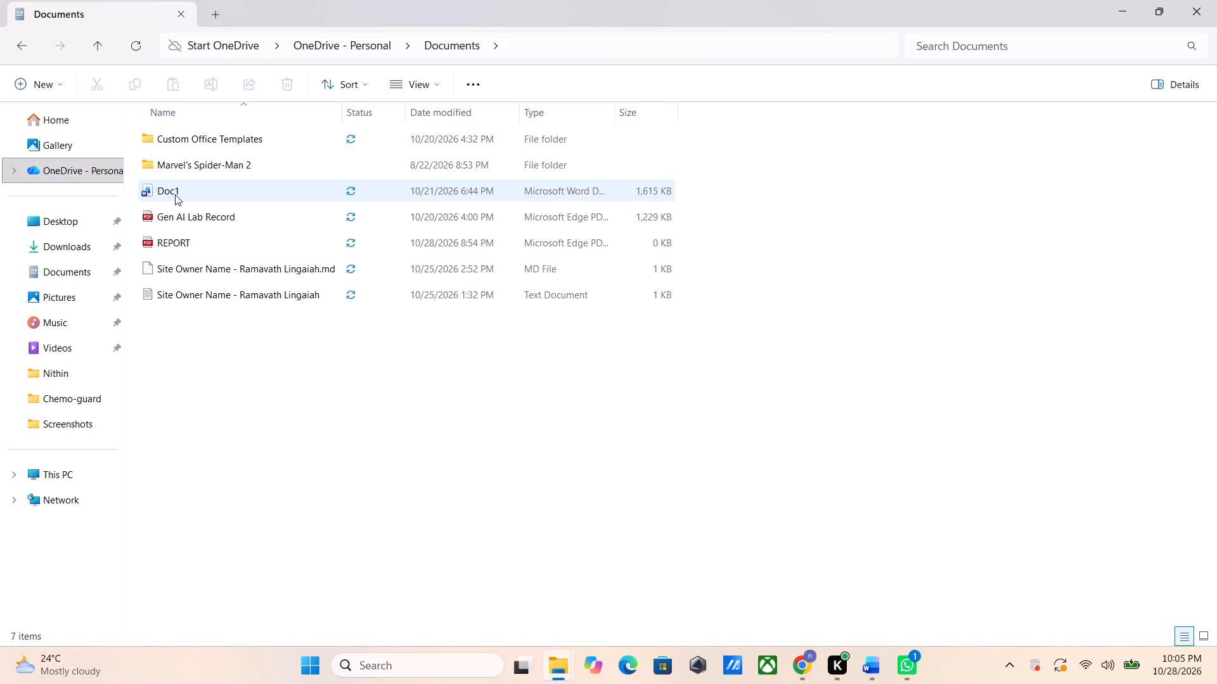
click(64, 170)
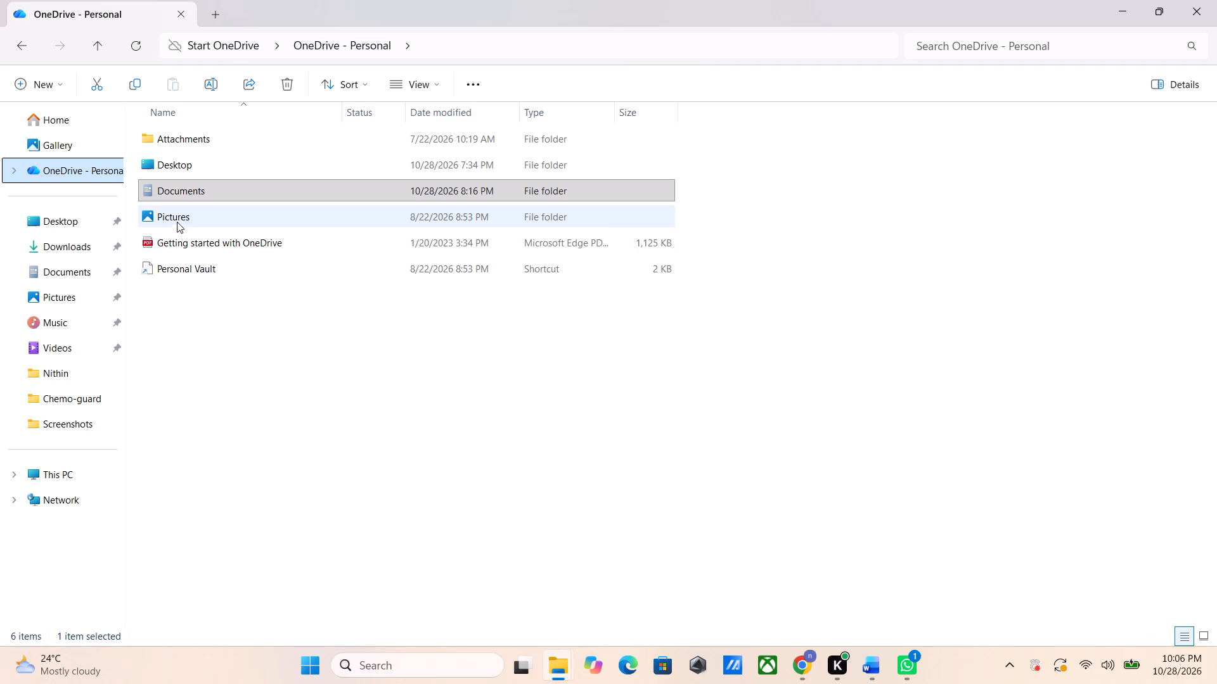
double_click(213, 146)
key(Escape)
key(Escape)
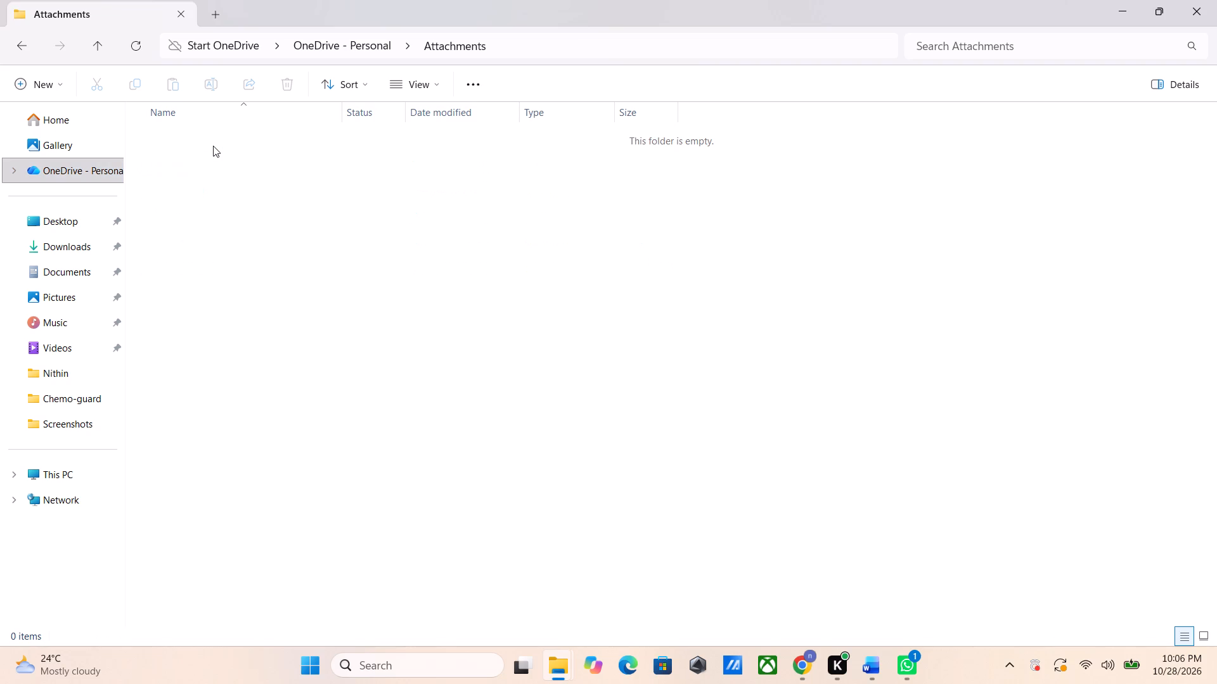
key(Escape)
key(Escape)
click(84, 160)
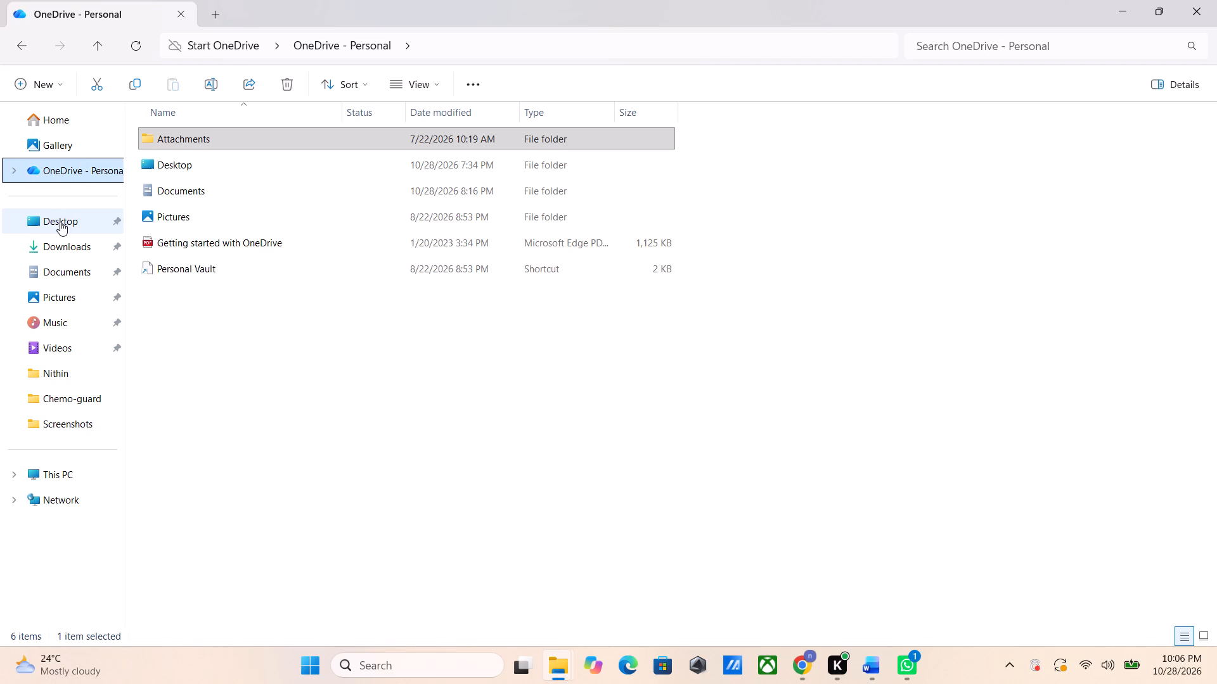
click(56, 227)
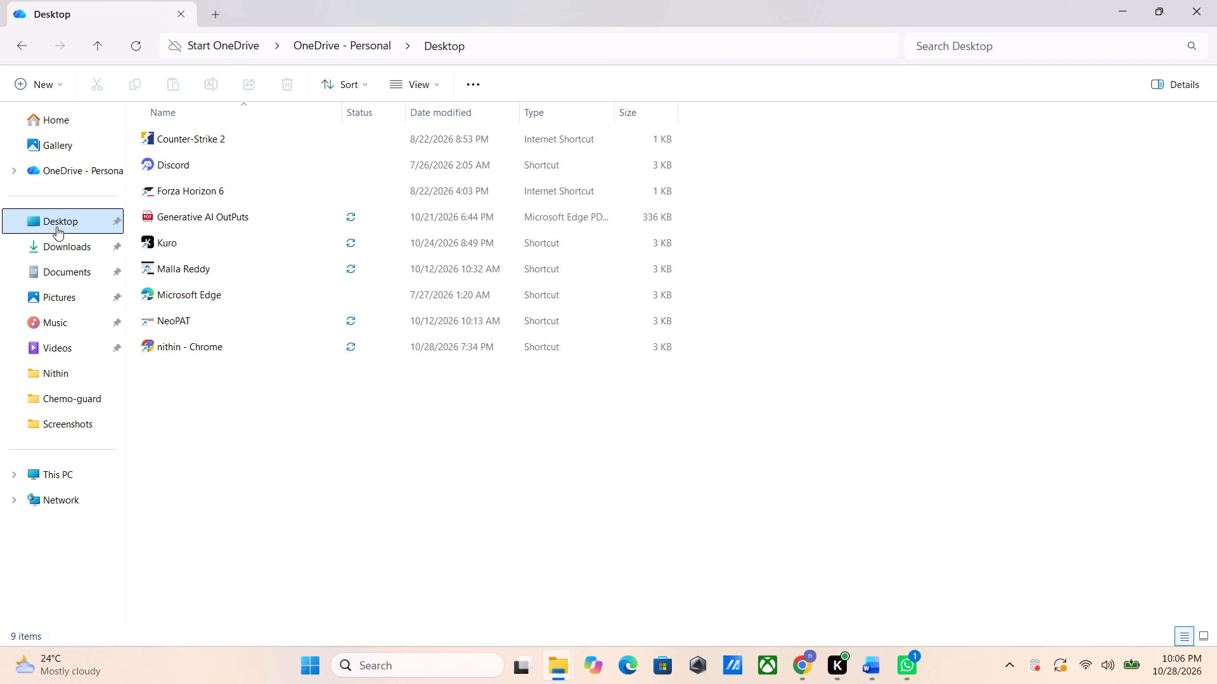
click(55, 248)
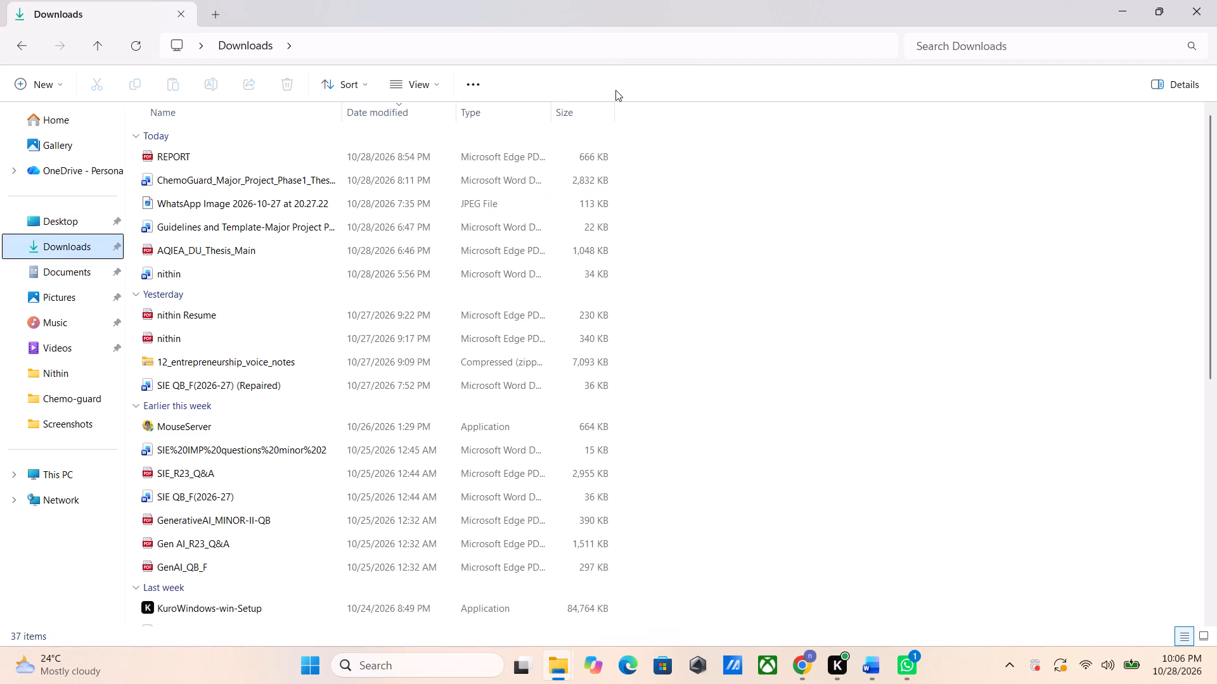
click(1194, 0)
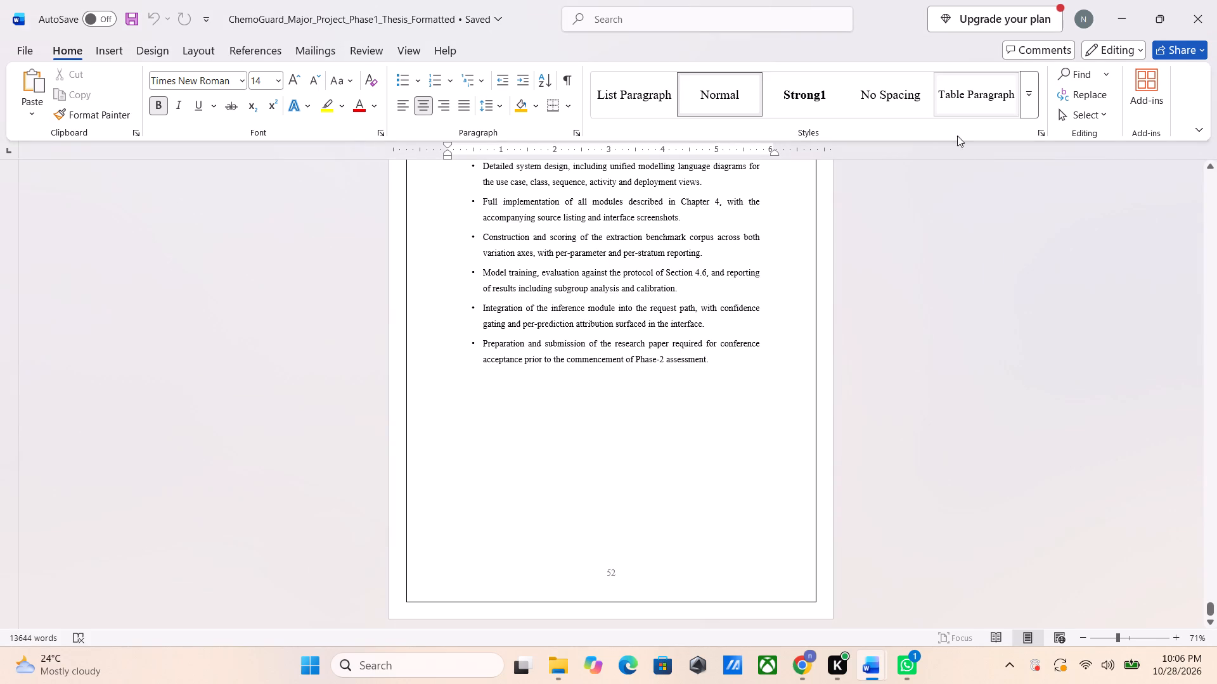
Select all entries in the References list, [1] to [22], and widen their line spacing from Single in the paragraph settings.
scroll(794, 329, up, 6)
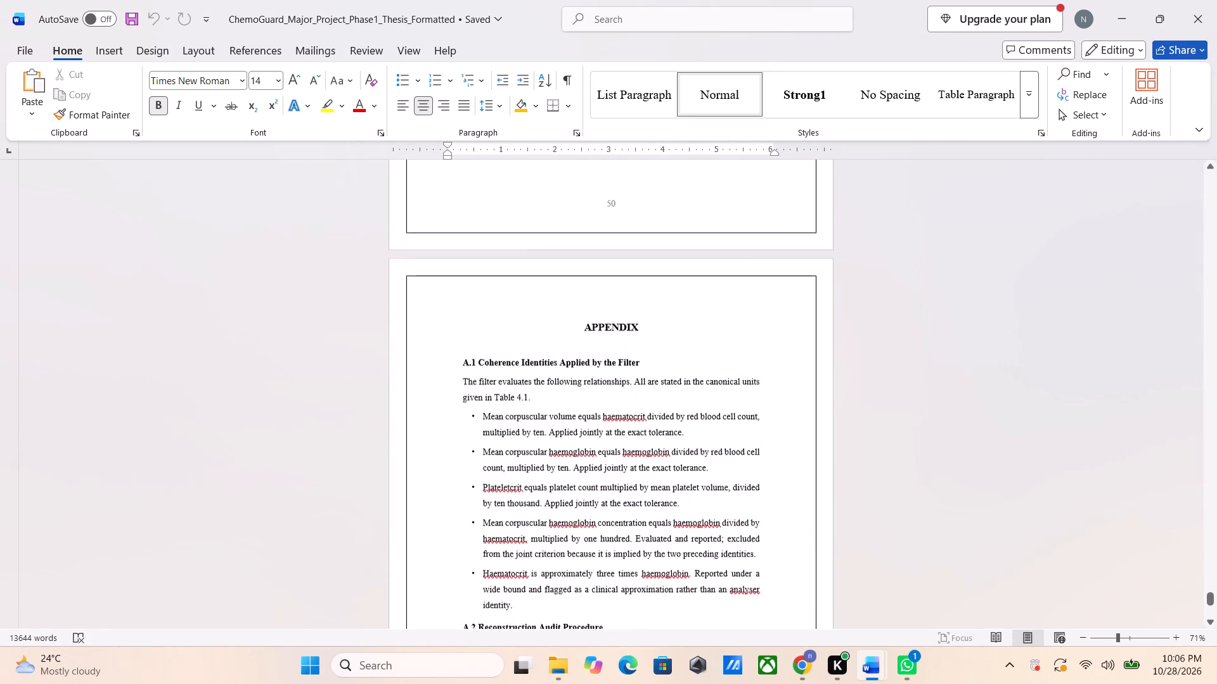
scroll(794, 329, up, 3)
right_click(794, 329)
scroll(794, 329, up, 7)
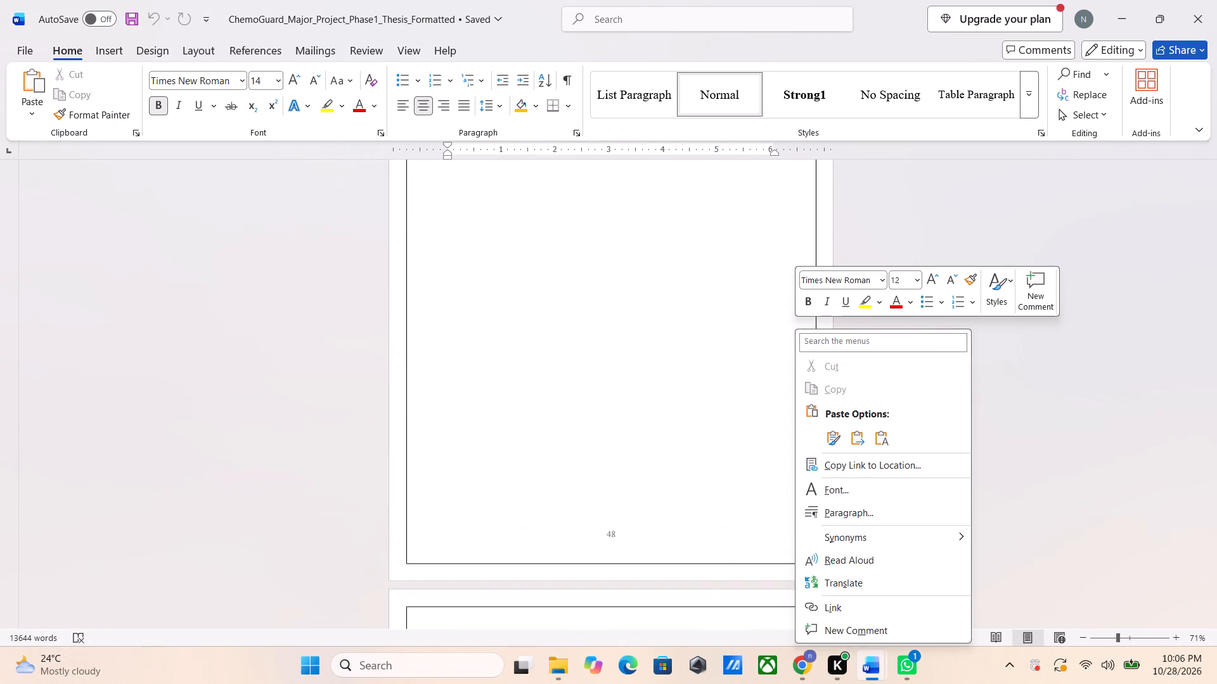
scroll(794, 329, up, 1)
scroll(794, 329, down, 4)
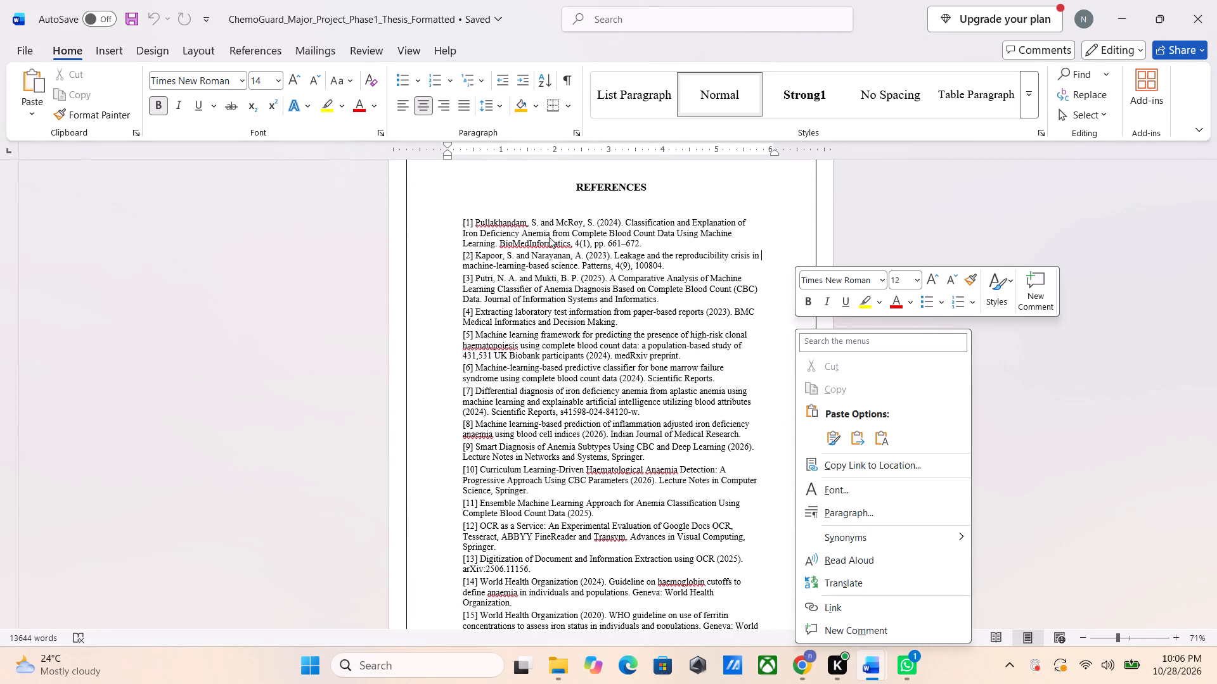
drag(460, 217, 559, 382)
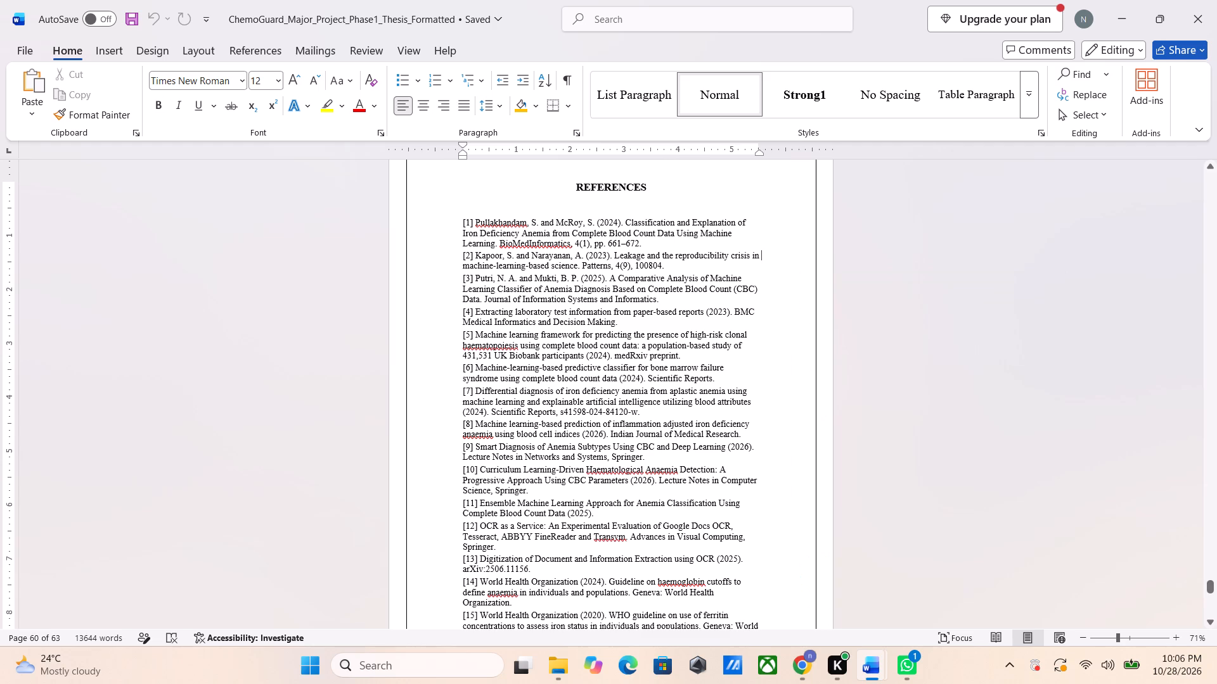
click(536, 325)
drag(459, 223, 555, 364)
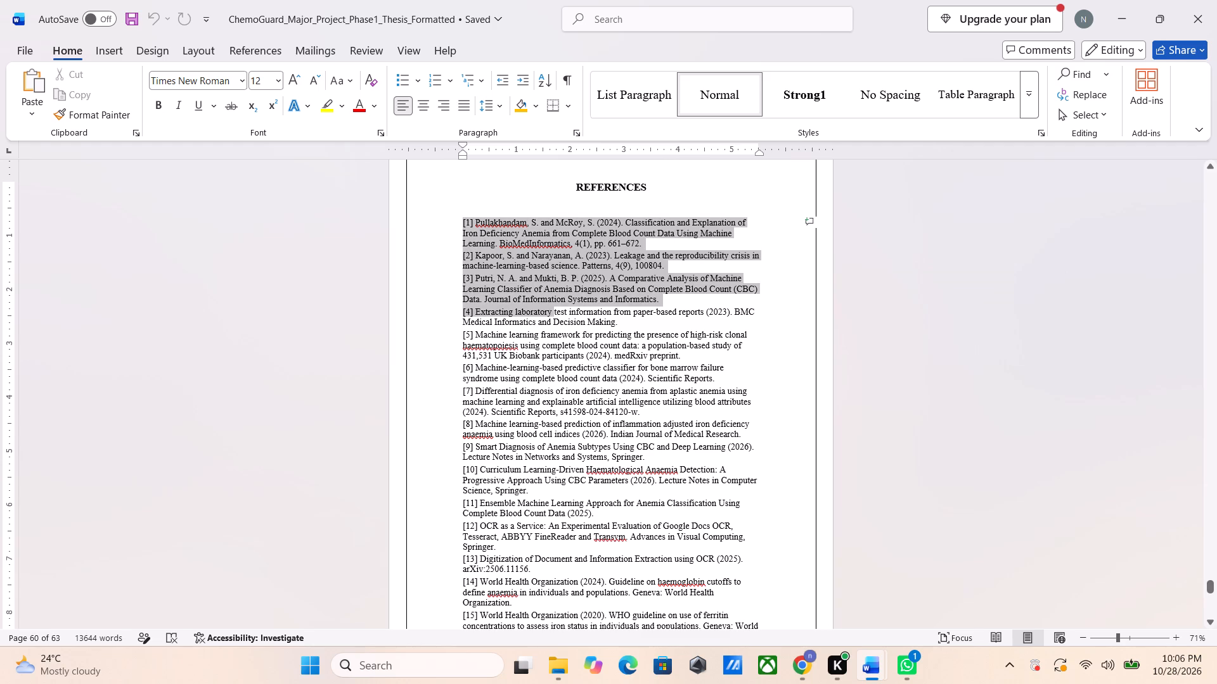
drag(555, 364, 749, 651)
scroll(595, 443, up, 1)
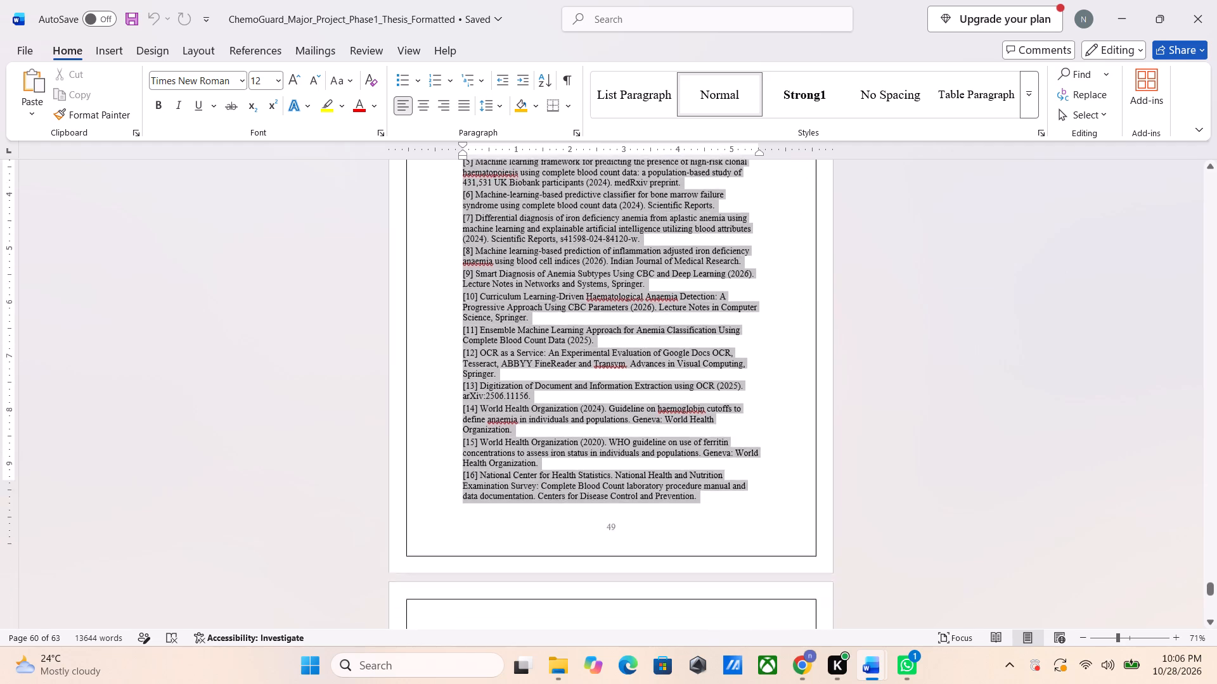
drag(749, 651, 764, 361)
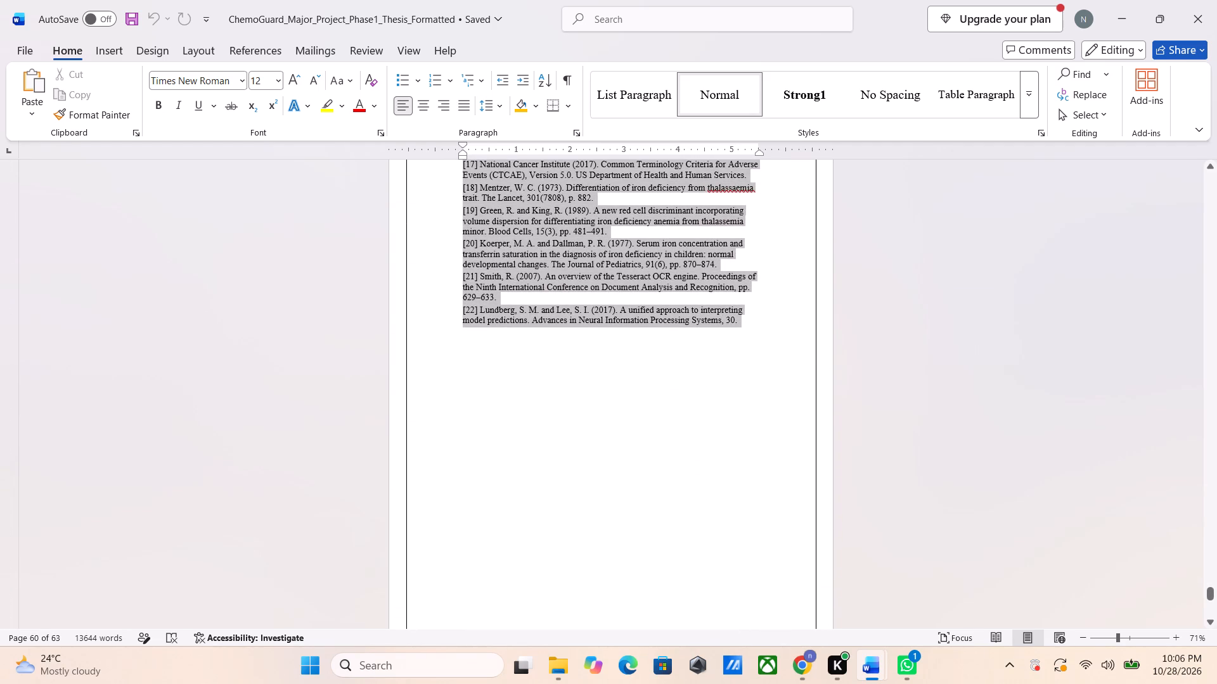
drag(764, 361, 763, 360)
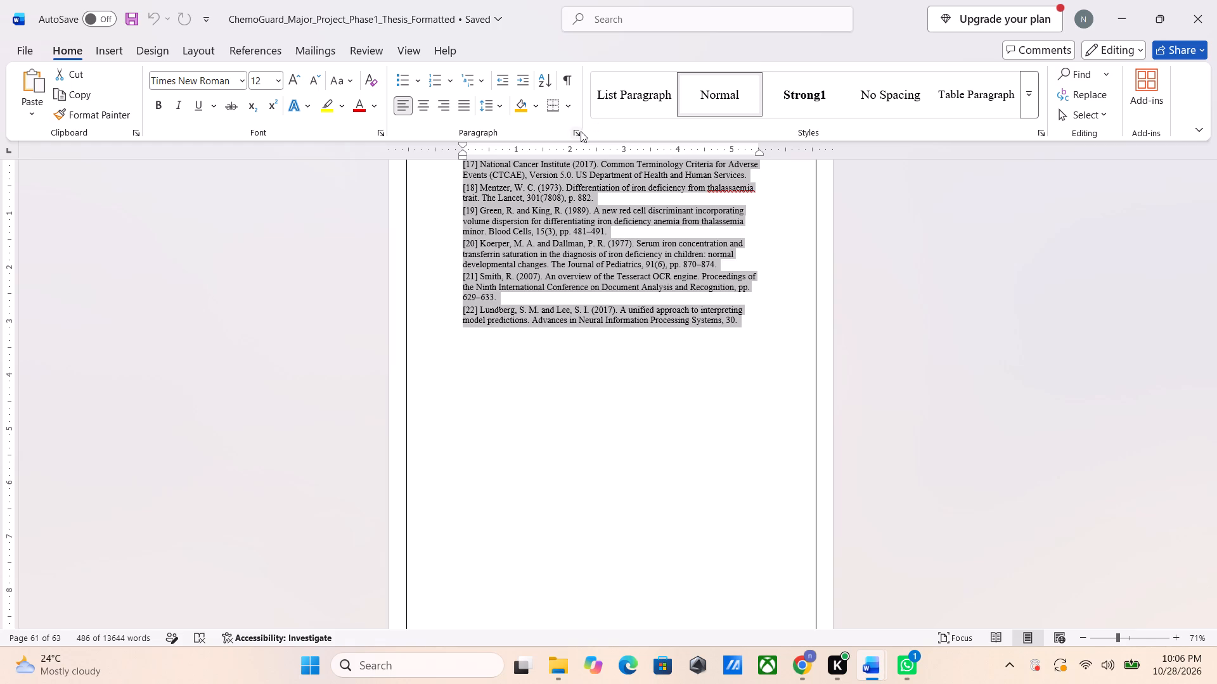
click(581, 131)
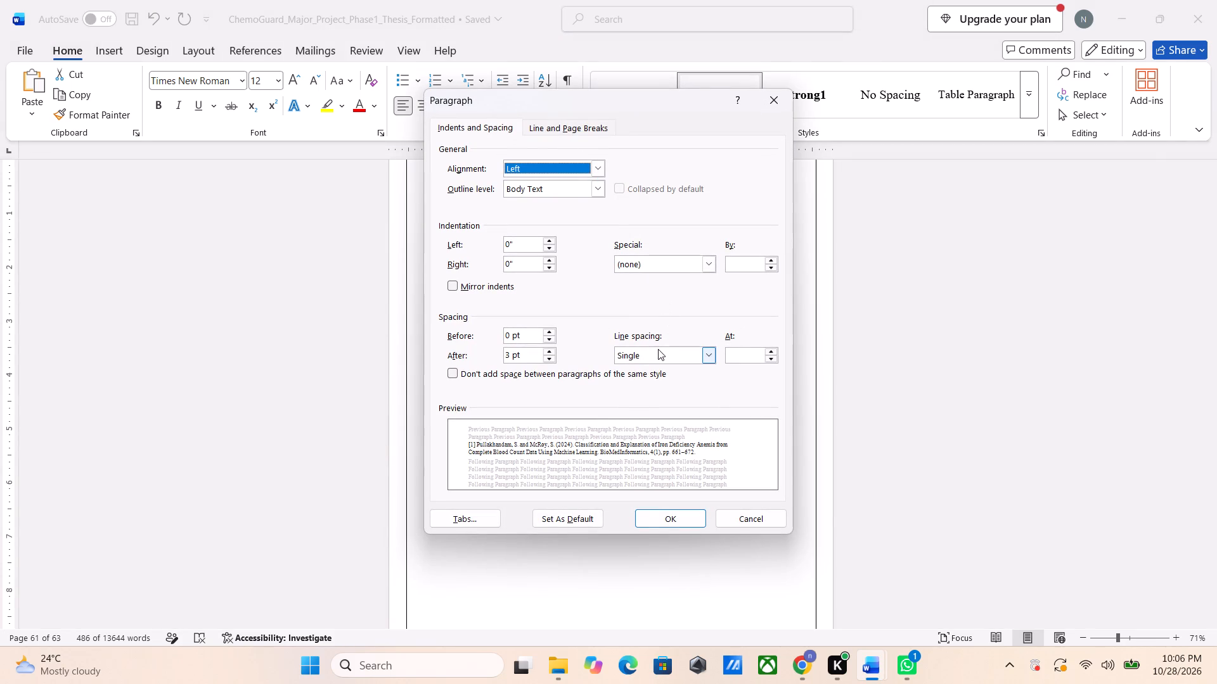
click(658, 349)
click(648, 376)
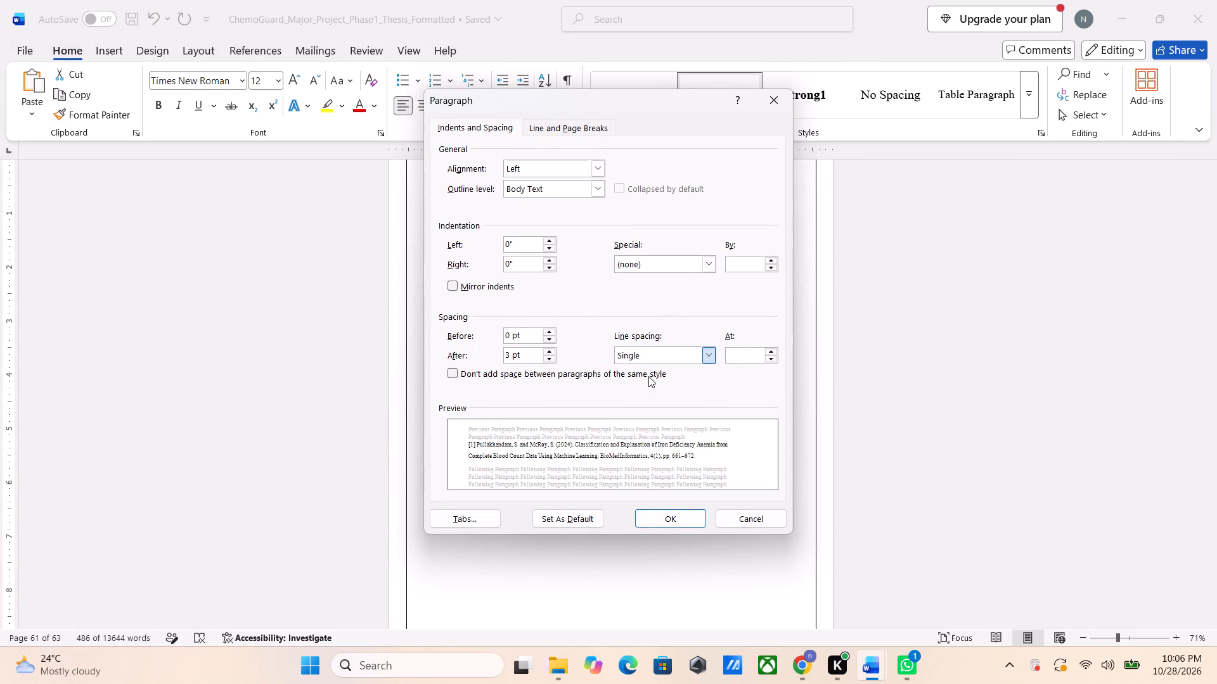
click(666, 513)
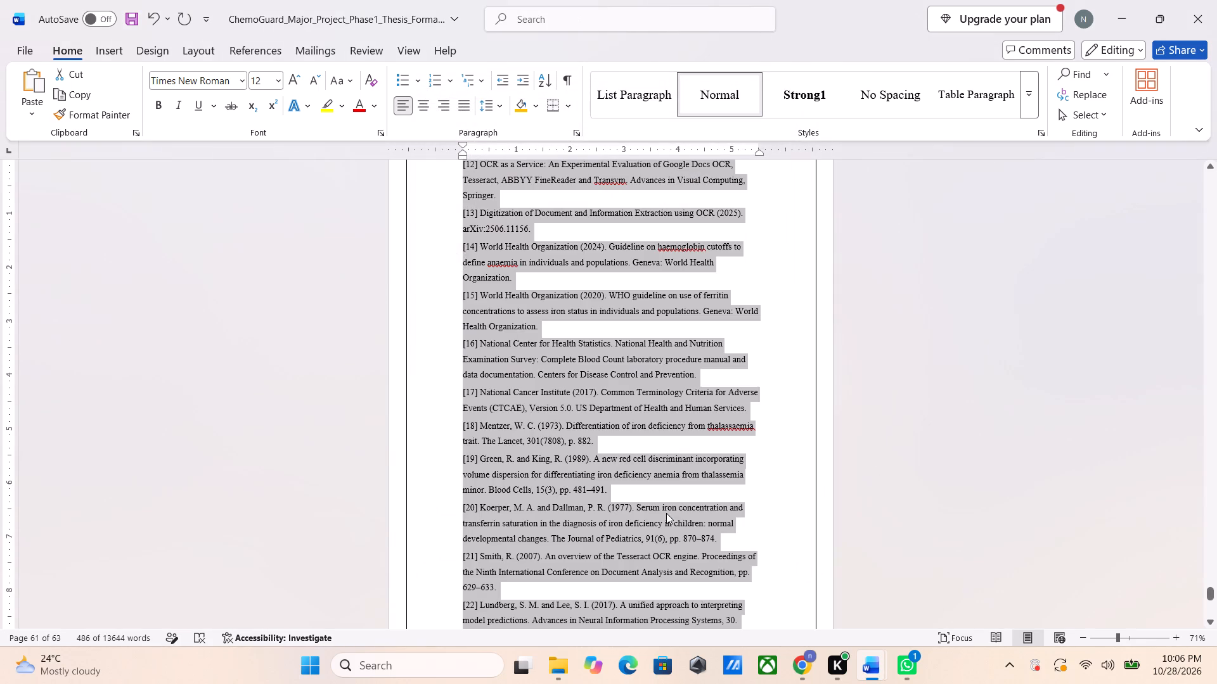
Justify the selected References entries.
click(463, 114)
Examine the page layout from the References back through Chapter 6 Coding to the software and hardware requirements tables in Chapter 4.
scroll(614, 384, up, 8)
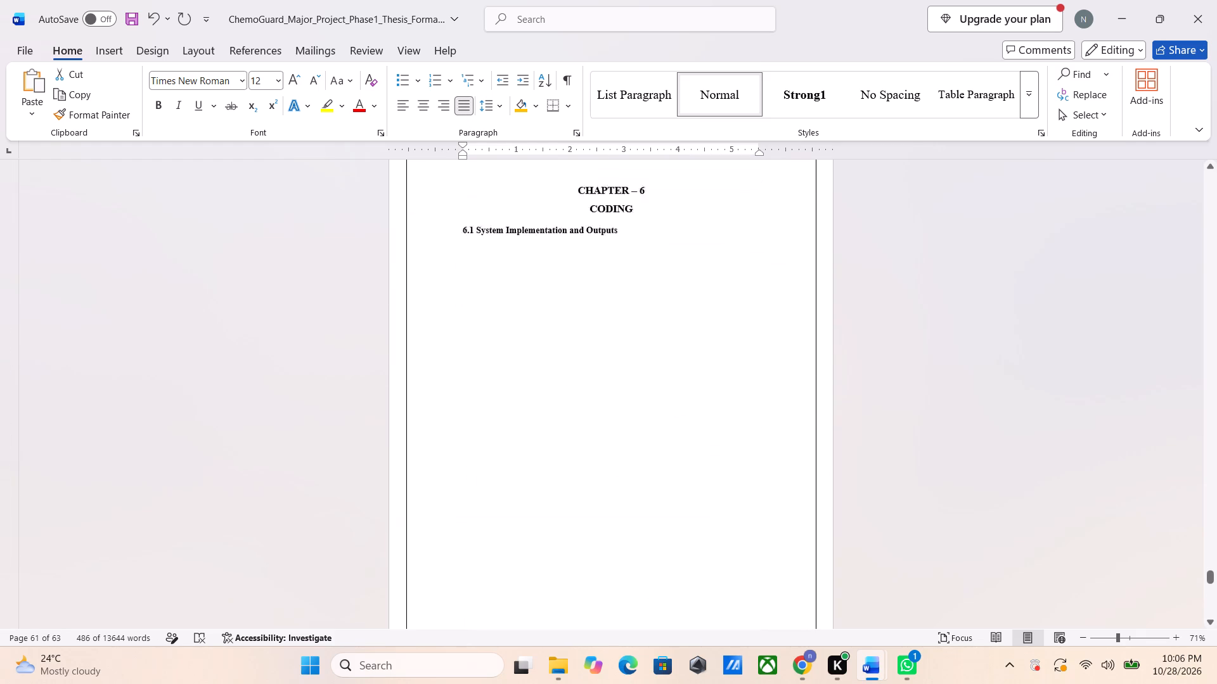
scroll(614, 384, up, 1)
scroll(614, 384, down, 4)
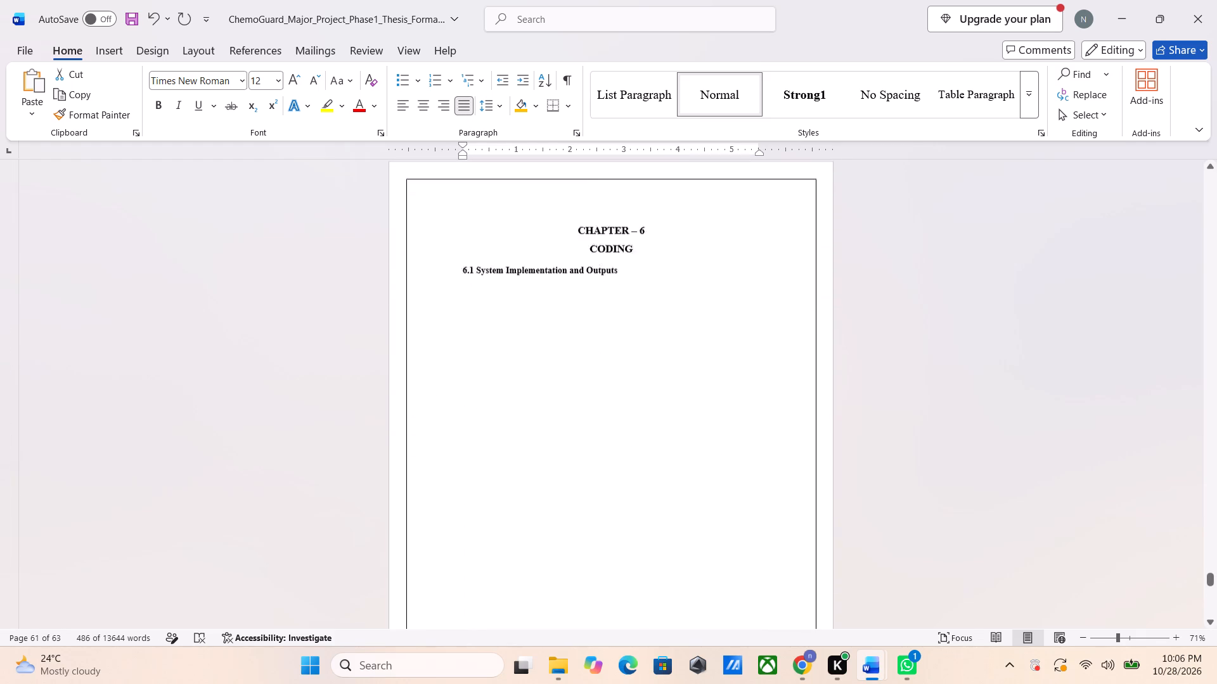
scroll(614, 384, down, 3)
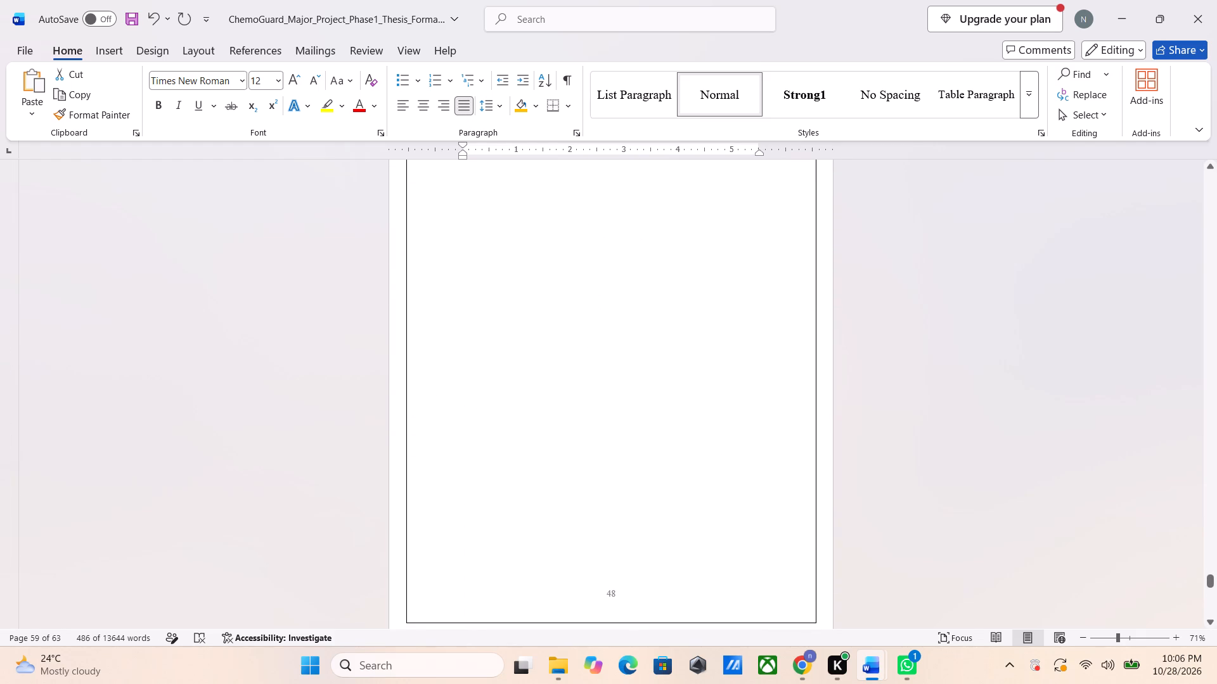
key(alt+Tab)
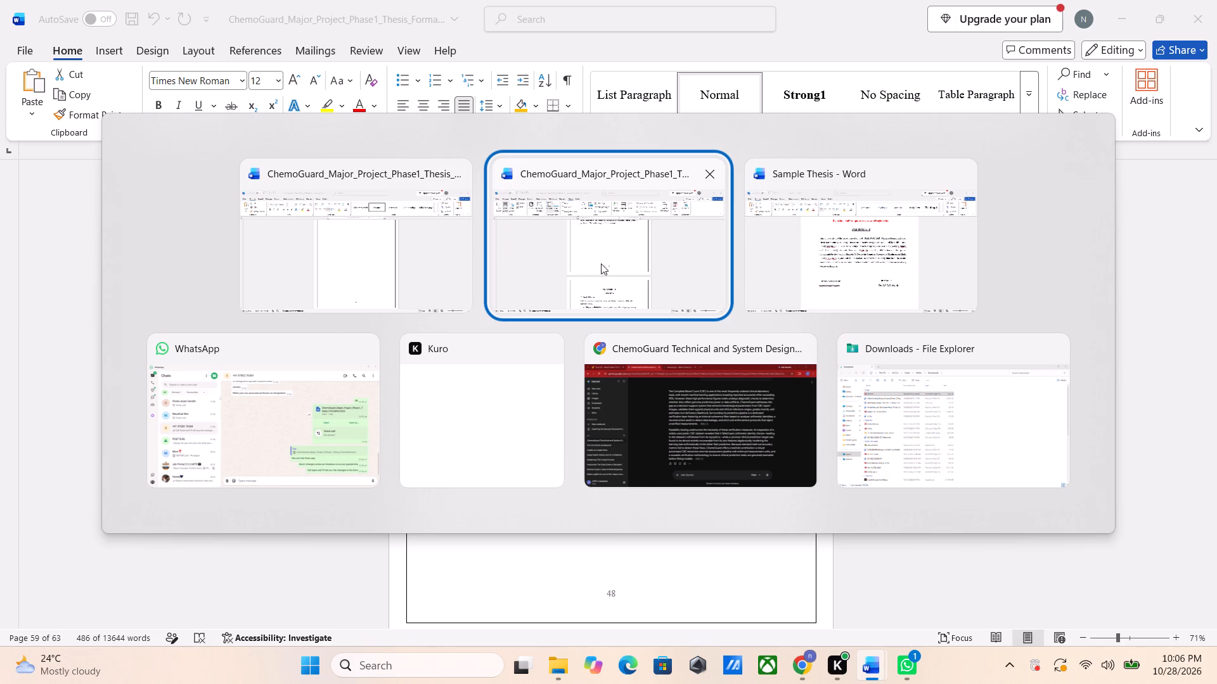
key(alt+Tab)
alt+click(422, 254)
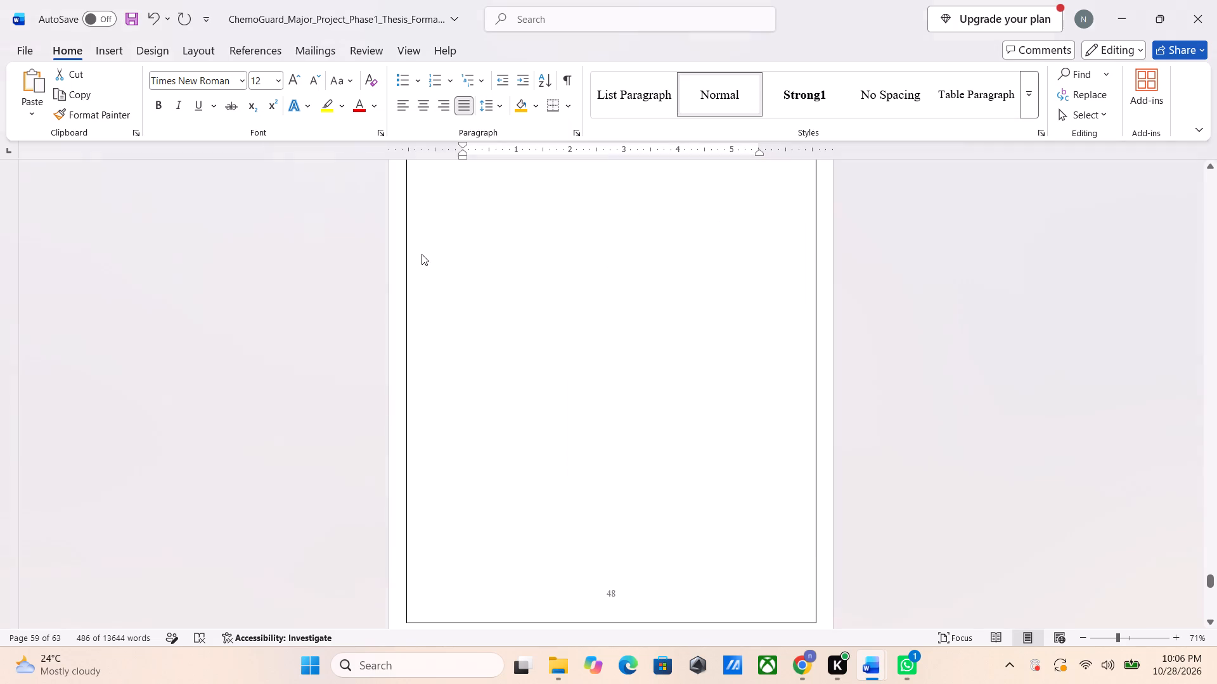
scroll(666, 450, up, 4)
scroll(666, 450, down, 5)
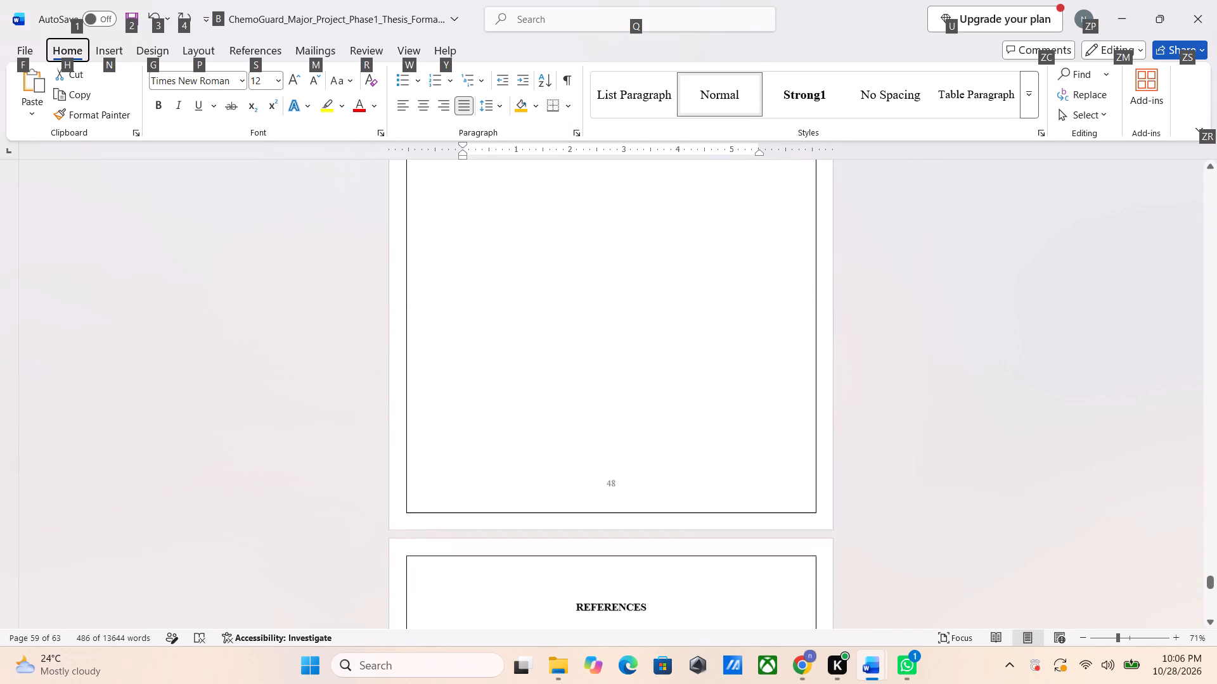
scroll(666, 450, down, 1)
scroll(666, 450, up, 4)
scroll(666, 450, down, 3)
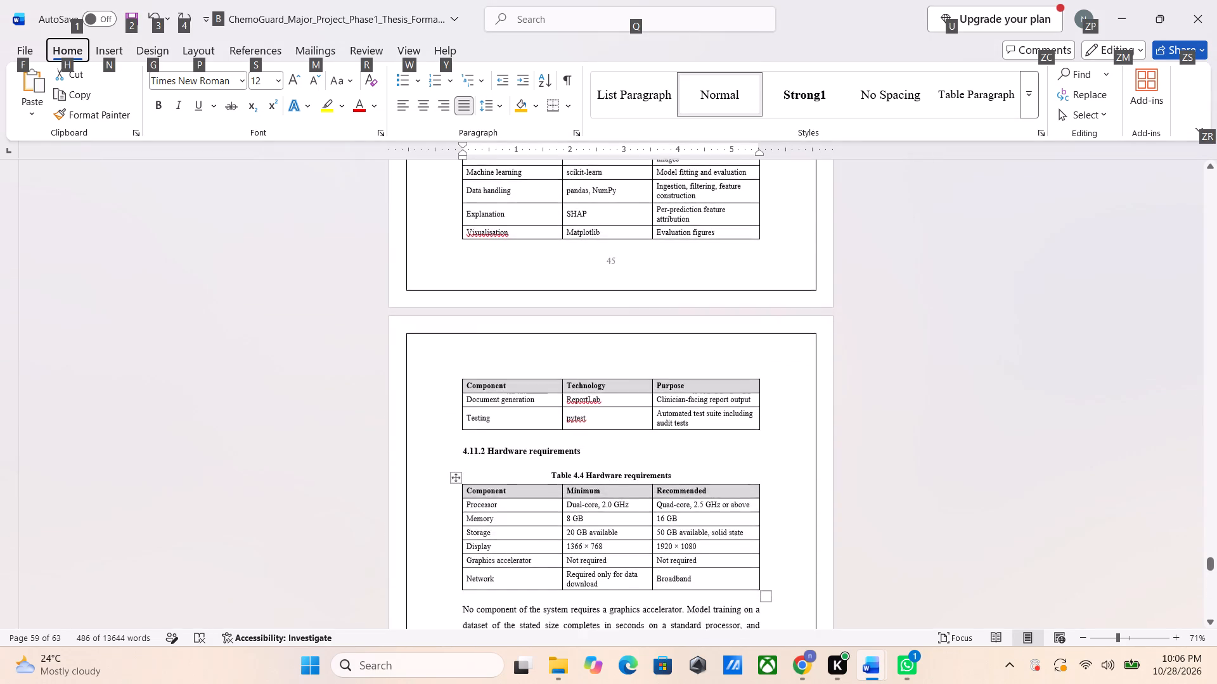
Select the body text of section 5.1 Need of Testing, from the introductory sentence through the Generalization Verification bullet.
scroll(666, 450, down, 3)
scroll(666, 450, up, 1)
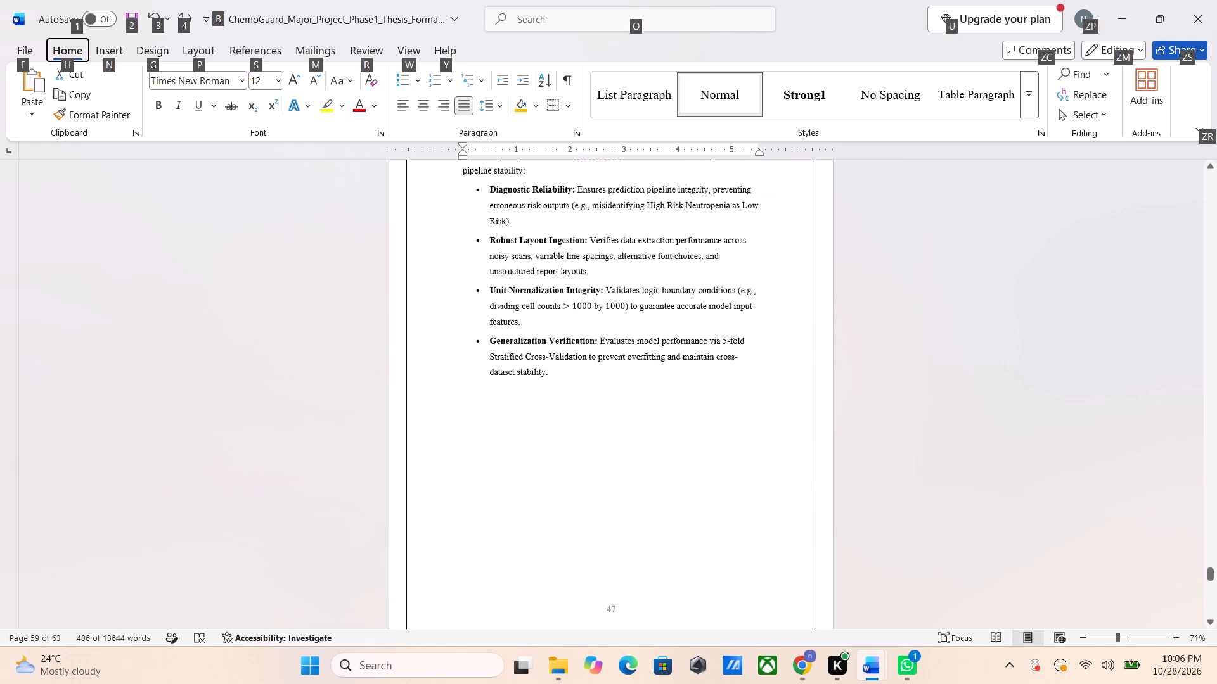
scroll(666, 450, up, 1)
drag(685, 441, 455, 236)
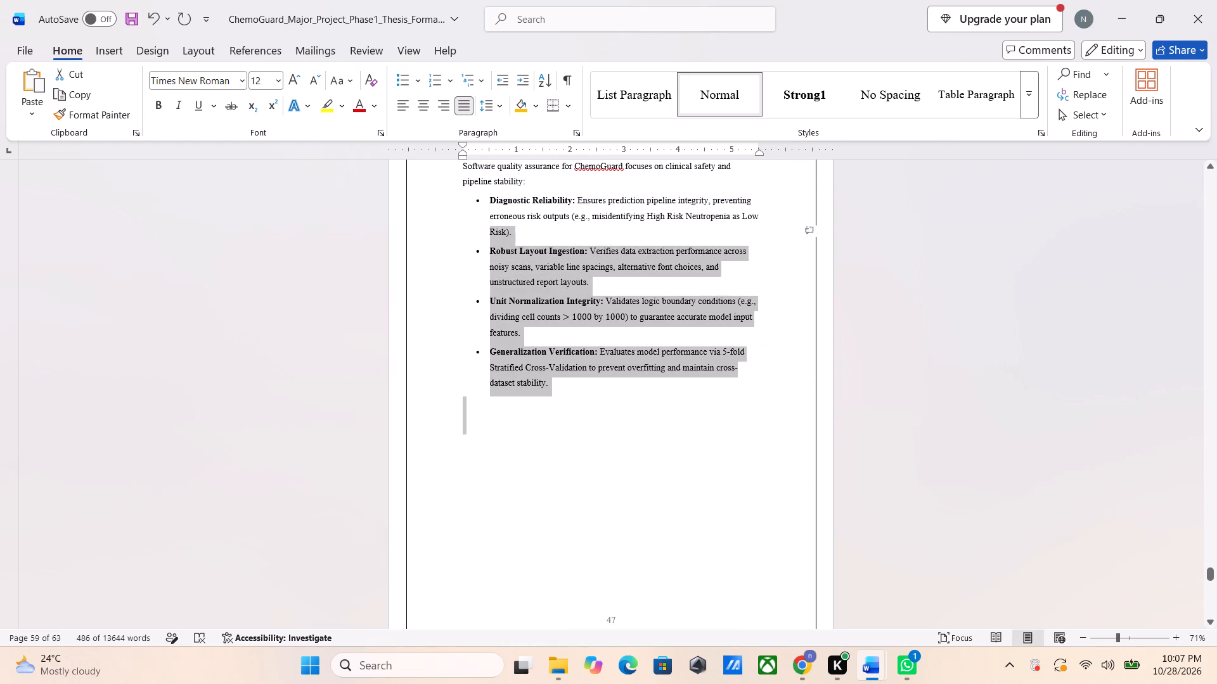
drag(455, 236, 446, 567)
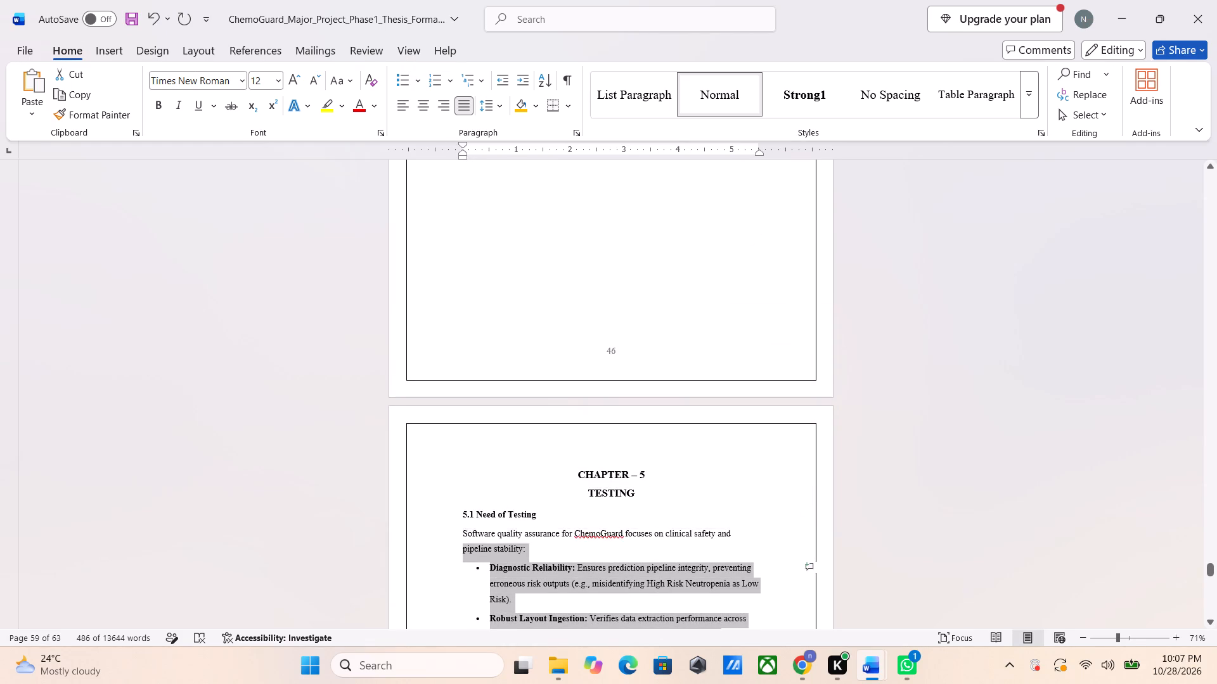
drag(446, 567, 444, 538)
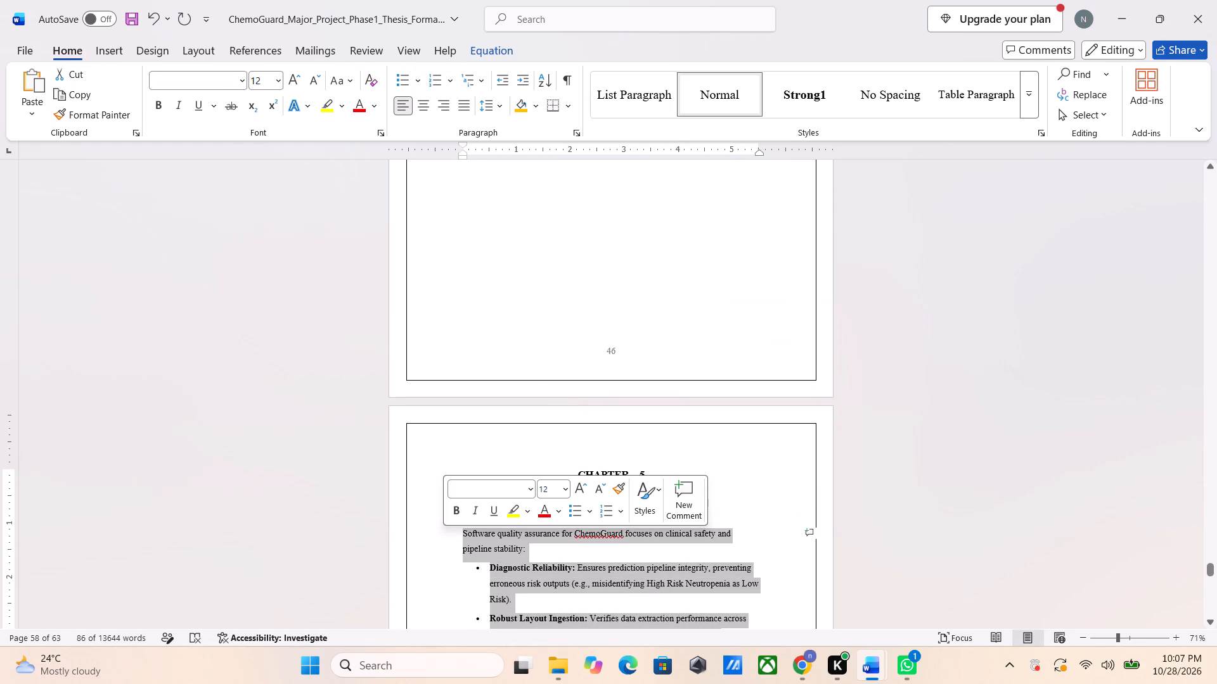
Justify the selected introductory paragraph and bullet points under 5.1 Need of Testing in Chapter 5.
click(471, 112)
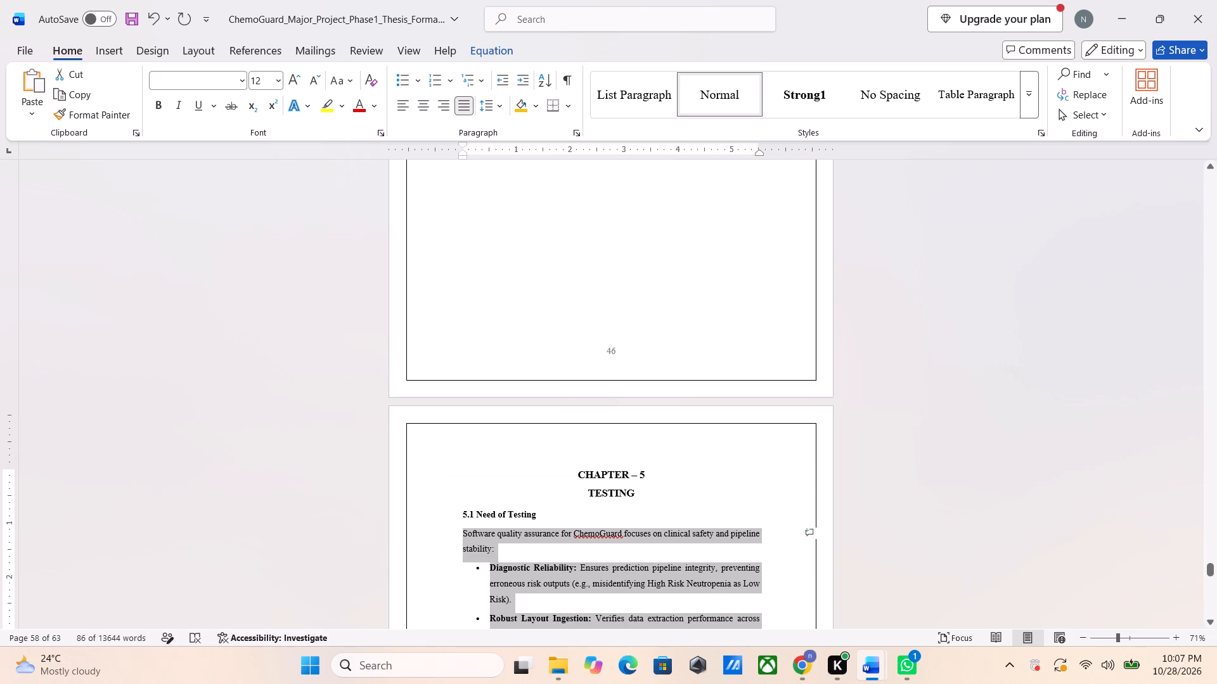
Check the Chapter 4 text back to the class descriptions below Fig 4.8.2 Class Diagram for alignment.
scroll(558, 470, up, 14)
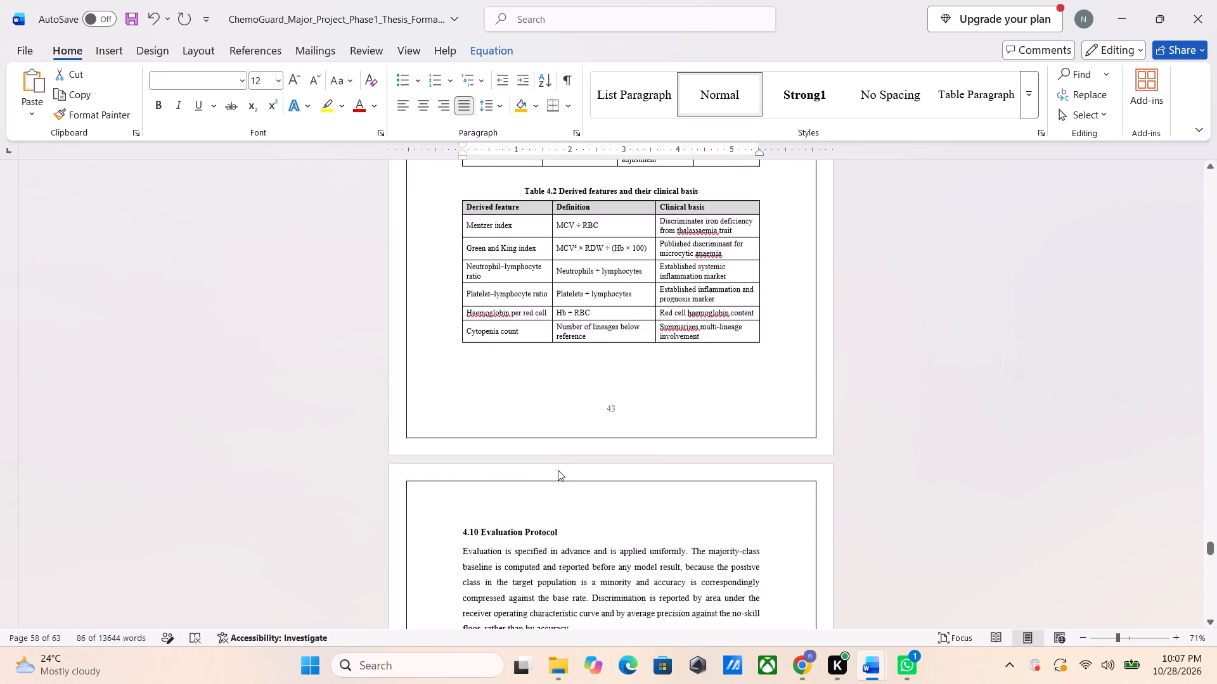
scroll(558, 470, up, 13)
scroll(558, 470, down, 1)
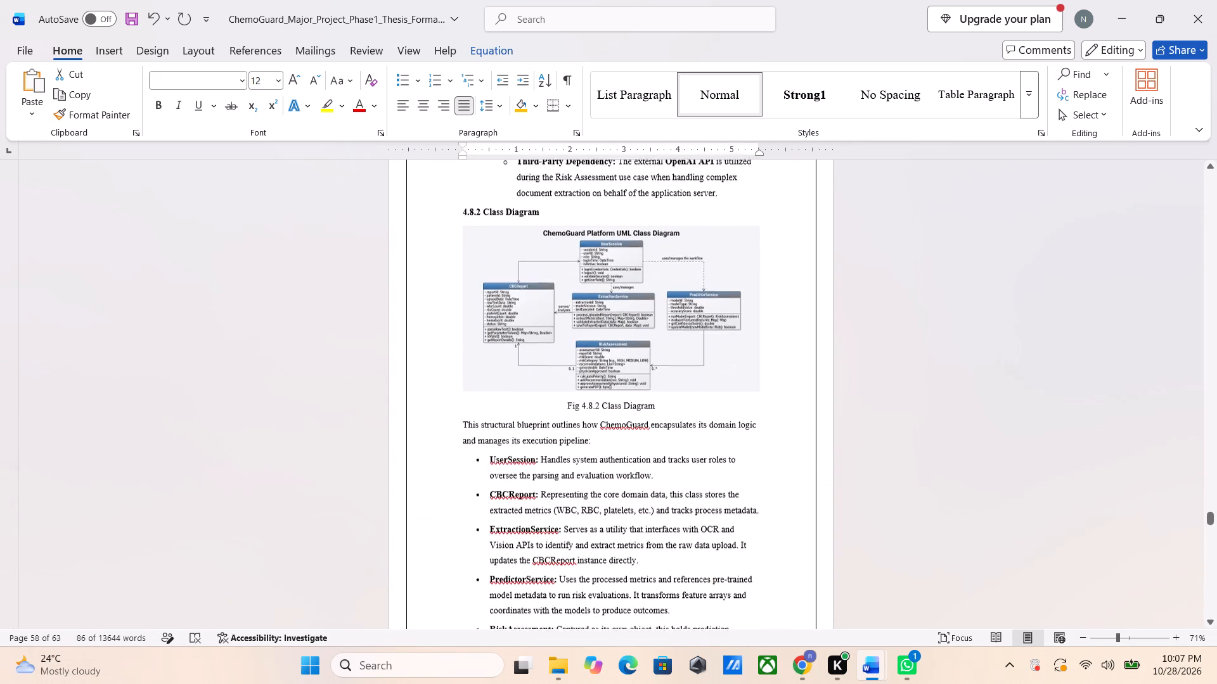
scroll(558, 470, down, 1)
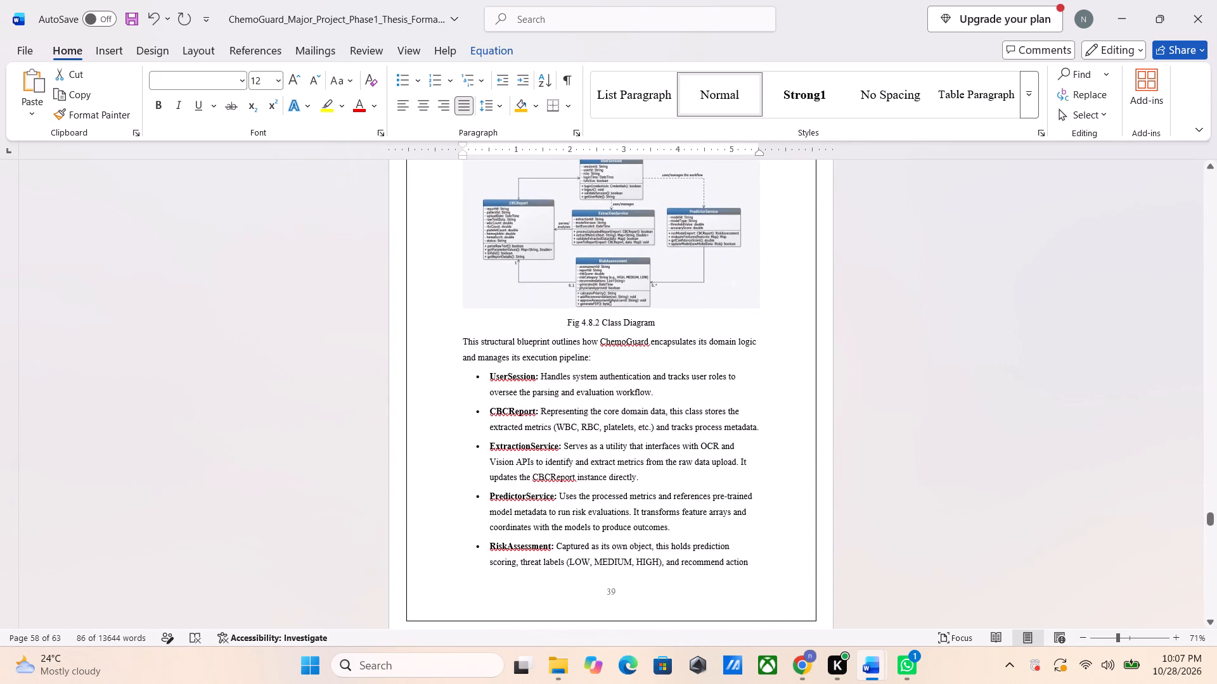
Justify the introductory paragraph and the class description bullets, UserSession through RiskAssessment, below Fig 4.8.2 Class Diagram.
drag(752, 566, 487, 253)
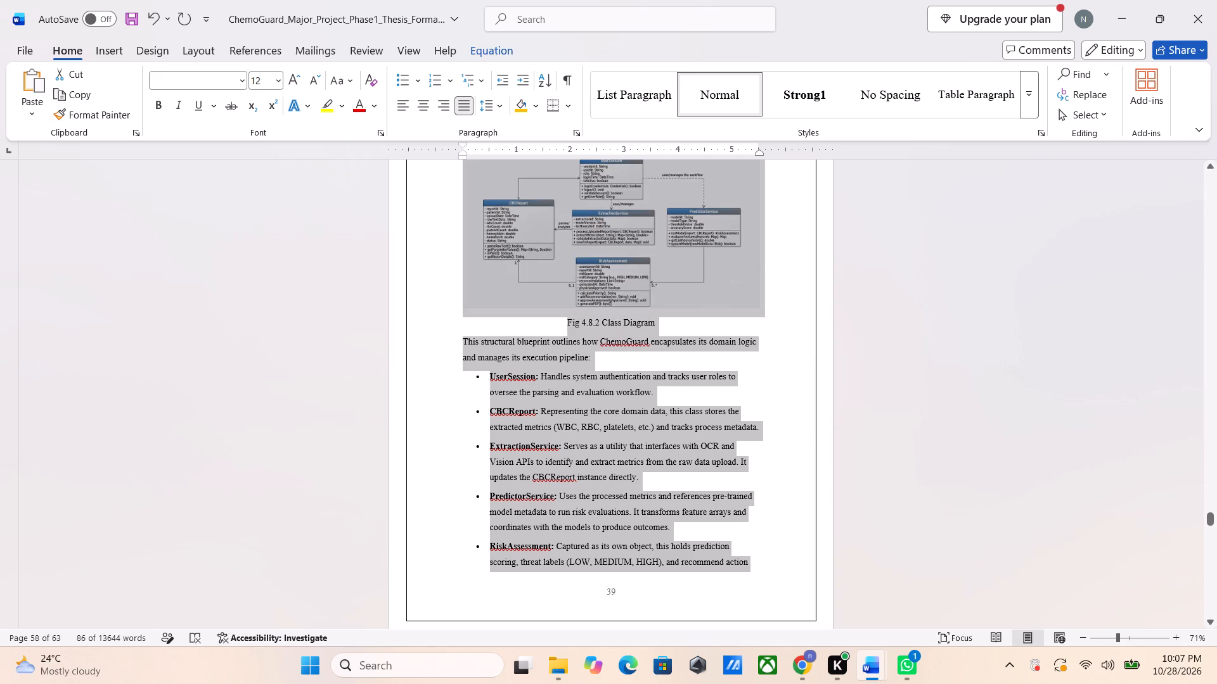
drag(487, 253, 453, 341)
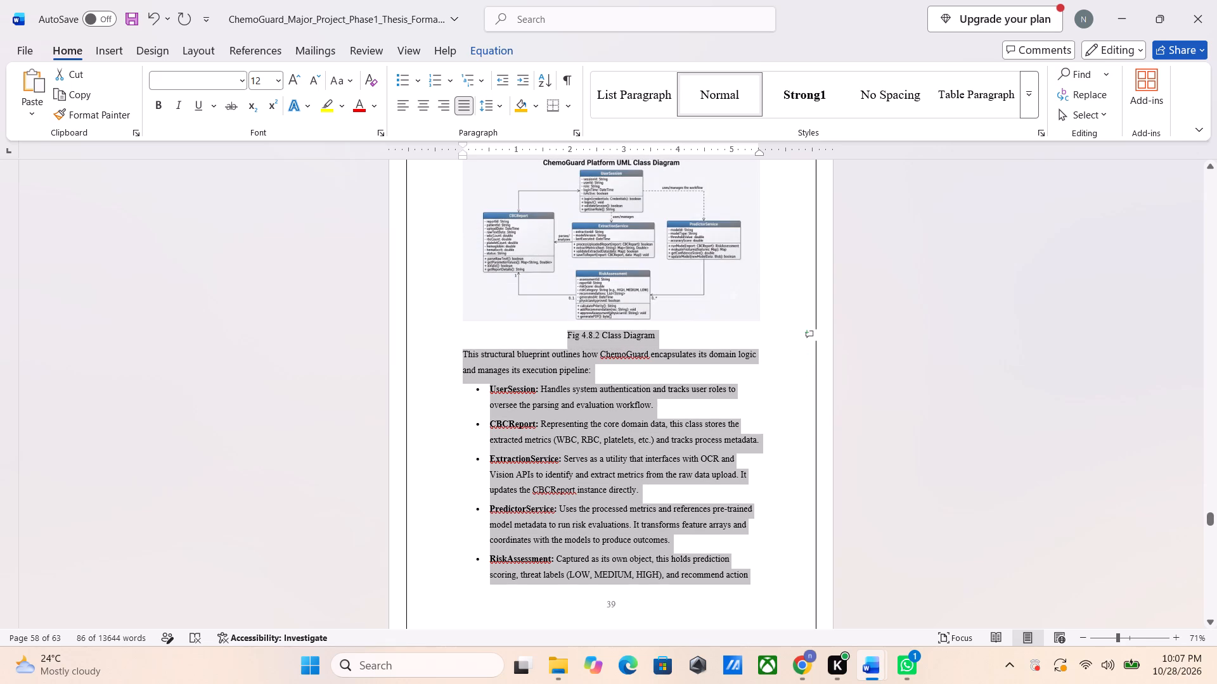
drag(453, 341, 446, 357)
key(ctrl+j)
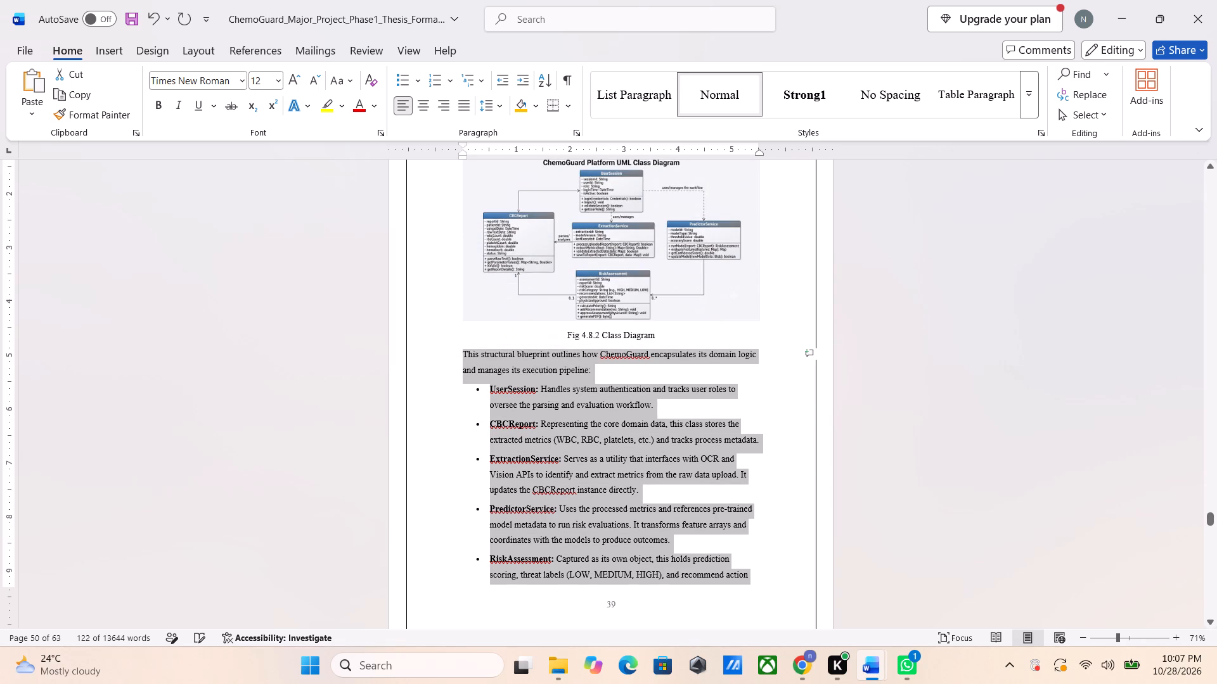
scroll(638, 510, down, 4)
scroll(638, 510, up, 1)
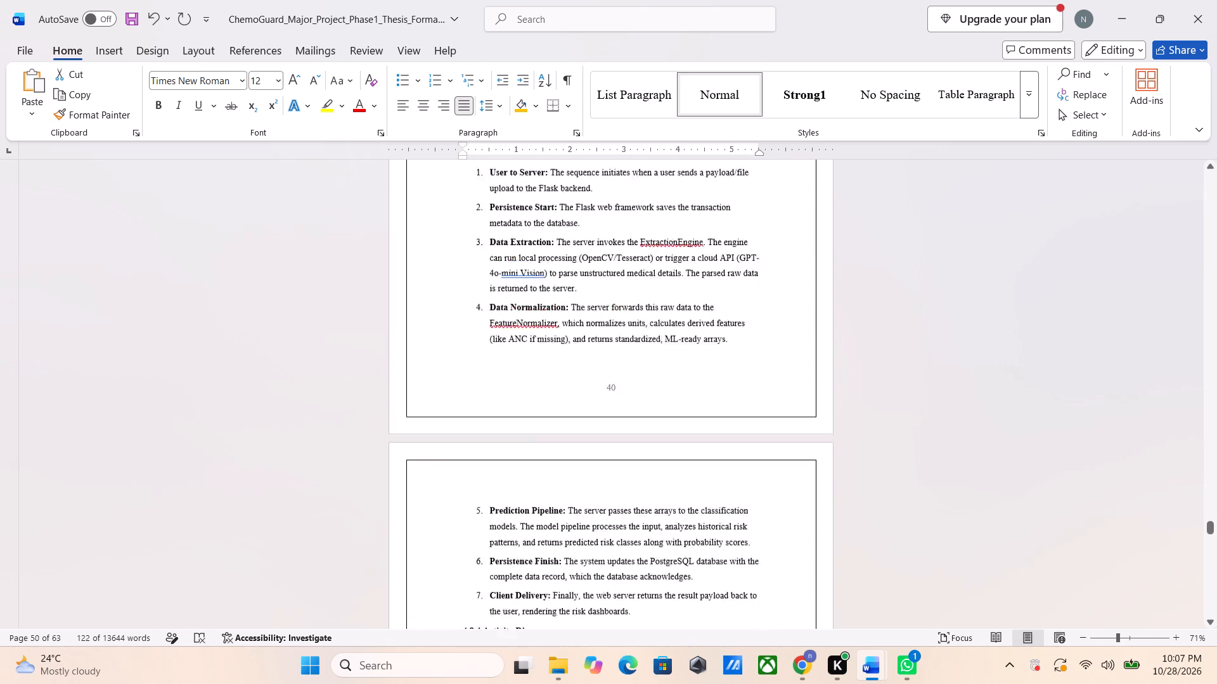
scroll(638, 510, up, 3)
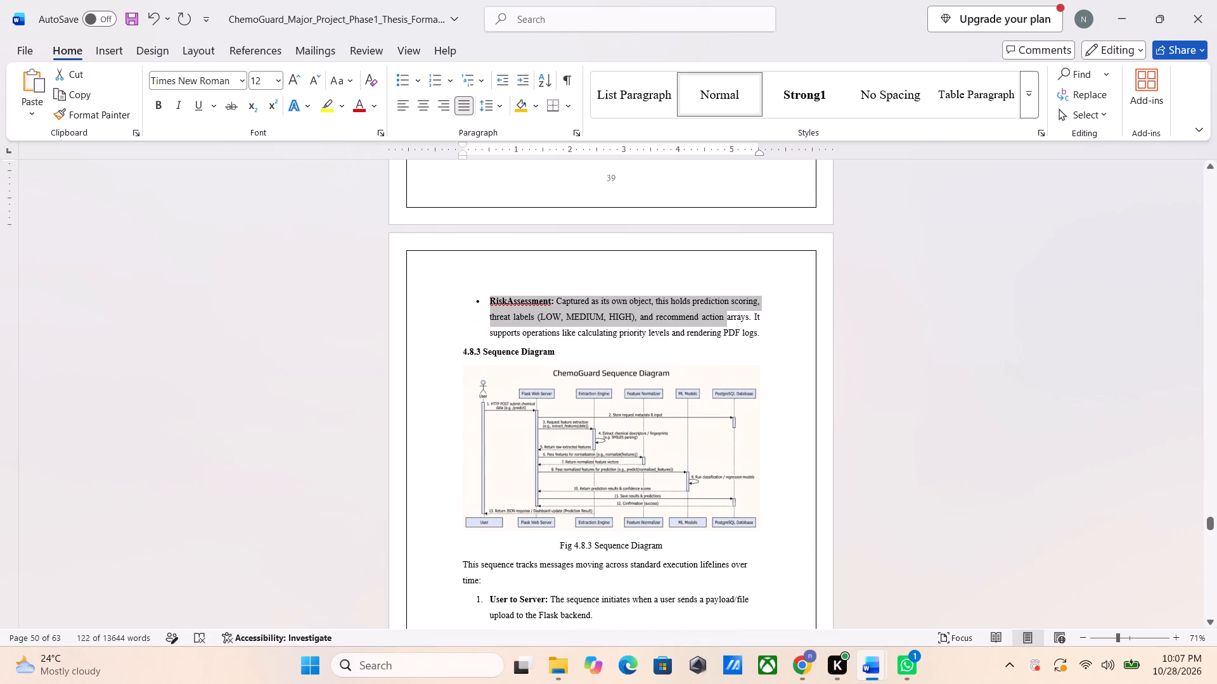
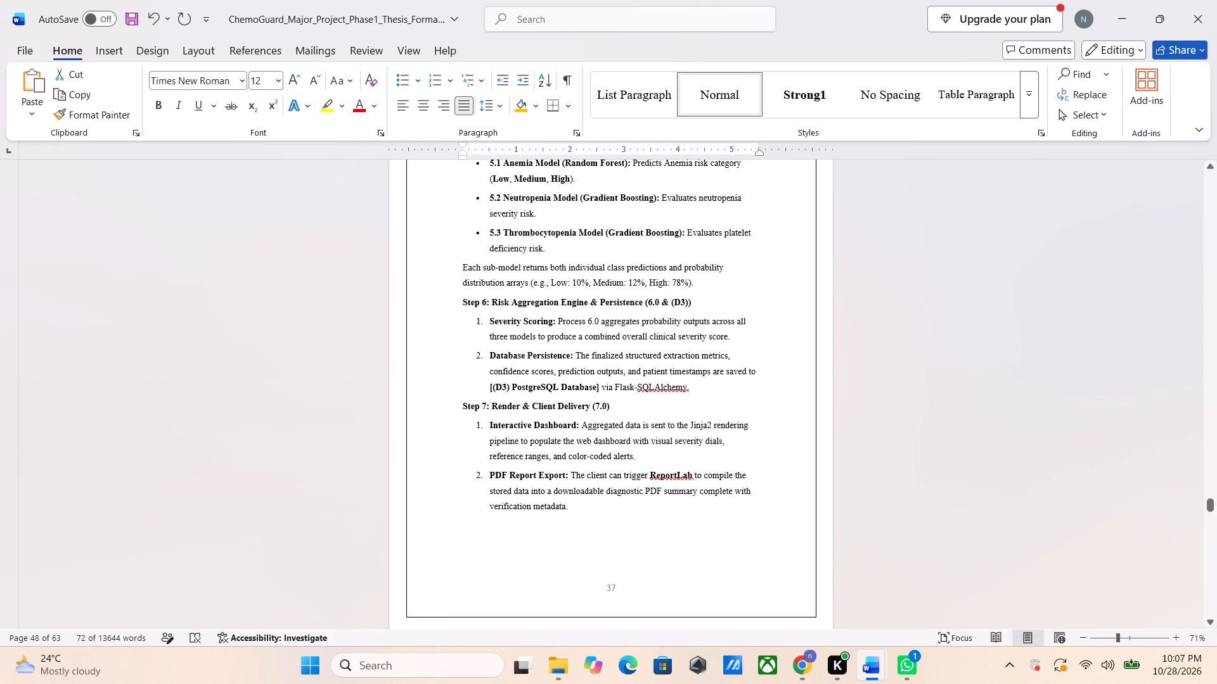
ctrl+drag(583, 512, 528, 269)
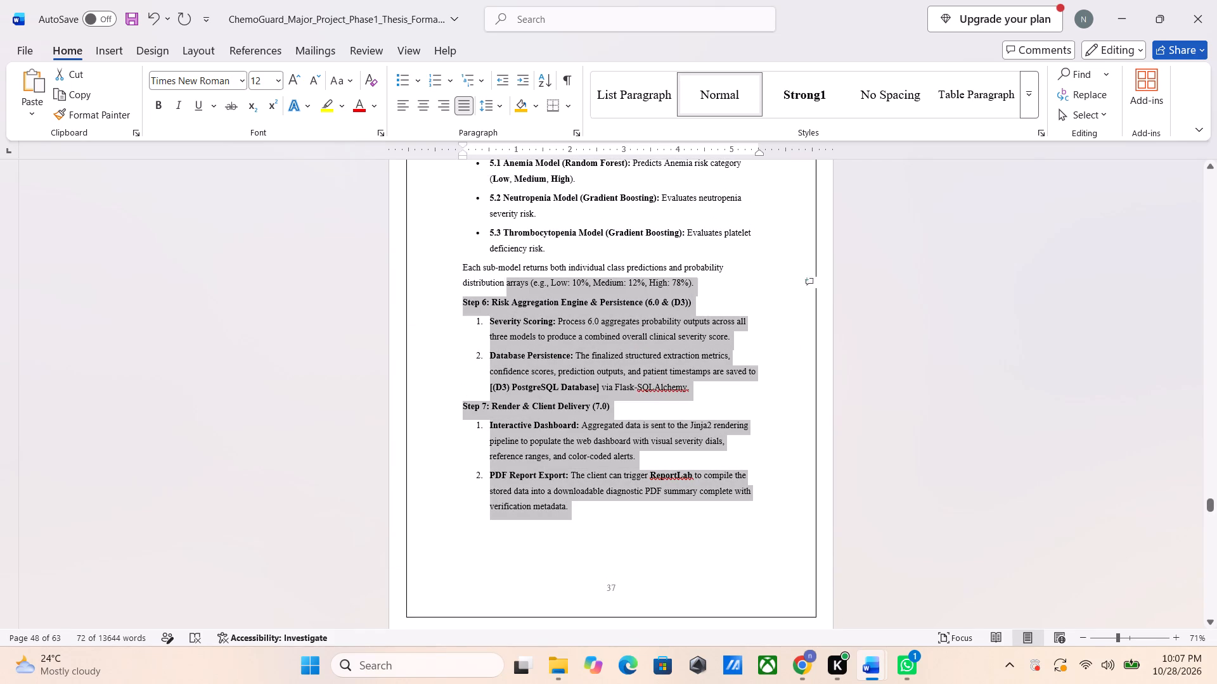
ctrl+drag(528, 269, 532, 267)
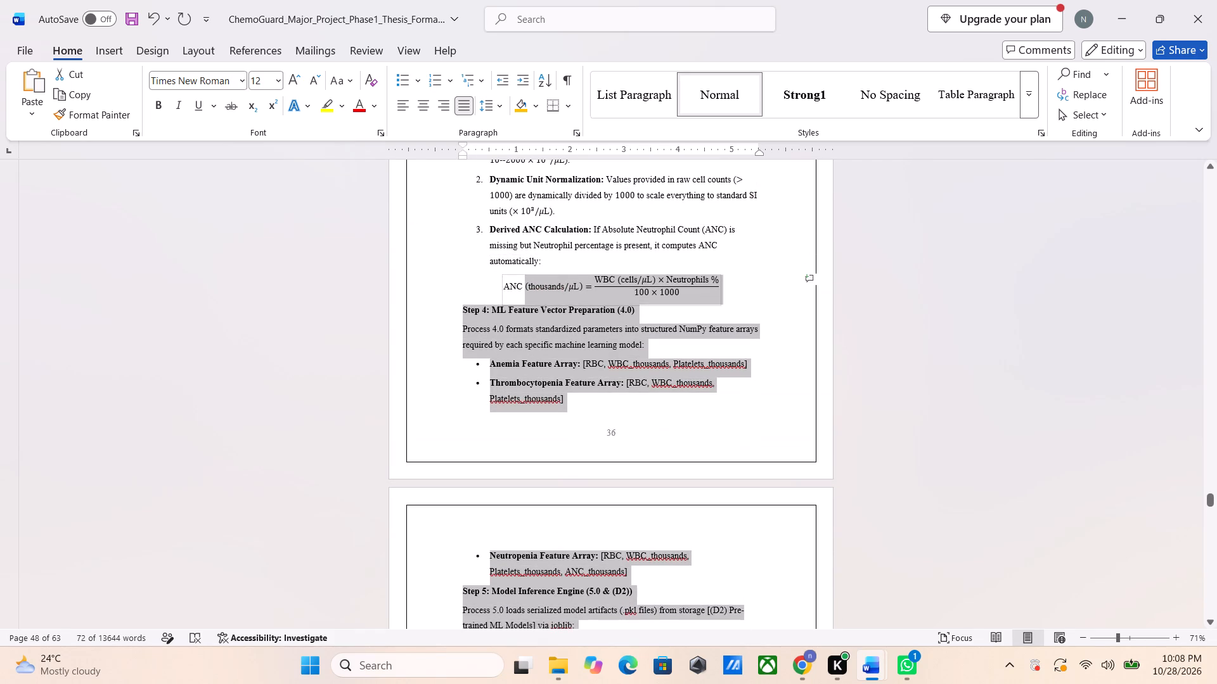
ctrl+drag(532, 267, 501, 156)
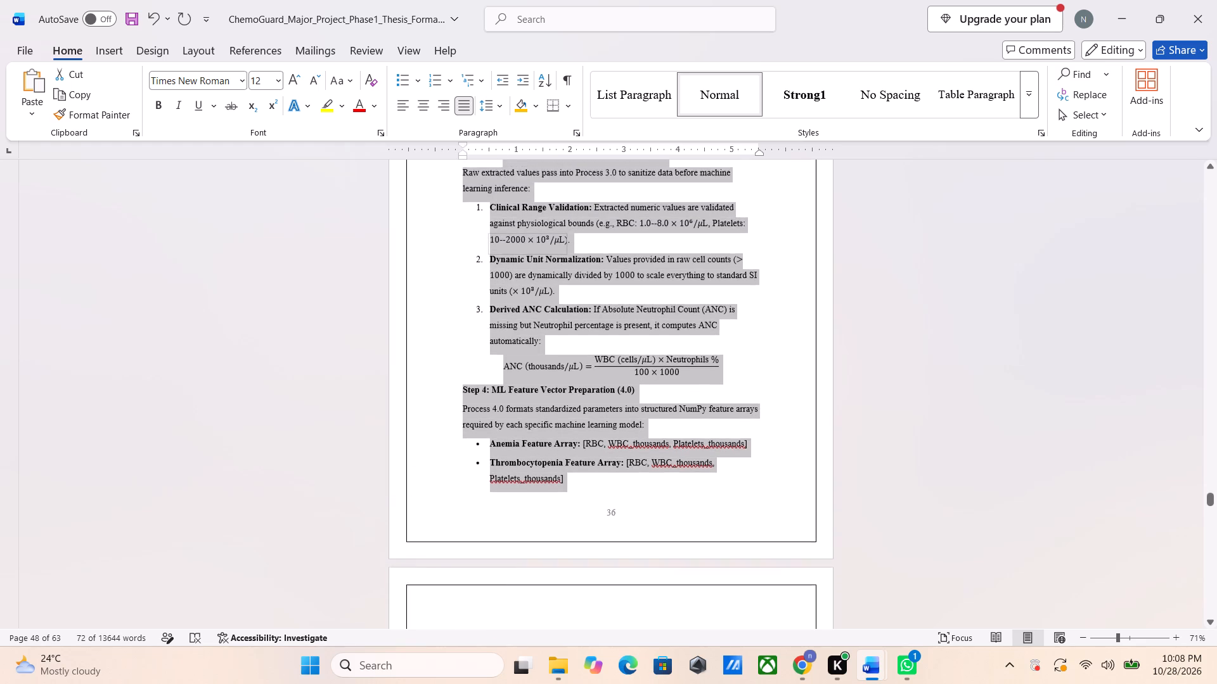
ctrl+drag(501, 156, 522, 345)
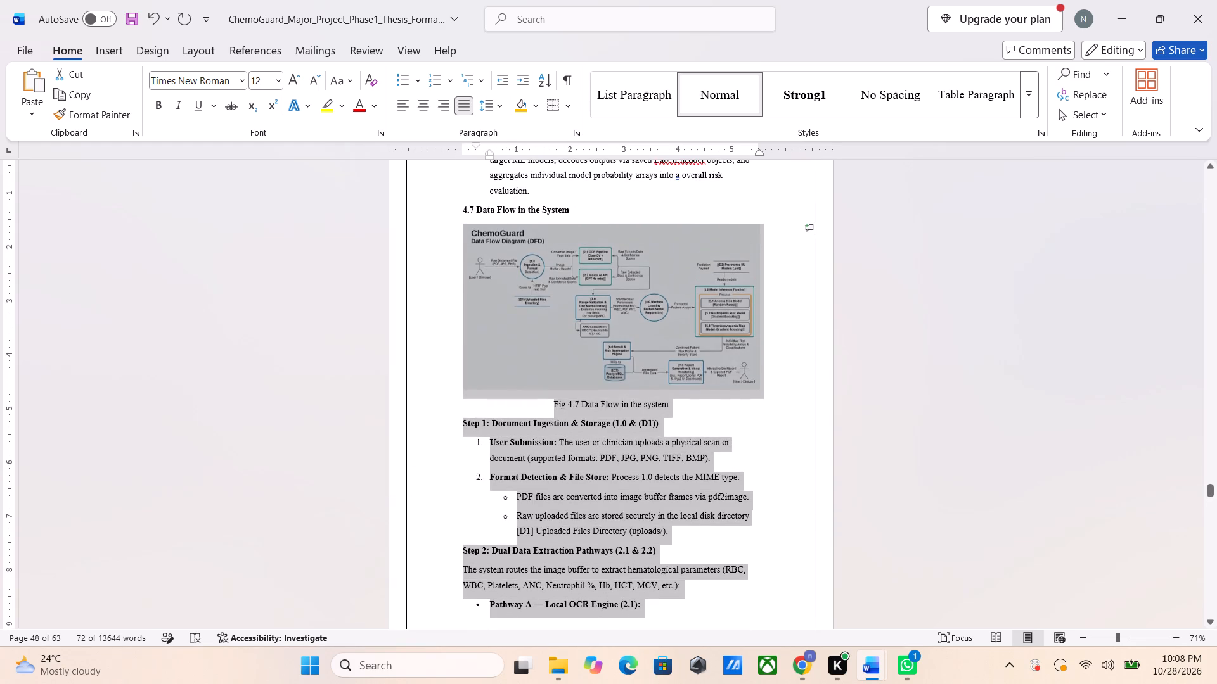
ctrl+drag(522, 345, 464, 416)
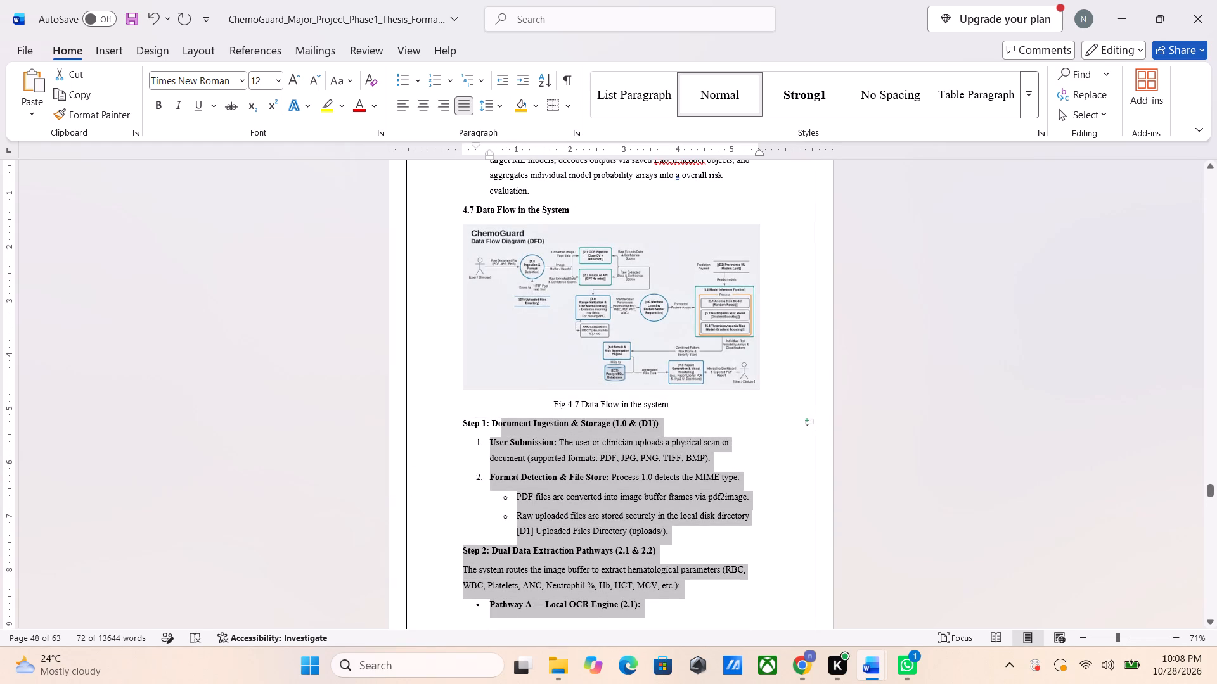
ctrl+drag(464, 416, 465, 416)
key(ctrl+j)
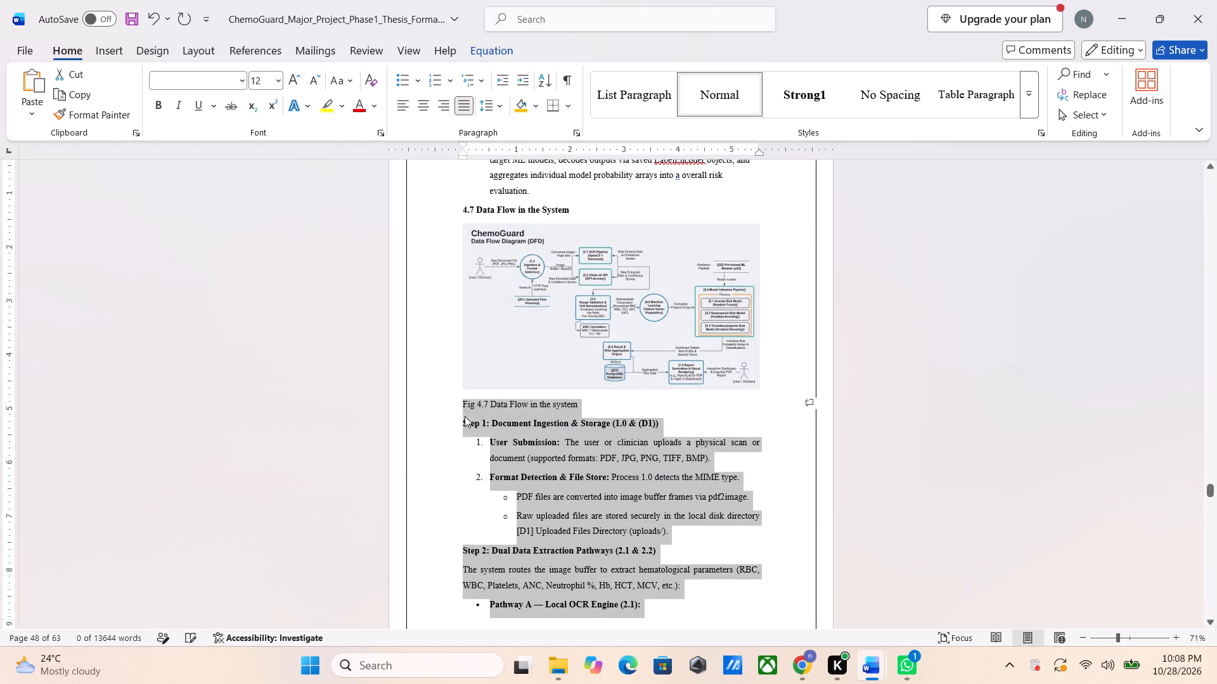
Justify the Chapter 4 text from Key Architectural Layers through item 3, Validation & Normalization Subsystem, under 4.6 System Design.
scroll(555, 393, up, 7)
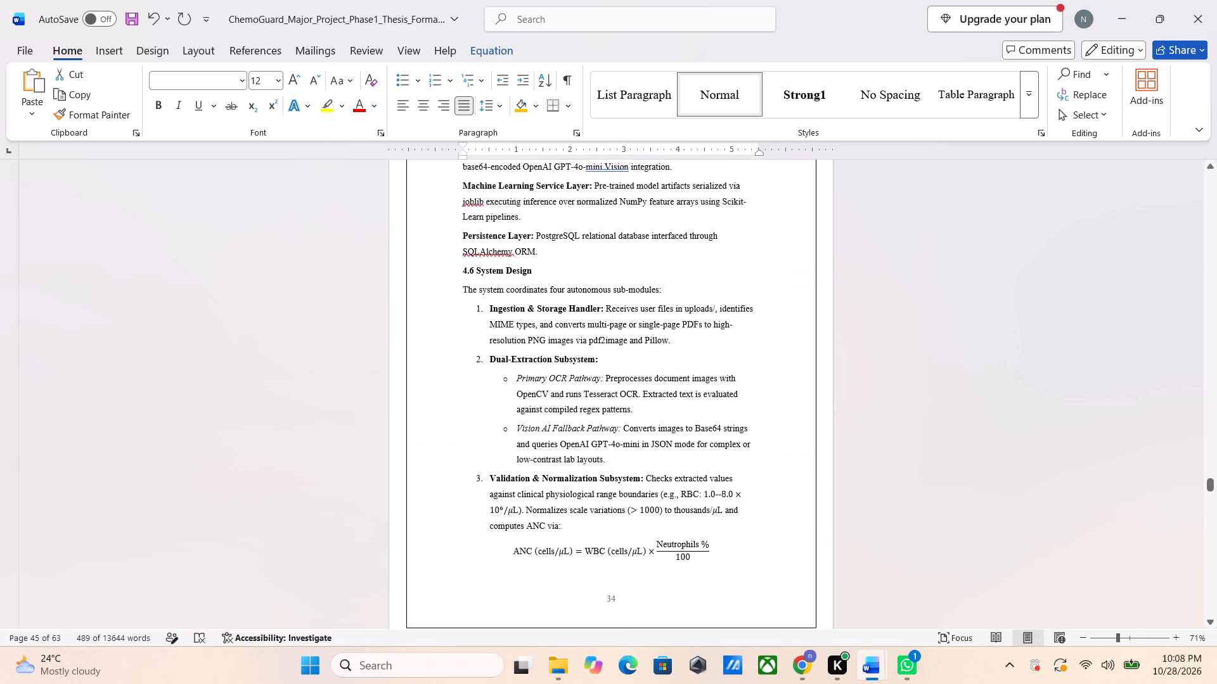
drag(712, 526, 563, 243)
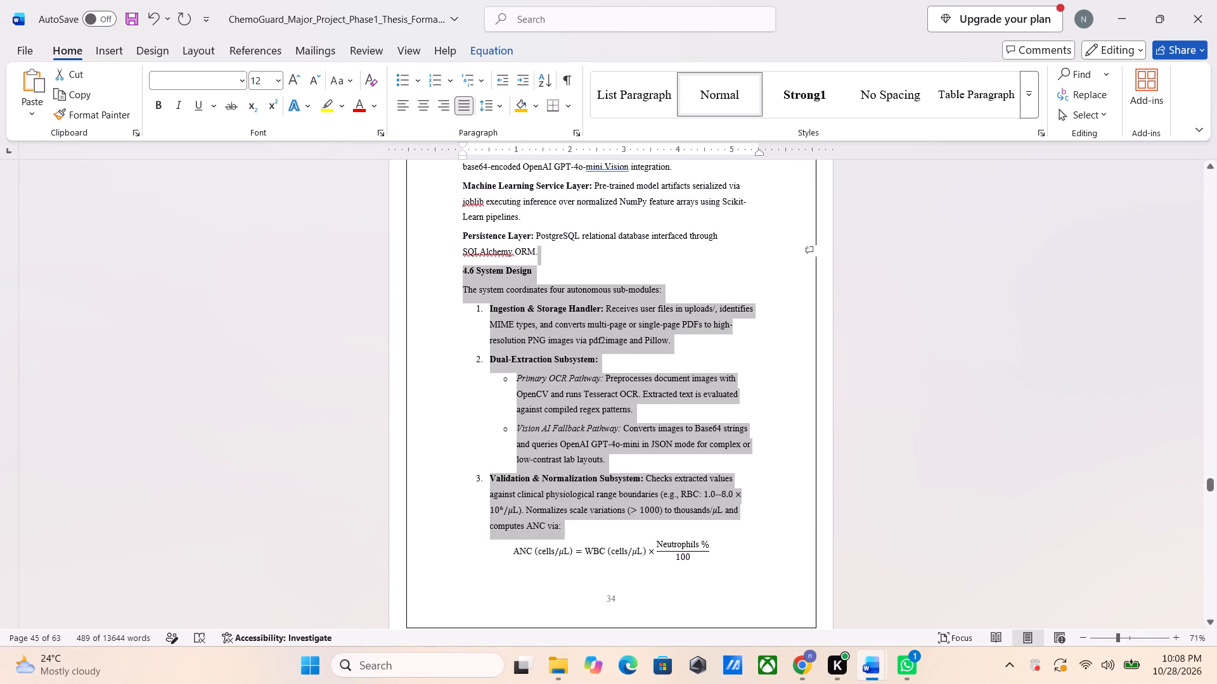
drag(563, 243, 507, 309)
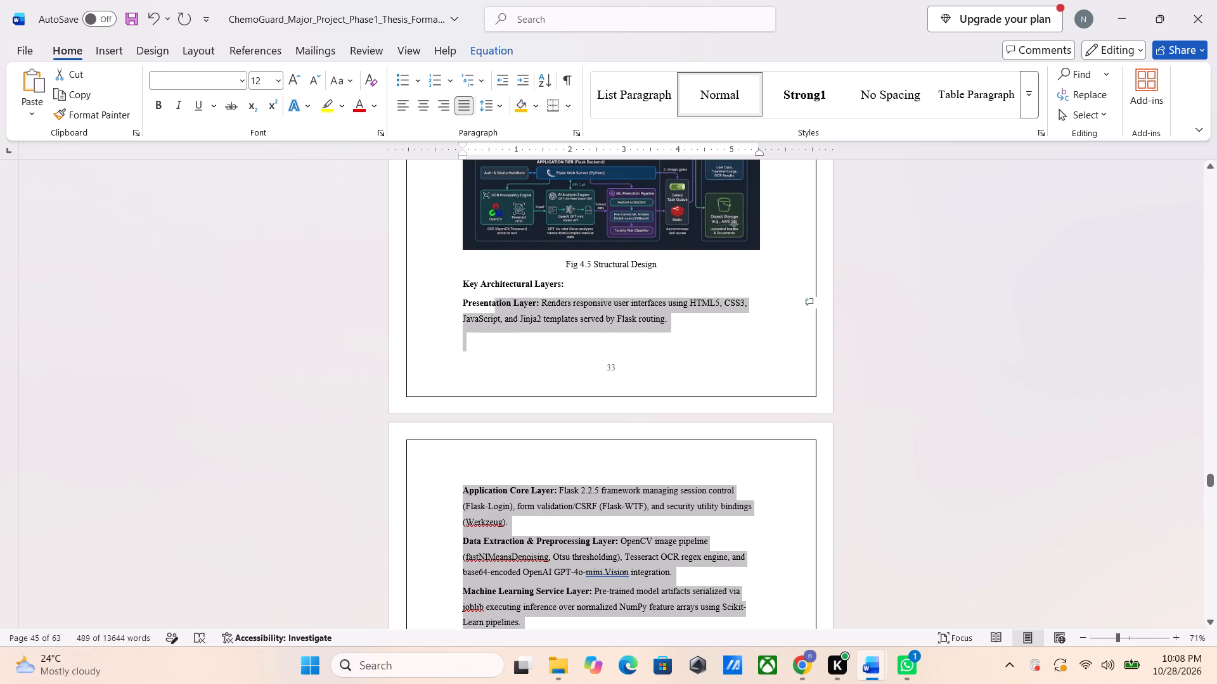
drag(507, 309, 456, 291)
key(ctrl+j)
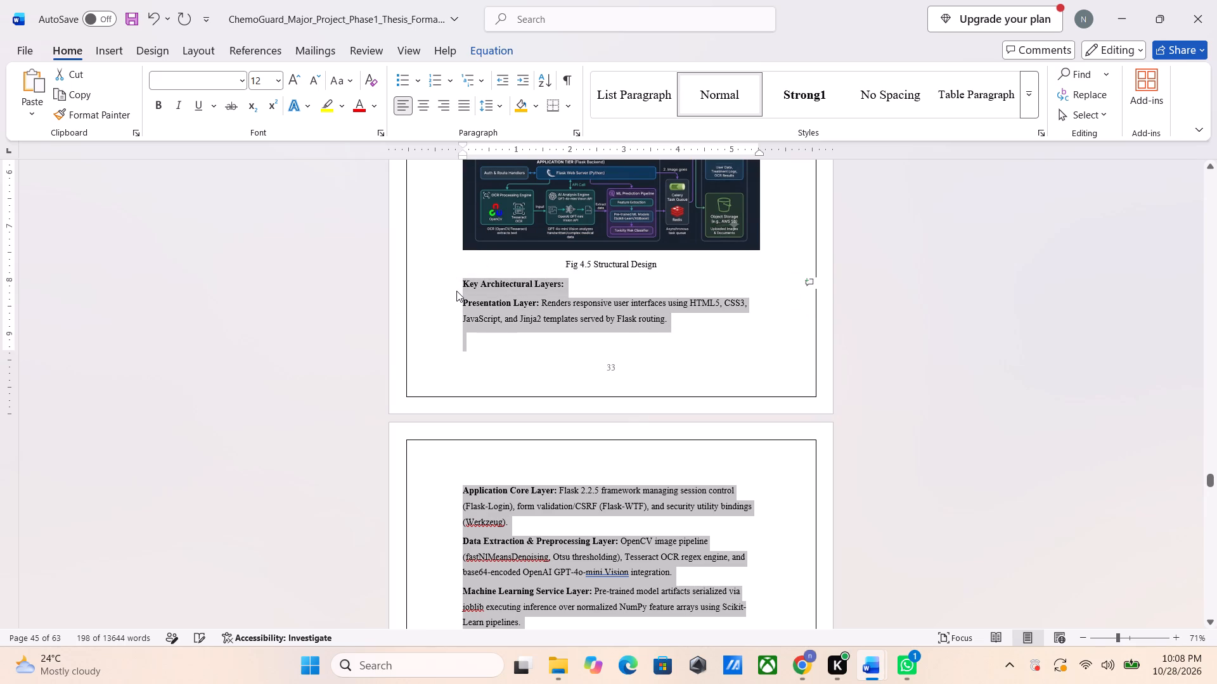
Check the text alignment backwards from 4.5 Structural Design through Chapter 3 to the feasibility sections of Chapter 2.
scroll(456, 291, up, 3)
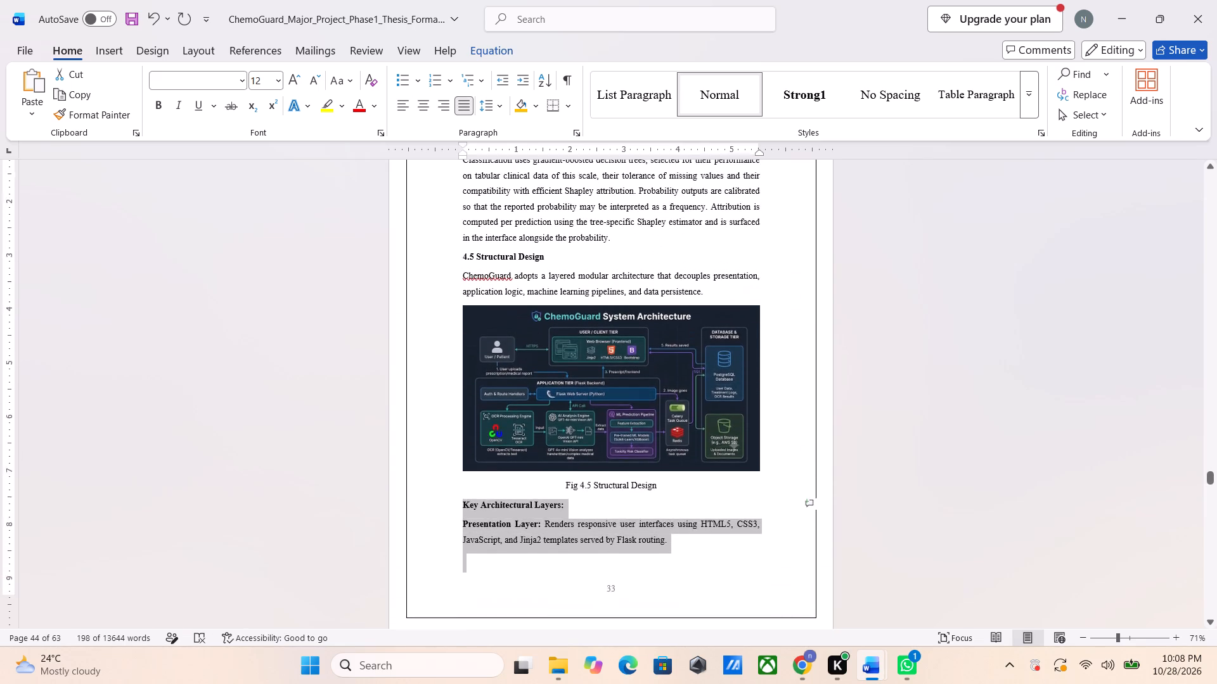
scroll(456, 291, up, 4)
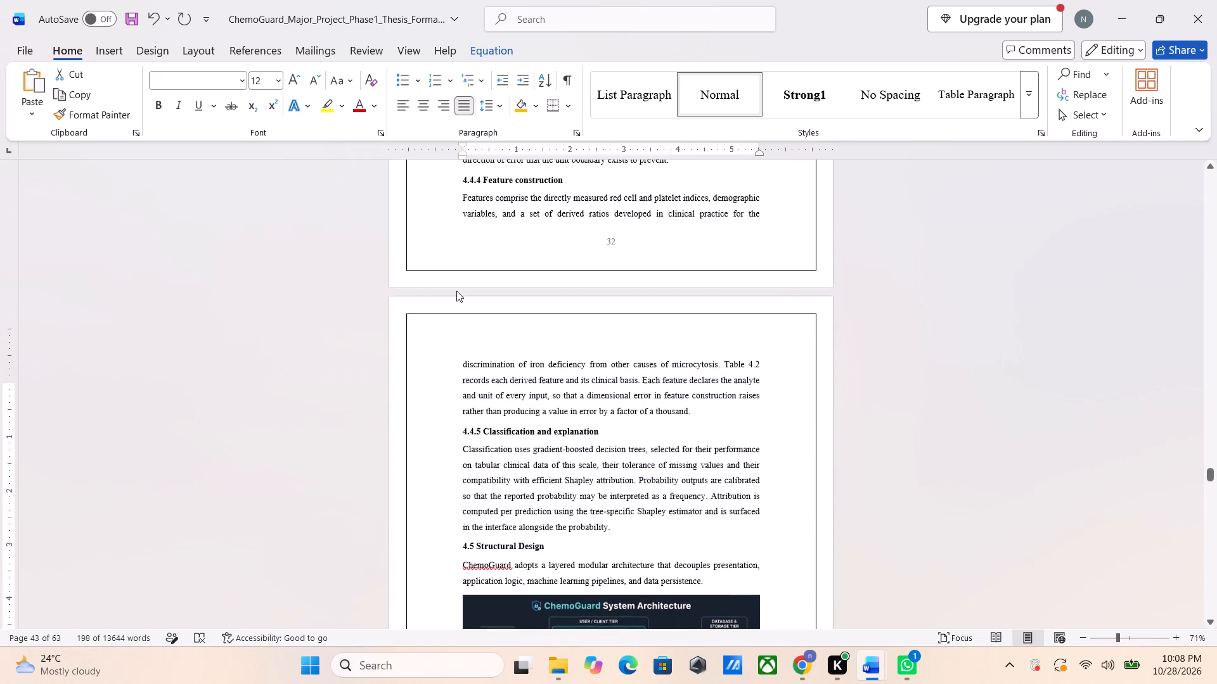
scroll(456, 291, up, 6)
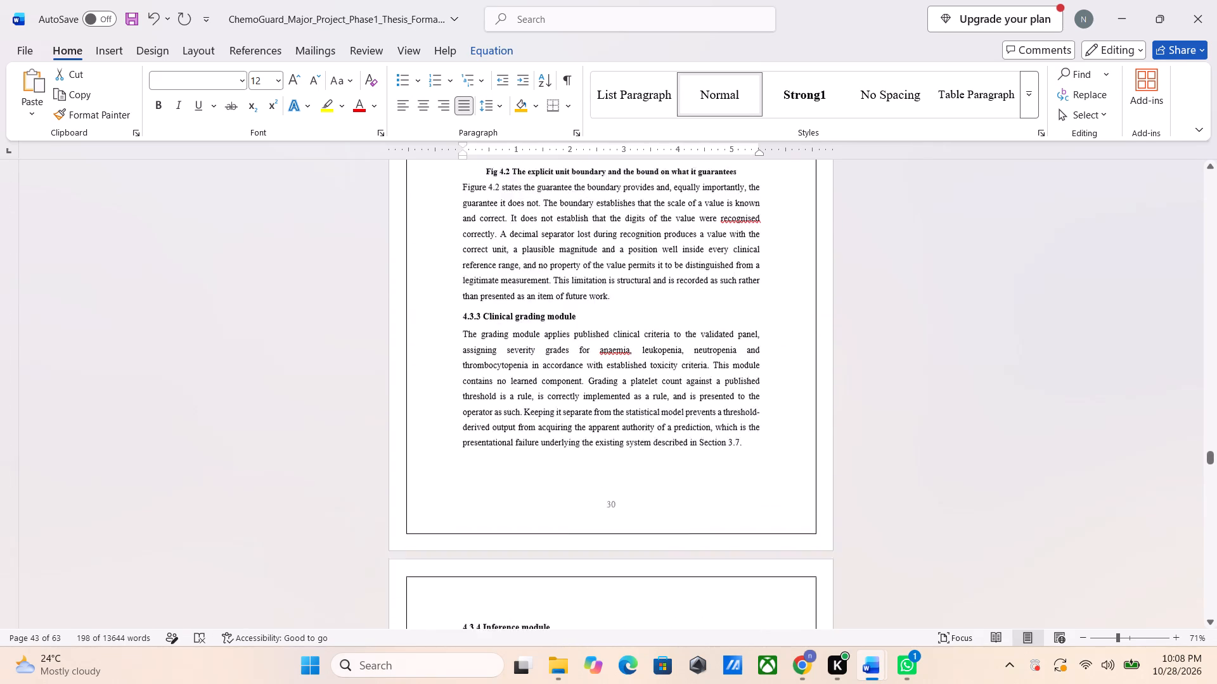
scroll(456, 291, up, 4)
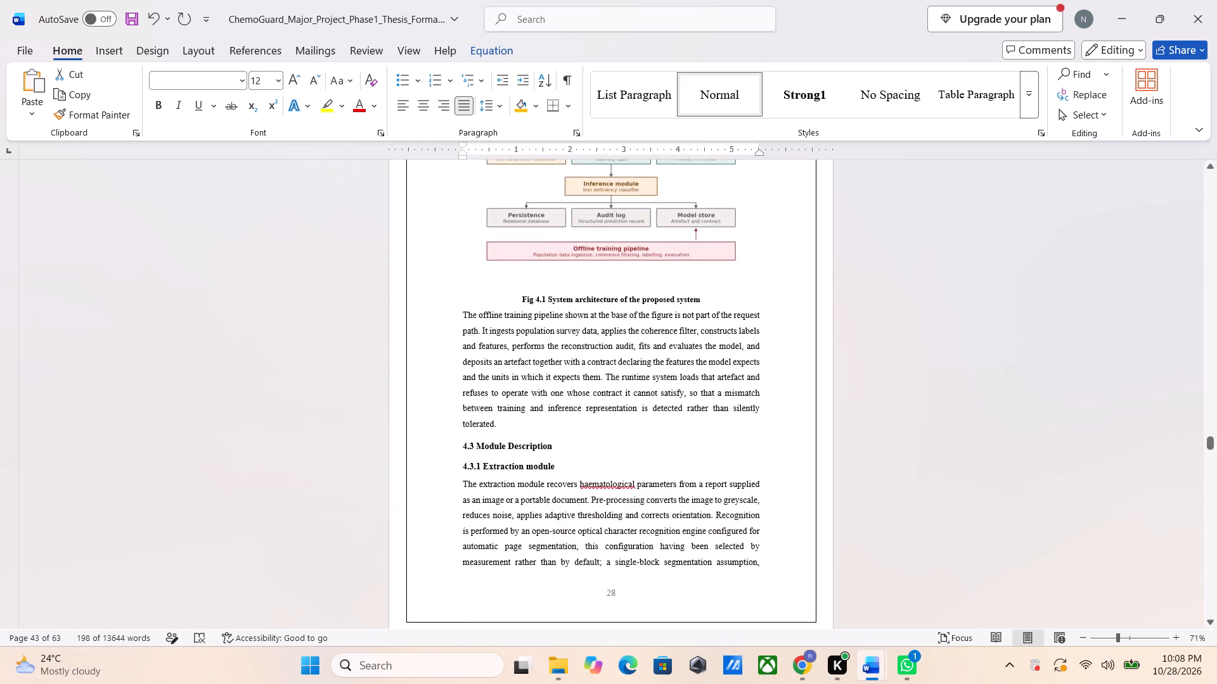
scroll(456, 291, up, 6)
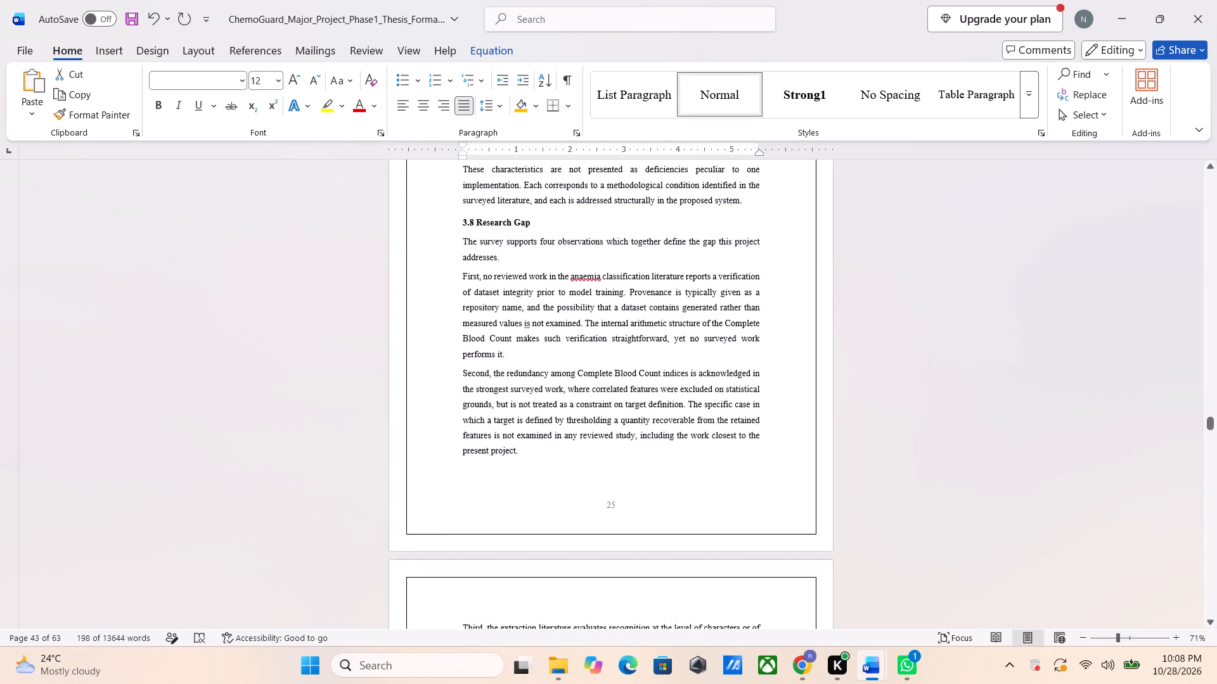
scroll(456, 291, up, 14)
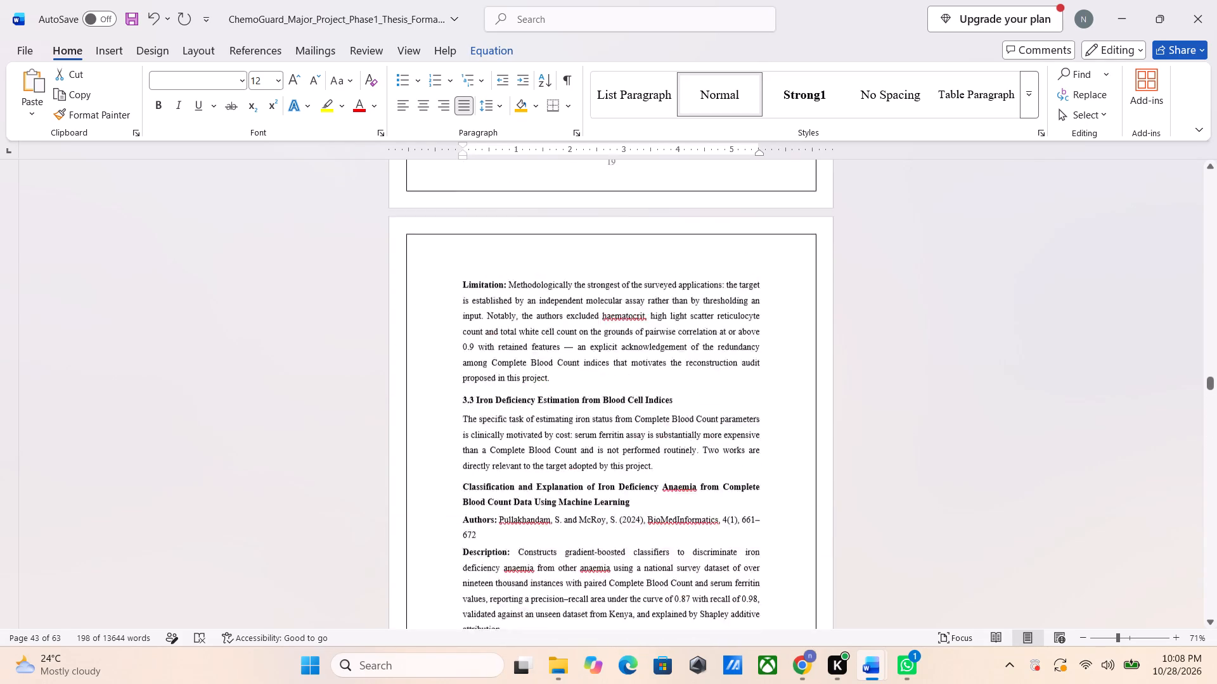
scroll(456, 291, up, 6)
Check the alignment forward from Chapter 2 through Chapters 4 and 5, ending at the empty line under 6.1 System Implementation and Outputs.
scroll(456, 291, down, 3)
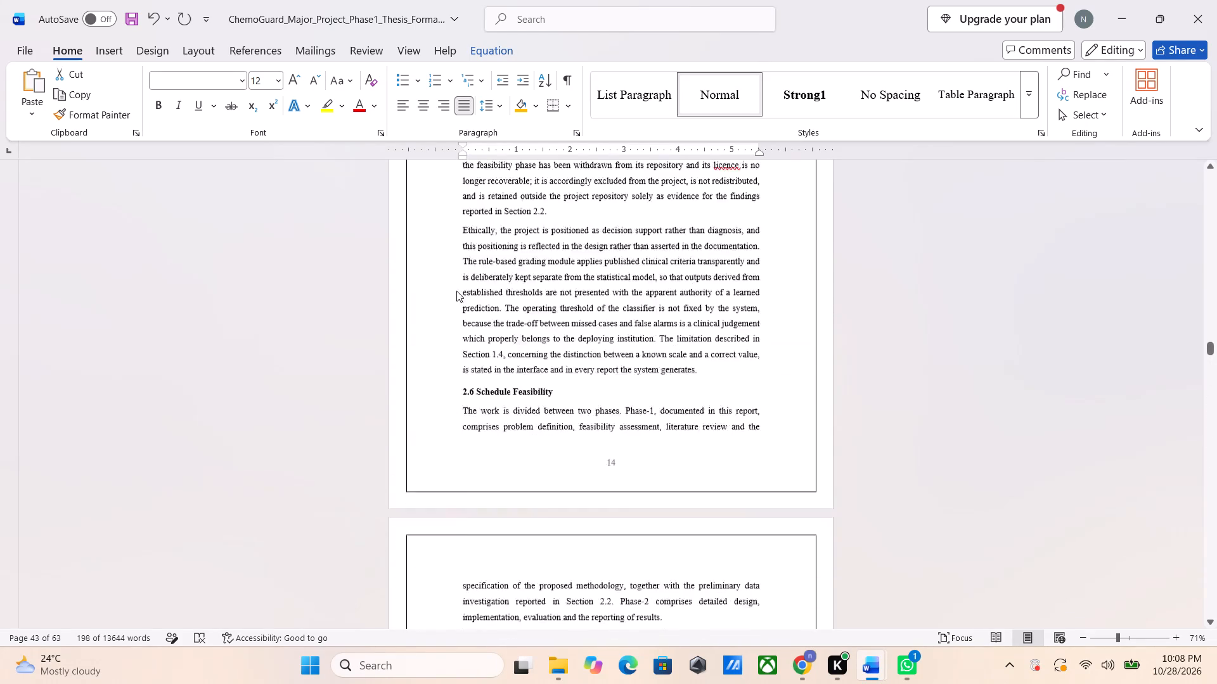
scroll(456, 291, down, 16)
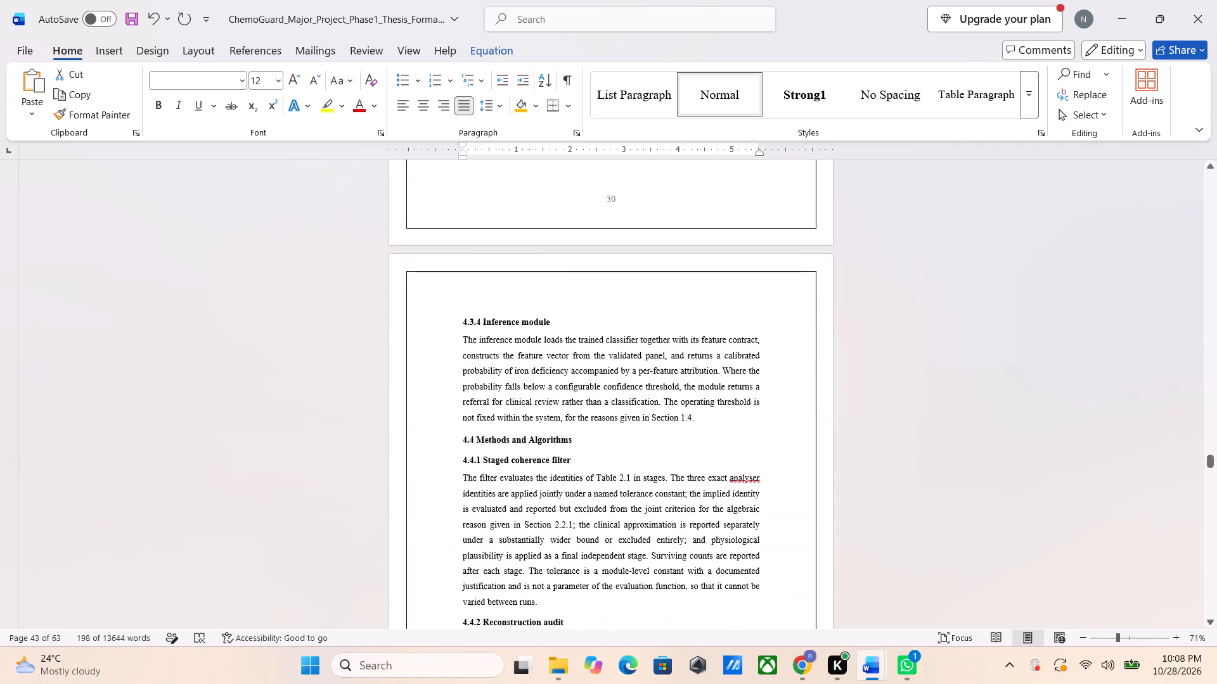
scroll(456, 291, down, 12)
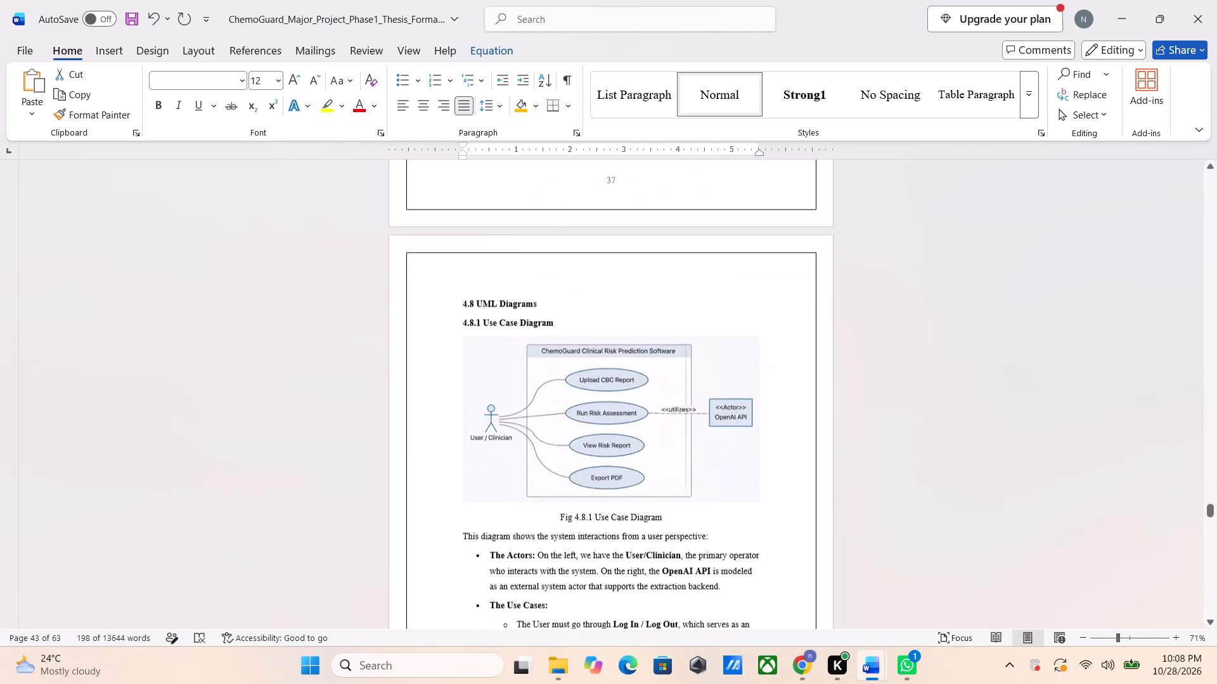
scroll(456, 291, up, 3)
scroll(456, 291, down, 3)
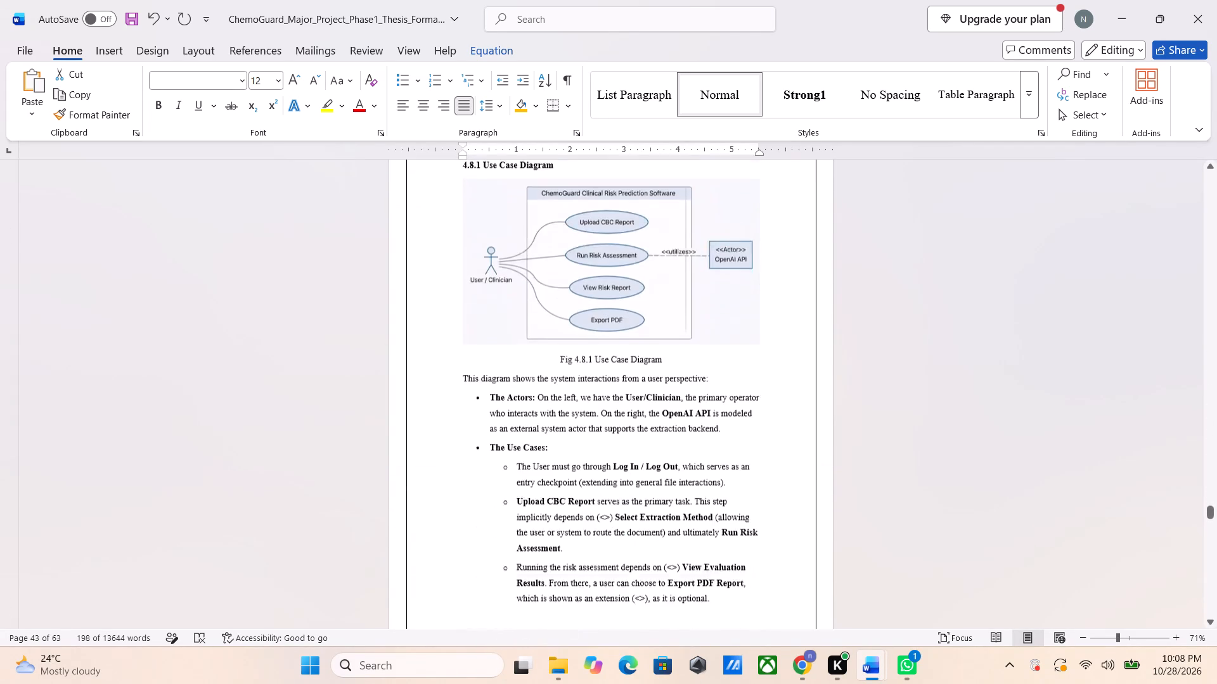
scroll(456, 291, down, 4)
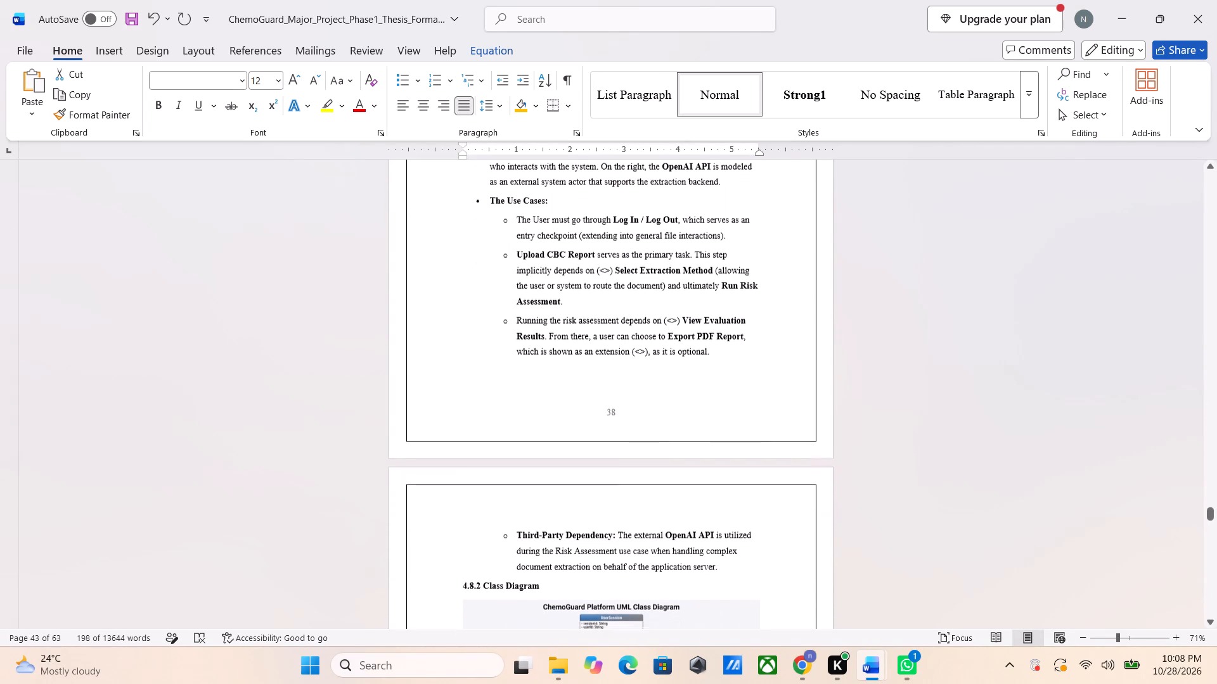
scroll(456, 291, down, 8)
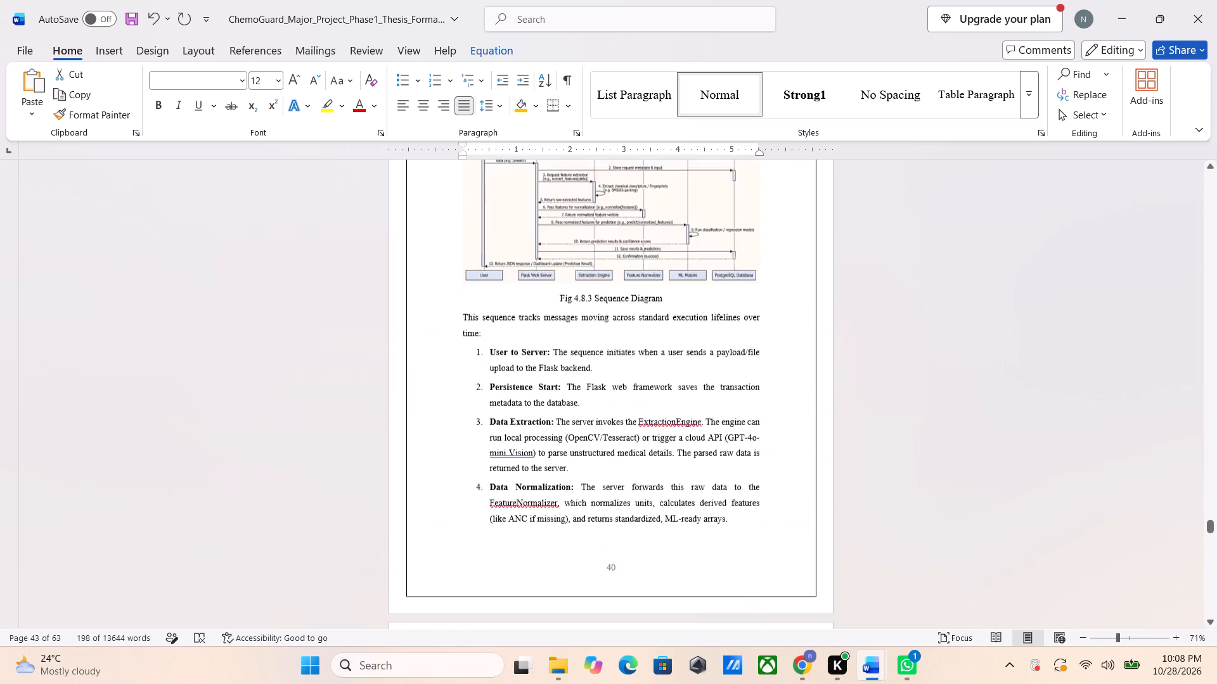
scroll(456, 291, down, 13)
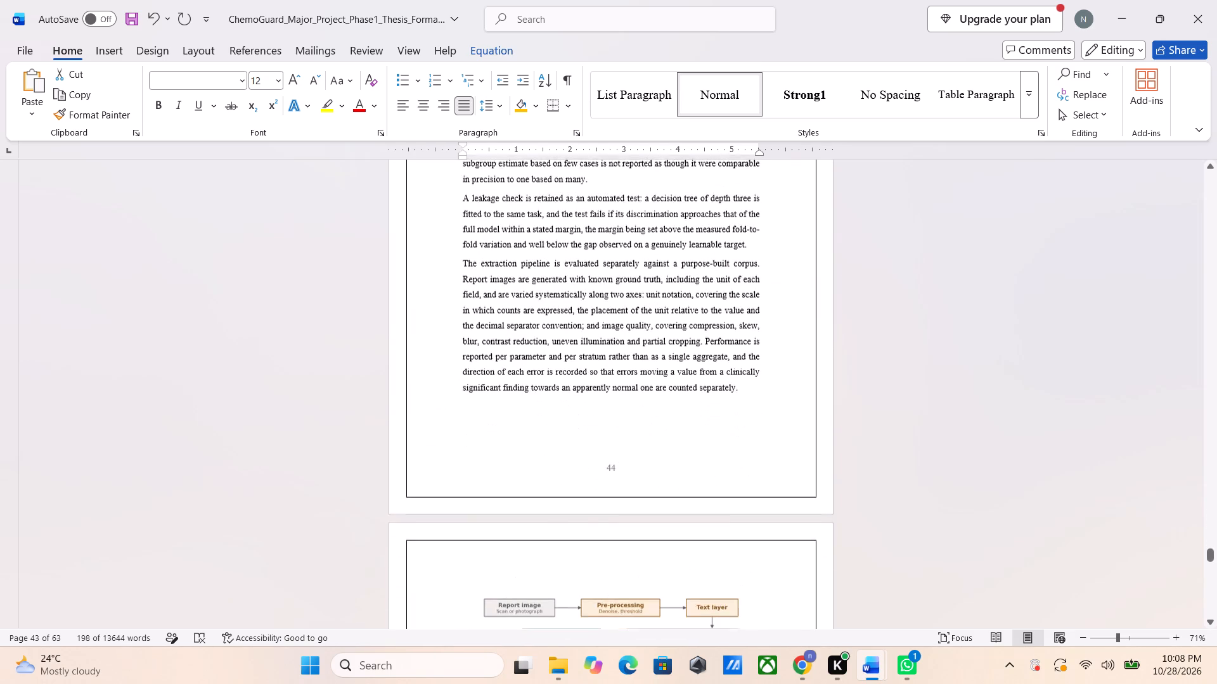
scroll(456, 291, down, 13)
click(539, 283)
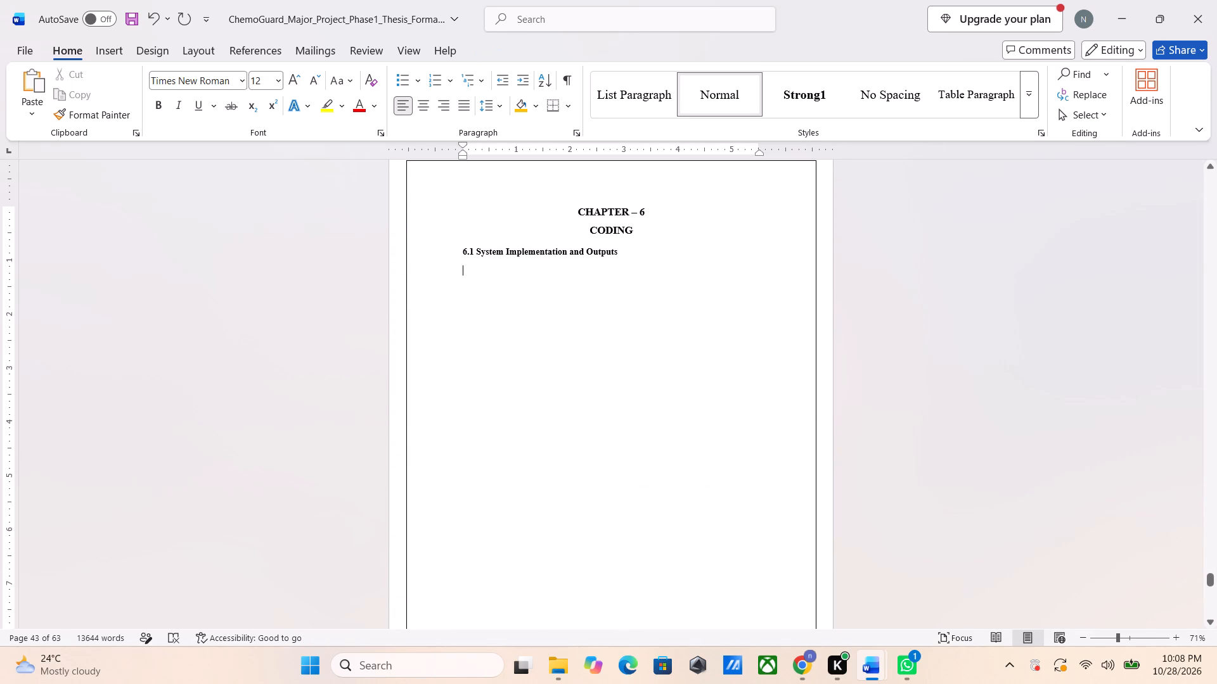
Switch to the Downloads folder in File Explorer and open the REPORT PDF in Word as an editable document.
key(alt+Tab)
key(alt+Tab)
key(alt+Tab)
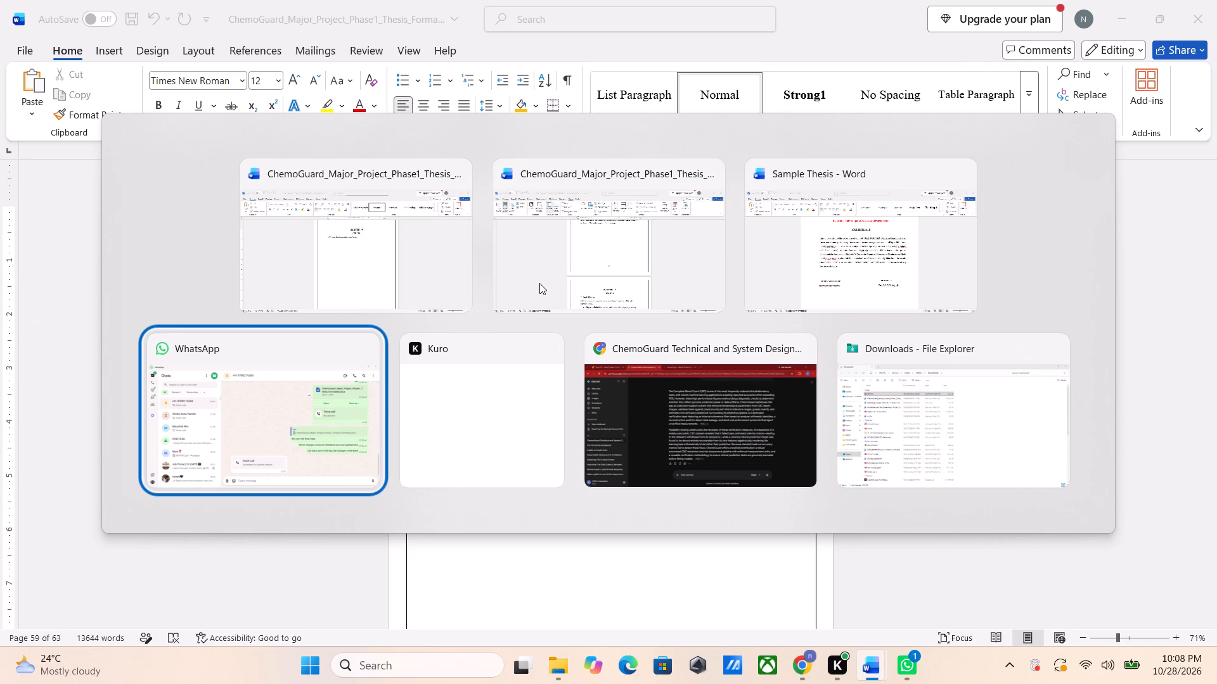
key(alt+Tab)
key(alt+Tab)
key(alt+Tab)
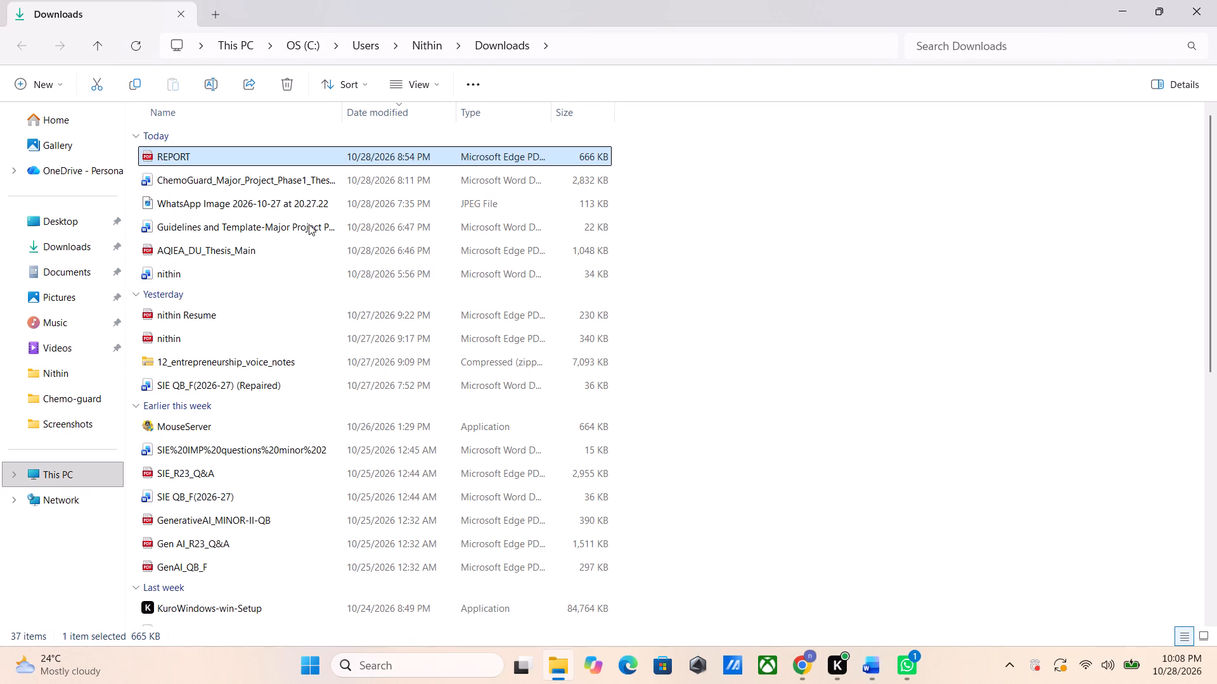
click(183, 161)
right_click(183, 161)
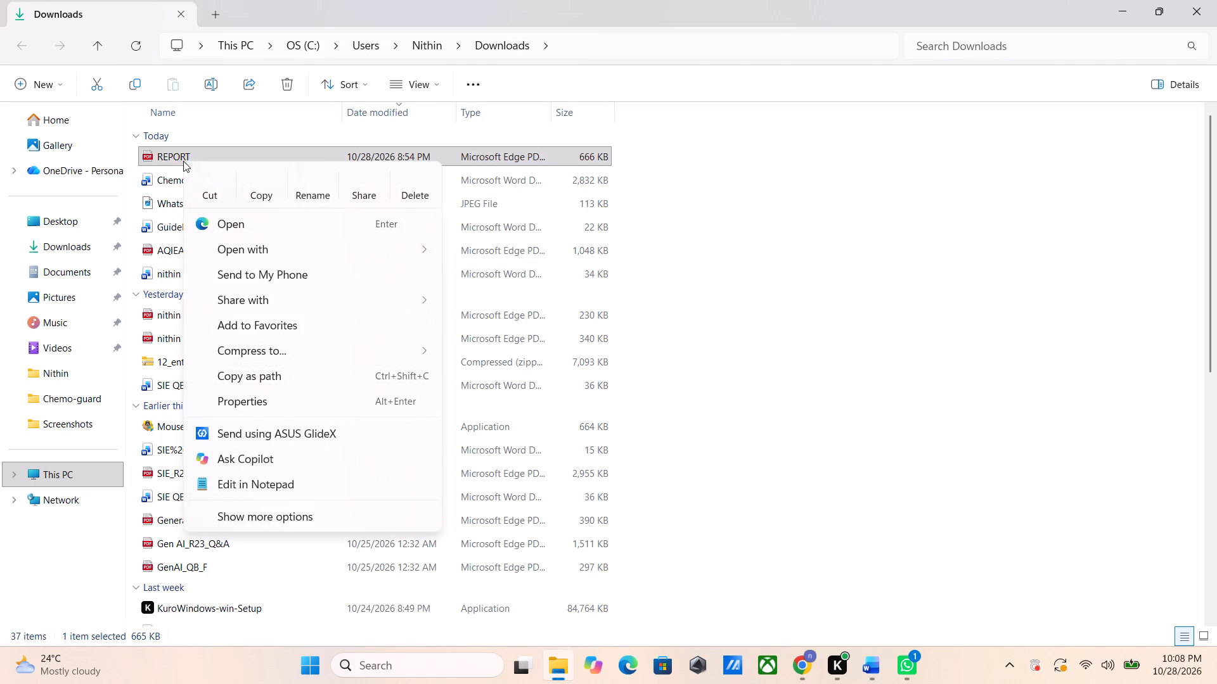
click(261, 243)
click(489, 324)
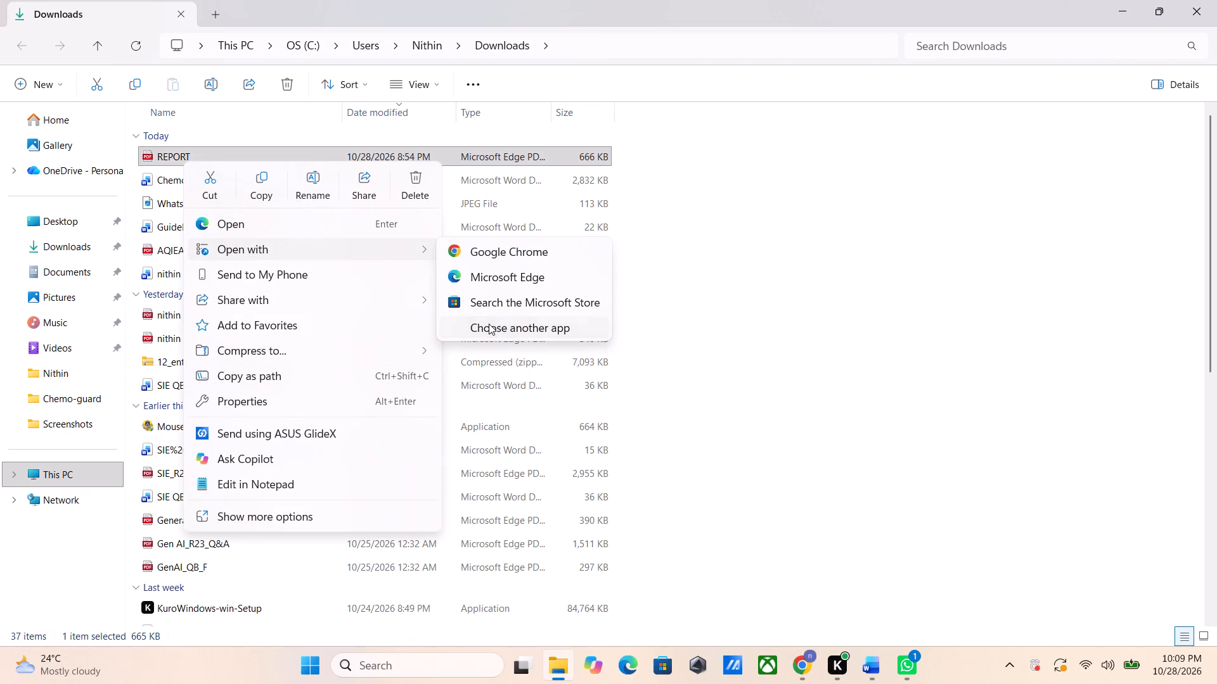
scroll(489, 324, down, 2)
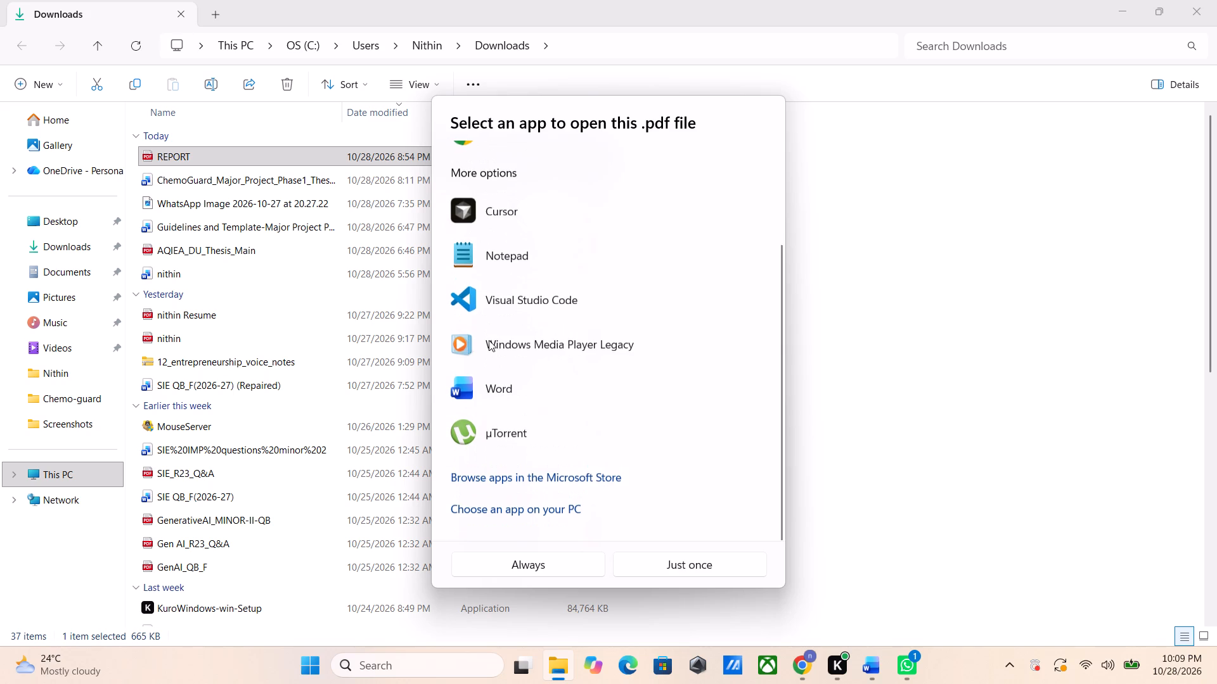
double_click(494, 398)
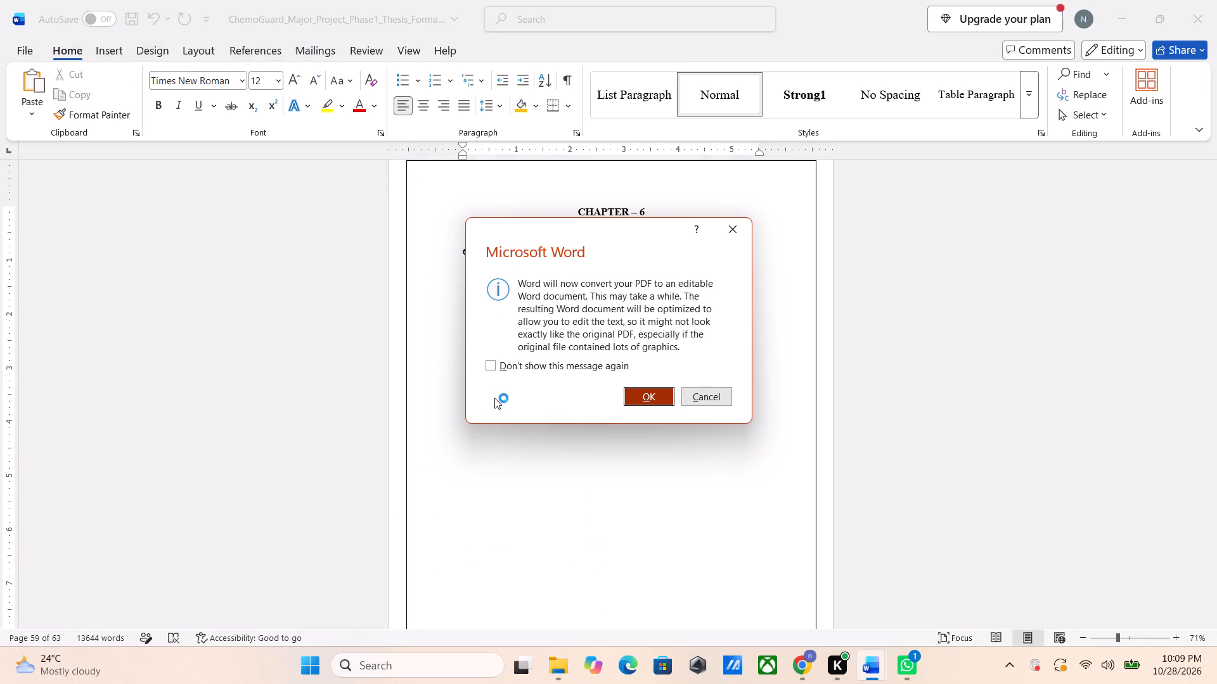
click(628, 391)
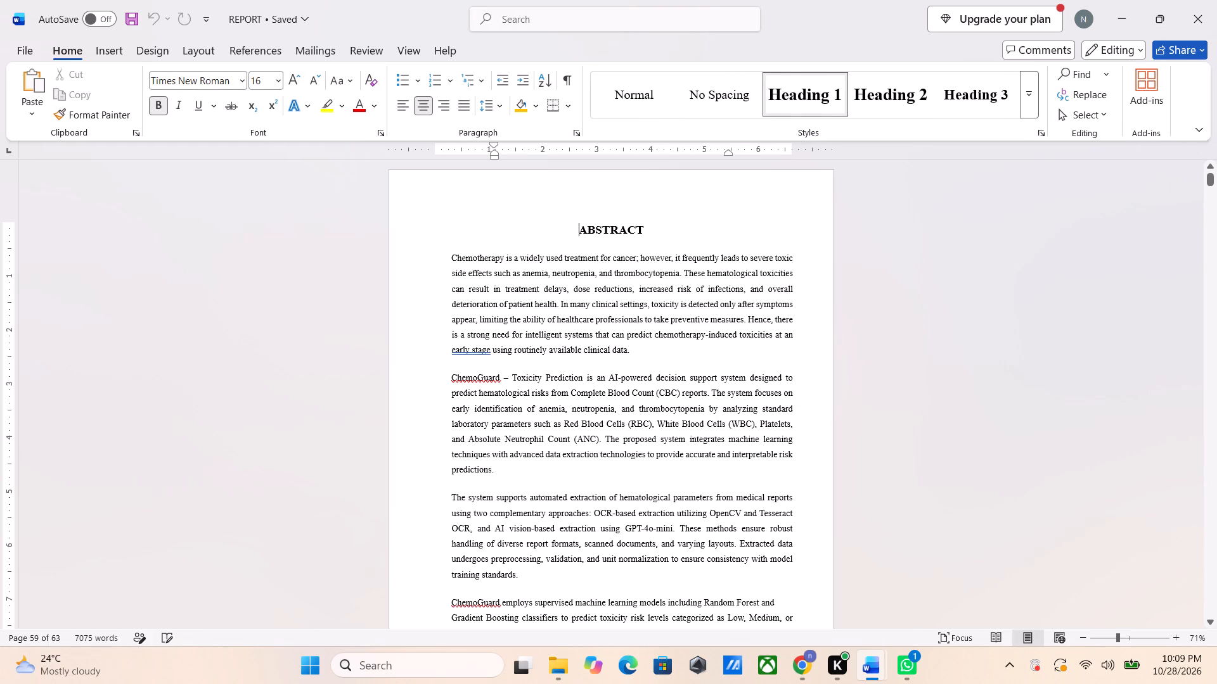
Switch back to the formatted ChemoGuard thesis and check the page under 6.1 System Implementation and Outputs.
key(alt+Tab)
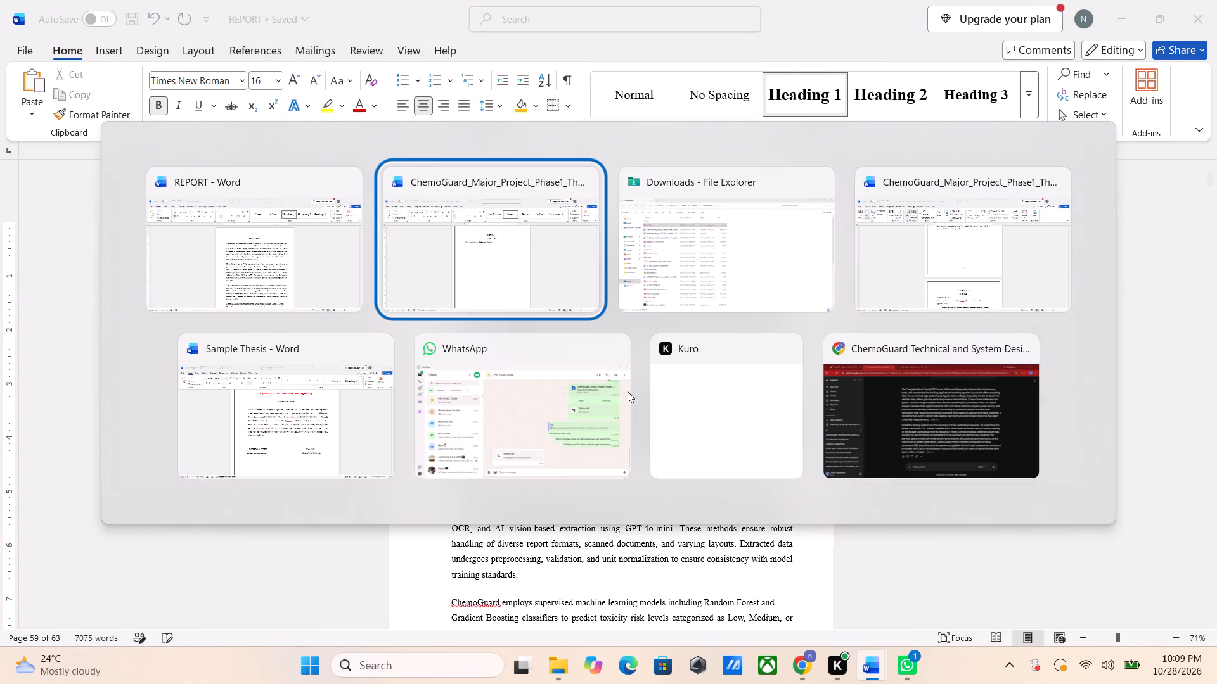
click(628, 391)
scroll(628, 391, down, 1)
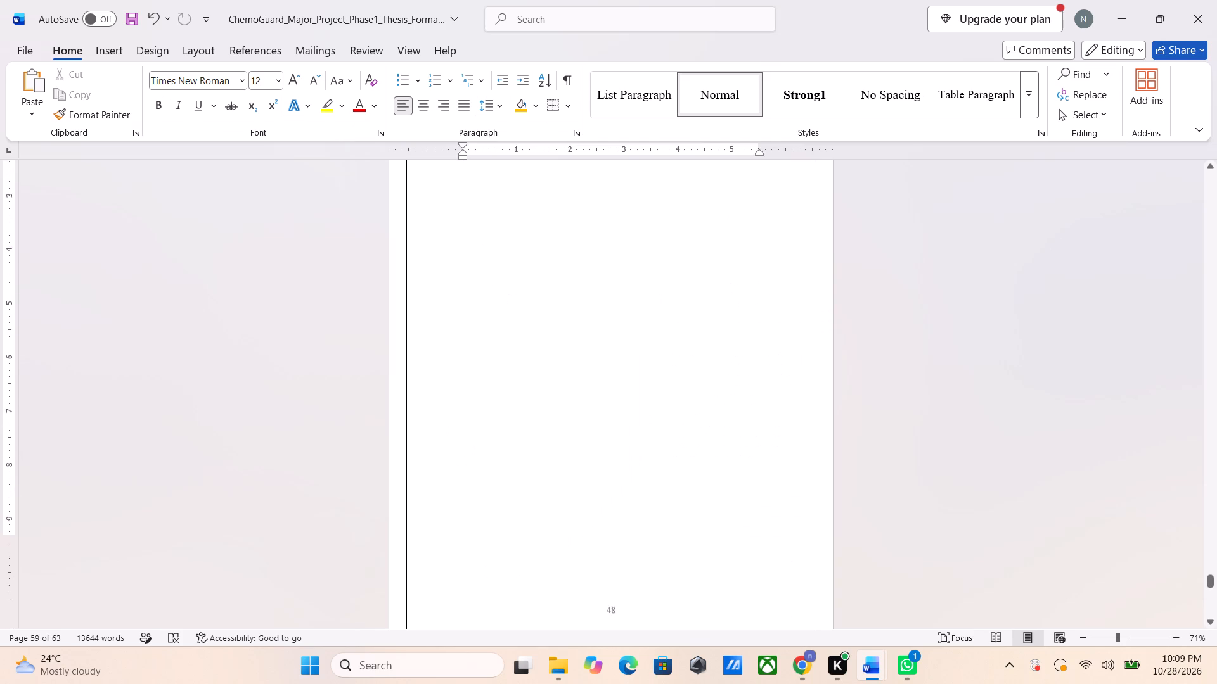
scroll(628, 391, down, 1)
scroll(628, 391, up, 1)
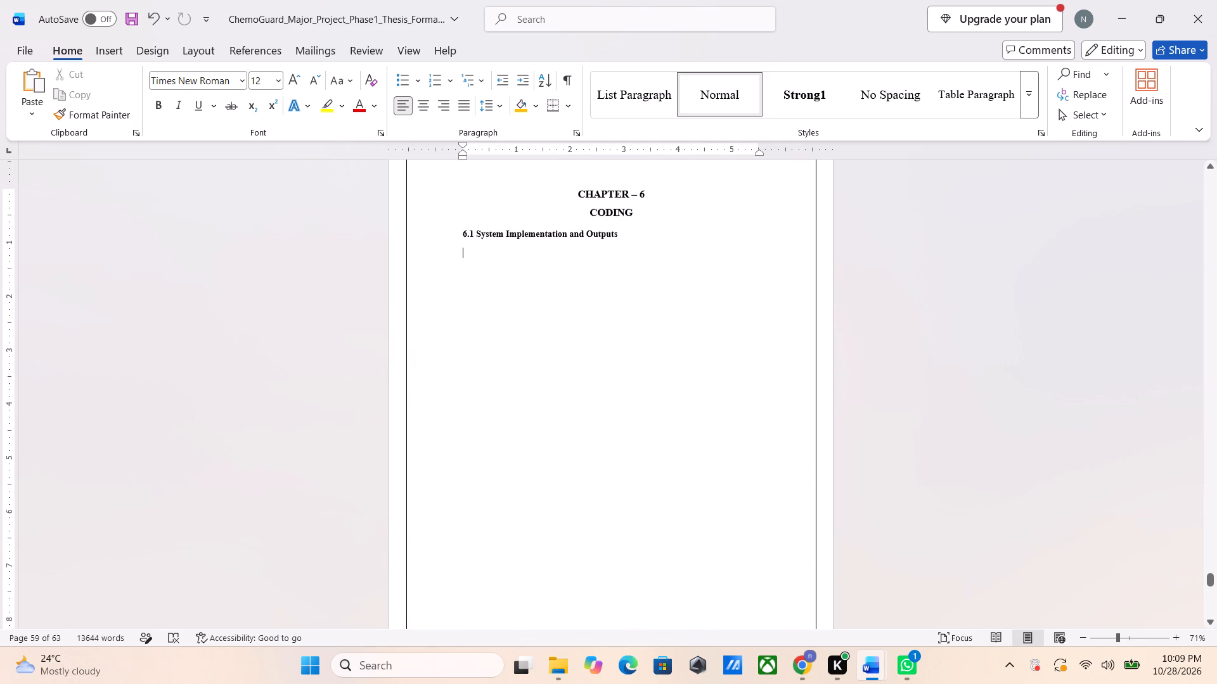
Close the other open ChemoGuard thesis document window.
key(alt+Tab)
key(alt+Tab)
key(alt+Tab)
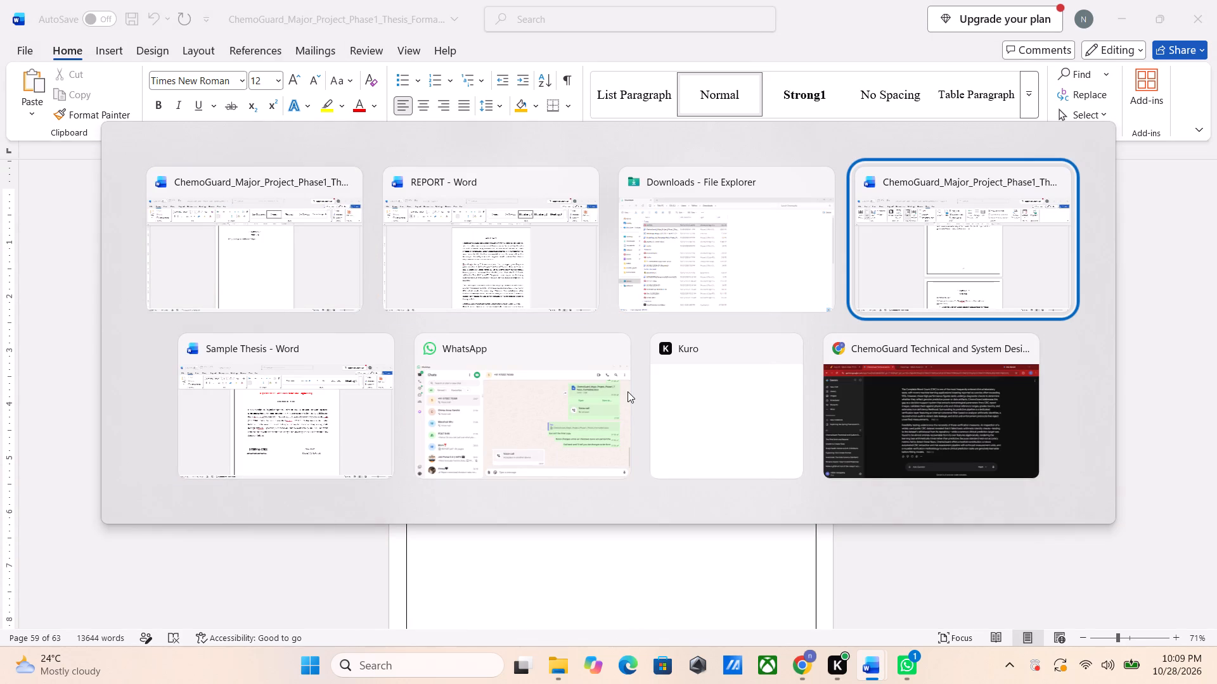
alt+click(1054, 178)
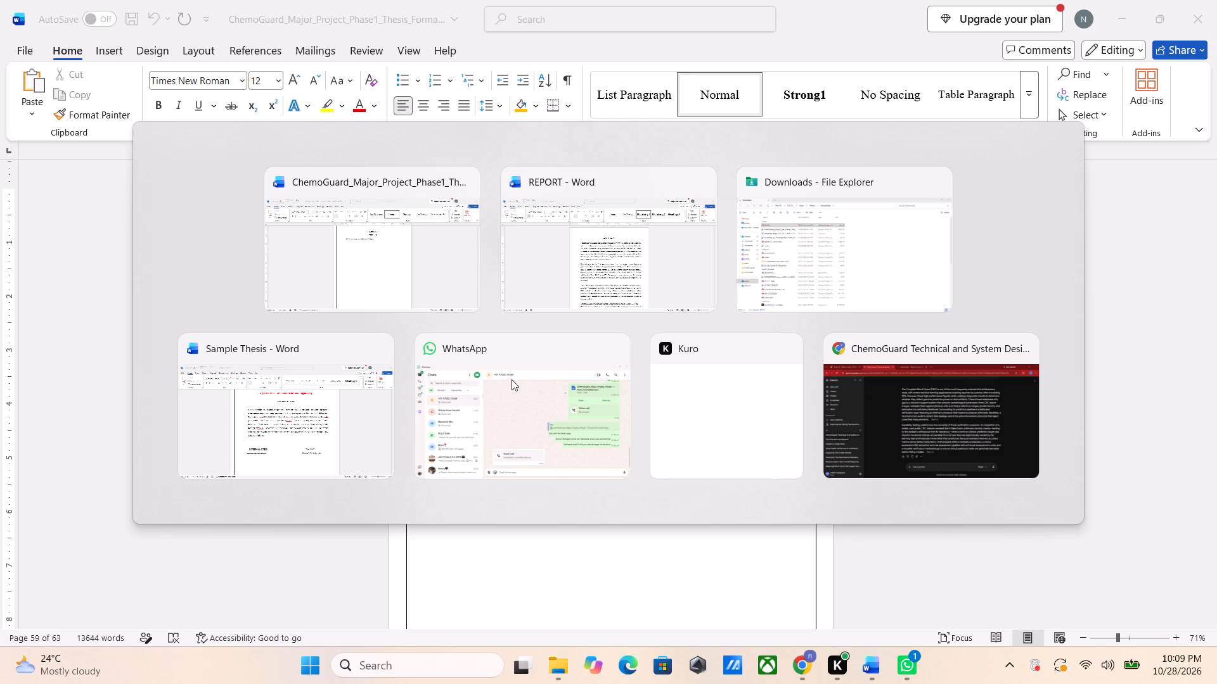
Switch to the Sample Thesis and examine its table of contents, comparing the Chapter 6 Code entries with the ChemoGuard thesis's Chapter 6 heading.
alt+click(337, 419)
scroll(533, 414, up, 2)
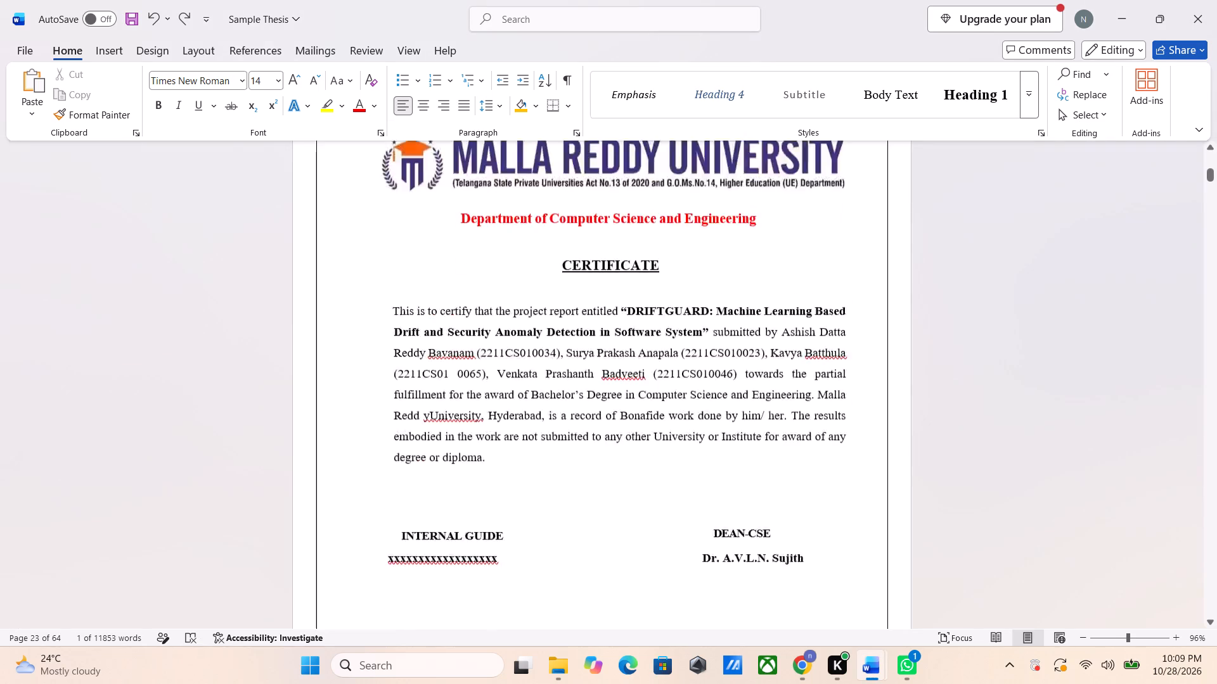
scroll(533, 414, up, 8)
scroll(533, 414, down, 6)
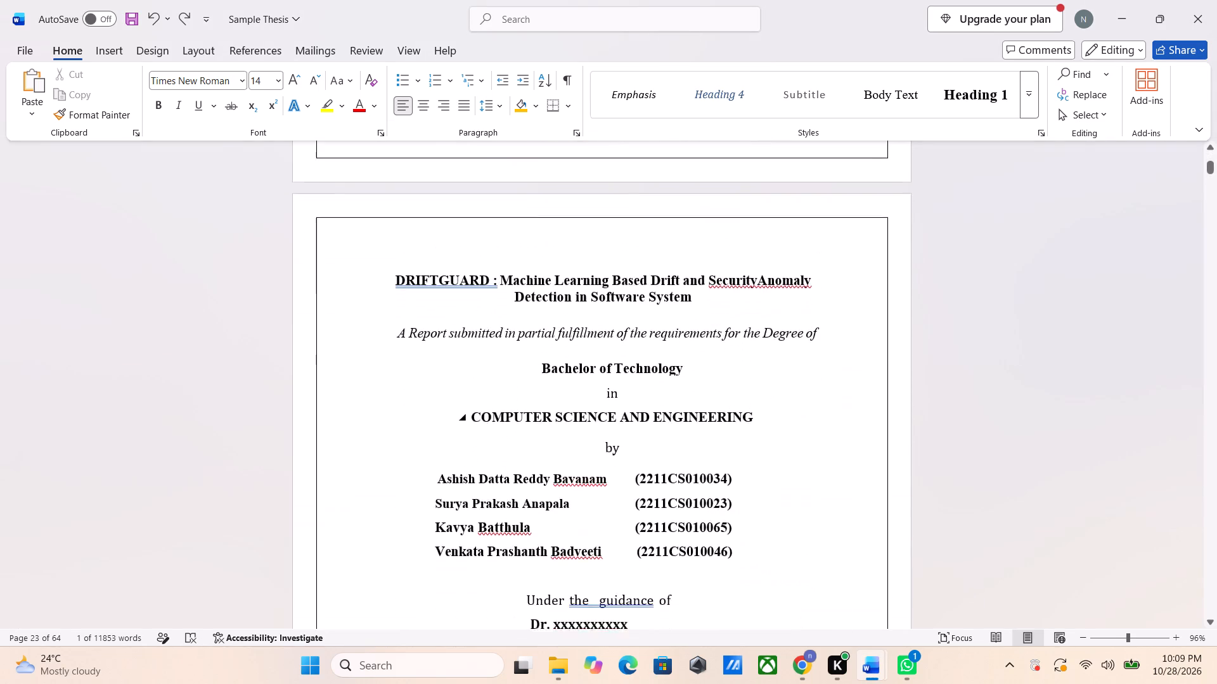
scroll(533, 414, down, 8)
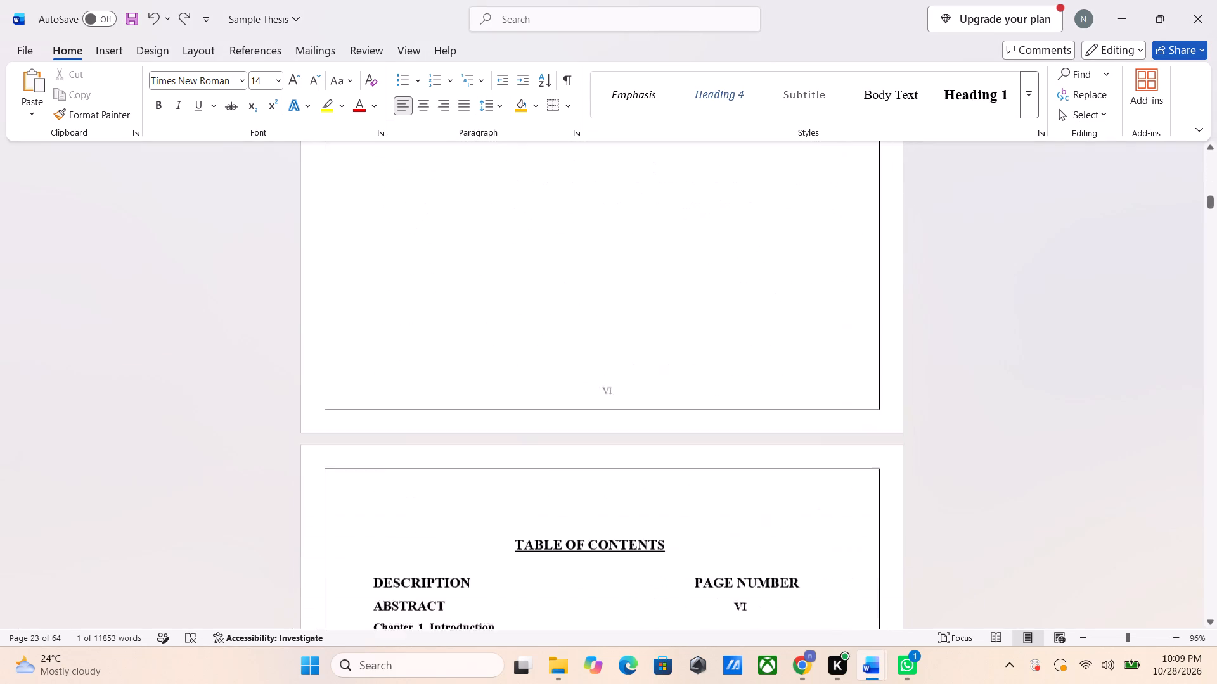
scroll(533, 414, down, 4)
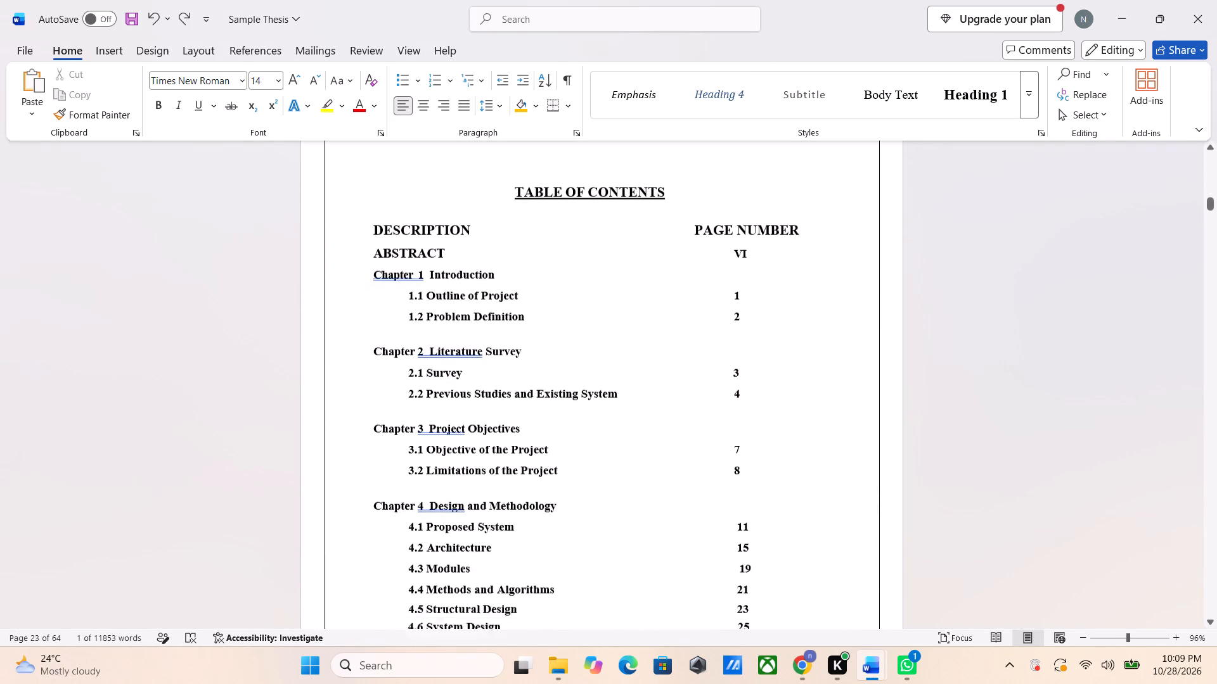
scroll(533, 414, down, 2)
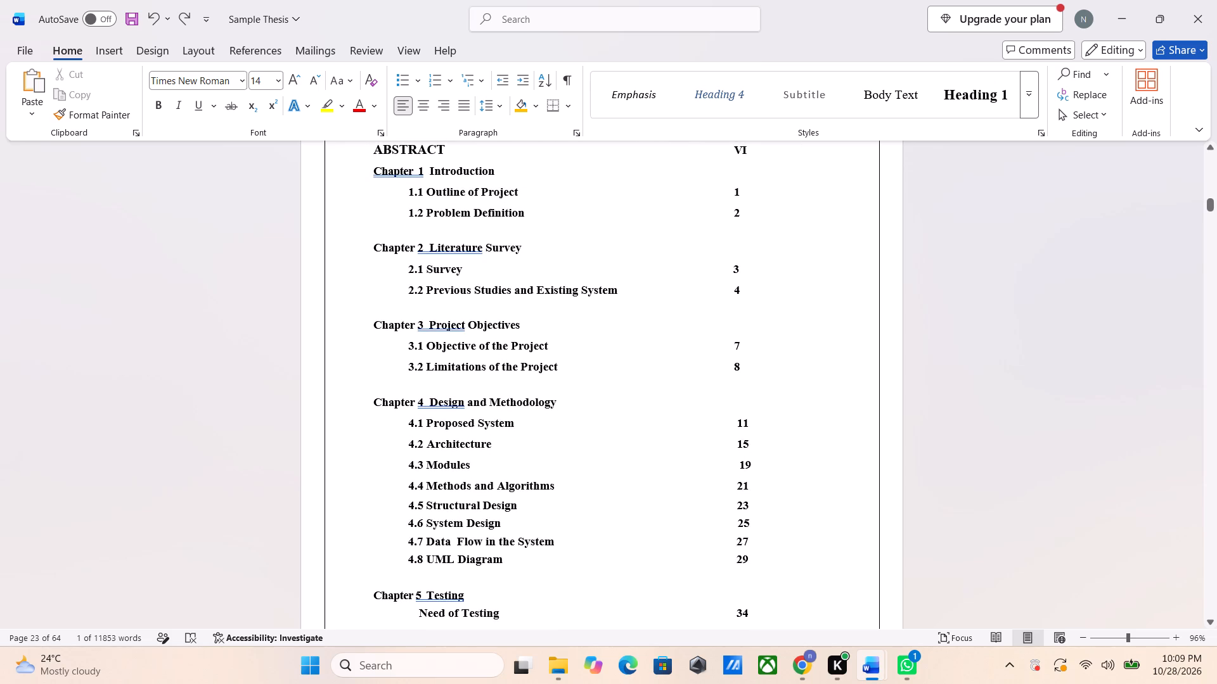
scroll(533, 414, down, 1)
key(alt+Tab)
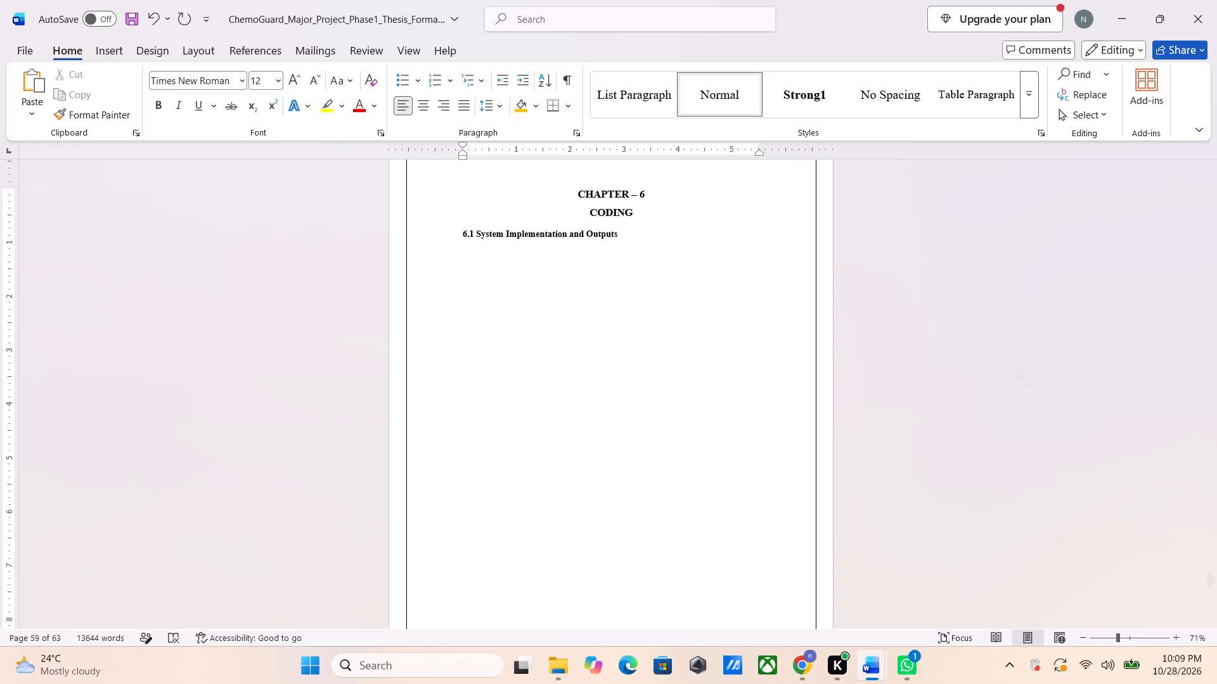
key(alt+Tab)
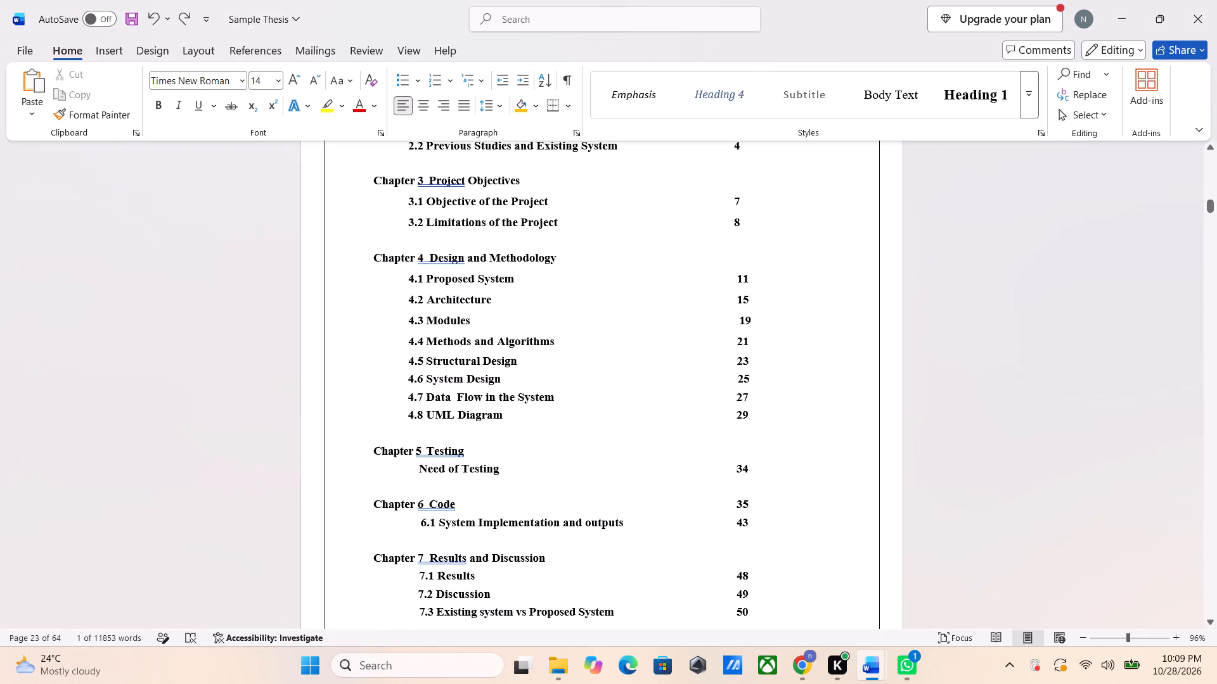
scroll(533, 414, down, 1)
Switch to the REPORT document and look through its chapters for the Chapter 6 Implementation text.
key(alt+Tab)
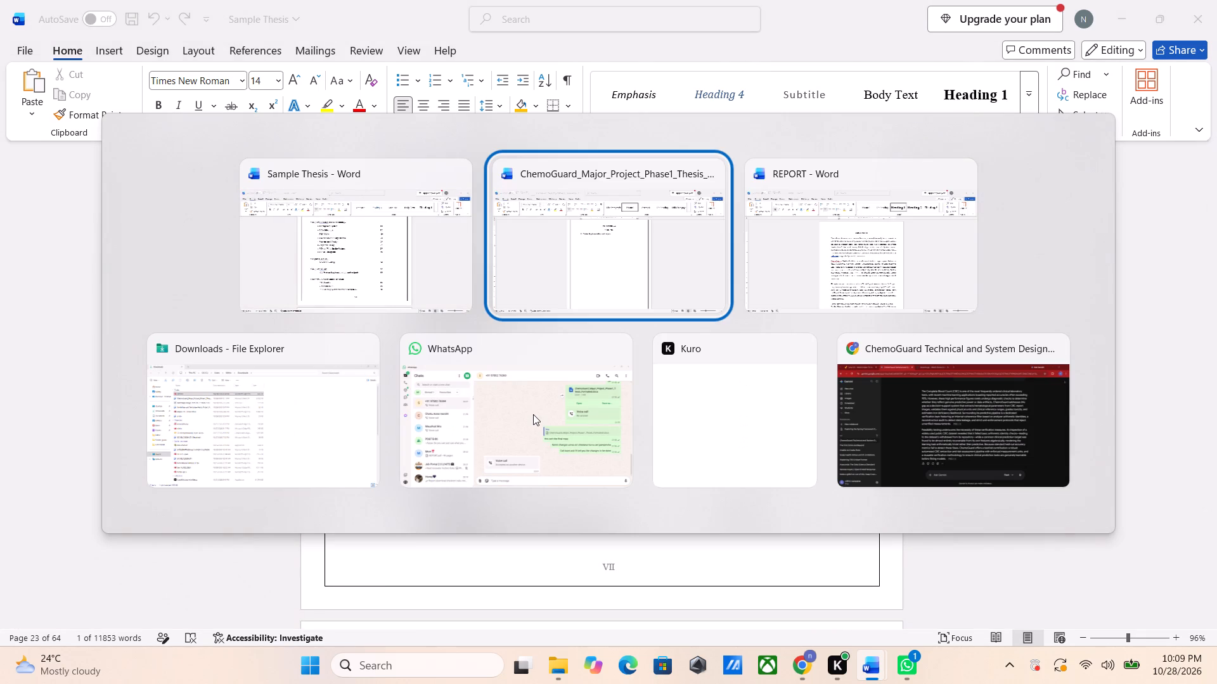
key(alt+Tab)
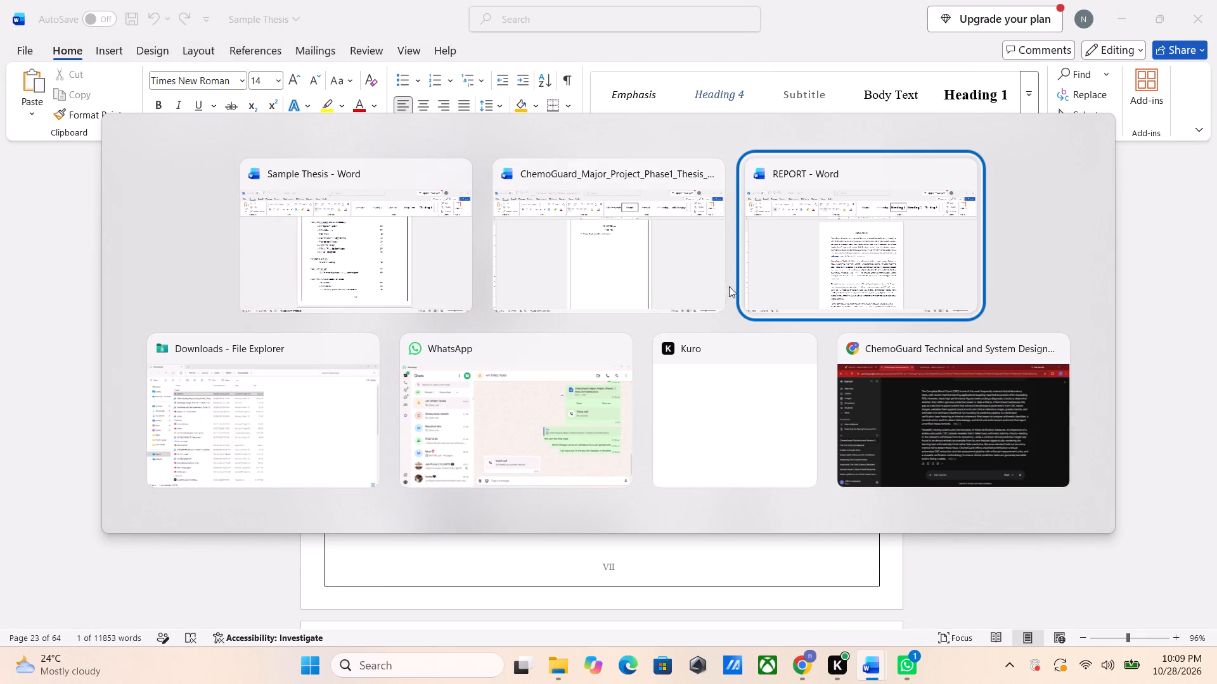
scroll(421, 238, down, 1)
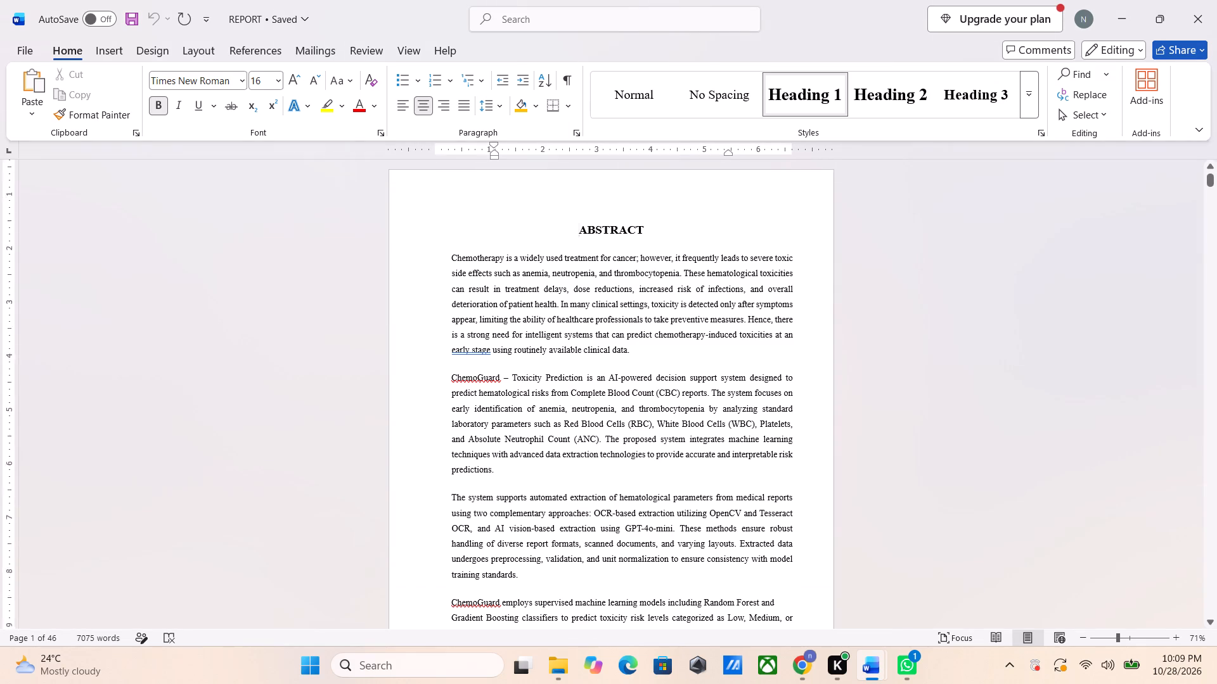
scroll(421, 238, down, 14)
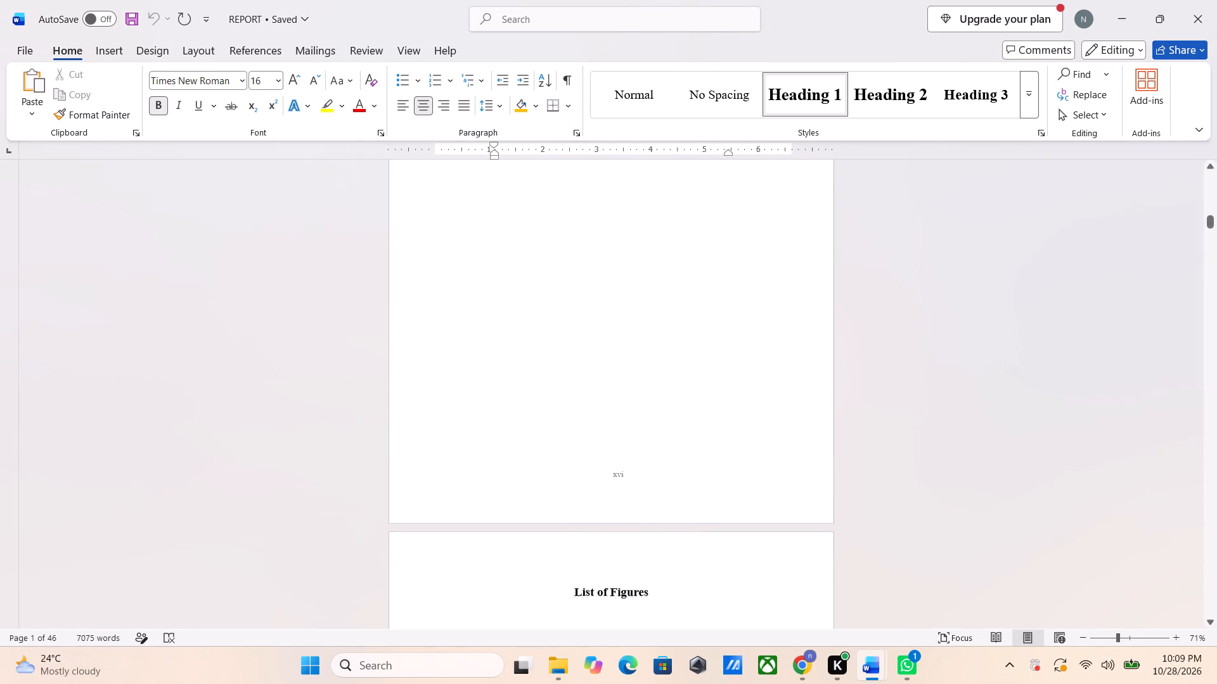
scroll(421, 238, down, 11)
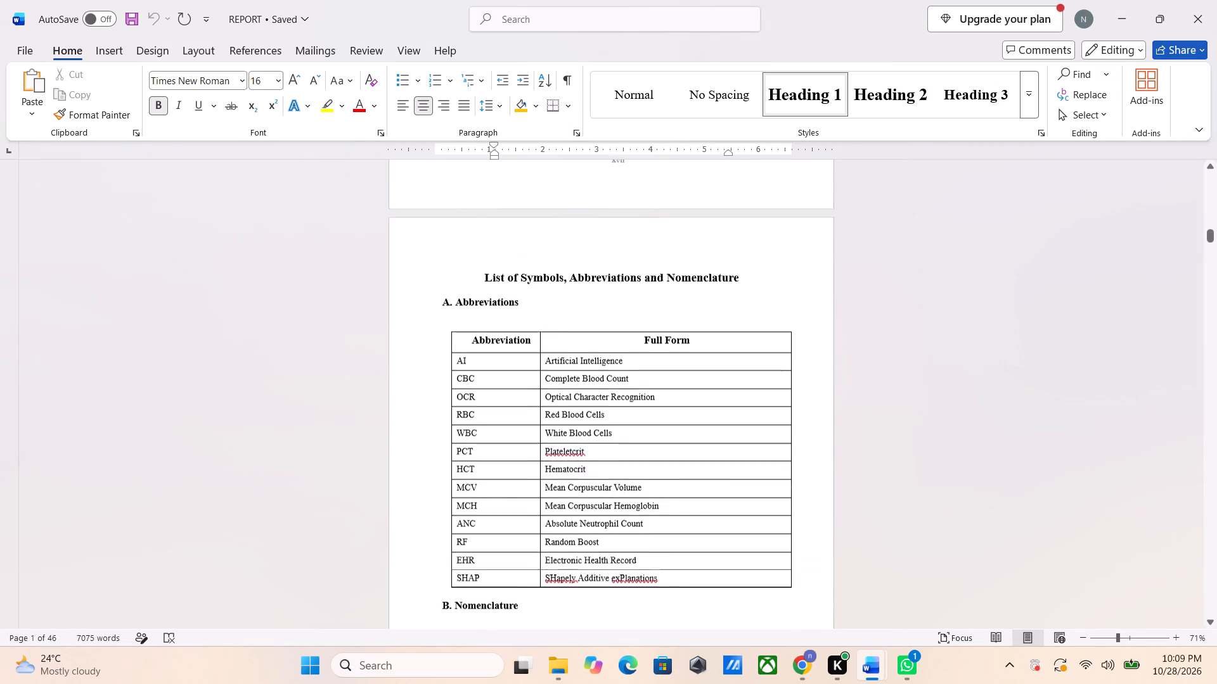
scroll(421, 238, down, 8)
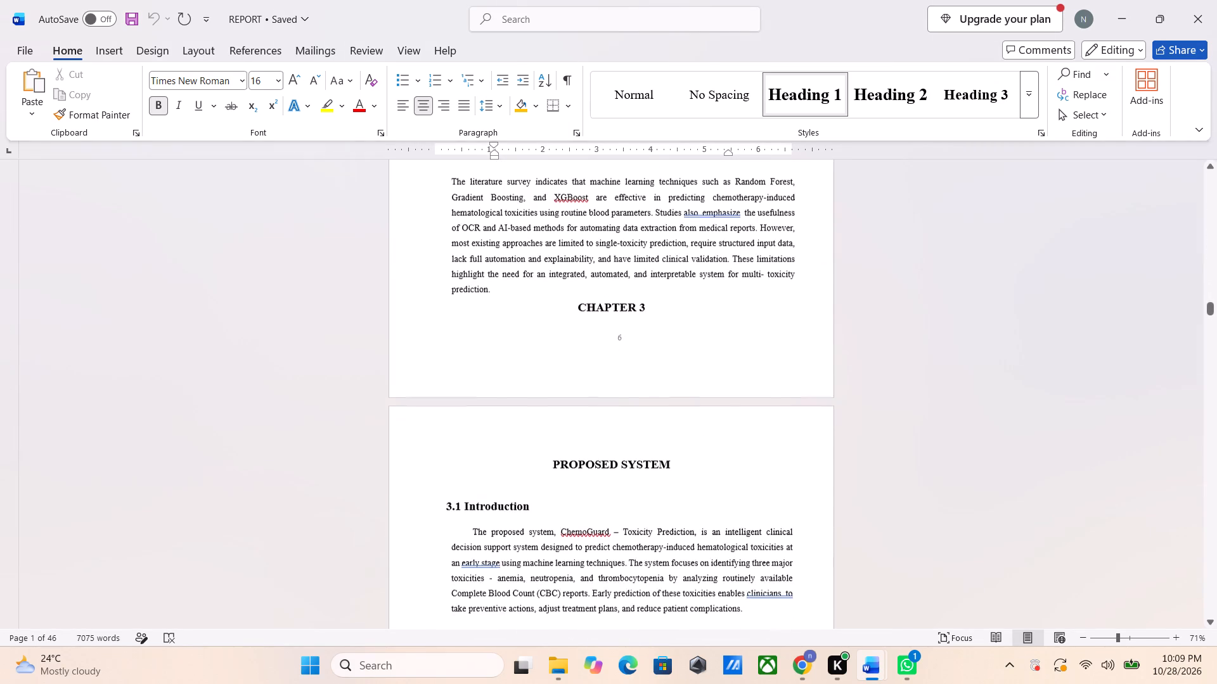
scroll(421, 238, down, 8)
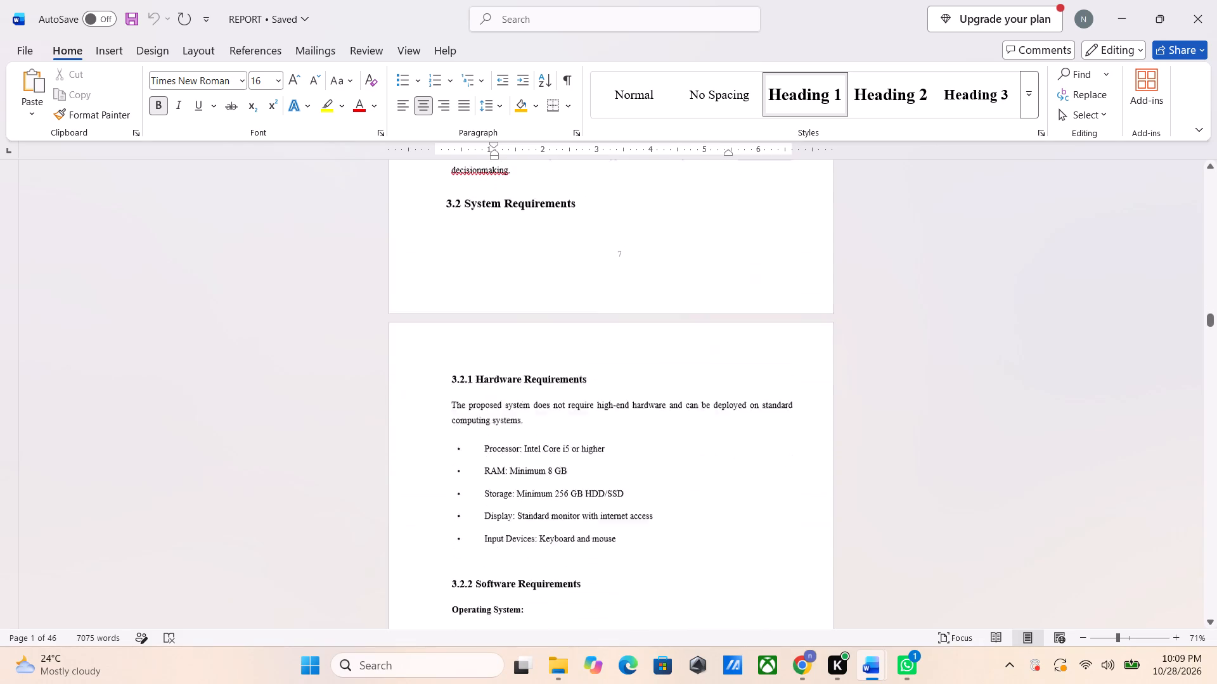
scroll(421, 238, down, 13)
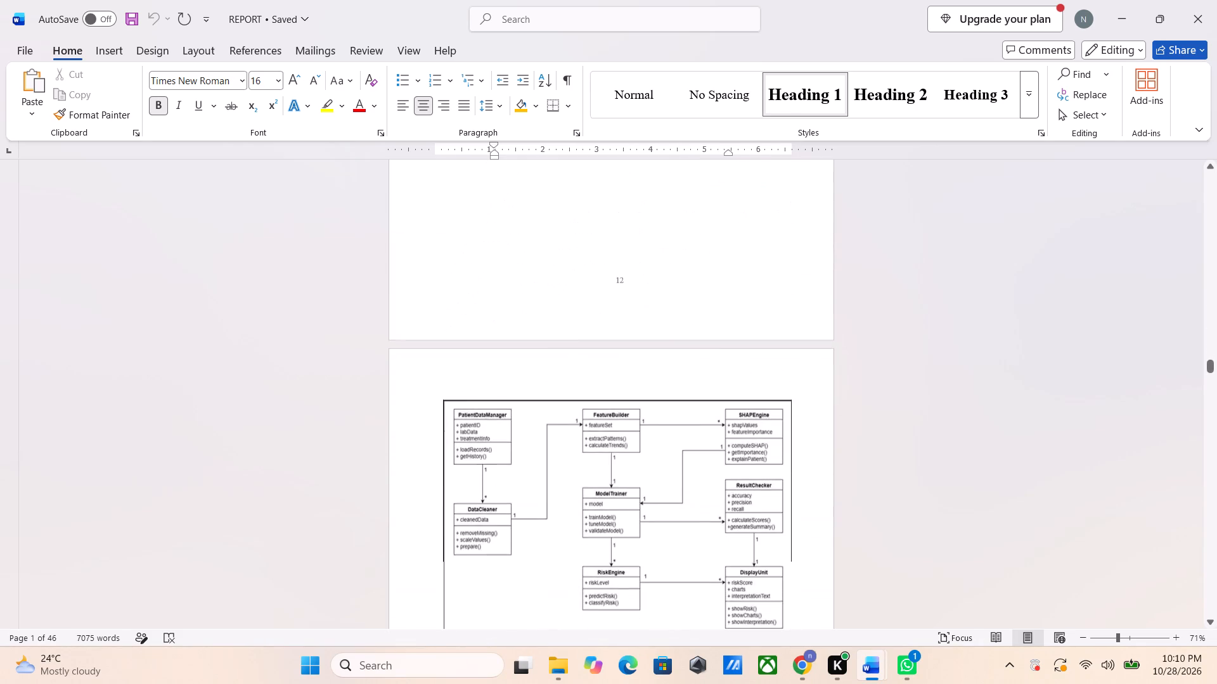
scroll(421, 238, down, 8)
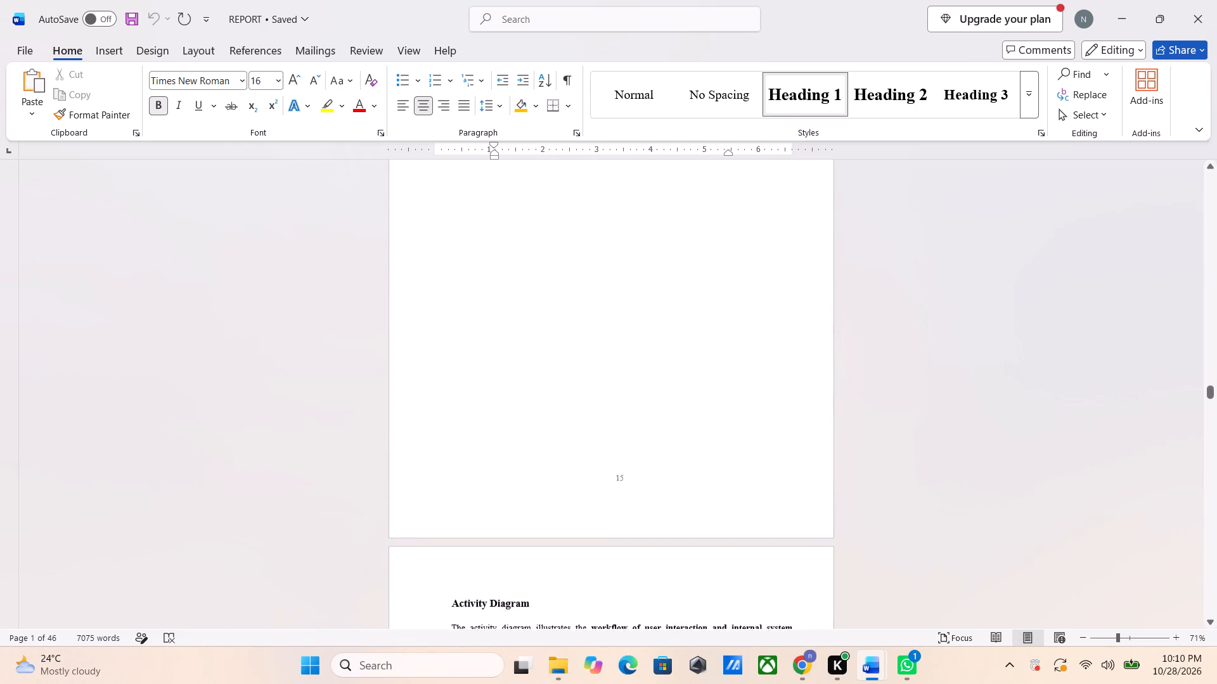
scroll(421, 238, down, 8)
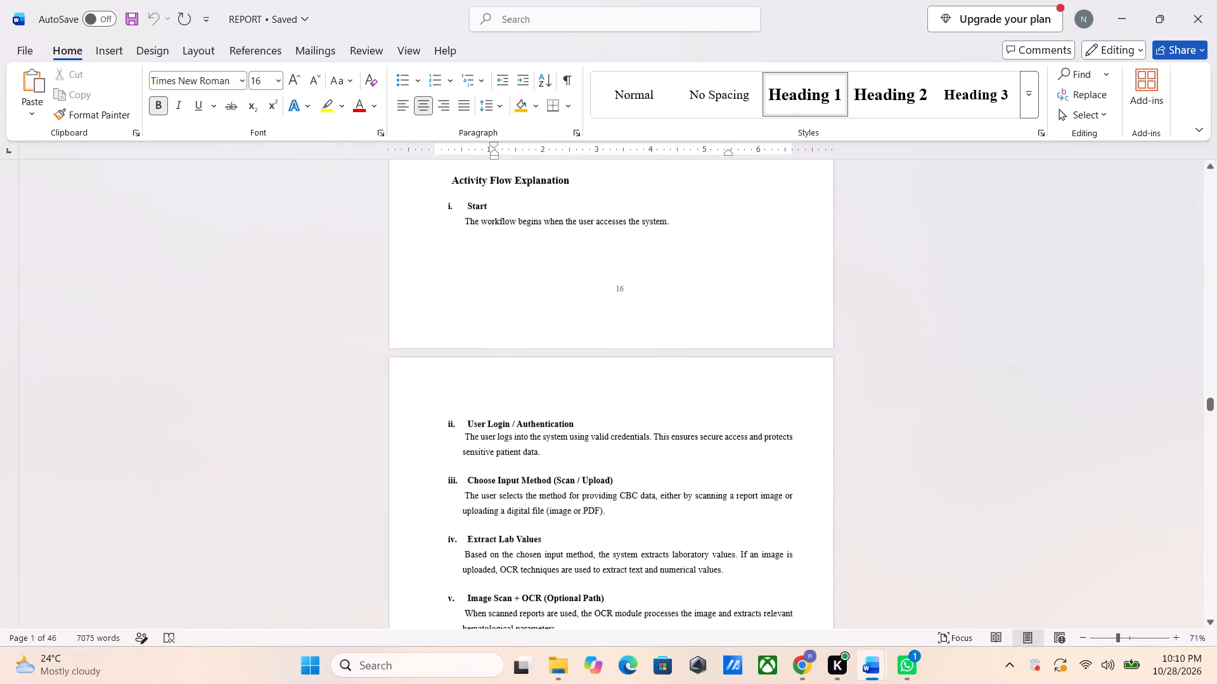
scroll(421, 238, down, 7)
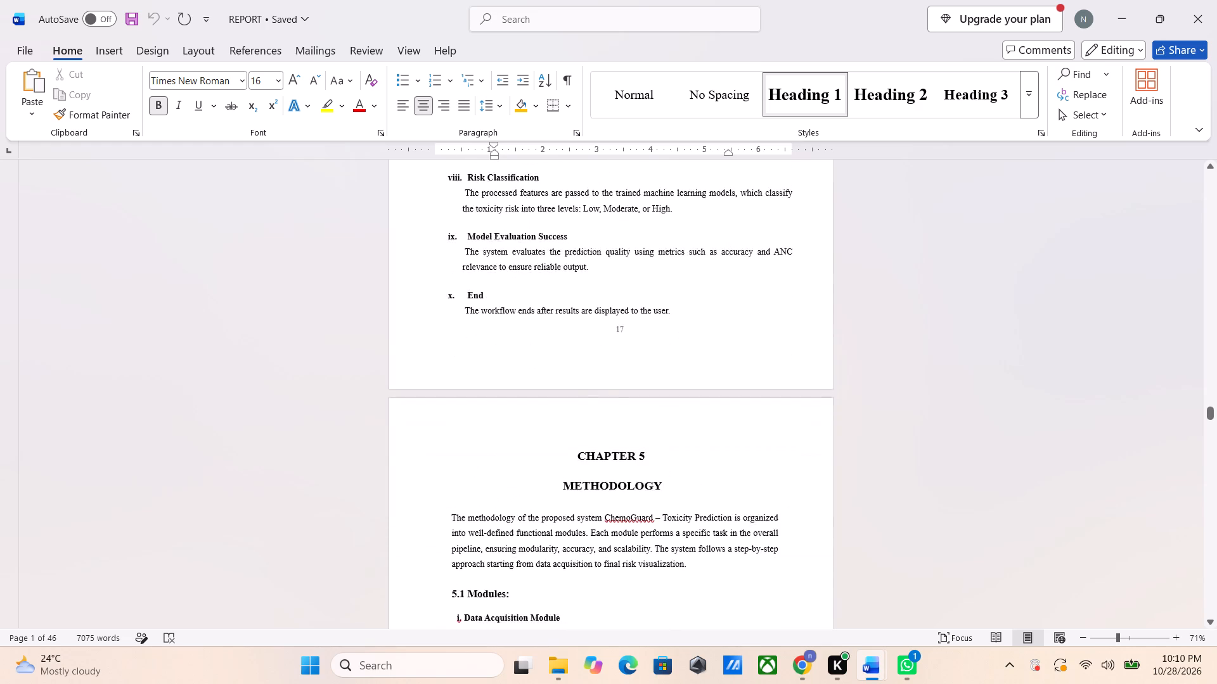
scroll(421, 238, down, 6)
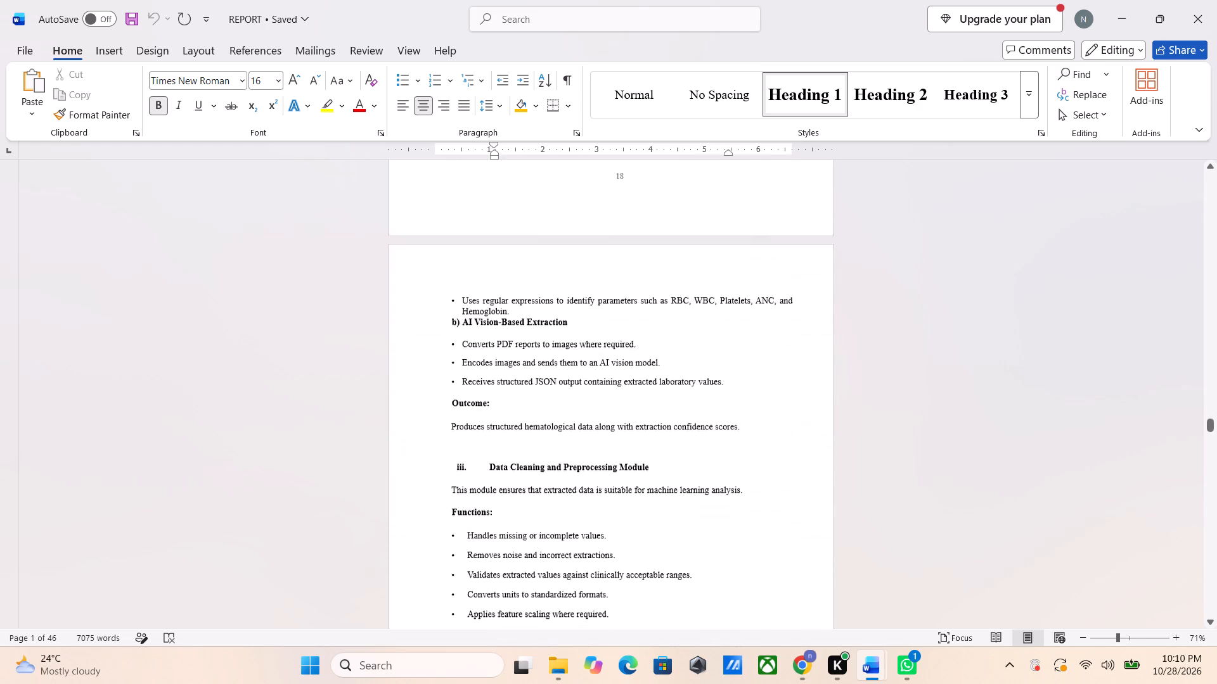
scroll(421, 238, down, 4)
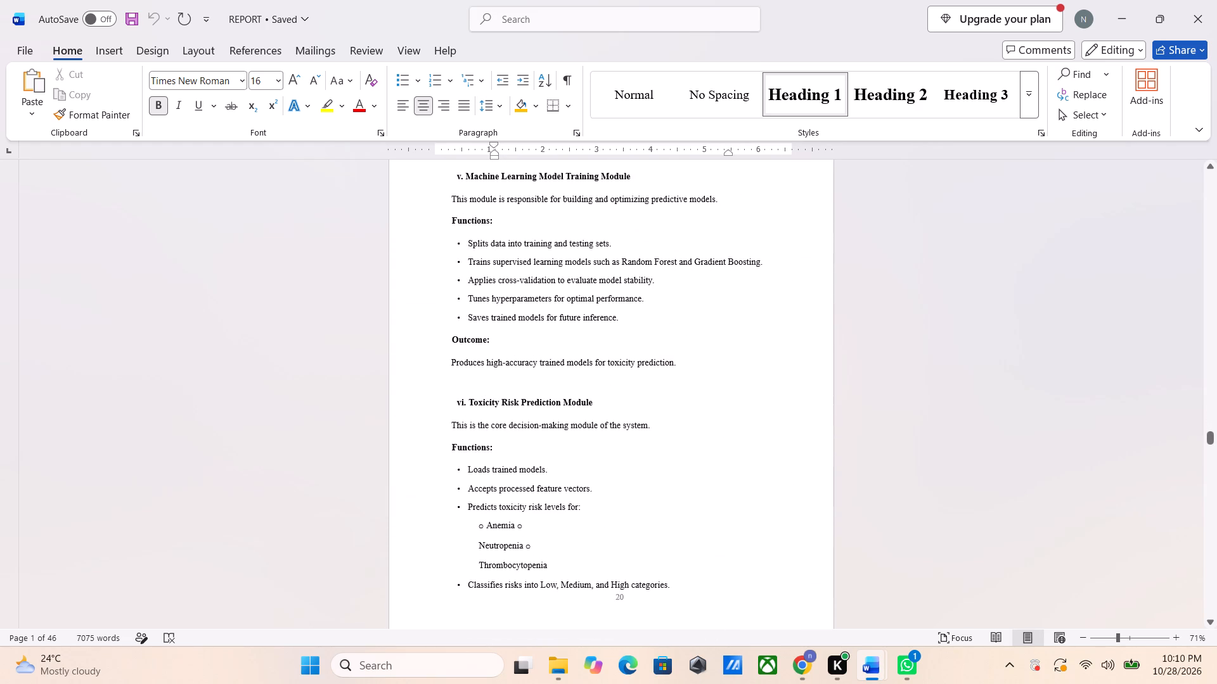
scroll(421, 238, down, 3)
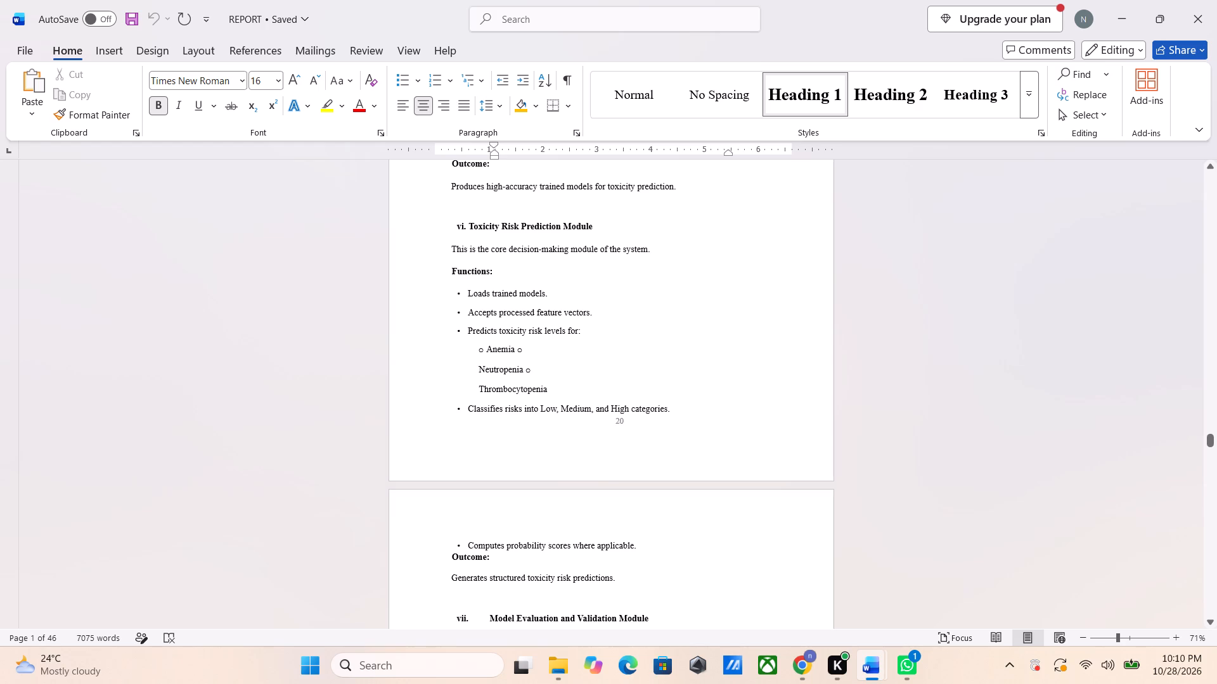
scroll(421, 238, down, 5)
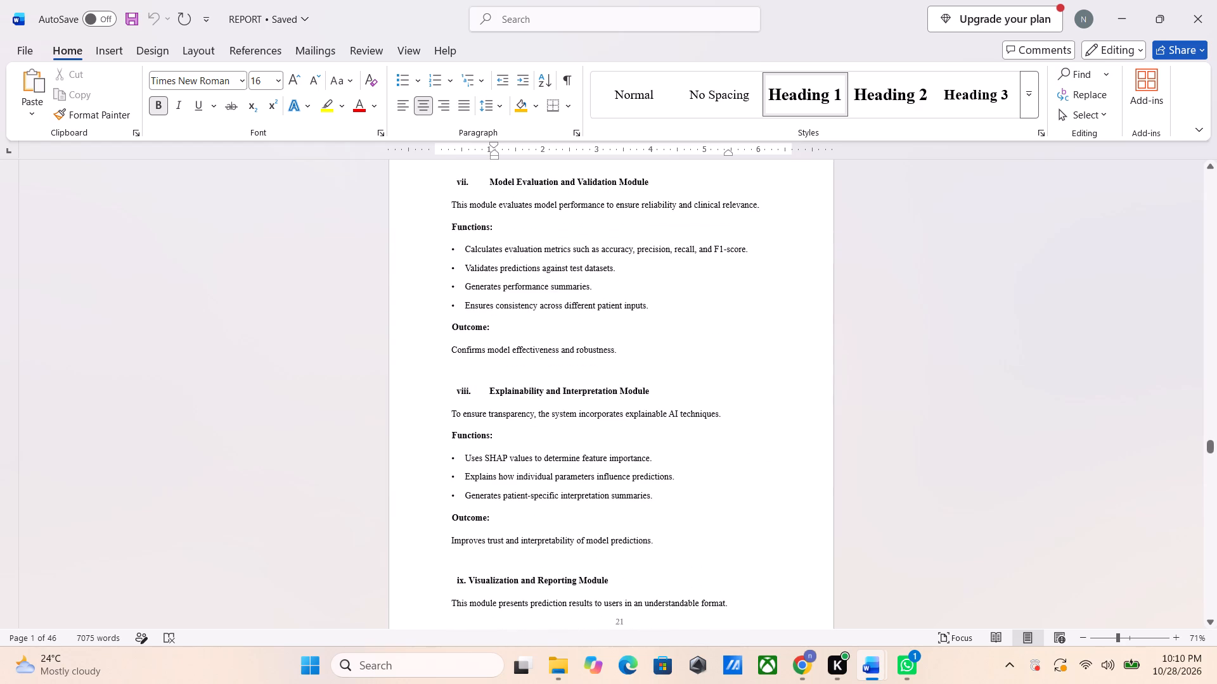
scroll(421, 238, down, 3)
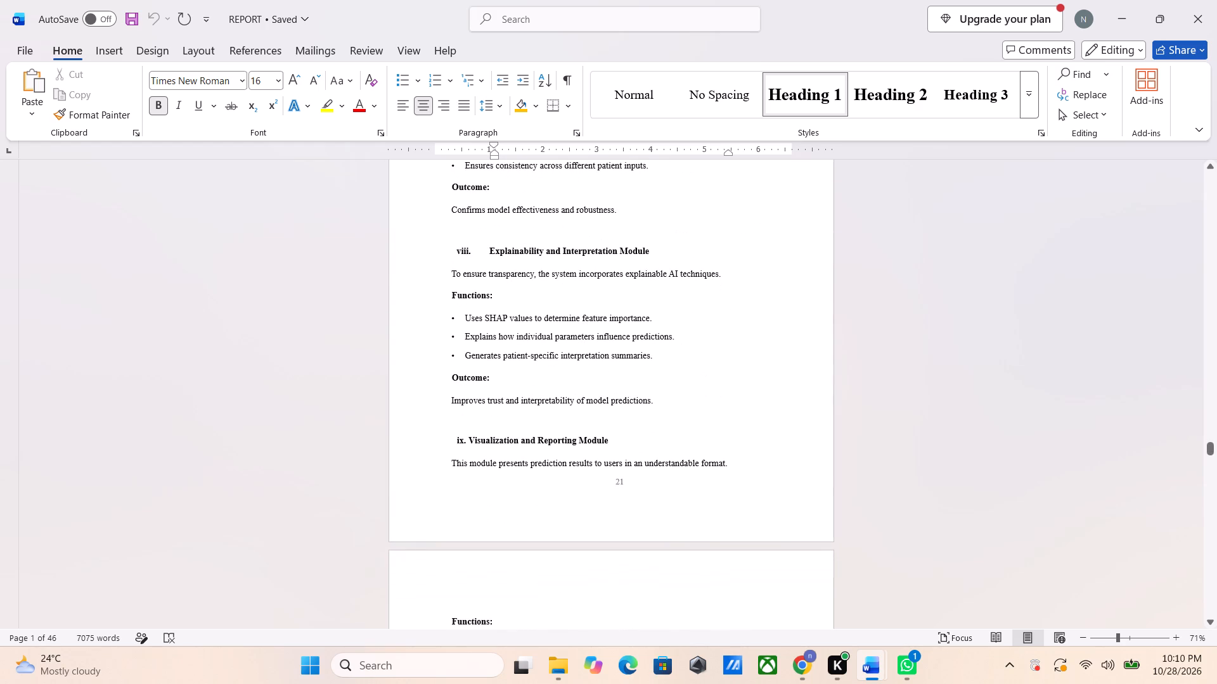
scroll(421, 238, down, 4)
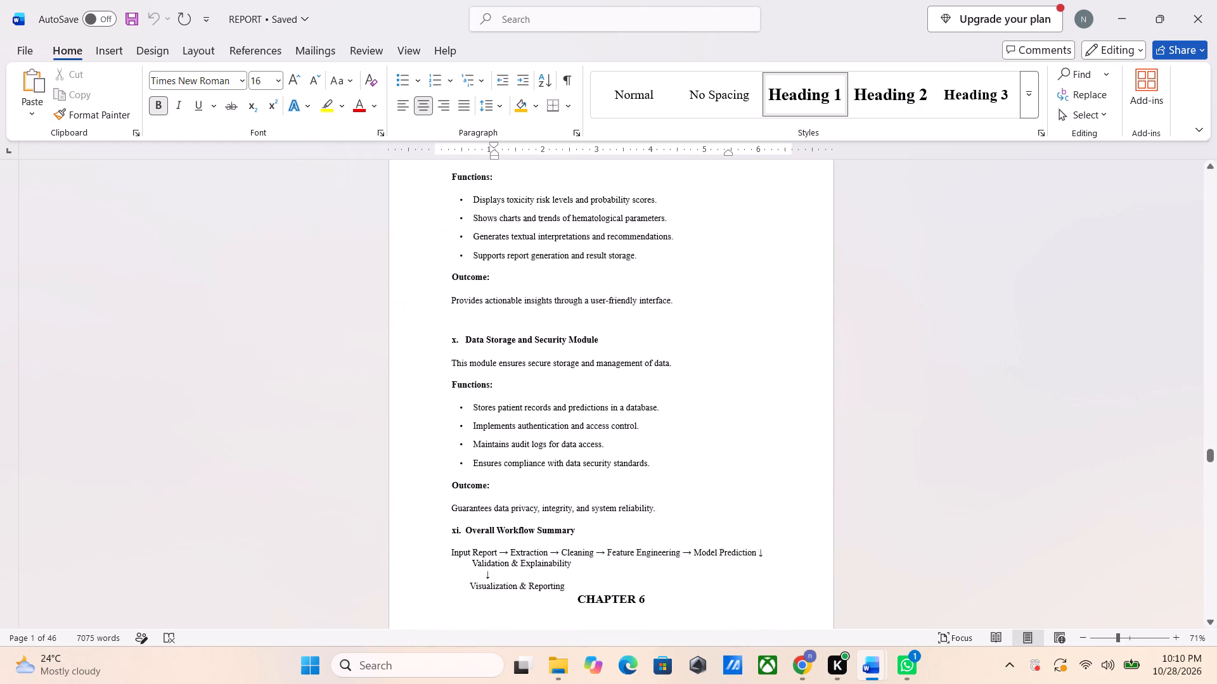
scroll(421, 238, down, 5)
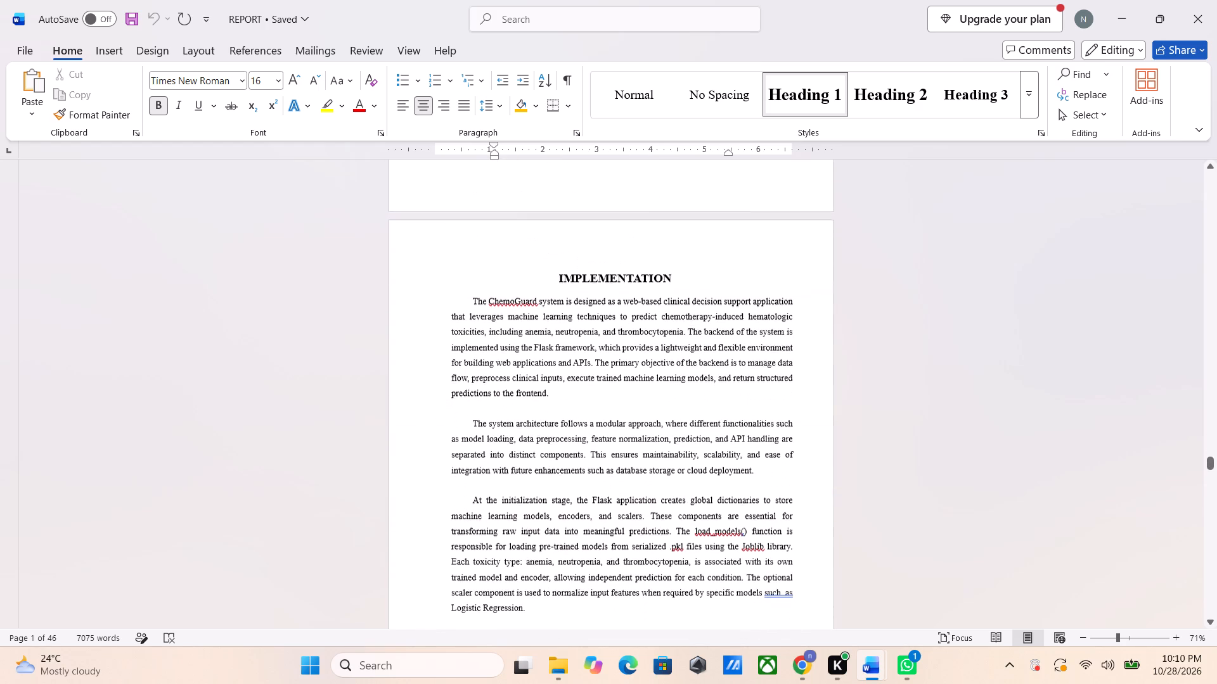
Copy REPORT's Chapter 6 Implementation text, from the paragraph under the IMPLEMENTATION heading through the "Overall, the backend implementation" paragraph before Code.
drag(464, 301, 506, 553)
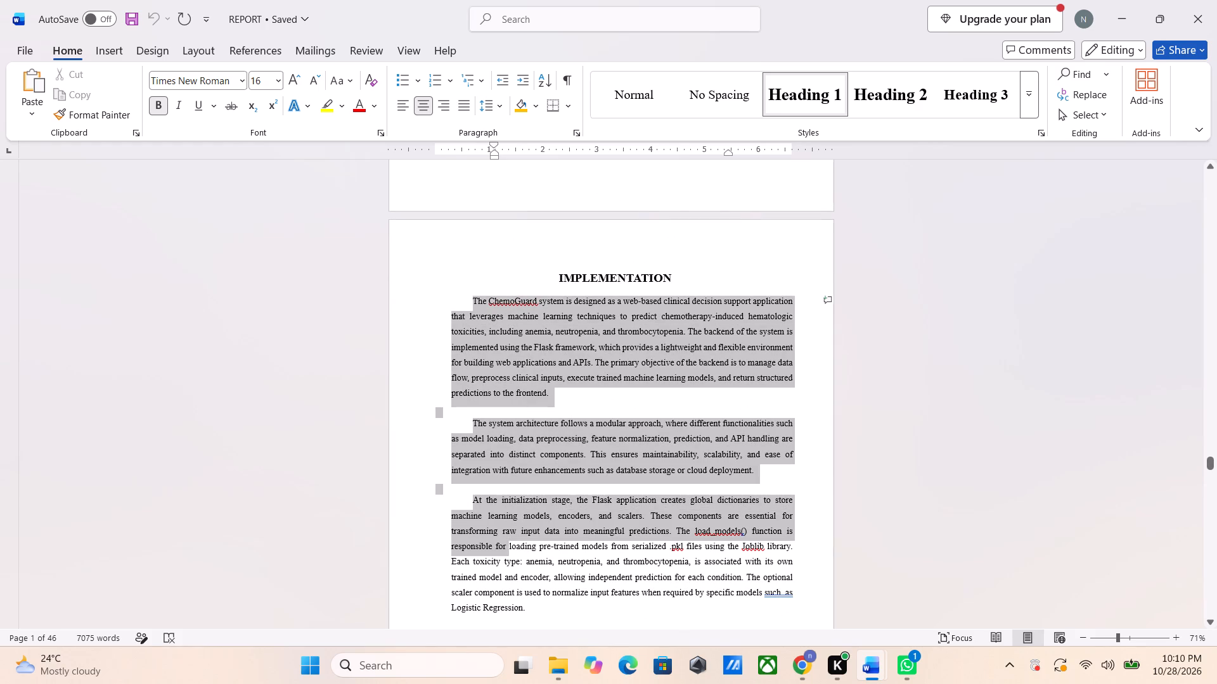
drag(506, 553, 547, 636)
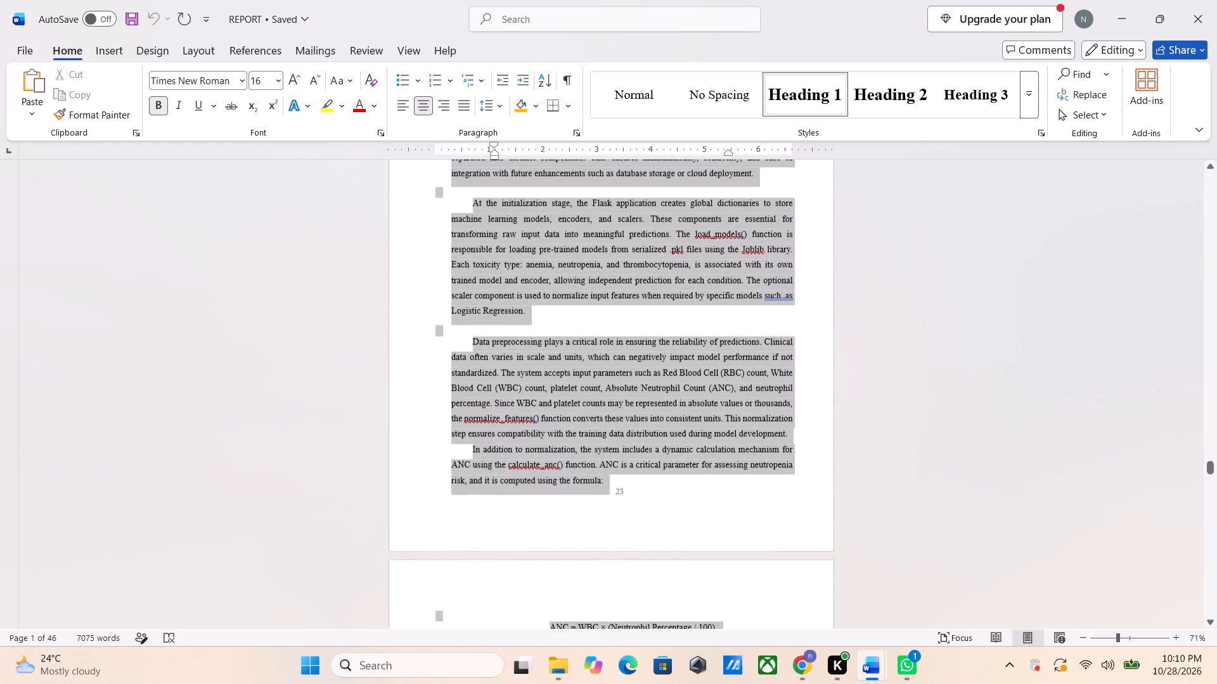
drag(547, 636, 536, 603)
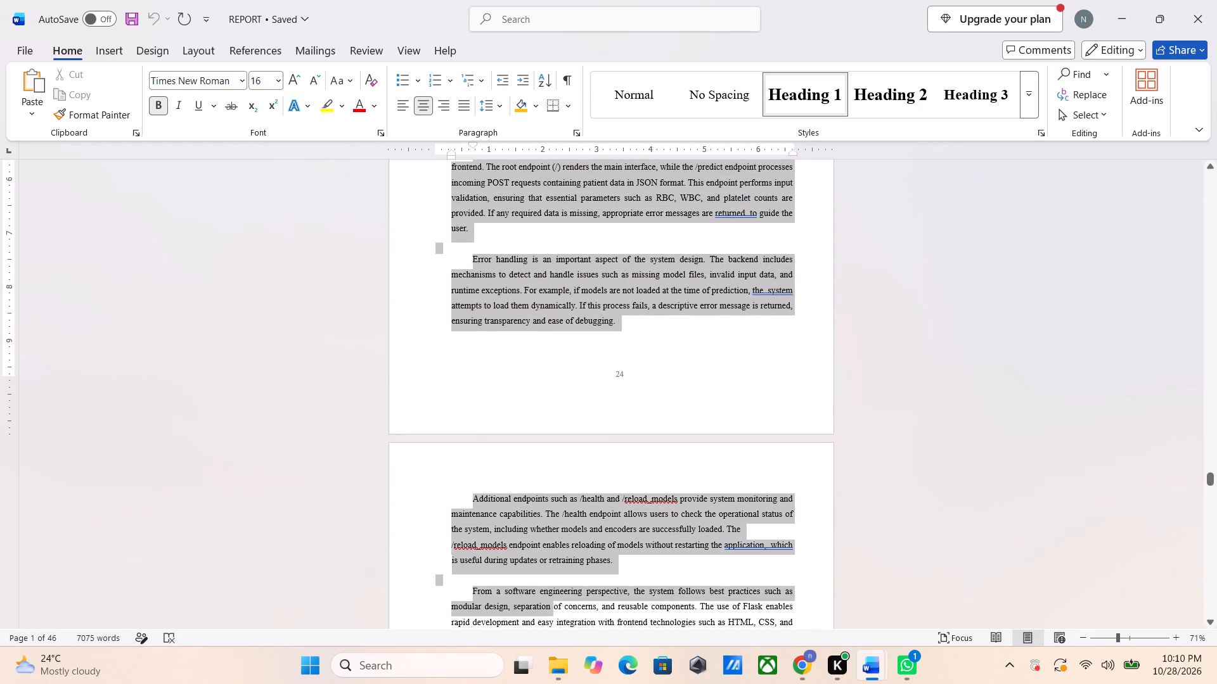
drag(536, 603, 547, 612)
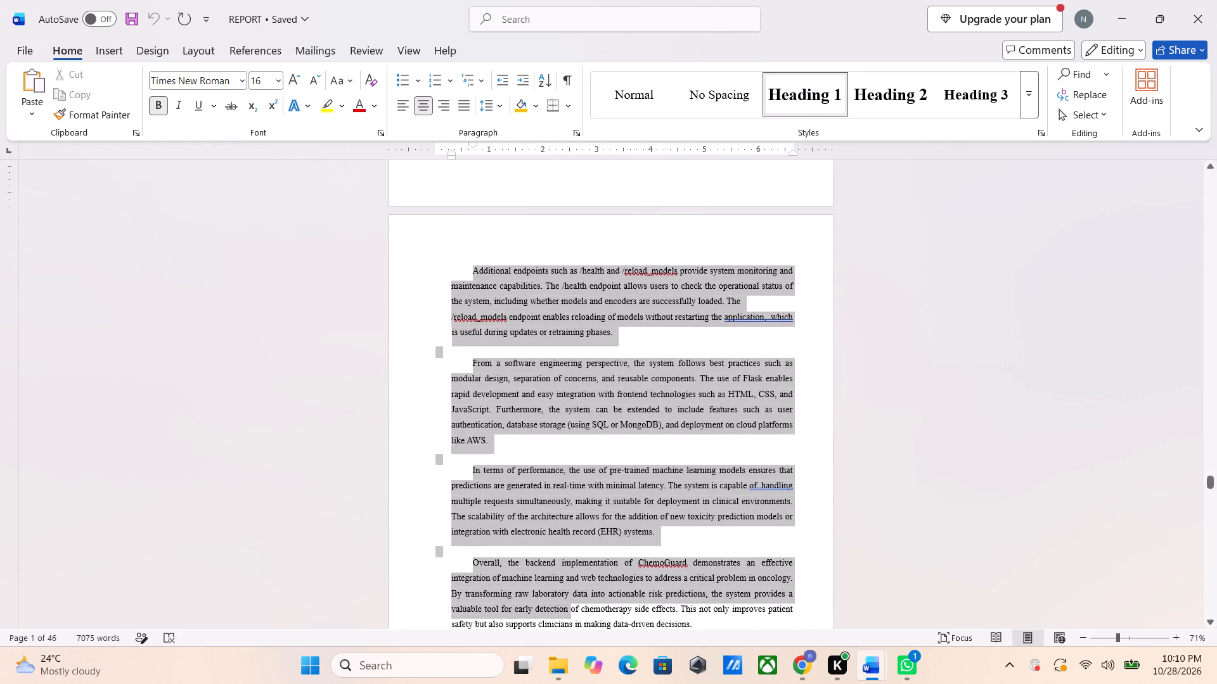
drag(547, 612, 654, 415)
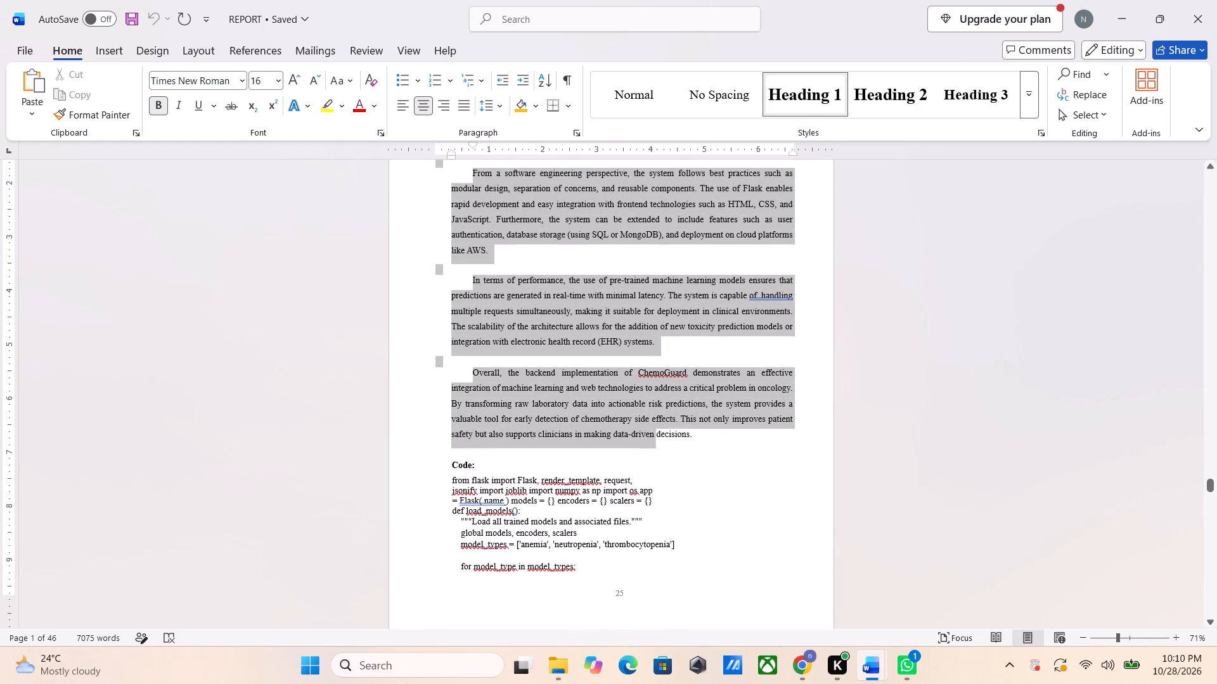
drag(654, 415, 705, 442)
key(alt+Tab)
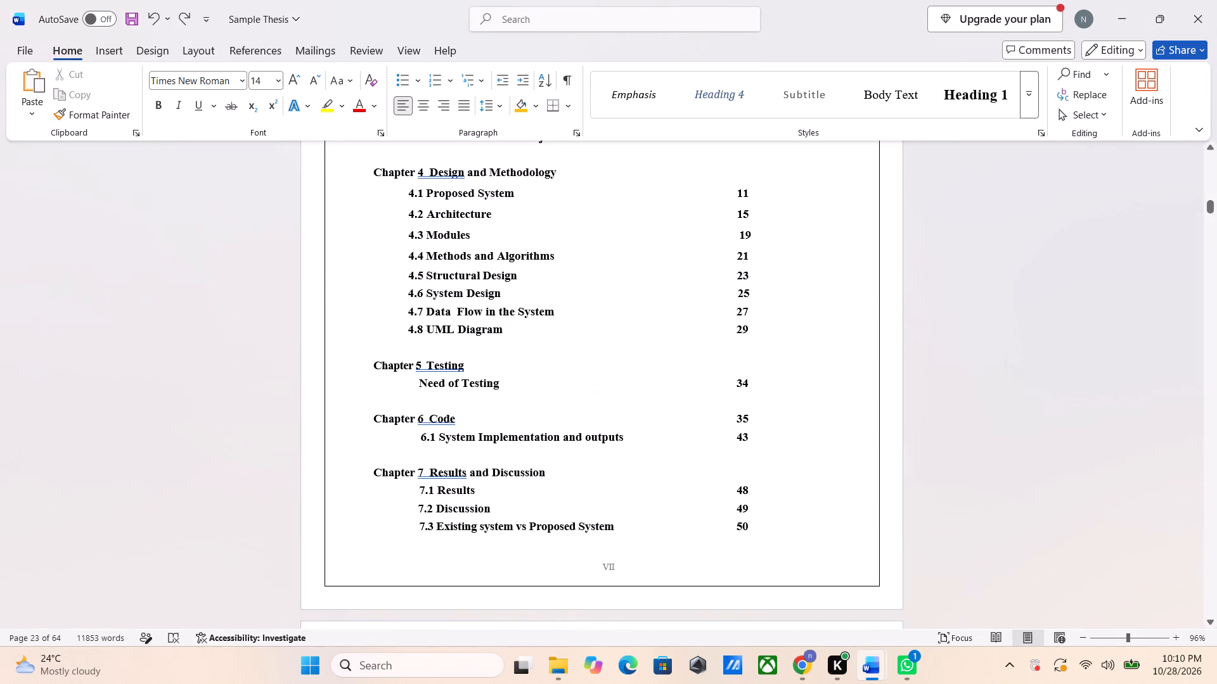
key(alt+Tab)
key(alt+Tab)
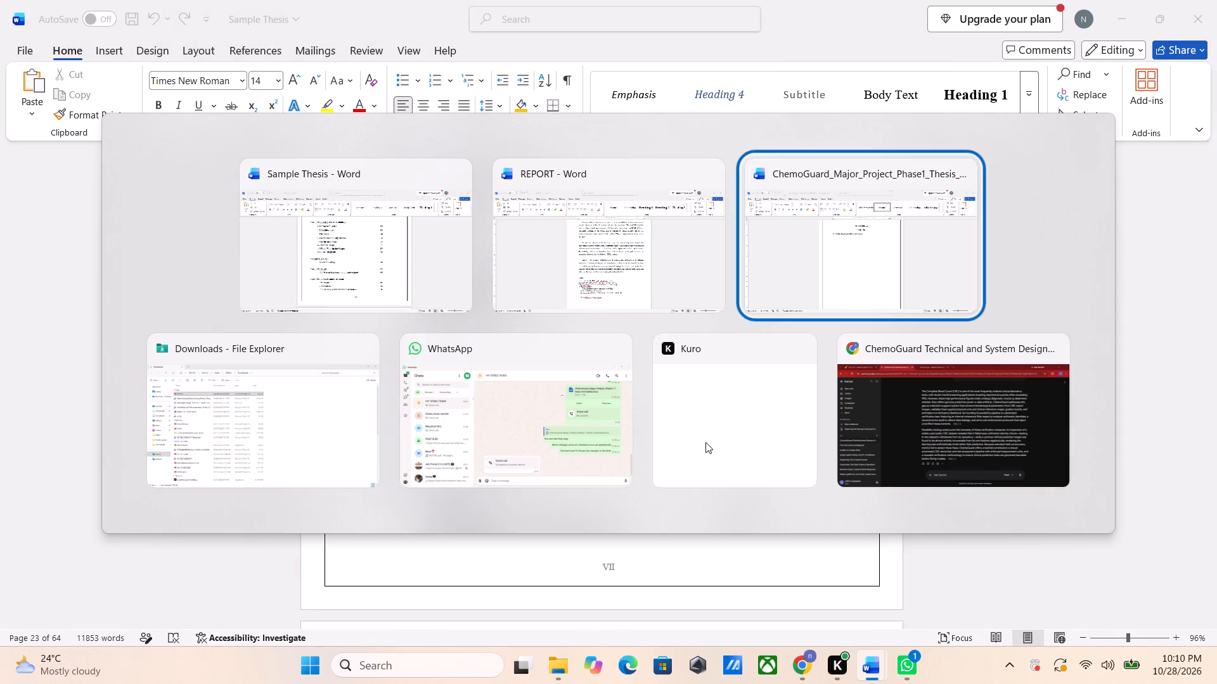
scroll(705, 442, up, 1)
key(alt+Tab)
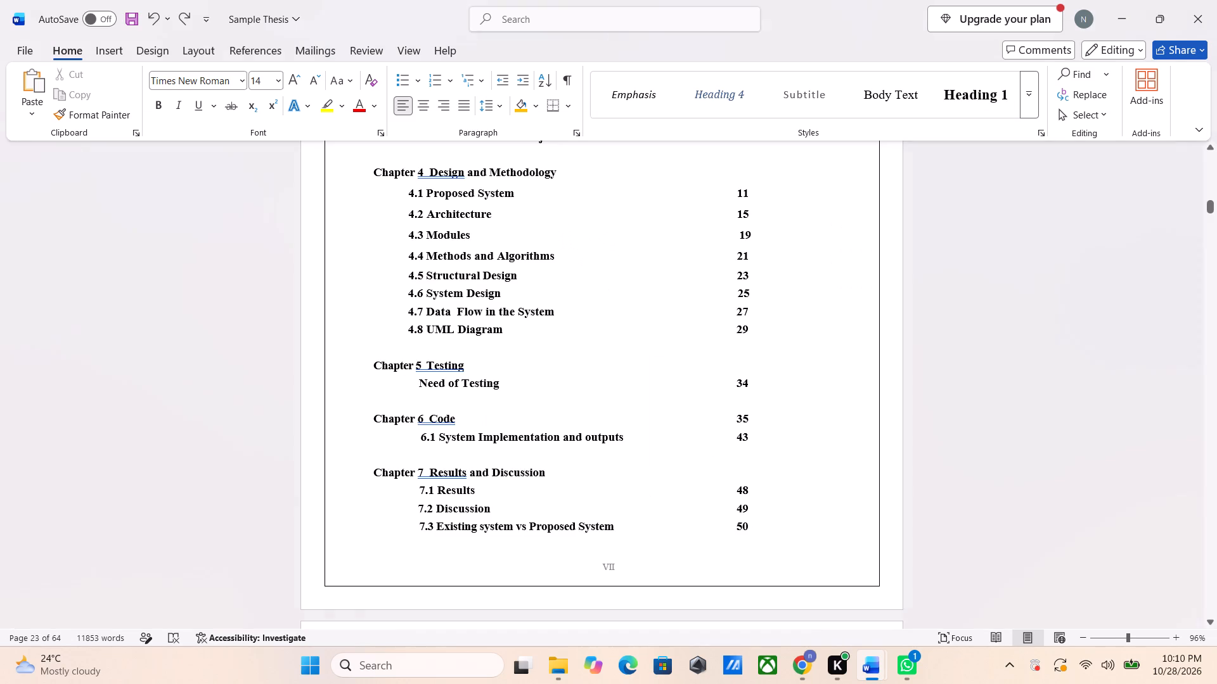
key(alt+Tab)
key(alt+Tab)
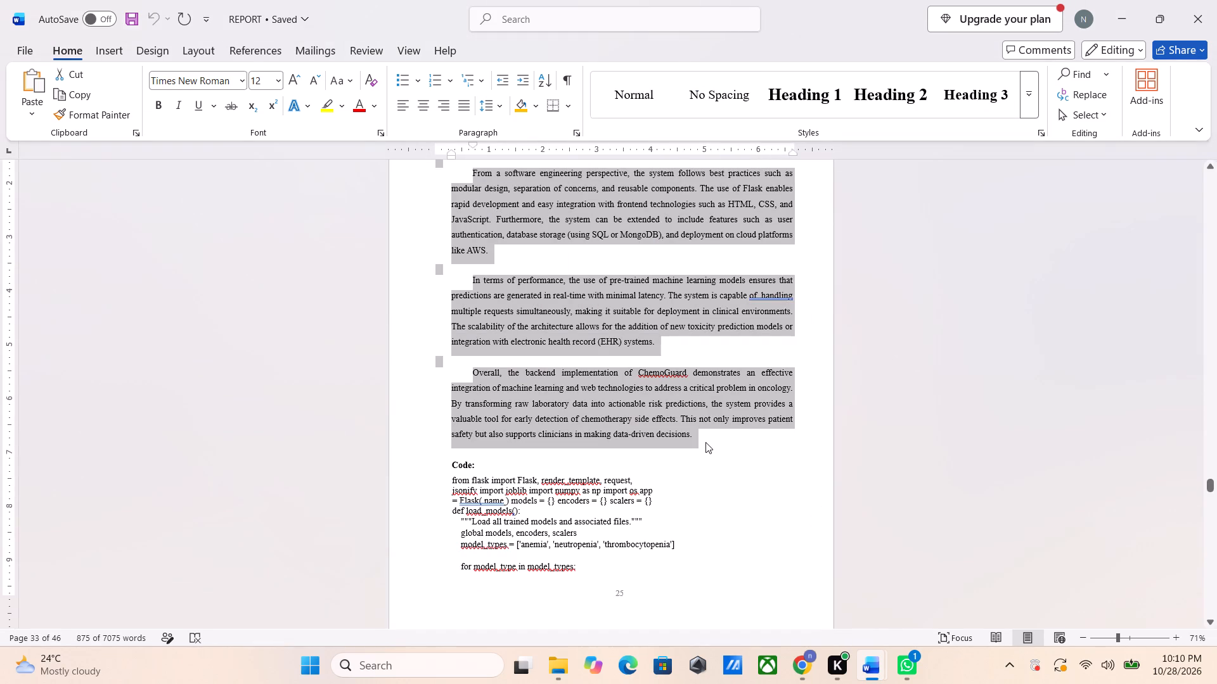
key(ctrl+c)
Switch to the ChemoGuard thesis and paste REPORT's copied implementation text into its Chapter 6 Coding section.
key(alt+Tab)
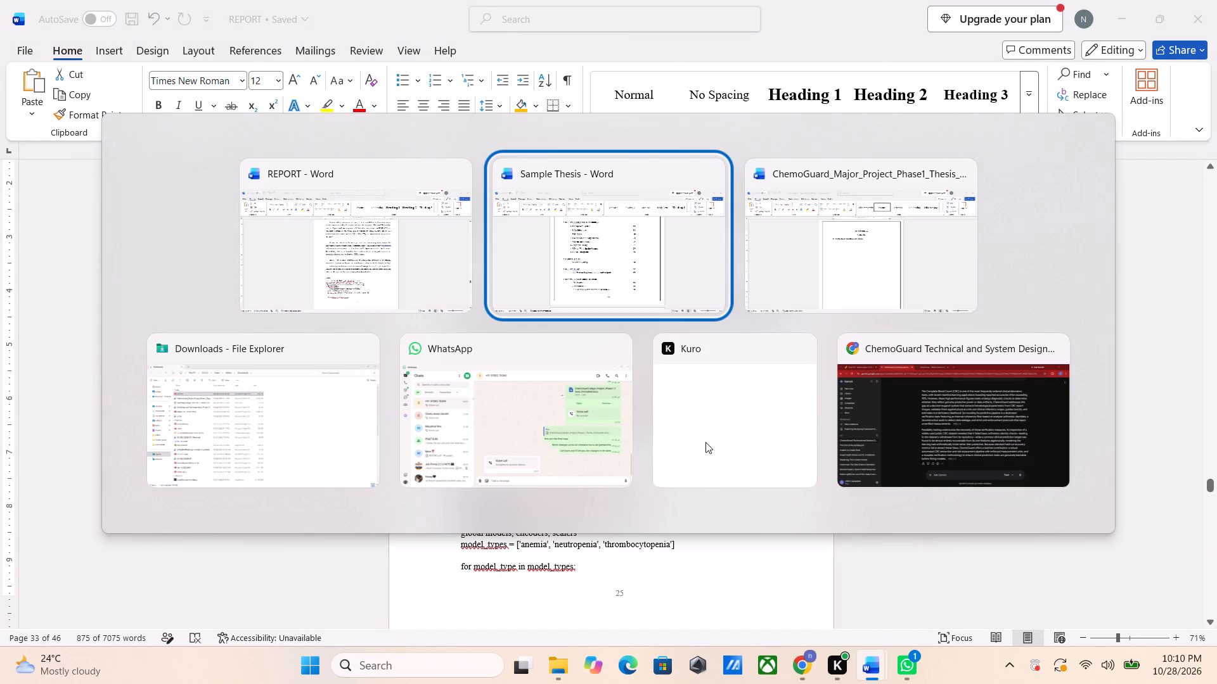
key(alt+Tab)
key(ctrl+v)
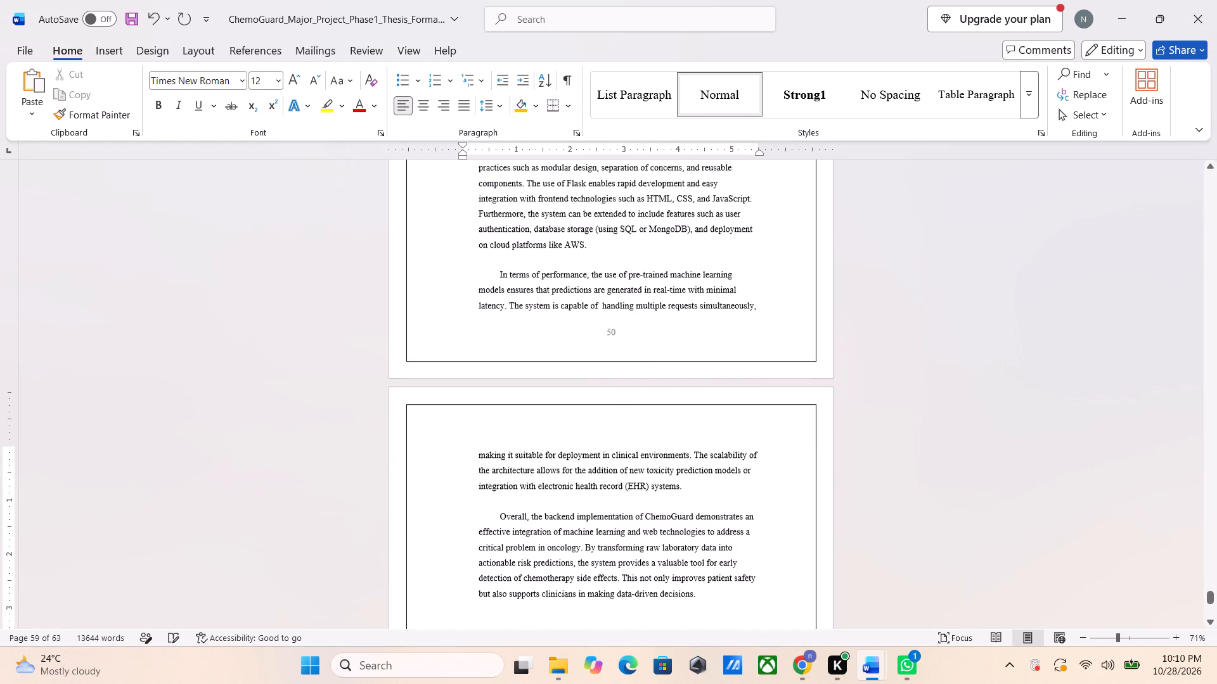
scroll(705, 442, down, 1)
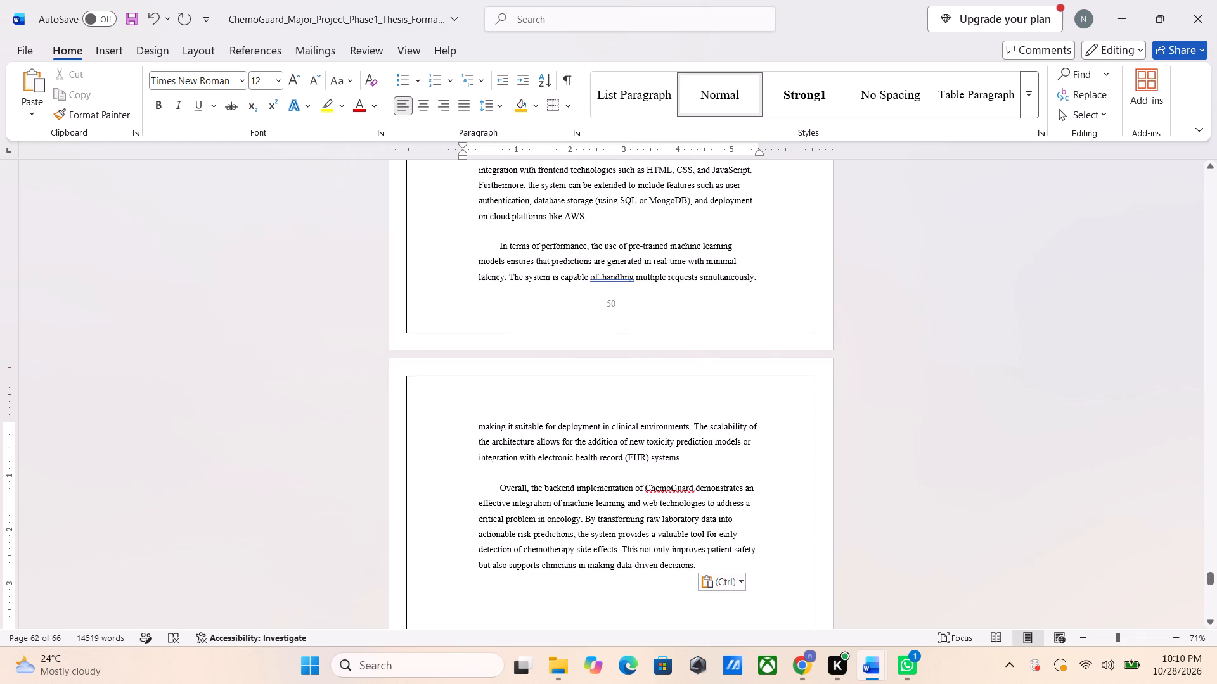
Return to the REPORT document and copy its code from the "Code:" heading through the "def index():" line.
key(alt+Tab)
key(alt+Tab)
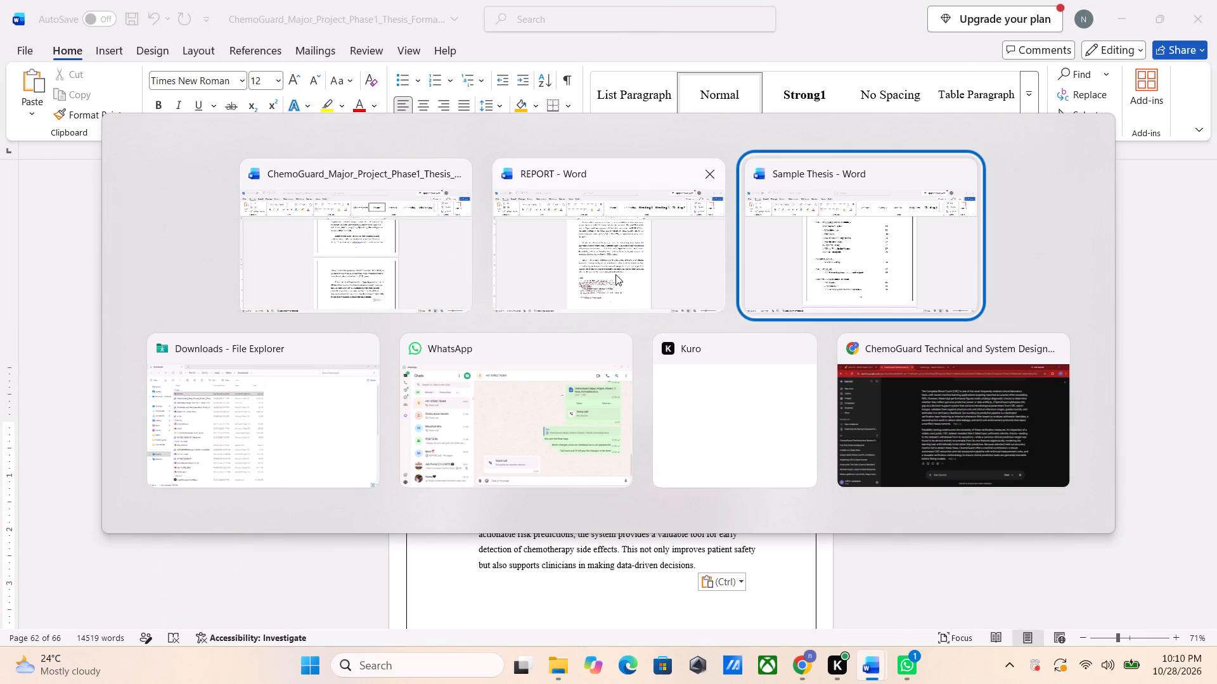
alt+click(615, 273)
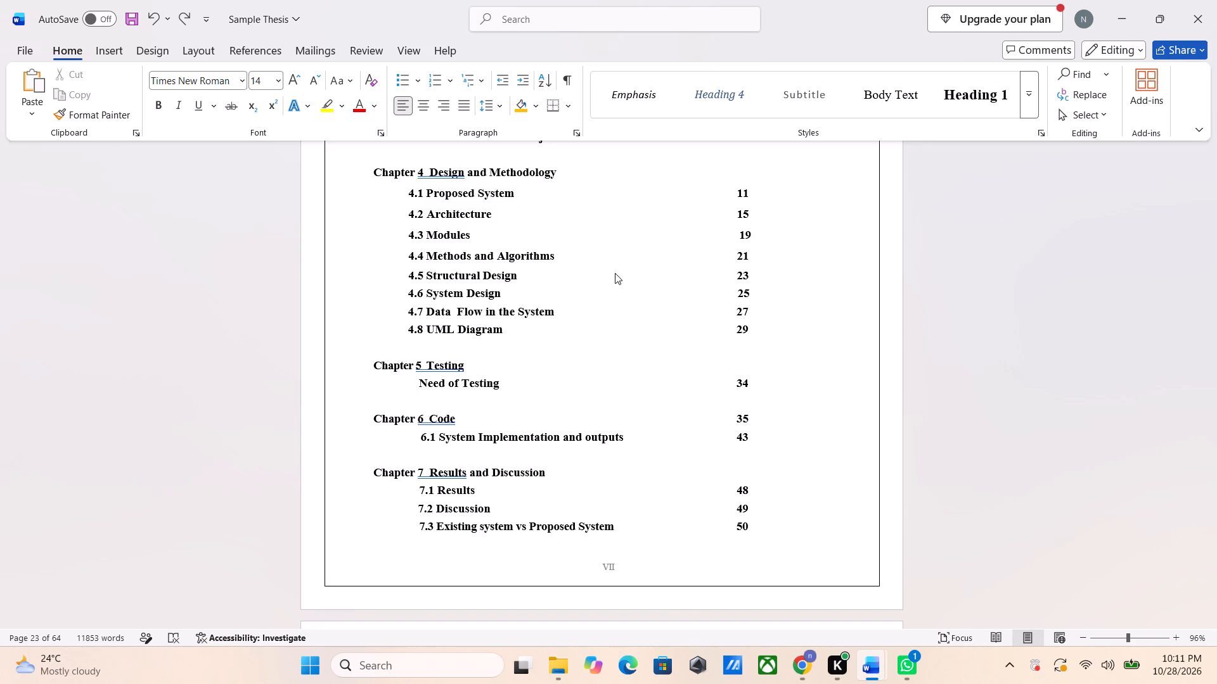
key(alt+Tab)
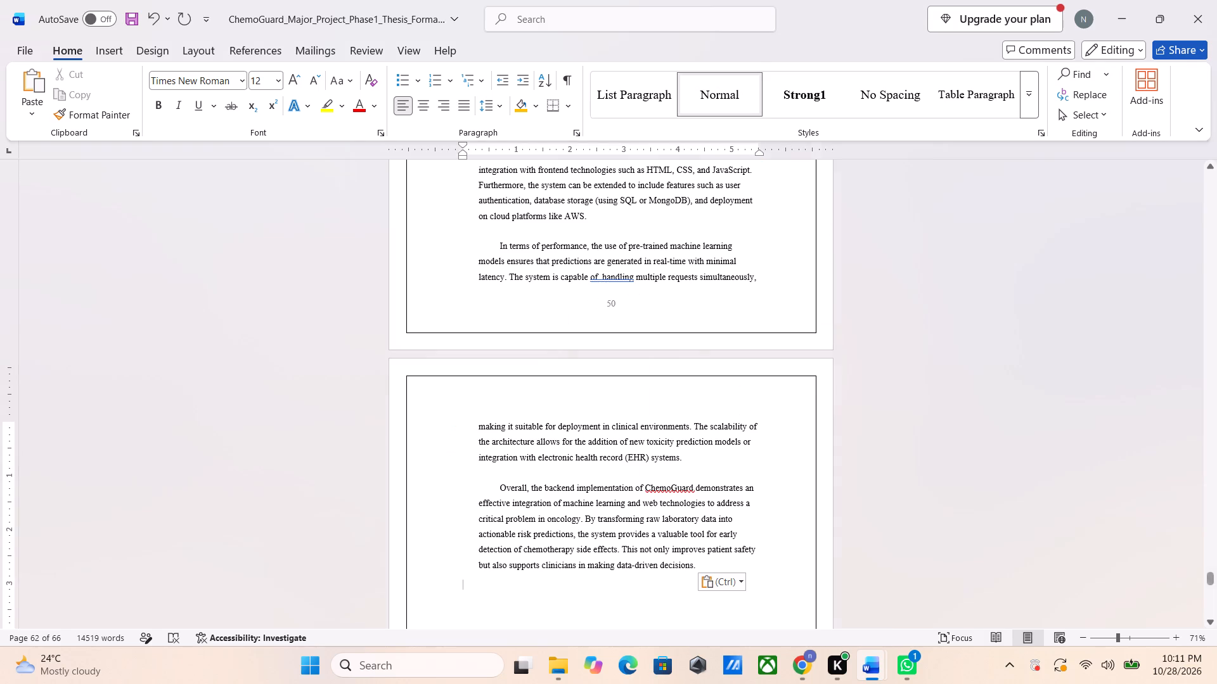
key(alt+Tab)
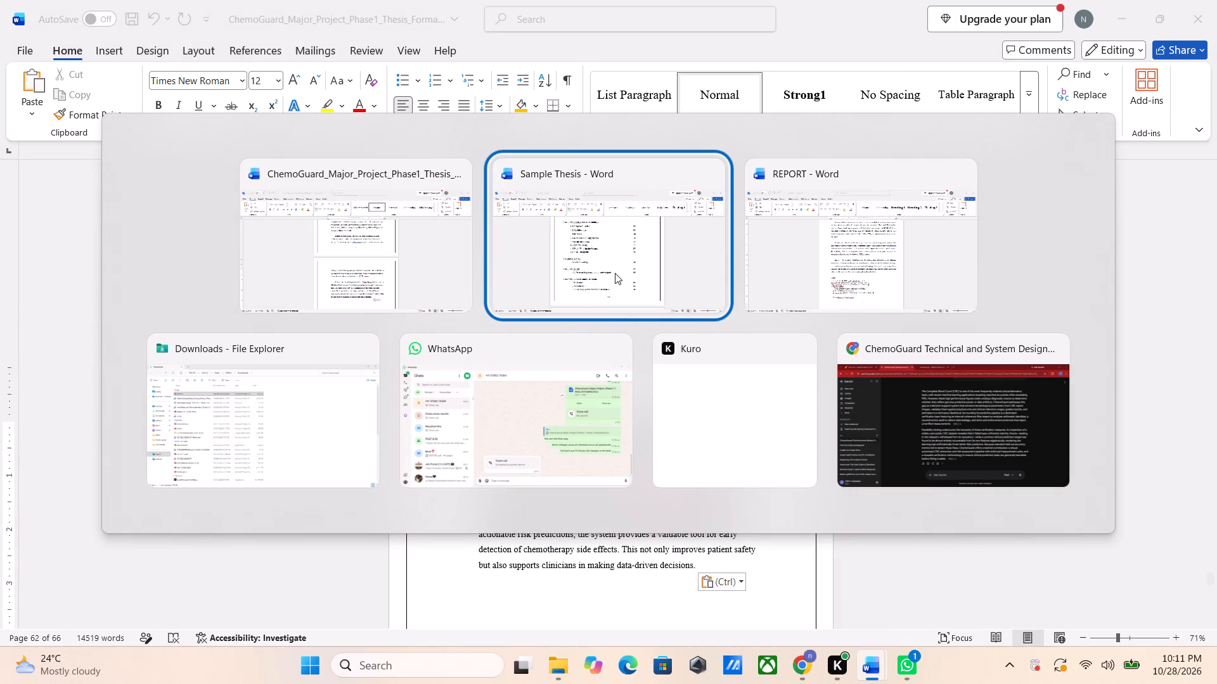
key(alt+Tab)
scroll(615, 273, down, 1)
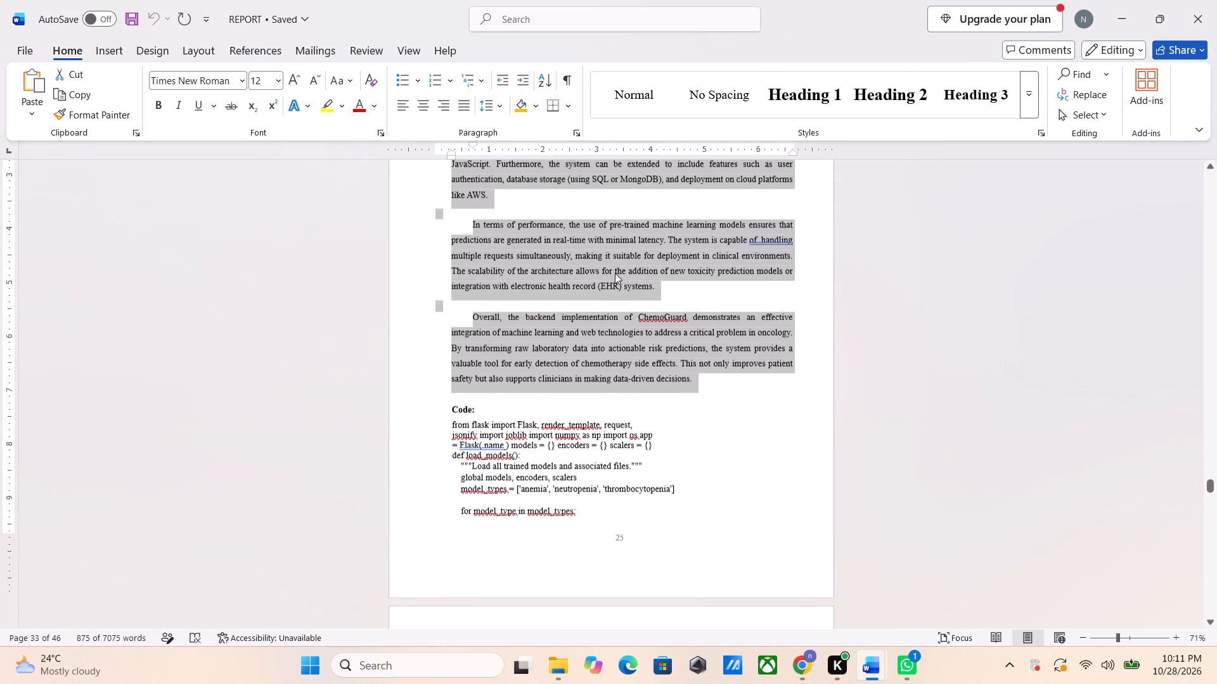
scroll(615, 273, down, 1)
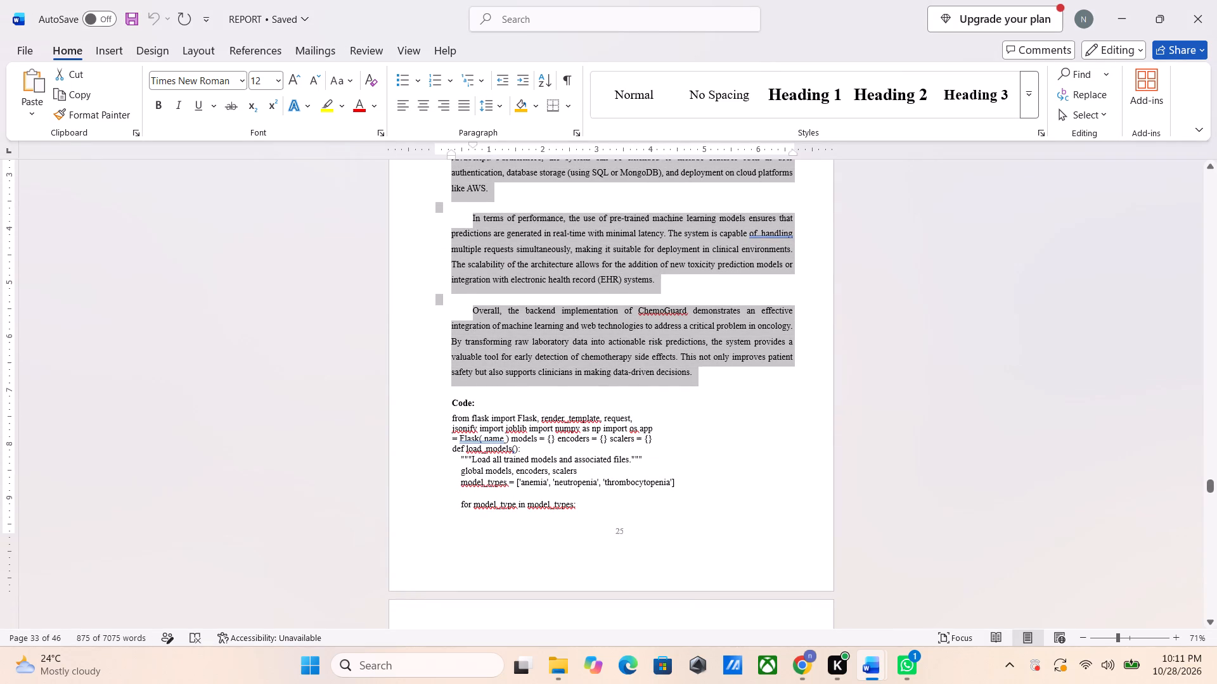
click(450, 405)
drag(450, 405, 553, 633)
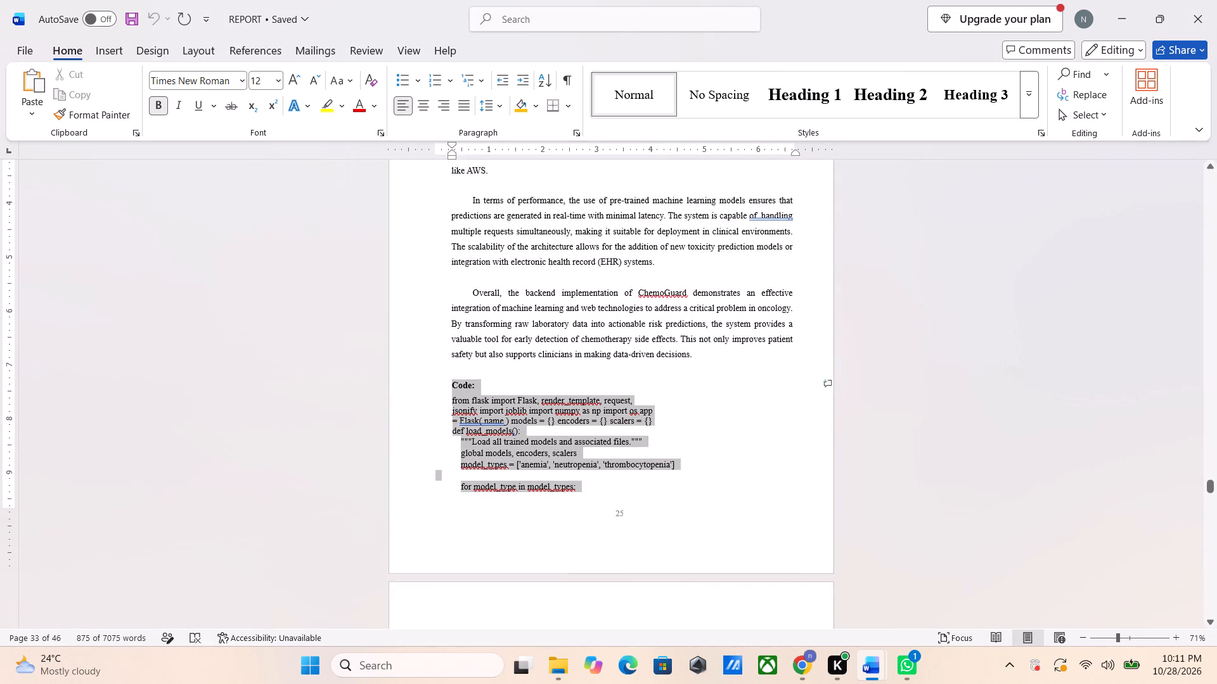
drag(553, 633, 555, 630)
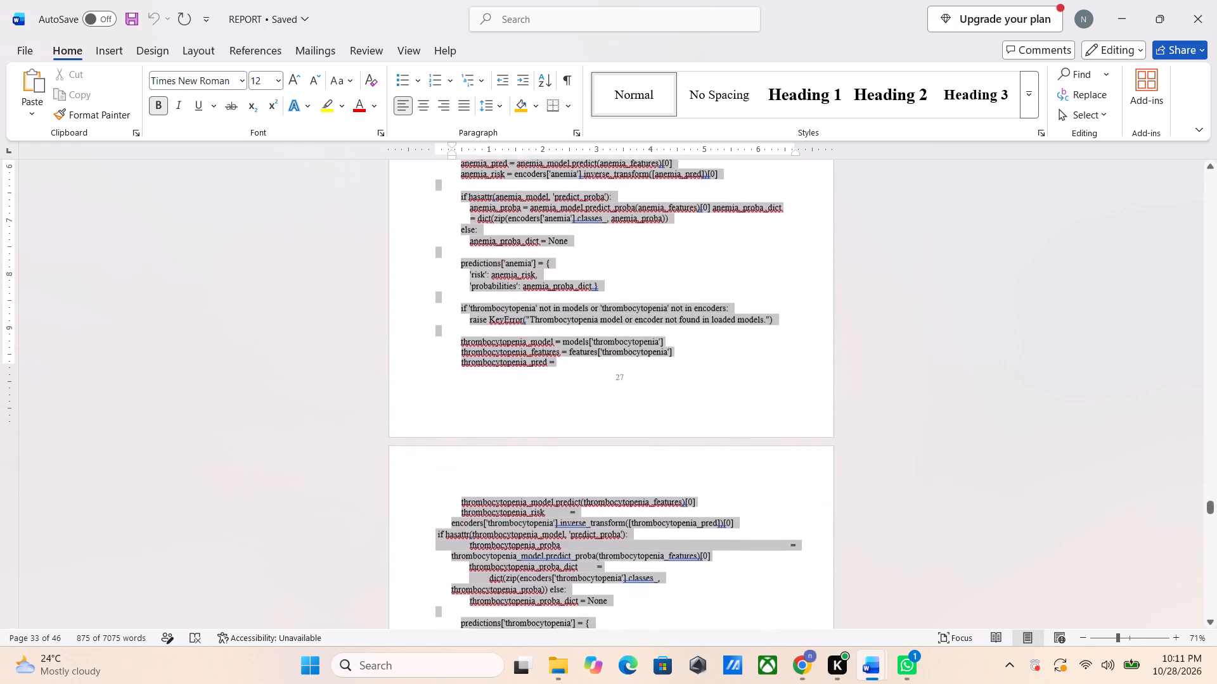
drag(555, 630, 555, 628)
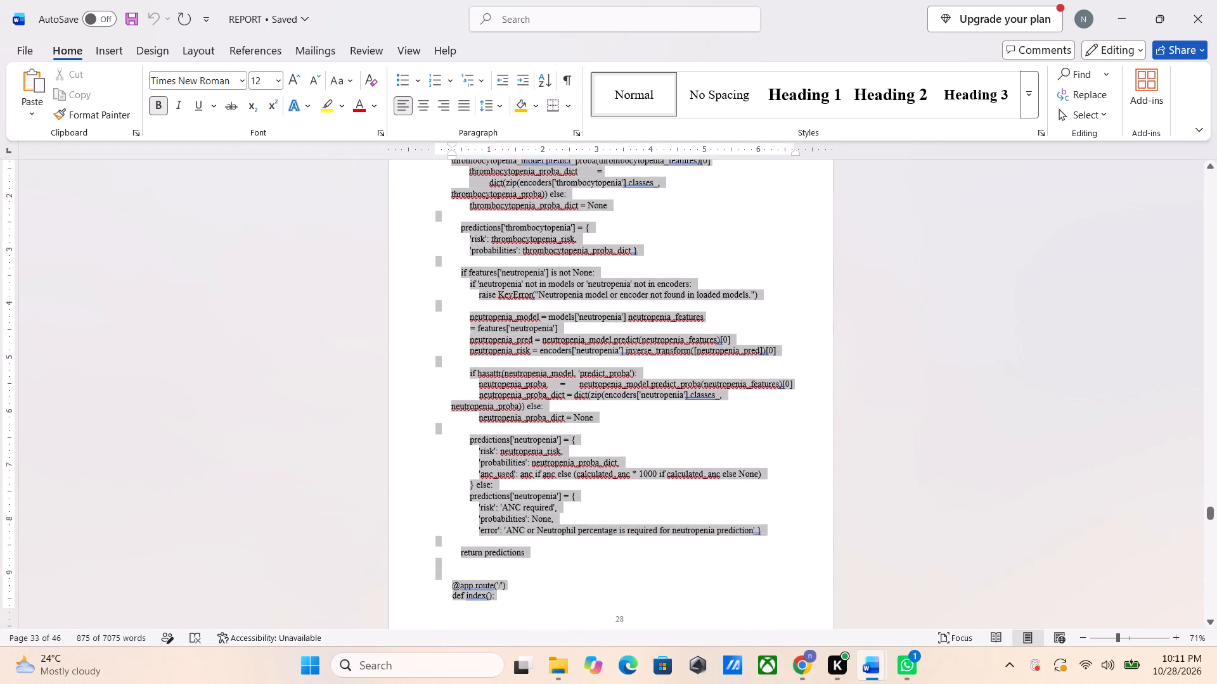
drag(555, 628, 499, 523)
key(ctrl+c)
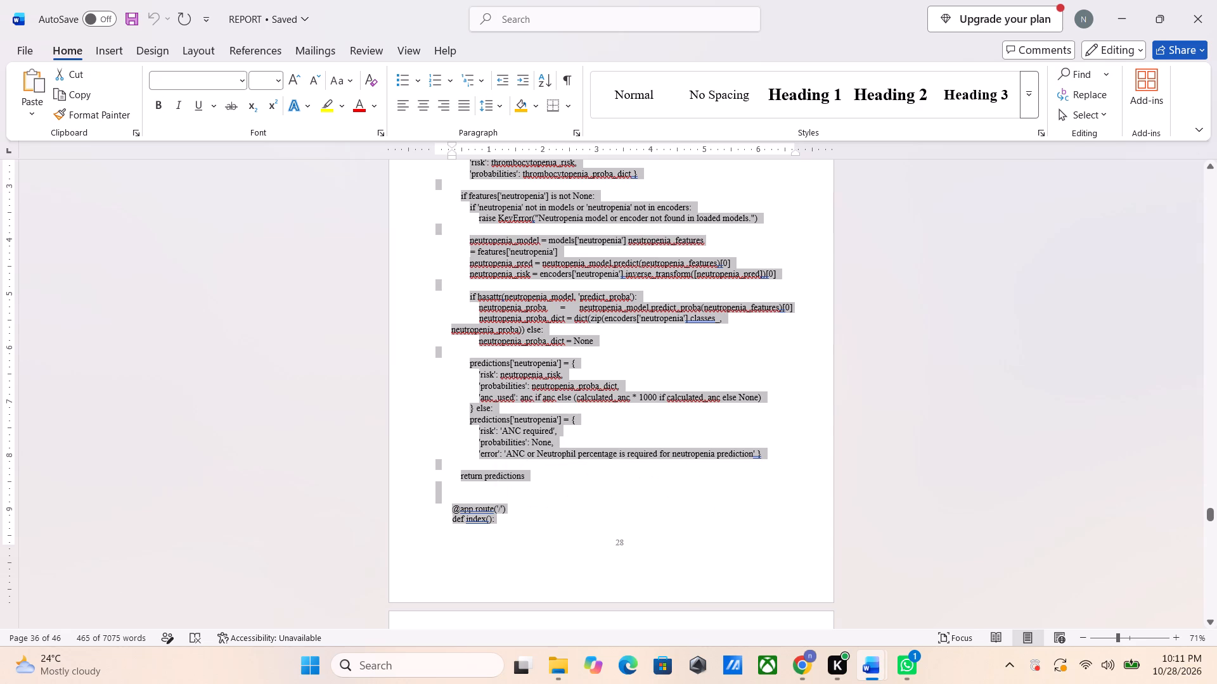
Paste the copied code into the ChemoGuard thesis below the "Overall, the backend implementation" paragraph.
key(alt+Tab)
scroll(499, 523, down, 1)
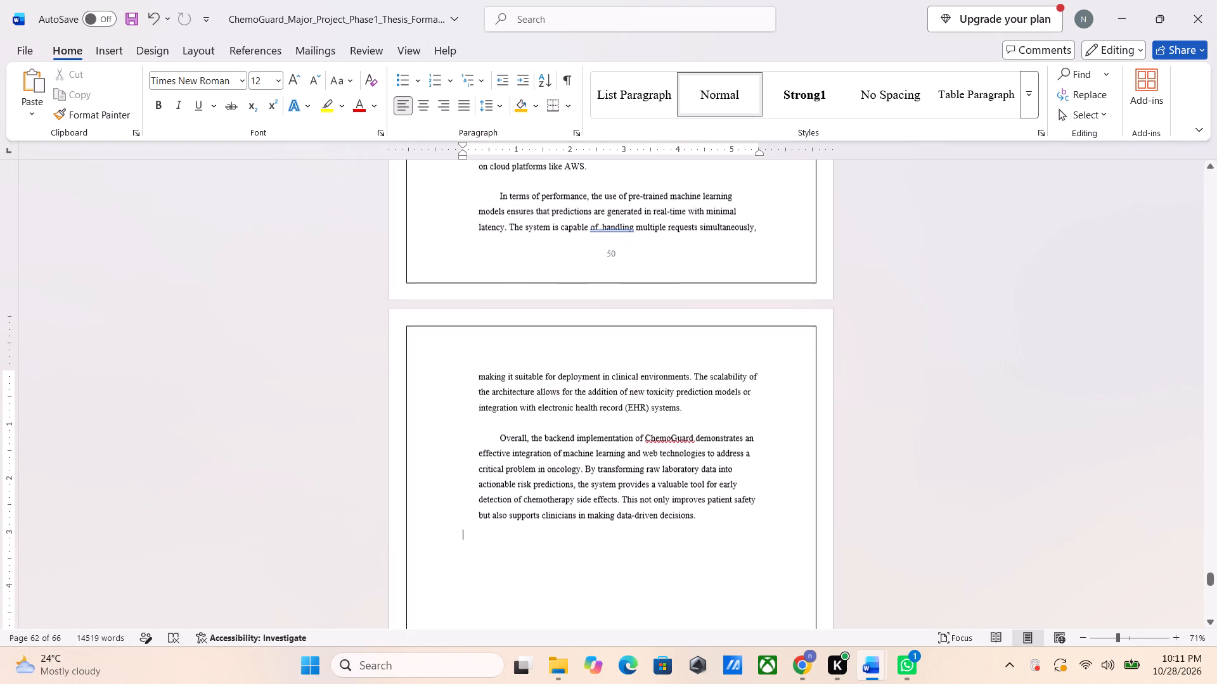
scroll(499, 523, down, 2)
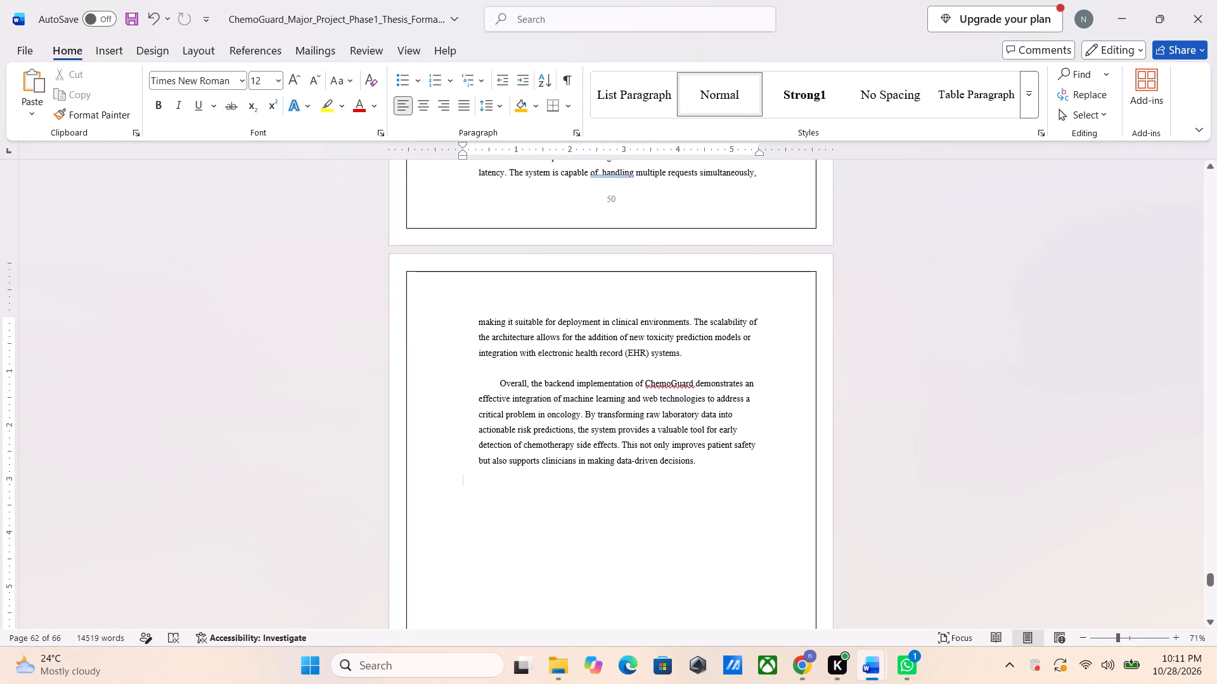
key(ctrl+v)
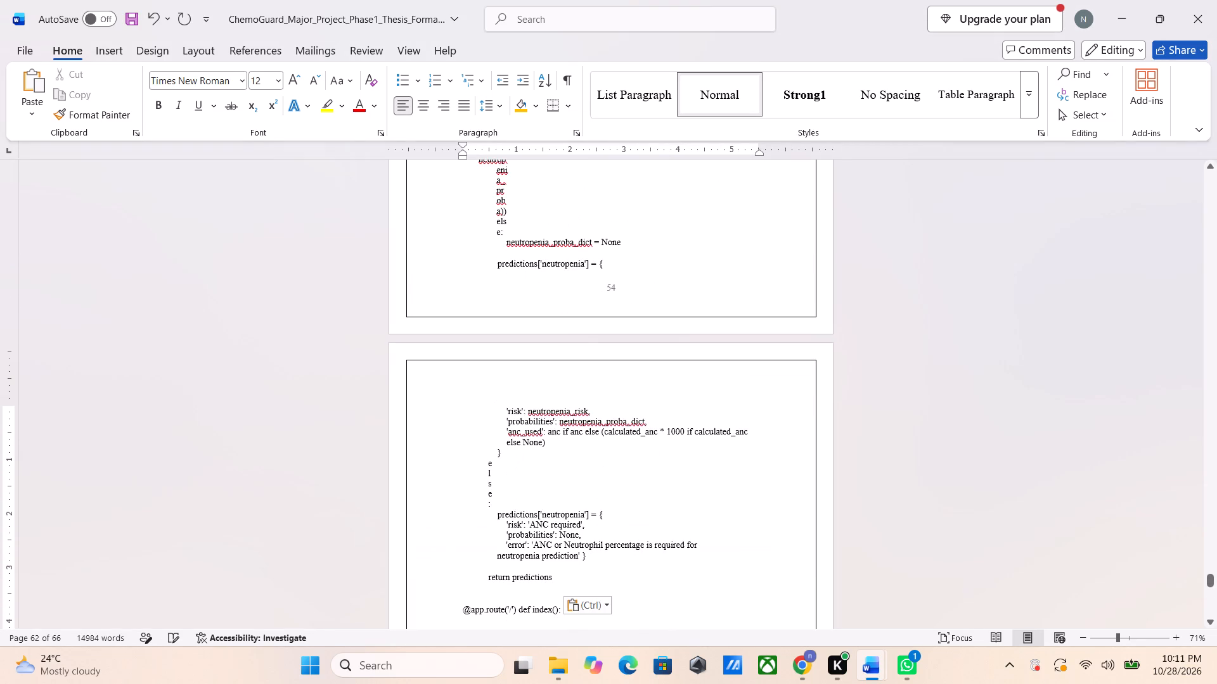
scroll(499, 523, down, 2)
In REPORT, copy the remaining code from the "Render the main page" docstring through "sys.exit(1)", excluding the CHAPTER 7 heading.
key(alt+Tab)
scroll(499, 522, down, 1)
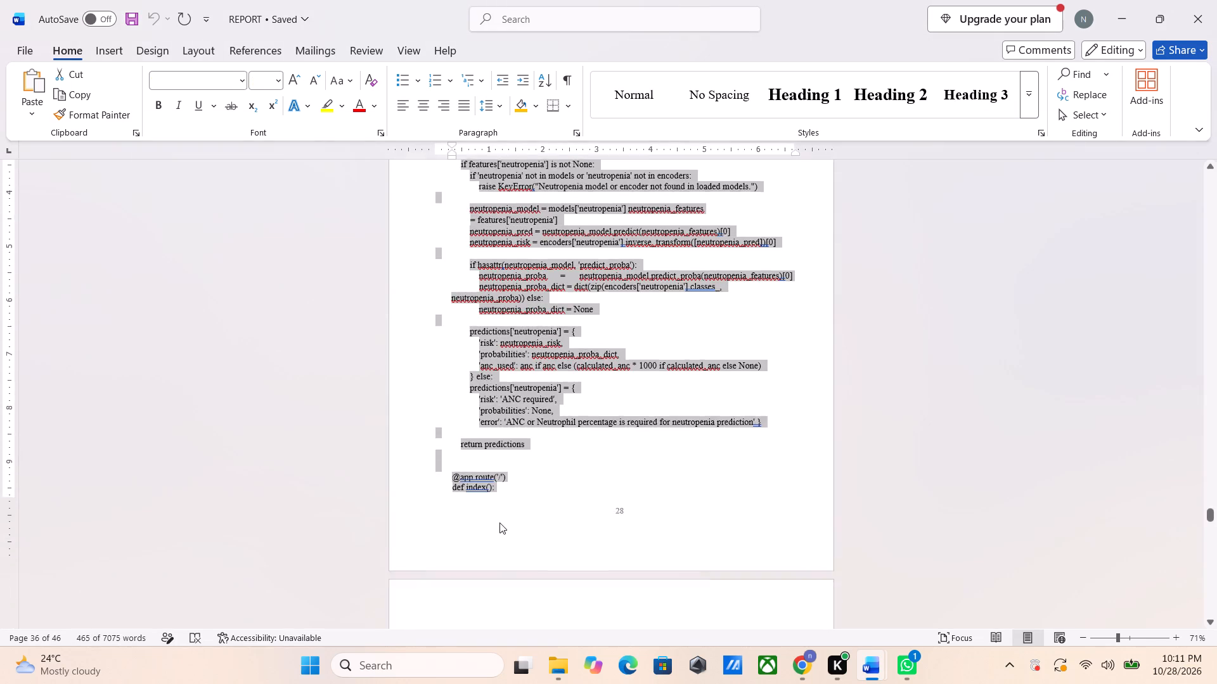
scroll(499, 522, down, 4)
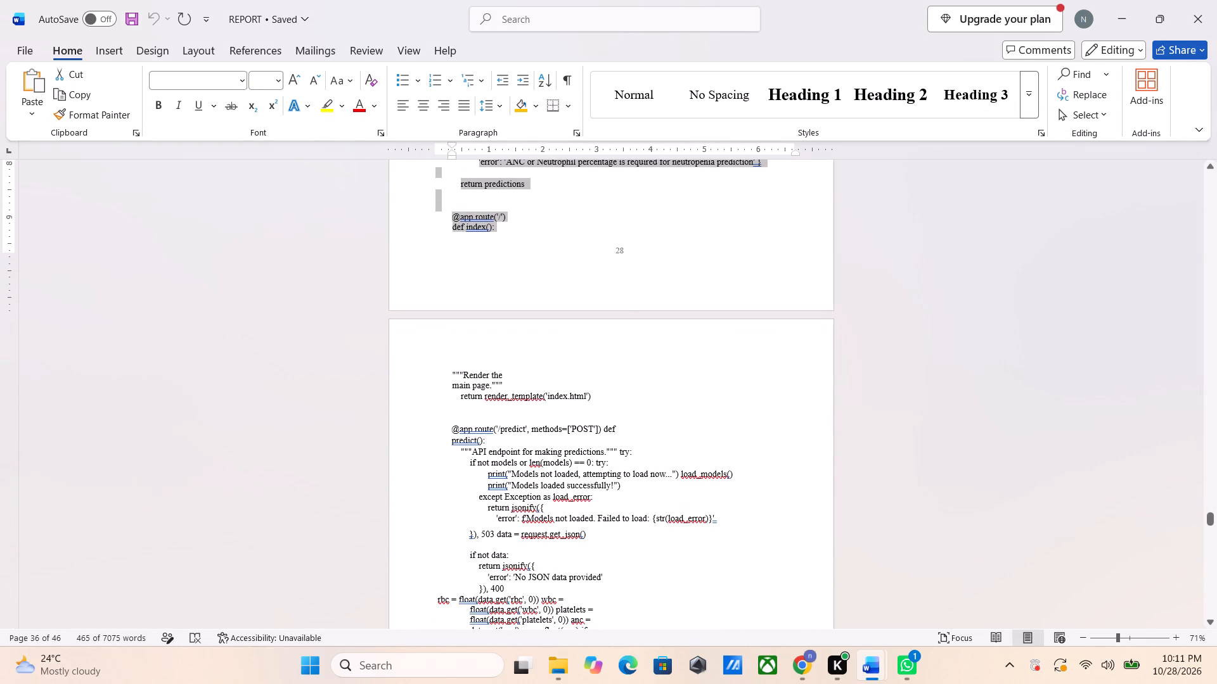
drag(444, 371, 557, 506)
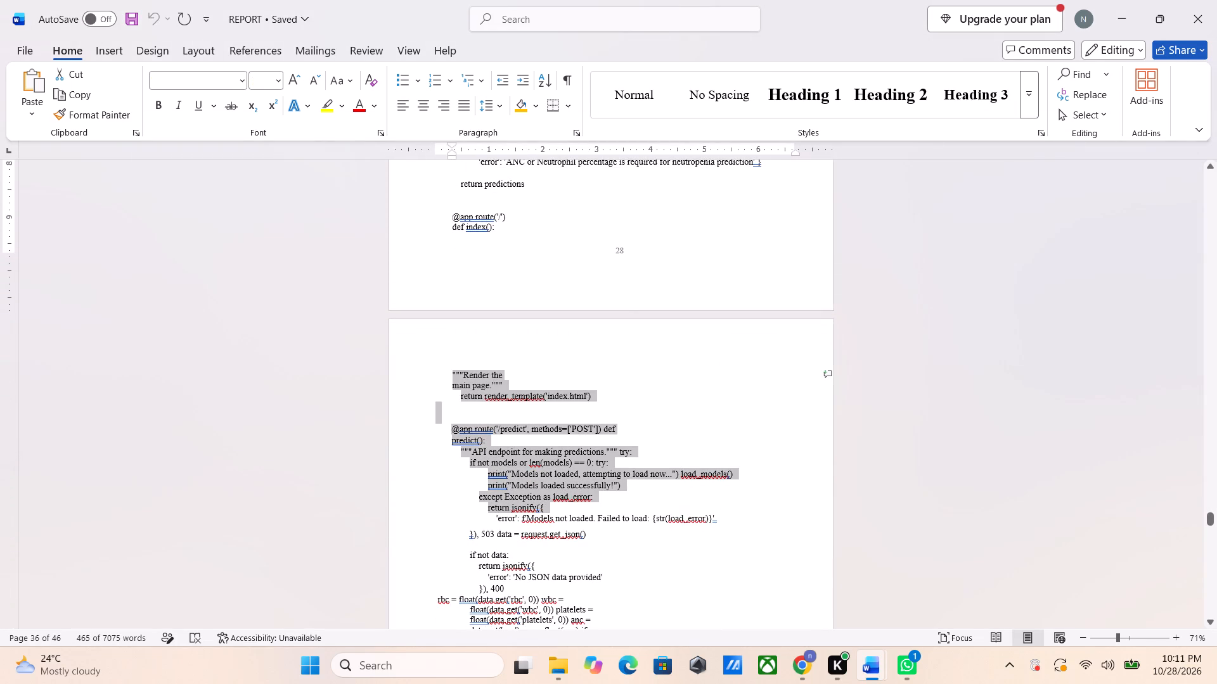
drag(557, 506, 595, 633)
scroll(557, 509, up, 1)
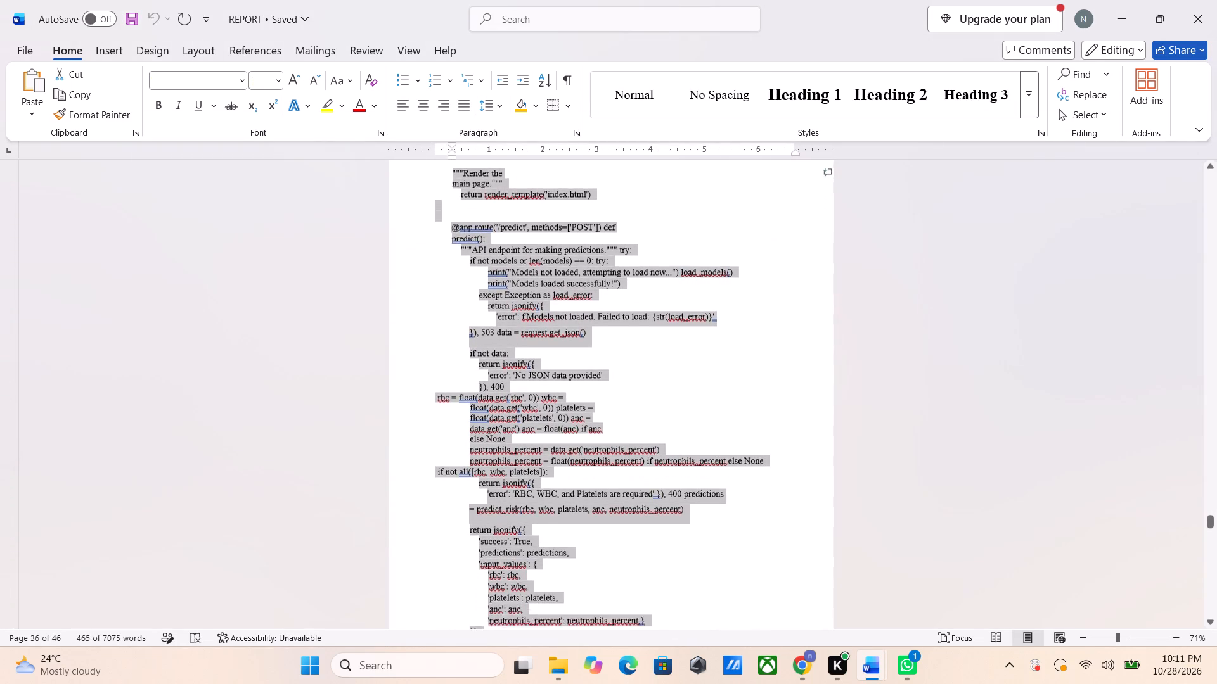
drag(595, 633, 593, 650)
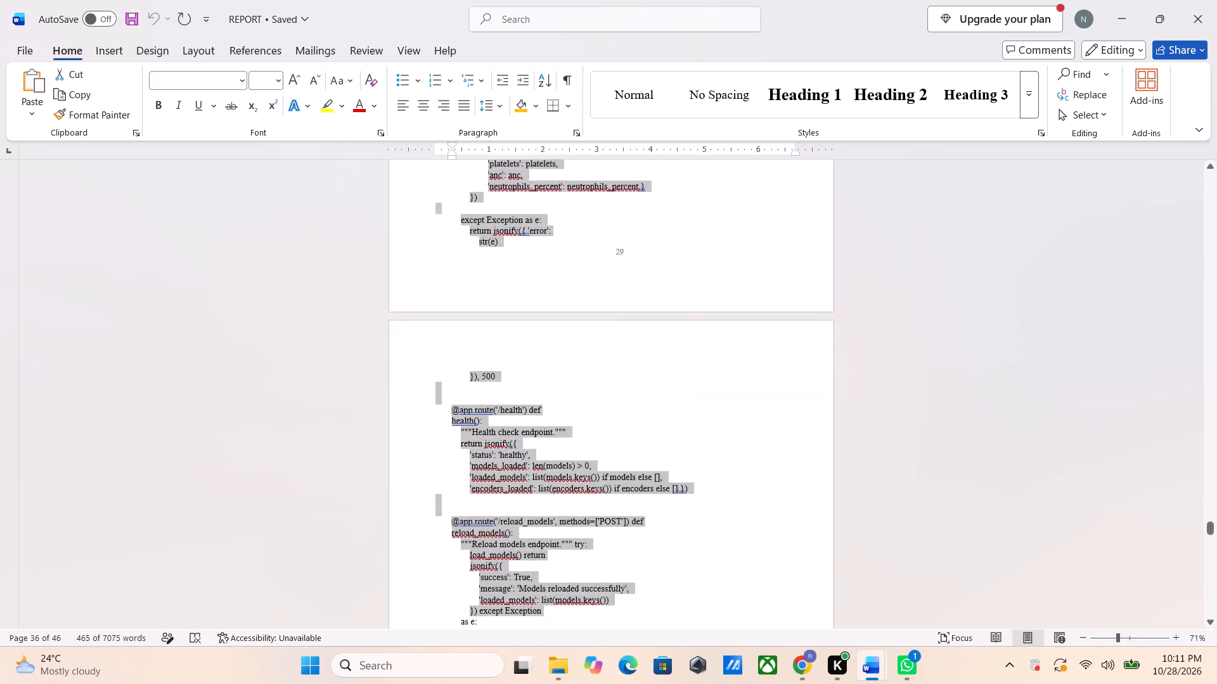
drag(593, 650, 650, 547)
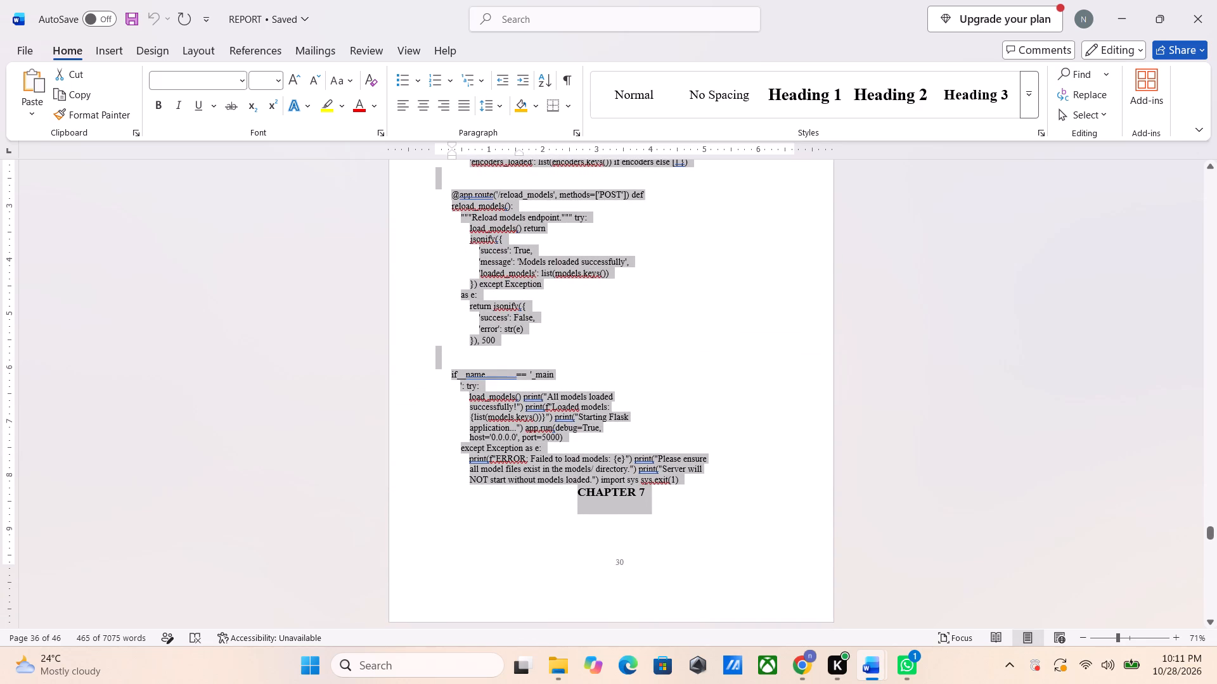
drag(650, 547, 681, 476)
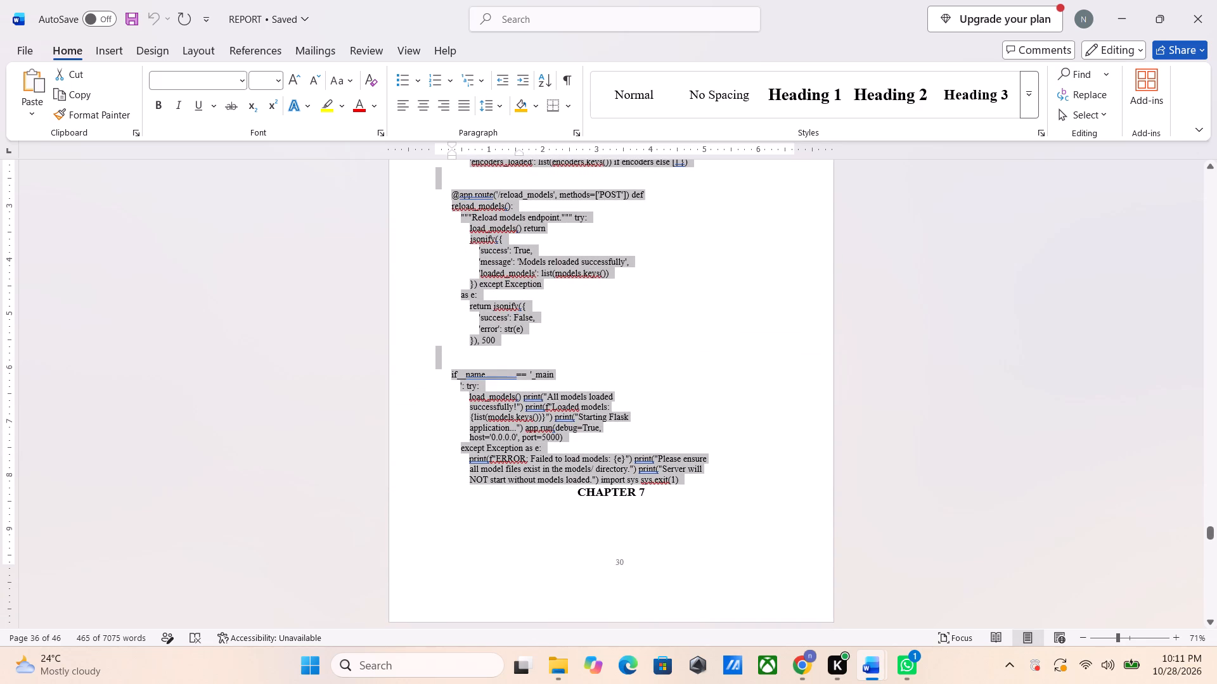
drag(681, 476, 682, 471)
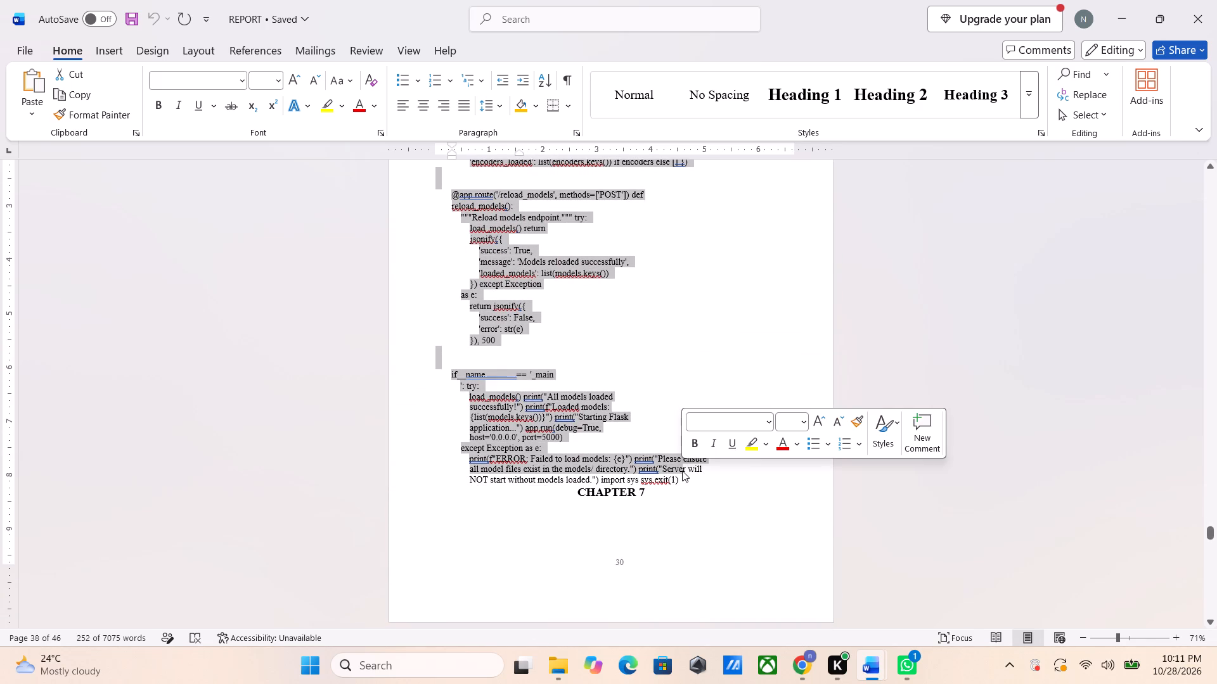
scroll(679, 472, up, 5)
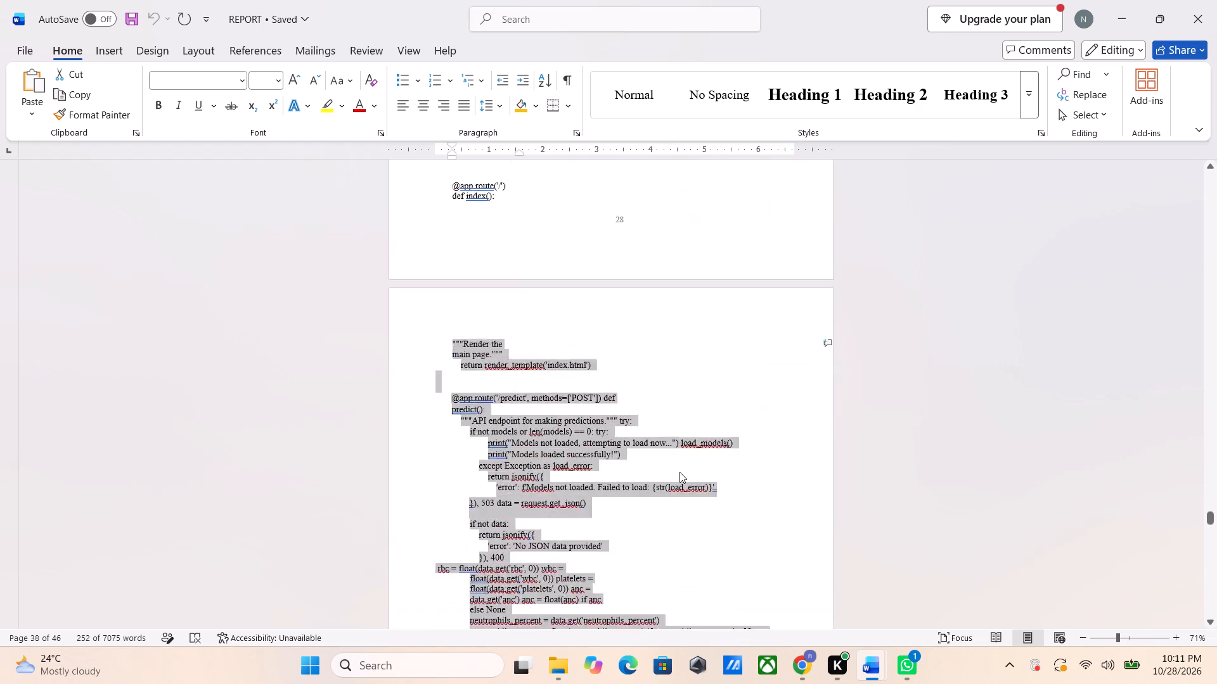
scroll(679, 472, down, 2)
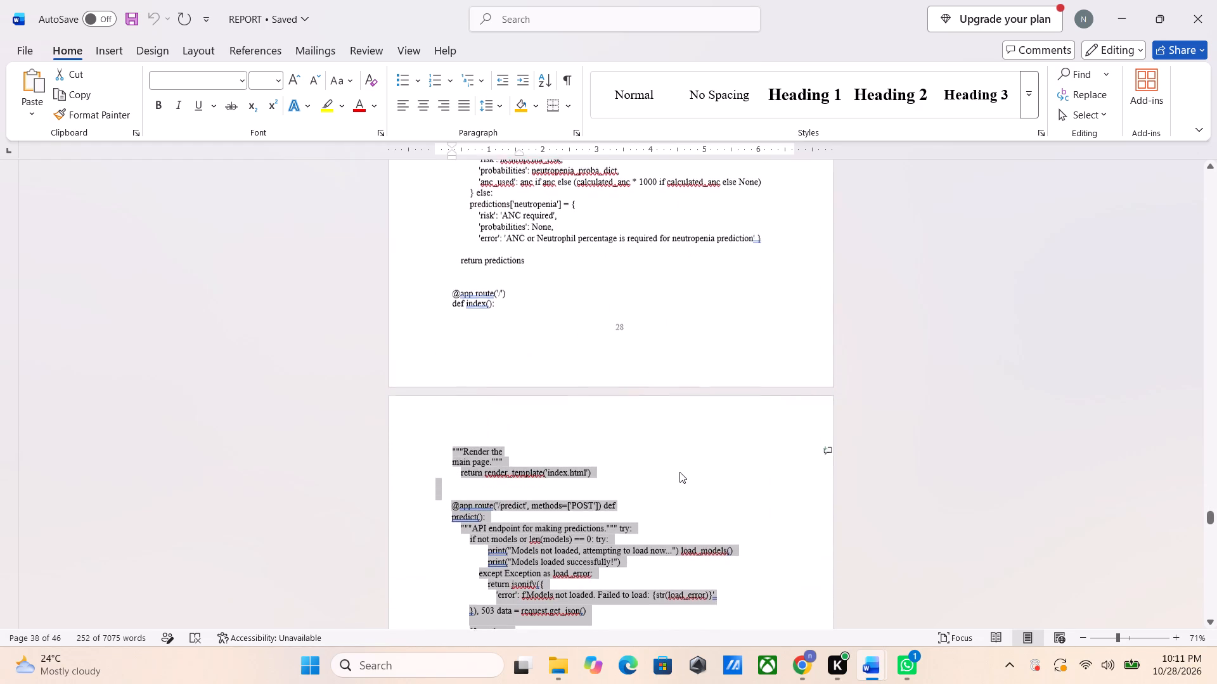
scroll(679, 472, down, 1)
click(439, 433)
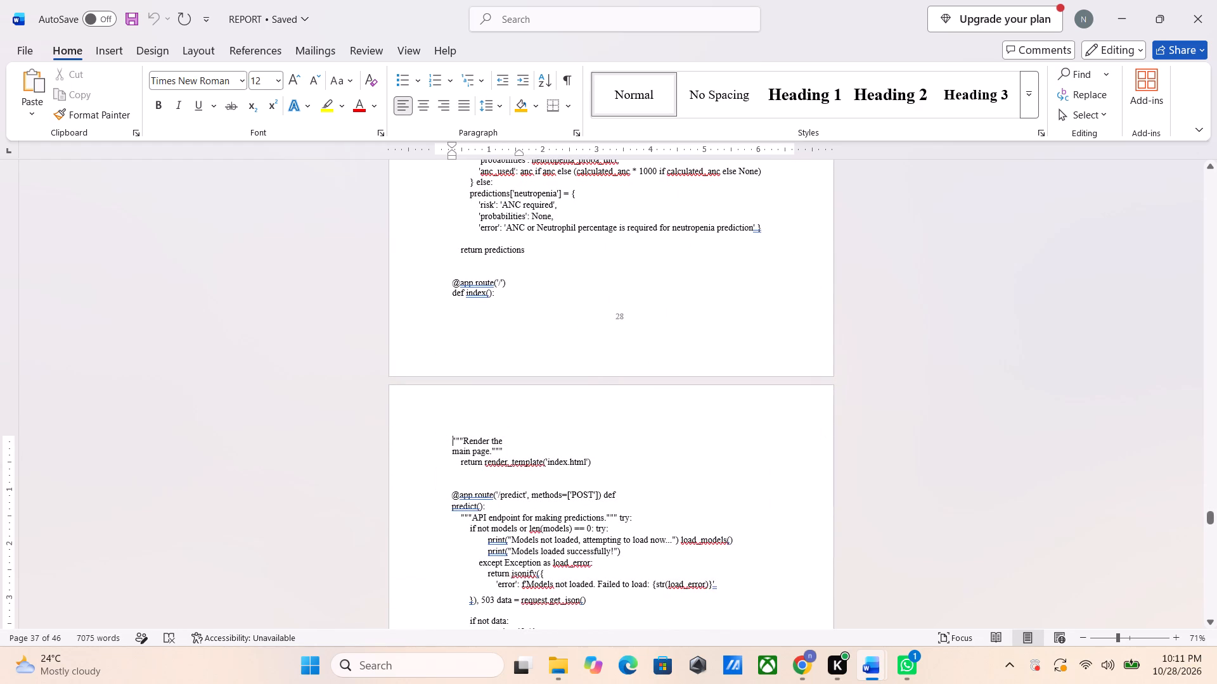
drag(447, 433, 586, 662)
scroll(529, 537, up, 1)
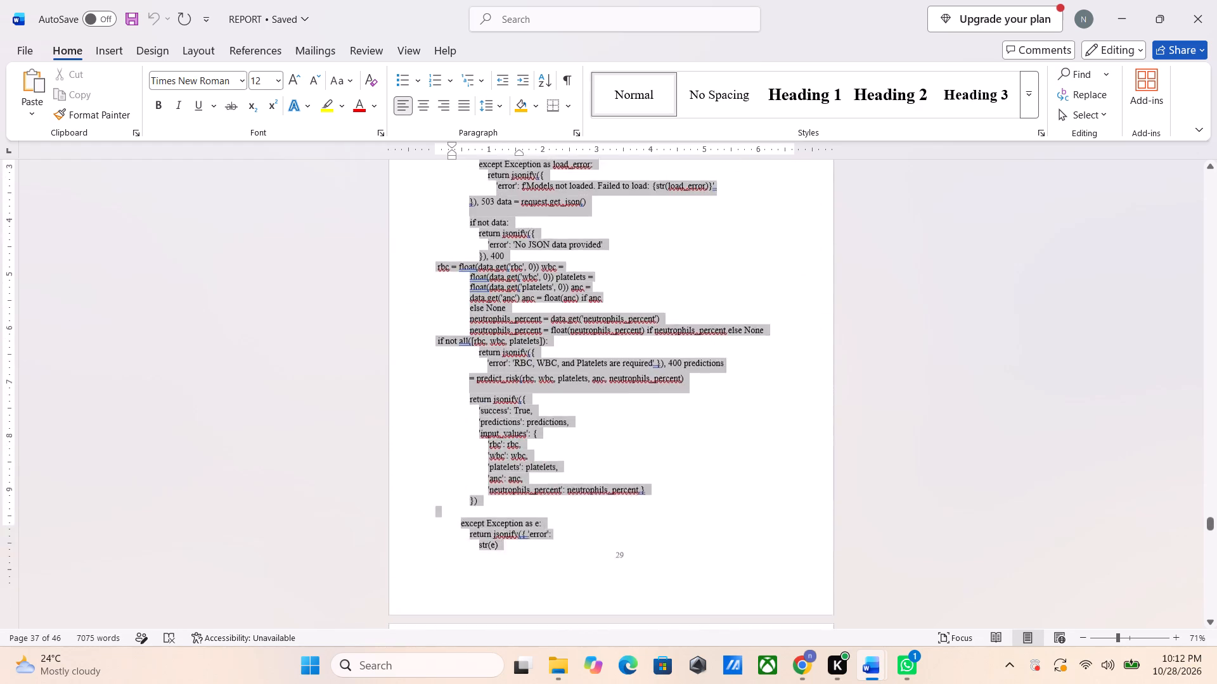
drag(586, 662, 600, 627)
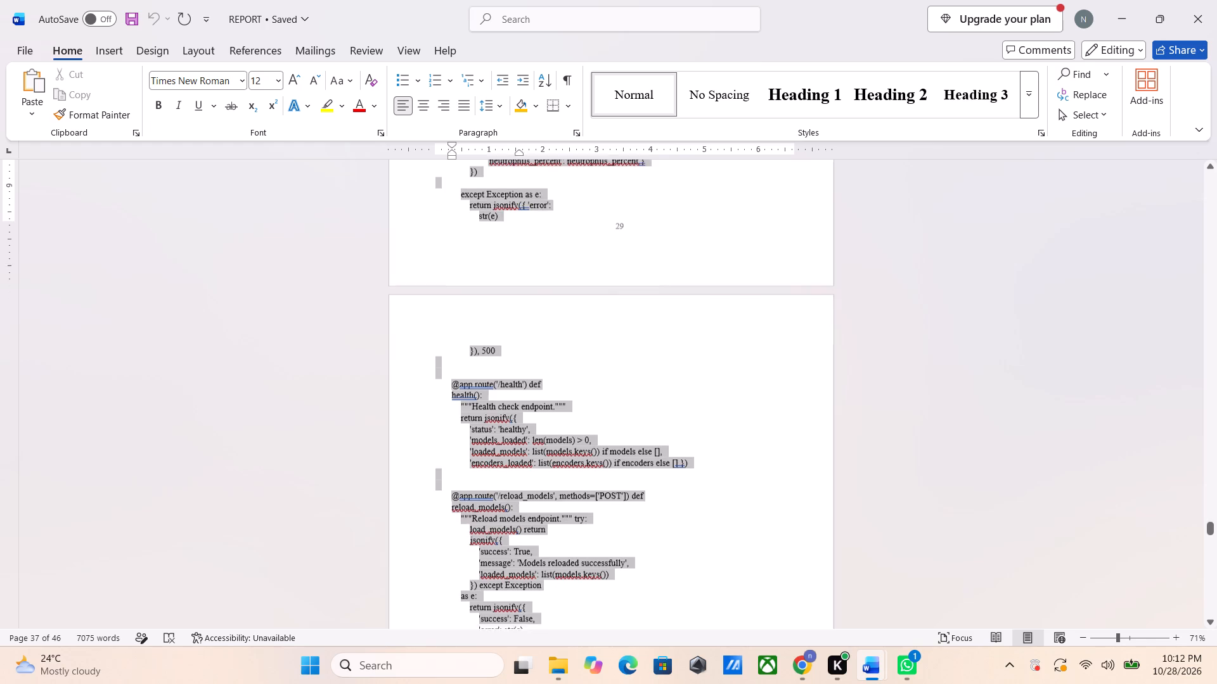
drag(600, 627, 608, 628)
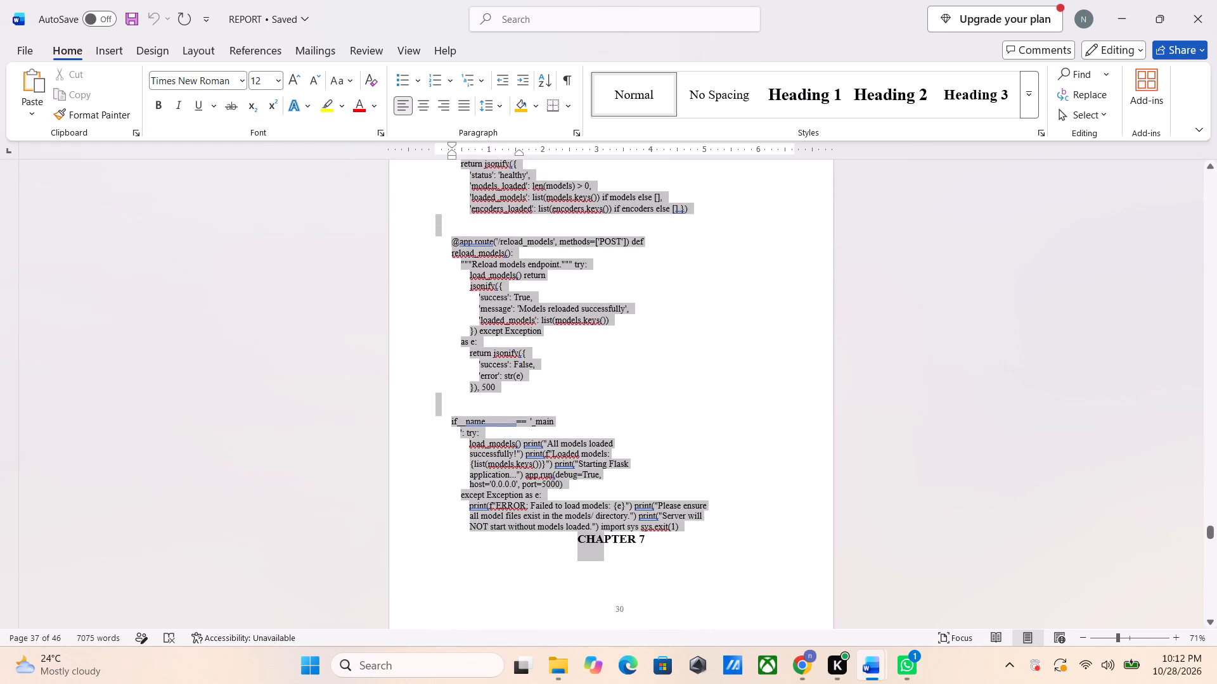
drag(608, 628, 700, 508)
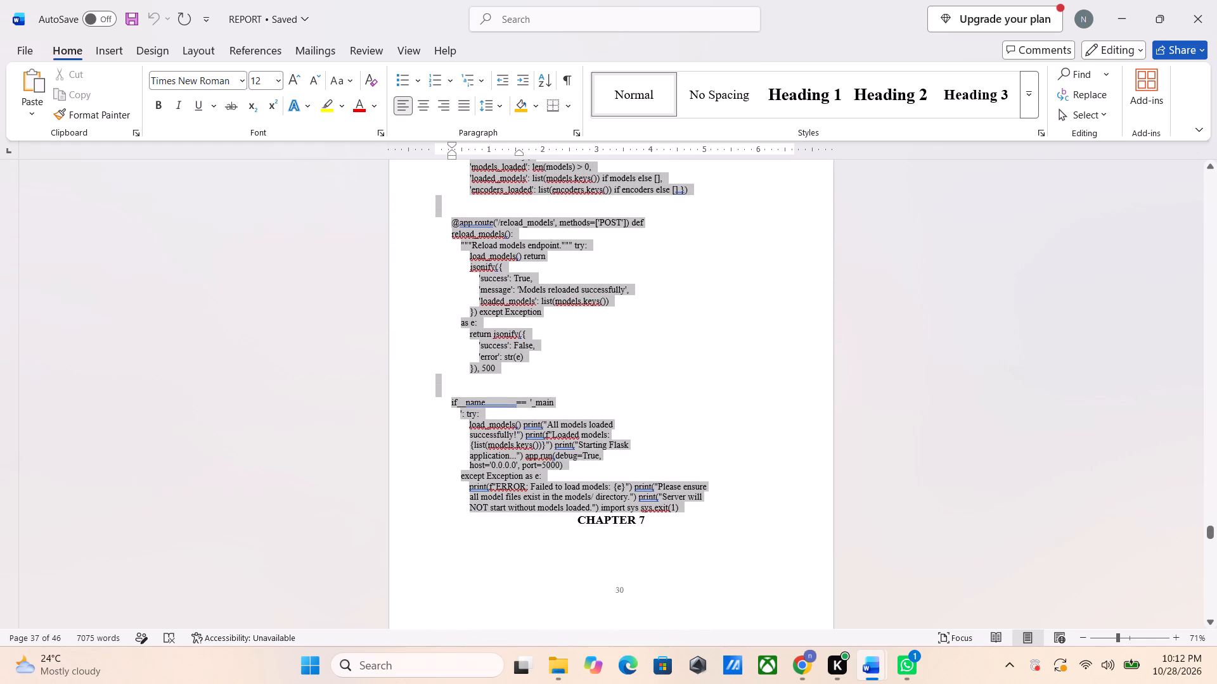
drag(700, 508, 705, 505)
key(ctrl+c)
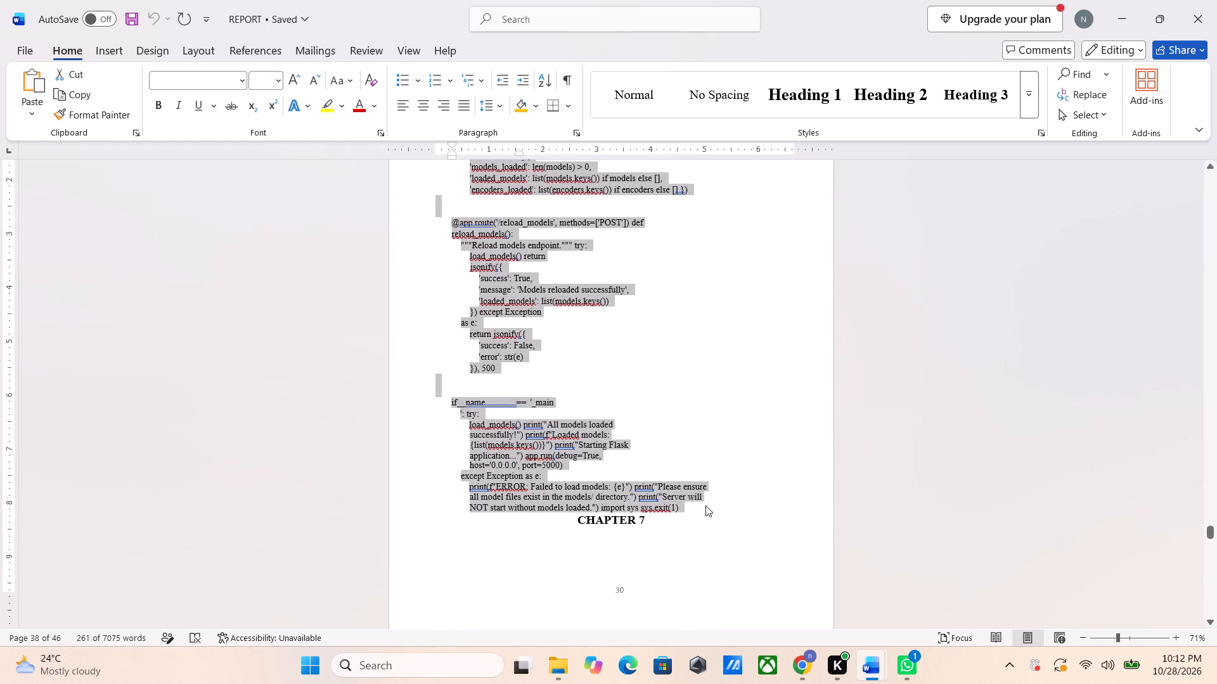
In the ChemoGuard thesis, add a line break after "def index():" and paste the remaining code there.
key(alt+Tab)
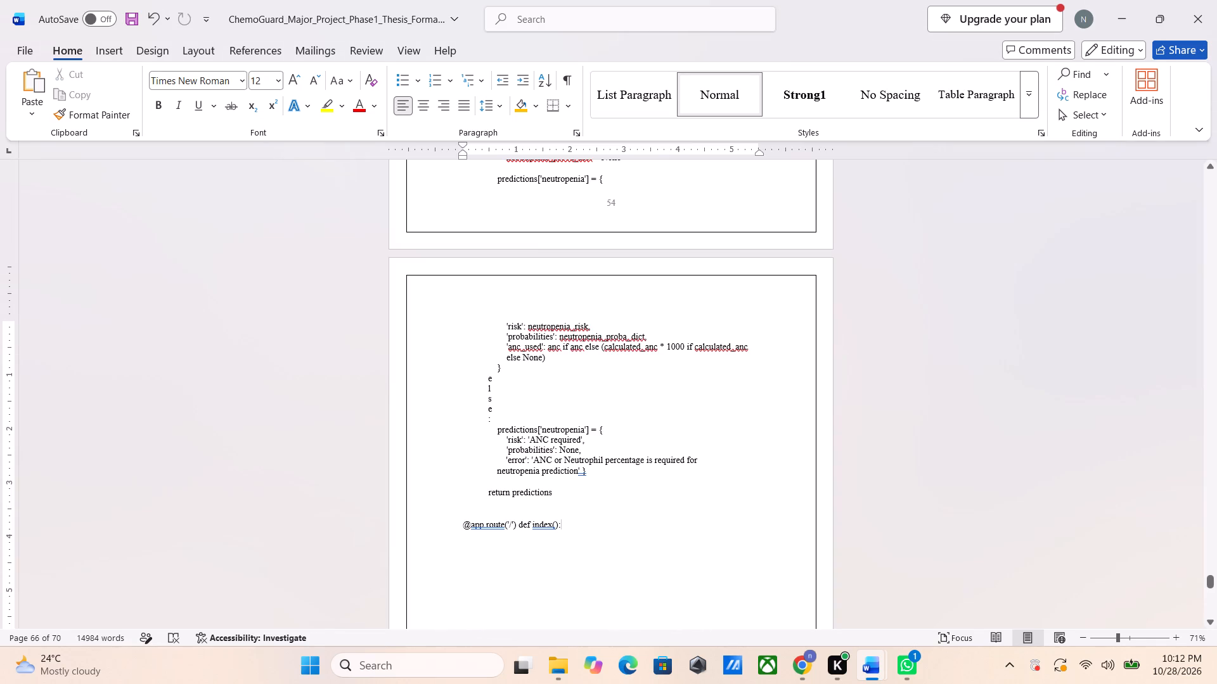
key(shift+Return)
key(ctrl+v)
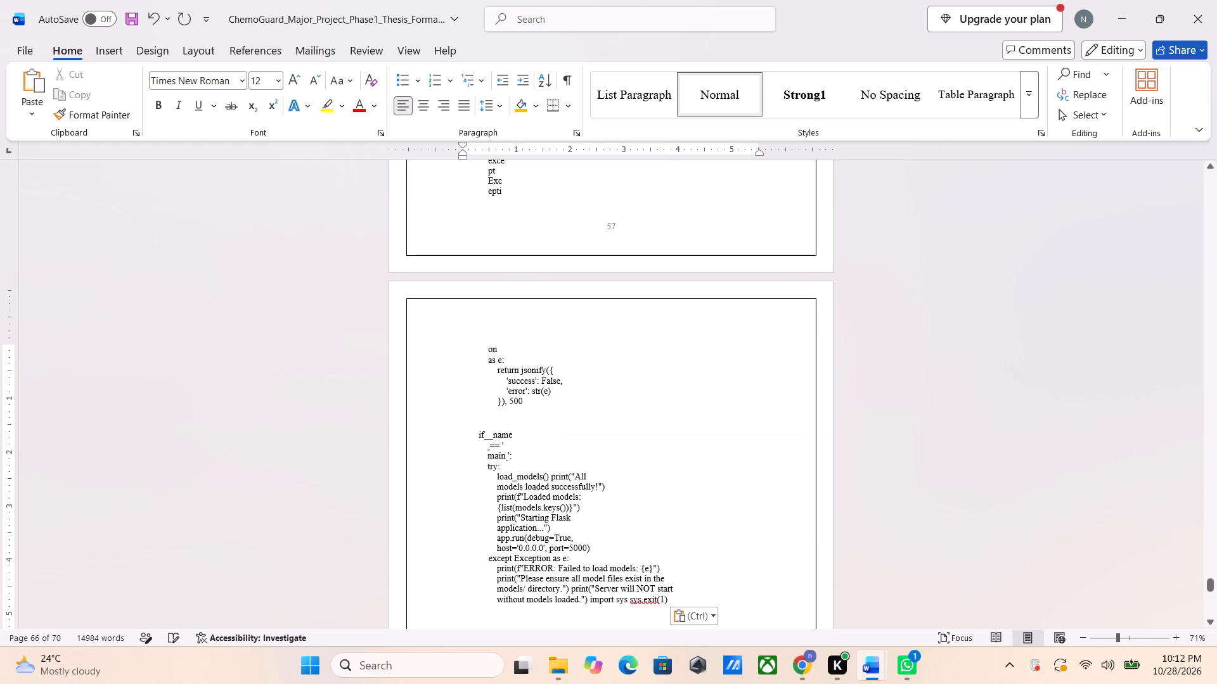
Compare the code pasted in the ChemoGuard thesis with the original code layout in the REPORT document.
key(alt+Tab)
scroll(705, 505, up, 4)
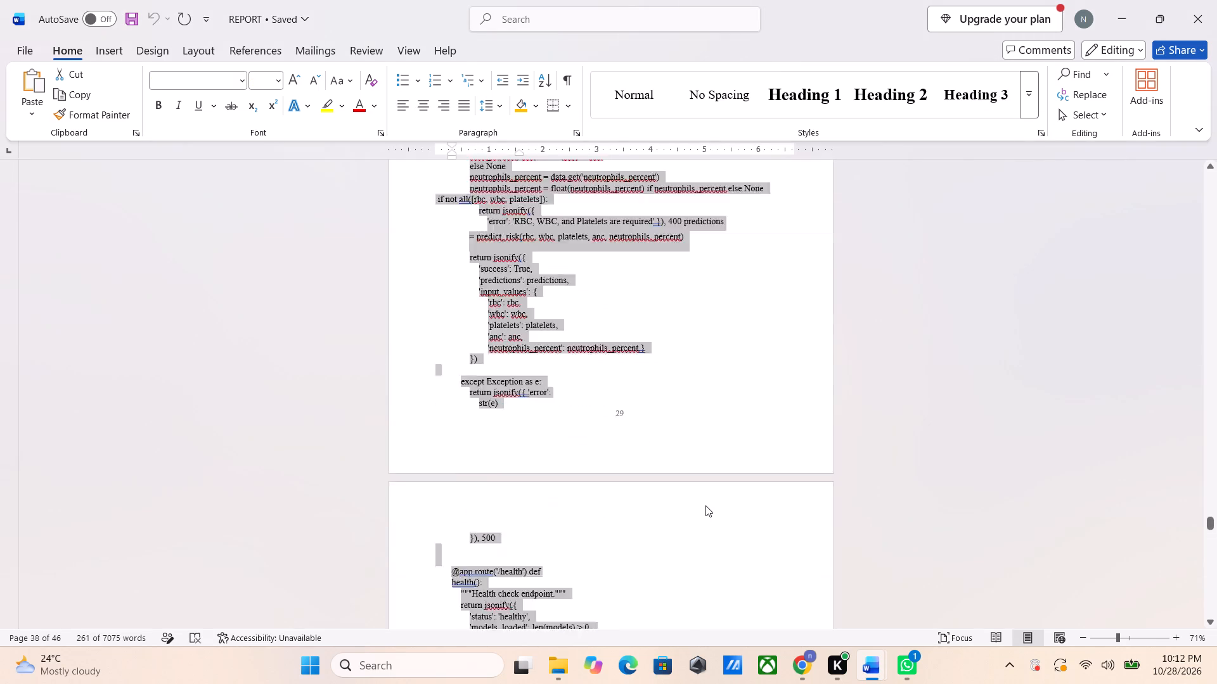
scroll(705, 505, up, 2)
key(alt+Tab)
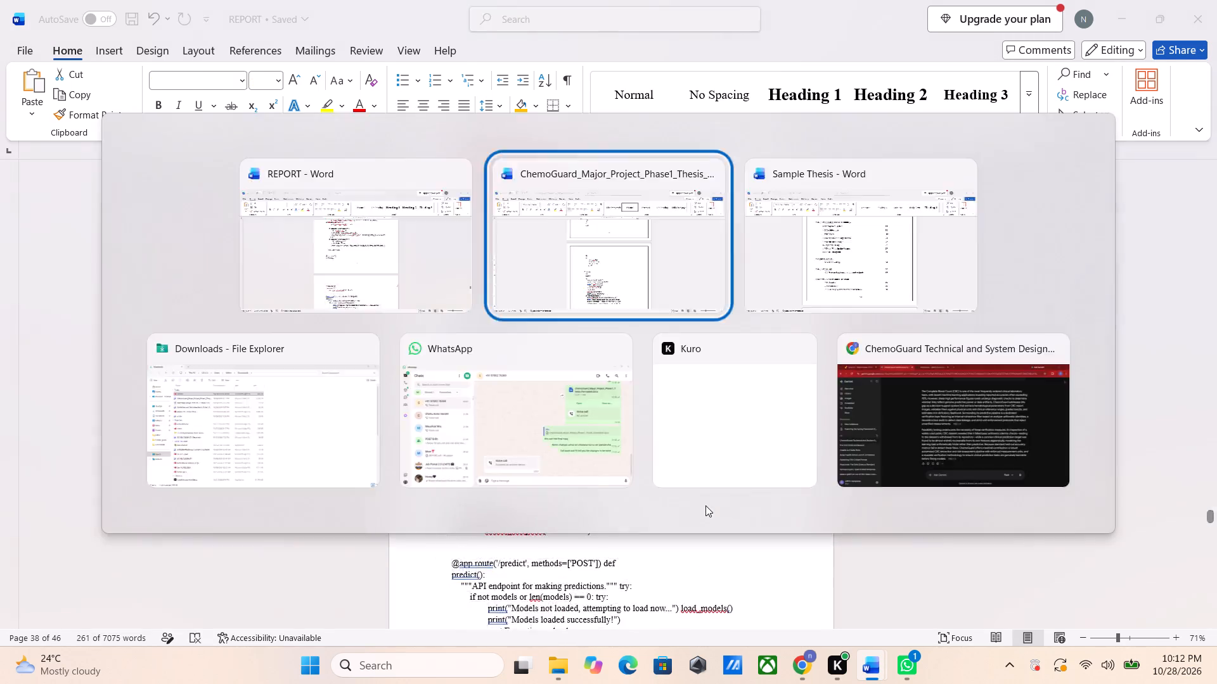
scroll(705, 505, up, 1)
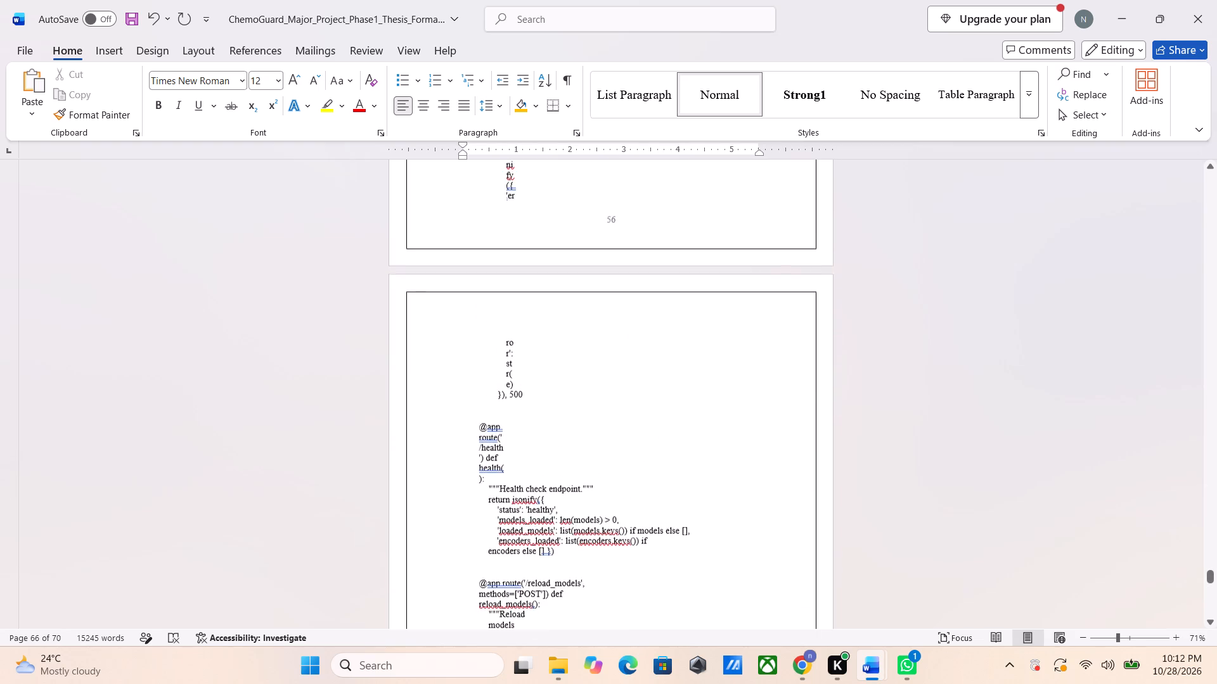
scroll(705, 505, up, 2)
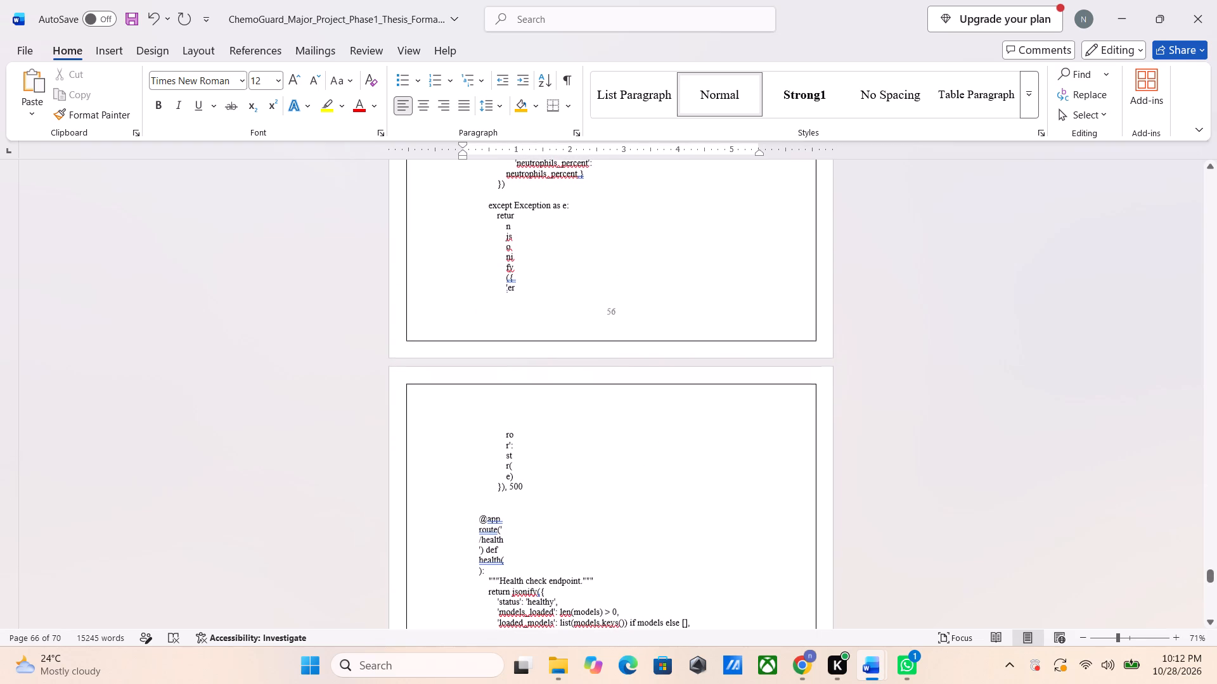
scroll(705, 505, up, 1)
key(alt+Tab)
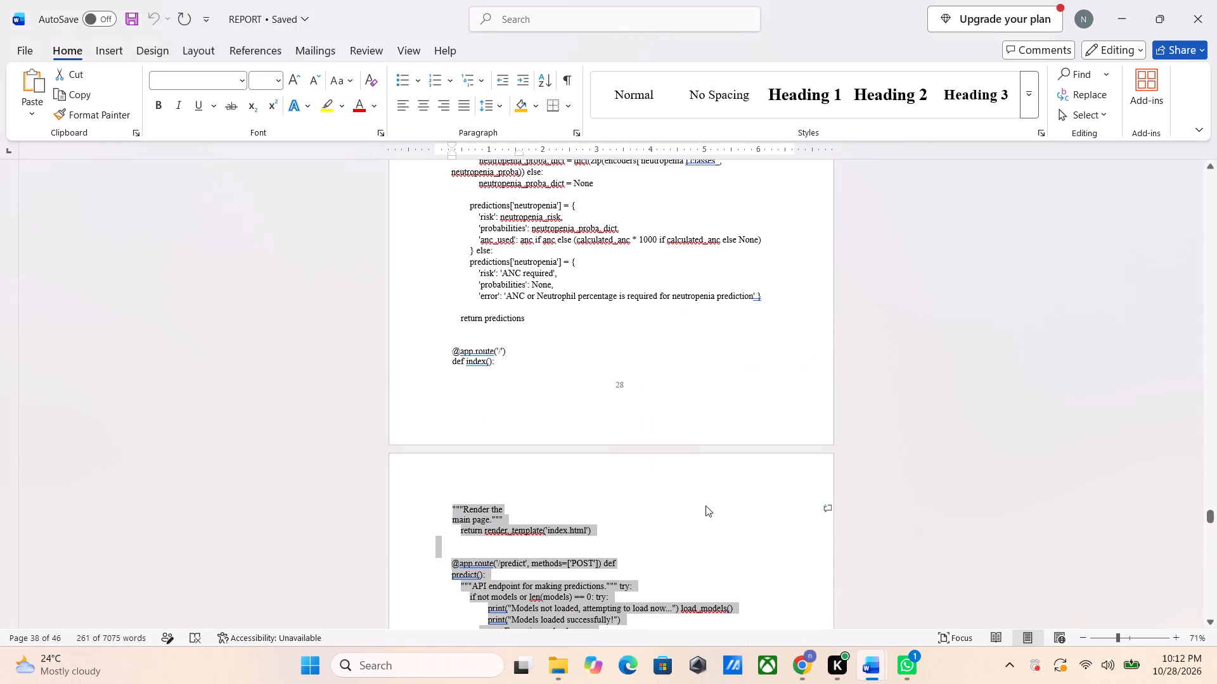
scroll(705, 505, down, 3)
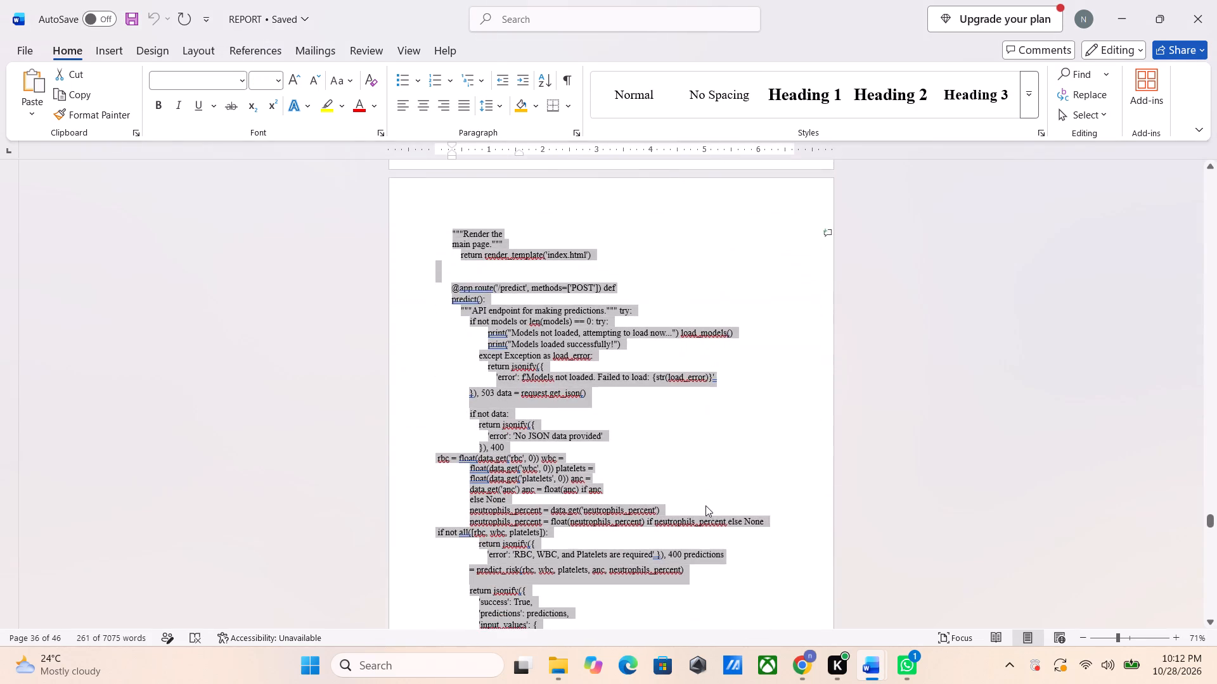
Return to the ChemoGuard thesis and undo the last paste of the remaining code.
key(alt+Tab)
key(ctrl+z)
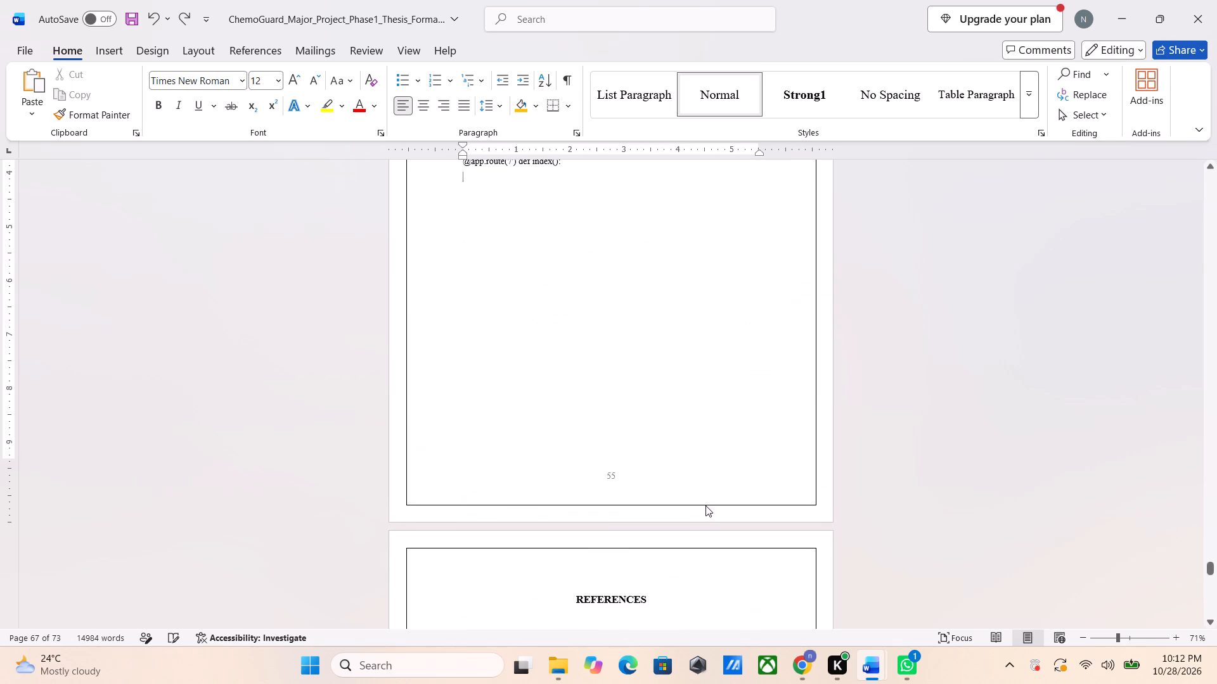
scroll(705, 505, up, 2)
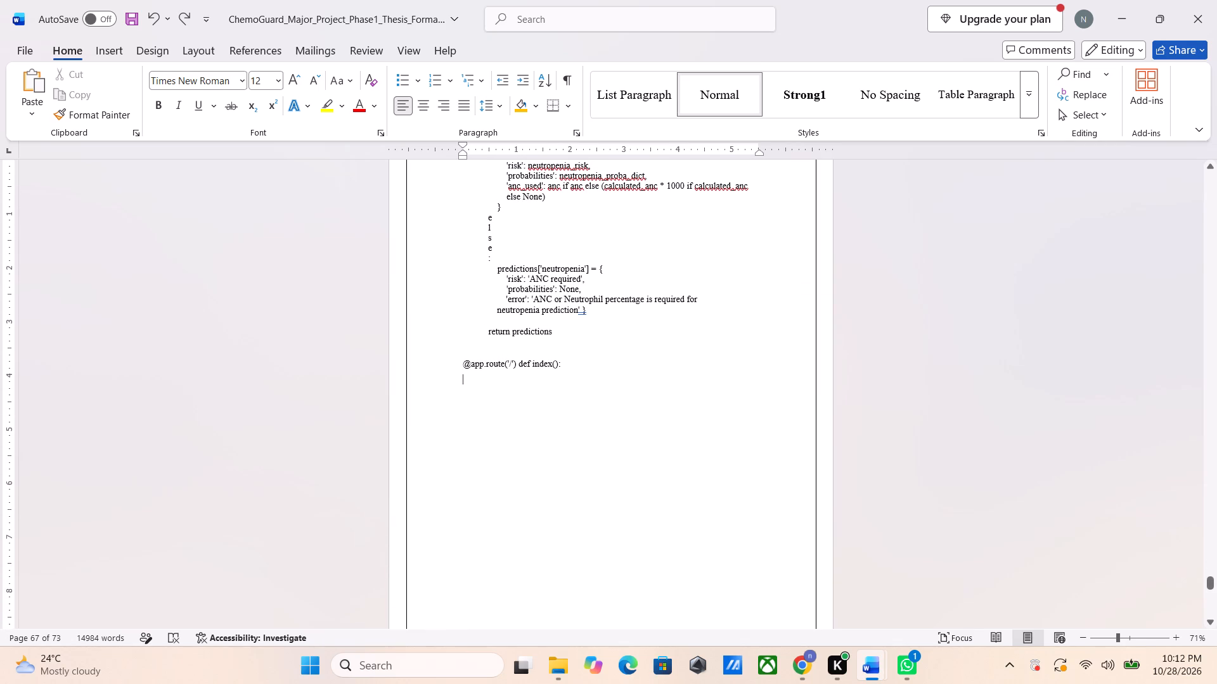
key(alt+Tab)
scroll(648, 460, up, 2)
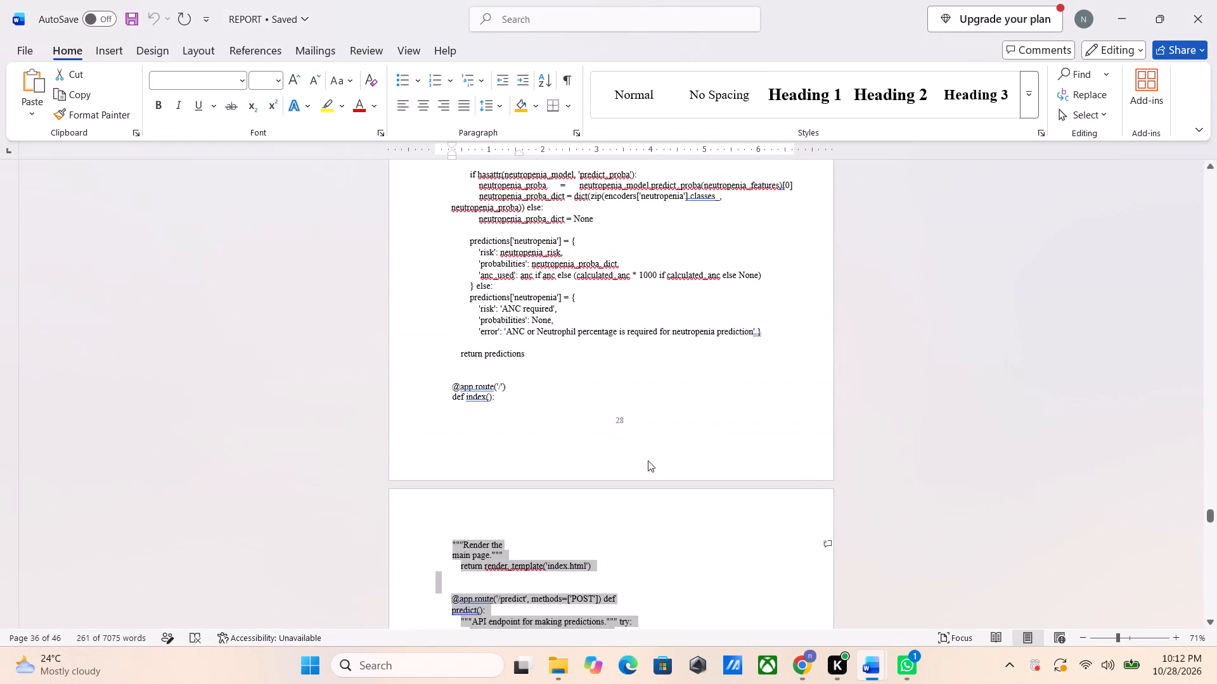
key(alt+Tab)
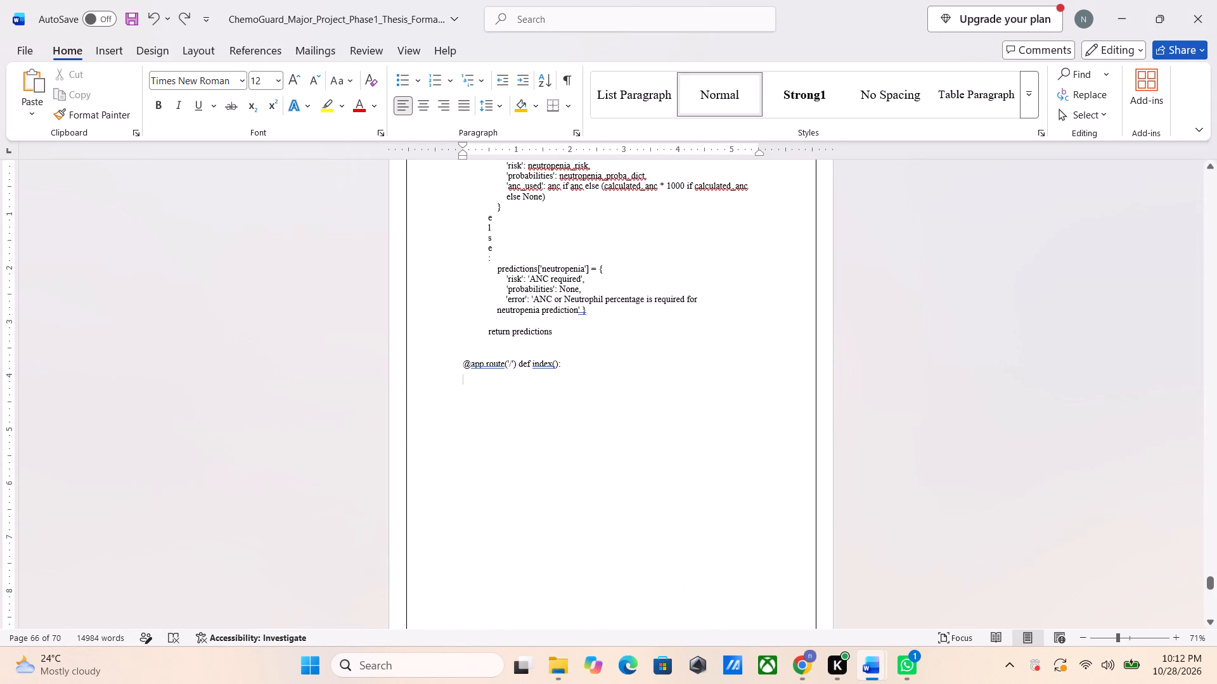
click(518, 368)
key(Return)
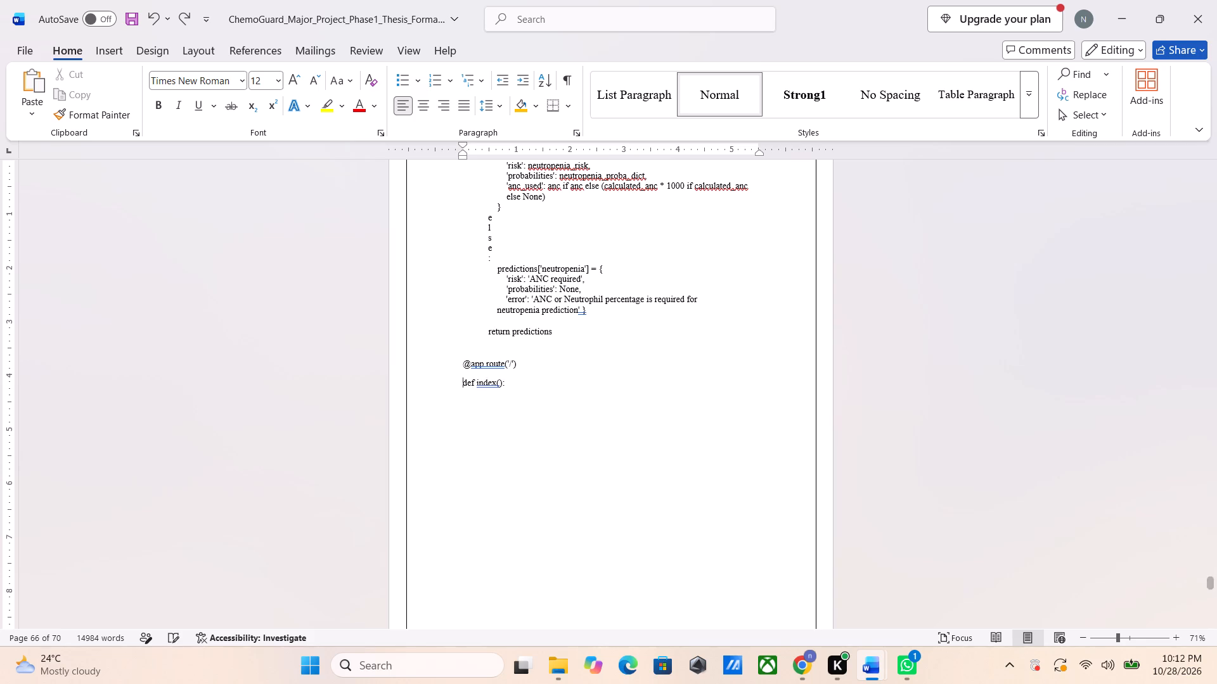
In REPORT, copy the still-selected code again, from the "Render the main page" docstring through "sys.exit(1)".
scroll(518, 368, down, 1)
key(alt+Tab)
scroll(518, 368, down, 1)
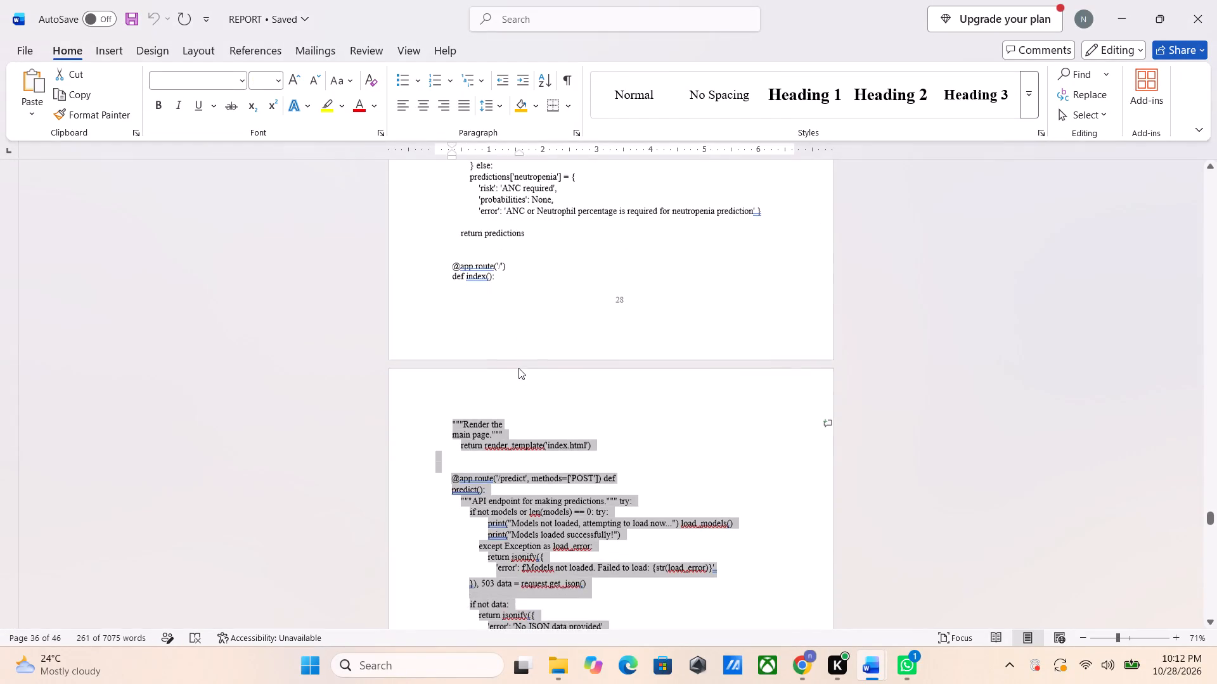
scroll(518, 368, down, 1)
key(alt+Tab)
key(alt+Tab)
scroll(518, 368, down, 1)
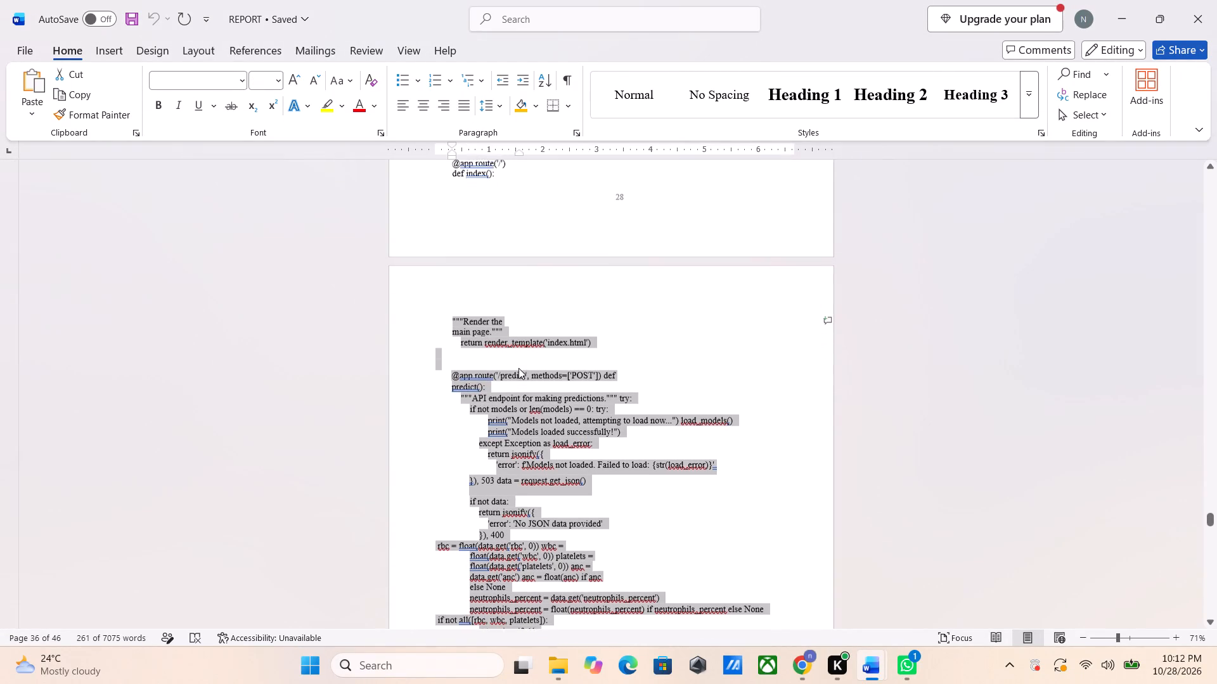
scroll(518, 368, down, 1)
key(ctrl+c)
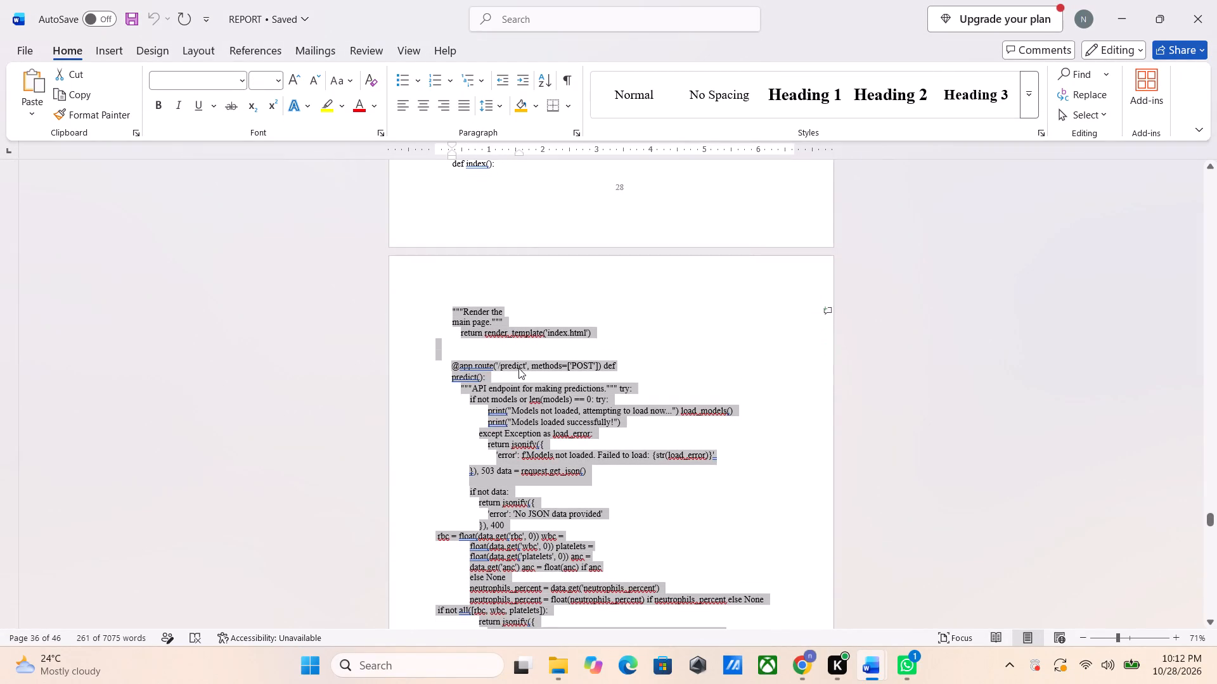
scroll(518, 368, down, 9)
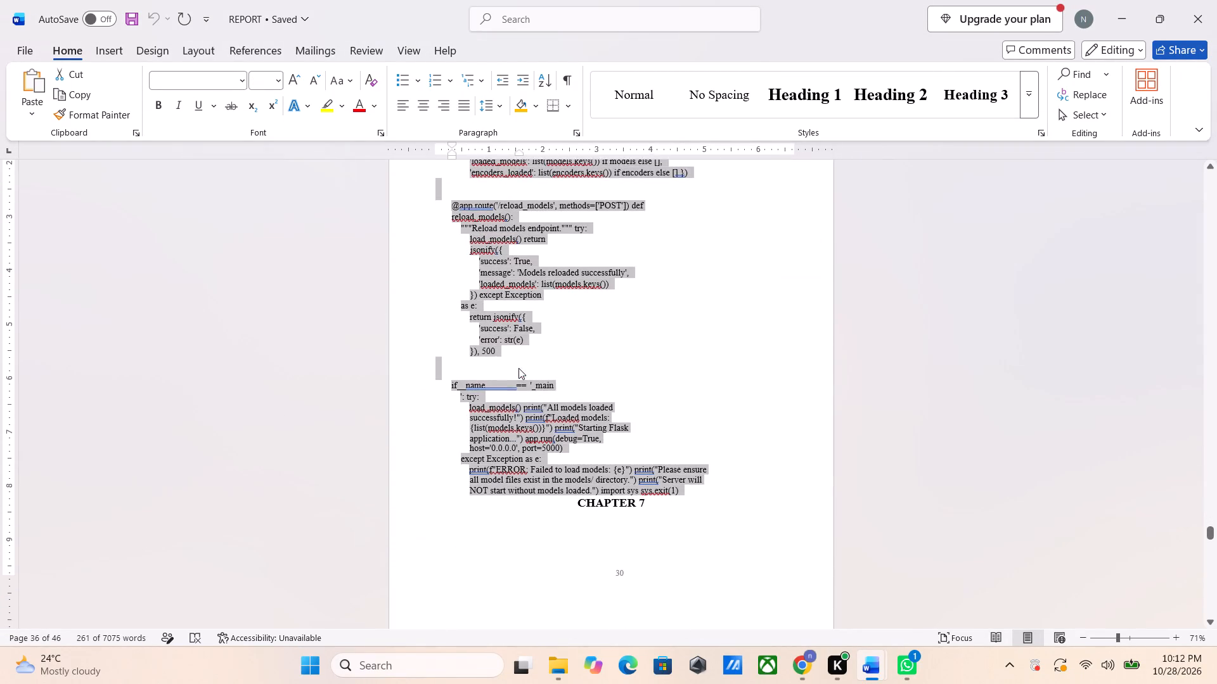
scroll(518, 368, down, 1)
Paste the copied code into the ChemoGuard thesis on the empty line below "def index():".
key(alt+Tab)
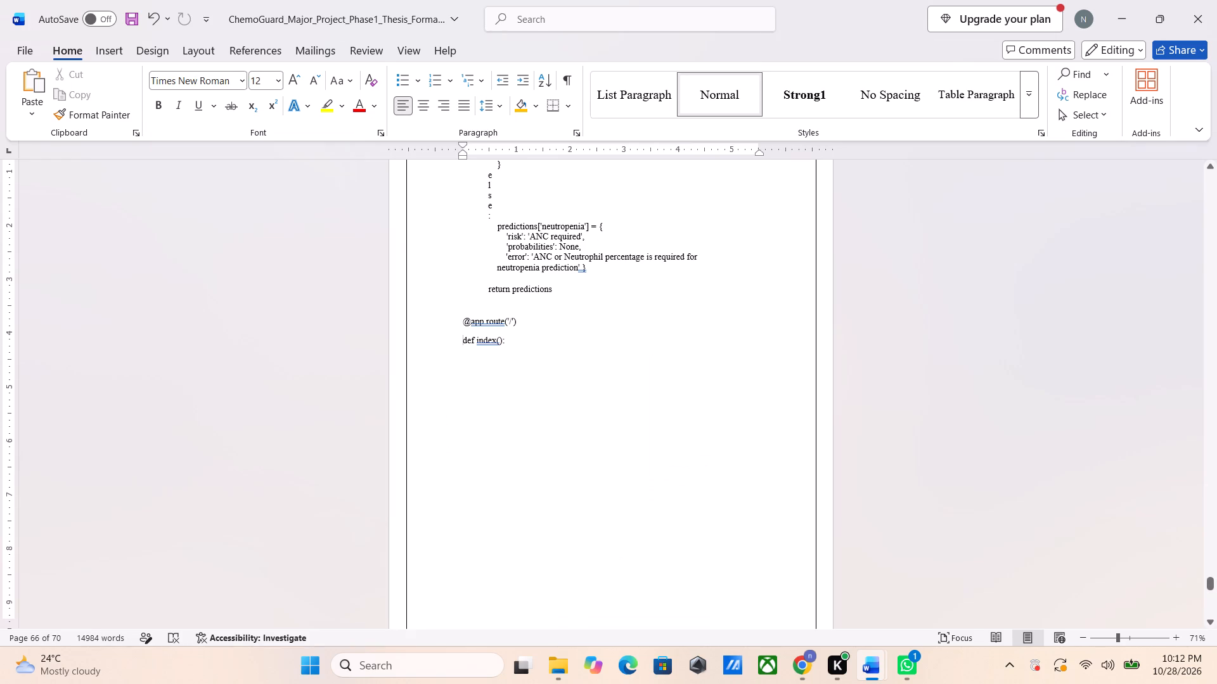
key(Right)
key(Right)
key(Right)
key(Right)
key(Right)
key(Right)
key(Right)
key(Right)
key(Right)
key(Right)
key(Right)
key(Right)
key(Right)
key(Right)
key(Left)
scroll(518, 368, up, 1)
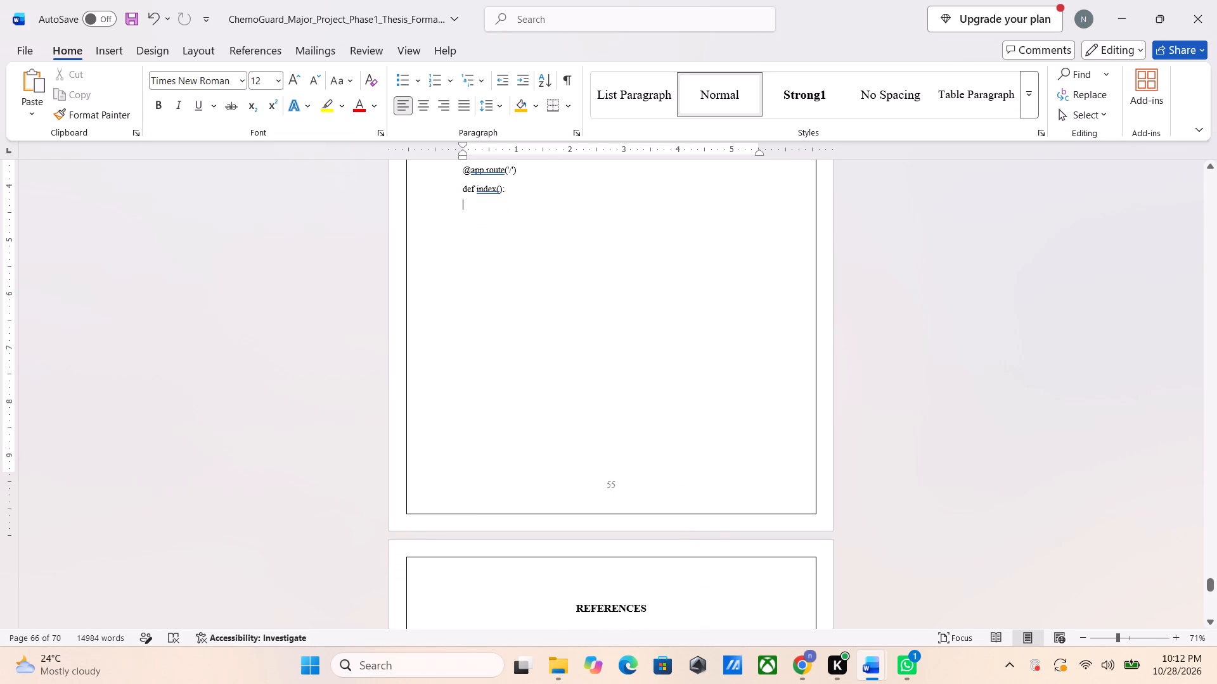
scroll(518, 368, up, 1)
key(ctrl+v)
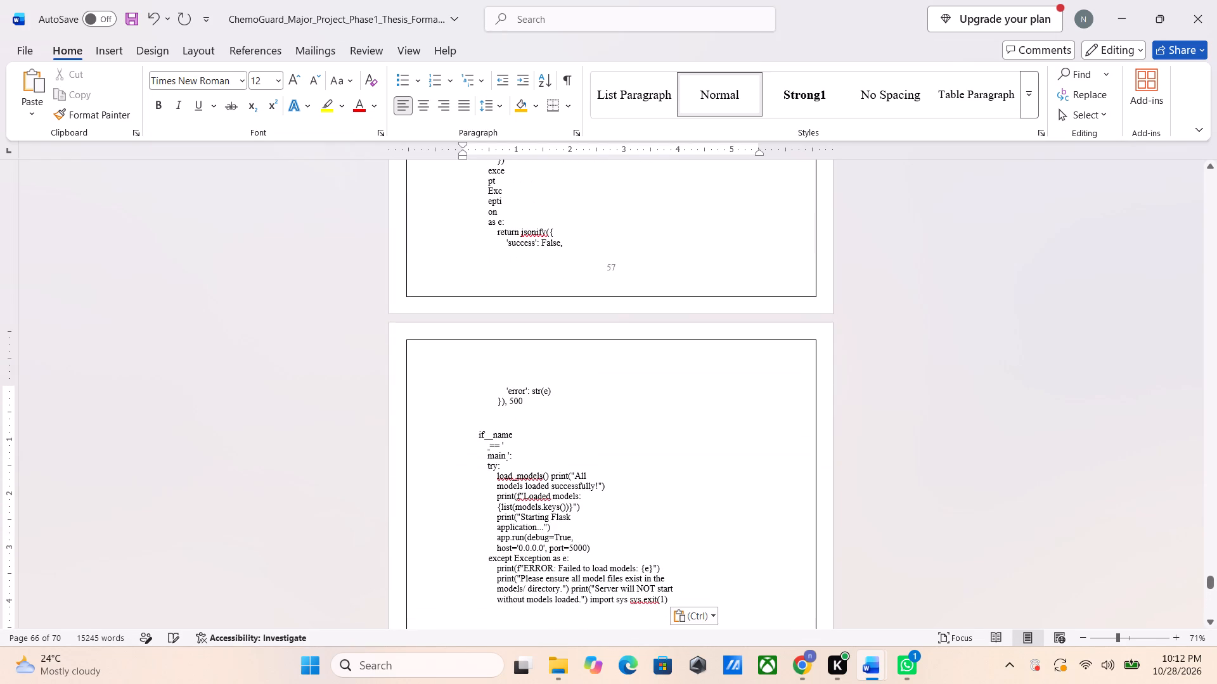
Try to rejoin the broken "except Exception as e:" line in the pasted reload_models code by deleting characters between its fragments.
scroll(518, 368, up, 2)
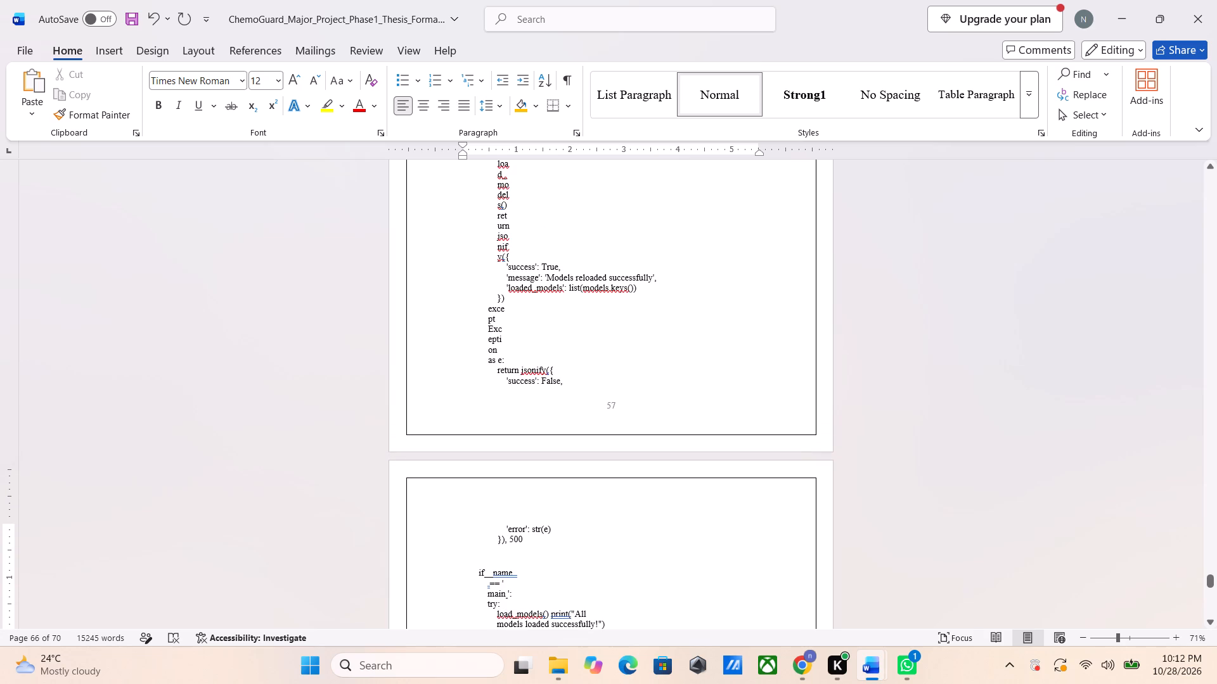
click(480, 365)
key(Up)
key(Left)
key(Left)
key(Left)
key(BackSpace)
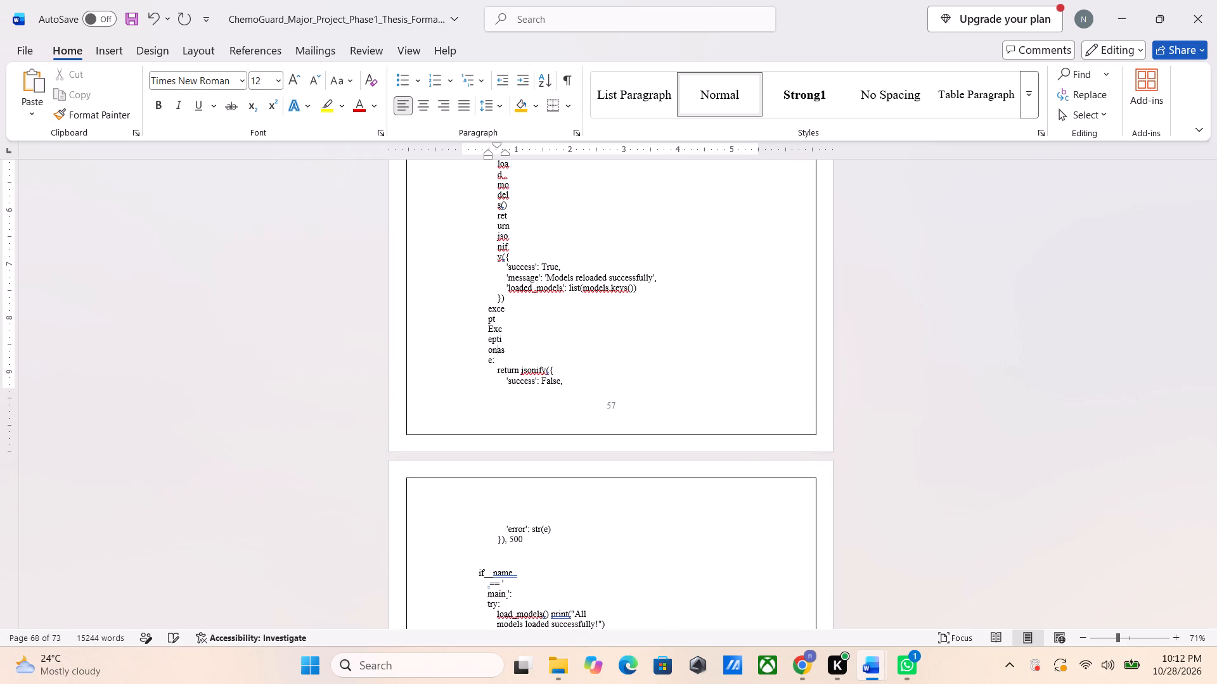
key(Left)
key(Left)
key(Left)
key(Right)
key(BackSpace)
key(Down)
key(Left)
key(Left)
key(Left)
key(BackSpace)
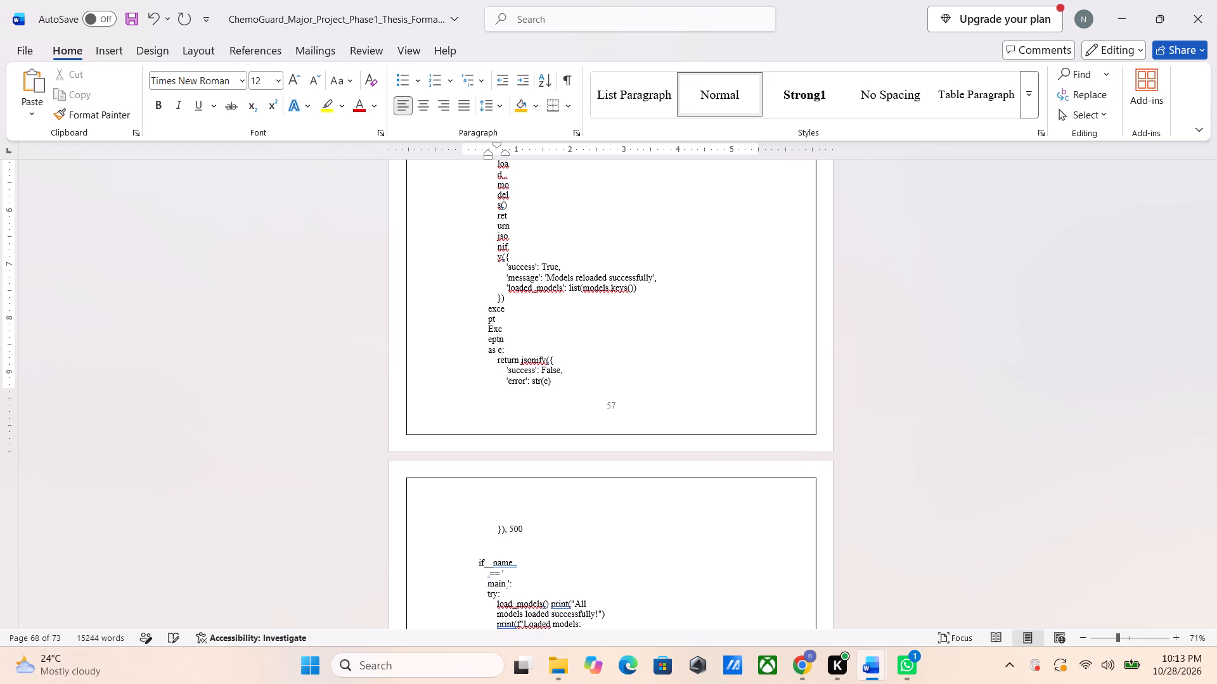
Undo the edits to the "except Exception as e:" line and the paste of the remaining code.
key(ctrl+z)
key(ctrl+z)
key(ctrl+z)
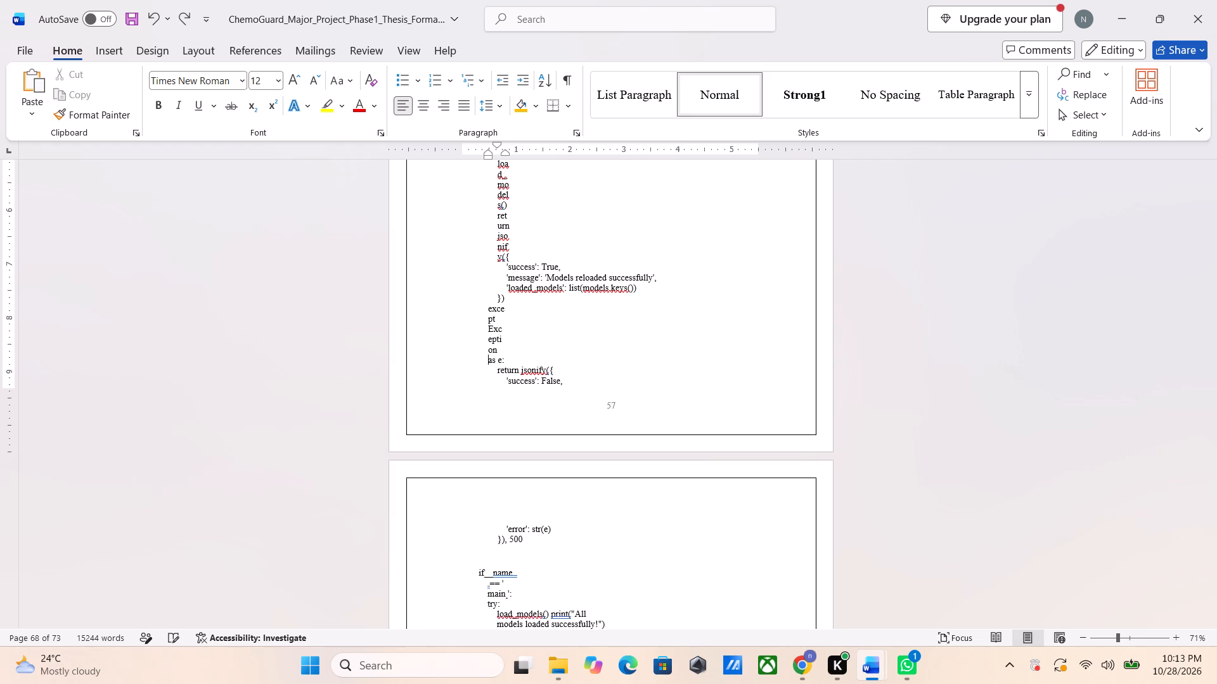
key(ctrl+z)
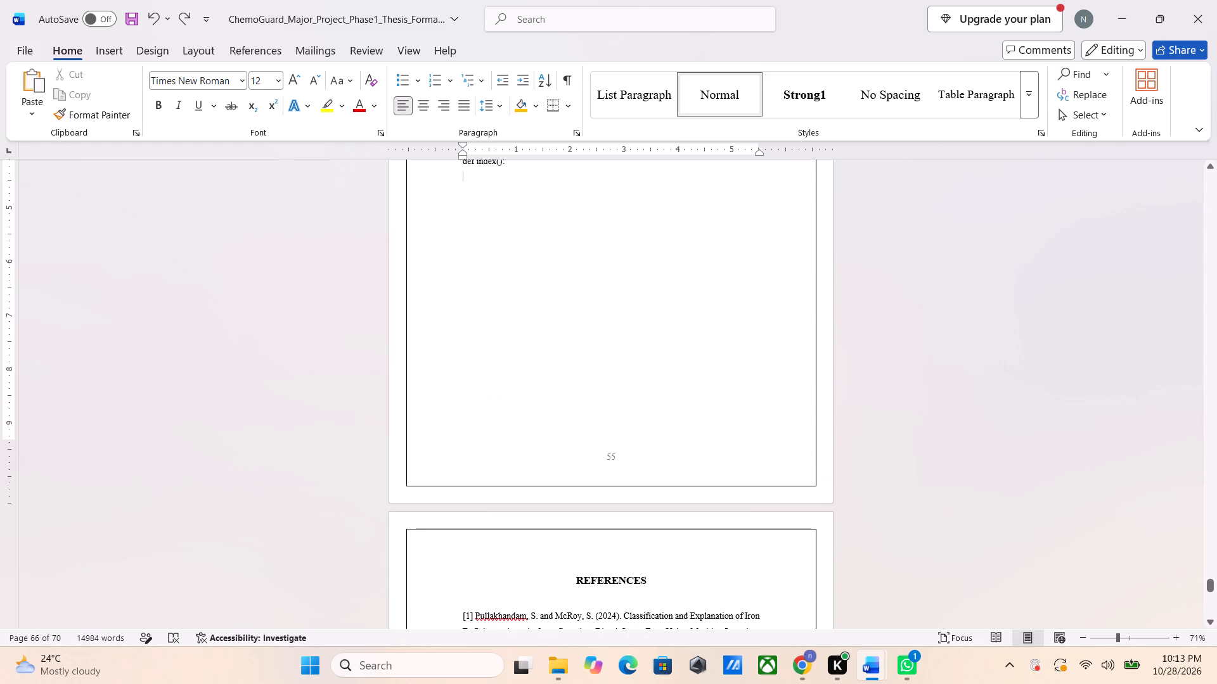
In REPORT, copy only the page 29 code, from the "Render the main page" docstring through "str(e)".
key(alt+Tab)
scroll(480, 365, up, 4)
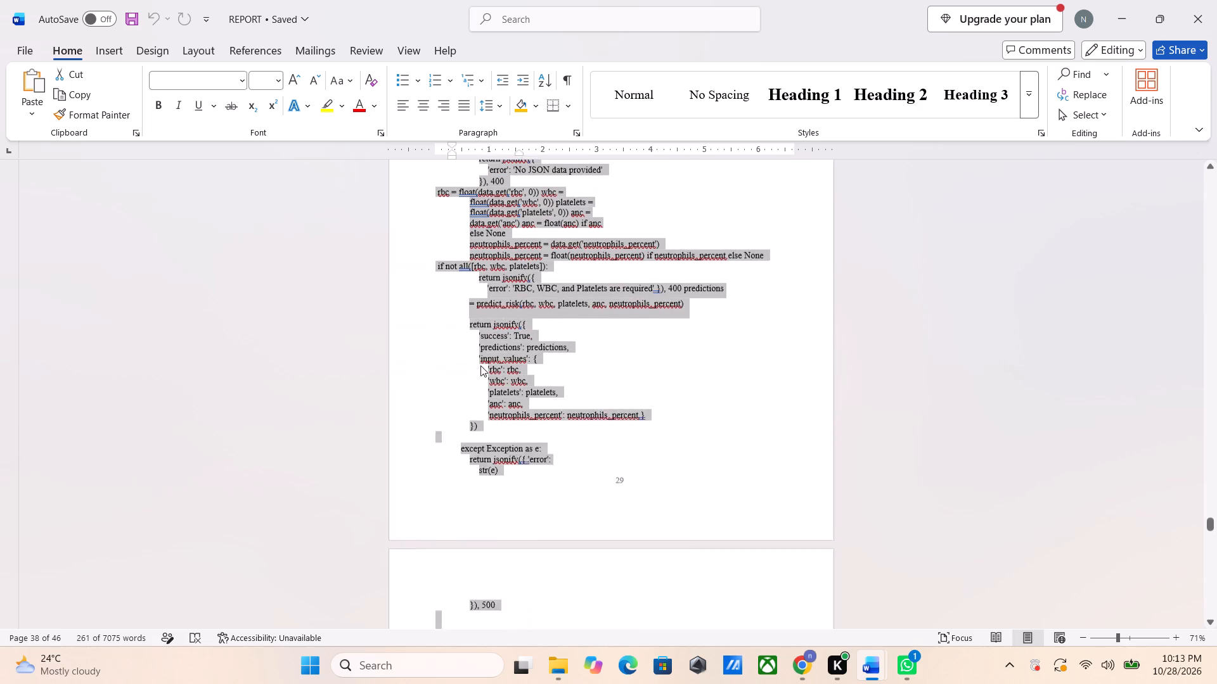
scroll(480, 365, up, 5)
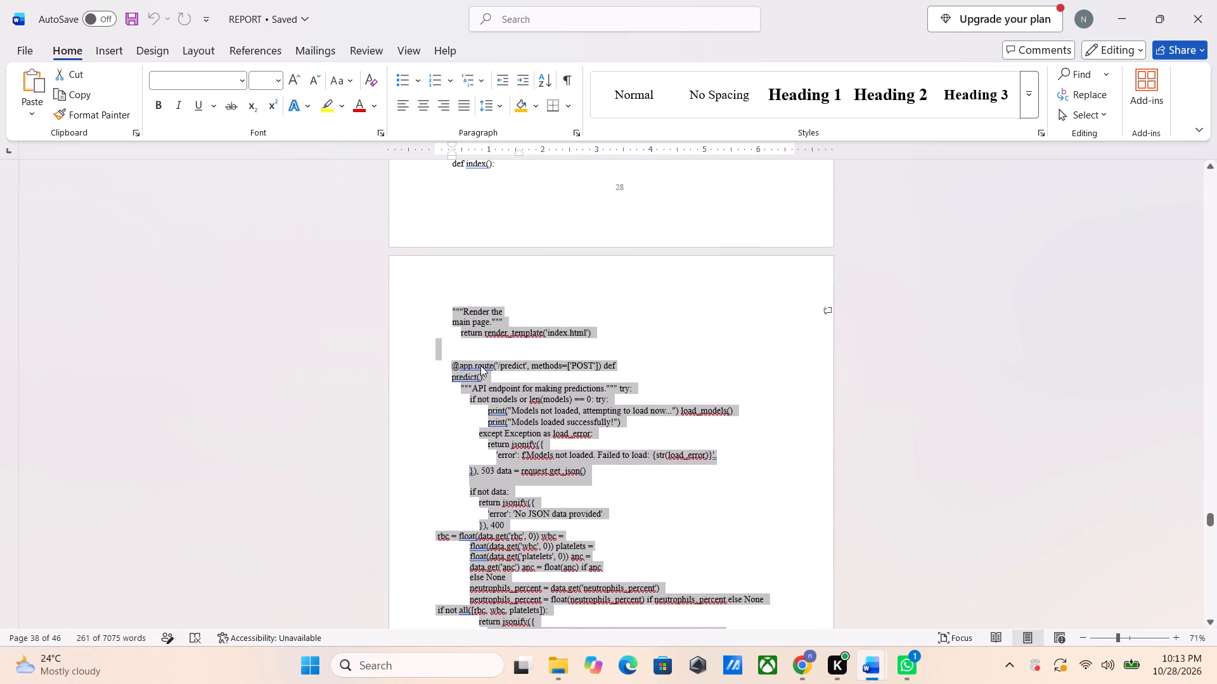
click(435, 404)
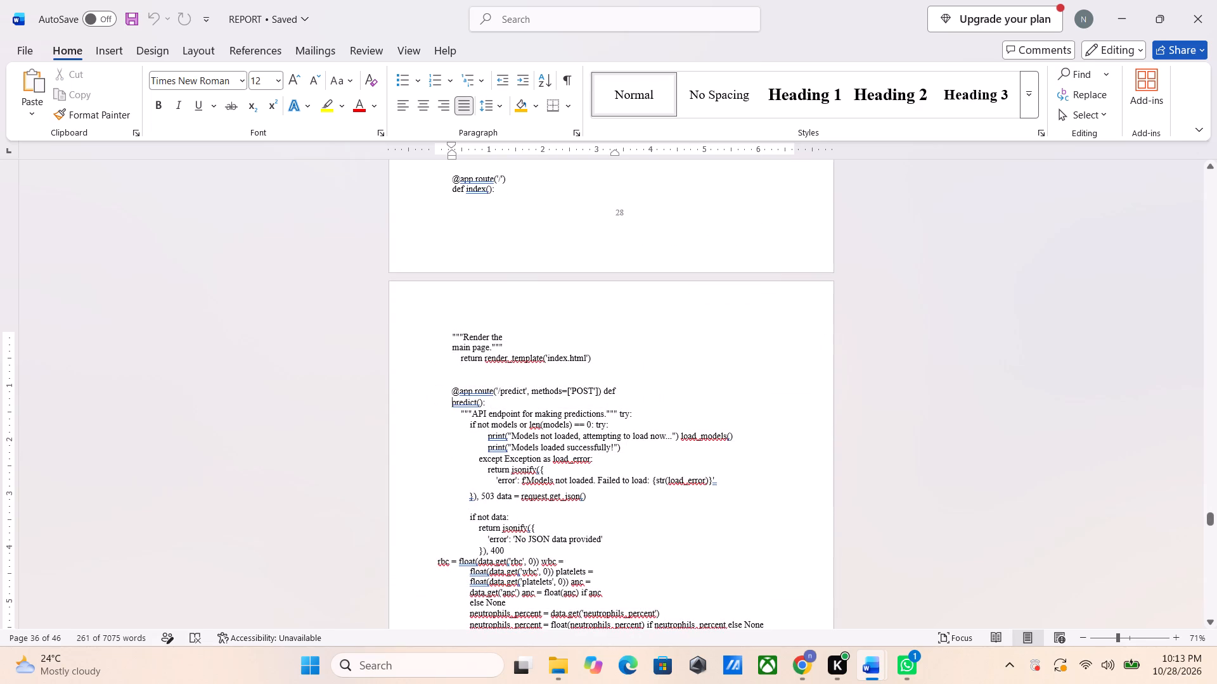
drag(447, 327, 622, 650)
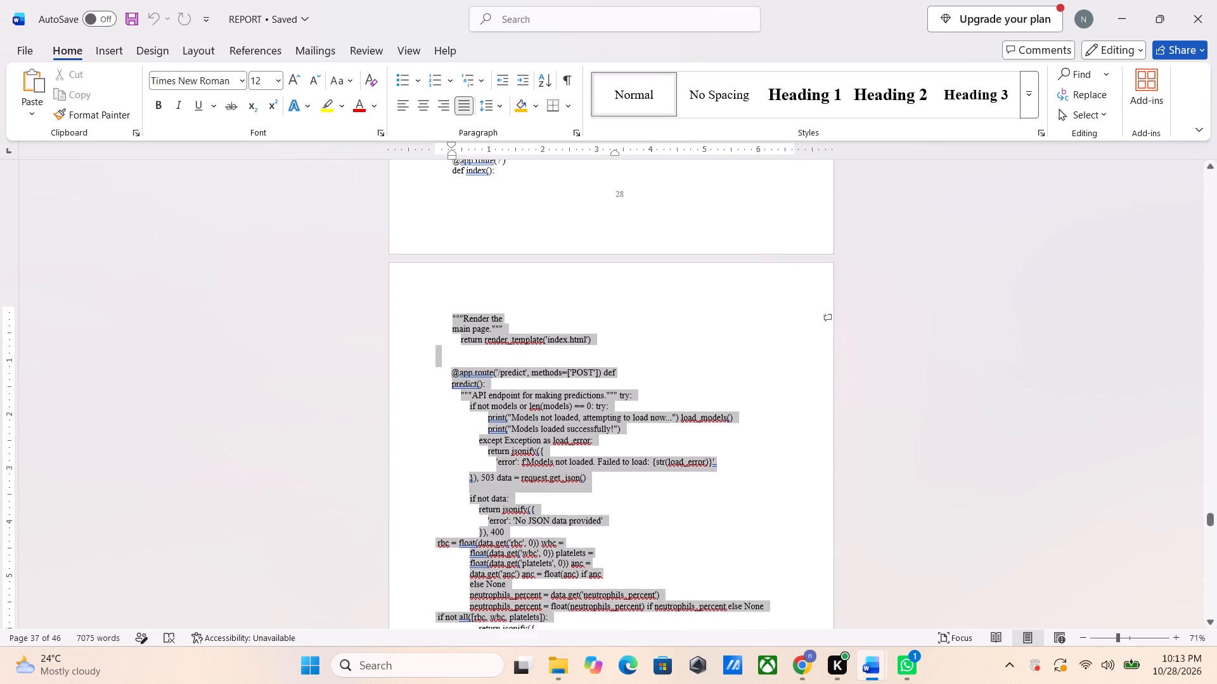
drag(622, 650, 568, 418)
key(ctrl+c)
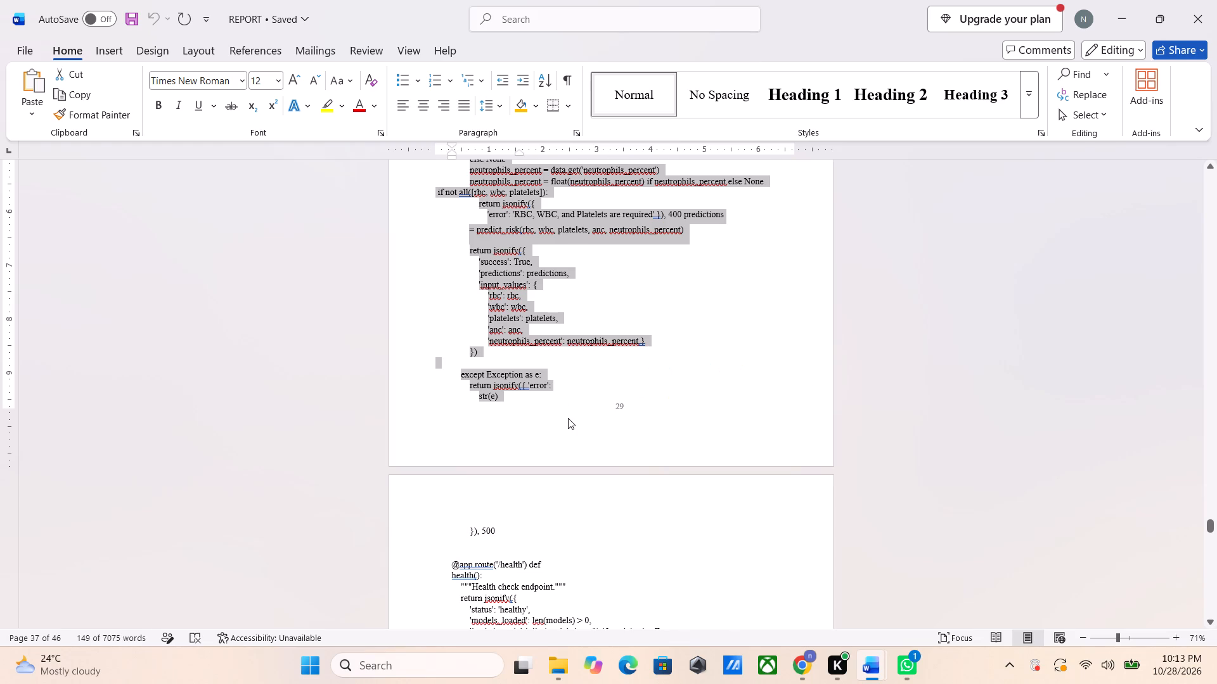
Paste the copied page 29 code into the ChemoGuard thesis below "def index():".
key(alt+Tab)
key(ctrl+v)
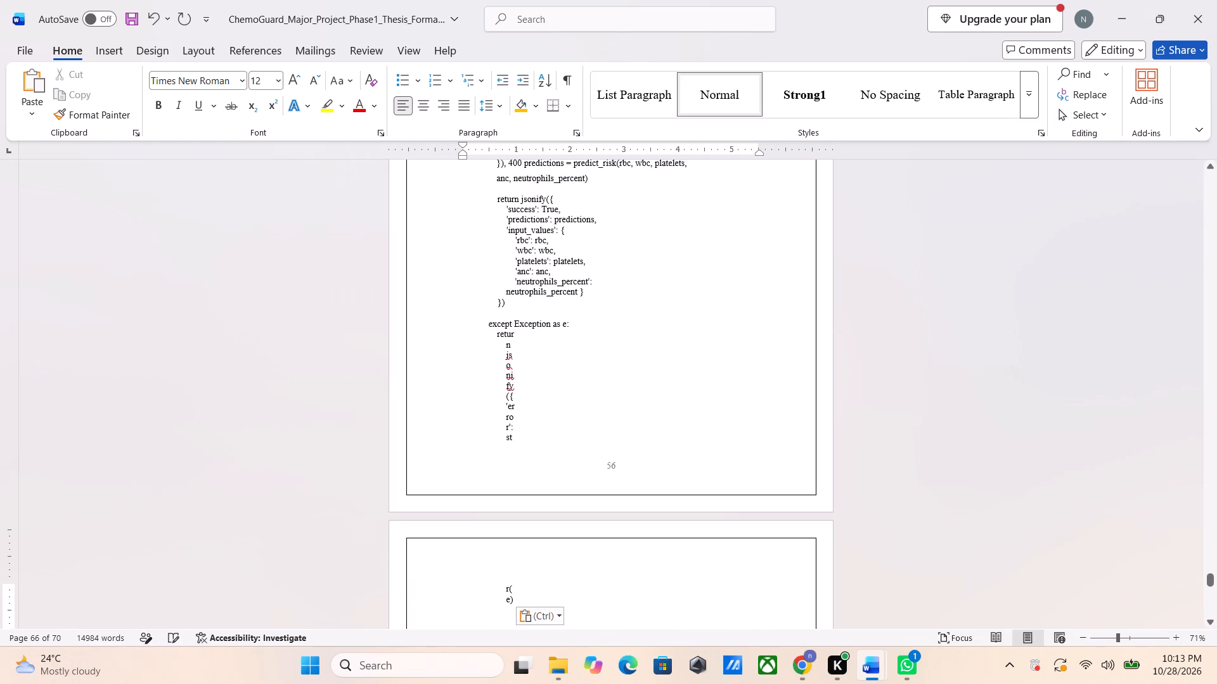
scroll(568, 418, up, 1)
key(alt+Tab)
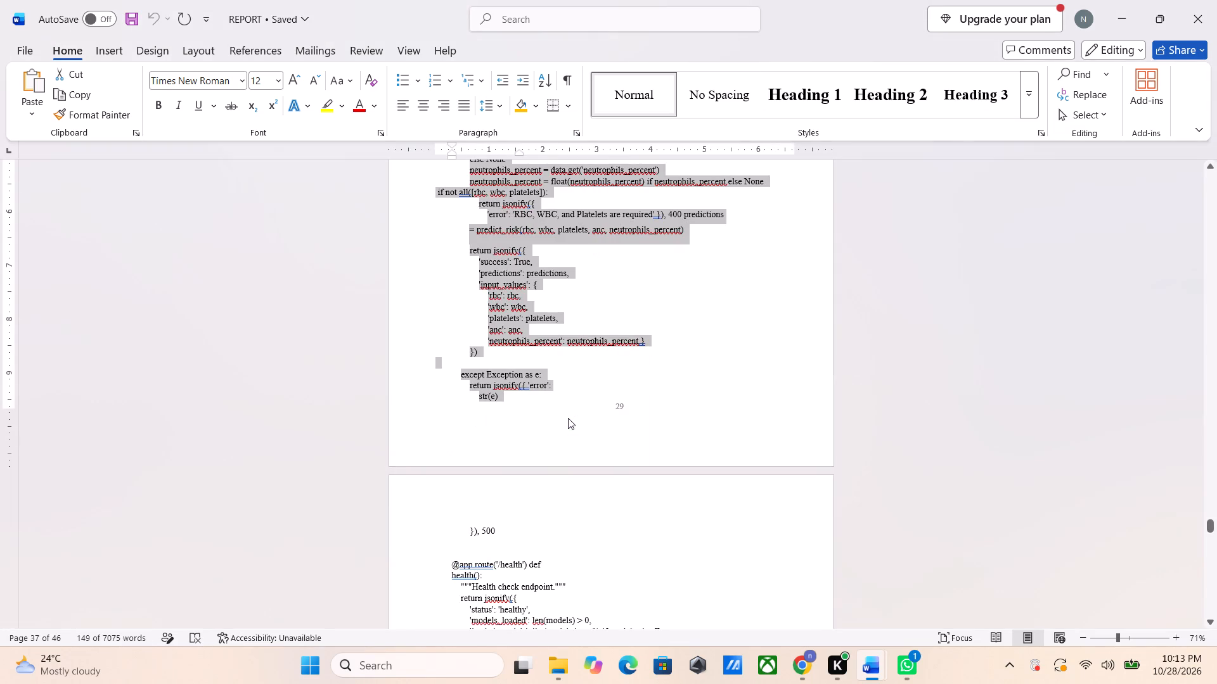
scroll(568, 418, up, 1)
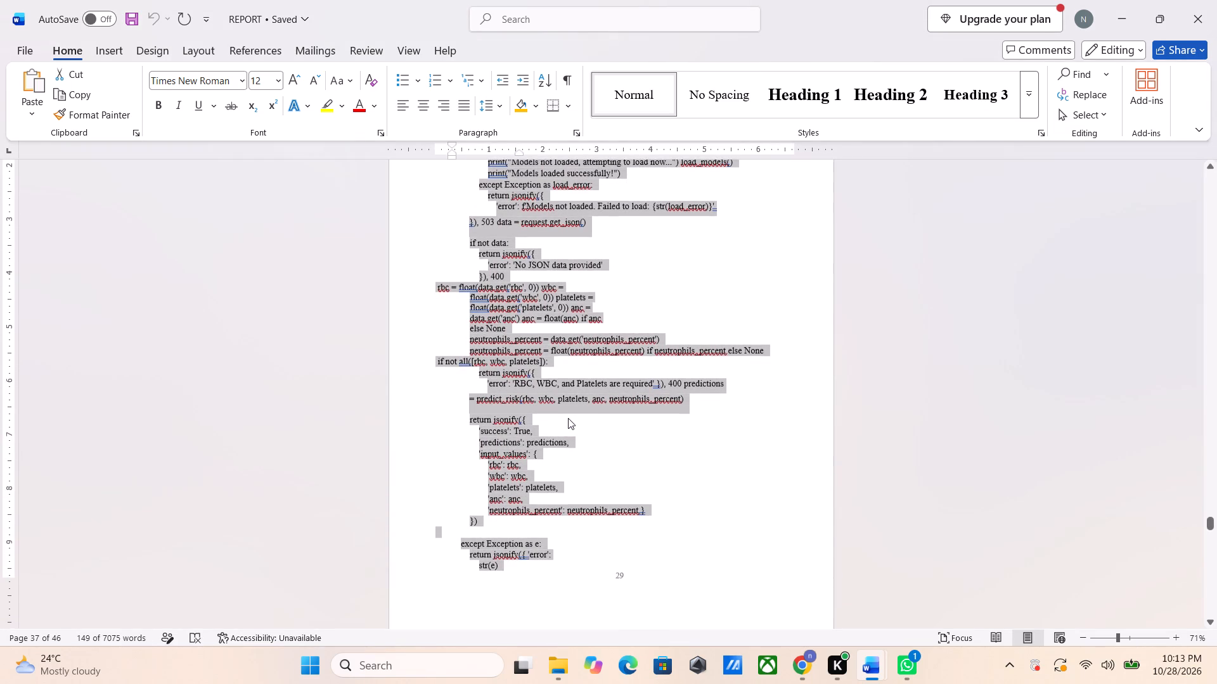
scroll(568, 418, up, 2)
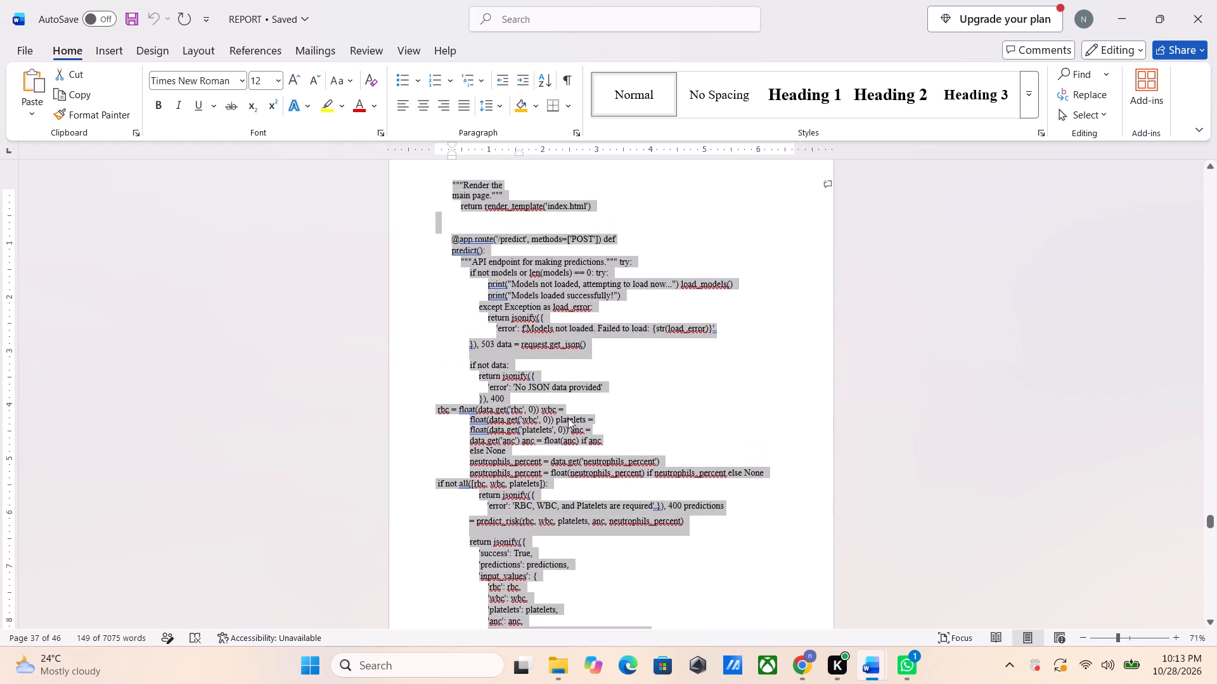
scroll(568, 418, up, 1)
scroll(568, 418, down, 1)
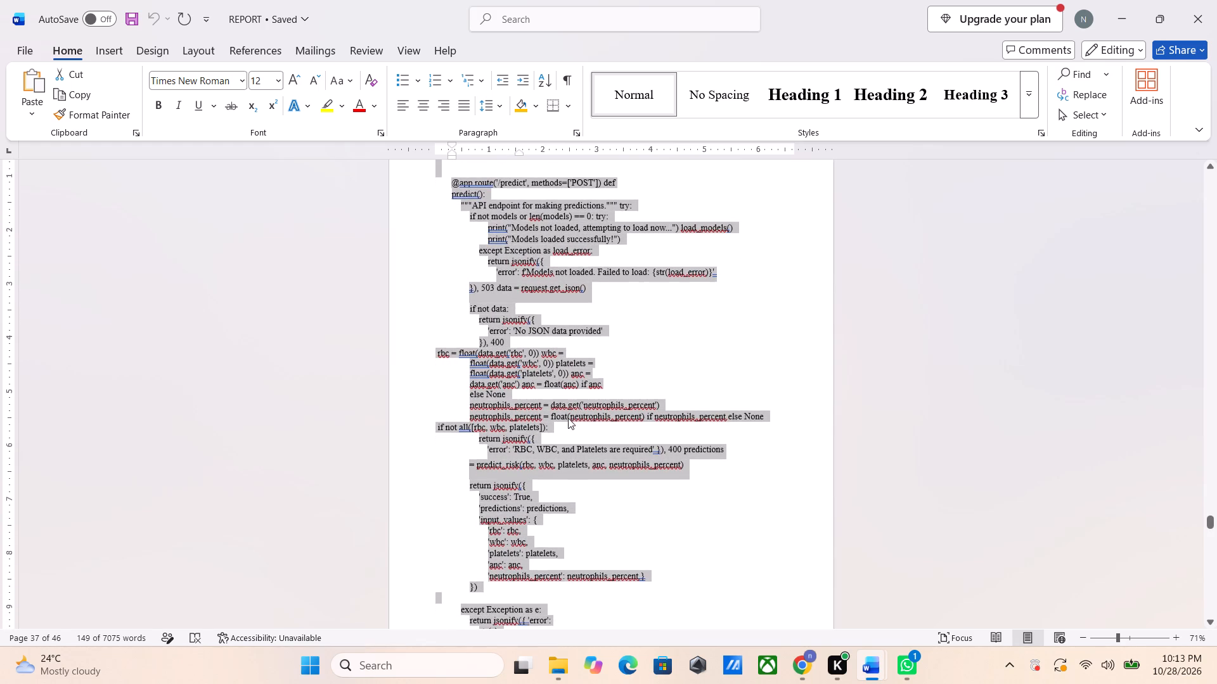
scroll(568, 418, down, 1)
key(alt+Tab)
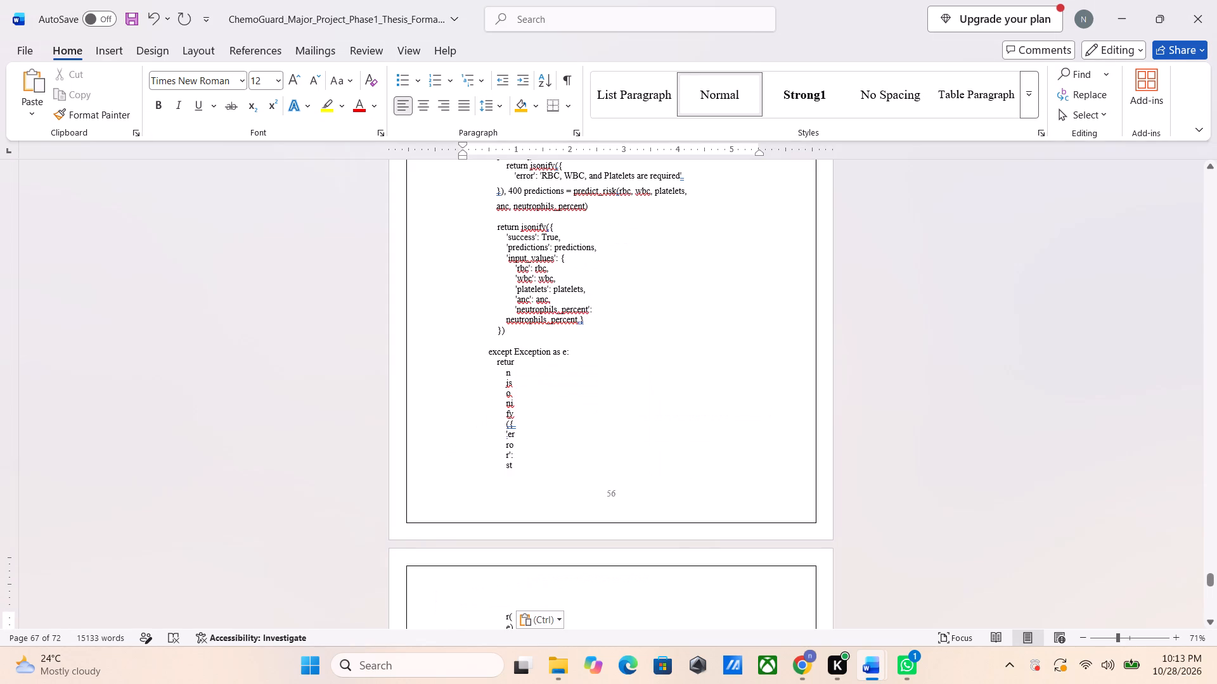
key(alt+Tab)
scroll(568, 418, down, 2)
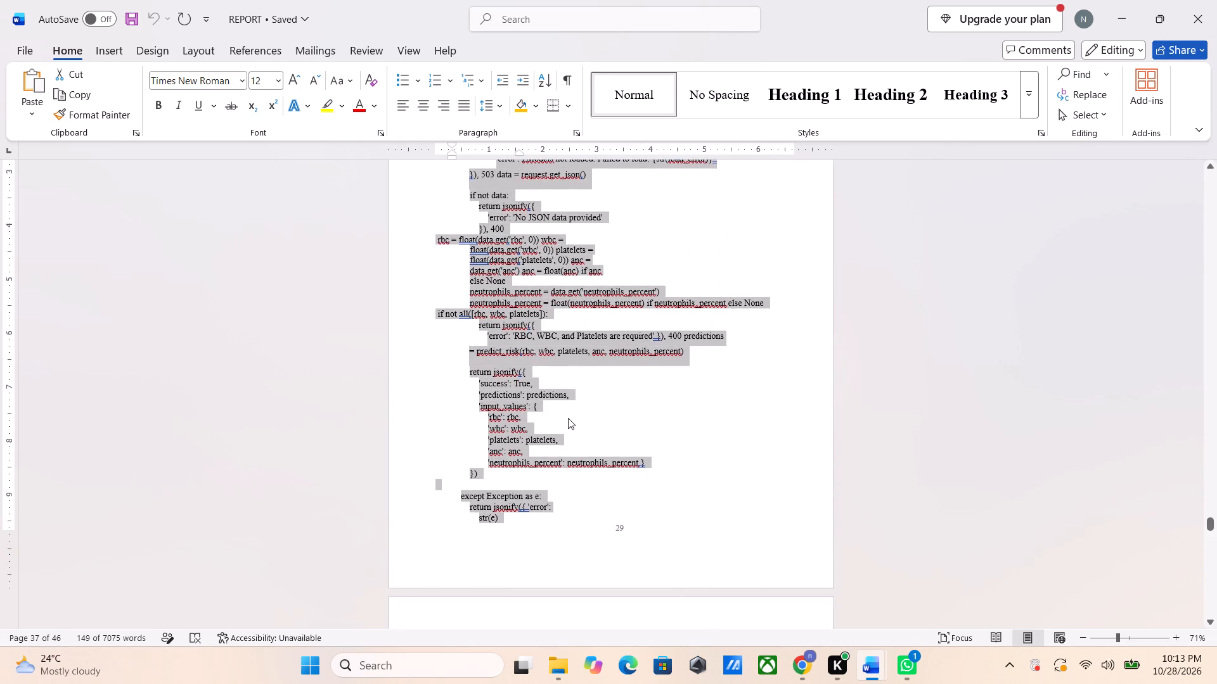
scroll(568, 418, down, 2)
key(alt+Tab)
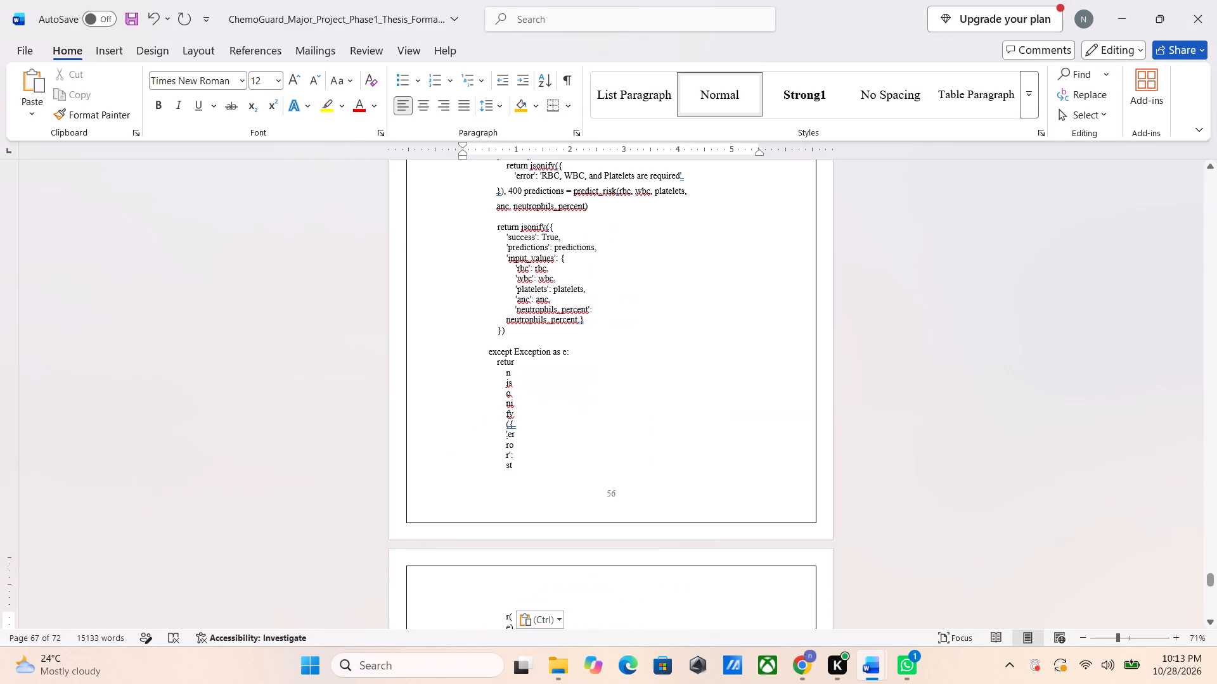
scroll(568, 418, down, 1)
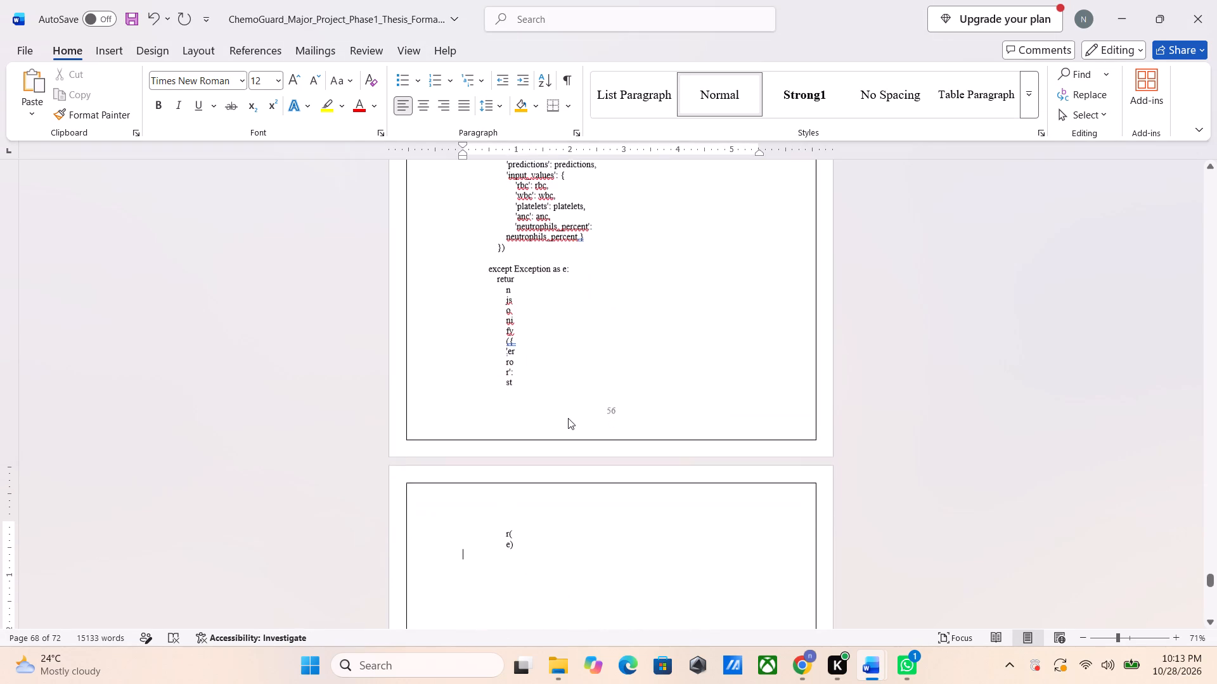
scroll(568, 418, down, 1)
drag(514, 536, 465, 259)
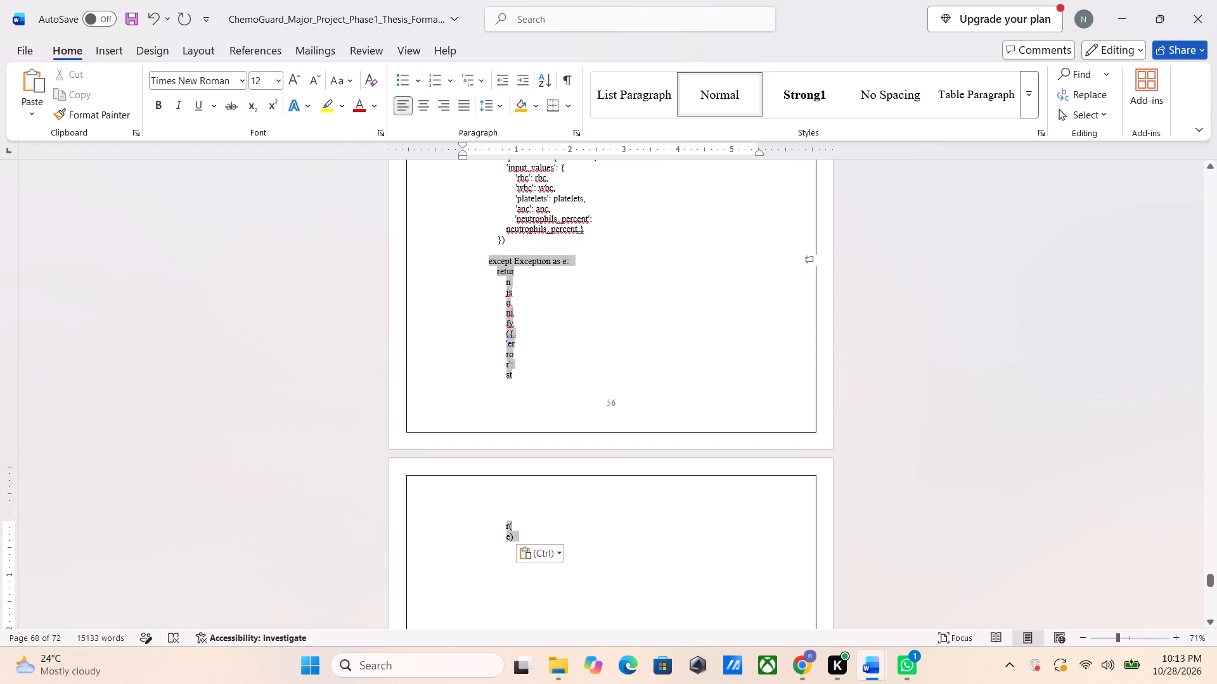
drag(465, 259, 458, 262)
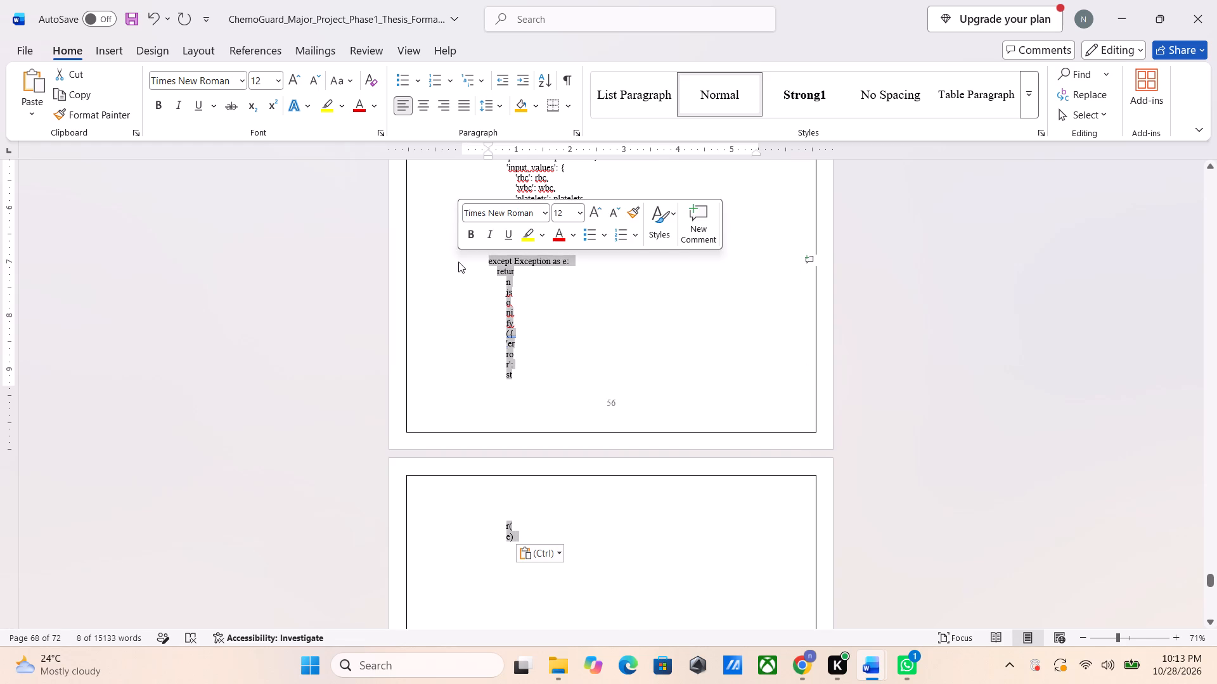
key(BackSpace)
key(alt+Tab)
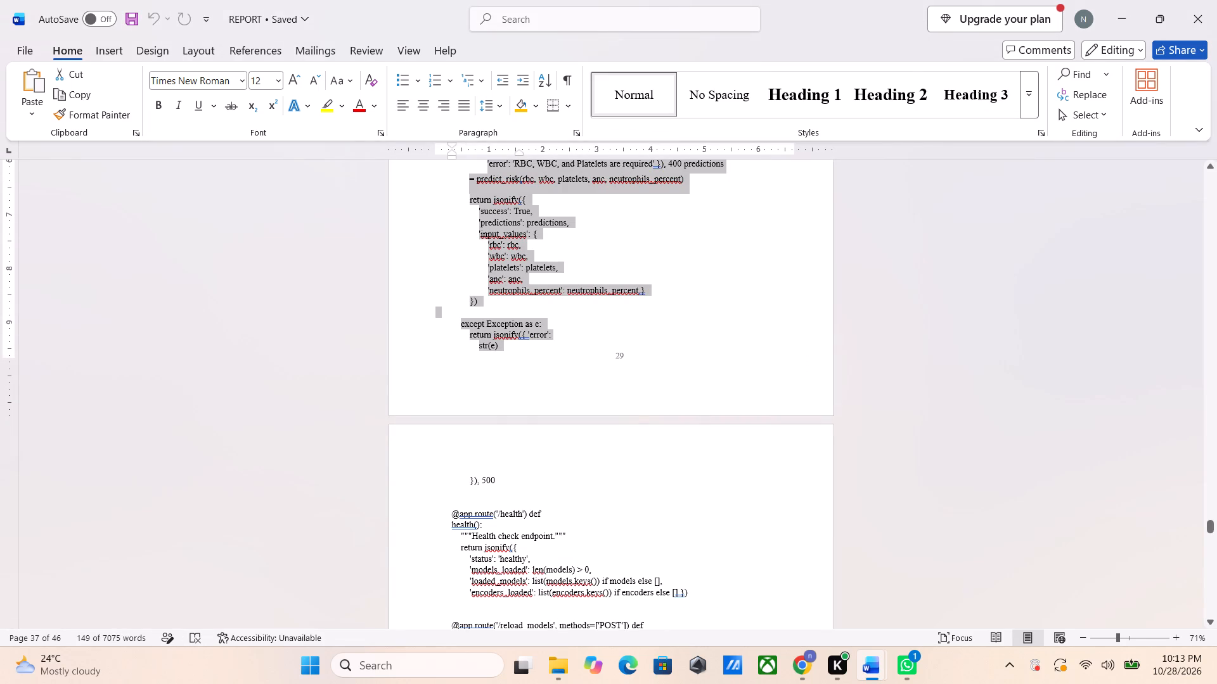
drag(459, 478, 607, 647)
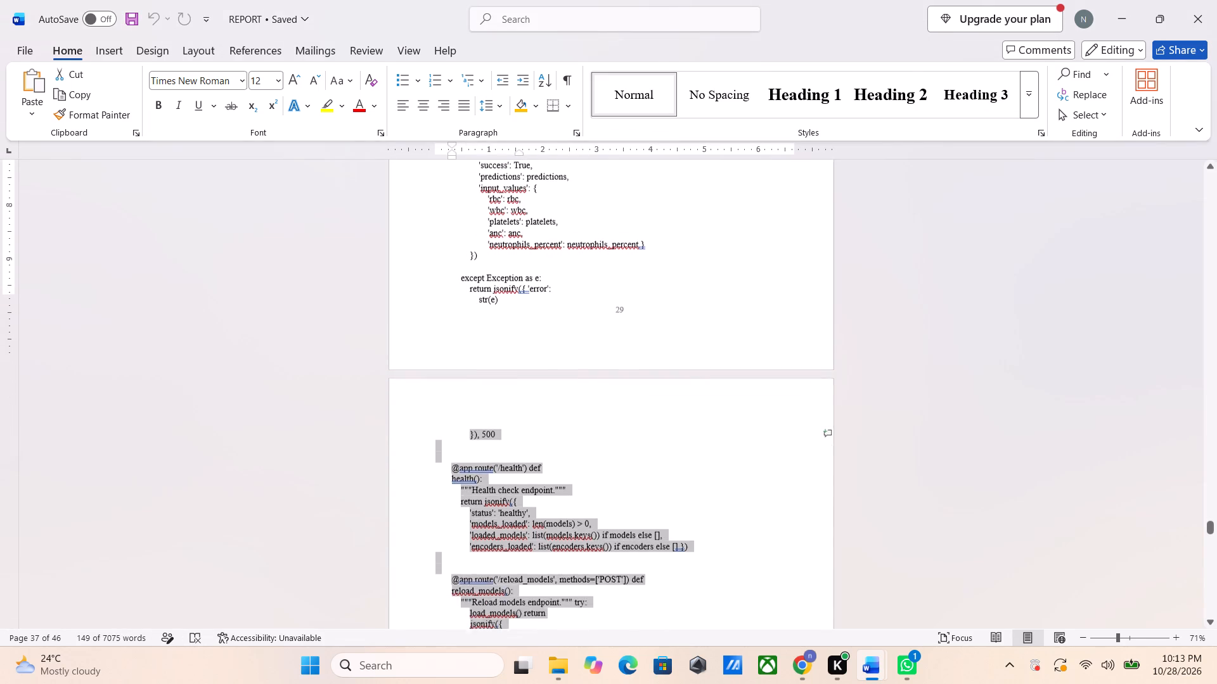
drag(607, 647, 757, 490)
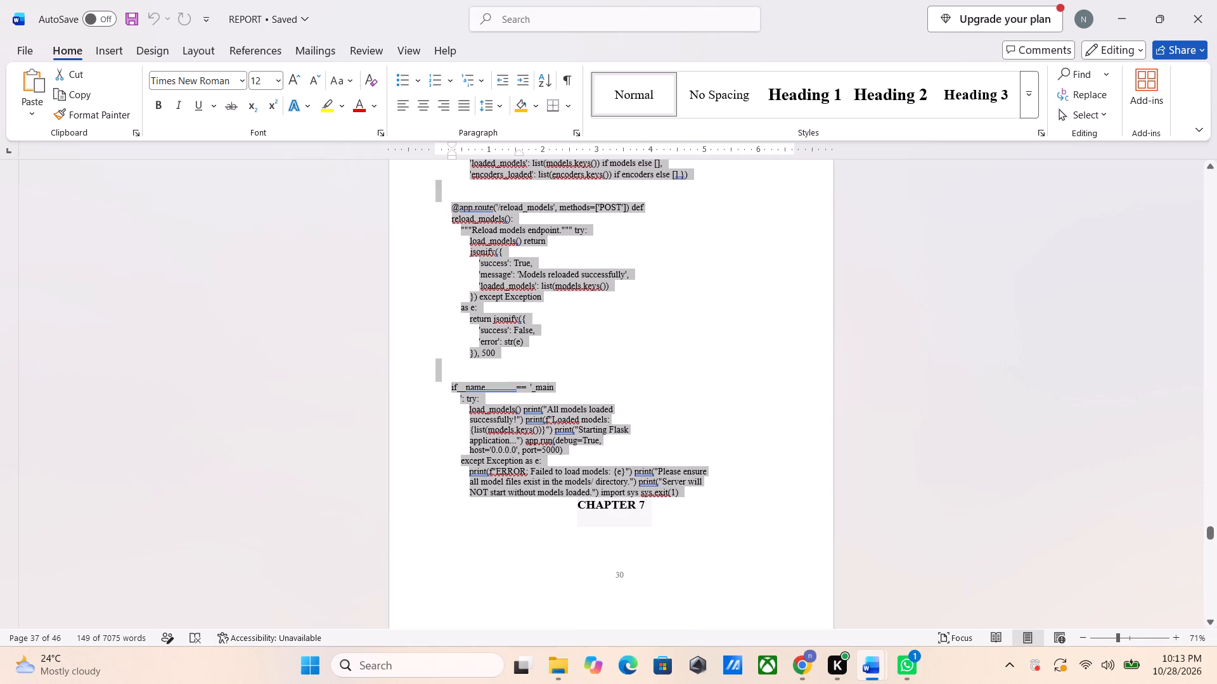
drag(757, 490, 746, 497)
click(697, 490)
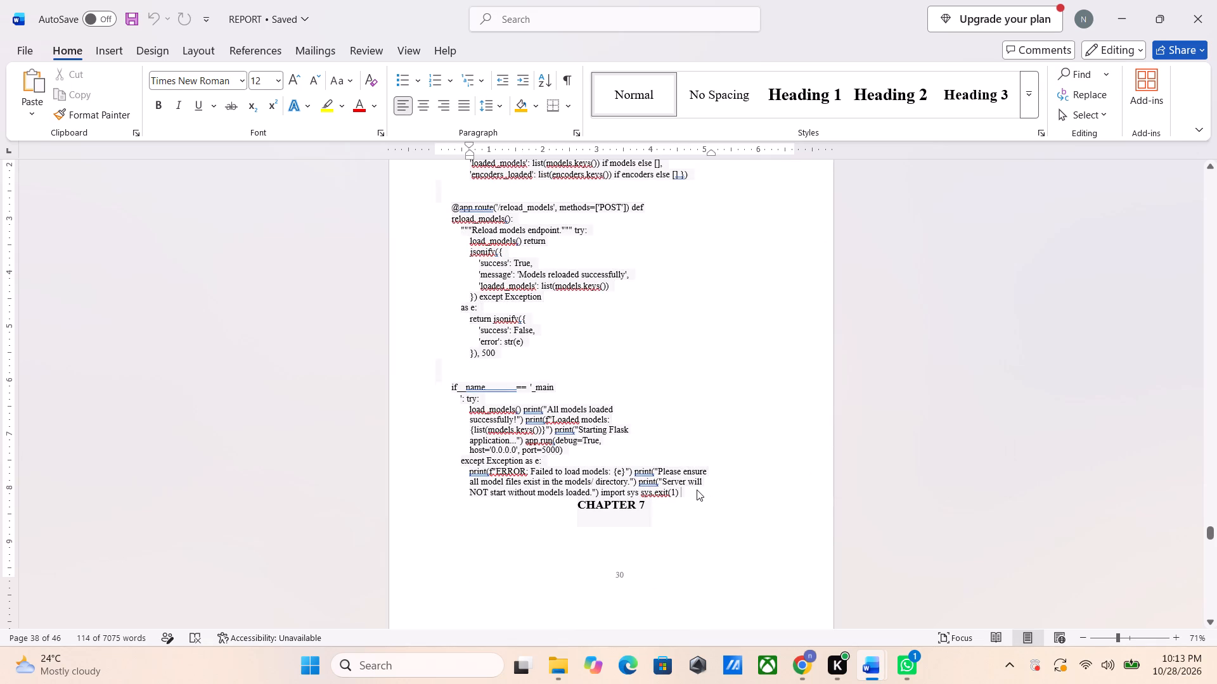
drag(693, 498, 757, 510)
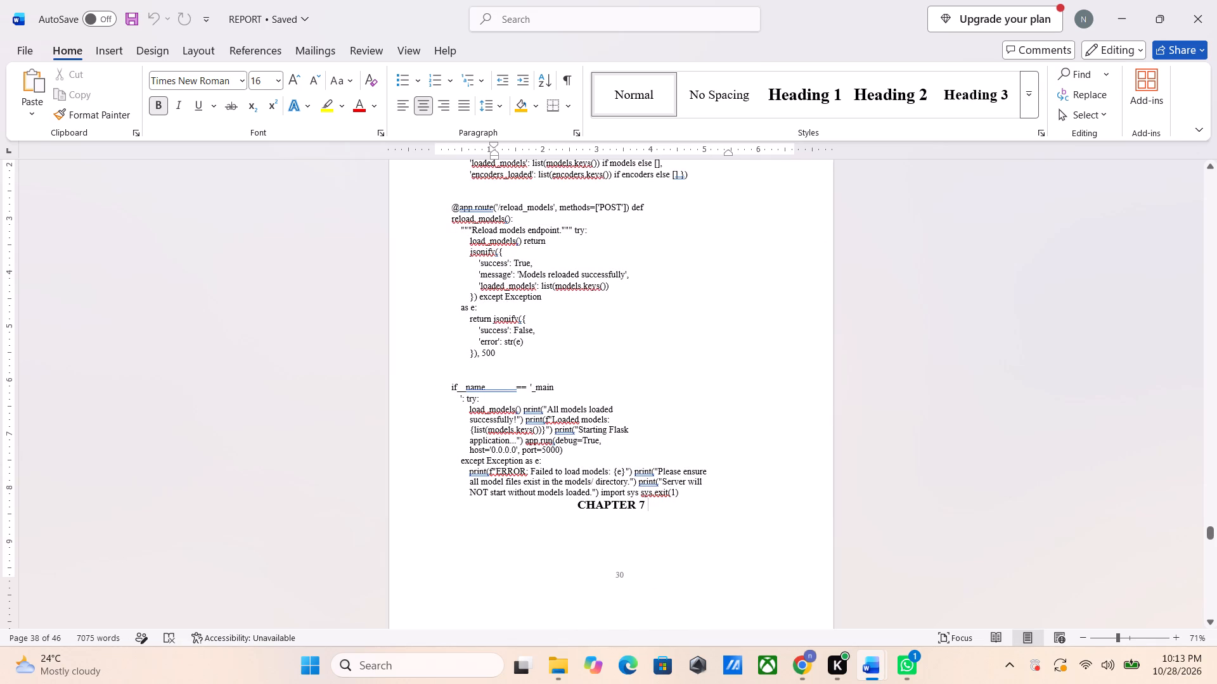
drag(679, 490, 457, 219)
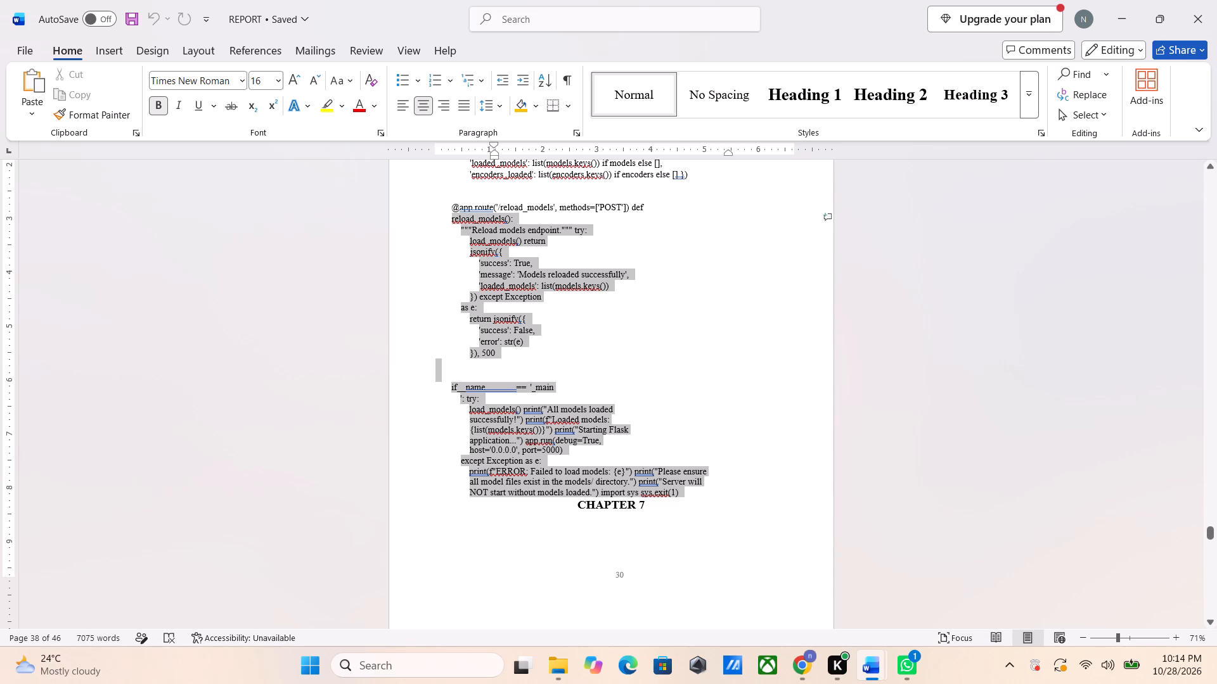
drag(457, 219, 463, 418)
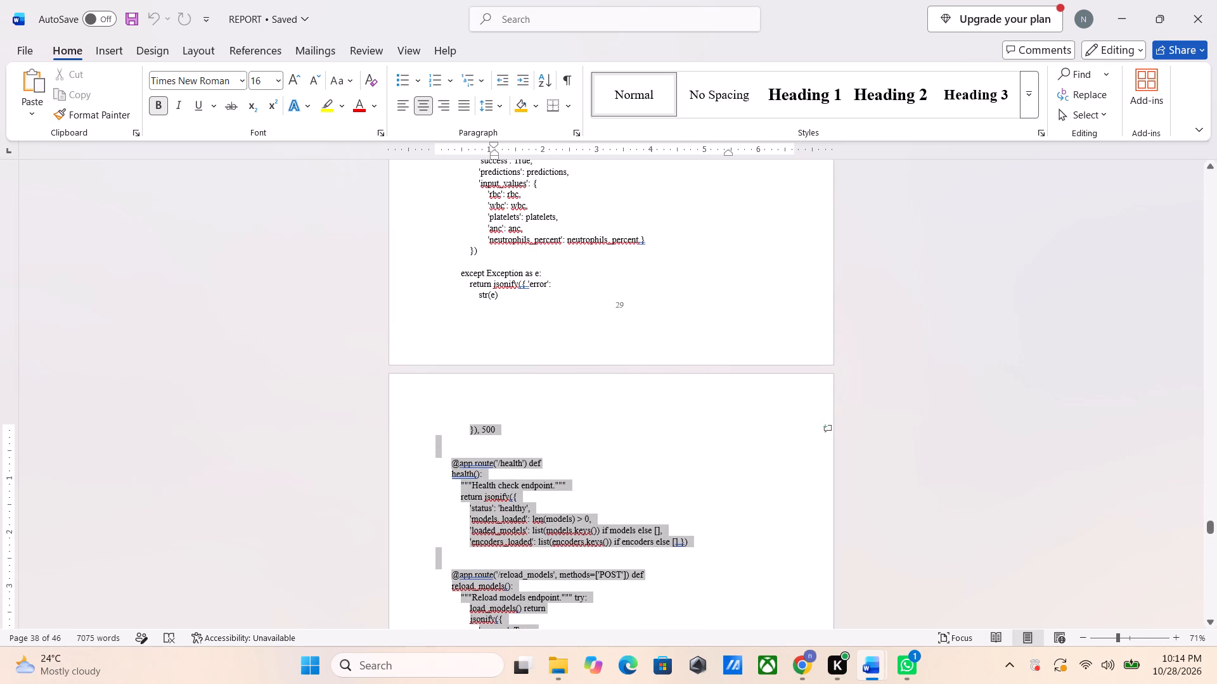
drag(463, 418, 454, 427)
key(ctrl+c)
key(alt+Tab)
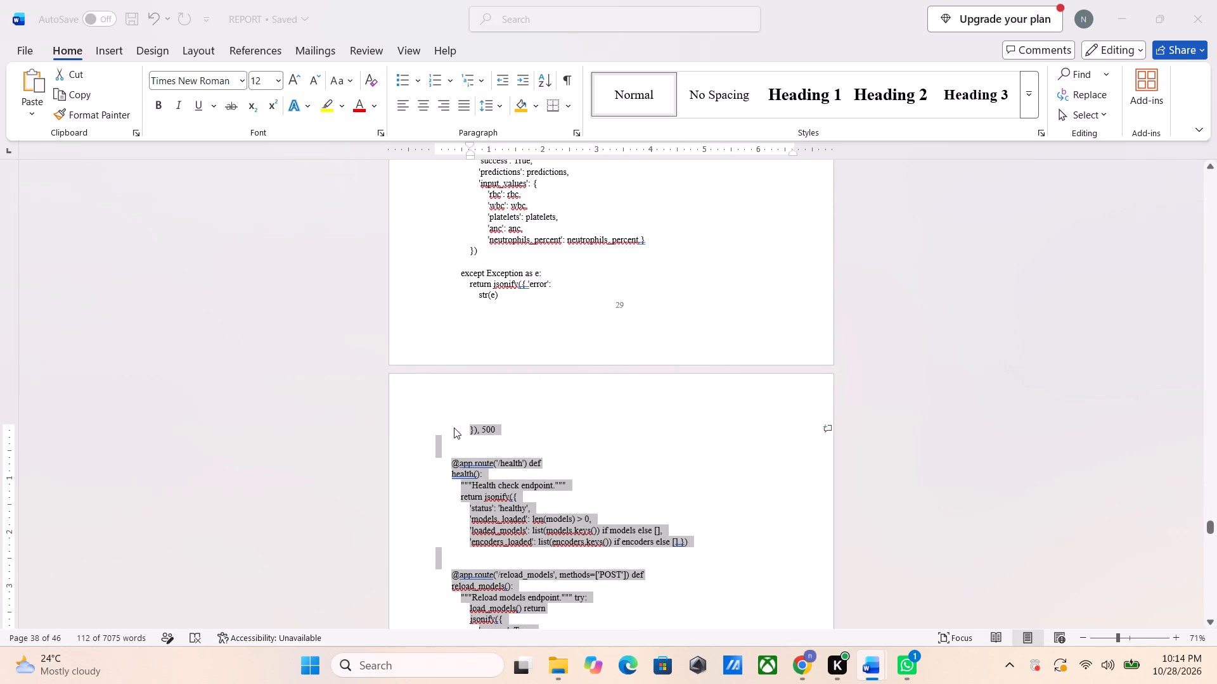
key(ctrl+v)
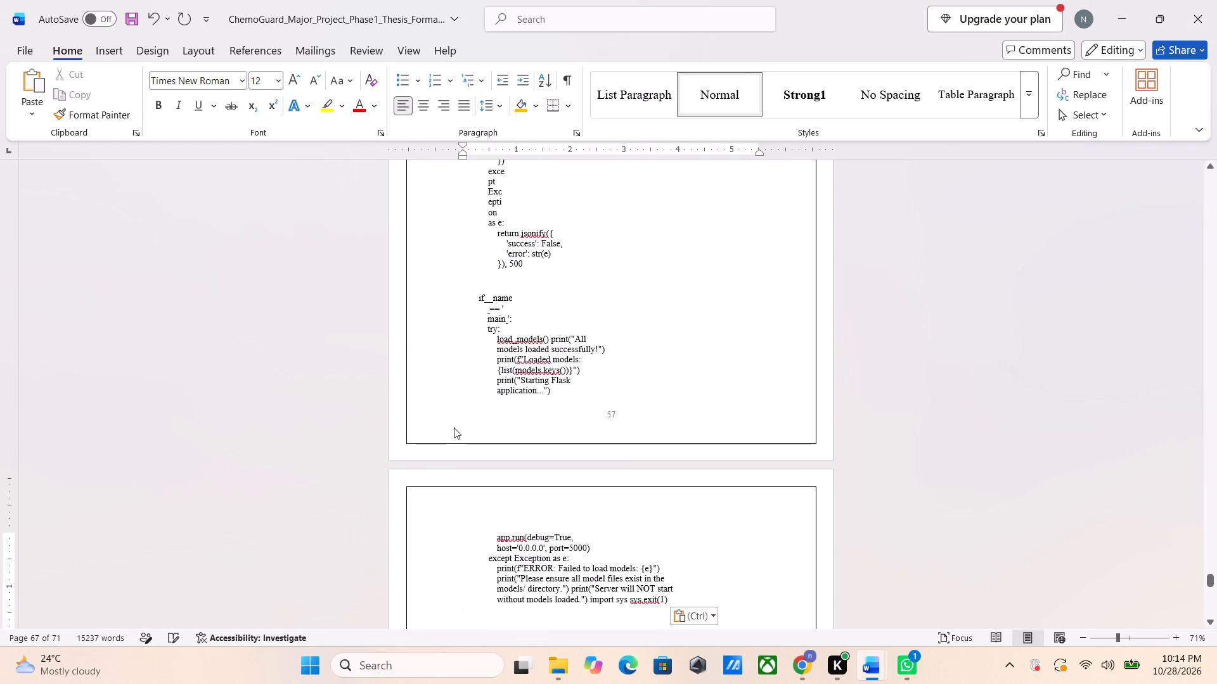
scroll(454, 427, up, 3)
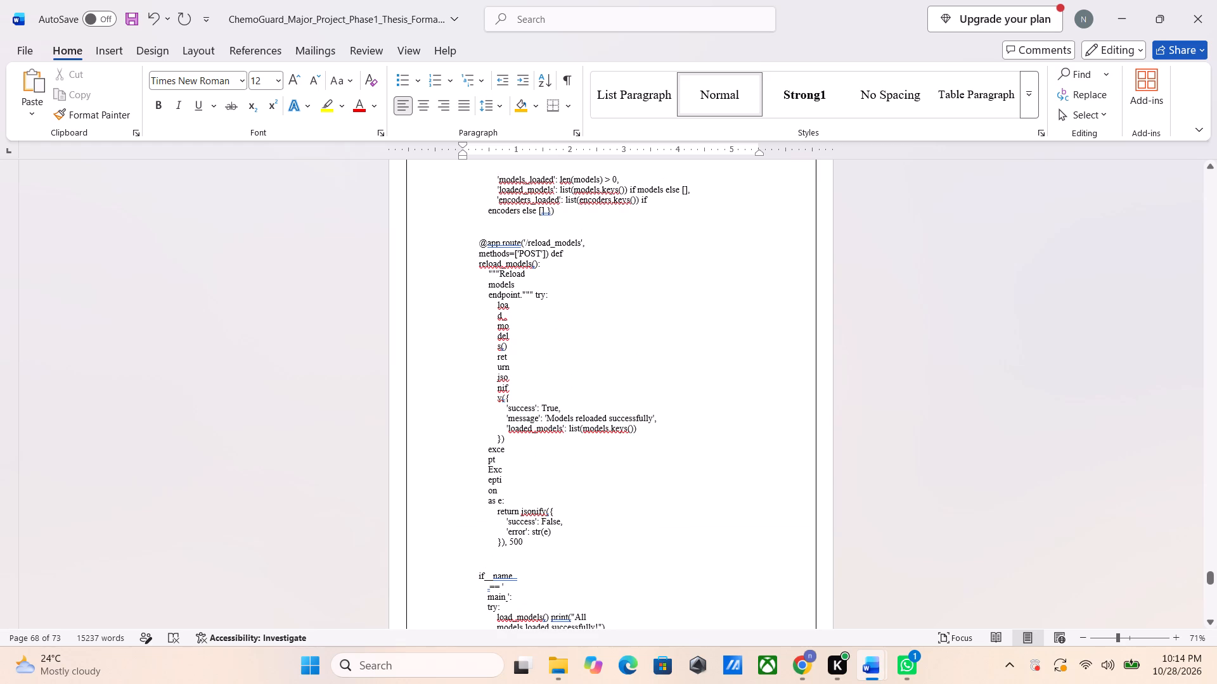
drag(572, 559, 446, 311)
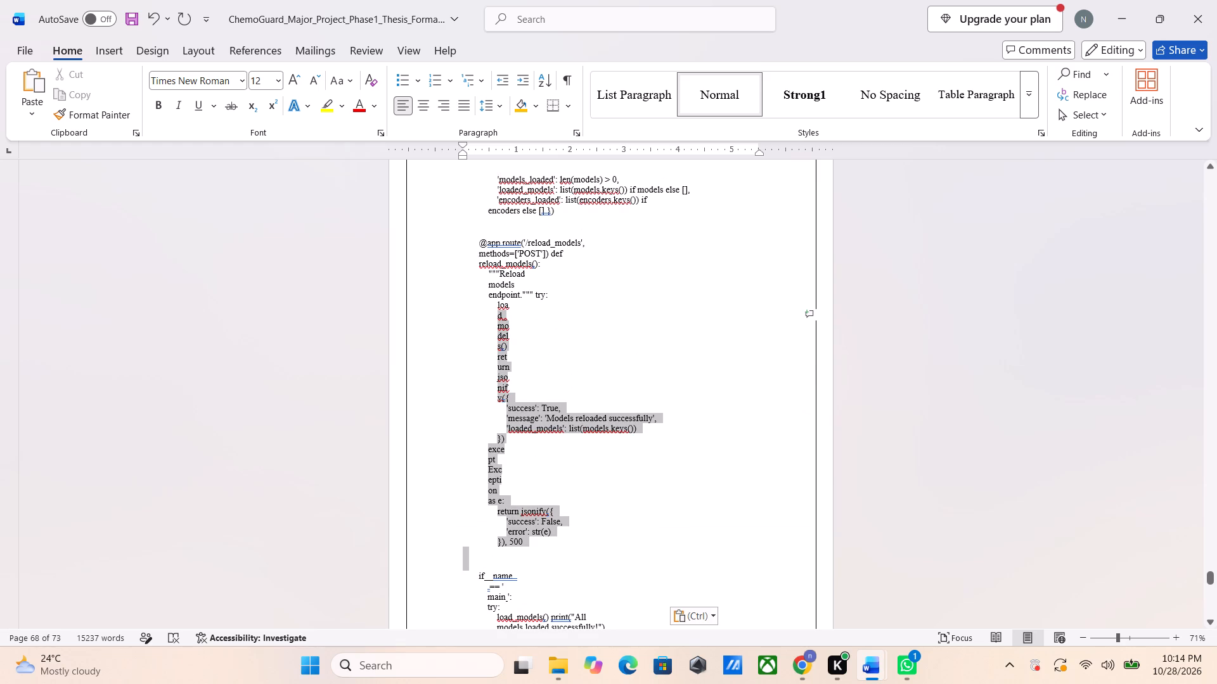
drag(446, 311, 446, 305)
key(ctrl+j)
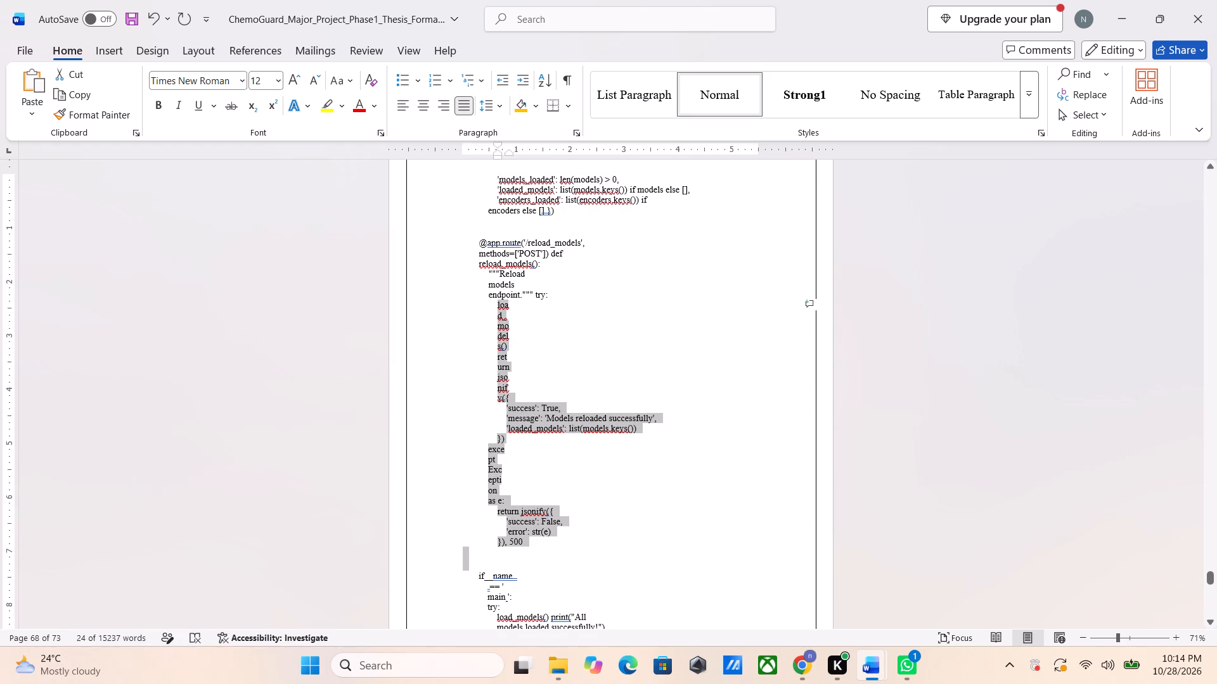
key(ctrl+j)
key(ctrl+e)
key(ctrl+j)
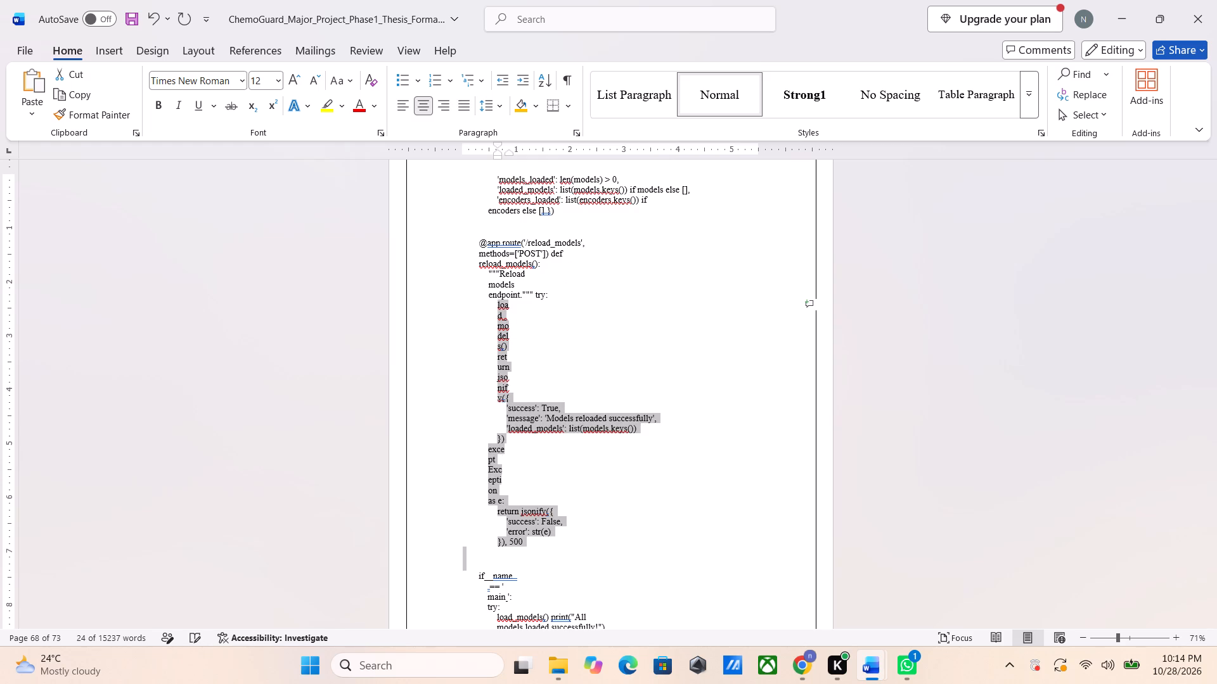
scroll(446, 305, down, 1)
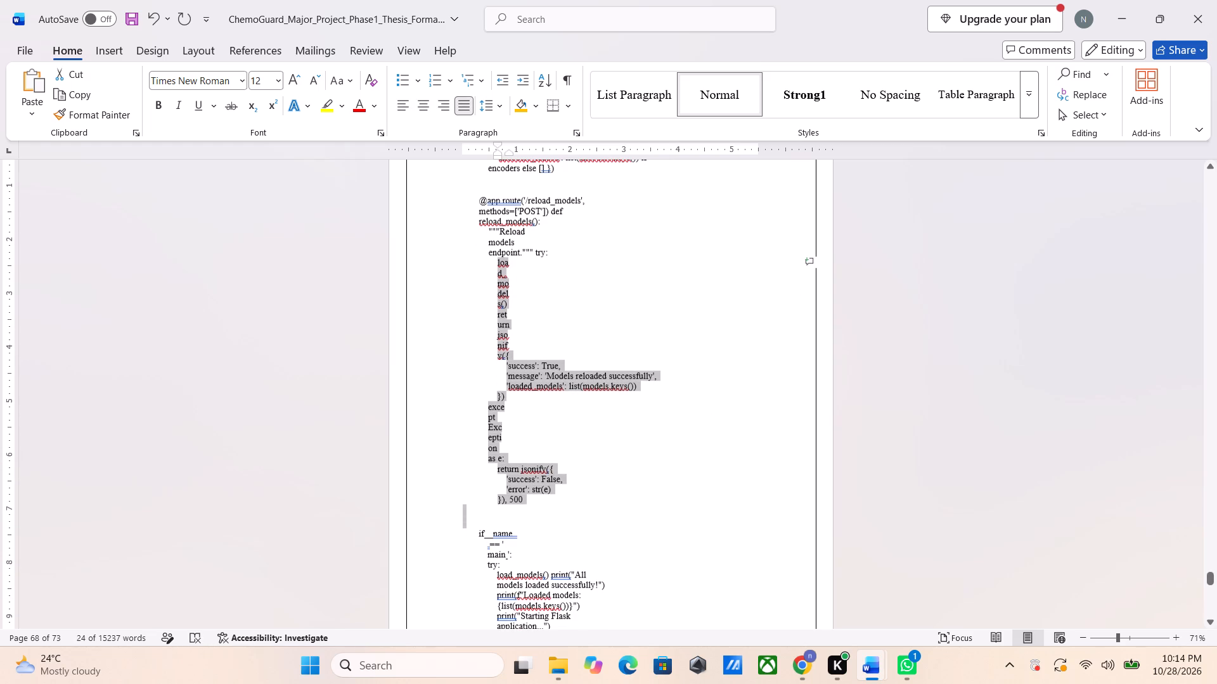
click(685, 407)
scroll(685, 407, down, 6)
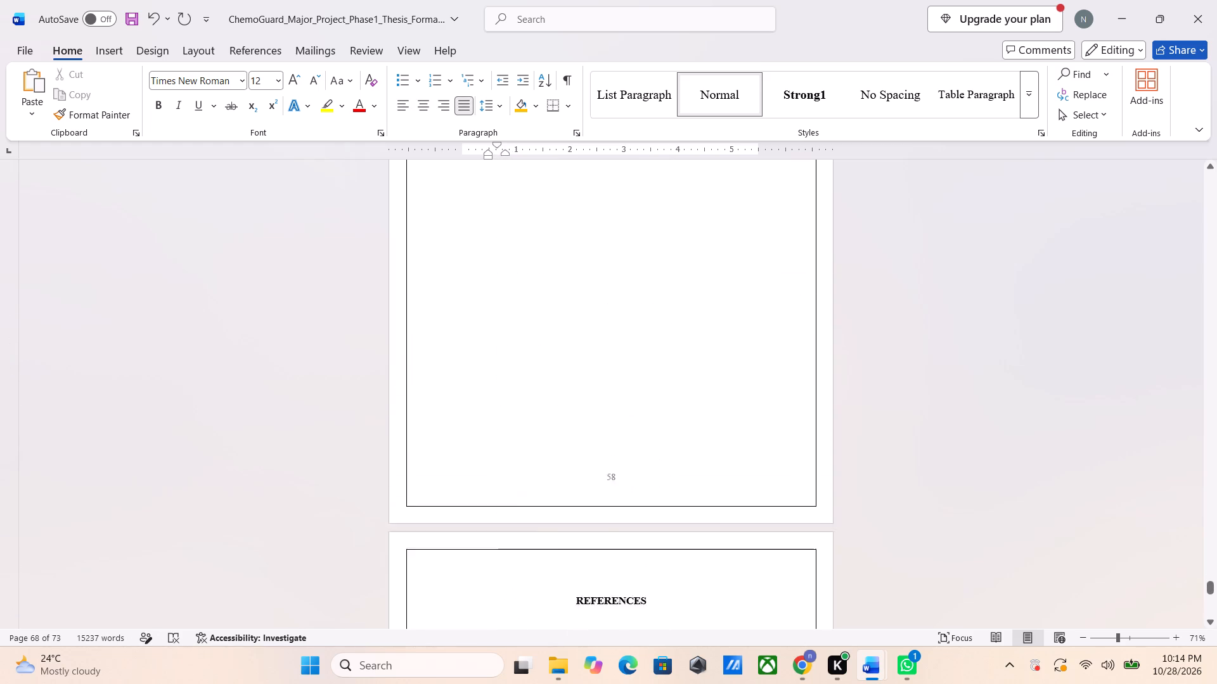
scroll(685, 407, up, 4)
scroll(685, 407, down, 1)
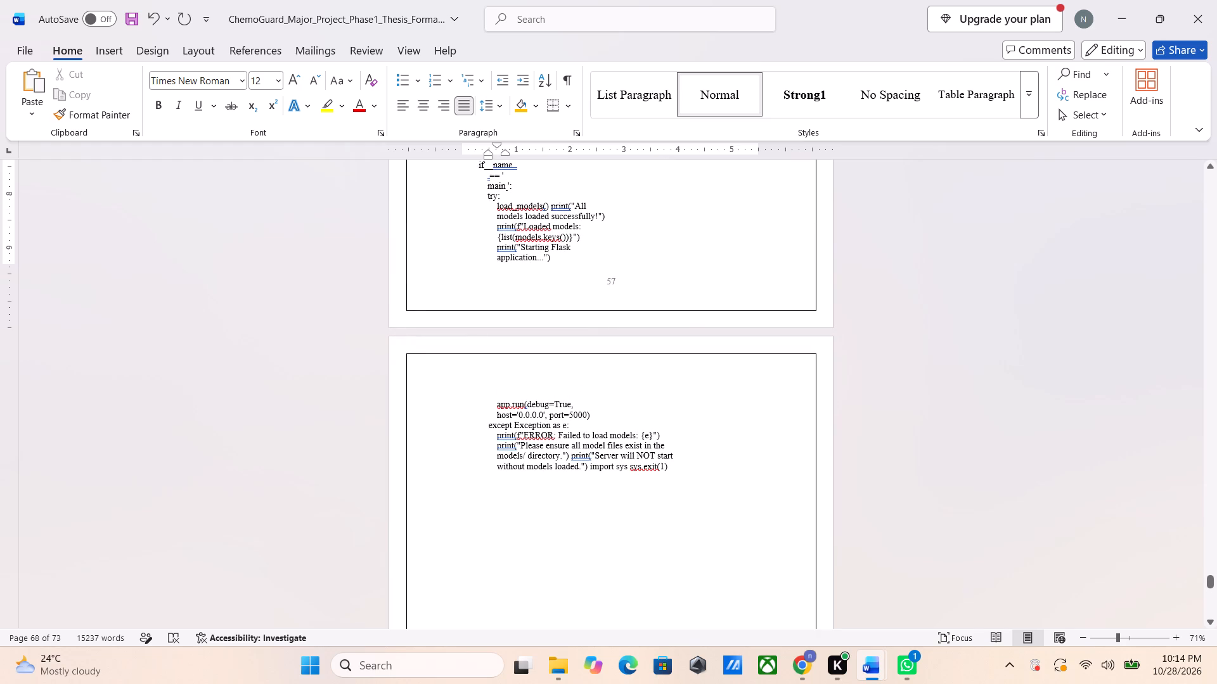
scroll(685, 407, down, 1)
key(alt+Tab)
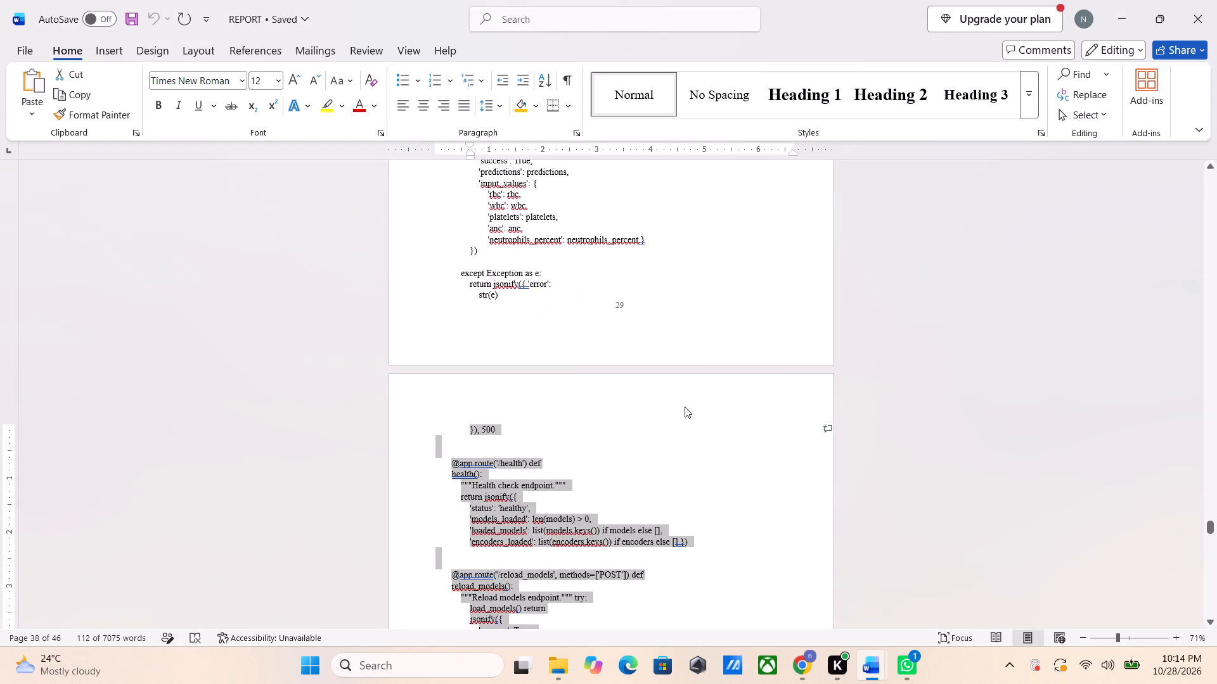
scroll(685, 407, down, 5)
key(alt+Tab)
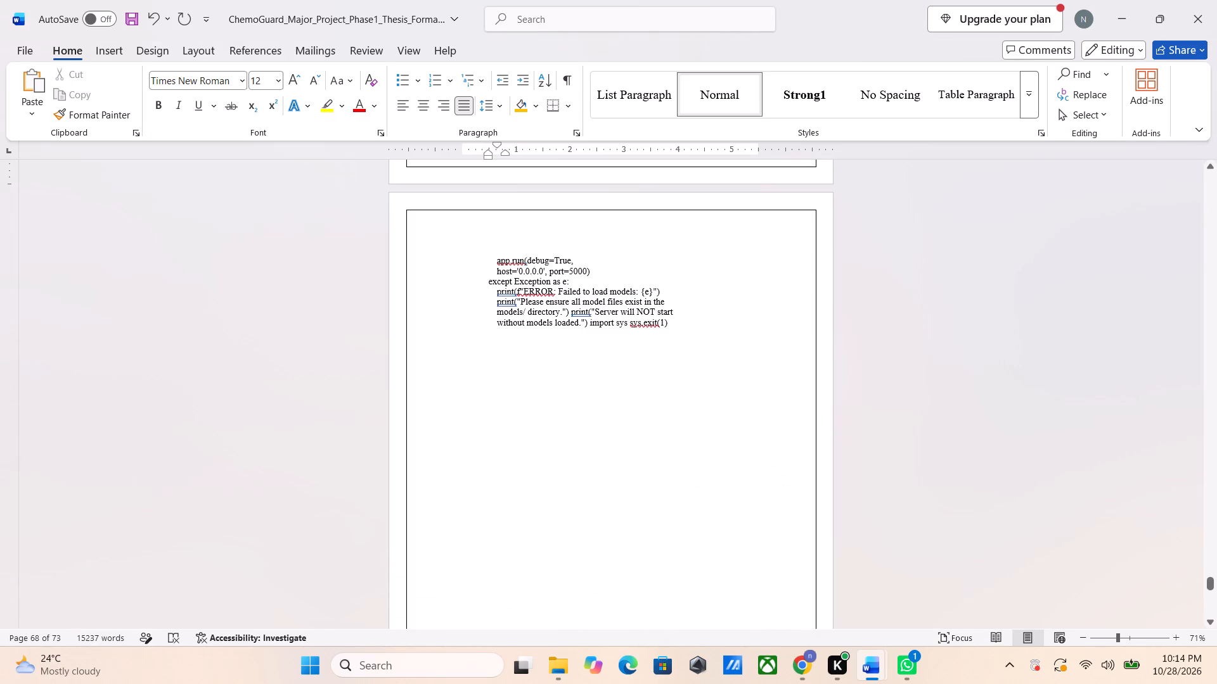
scroll(685, 407, down, 4)
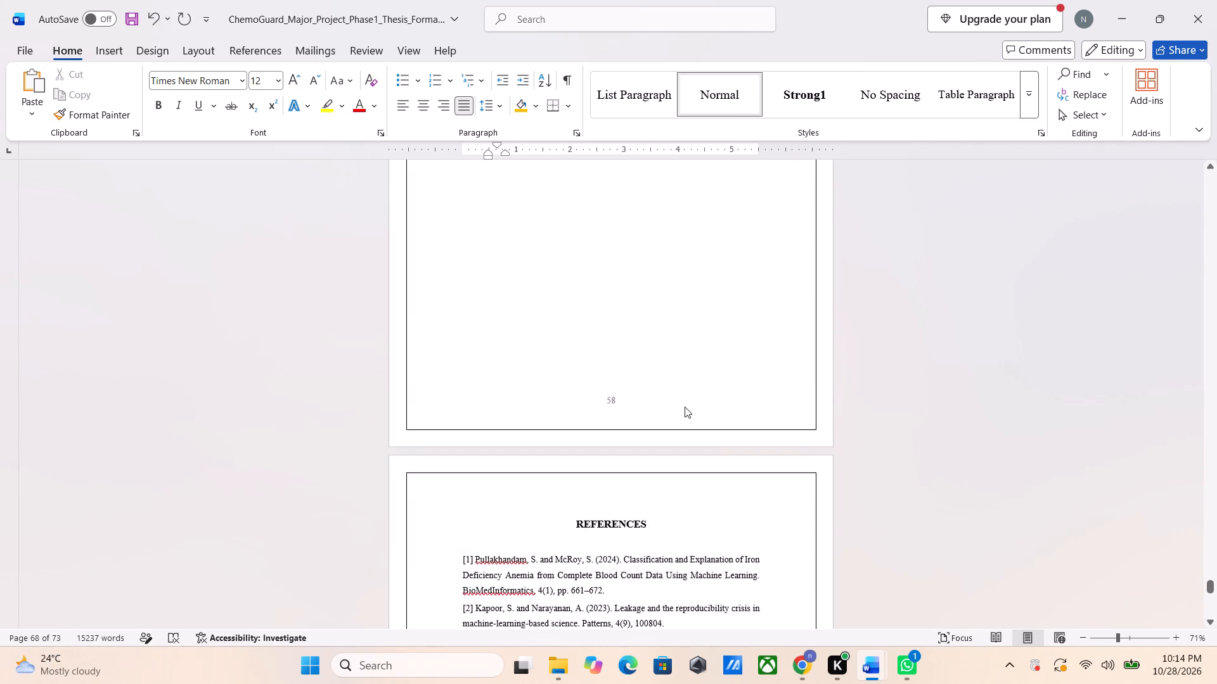
scroll(685, 407, up, 4)
scroll(685, 407, down, 1)
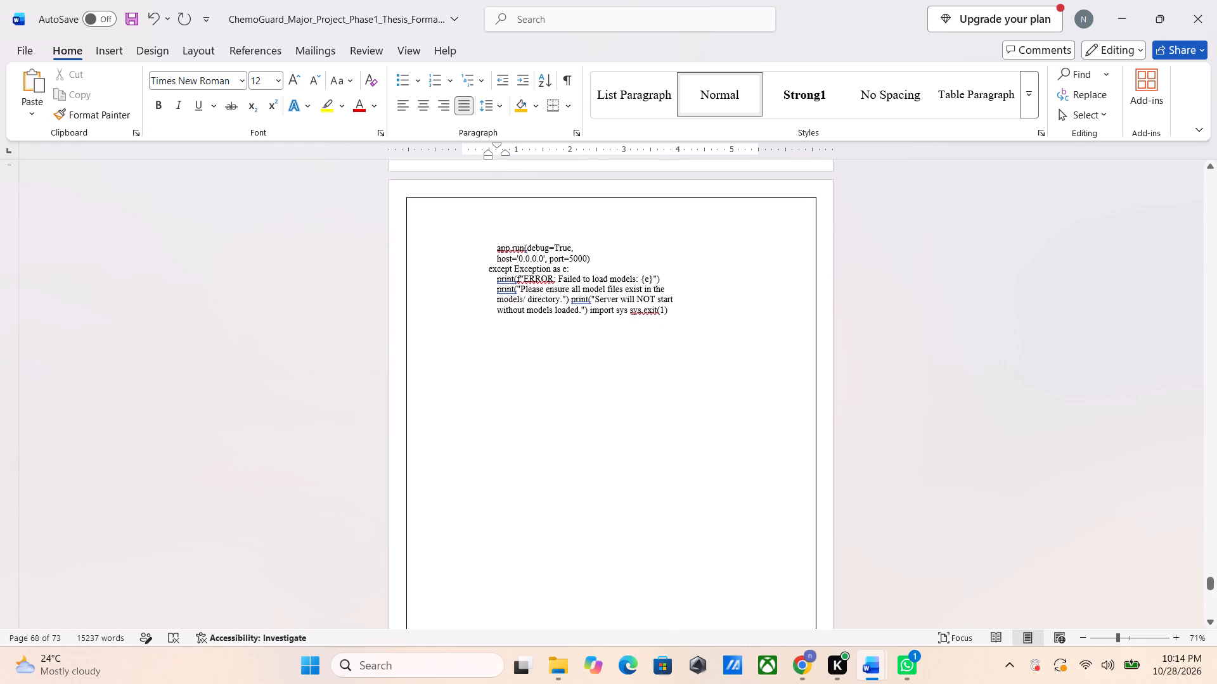
scroll(685, 407, down, 1)
key(alt+Tab)
key(alt+Tab)
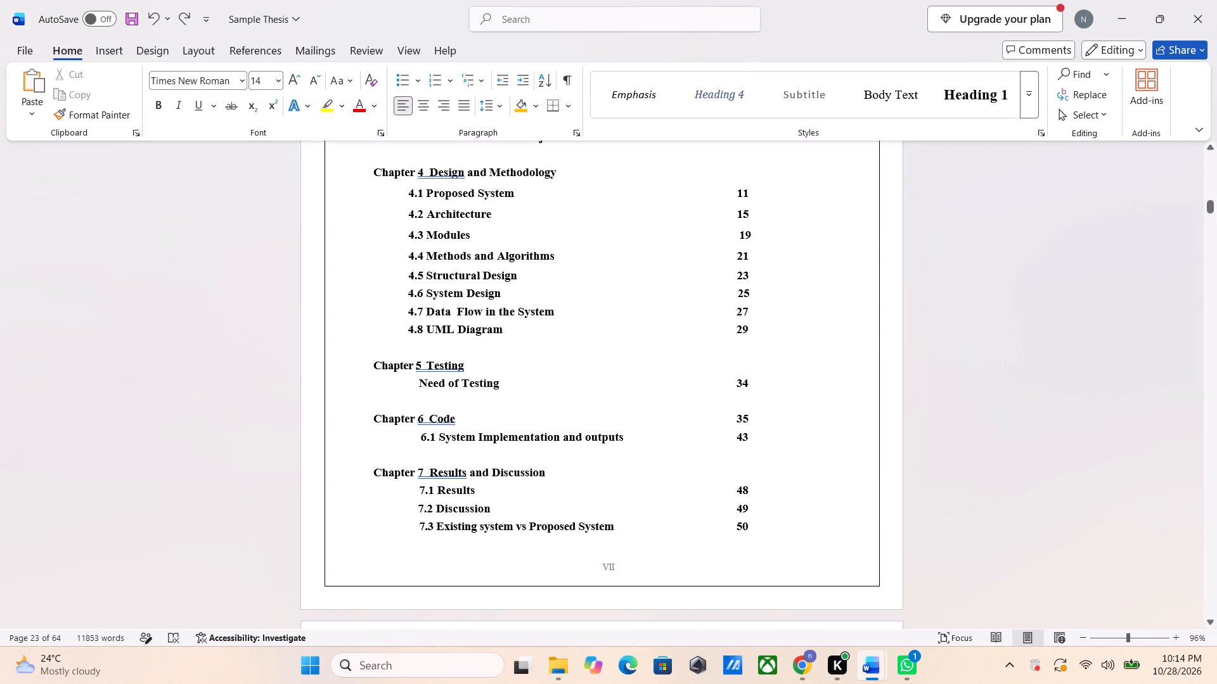
key(alt+Tab)
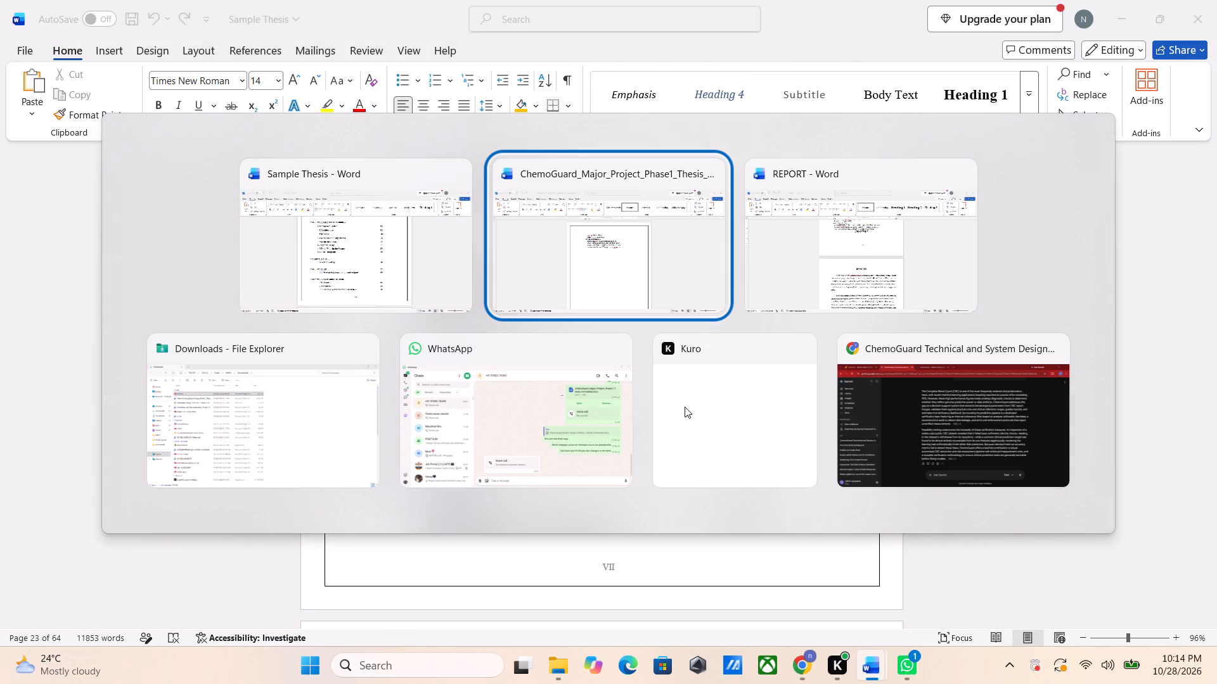
key(alt+Tab)
key(alt+Tab)
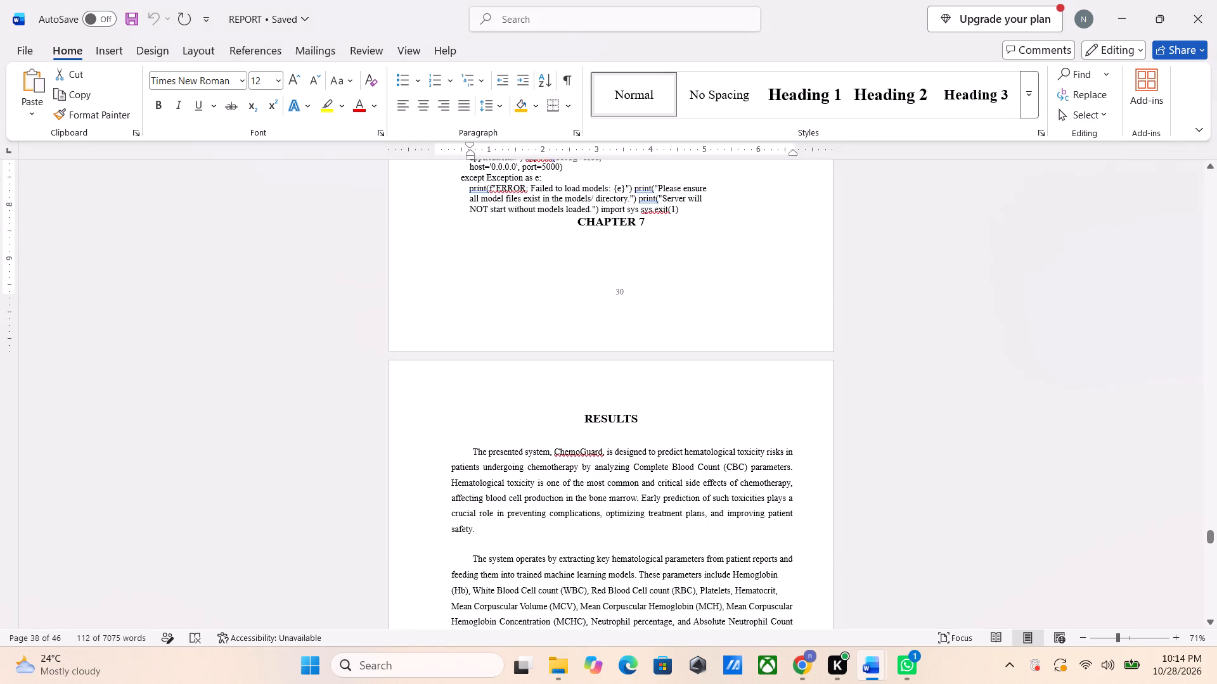
scroll(693, 367, down, 7)
scroll(686, 449, up, 2)
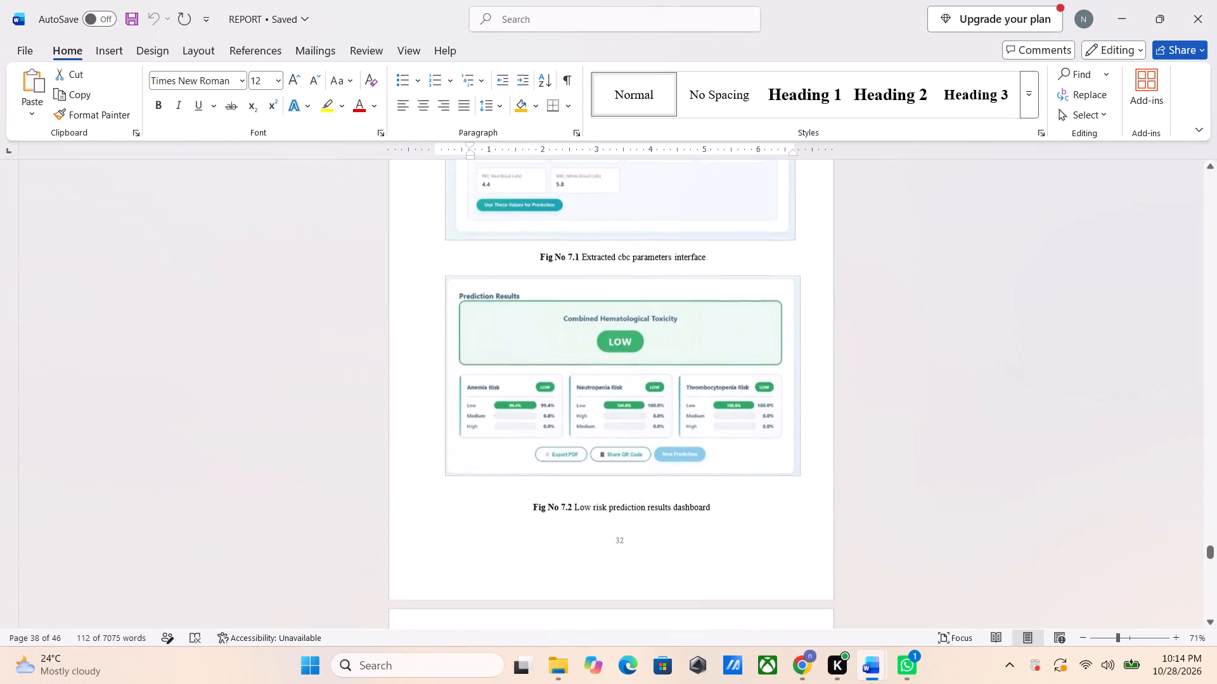
Copy the Fig No 7.1 extracted parameters screenshot from REPORT and paste it into the ChemoGuard thesis below the final code lines.
scroll(686, 449, up, 2)
click(616, 329)
click(616, 329)
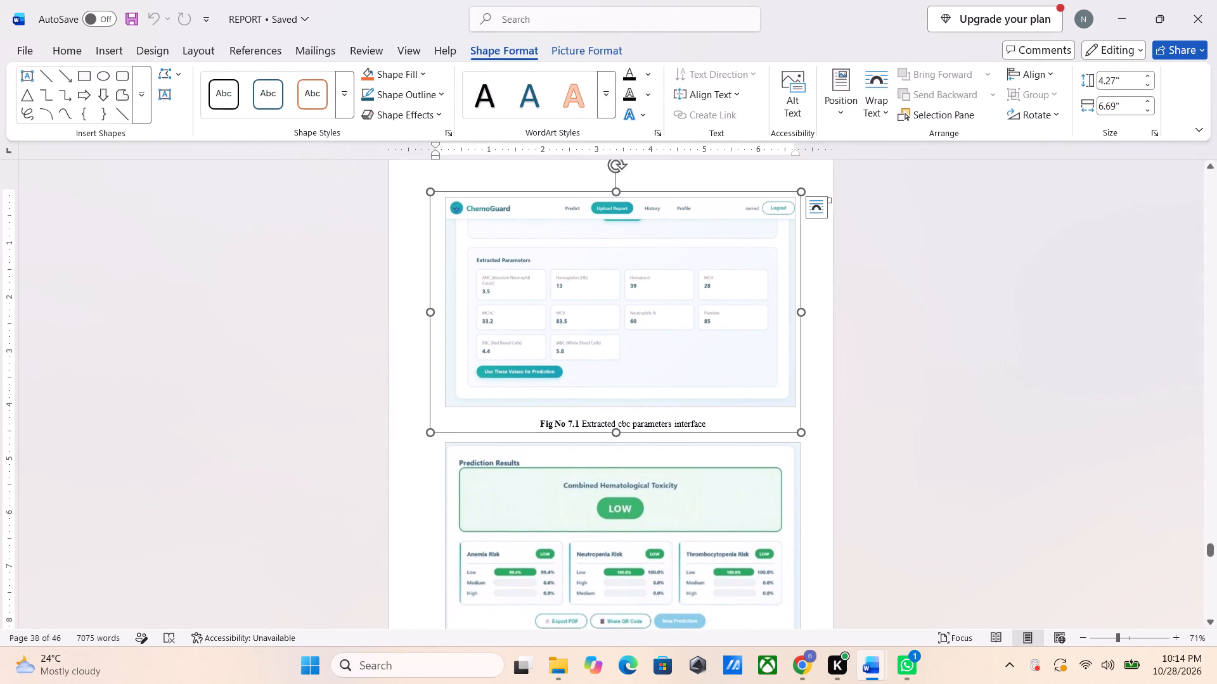
click(616, 329)
key(ctrl+c)
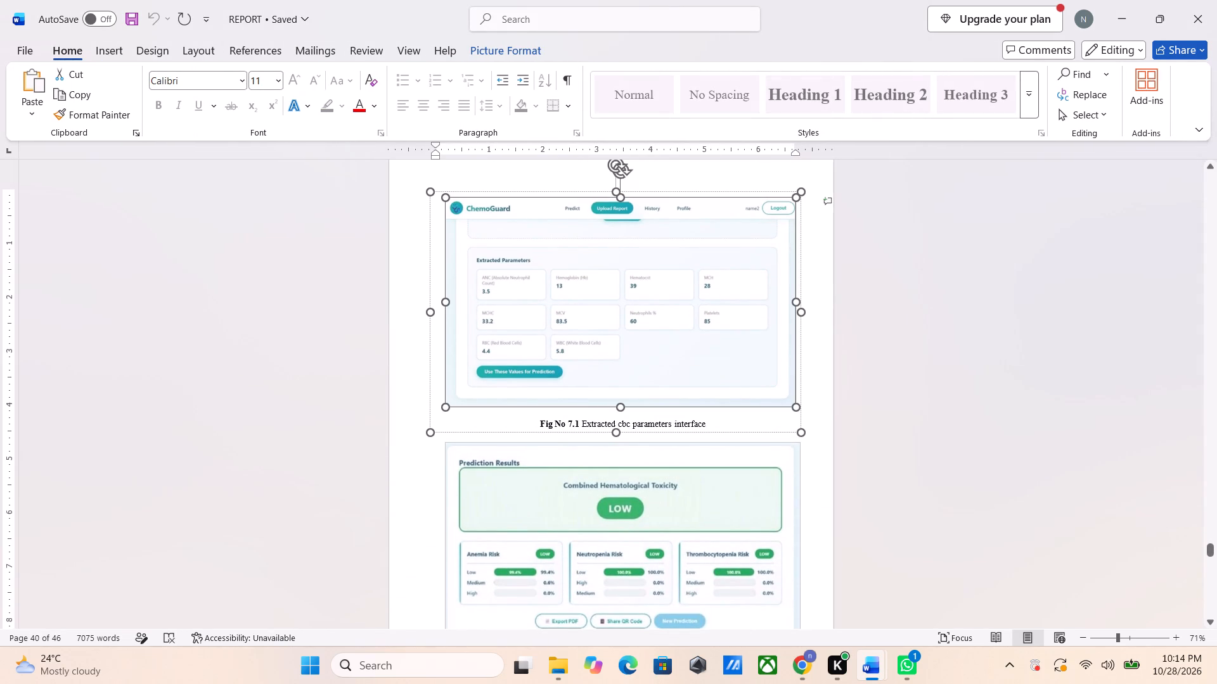
key(alt+Tab)
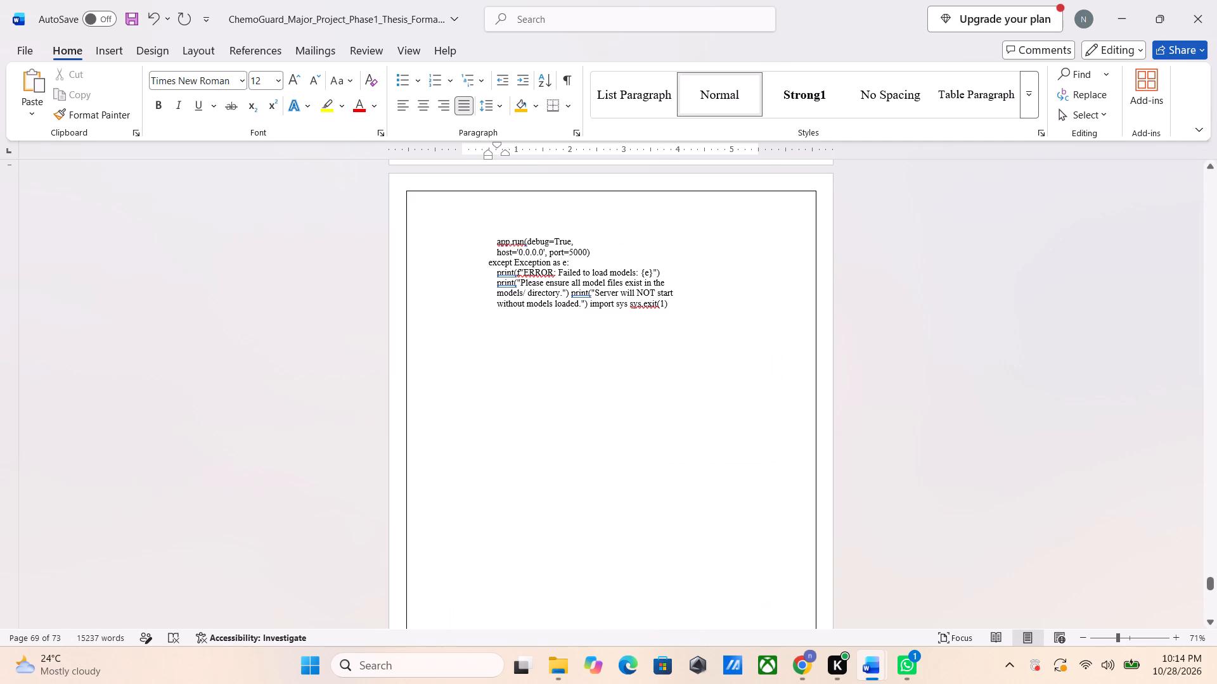
click(616, 329)
key(Return)
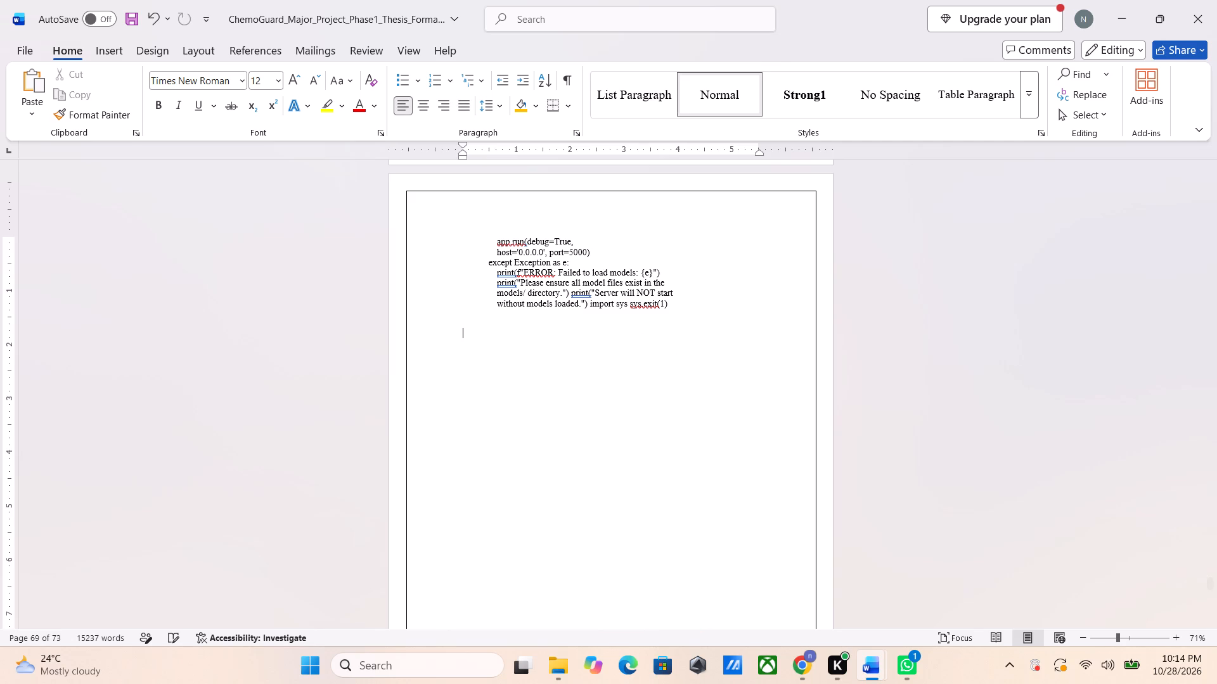
key(ctrl+v)
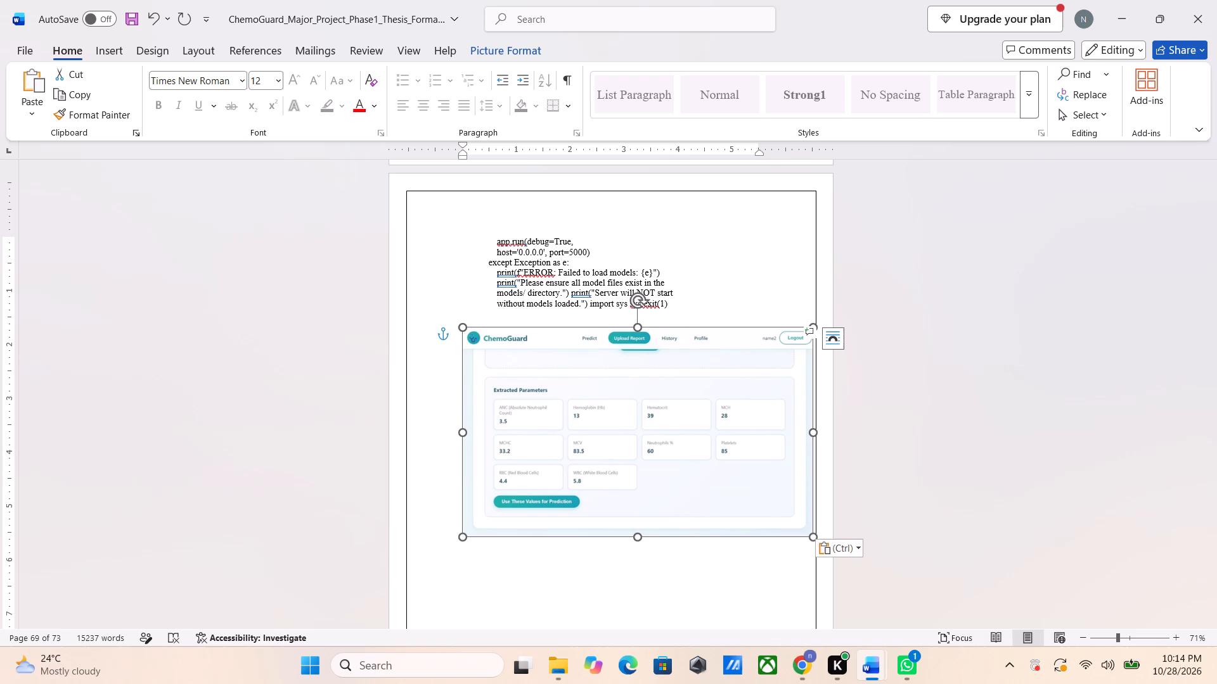
Narrow the pasted extracted parameters picture so that it fits between the page's text margins.
drag(813, 434, 742, 438)
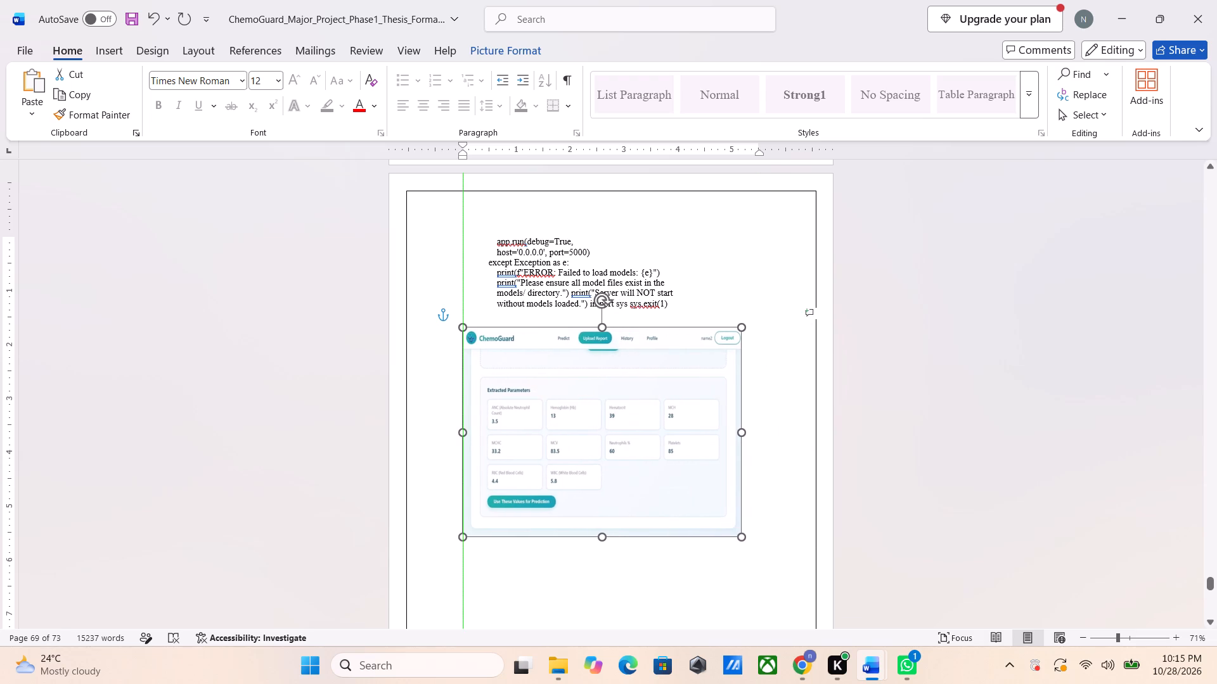
drag(742, 438, 767, 430)
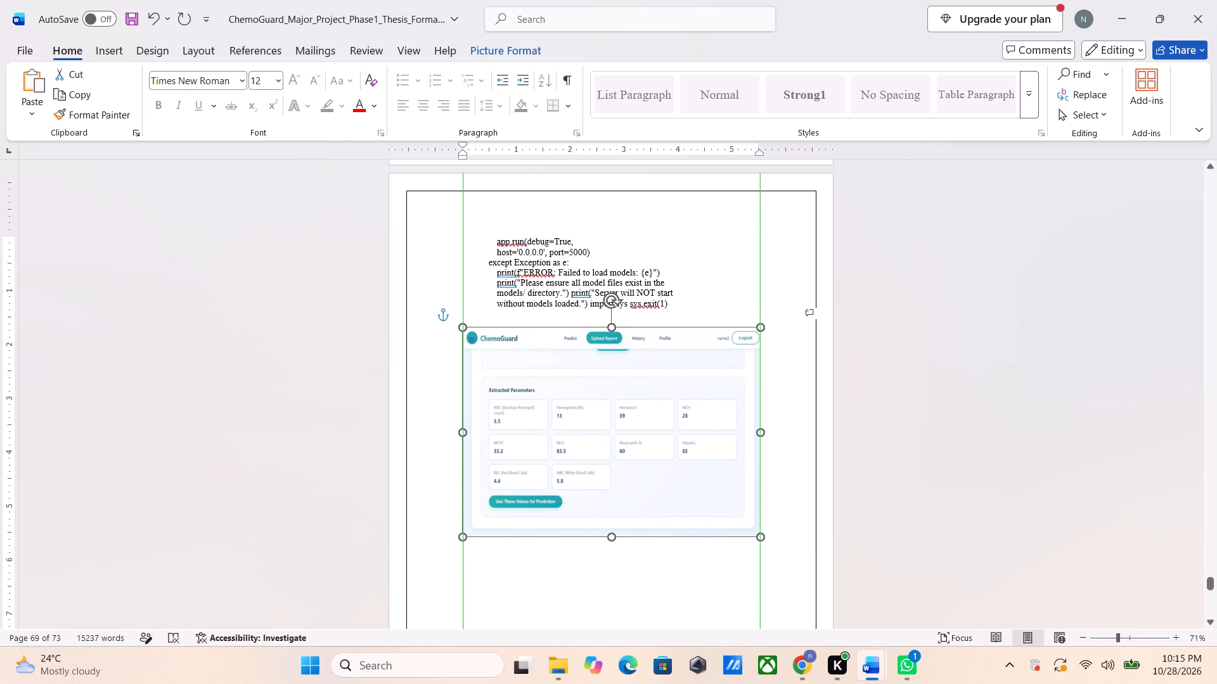
drag(767, 430, 768, 430)
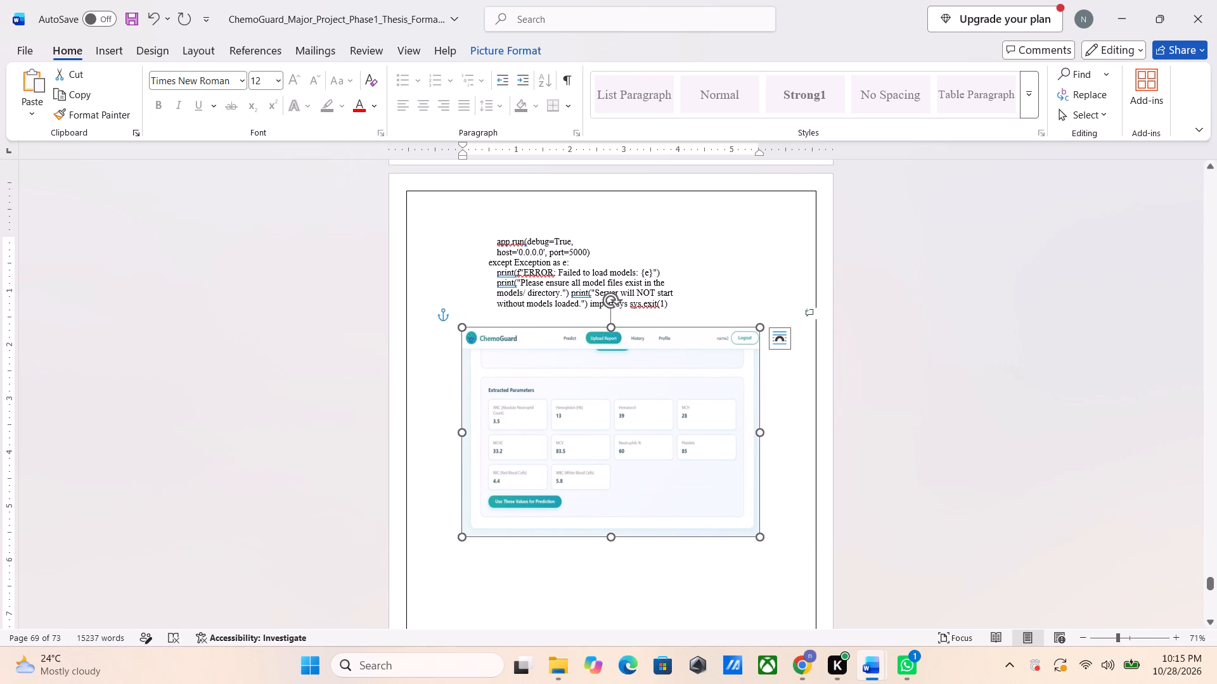
Add blank lines after the code until the insertion point sits just below the extracted parameters picture.
click(620, 552)
click(620, 552)
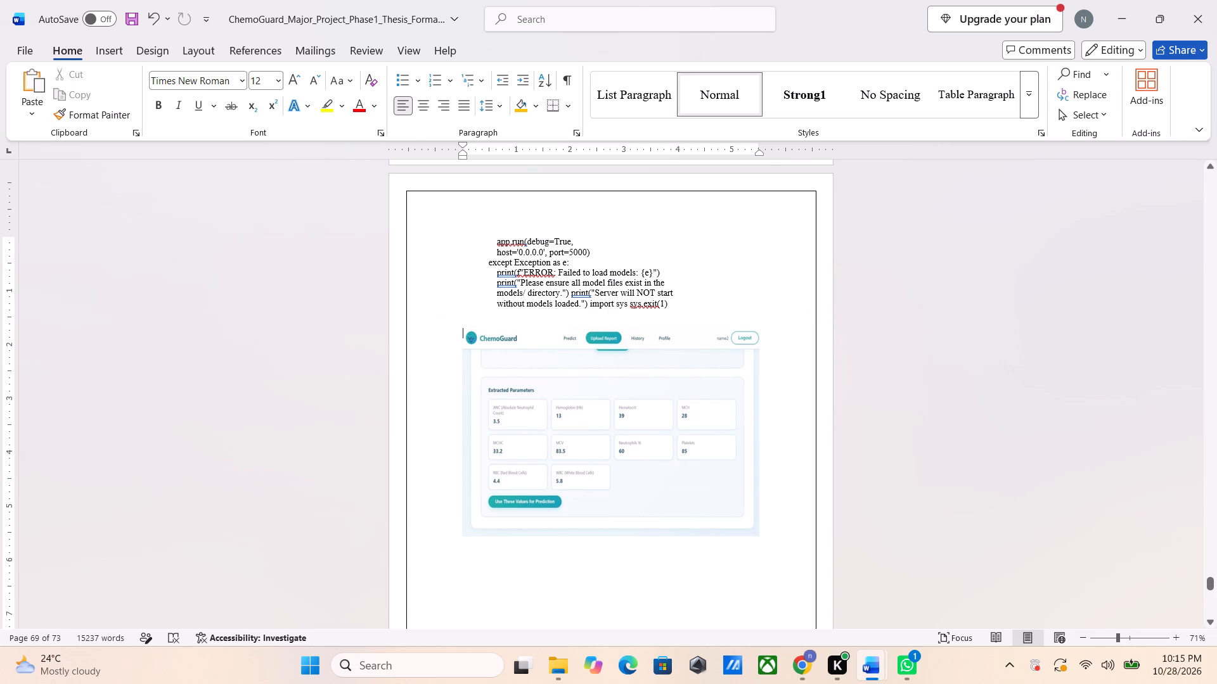
key(Return)
scroll(620, 552, down, 1)
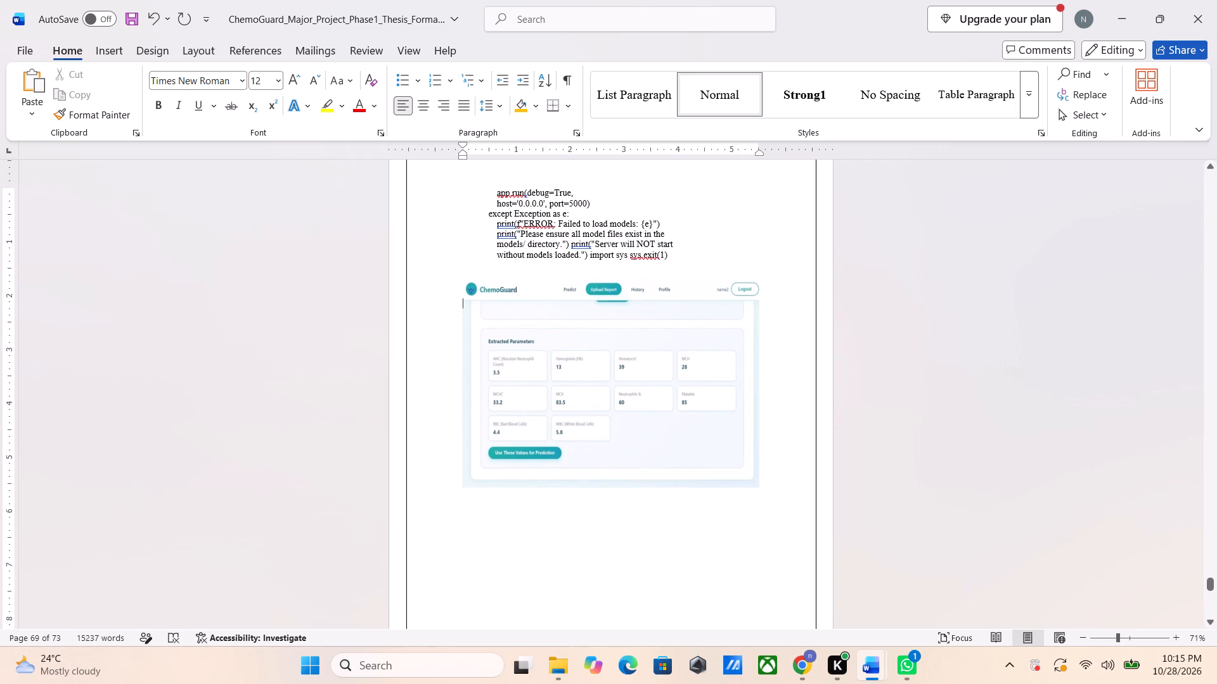
click(772, 493)
click(779, 484)
click(766, 477)
triple_click(766, 477)
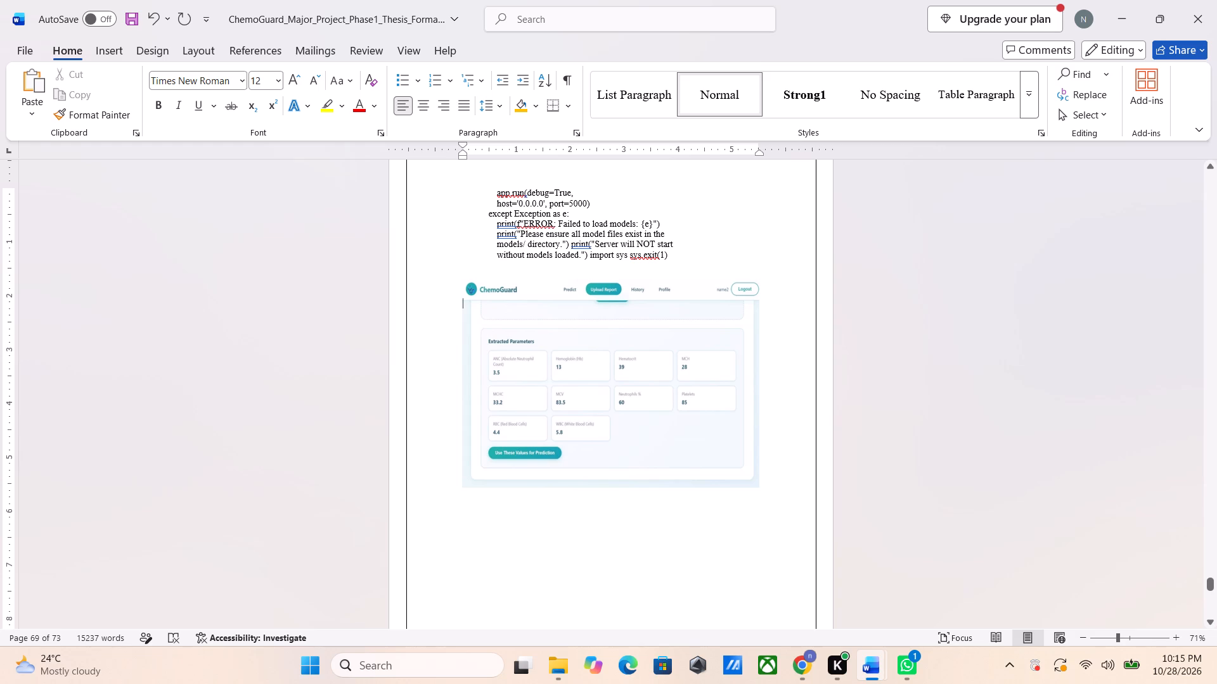
double_click(766, 477)
click(766, 477)
key(Return)
key(Return)
key(Return)
key(Return)
key(Return)
key(Return)
key(Return)
key(Return)
key(Return)
key(Return)
Write the centred caption "Fig Extracted CBC Parameter Interface" under the picture, using REPORT's Fig No 7.1 caption as reference.
key(ctrl+e)
text(FIg)
key(space)
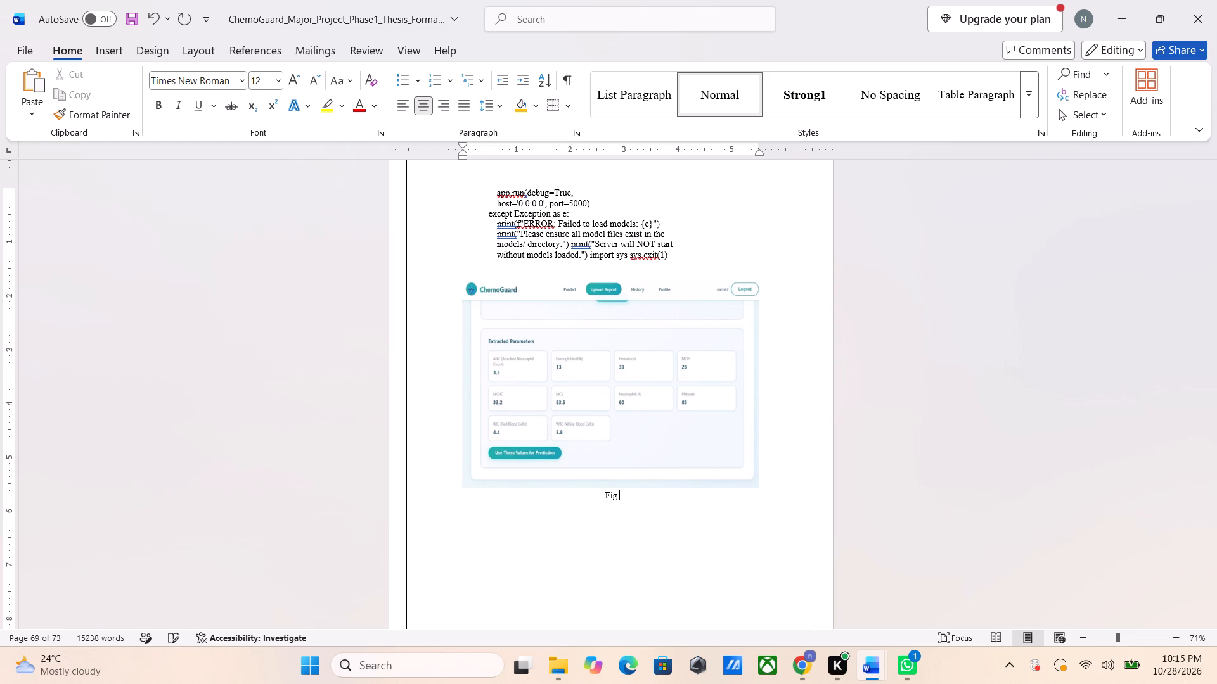
key(alt+Tab)
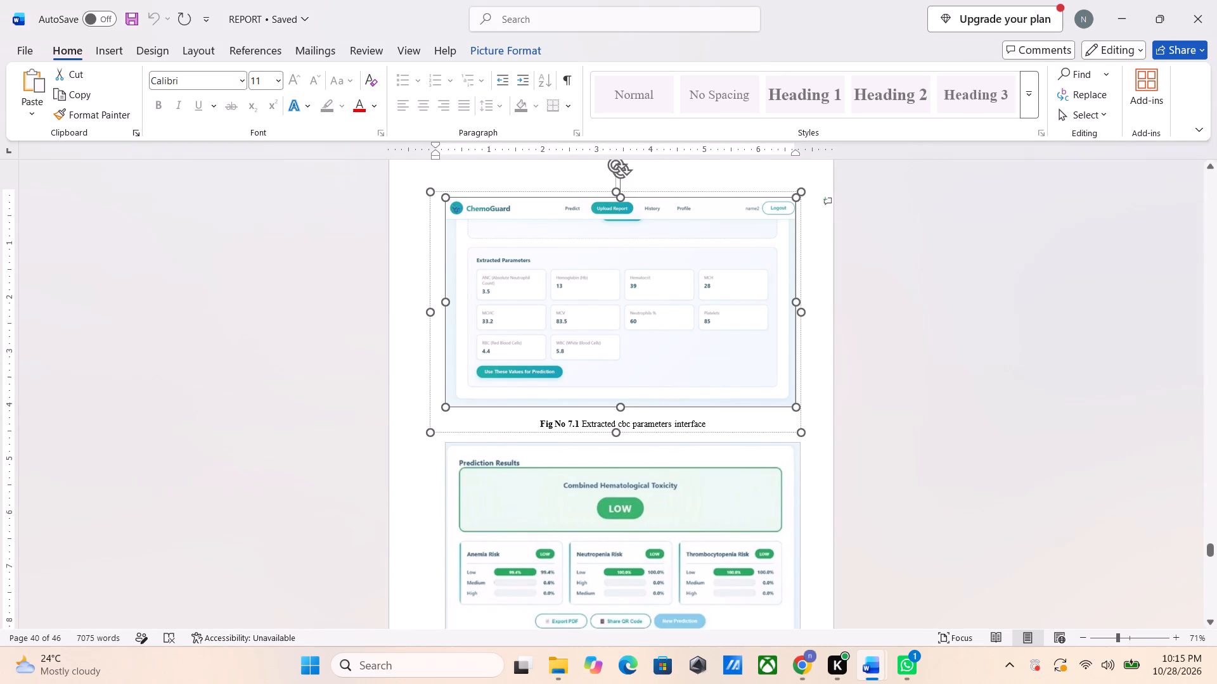
key(alt+Tab)
text(EX)
key(BackSpace)
text(xtra)
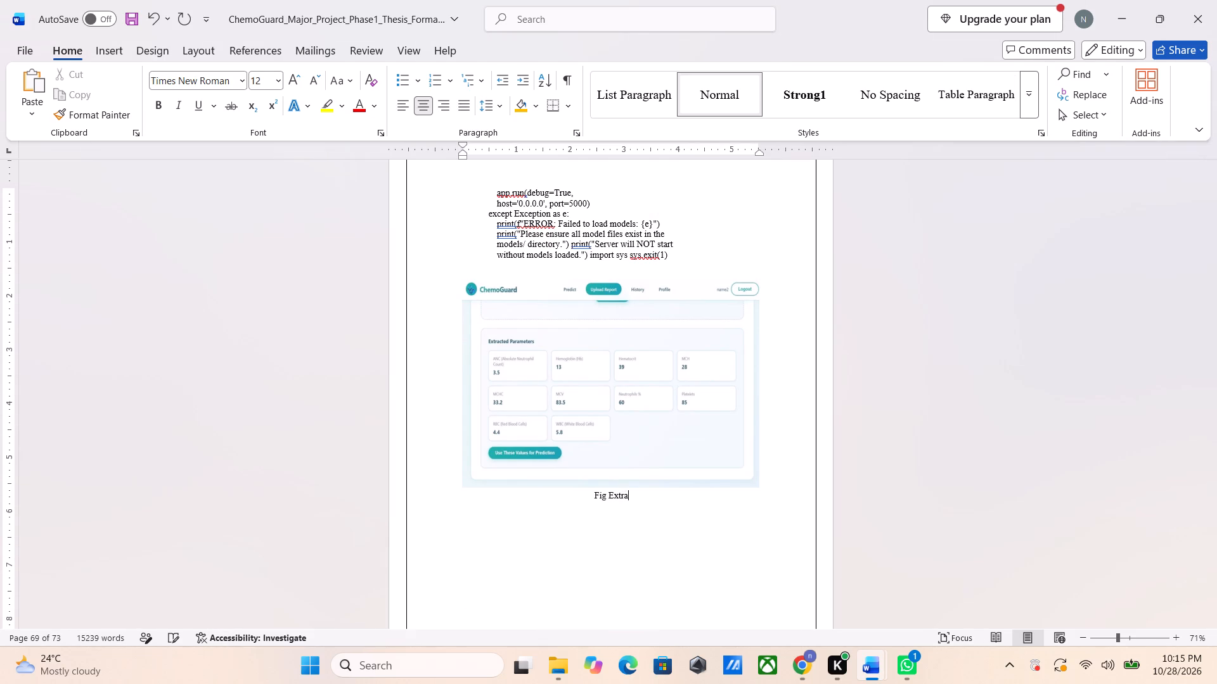
text(cted CBC)
key(space)
text(pa)
key(BackSpace)
key(BackSpace)
text(Parameter Ind)
key(BackSpace)
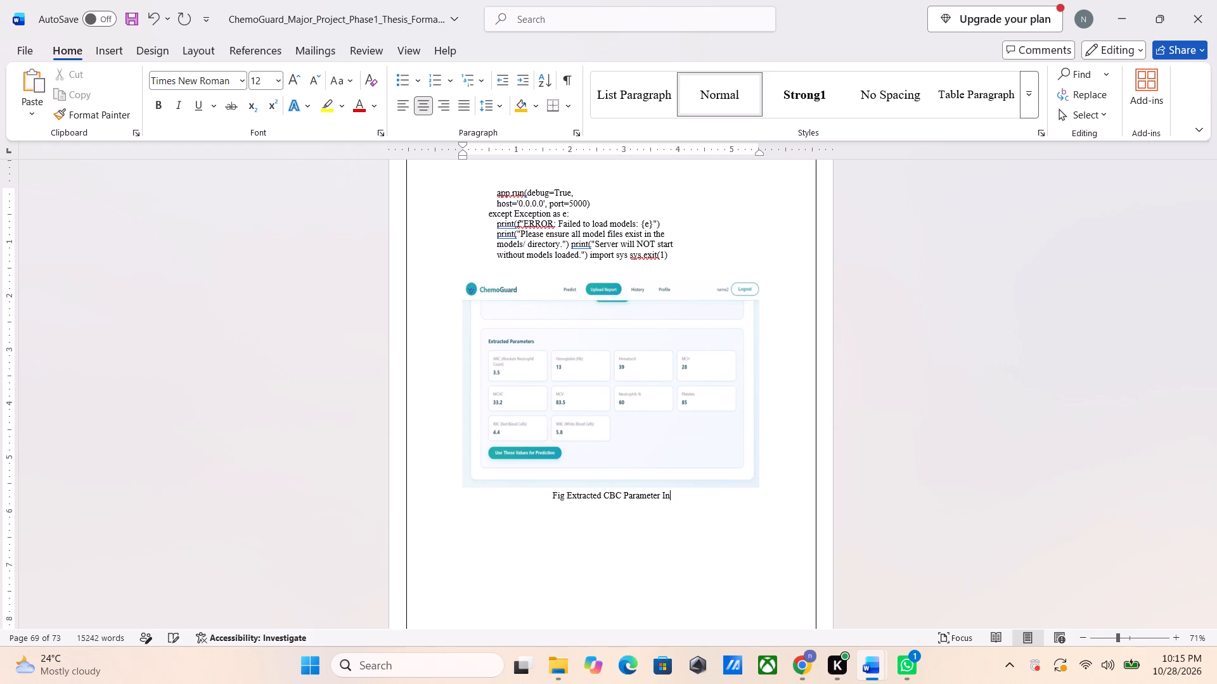
text(terface)
key(space)
key(BackSpace)
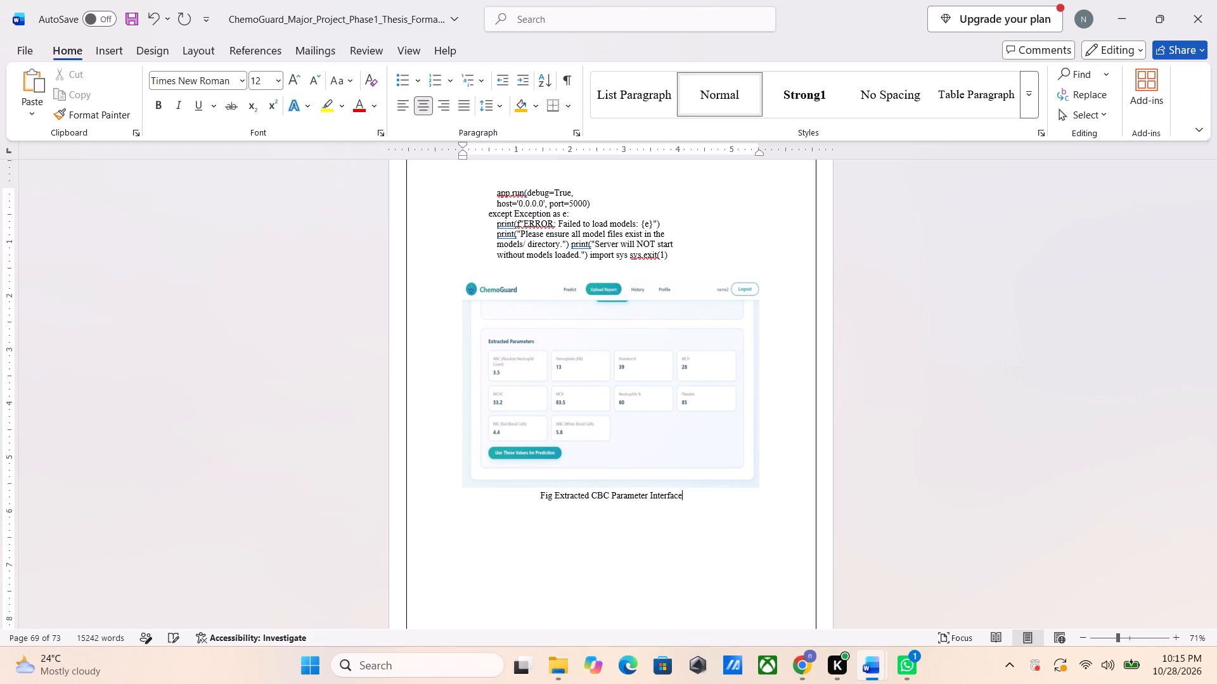
In REPORT, copy the Prediction Results picture of Fig No 7.2, leaving the original in place.
key(alt+Tab)
scroll(766, 477, down, 1)
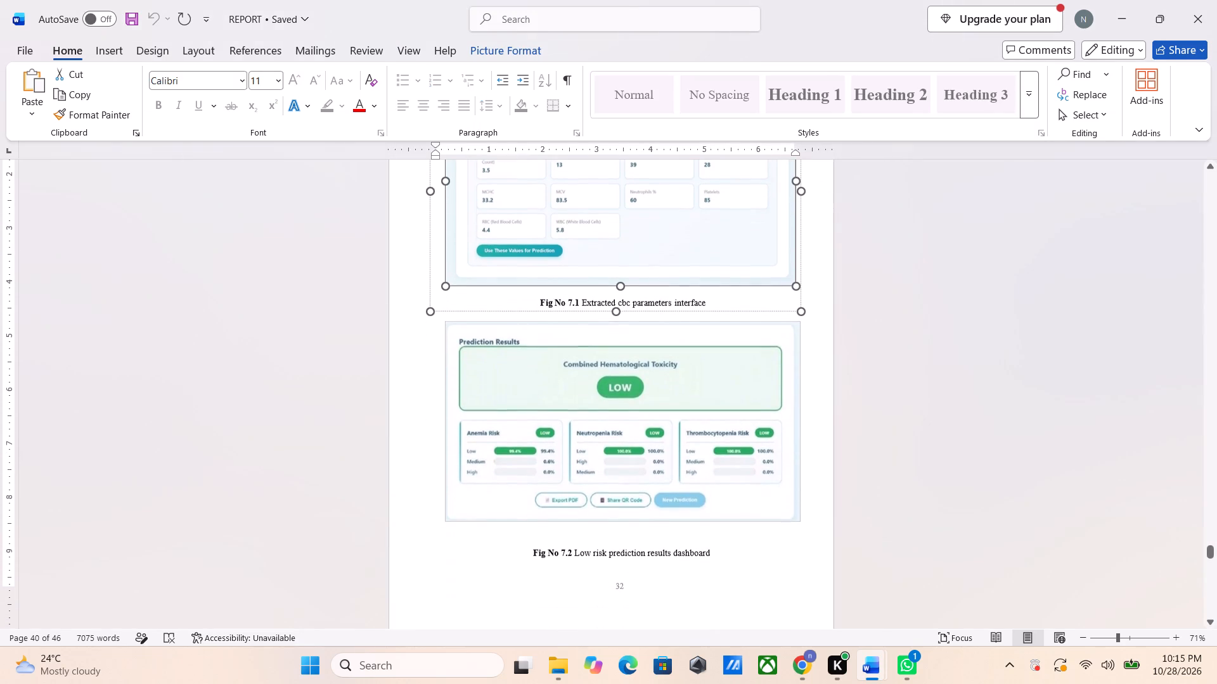
click(668, 448)
click(668, 448)
click(668, 448)
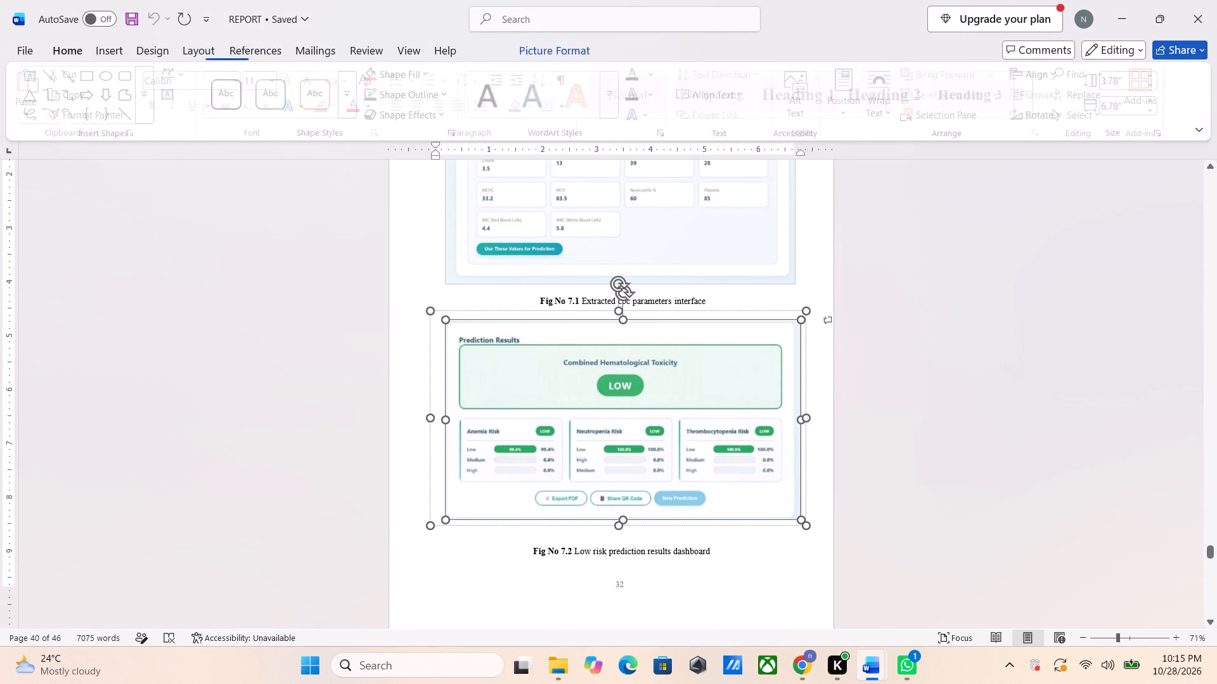
key(ctrl+c)
key(ctrl+x)
key(ctrl+c)
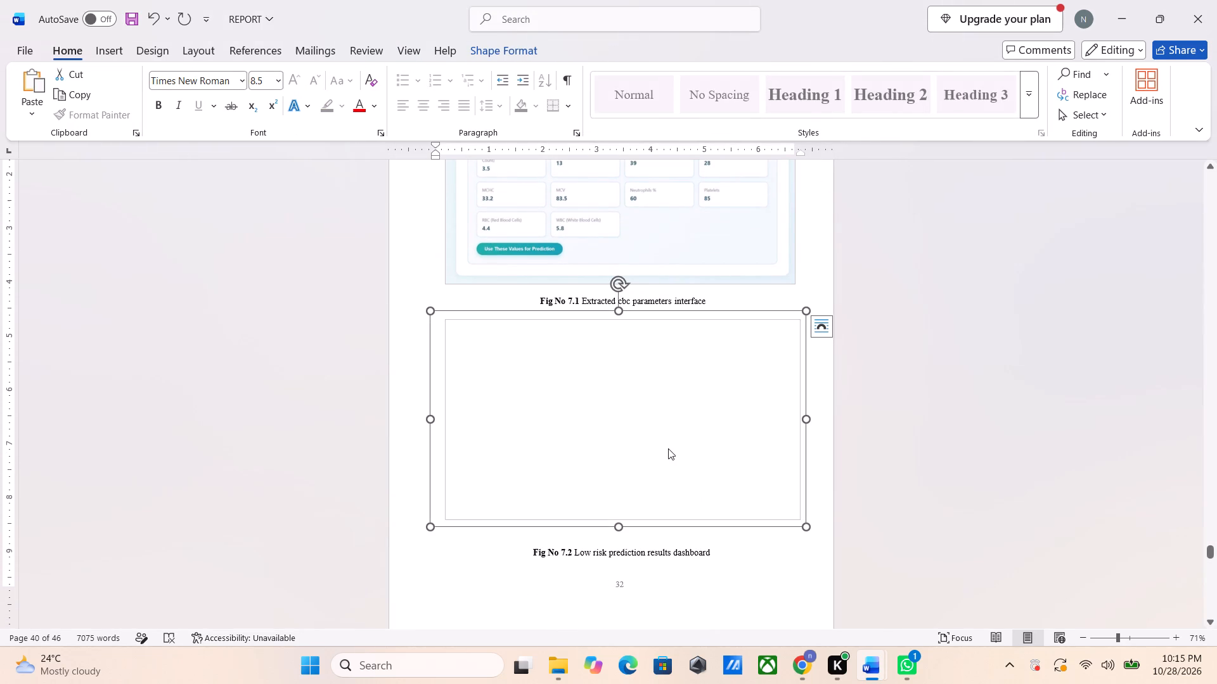
key(ctrl+z)
key(ctrl+c)
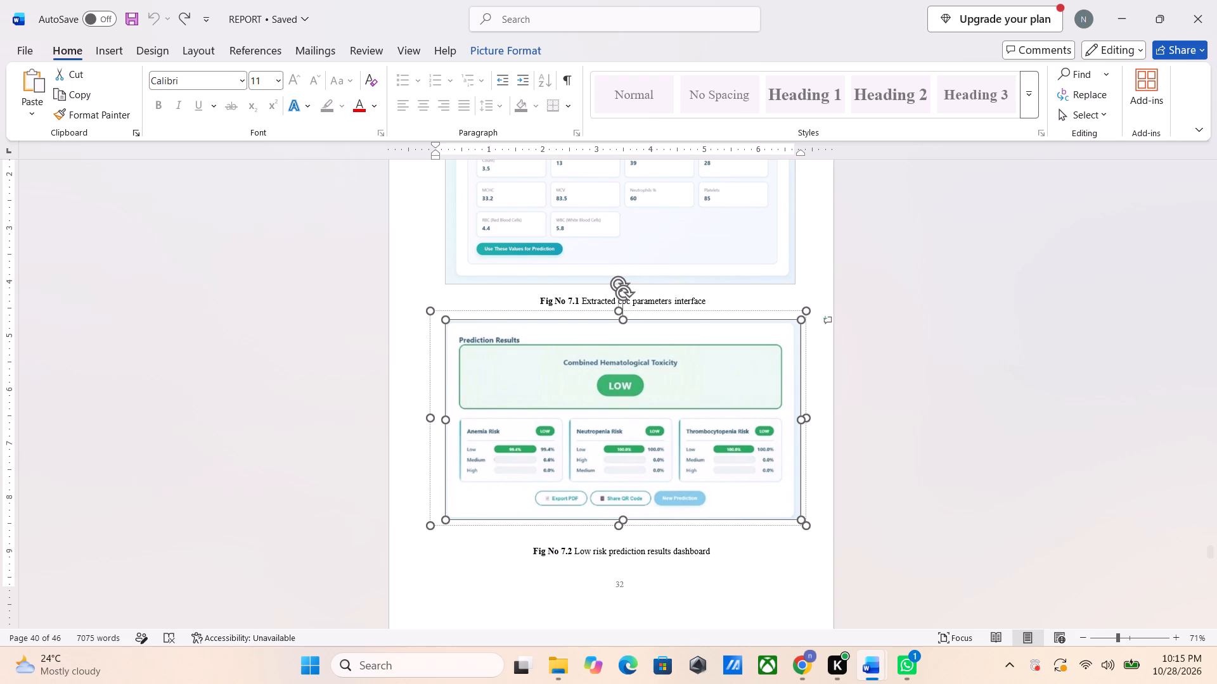
click(668, 448)
key(ctrl+c)
Paste the Prediction Results picture into the ChemoGuard thesis on a new line below the CBC caption, followed by an empty line.
key(alt+Tab)
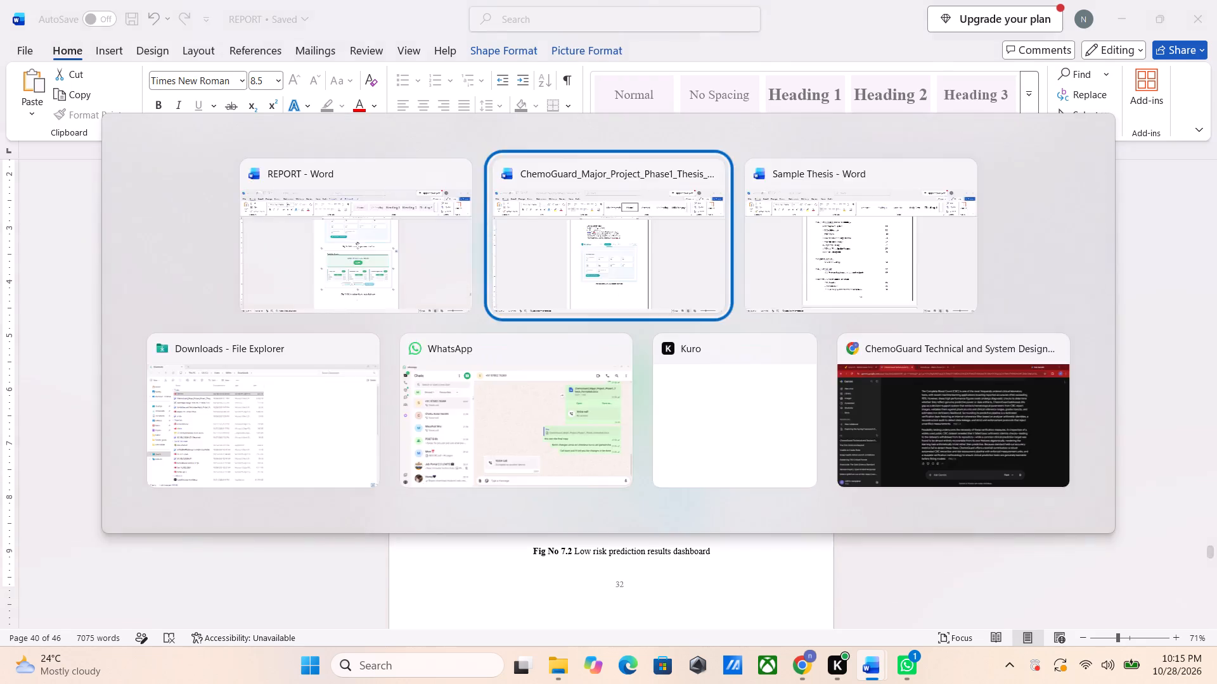
click(662, 543)
scroll(662, 543, down, 2)
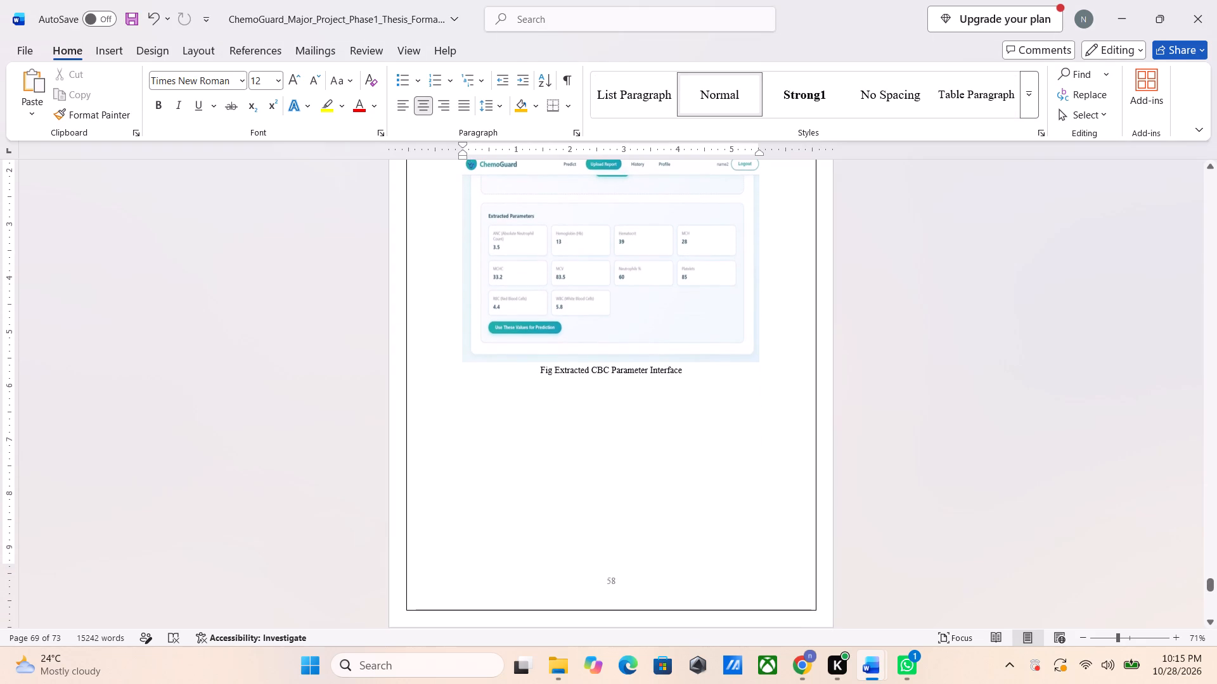
click(699, 379)
key(Return)
key(ctrl+v)
key(Return)
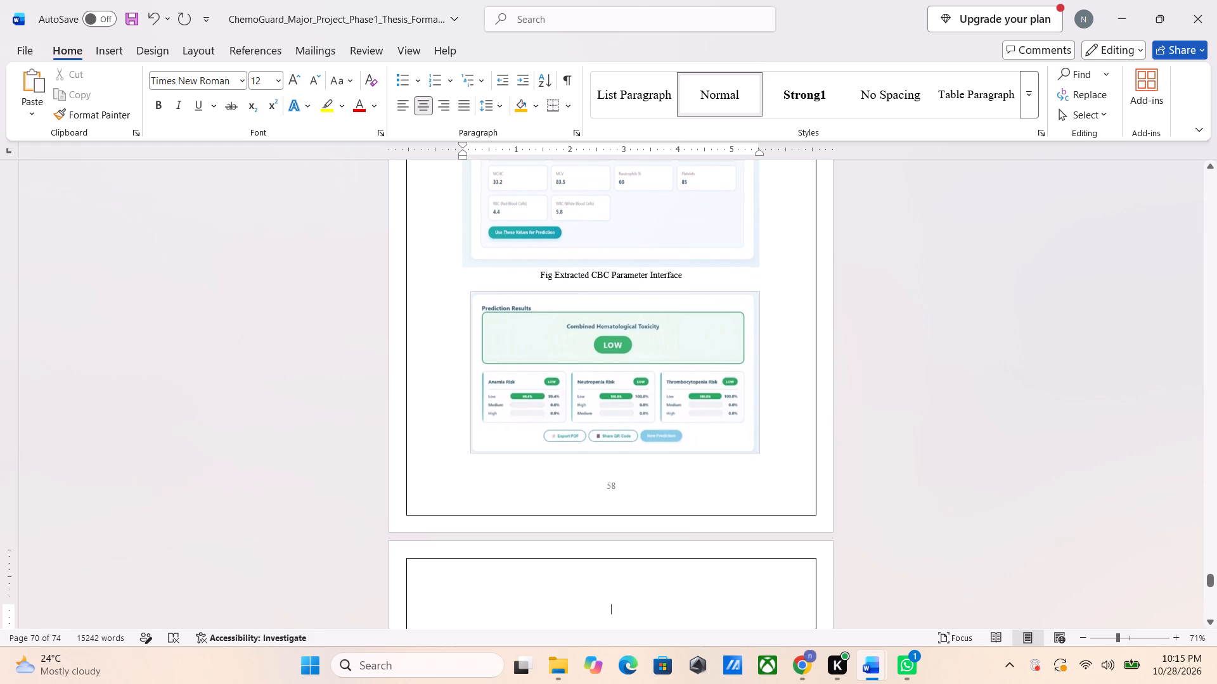
Reduce the height of the extracted parameters picture slightly from its bottom edge, keeping its width.
scroll(699, 379, up, 2)
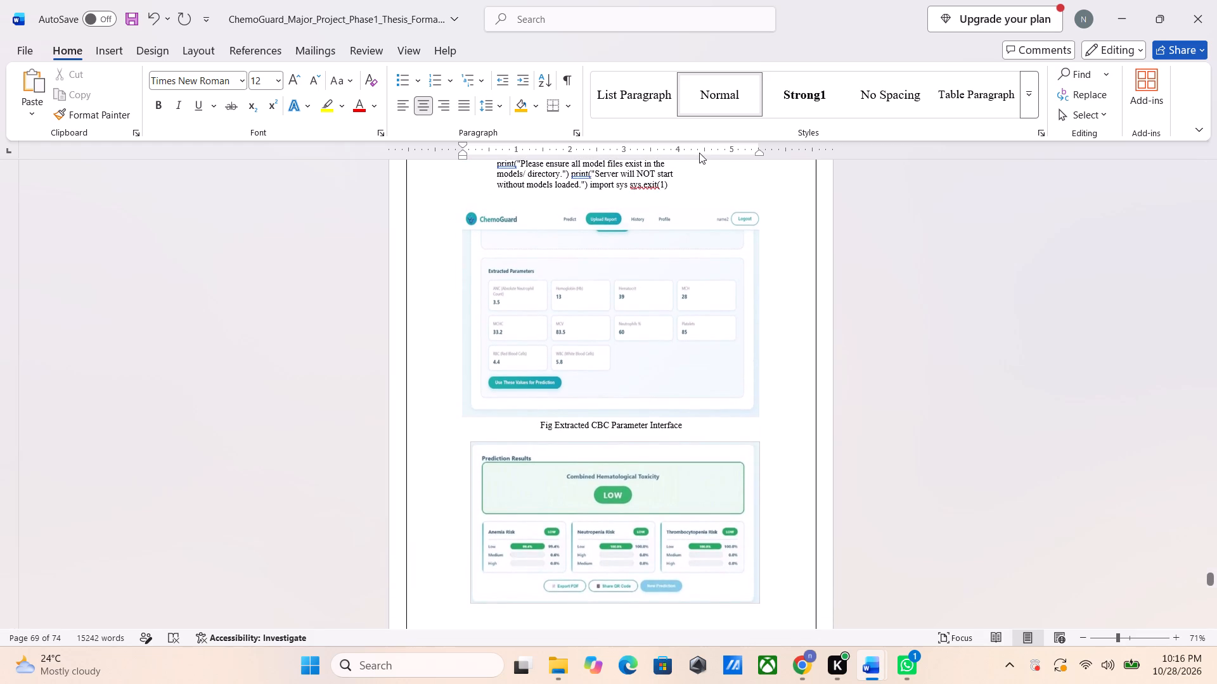
click(637, 322)
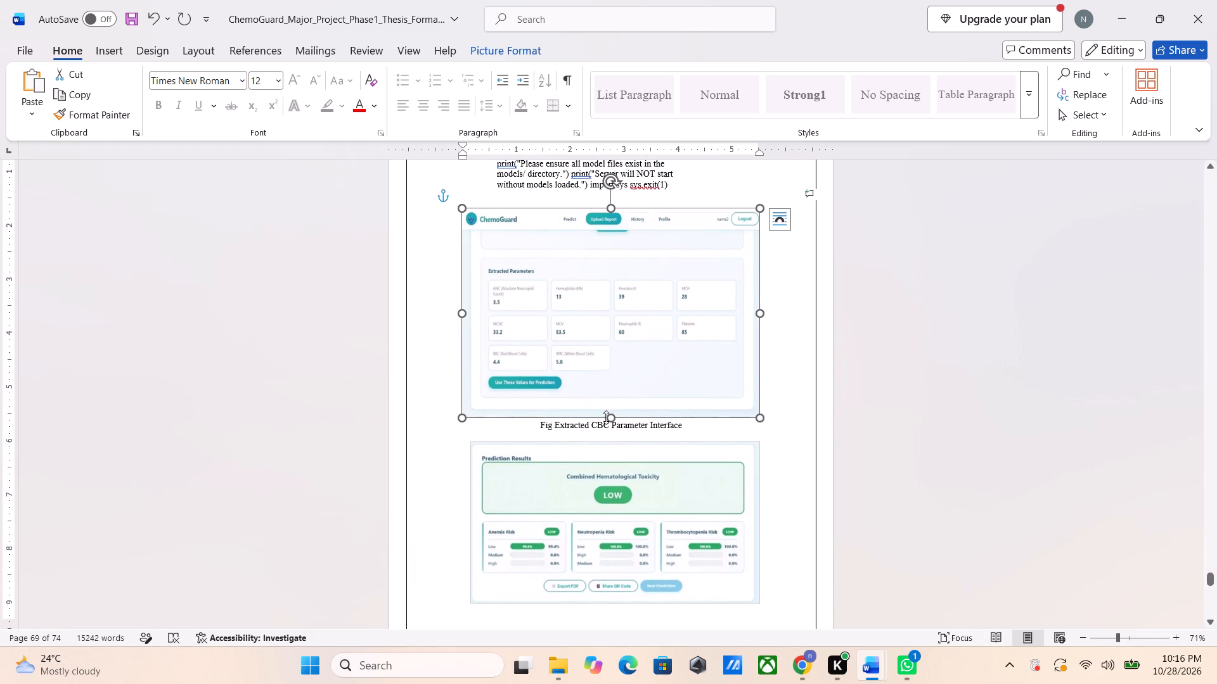
drag(606, 417, 601, 402)
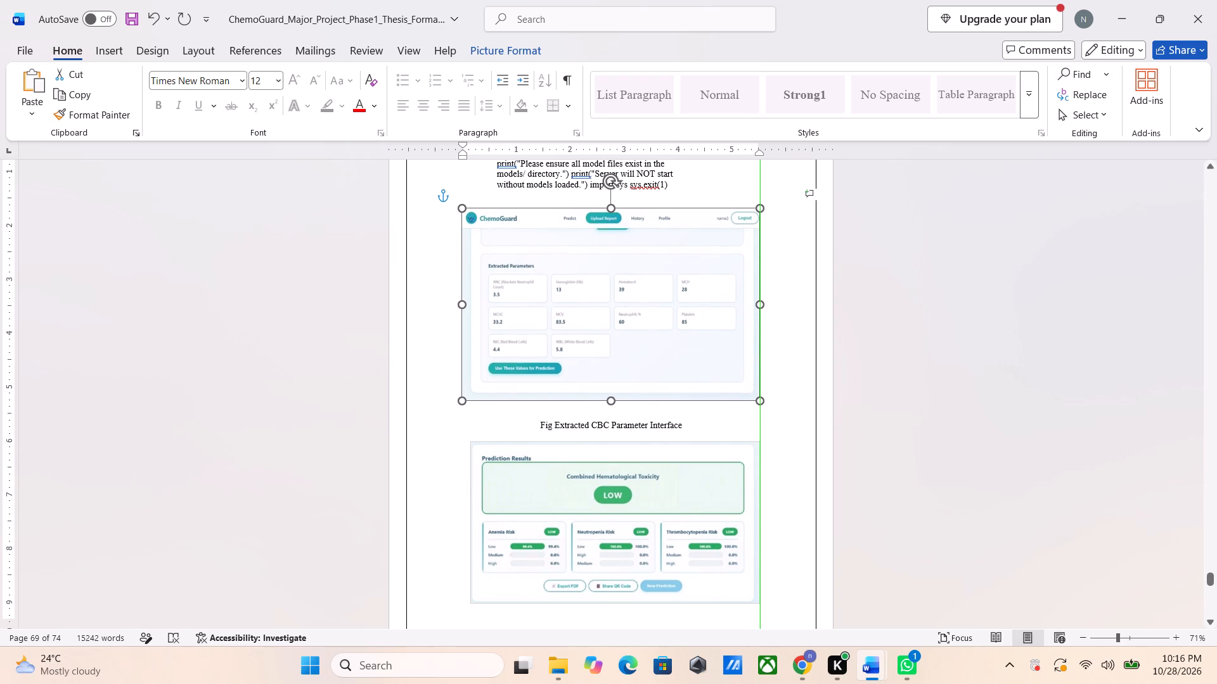
drag(601, 402, 602, 398)
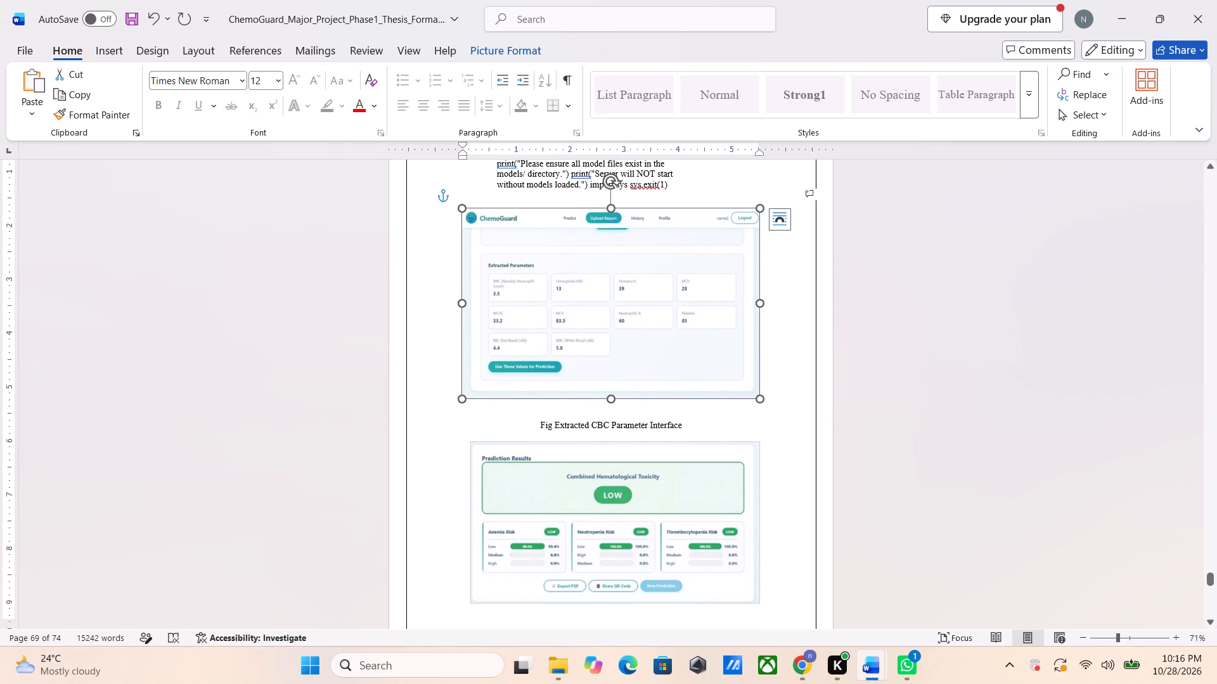
Remove one blank line above the "Fig Extracted CBC Parameter Interface" caption to bring it up against the picture.
click(538, 421)
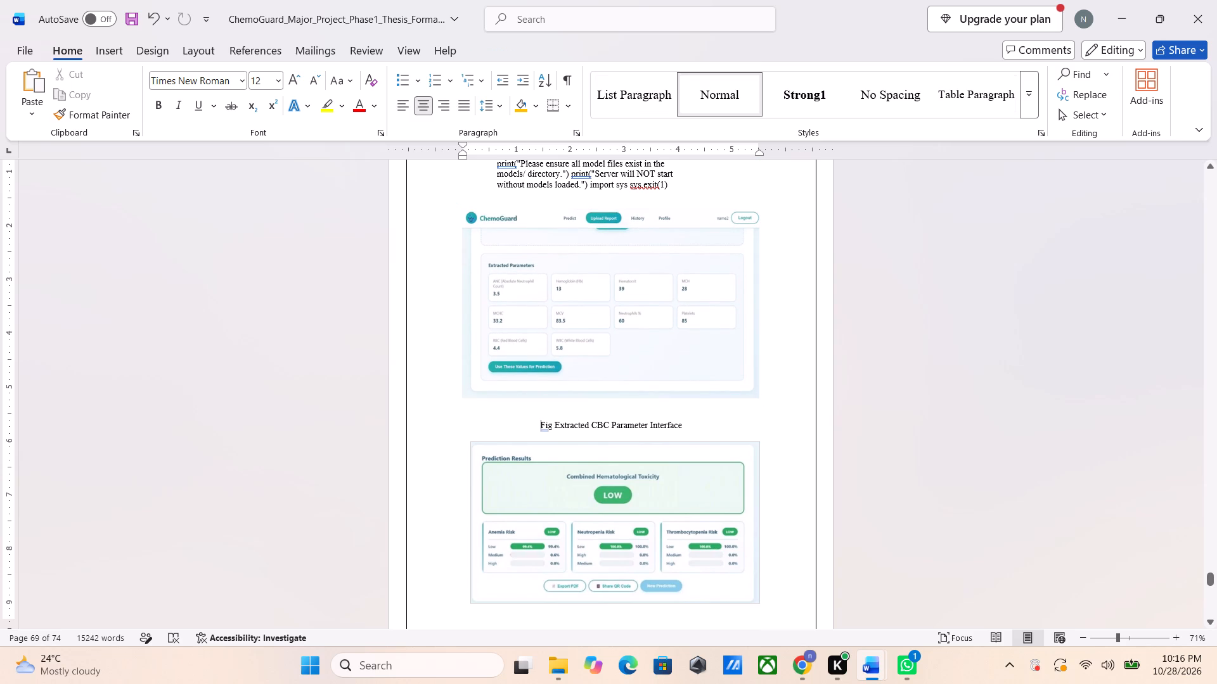
click(536, 415)
key(BackSpace)
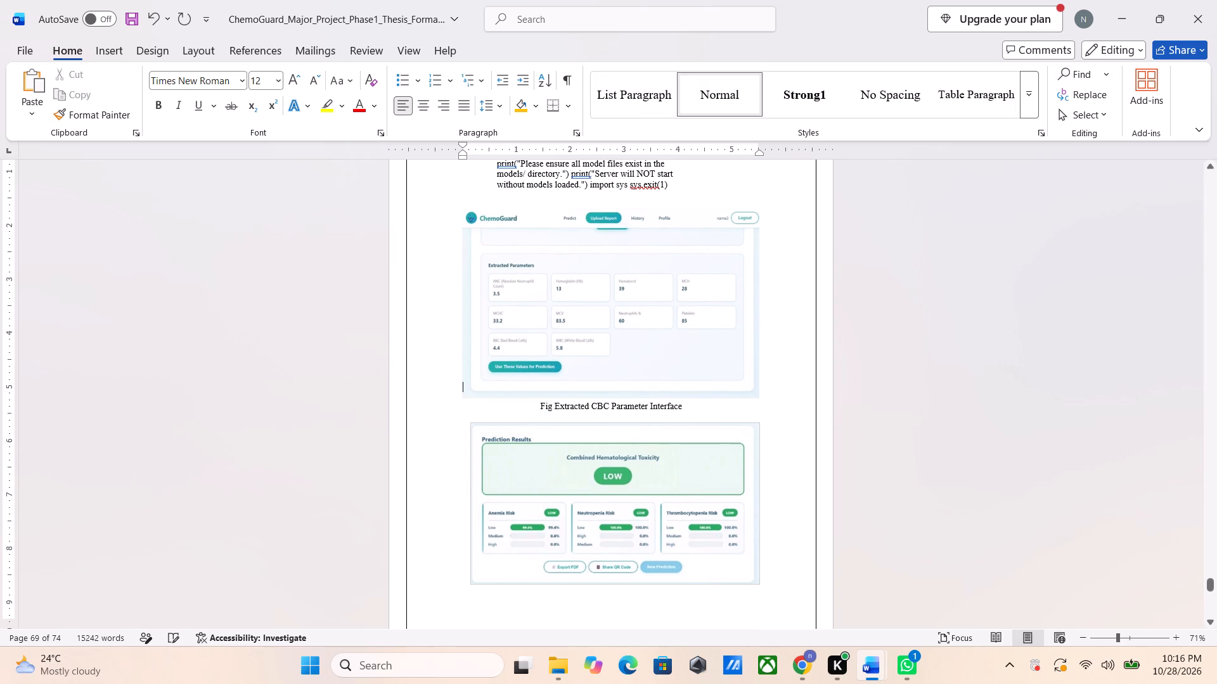
Add the caption "Fig Low Risk Prediction Results Dashboard" on a new line below the LOW Prediction Results picture.
scroll(536, 415, down, 1)
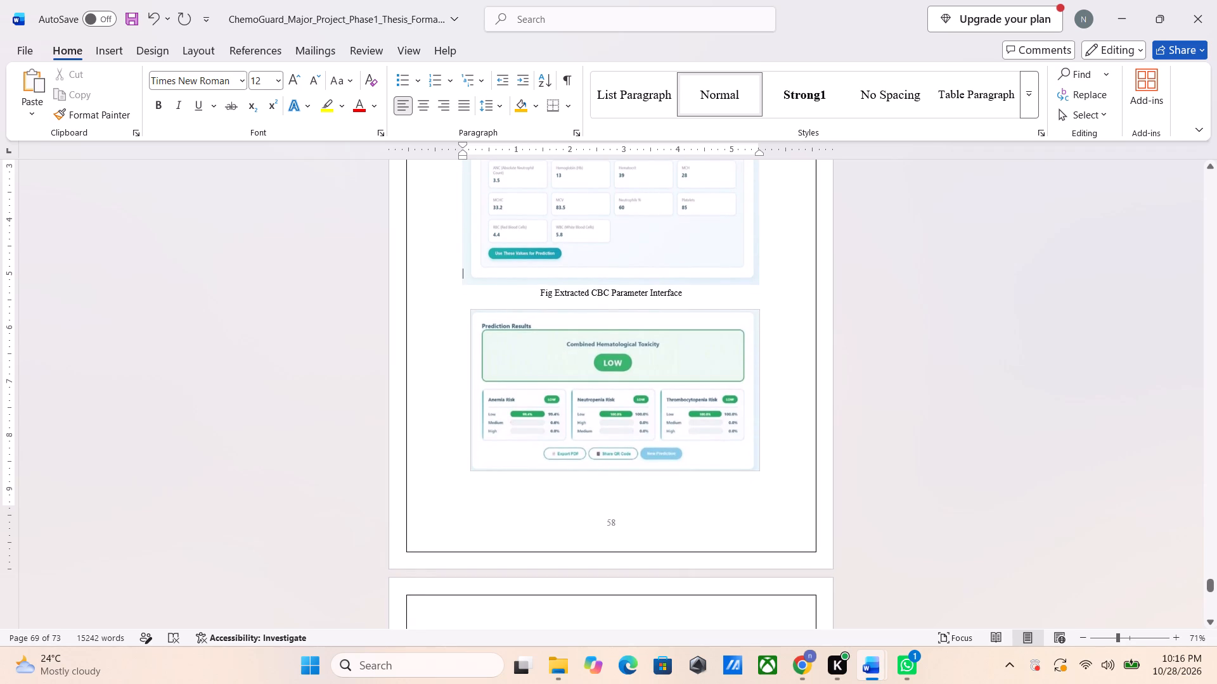
click(770, 476)
key(Return)
text(Fig)
key(space)
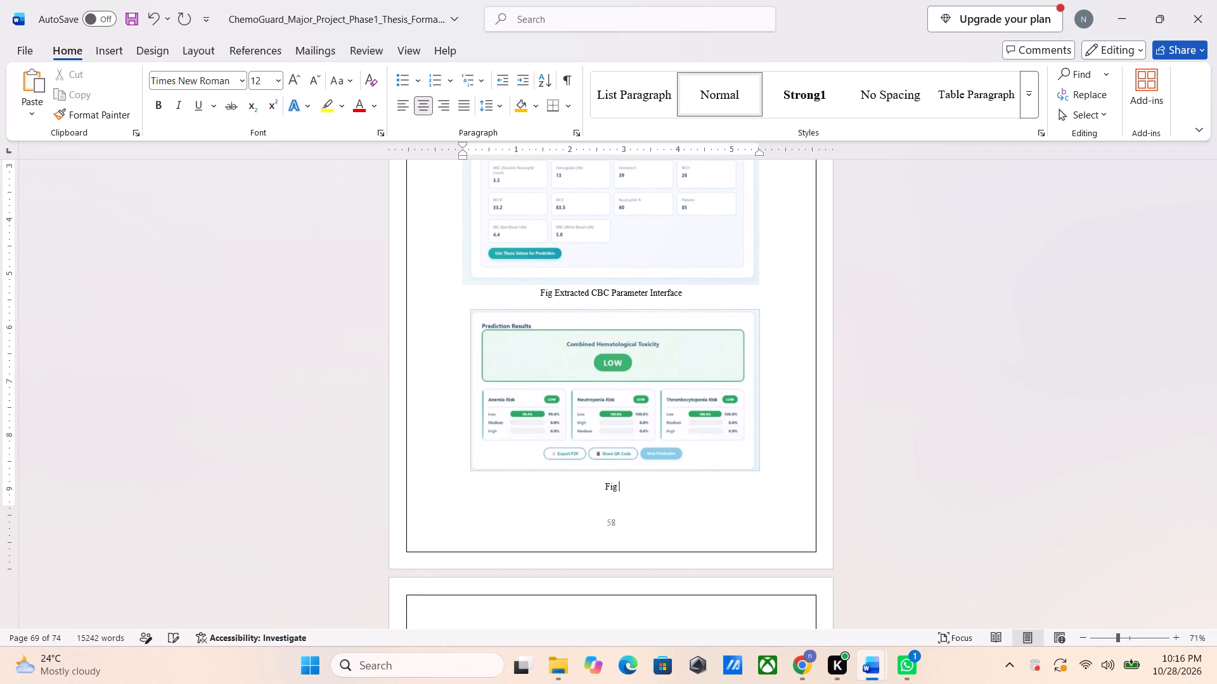
key(alt+Tab)
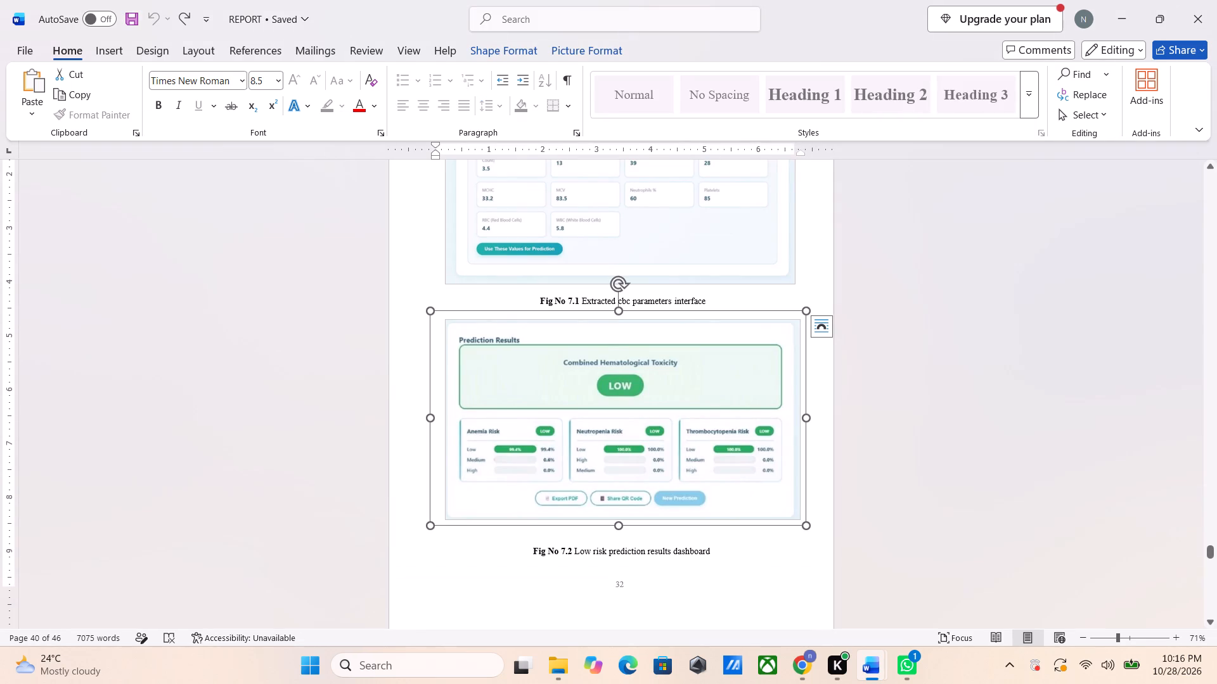
key(alt+Tab)
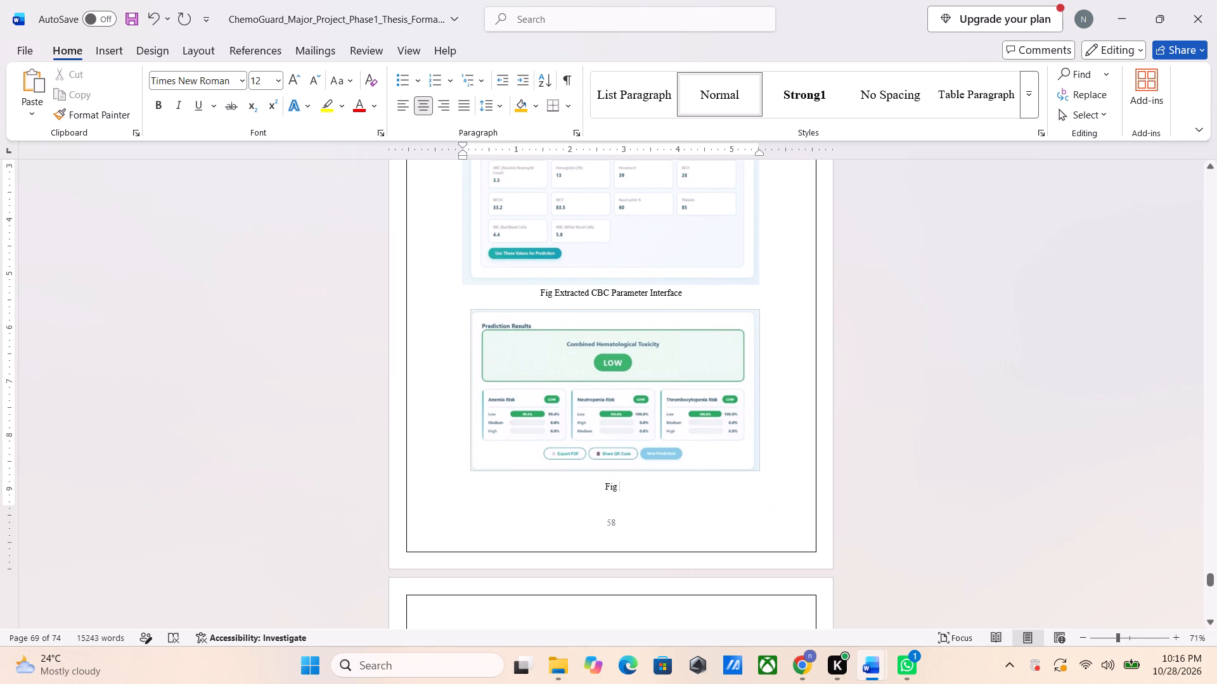
text(LOQ)
key(BackSpace)
key(BackSpace)
key(q)
key(BackSpace)
text(oq)
key(space)
key(BackSpace)
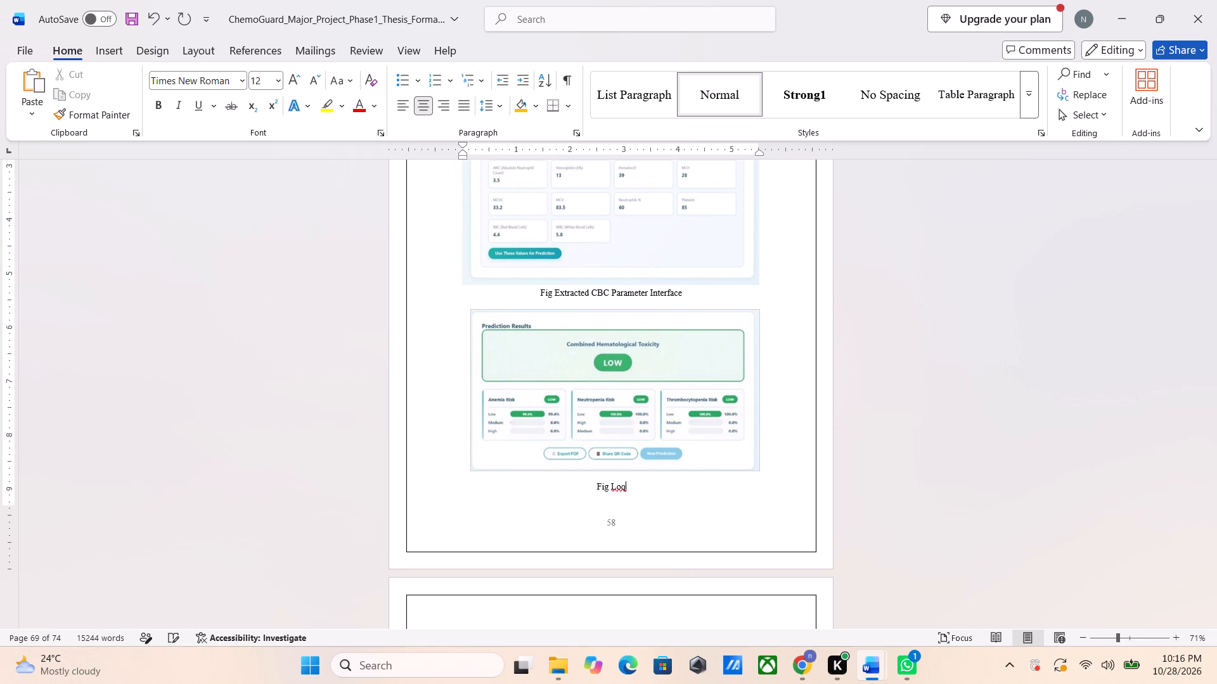
key(BackSpace)
text(w)
key(space)
key(i)
key(BackSpace)
text(Risj)
key(BackSpace)
text(k)
key(space)
key(alt+Tab)
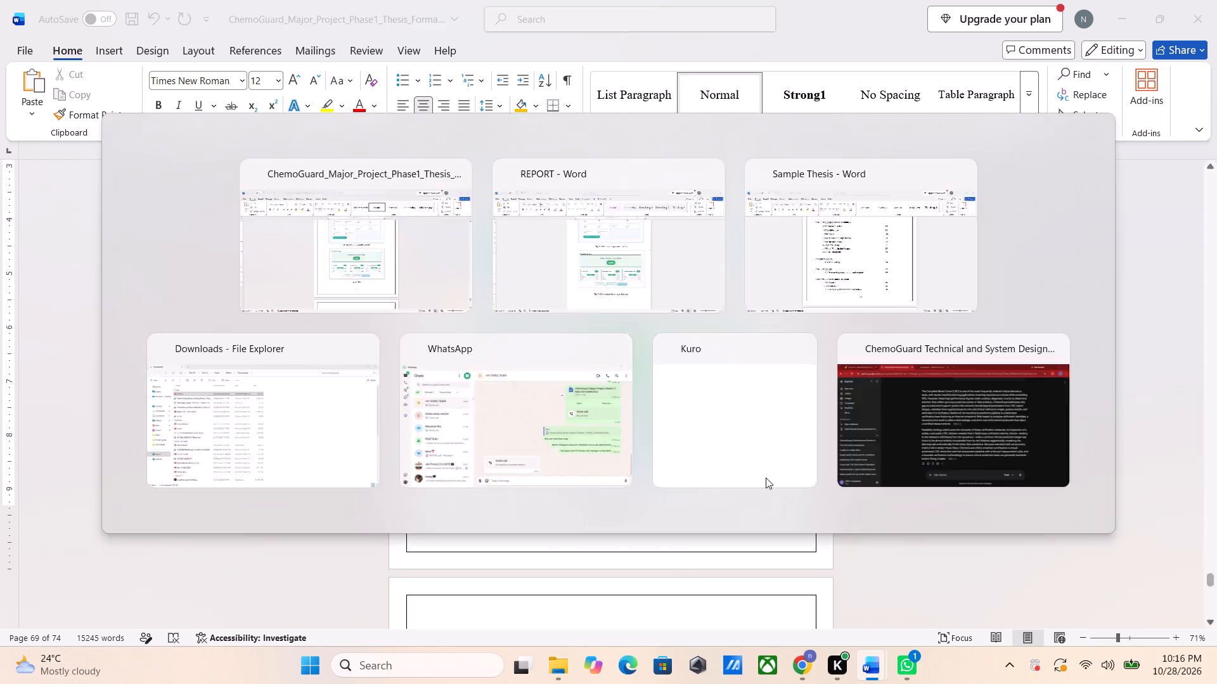
key(alt+Tab)
text(Prediction)
key(space)
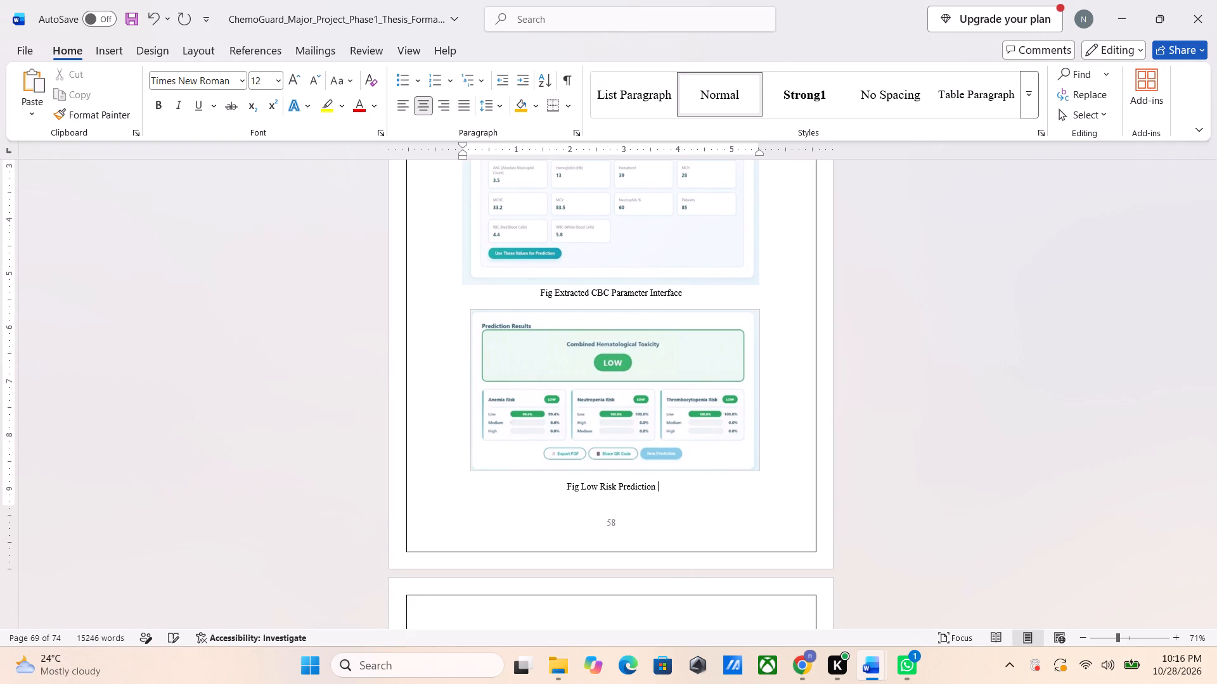
text(Results Dashboard)
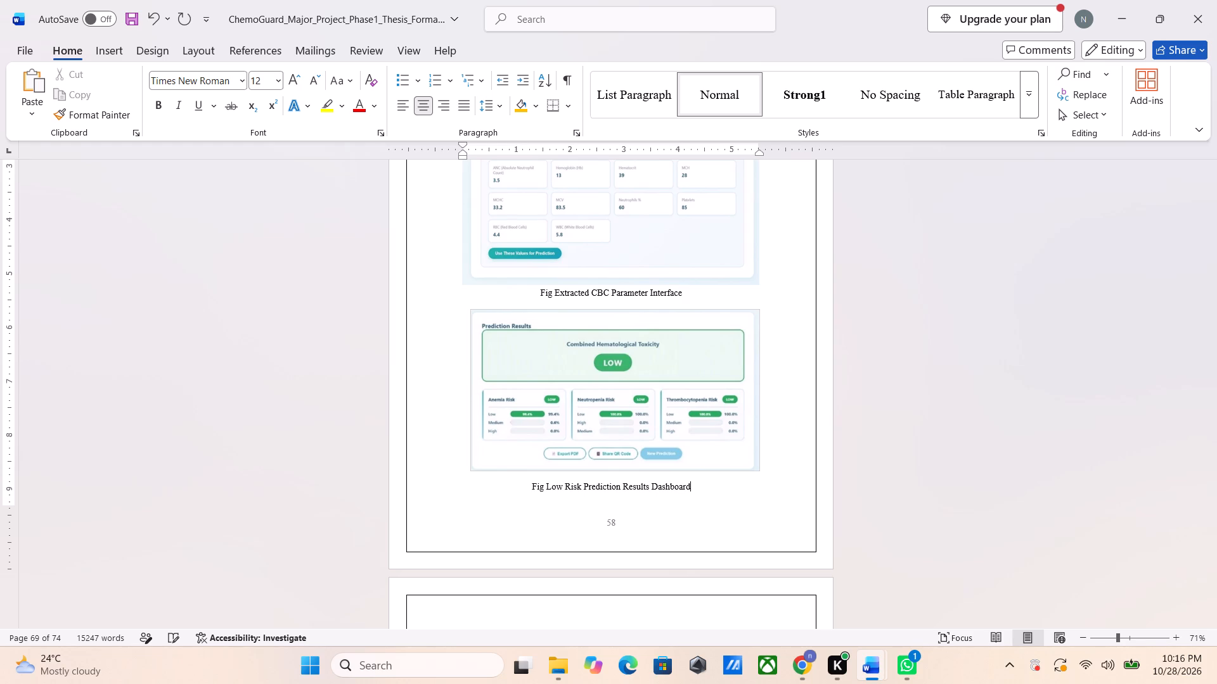
key(space)
key(BackSpace)
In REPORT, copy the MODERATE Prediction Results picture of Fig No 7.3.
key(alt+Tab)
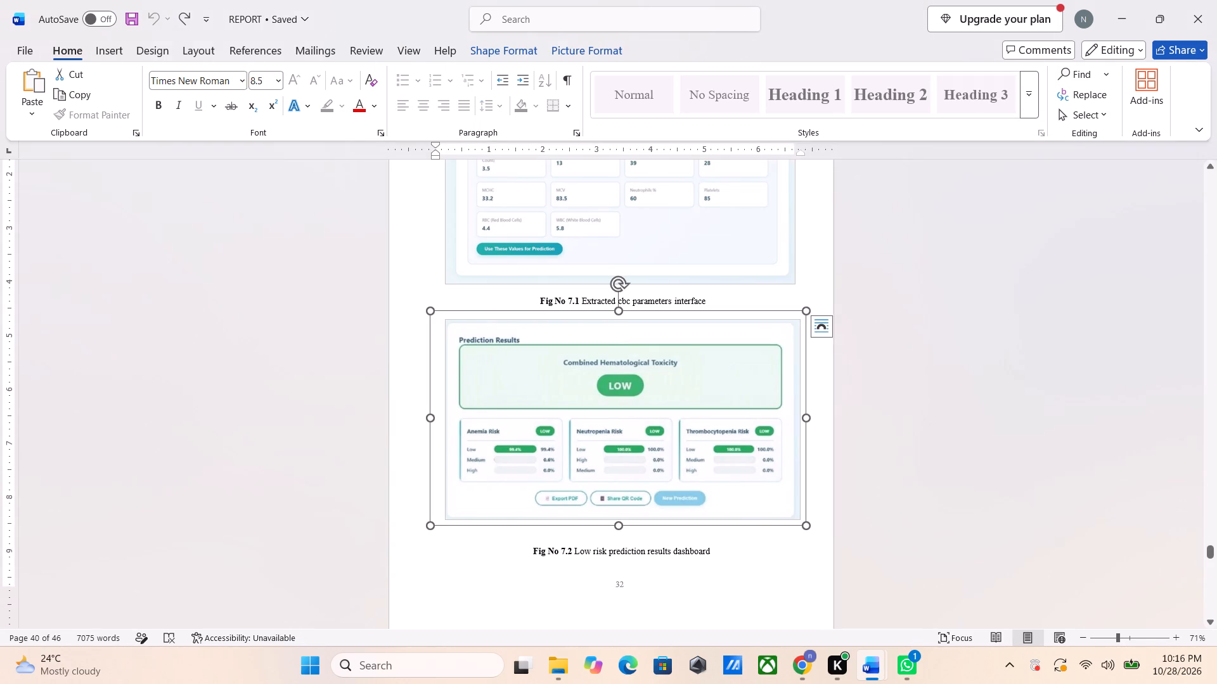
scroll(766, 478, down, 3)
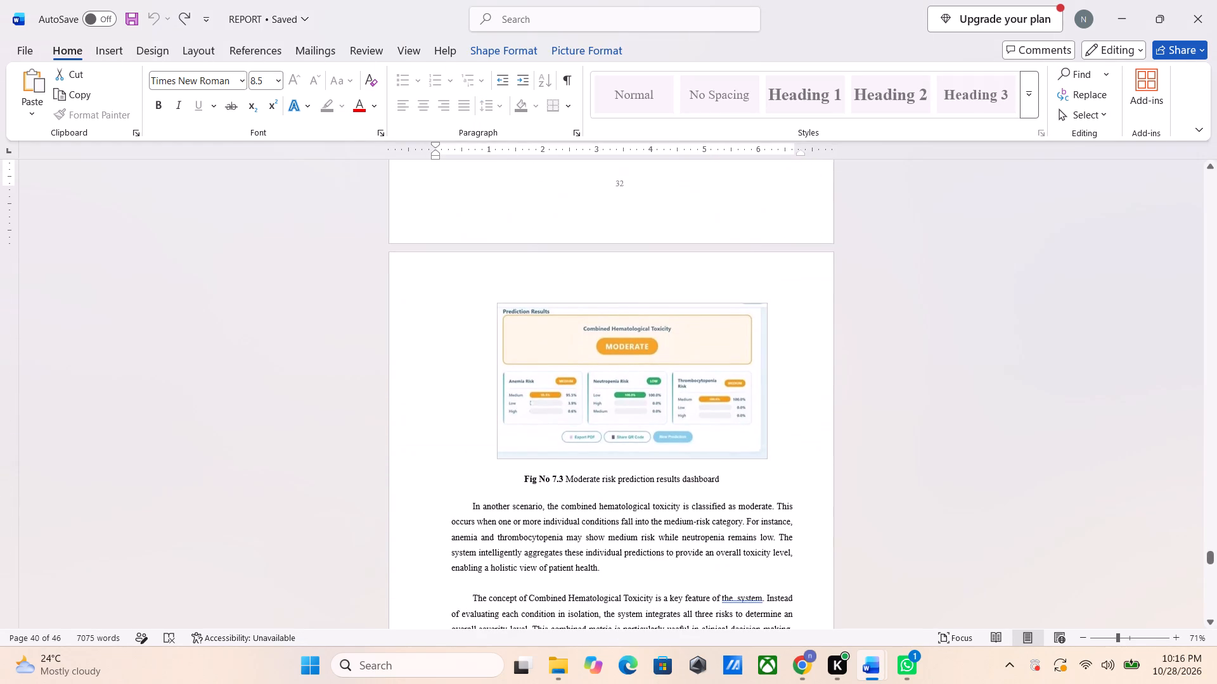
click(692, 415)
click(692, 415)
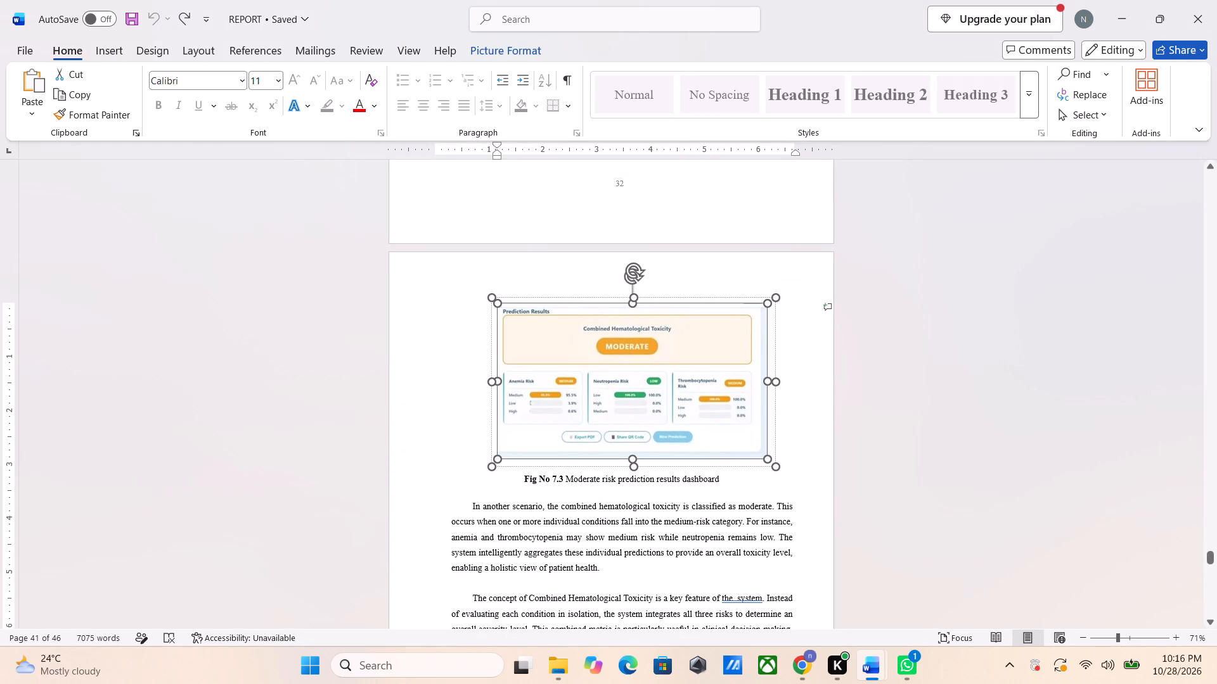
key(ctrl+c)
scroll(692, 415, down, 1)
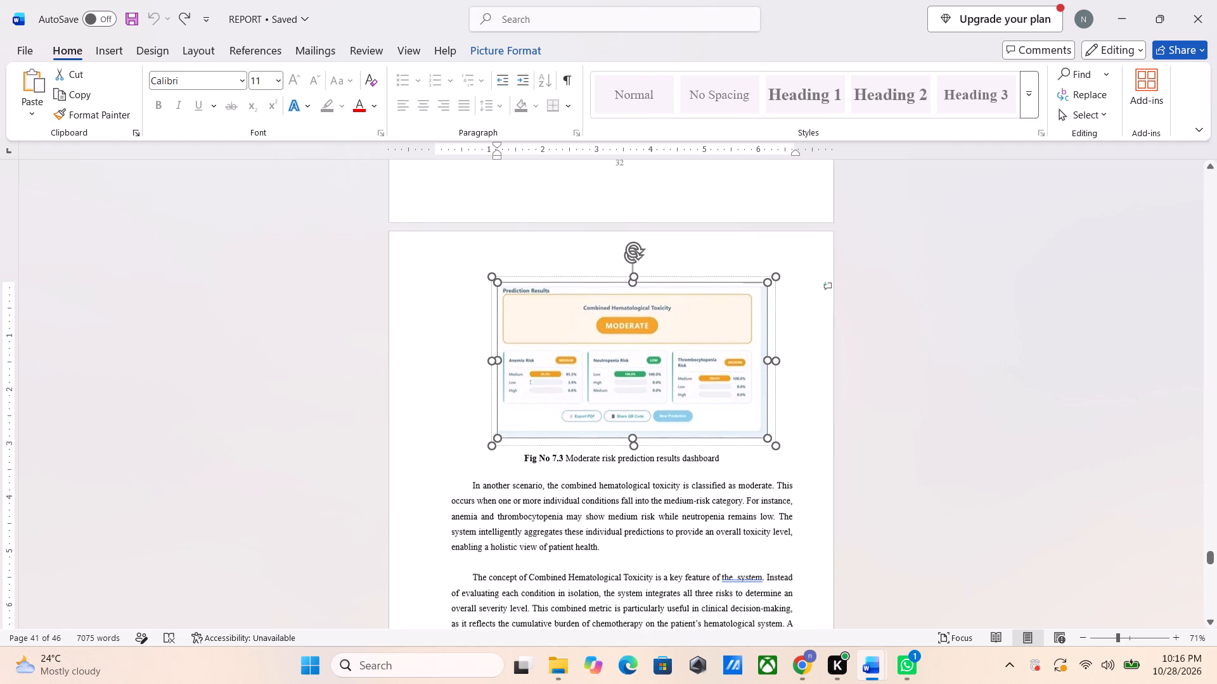
In the ChemoGuard thesis, copy "Risk Prediction Results Dashboard" from the Low Risk caption and paste it at the start of the following page.
key(alt+Tab)
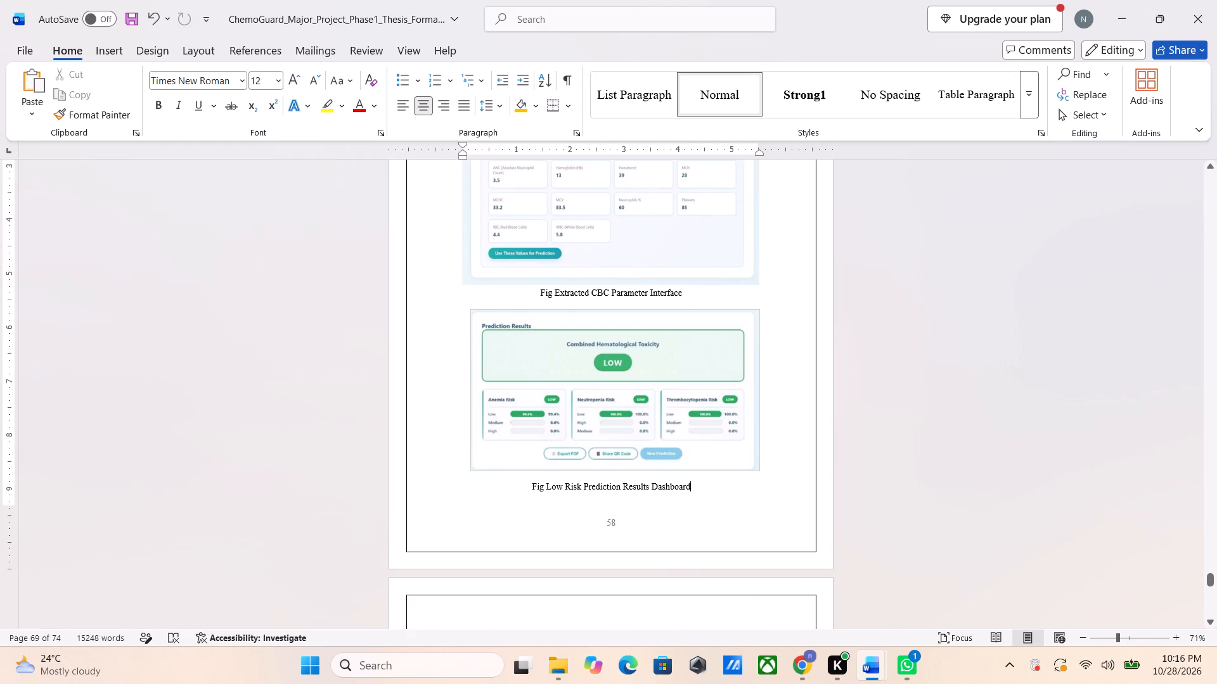
drag(565, 486, 602, 486)
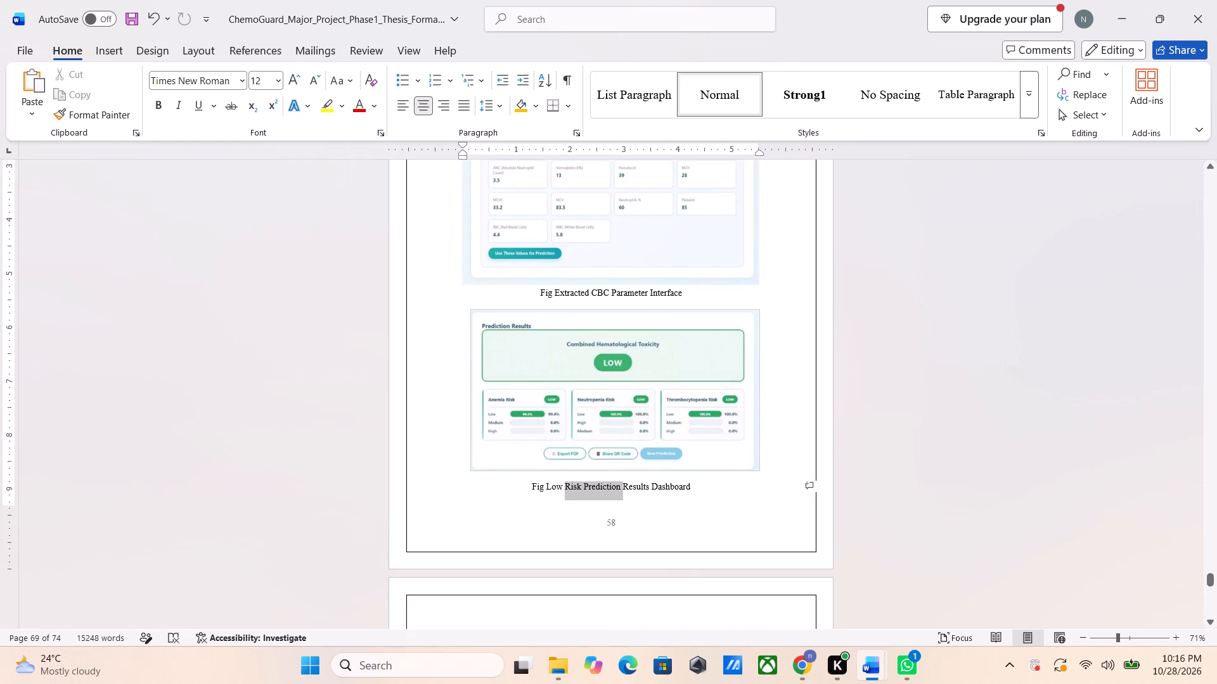
drag(602, 486, 695, 484)
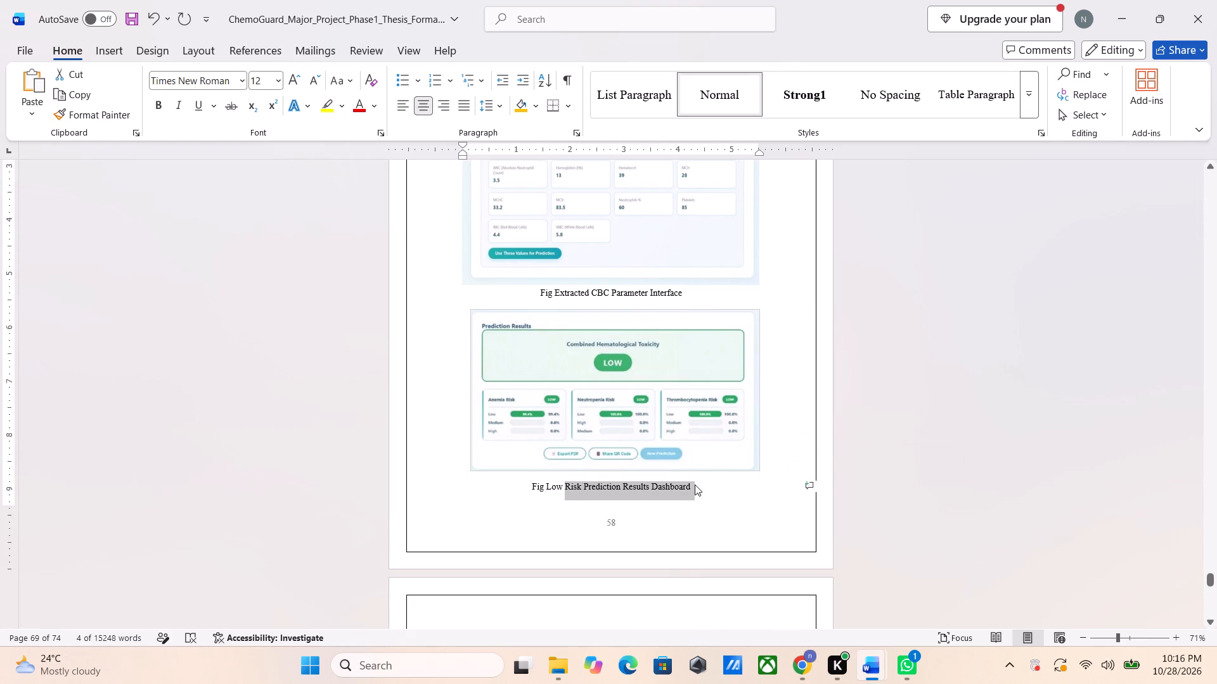
key(ctrl+c)
scroll(695, 484, down, 2)
click(641, 408)
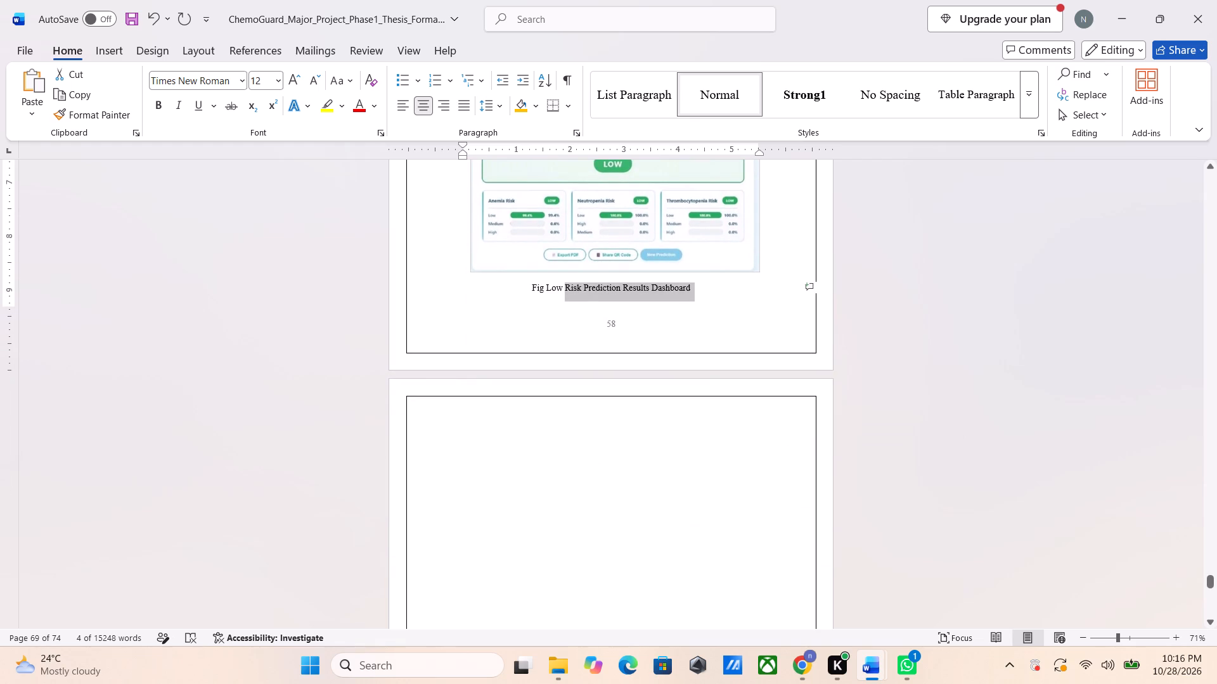
scroll(641, 408, down, 2)
scroll(641, 408, up, 1)
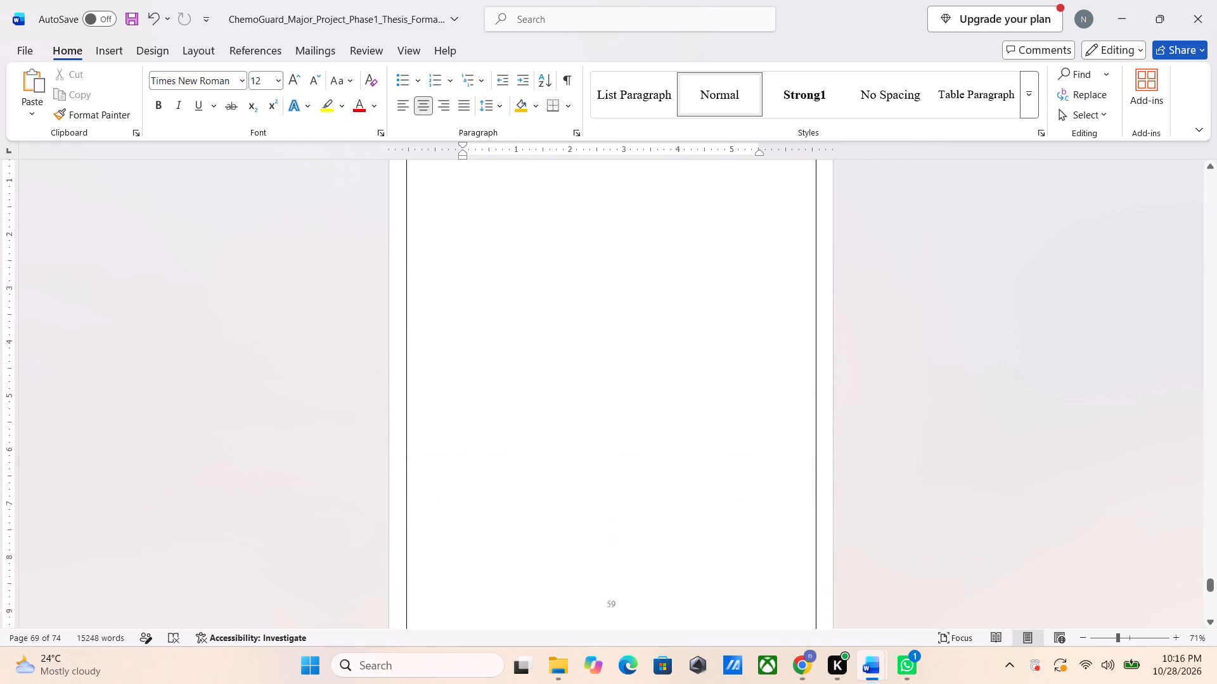
scroll(641, 408, up, 2)
key(ctrl+v)
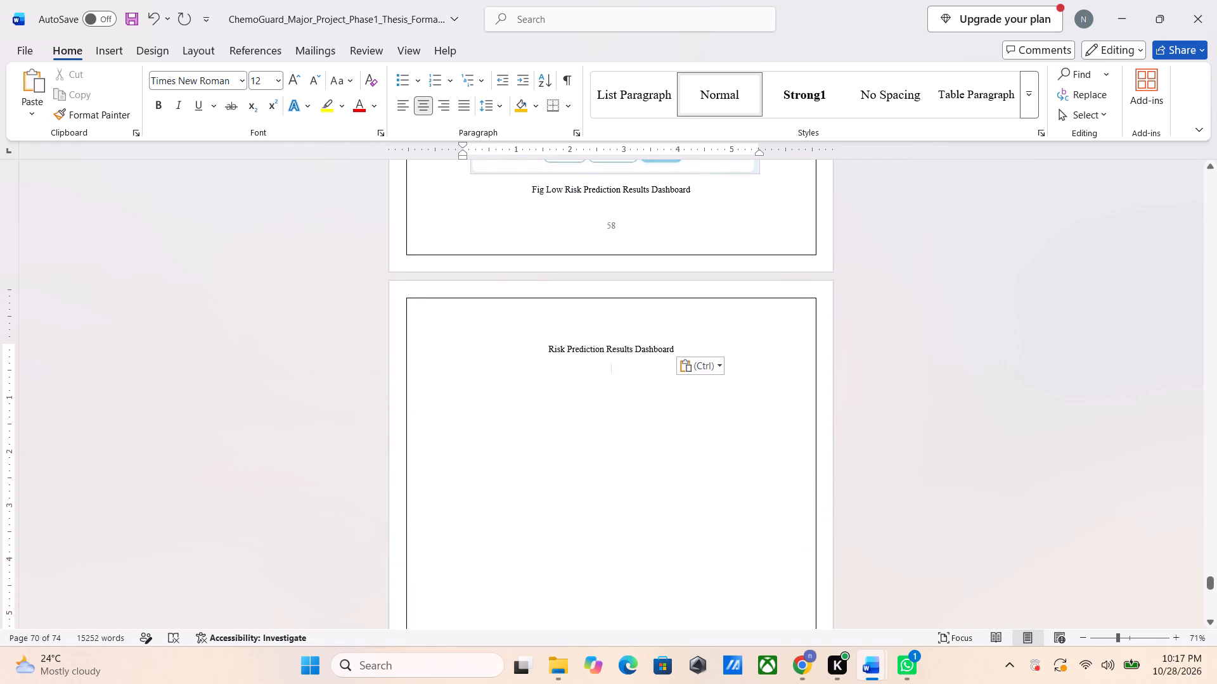
Add "Fig Moderate" before the pasted text so the caption reads "Fig Moderate Risk Prediction Results Dashboard".
click(605, 338)
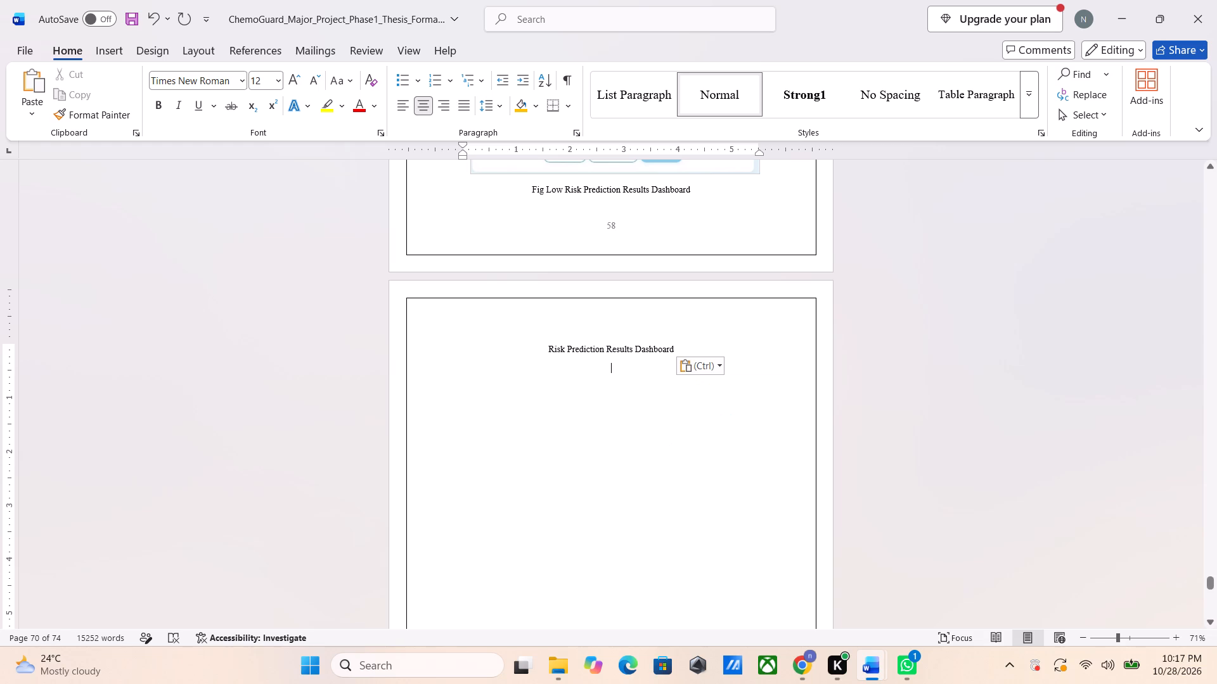
click(605, 338)
key(Left)
key(Left)
key(Left)
key(Left)
key(Left)
key(Left)
key(Left)
key(Left)
key(Left)
key(Left)
key(Left)
key(Left)
key(Left)
key(Left)
key(Left)
key(Left)
text(Fig Moderaate)
key(BackSpace)
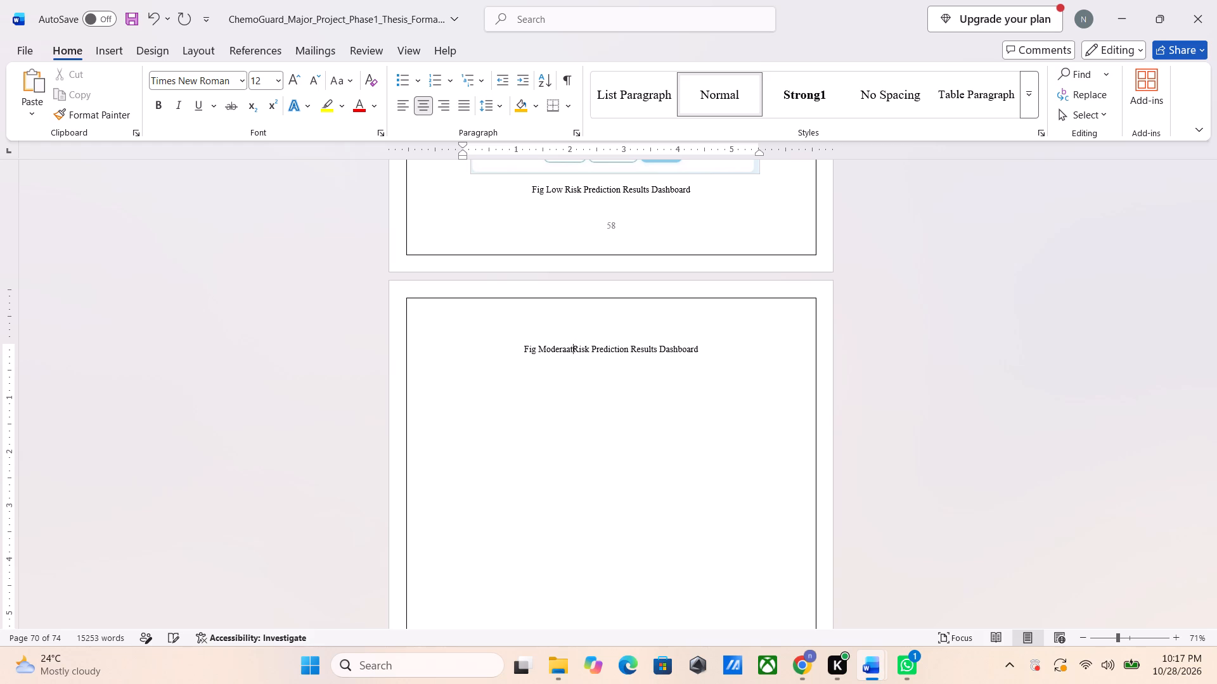
key(BackSpace)
key(BackSpace)
text(te)
key(space)
Insert an empty line above the "Fig Moderate Risk Prediction Results Dashboard" caption and place the cursor on it.
key(Left)
key(Left)
key(Left)
key(Left)
key(Left)
key(Left)
key(Left)
key(Left)
key(Left)
key(Left)
key(Left)
key(Left)
key(Left)
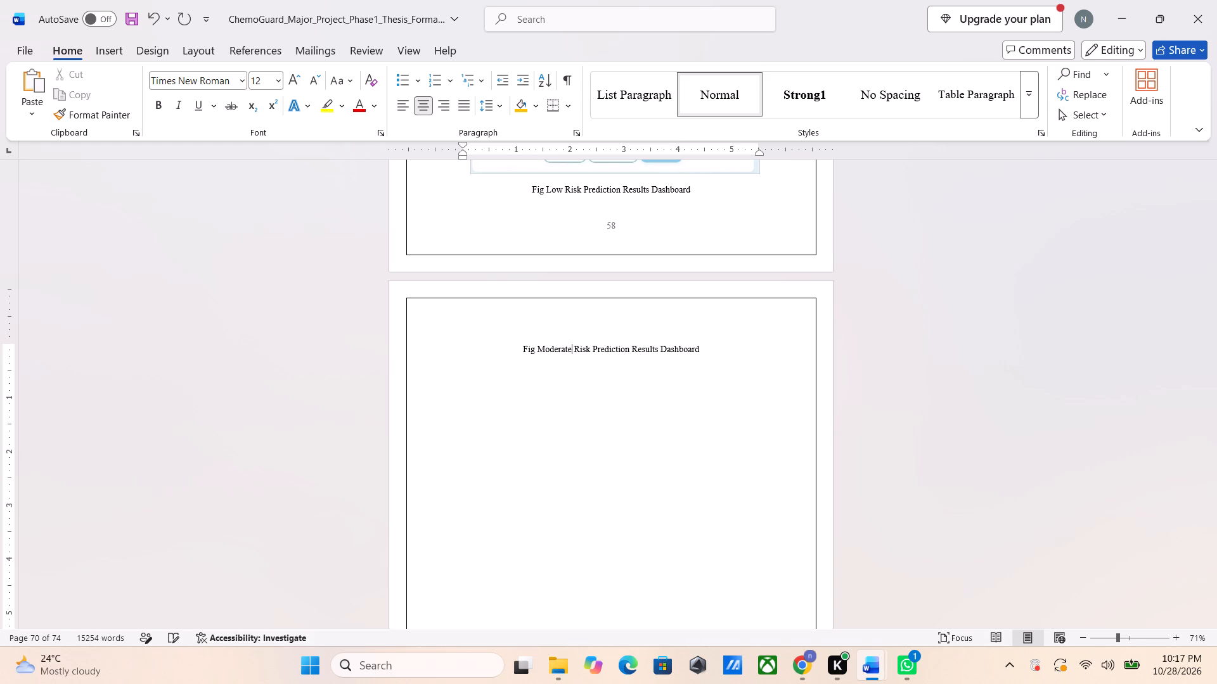
key(Return)
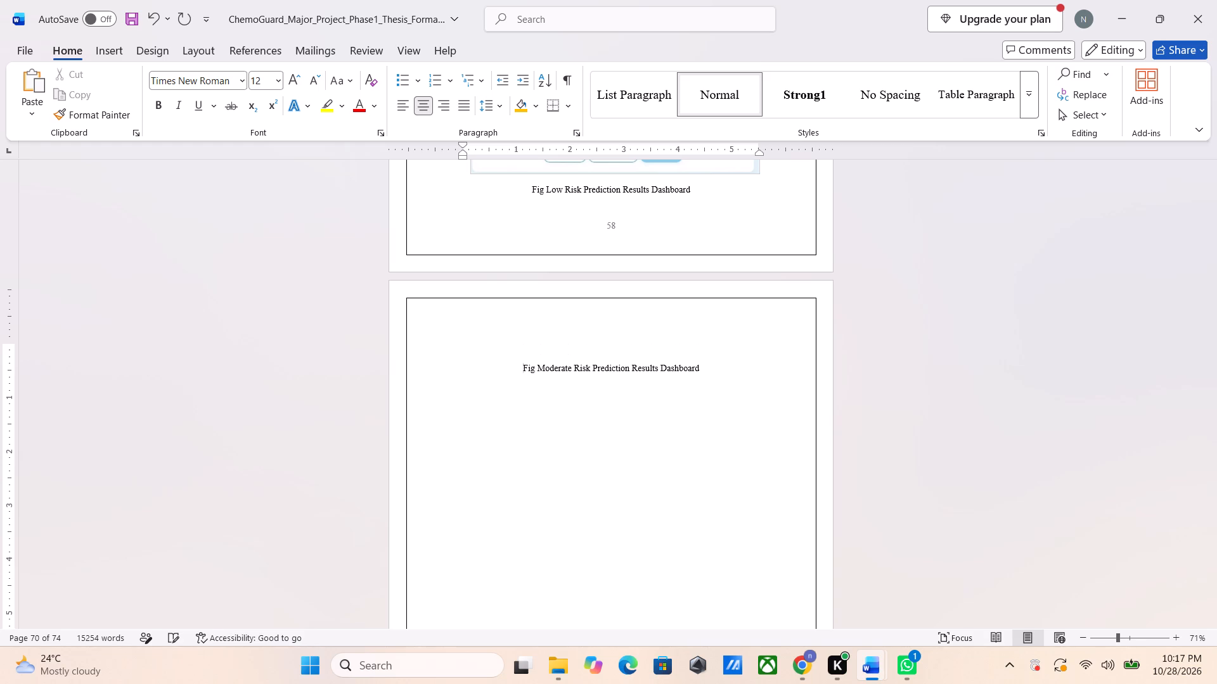
key(Up)
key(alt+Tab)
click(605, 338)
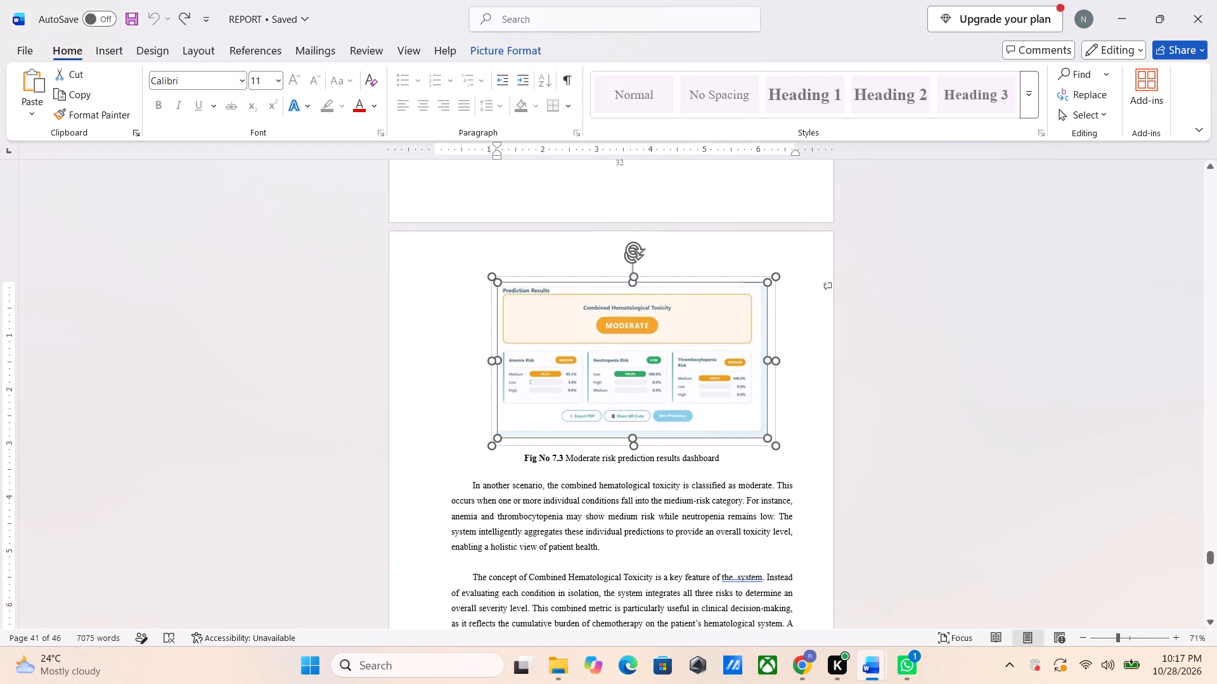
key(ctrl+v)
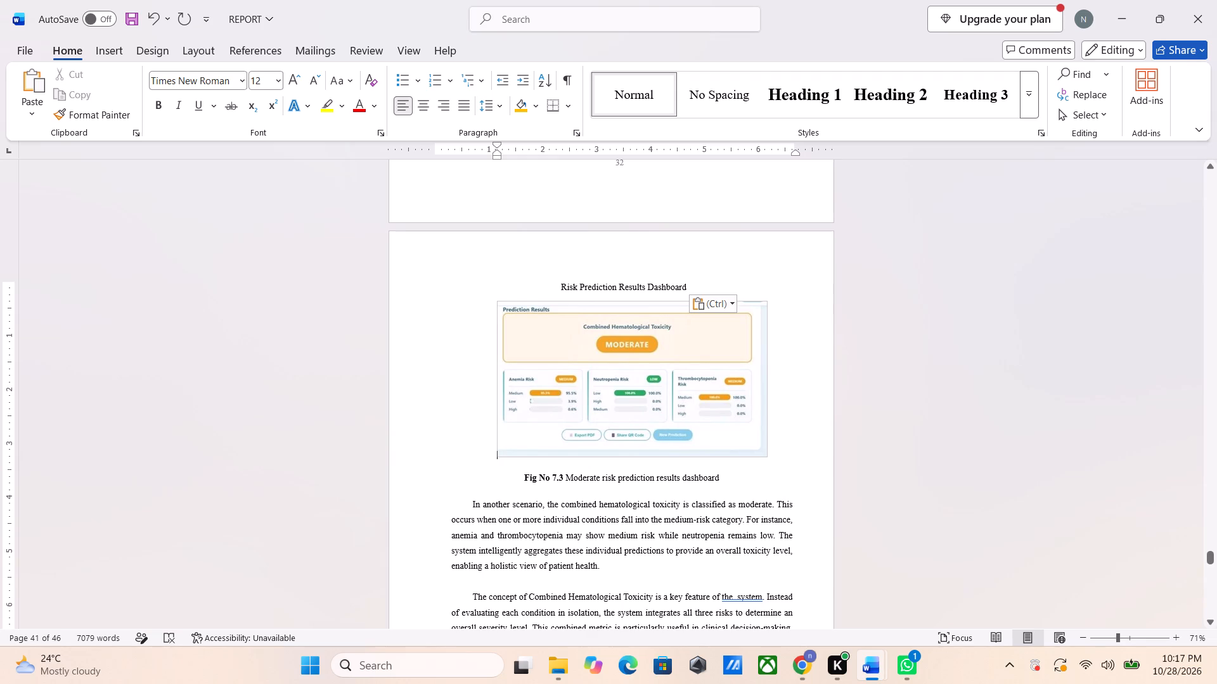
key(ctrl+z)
In REPORT, copy the MODERATE Prediction Results picture of Fig No 7.3, leaving the original in place.
ctrl+click(605, 338)
double_click(605, 338)
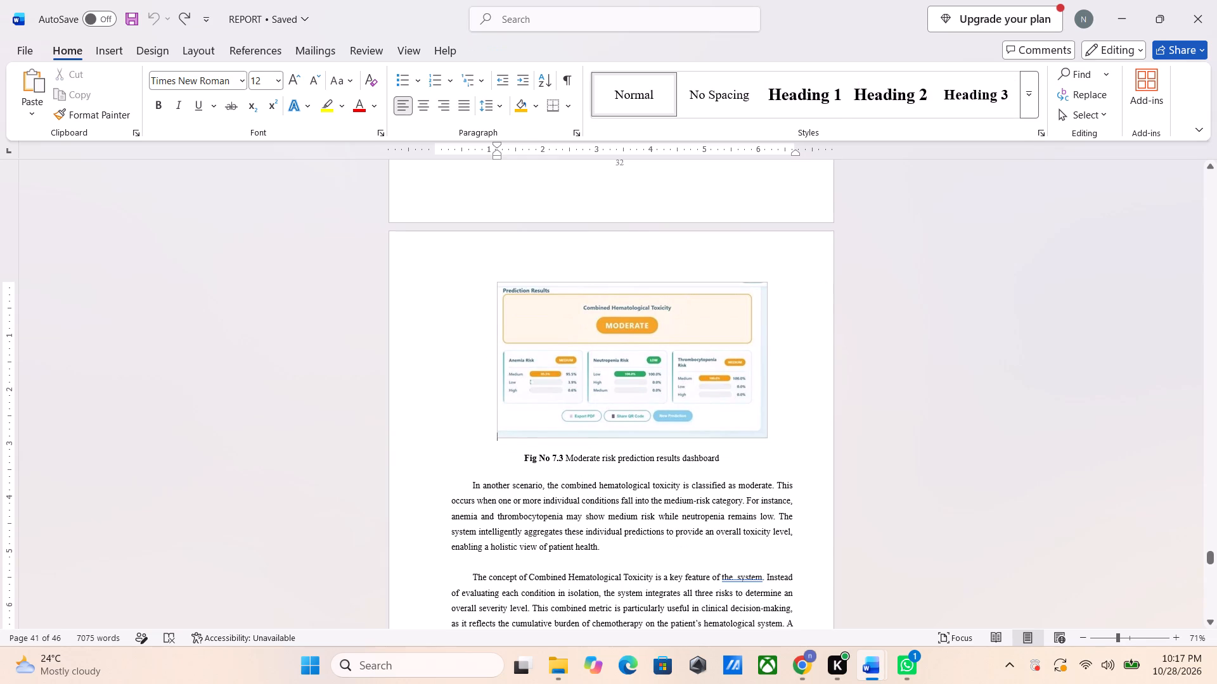
click(605, 338)
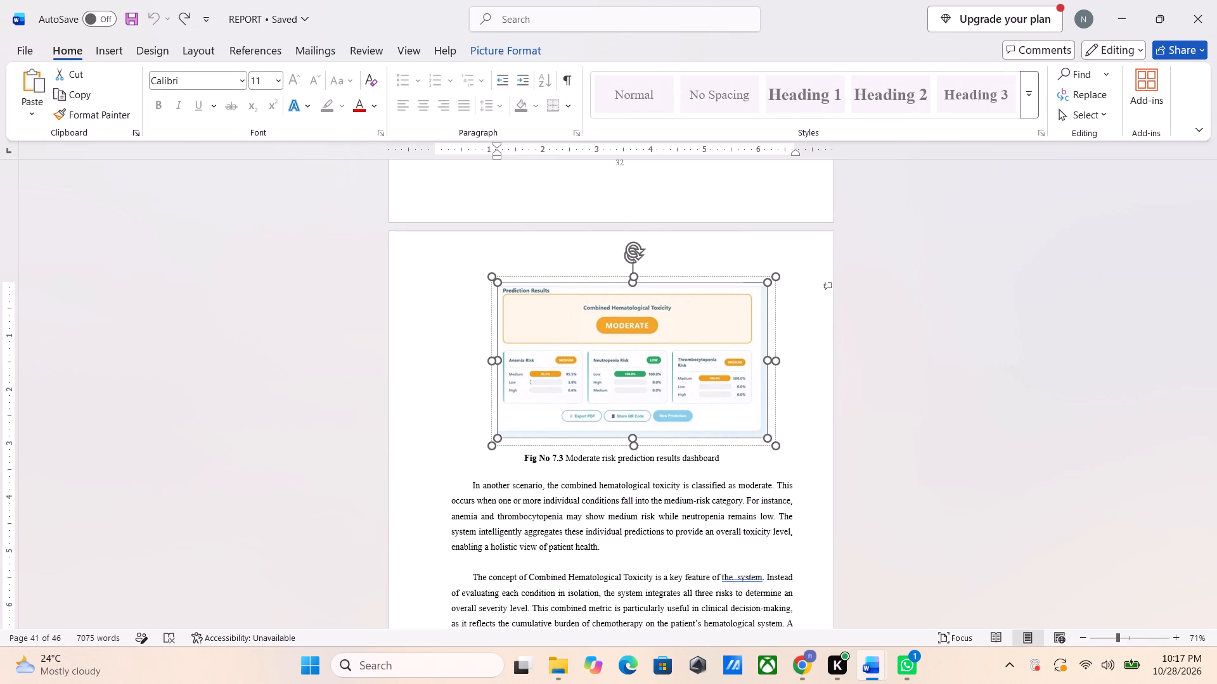
key(ctrl+c)
key(space)
Paste the MODERATE Prediction Results picture into the ChemoGuard thesis on the empty line above its caption.
key(alt+Tab)
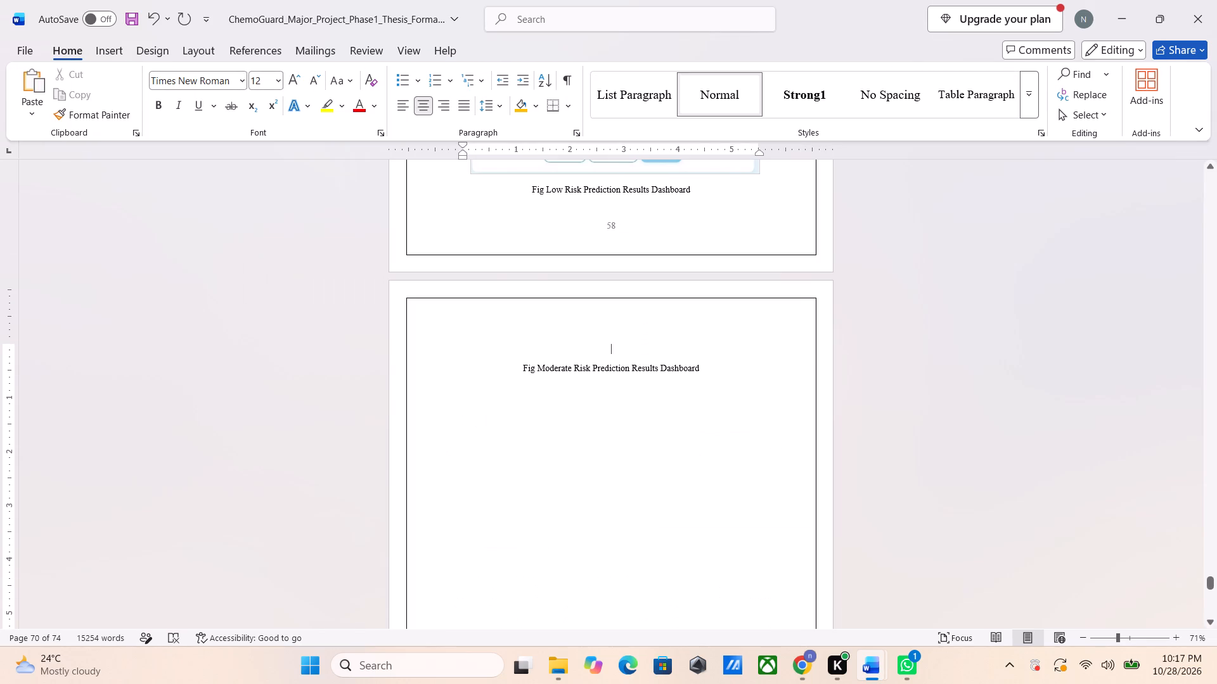
key(ctrl+v)
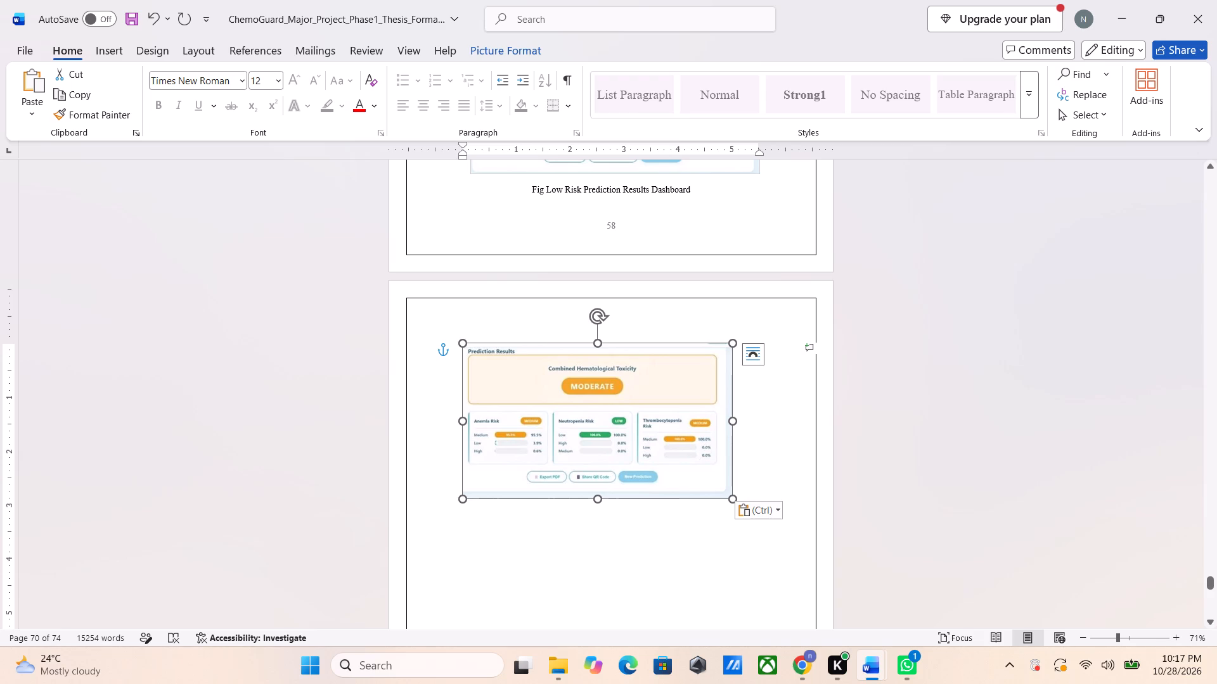
Move the MODERATE Prediction Results picture down so it sits horizontally centred just beneath the Moderate Risk caption.
drag(686, 419, 699, 441)
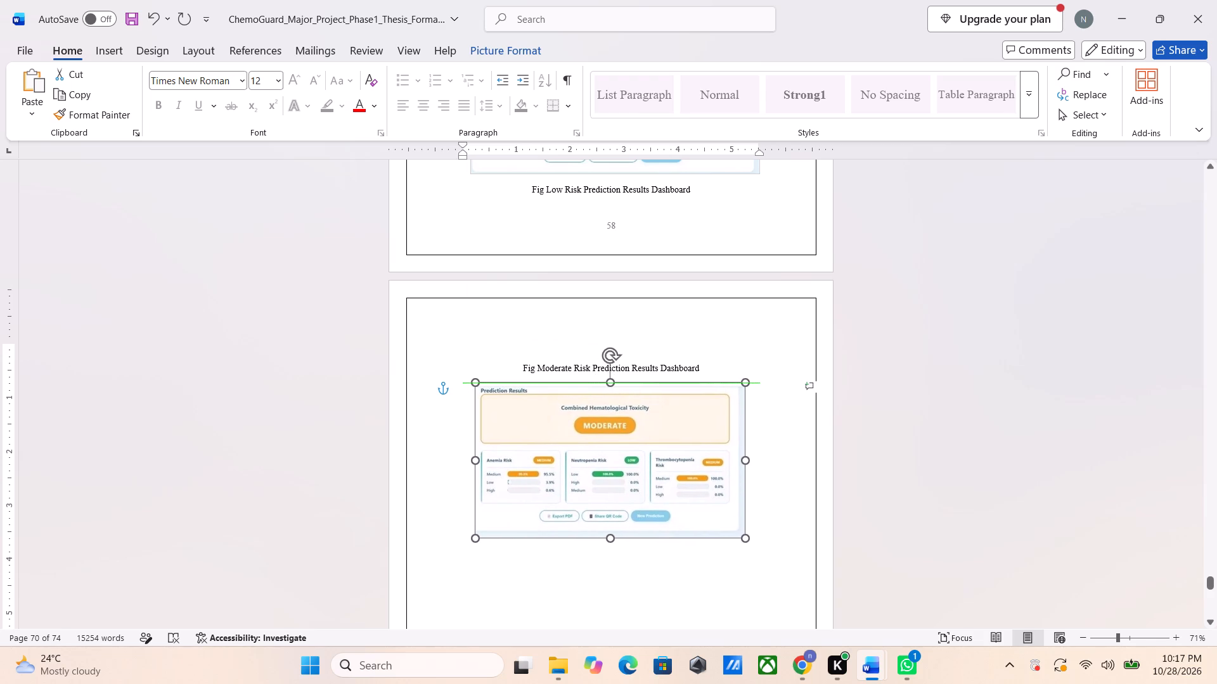
drag(699, 441, 701, 458)
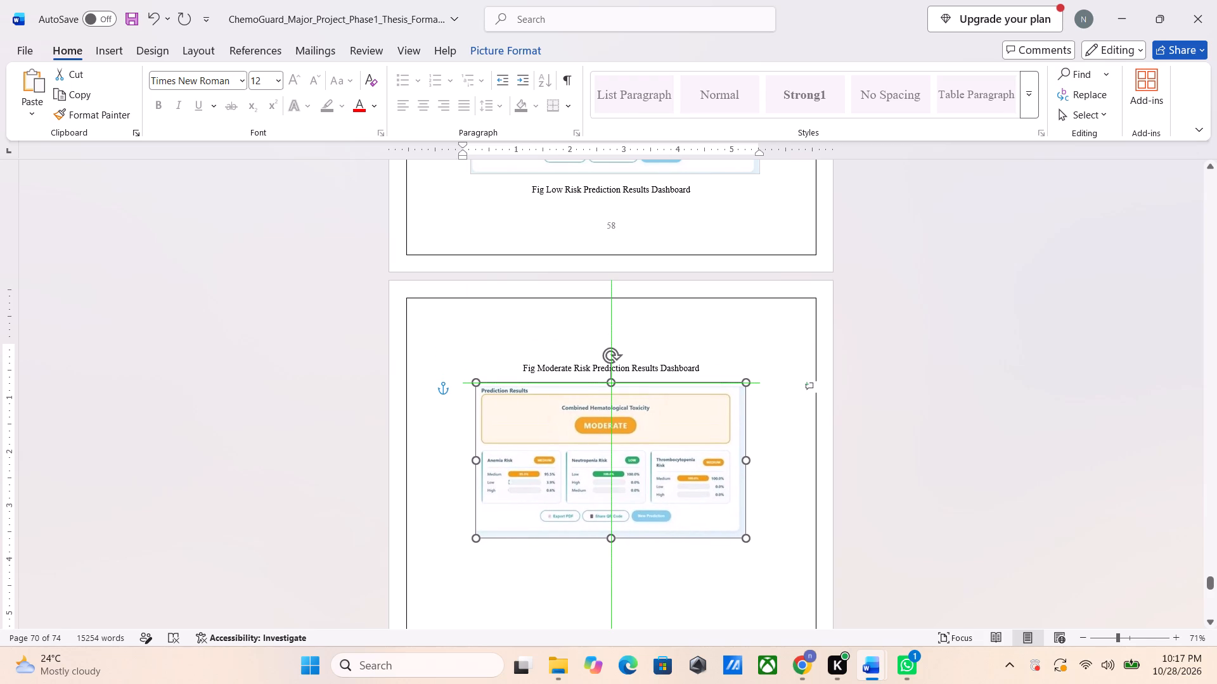
drag(701, 458, 701, 455)
click(656, 403)
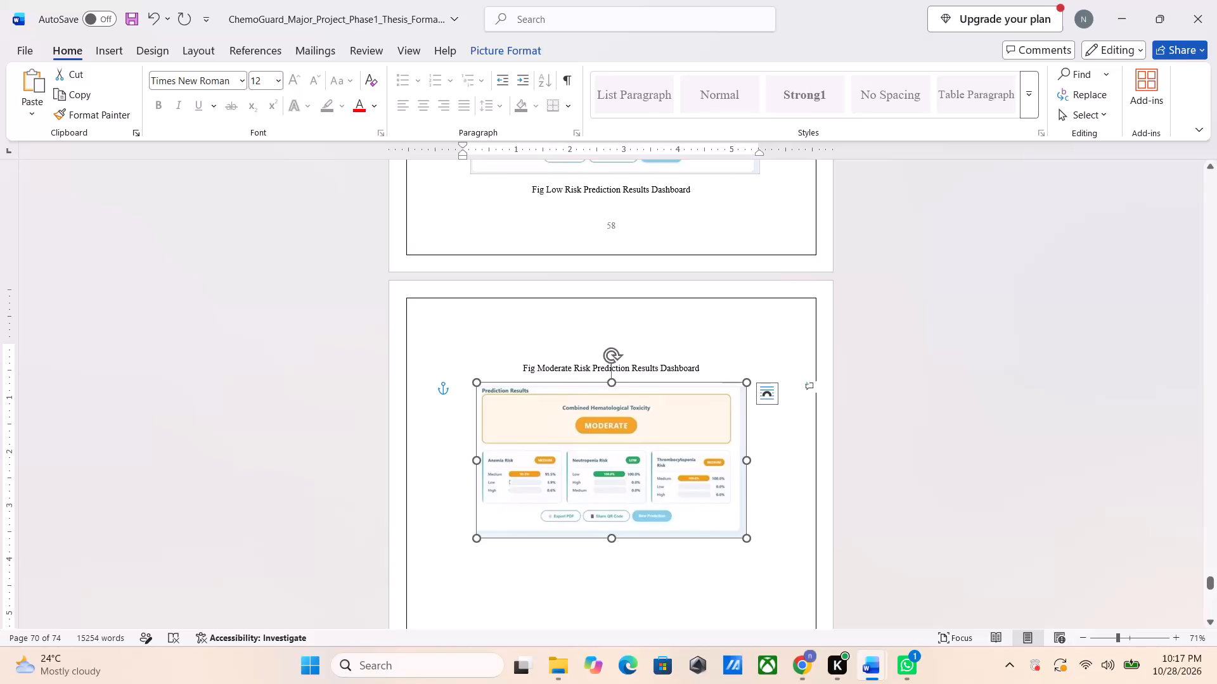
Cut the "Fig Moderate Risk Prediction Results Dashboard" caption from above the MODERATE picture.
click(522, 367)
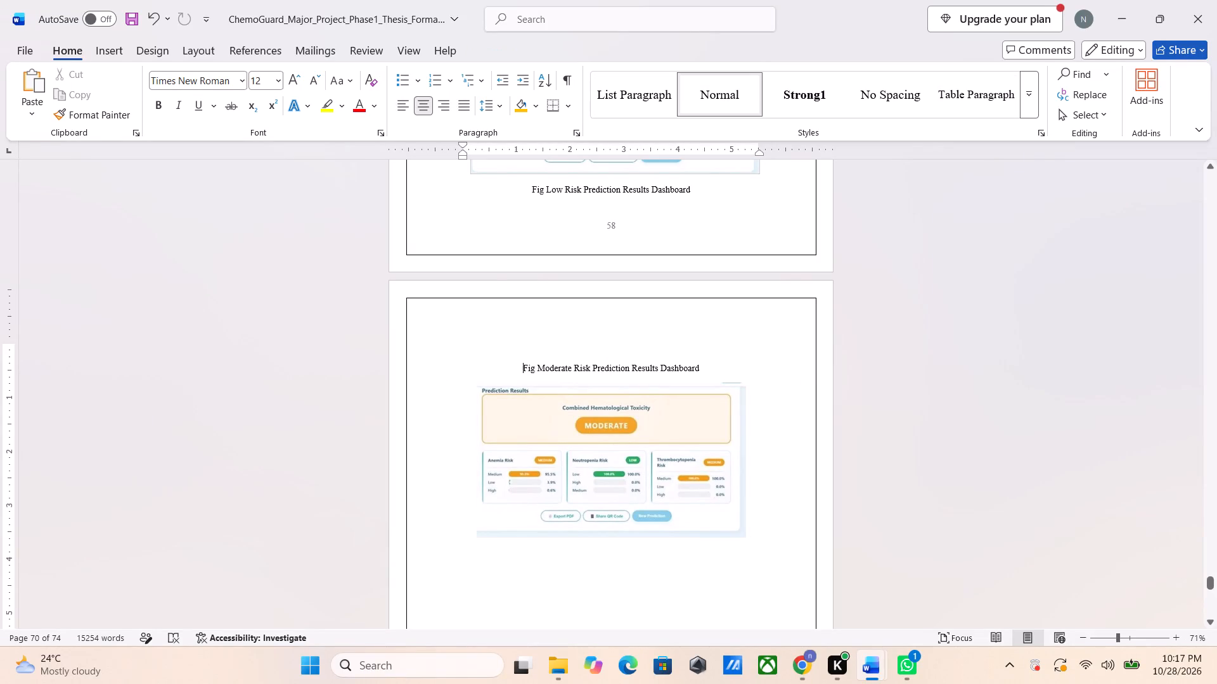
drag(522, 367, 718, 367)
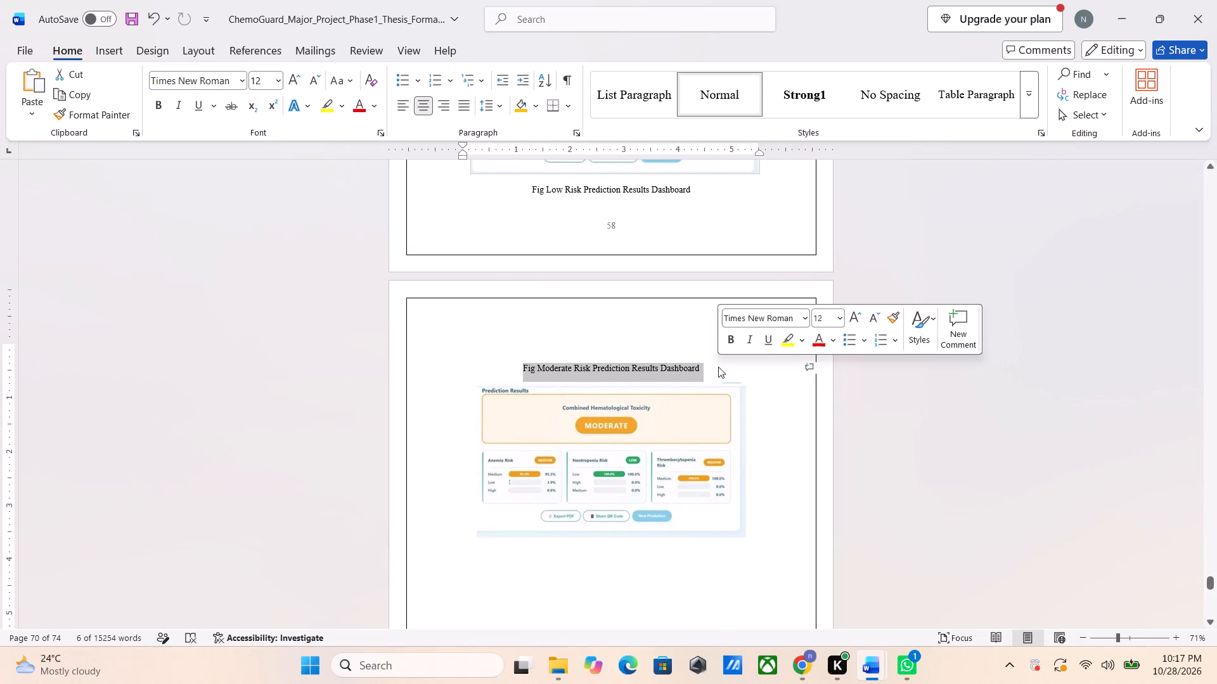
key(ctrl+x)
Move the MODERATE Prediction Results picture up to the top of its page and widen it to span both text margins.
click(549, 422)
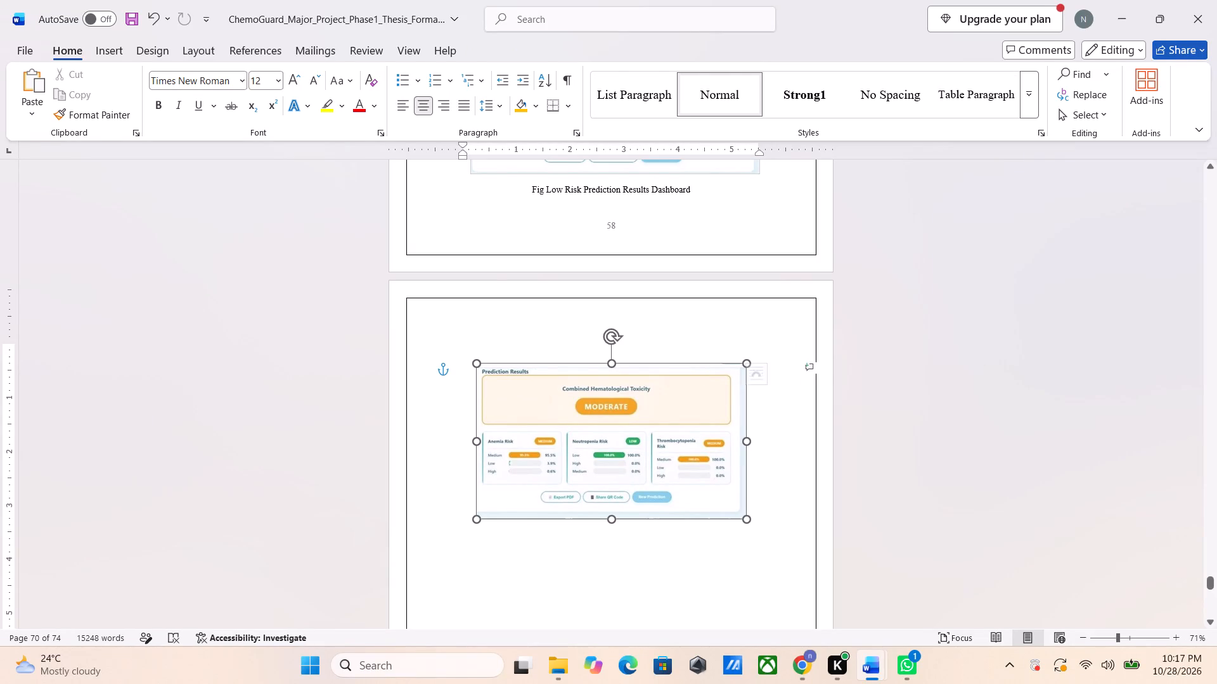
drag(549, 422, 557, 414)
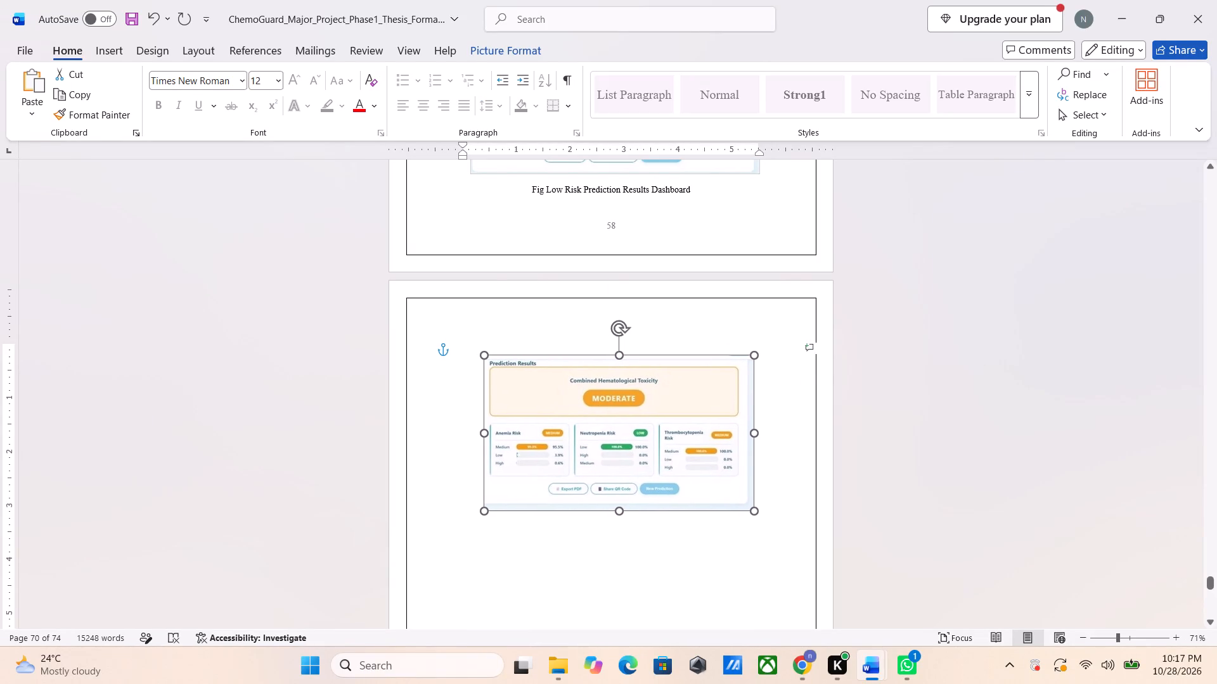
drag(557, 414, 528, 419)
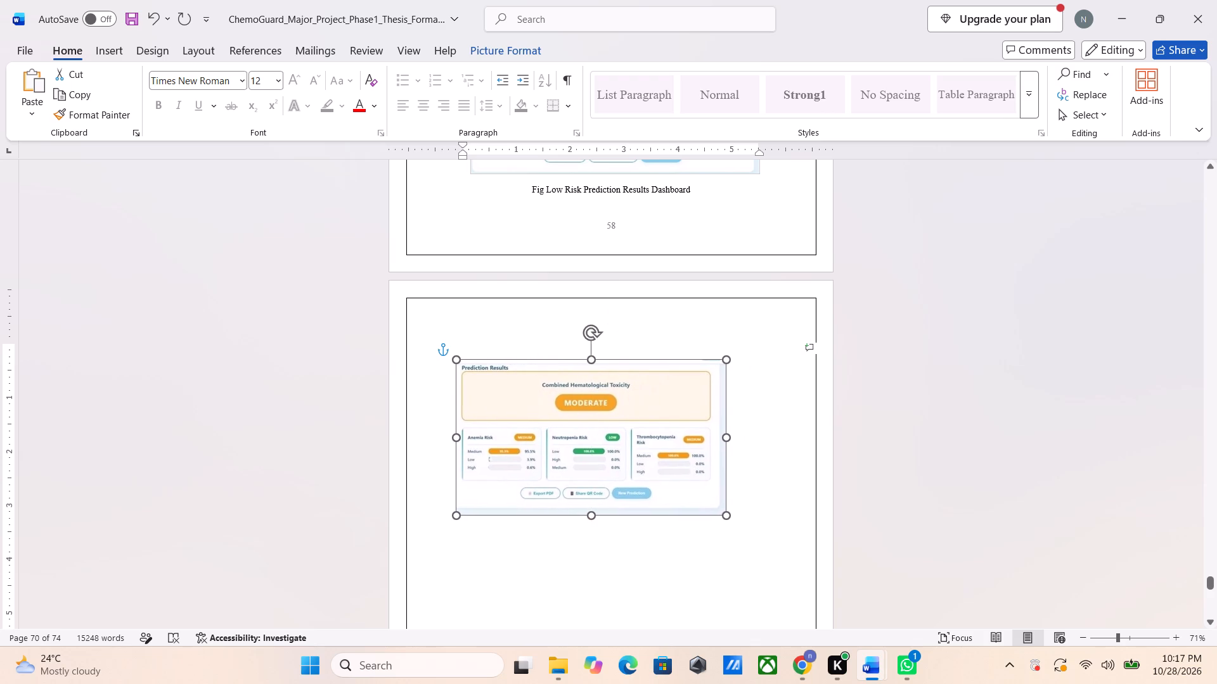
drag(528, 419, 547, 408)
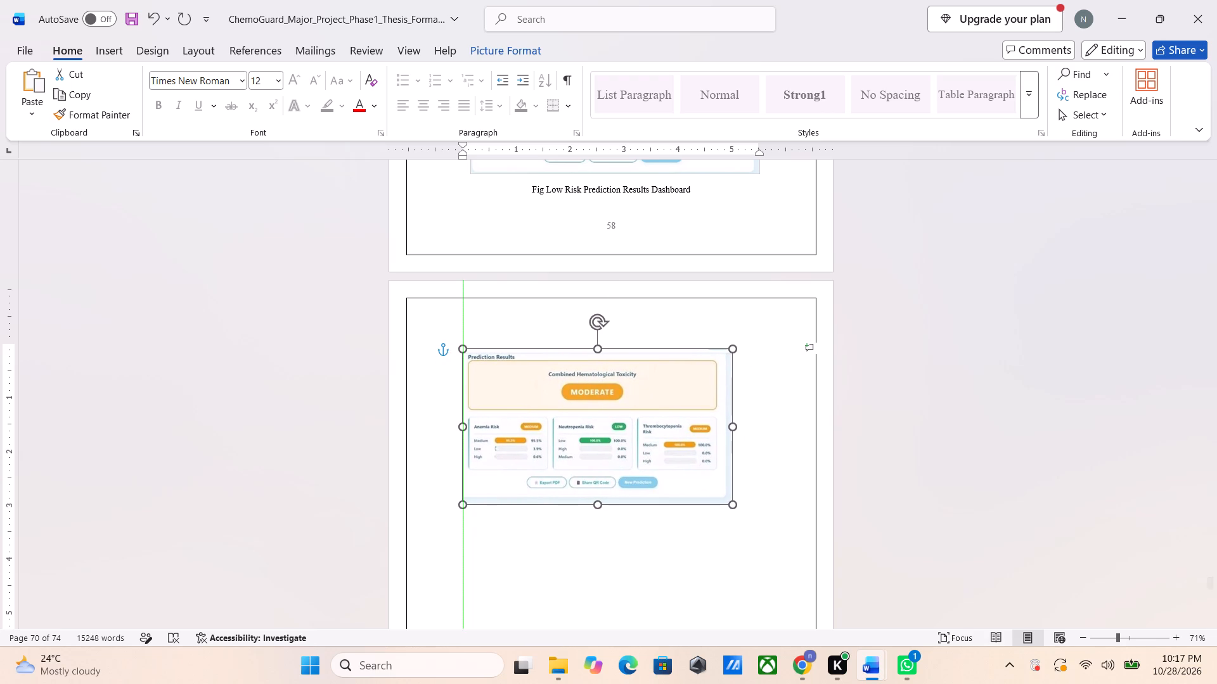
drag(547, 408, 546, 409)
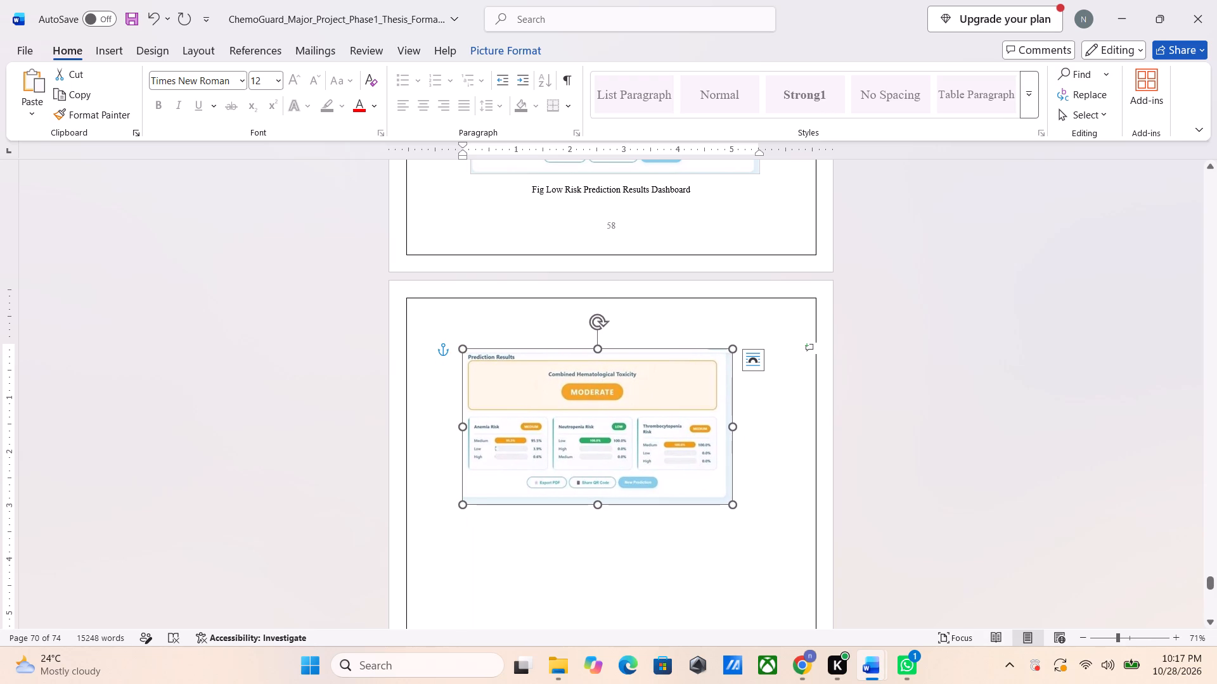
drag(735, 428, 761, 422)
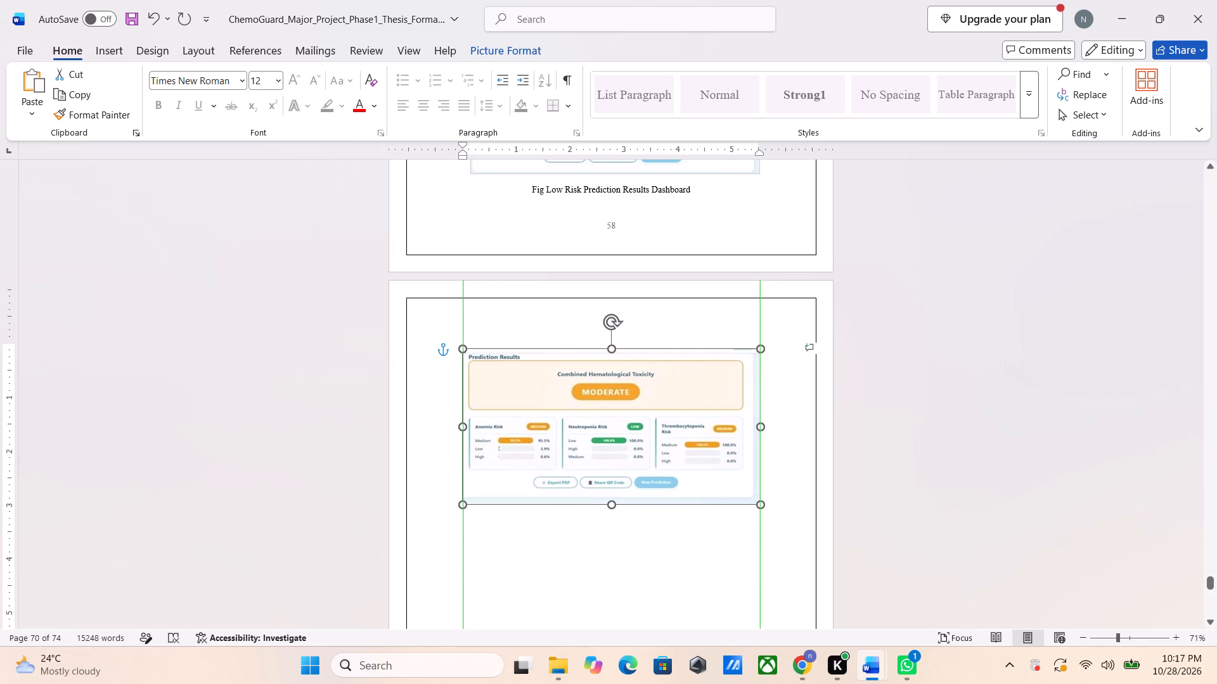
drag(761, 422, 763, 421)
Narrow the LOW Prediction Results picture slightly, keeping it centred above its Low Risk caption.
scroll(763, 421, up, 2)
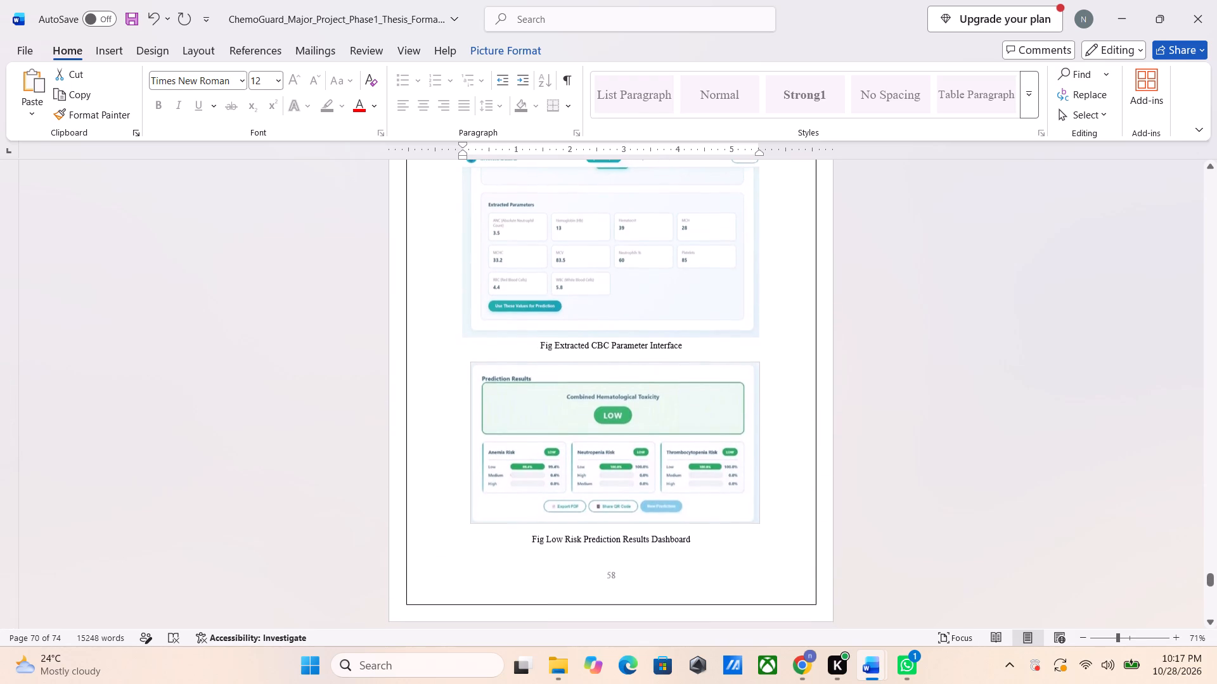
click(724, 430)
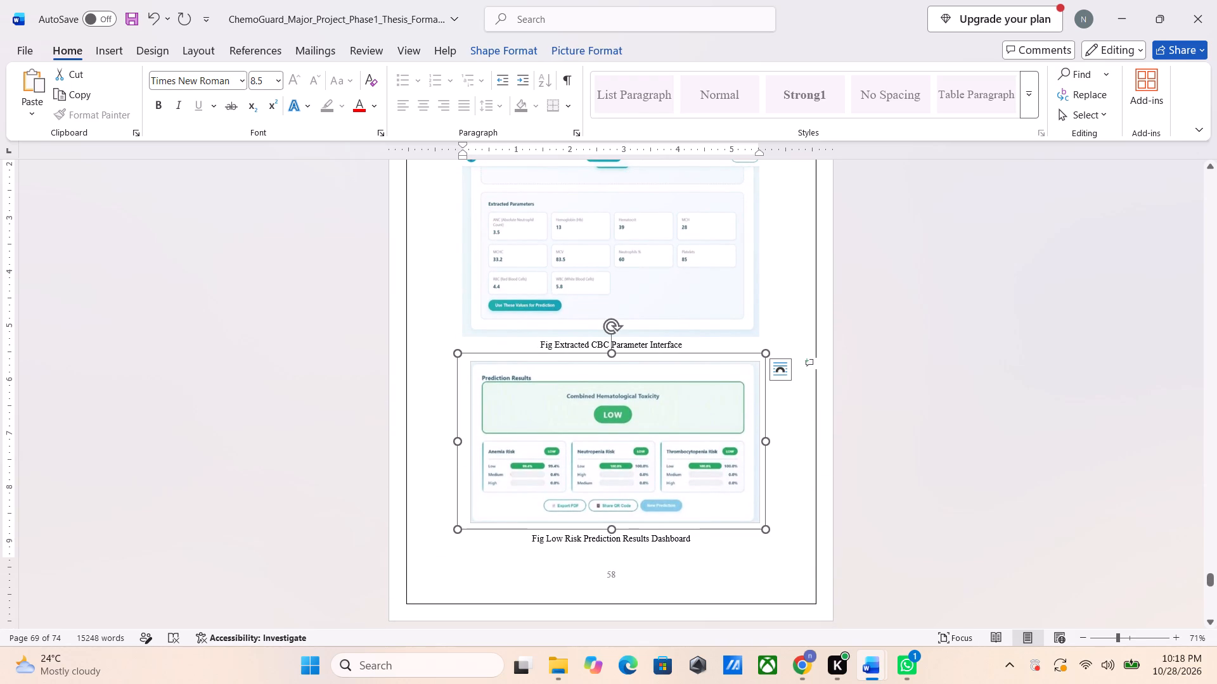
drag(460, 440, 481, 432)
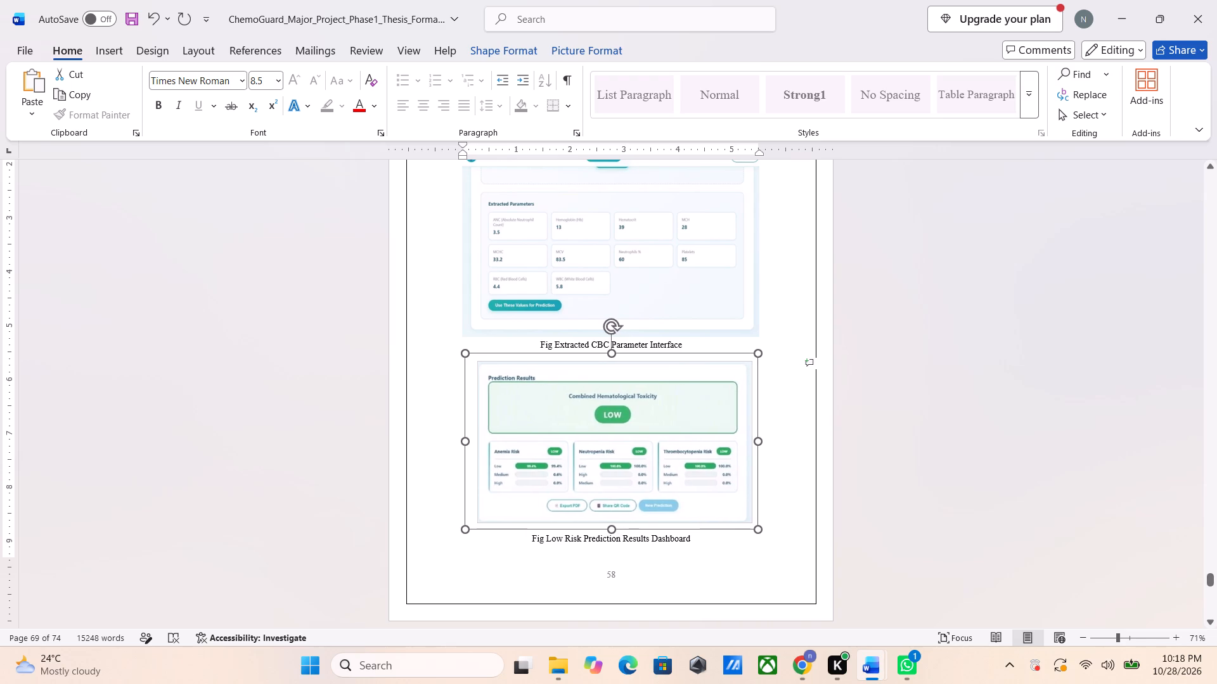
drag(481, 432, 474, 431)
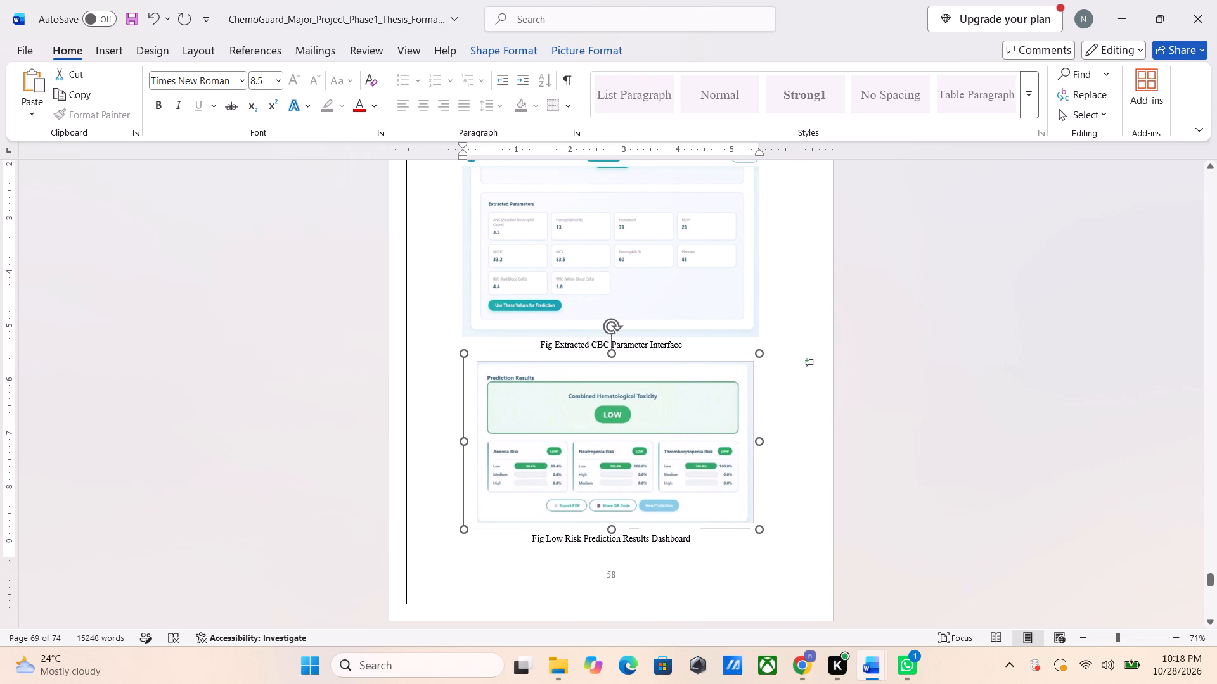
drag(474, 431, 466, 435)
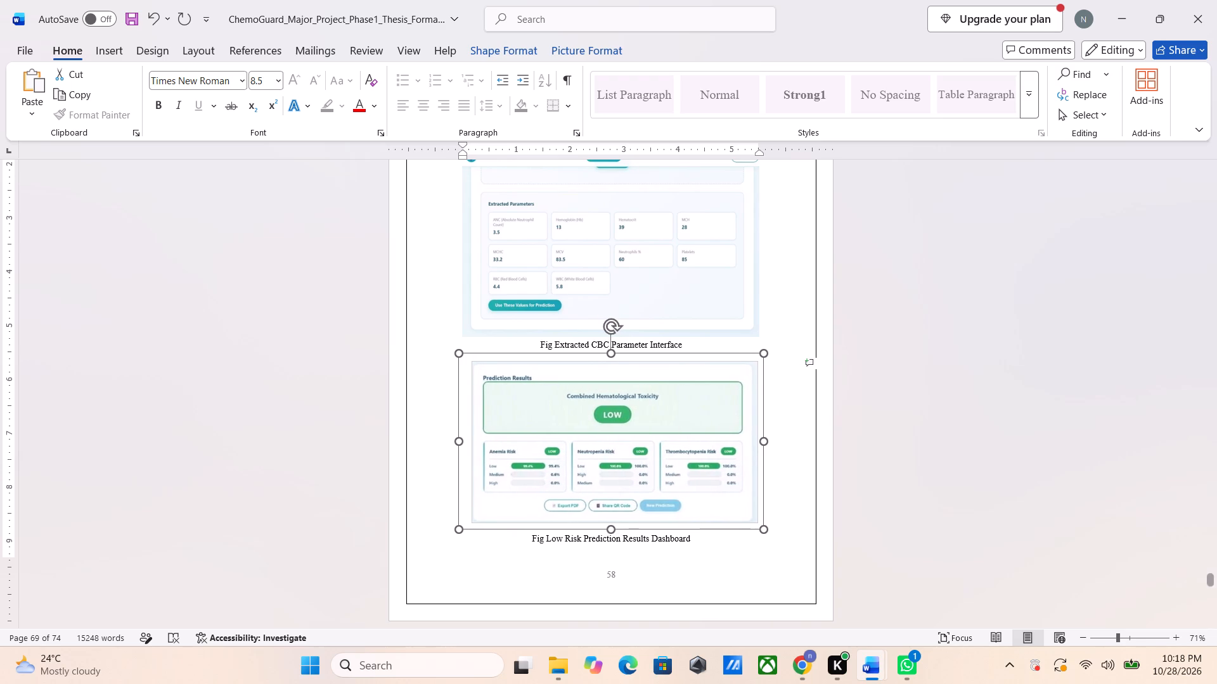
drag(466, 435, 465, 436)
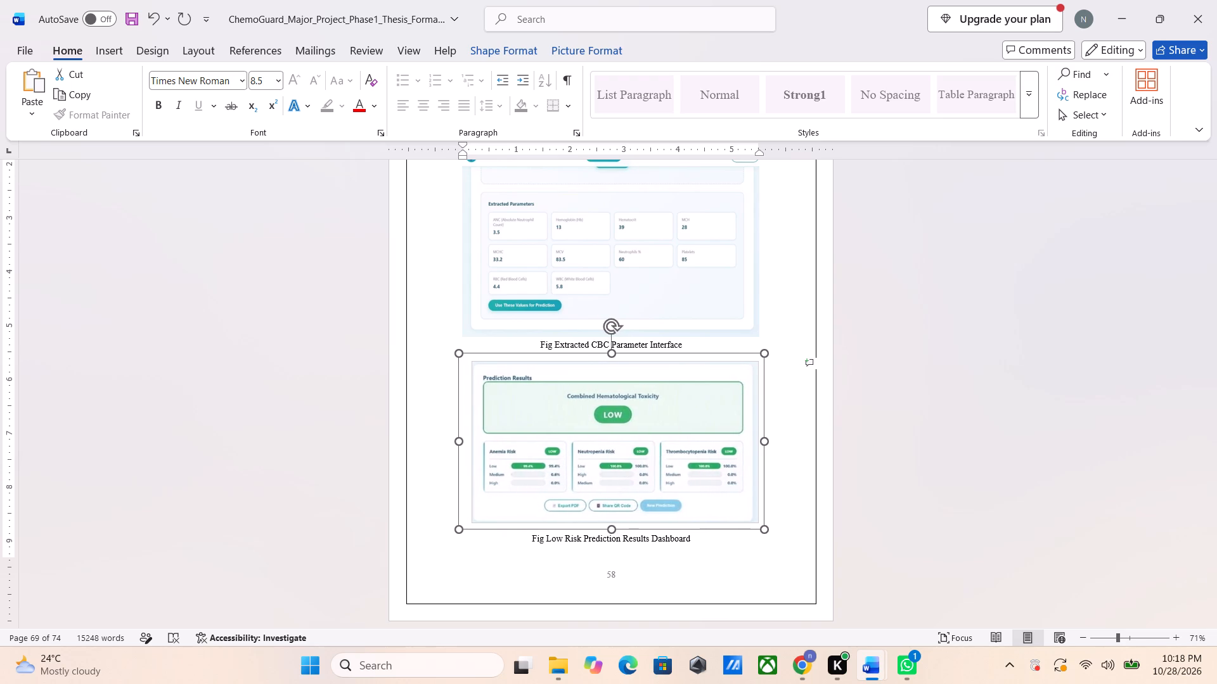
drag(465, 436, 466, 437)
drag(503, 431, 473, 434)
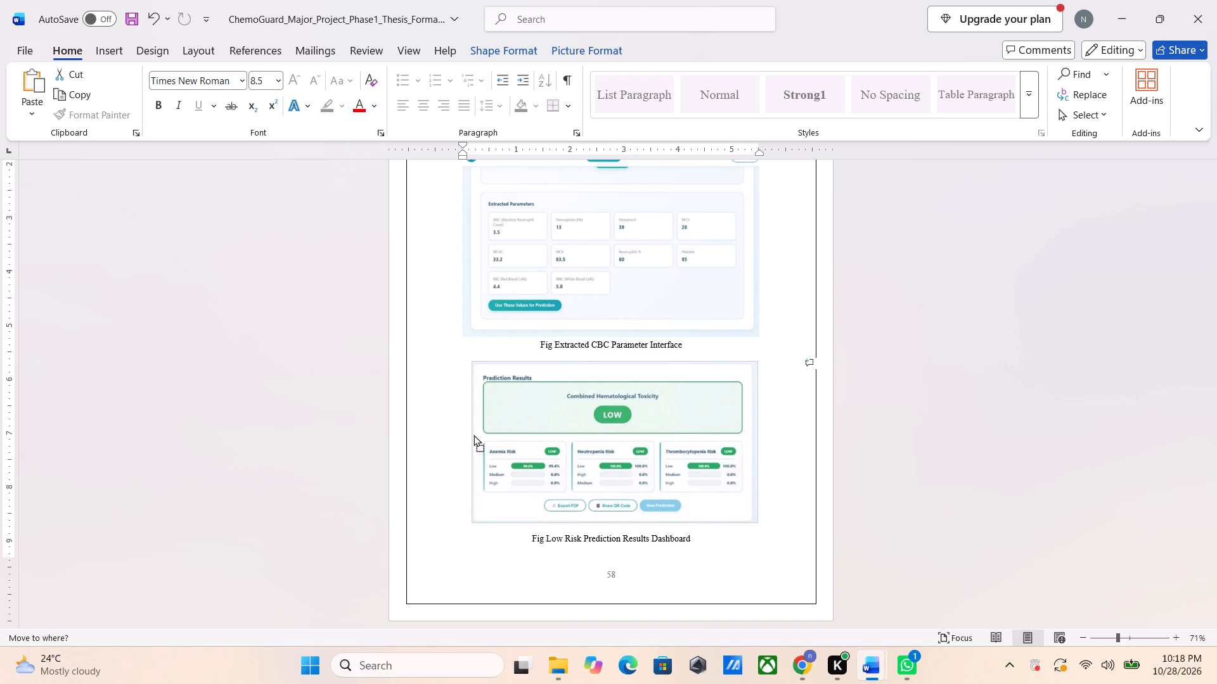
drag(473, 434, 473, 435)
click(906, 440)
Add empty lines on the MODERATE picture's page and paste the cut Moderate Risk caption directly beneath the picture.
scroll(906, 440, down, 4)
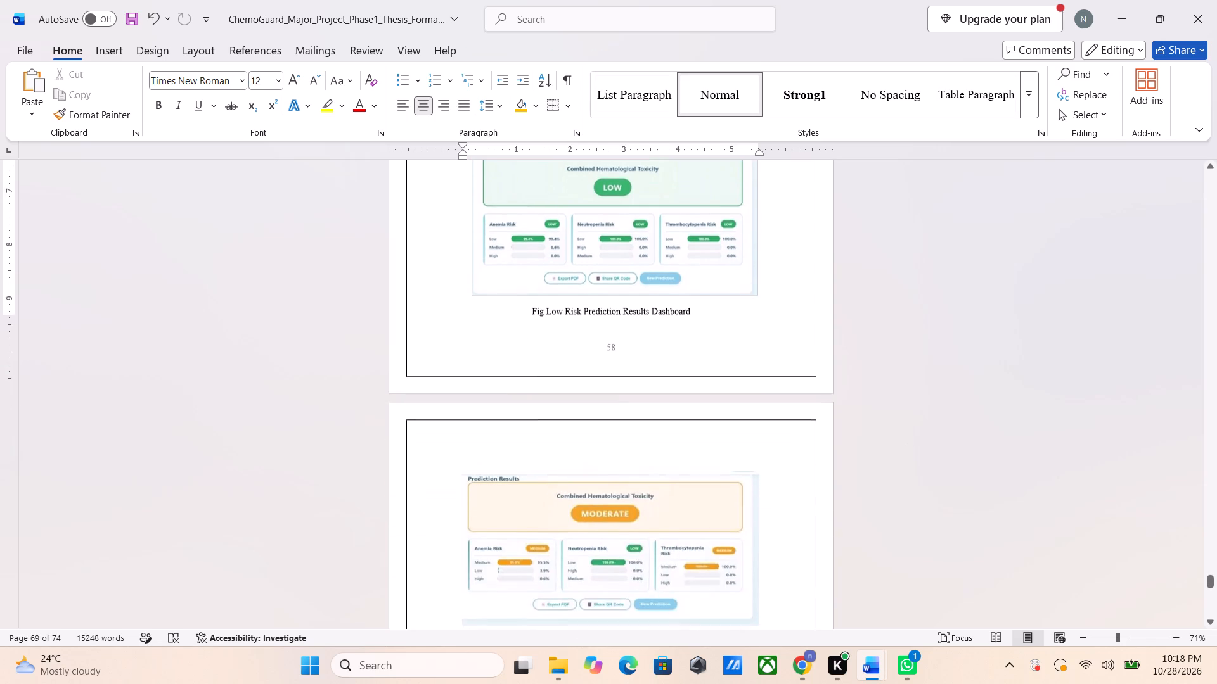
scroll(906, 440, down, 2)
click(761, 426)
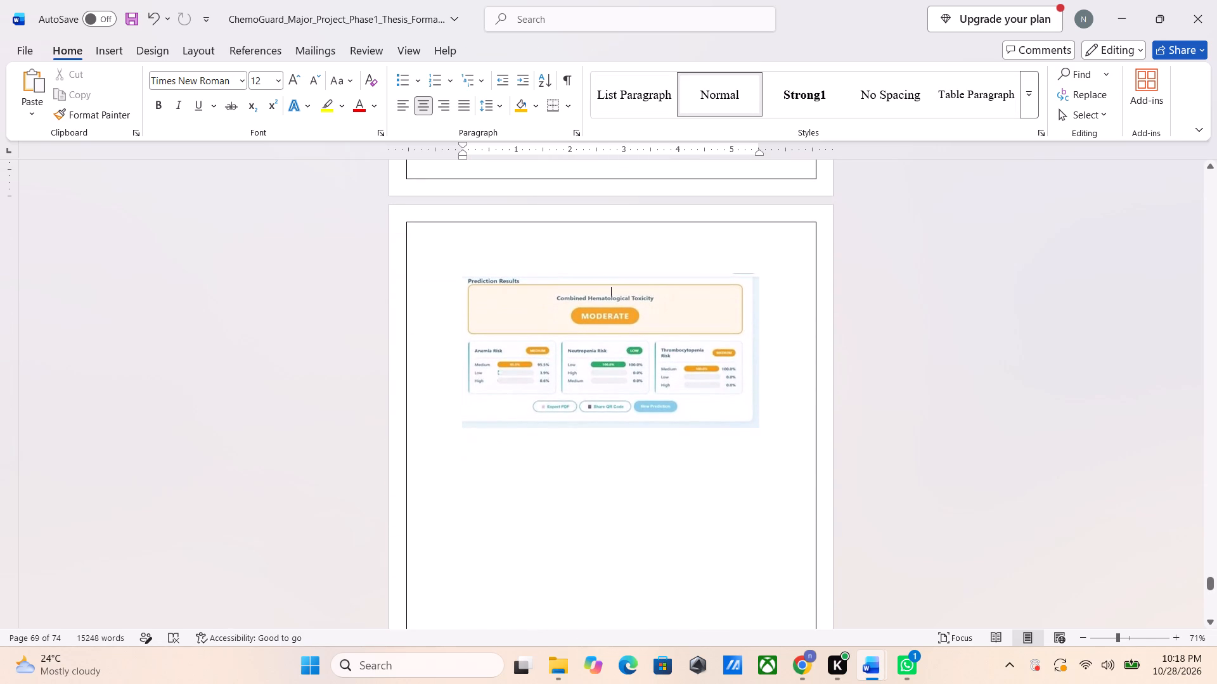
click(801, 407)
key(Return)
key(Return)
key(Return)
key(Return)
key(Return)
key(Return)
key(Return)
key(Return)
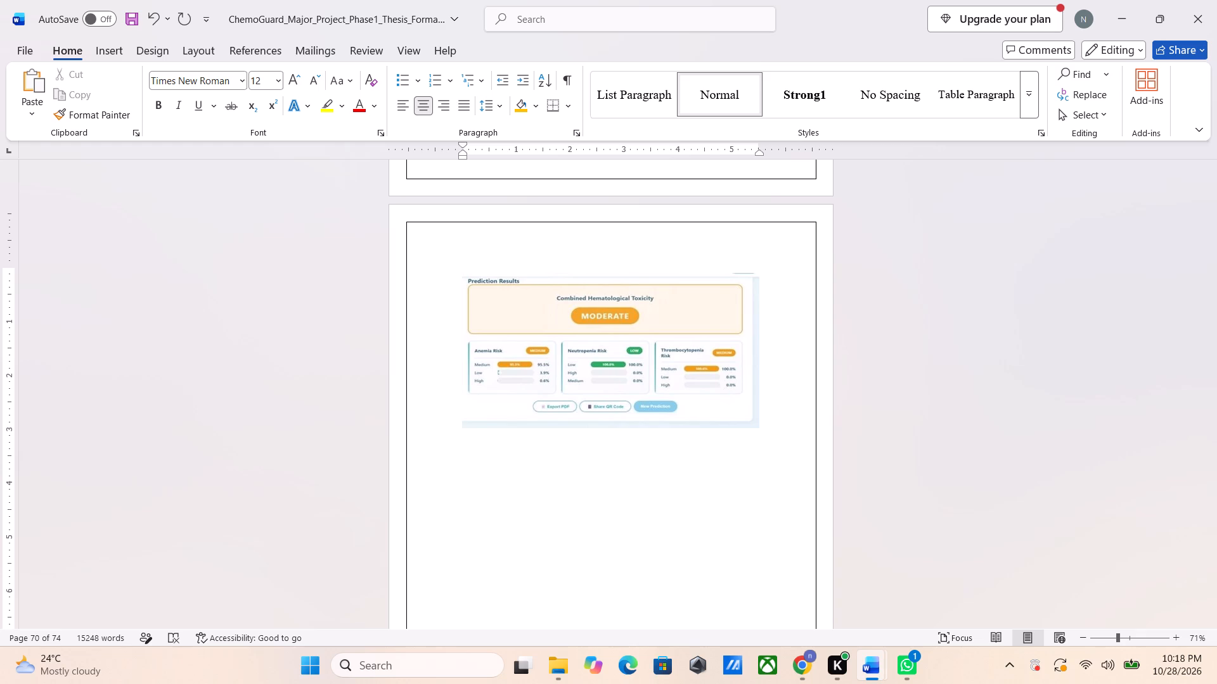
key(ctrl+v)
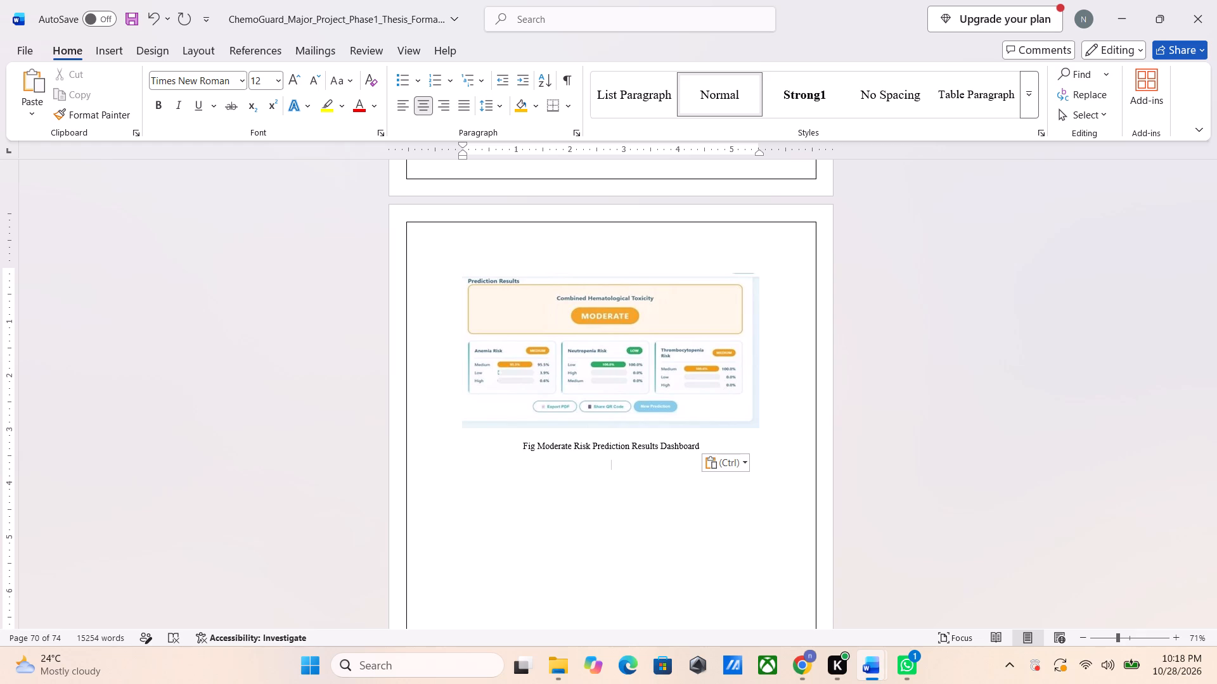
In REPORT, copy the Prediction History picture of Fig No 7.4, leaving the original in place.
key(alt+Tab)
key(alt+Tab)
key(alt+Tab)
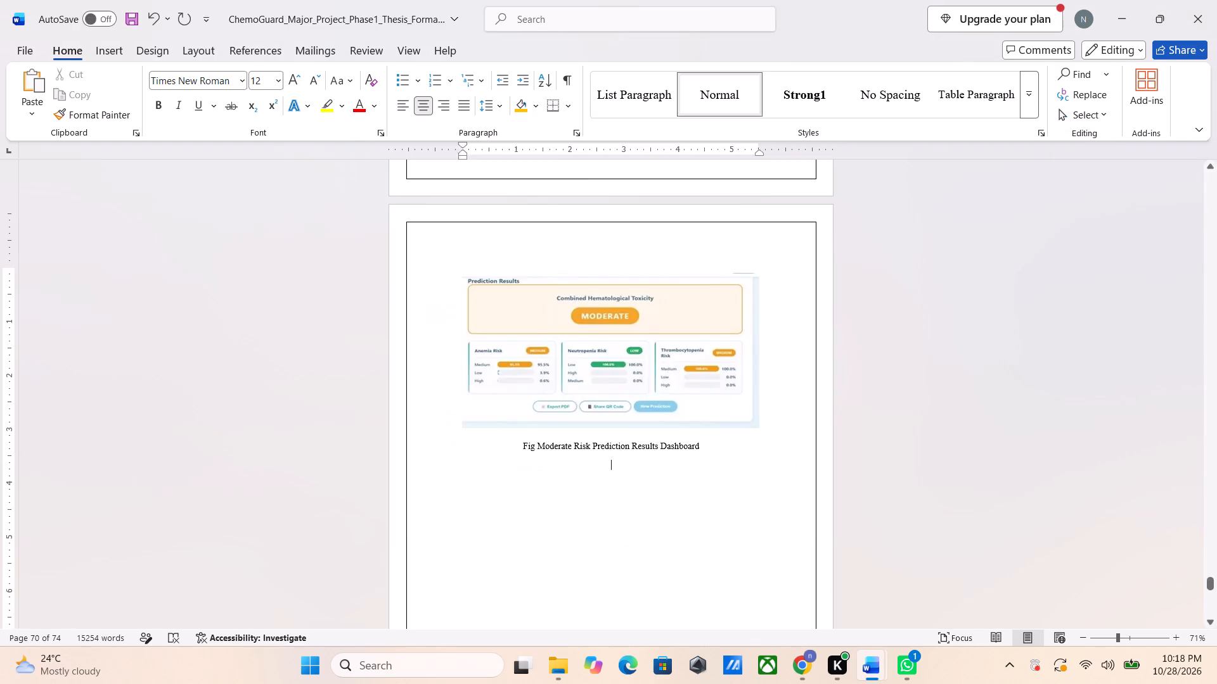
key(alt+Tab)
key(alt+Tab)
scroll(801, 407, down, 3)
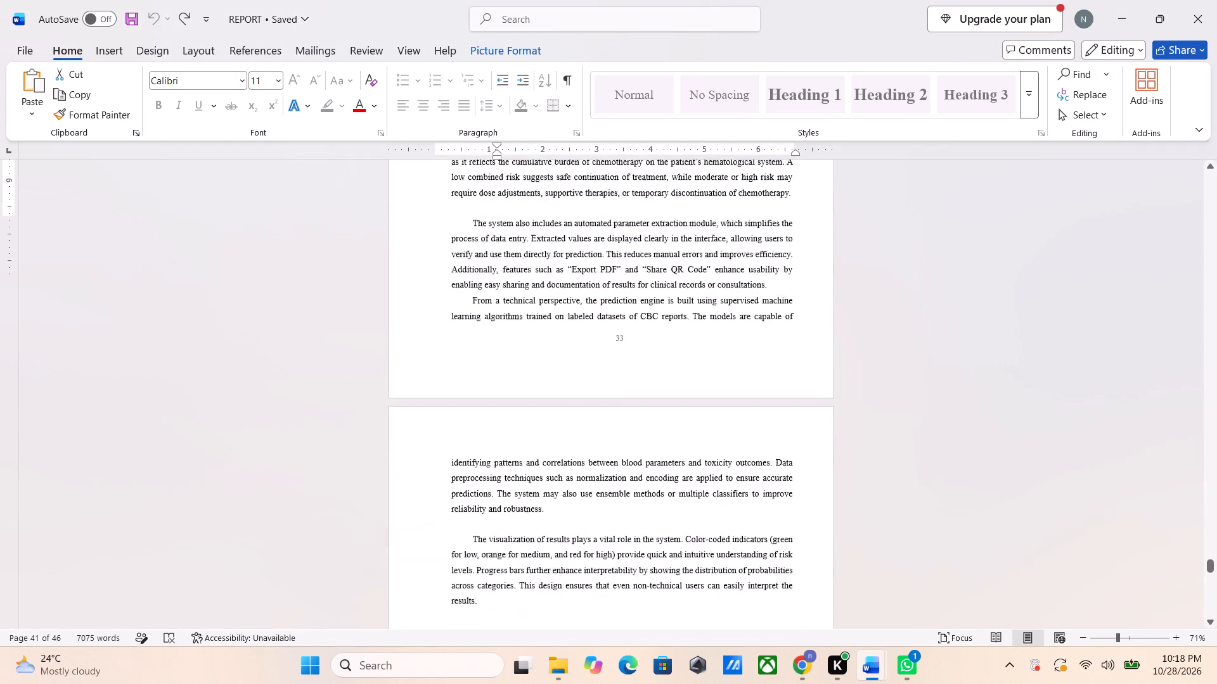
scroll(801, 407, down, 2)
click(576, 428)
click(576, 428)
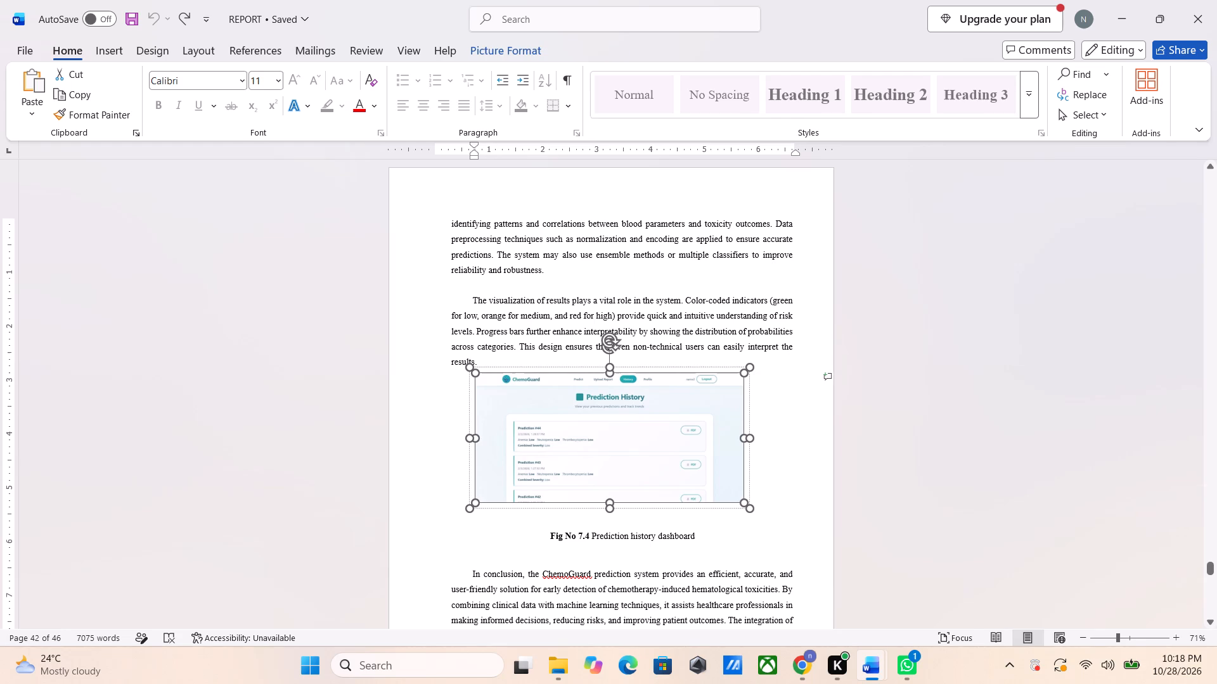
key(ctrl+c)
Paste the Prediction History picture into the ChemoGuard thesis on the empty line below the Moderate Risk caption.
key(alt+Tab)
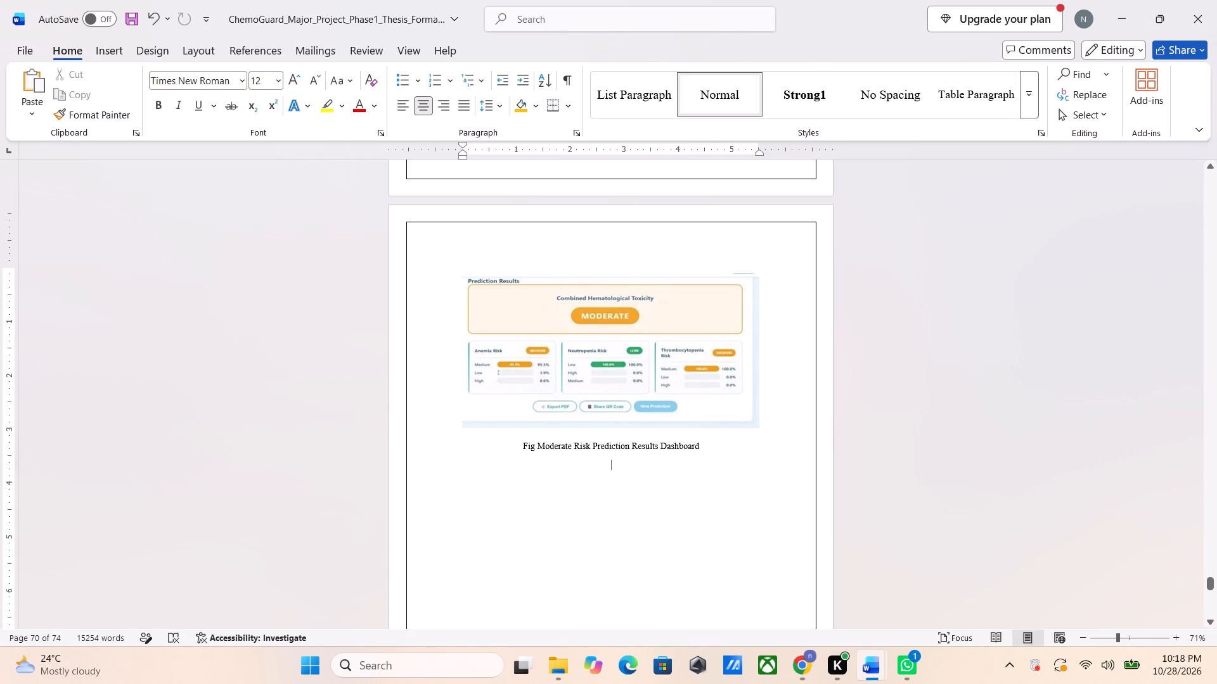
key(ctrl+v)
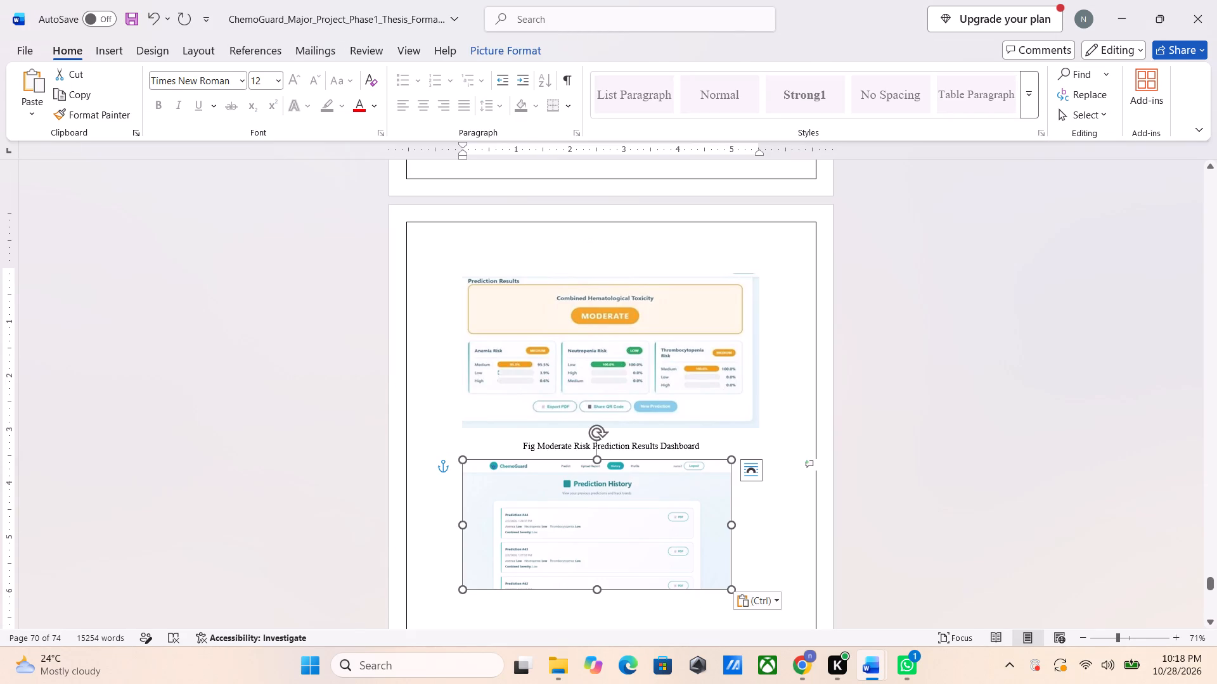
key(Return)
key(Return)
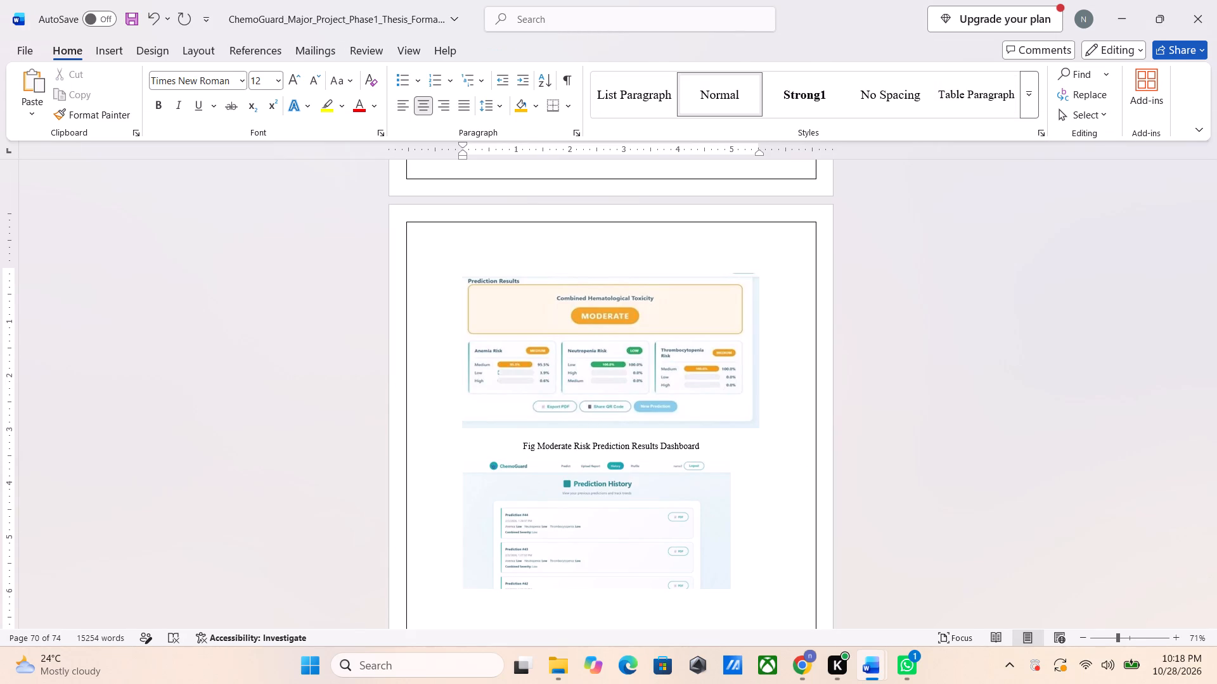
Move the Prediction History picture slightly down from the Moderate Risk caption and widen it to span both text margins.
click(602, 529)
drag(602, 529, 603, 534)
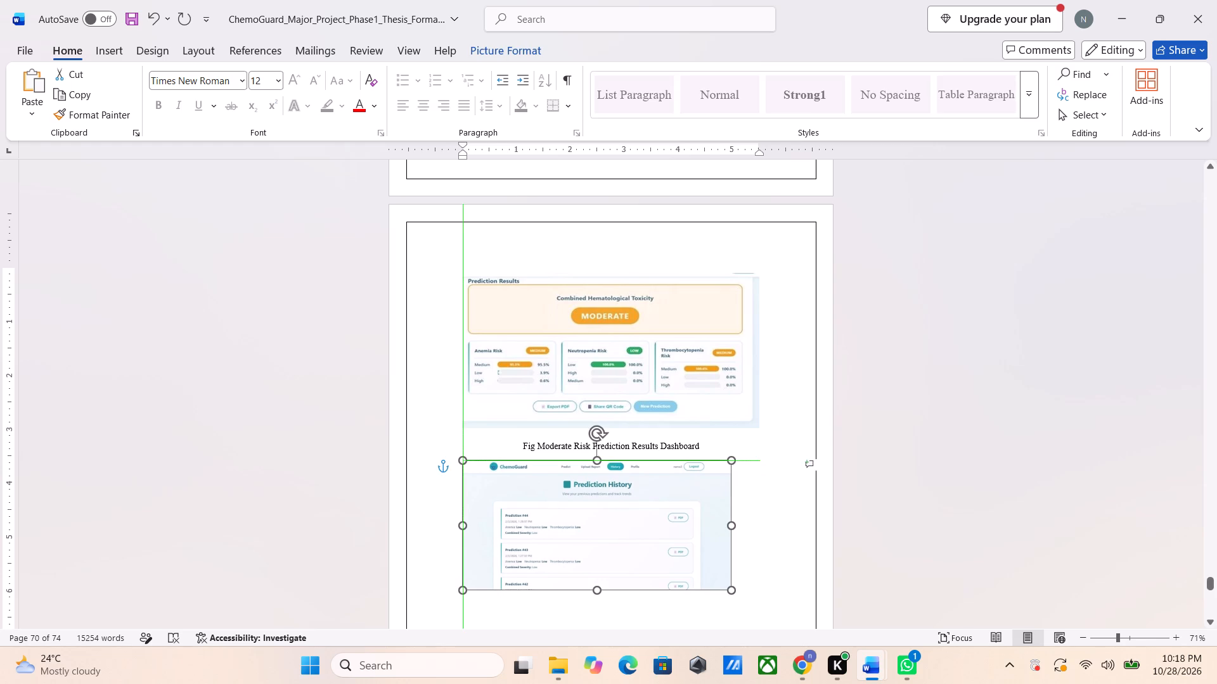
drag(603, 534, 601, 540)
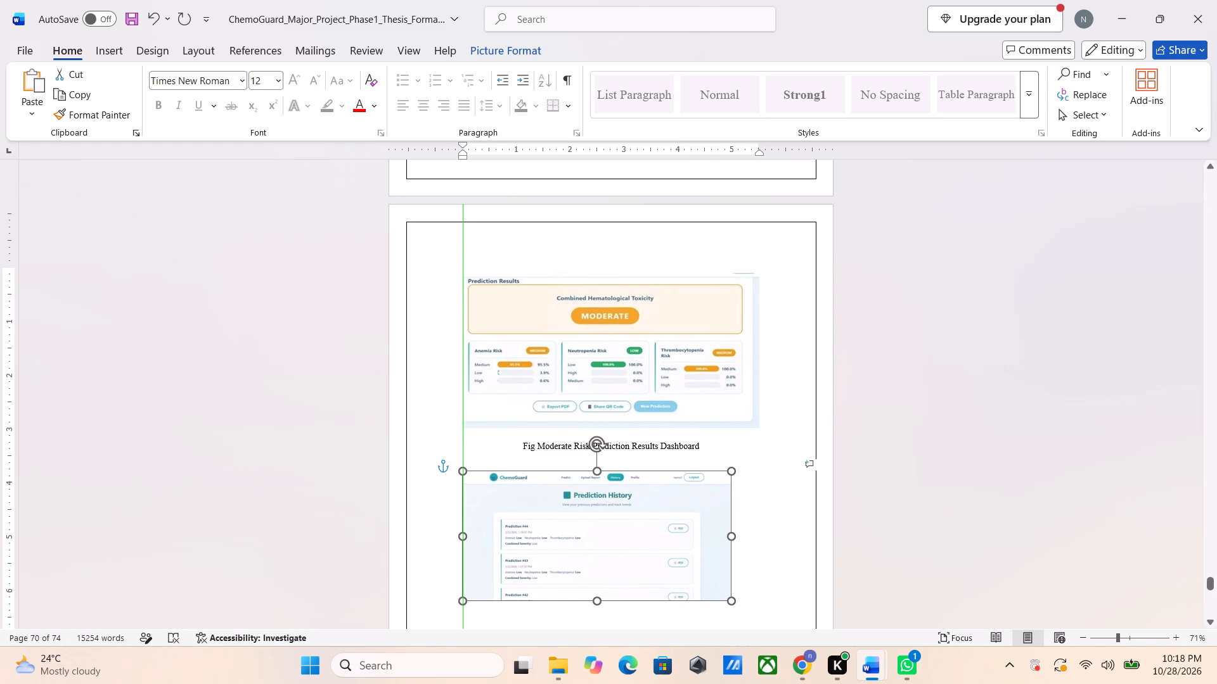
drag(601, 540, 602, 541)
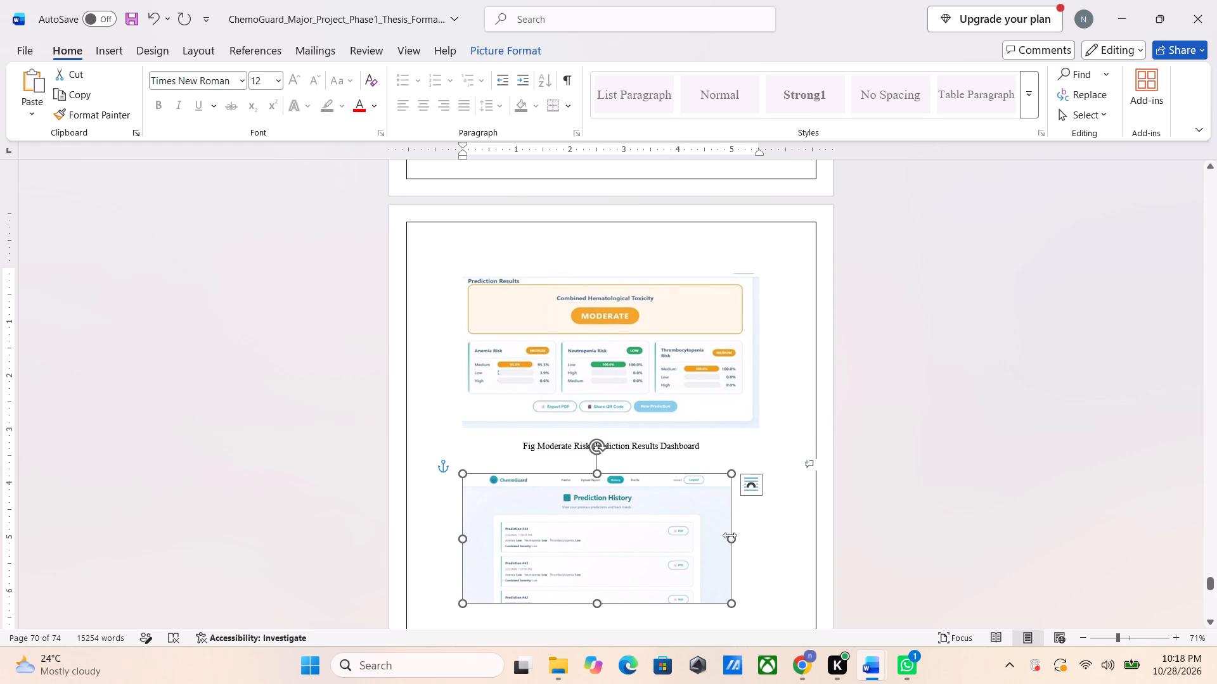
drag(731, 538, 758, 534)
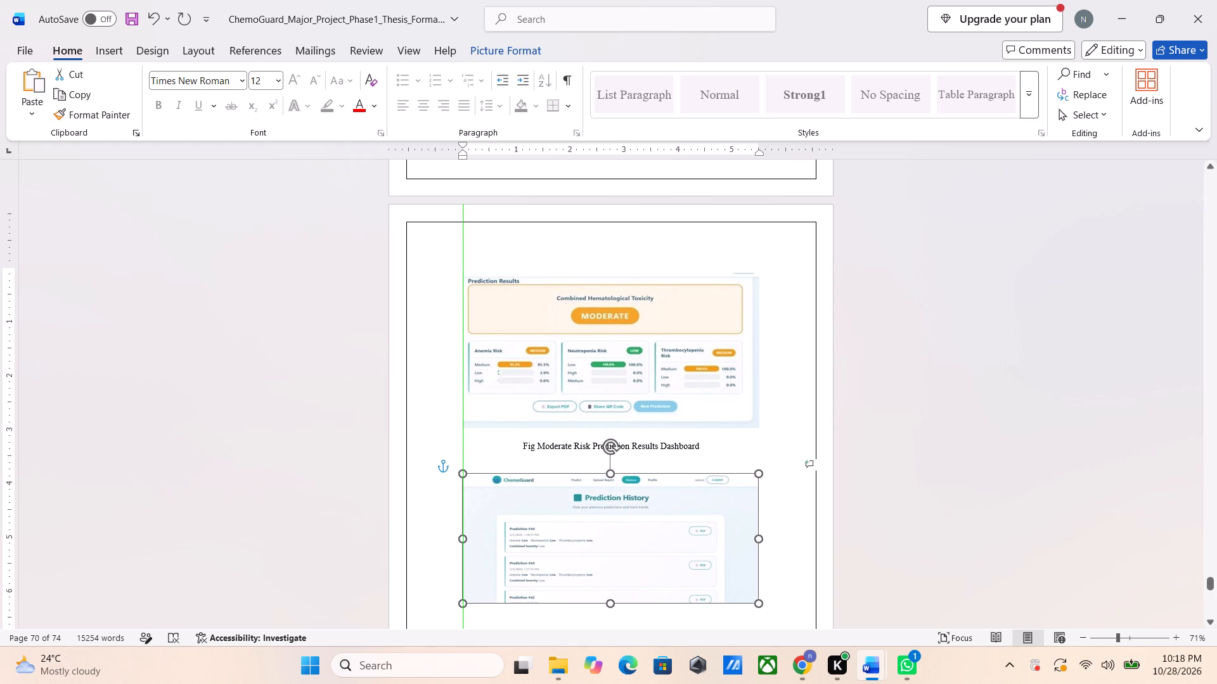
drag(758, 534, 762, 531)
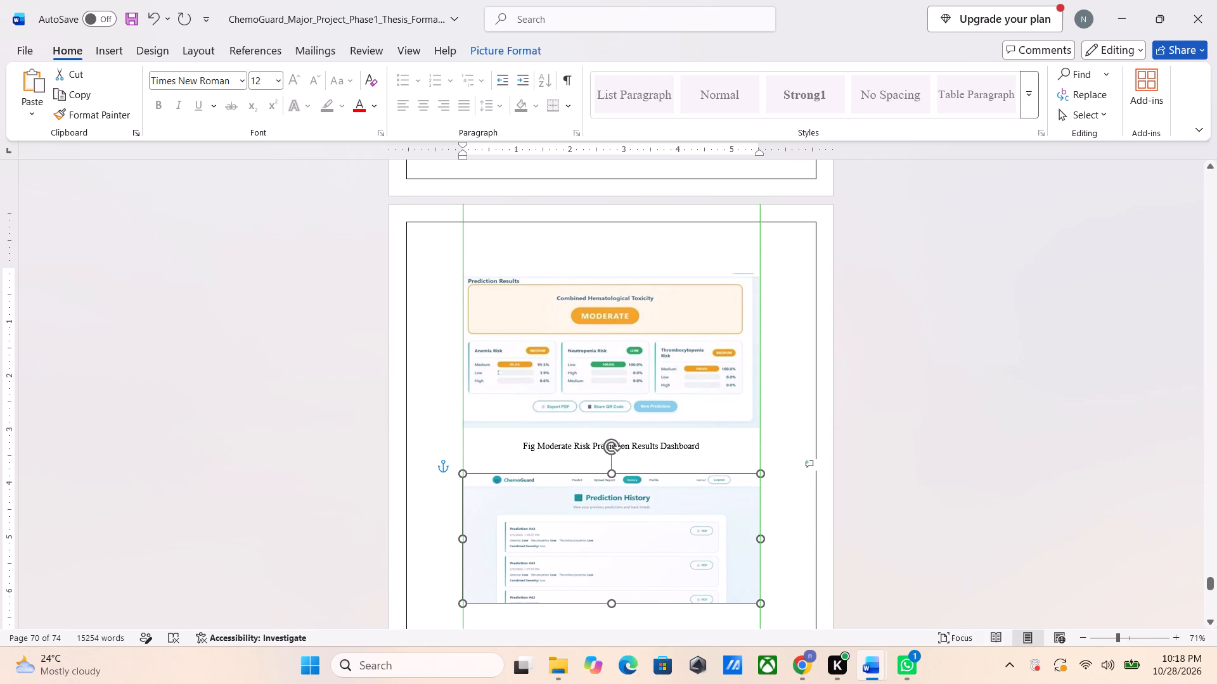
drag(762, 531, 760, 531)
Add empty lines after the Moderate Risk caption until the cursor sits centred just beneath the Prediction History picture.
click(692, 619)
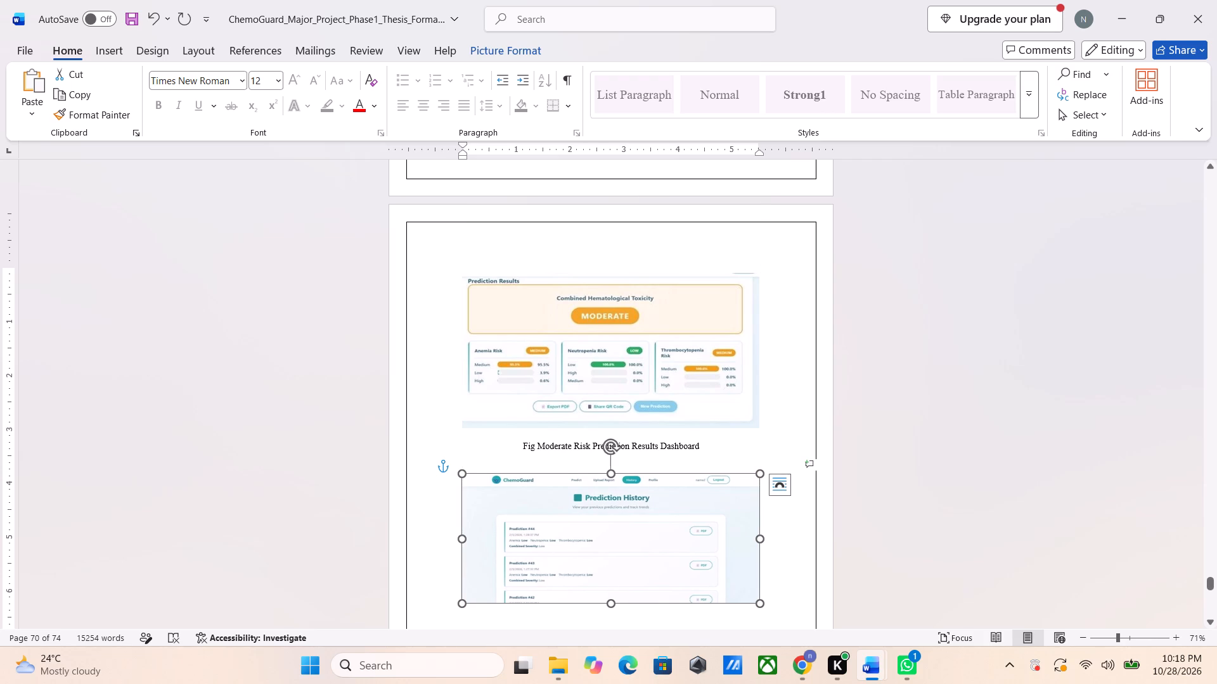
scroll(692, 619, down, 2)
click(678, 540)
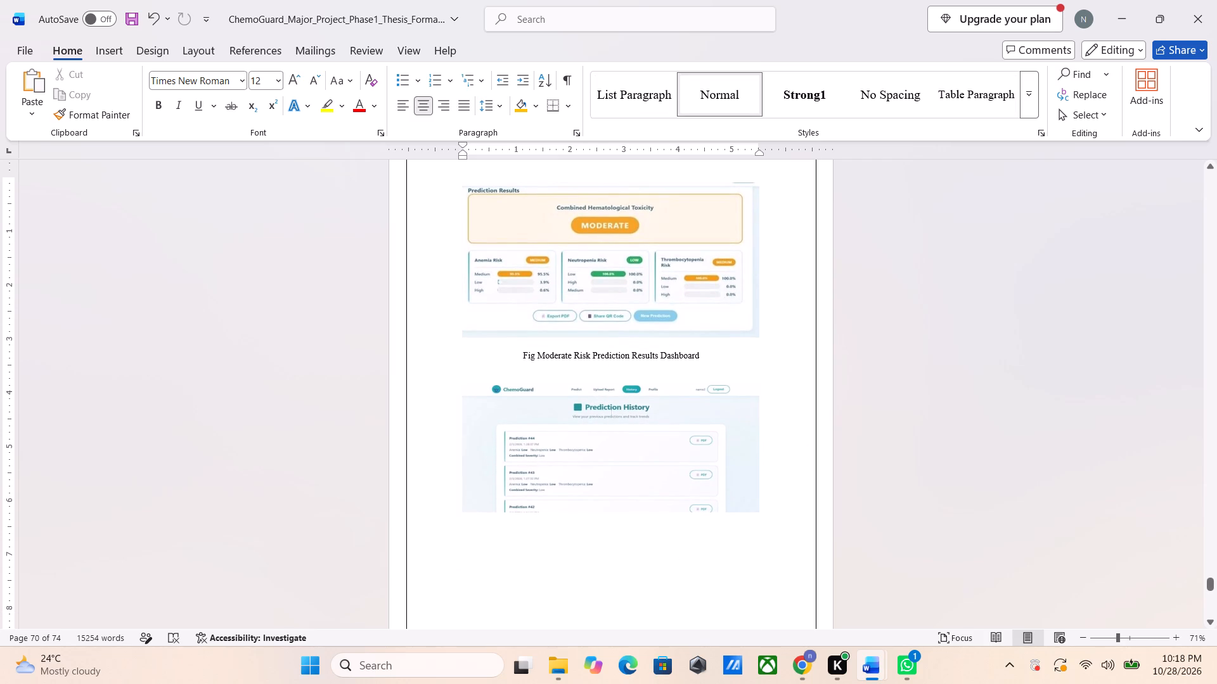
key(Return)
key(Return)
key(Return)
key(Return)
key(Return)
key(Return)
Caption the Prediction History picture in the ChemoGuard thesis "Fig Prediction History Dashboard", using REPORT's Fig No 7.4 caption as reference.
key(alt+Tab)
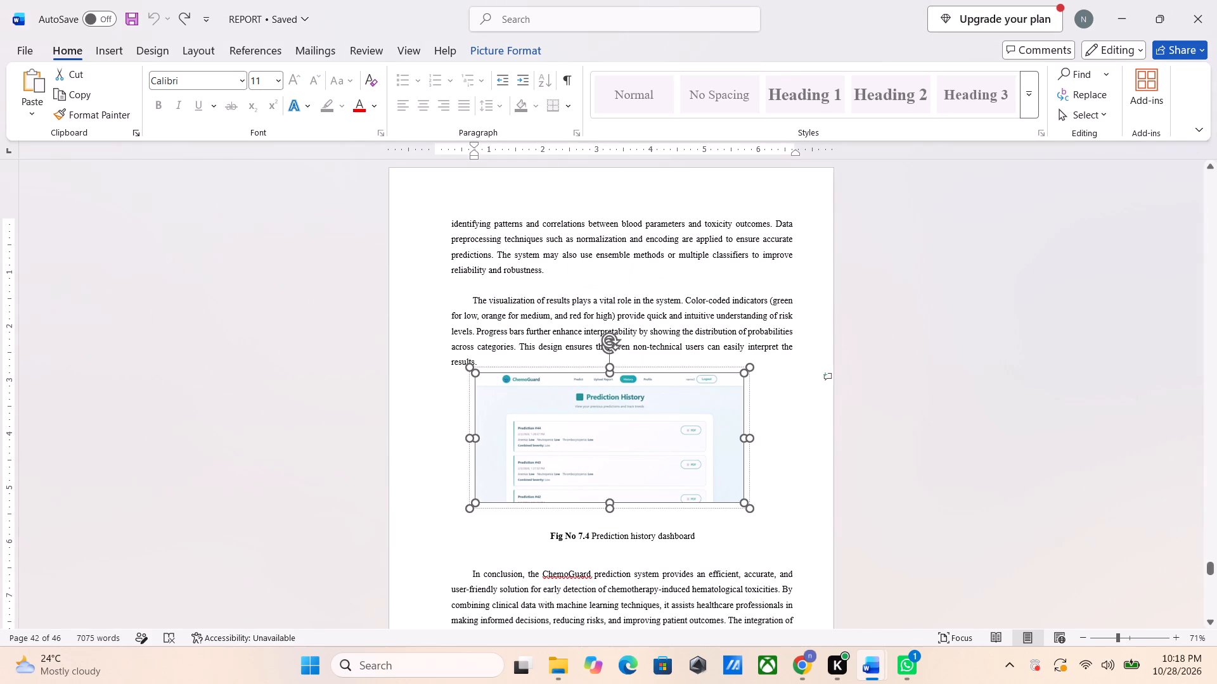
key(alt+Tab)
text(Fig Prediction his)
key(BackSpace)
key(BackSpace)
key(shift+BackSpace)
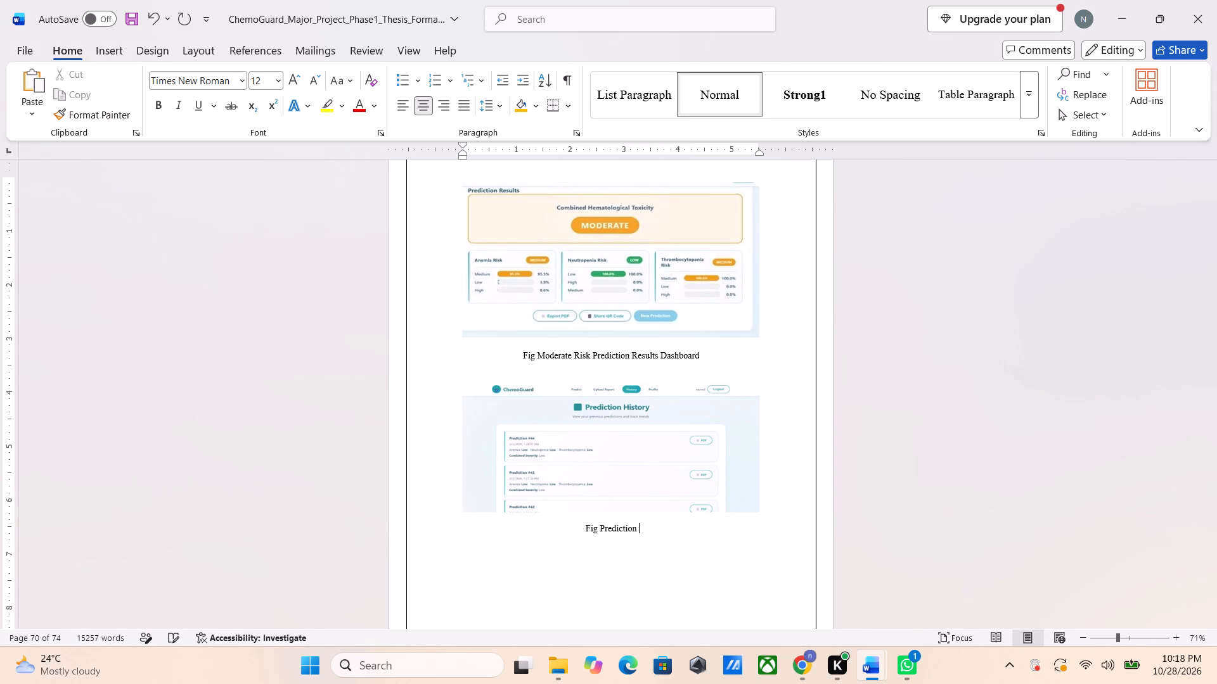
key(h)
key(shift+BackSpace)
text(History)
key(space)
key(alt+Tab)
key(alt+Tab)
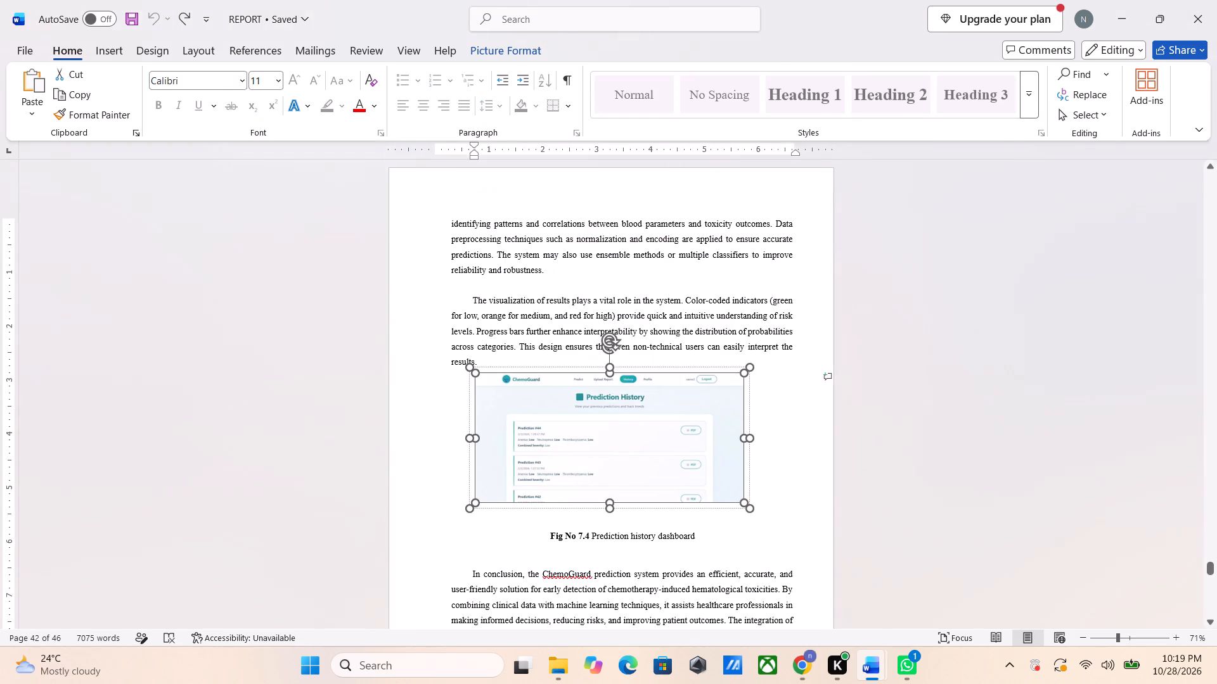
key(space)
key(BackSpace)
text(DashBoard)
key(BackSpace)
key(BackSpace)
key(BackSpace)
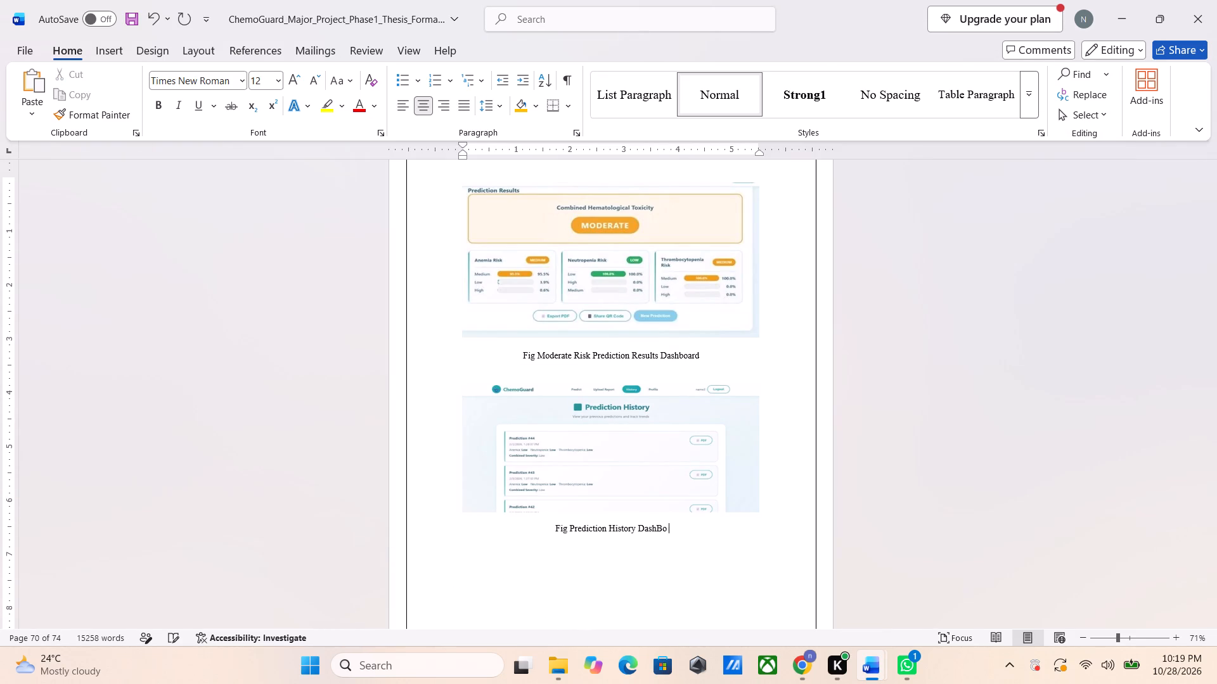
key(BackSpace)
key(BackSpace)
text(board)
key(space)
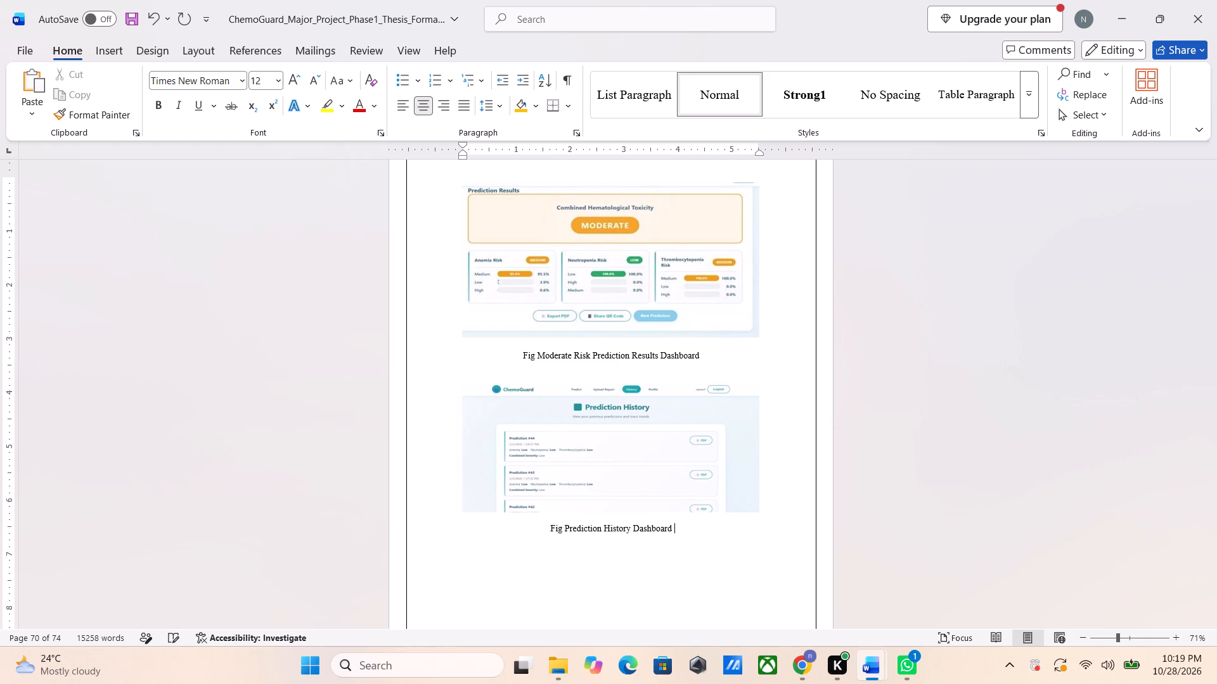
key(BackSpace)
Check the Sample Thesis table of contents for the chapter that follows Chapter 6, then return to the ChemoGuard thesis.
key(alt+Tab)
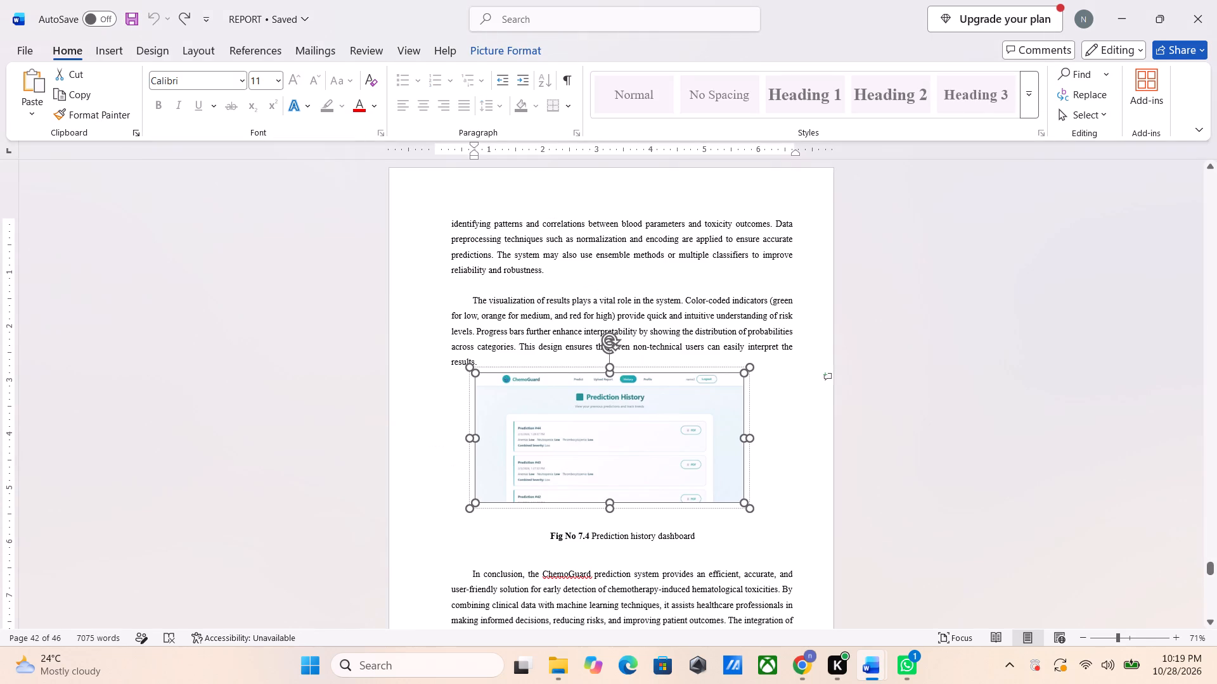
key(alt+Tab)
key(alt+Tab)
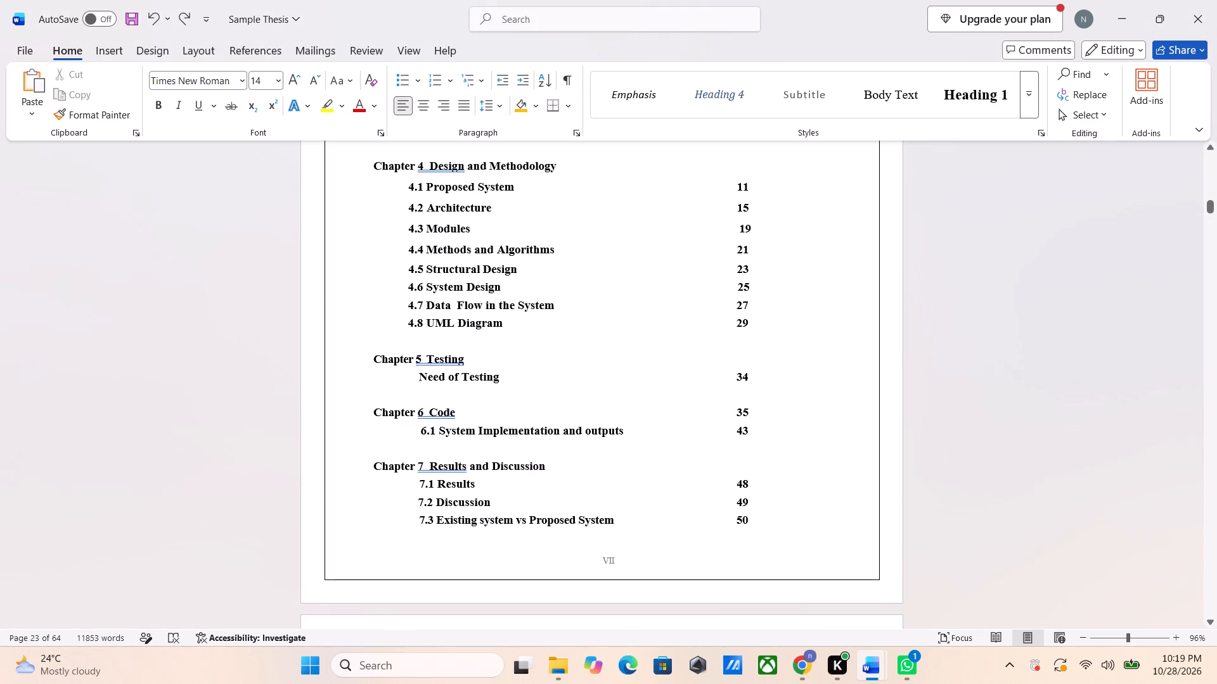
key(alt+Tab)
key(alt+Tab)
key(alt+Tab)
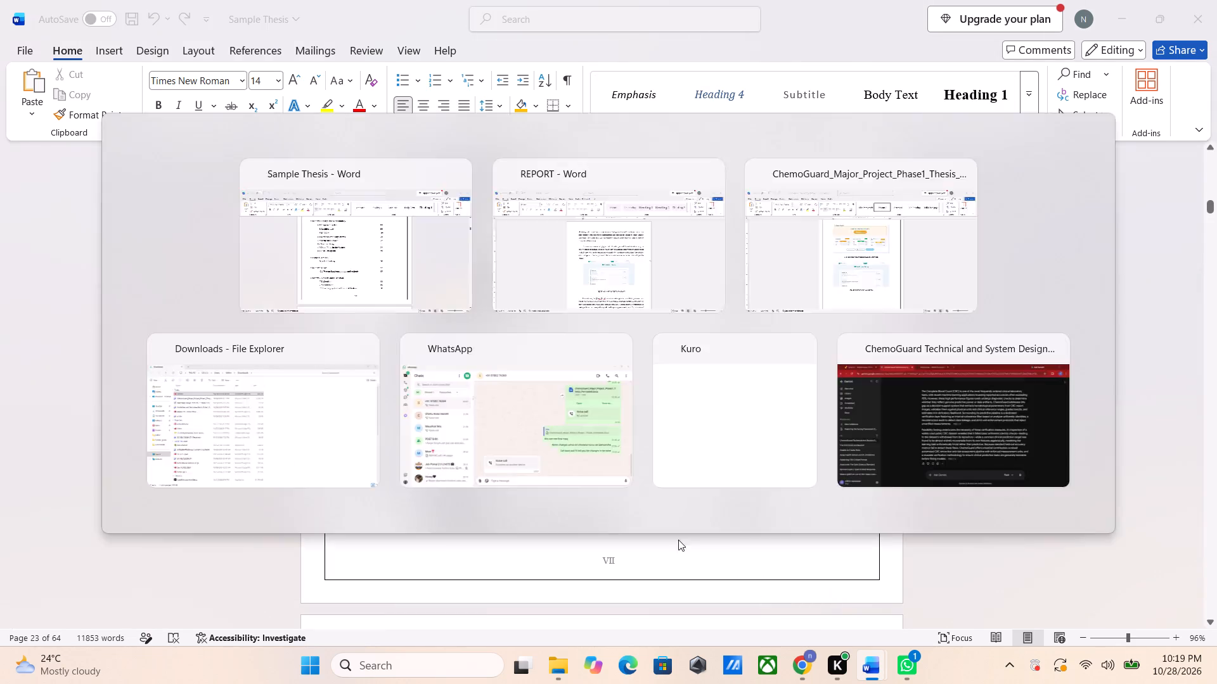
scroll(678, 540, down, 1)
key(alt+Tab)
key(alt+Tab)
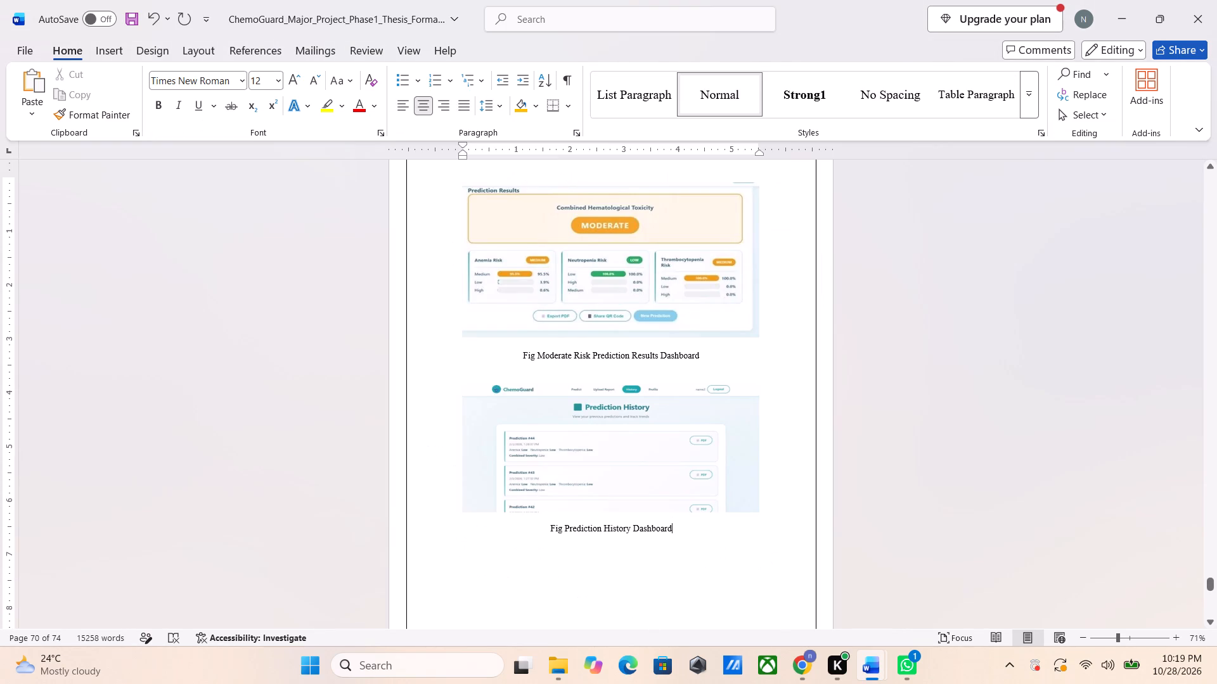
Add empty lines after the Prediction History caption until the cursor starts a new page, and set the font size there to 14.
scroll(678, 540, down, 1)
key(Return)
key(Return)
key(Return)
key(Return)
key(Return)
scroll(678, 540, down, 1)
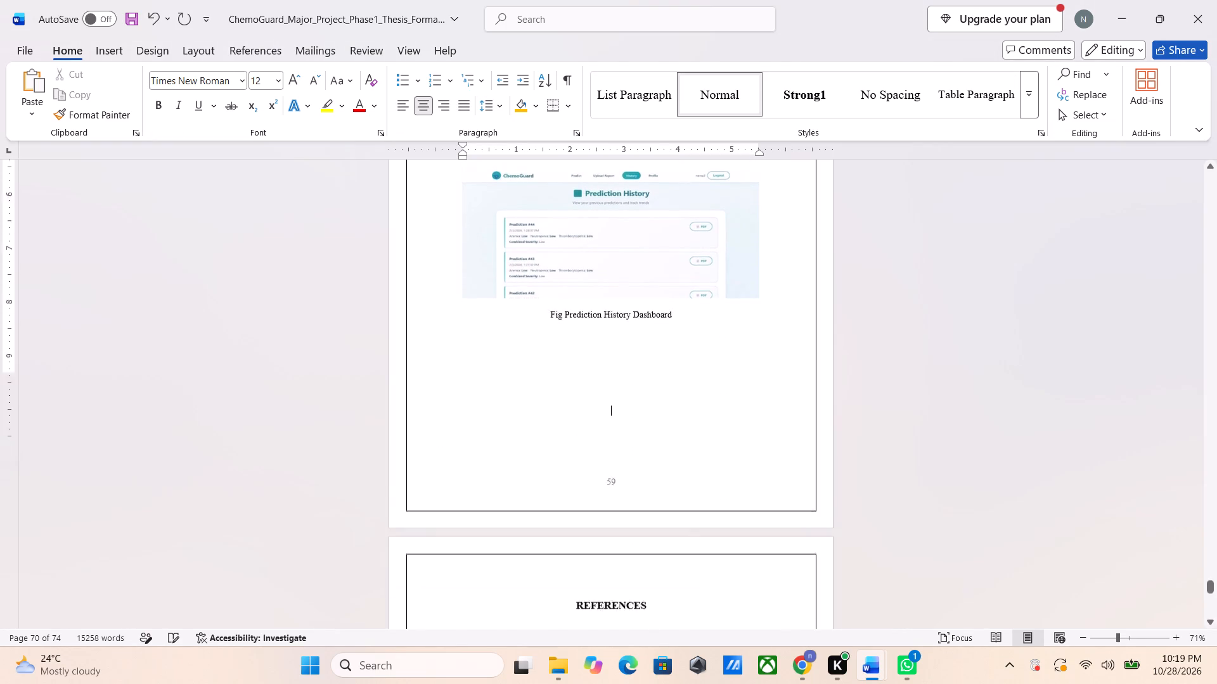
scroll(678, 540, down, 2)
key(Return)
key(Return)
key(Return)
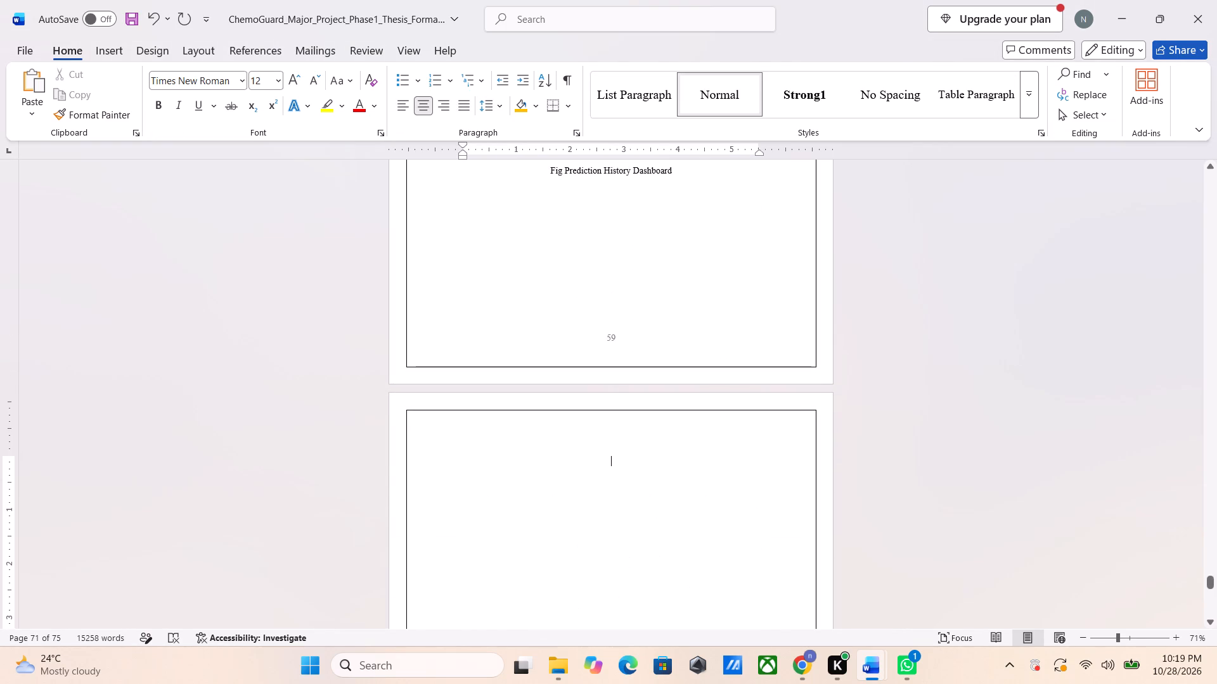
key(BackSpace)
key(Return)
click(298, 82)
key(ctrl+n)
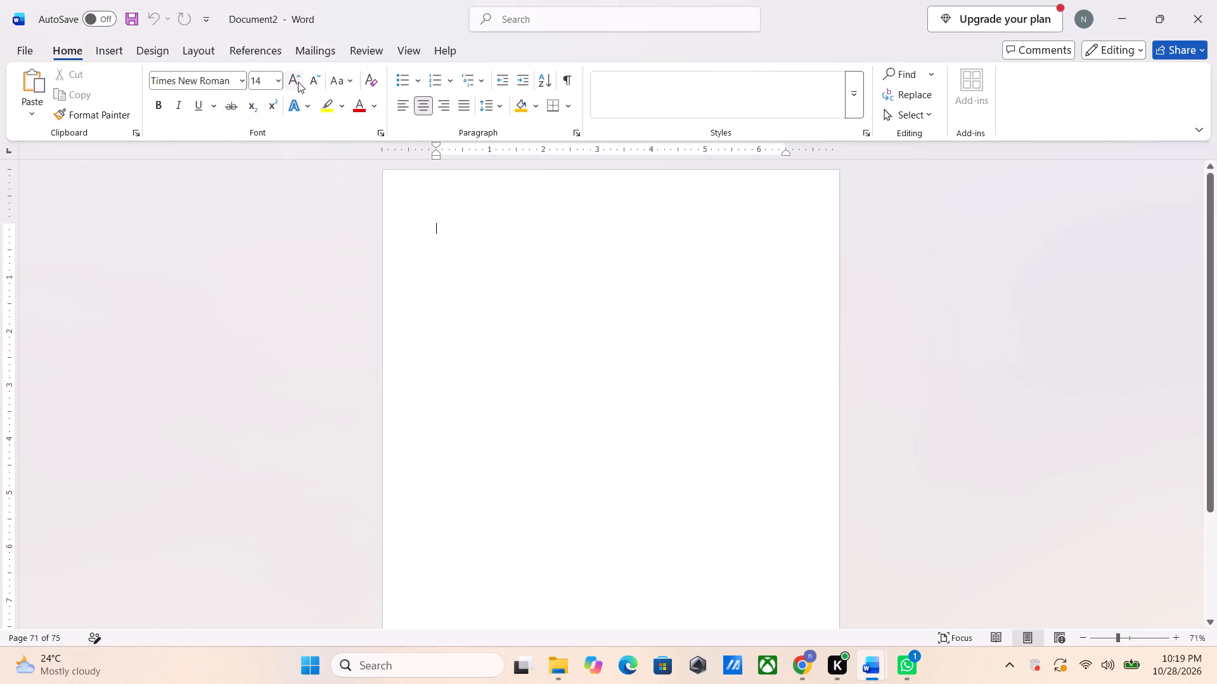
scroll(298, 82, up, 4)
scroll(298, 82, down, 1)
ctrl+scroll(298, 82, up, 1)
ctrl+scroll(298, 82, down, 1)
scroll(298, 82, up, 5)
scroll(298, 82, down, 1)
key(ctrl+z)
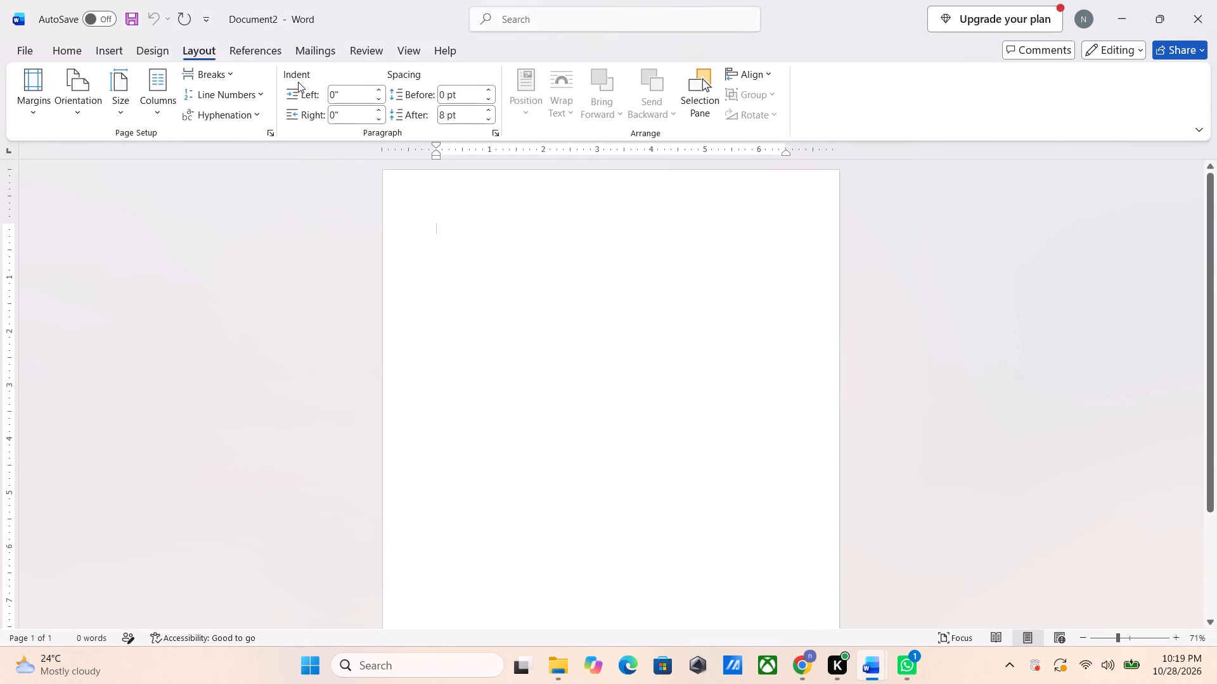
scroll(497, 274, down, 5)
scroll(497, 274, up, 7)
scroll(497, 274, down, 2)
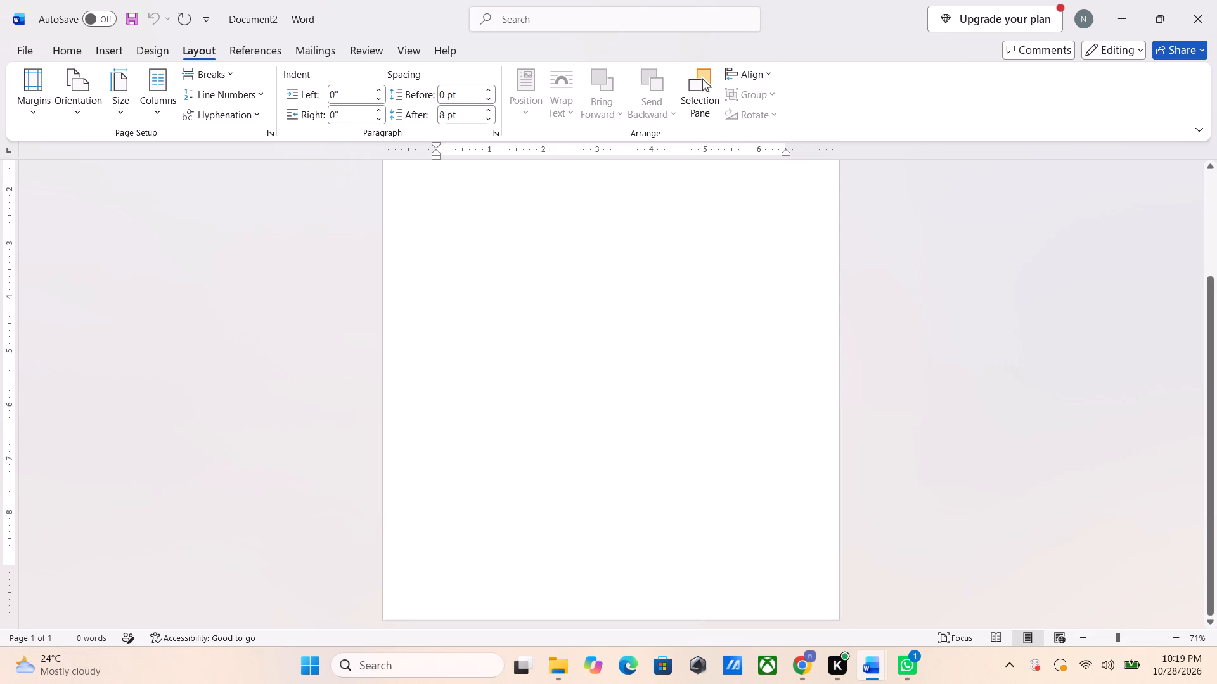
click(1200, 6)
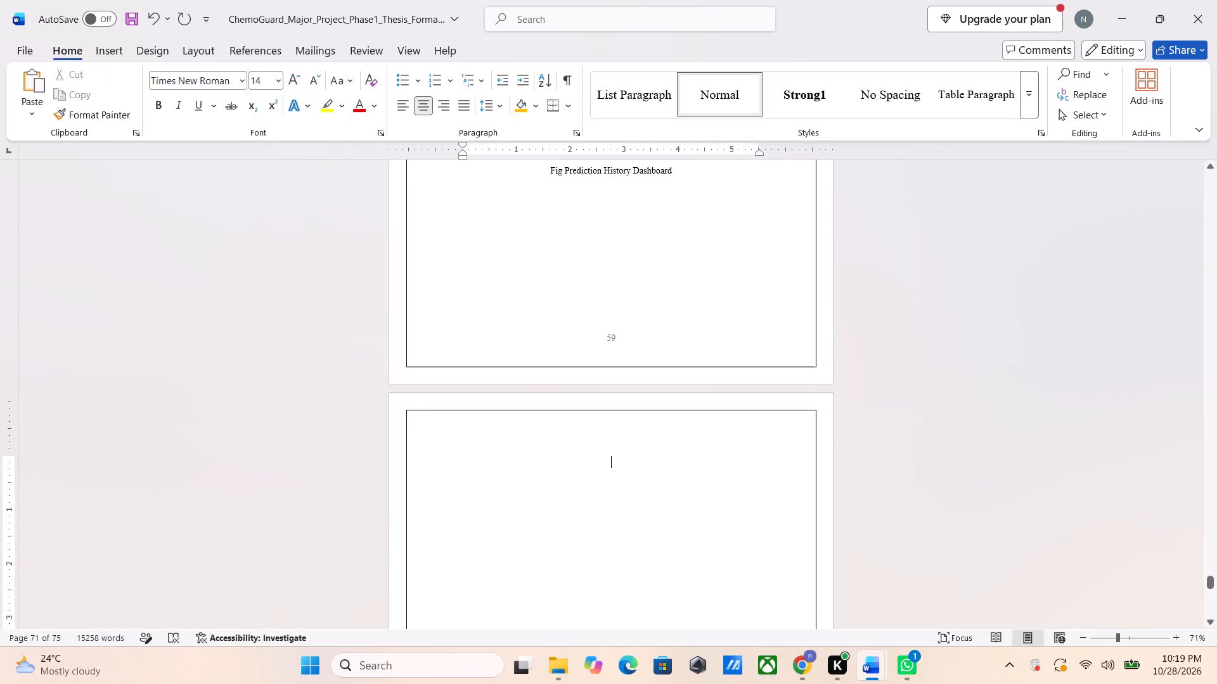
Enter the centred chapter heading "CHAPTER – 7" at the top of the new page, make it bold, and start a line below it.
scroll(866, 265, up, 1)
scroll(701, 429, down, 1)
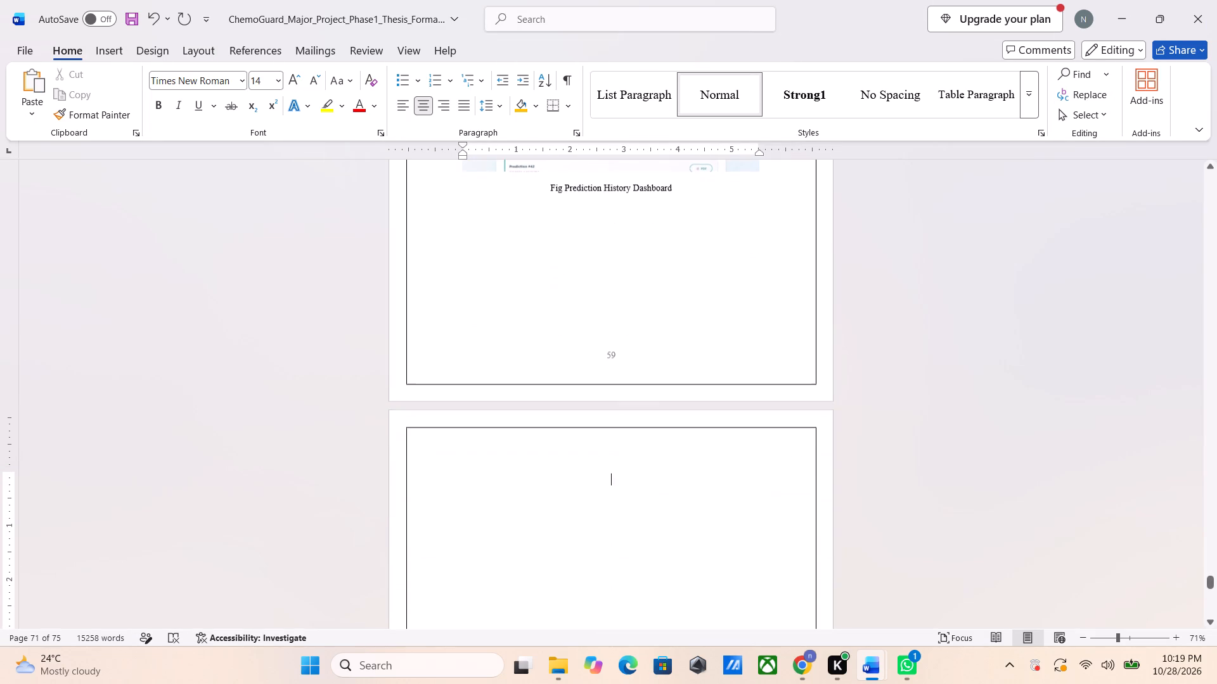
text(CHAPTER)
key(space)
text(- &)
key(BackSpace)
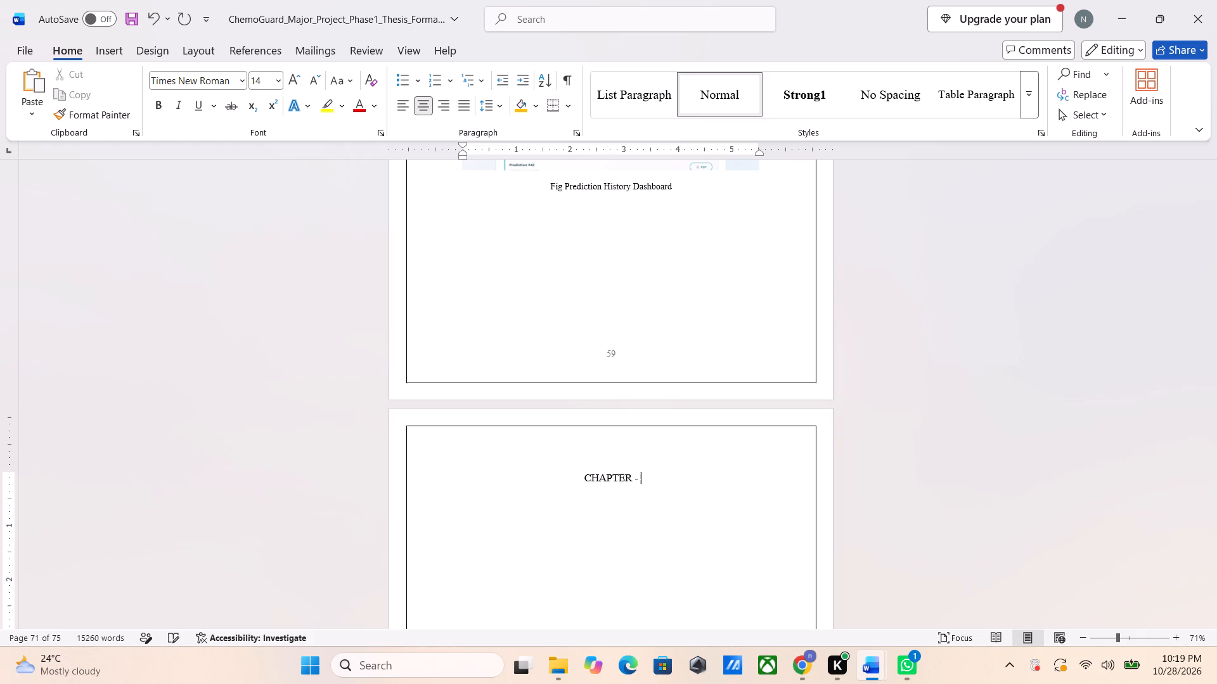
key(7)
click(553, 488)
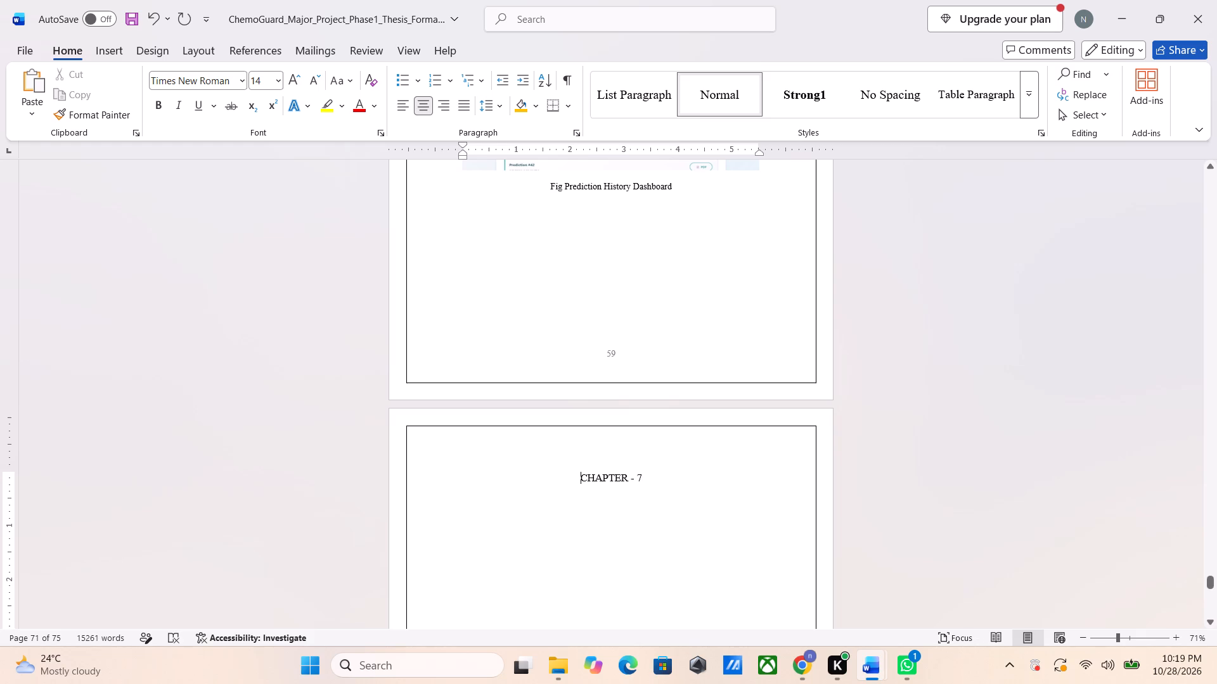
click(549, 481)
click(449, 483)
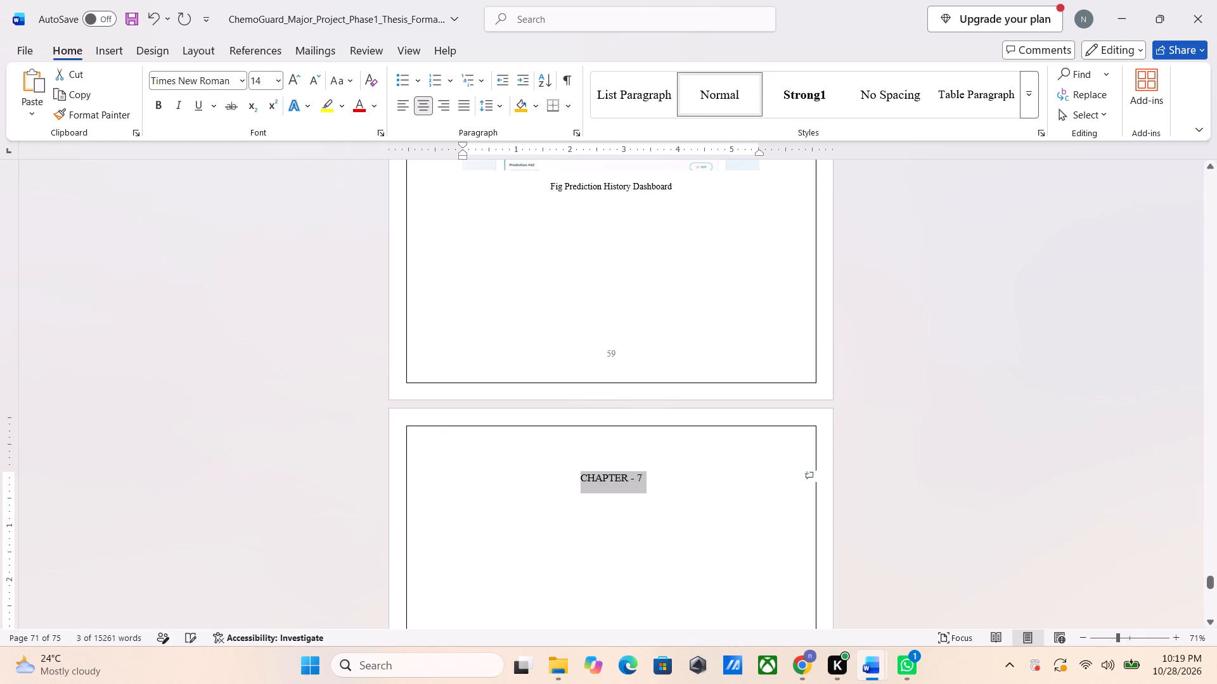
key(ctrl+b)
click(716, 518)
click(695, 504)
key(Return)
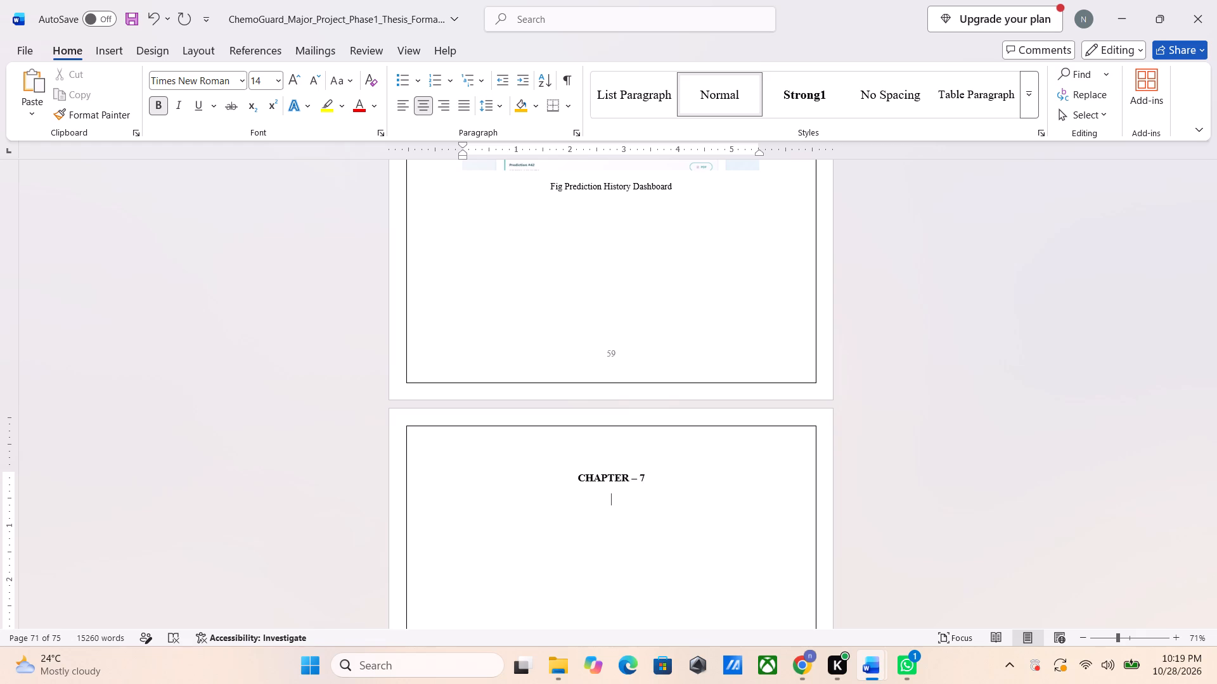
Consult the Sample Thesis contents for the Chapter 7 title and enter "RESULTS AND DISCUSSION" beneath the chapter number in the ChemoGuard thesis.
key(alt+Tab)
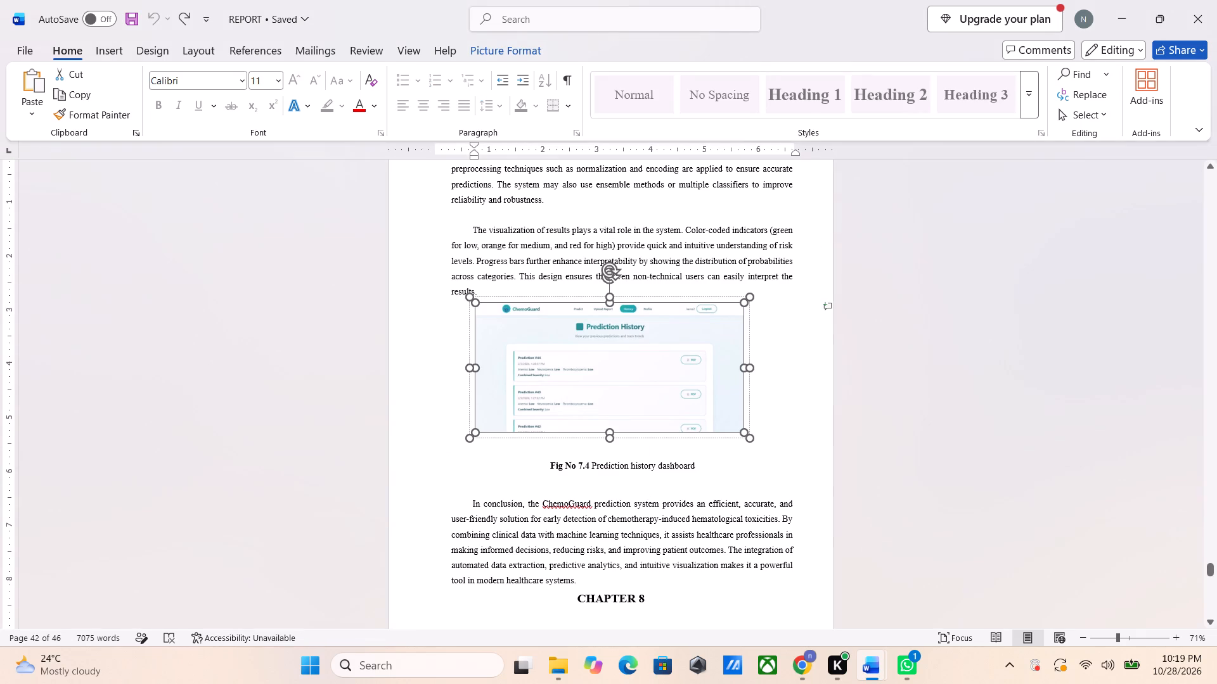
key(alt+Tab)
key(alt+Tab)
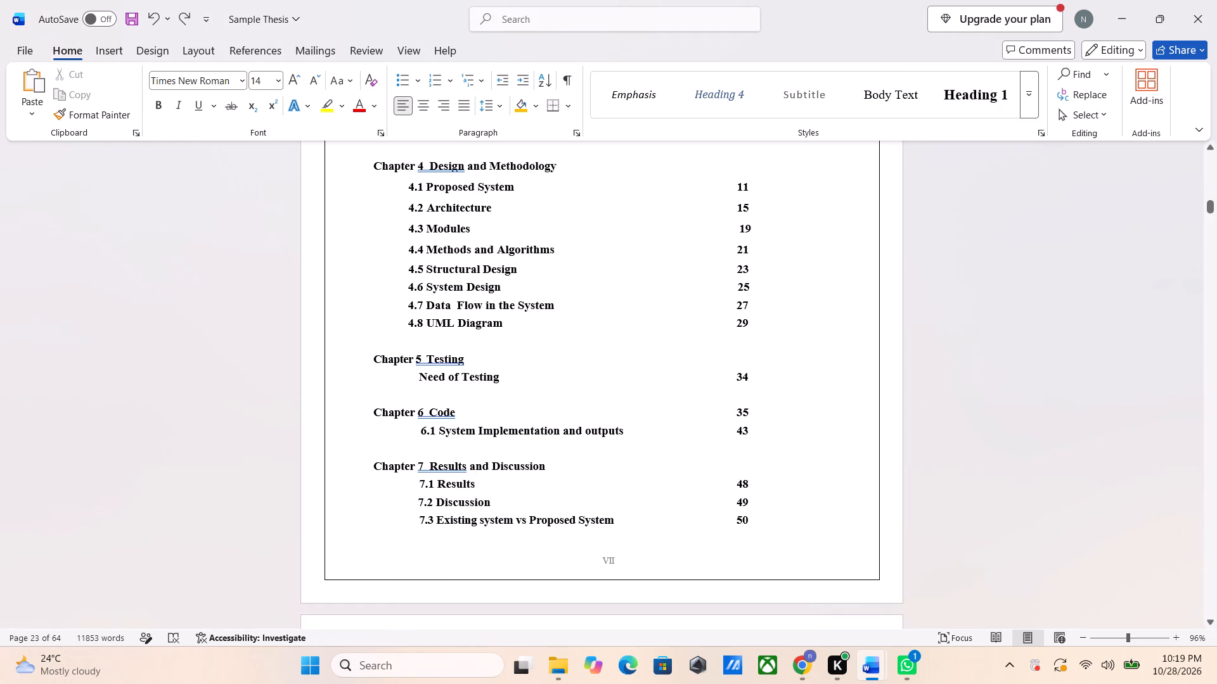
key(alt+Tab)
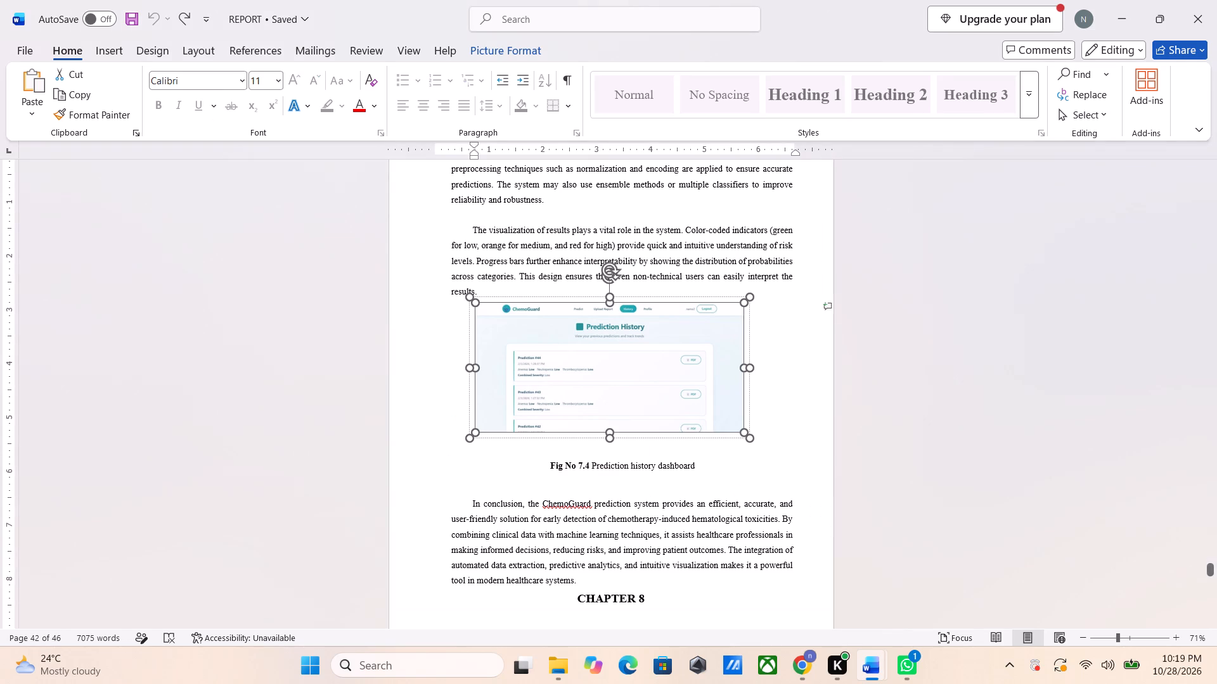
key(shift+r)
key(alt+Tab)
key(alt+Tab)
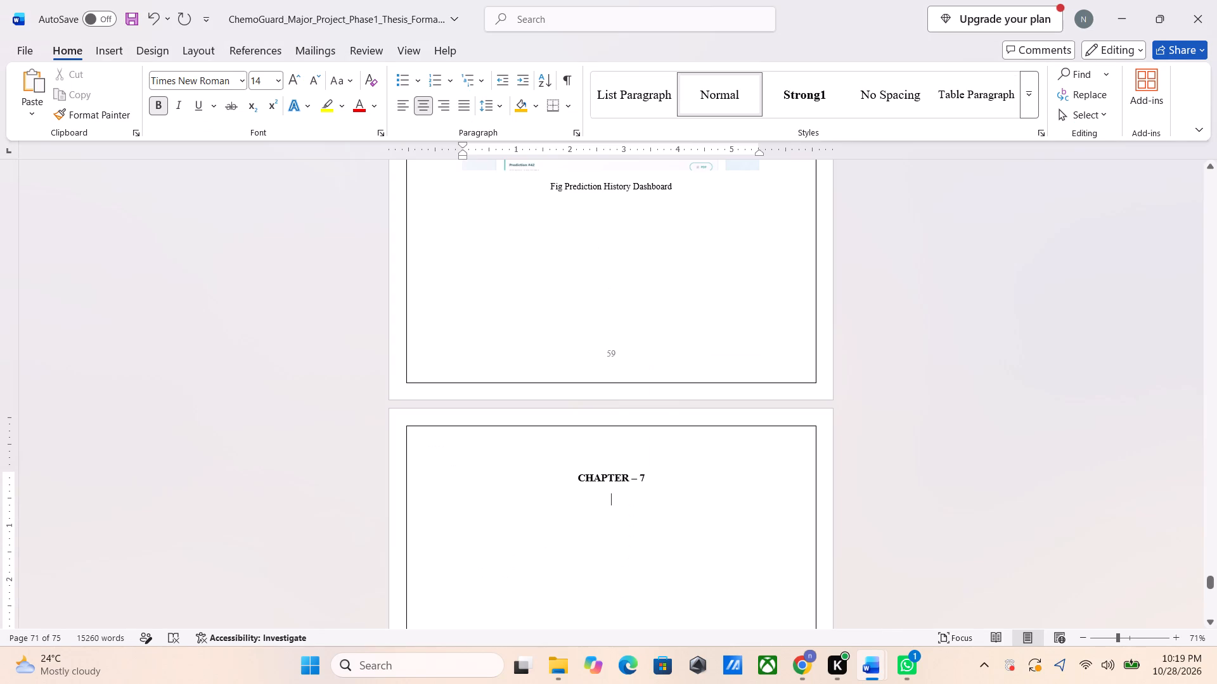
text(RESULTS AND DISCUSSION)
key(Return)
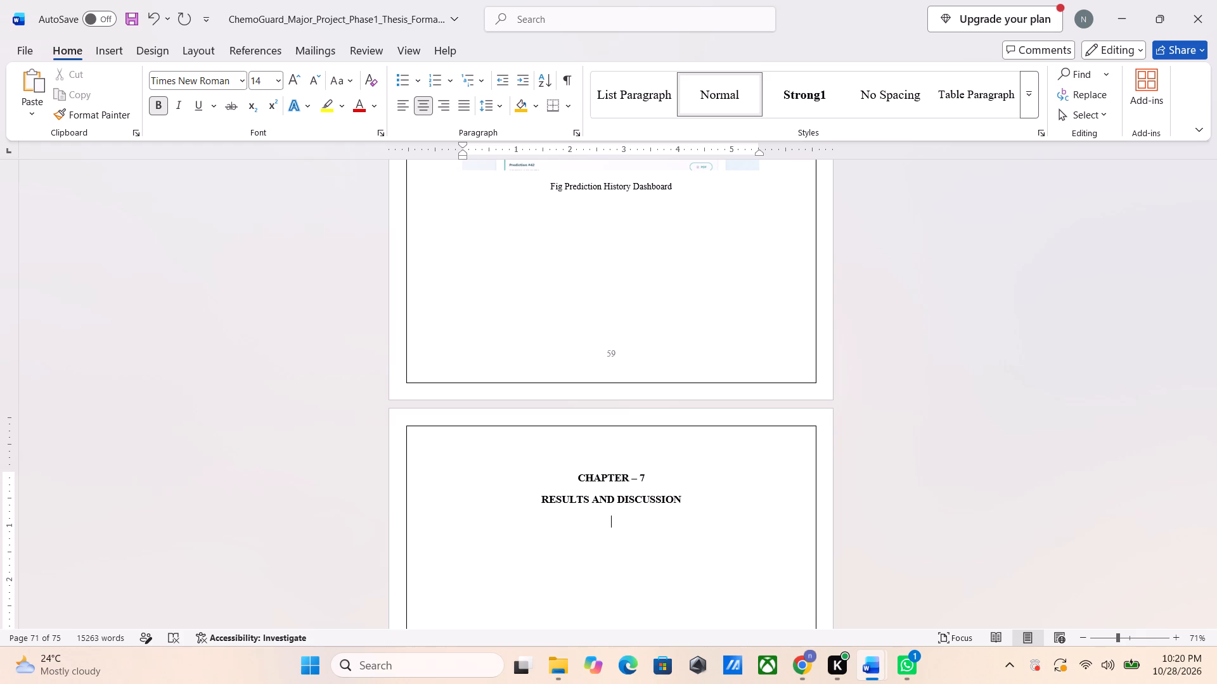
Left-align the empty line below the RESULTS AND DISCUSSION heading and set its font size to 12.
key(BackSpace)
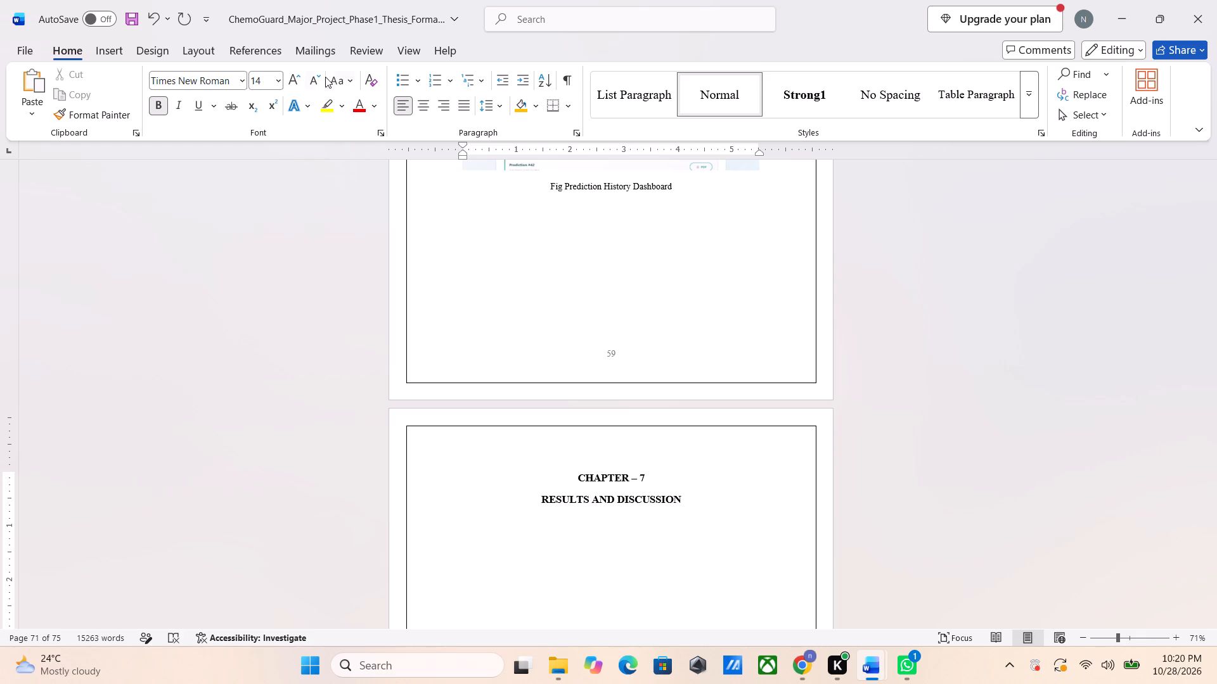
click(320, 76)
drag(159, 104, 193, 130)
drag(193, 130, 415, 298)
click(415, 298)
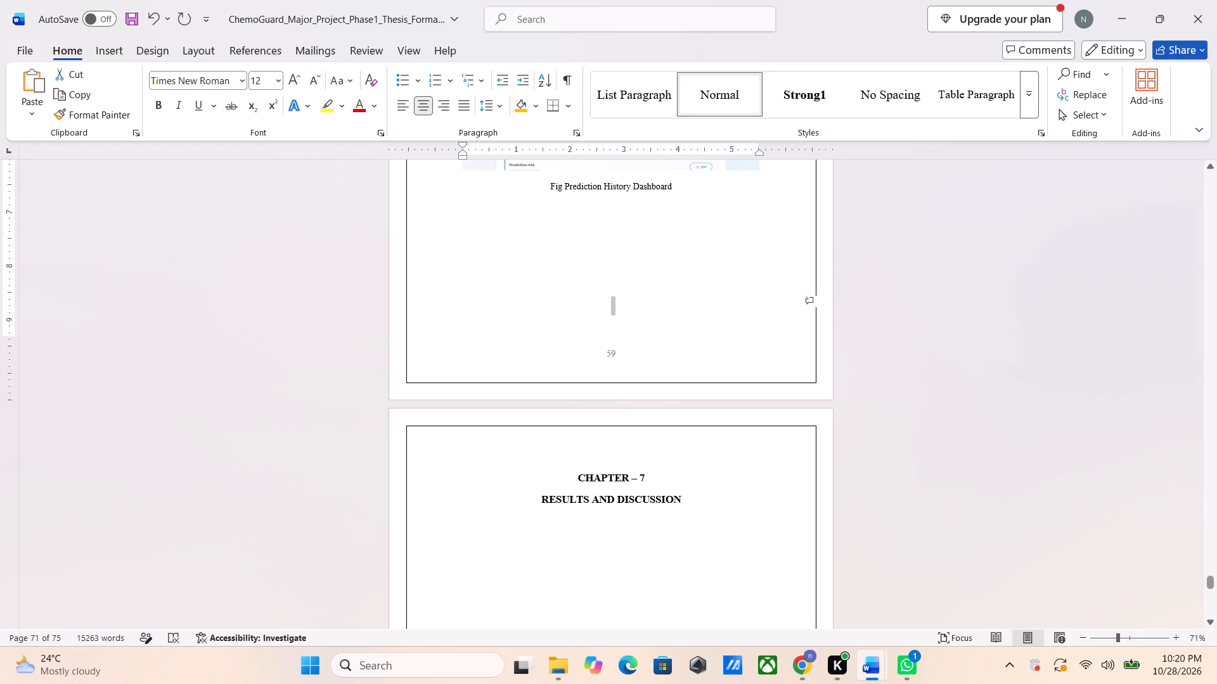
click(482, 540)
Switch to the REPORT document and copy the four paragraphs under its RESULTS heading, from "The presented system" to "hematological complications.".
key(alt+Tab)
key(alt+Tab)
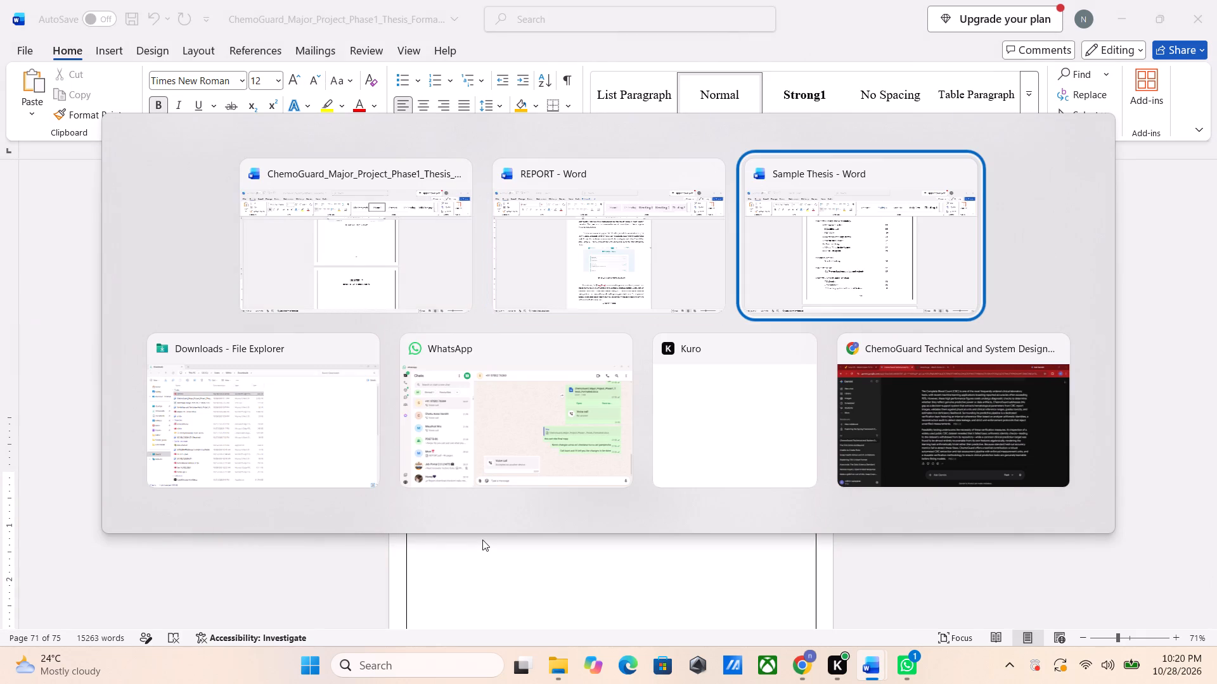
key(alt+Tab)
key(alt+Tab)
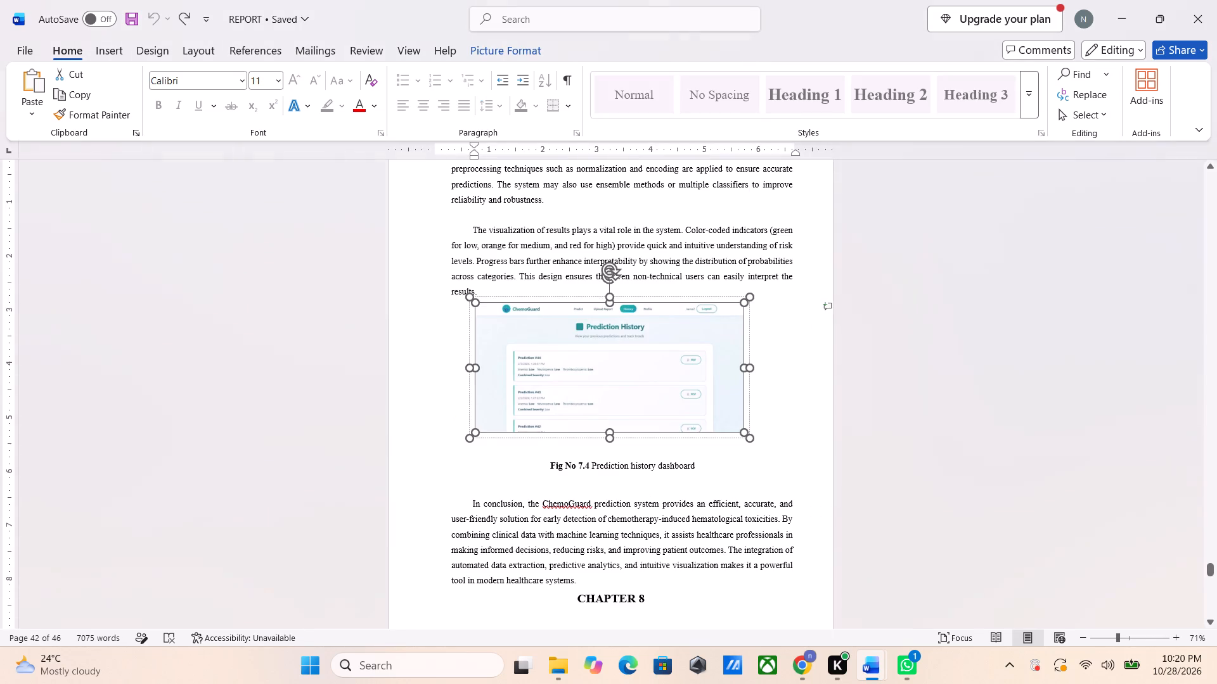
scroll(584, 510, up, 5)
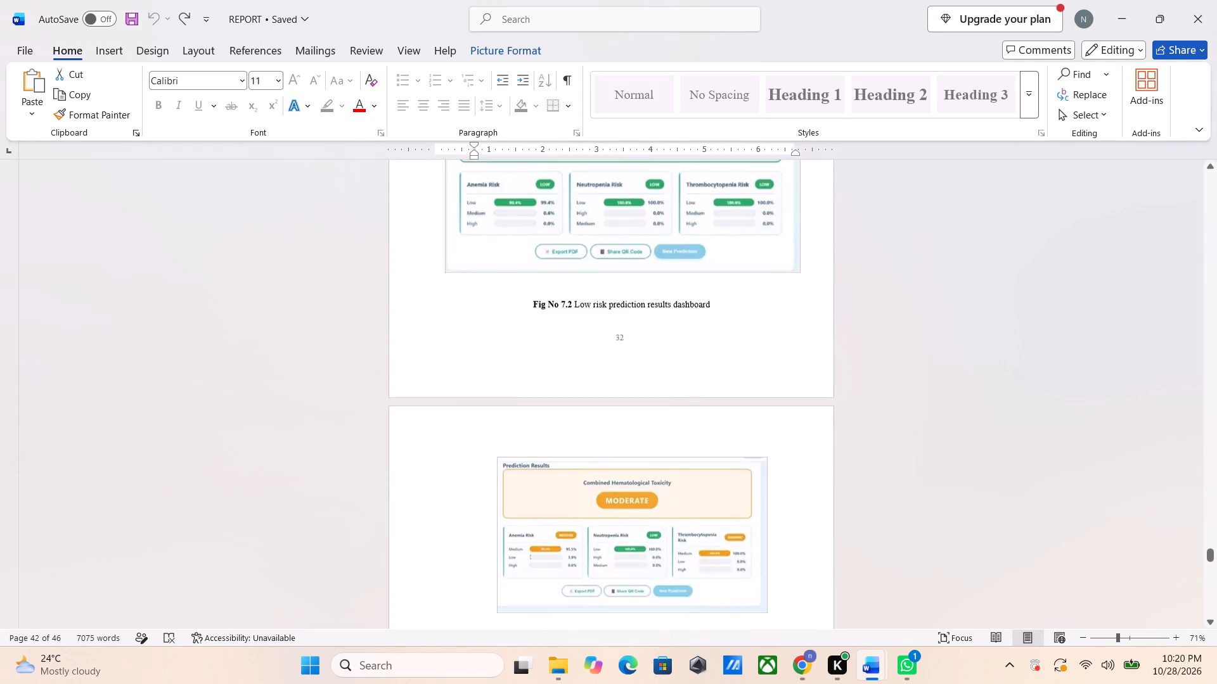
scroll(584, 510, up, 9)
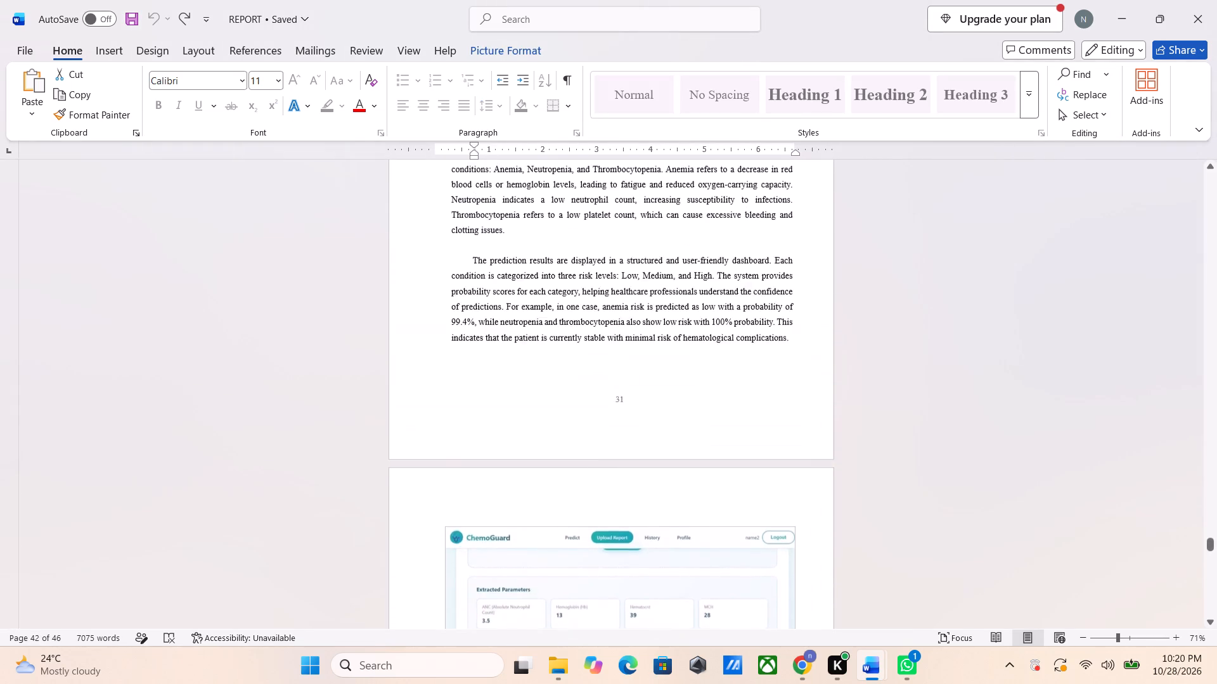
scroll(584, 510, up, 4)
scroll(584, 510, down, 1)
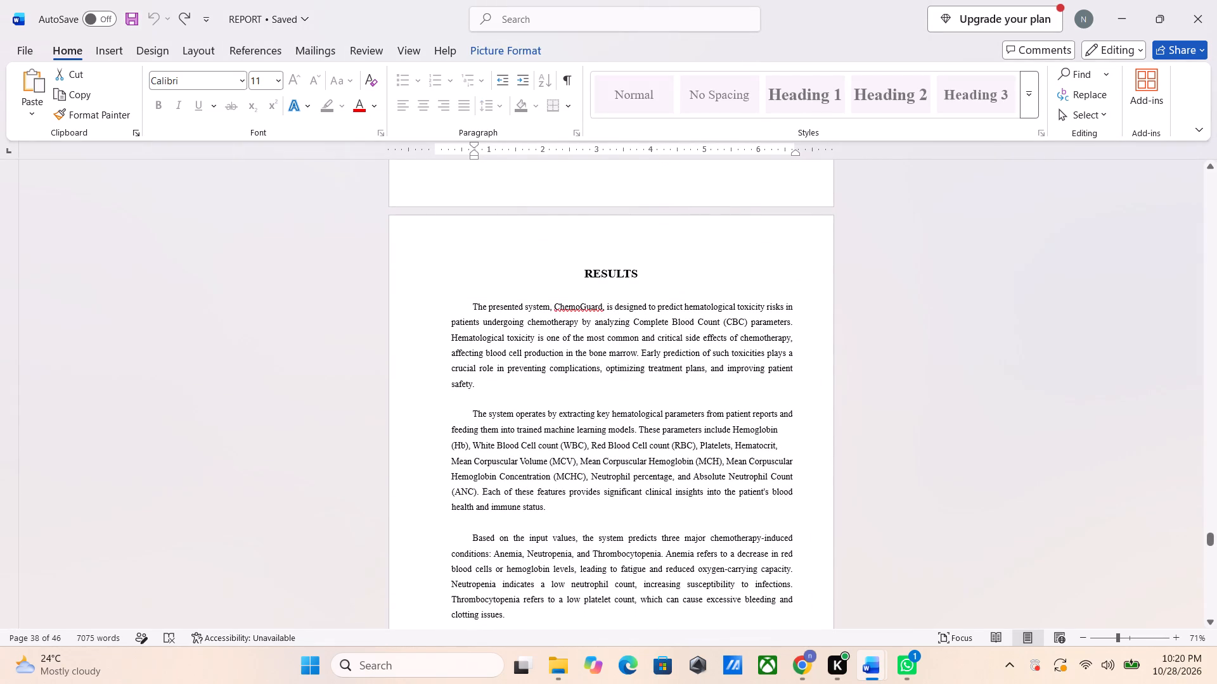
drag(463, 306, 570, 638)
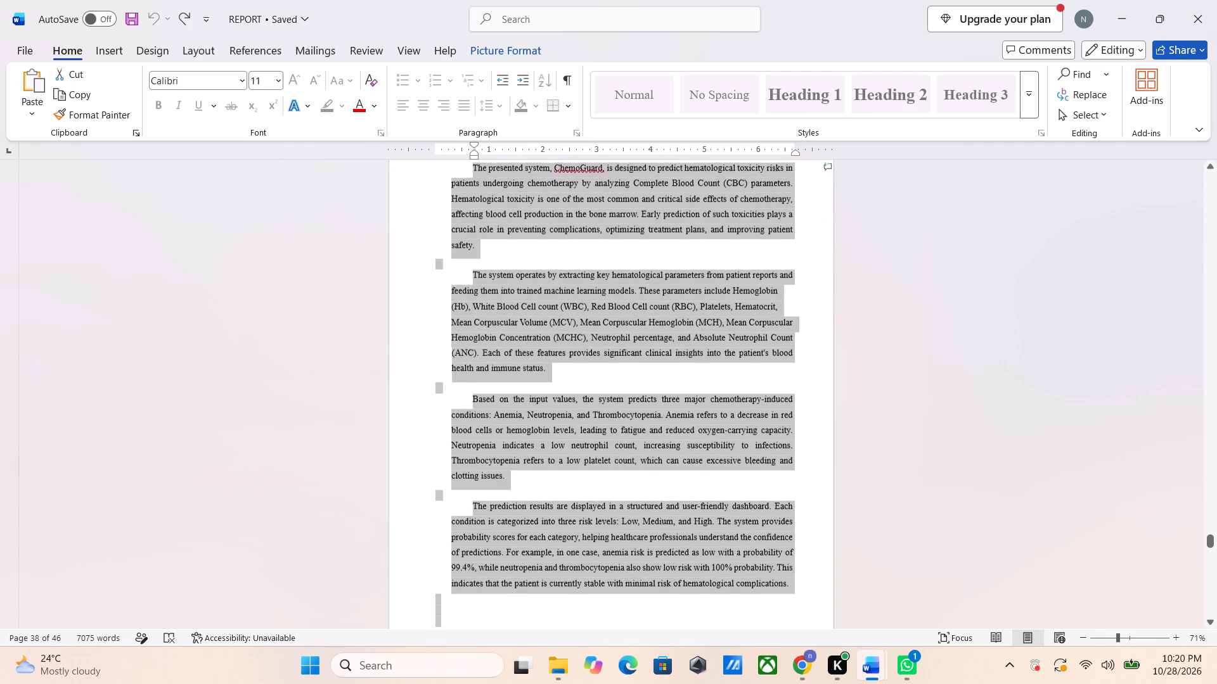
drag(570, 638, 774, 527)
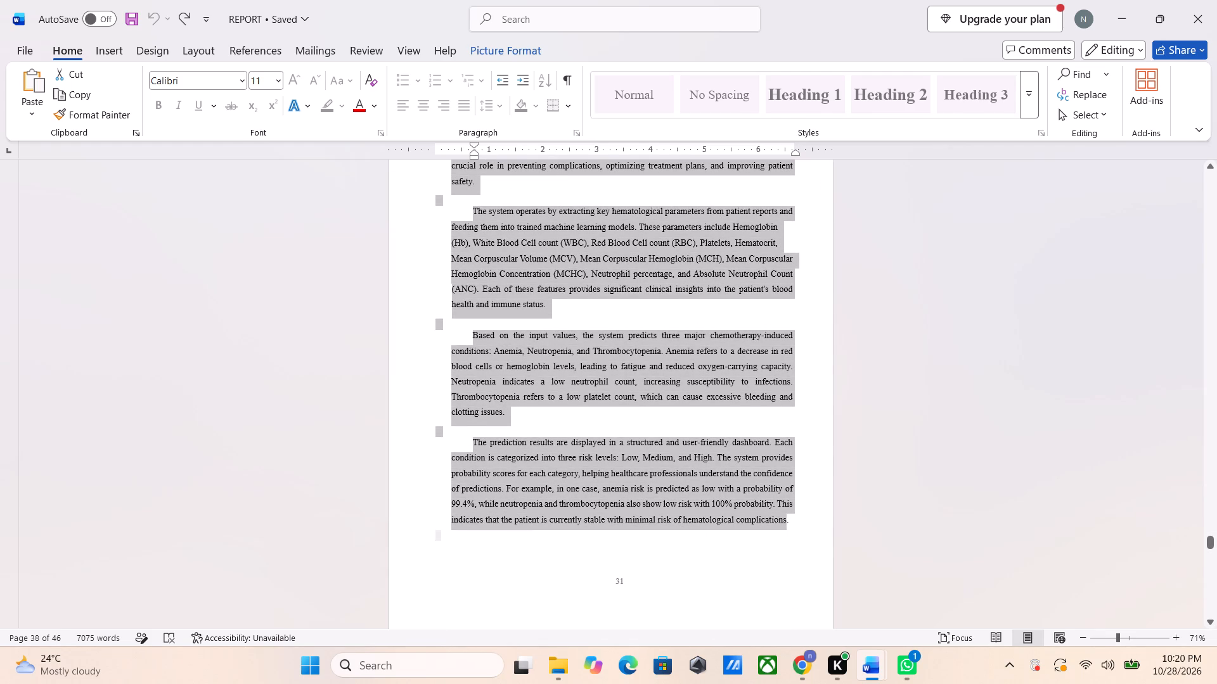
drag(774, 527, 795, 523)
key(ctrl+c)
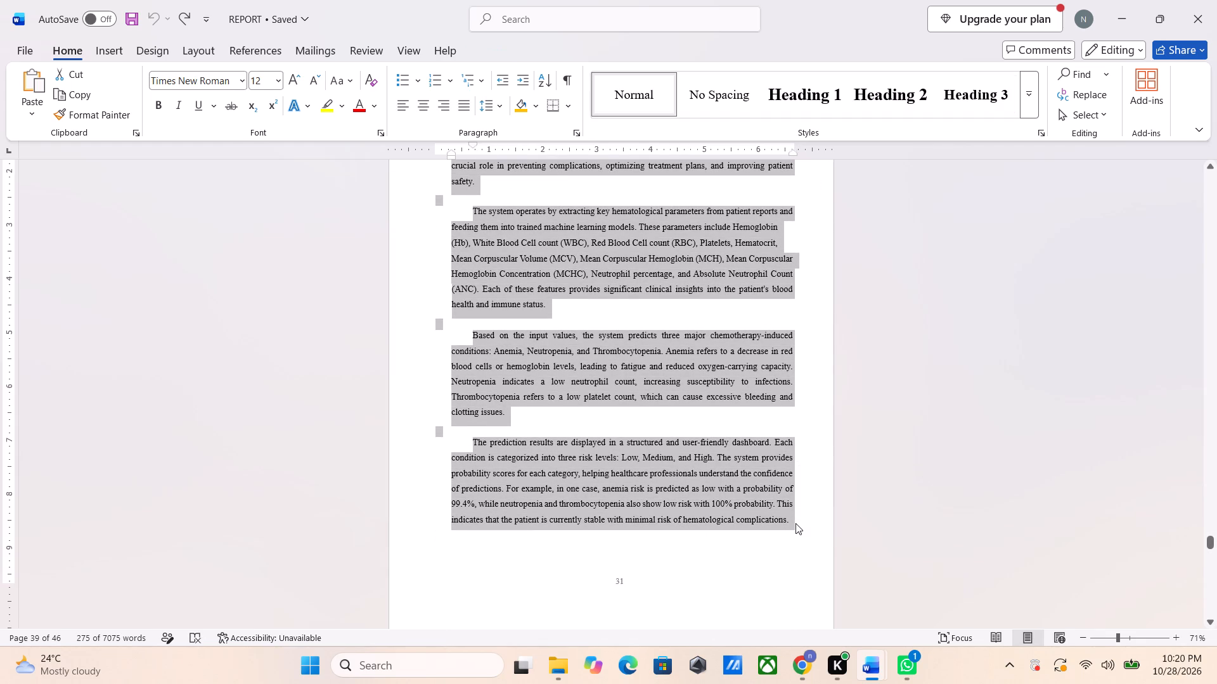
Return to the ChemoGuard thesis and paste the copied paragraphs beneath the RESULTS AND DISCUSSION heading.
key(alt+Tab)
scroll(795, 523, down, 3)
key(alt+Tab)
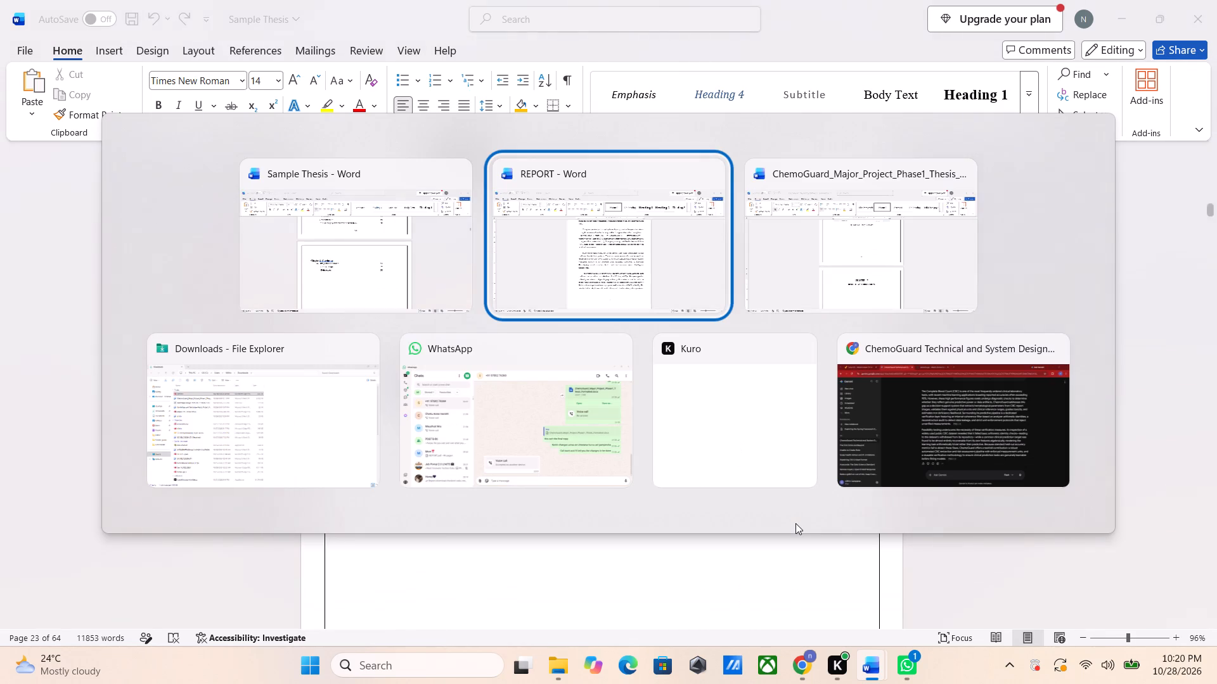
key(alt+Tab)
scroll(795, 523, down, 1)
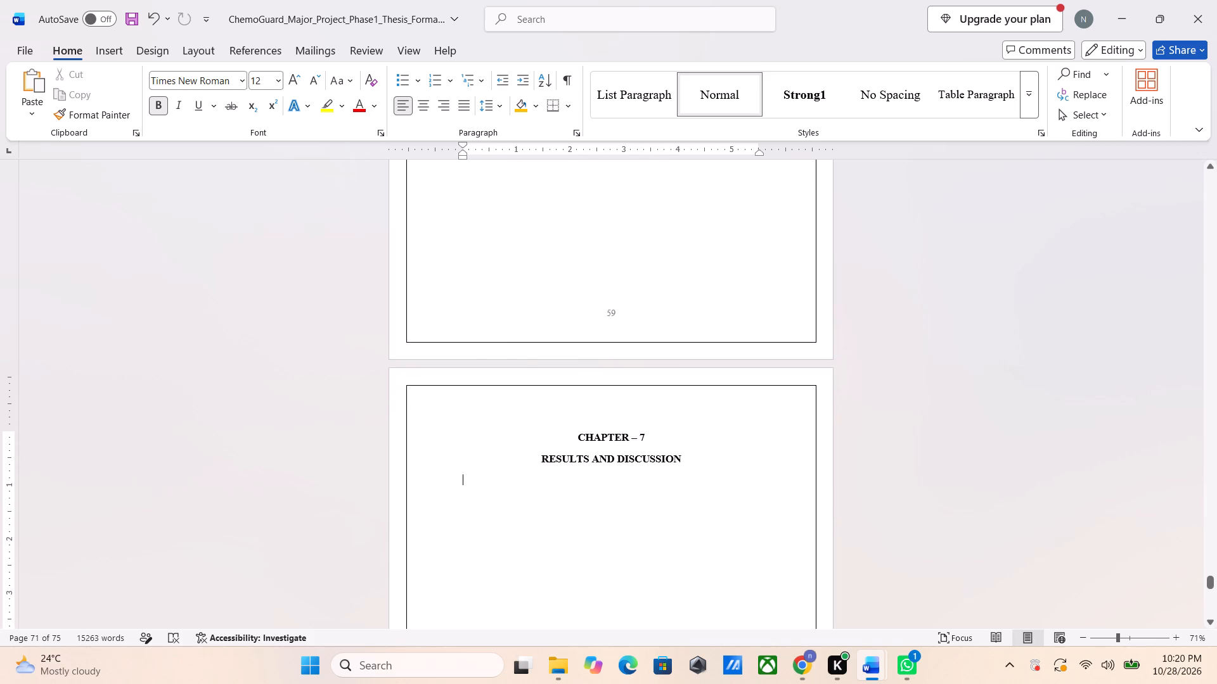
key(ctrl+v)
scroll(795, 523, down, 1)
scroll(795, 523, up, 2)
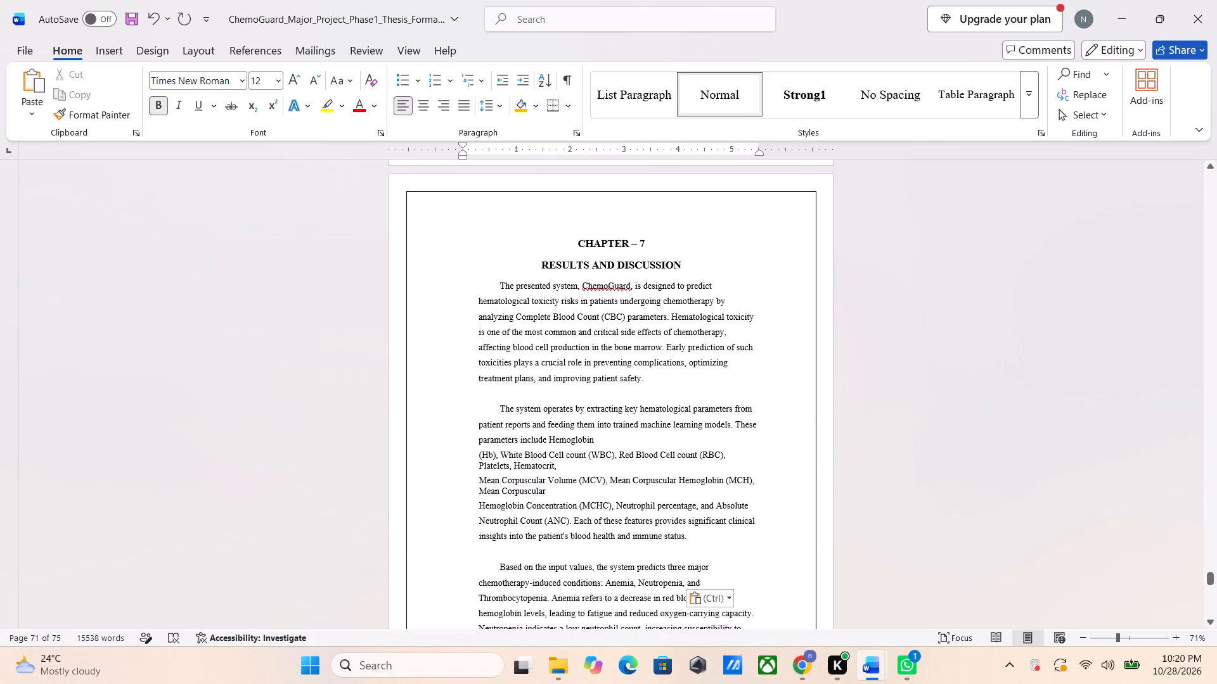
Remove the first-line indents from the pasted paragraphs starting "The presented system" and "The system operates".
click(503, 284)
key(Left)
key(BackSpace)
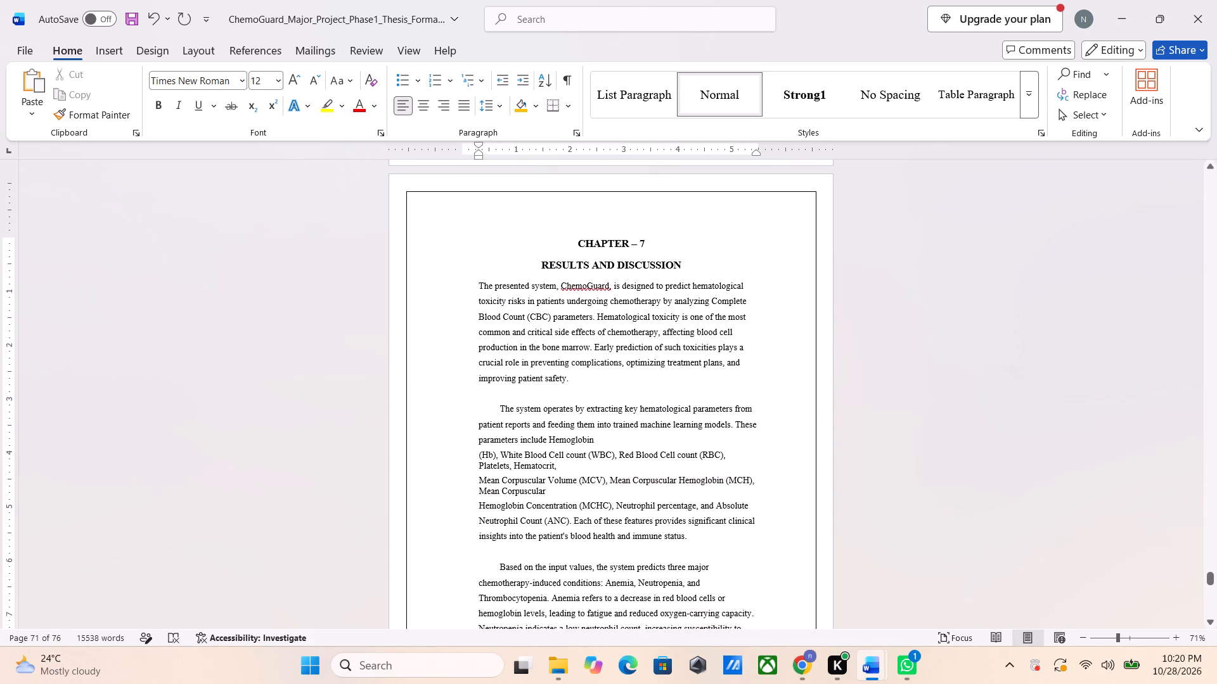
click(496, 406)
key(BackSpace)
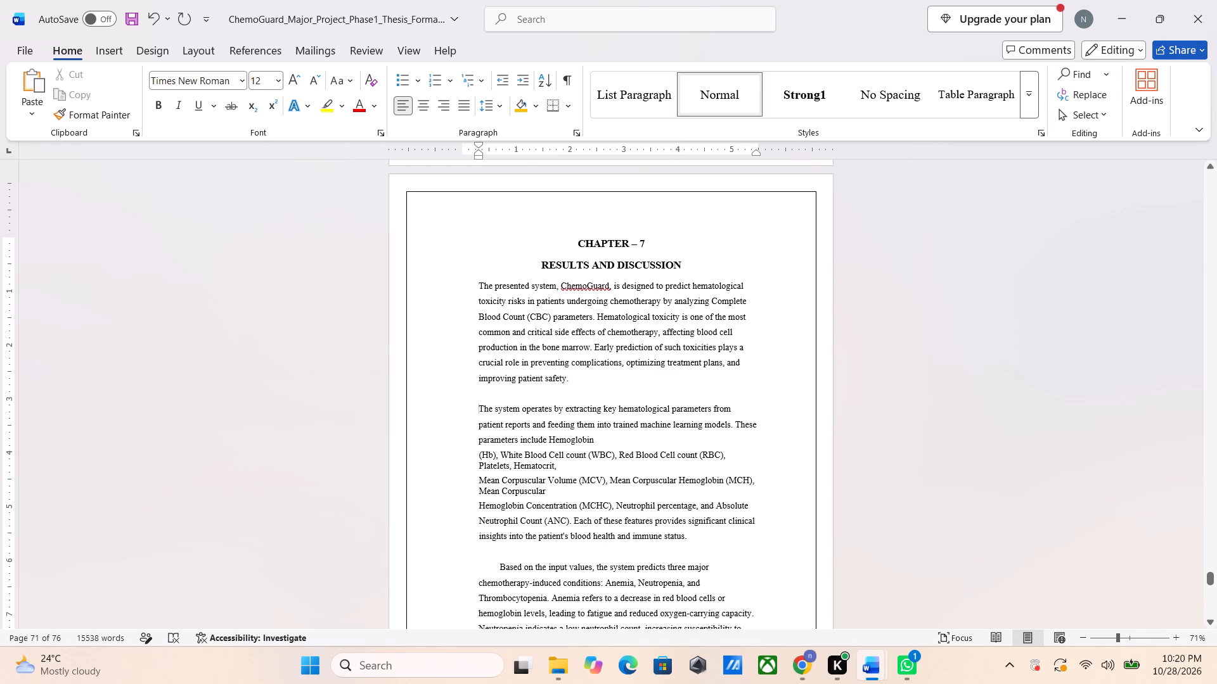
Join the broken lines before "(Hb)" and "Mean Corpuscular Volume" in the second Chapter 7 paragraph so the text runs on.
key(Down)
key(Down)
key(Down)
key(BackSpace)
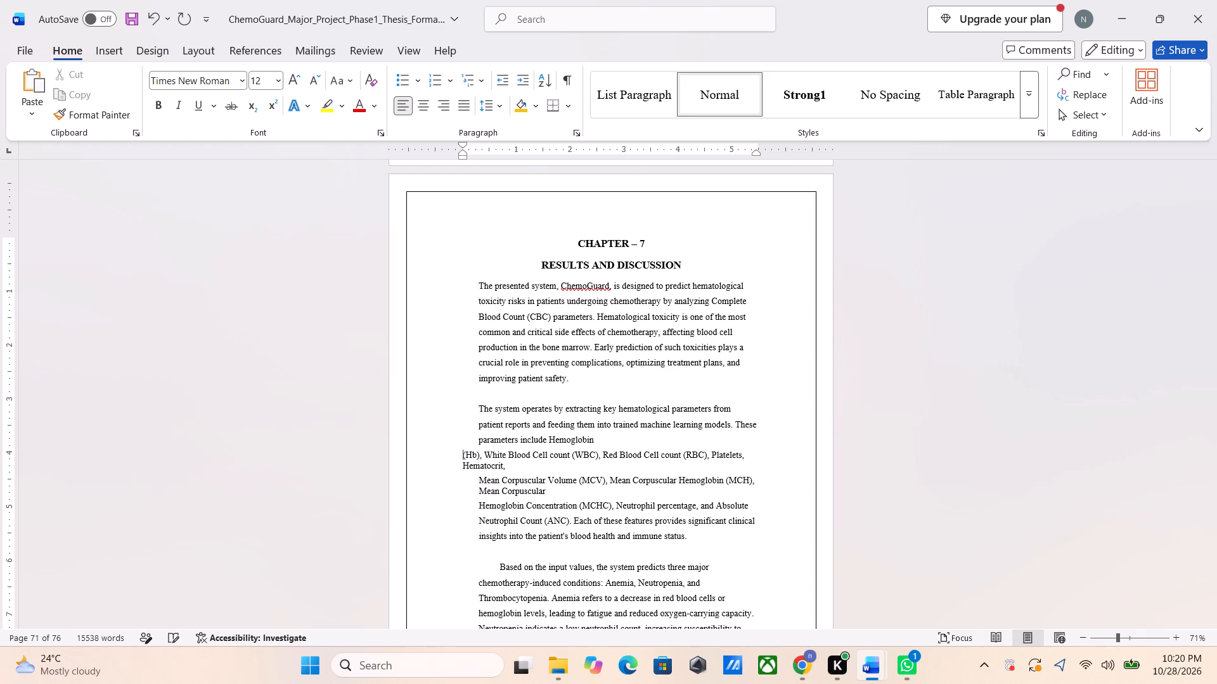
key(BackSpace)
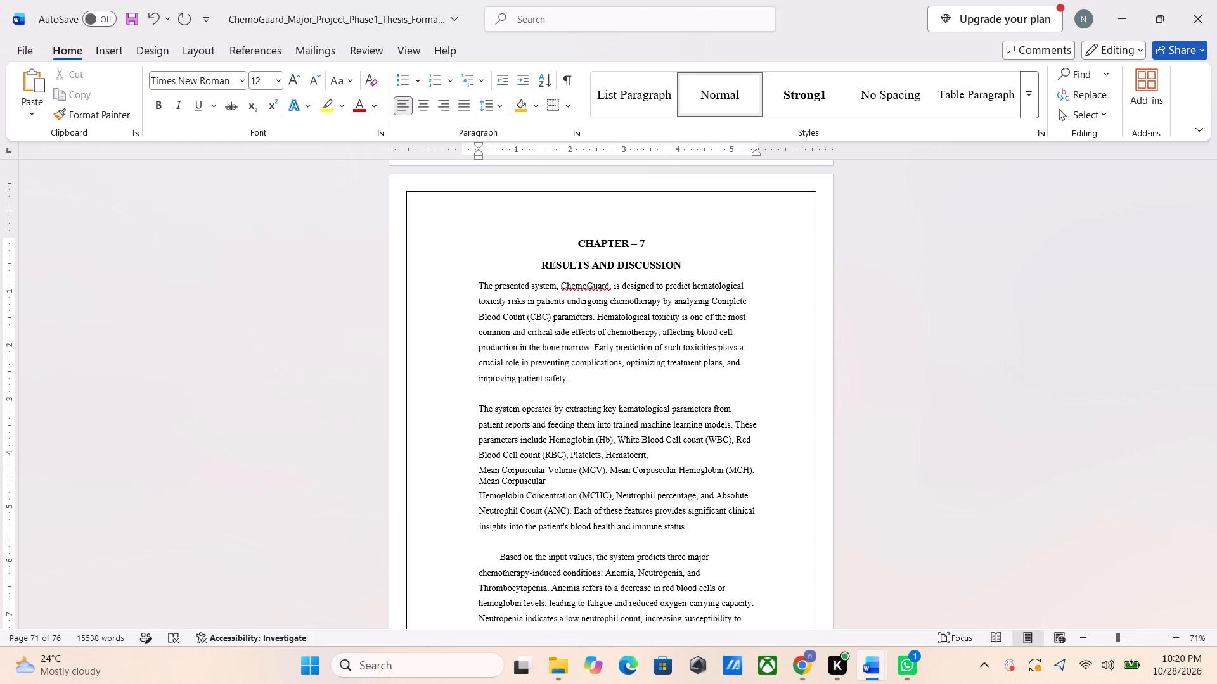
key(Down)
key(Down)
key(Left)
key(Left)
key(Left)
key(Left)
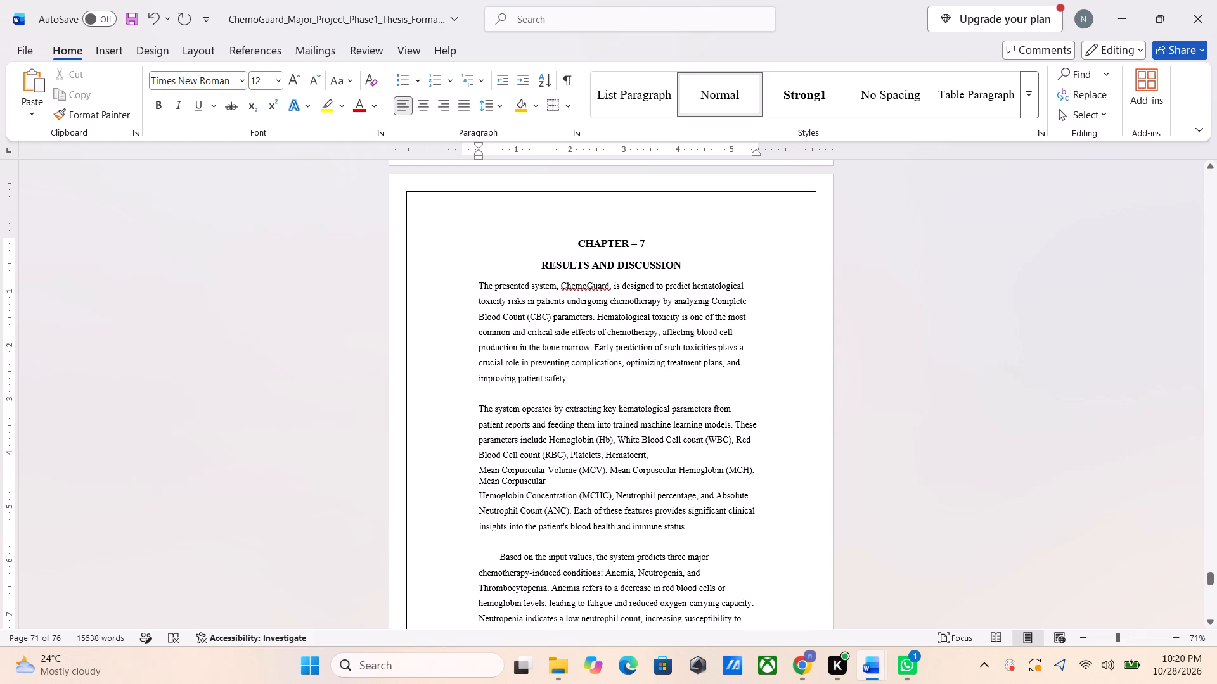
click(476, 471)
key(BackSpace)
key(BackSpace)
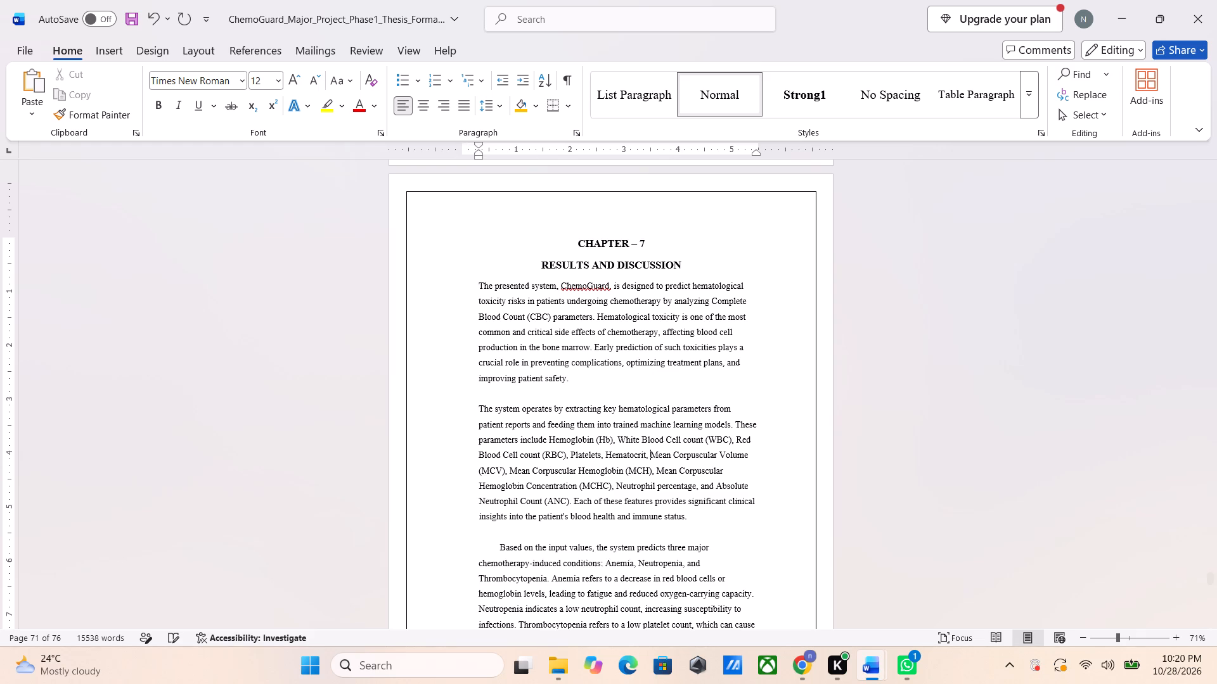
Remove the first-line indent from the third Chapter 7 paragraph, starting "Based on the input values".
key(Down)
key(Left)
key(Left)
key(Left)
key(Left)
key(Down)
key(Down)
key(Down)
key(Down)
key(Left)
key(Down)
key(BackSpace)
Remove the first-line indent from the fourth Chapter 7 paragraph, starting "The prediction results are displayed".
key(Down)
key(Down)
key(Down)
key(Down)
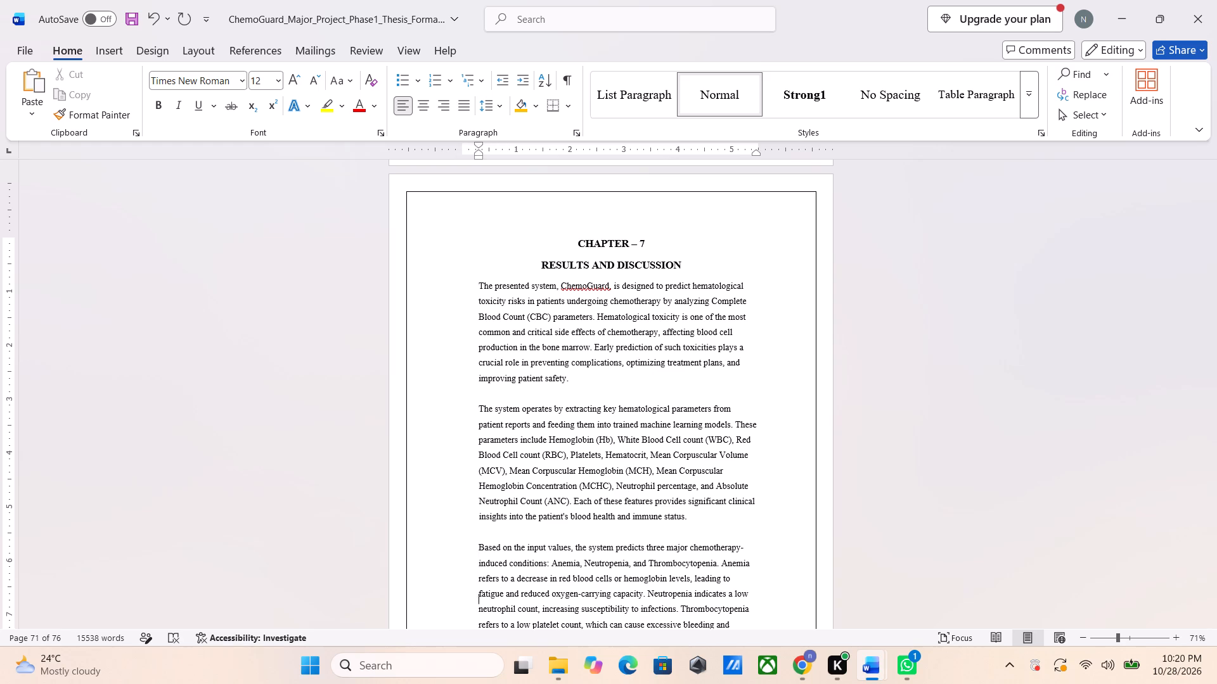
key(Down)
key(Down)
key(Down)
key(Down)
key(Down)
key(Down)
key(Up)
key(Up)
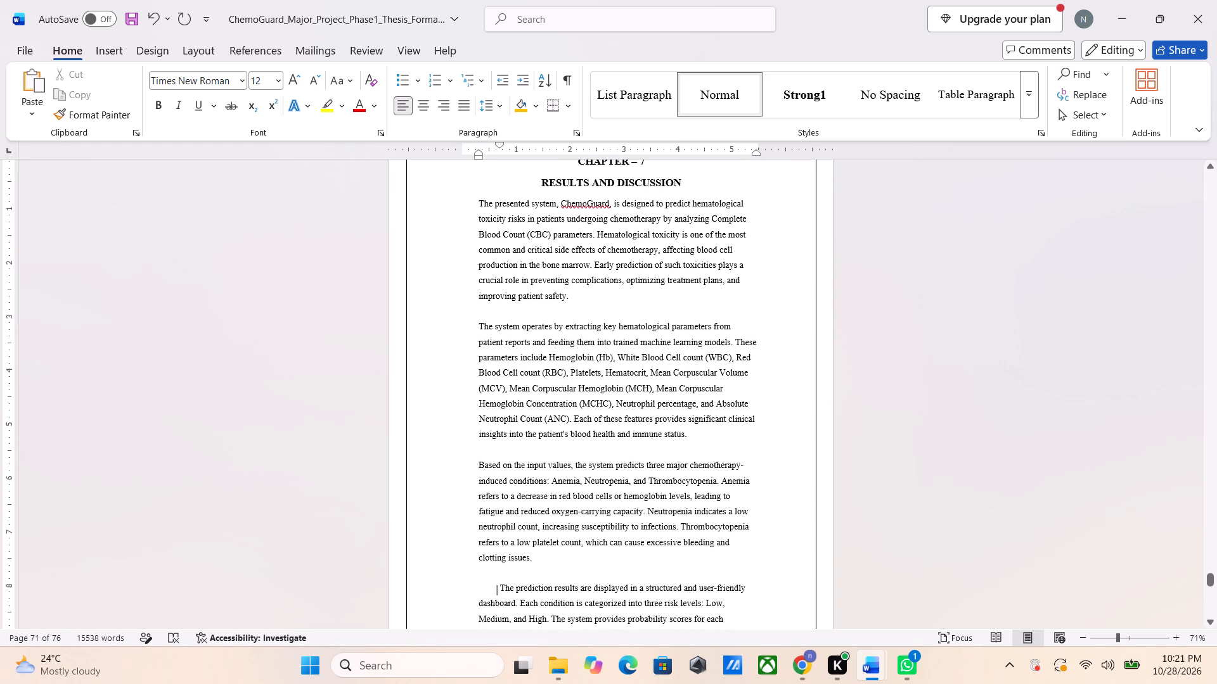
key(BackSpace)
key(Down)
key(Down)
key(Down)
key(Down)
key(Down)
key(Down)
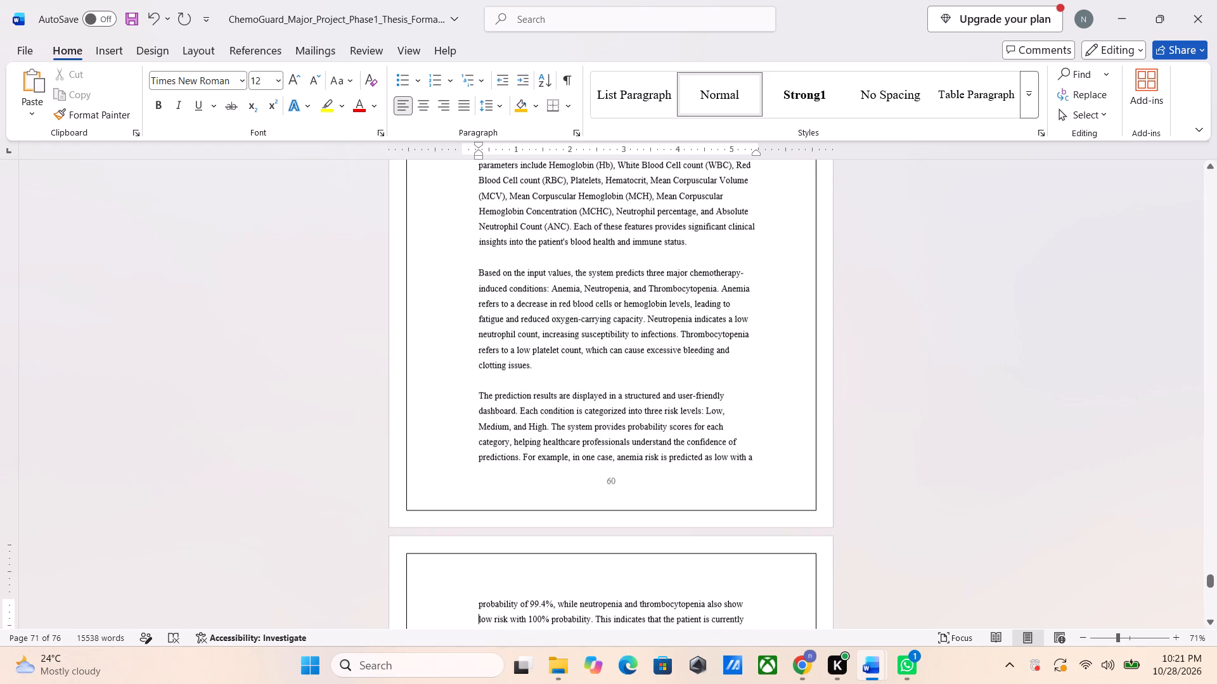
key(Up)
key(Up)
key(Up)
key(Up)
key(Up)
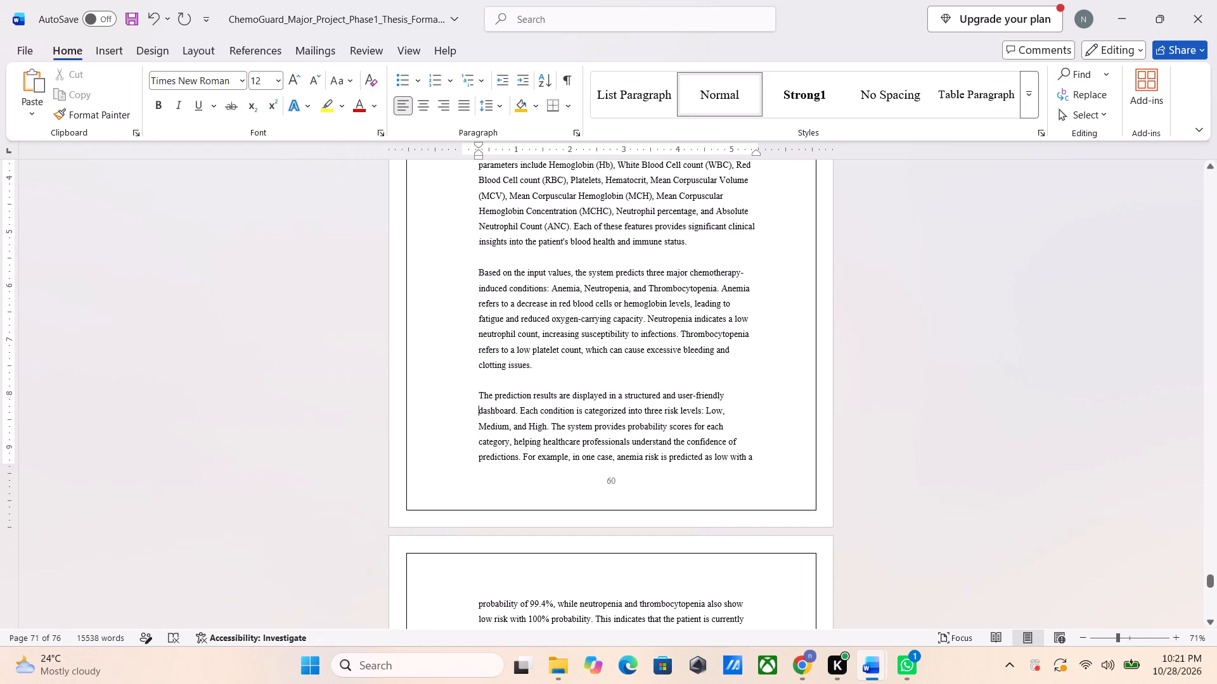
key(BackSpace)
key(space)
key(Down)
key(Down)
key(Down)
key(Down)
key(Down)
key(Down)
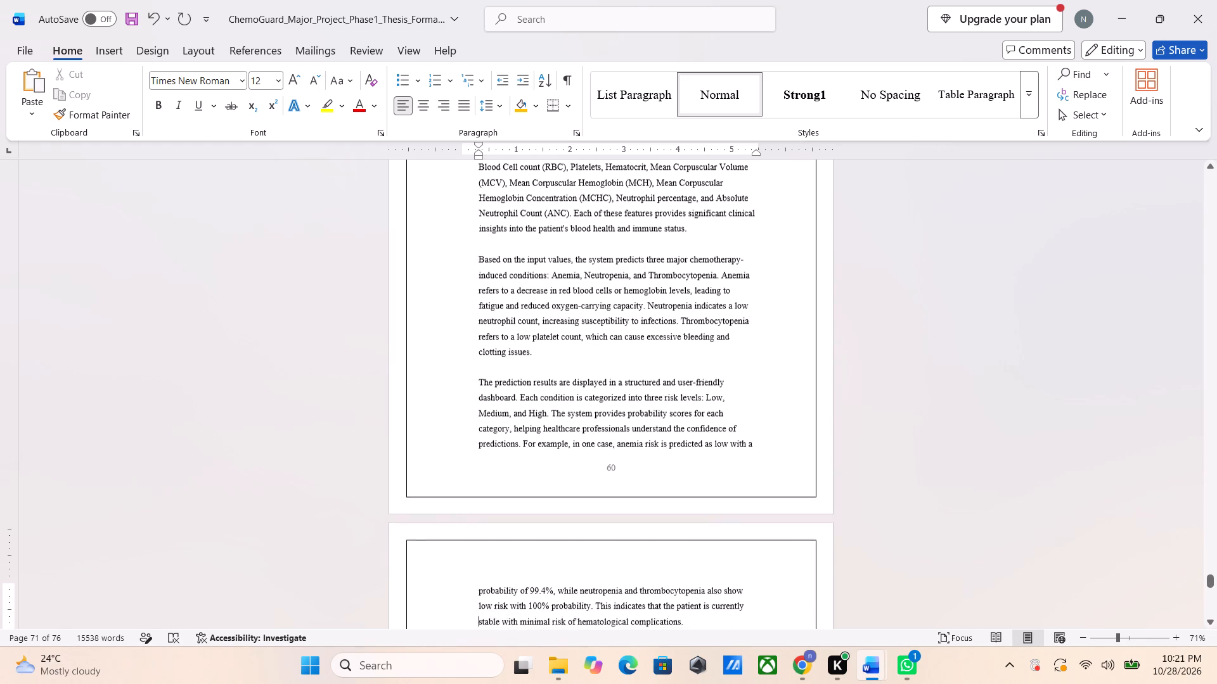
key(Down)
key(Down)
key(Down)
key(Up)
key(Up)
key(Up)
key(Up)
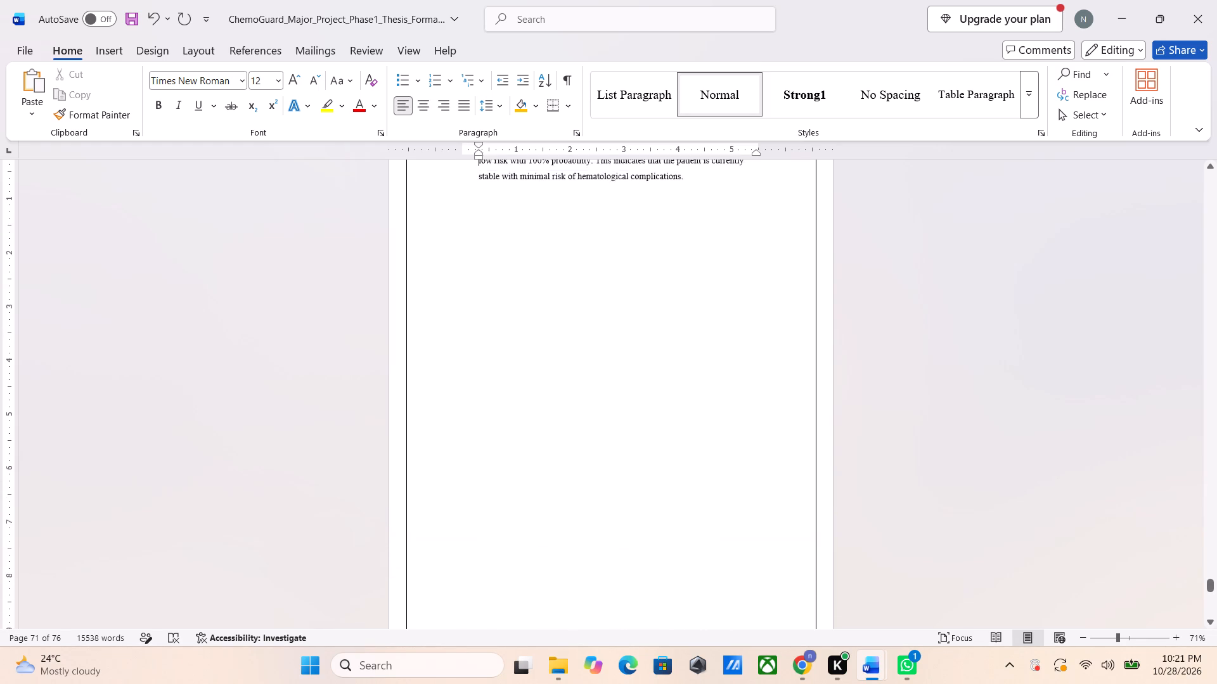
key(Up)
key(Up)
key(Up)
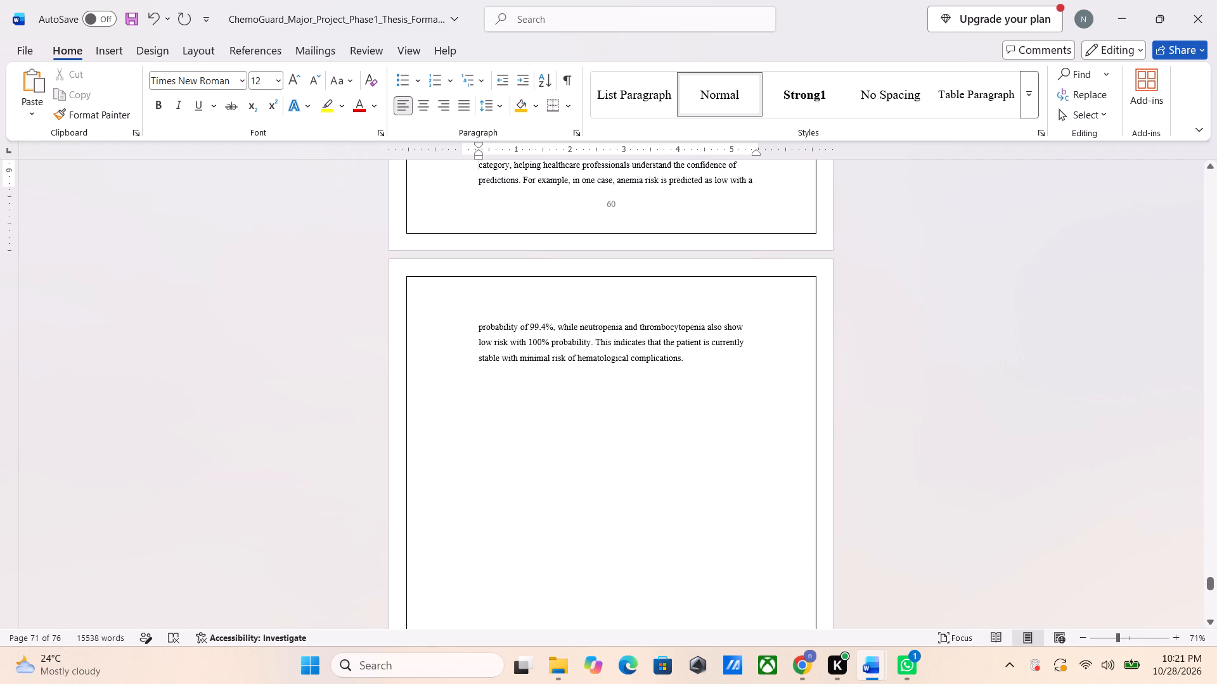
Justify all four Chapter 7 body paragraphs and place the cursor on the empty line below the last one.
drag(705, 390, 482, 175)
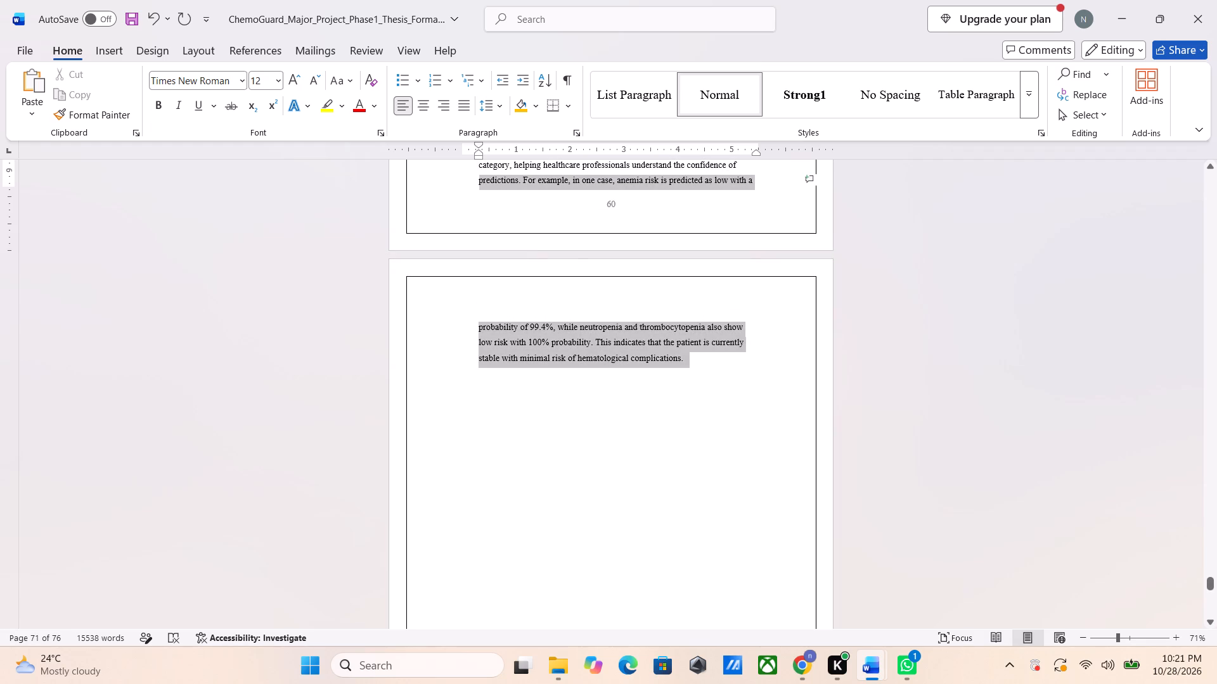
drag(482, 175, 476, 172)
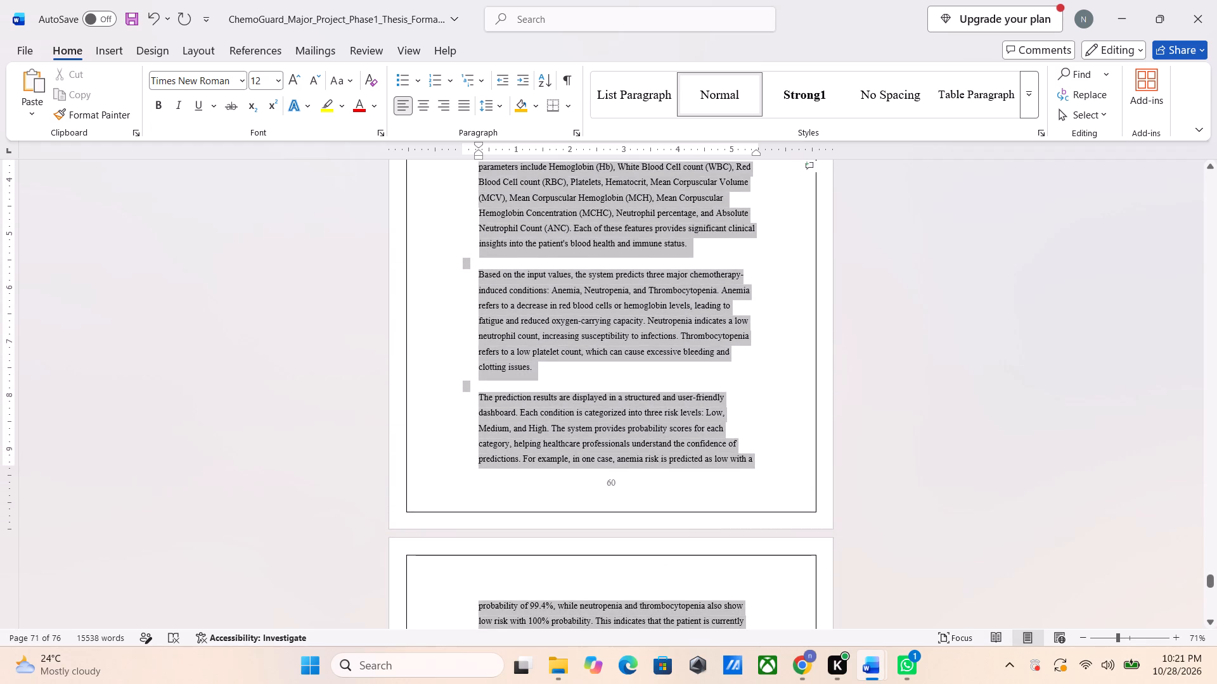
drag(476, 172, 473, 217)
click(466, 109)
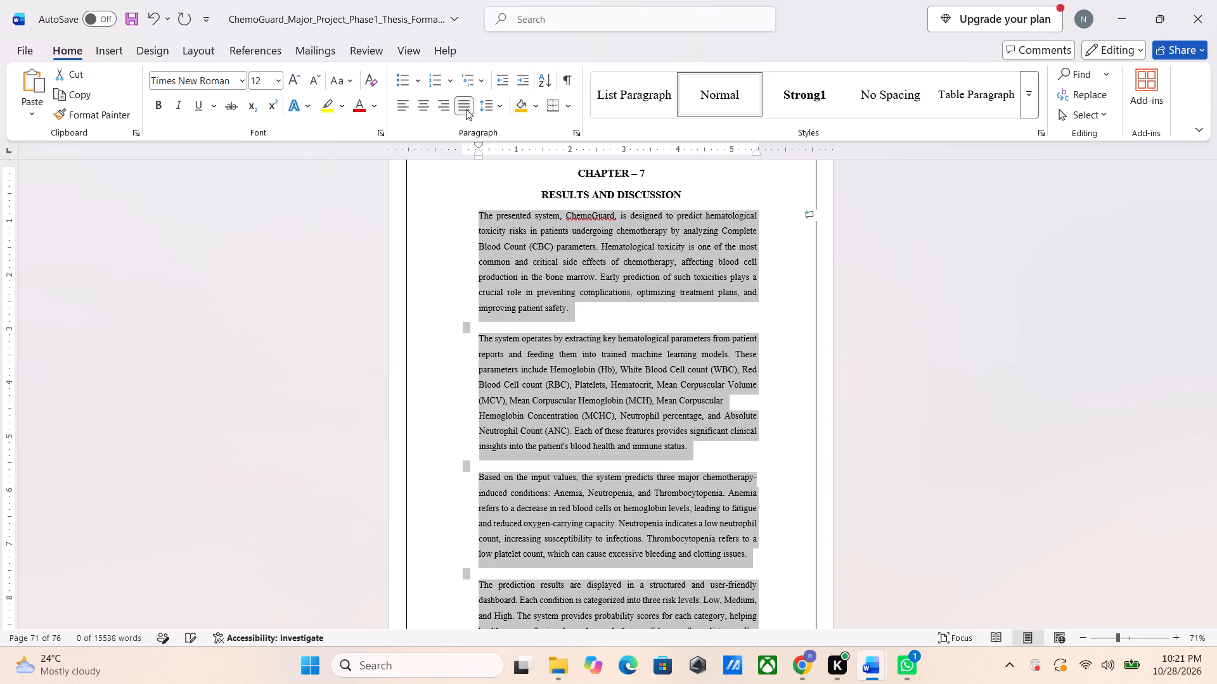
scroll(681, 492, down, 4)
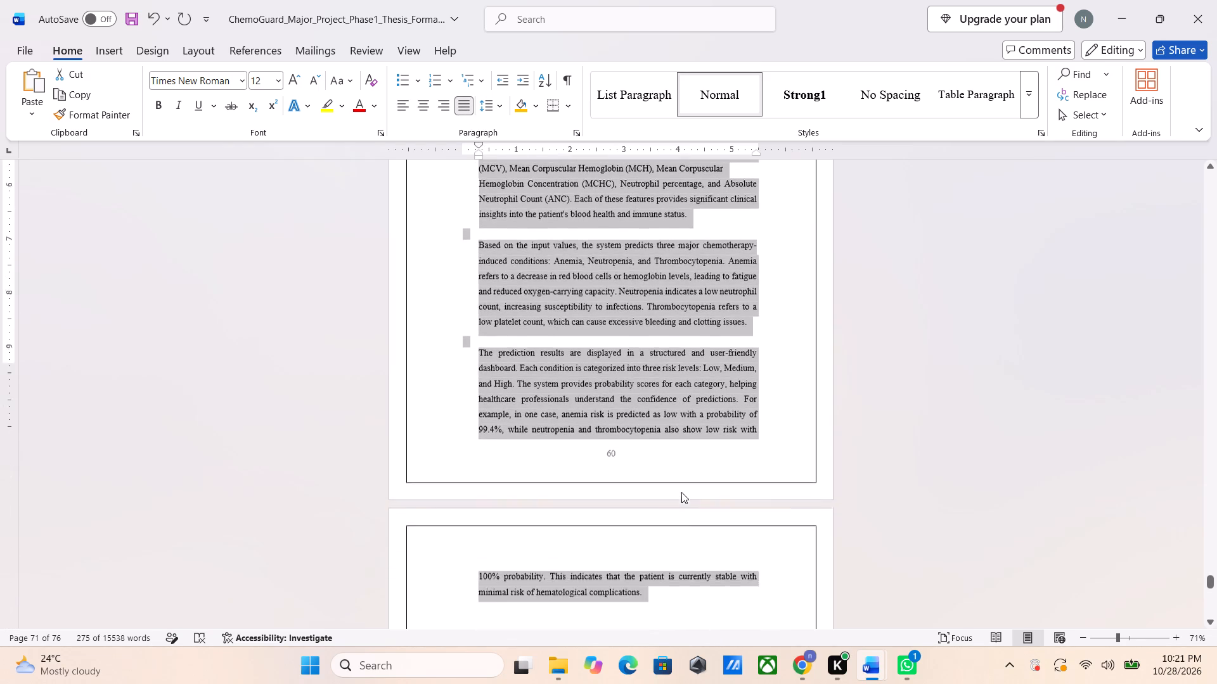
scroll(681, 492, down, 2)
click(681, 492)
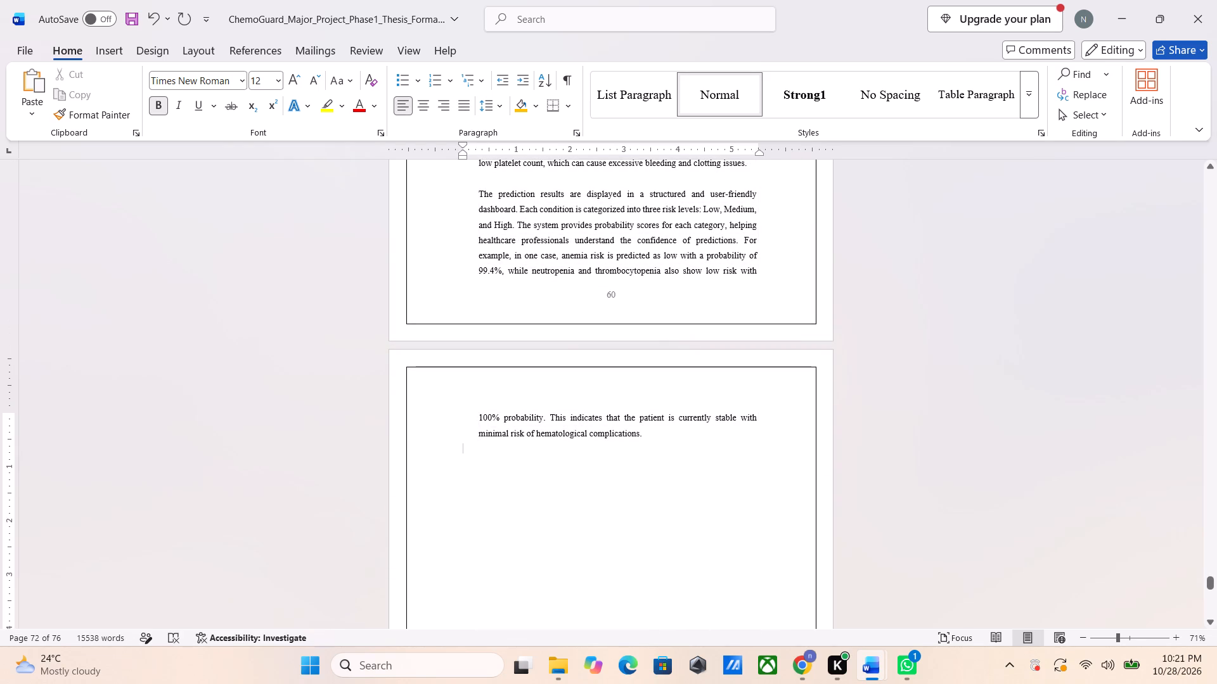
Justify the empty line below the last Chapter 7 paragraph.
key(Up)
key(Down)
key(Up)
key(Down)
key(ctrl+j)
Copy REPORT's text below Fig No 7.3, from "In another scenario" to the end of the visualization paragraph, before the Prediction History screenshot.
key(alt+Tab)
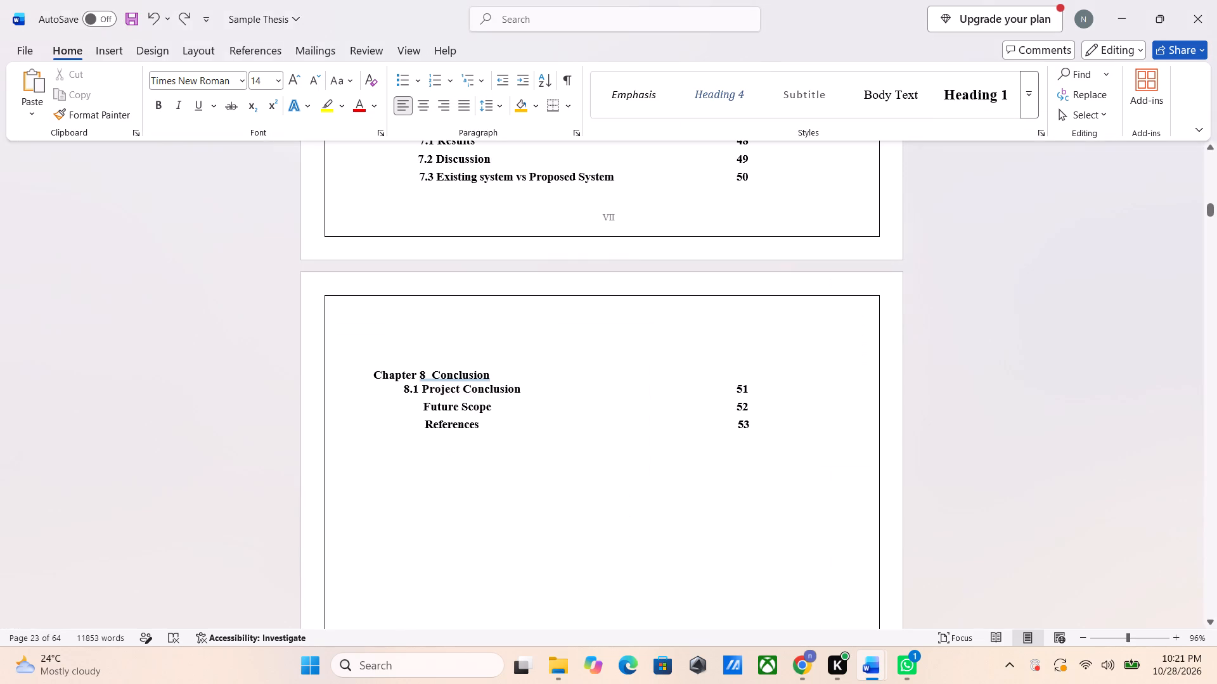
key(alt+Tab)
key(alt+Tab)
scroll(681, 492, down, 3)
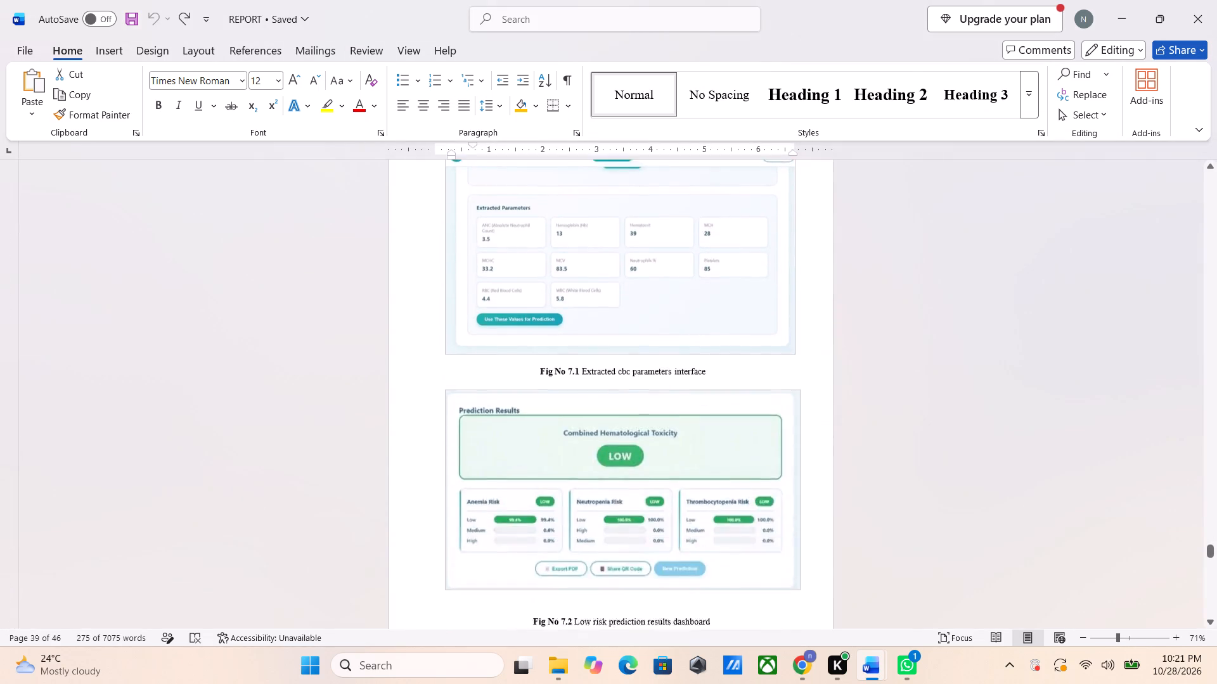
scroll(681, 492, down, 5)
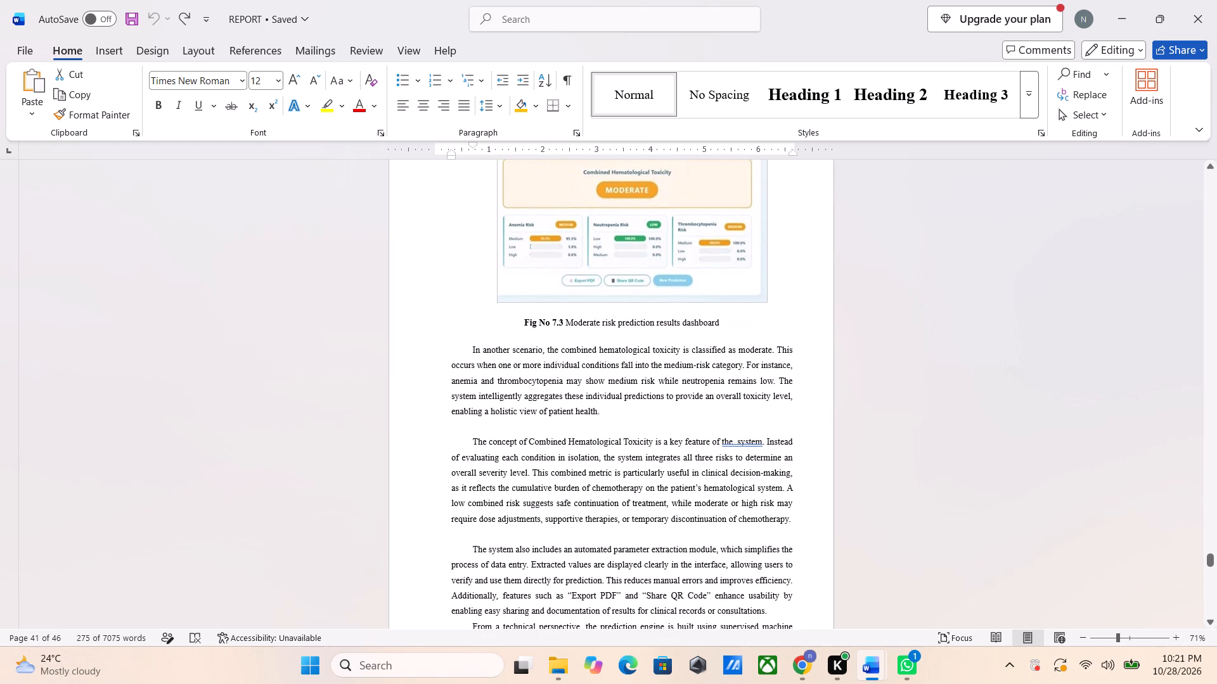
drag(468, 344, 702, 647)
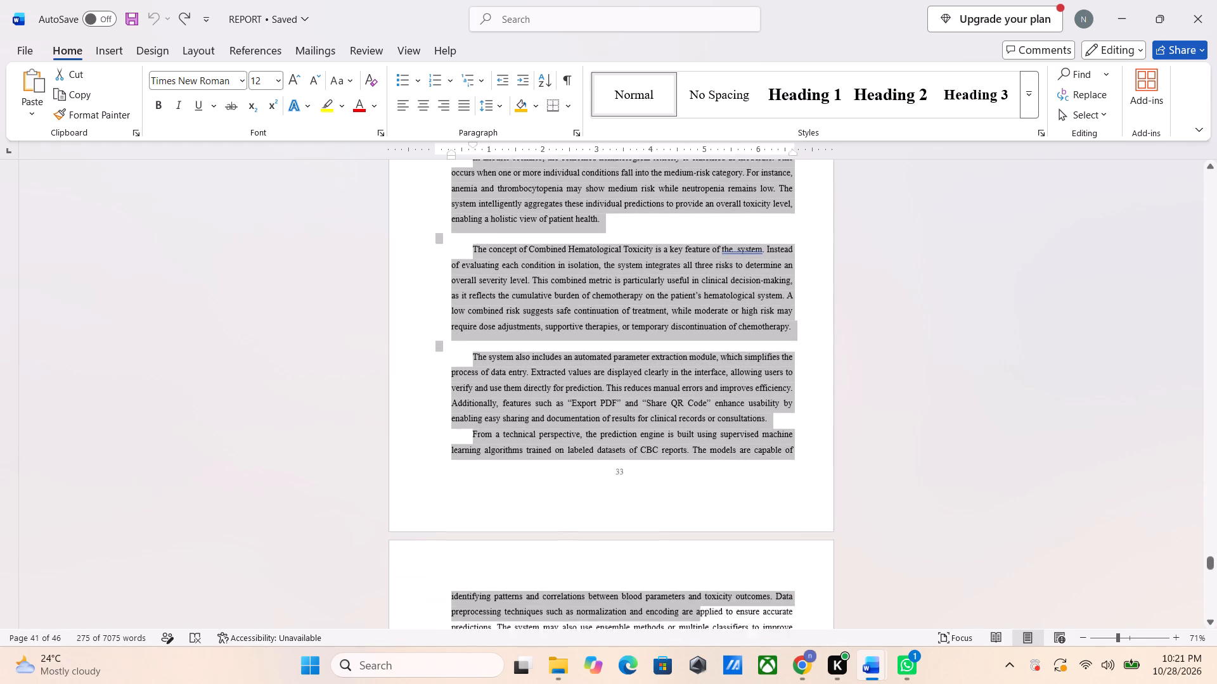
drag(702, 647, 776, 467)
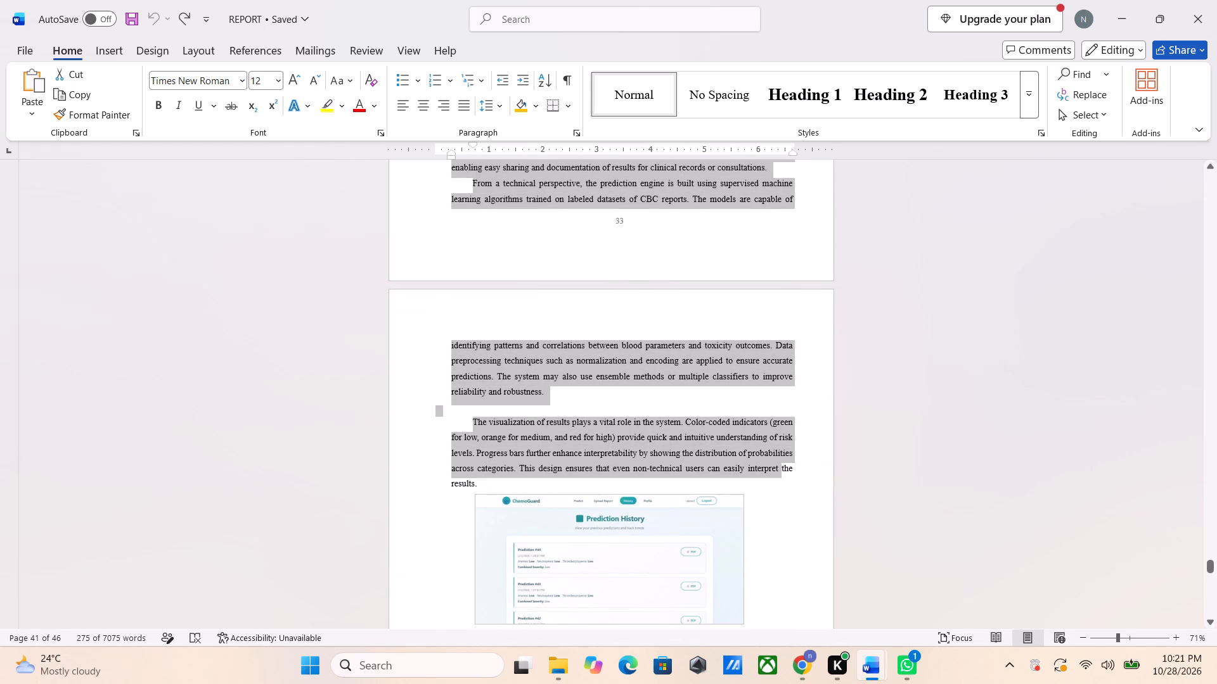
drag(776, 467, 775, 479)
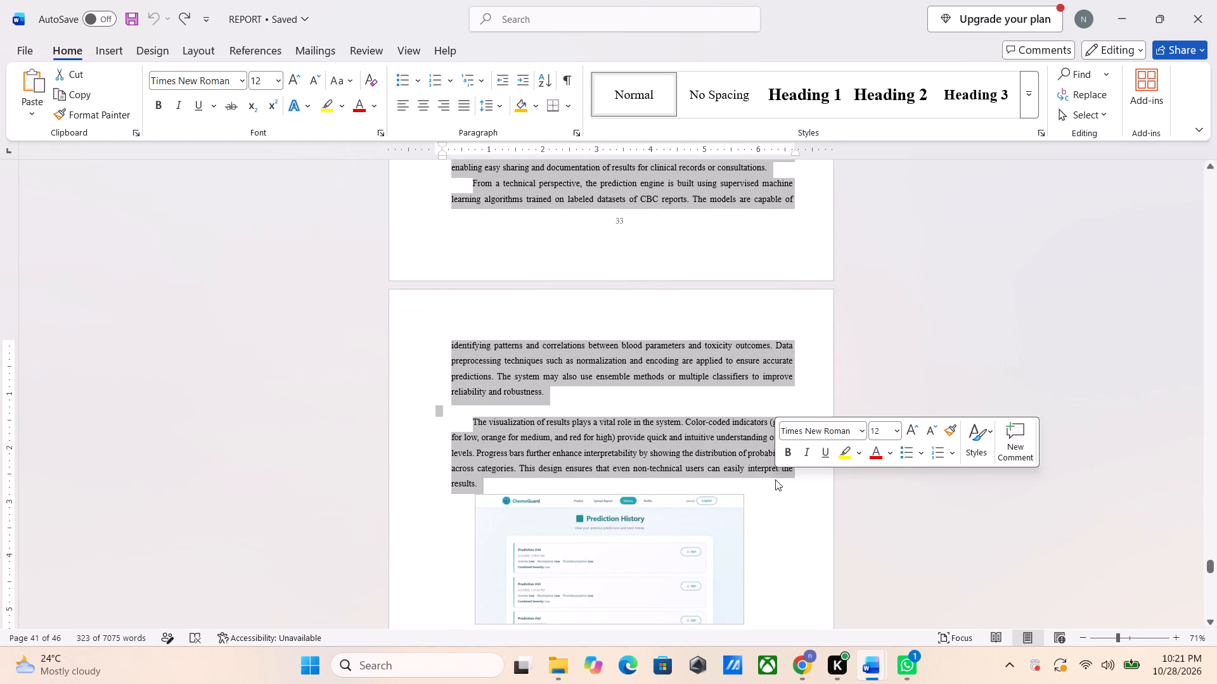
key(ctrl+c)
Paste the copied results paragraphs into the ChemoGuard thesis on the empty line ending Chapter 7's text.
key(alt+Tab)
scroll(775, 479, down, 1)
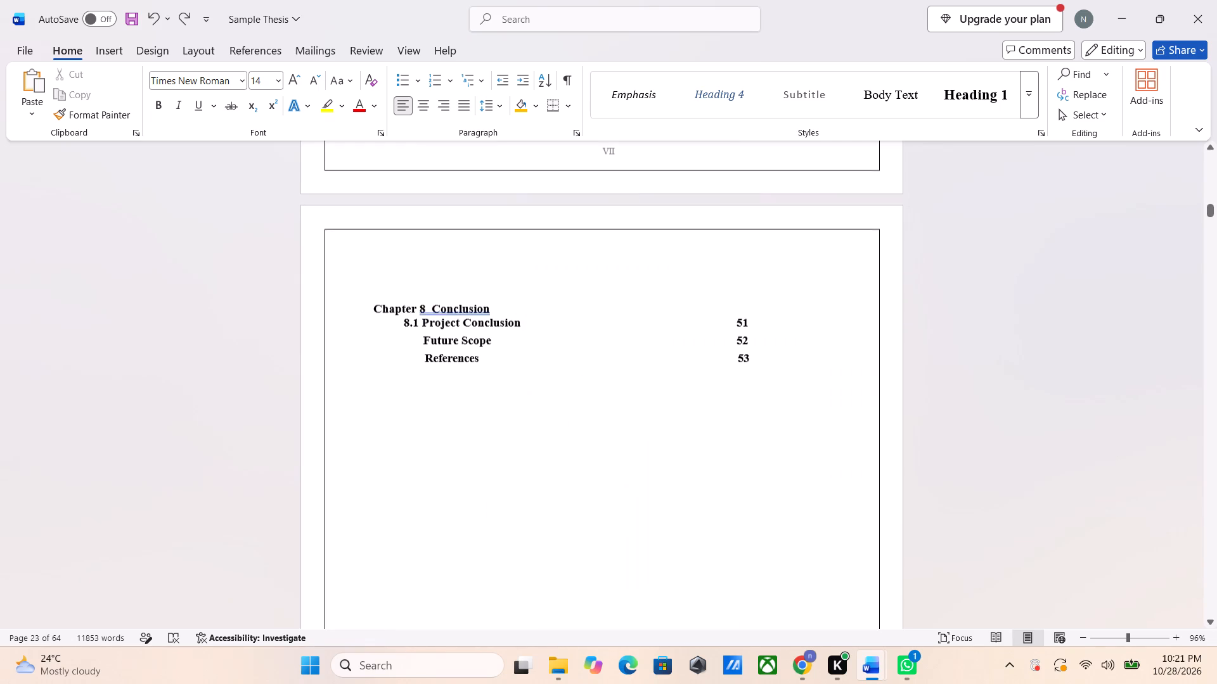
scroll(775, 479, down, 1)
key(alt+Tab)
key(alt+Tab)
key(alt+Tab)
scroll(775, 479, down, 1)
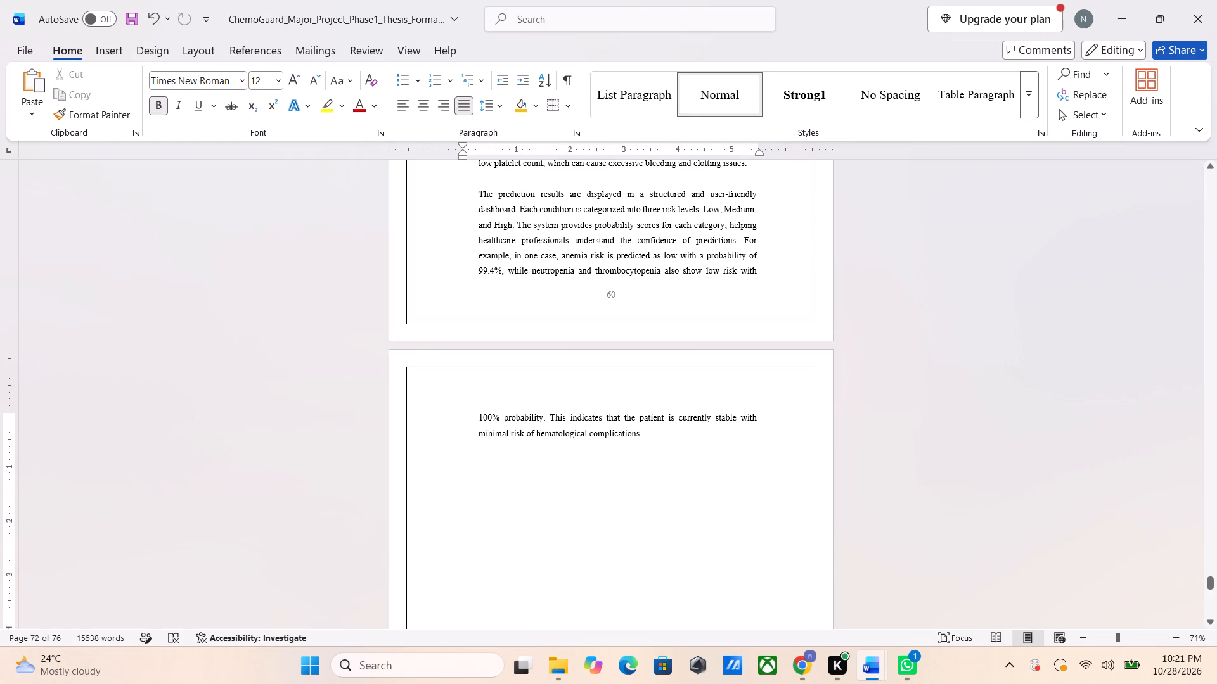
scroll(775, 479, down, 1)
key(ctrl+v)
Remove the indents and the blank line above the paragraph starting "In another scenario", and justify it.
scroll(775, 479, up, 2)
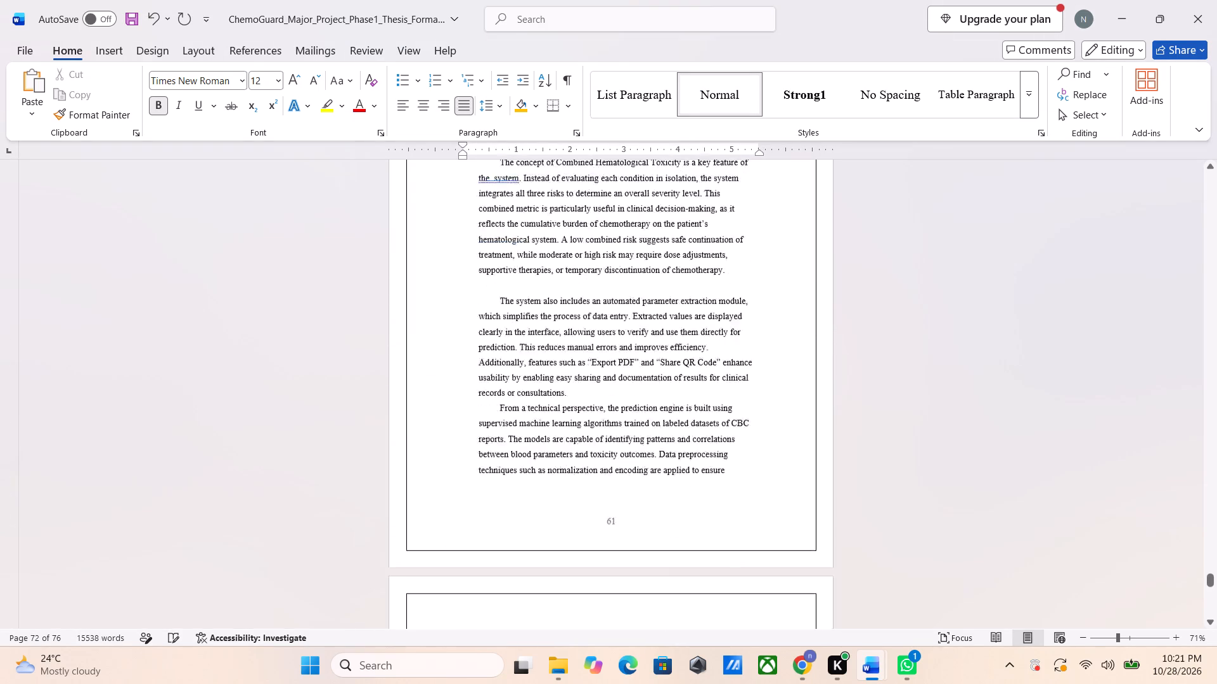
scroll(775, 479, up, 1)
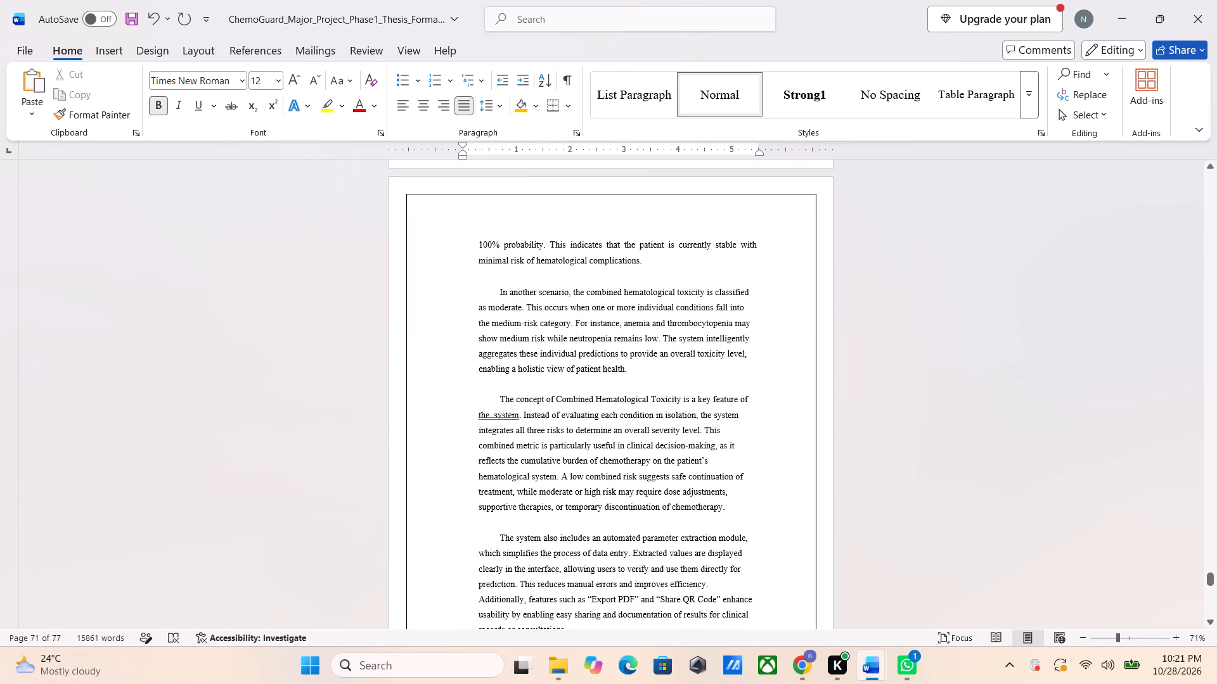
click(500, 291)
key(BackSpace)
key(BackSpace)
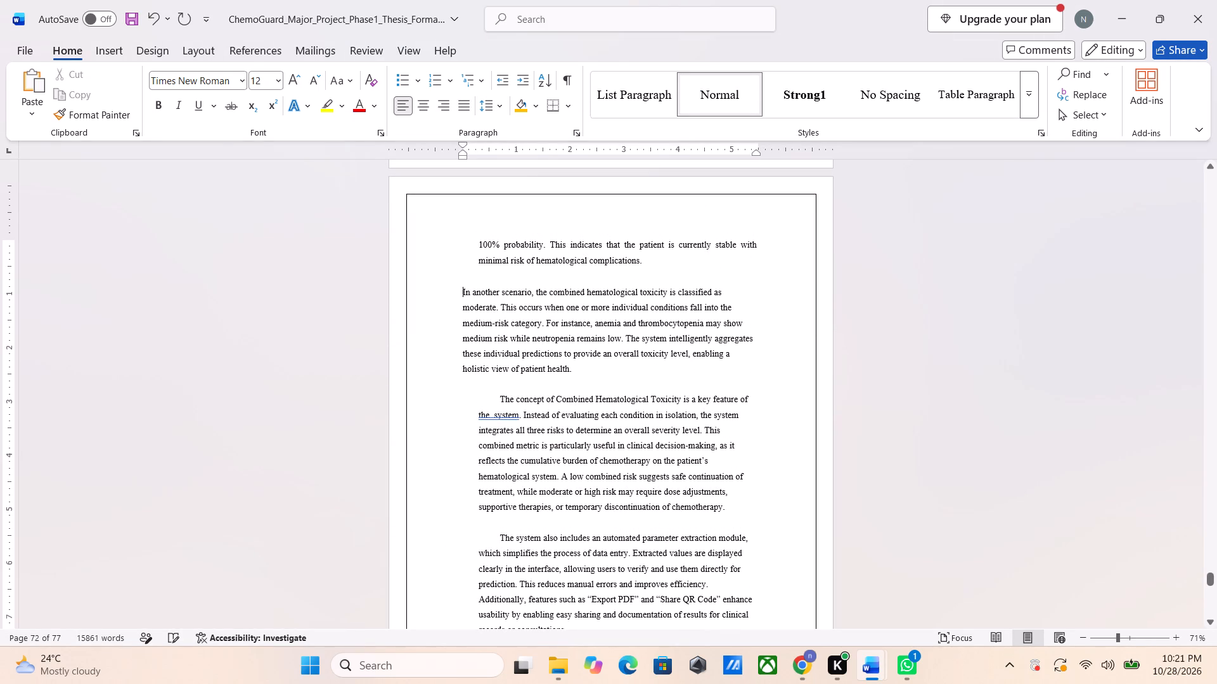
key(BackSpace)
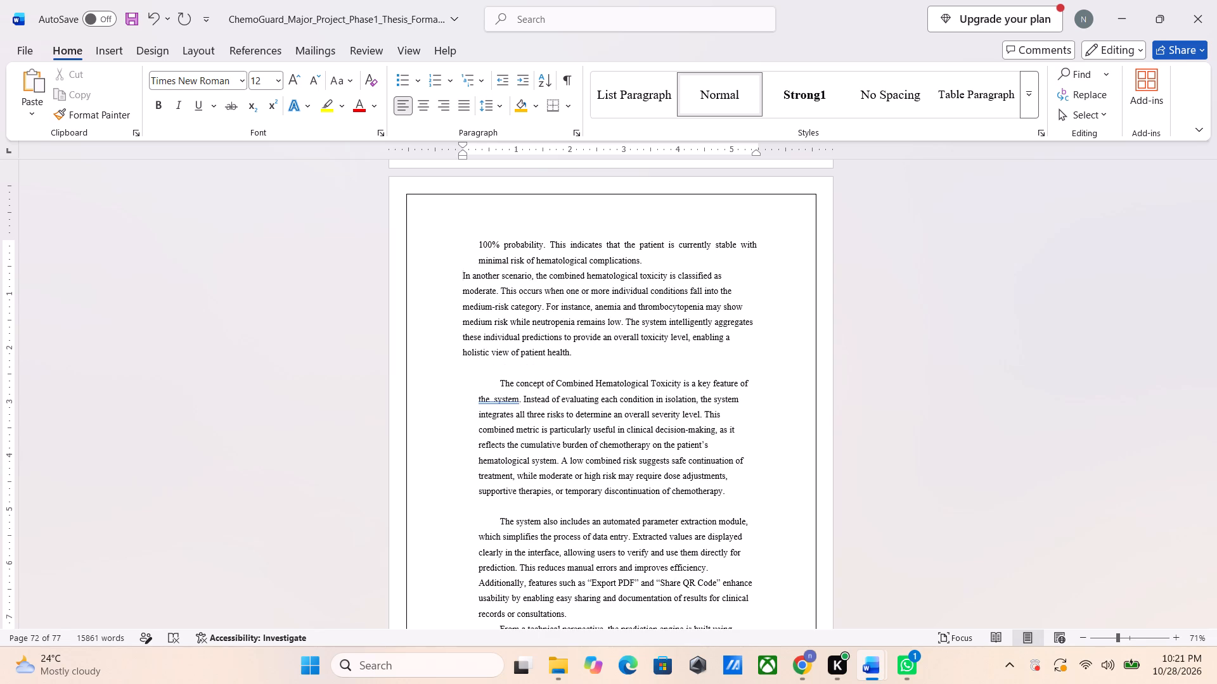
key(ctrl+j)
Remove the left indent from the first Chapter 7 paragraph, starting "The presented system, ChemoGuard".
scroll(500, 291, up, 1)
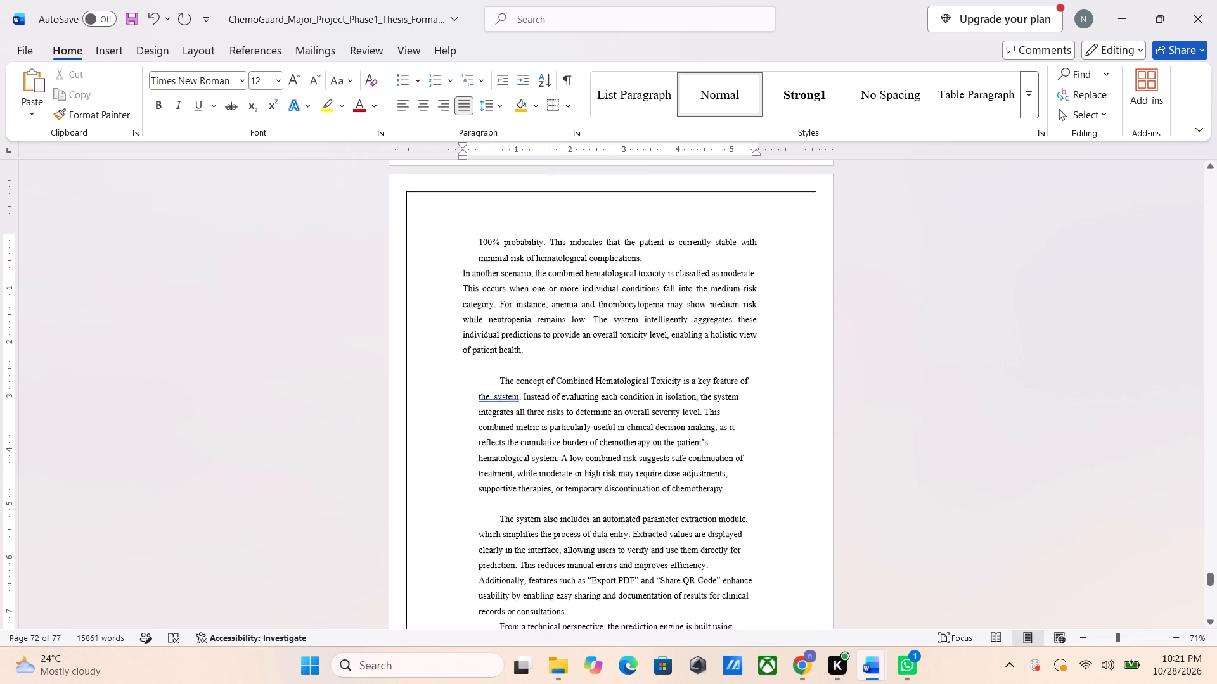
scroll(500, 291, up, 3)
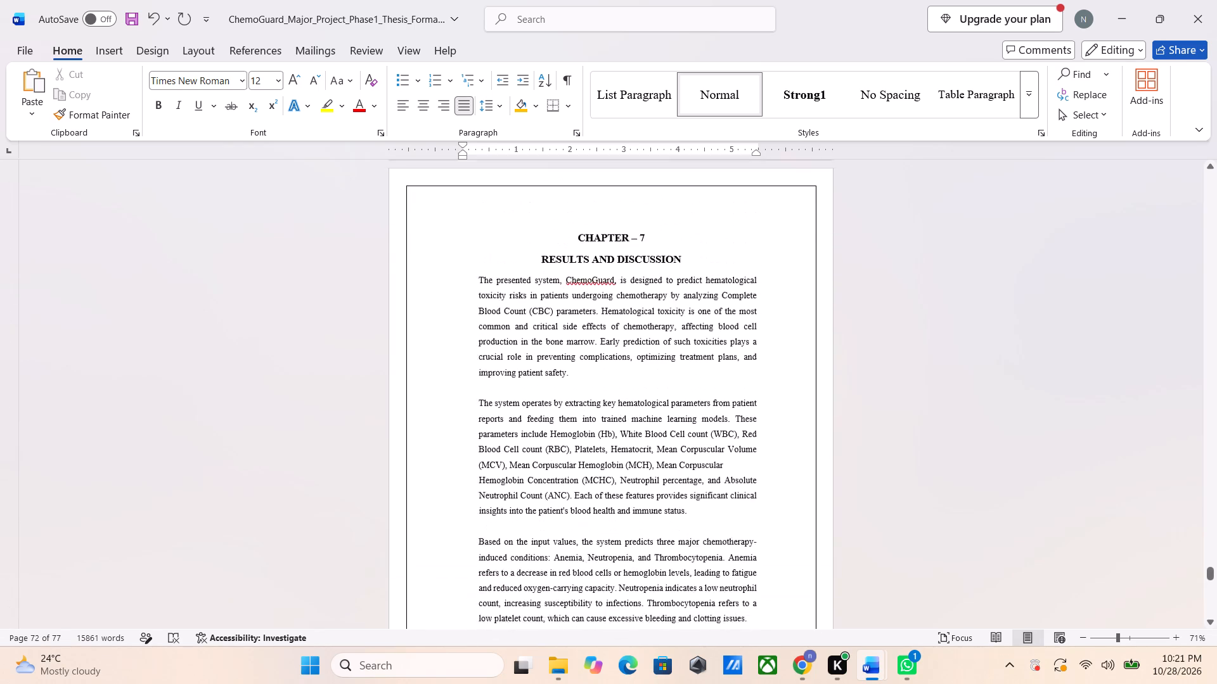
scroll(500, 291, up, 1)
click(475, 320)
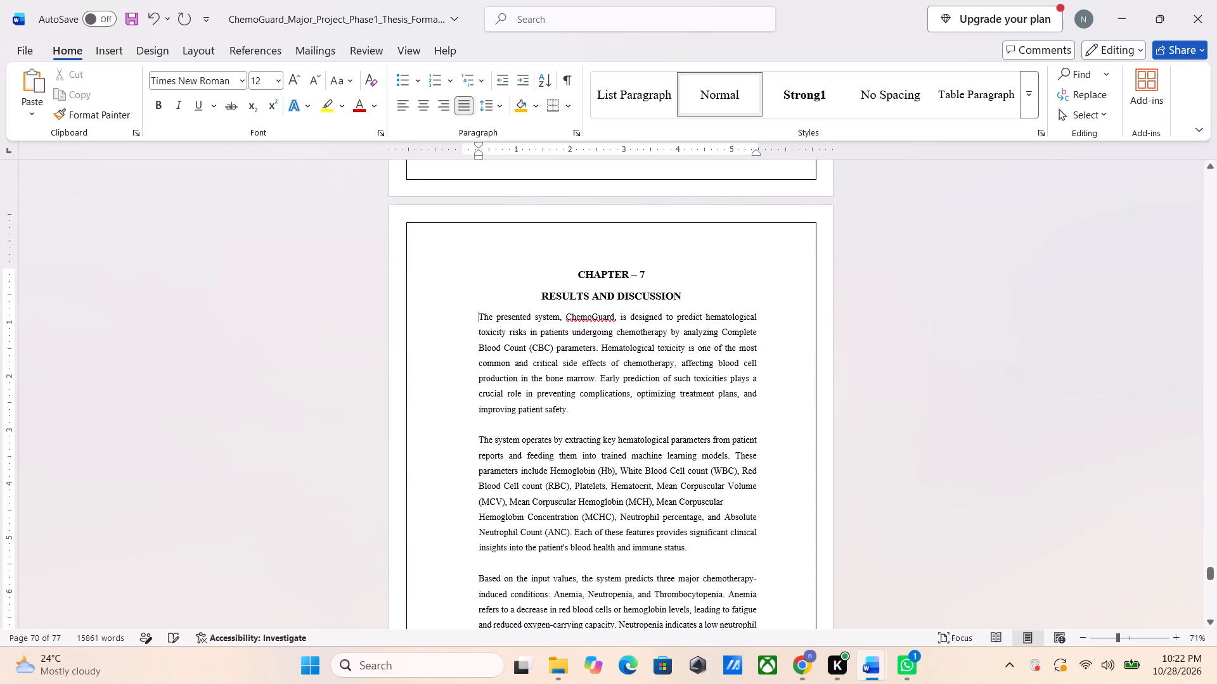
key(BackSpace)
Remove the left indent, the blank line above and the leading space from the paragraph starting "The system operates".
key(Down)
key(Down)
key(Down)
key(Down)
key(Down)
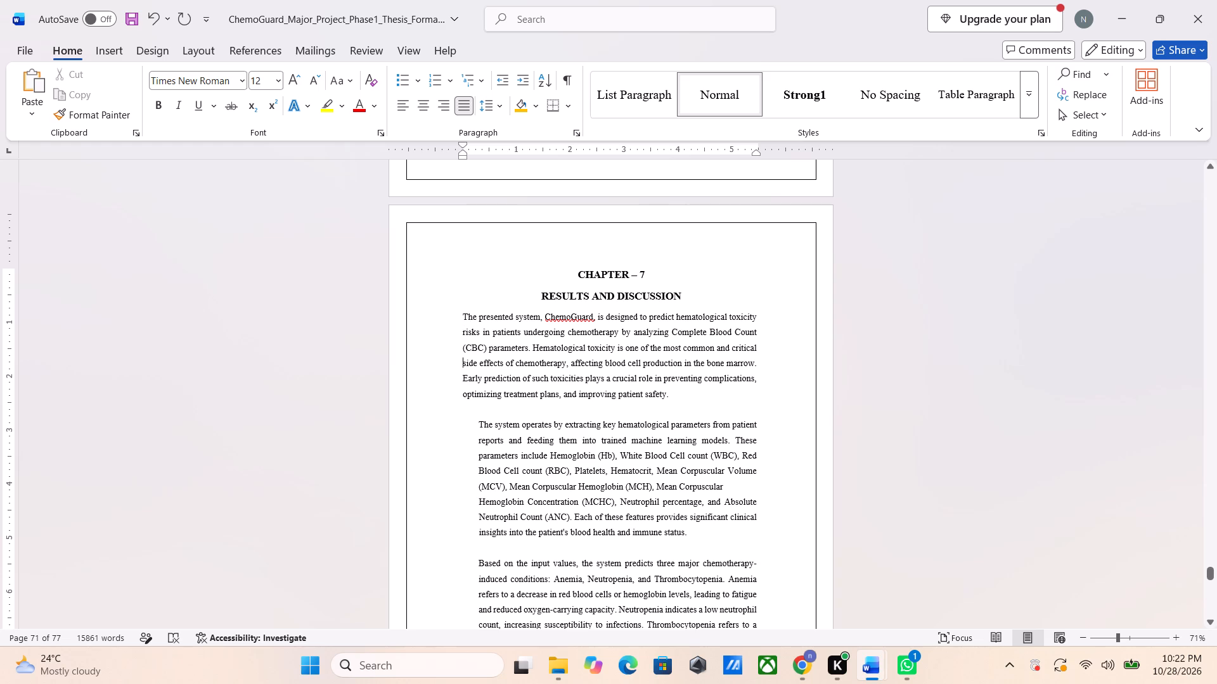
key(Down)
key(Down)
key(BackSpace)
key(BackSpace)
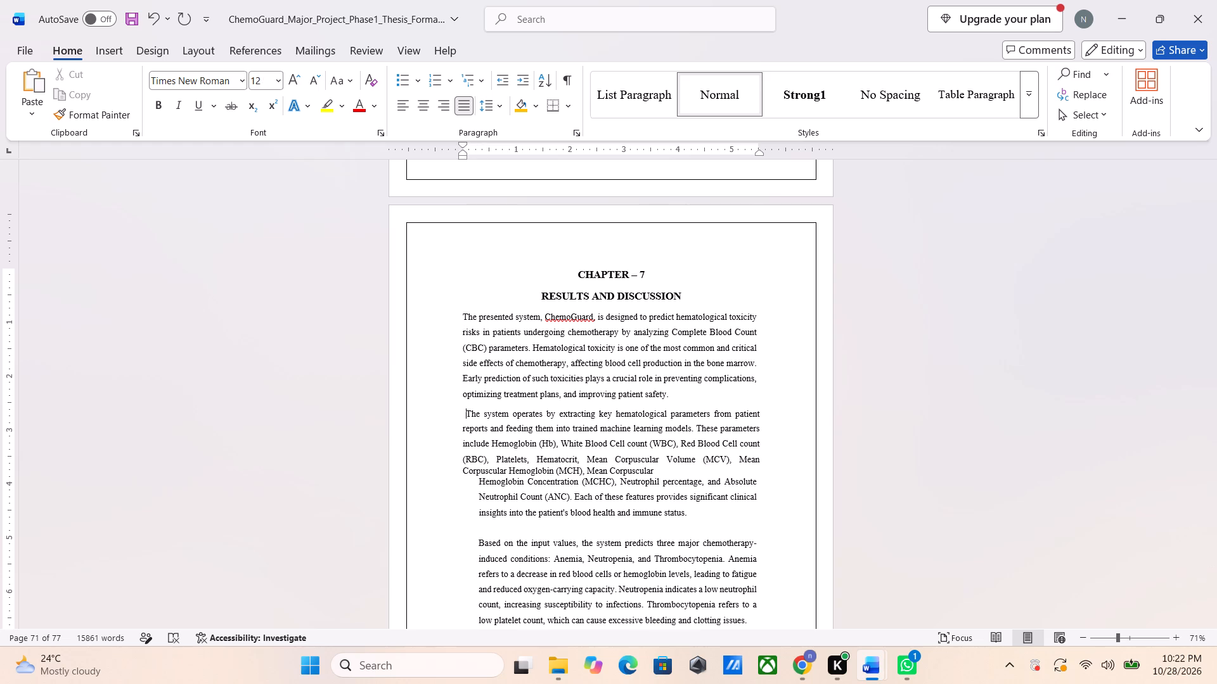
key(BackSpace)
Join the broken line "Hemoglobin Concentration (MCHC)" to "Mean Corpuscular" in the second Chapter 7 paragraph.
key(Down)
key(Down)
key(Down)
key(Down)
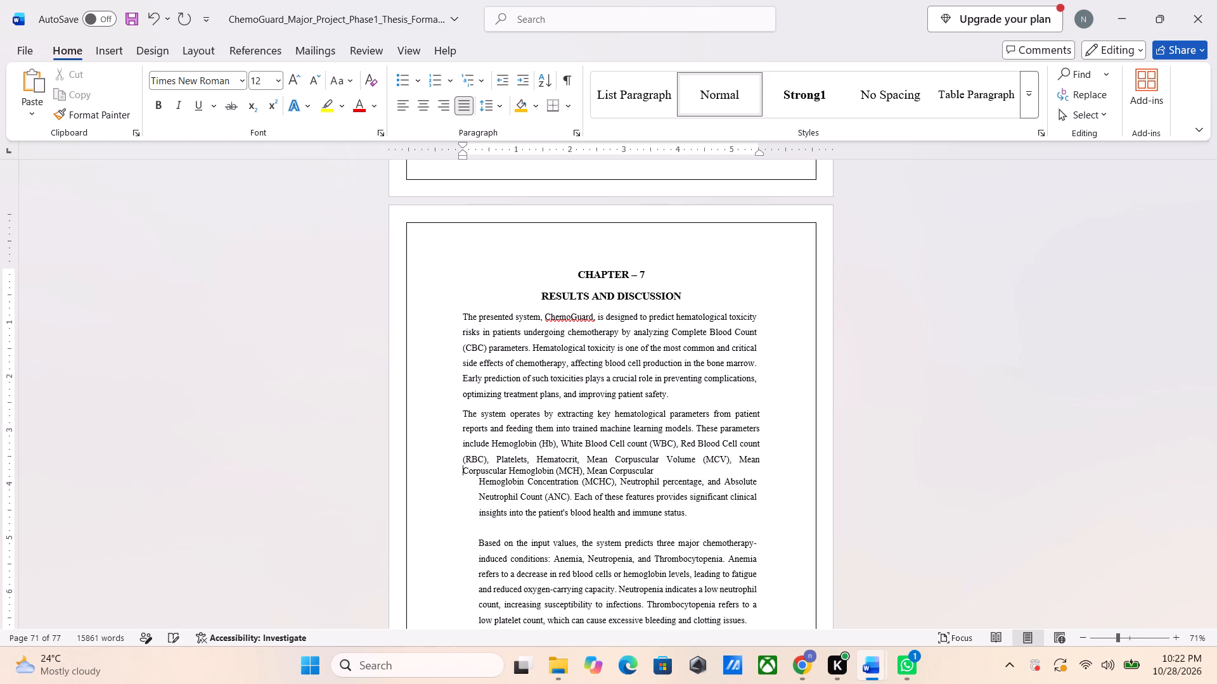
key(Down)
key(BackSpace)
key(BackSpace)
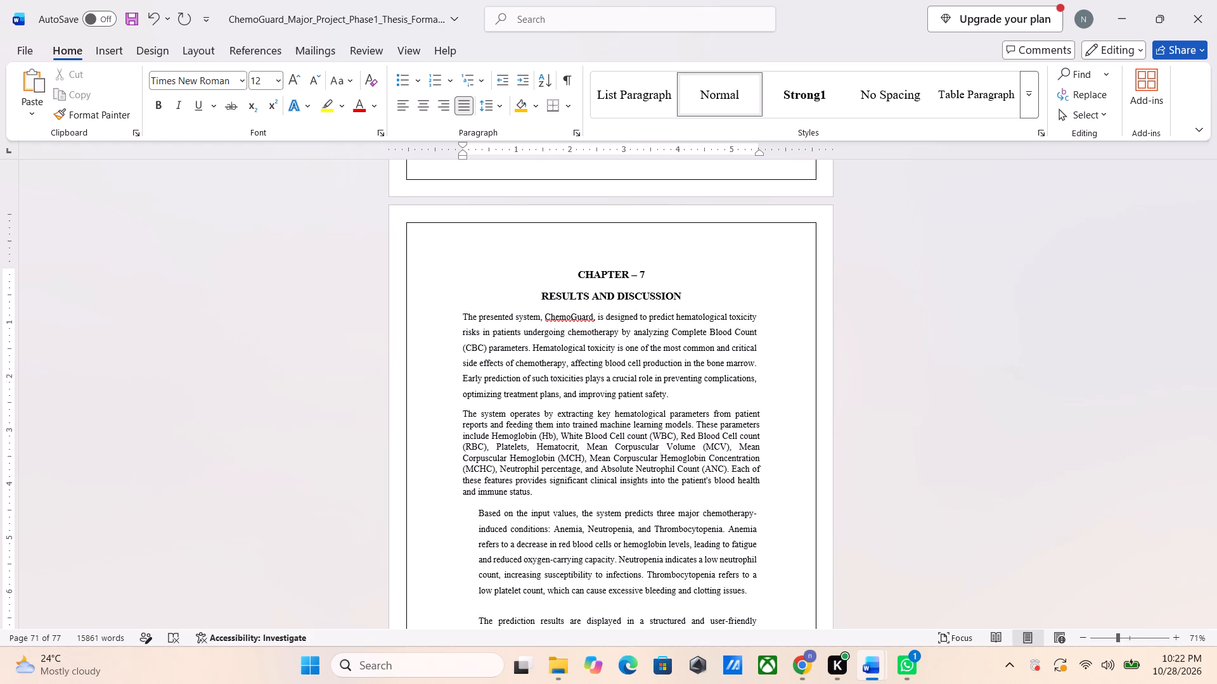
Remove the left indent and the blank line above the Chapter 7 paragraph starting "Based on the input values".
key(Down)
key(Down)
key(Down)
key(Down)
key(Down)
key(Left)
key(Left)
key(Left)
key(Left)
key(Left)
key(Left)
key(Left)
key(Left)
key(Left)
key(Left)
key(Left)
key(Left)
key(Left)
key(Left)
key(Left)
key(Left)
key(Left)
key(Left)
key(Left)
key(Left)
key(Left)
key(Left)
key(Left)
key(Left)
key(Left)
key(Left)
key(BackSpace)
key(BackSpace)
key(BackSpace)
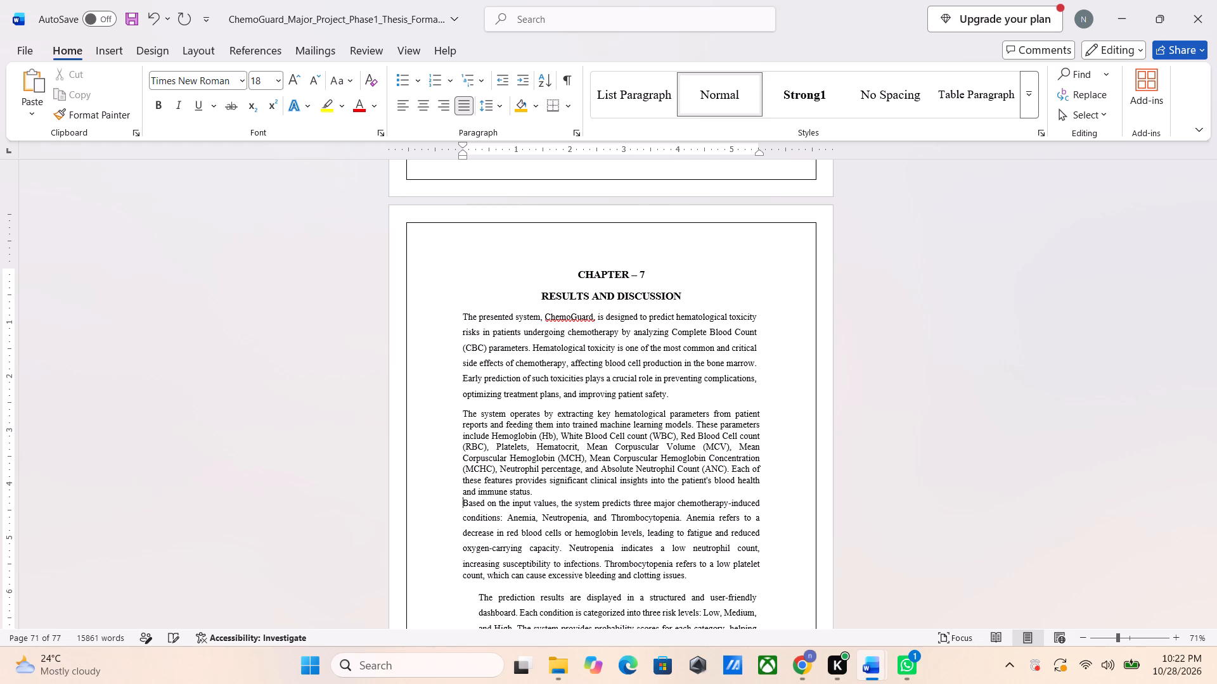
Remove the left indent and the blank line above the paragraph starting "The prediction results are displayed".
key(Down)
key(Down)
key(Down)
key(Down)
key(Down)
key(Down)
key(Down)
key(BackSpace)
key(BackSpace)
key(BackSpace)
Remove the indents and the blank line above the paragraph starting "The concept of Combined Hematological Toxicity".
key(Down)
key(Down)
key(Down)
key(Down)
key(Down)
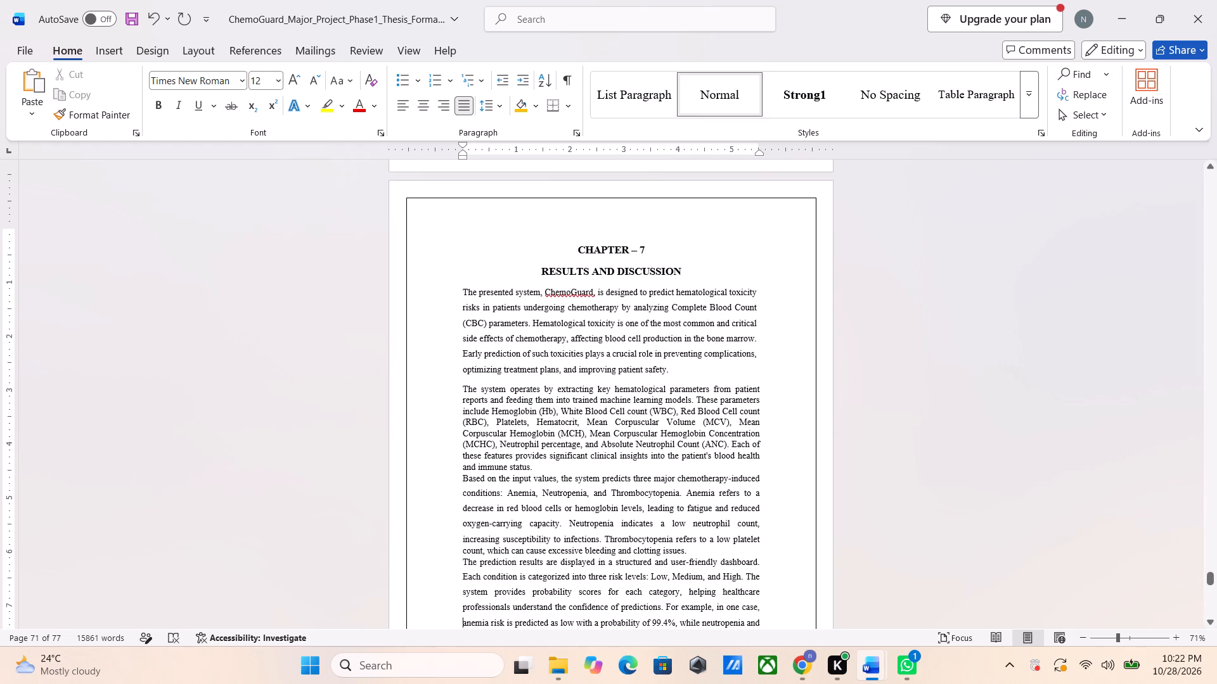
key(Down)
key(Down)
key(Down)
key(Down)
key(Down)
key(Down)
key(Down)
key(Down)
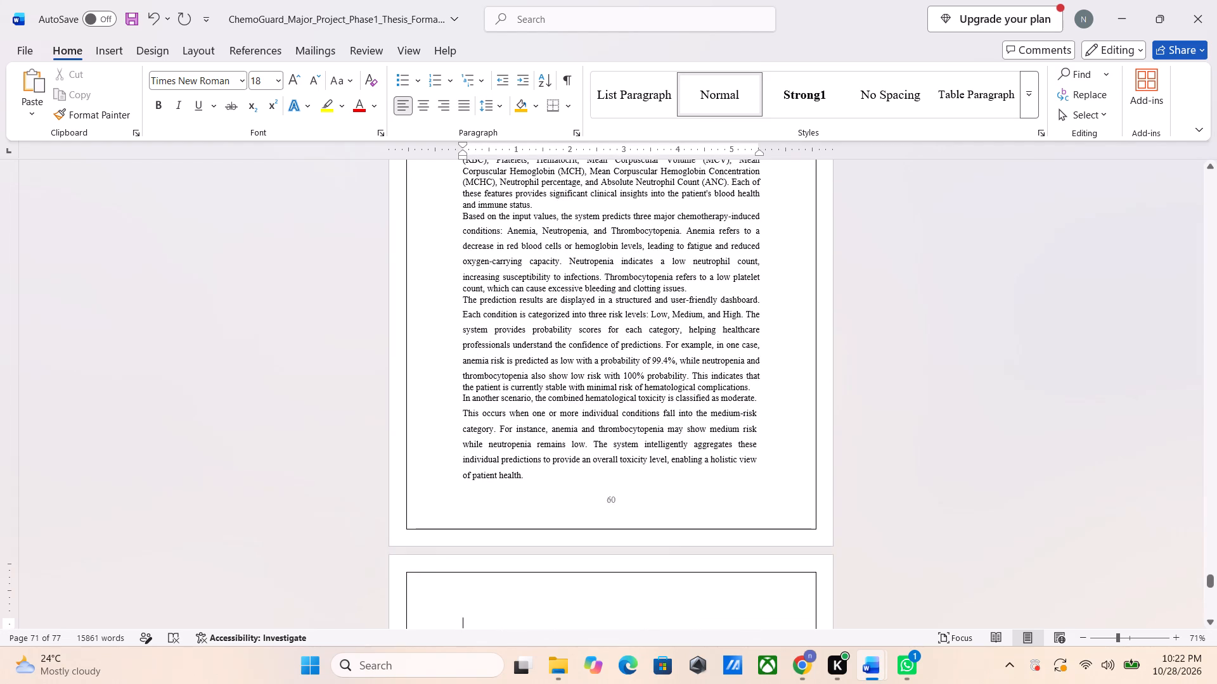
key(Down)
key(Down)
key(Up)
key(Up)
key(Down)
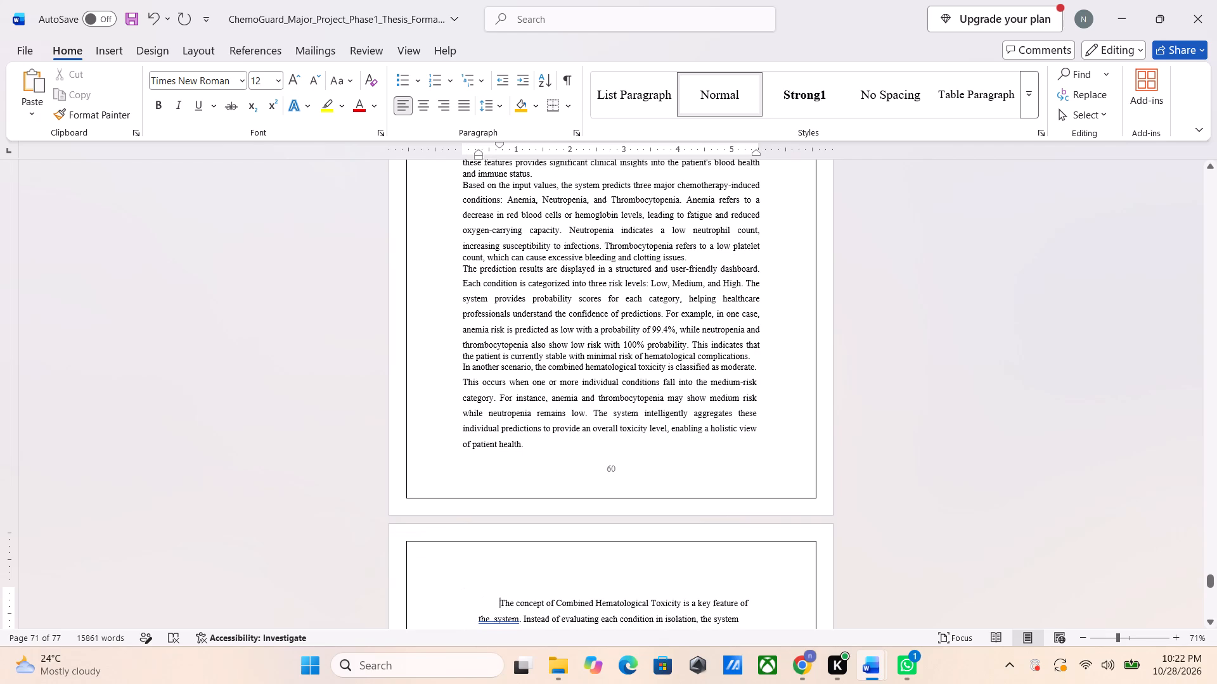
key(BackSpace)
key(BackSpace)
key(BackSpace)
key(BackSpace)
Remove the indents and the blank line above the paragraph starting "The system also includes an automated parameter extraction module".
key(Down)
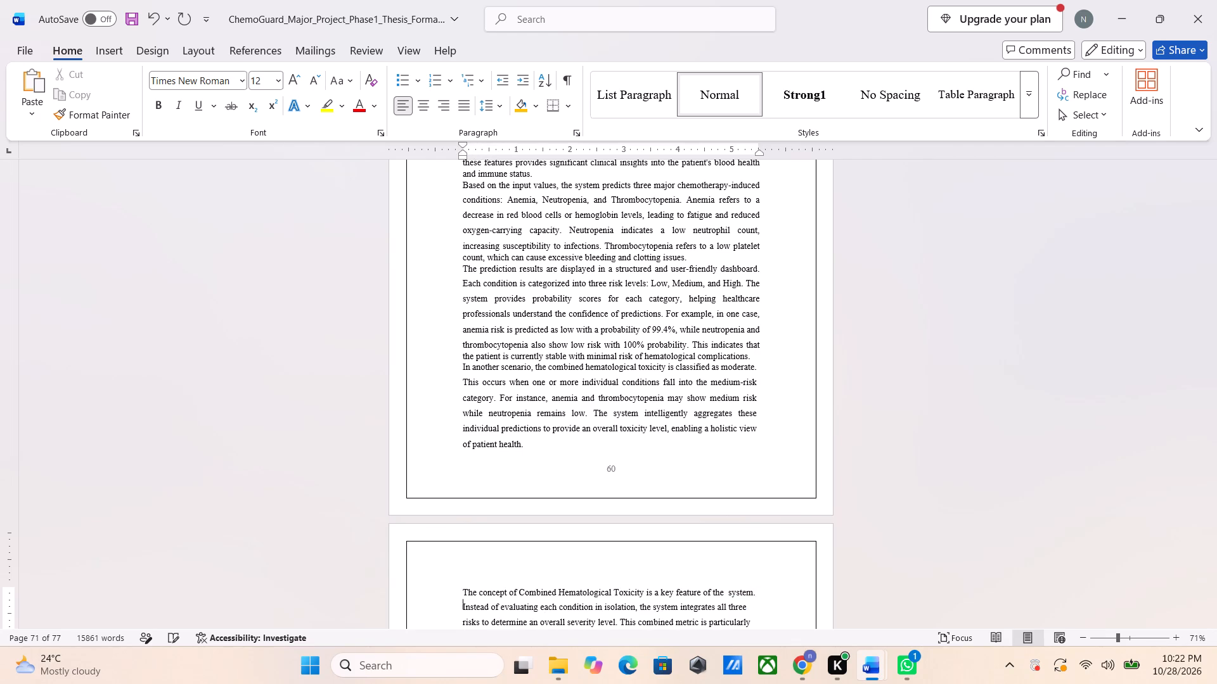
key(Down)
key(Down)
key(Down)
key(Down)
key(Down)
key(Down)
key(Down)
key(Down)
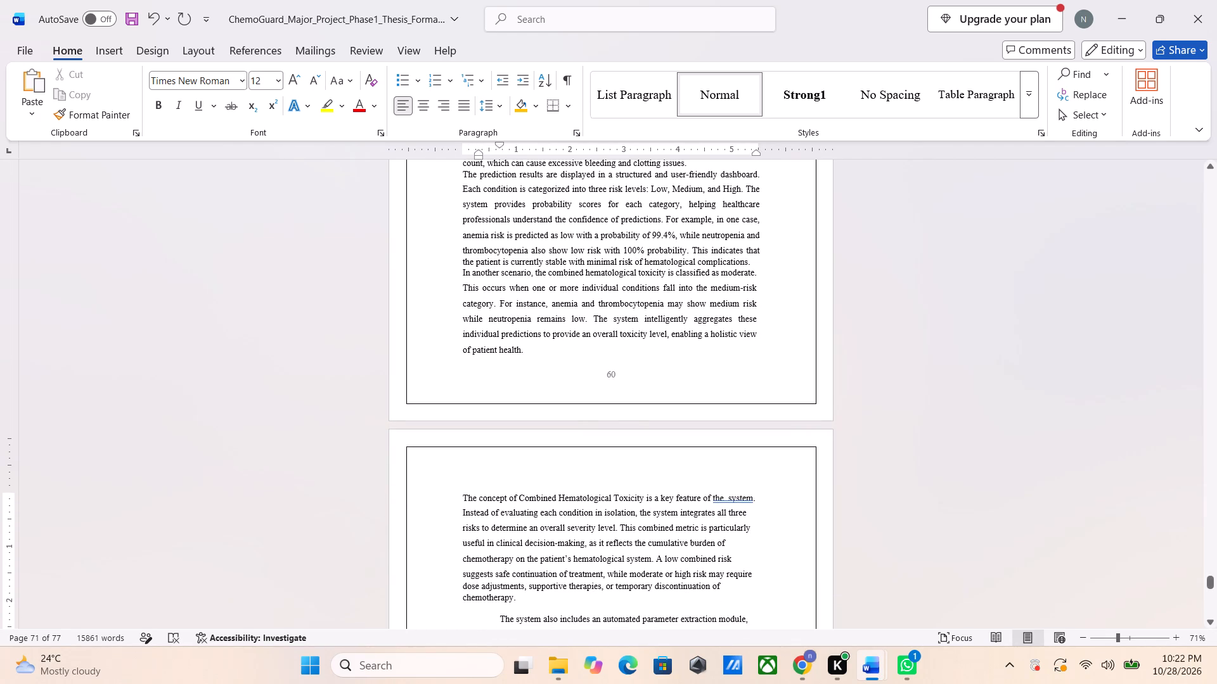
key(BackSpace)
key(BackSpace)
key(BackSpace)
key(BackSpace)
Remove the first-line and left indents from the paragraph starting "From a technical perspective".
key(Down)
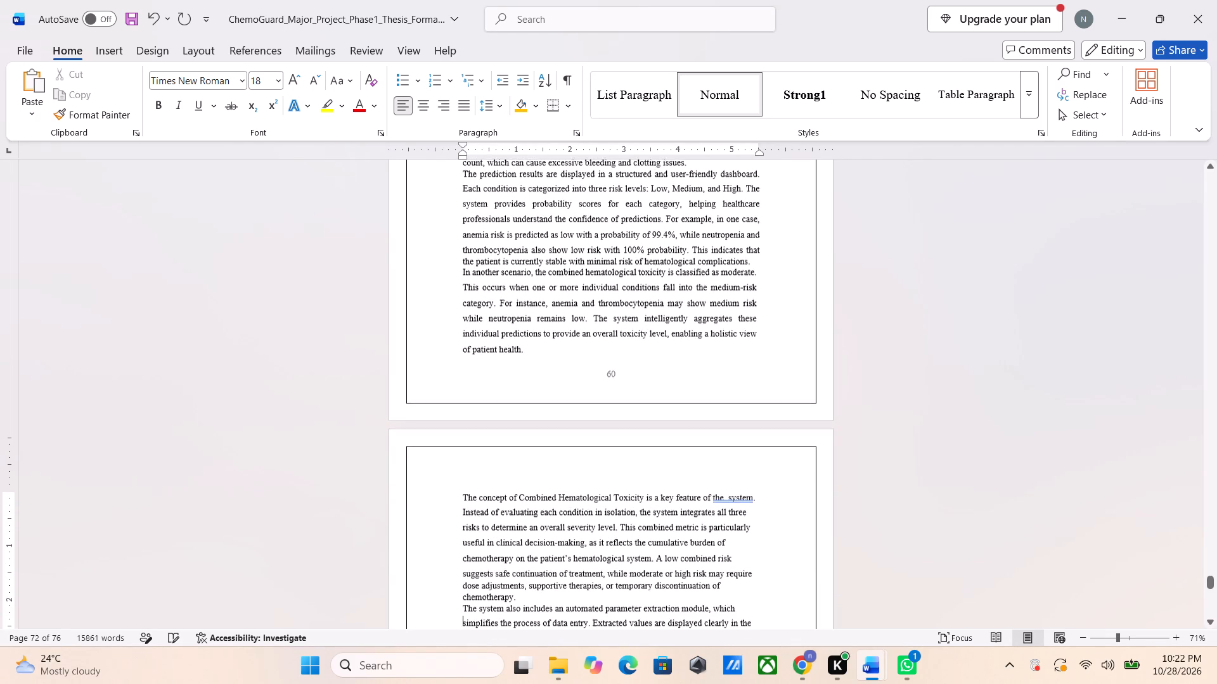
key(Down)
key(Down)
key(Down)
key(Down)
key(Down)
key(Down)
key(Down)
key(Up)
key(Up)
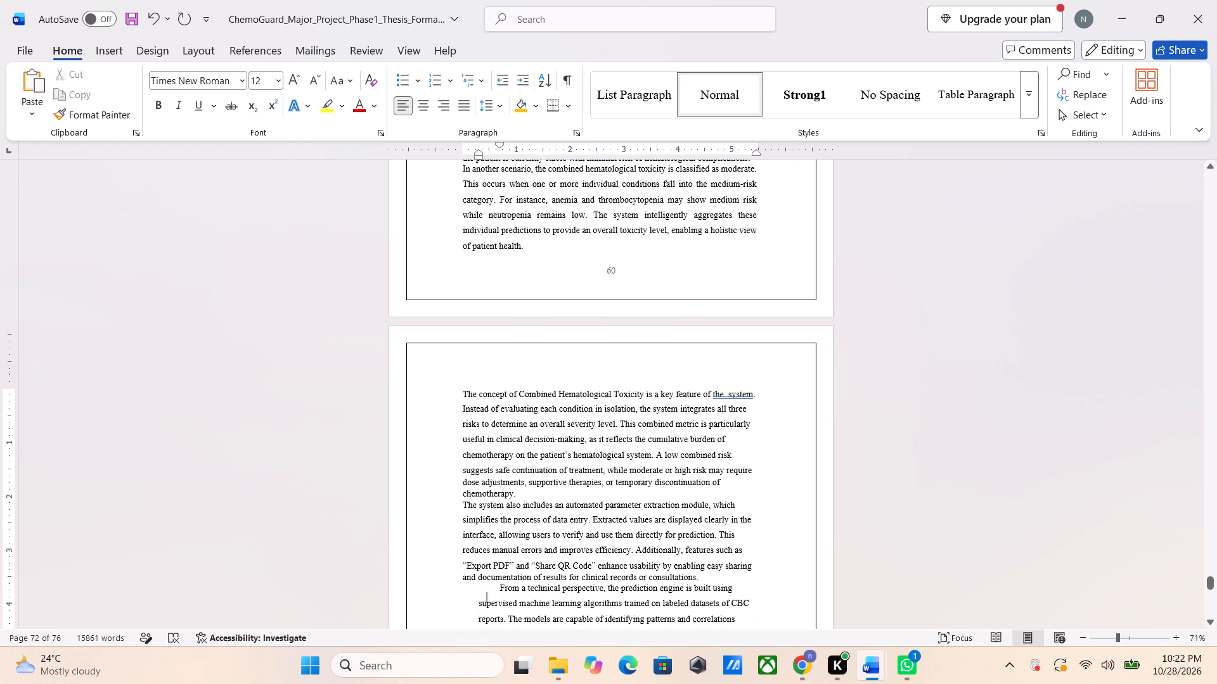
key(BackSpace)
key(BackSpace)
Remove the indents and blank line before "The visualization of results plays a vital role" and merge it into the preceding technical perspective paragraph.
key(Down)
key(Down)
key(Down)
key(Down)
key(Down)
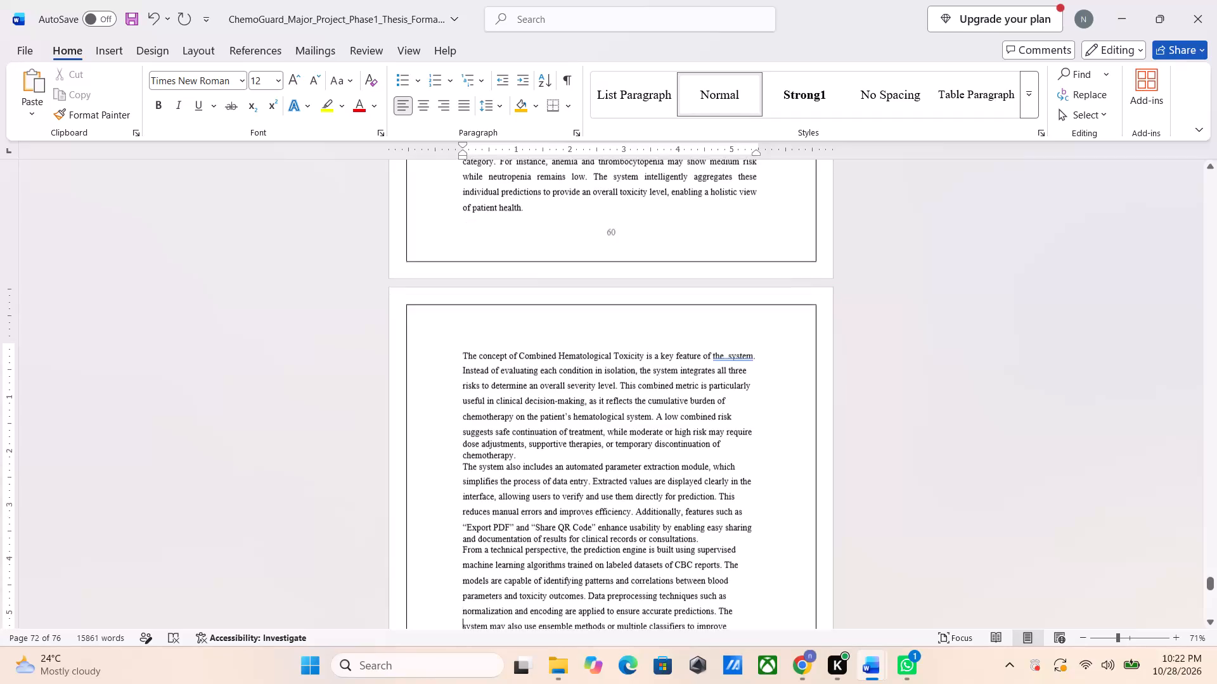
key(Down)
key(Down)
key(Down)
key(Down)
key(Up)
key(BackSpace)
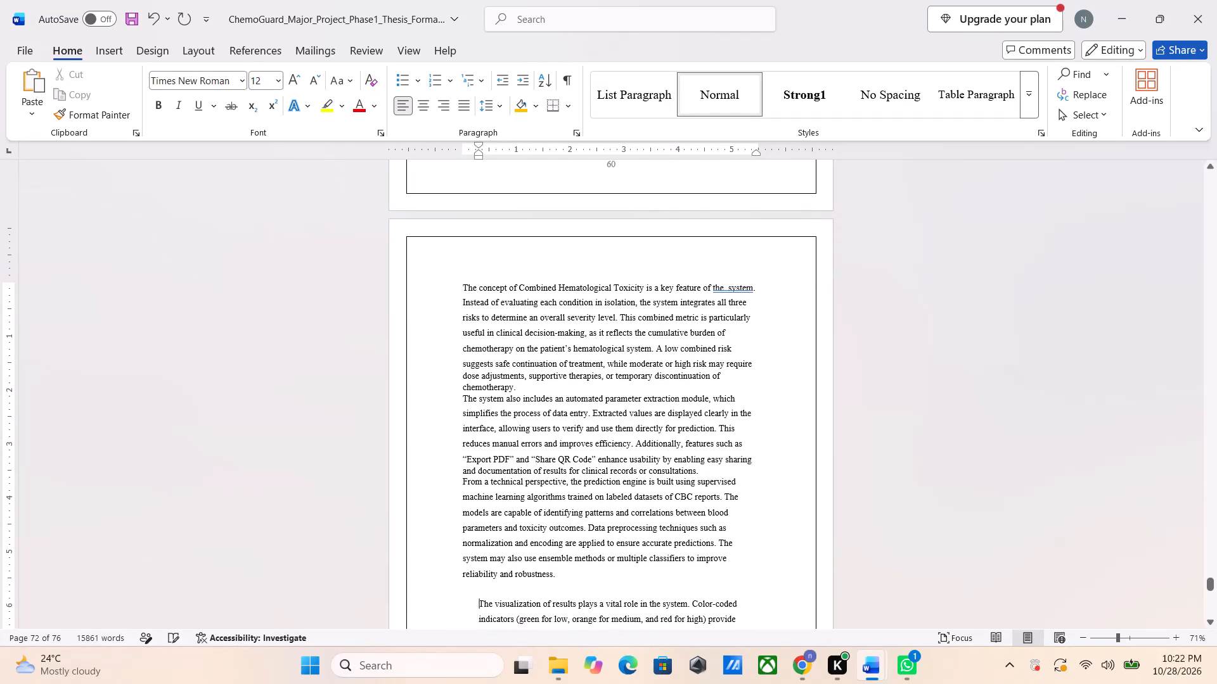
key(BackSpace)
key(BackSpace)
key(BackSpace)
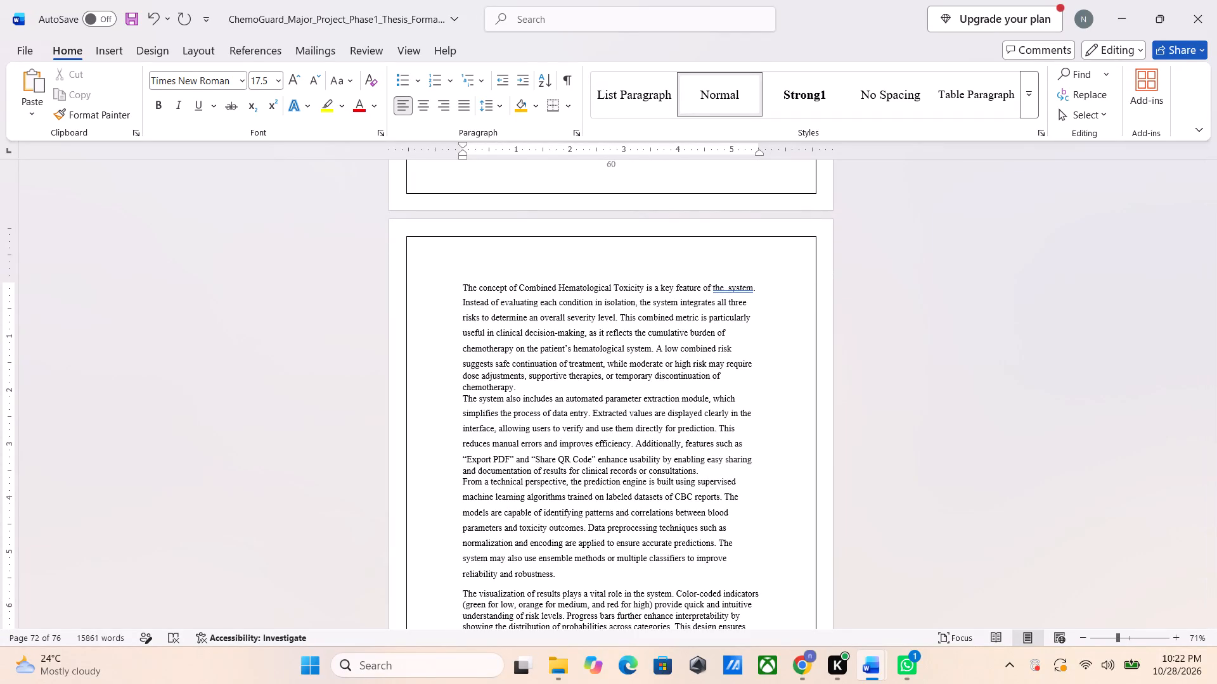
key(BackSpace)
Justify all the Chapter 7 body text from "The presented system, ChemoGuard" through "interpret the results".
key(Down)
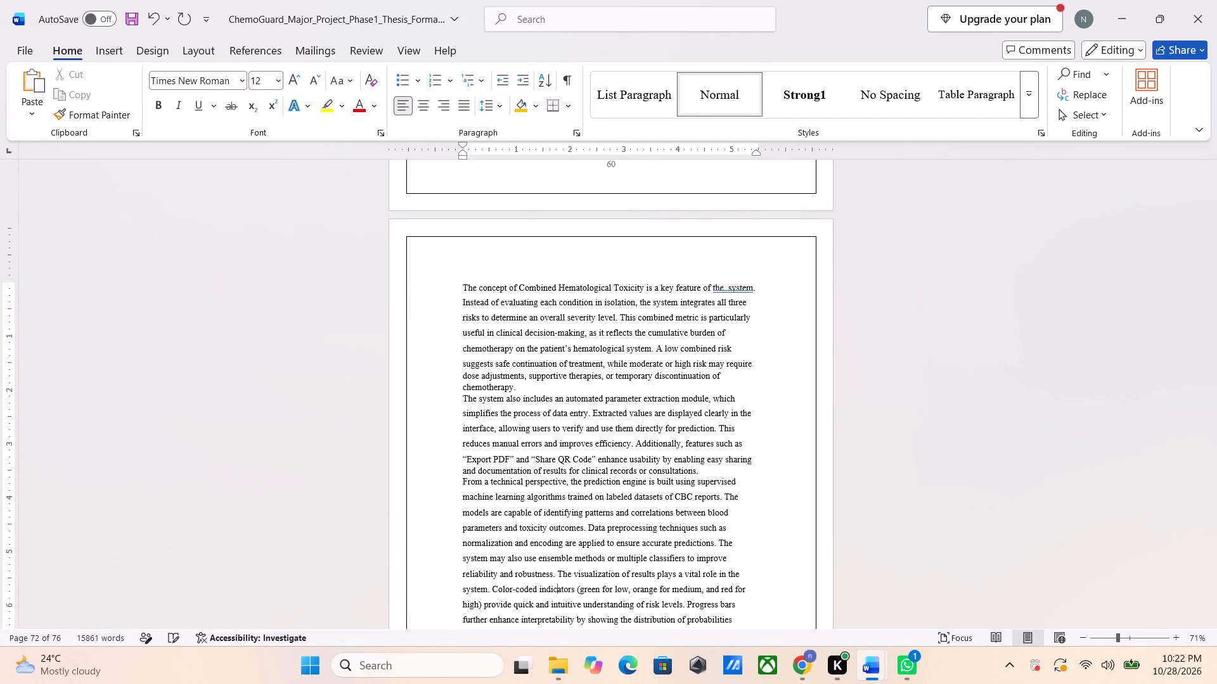
key(Down)
key(Down)
key(Down)
key(Down)
key(Down)
key(Down)
key(Down)
key(Up)
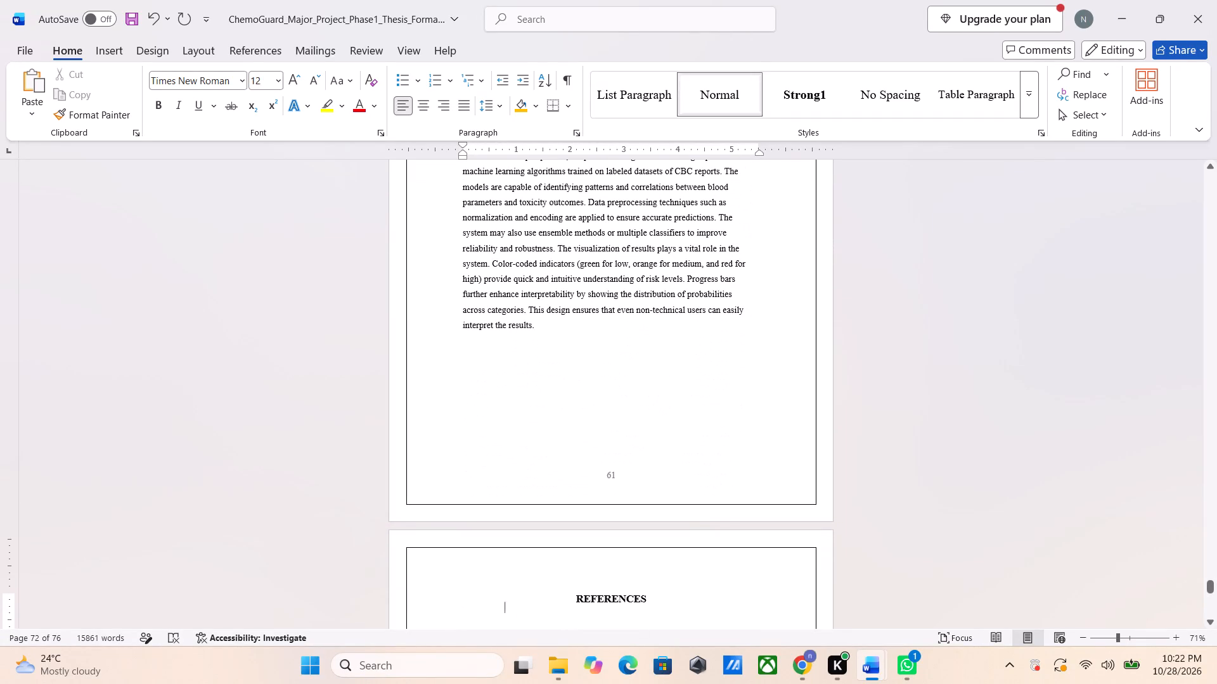
key(Up)
key(Up)
key(Up)
drag(583, 331, 464, 155)
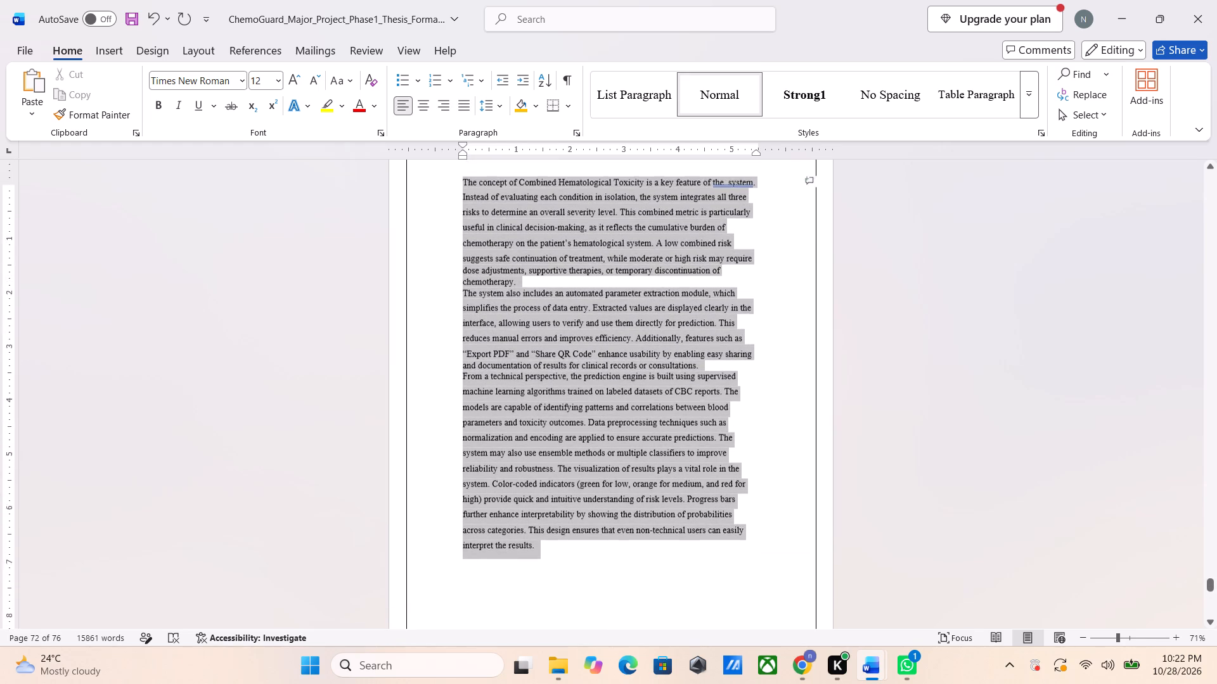
drag(464, 155, 468, 147)
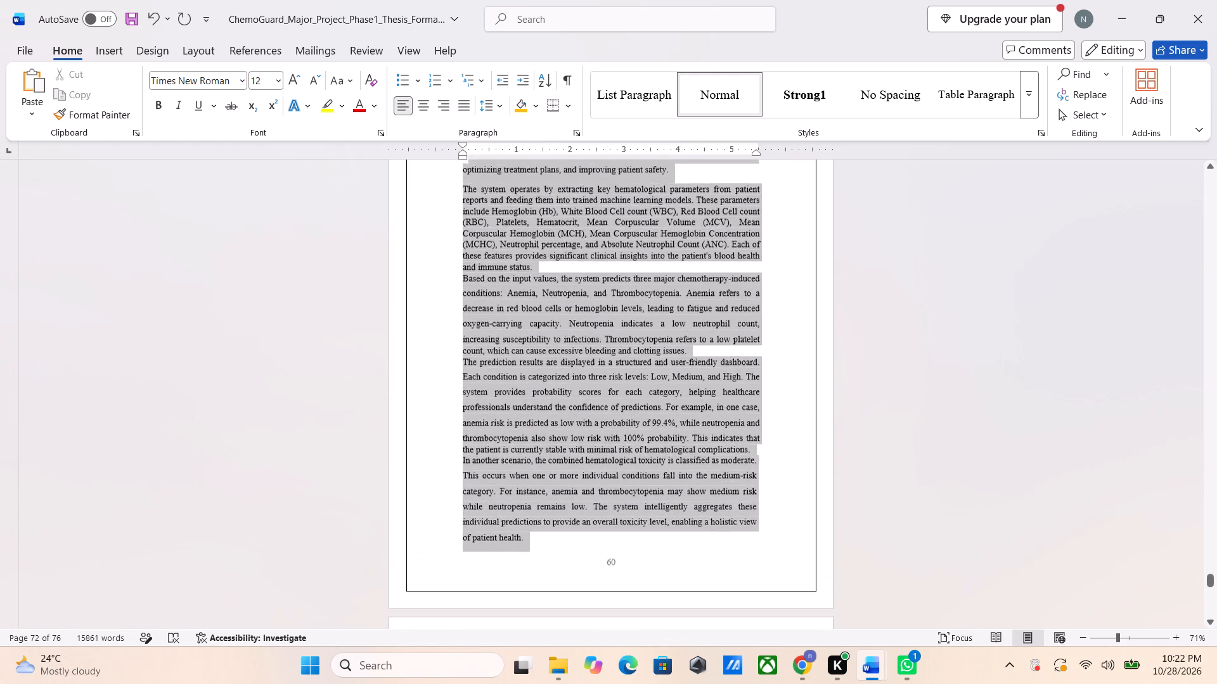
drag(468, 147, 464, 279)
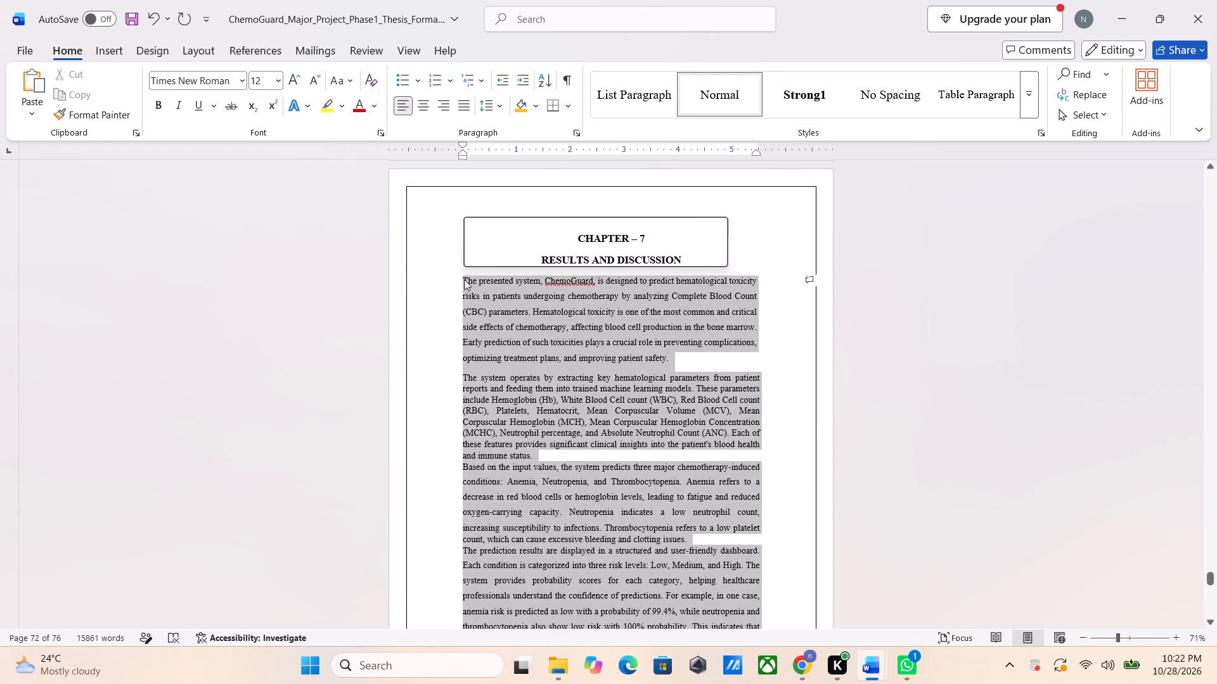
click(464, 107)
Set the line spacing of the Chapter 7 body text to 1.5 lines.
drag(582, 123, 576, 129)
click(576, 129)
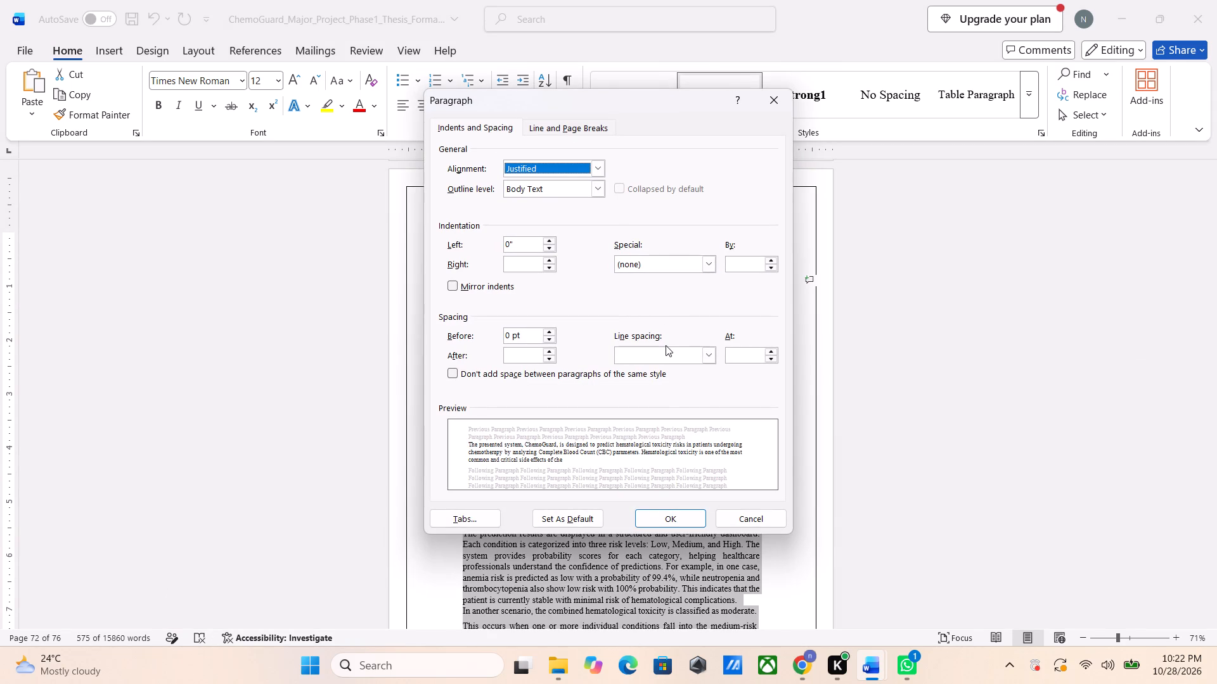
click(666, 345)
click(664, 352)
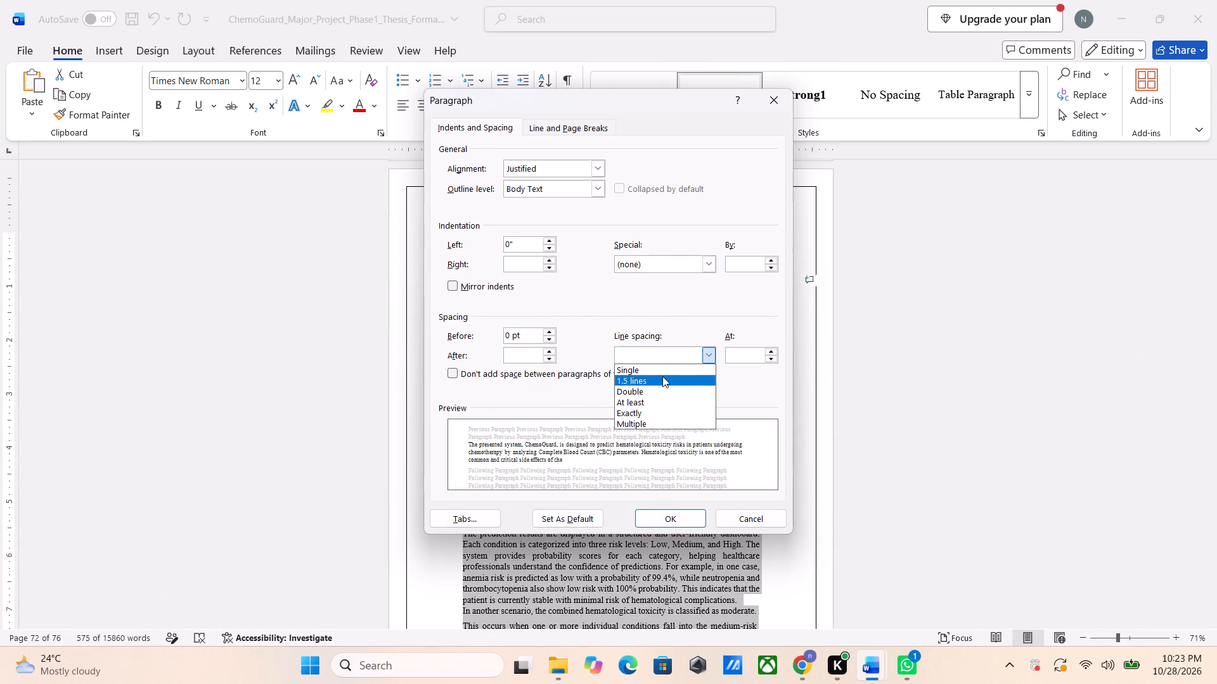
click(662, 376)
click(671, 520)
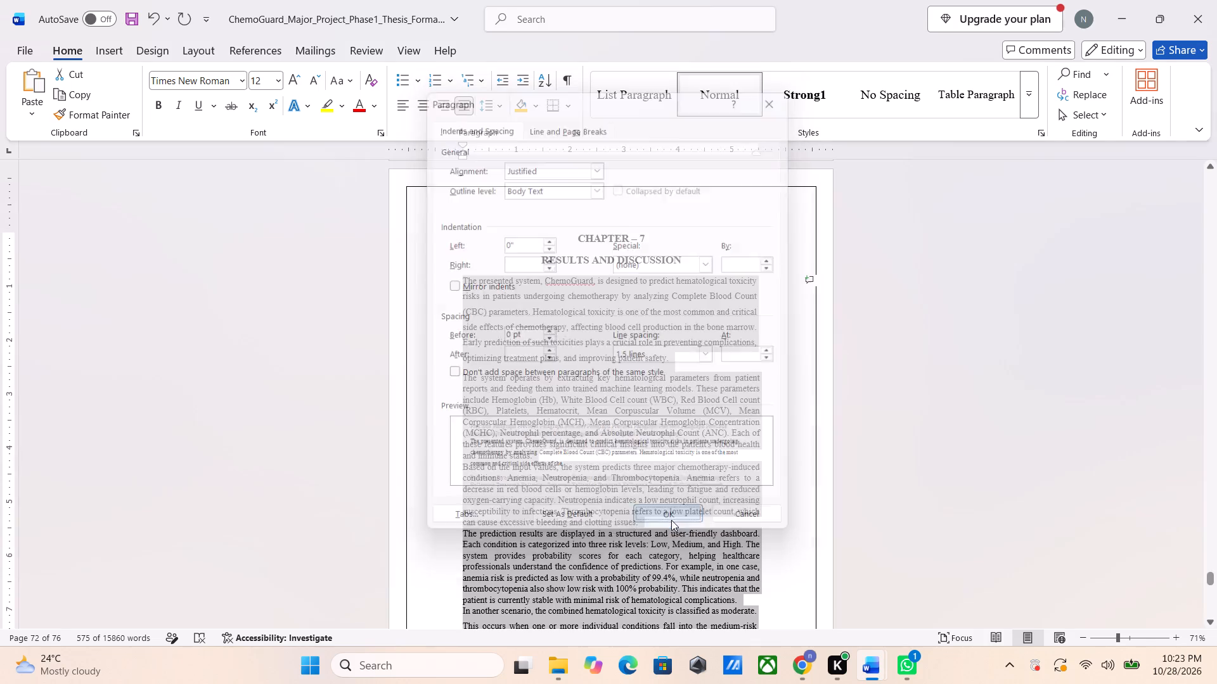
scroll(671, 520, down, 2)
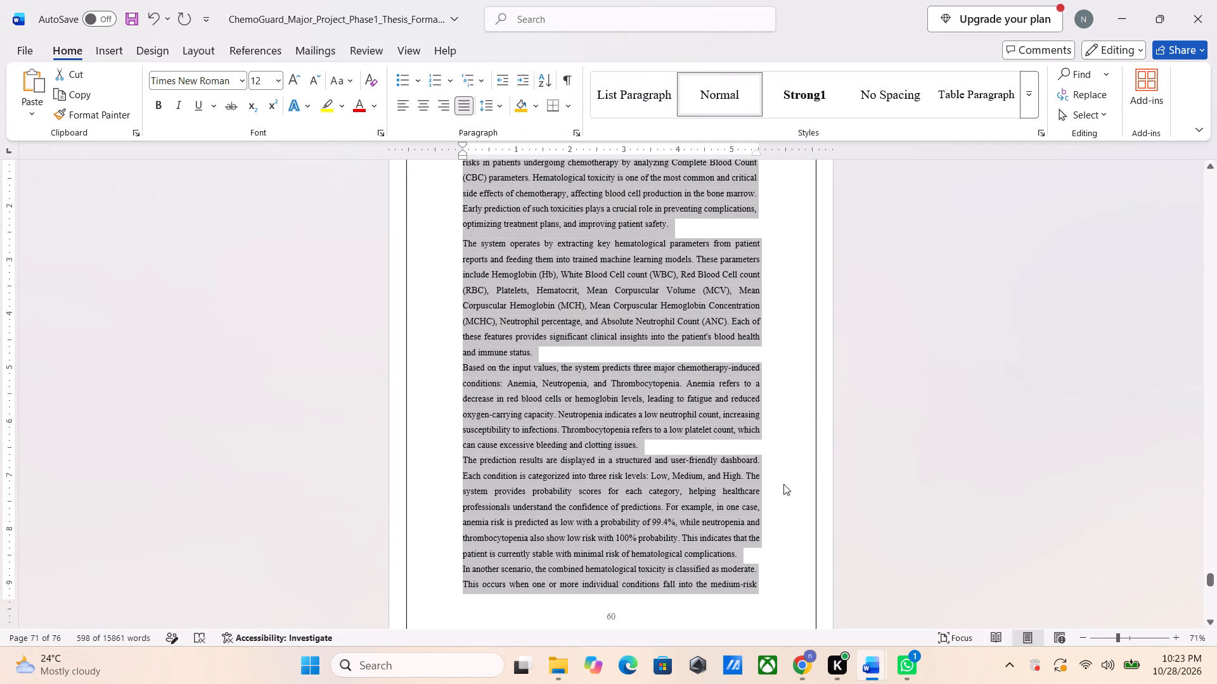
click(855, 469)
Insert a blank line above each paragraph starting "Based on the input values", "The system operates" and "The prediction results are displayed".
scroll(684, 366, up, 1)
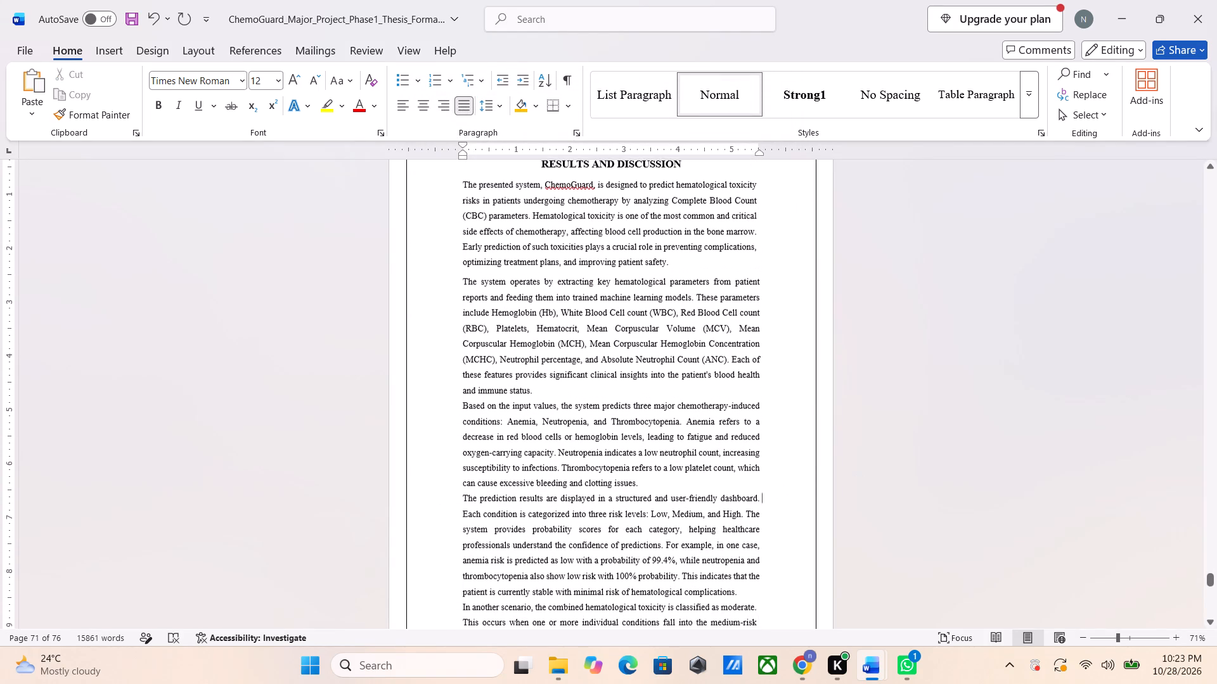
scroll(684, 366, up, 1)
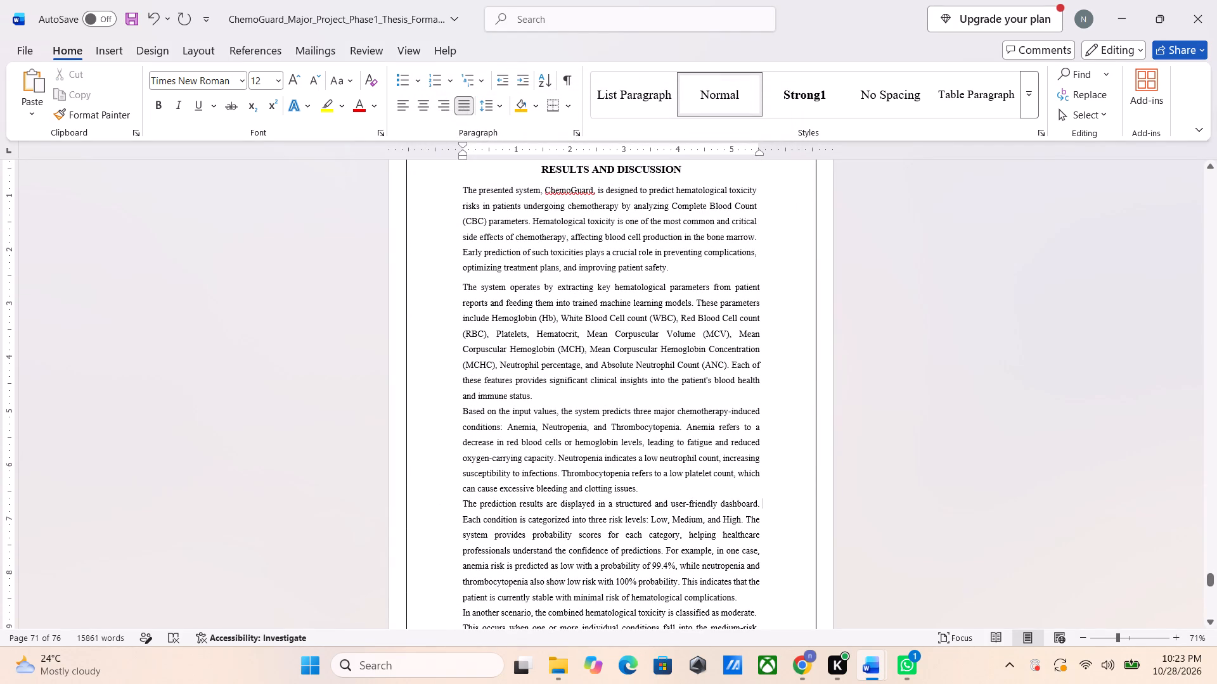
click(463, 407)
key(Return)
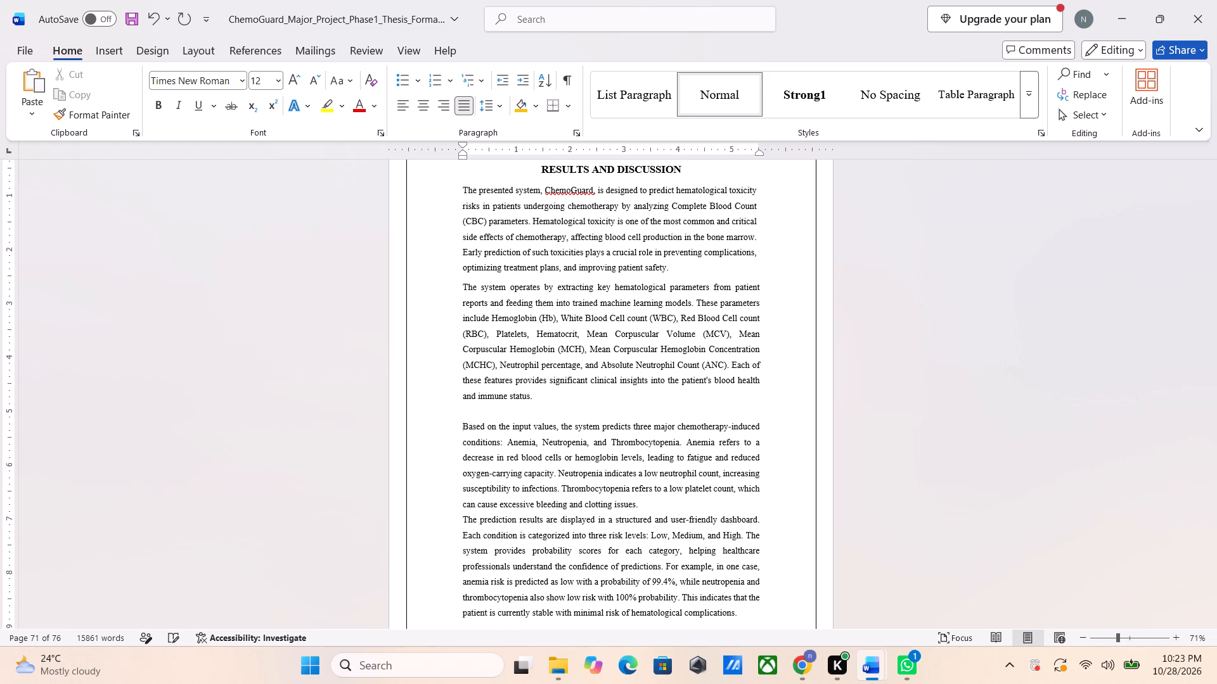
scroll(463, 407, down, 1)
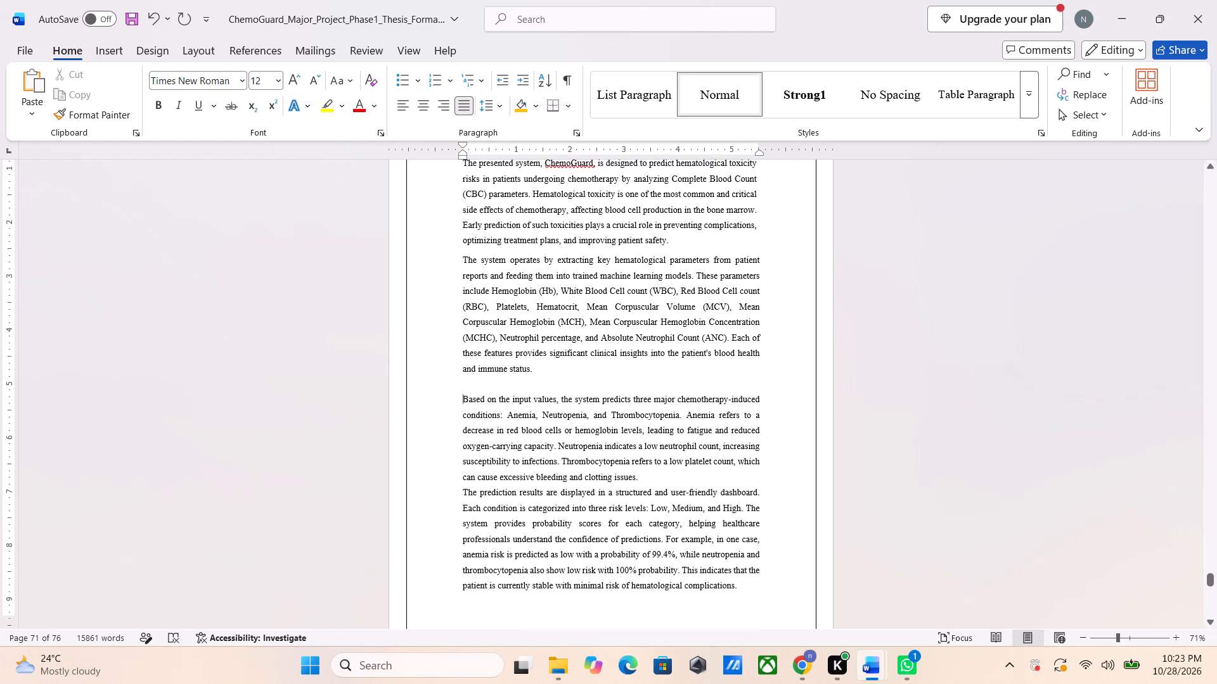
click(458, 255)
key(Return)
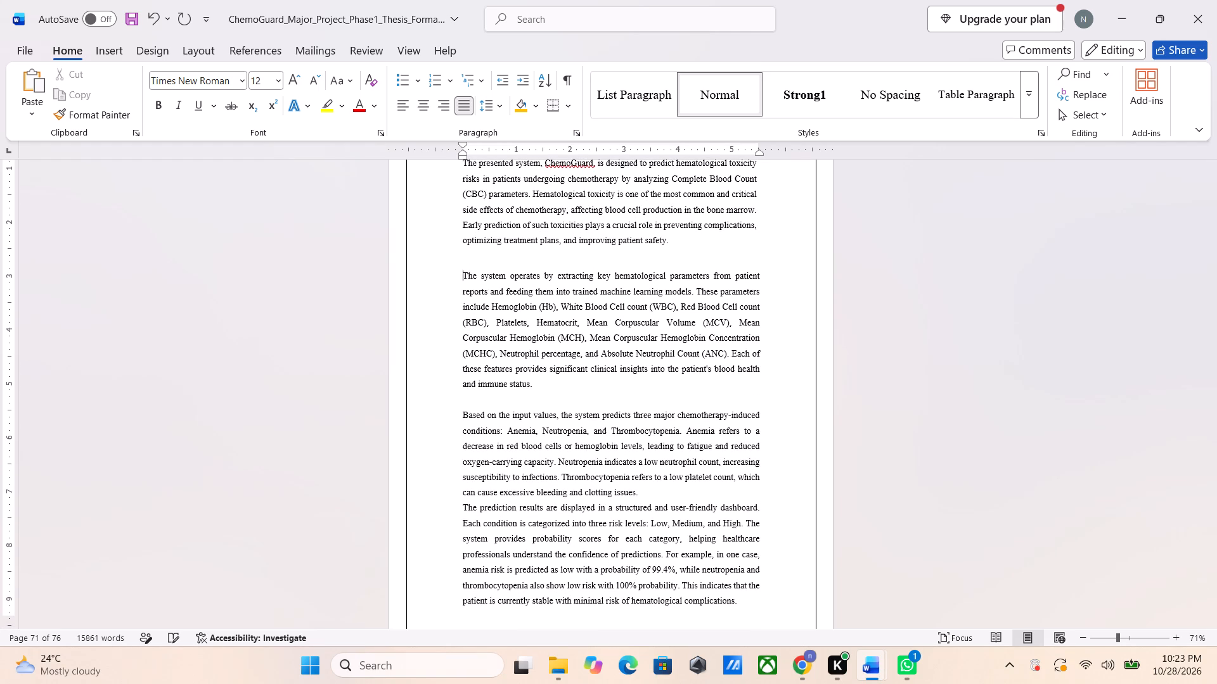
scroll(458, 255, down, 1)
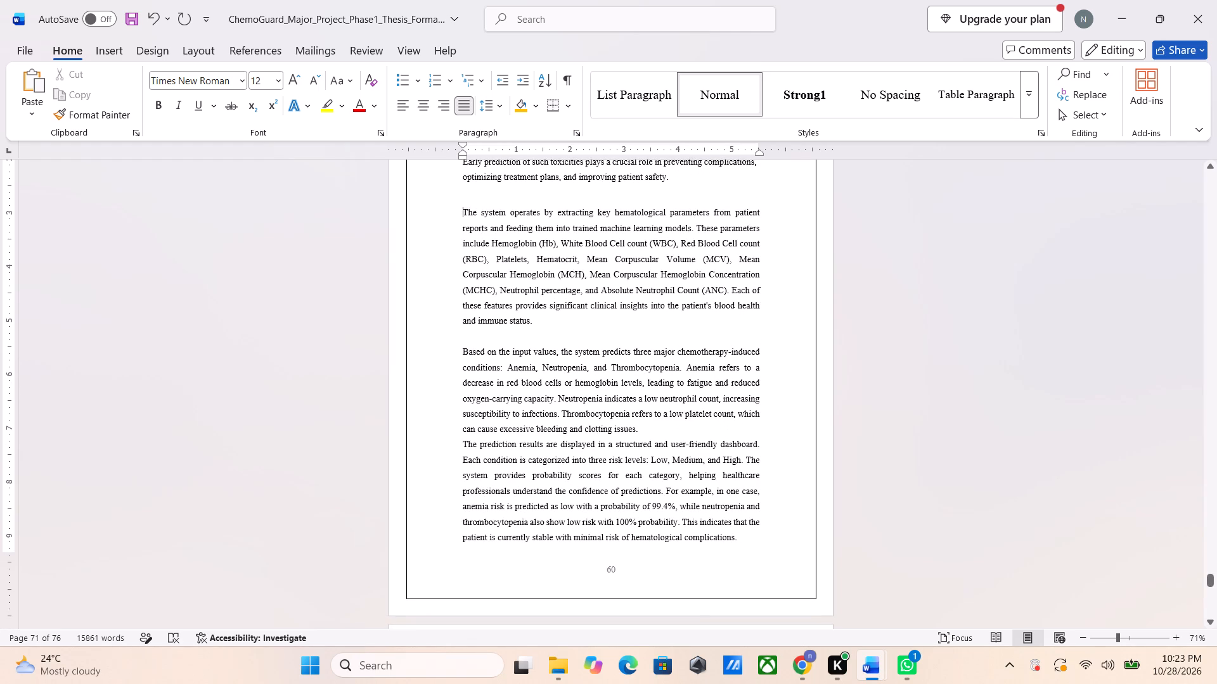
click(458, 441)
key(Return)
Insert one blank line above each paragraph starting "In another scenario" and "The concept of Combined Hematological Toxicity".
scroll(458, 441, down, 2)
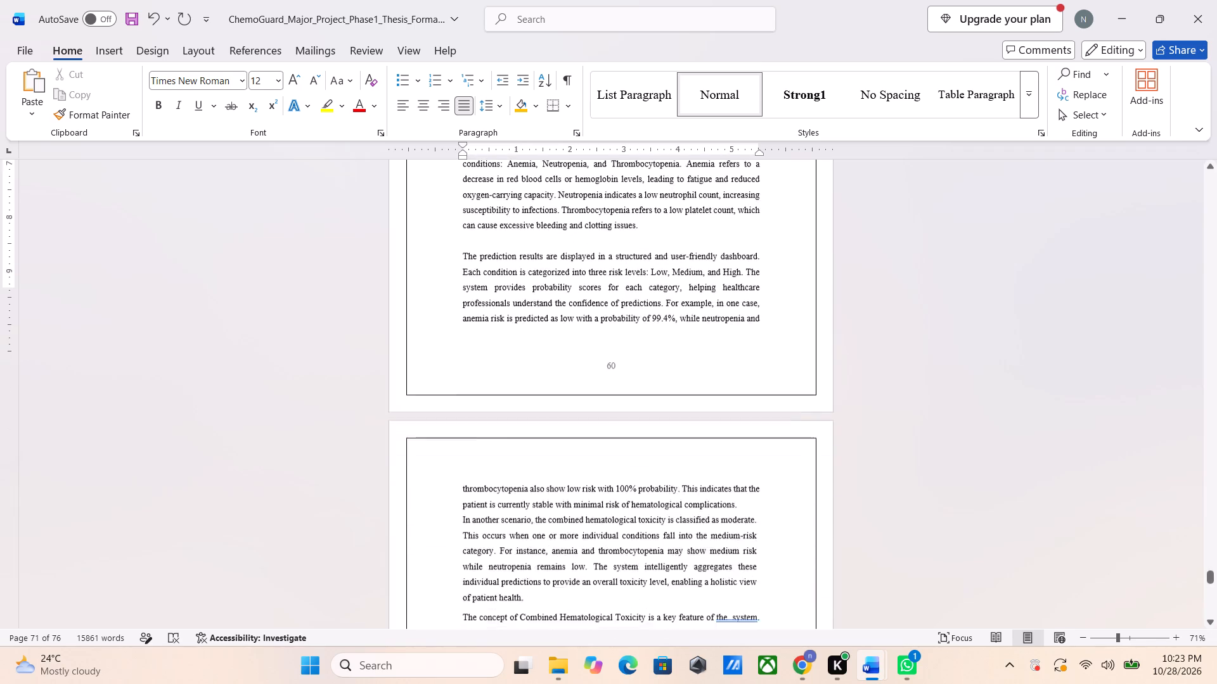
scroll(458, 441, down, 1)
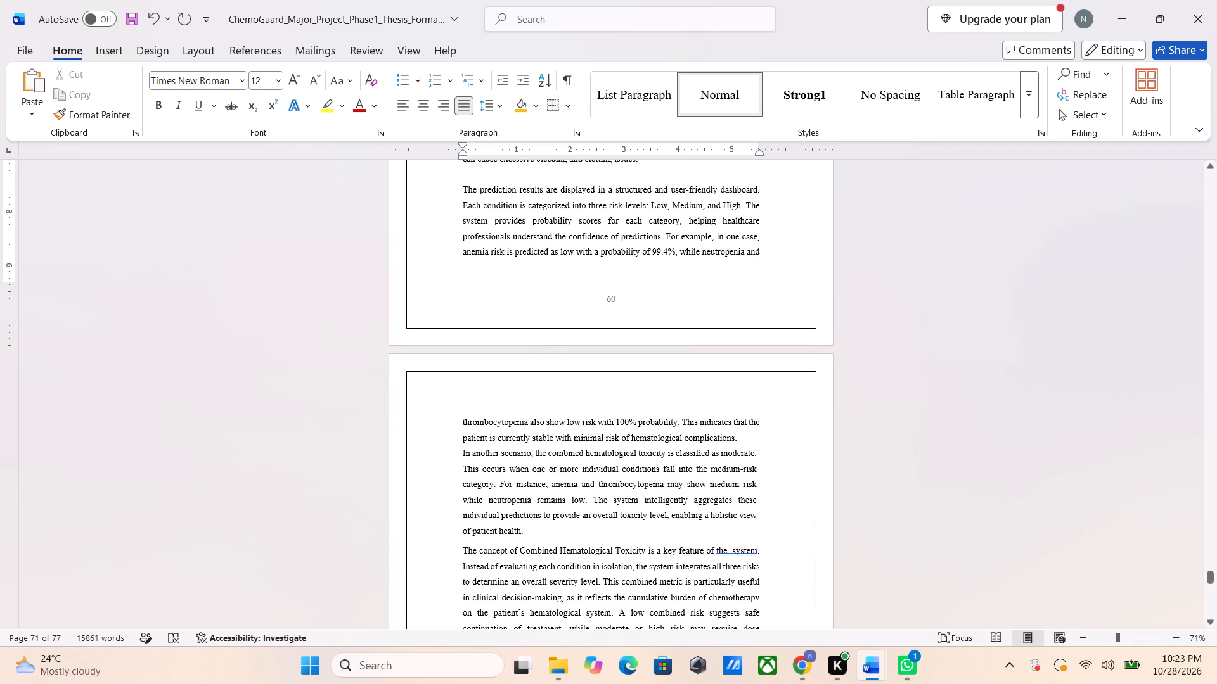
click(460, 452)
key(Return)
scroll(460, 452, down, 1)
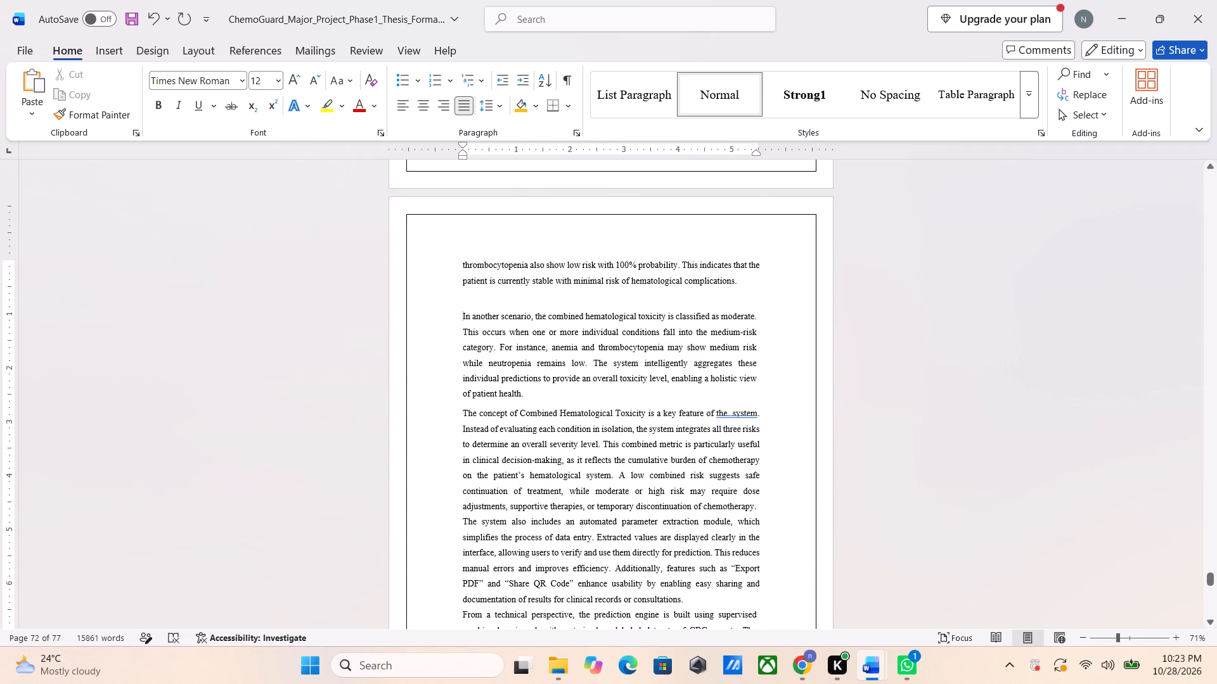
key(Return)
key(ctrl+z)
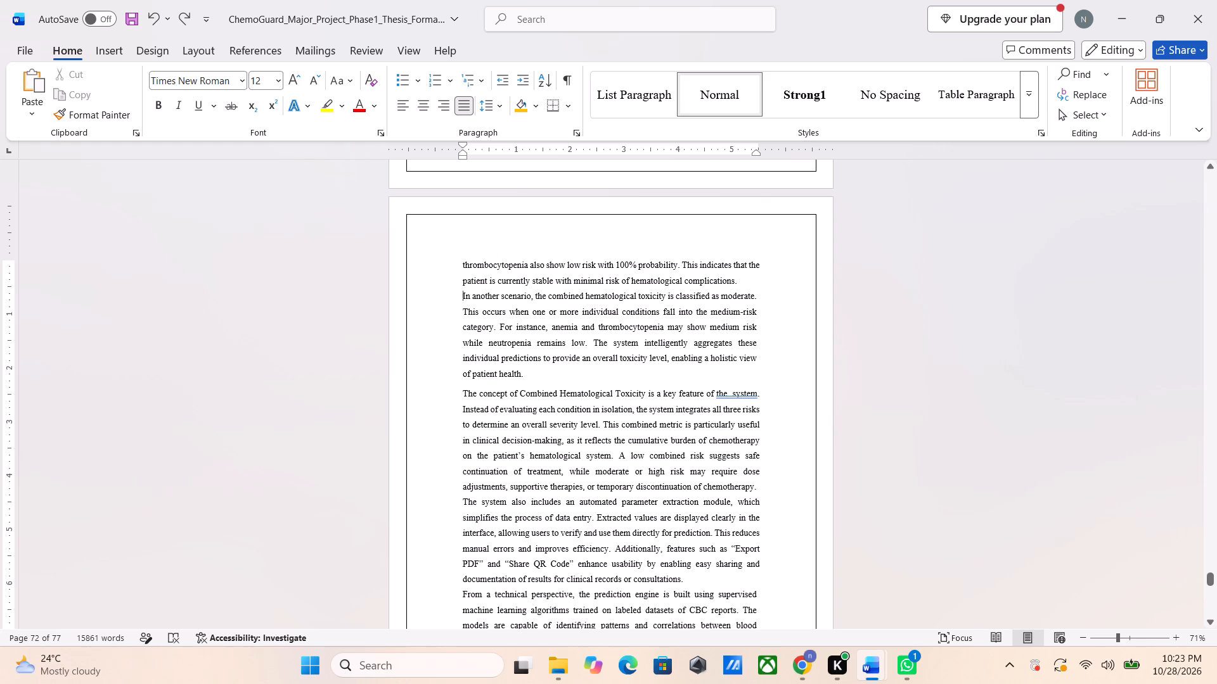
key(Return)
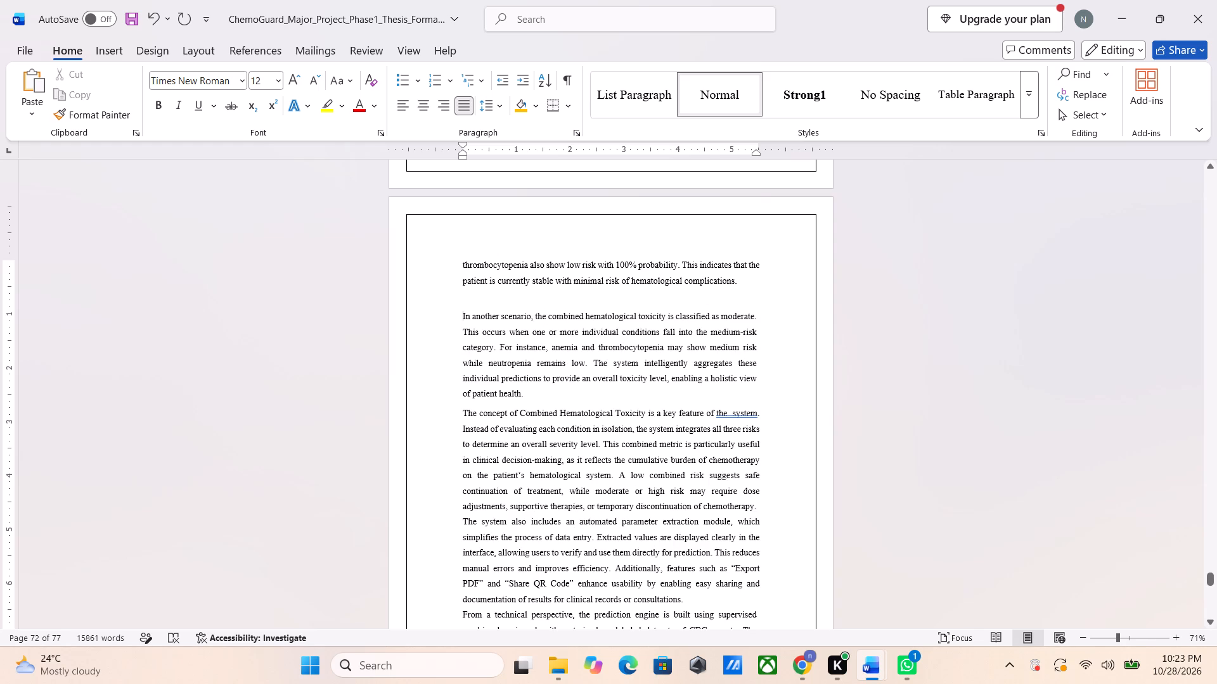
click(463, 414)
key(Return)
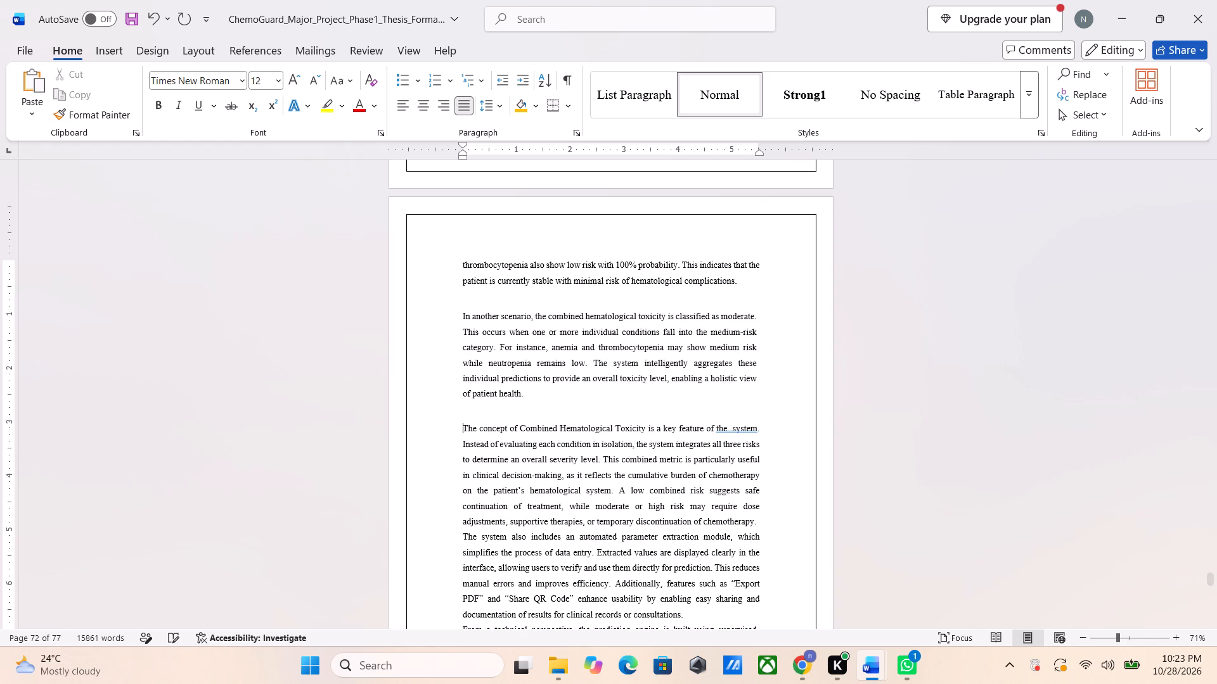
Insert a blank line above each paragraph starting "The system also includes" and "From a technical perspective".
scroll(463, 414, down, 2)
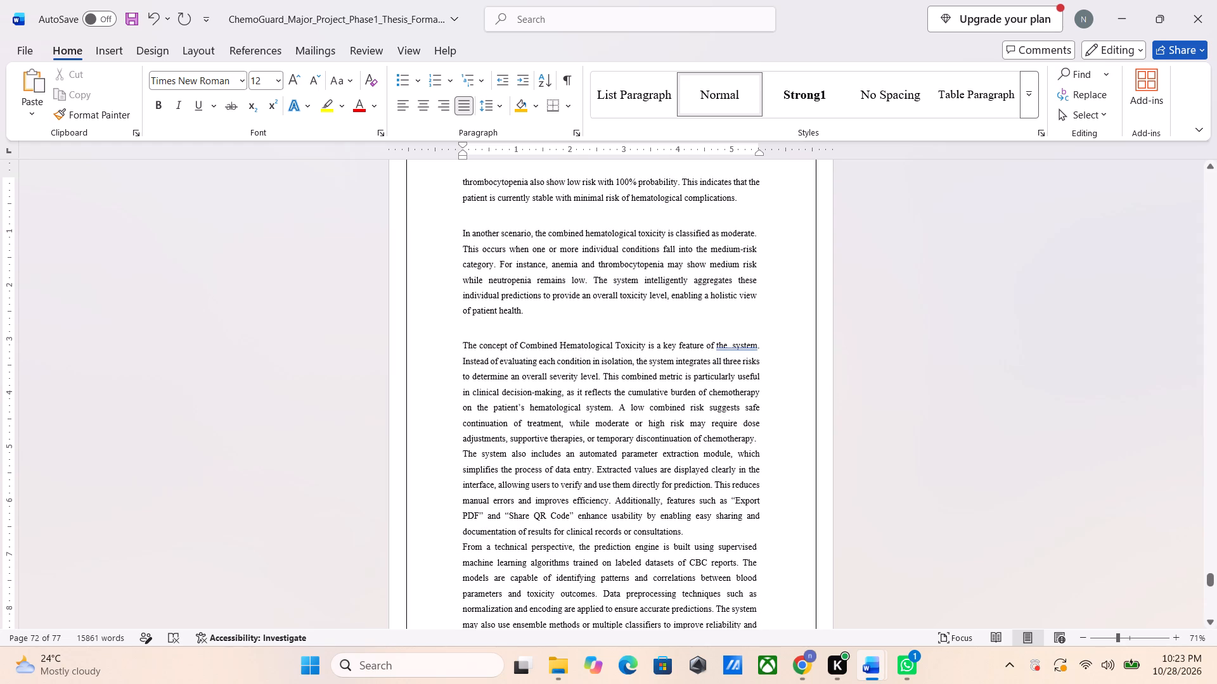
click(464, 454)
click(464, 454)
key(Return)
scroll(464, 454, down, 1)
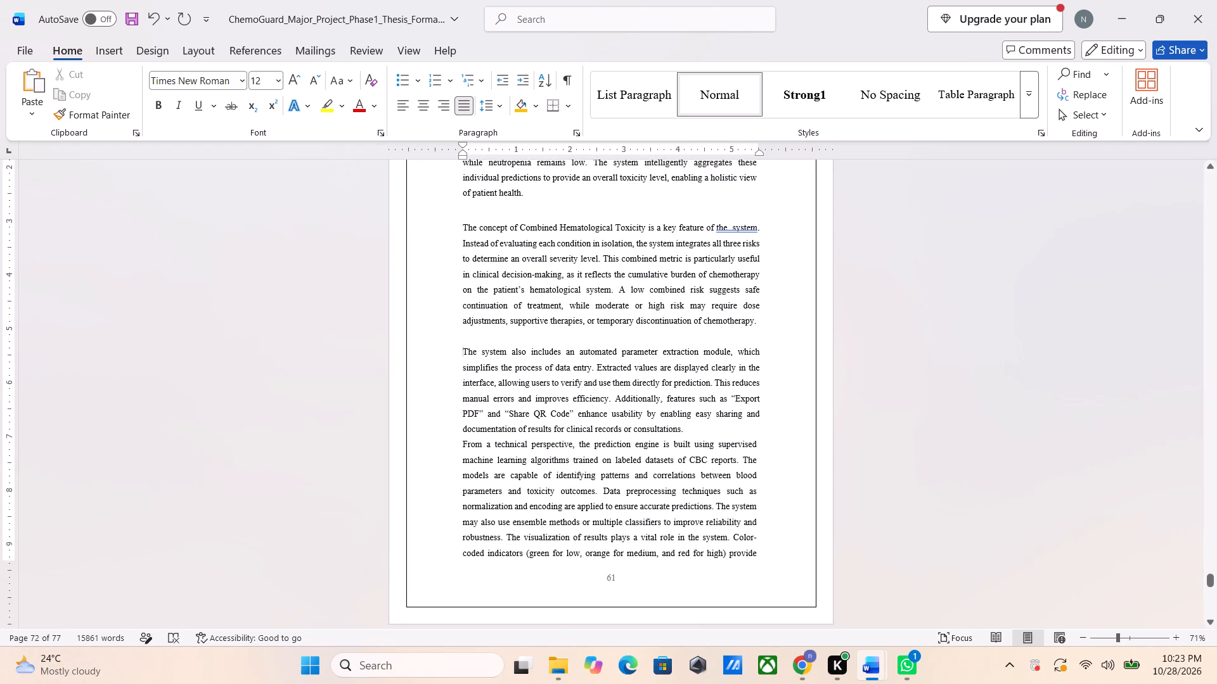
click(461, 441)
key(Return)
Copy REPORT's paragraph starting "In conclusion, the ChemoGuard prediction system" into a new paragraph at the end of the thesis's Chapter 7, ending with a period.
scroll(461, 441, down, 1)
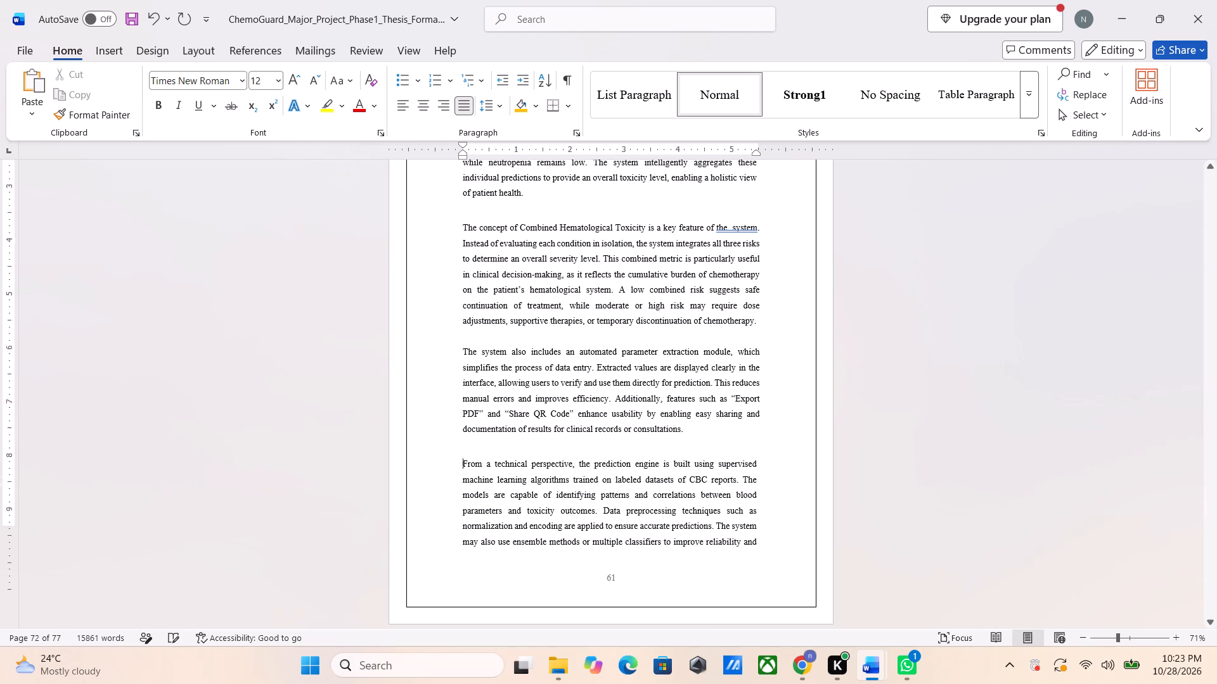
scroll(461, 441, down, 2)
key(alt+Tab)
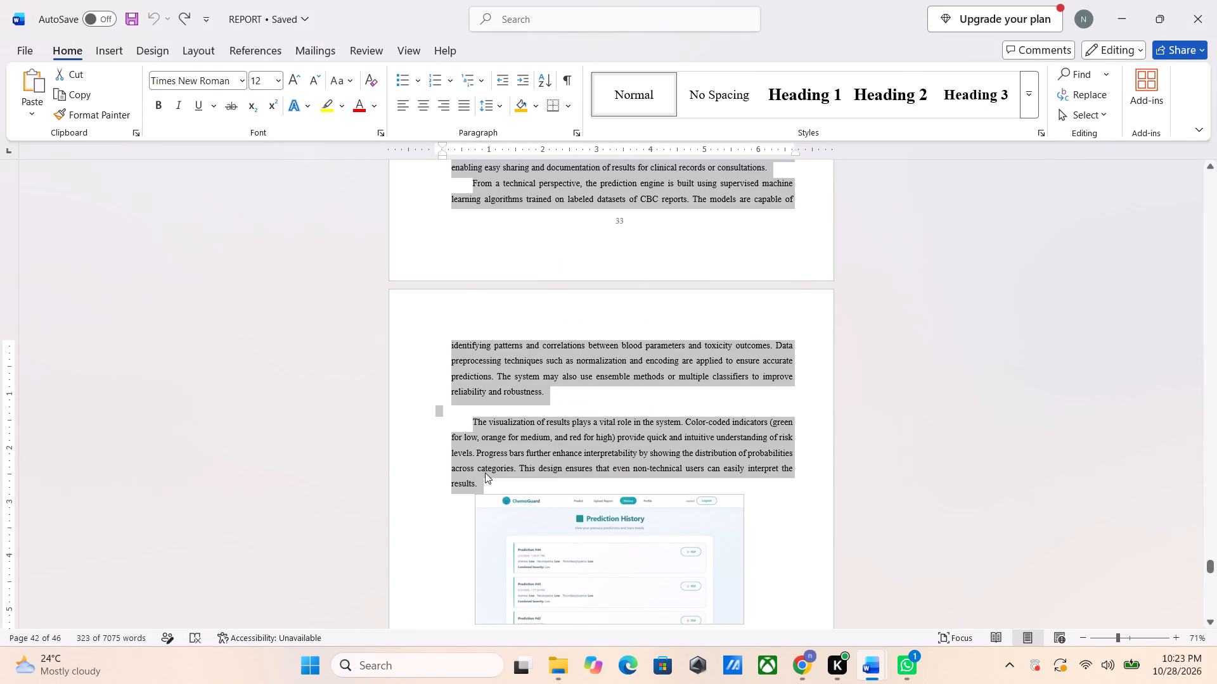
scroll(534, 585, down, 3)
scroll(534, 585, up, 1)
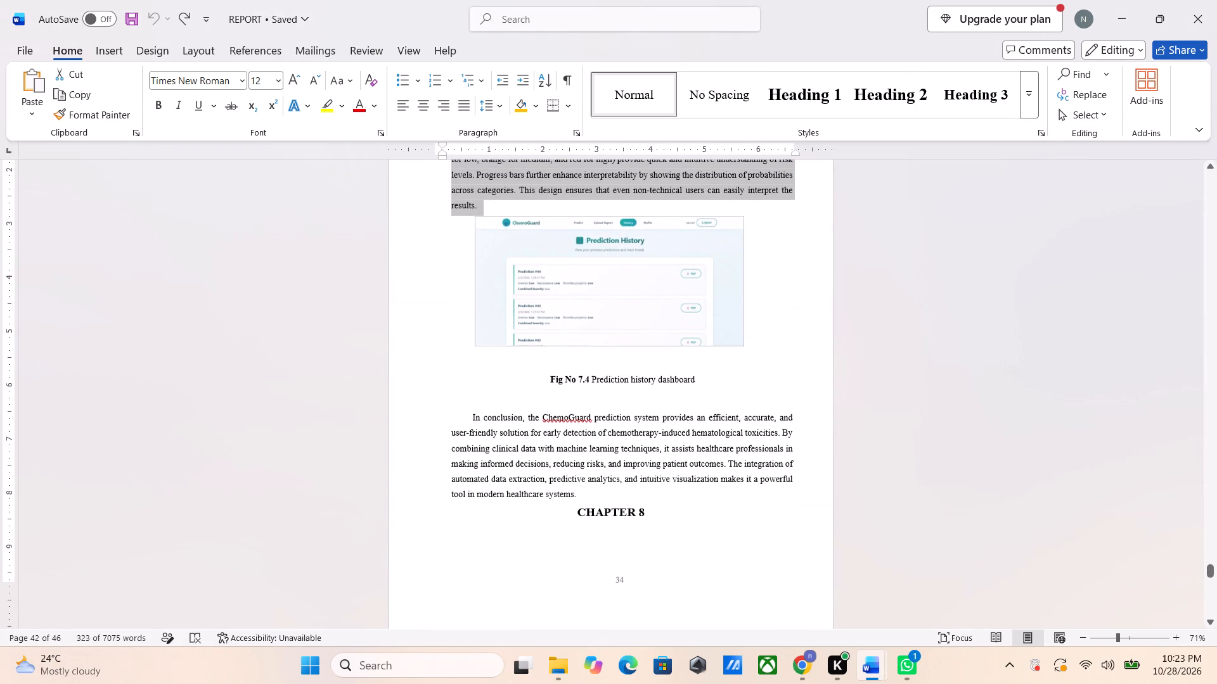
drag(475, 418, 548, 491)
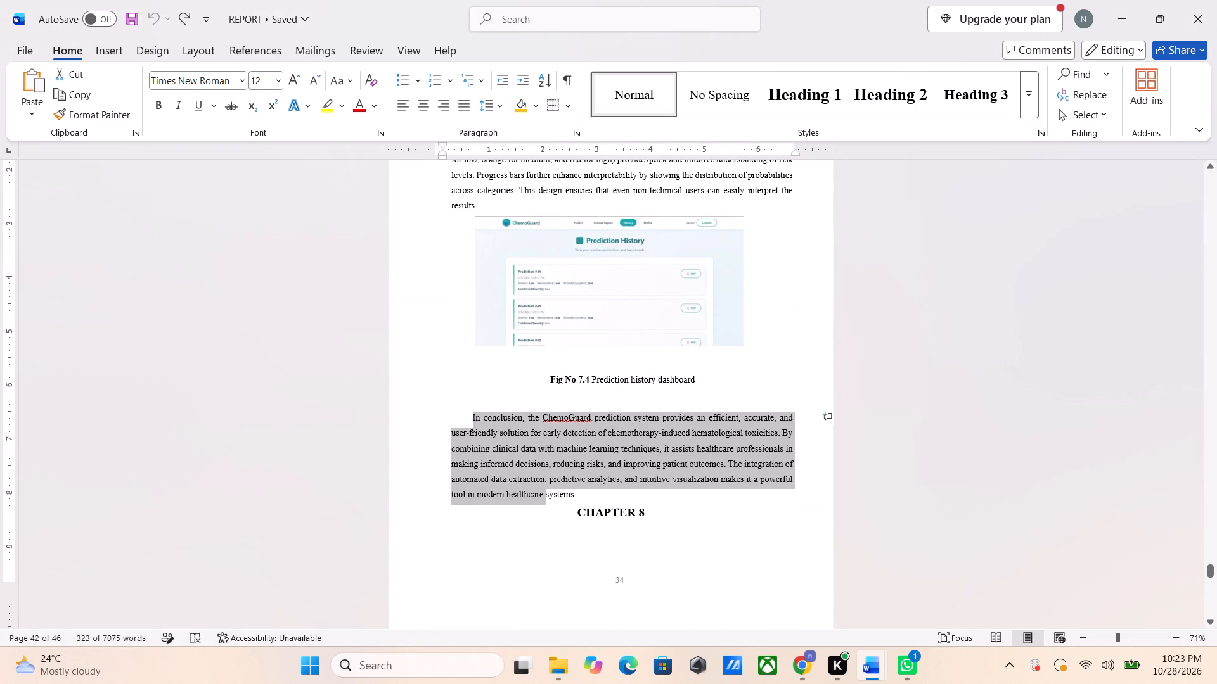
drag(548, 491, 567, 491)
key(ctrl+c)
key(alt+Tab)
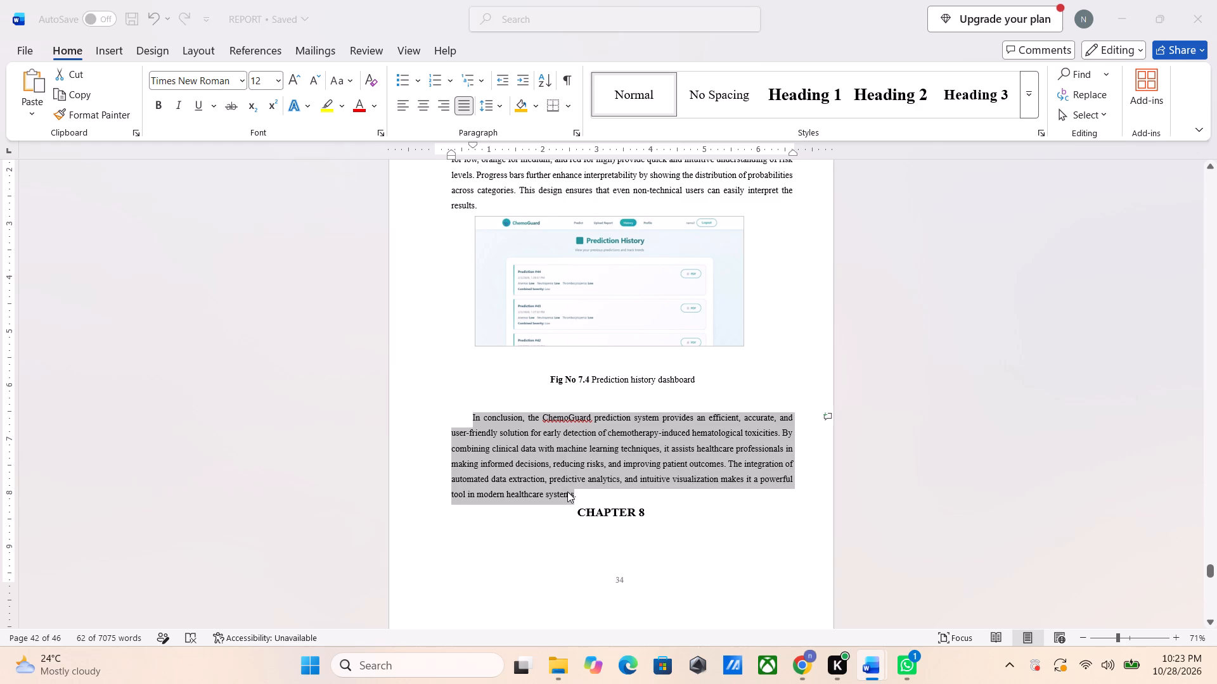
click(763, 448)
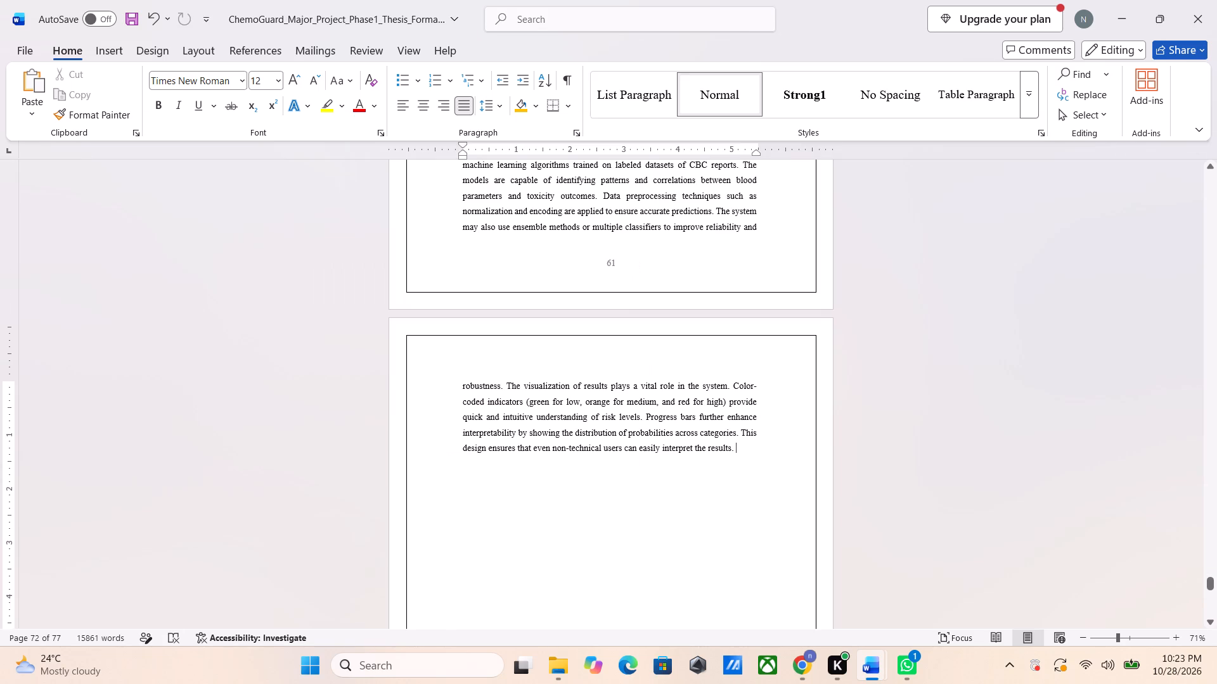
key(Return)
key(ctrl+v)
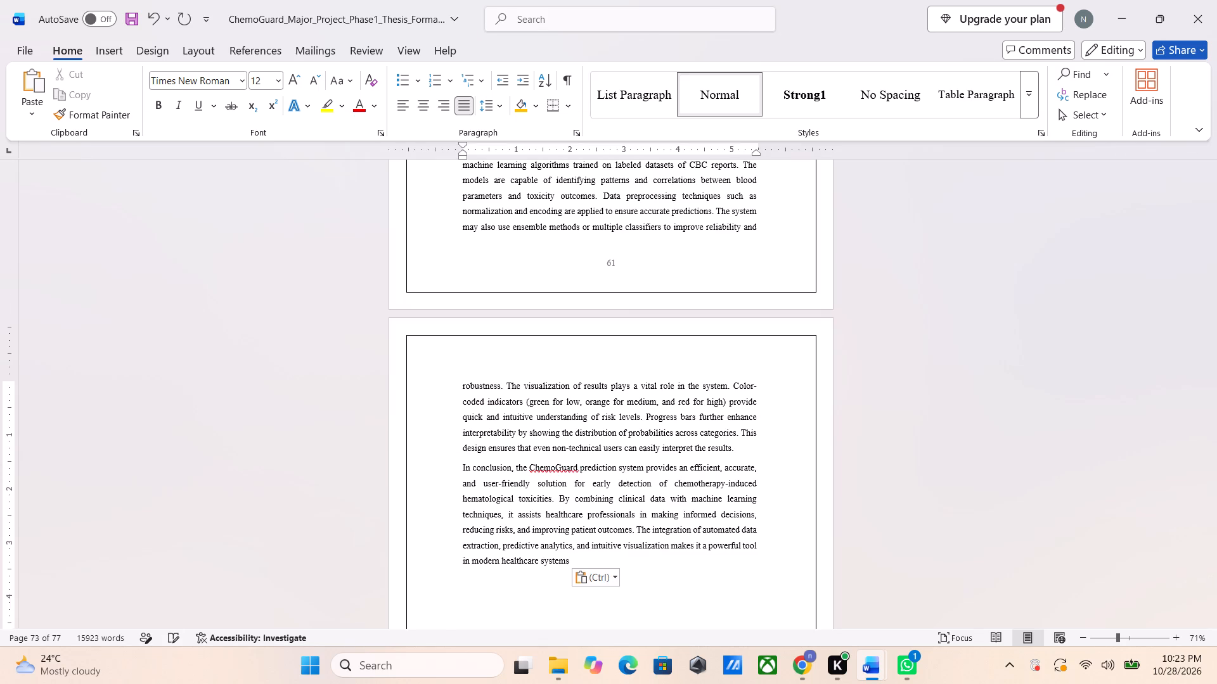
key(period)
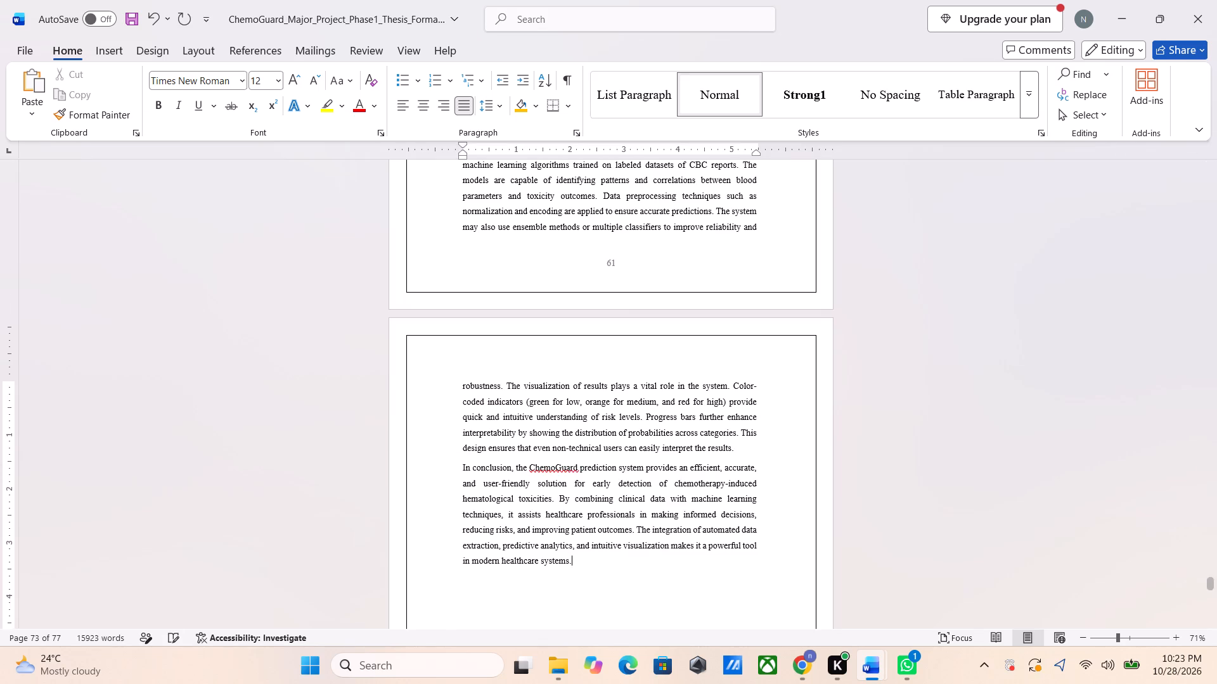
Compare the Sample Thesis table of contents for Chapter 7 with REPORT's text around the start of Chapter 8.
click(591, 578)
scroll(591, 578, down, 1)
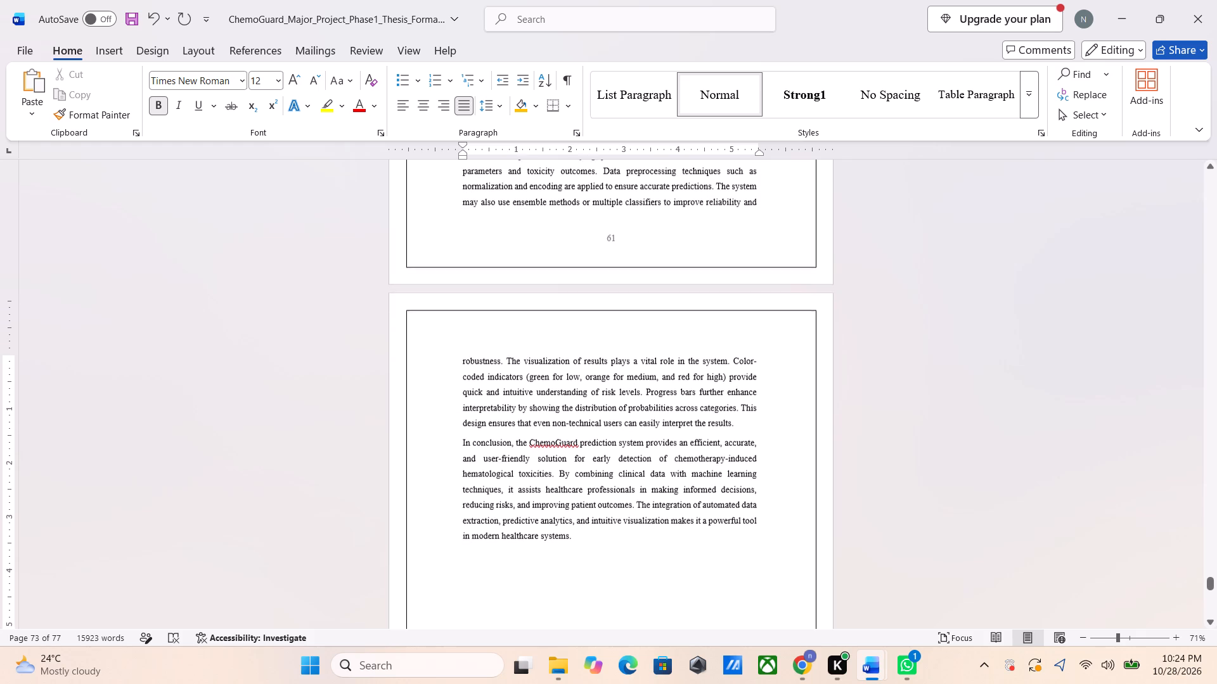
scroll(591, 578, down, 1)
key(alt+Tab)
scroll(591, 578, down, 2)
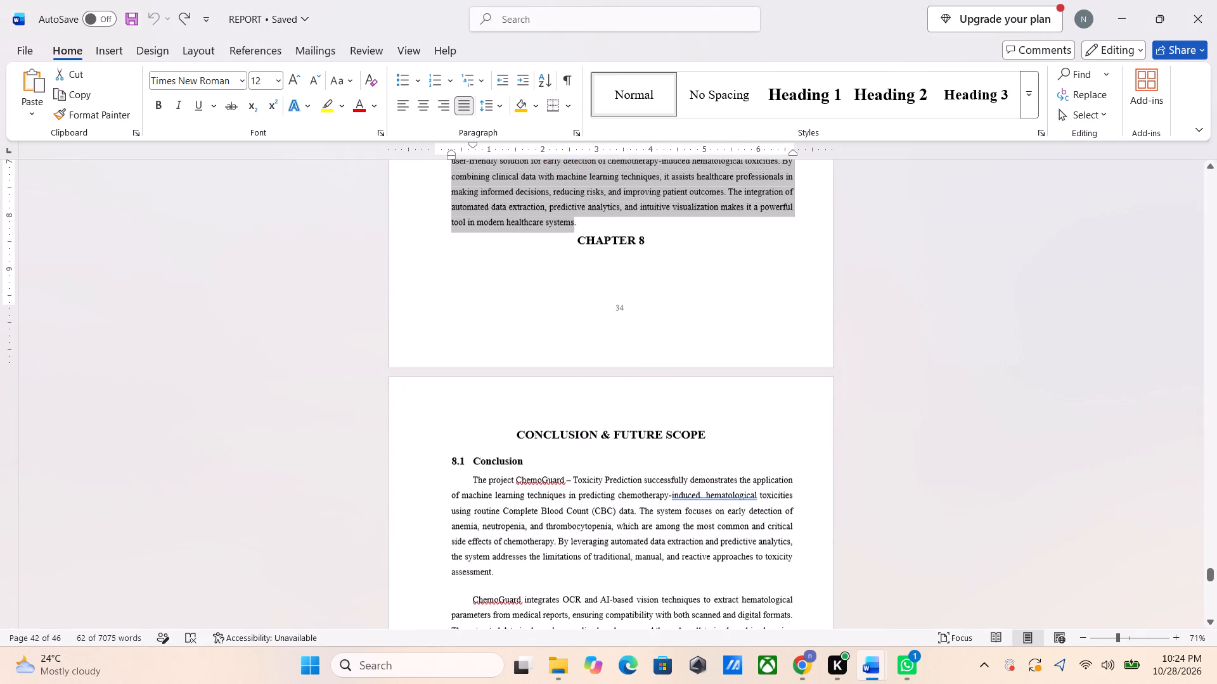
key(alt+Tab)
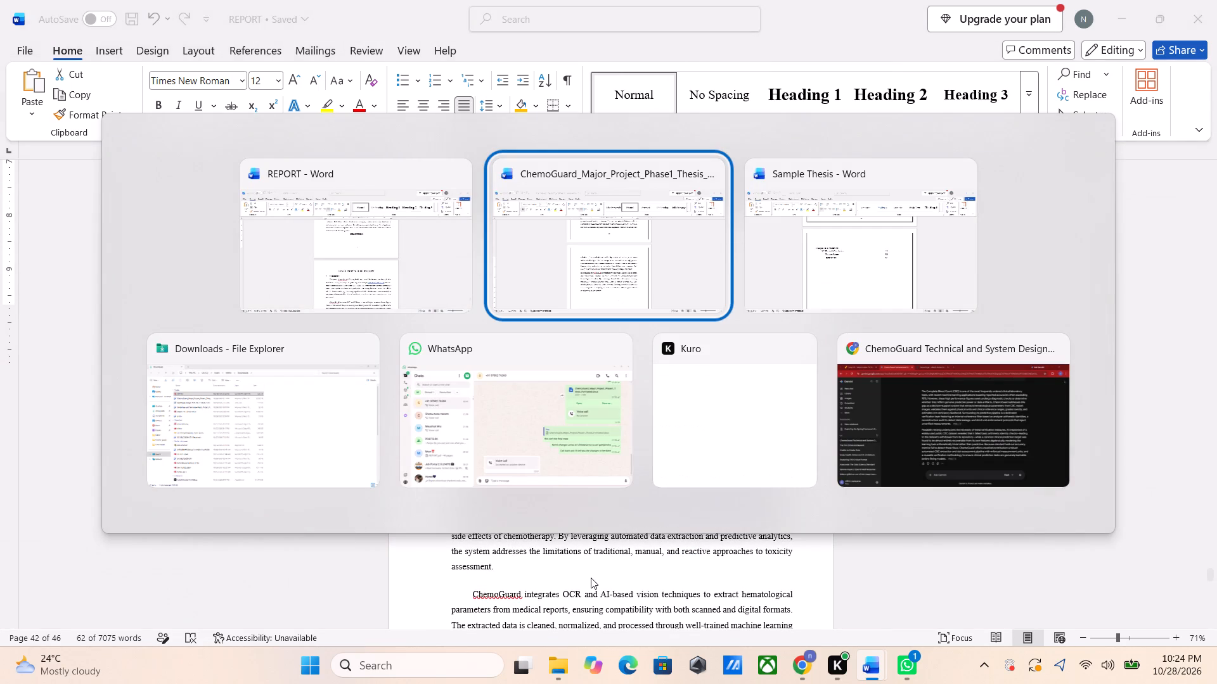
key(alt+Tab)
scroll(591, 578, up, 1)
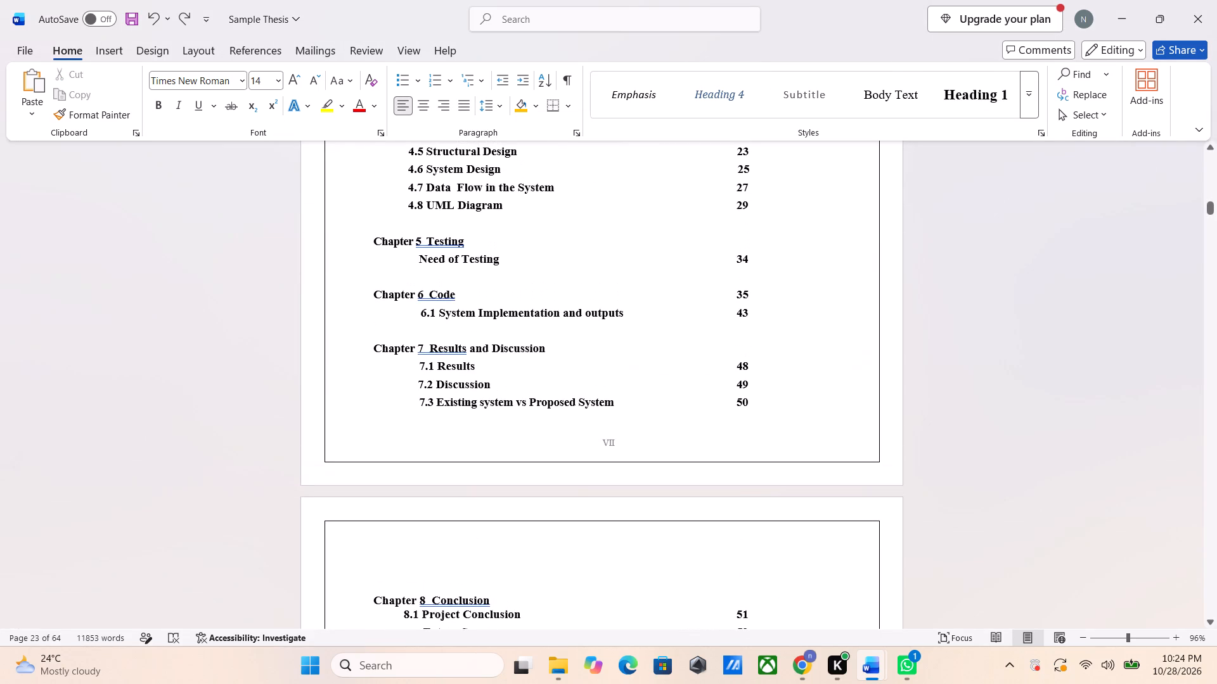
key(alt+Tab)
scroll(591, 578, up, 1)
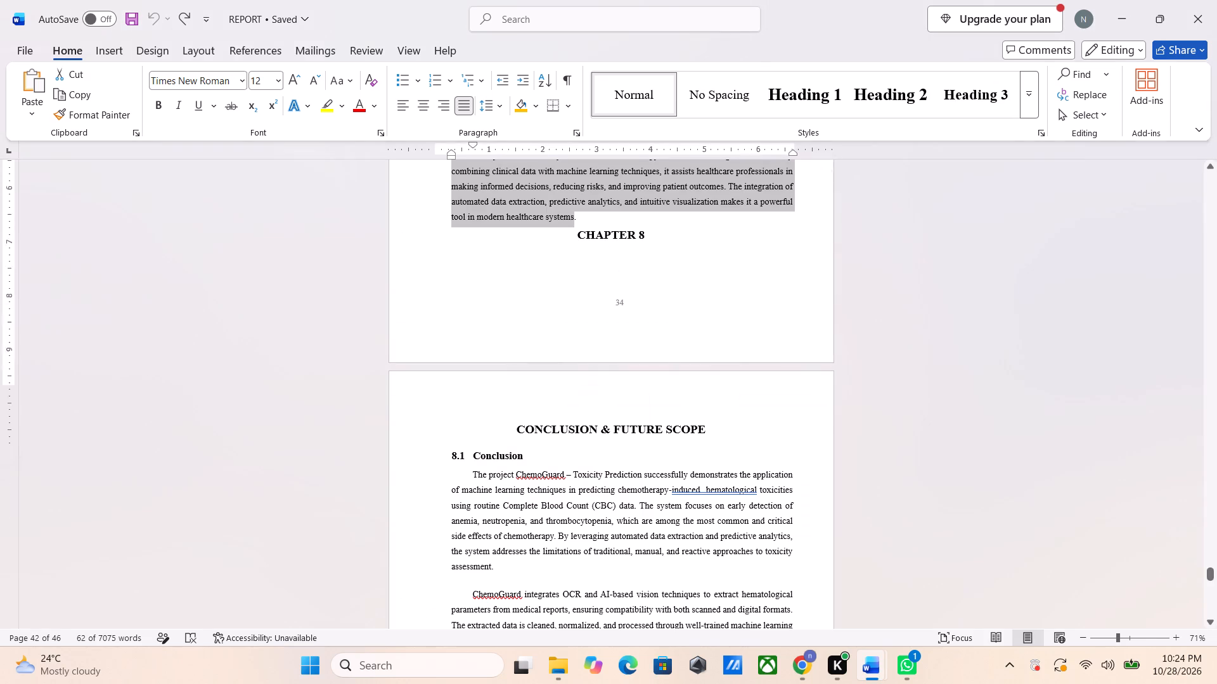
scroll(591, 578, up, 4)
scroll(591, 578, down, 3)
Insert the bold 12 pt left-aligned heading "7.1 Results" between the thesis's "RESULTS AND DISCUSSION" title and its first paragraph.
key(alt+Tab)
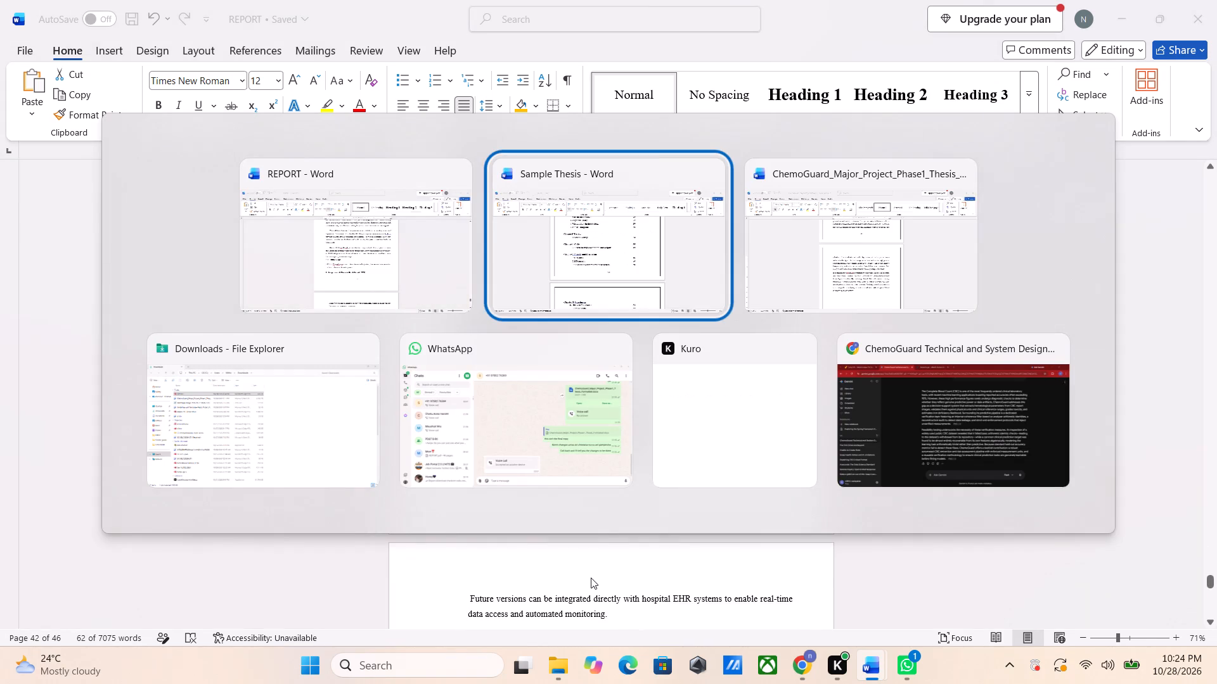
key(alt+Tab)
scroll(591, 578, up, 6)
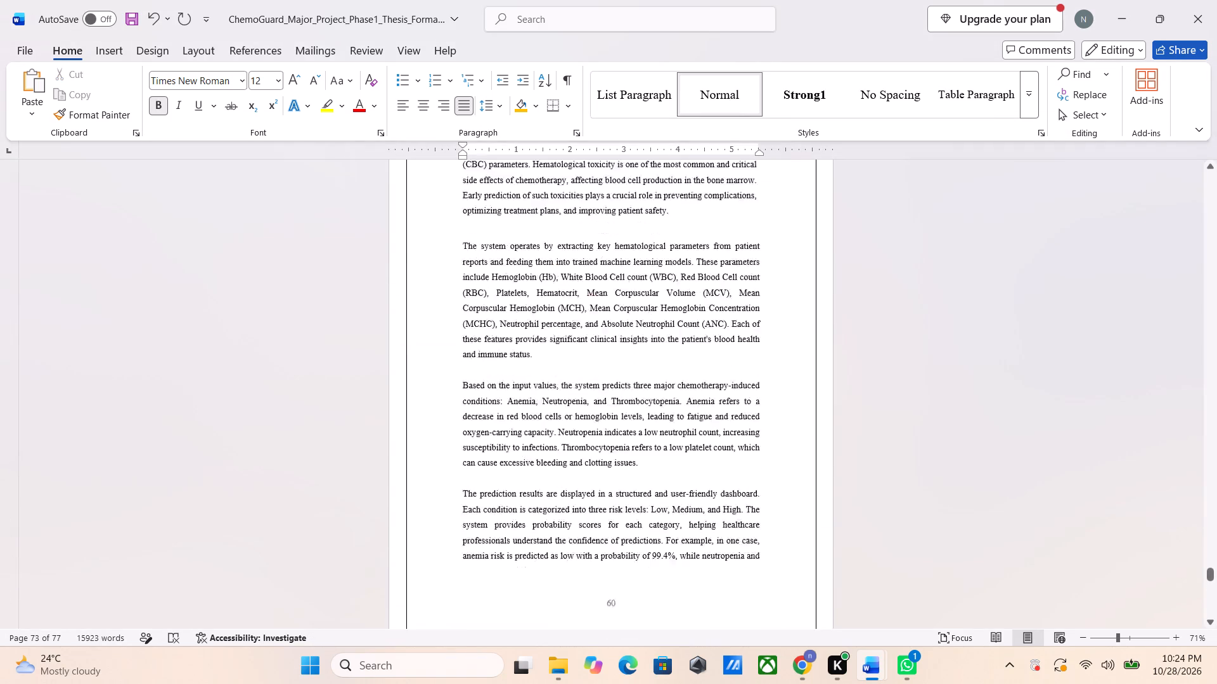
scroll(591, 578, up, 1)
click(697, 296)
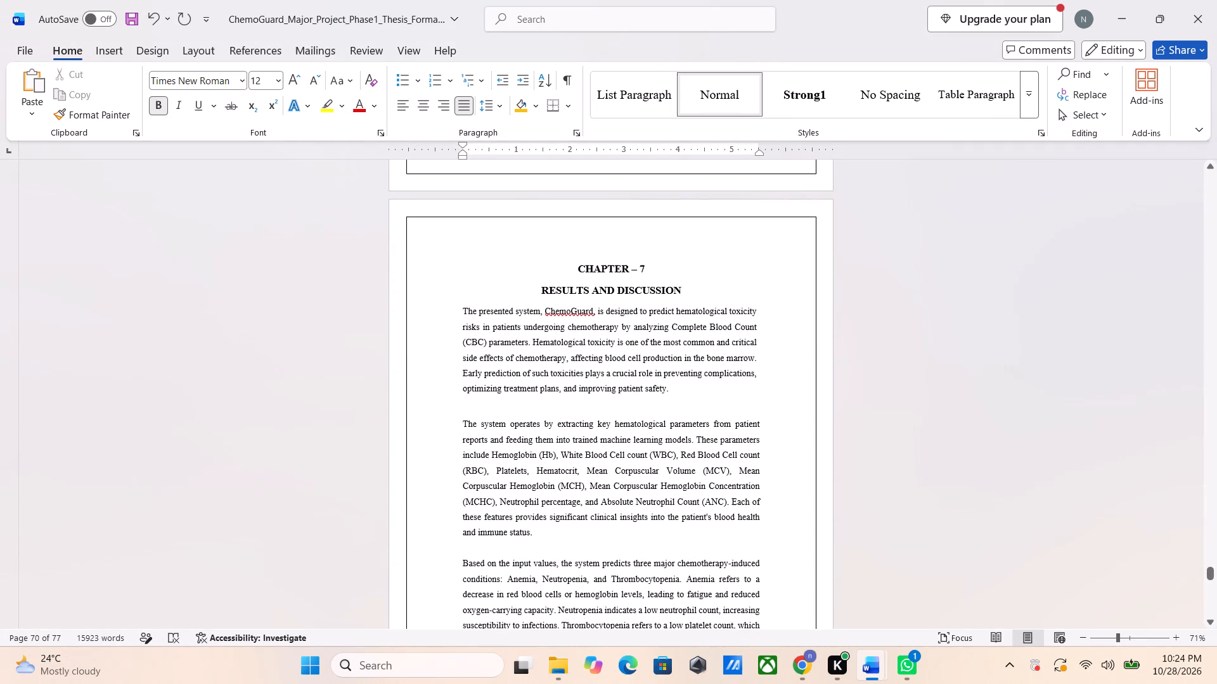
key(Return)
key(BackSpace)
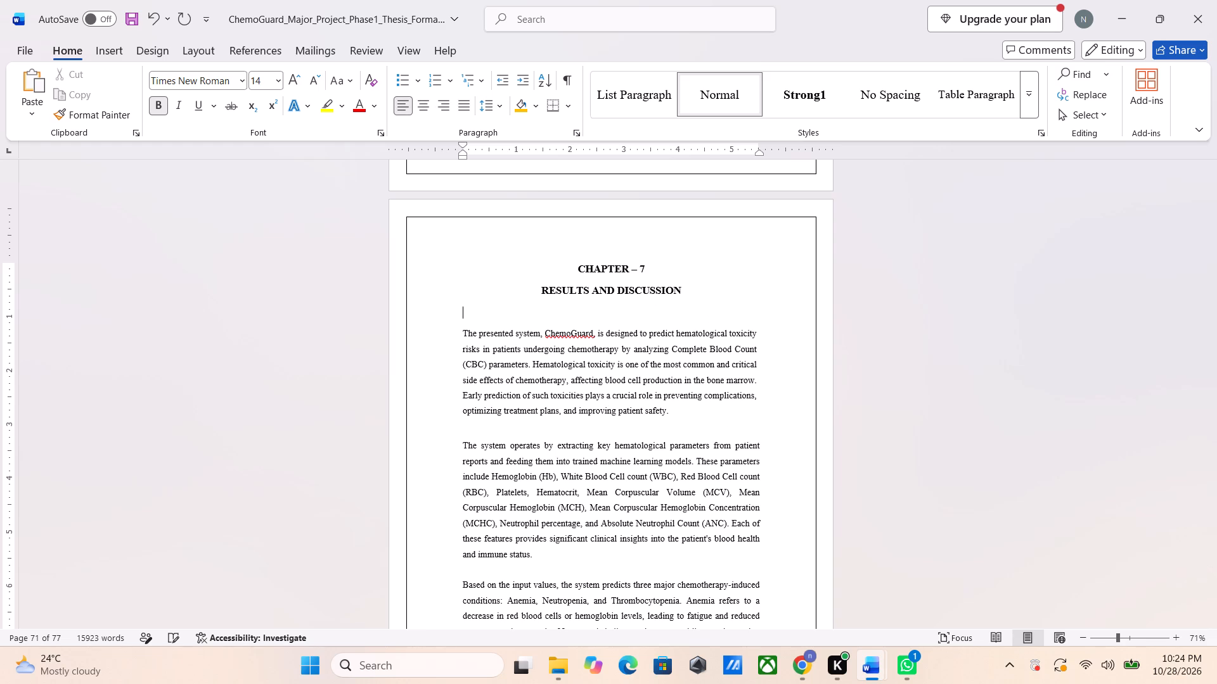
click(321, 77)
text(7.1 Results)
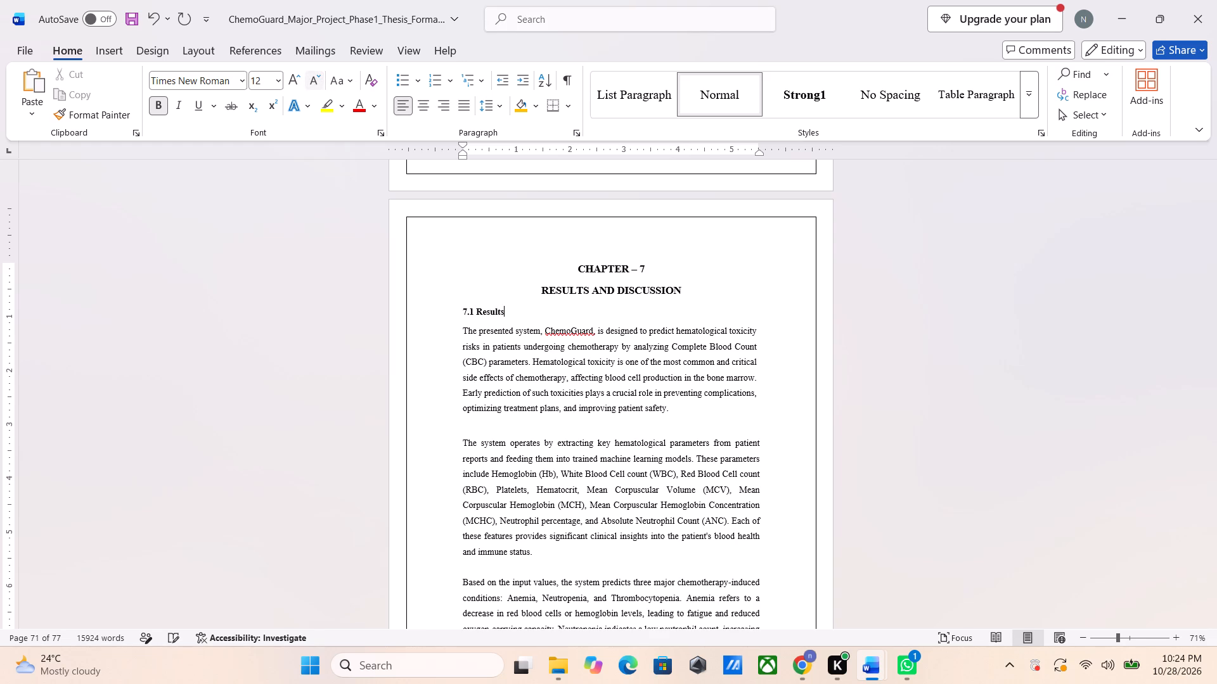
Check the Sample Thesis table of contents for the section following "7.1 Results", and look over REPORT's Chapter 8.
key(alt+Tab)
key(alt+Tab)
key(alt+Tab)
key(alt+Tab)
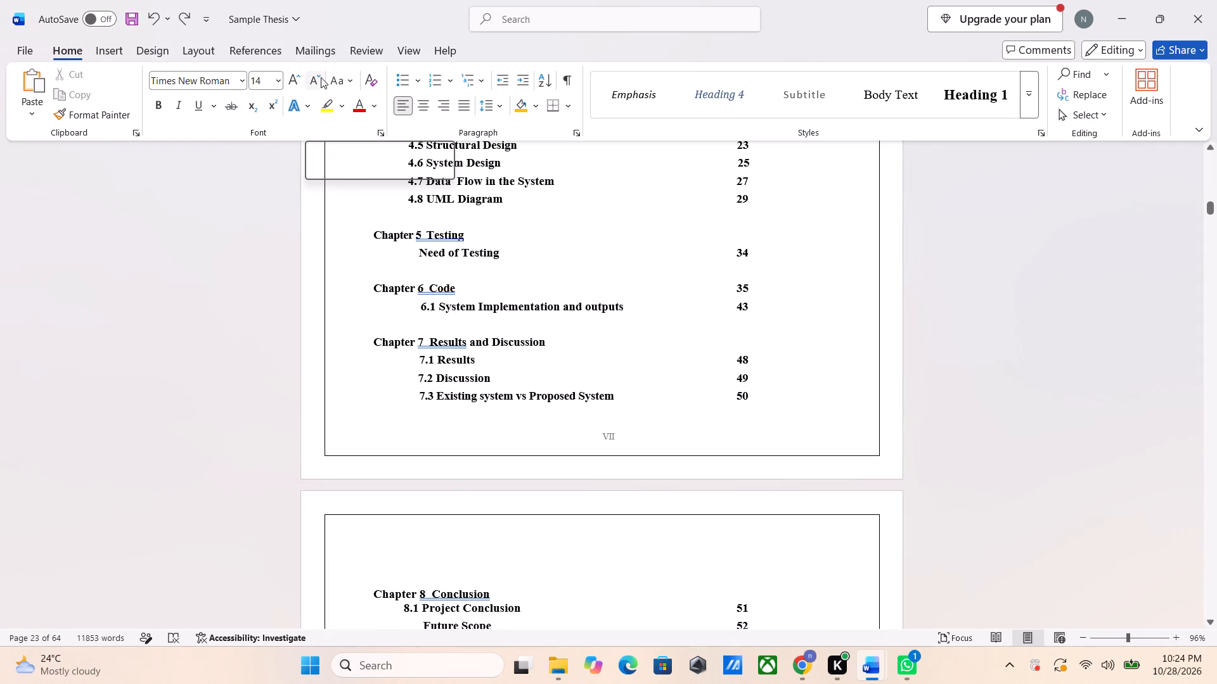
scroll(321, 77, up, 1)
key(alt+Tab)
key(alt+Tab)
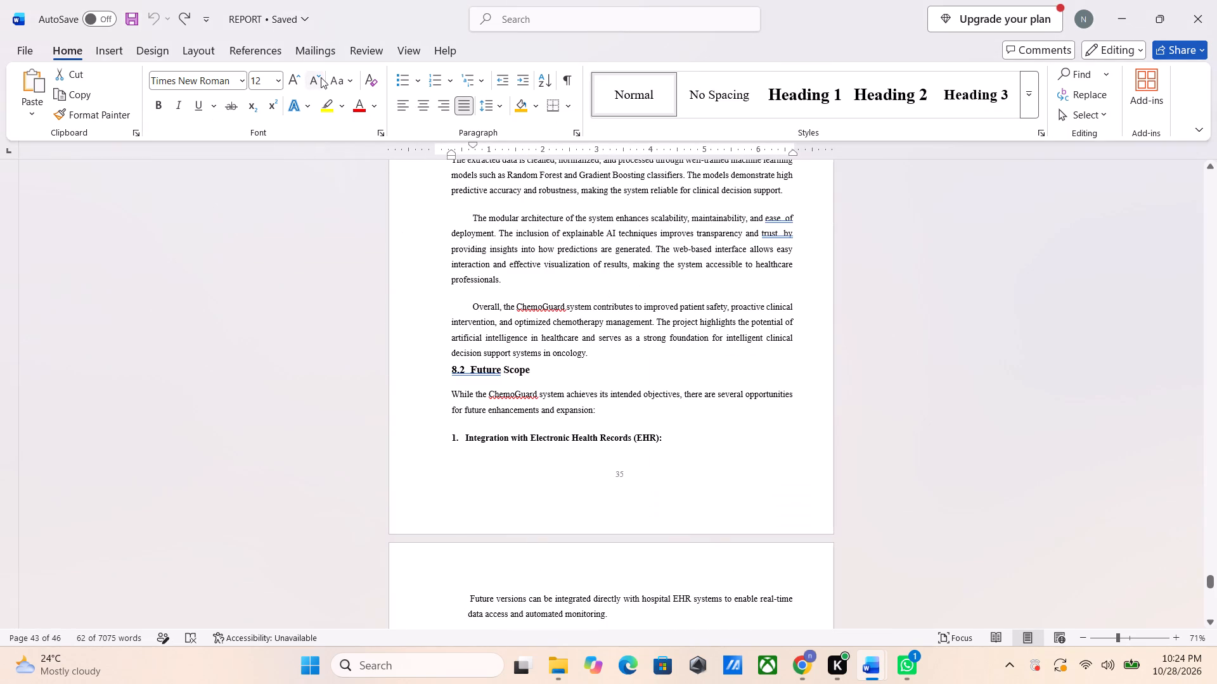
key(alt+Tab)
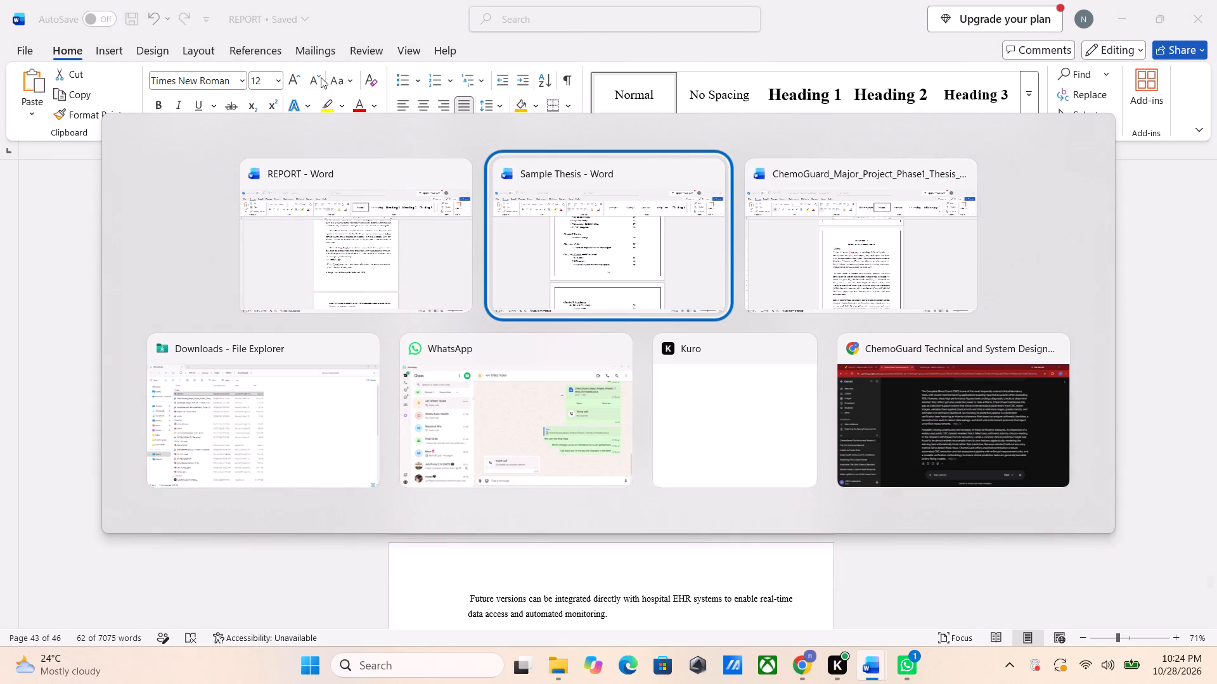
Add the bold heading "7.2 Discussion" below the thesis paragraph starting "In conclusion, the ChemoGuard prediction system", followed by an empty non-bold line.
key(alt+Tab)
scroll(321, 77, down, 3)
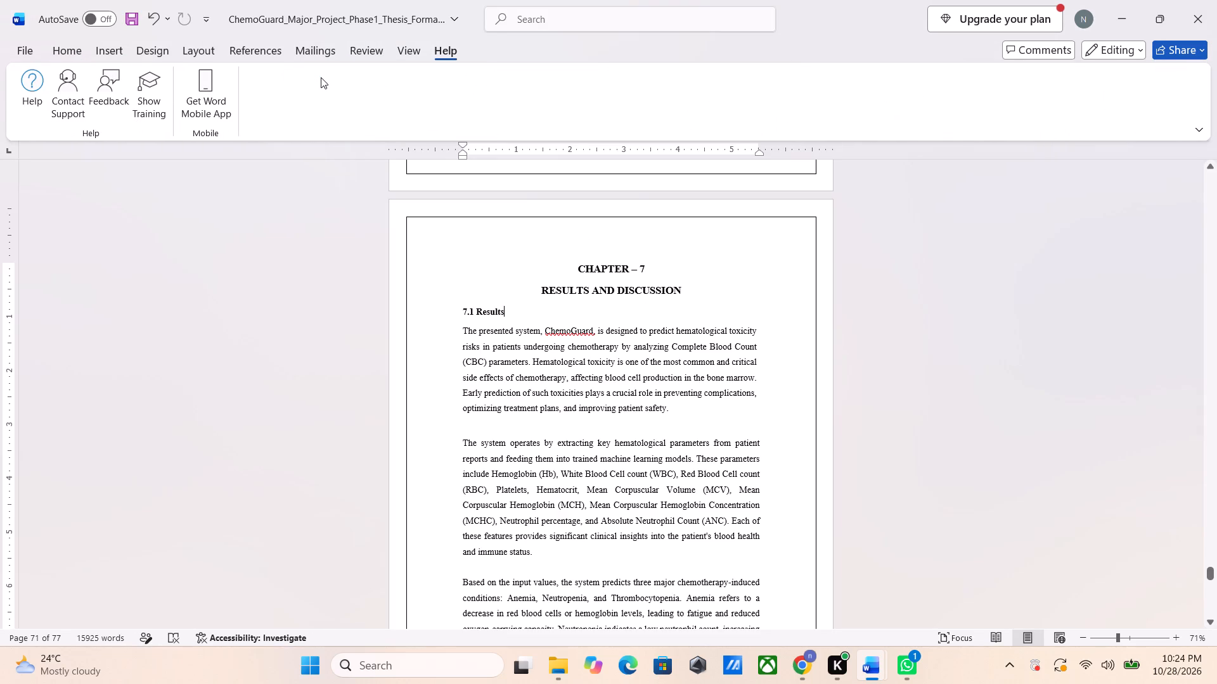
drag(70, 54, 393, 402)
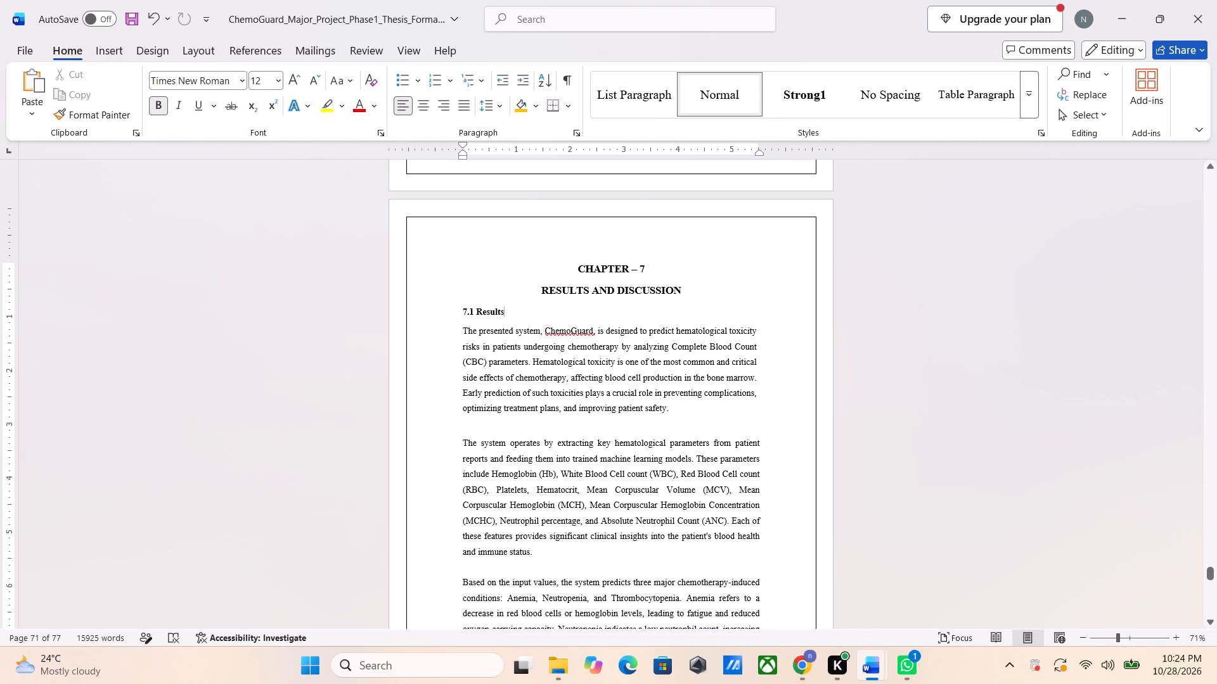
scroll(393, 402, down, 11)
scroll(393, 402, up, 2)
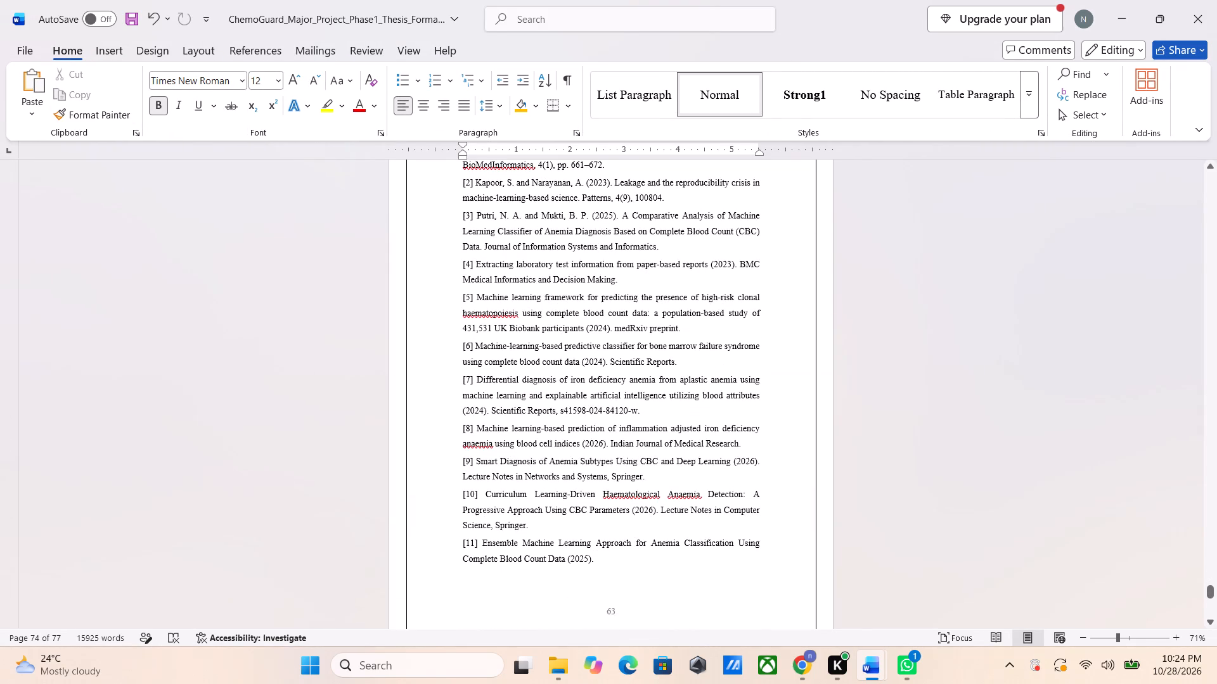
scroll(397, 481, up, 4)
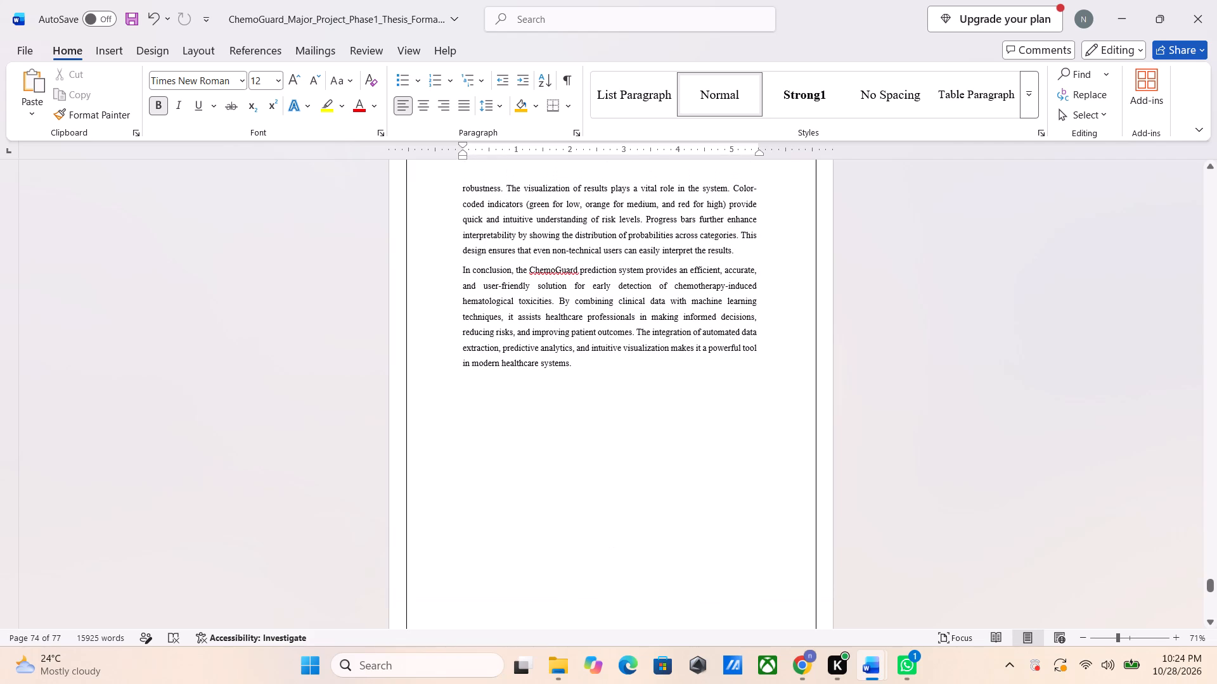
click(596, 396)
key(ctrl+b)
key(ctrl+b)
key(7)
text(.q)
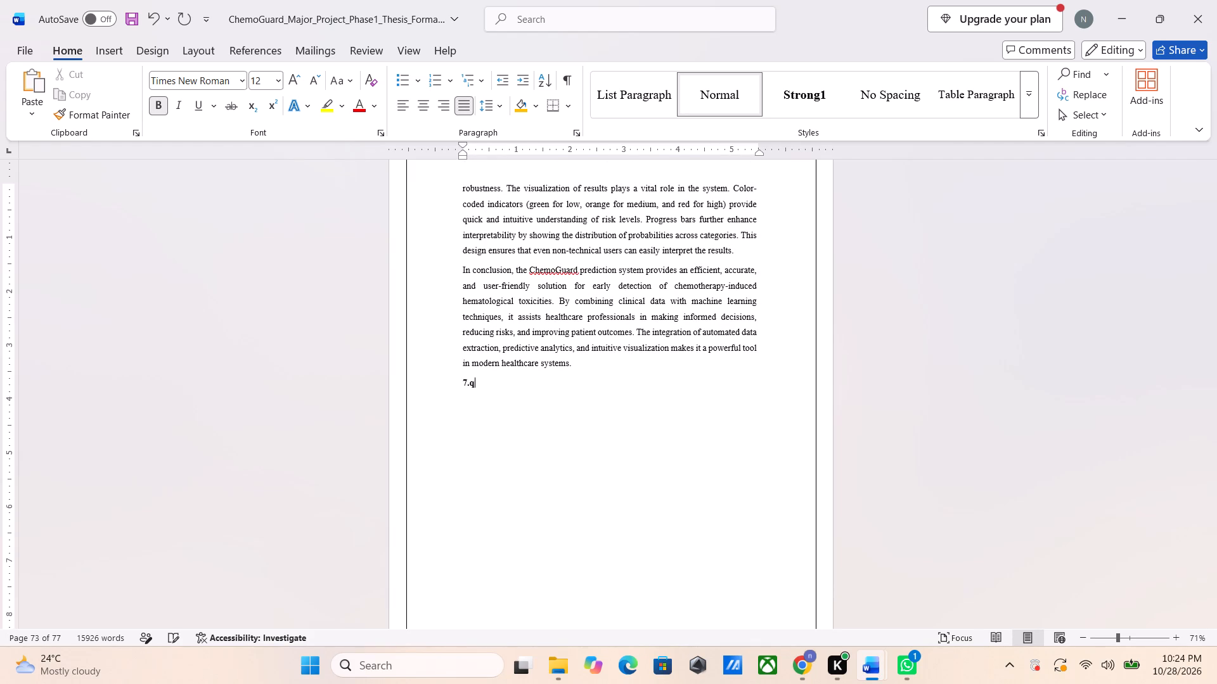
key(BackSpace)
text(2 Discussion)
key(space)
key(BackSpace)
text(s)
key(space)
key(BackSpace)
key(BackSpace)
key(Return)
key(ctrl+b)
key(alt+Tab)
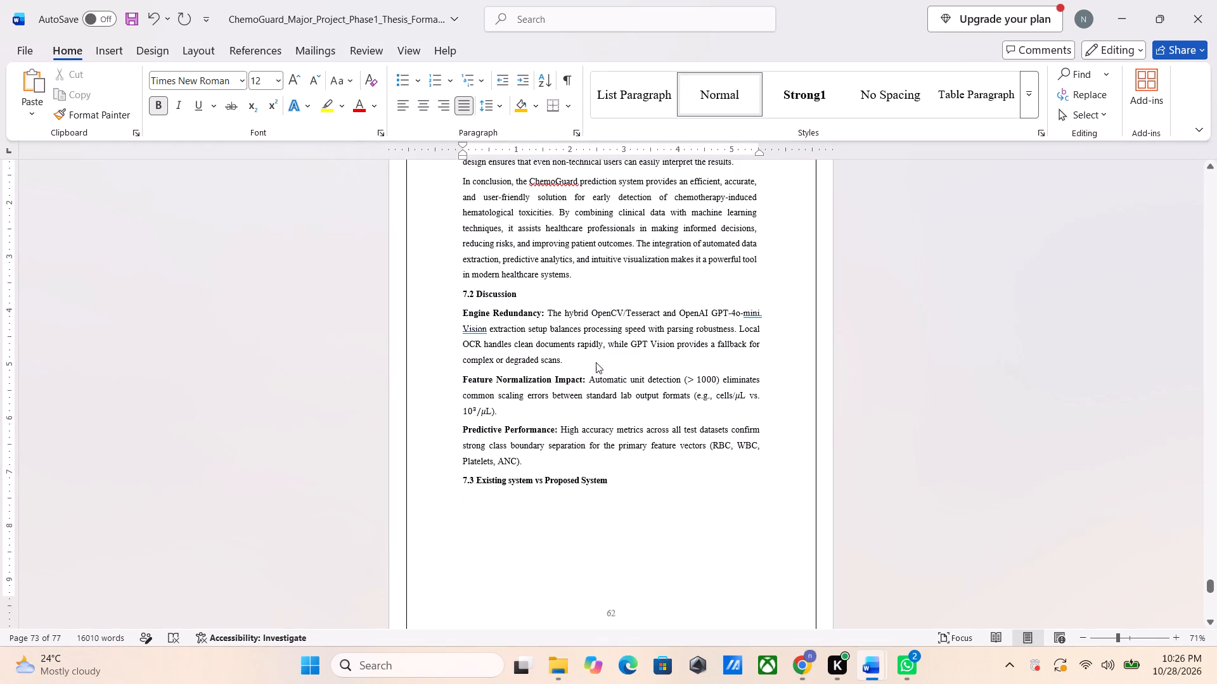
Insert empty lines before the "7.3 Existing system vs Proposed System" heading to move it onto the next page with its table.
scroll(596, 362, up, 7)
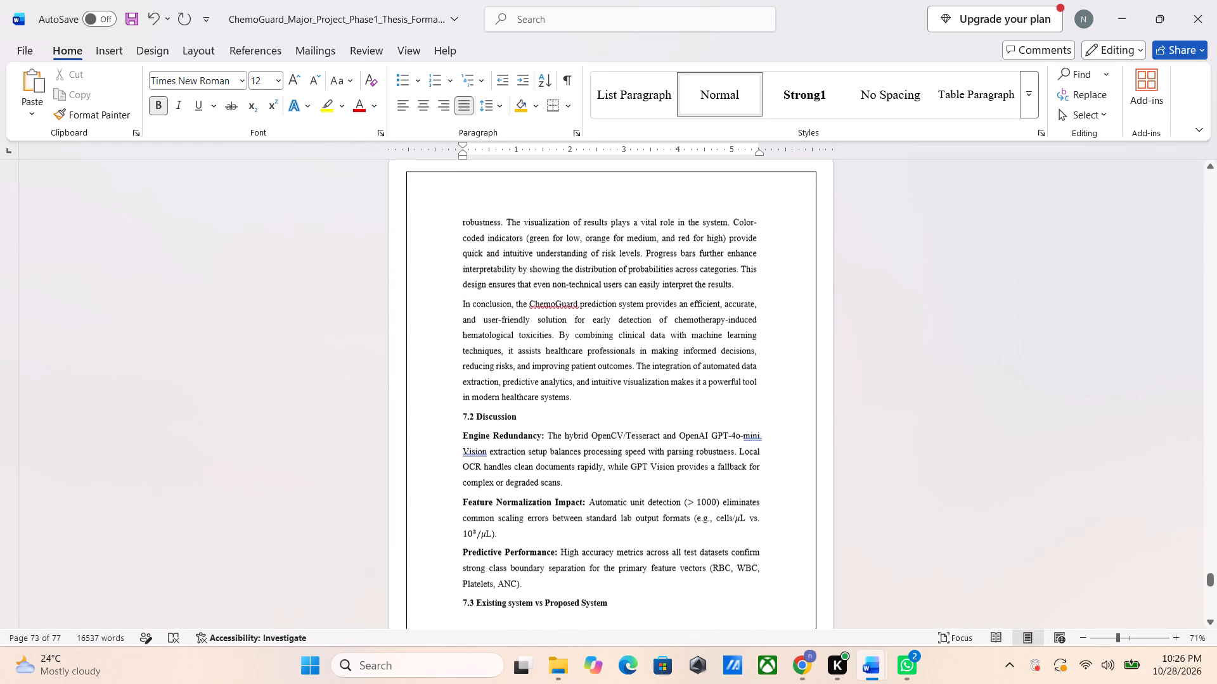
scroll(596, 362, down, 2)
click(546, 372)
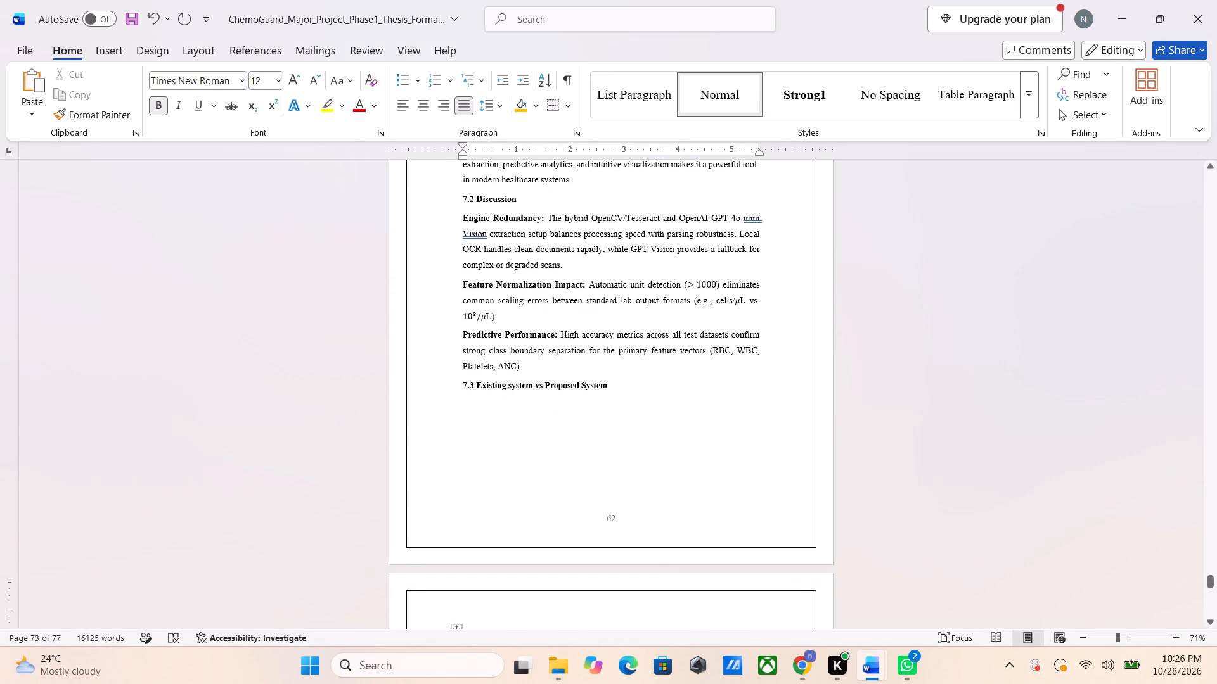
key(Return)
key(Return)
key(Return)
key(Return)
key(Return)
key(Return)
key(Return)
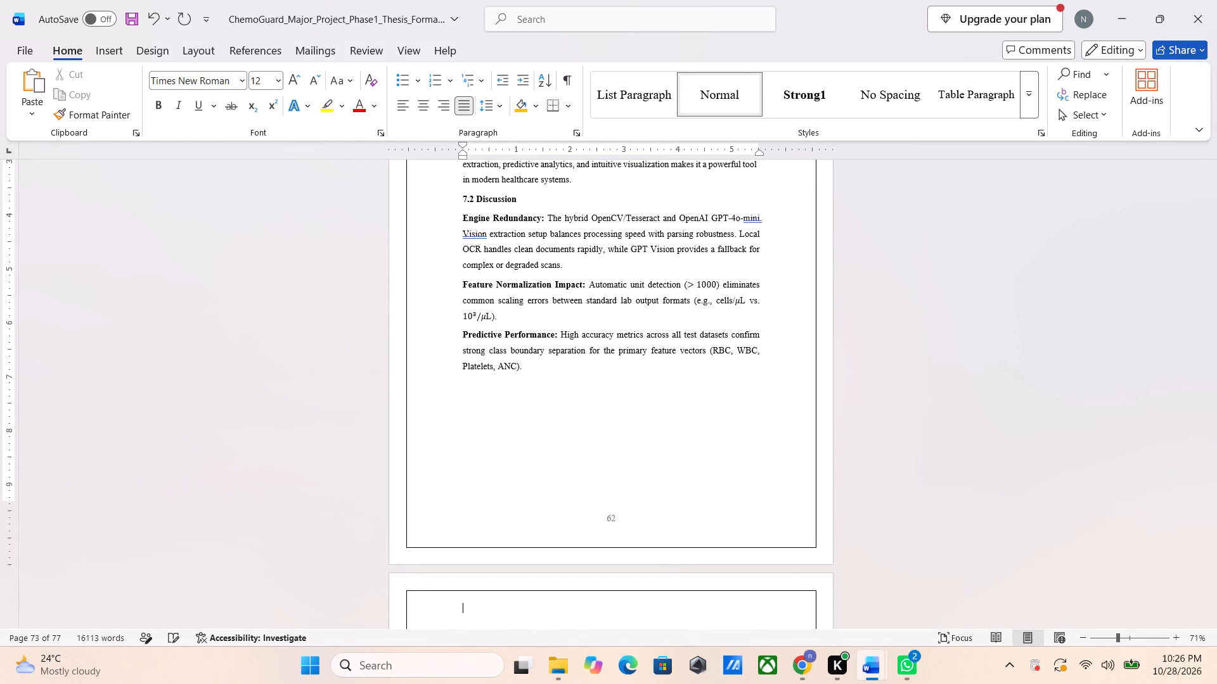
key(BackSpace)
Remove bold from the "Existing / Traditional Systems" cell in the comparison table's "Data Ingestion" row.
scroll(546, 372, down, 1)
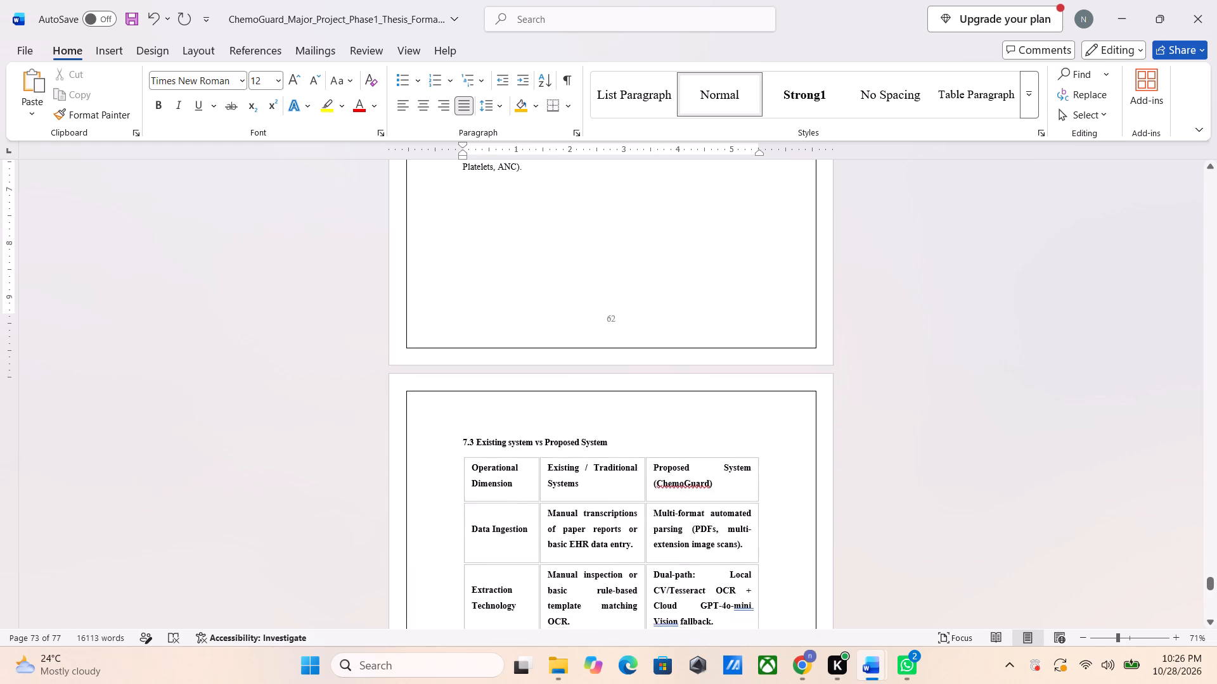
scroll(546, 372, down, 2)
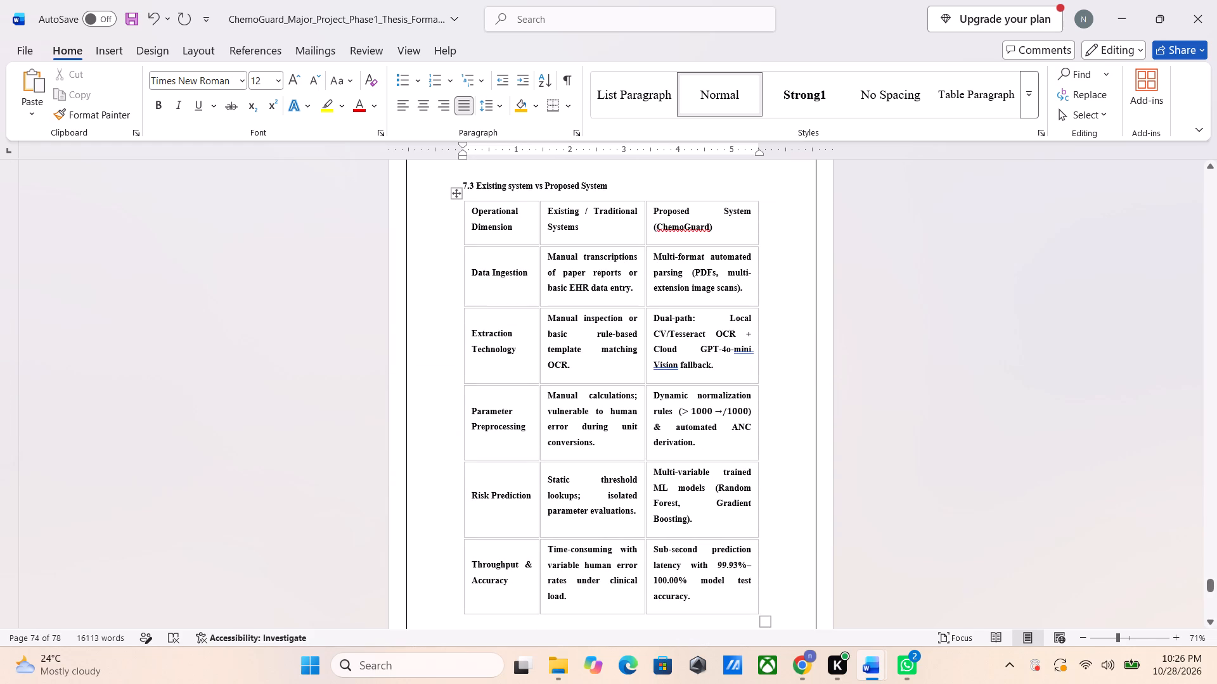
click(544, 291)
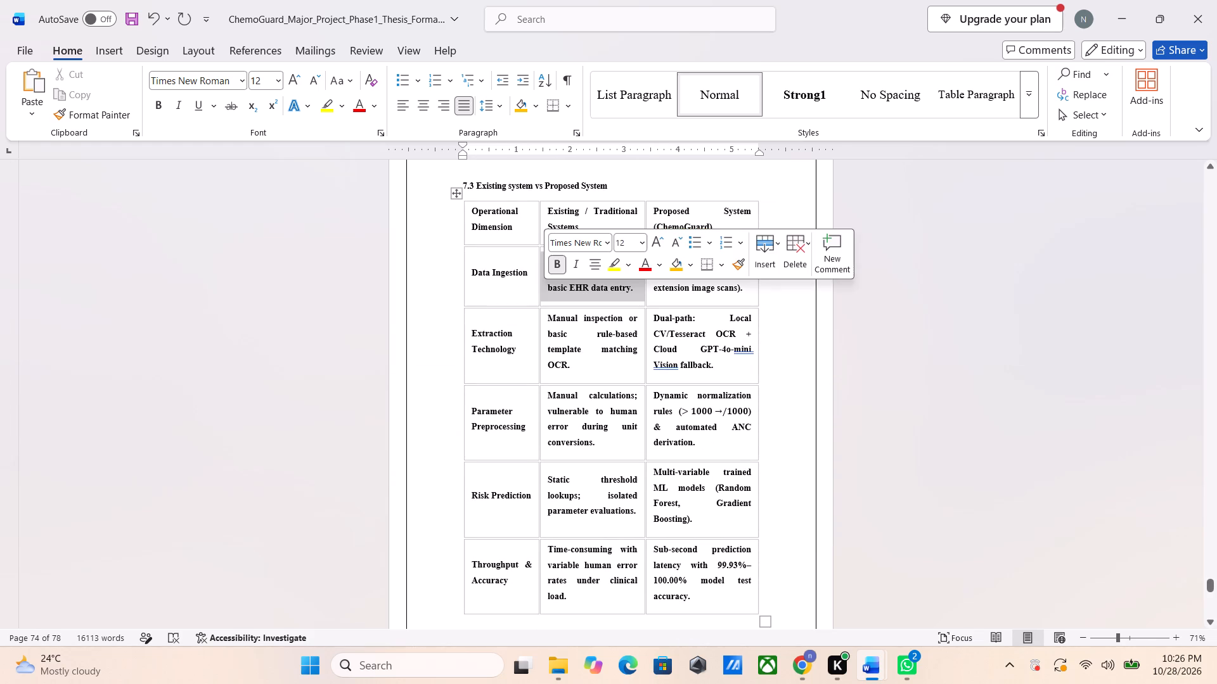
key(ctrl+b)
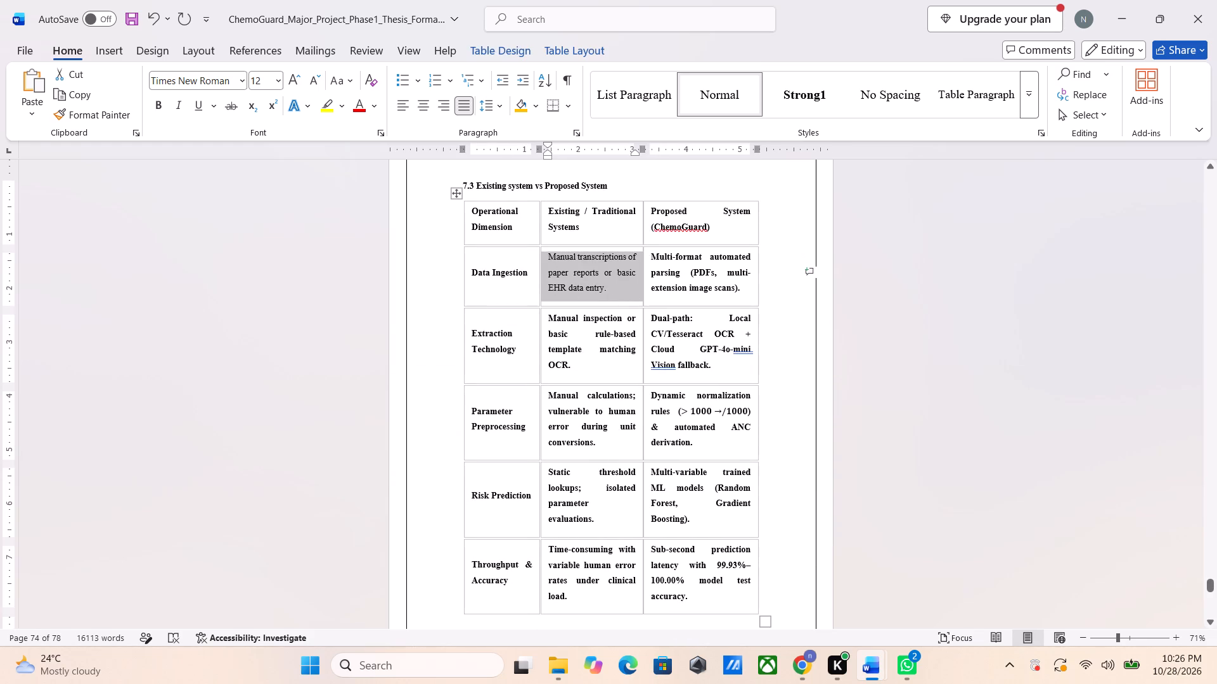
Remove bold from the "Proposed System" cell in the "Data Ingestion" row and from both description cells in the "Extraction Technology" row.
click(652, 291)
click(650, 293)
key(ctrl+b)
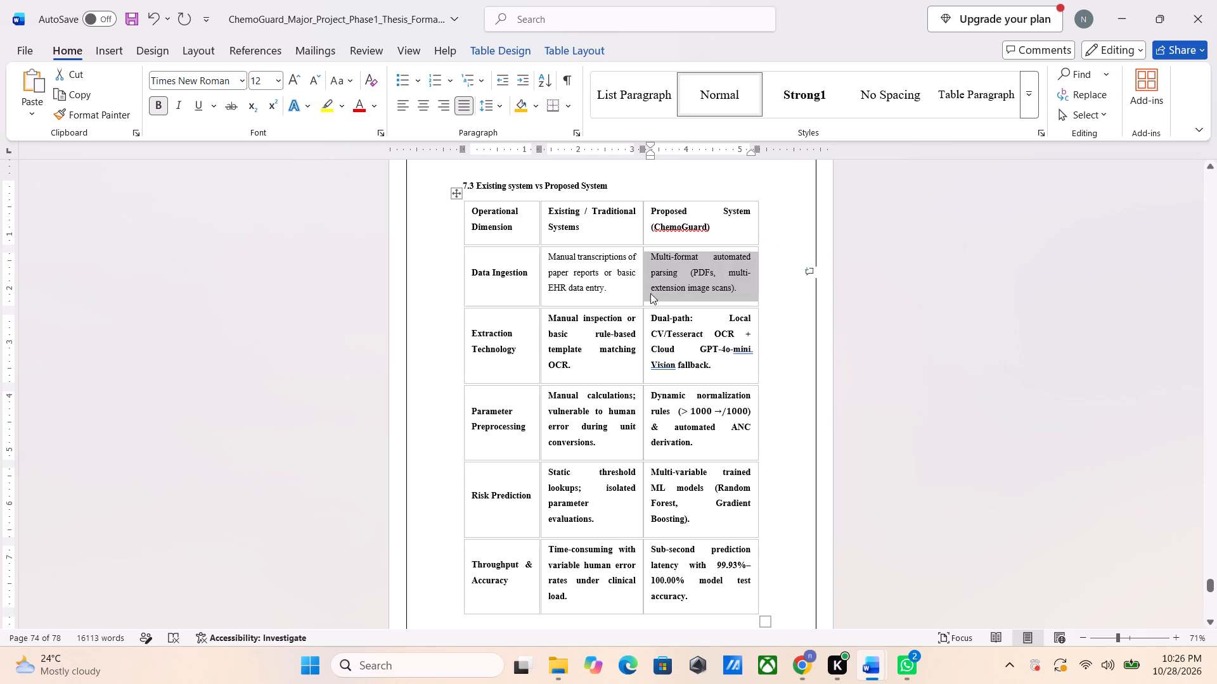
click(648, 374)
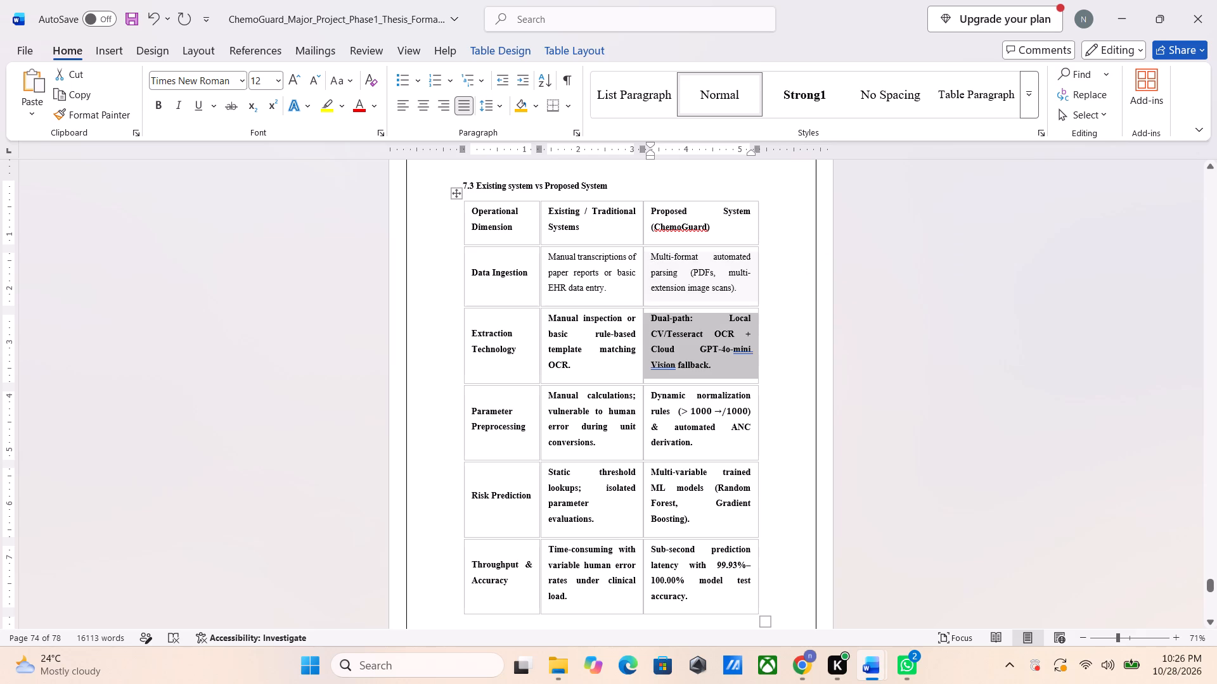
key(ctrl+b)
drag(598, 377, 579, 374)
click(579, 374)
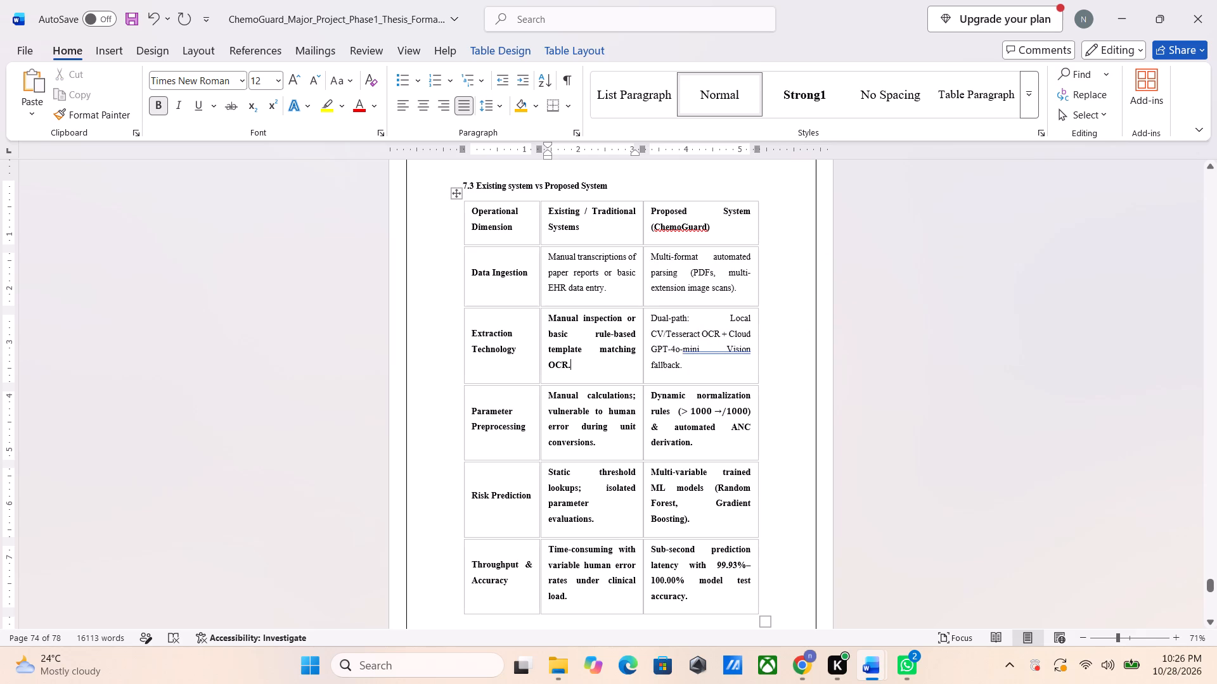
click(546, 377)
key(ctrl+b)
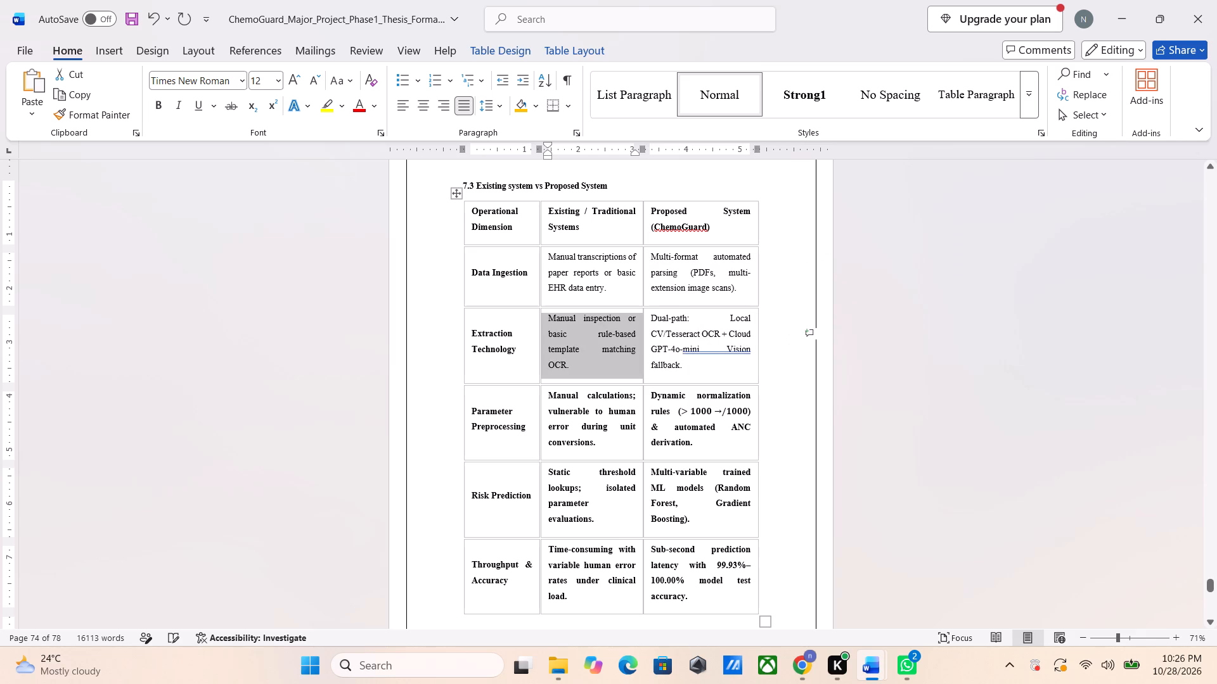
Remove bold from the existing-system and proposed-system cells in the comparison table's "Parameter Preprocessing" row.
click(547, 448)
key(ctrl+v)
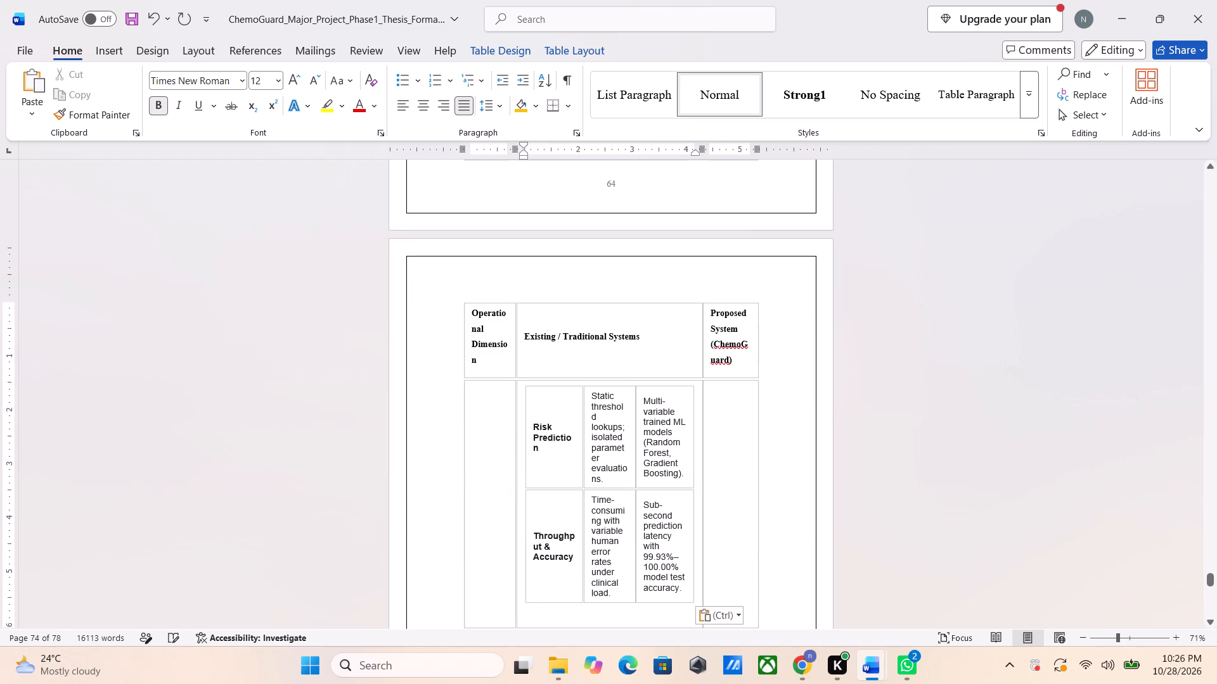
key(ctrl+z)
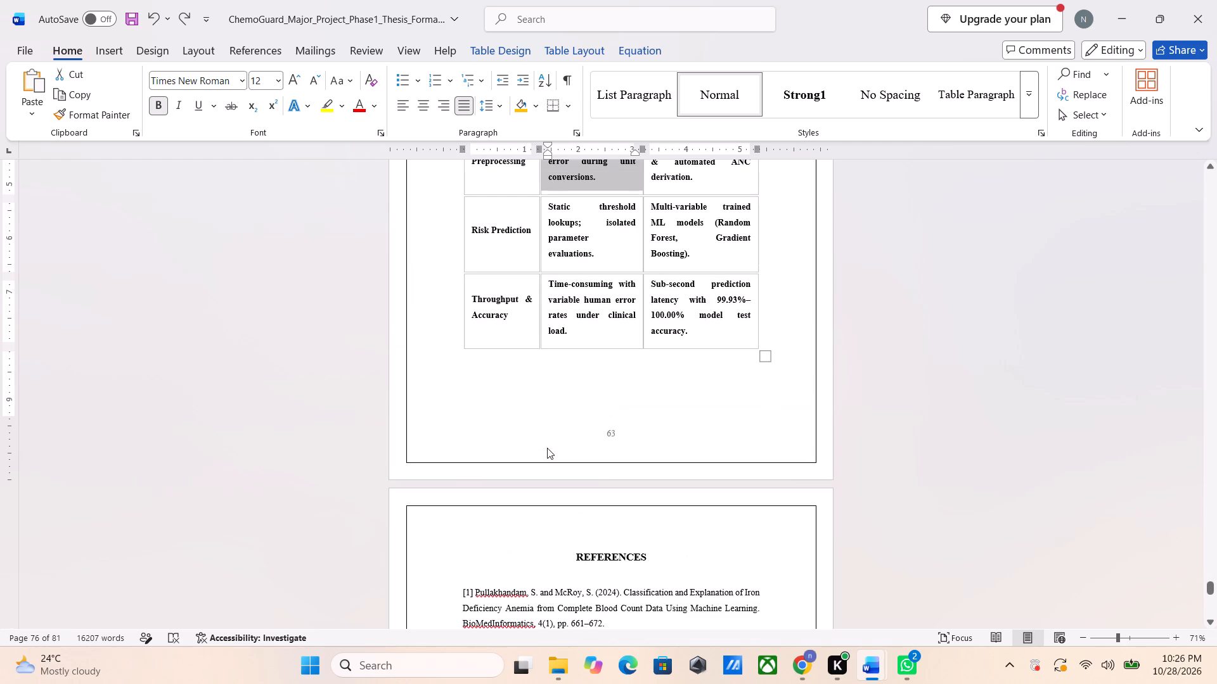
key(ctrl+b)
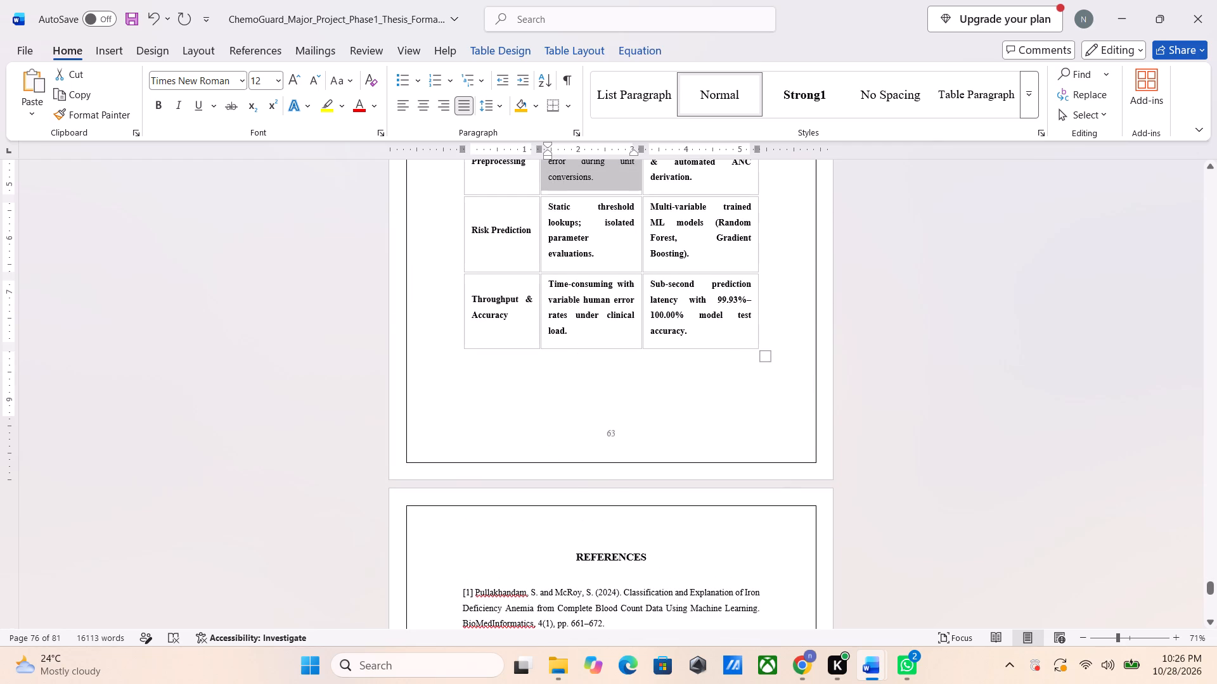
click(649, 186)
key(ctrl+b)
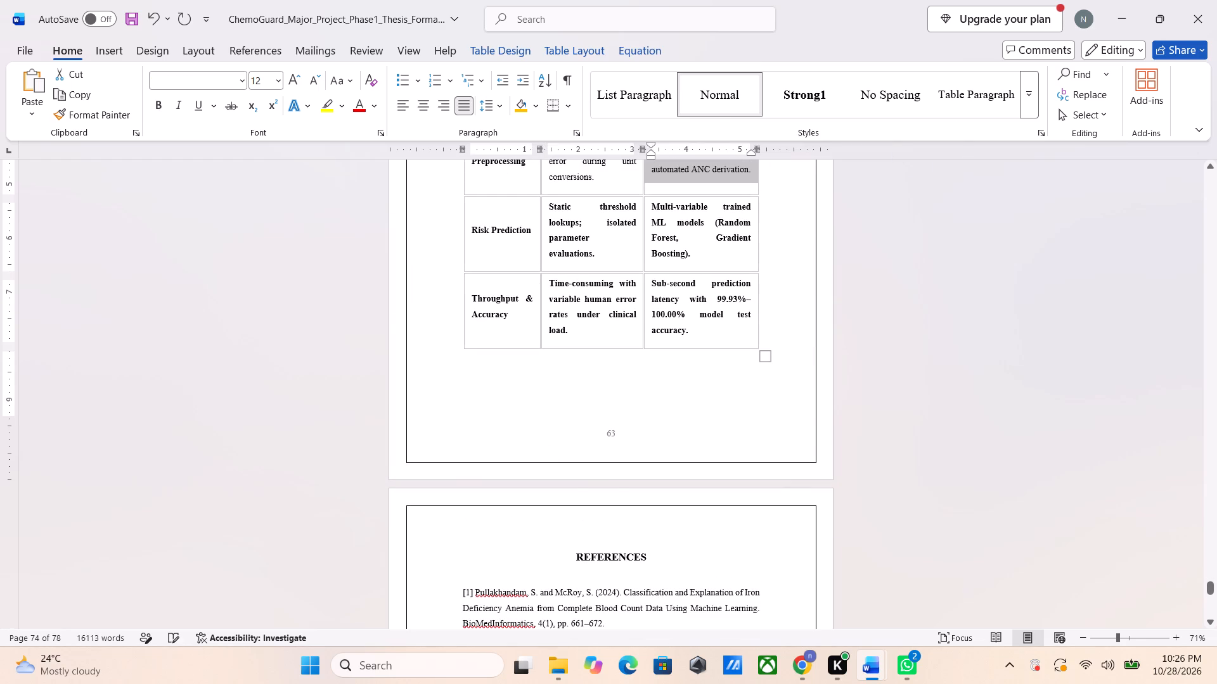
Remove bold from the existing-system and proposed-system cells in the "Risk Prediction" and "Throughput & Accuracy" rows.
click(647, 266)
key(ctrl+b)
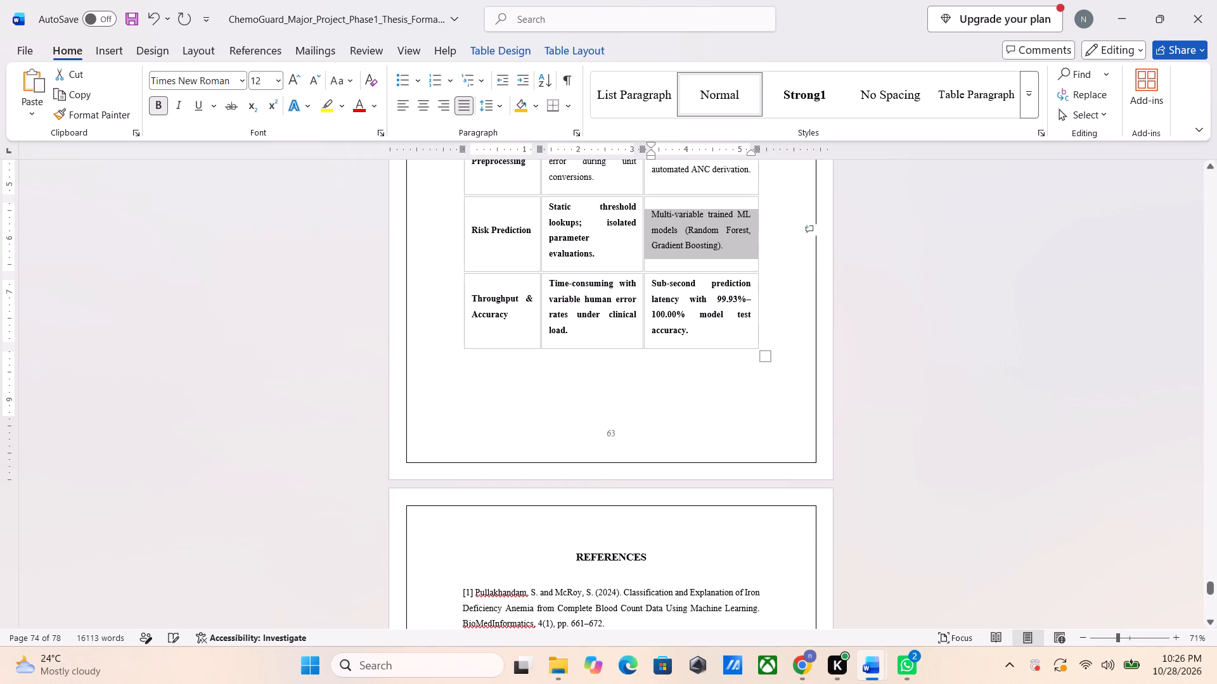
click(546, 252)
key(ctrl+b)
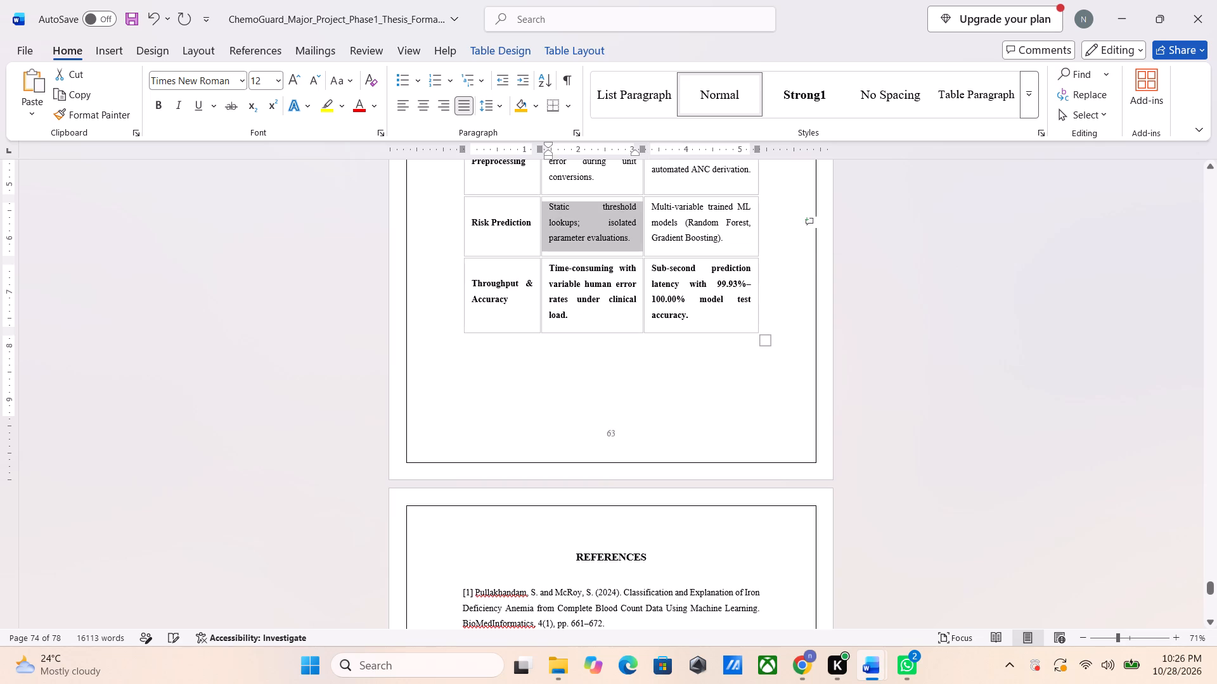
click(545, 316)
key(ctrl+b)
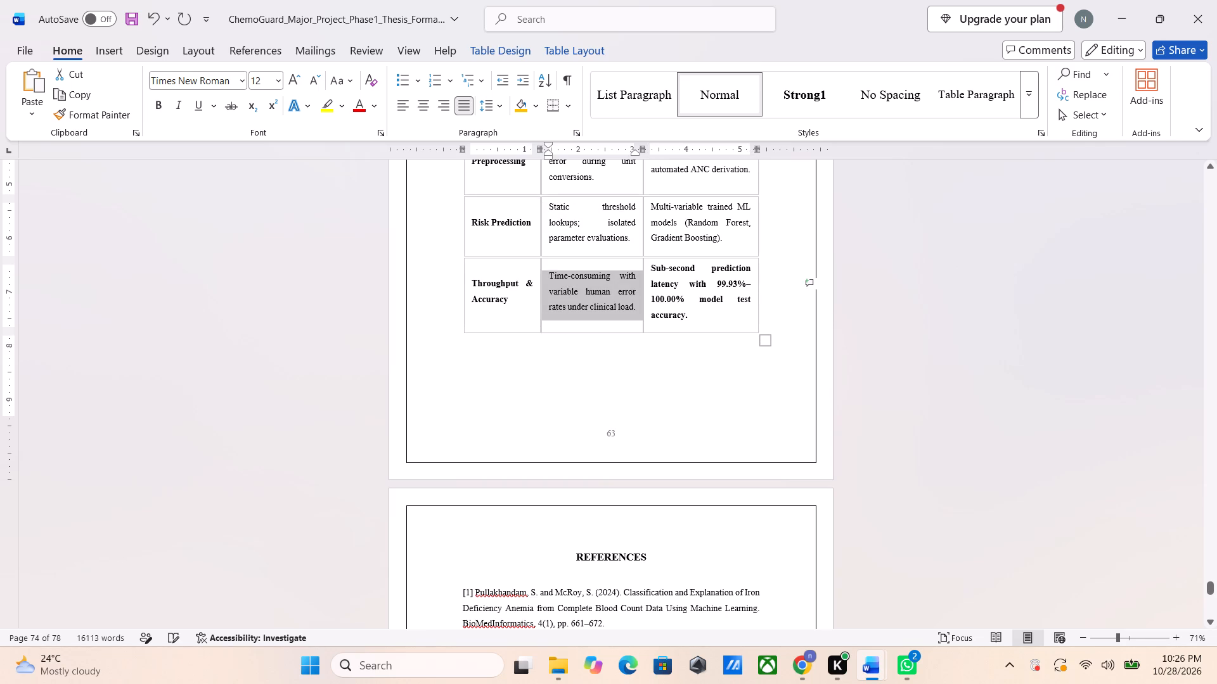
click(654, 325)
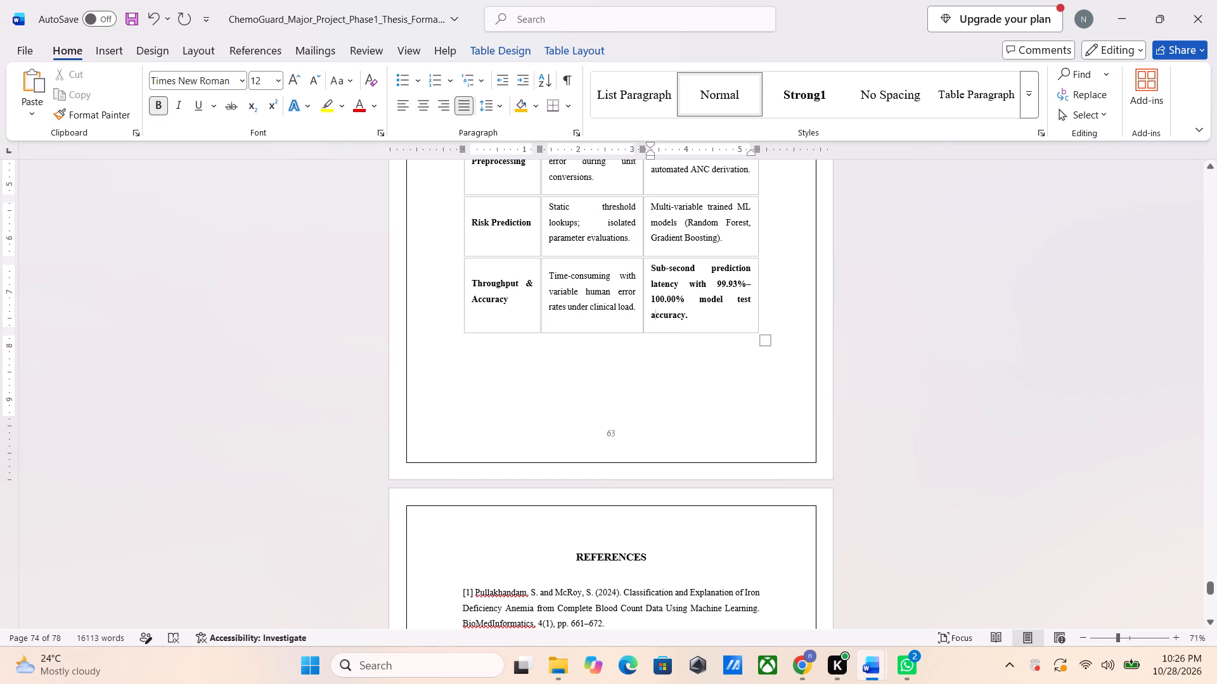
click(648, 324)
key(ctrl+b)
Check the Sample Thesis table of contents for the chapter that follows section 7.3, and return to the ChemoGuard thesis.
scroll(648, 324, up, 2)
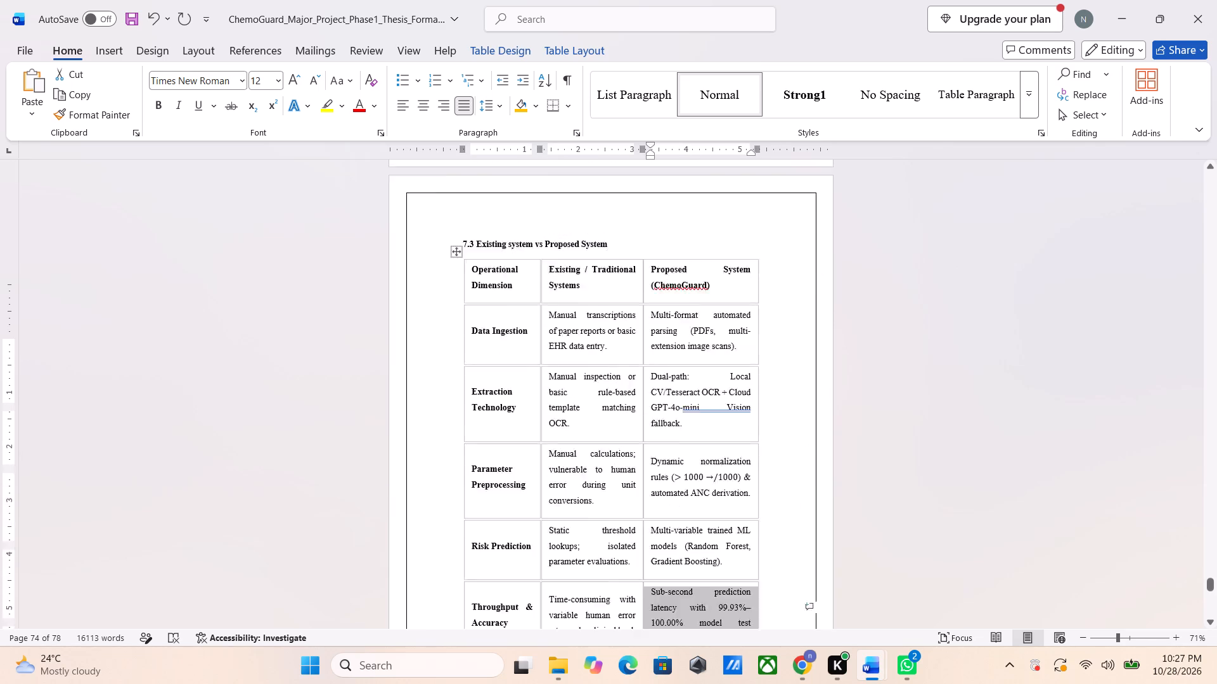
scroll(648, 324, up, 4)
key(alt+Tab)
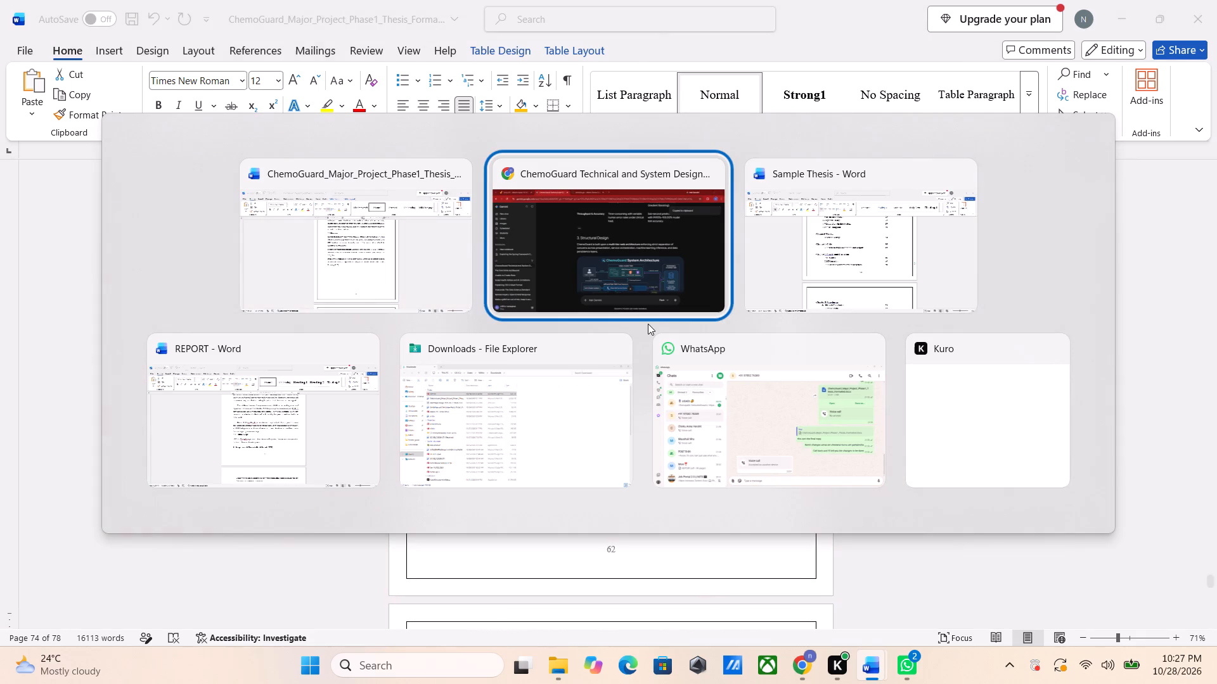
key(alt+Tab)
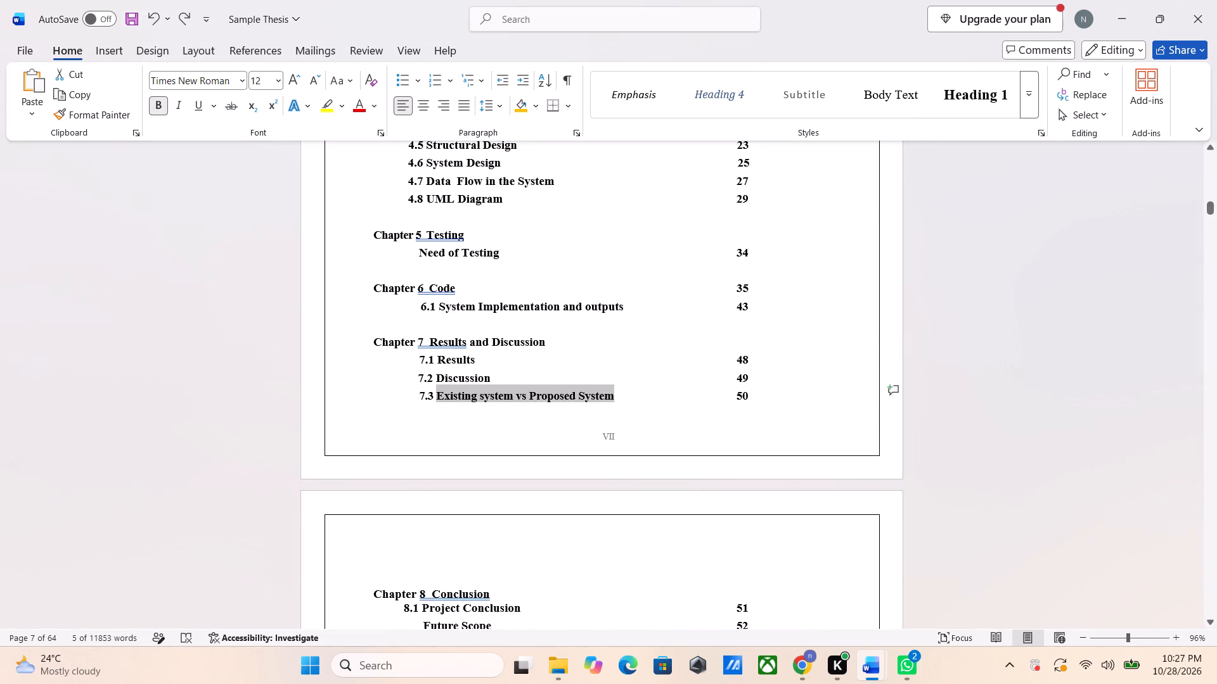
key(alt+Tab)
scroll(648, 324, down, 5)
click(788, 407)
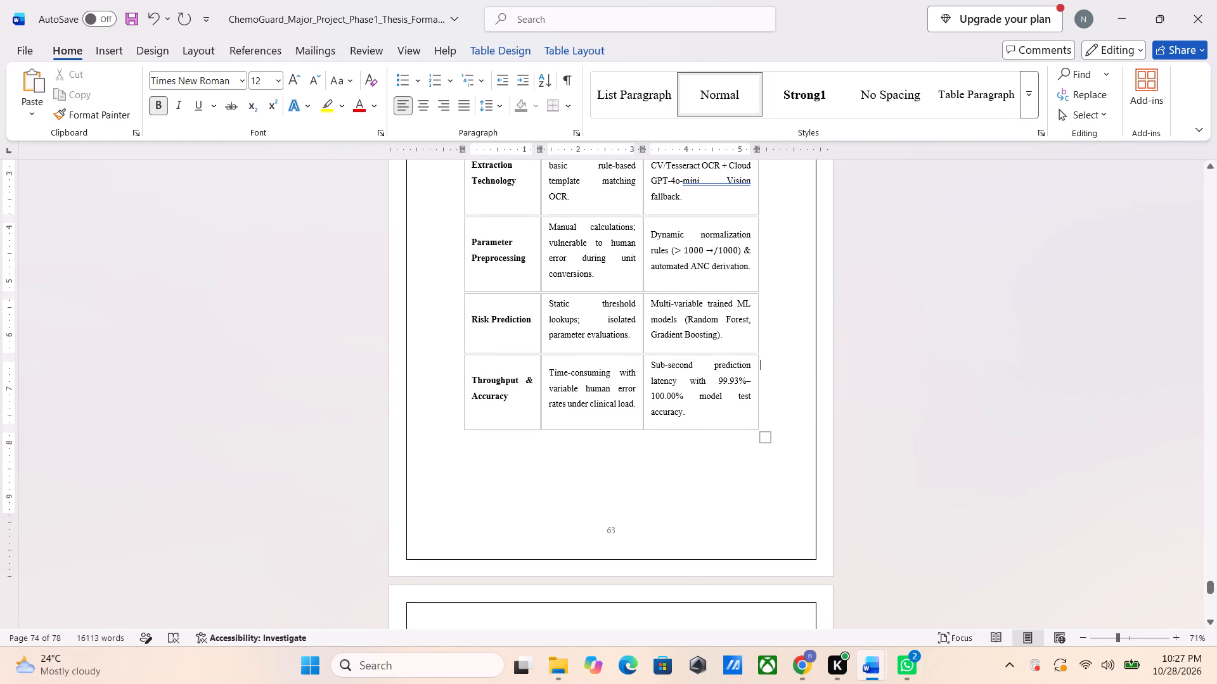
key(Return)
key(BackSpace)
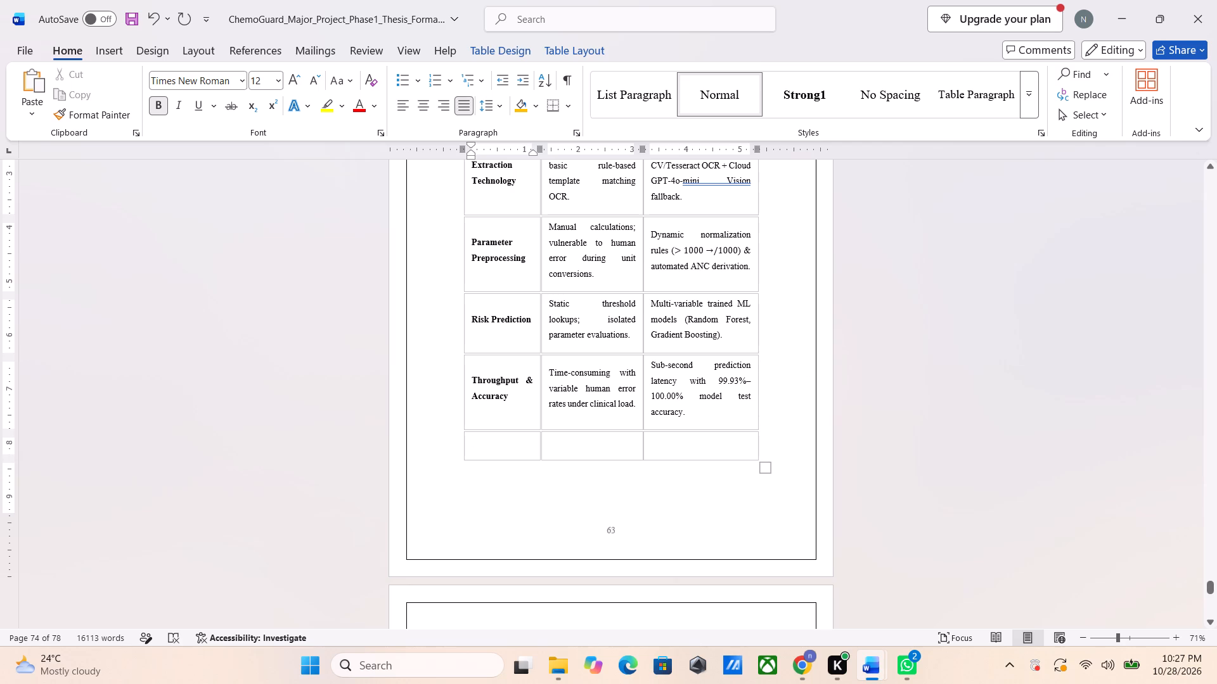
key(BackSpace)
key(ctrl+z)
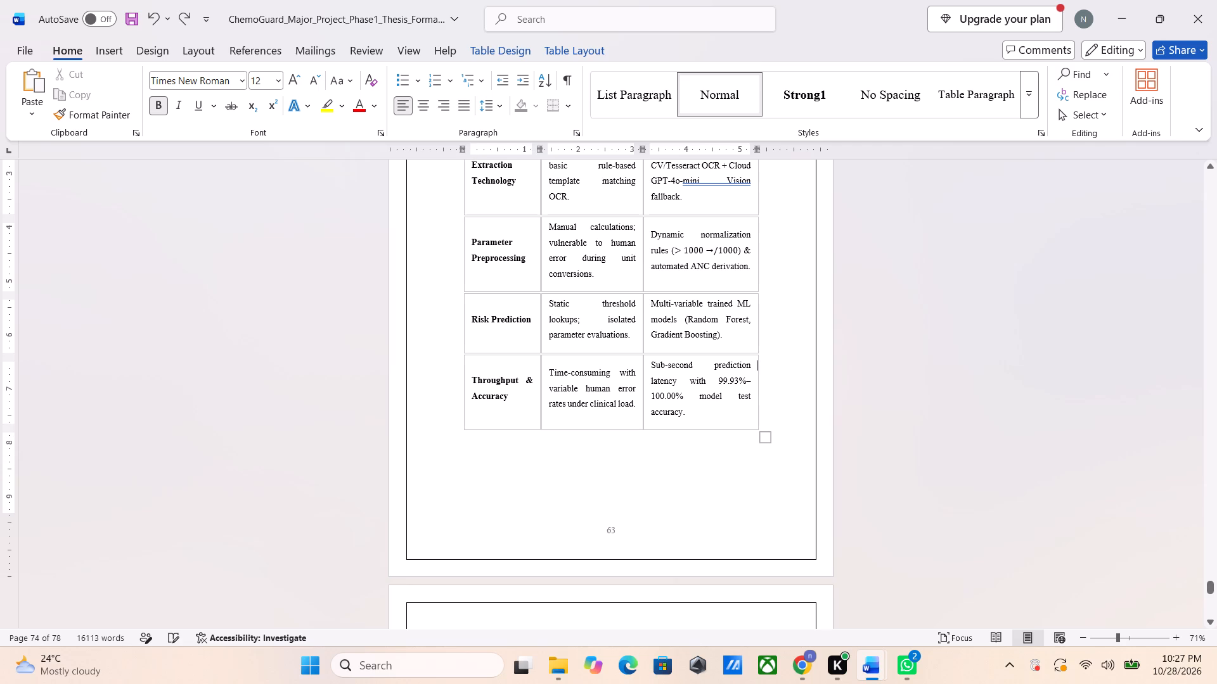
Insert empty lines below the comparison table to reach a new page and enter the heading "CHAPTER - 8" there.
click(773, 457)
key(Return)
key(Return)
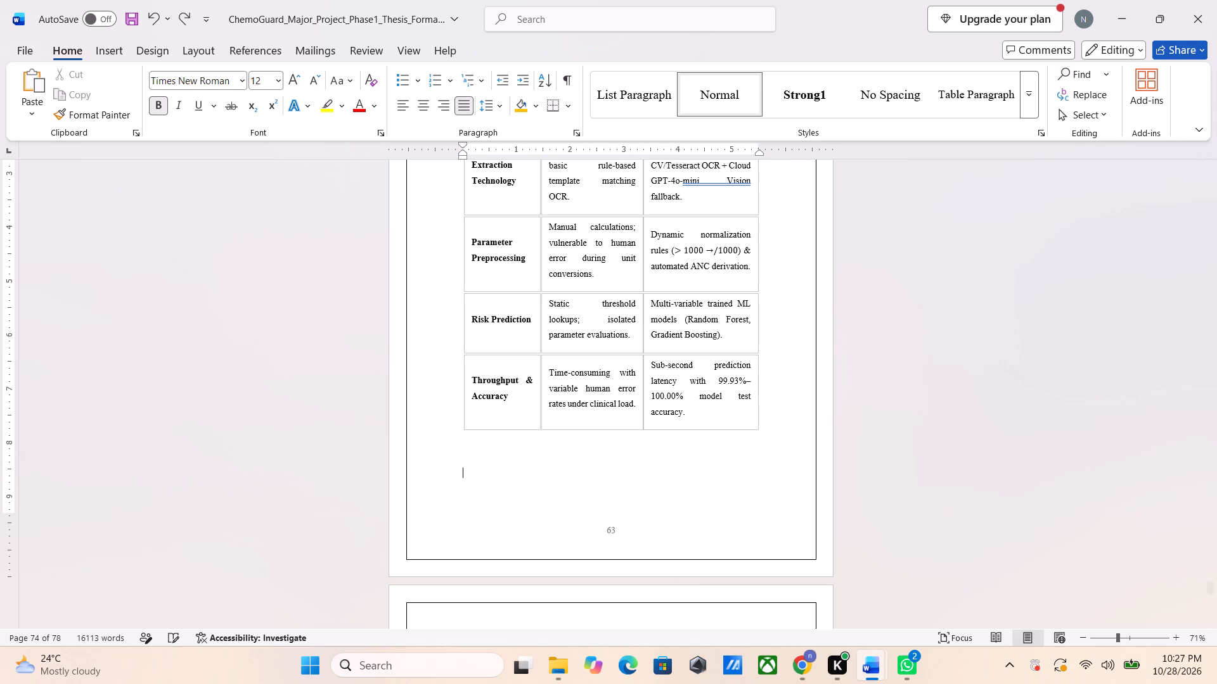
key(Return)
key(Return)
key(Return)
key(BackSpace)
text(CHAPTER)
key(space)
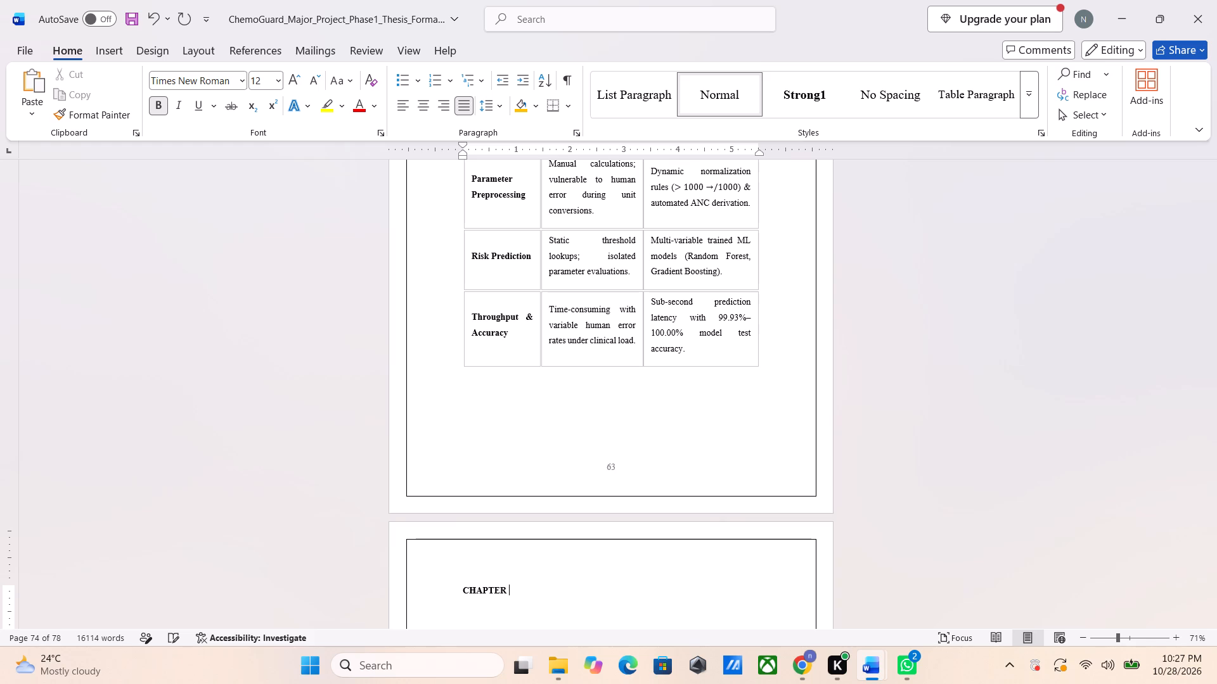
text(- *)
key(BackSpace)
key(8)
Set the "CHAPTER - 8" heading to 14 pt and centre it.
click(442, 588)
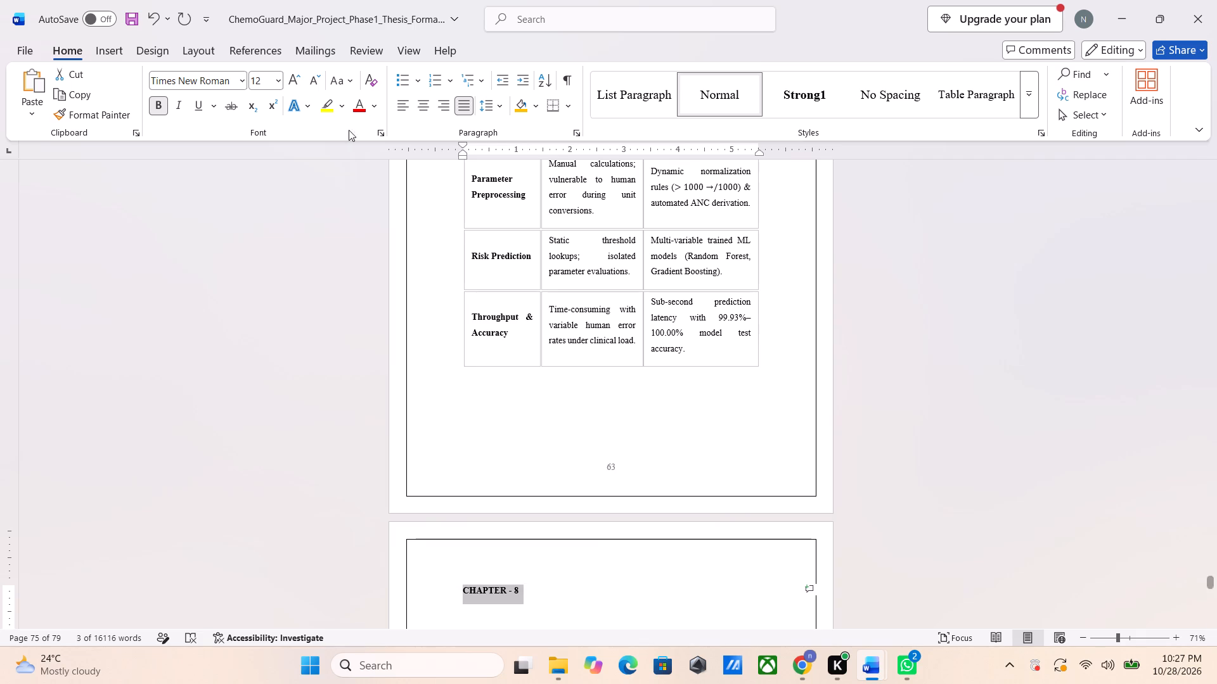
click(302, 87)
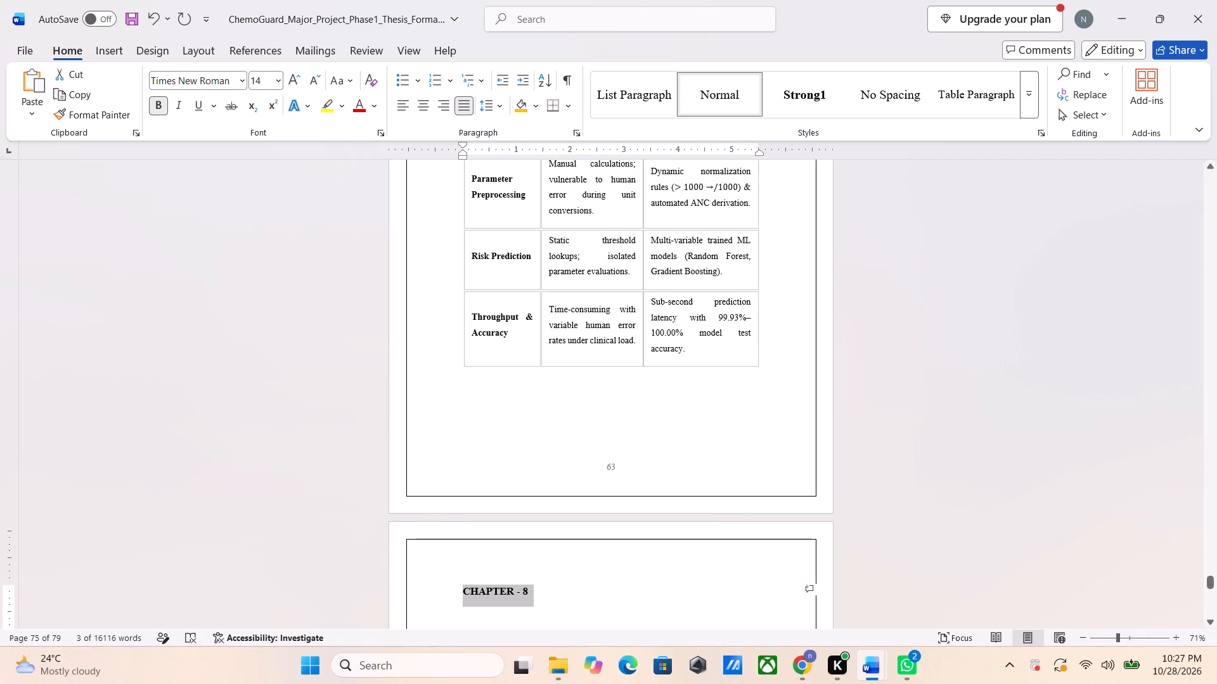
key(ctrl+e)
Add the chapter title "CONCLUSION" in capitals on a new line directly below the Chapter 8 heading.
click(667, 593)
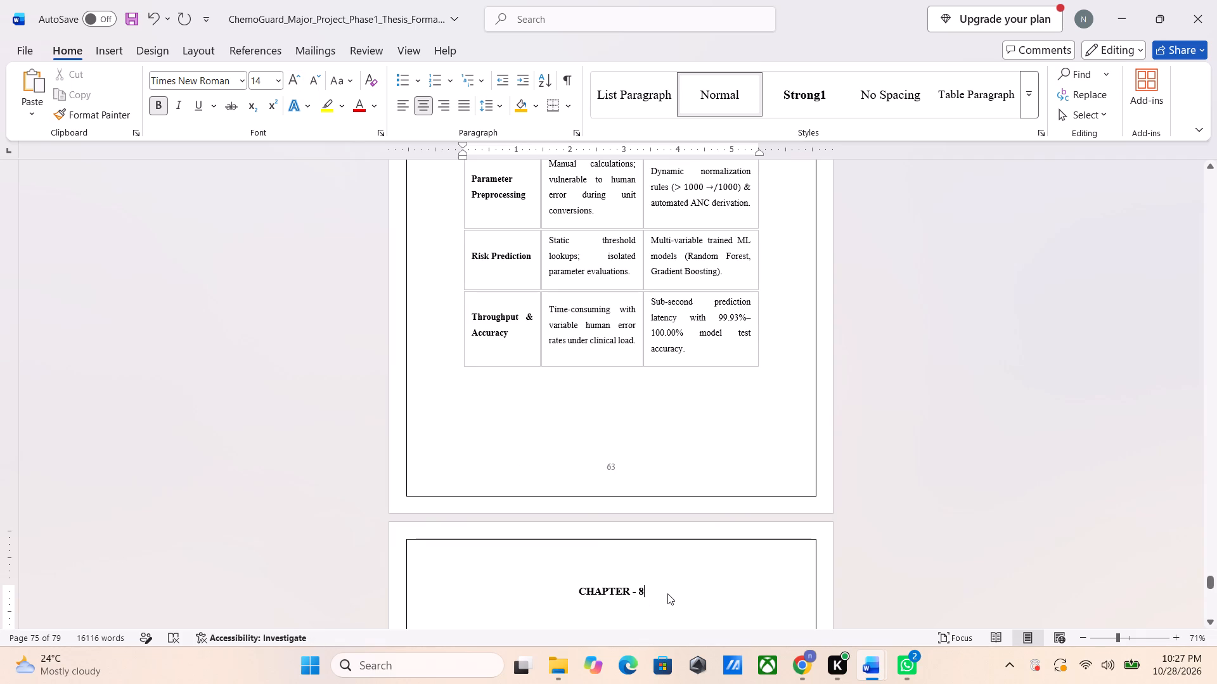
key(shift+Return)
text(Con)
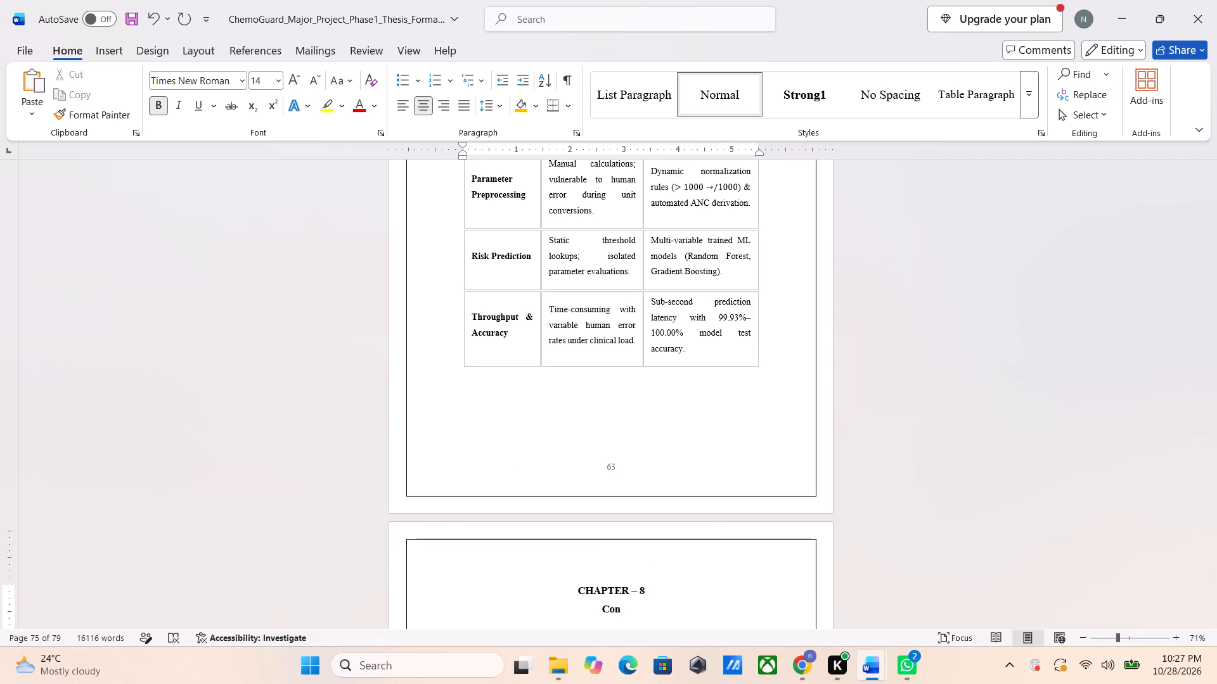
key(shift+BackSpace)
key(shift+BackSpace)
text(ONCLUSION)
key(space)
key(BackSpace)
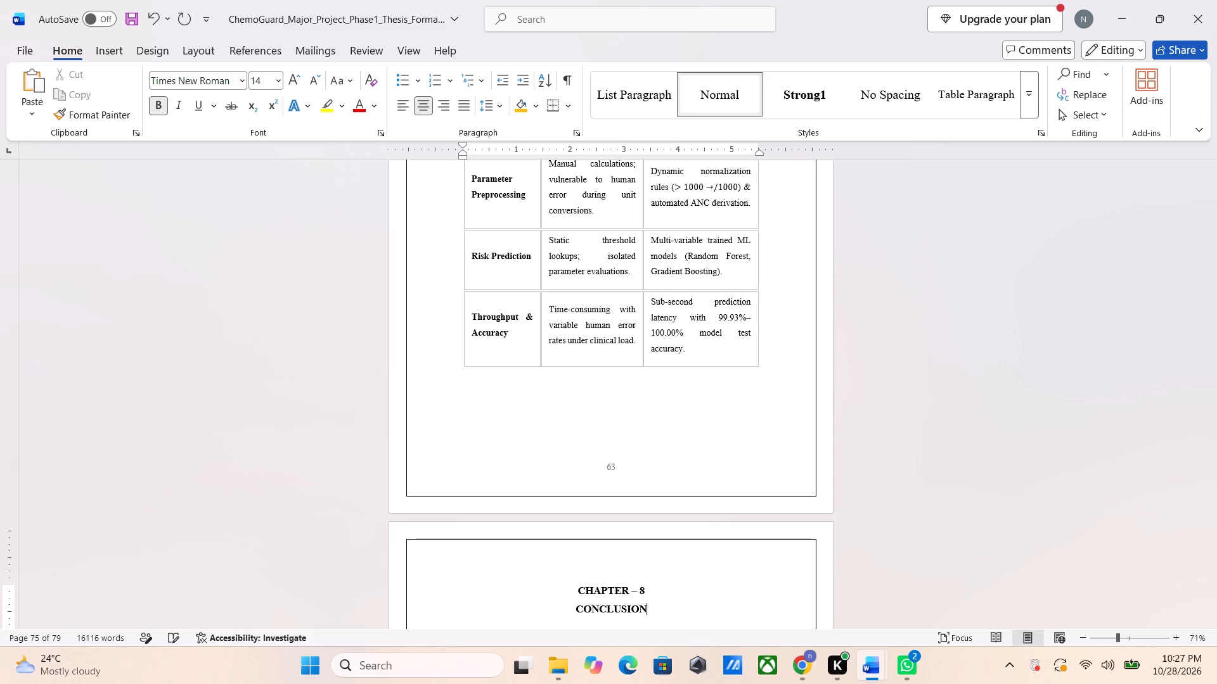
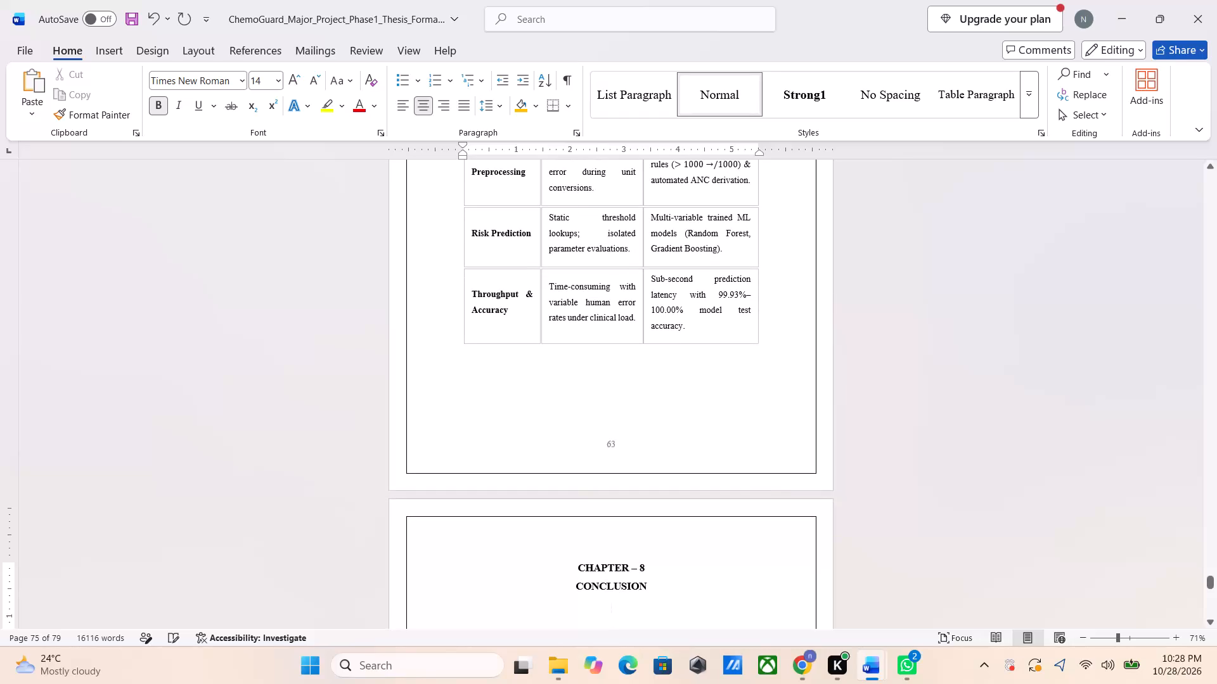
Add a left-aligned, 12 pt bold section heading "8.1 Conclusion" beneath the CONCLUSION title.
key(BackSpace)
click(312, 85)
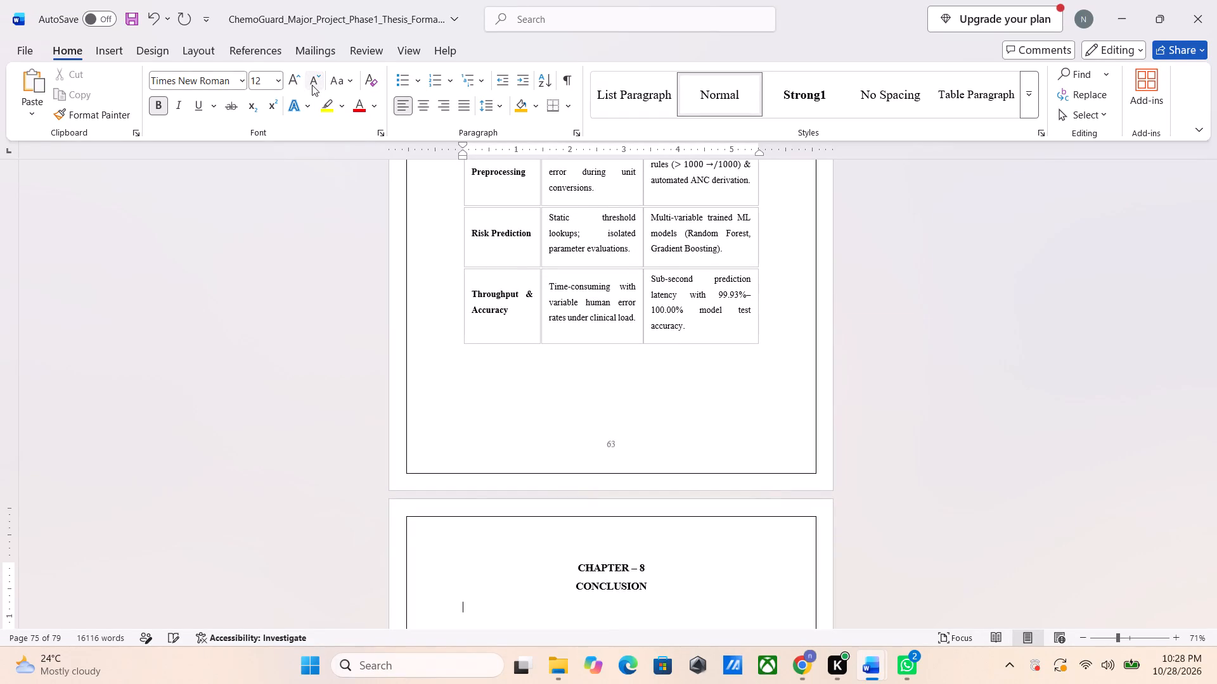
key(8)
text(.1 Con)
text(clusion)
key(space)
Check the Chapter 8 section names in the Sample Thesis contents list and reword the thesis heading as "8.1 Project Conclusion".
key(alt+Tab)
scroll(312, 85, down, 1)
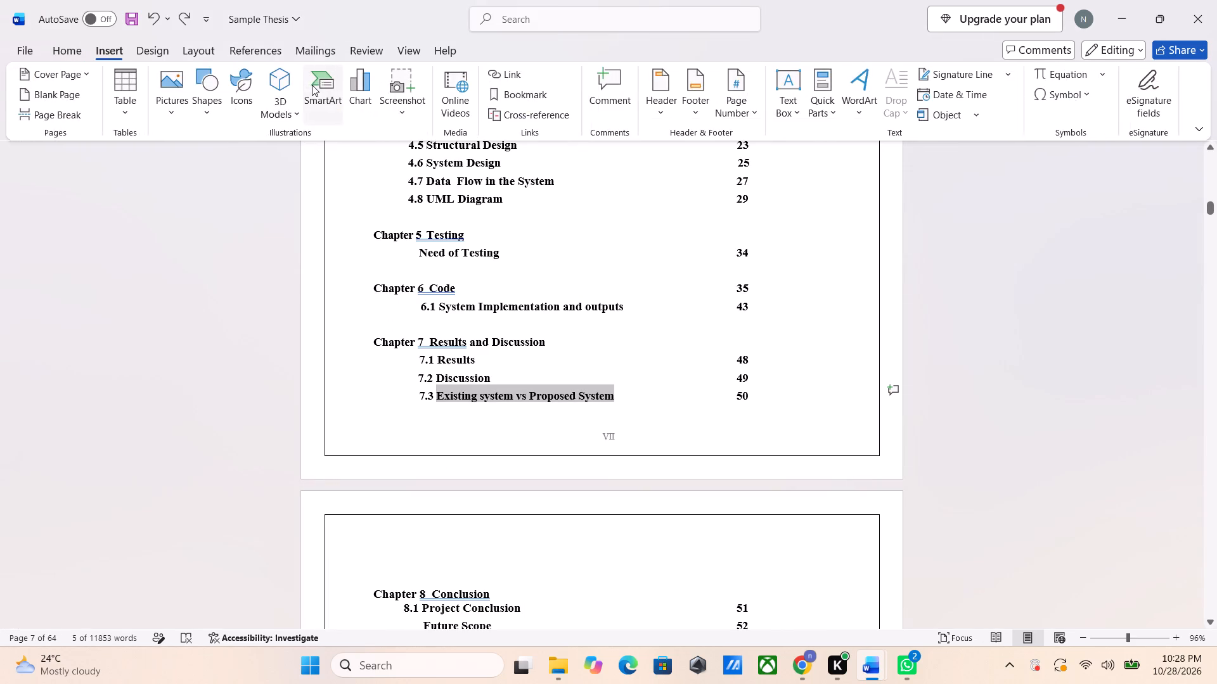
scroll(312, 85, down, 1)
scroll(312, 85, left, 1)
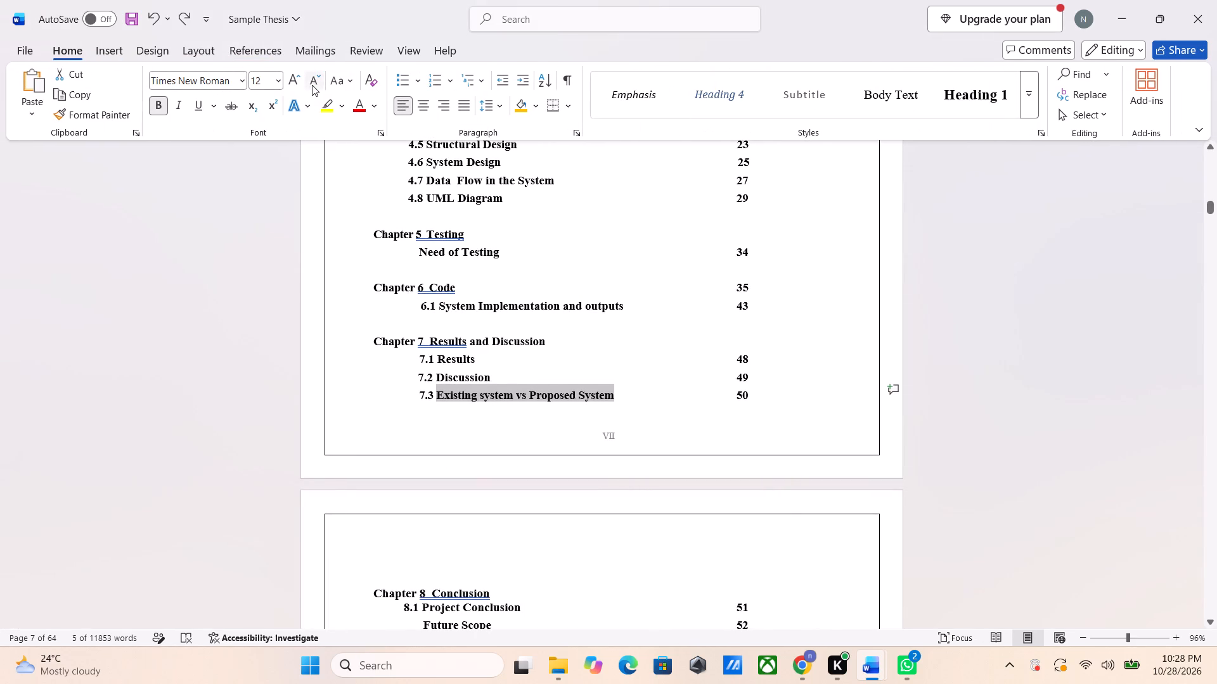
click(314, 142)
scroll(348, 332, down, 1)
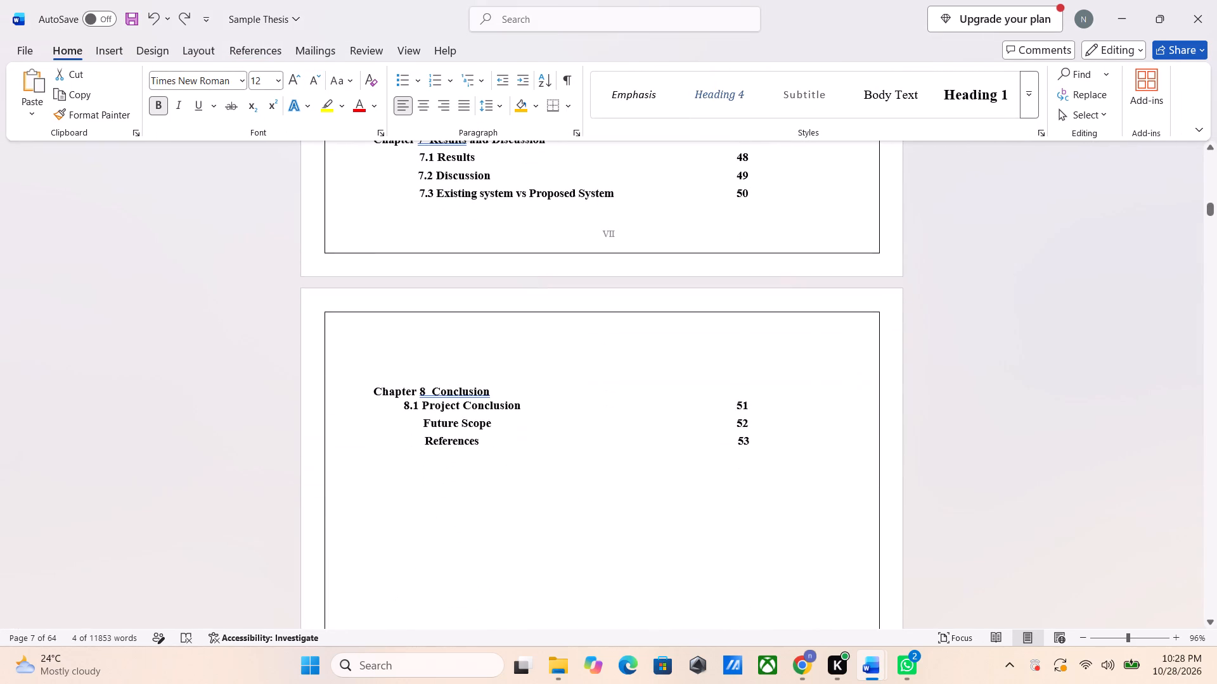
key(alt+Tab)
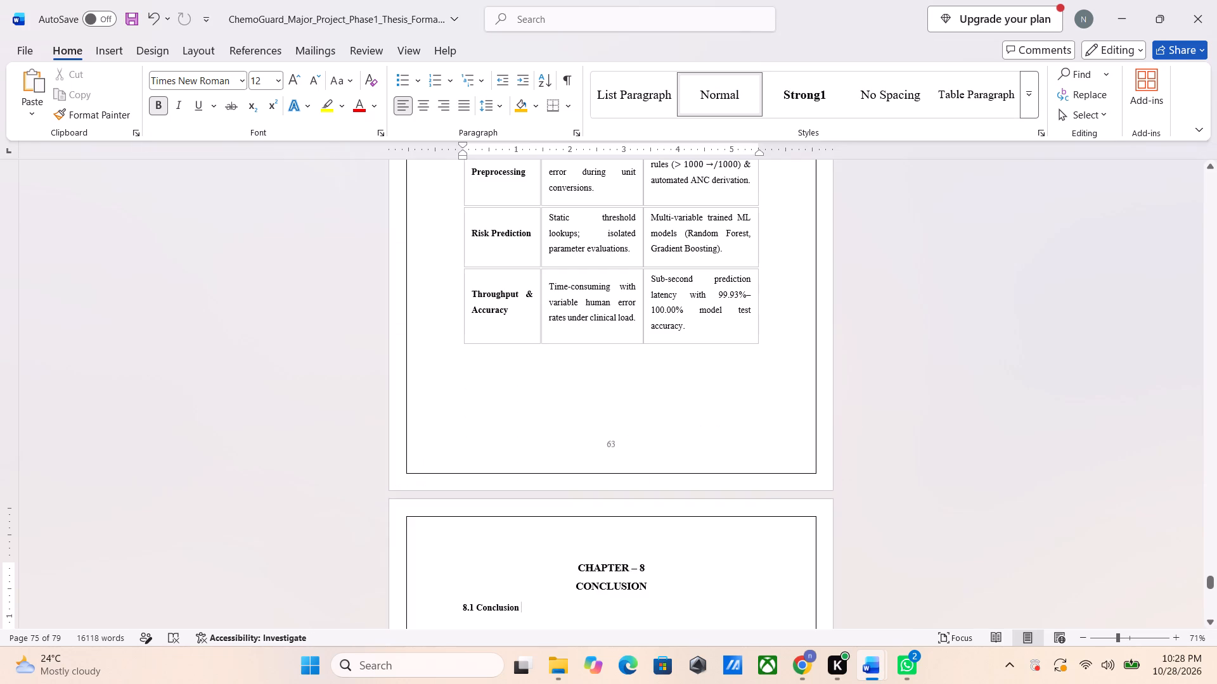
key(Left)
key(Left)
key(Left)
key(Left)
key(Left)
key(Left)
key(Left)
key(Left)
key(Left)
key(Left)
key(Left)
text(Project)
key(space)
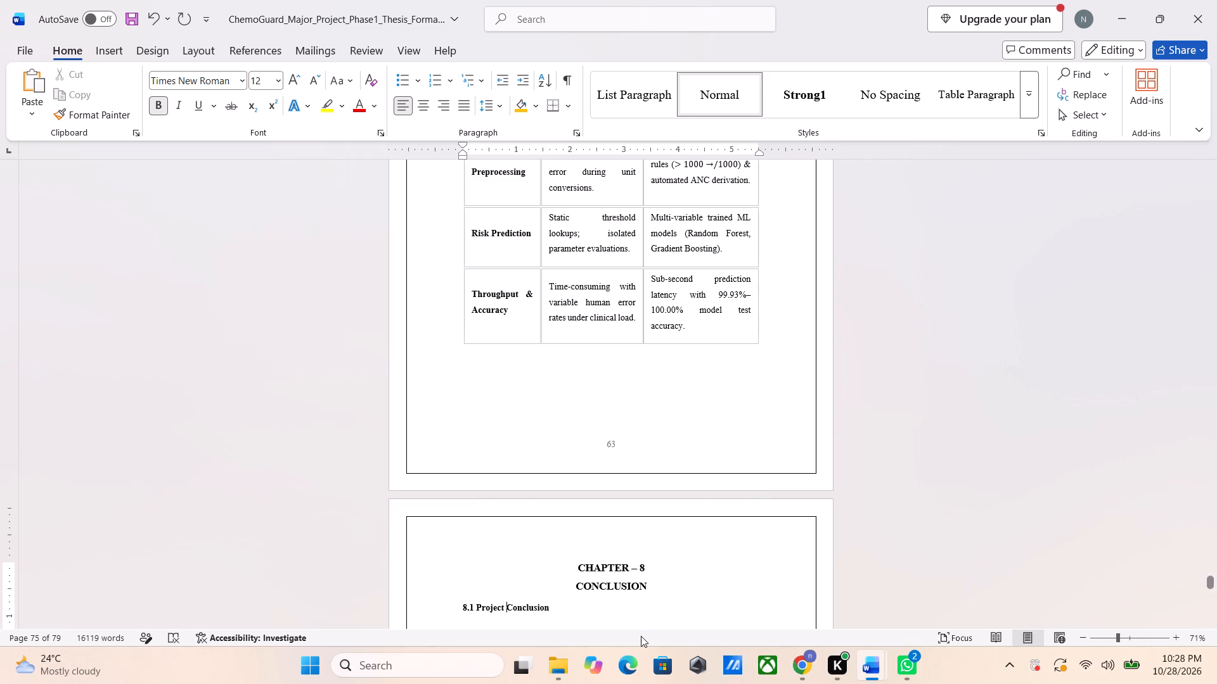
Start a new line under the 8.1 heading, and copy the four Conclusion paragraphs from section 8.1 of the REPORT document.
click(575, 620)
key(Return)
scroll(575, 620, down, 2)
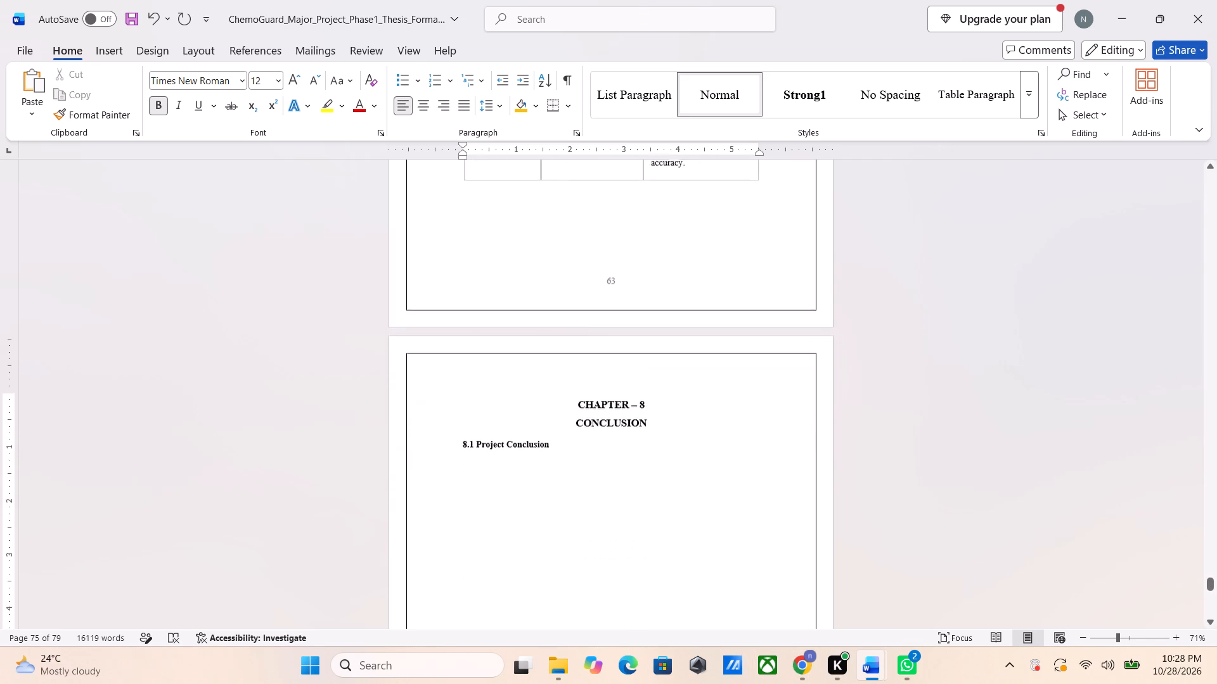
scroll(575, 620, down, 2)
key(alt+Tab)
key(alt+Tab)
key(alt+Tab)
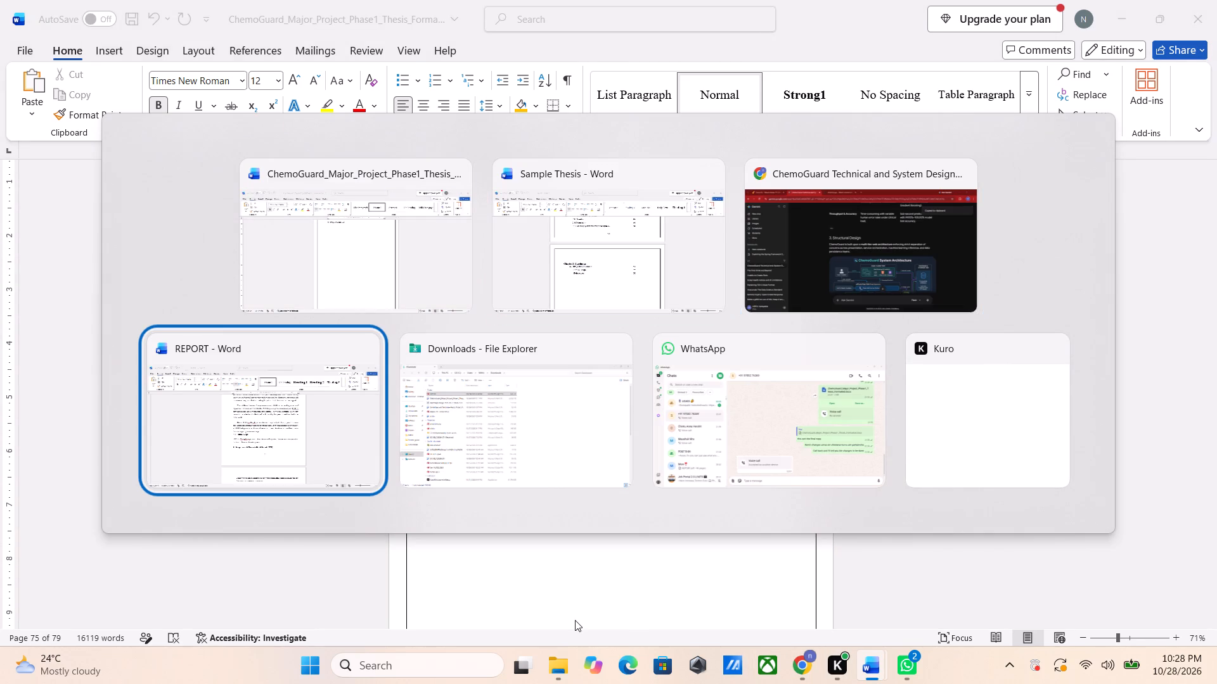
scroll(602, 593, down, 1)
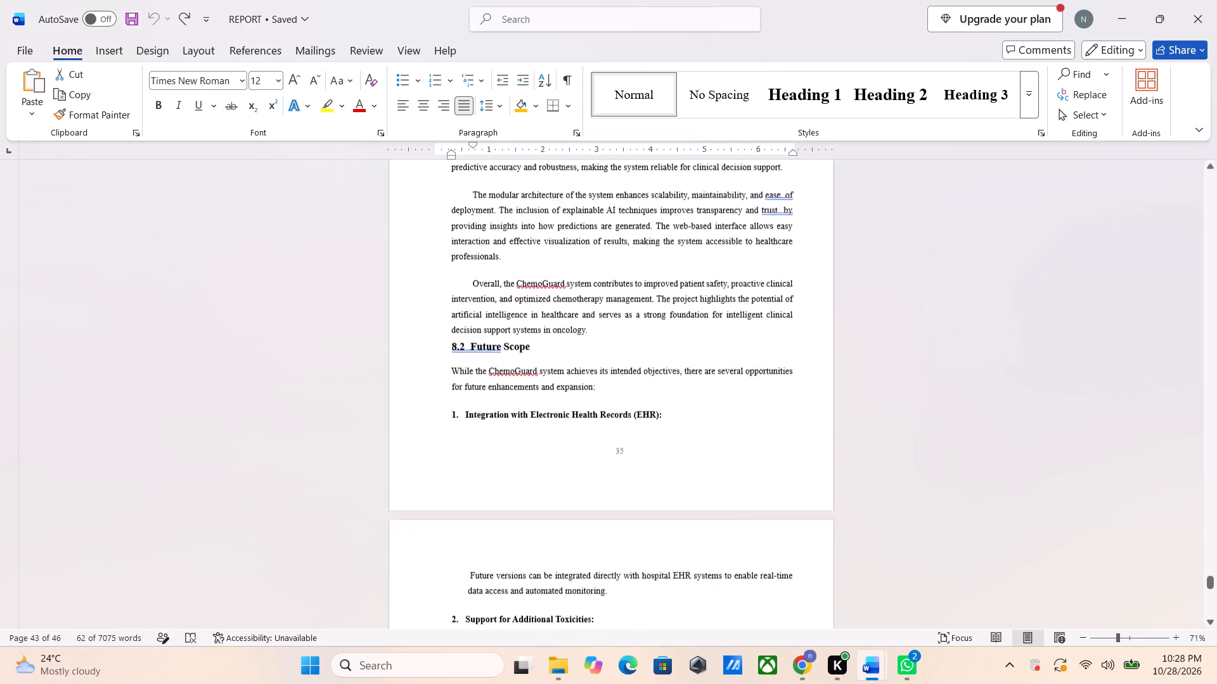
scroll(602, 593, down, 6)
scroll(602, 593, up, 2)
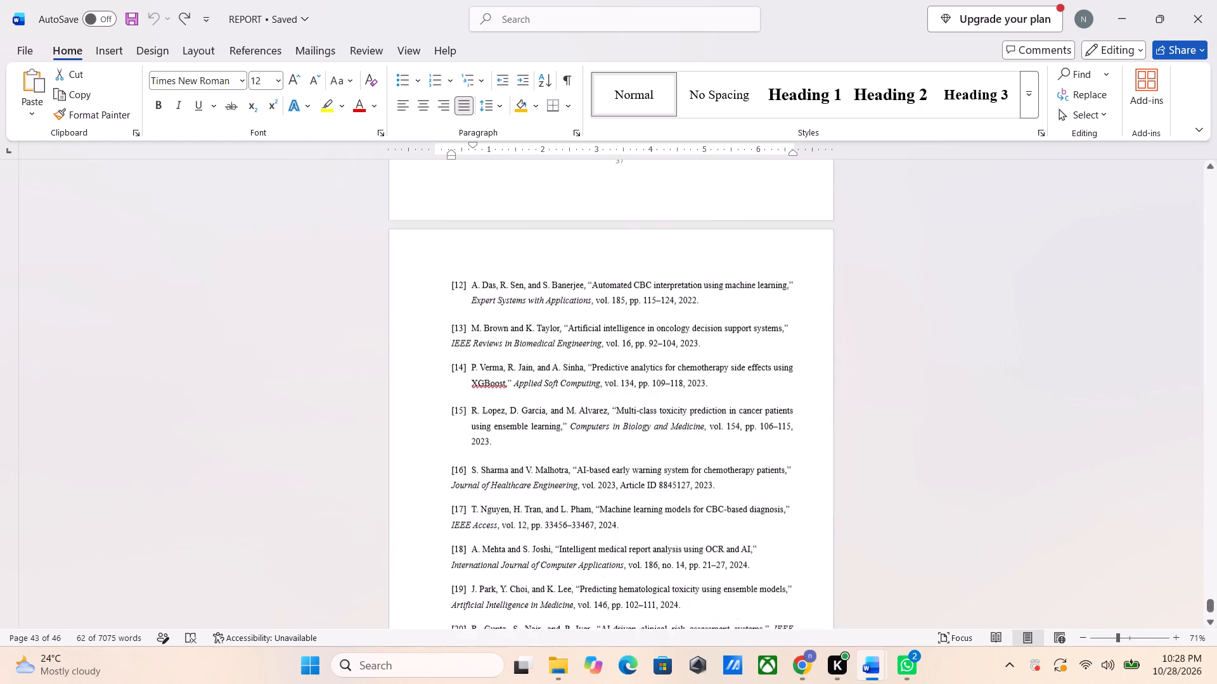
scroll(602, 593, up, 2)
scroll(602, 593, down, 1)
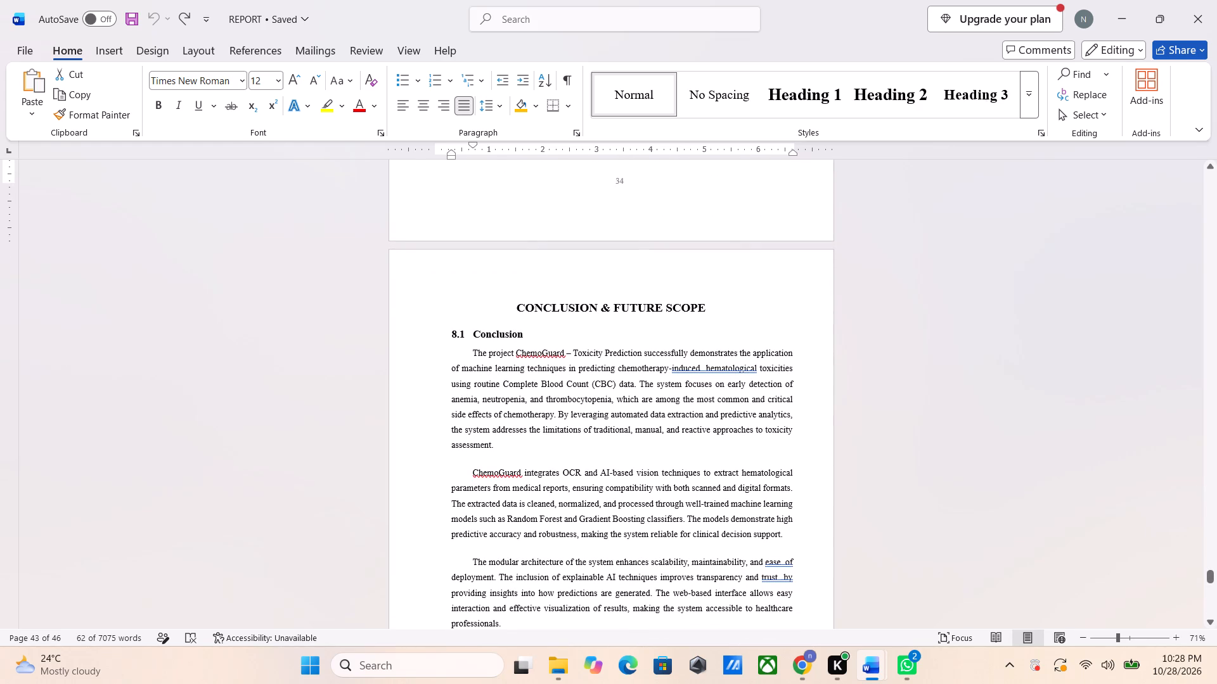
drag(473, 353, 564, 683)
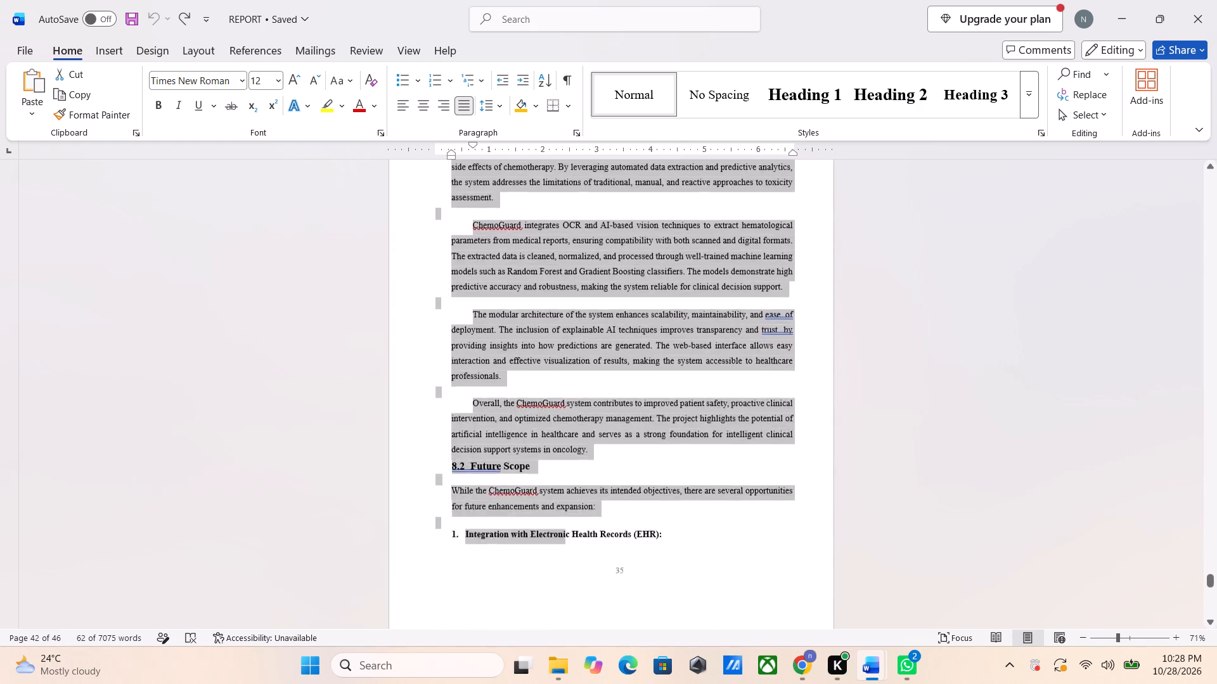
drag(564, 683, 614, 151)
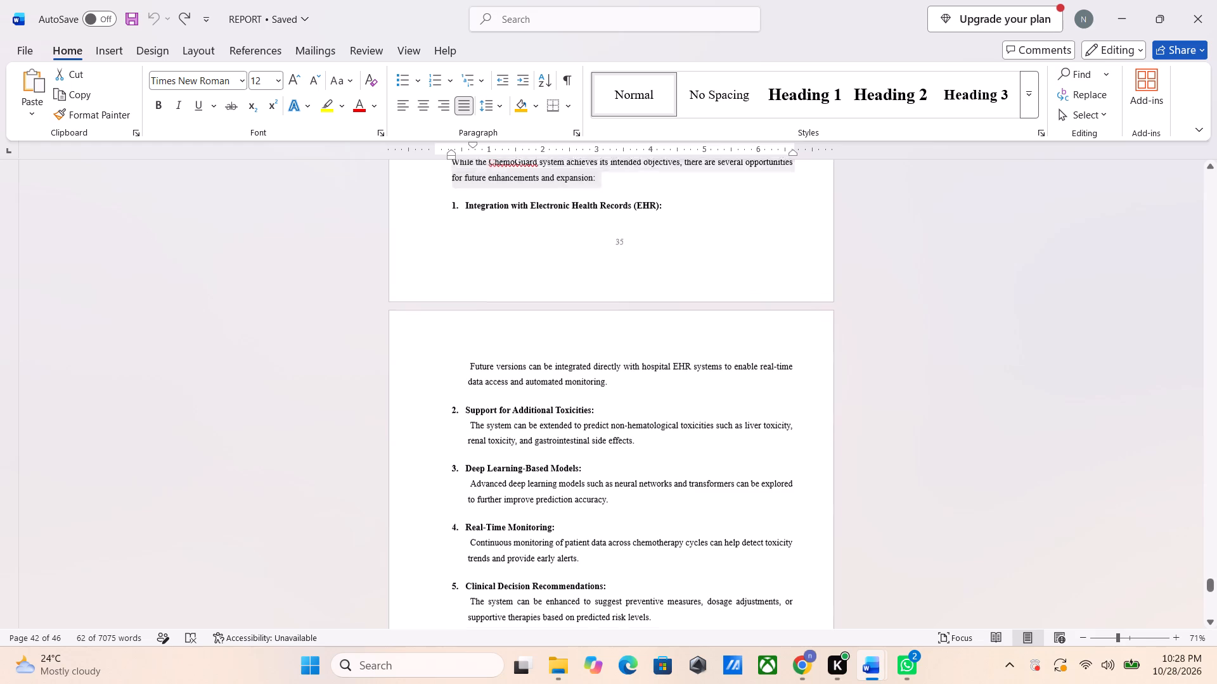
drag(614, 151, 586, 265)
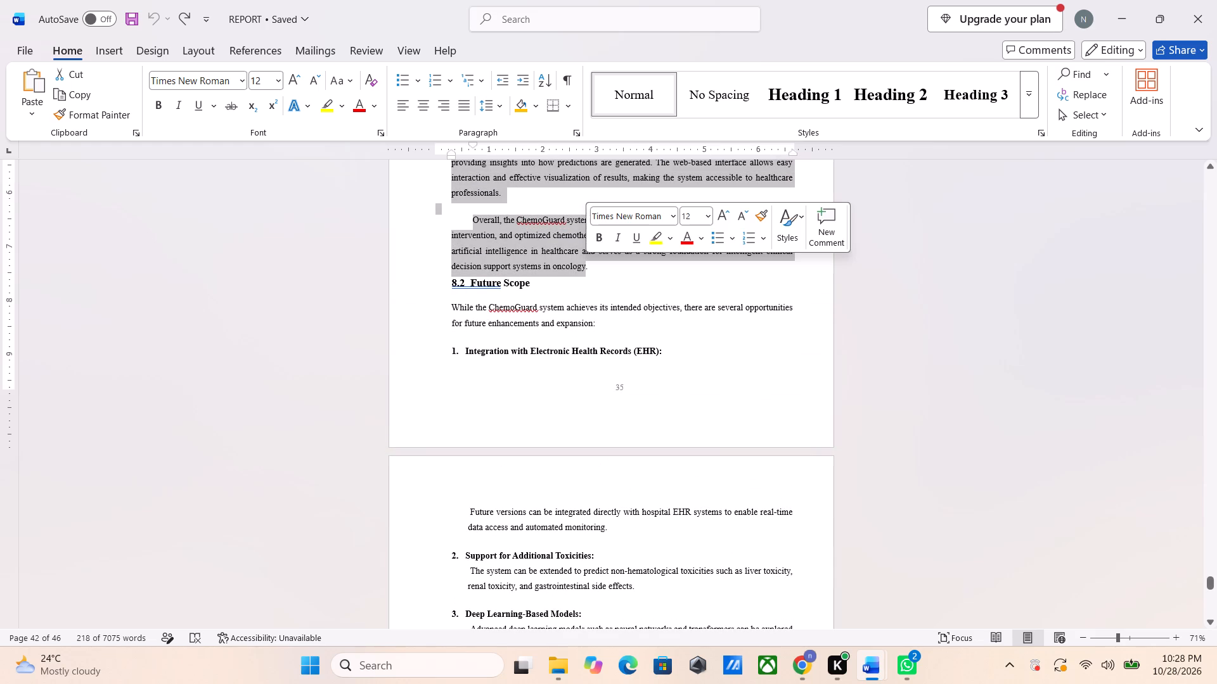
key(ctrl+z)
key(ctrl+c)
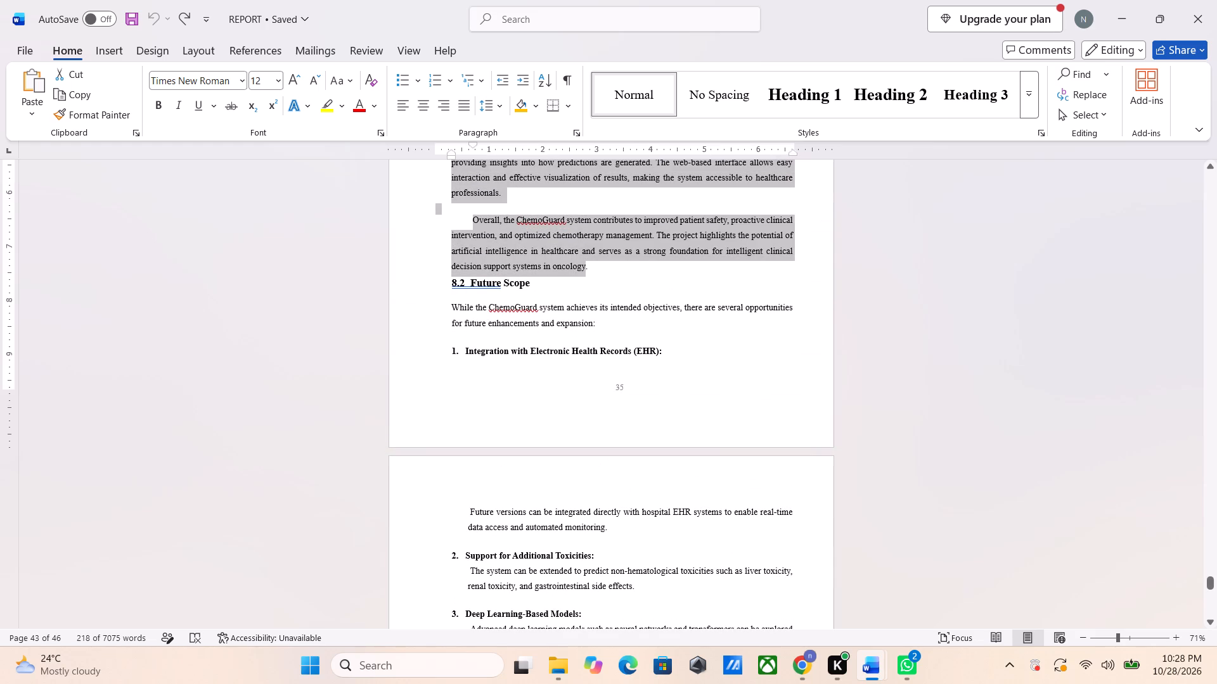
key(ctrl+c)
Paste the copied conclusion paragraphs as text only under "8.1 Project Conclusion" in the ChemoGuard thesis.
key(alt+Tab)
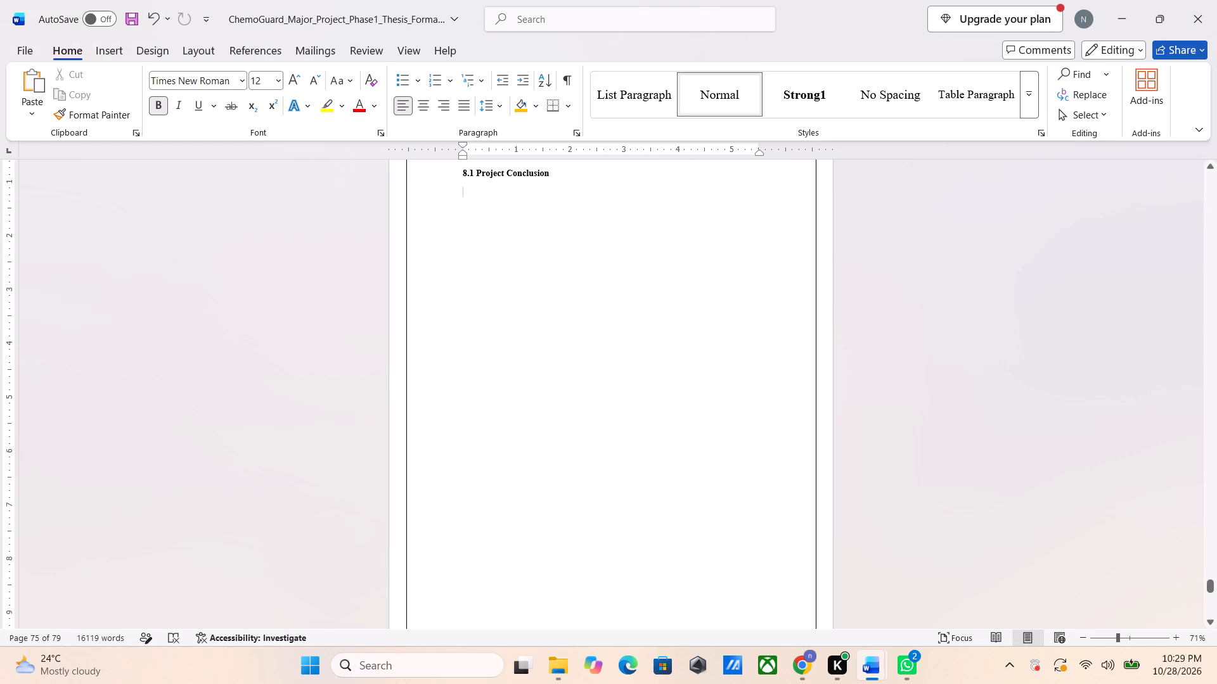
key(ctrl+v)
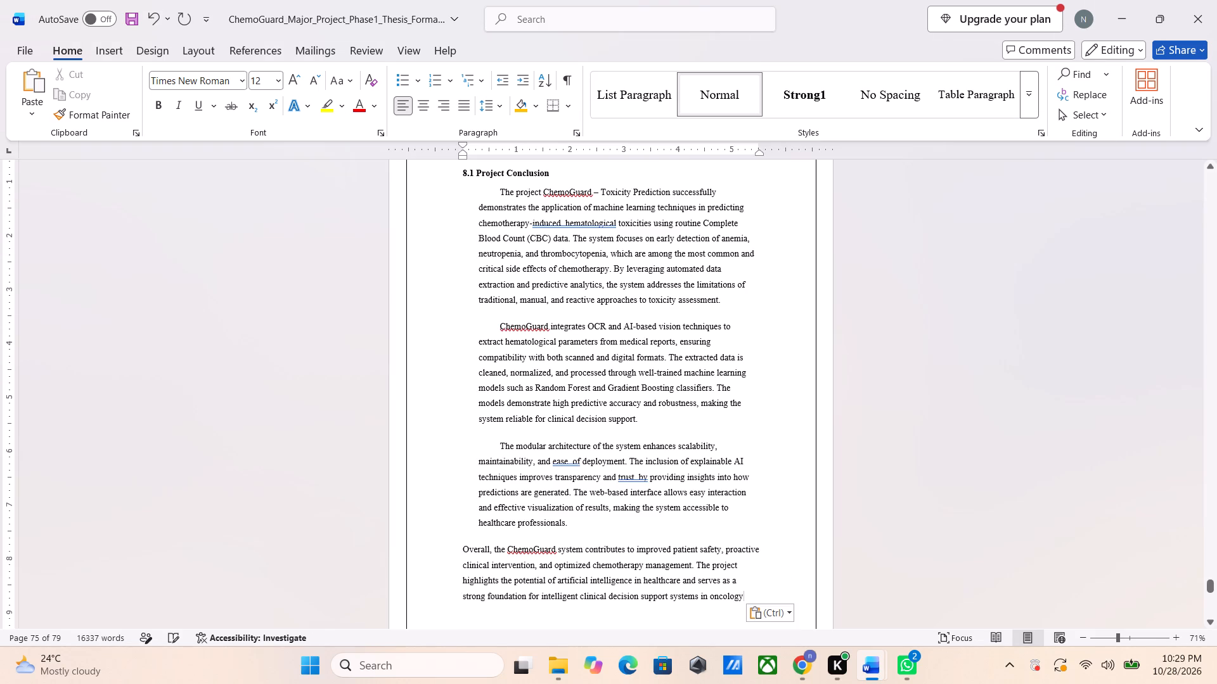
click(778, 607)
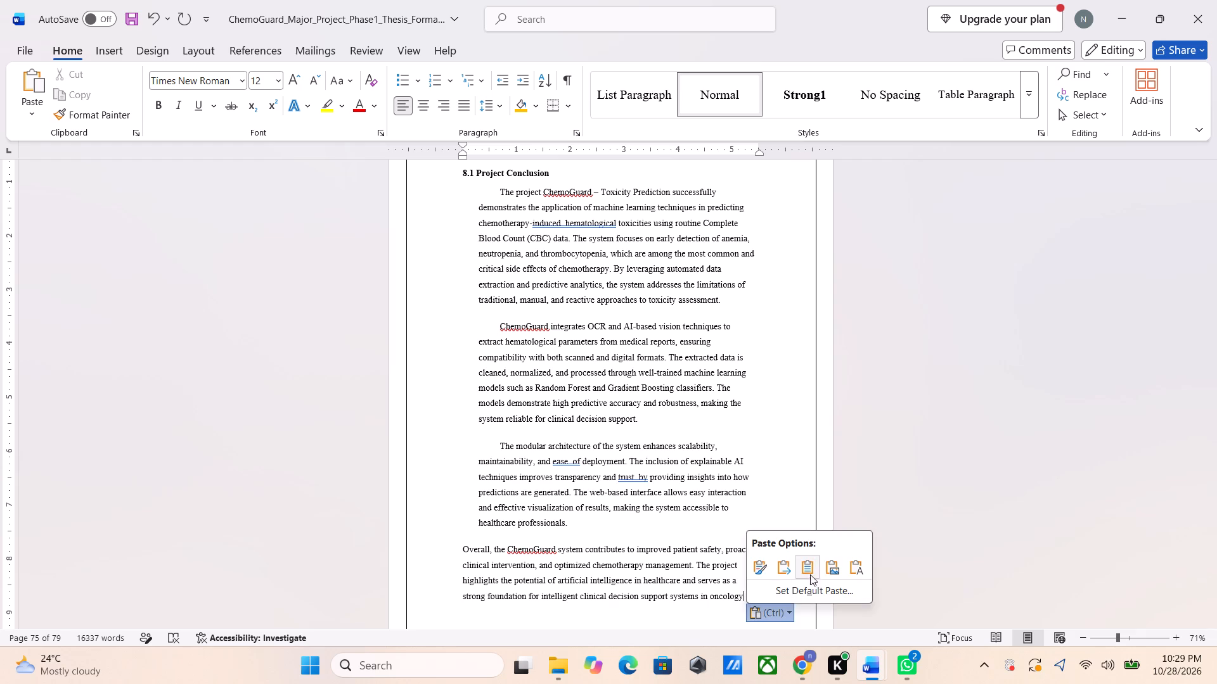
click(853, 571)
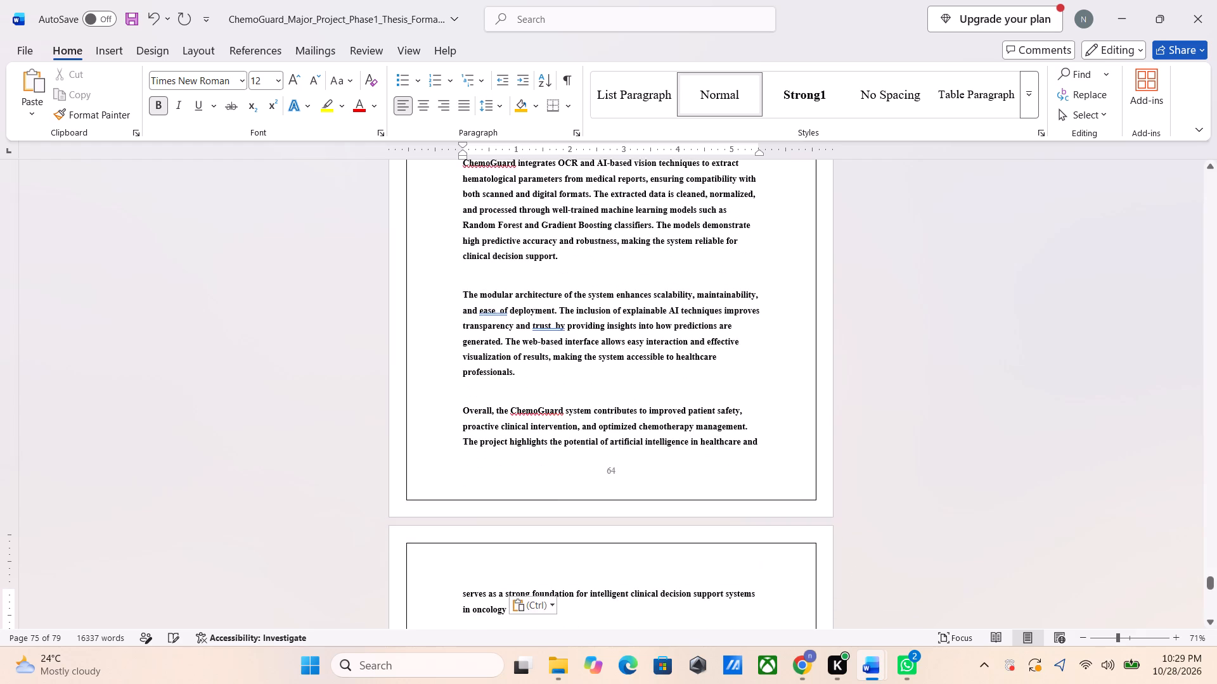
Remove the bold formatting from all the pasted paragraphs of section 8.1, keeping the heading bold.
scroll(853, 571, up, 3)
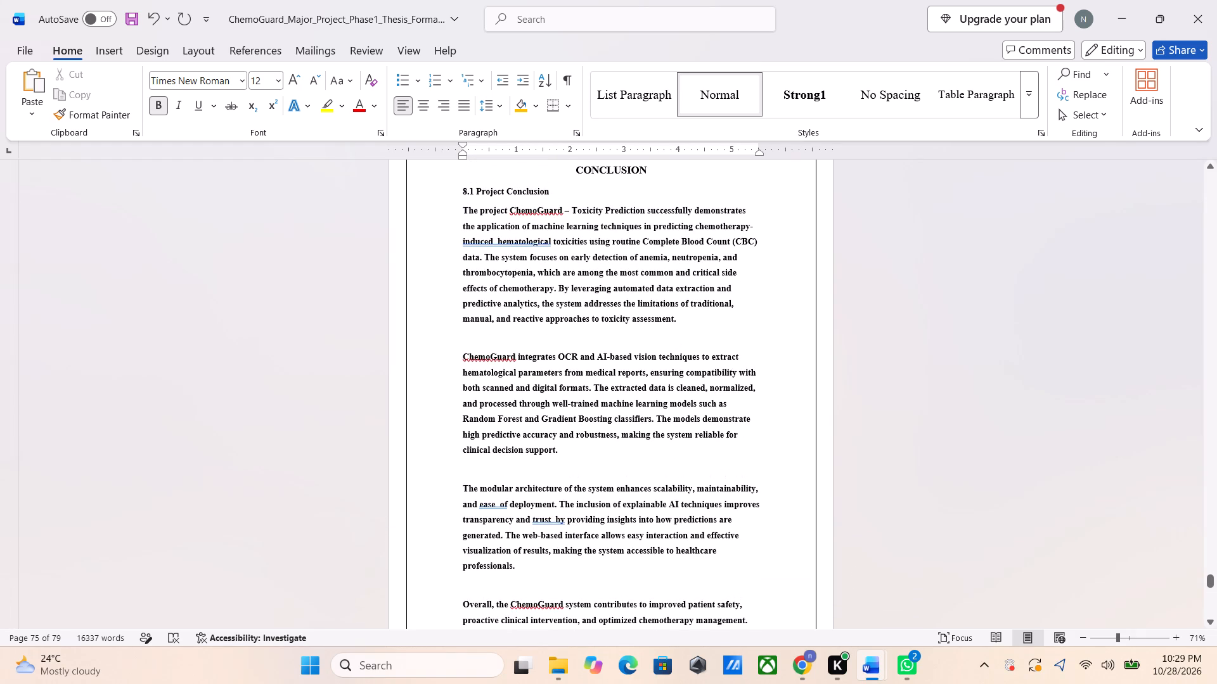
drag(460, 213, 602, 632)
scroll(565, 538, up, 1)
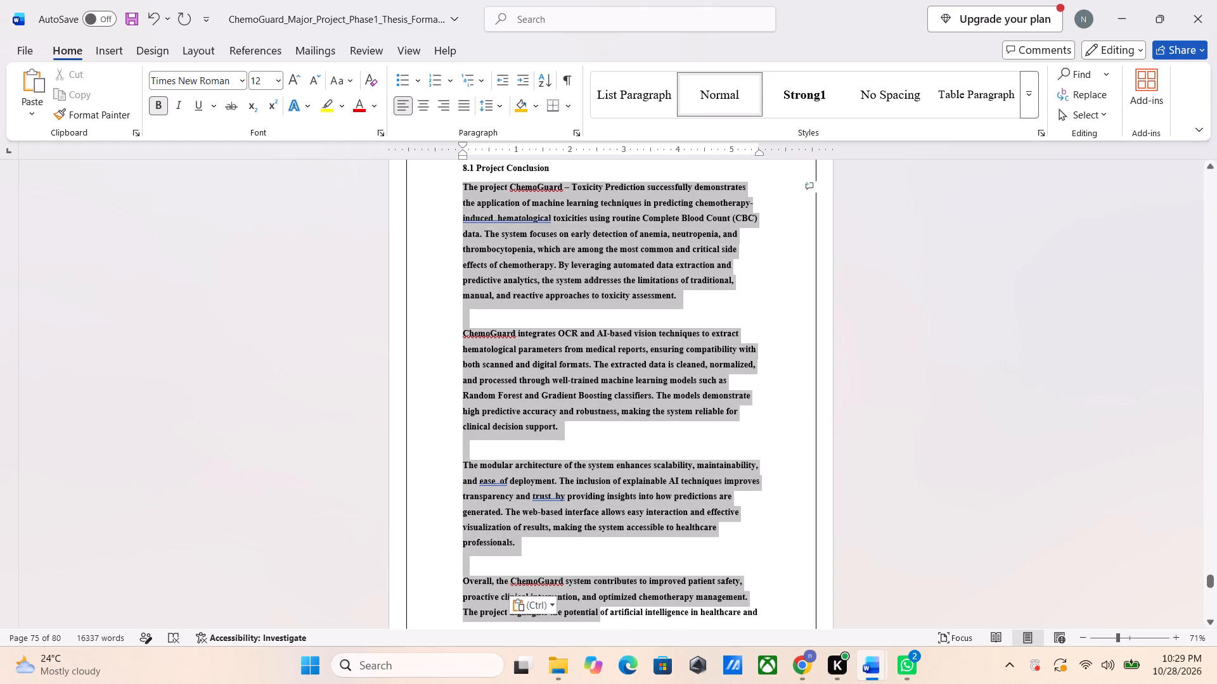
scroll(602, 632, up, 1)
drag(602, 632, 552, 477)
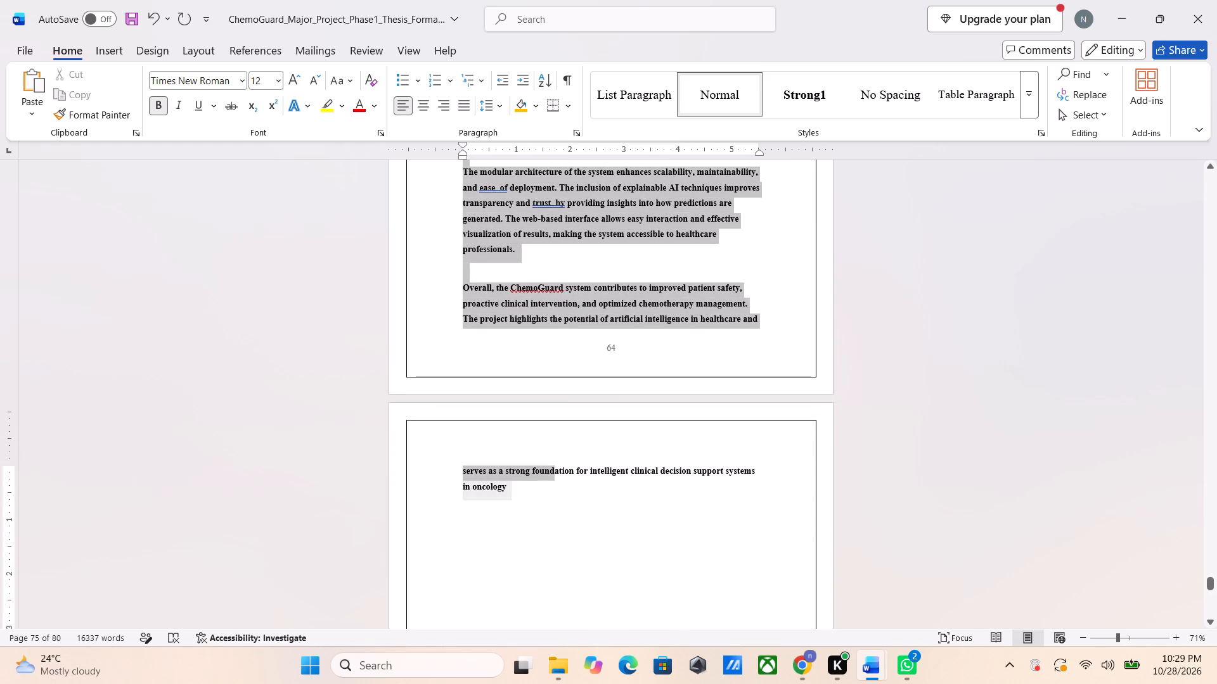
drag(552, 477, 551, 479)
click(527, 485)
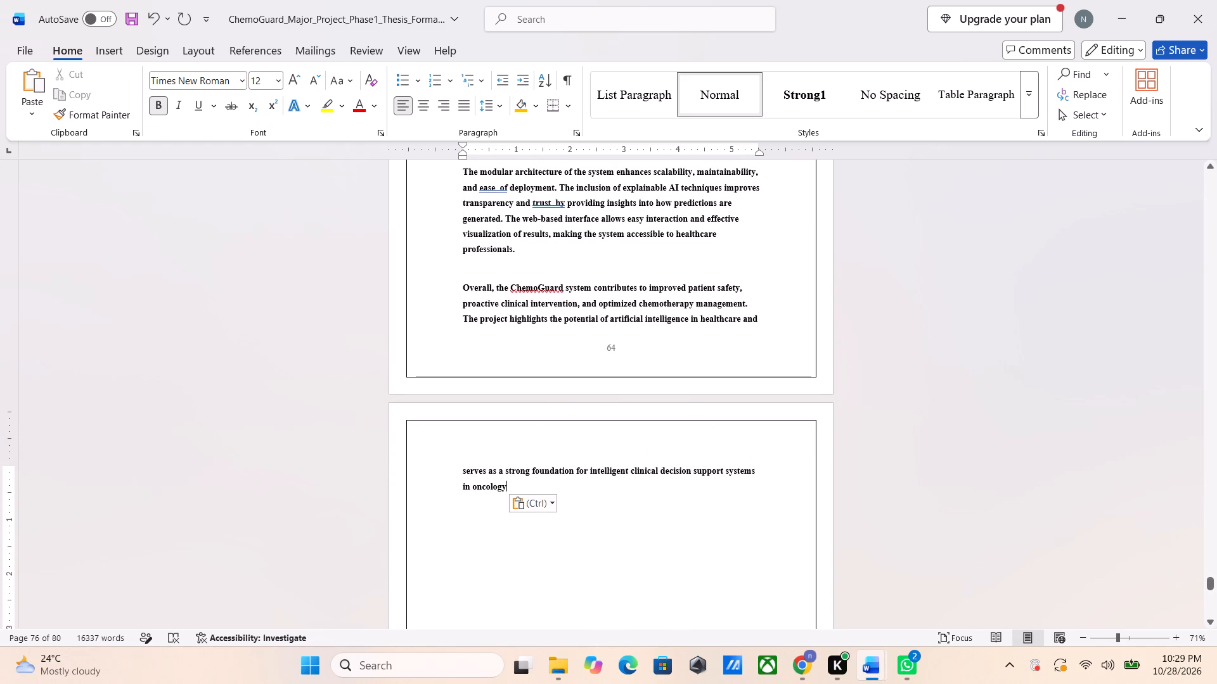
drag(522, 489, 482, 175)
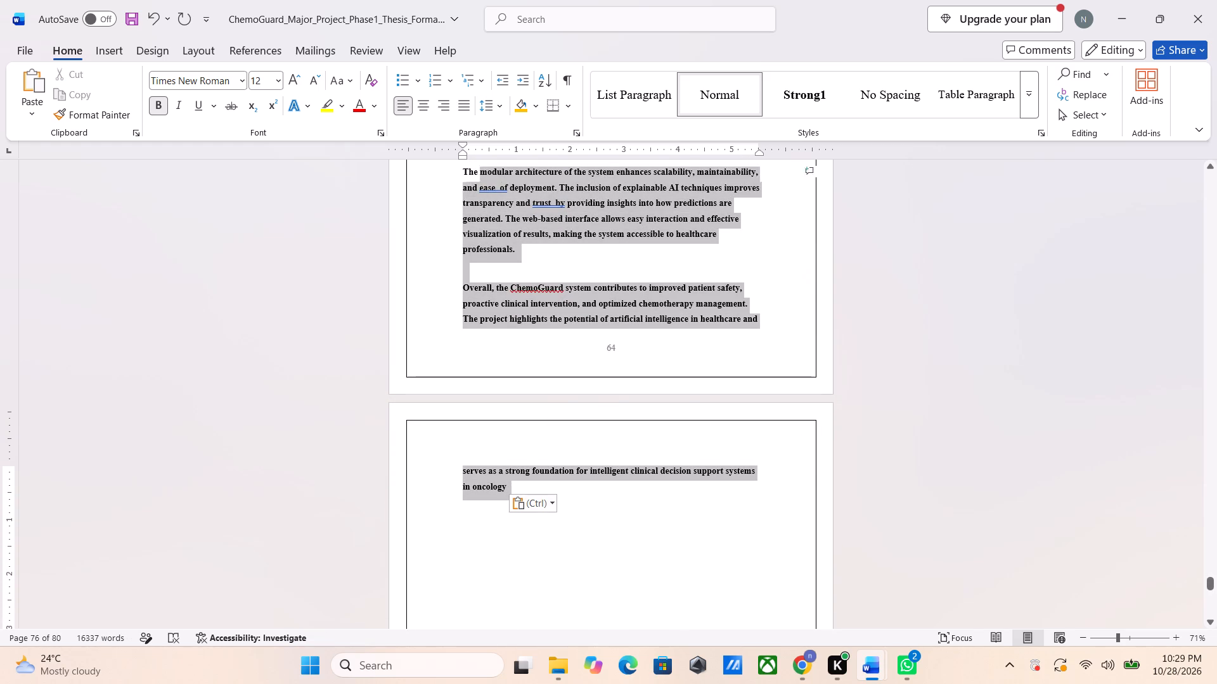
drag(482, 175, 456, 387)
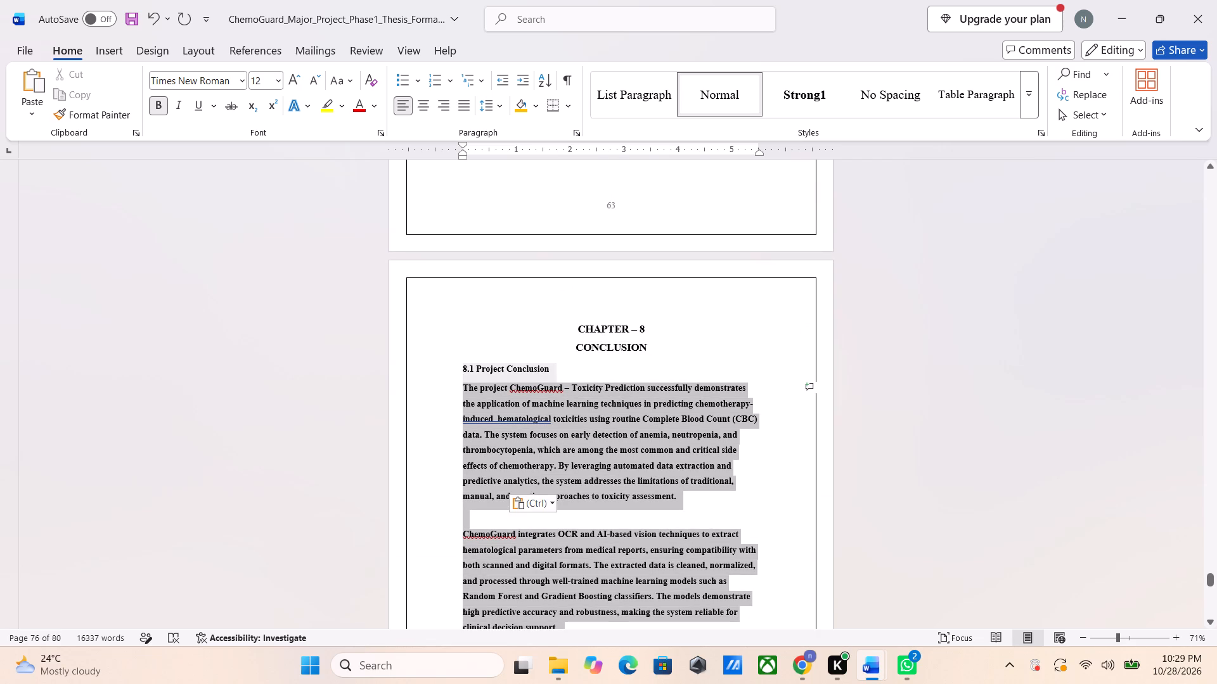
drag(456, 387, 456, 384)
key(ctrl+b)
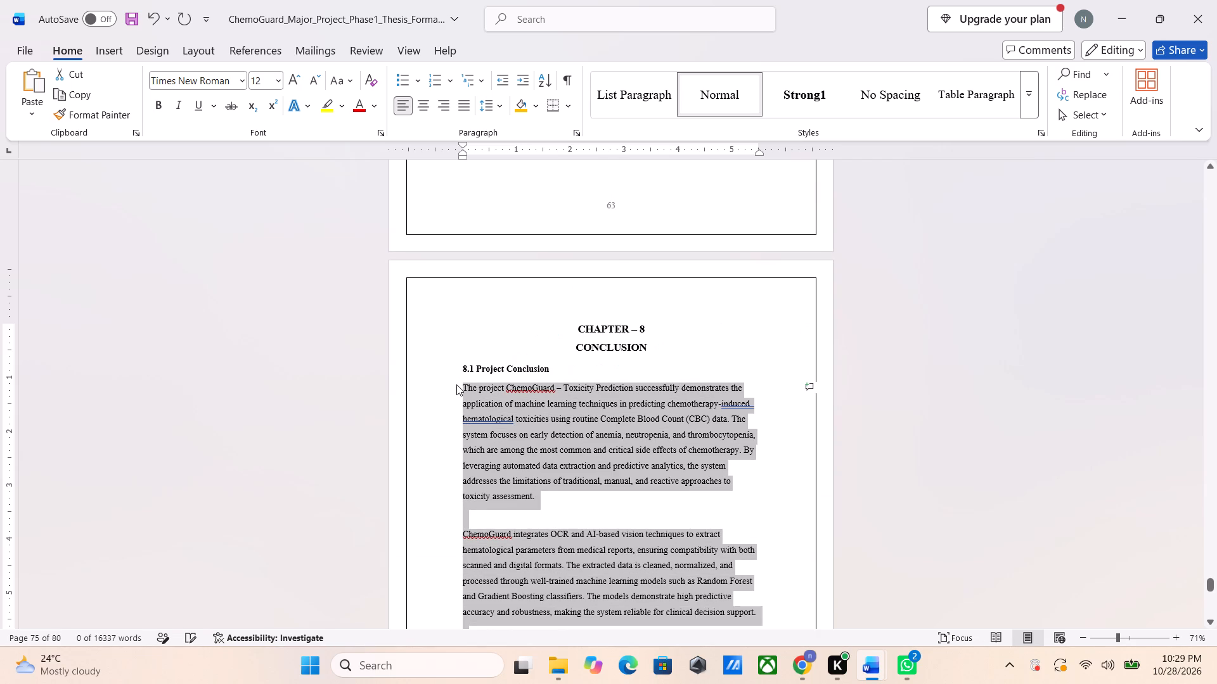
Delete the three blank lines between the four conclusion paragraphs under "8.1 Project Conclusion".
click(472, 517)
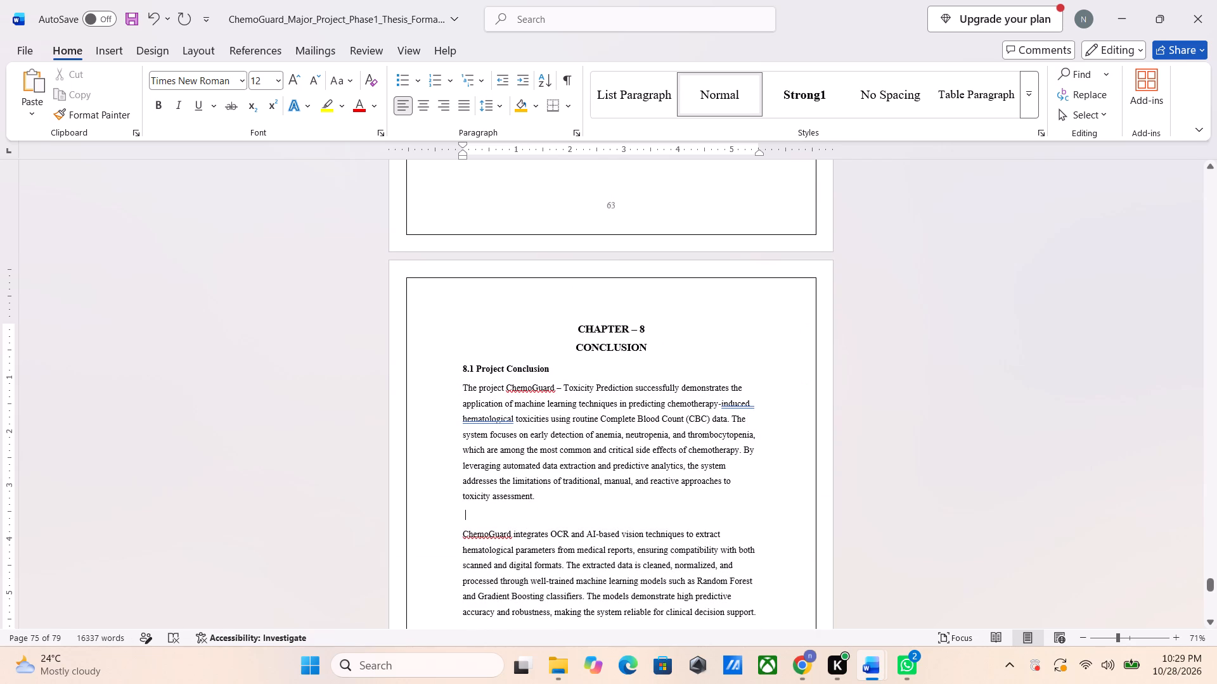
click(472, 517)
key(BackSpace)
key(BackSpace)
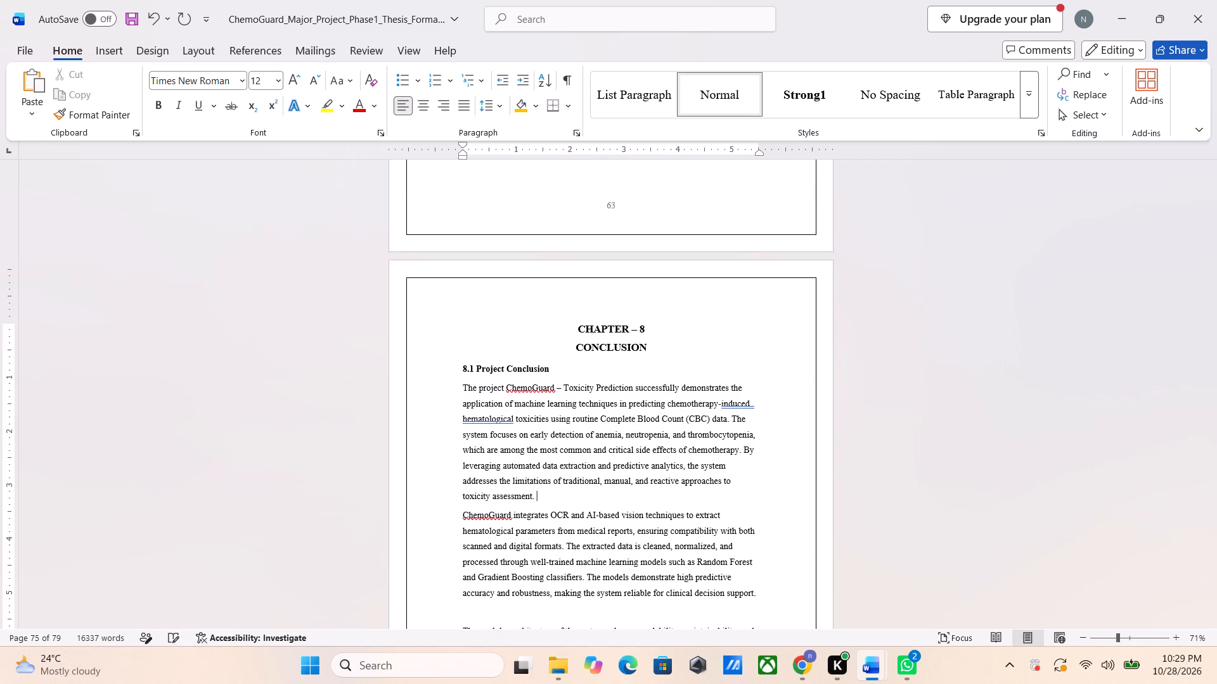
scroll(472, 517, down, 1)
click(464, 528)
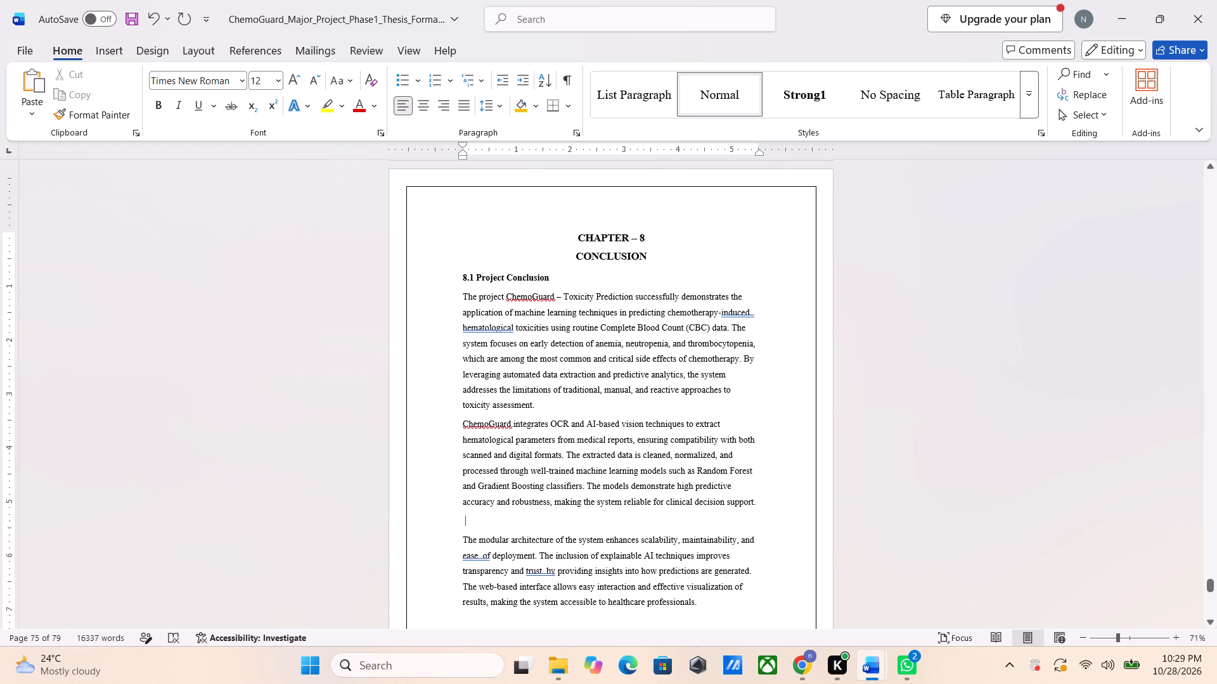
key(BackSpace)
key(BackSpace)
scroll(464, 528, down, 1)
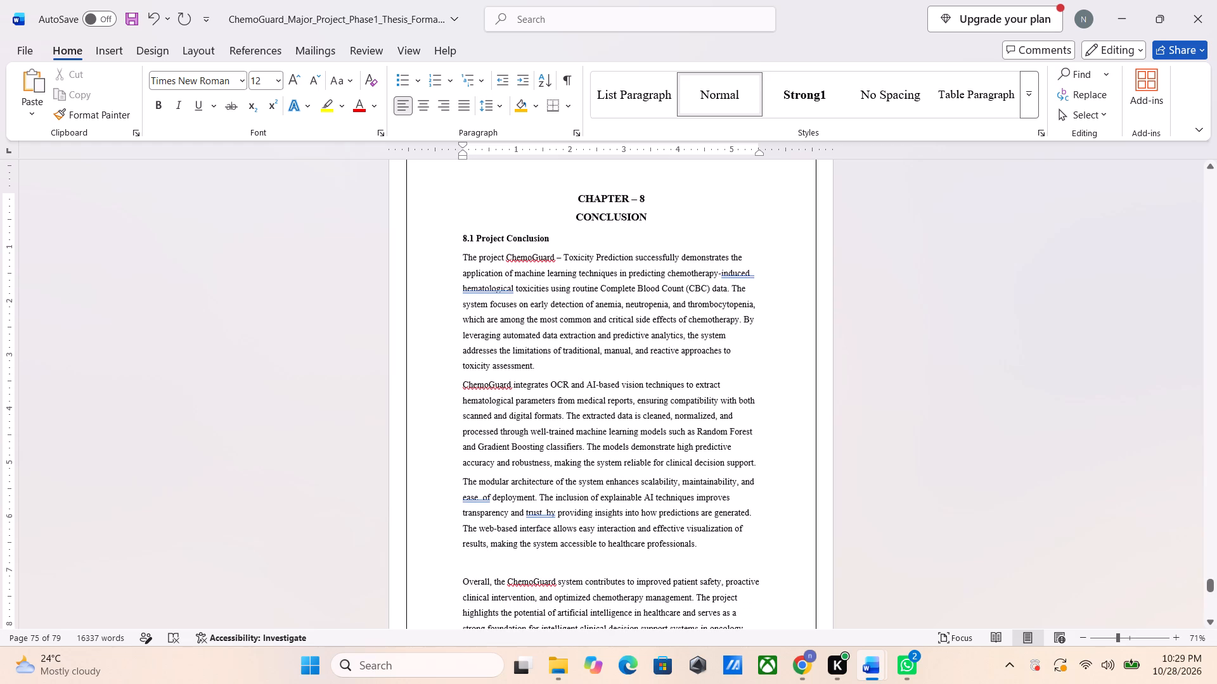
click(461, 561)
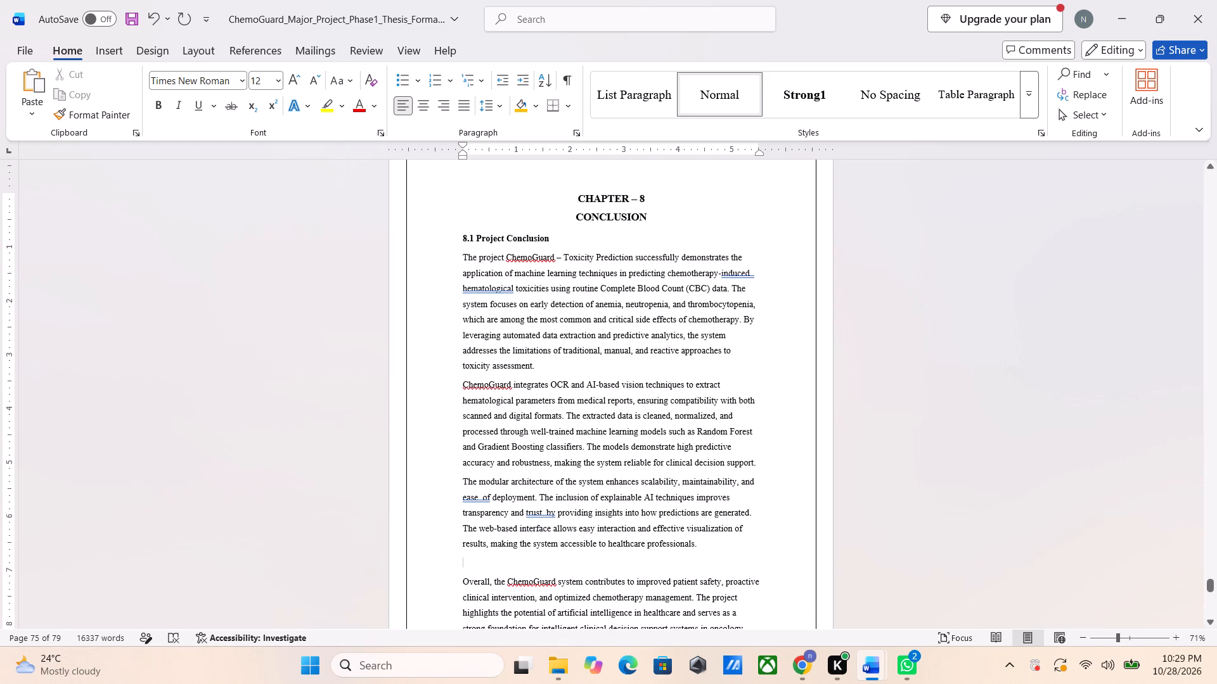
click(461, 561)
click(473, 561)
key(BackSpace)
key(BackSpace)
Justify all four body paragraphs of section 8.1, leaving the heading as it is.
scroll(473, 561, down, 2)
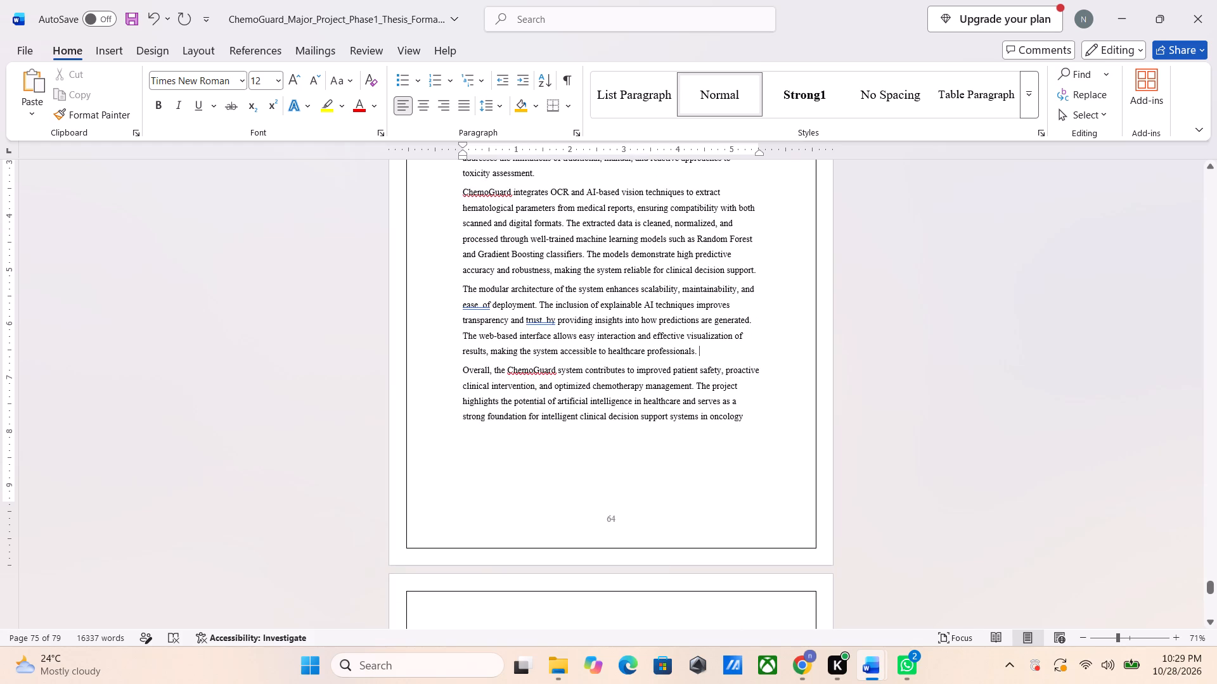
scroll(470, 441, up, 1)
drag(745, 522, 522, 403)
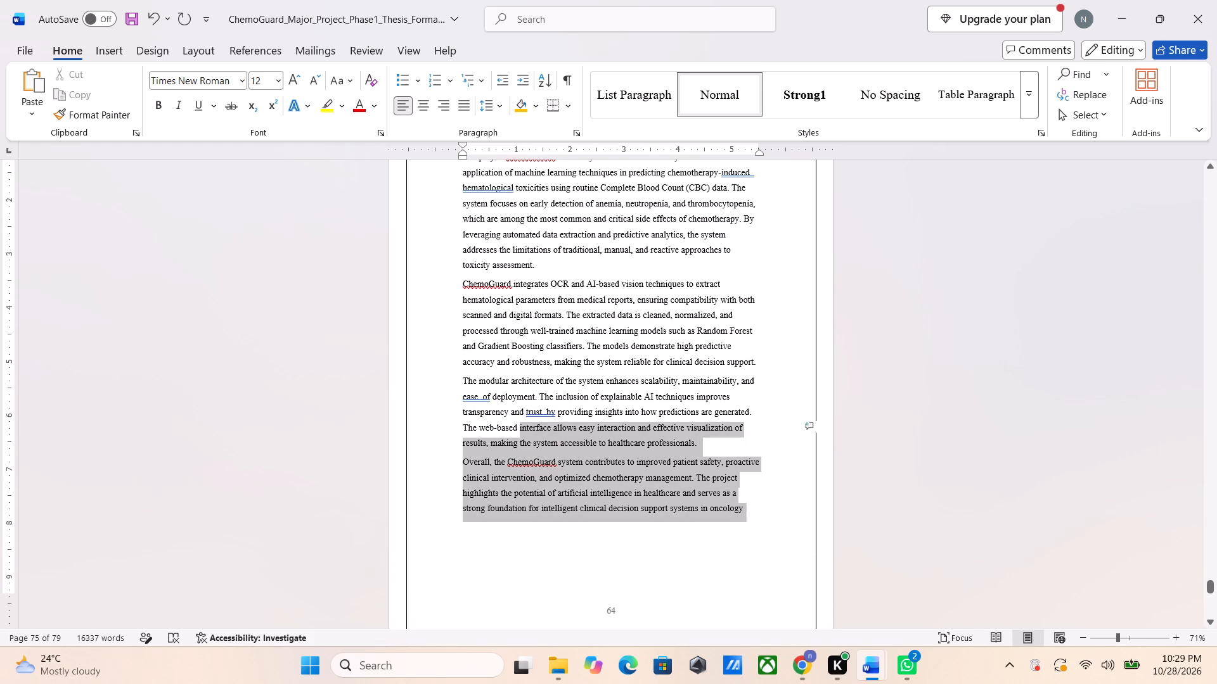
drag(522, 403, 458, 310)
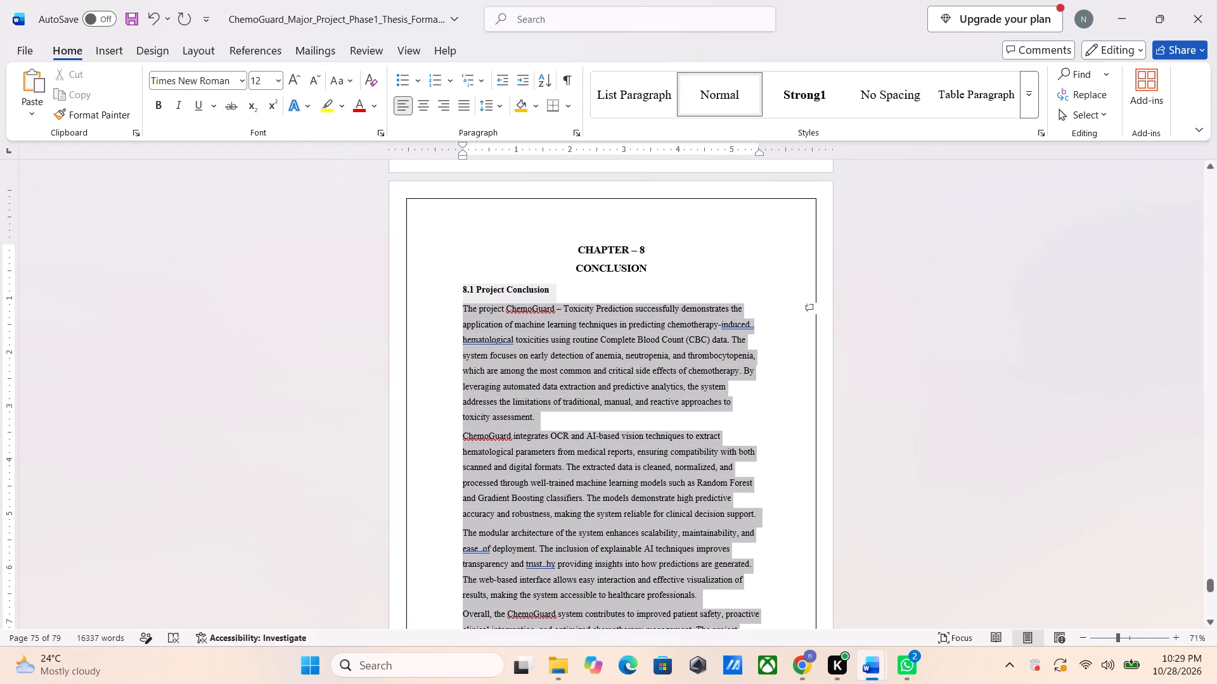
drag(458, 310, 458, 309)
key(ctrl+j)
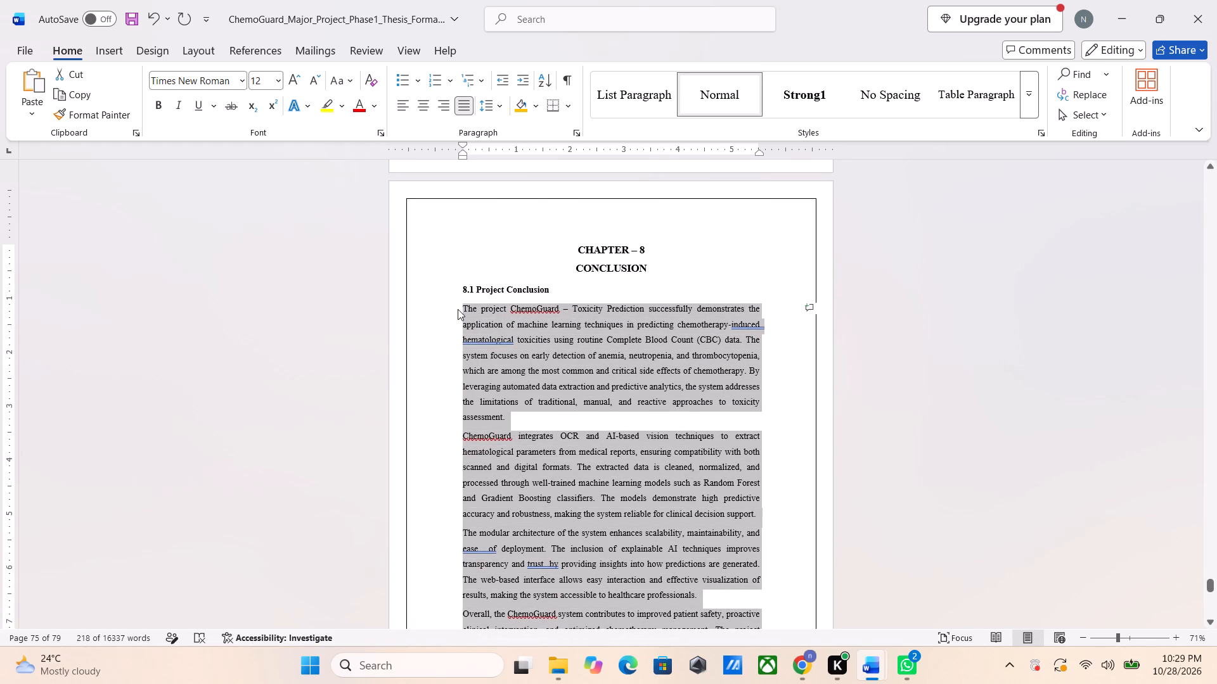
scroll(458, 309, down, 1)
click(442, 362)
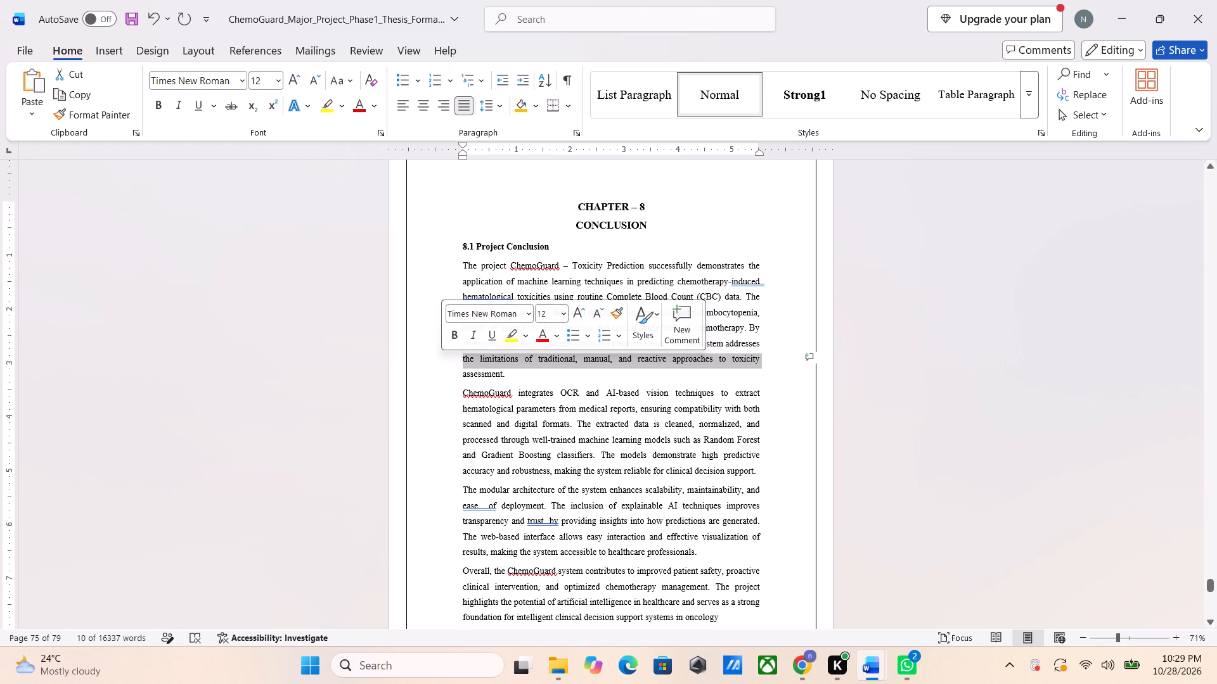
click(442, 370)
click(534, 364)
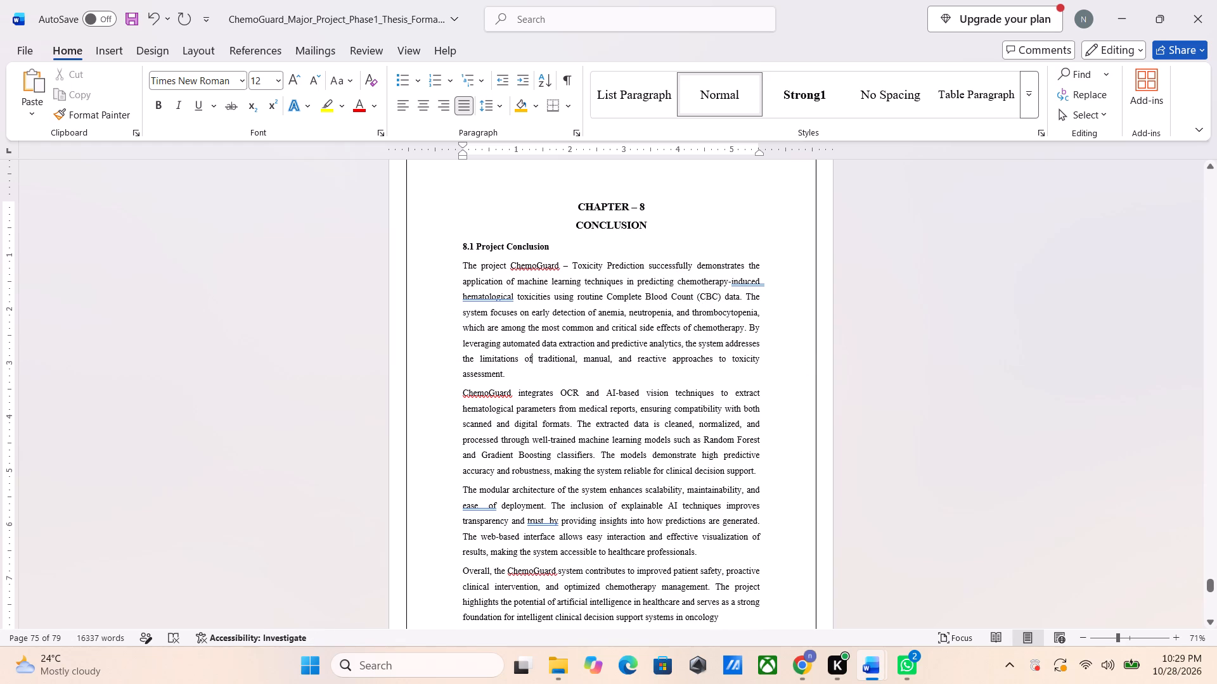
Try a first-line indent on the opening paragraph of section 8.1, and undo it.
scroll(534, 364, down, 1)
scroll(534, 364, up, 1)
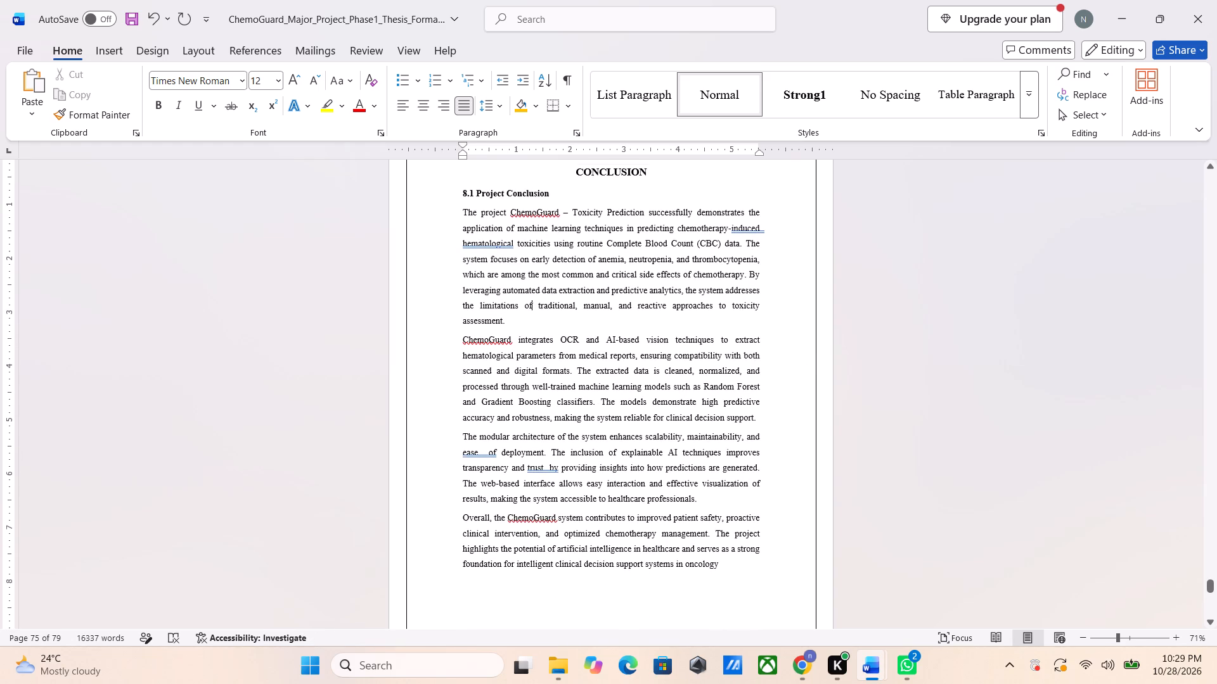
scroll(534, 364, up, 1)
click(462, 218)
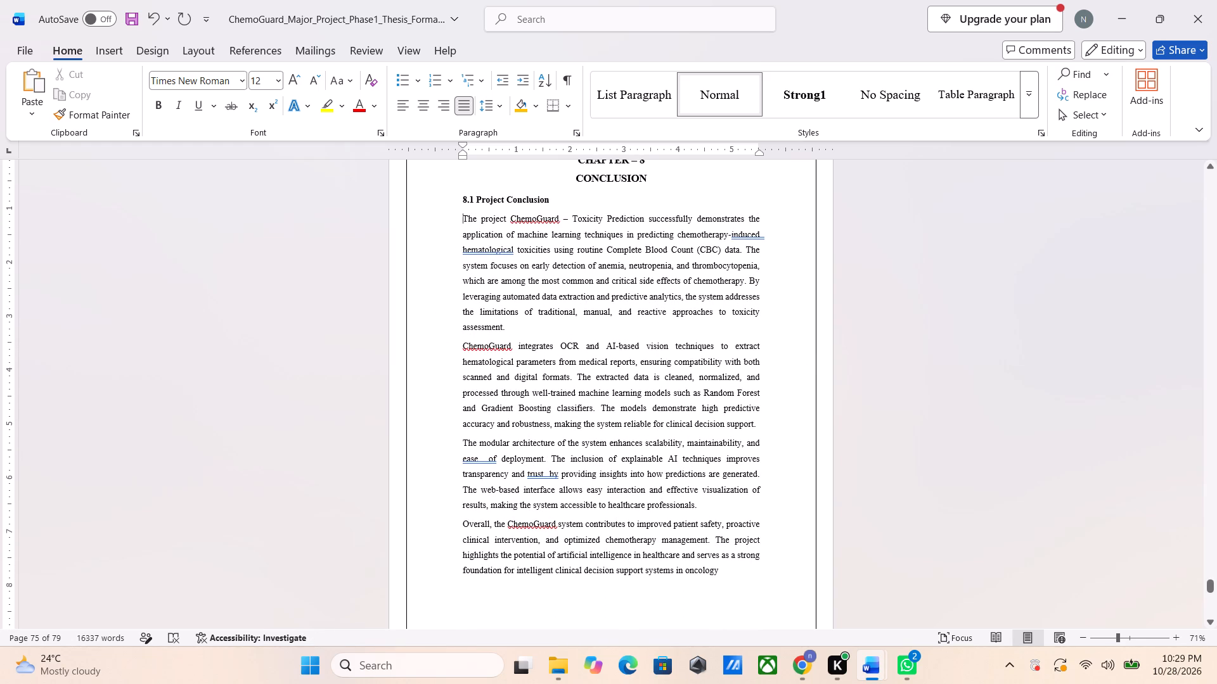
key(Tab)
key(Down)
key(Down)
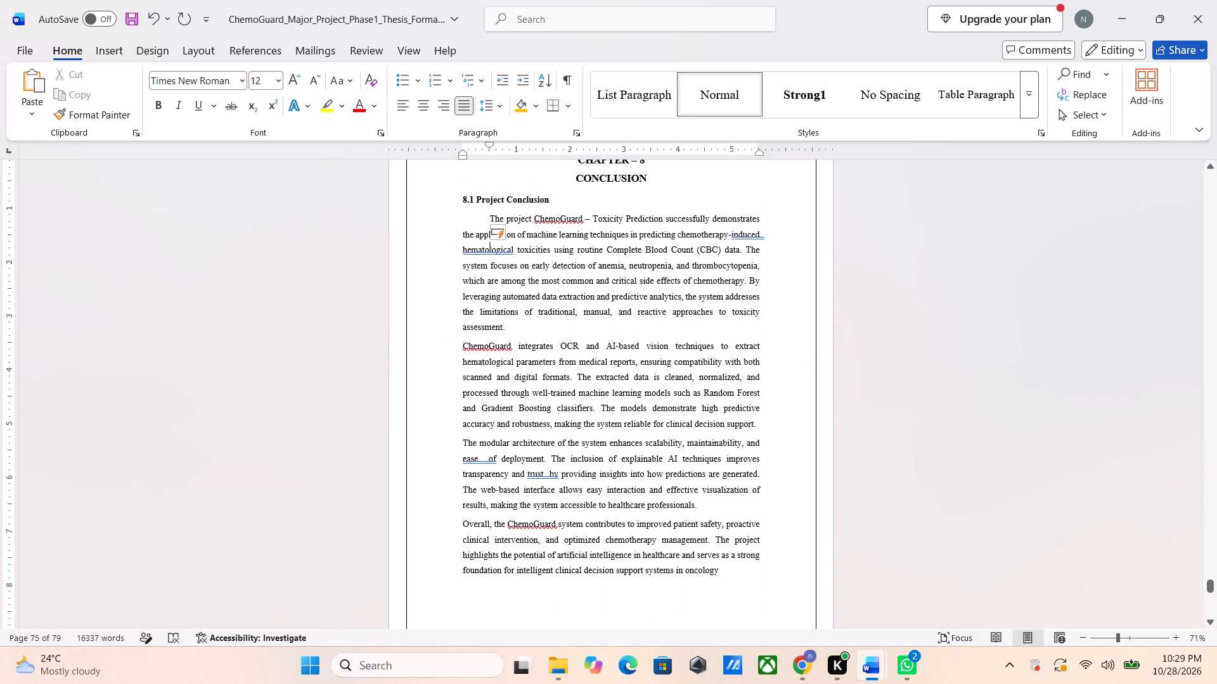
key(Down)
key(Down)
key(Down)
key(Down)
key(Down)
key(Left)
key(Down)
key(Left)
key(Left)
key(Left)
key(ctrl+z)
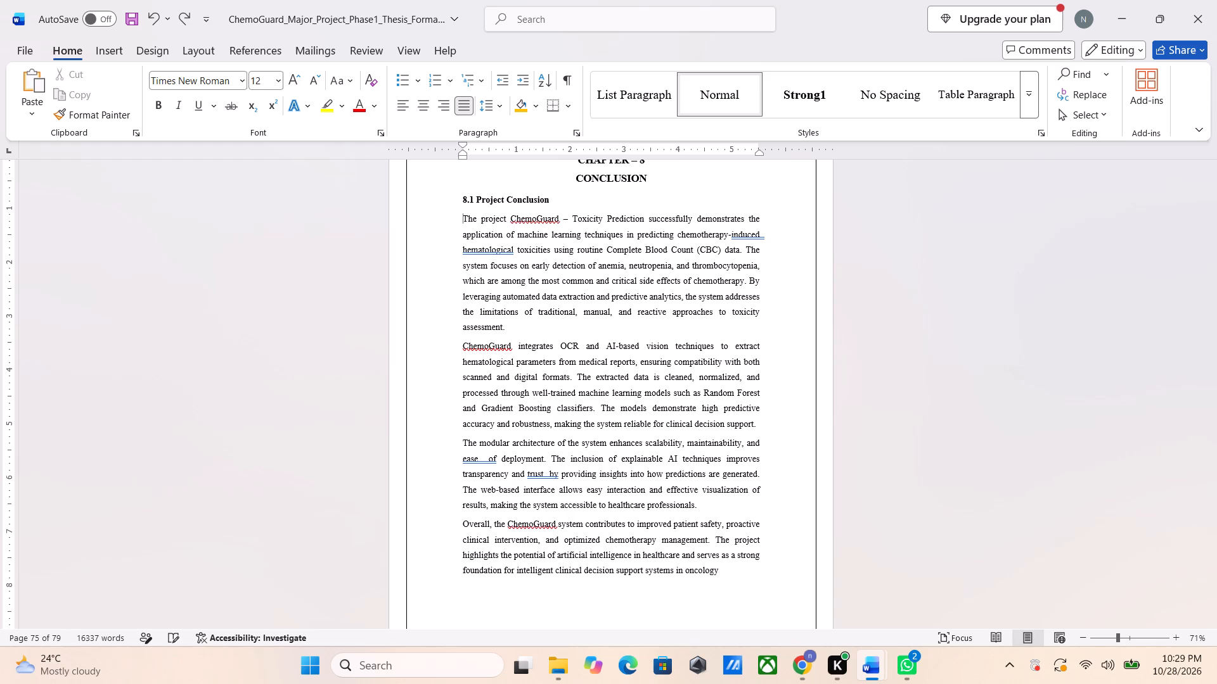
In the REPORT document, copy the 8.2 Future Scope text from its introductory sentence through item 8, Multi-Center Clinical Validation, without the heading.
scroll(462, 218, down, 1)
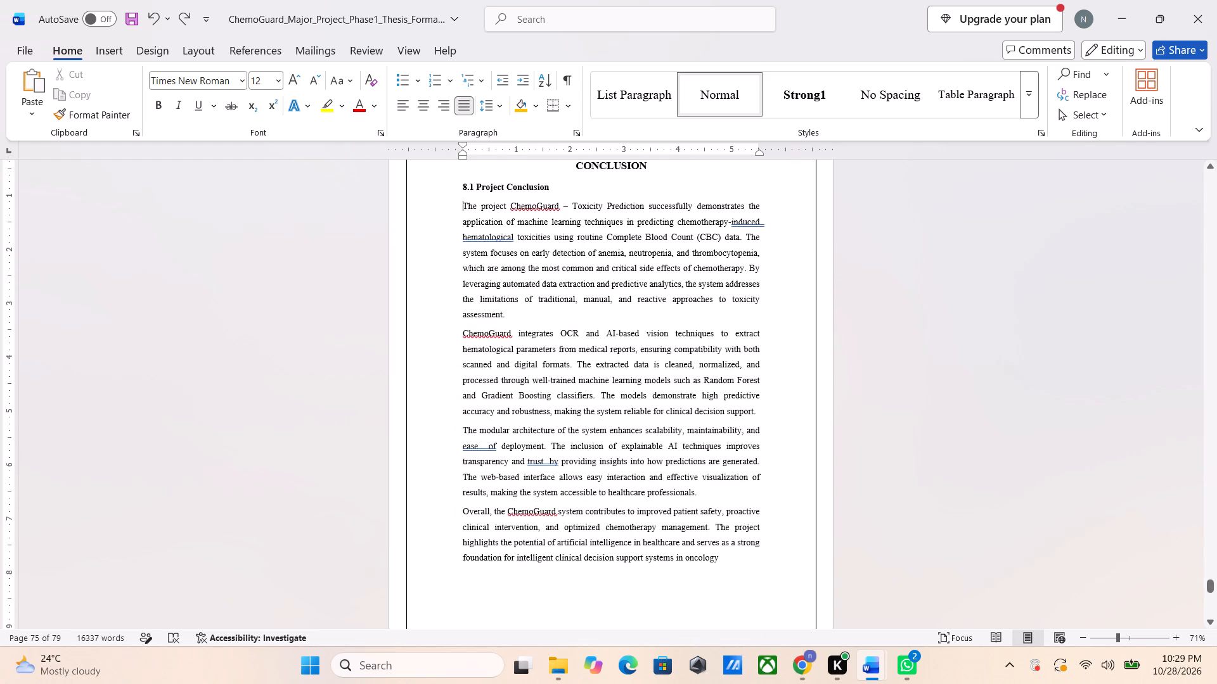
key(alt+Tab)
key(alt+Tab)
key(alt+Tab)
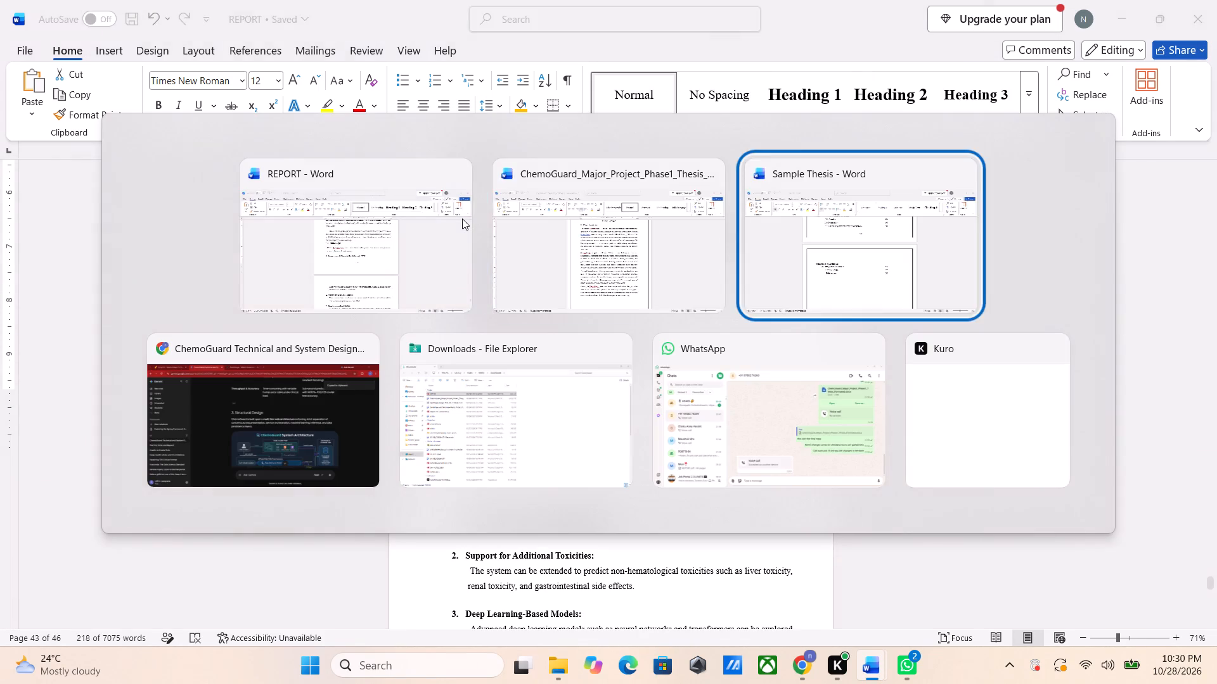
key(alt+Tab)
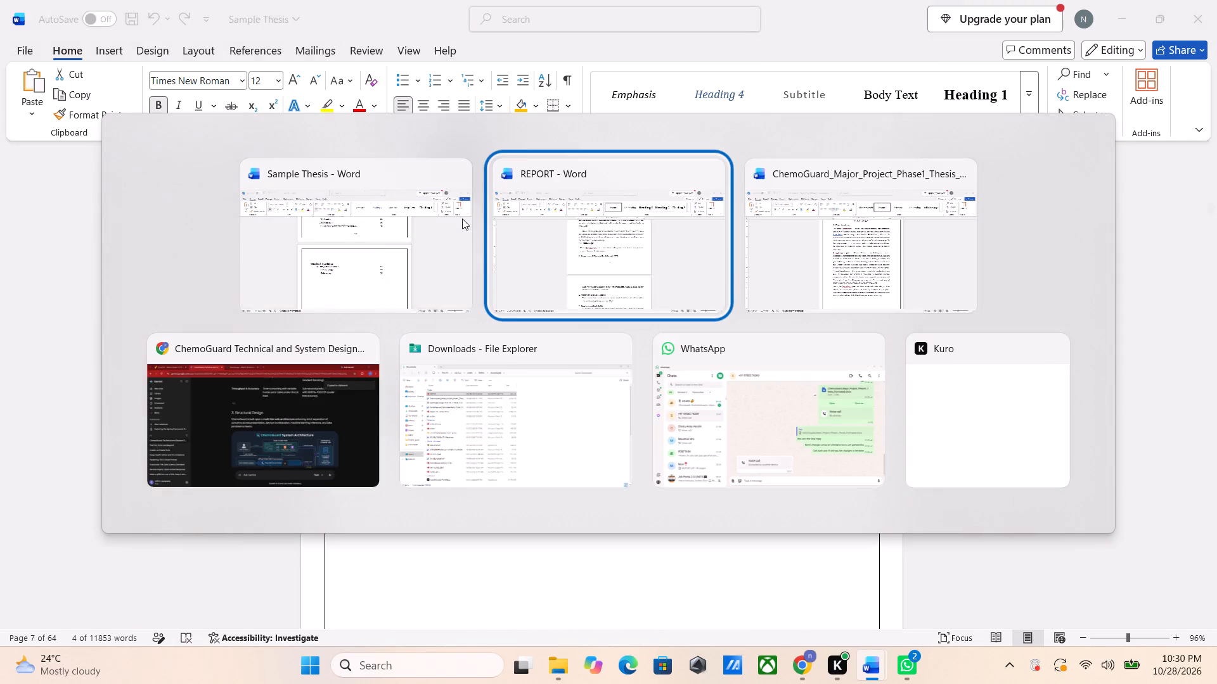
drag(454, 301, 529, 576)
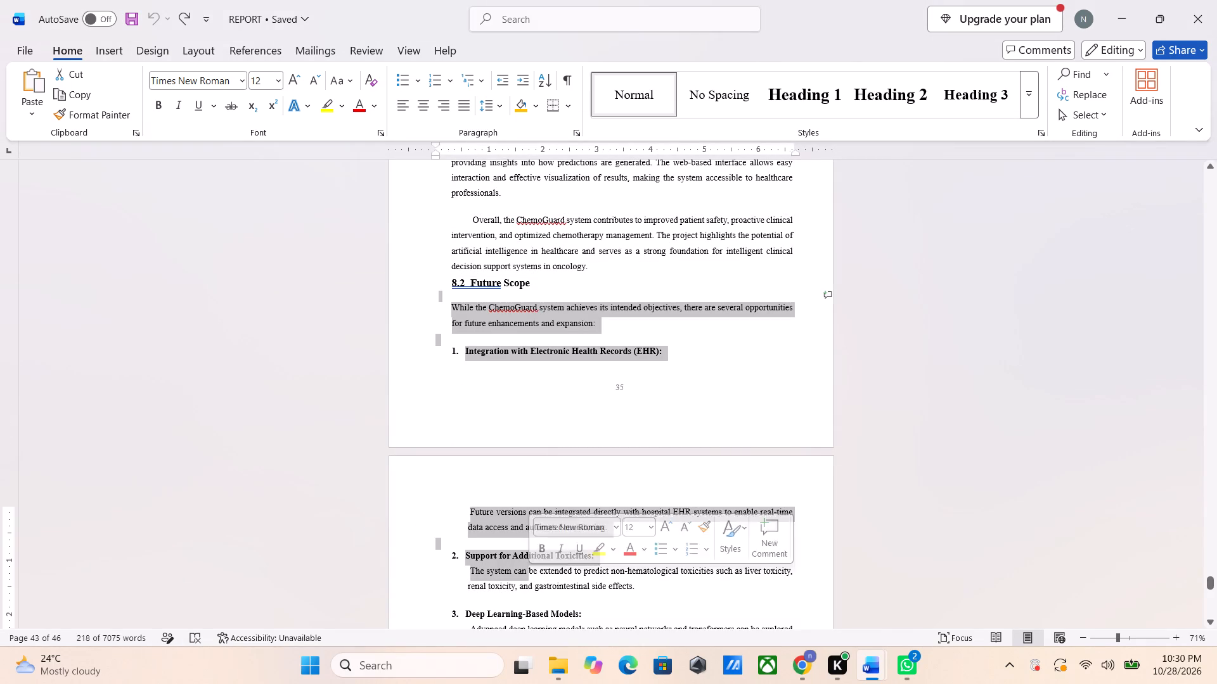
click(459, 314)
drag(452, 309, 522, 555)
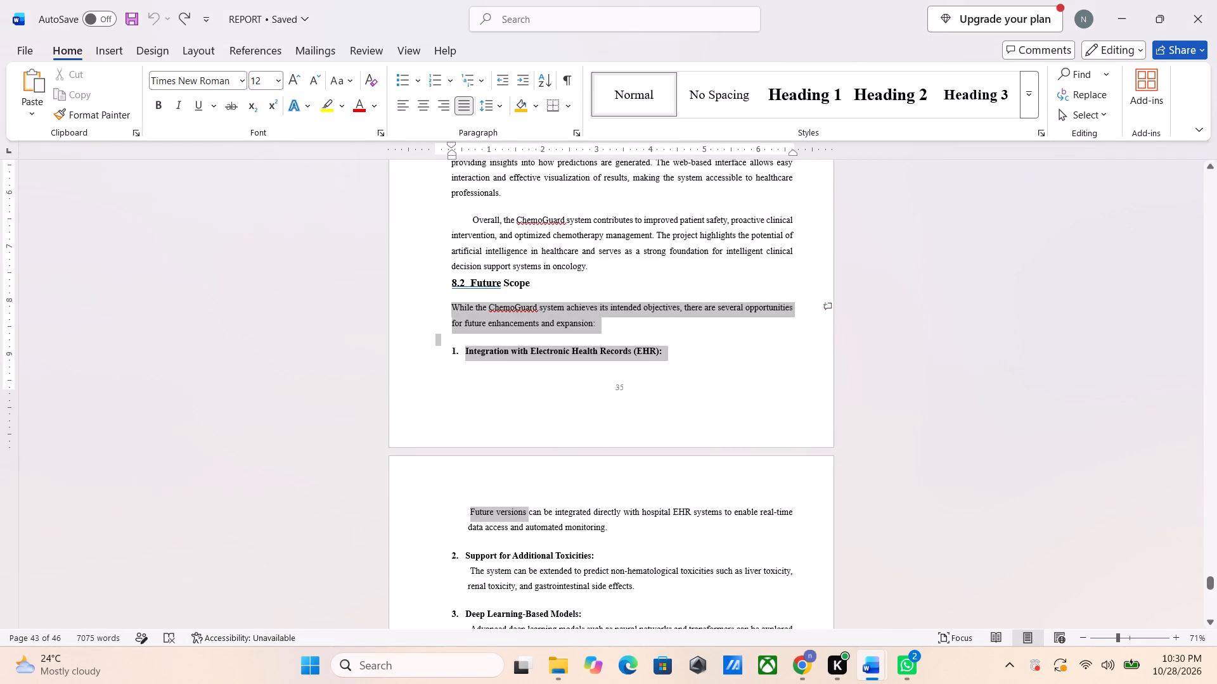
drag(522, 555, 632, 234)
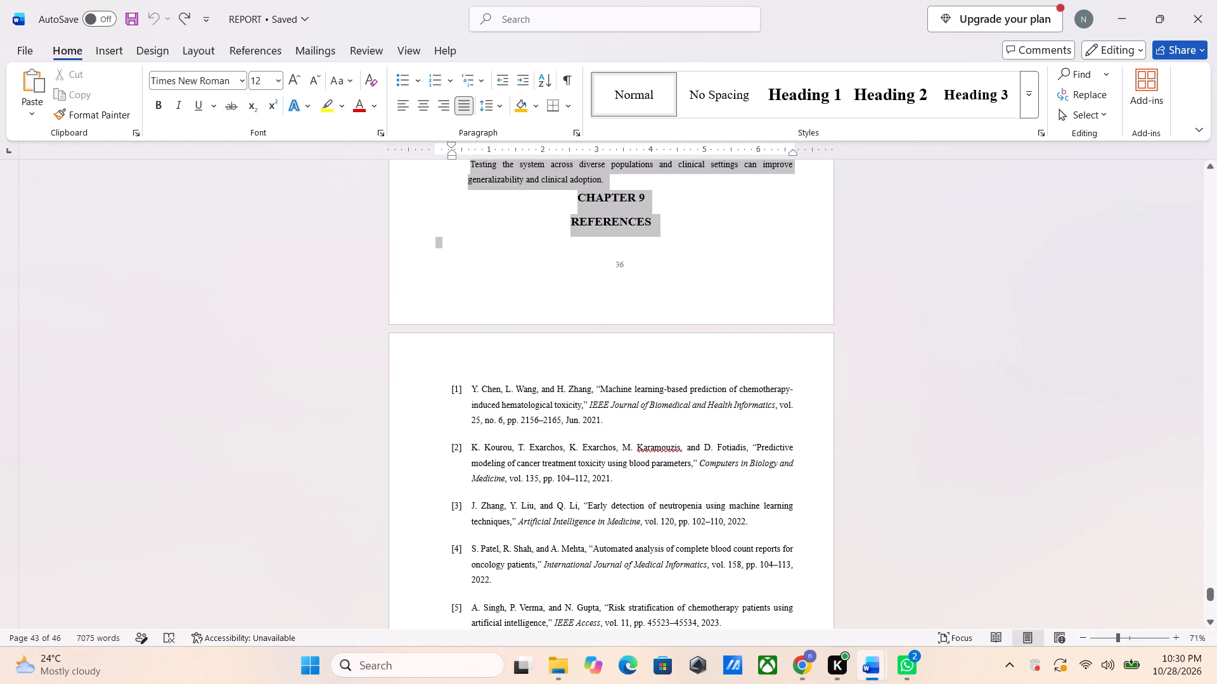
drag(632, 234, 591, 343)
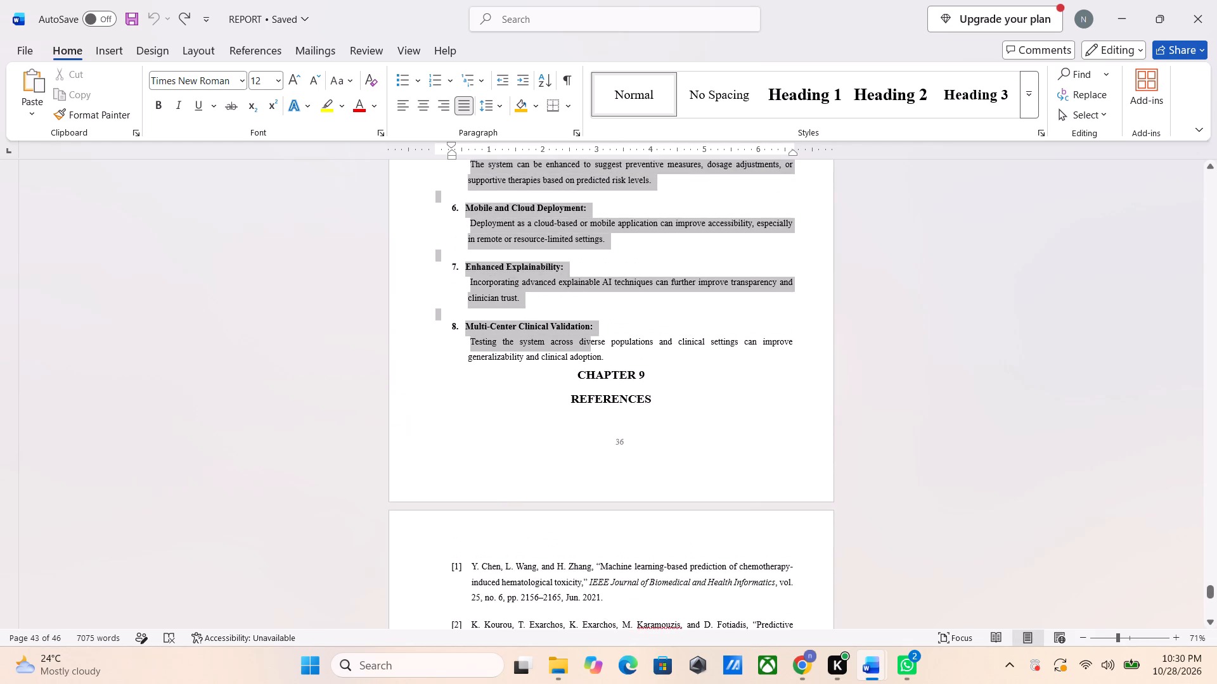
drag(591, 343, 603, 354)
key(ctrl+c)
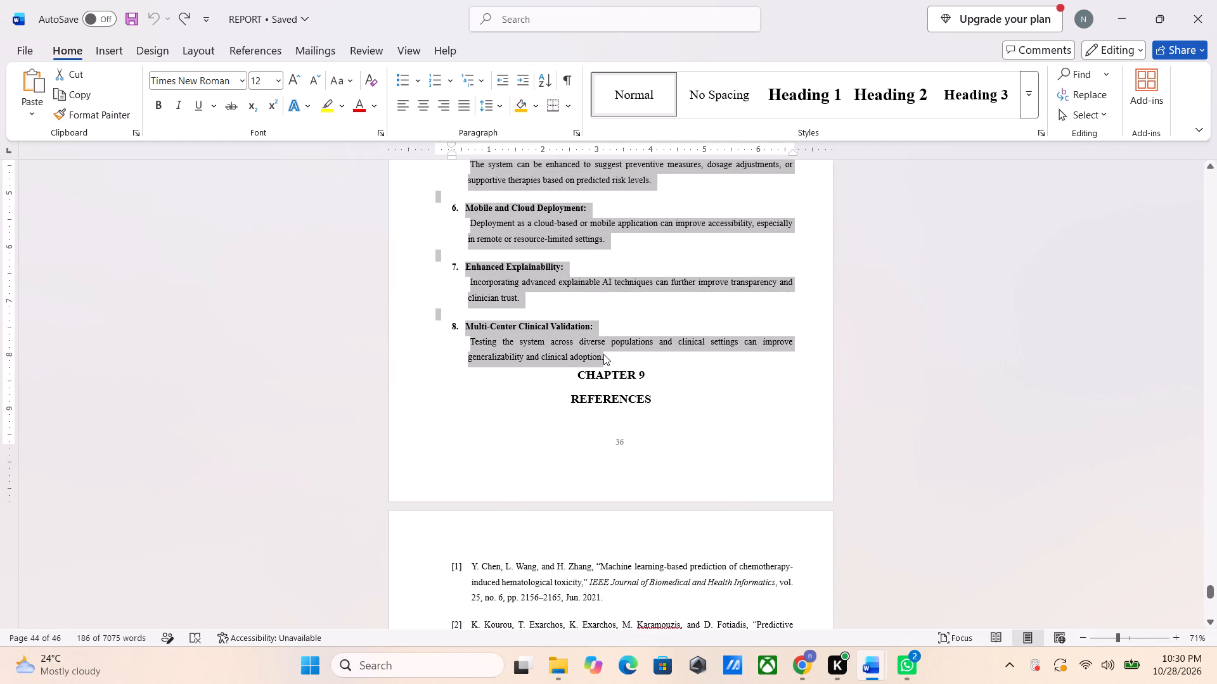
Back in the ChemoGuard thesis, add blank lines after the last conclusion paragraph and enter the heading "FUTURE SCOPE" on a new page before References.
key(alt+Tab)
key(alt+Tab)
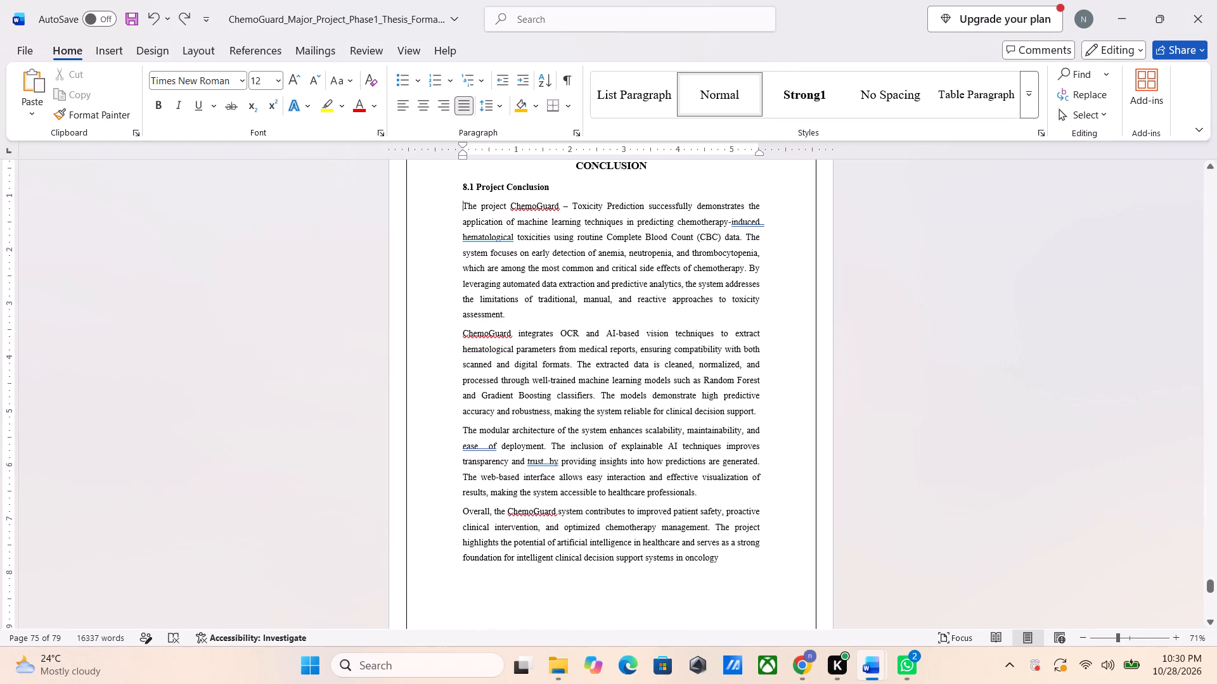
scroll(603, 354, down, 3)
click(682, 427)
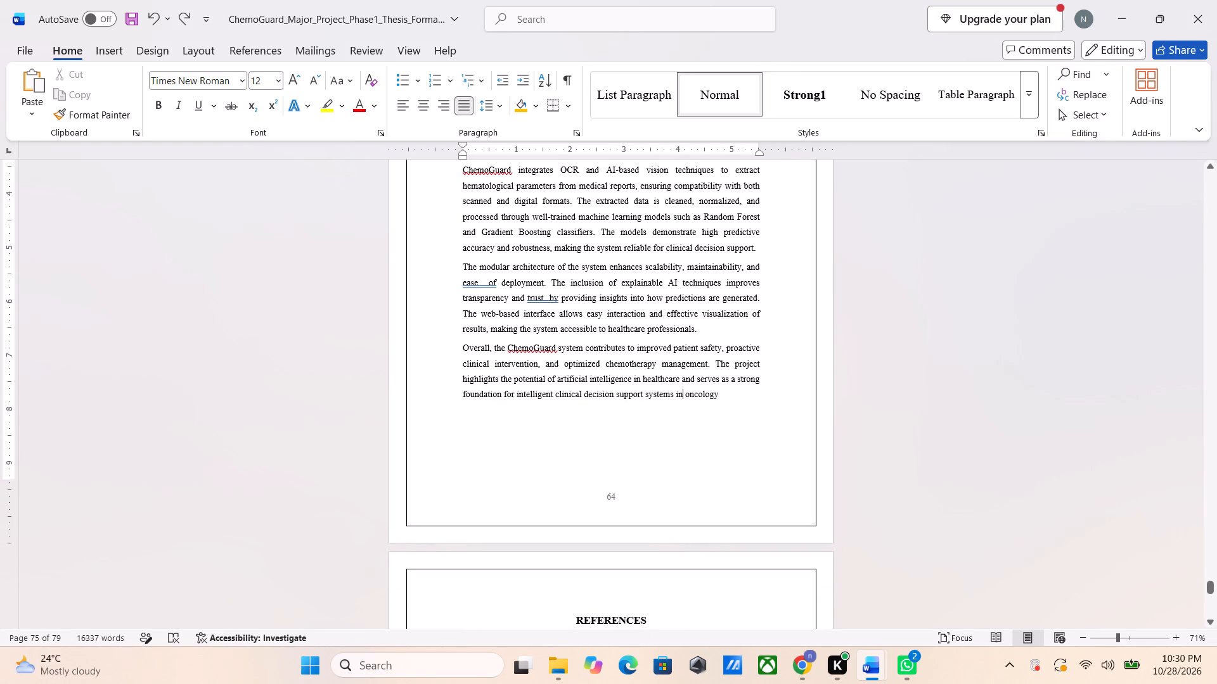
click(761, 429)
key(Return)
key(Return)
key(Return)
key(Return)
key(Return)
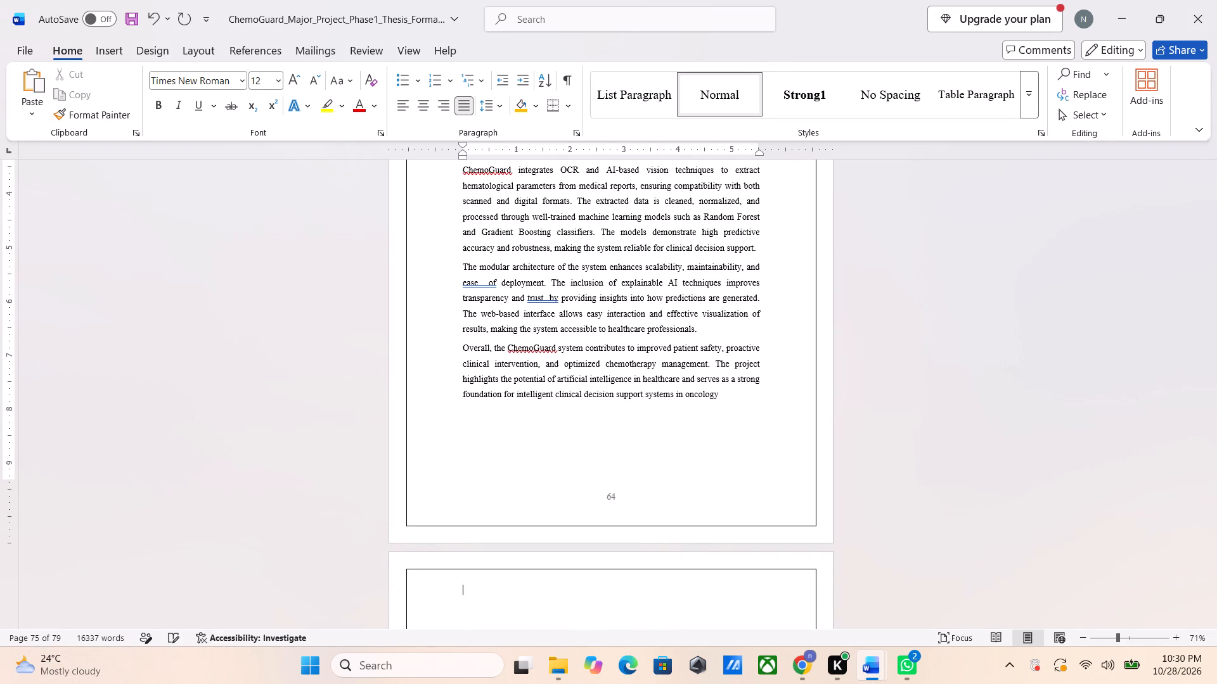
text(FUTURE SCOP)
text(E)
key(space)
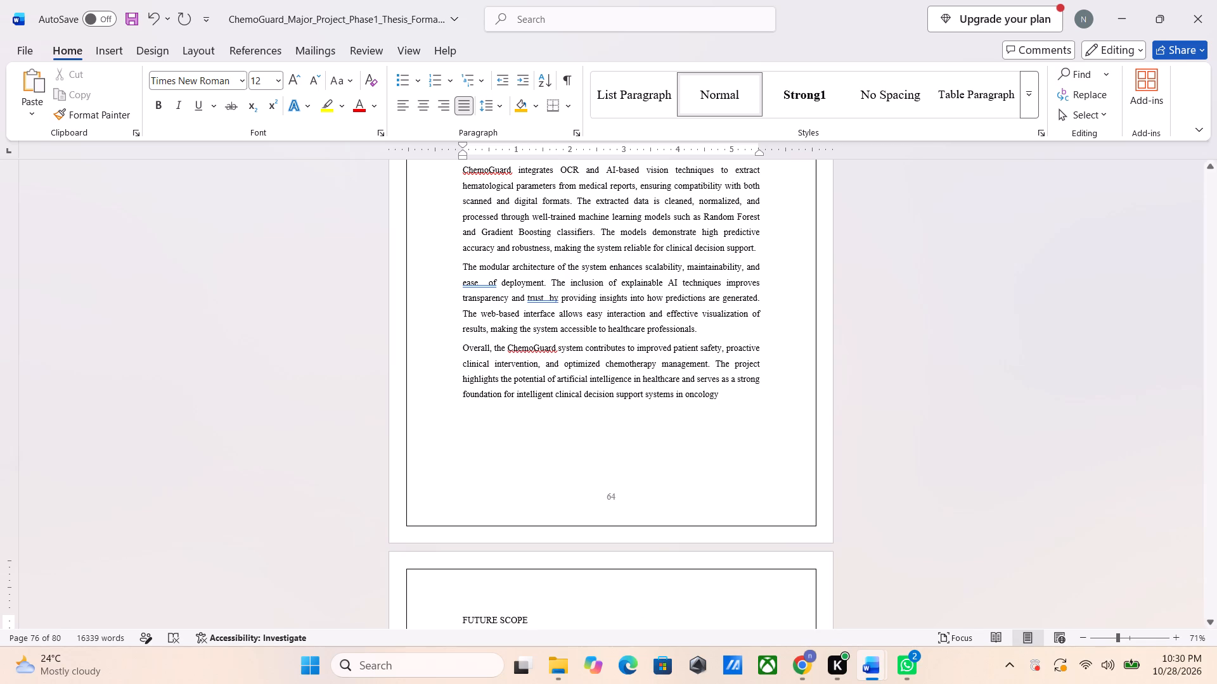
Format the FUTURE SCOPE heading as bold, 14 pt and centred.
drag(555, 616, 374, 625)
key(ctrl+b)
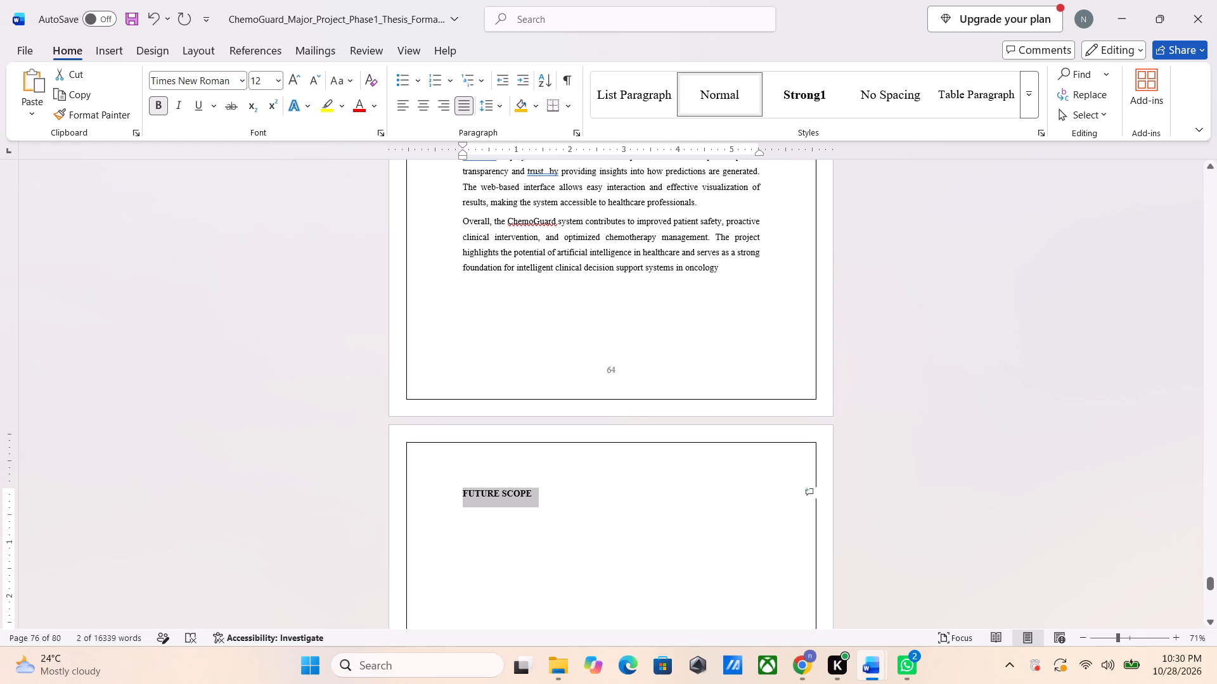
click(300, 85)
key(ctrl+e)
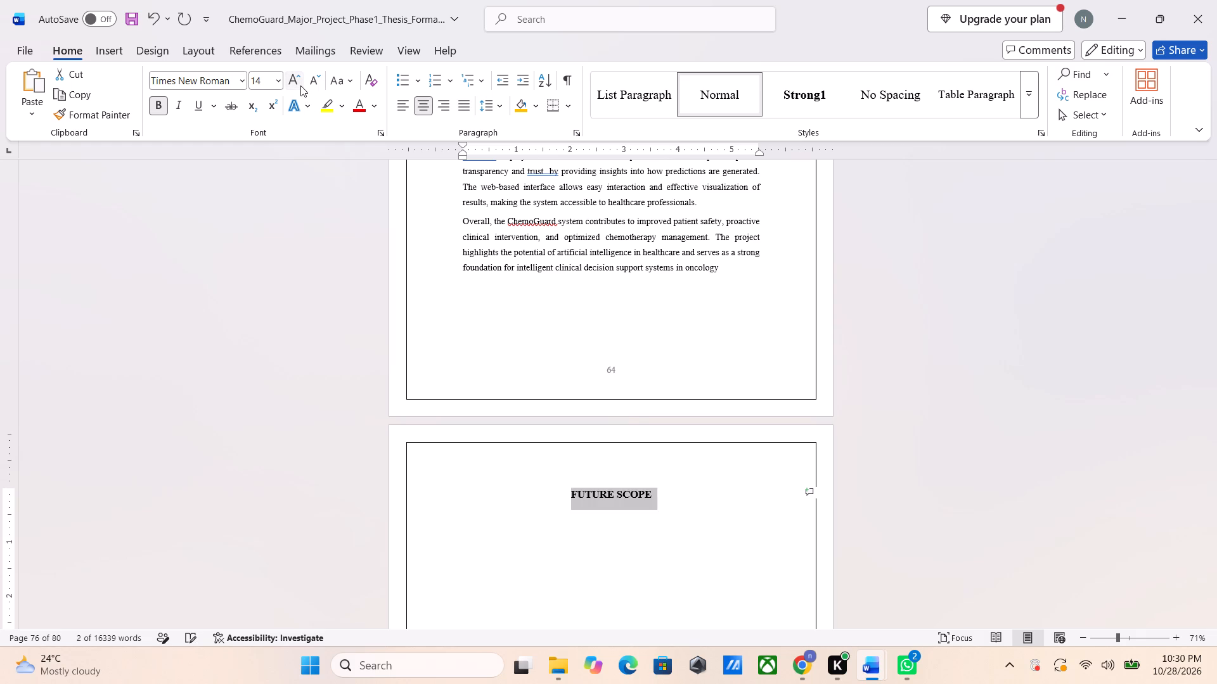
Start a left-aligned, non-bold 12 pt line directly below the FUTURE SCOPE heading.
key(Right)
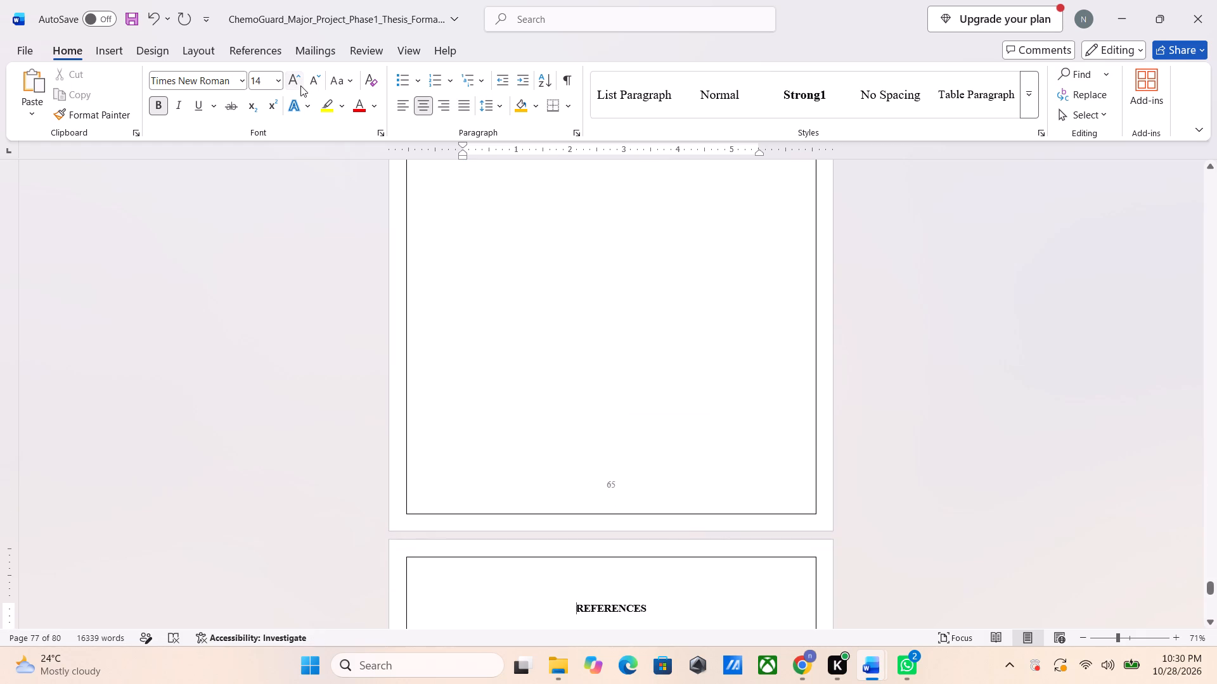
key(Up)
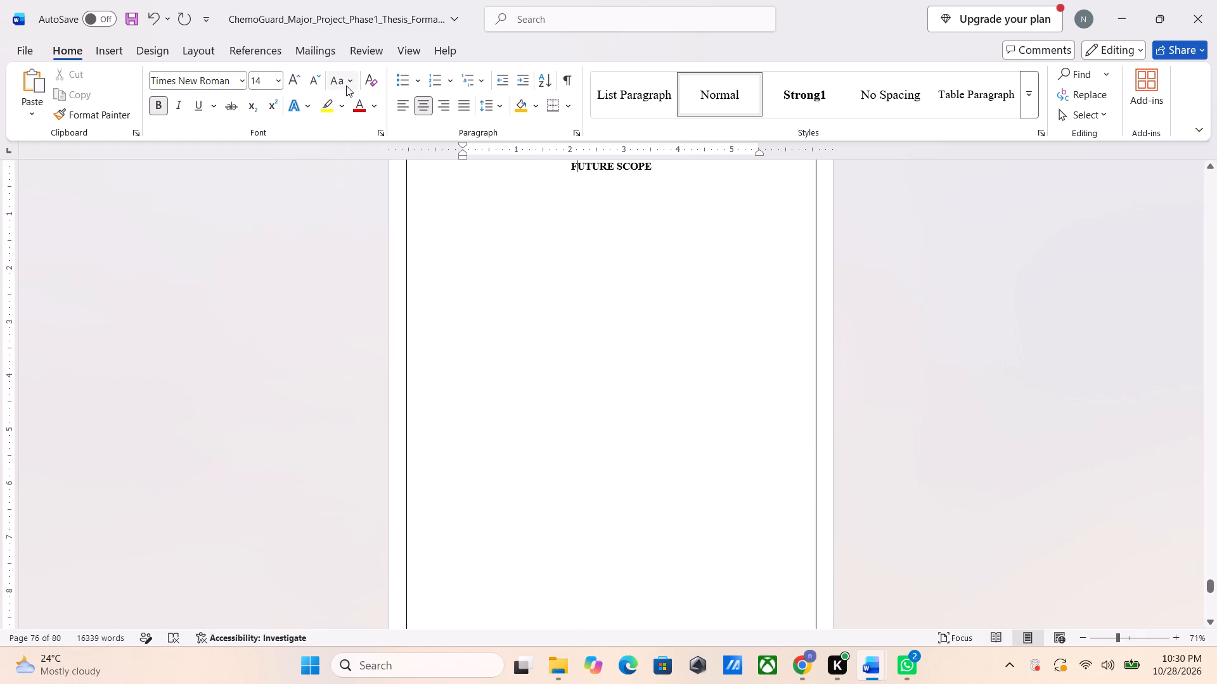
key(Right)
key(Right)
key(Right)
key(Right)
key(Right)
key(Right)
key(Right)
key(Right)
key(Right)
key(Right)
key(Right)
key(Return)
key(BackSpace)
click(311, 74)
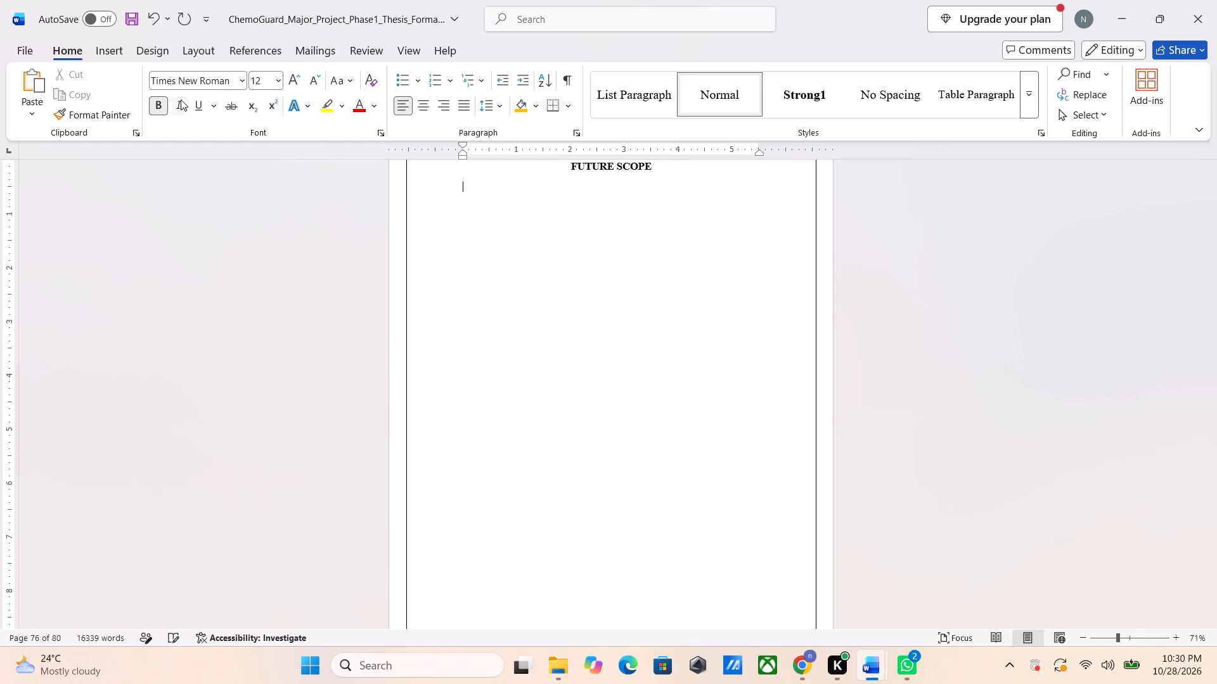
click(167, 104)
Paste the copied future scope text below the heading, keeping text only.
key(ctrl+v)
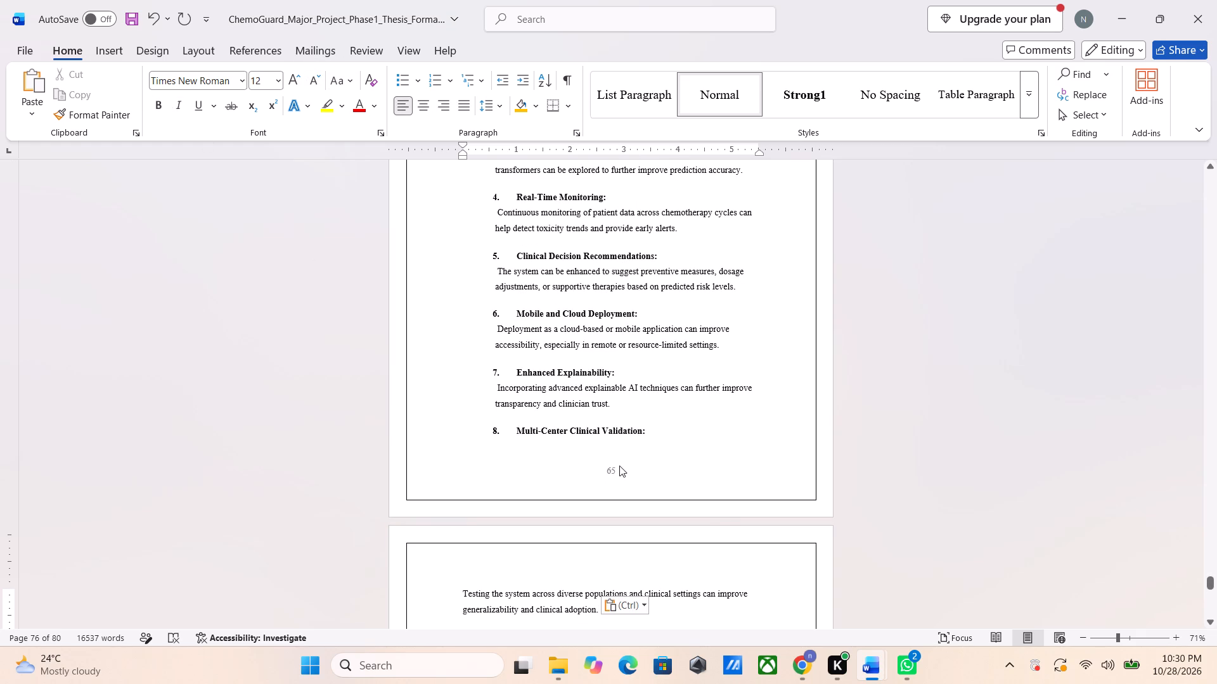
click(631, 605)
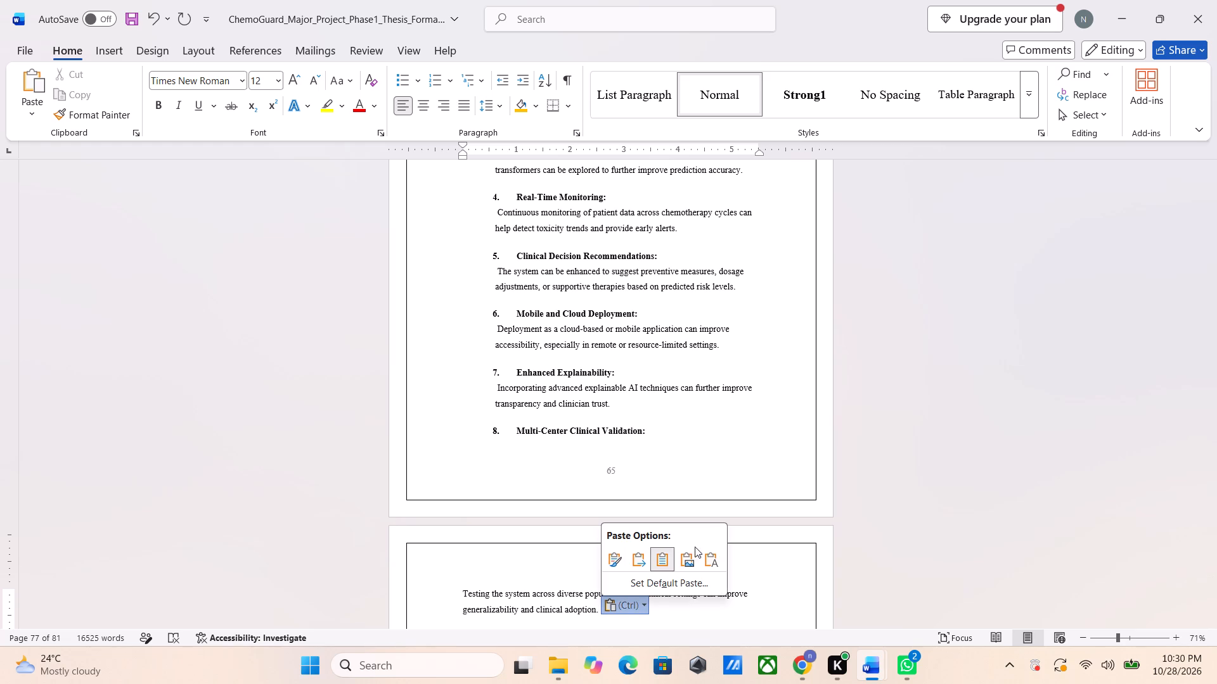
click(707, 551)
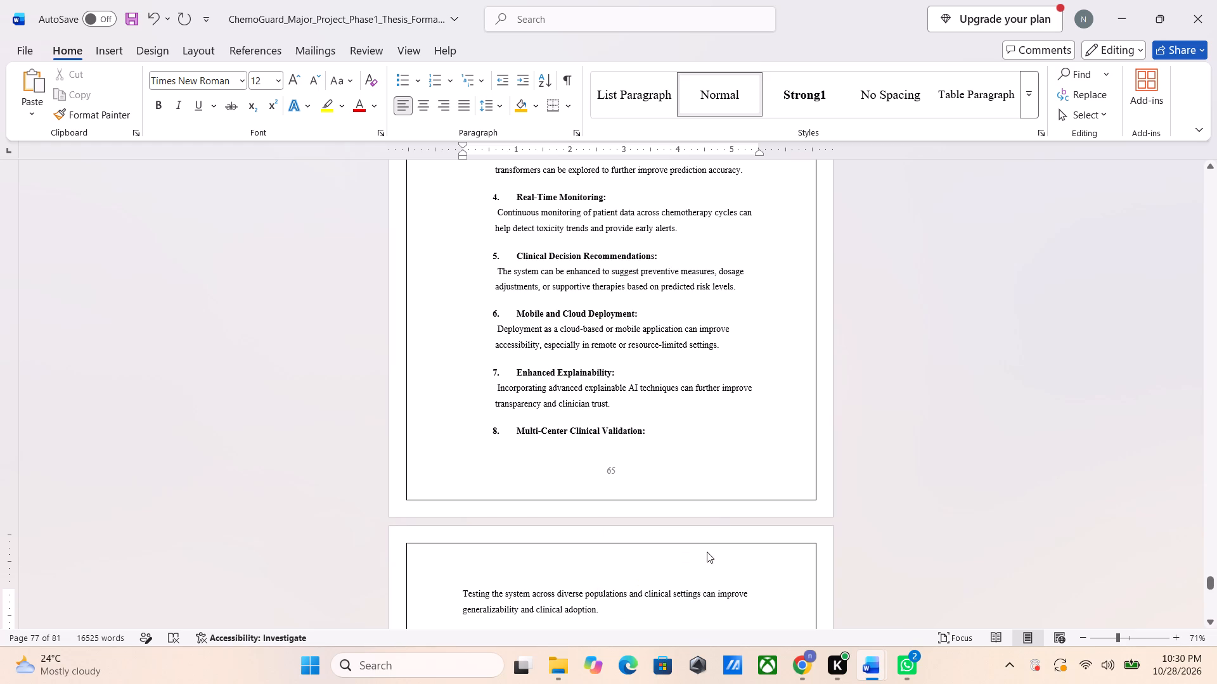
Make the titles of items 1 to 4 bold, from Integration with Electronic Health Records (EHR) to Real-Time Monitoring.
scroll(702, 548, up, 3)
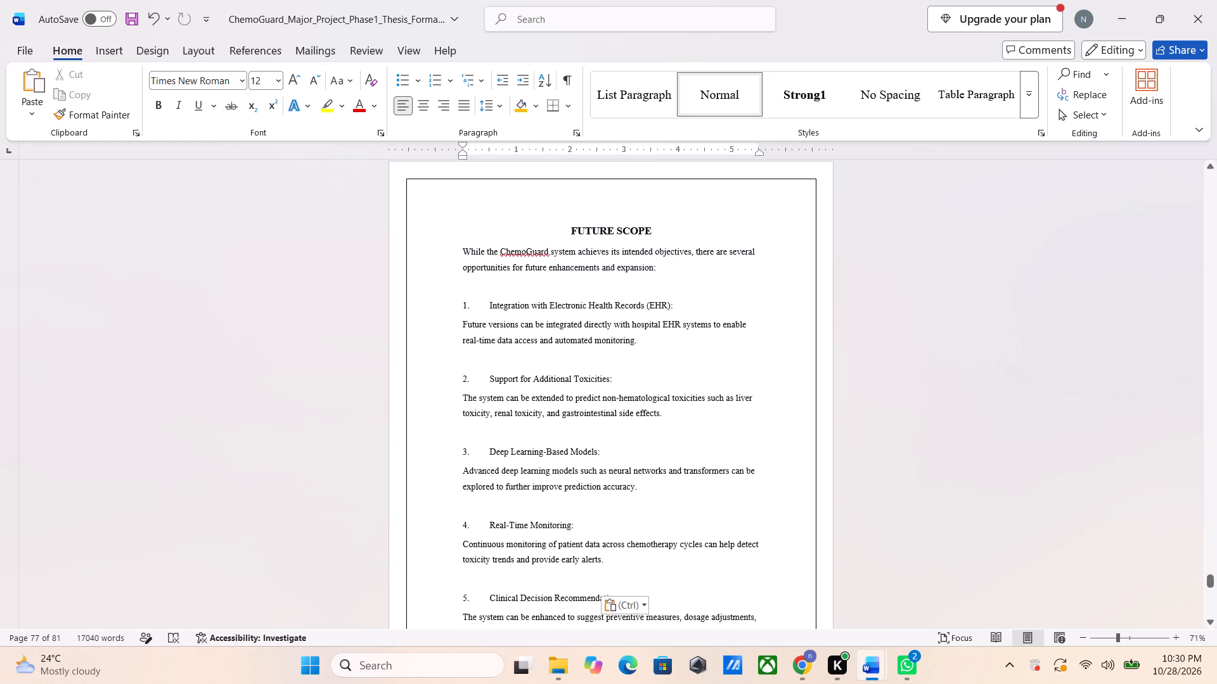
click(454, 310)
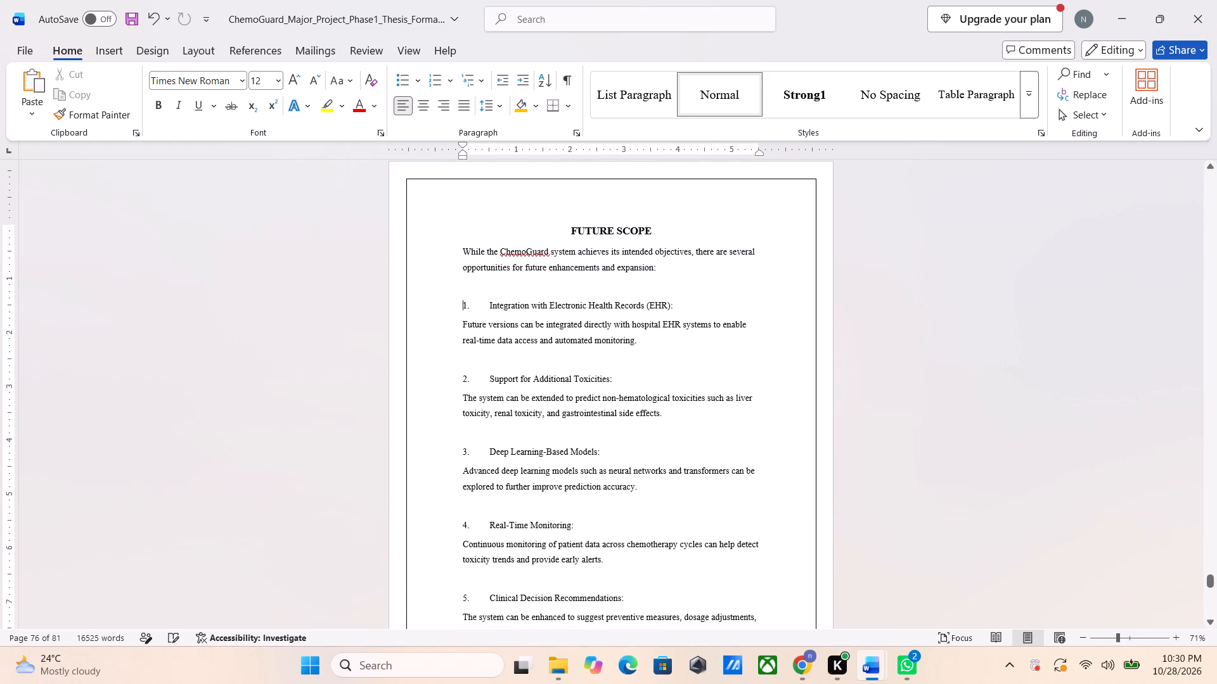
click(442, 305)
key(ctrl+b)
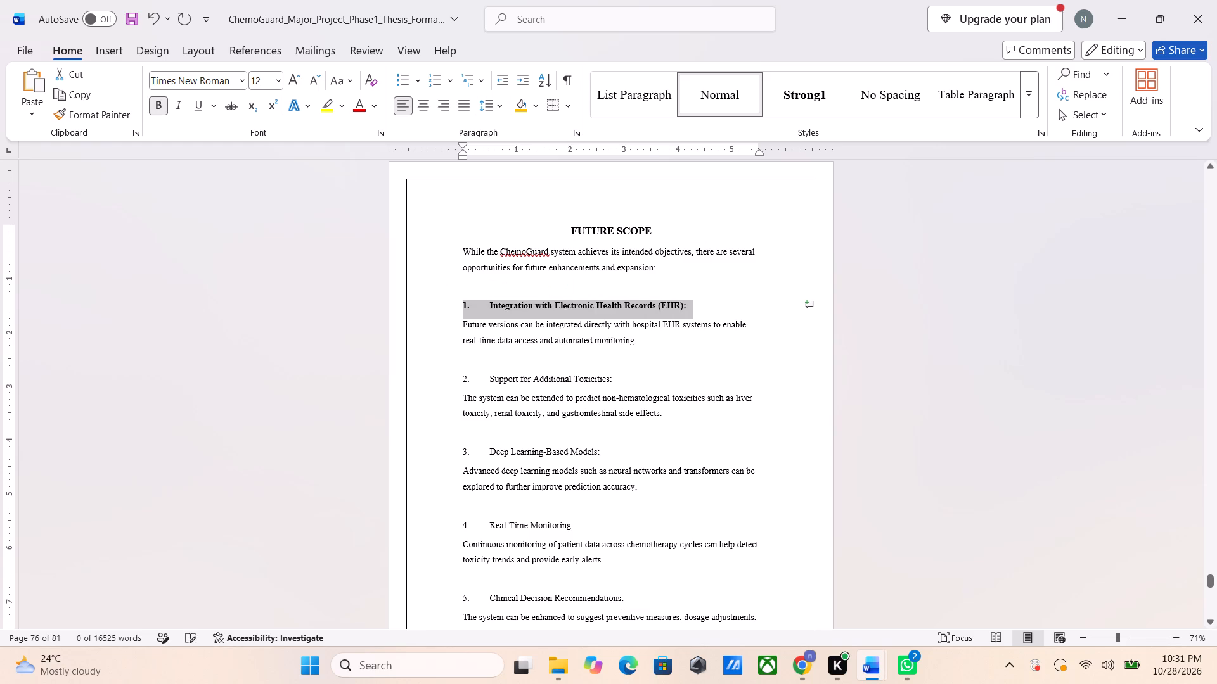
click(435, 377)
key(ctrl+b)
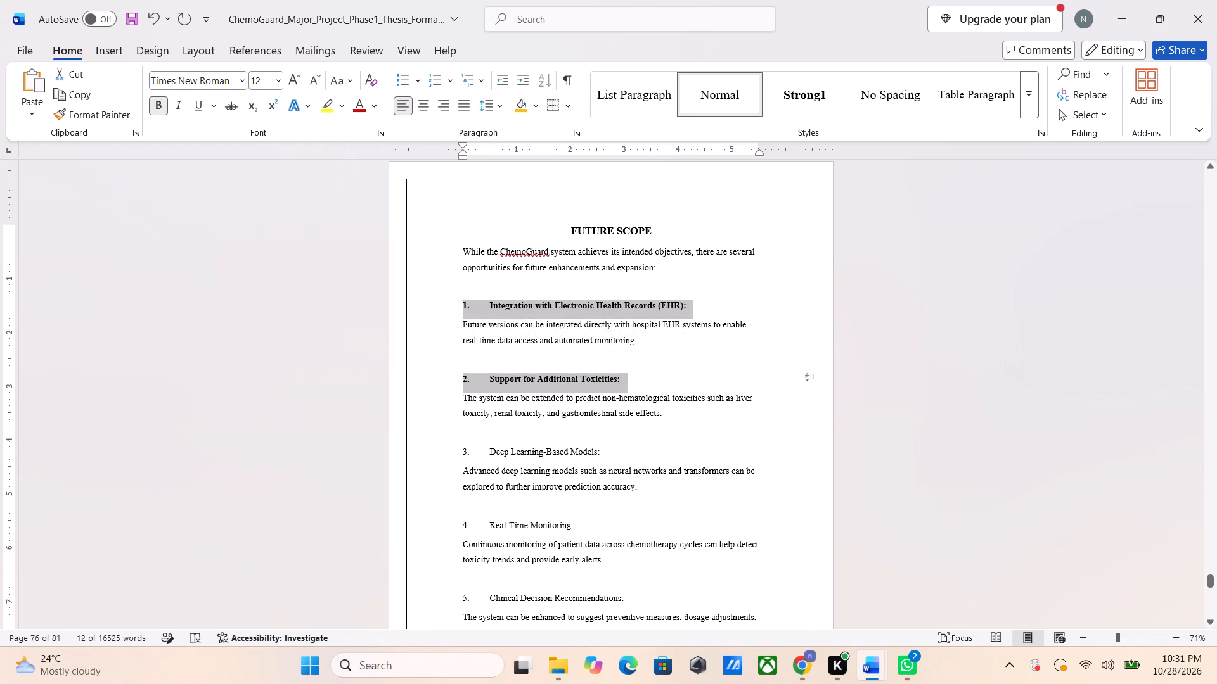
click(426, 451)
key(ctrl+b)
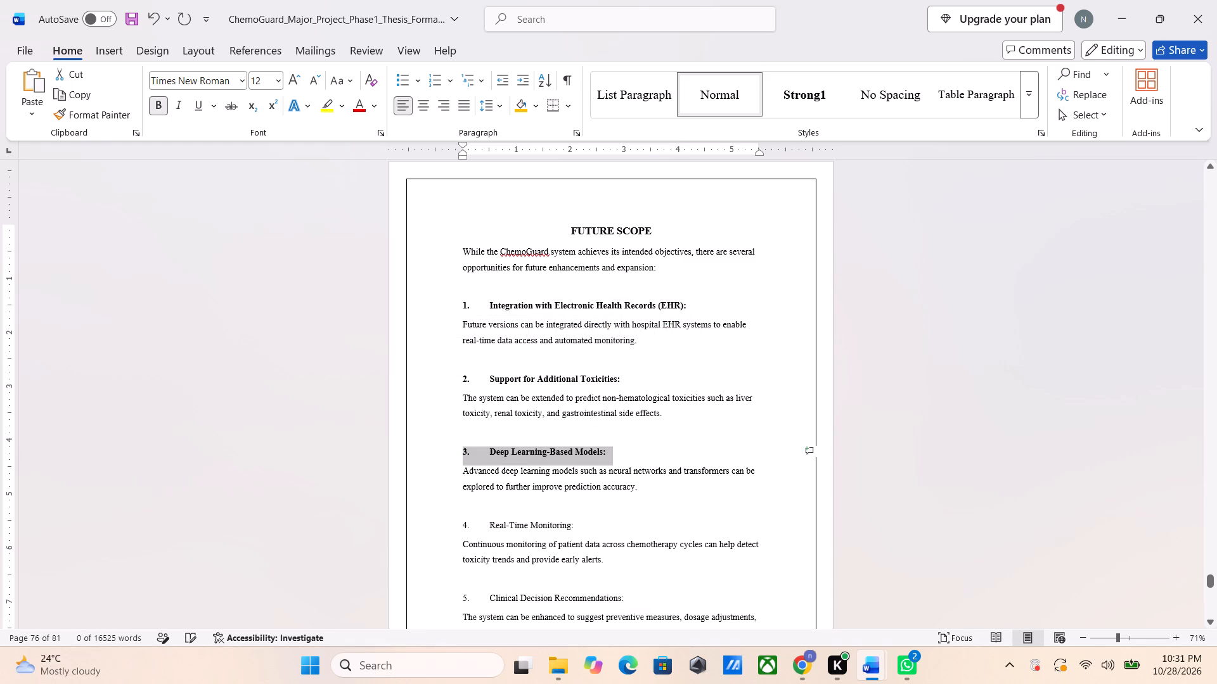
click(432, 528)
key(ctrl+b)
Make the titles of items 5 to 8 bold, from Clinical Decision Recommendations to Multi-Center Clinical Validation.
scroll(432, 528, down, 1)
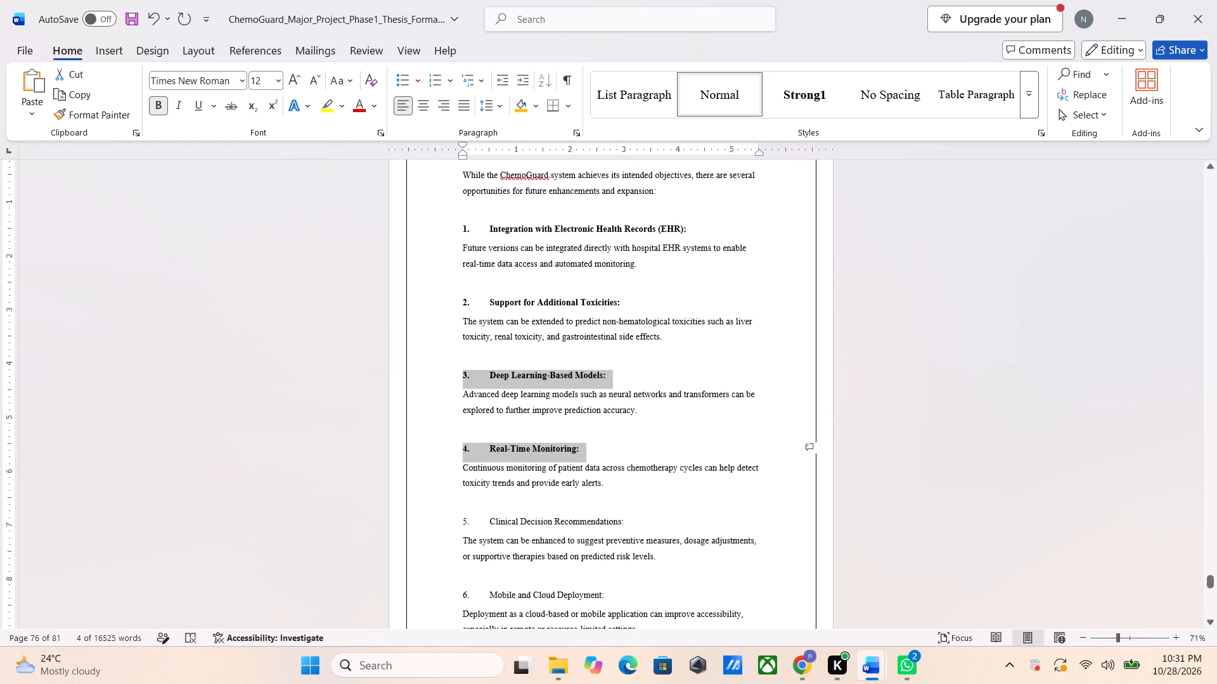
click(432, 523)
key(ctrl+b)
scroll(432, 523, down, 1)
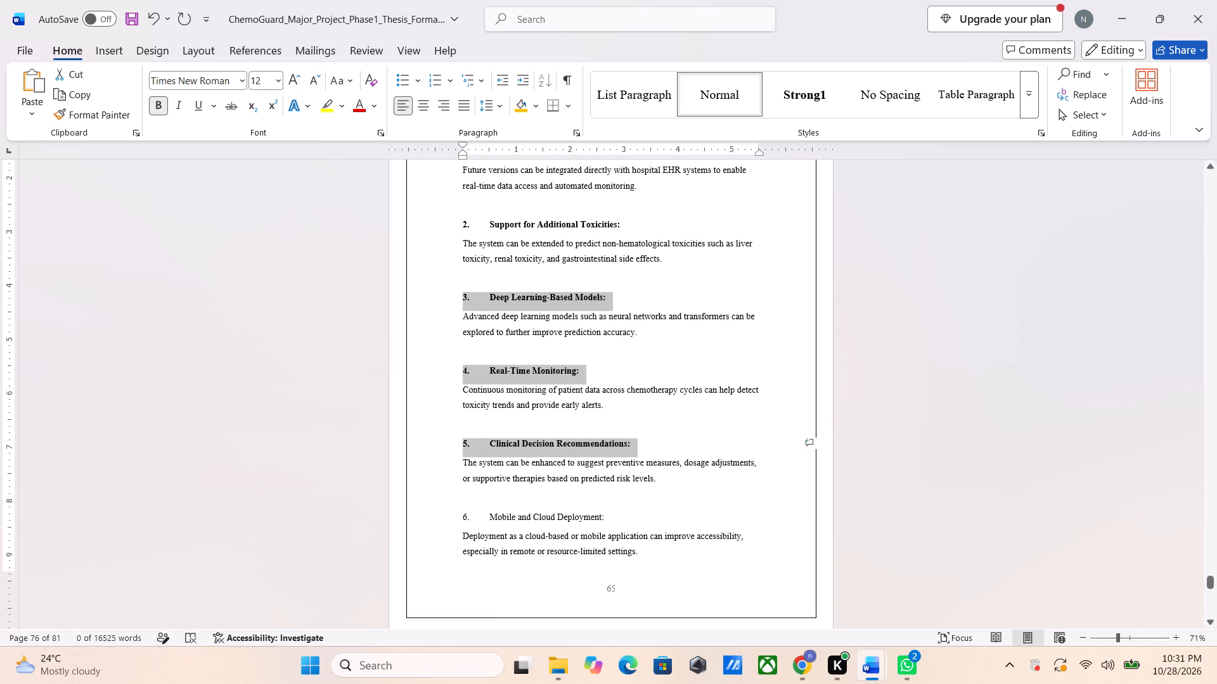
click(432, 523)
key(ctrl+b)
scroll(432, 523, down, 2)
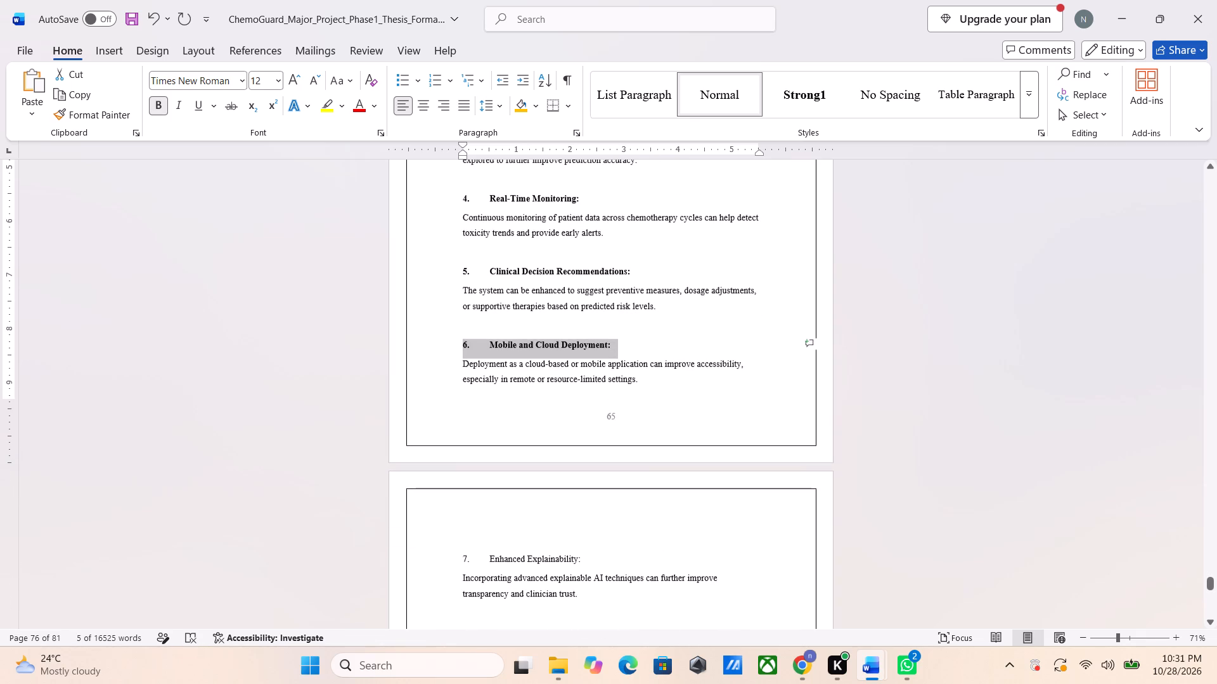
click(432, 555)
key(ctrl+b)
scroll(432, 555, down, 1)
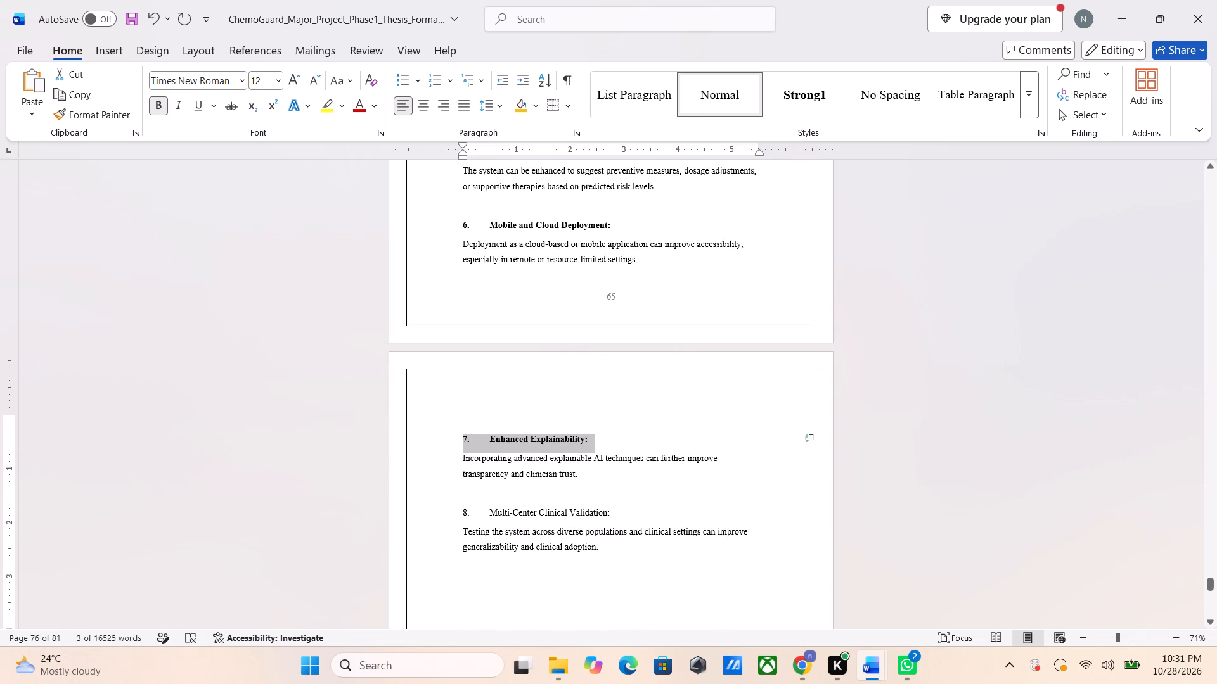
click(437, 507)
key(ctrl+b)
Remove the blank lines above item 8, Multi-Center Clinical Validation, and item 6, Mobile and Cloud Deployment.
scroll(437, 507, down, 1)
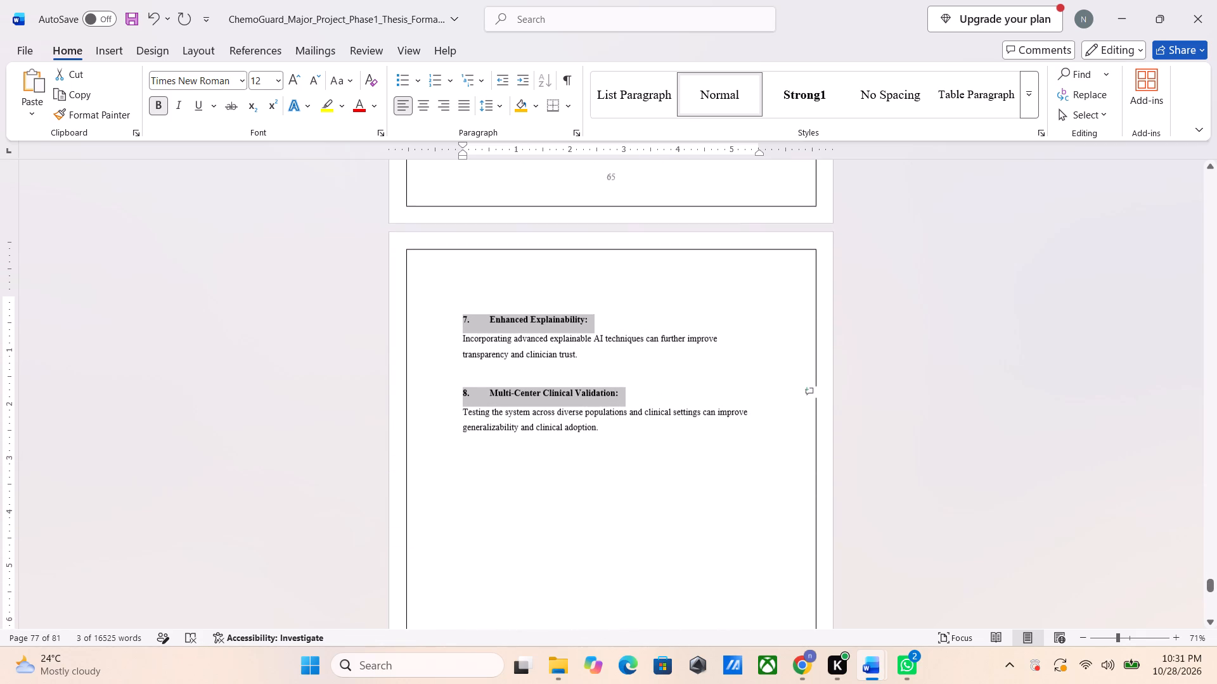
scroll(437, 507, down, 1)
click(465, 376)
key(BackSpace)
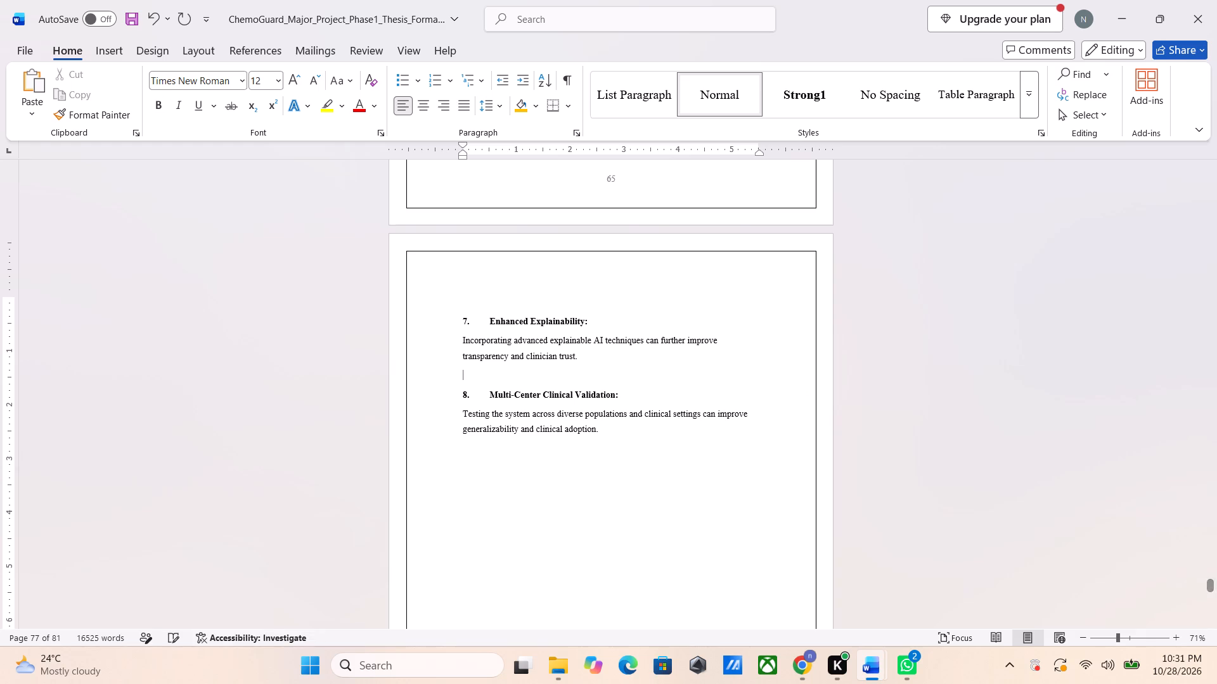
key(BackSpace)
key(Up)
key(Up)
key(Up)
key(Up)
key(Up)
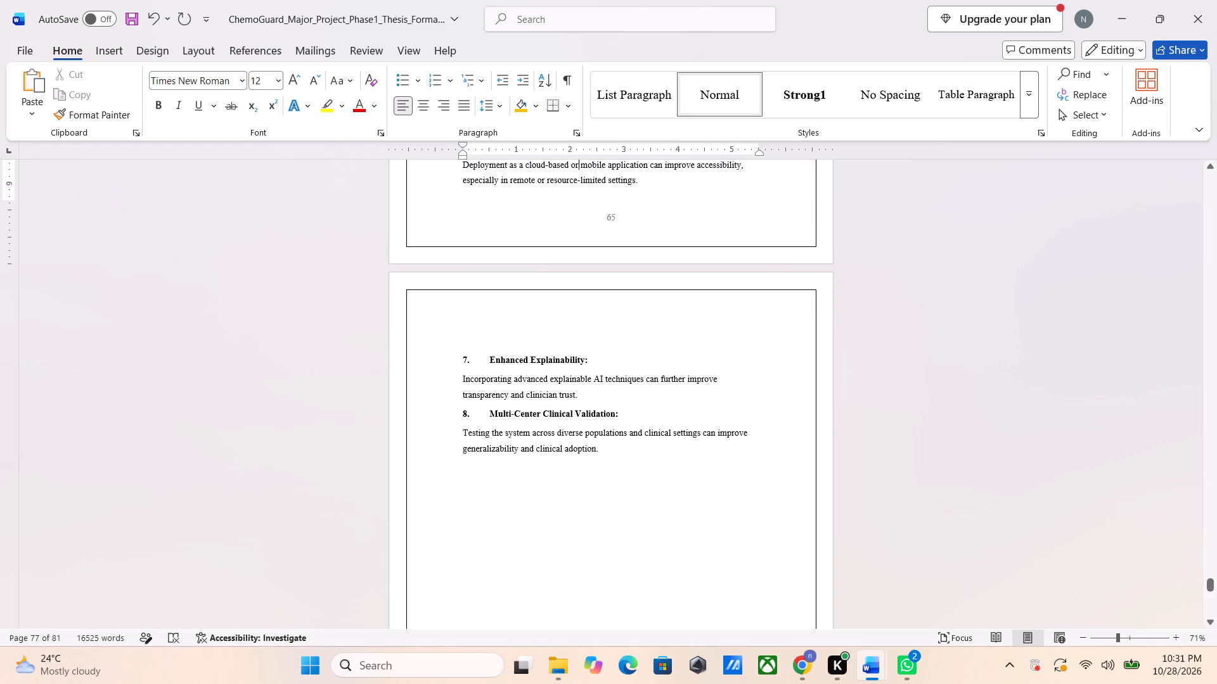
key(Down)
key(Down)
key(Up)
key(Up)
key(Up)
key(Up)
key(Up)
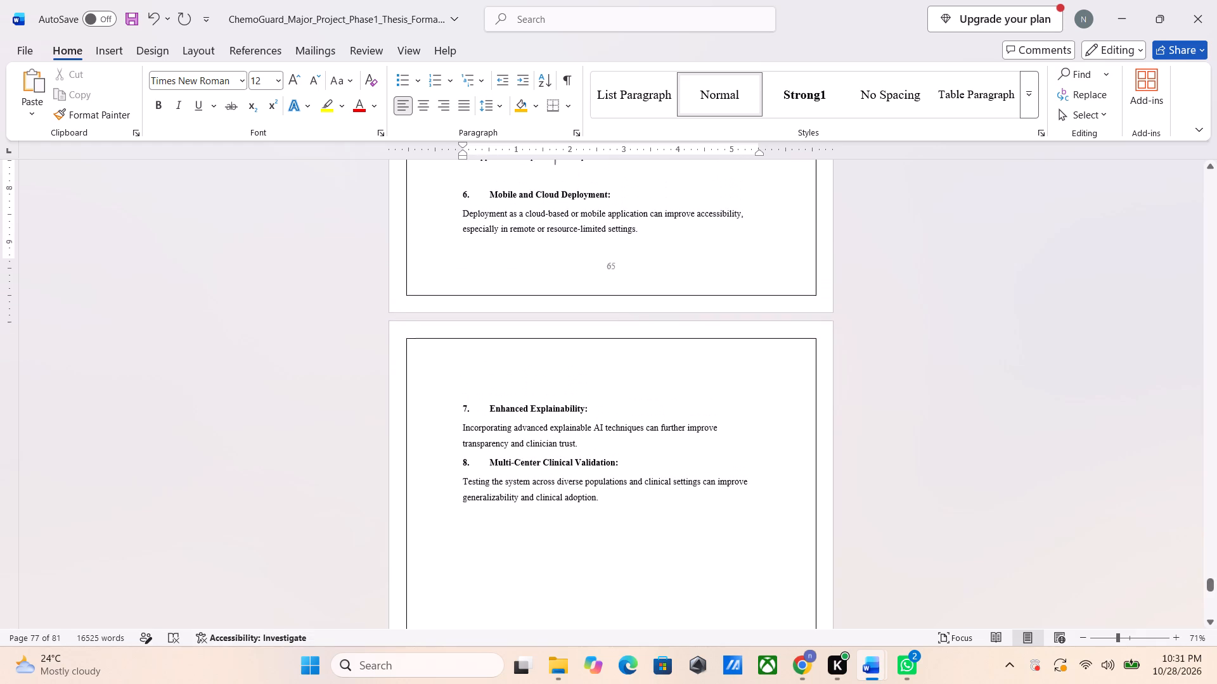
key(Down)
key(BackSpace)
key(BackSpace)
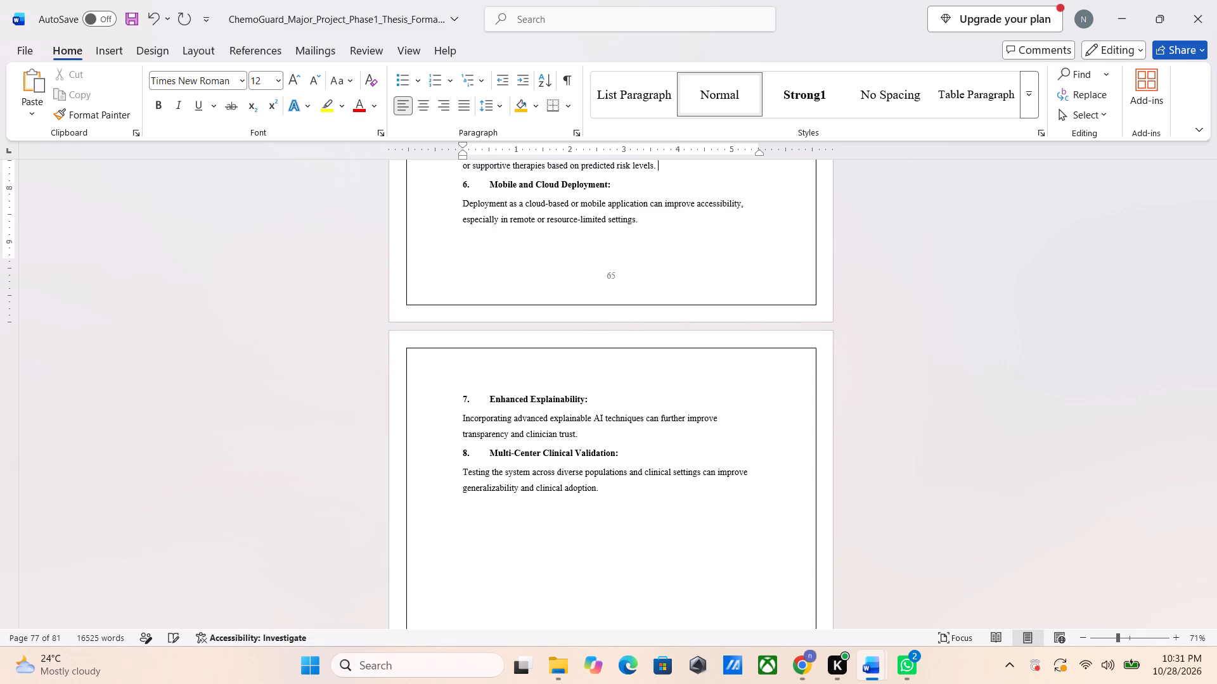
Remove the blank lines above item 5, Clinical Decision Recommendations, and item 4, Real-Time Monitoring.
key(Up)
key(Up)
key(Up)
key(Up)
key(Down)
key(BackSpace)
key(BackSpace)
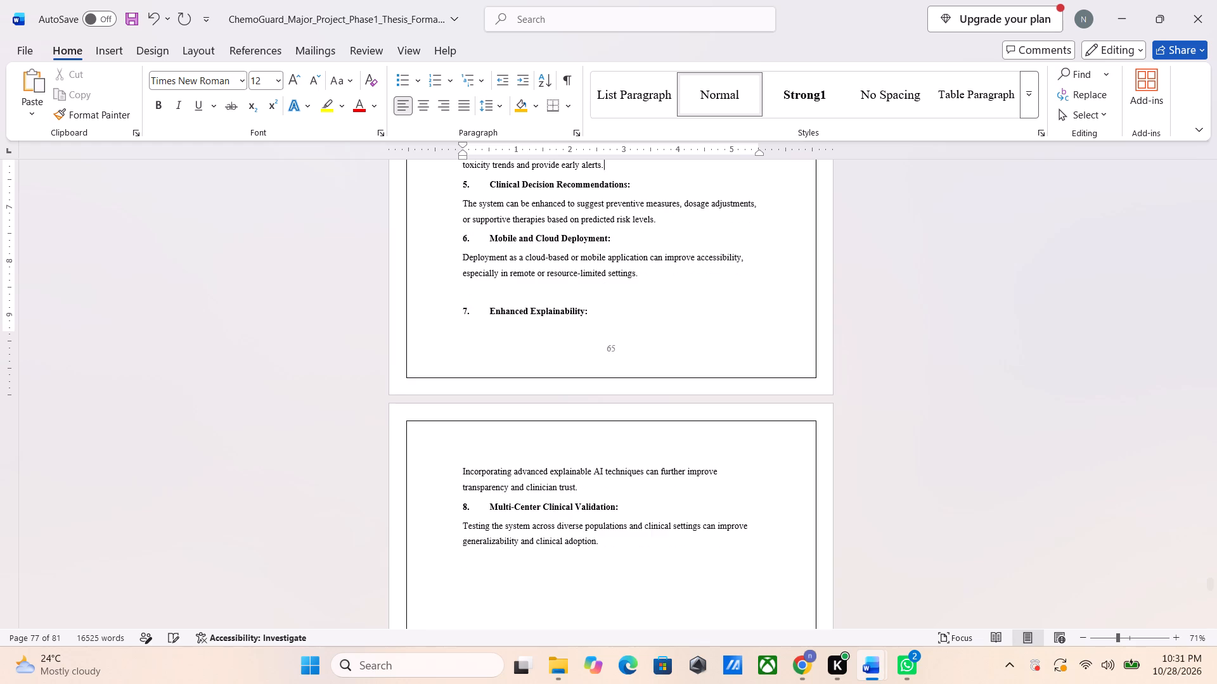
key(Up)
key(Up)
key(Up)
key(BackSpace)
key(BackSpace)
Remove the blank lines above item 3, Deep Learning-Based Models, and item 2, Support for Additional Toxicities.
key(Up)
key(Up)
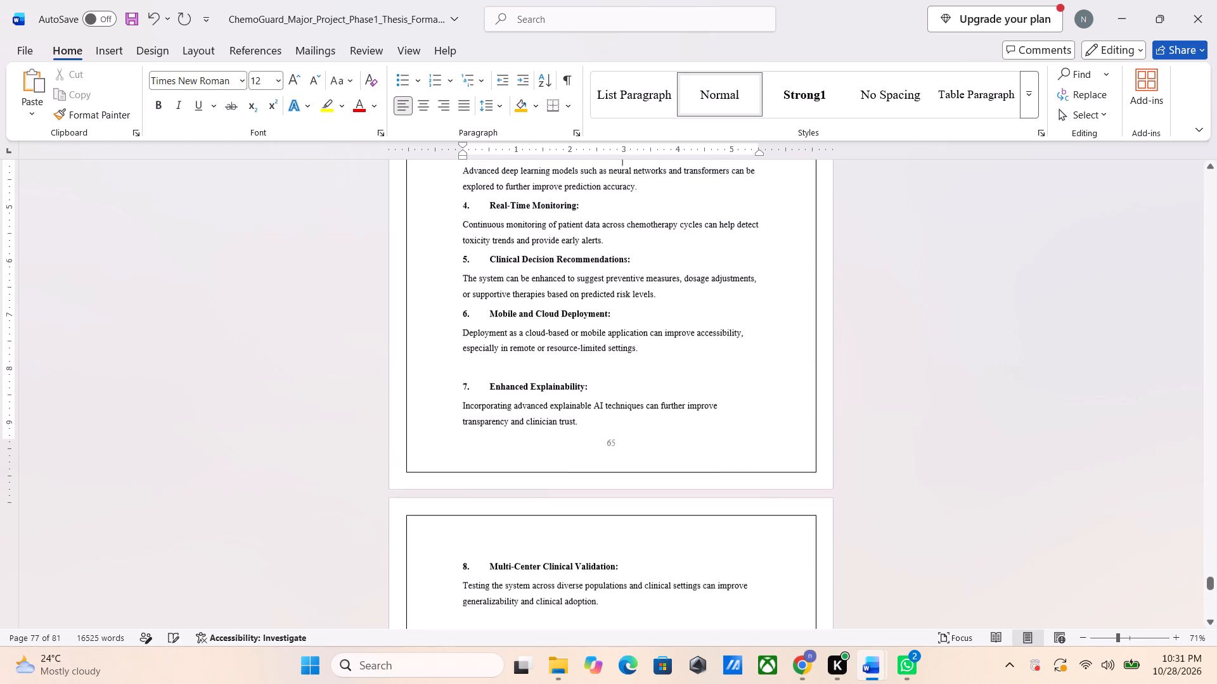
key(Up)
key(BackSpace)
key(BackSpace)
key(Up)
key(Up)
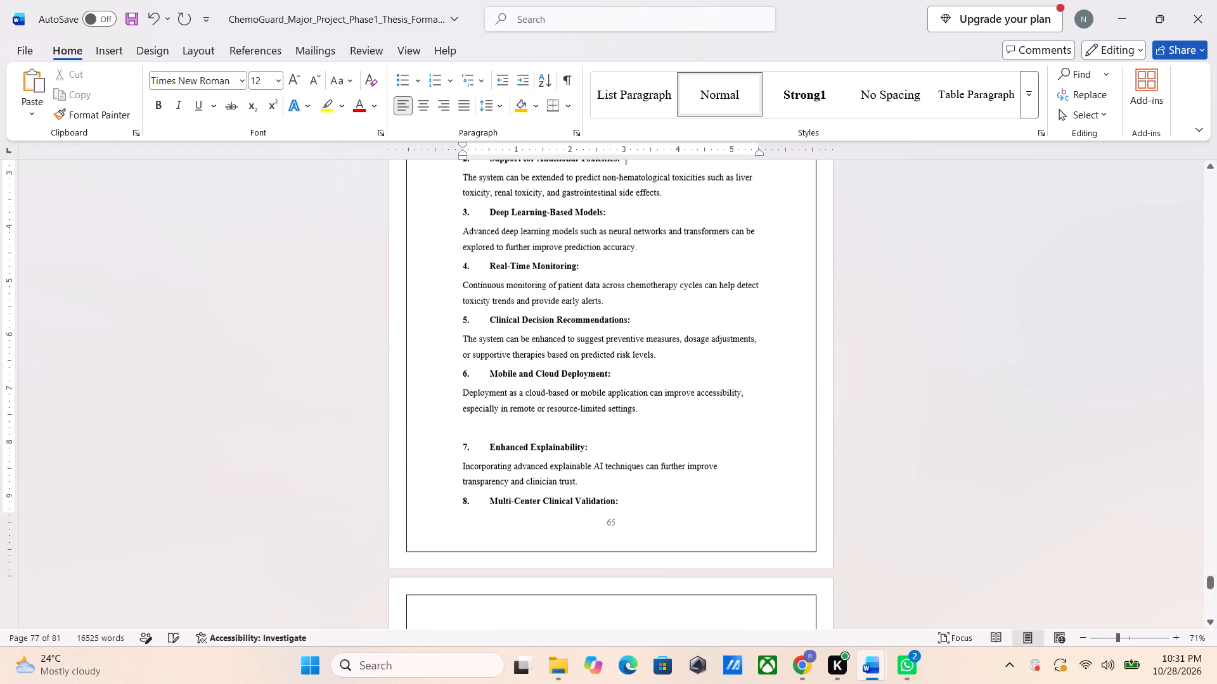
key(Up)
key(Up)
key(Down)
key(BackSpace)
key(BackSpace)
Remove the blank lines above item 1, Integration with Electronic Health Records (EHR), and item 7, Enhanced Explainability.
key(Up)
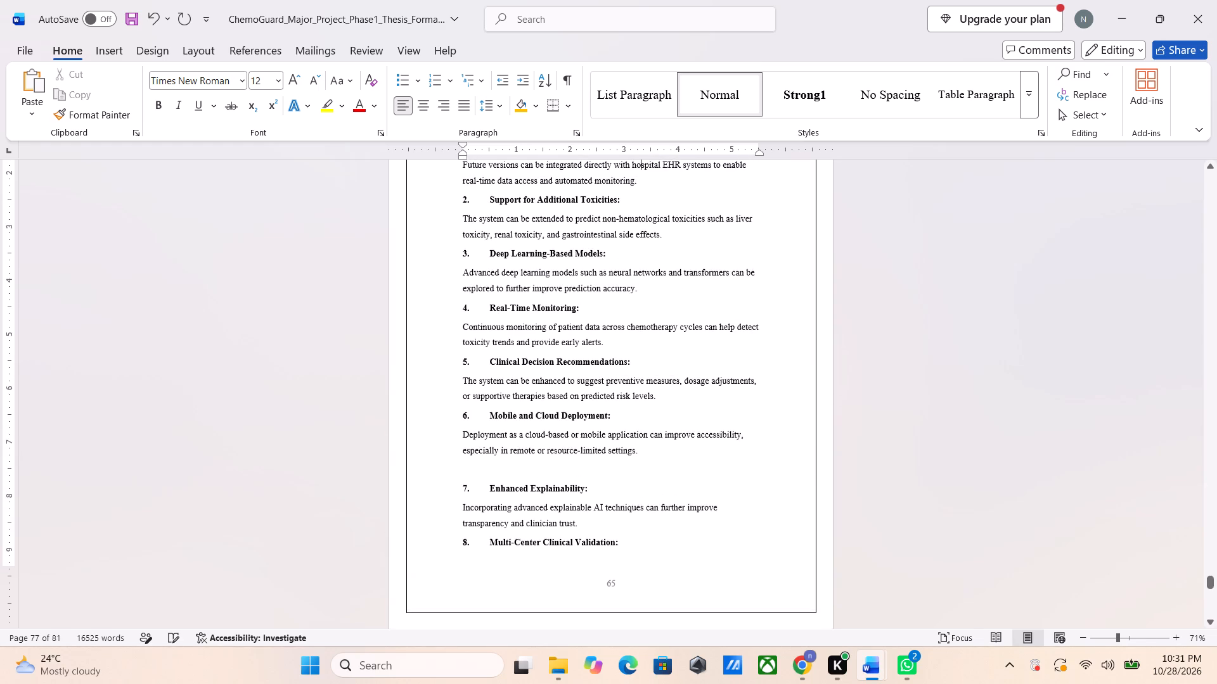
key(Up)
key(Up)
key(Up)
key(Up)
key(Down)
key(Down)
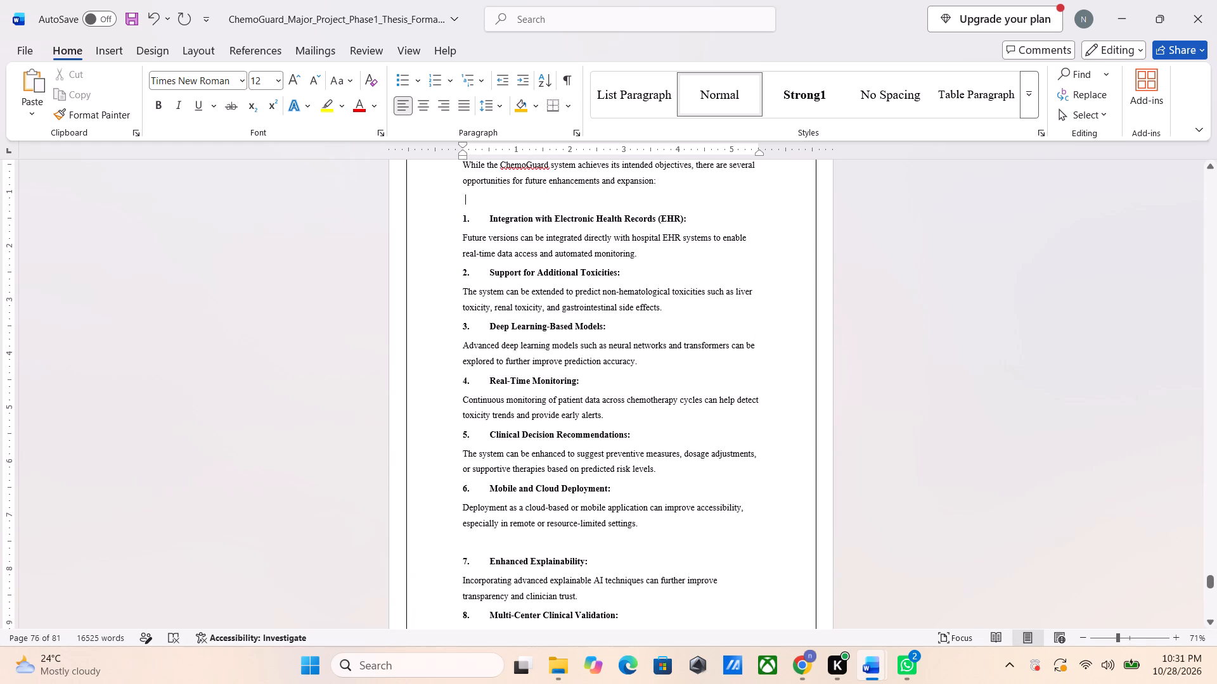
key(BackSpace)
key(BackSpace)
scroll(465, 376, right, 1)
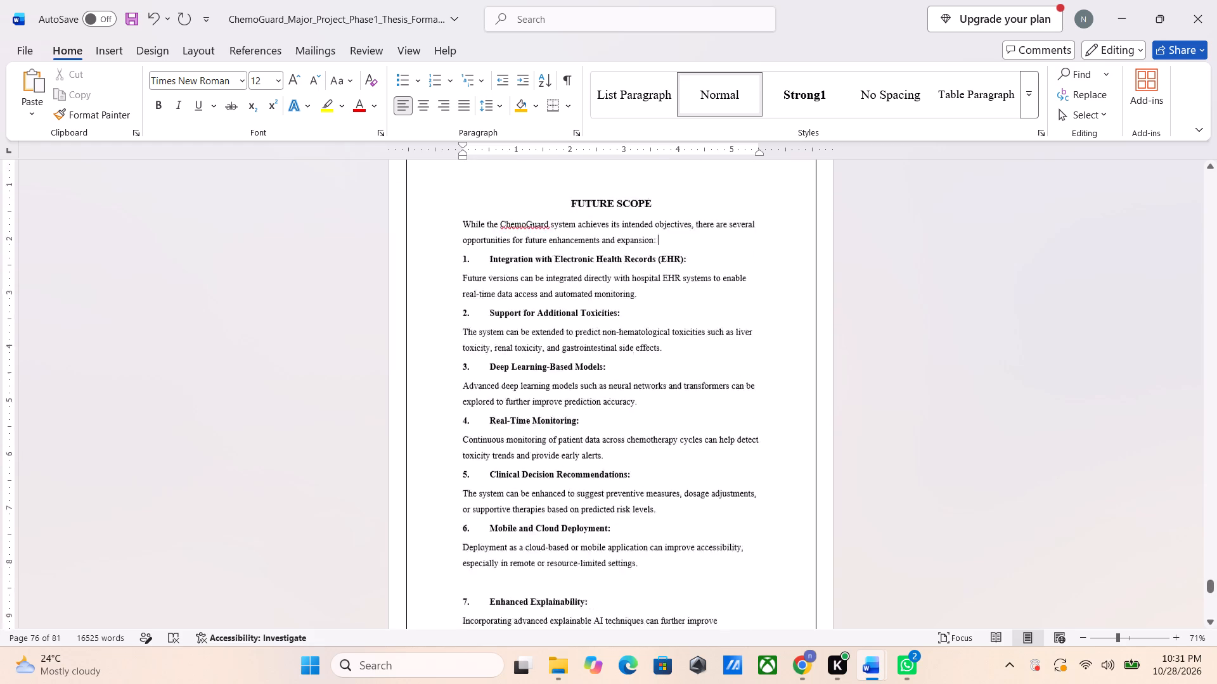
scroll(465, 376, right, 1)
click(466, 479)
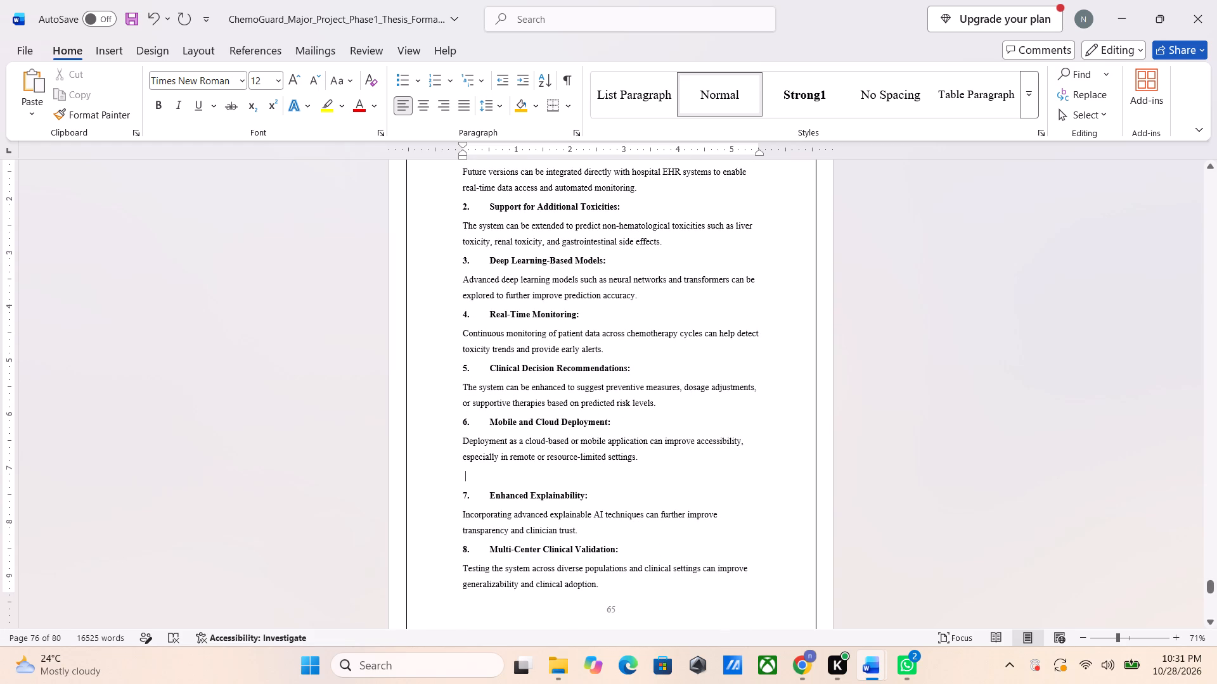
key(BackSpace)
key(BackSpace)
Check the layout of the Future Scope page and the References that follow it.
scroll(466, 479, up, 1)
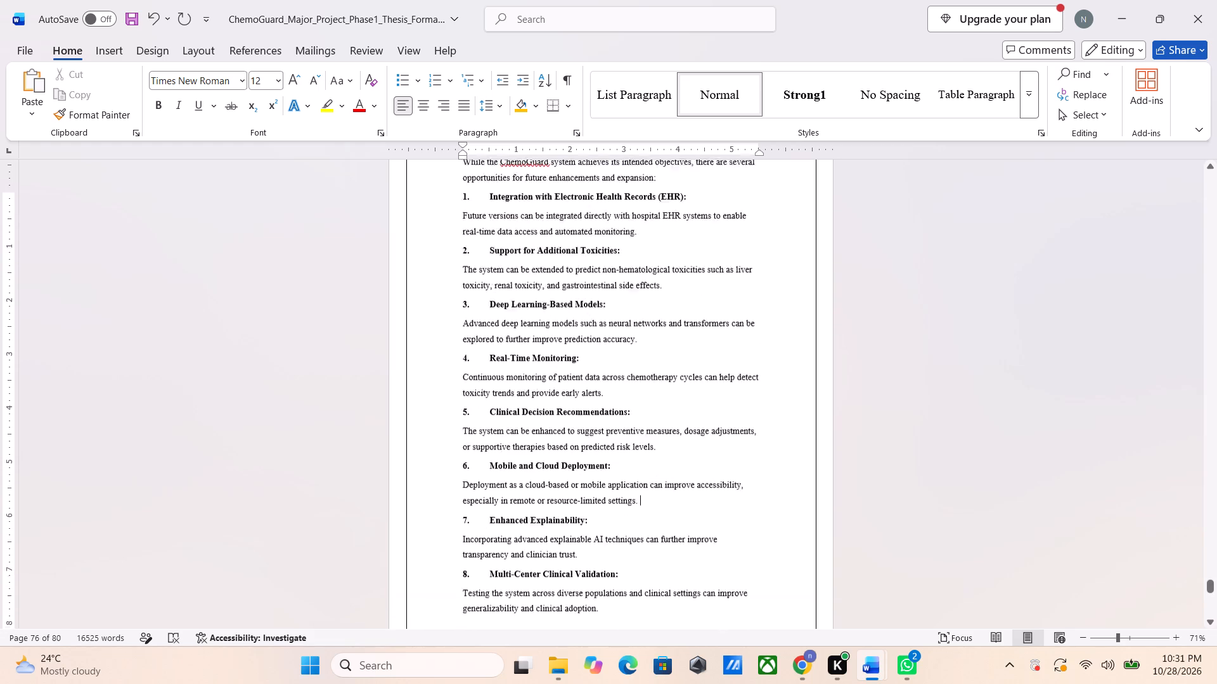
scroll(466, 479, up, 1)
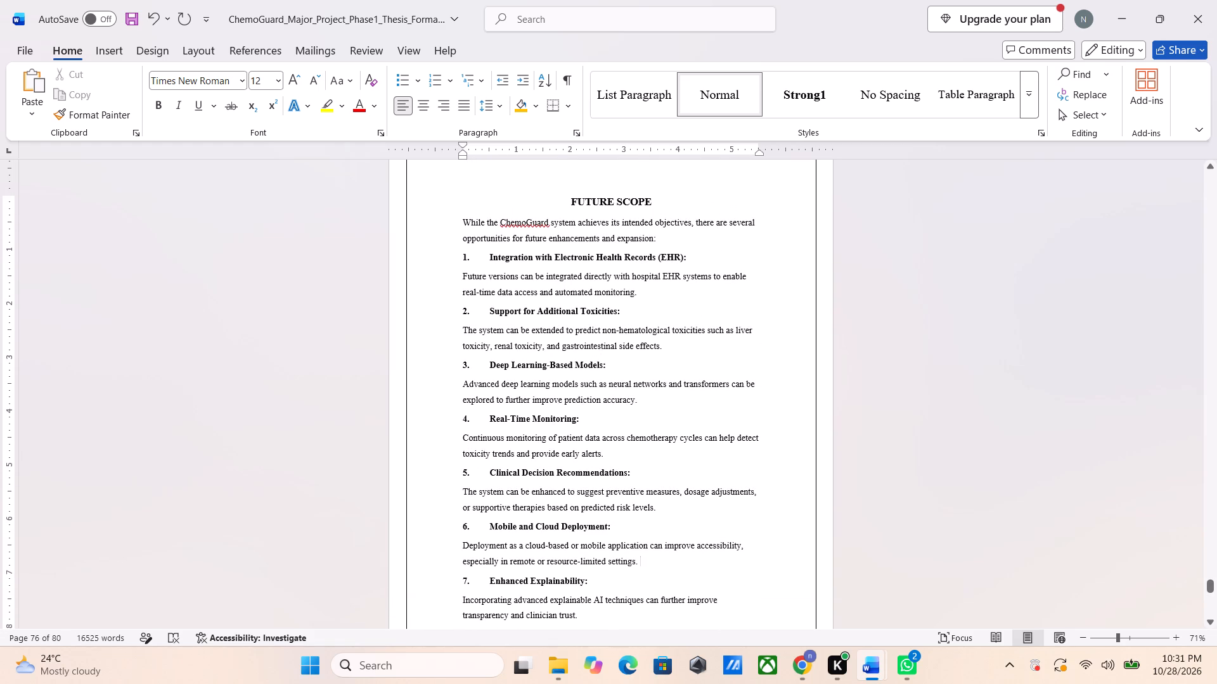
scroll(583, 405, down, 2)
scroll(583, 405, up, 2)
scroll(583, 405, down, 2)
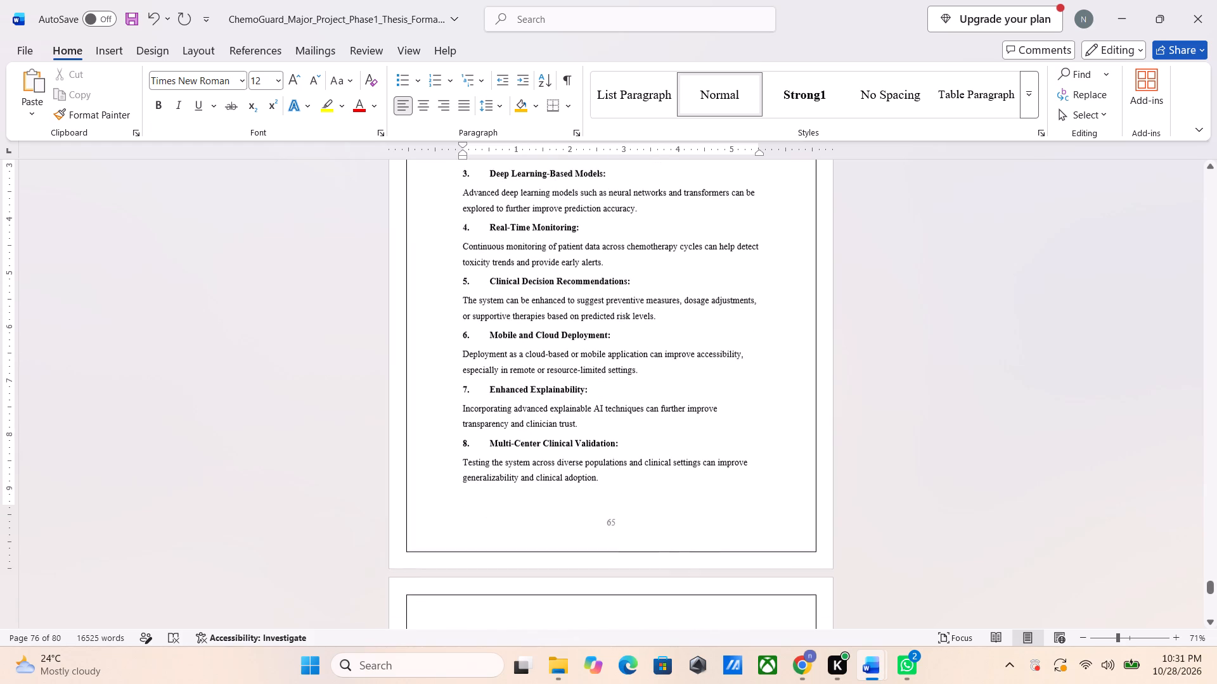
scroll(583, 405, down, 5)
Switch to the Sample Thesis and review its table of contents for chapter and section order.
key(alt+Tab)
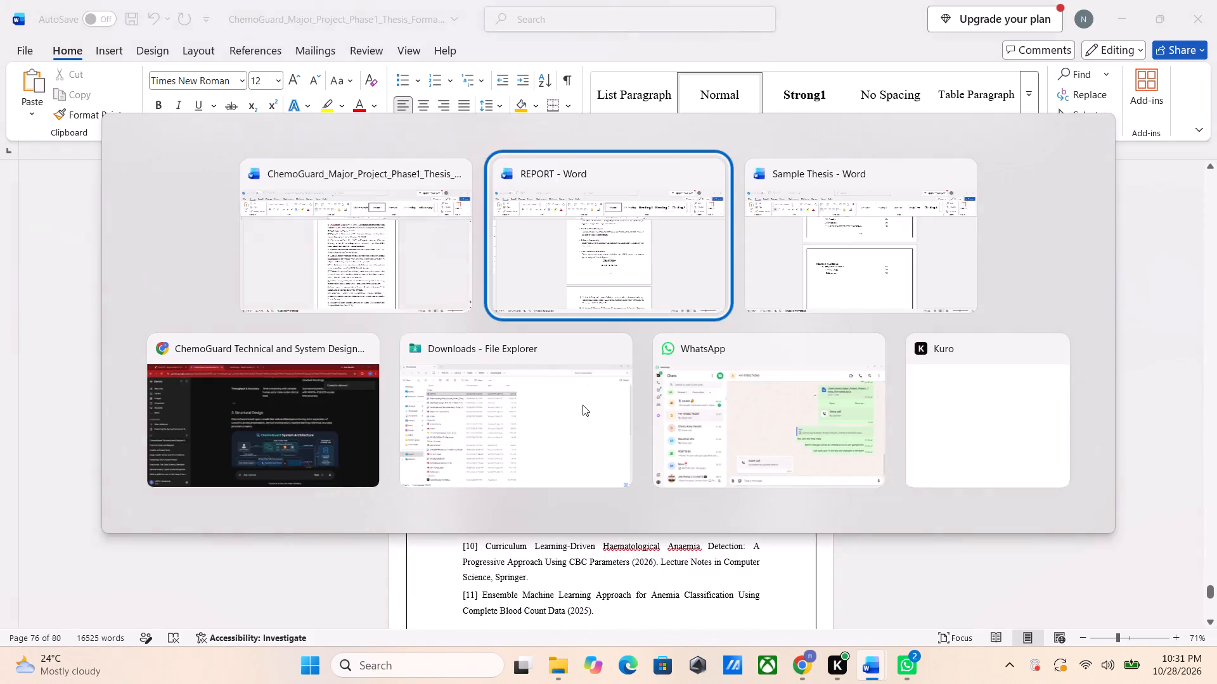
key(alt+Tab)
key(alt+Tab)
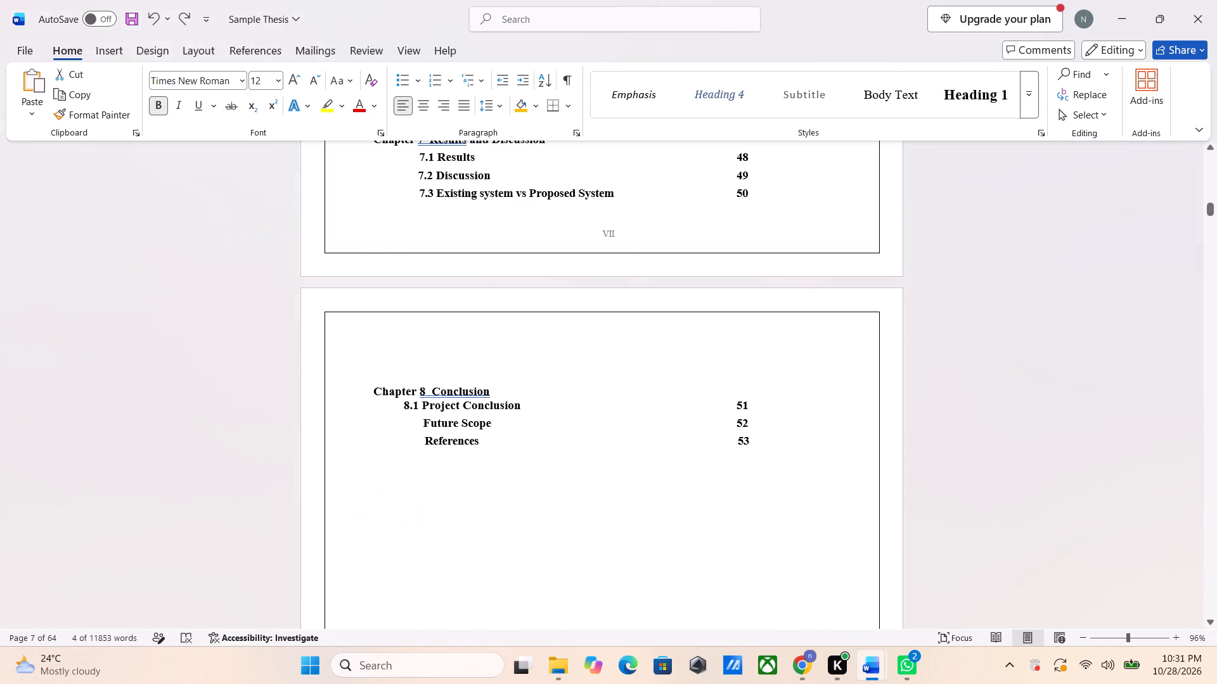
scroll(583, 405, down, 1)
scroll(583, 405, up, 3)
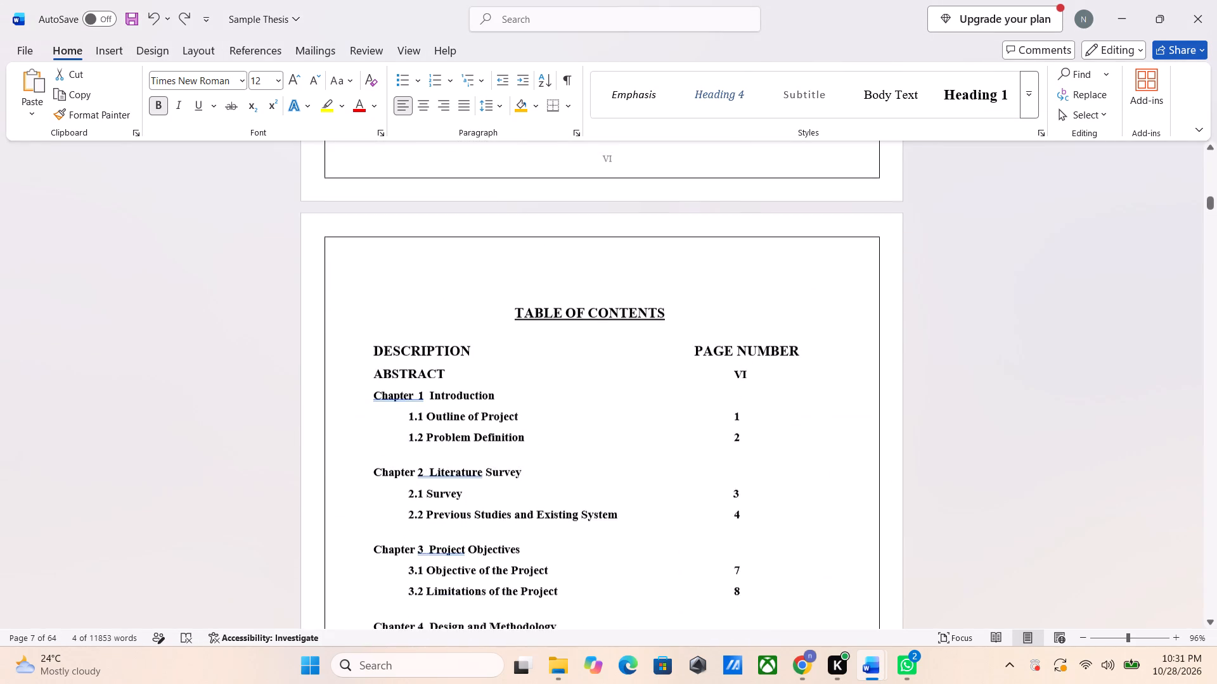
scroll(583, 405, down, 1)
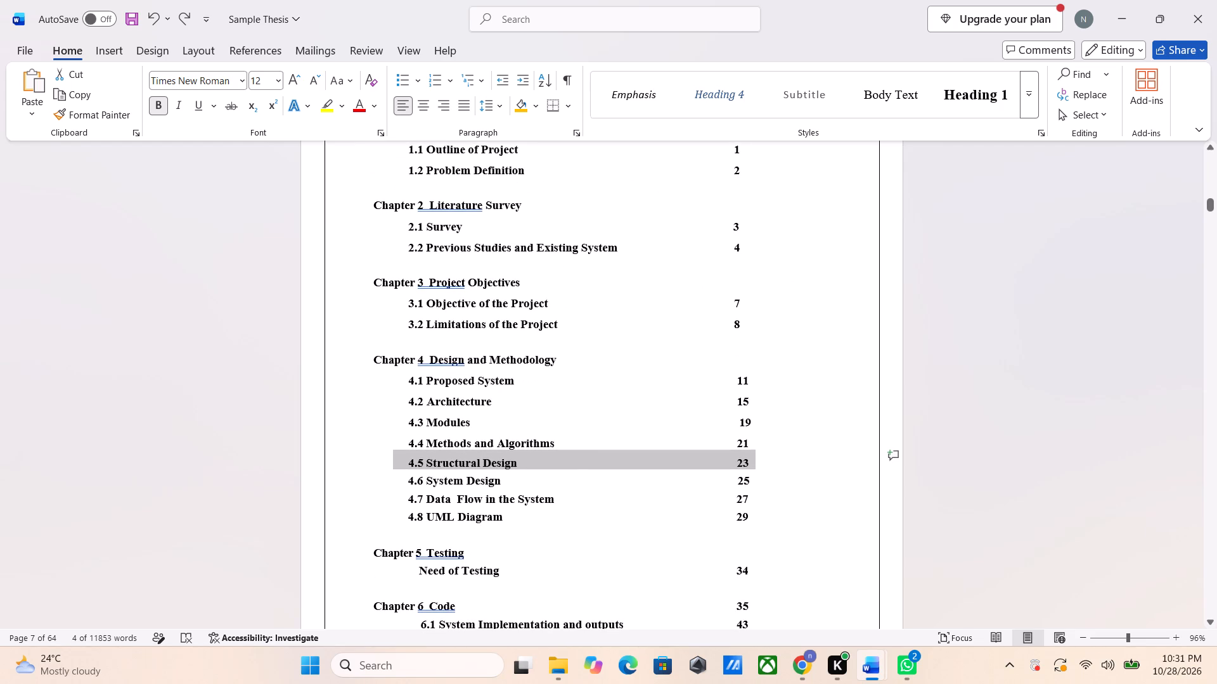
click(560, 509)
scroll(560, 509, down, 2)
click(560, 509)
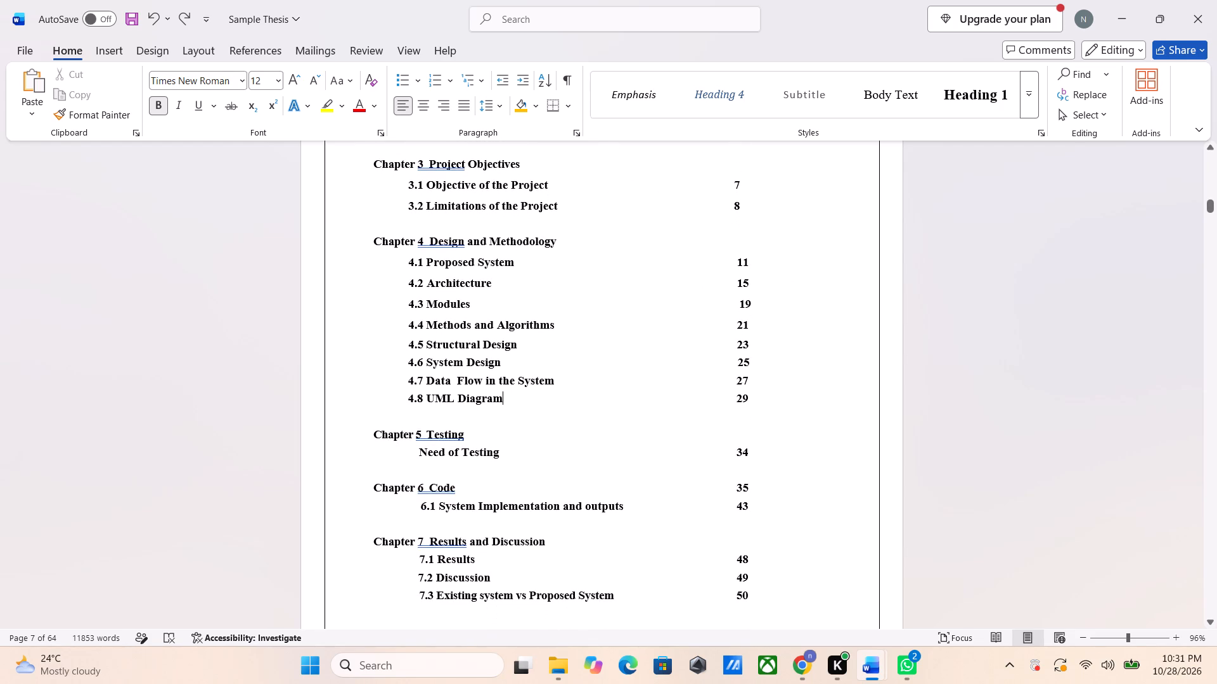
Back in the ChemoGuard thesis, remove the indents from the first two paragraphs of section 6.1 System Implementation and Outputs.
key(alt+Tab)
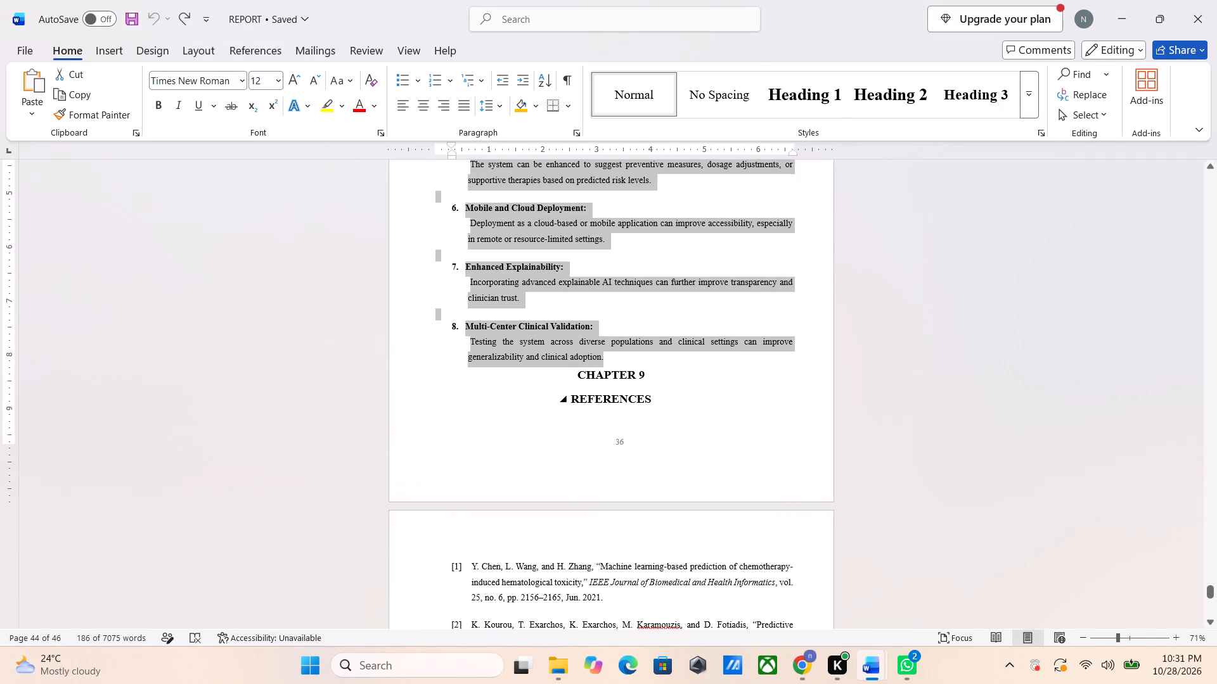
key(alt+Tab)
key(alt+Tab)
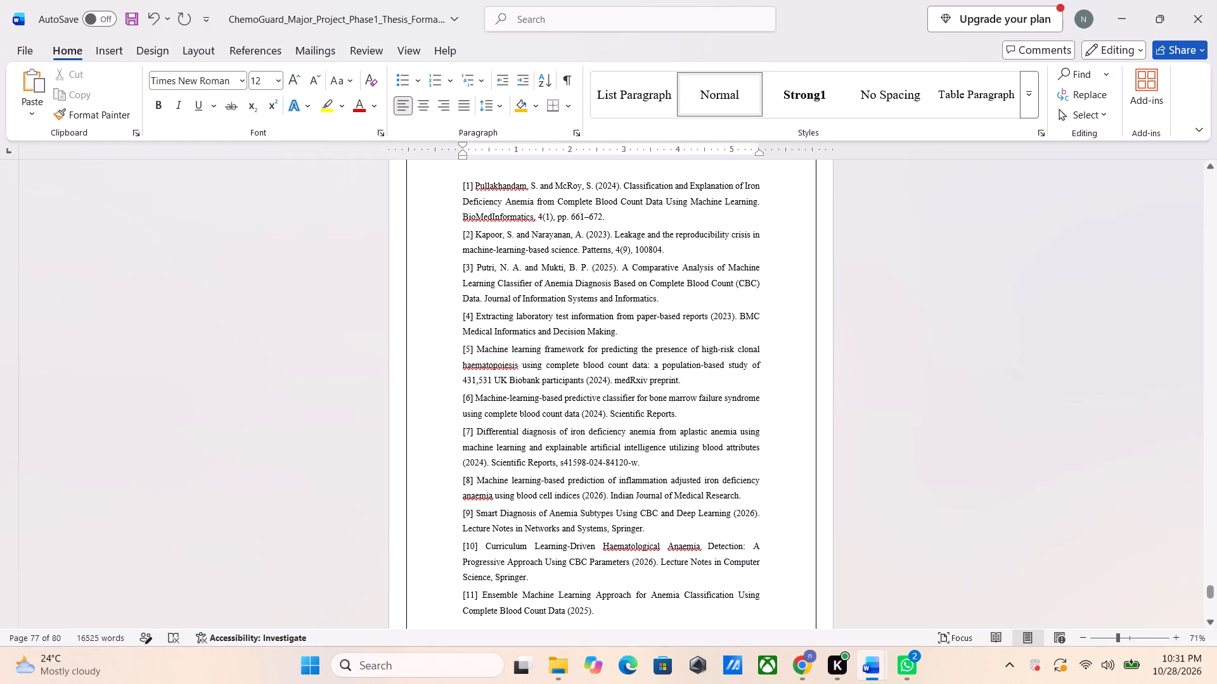
scroll(644, 346, up, 11)
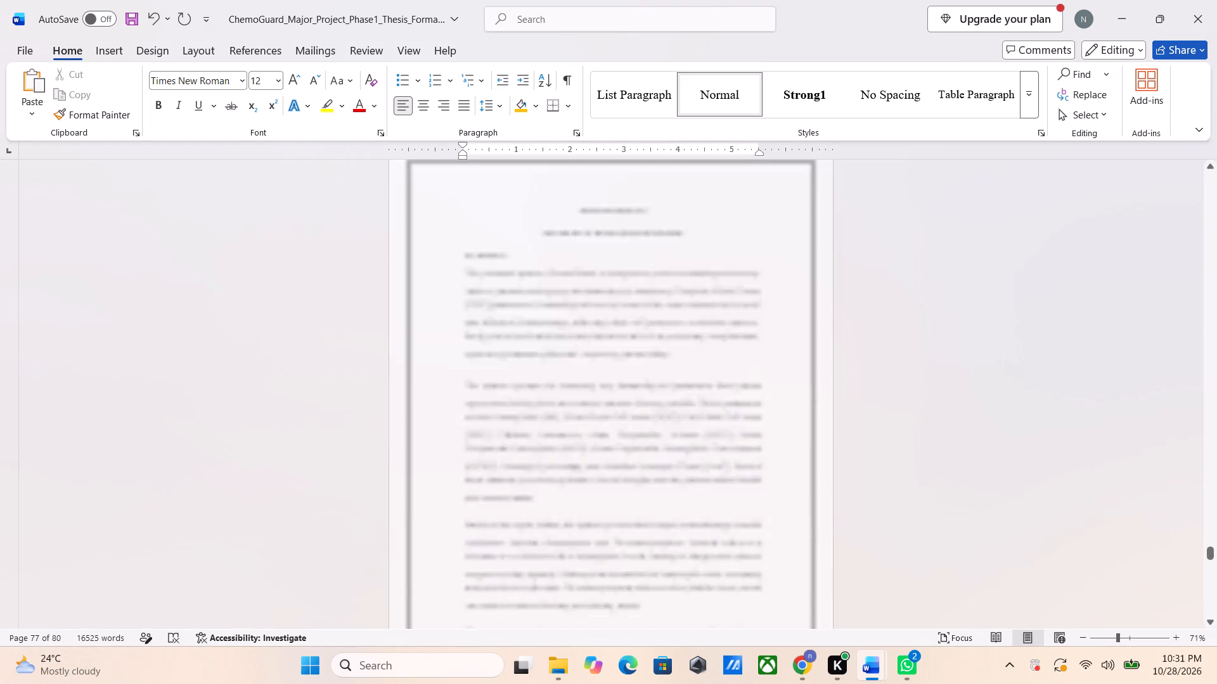
scroll(644, 346, up, 5)
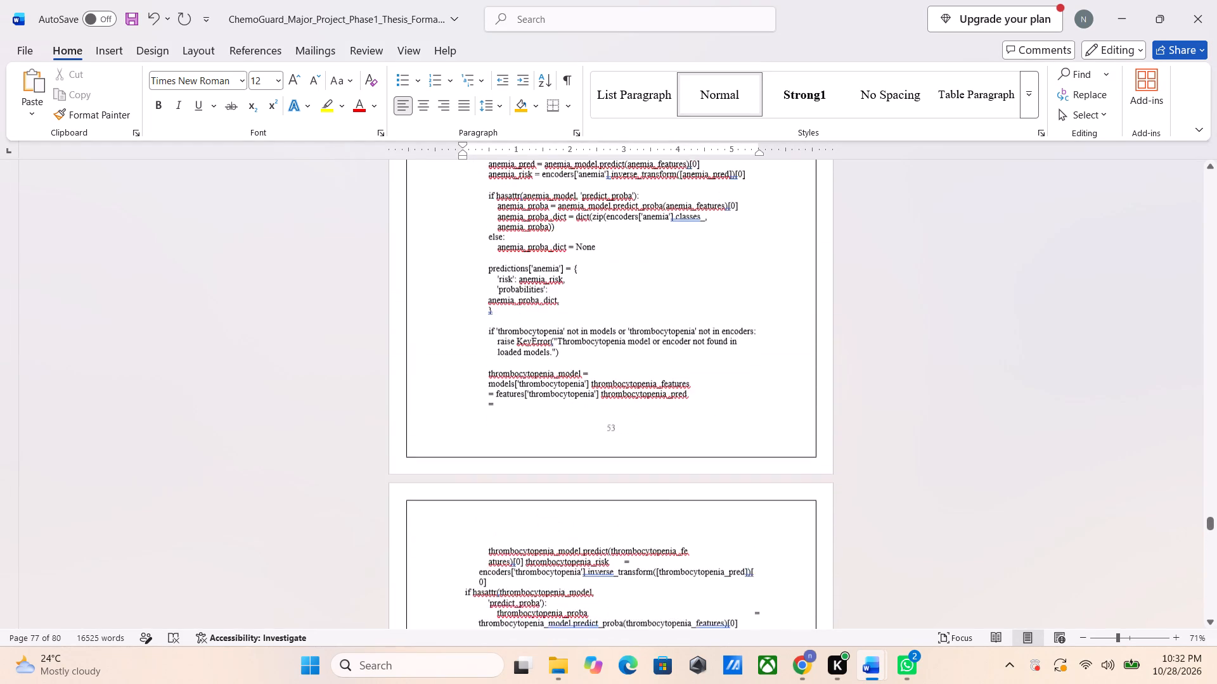
scroll(644, 346, up, 6)
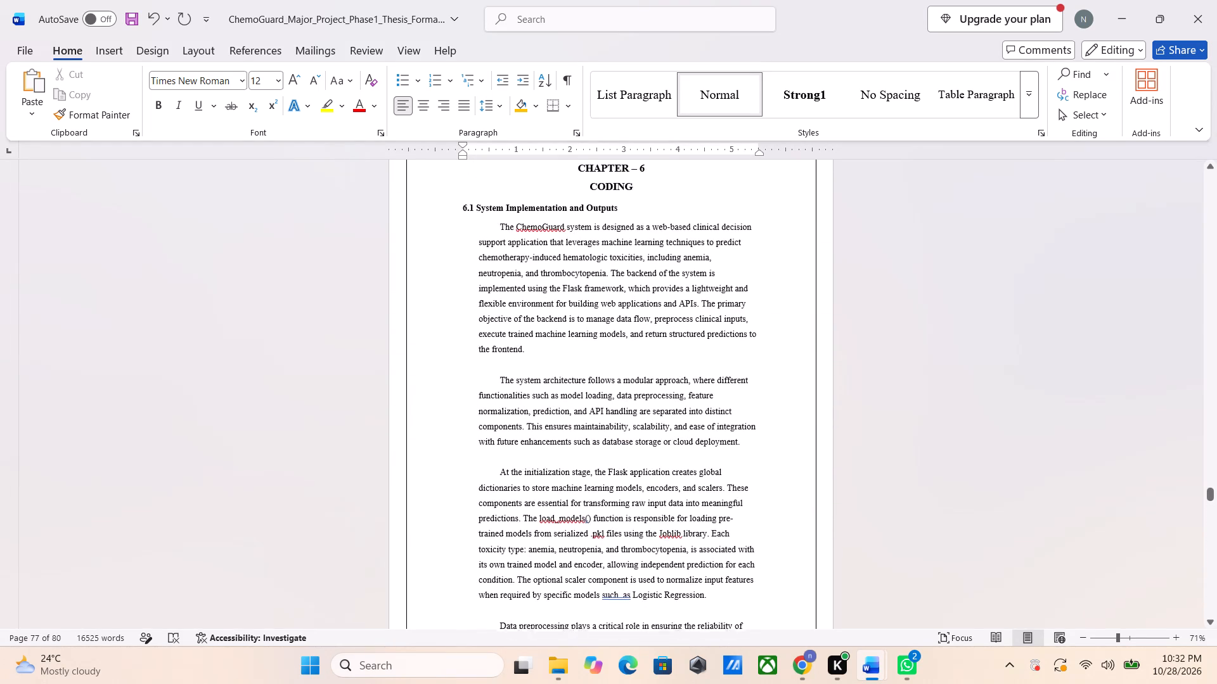
click(497, 240)
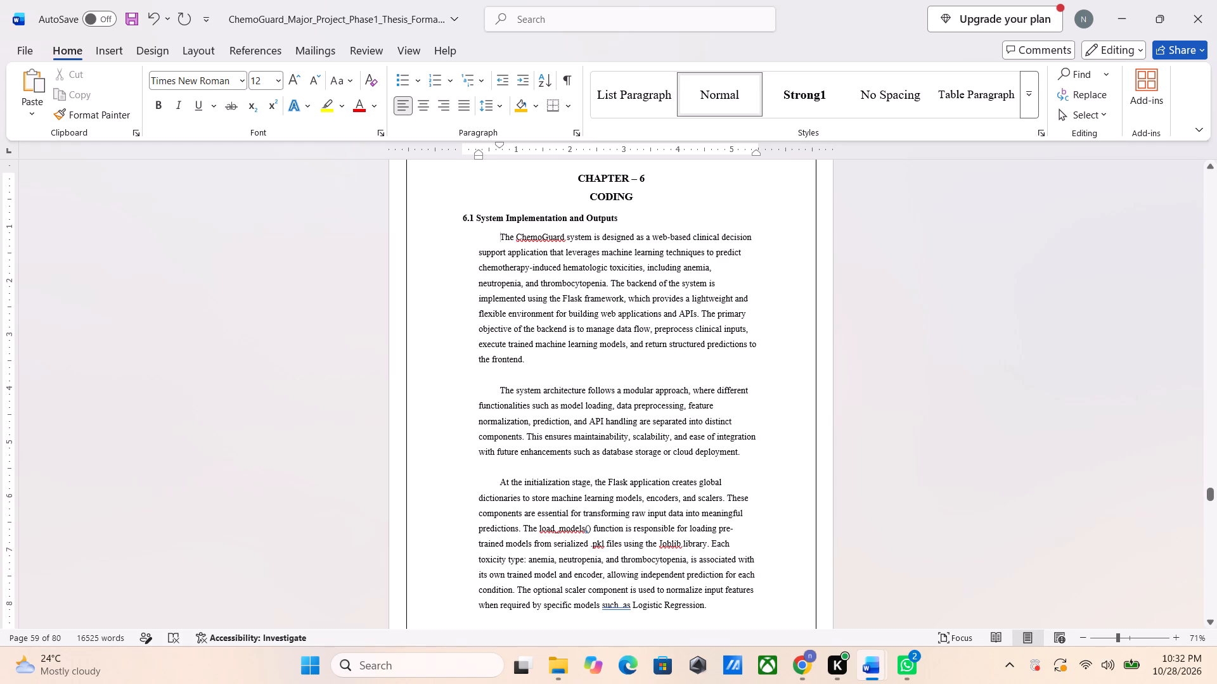
key(BackSpace)
key(BackSpace)
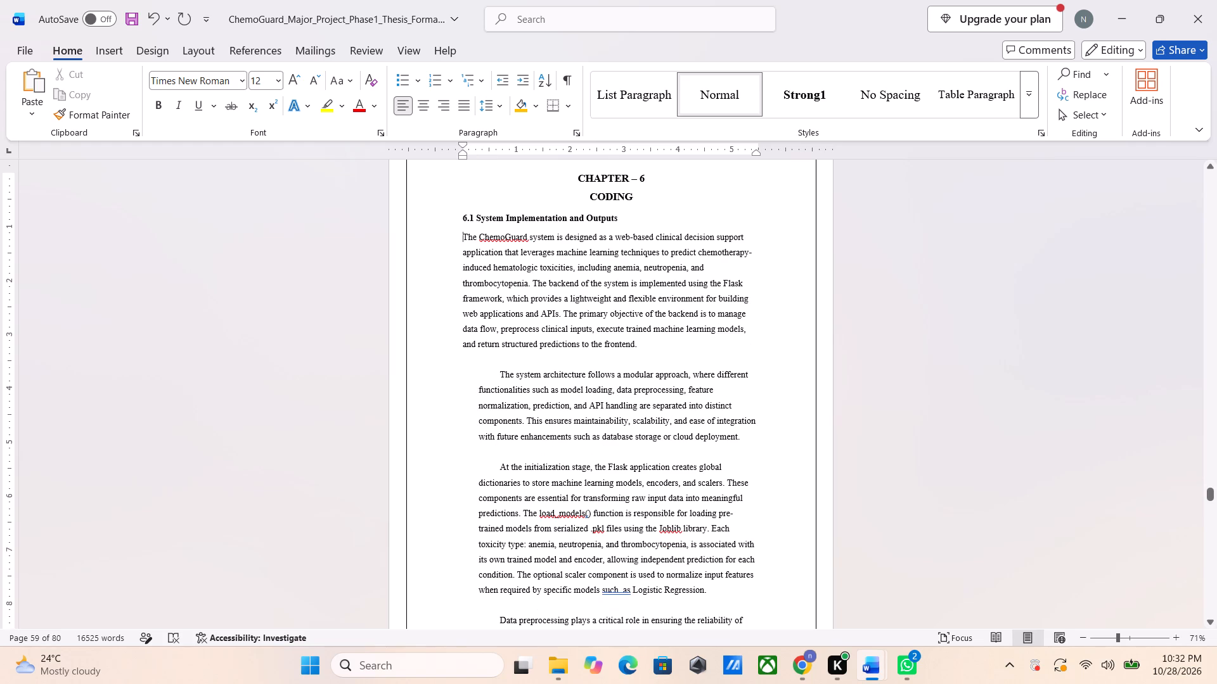
click(494, 374)
key(BackSpace)
key(BackSpace)
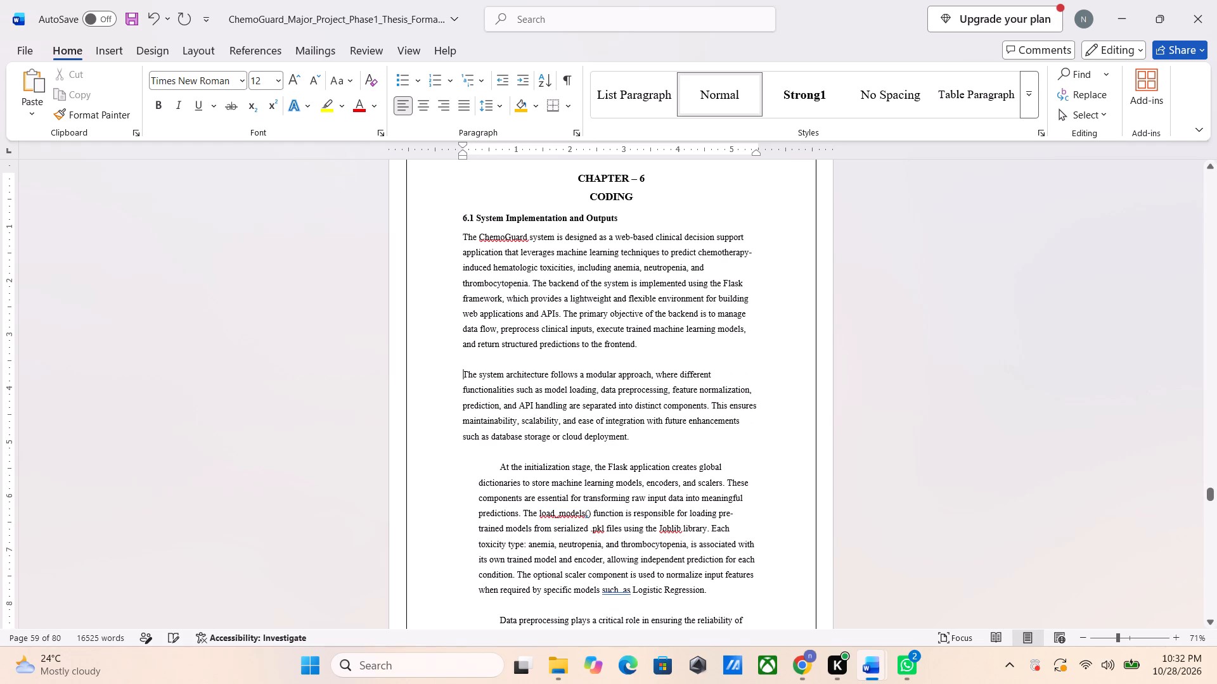
Remove the indent, blank line above and leading space from the paragraph starting "At the initialization stage" in section 6.1.
key(Down)
key(Down)
key(Down)
key(Down)
key(Down)
key(Down)
key(BackSpace)
key(BackSpace)
key(BackSpace)
key(Down)
key(Down)
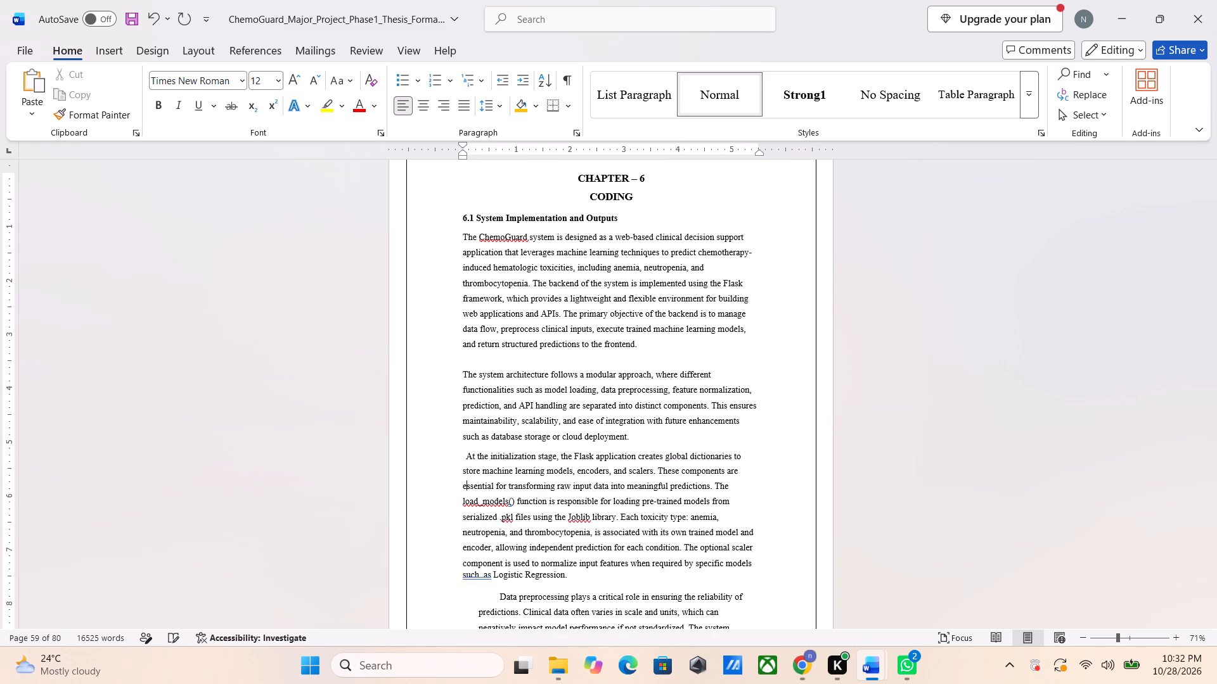
key(Up)
key(Up)
key(BackSpace)
Remove the indent, blank line above and leading space from the paragraph starting "Data preprocessing plays a critical role".
key(Down)
key(Down)
key(Down)
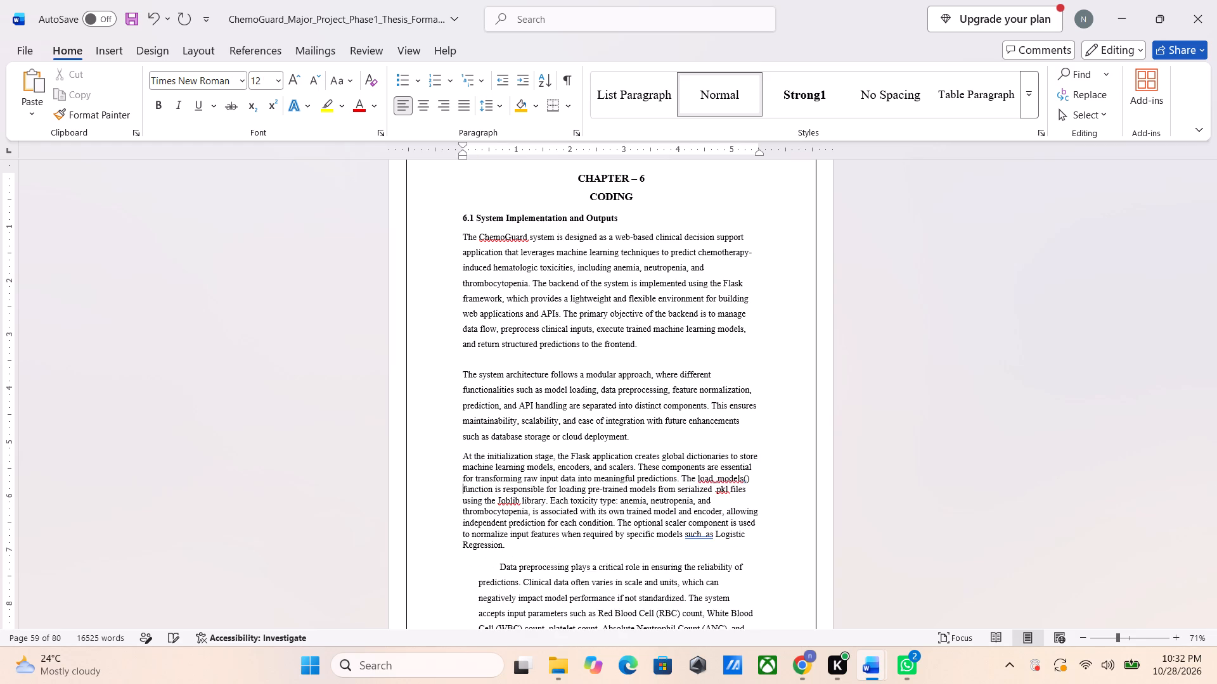
key(Down)
key(Down)
key(Down)
key(Down)
key(Down)
key(Down)
key(Down)
key(BackSpace)
key(BackSpace)
key(BackSpace)
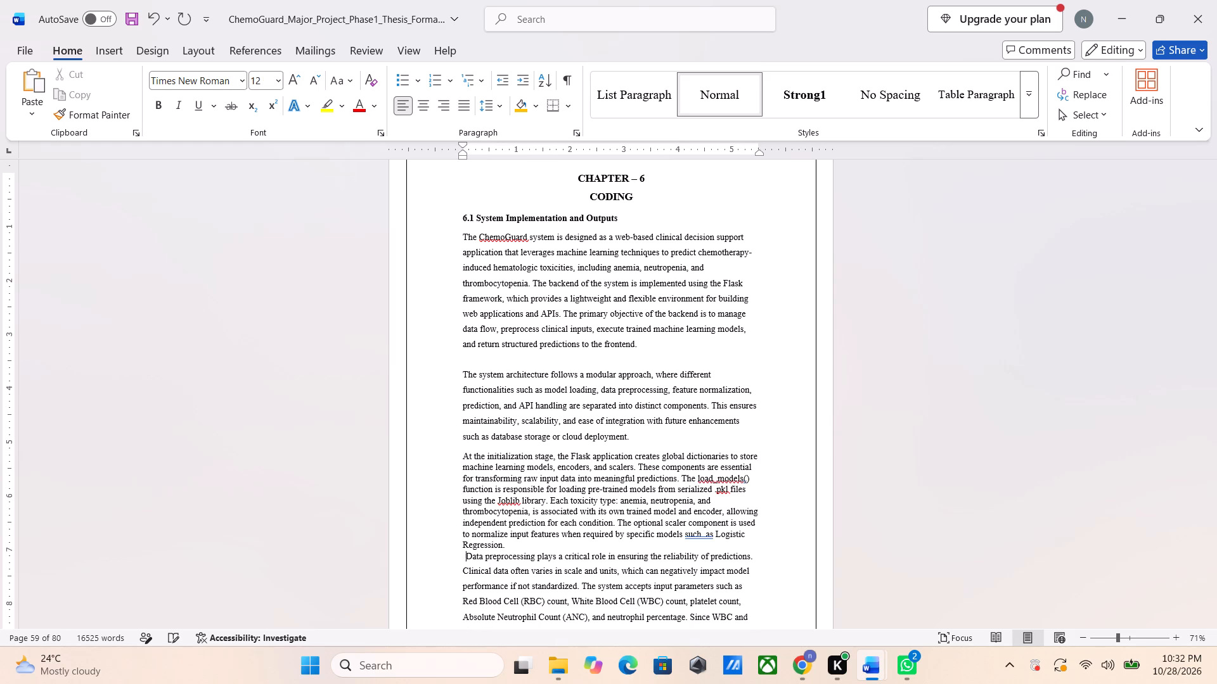
key(BackSpace)
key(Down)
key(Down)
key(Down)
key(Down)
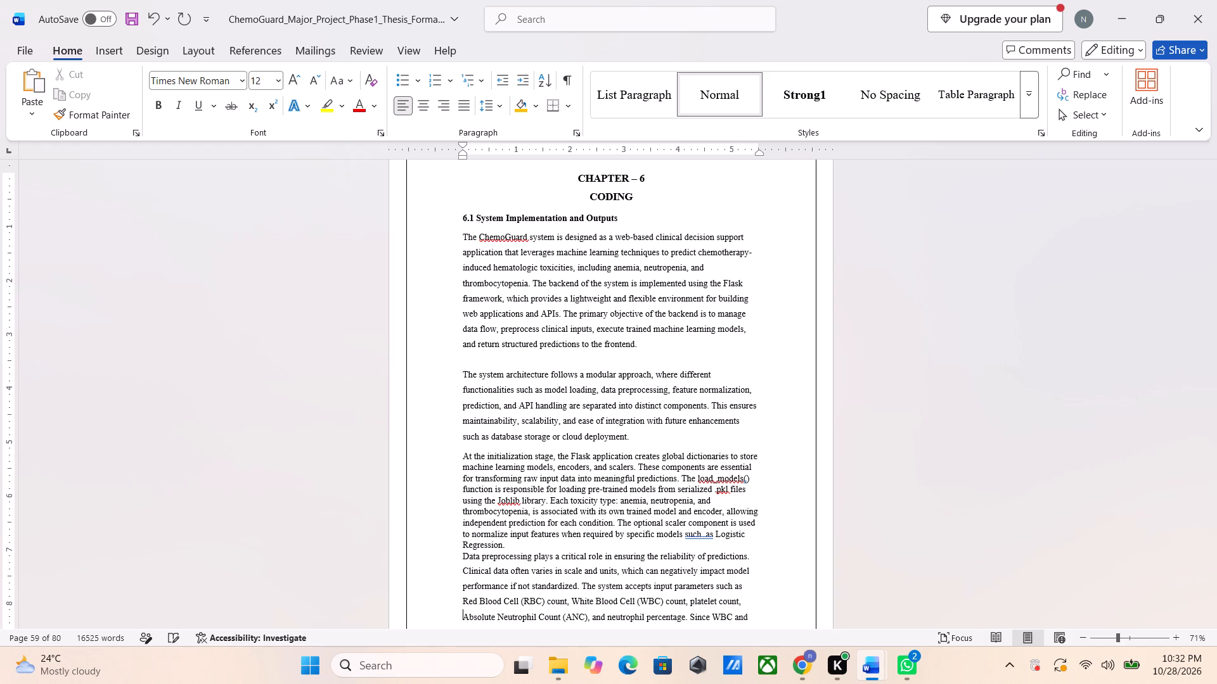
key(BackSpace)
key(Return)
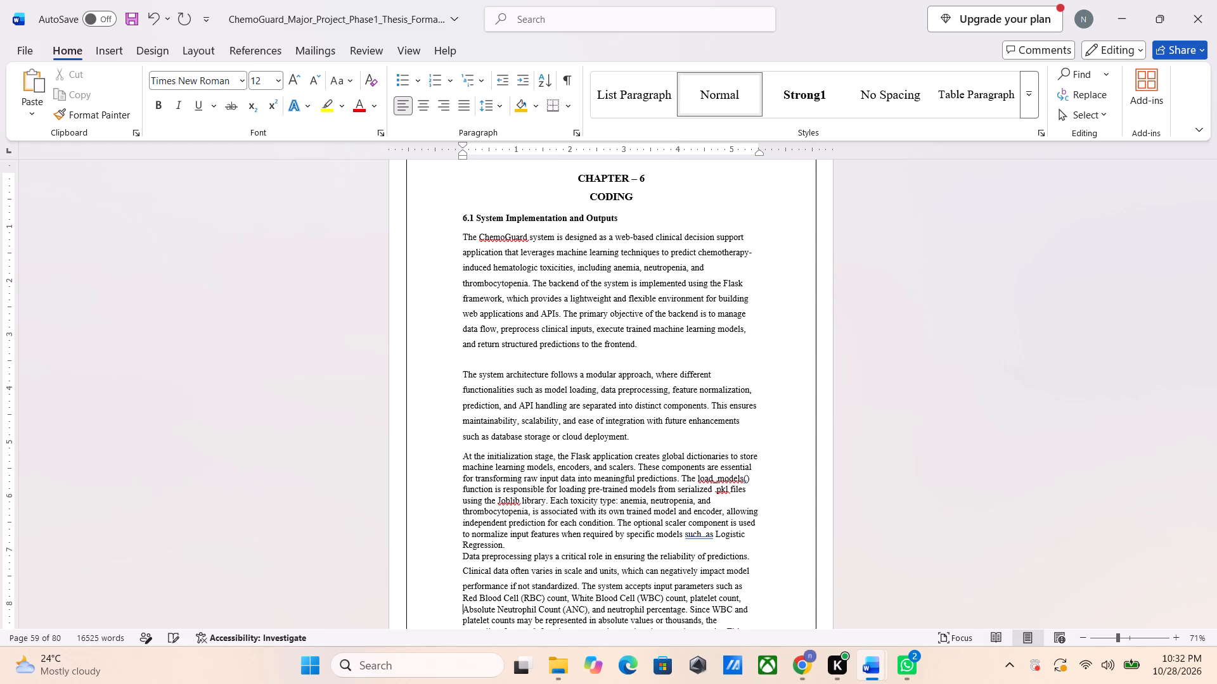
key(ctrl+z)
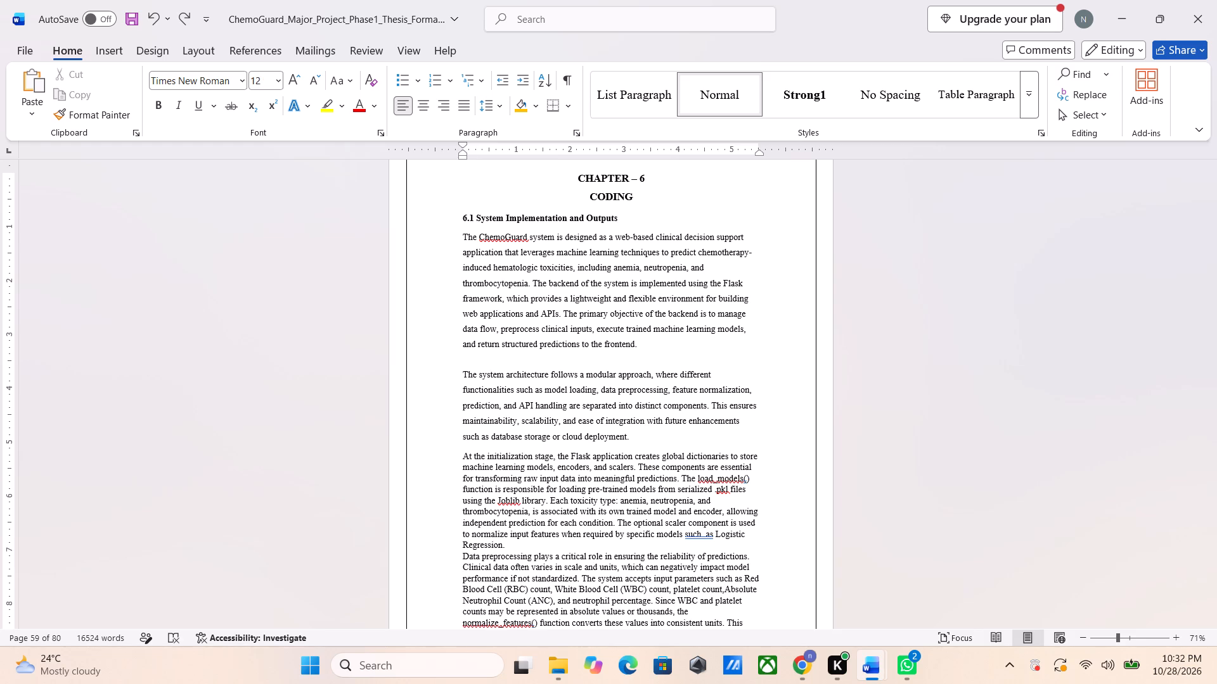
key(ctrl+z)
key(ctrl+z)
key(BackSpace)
Remove the indent from the paragraph starting "In addition to normalization", aligning it with the margin.
key(Down)
key(Down)
key(Down)
key(Down)
key(Down)
key(Down)
key(Down)
key(Down)
key(Down)
key(Down)
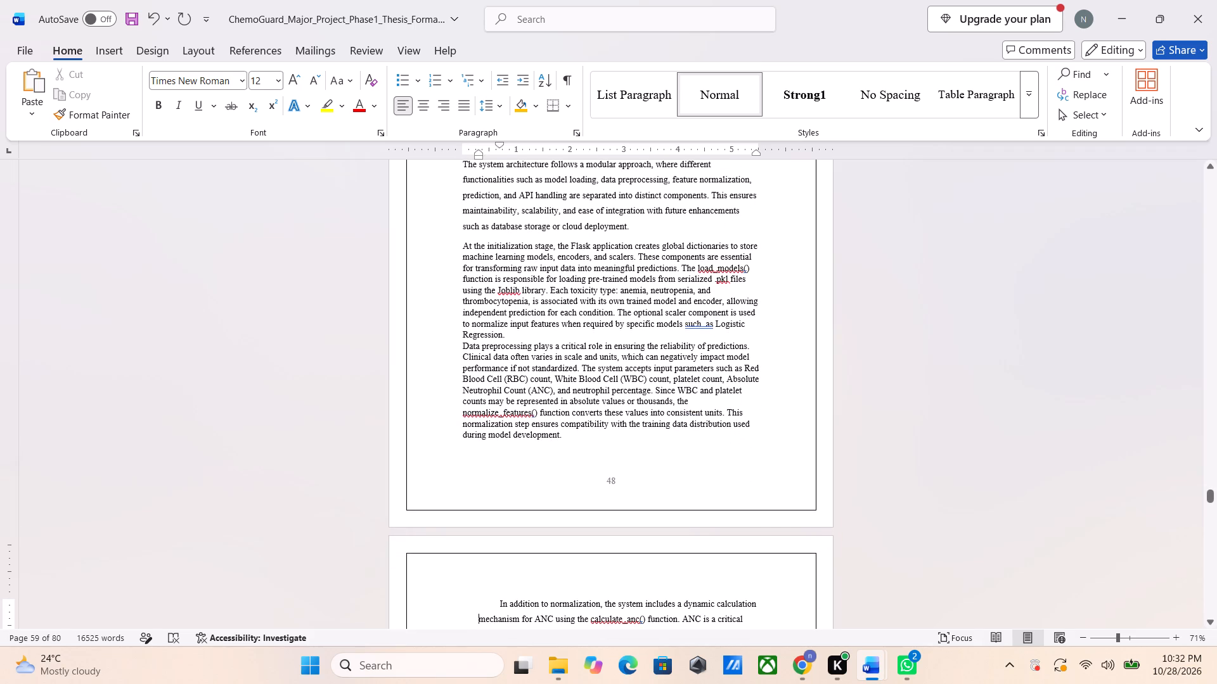
key(Up)
key(BackSpace)
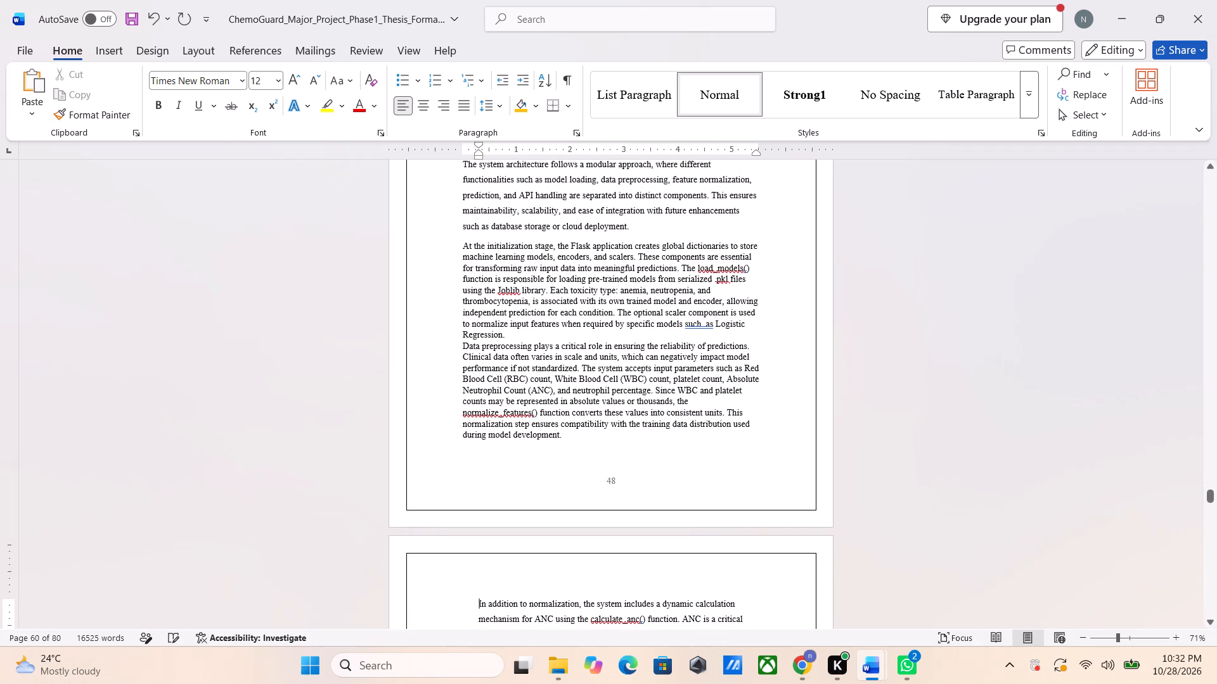
key(BackSpace)
Remove the indent and a blank line above the paragraph starting "This function allows the system", below the ANC formula.
key(Down)
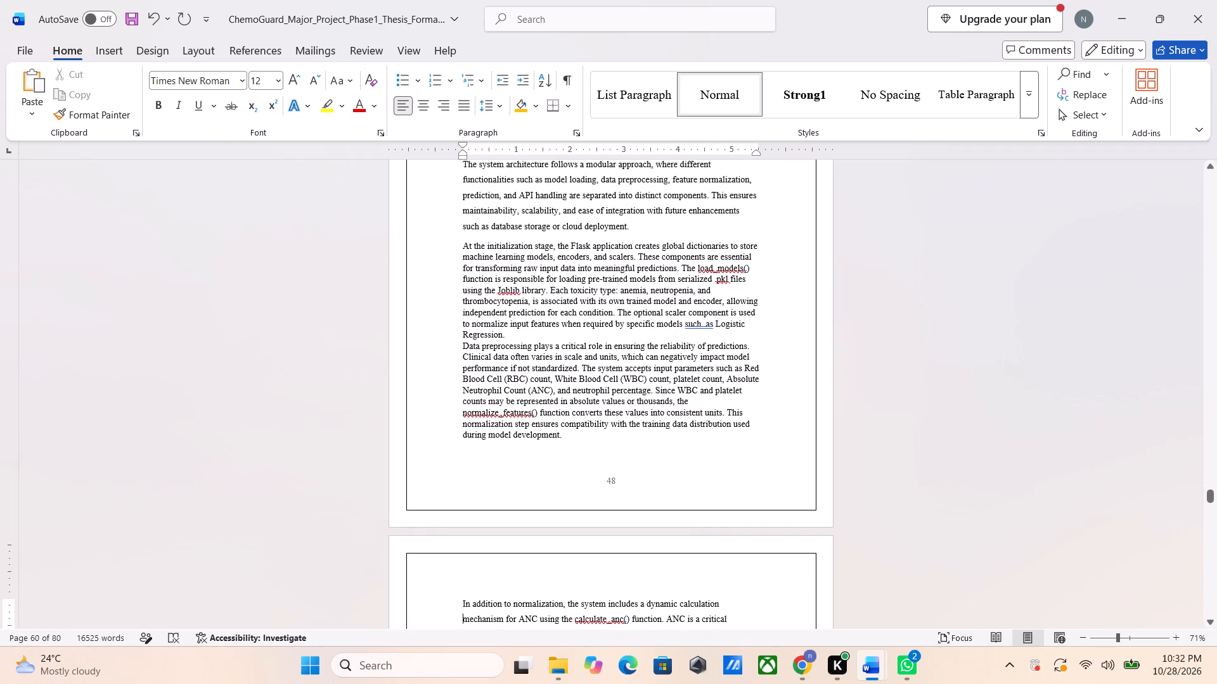
key(Down)
key(Down)
key(Down)
key(Down)
key(Down)
key(Down)
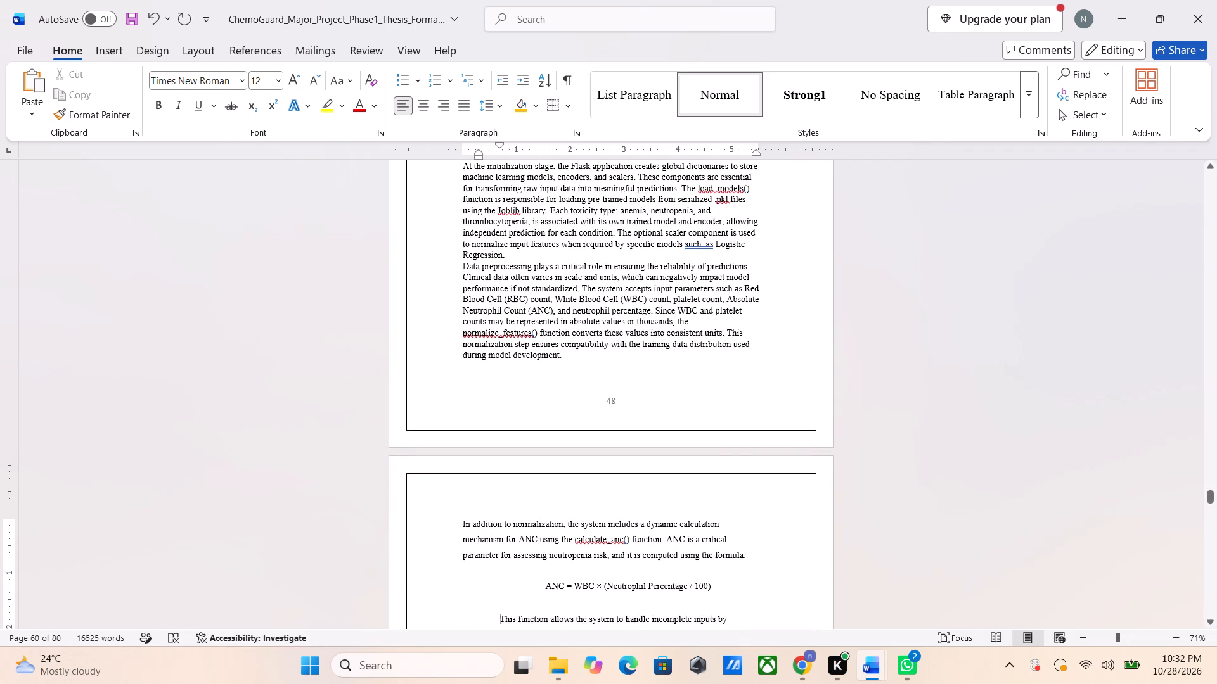
key(BackSpace)
key(BackSpace)
key(BackSpace)
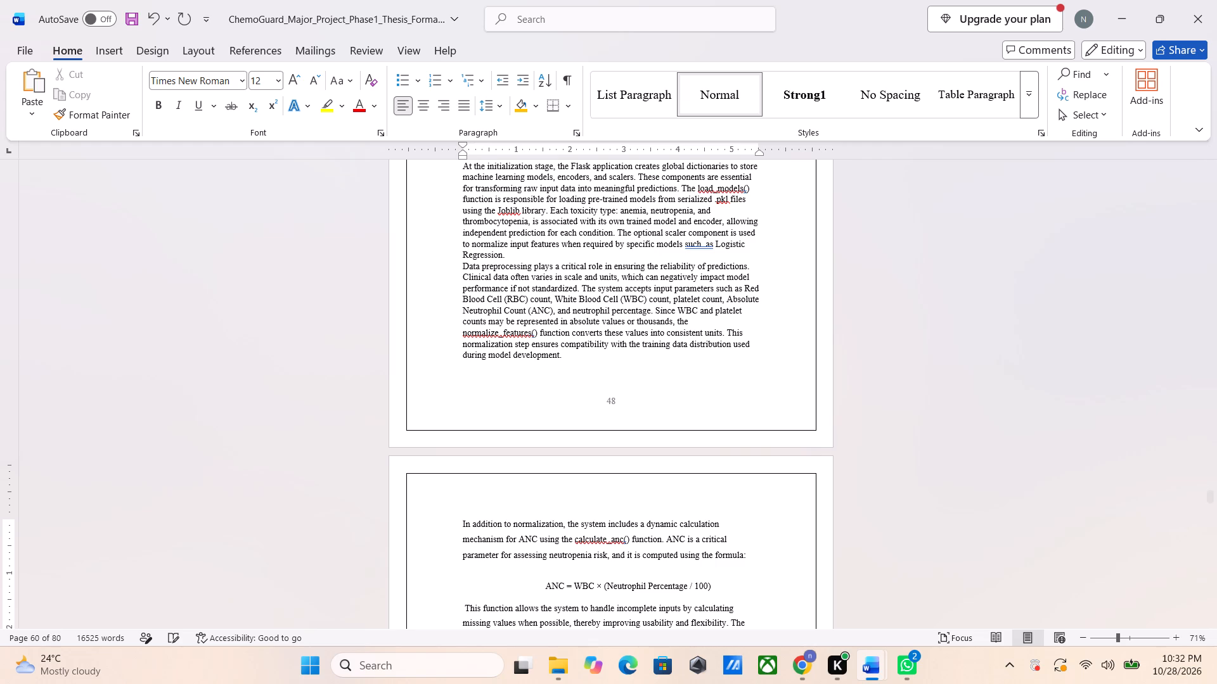
Delete the leading space before "This function allows the system" below the ANC formula.
key(Down)
key(Down)
key(Down)
key(Down)
key(Down)
key(Down)
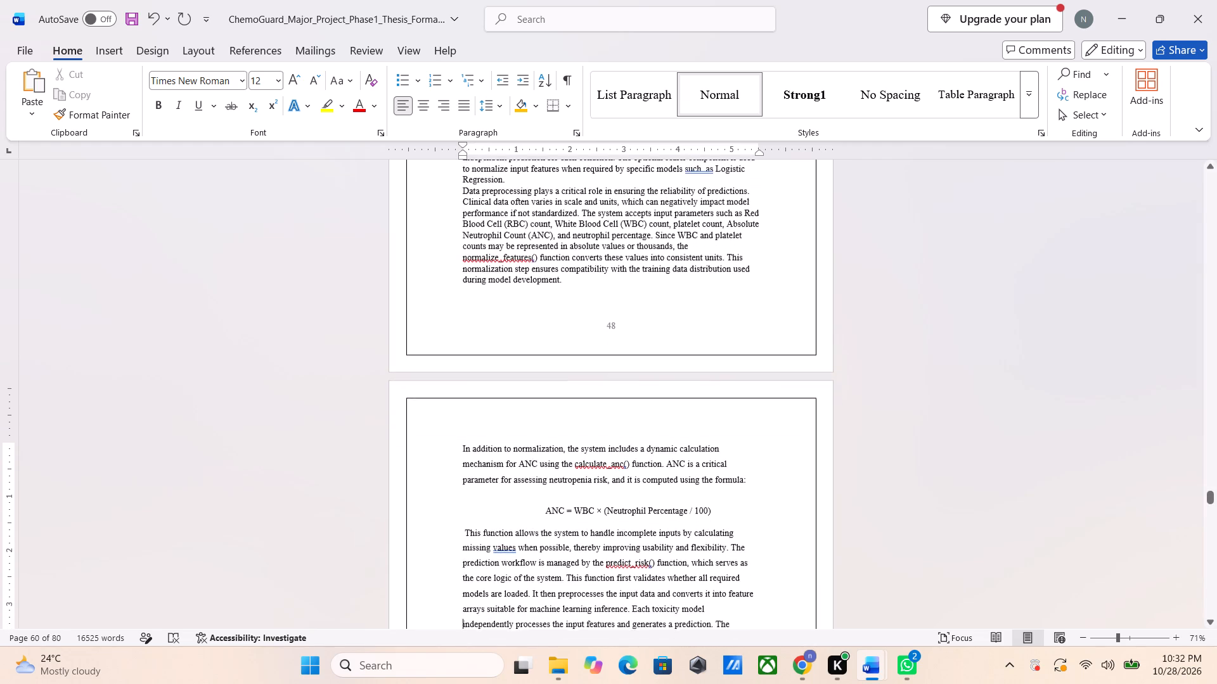
key(Up)
key(Up)
key(Up)
key(Up)
key(Up)
key(Up)
key(Up)
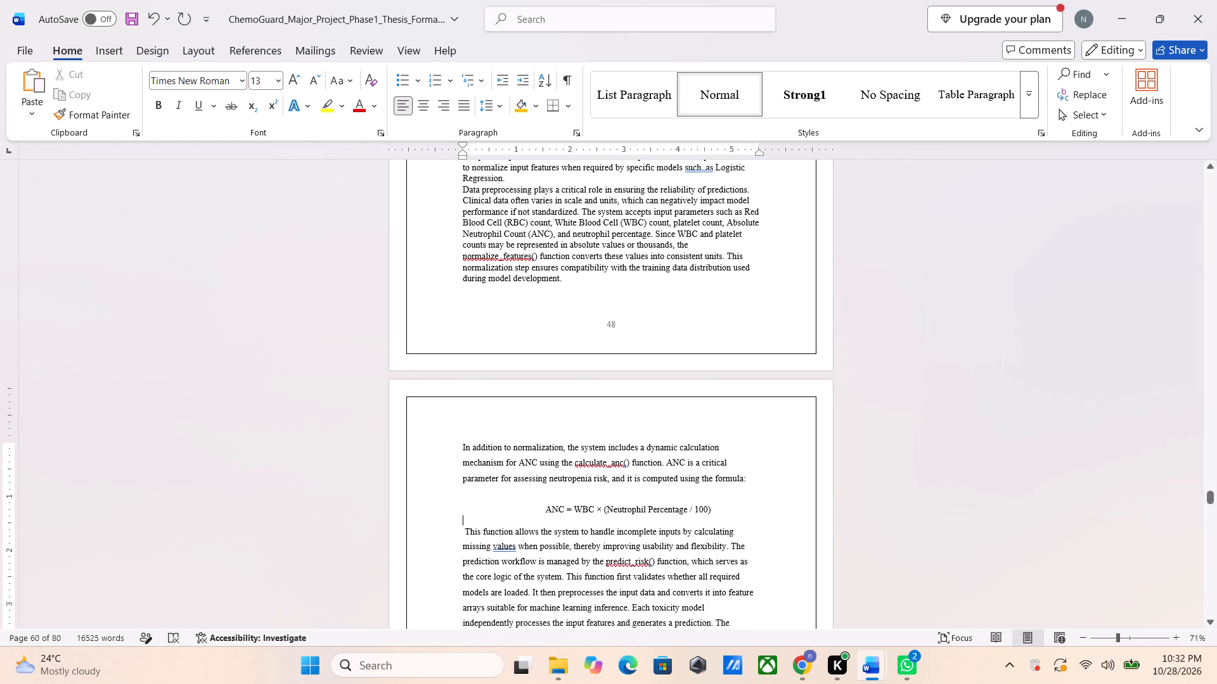
key(Down)
key(Right)
key(backslash)
key(BackSpace)
key(BackSpace)
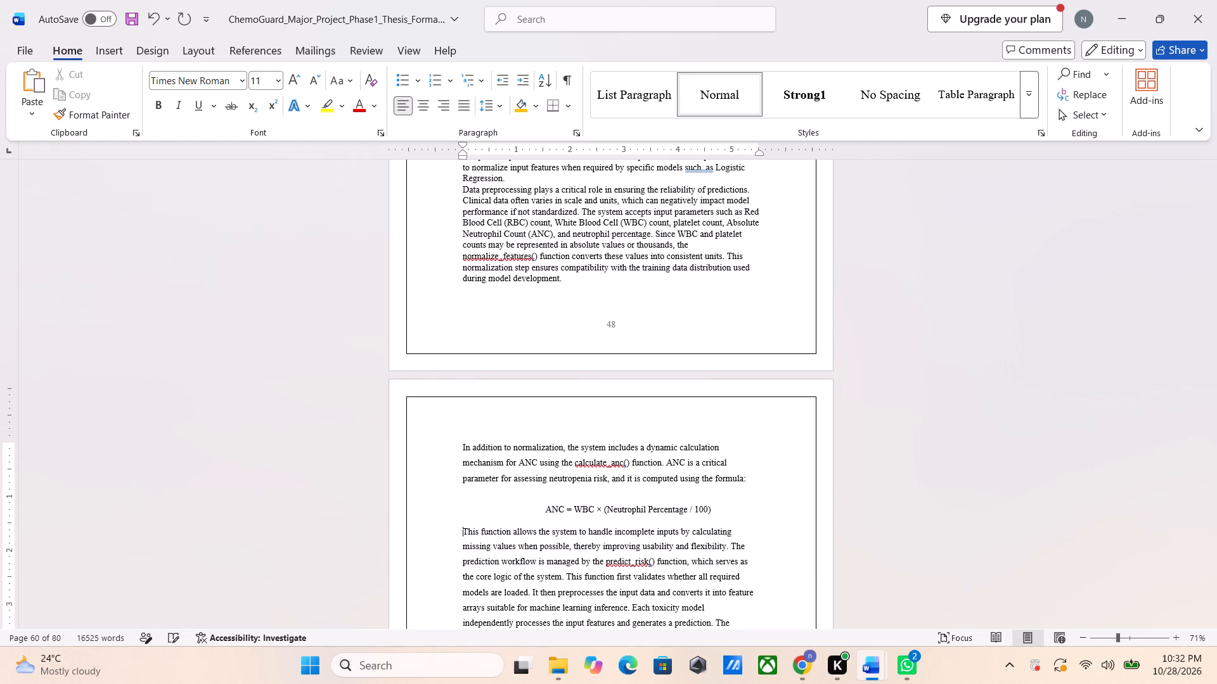
Remove the indent, blank line above and leading space from the paragraph starting "To enhance interpretability".
key(Down)
key(Down)
key(Down)
key(Down)
key(Down)
key(Down)
key(Down)
key(Down)
key(Down)
key(Down)
key(Down)
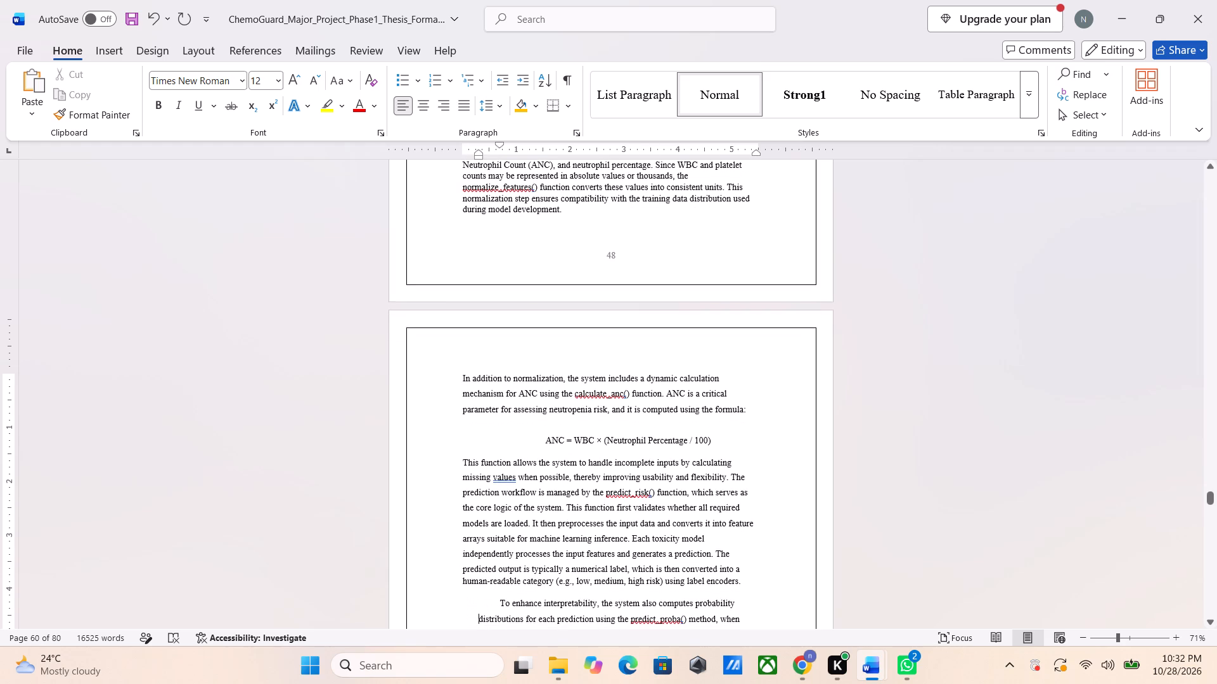
key(Up)
key(BackSpace)
key(BackSpace)
key(BackSpace)
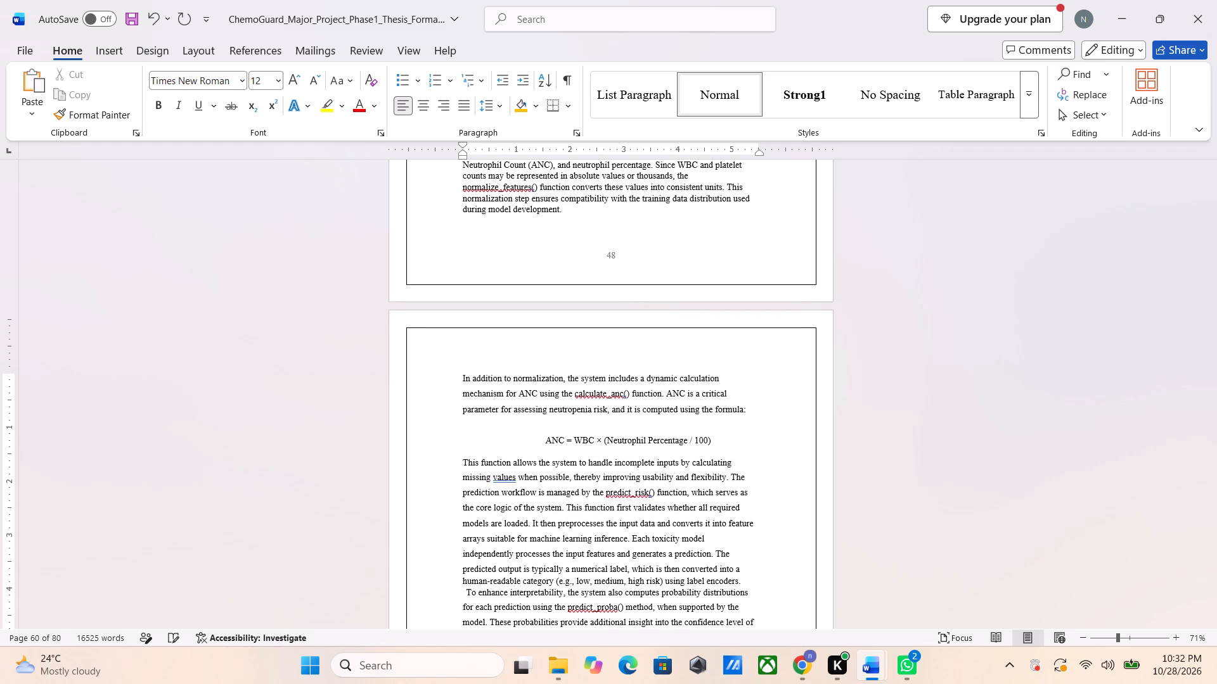
key(BackSpace)
Remove the indent from the paragraph starting "The backend exposes multiple API endpoints".
key(Down)
key(Down)
key(Down)
key(Down)
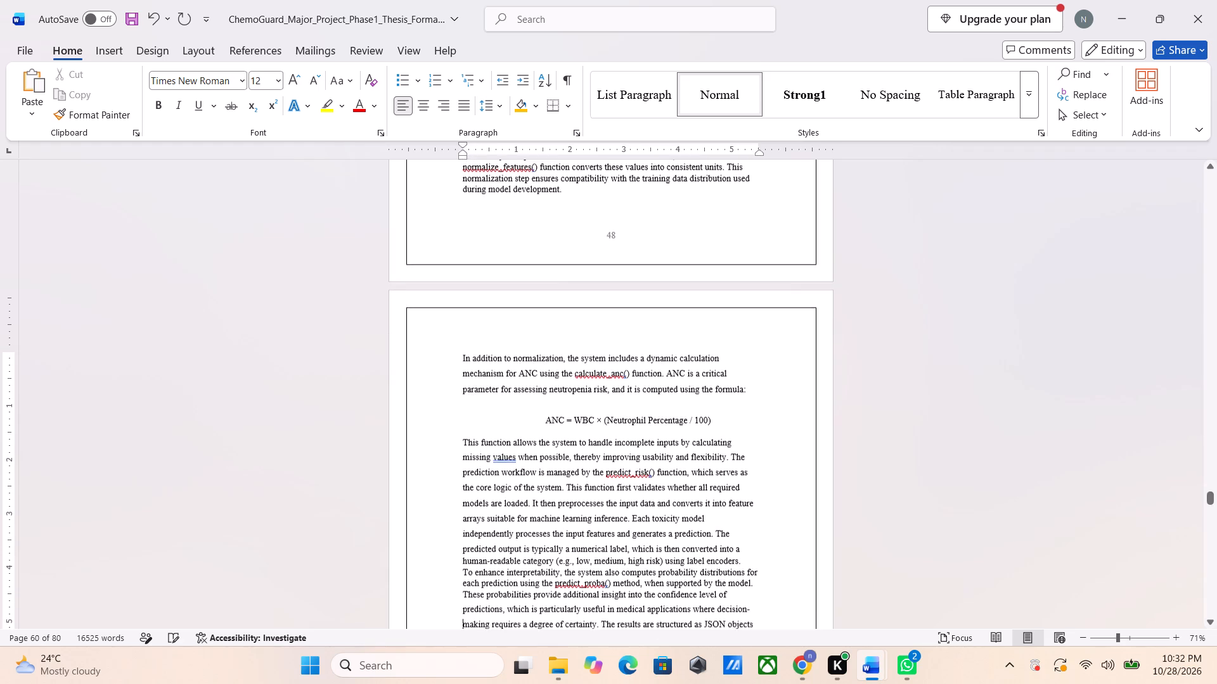
key(Down)
key(Down)
key(Down)
key(Down)
key(Down)
key(Up)
key(Up)
key(Up)
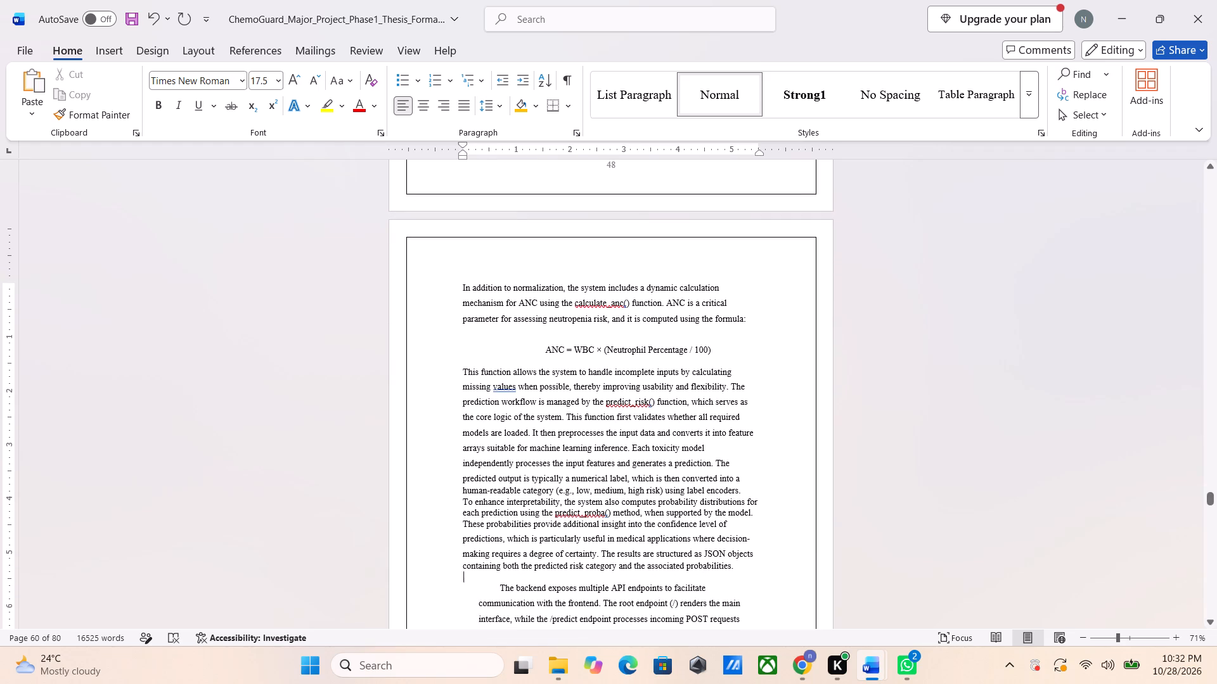
key(Down)
key(BackSpace)
key(BackSpace)
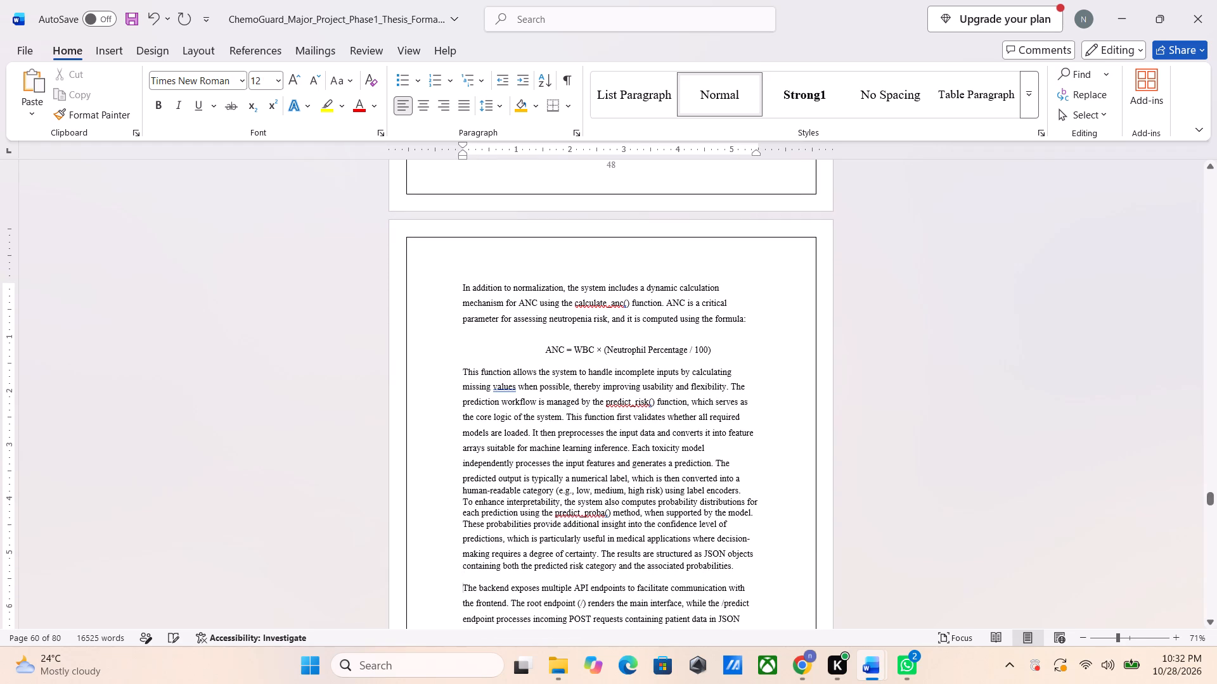
Remove the indent from the paragraph starting "Error handling is an important aspect".
key(Down)
key(Down)
key(Down)
key(Down)
key(Down)
key(Down)
key(Down)
key(Down)
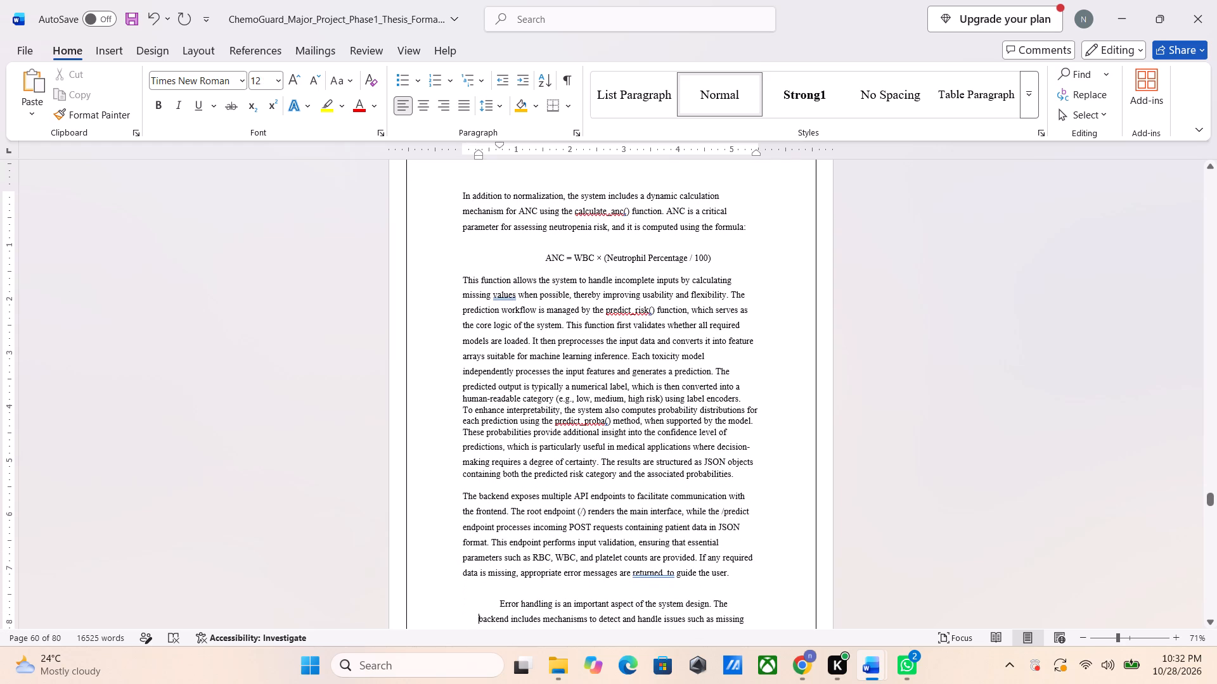
key(Up)
key(BackSpace)
key(BackSpace)
Remove the indent from the paragraph starting "Additional endpoints such as /health".
key(Down)
key(Down)
key(Down)
key(Down)
key(Down)
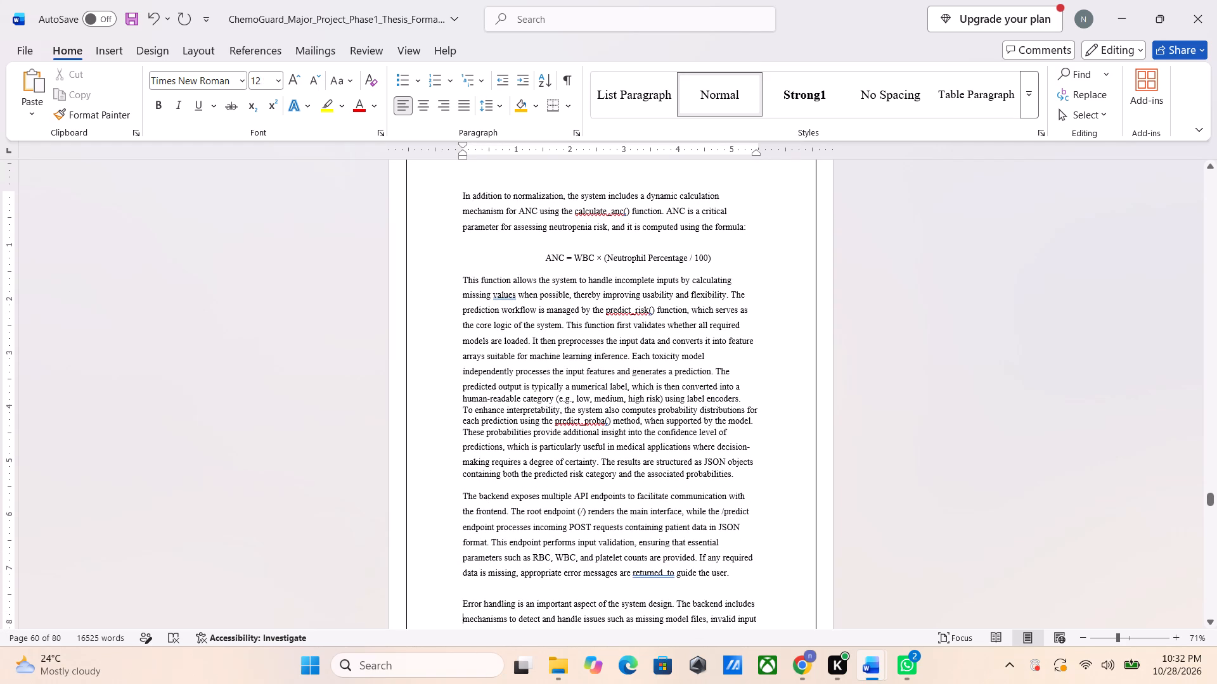
key(Down)
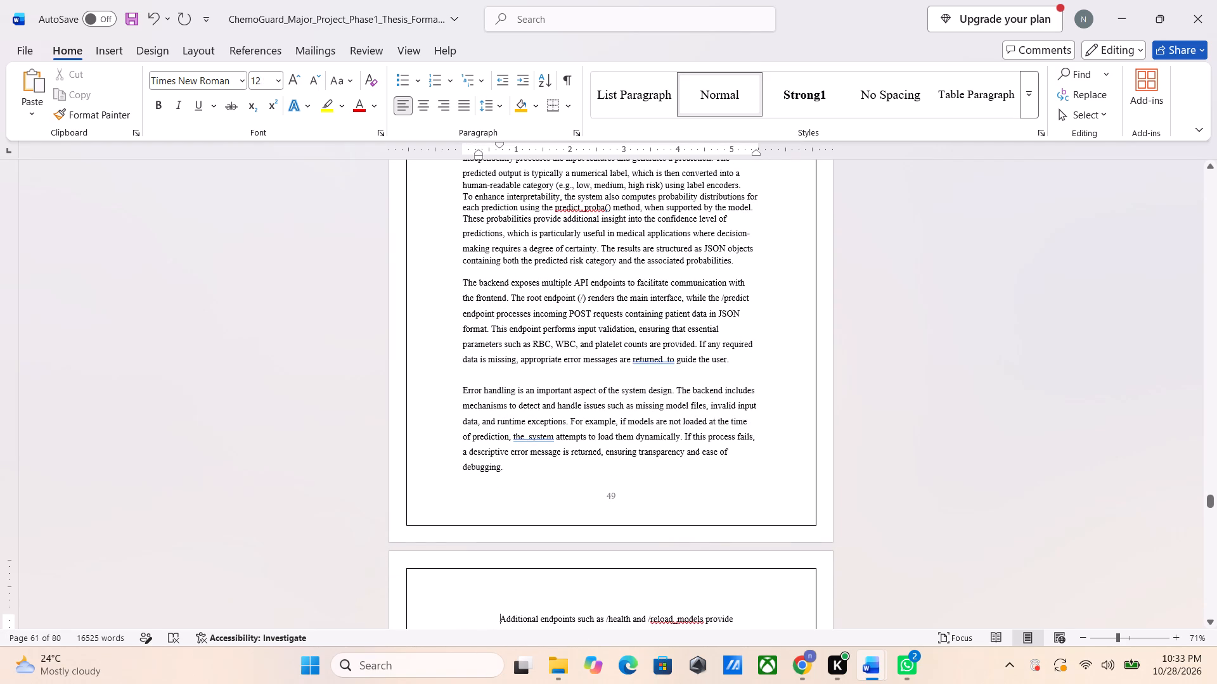
key(Down)
key(Down)
key(Down)
key(Up)
key(Up)
key(Up)
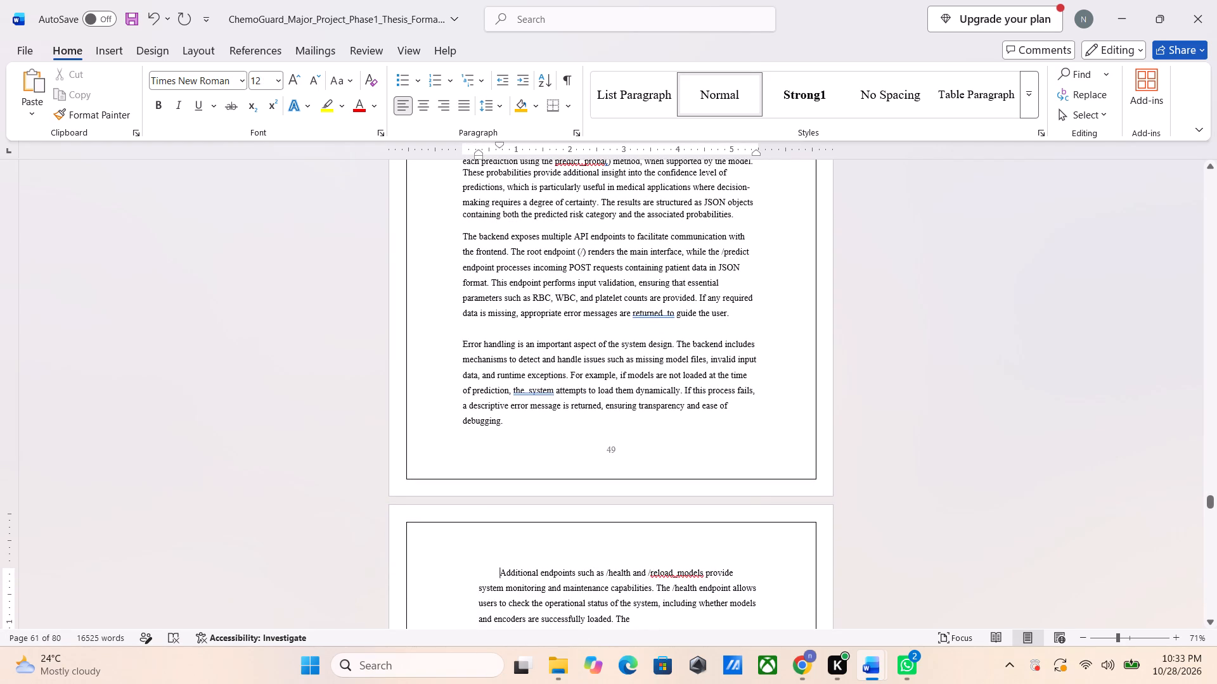
key(BackSpace)
key(BackSpace)
Remove the indent from the separate "reload_models endpoint enables reloading" lines and join them to the preceding "Additional endpoints" paragraph.
key(Down)
key(Down)
key(Down)
key(Down)
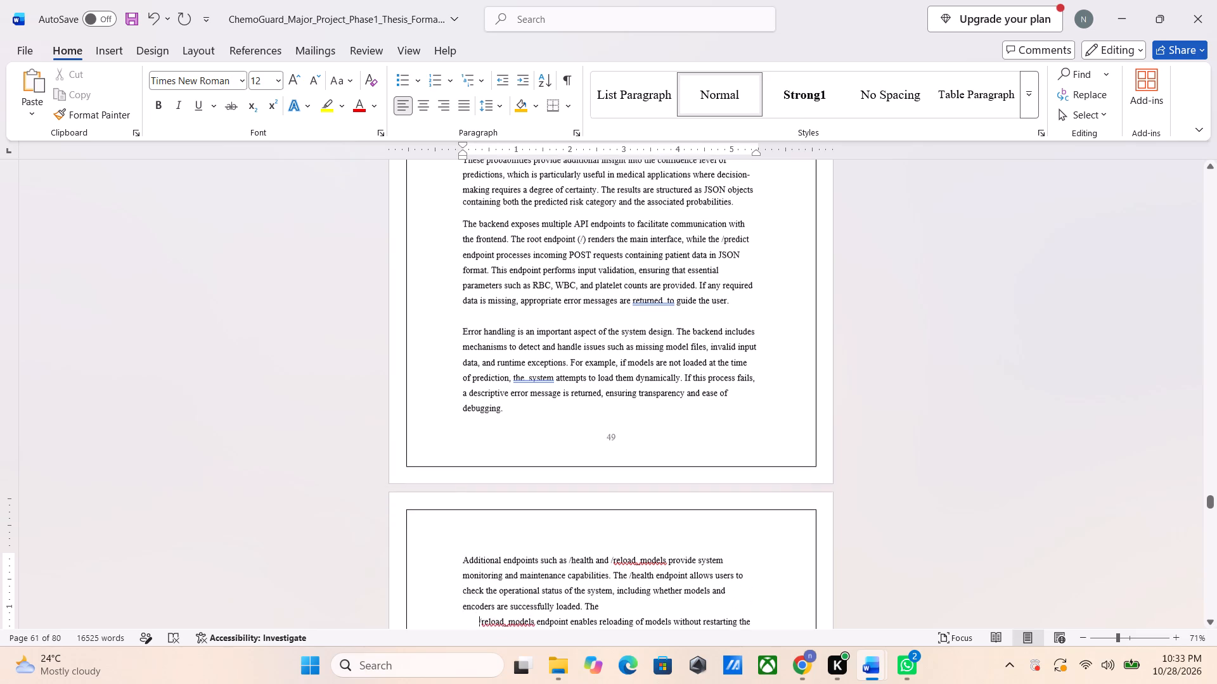
key(Down)
key(Up)
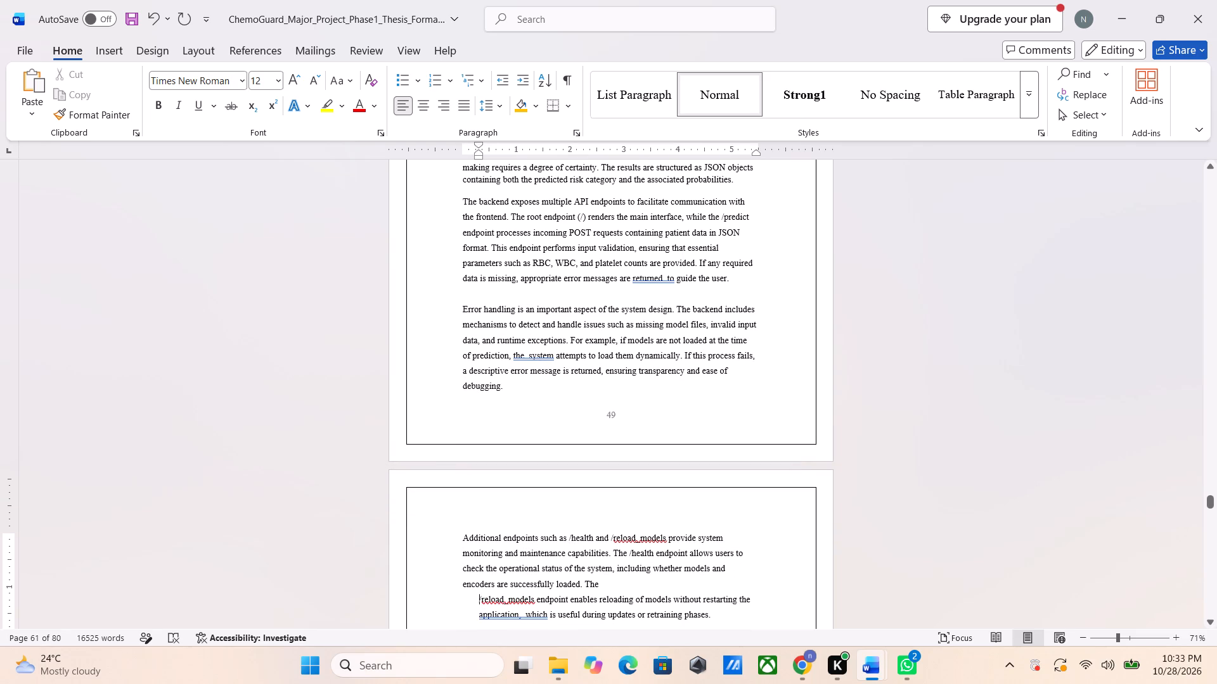
key(Right)
key(BackSpace)
key(BackSpace)
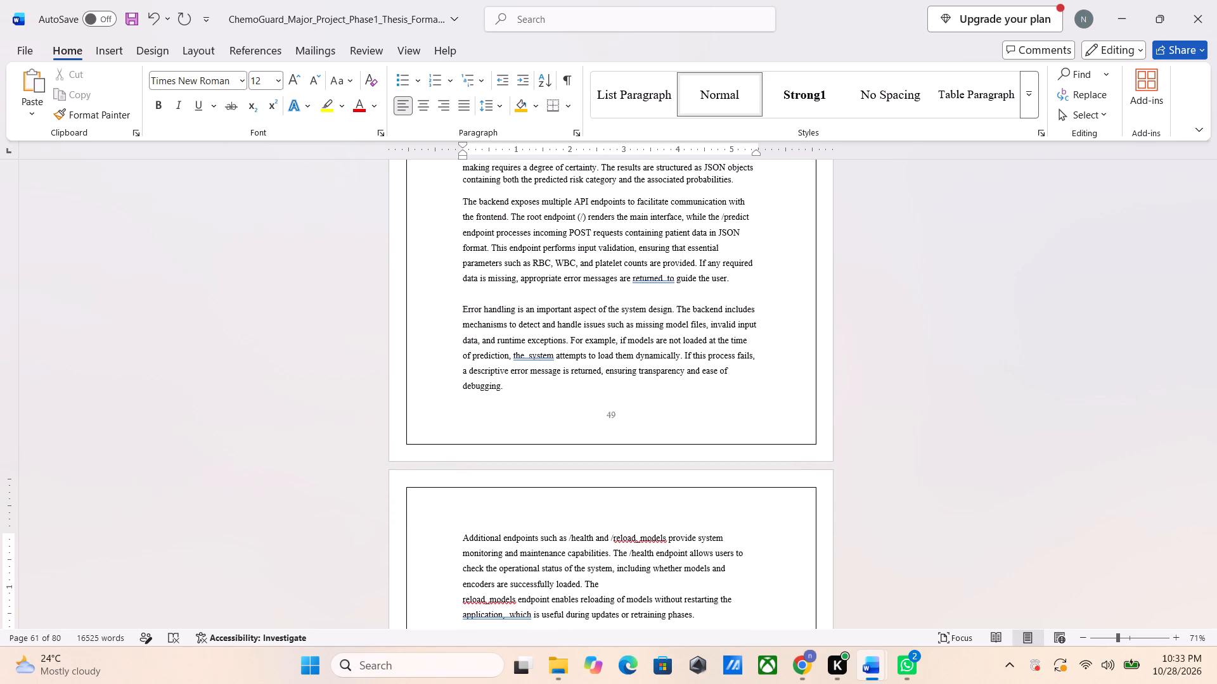
key(Down)
key(Down)
key(Down)
key(Up)
key(Up)
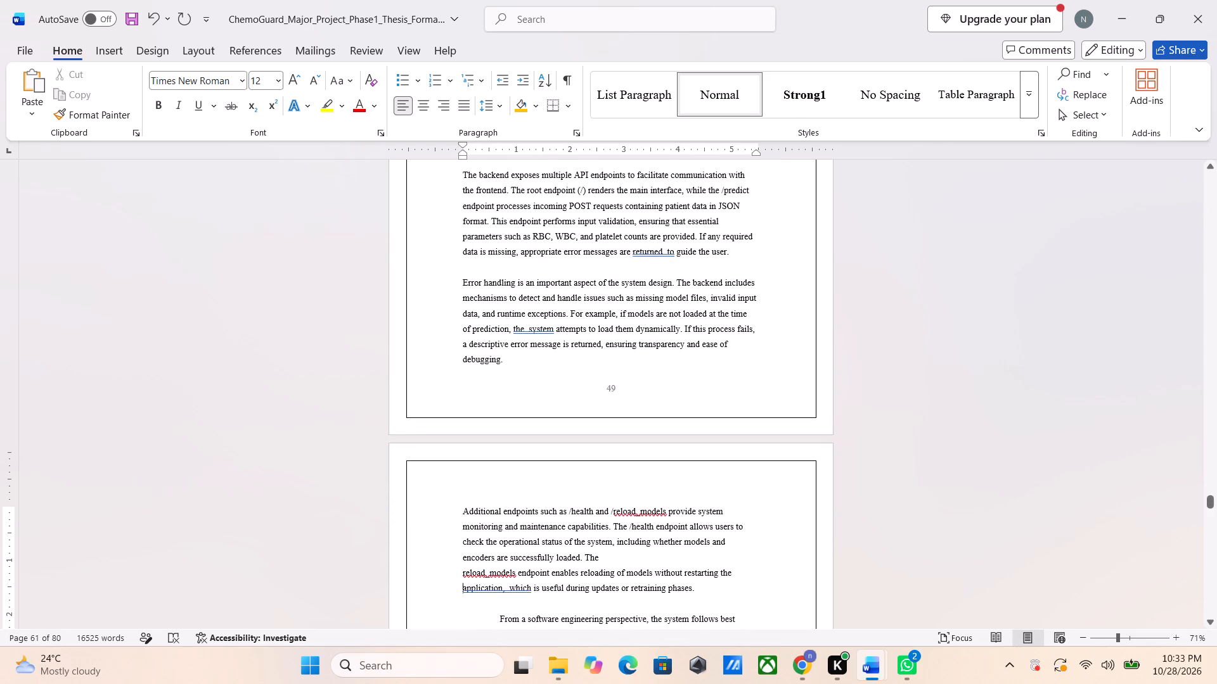
key(Up)
key(BackSpace)
Insert a slash before "reload_models endpoint enables" in the joined paragraph.
key(Down)
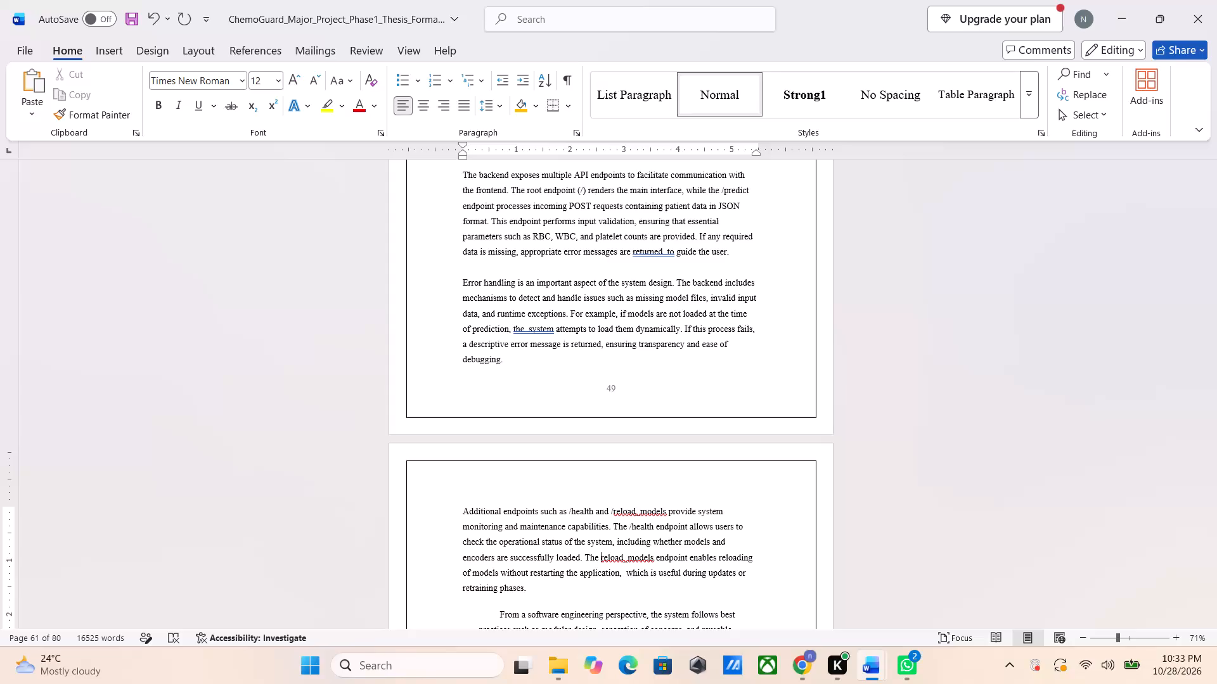
key(Down)
key(Up)
key(Up)
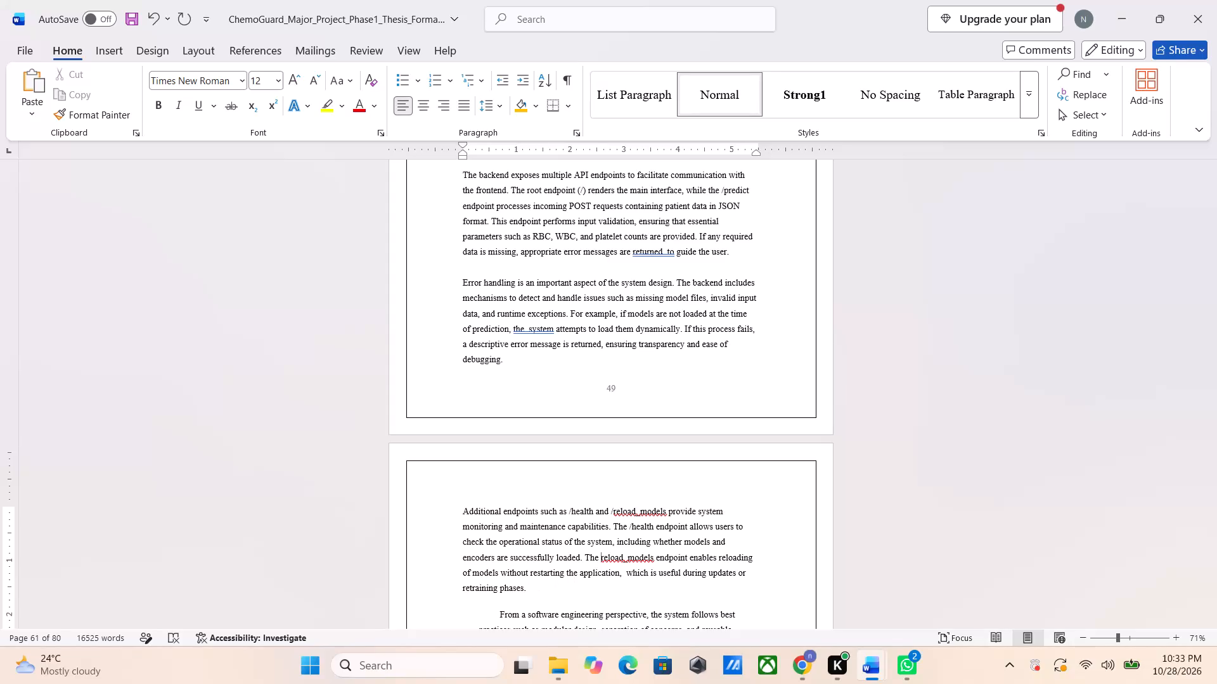
key(slash)
Remove the indent from the paragraph starting "From a software engineering perspective".
key(Down)
key(Down)
key(Down)
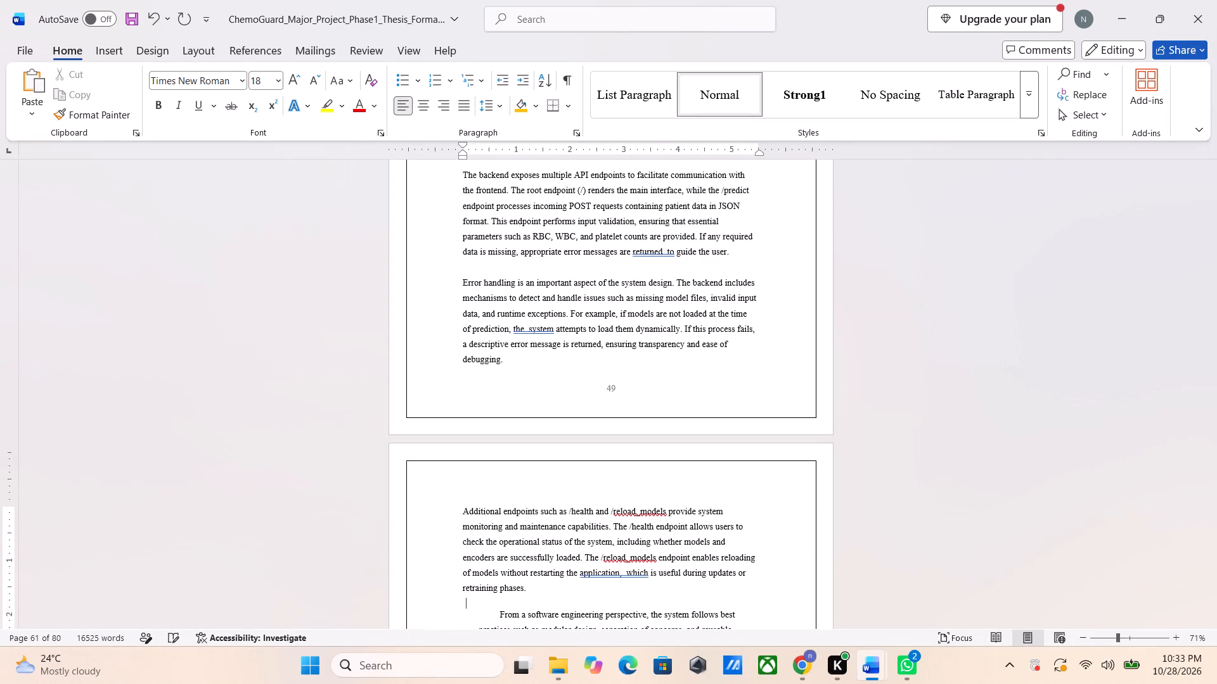
key(Down)
key(Up)
key(Down)
key(Left)
key(Left)
key(Left)
key(Left)
key(Left)
key(Left)
key(Left)
key(Left)
key(Left)
key(Left)
key(Left)
key(Left)
key(Left)
key(Left)
key(Left)
key(Left)
key(Left)
key(Left)
key(Left)
key(Left)
key(Left)
key(Left)
key(Left)
key(Left)
key(Left)
key(Left)
key(Left)
key(BackSpace)
key(BackSpace)
Remove the indent from the paragraph starting "In terms of performance".
scroll(494, 374, down, 1)
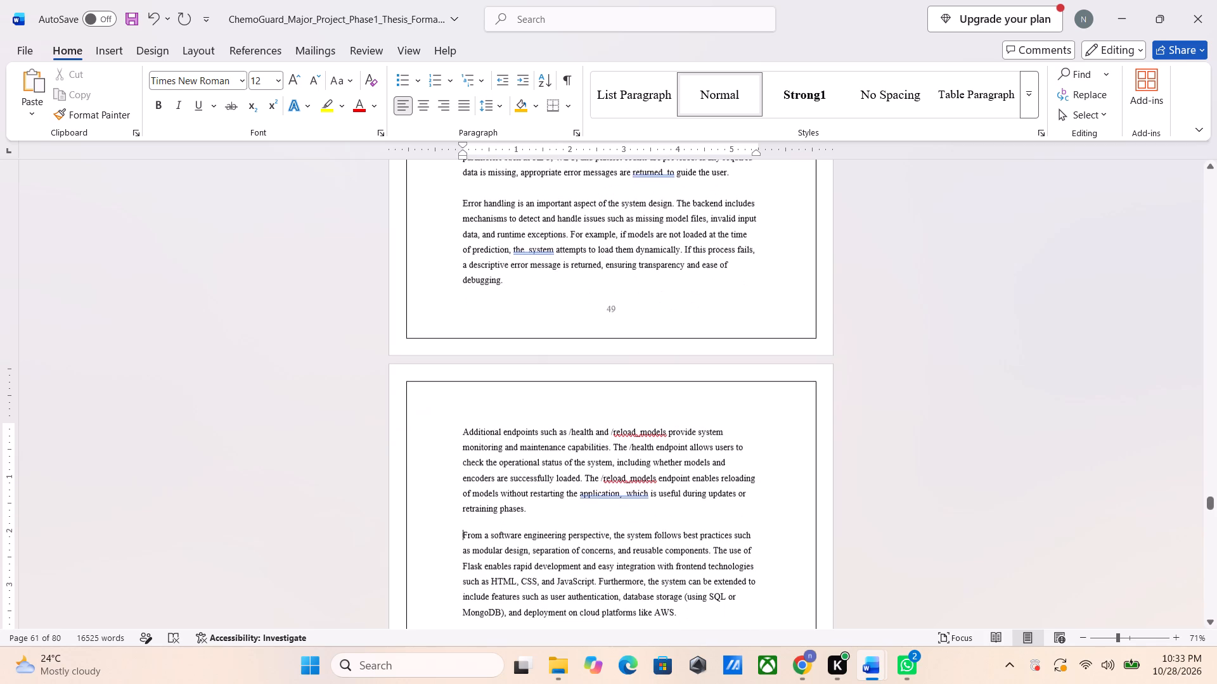
key(Down)
key(Down)
key(Down)
key(Down)
key(Down)
key(Down)
key(Down)
key(Down)
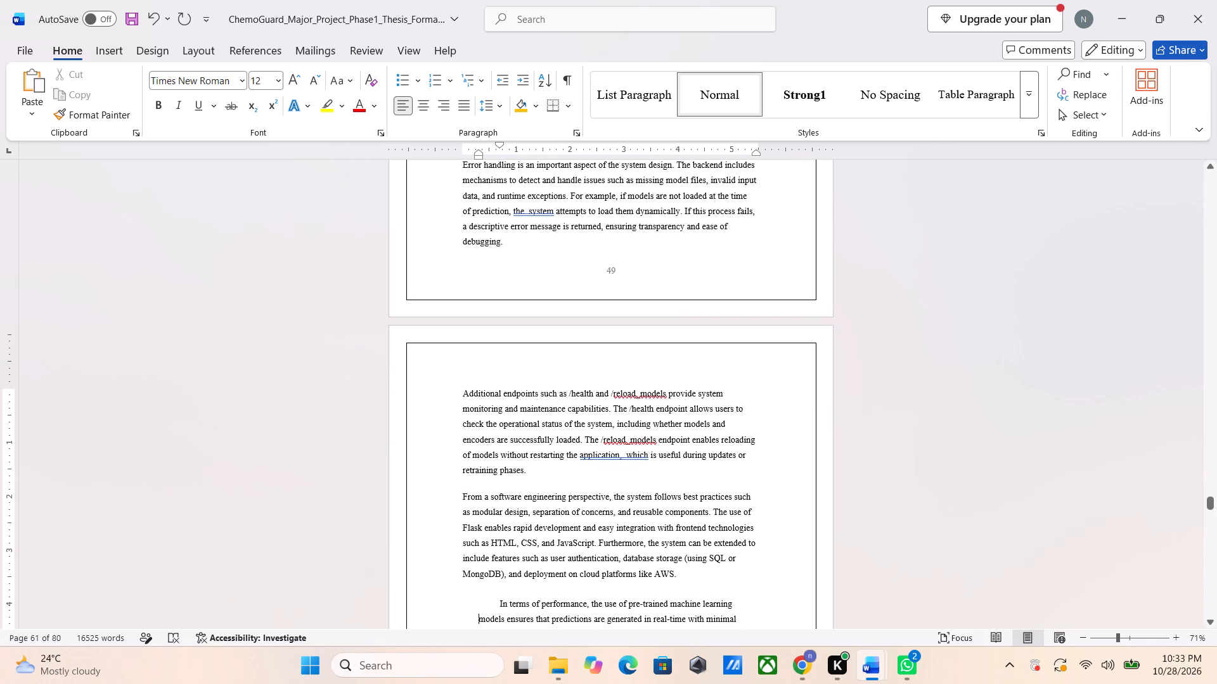
key(Up)
key(backslash)
key(BackSpace)
key(BackSpace)
key(BackSpace)
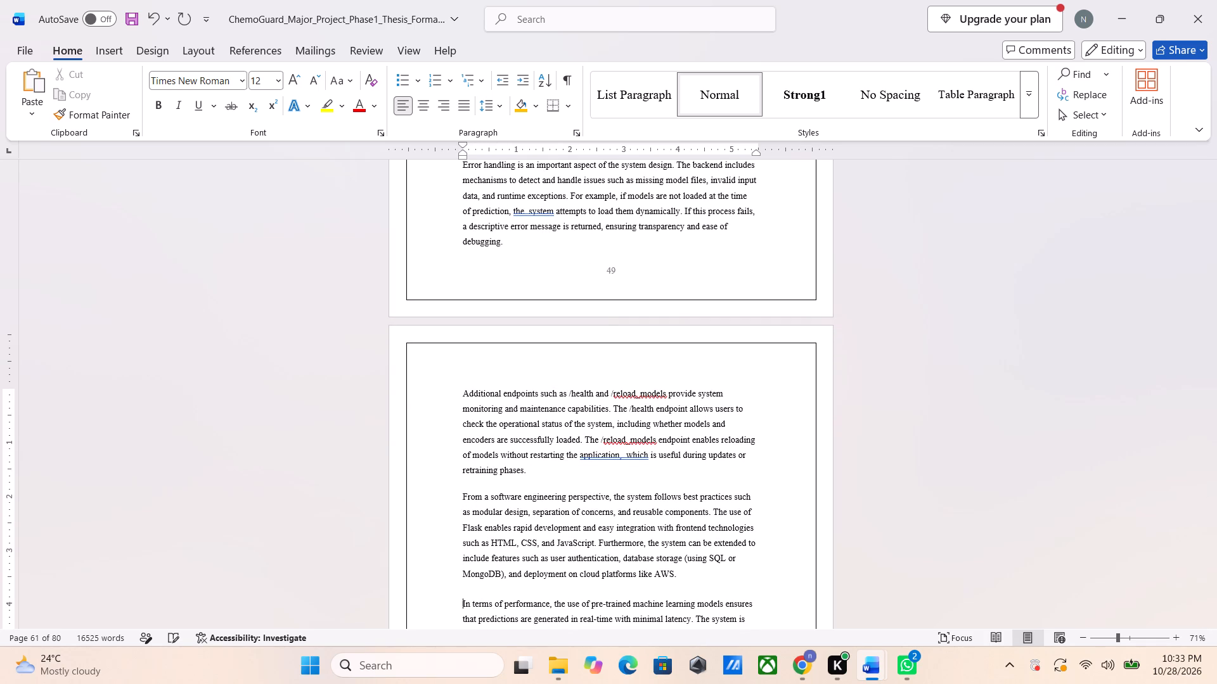
Remove the indent and the blank line above the paragraph starting "Overall, the backend implementation of ChemoGuard".
scroll(494, 374, down, 4)
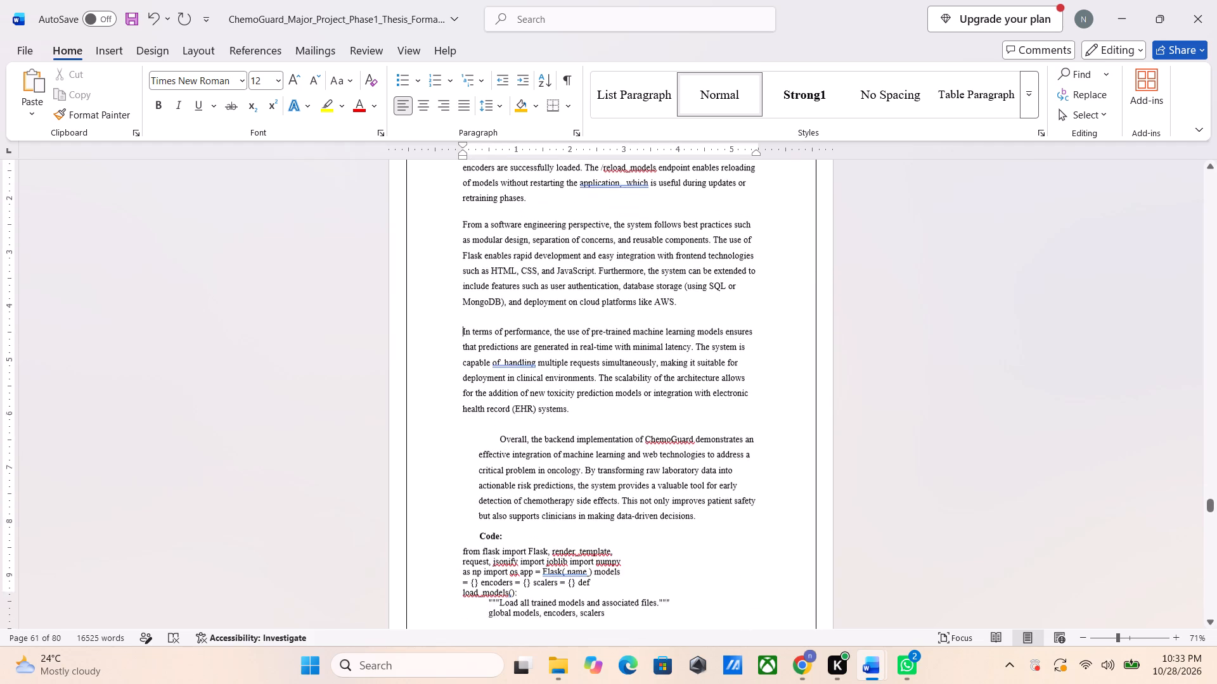
scroll(494, 374, down, 1)
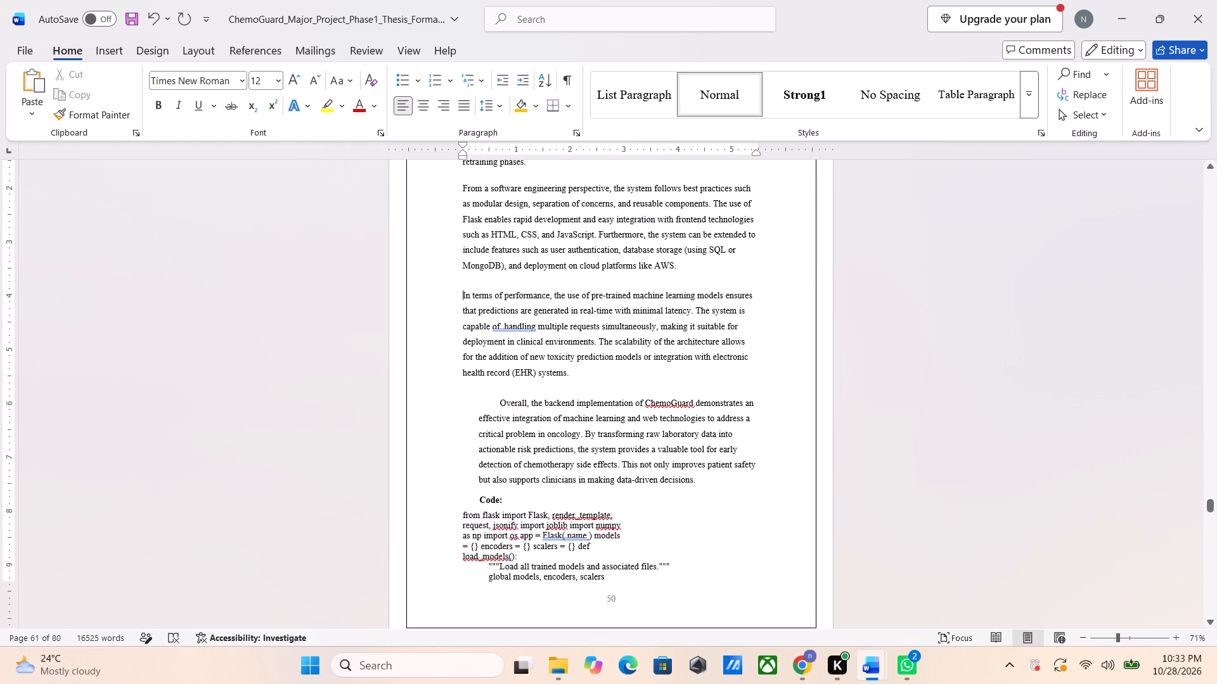
click(505, 400)
key(Left)
key(BackSpace)
key(BackSpace)
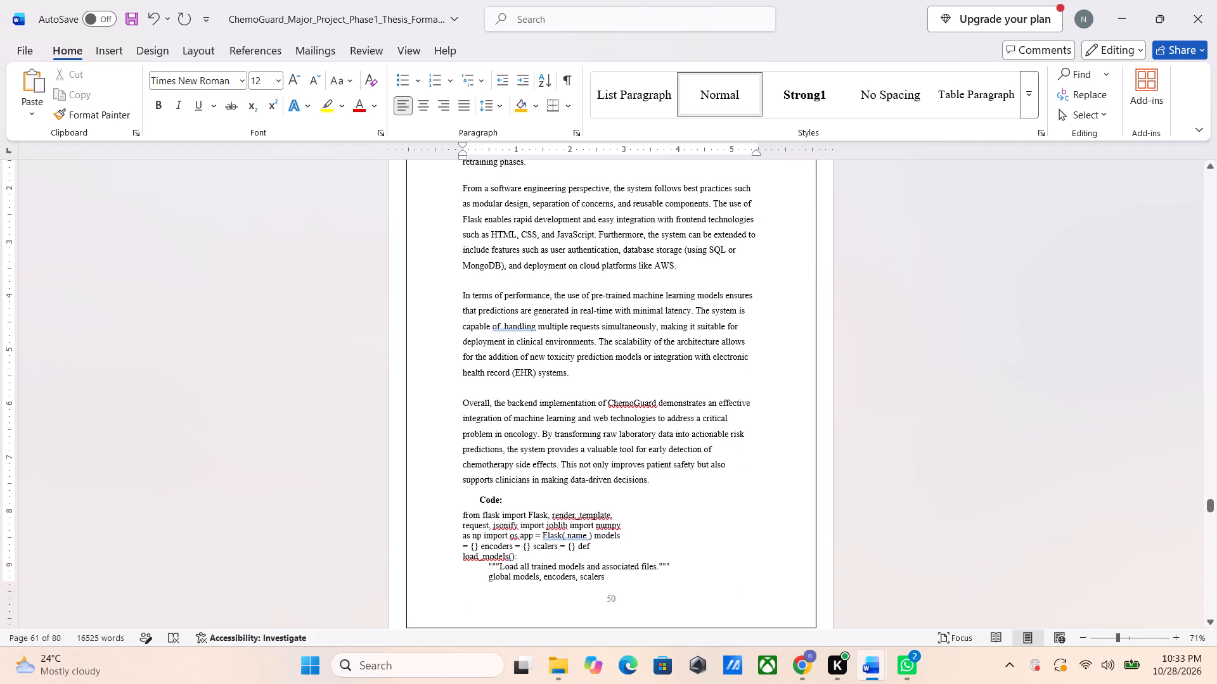
key(BackSpace)
key(BackSpace)
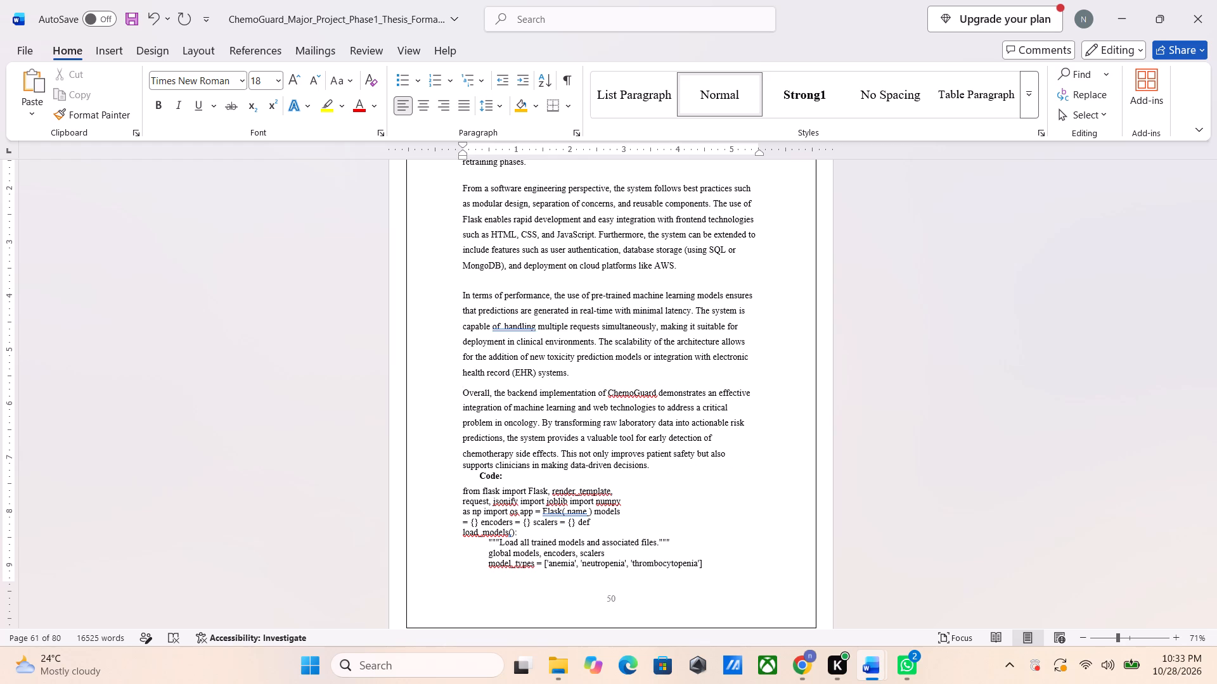
Set the section 6.1 body text, from "The ChemoGuard system is designed" through "data-driven decisions", to 1.5 line spacing and justify it.
drag(660, 472, 469, 471)
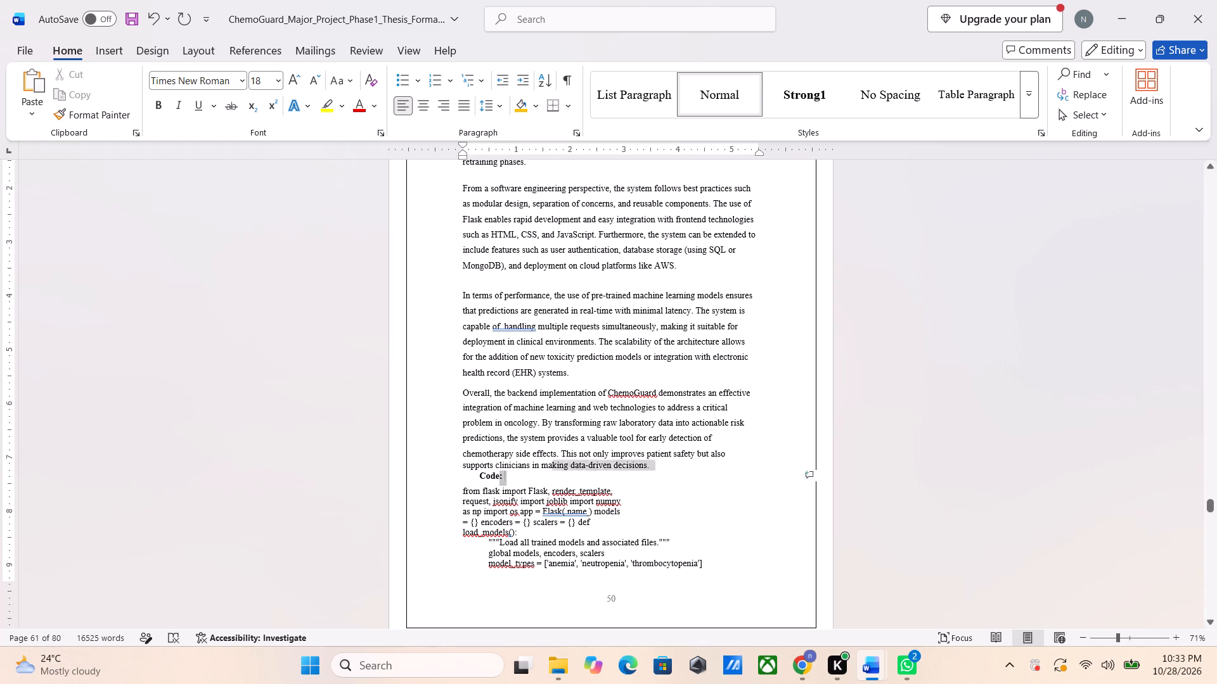
drag(469, 471, 531, 472)
click(621, 473)
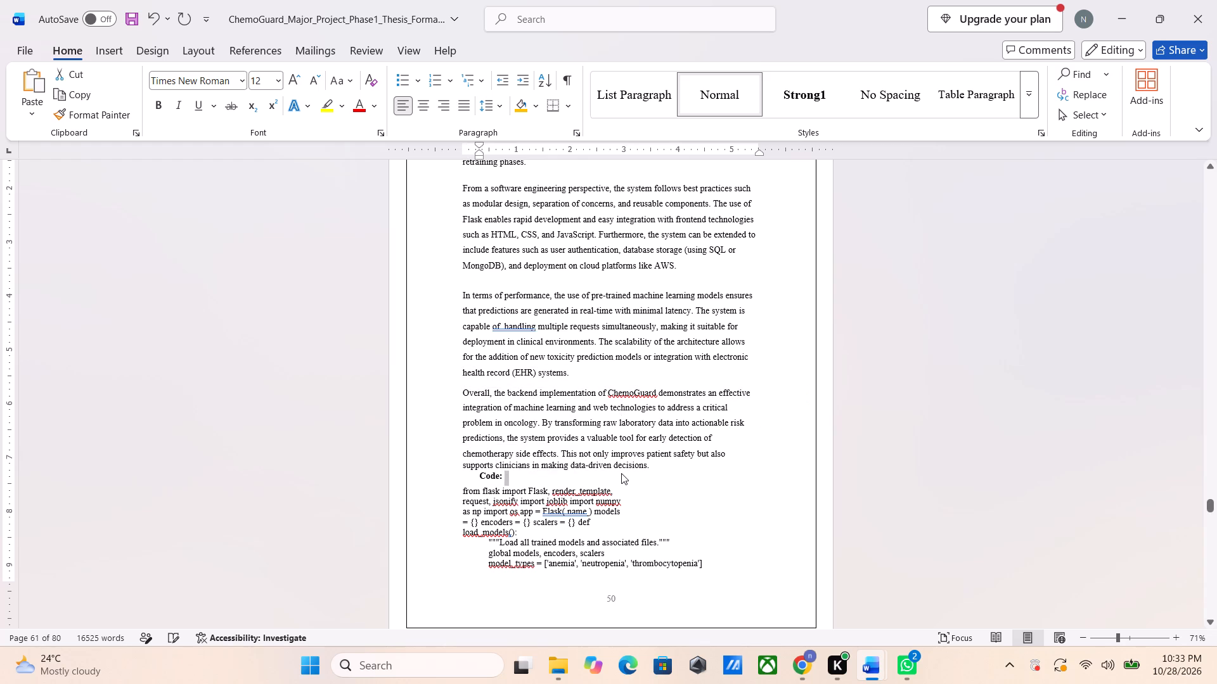
drag(651, 464, 449, 260)
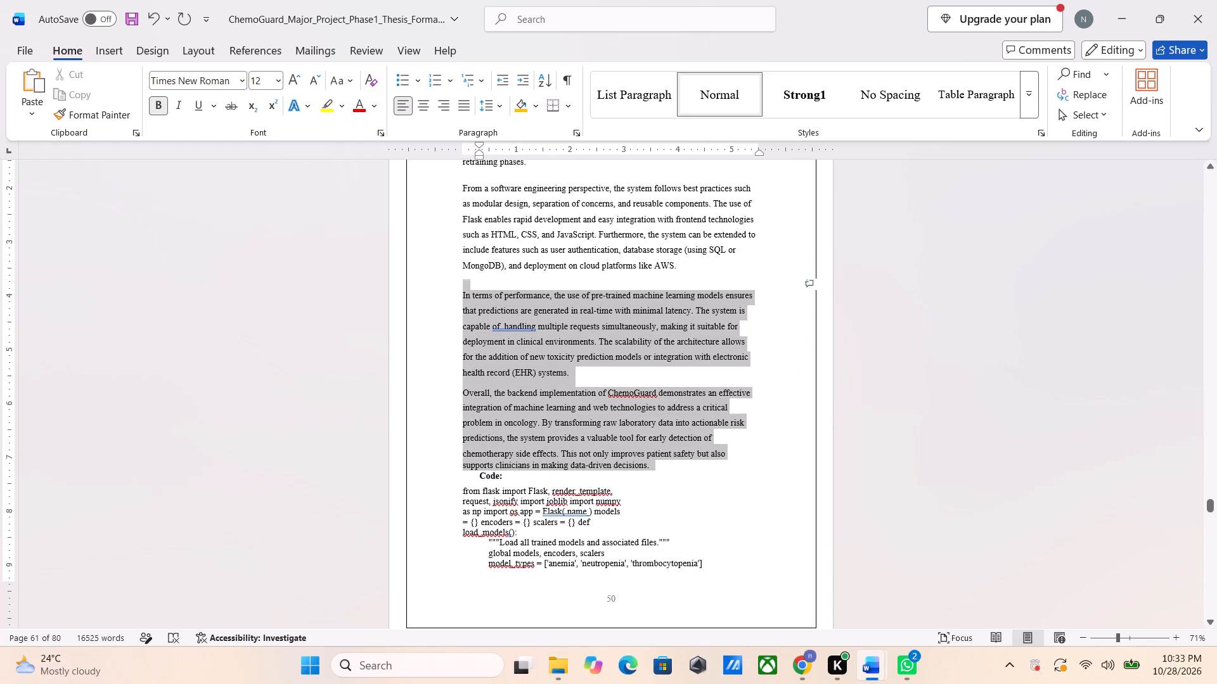
drag(449, 260, 473, 273)
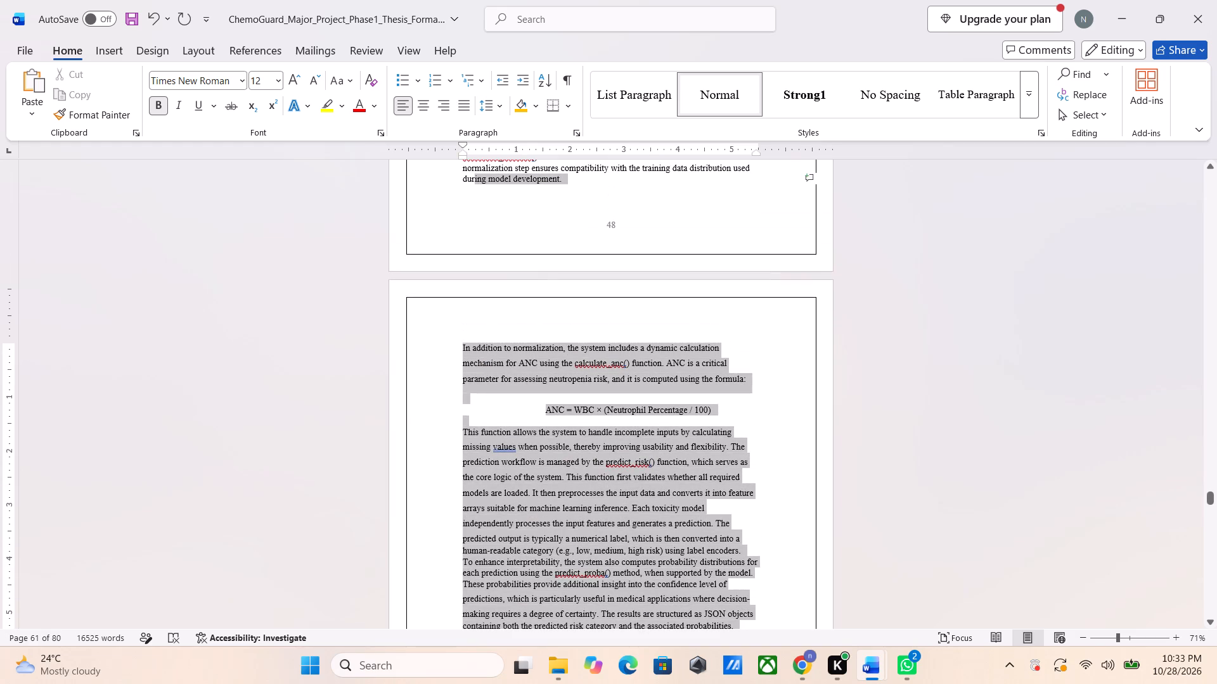
drag(473, 273, 466, 160)
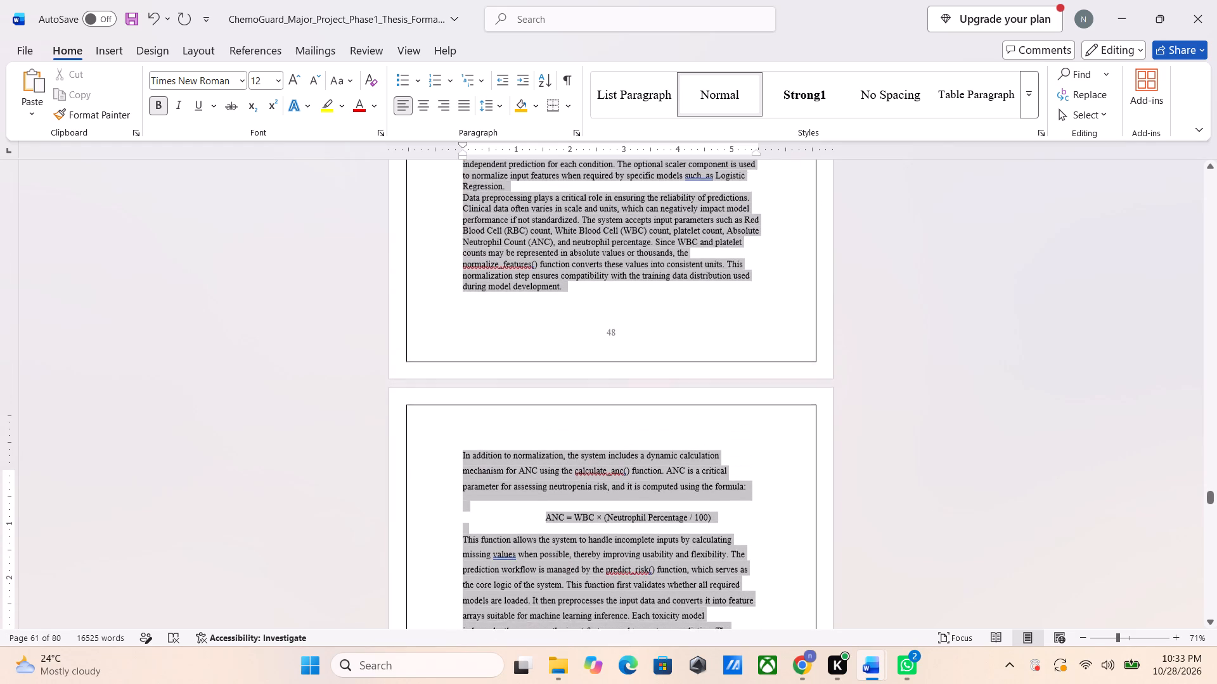
drag(466, 160, 467, 164)
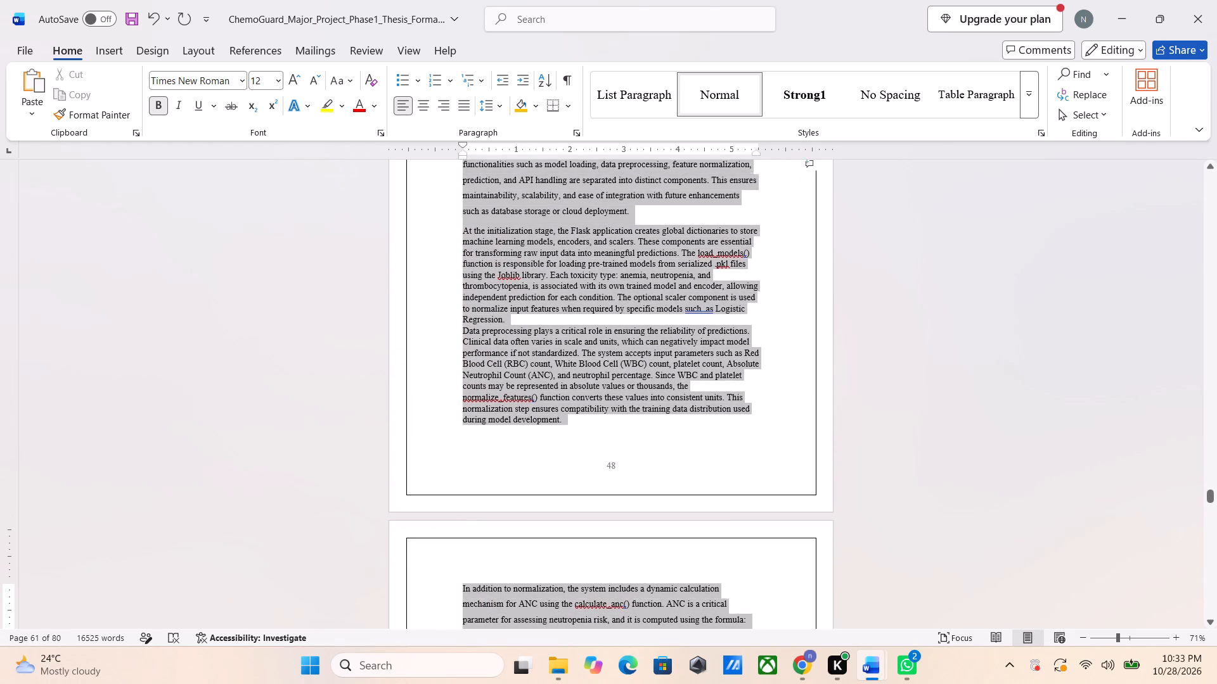
drag(467, 164, 465, 194)
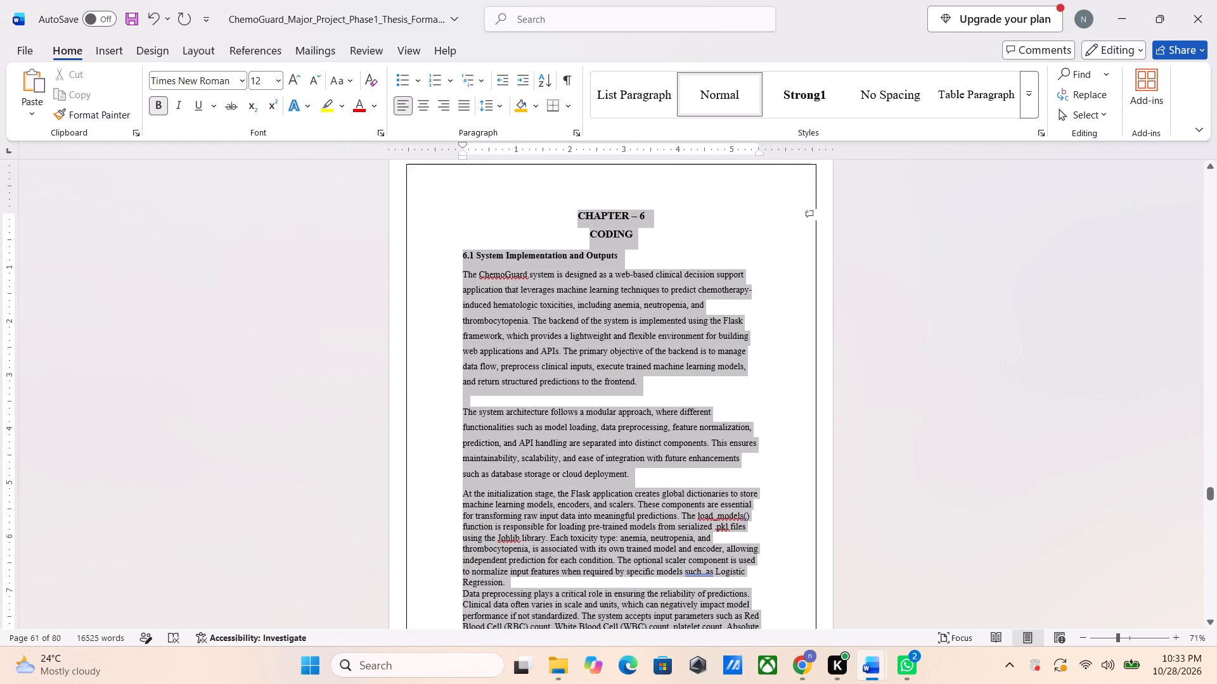
drag(465, 194, 456, 275)
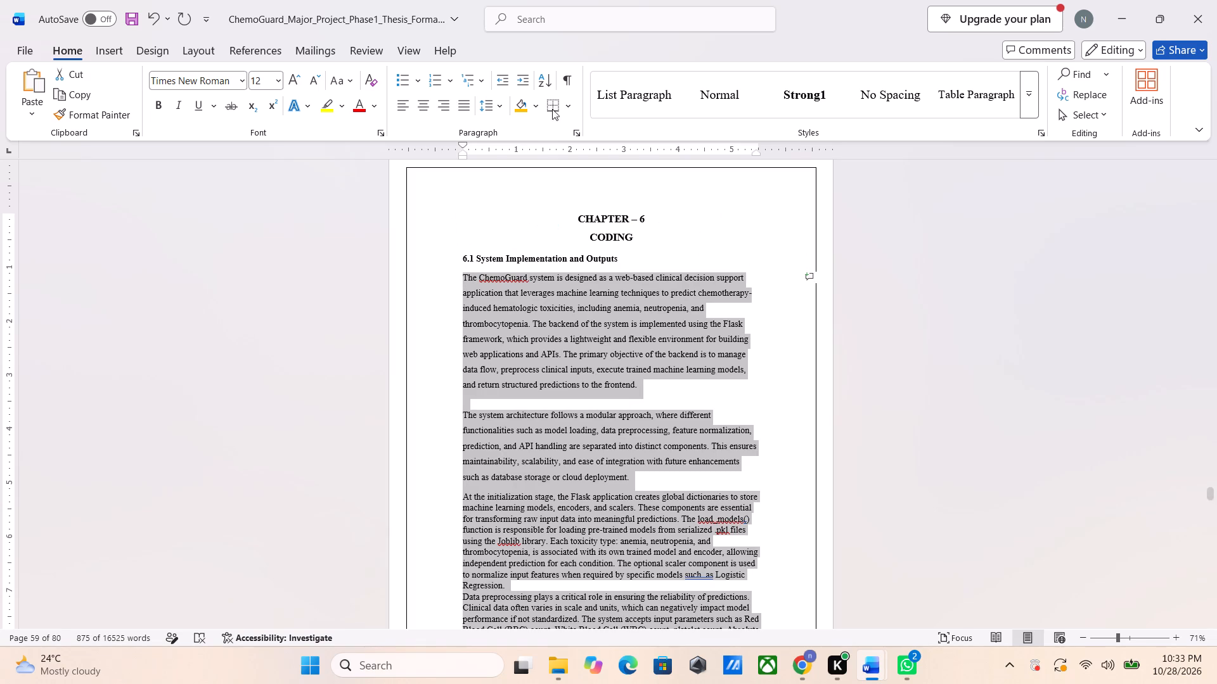
click(581, 132)
click(663, 348)
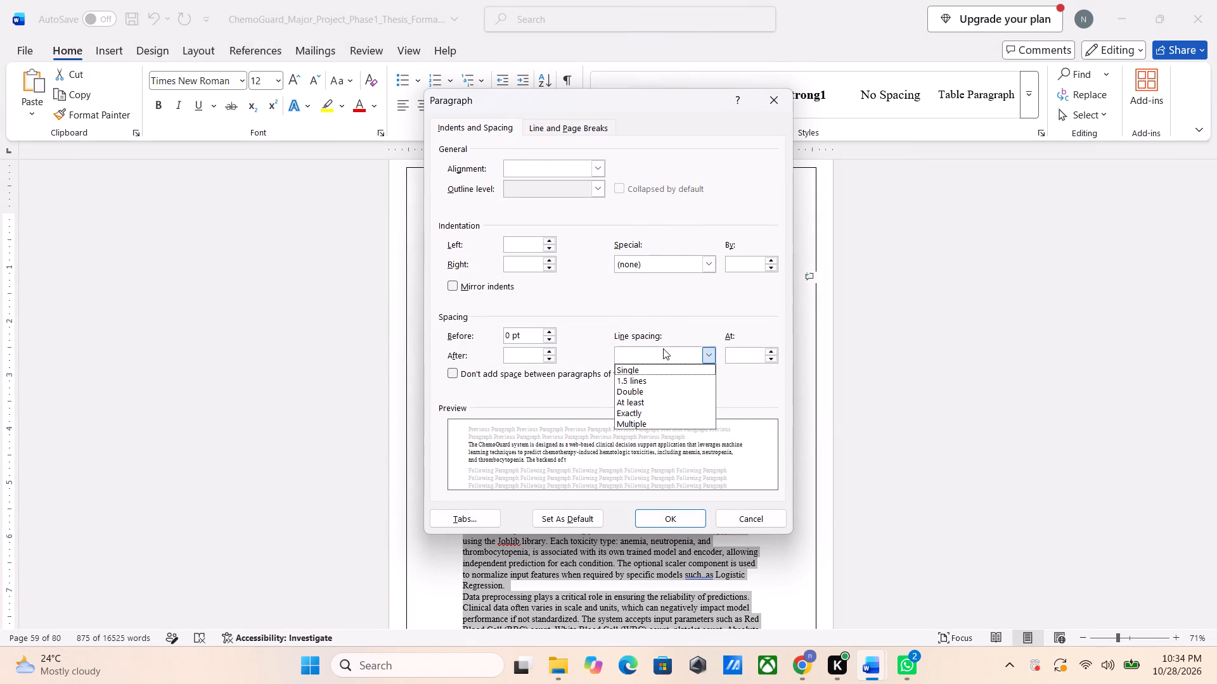
click(661, 383)
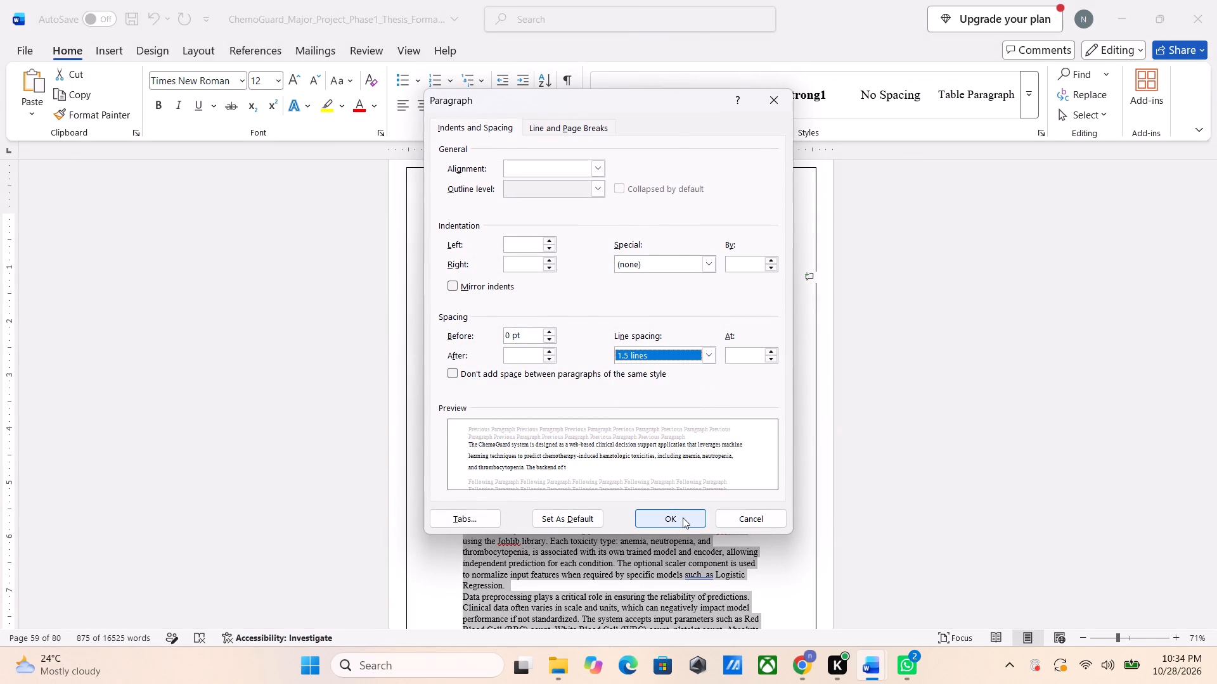
click(683, 517)
key(ctrl+j)
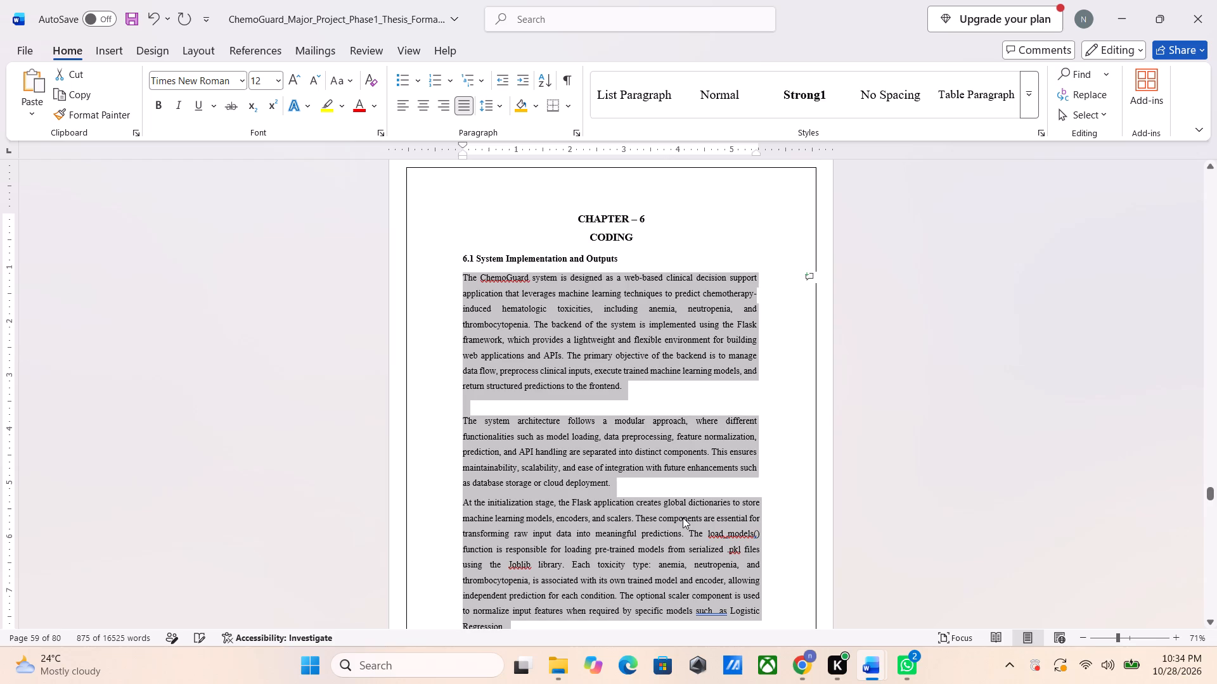
scroll(683, 517, down, 3)
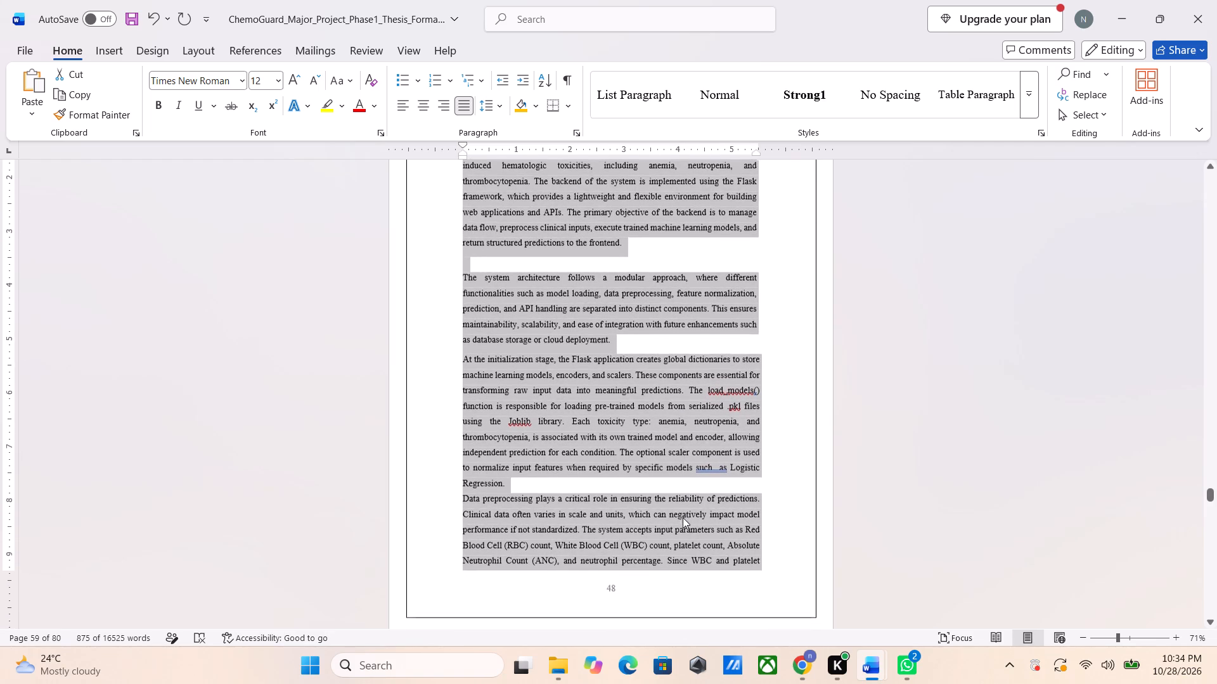
scroll(683, 517, down, 3)
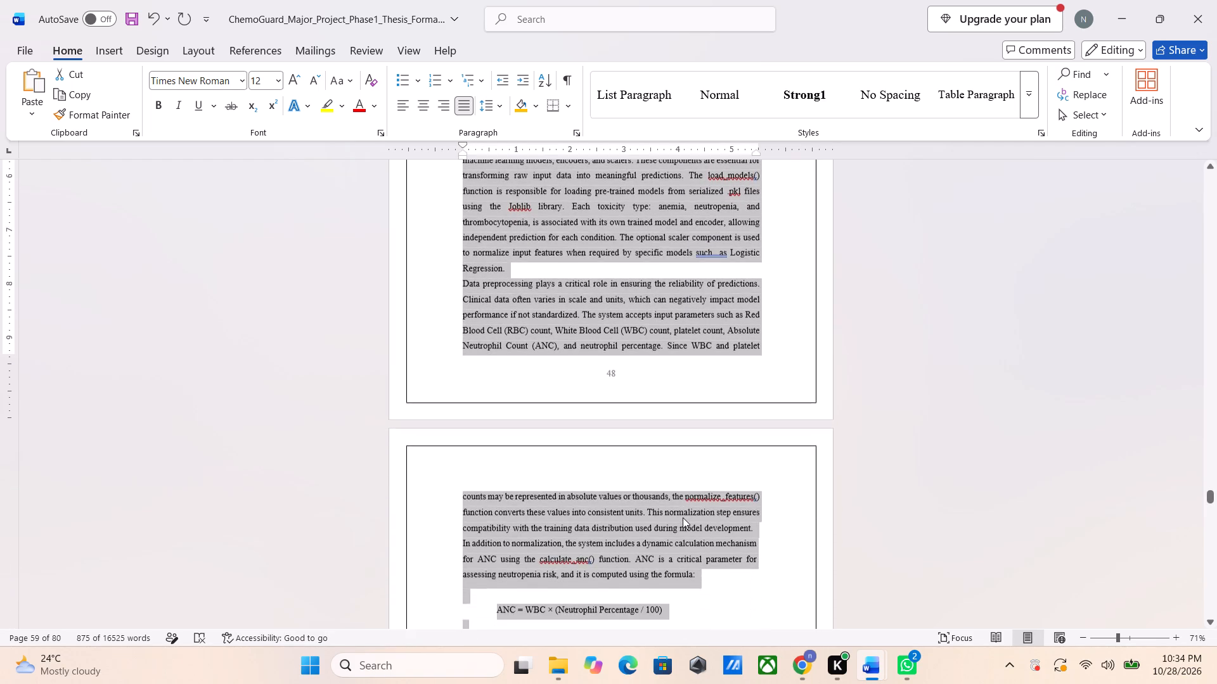
Review the formatted Chapter 6 Coding text and the preceding Chapter 5 and section 4.11.2 pages.
scroll(683, 517, down, 3)
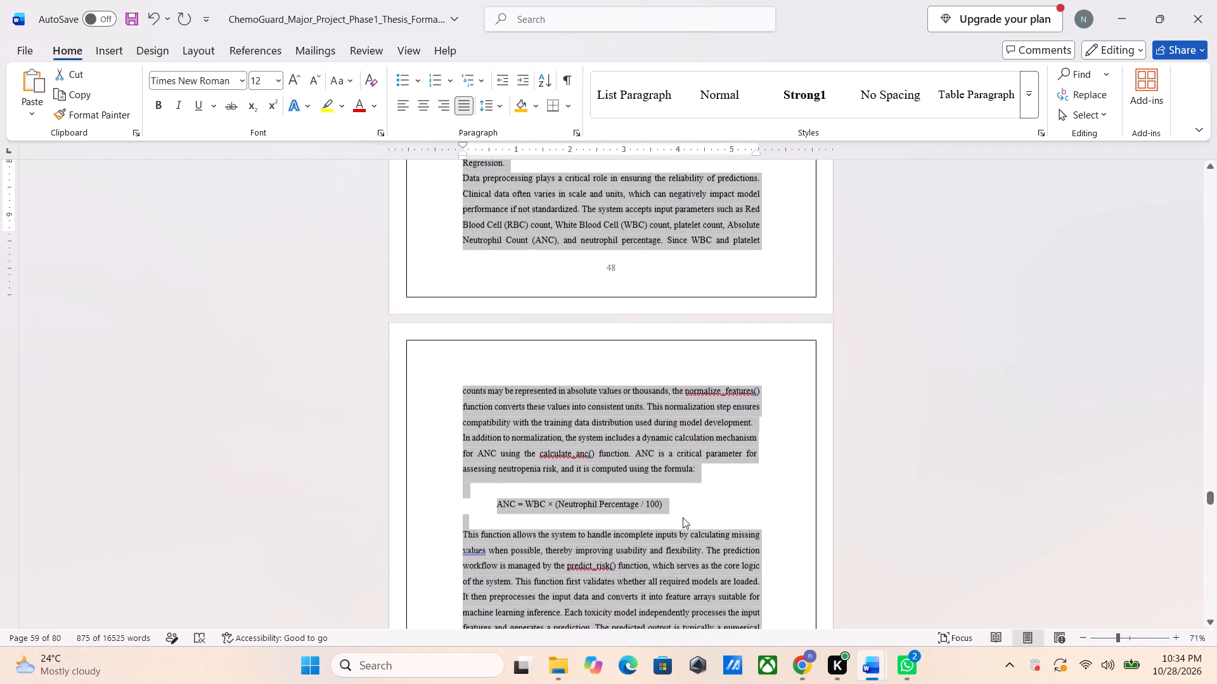
scroll(683, 517, down, 1)
scroll(688, 538, up, 7)
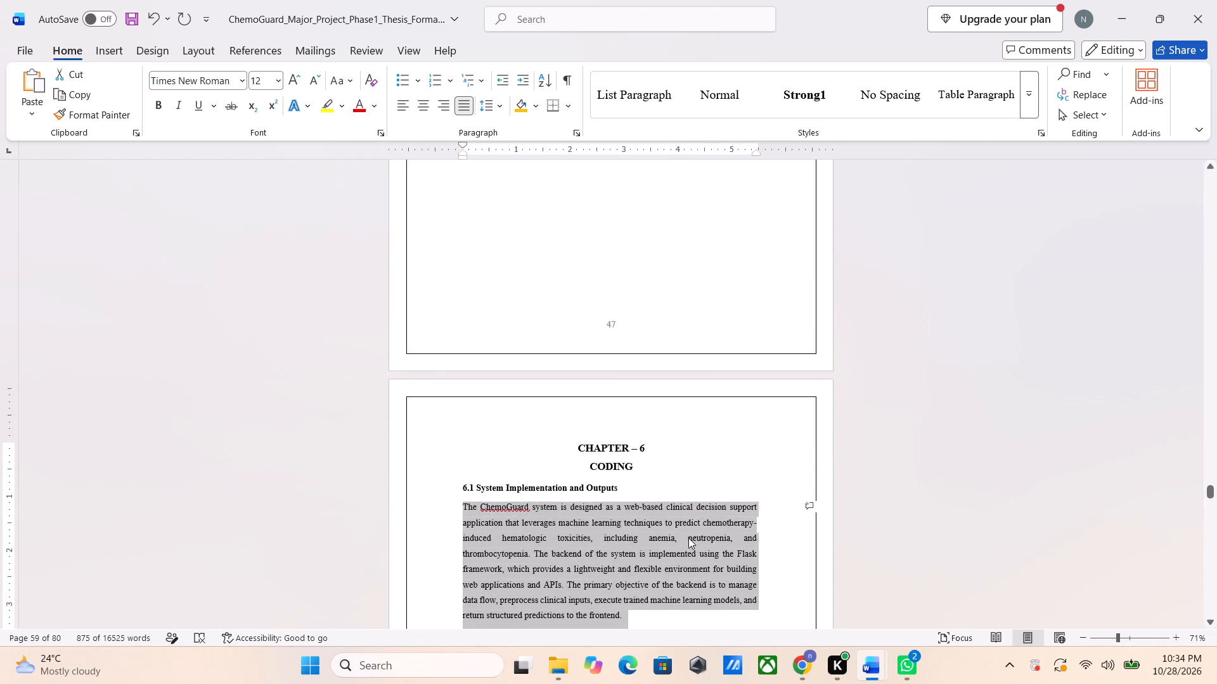
scroll(688, 538, up, 3)
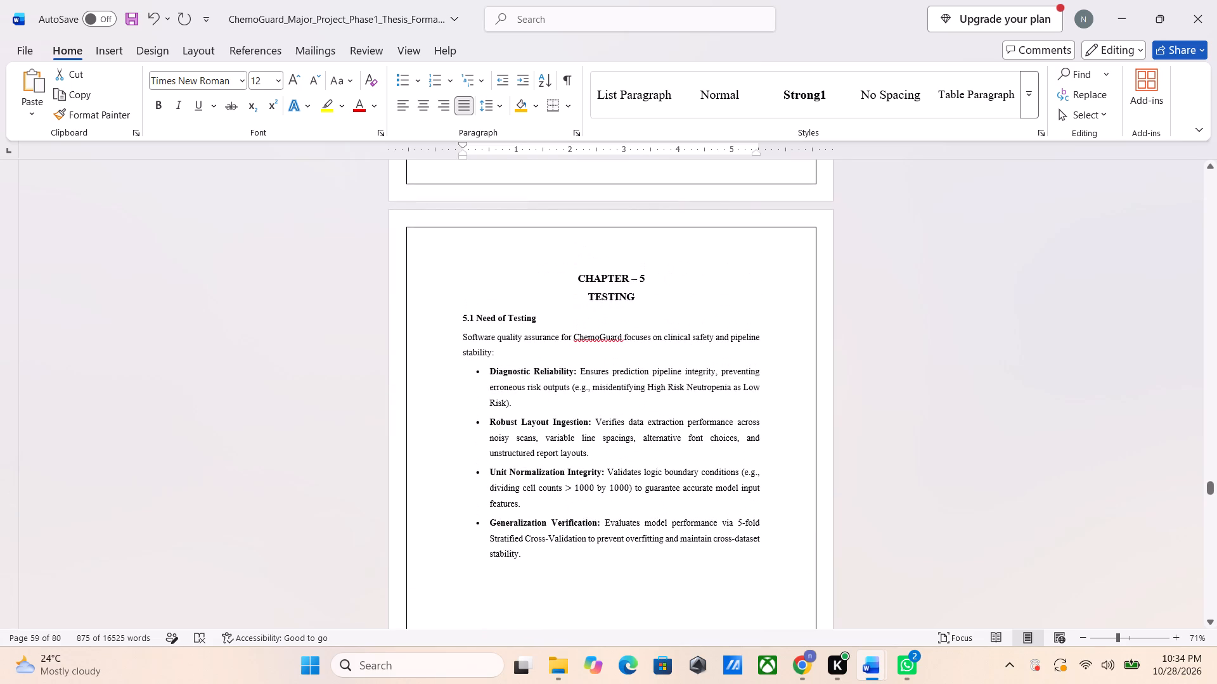
scroll(688, 538, up, 6)
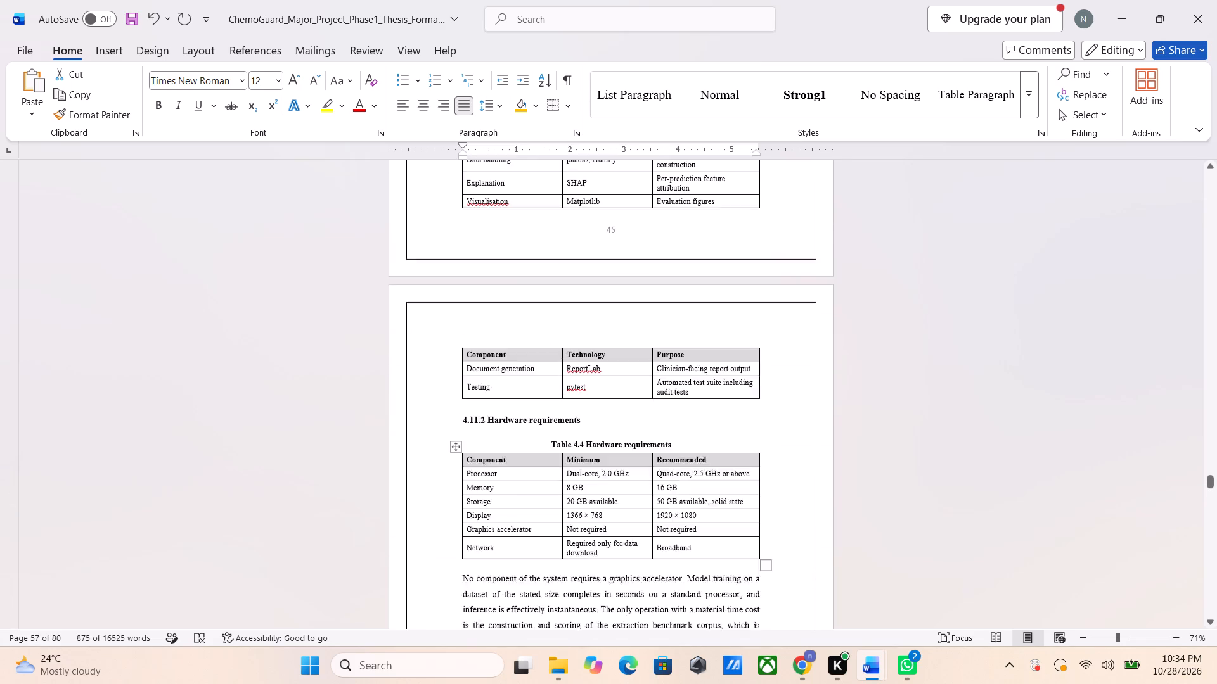
scroll(688, 538, down, 7)
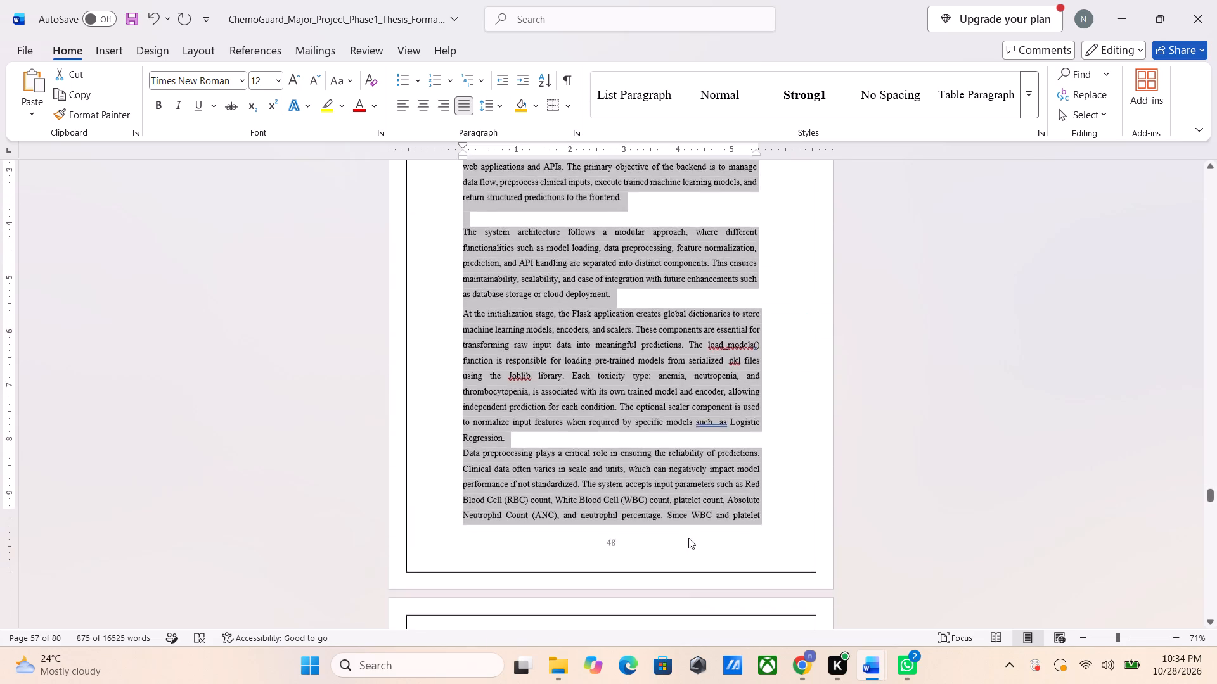
Check the remaining thesis pages from Chapter 6 through Chapter 8 to the end of the document.
scroll(688, 538, down, 9)
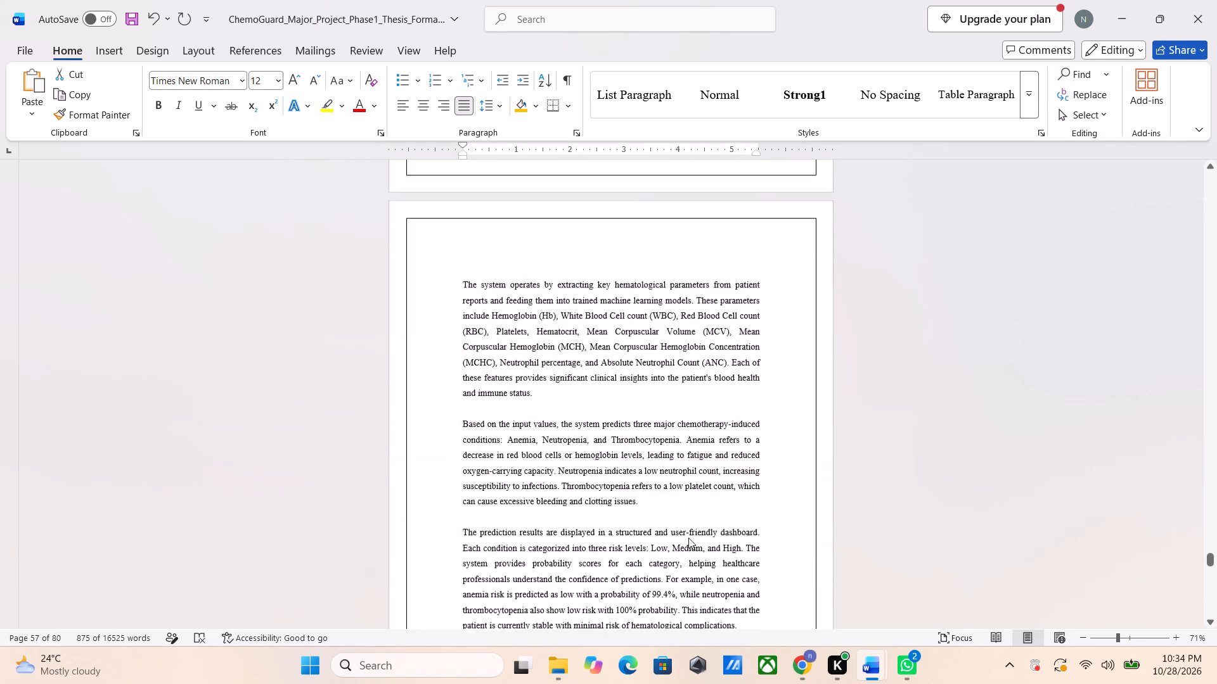
scroll(688, 538, down, 13)
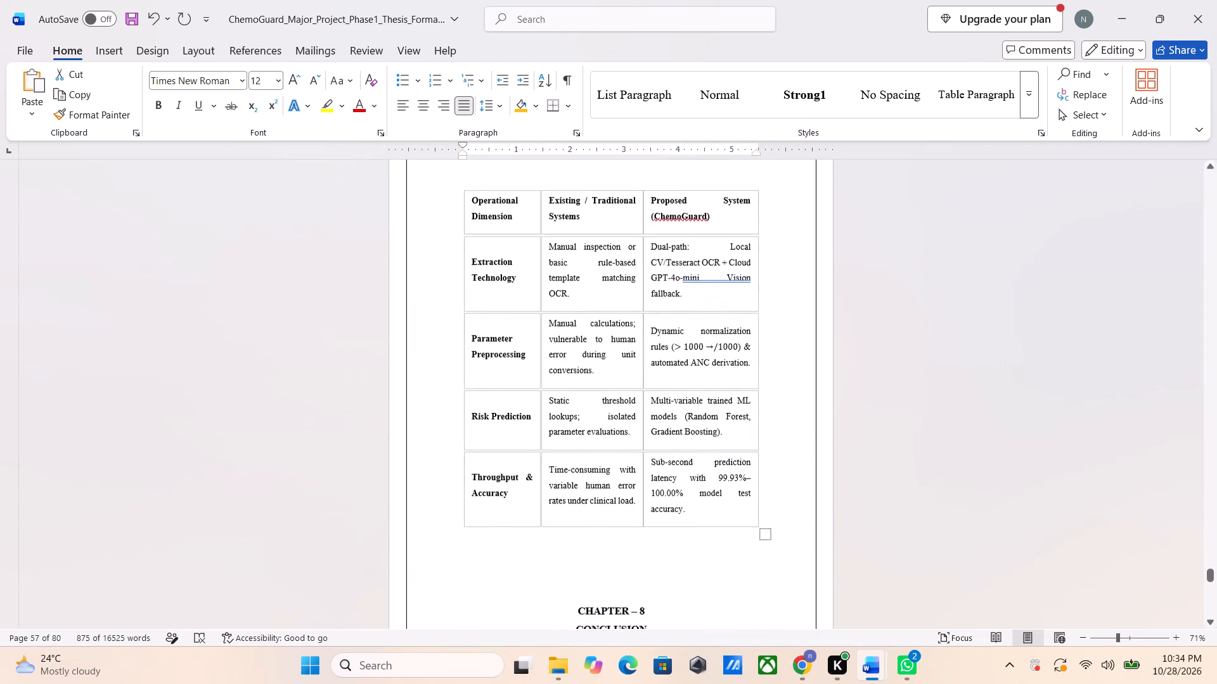
scroll(688, 538, down, 12)
scroll(688, 538, down, 10)
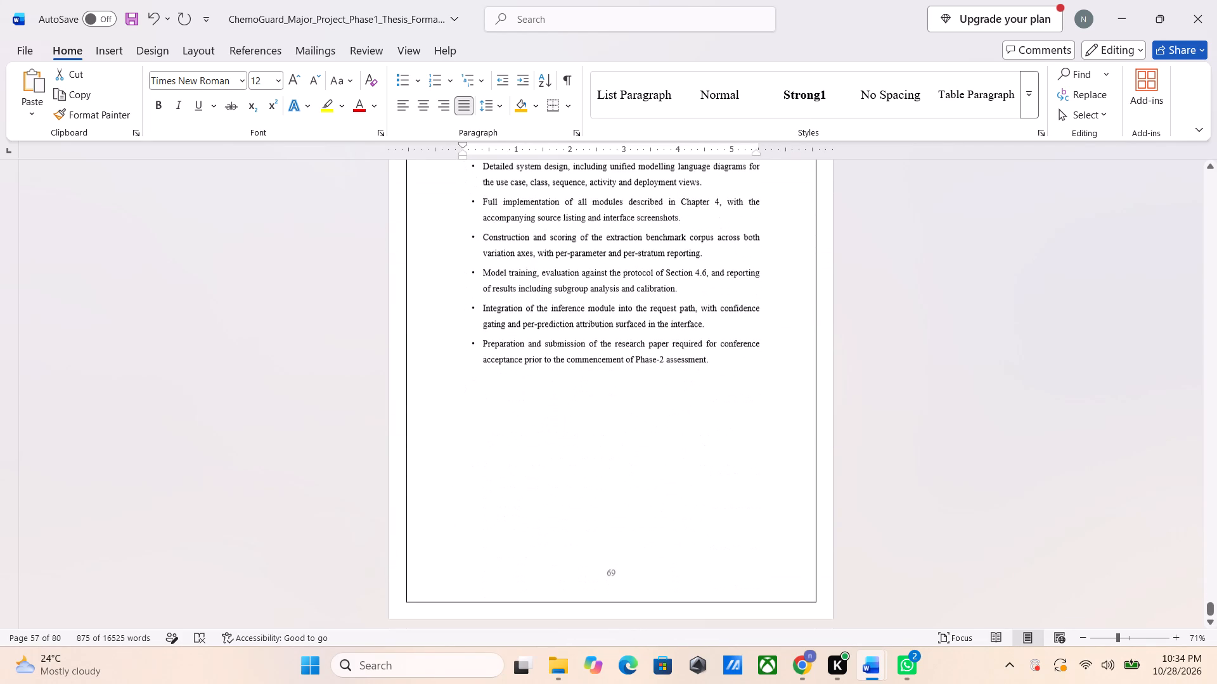
scroll(688, 538, down, 7)
Review the references list and the Appendix sections A.1, A.2 and A.3.
scroll(688, 538, up, 9)
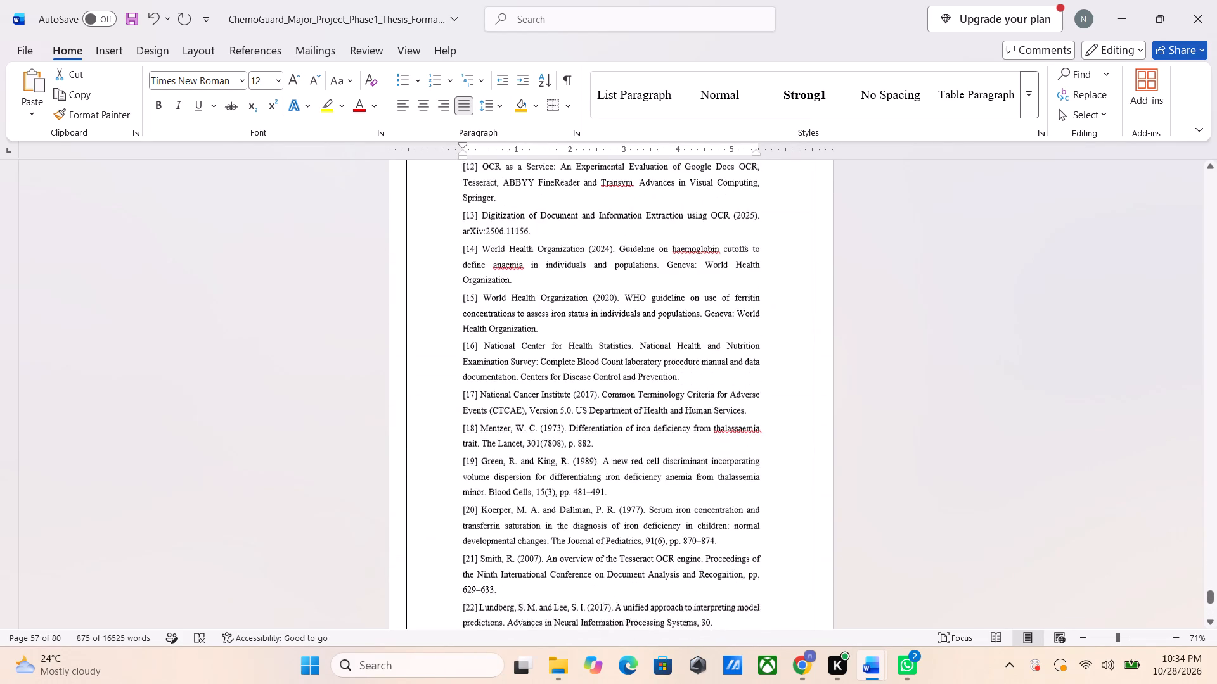
scroll(688, 538, down, 5)
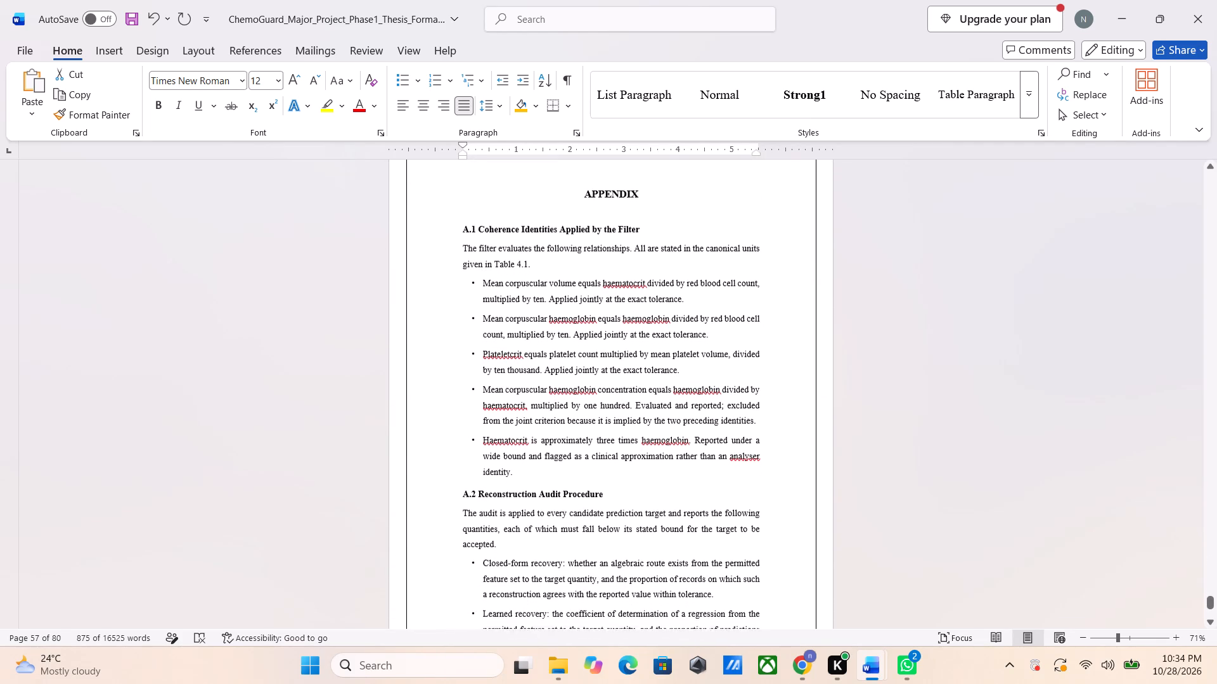
scroll(688, 538, down, 1)
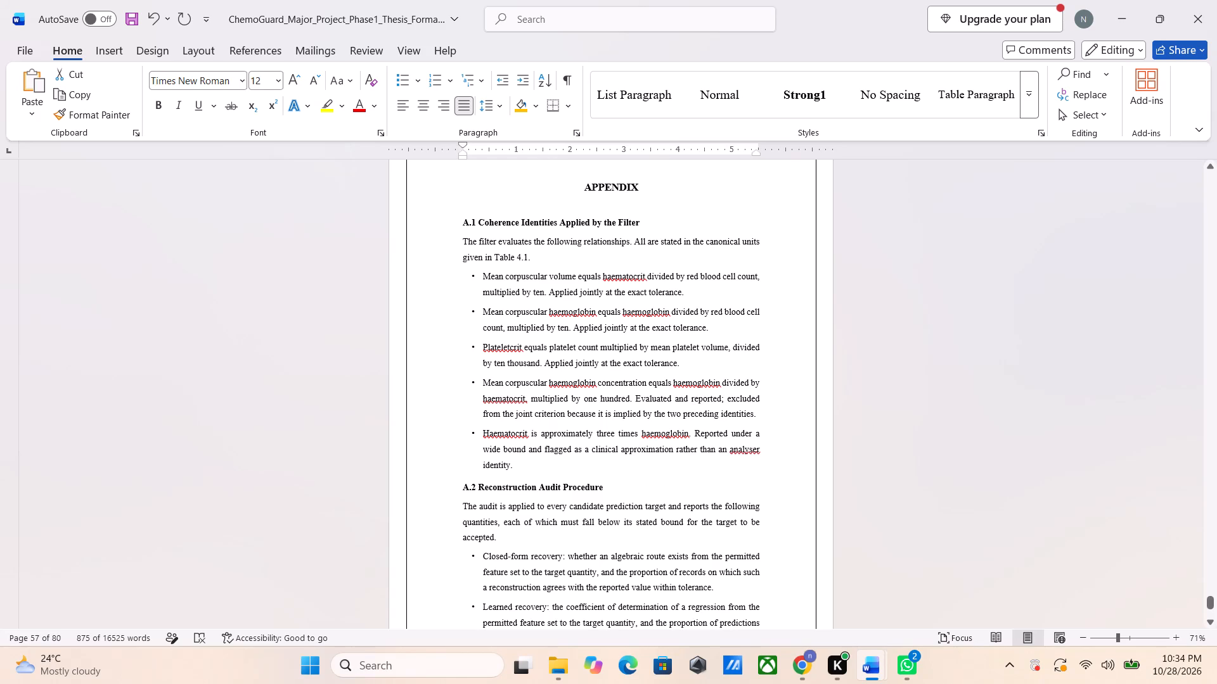
click(688, 538)
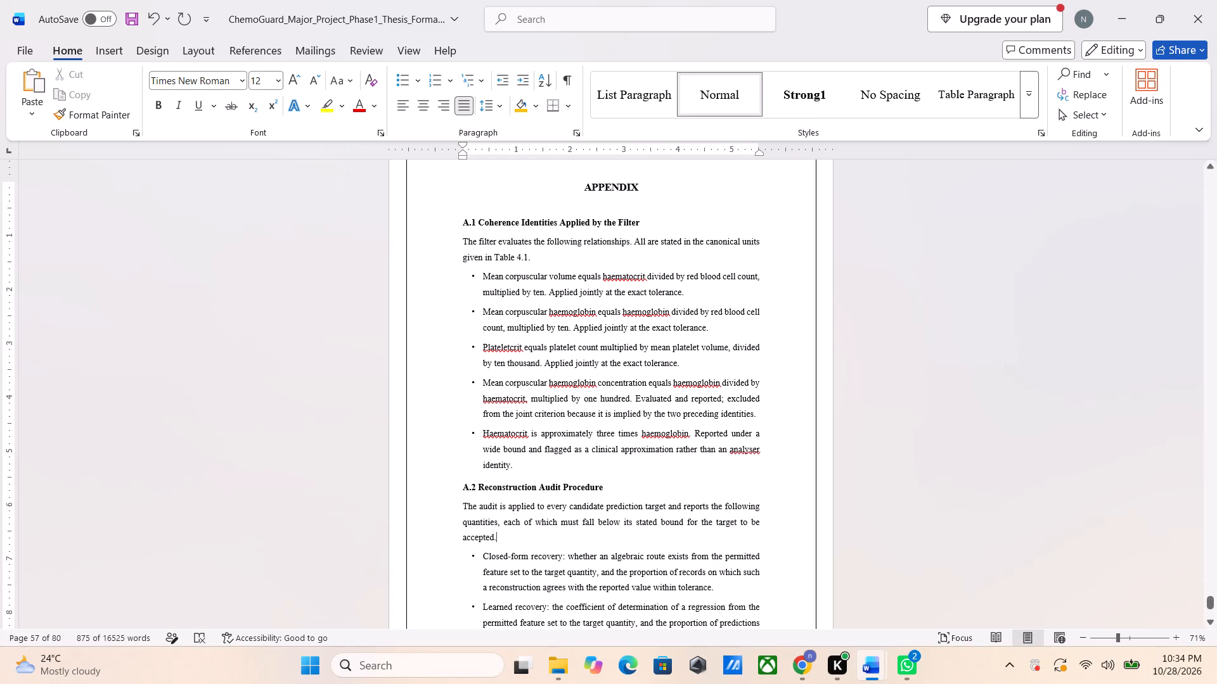
scroll(731, 484, down, 1)
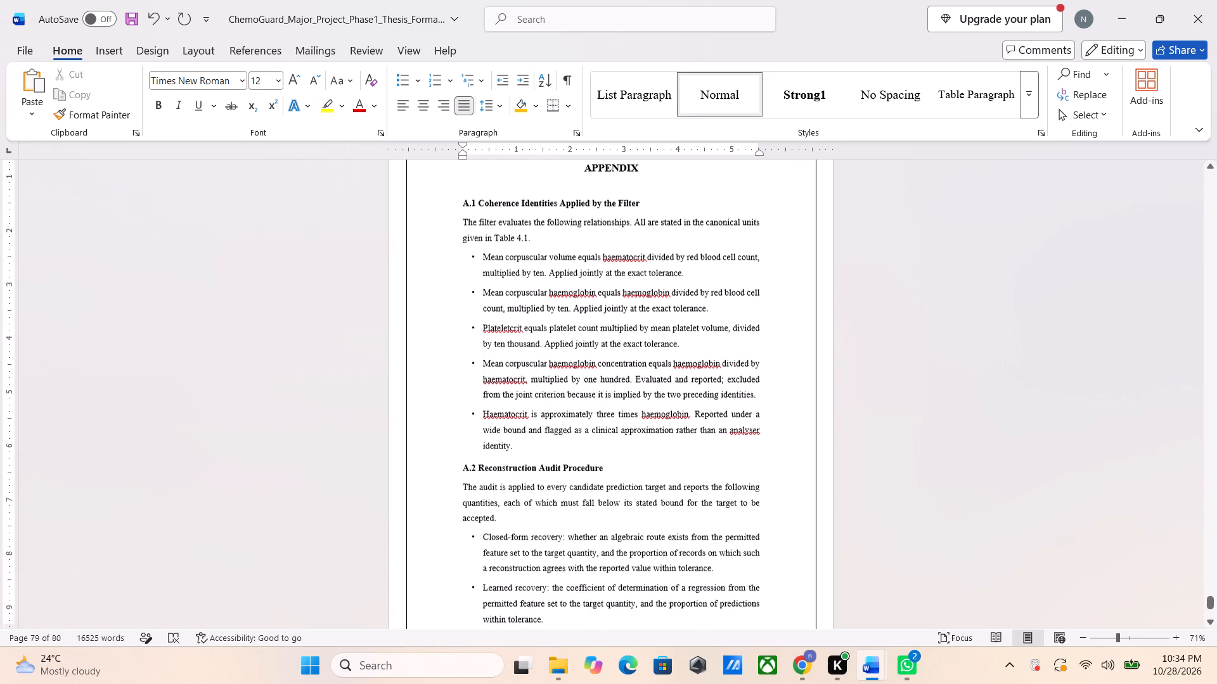
scroll(731, 484, down, 4)
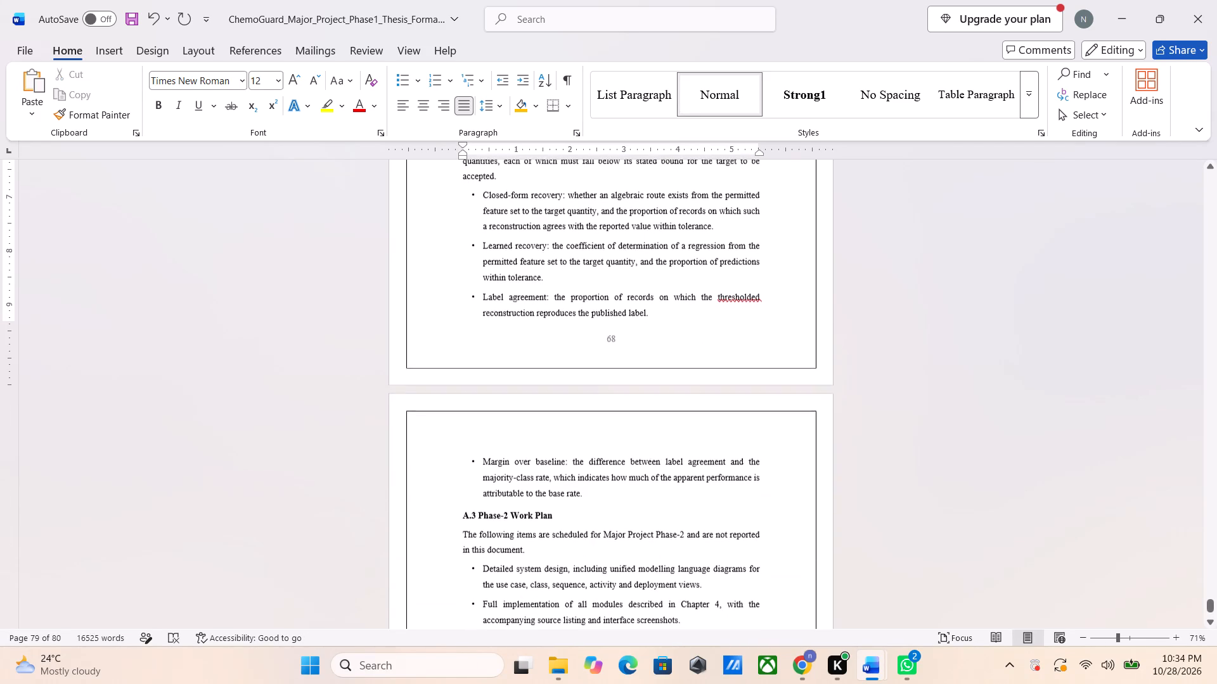
scroll(731, 484, down, 3)
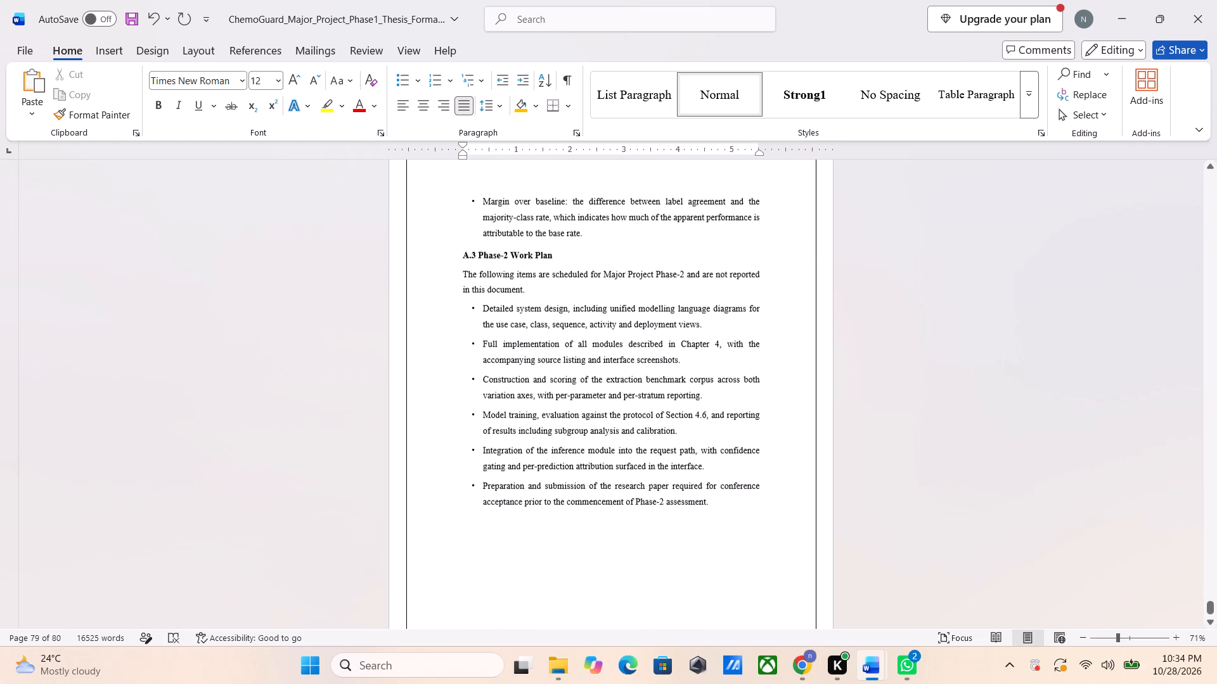
scroll(731, 484, down, 1)
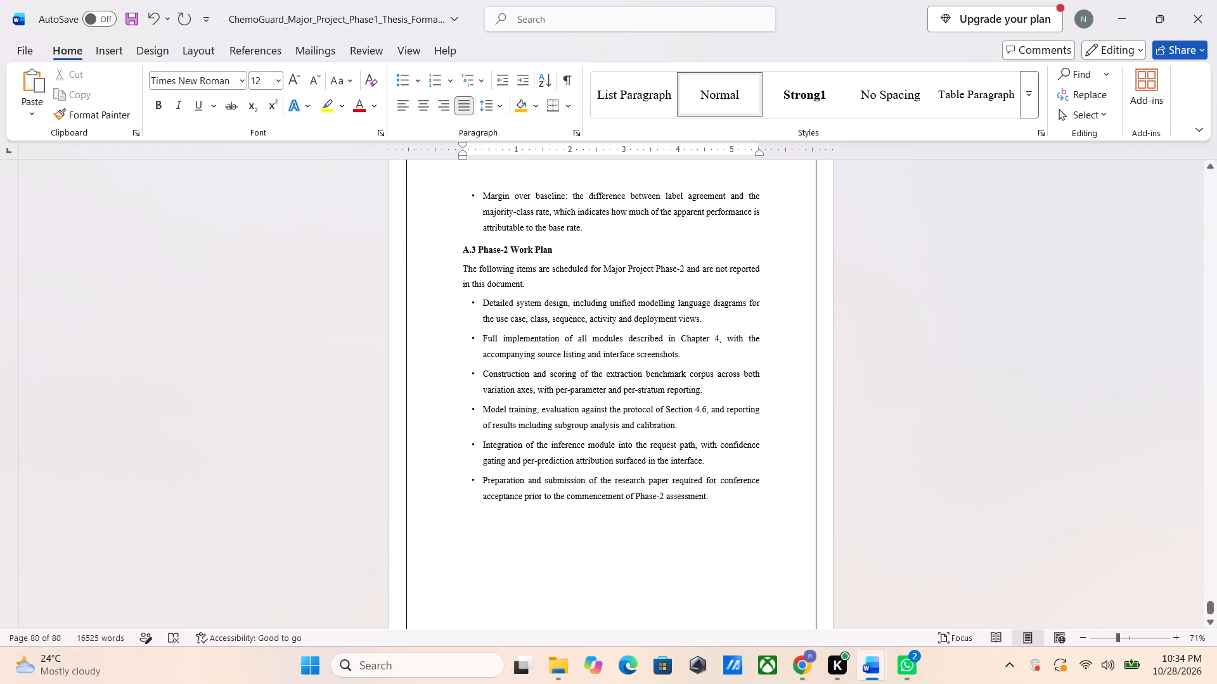
scroll(731, 484, up, 4)
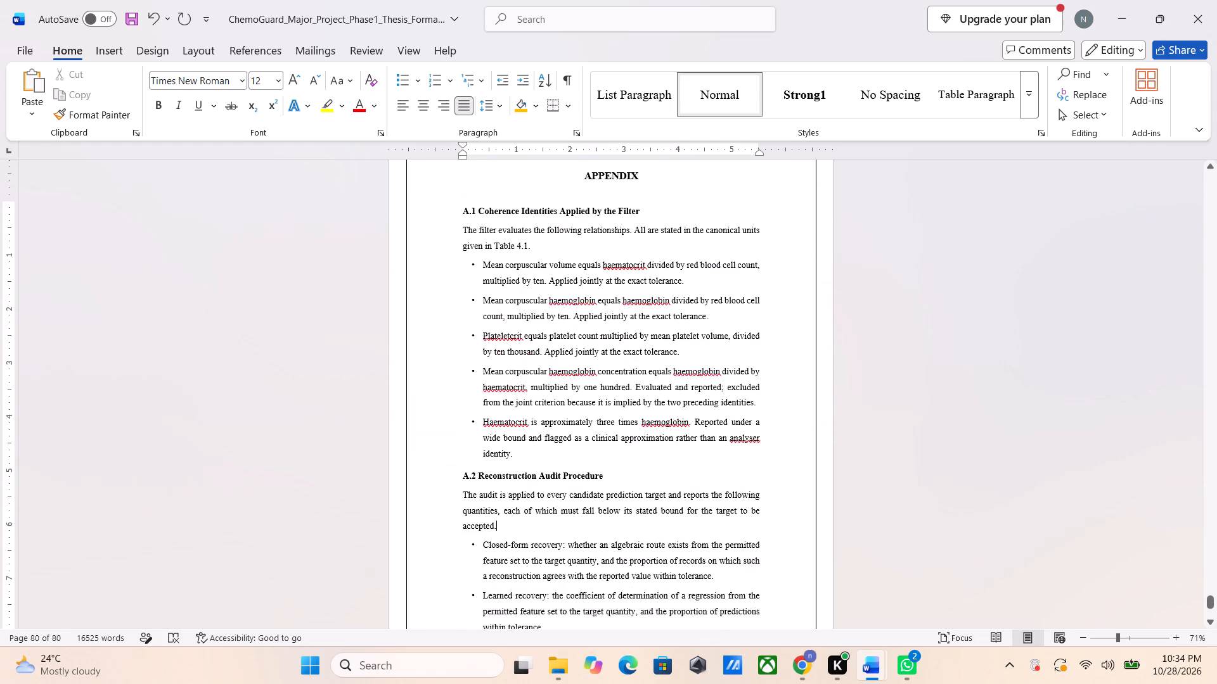
scroll(731, 484, up, 5)
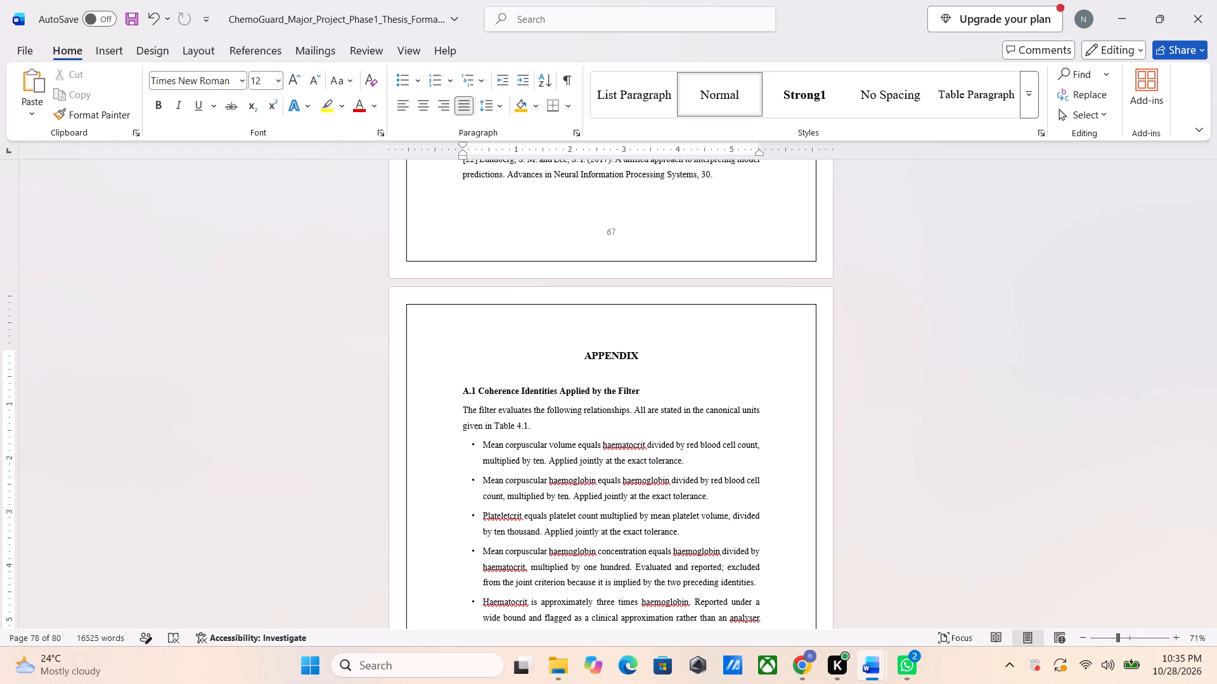
Move the whole A.3 Phase-2 Work Plan section from the Appendix to a new line below Future Scope item 8, Multi-Center Clinical Validation.
scroll(731, 484, down, 5)
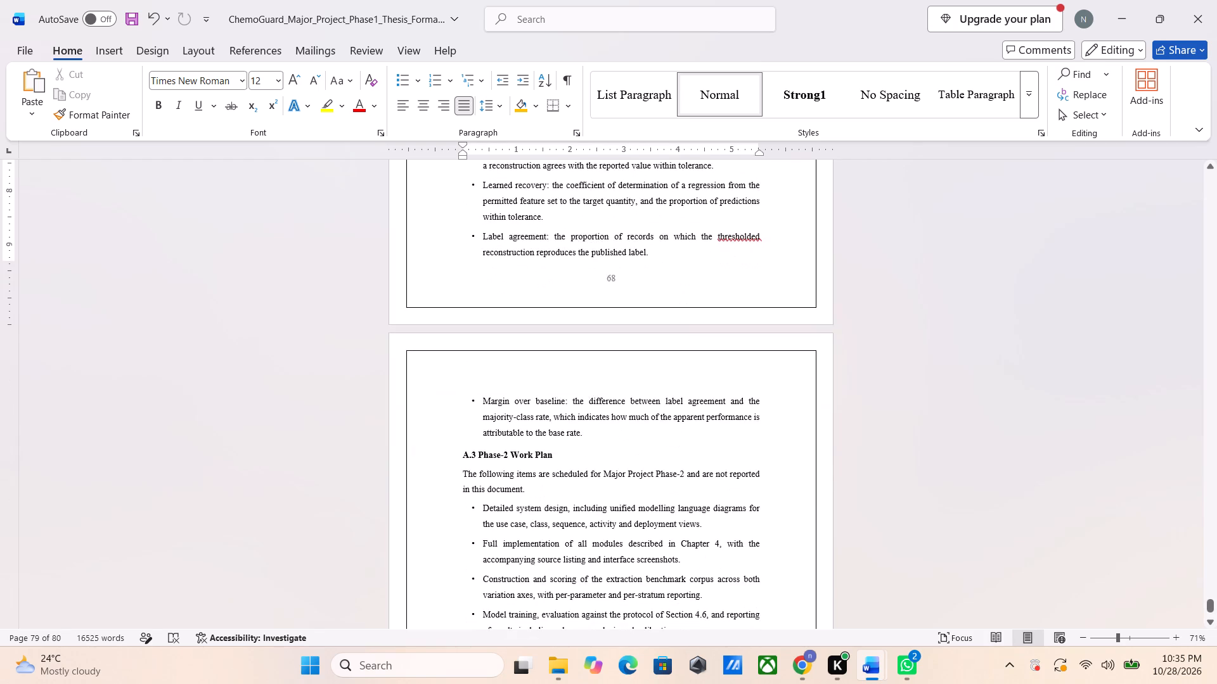
scroll(731, 484, down, 2)
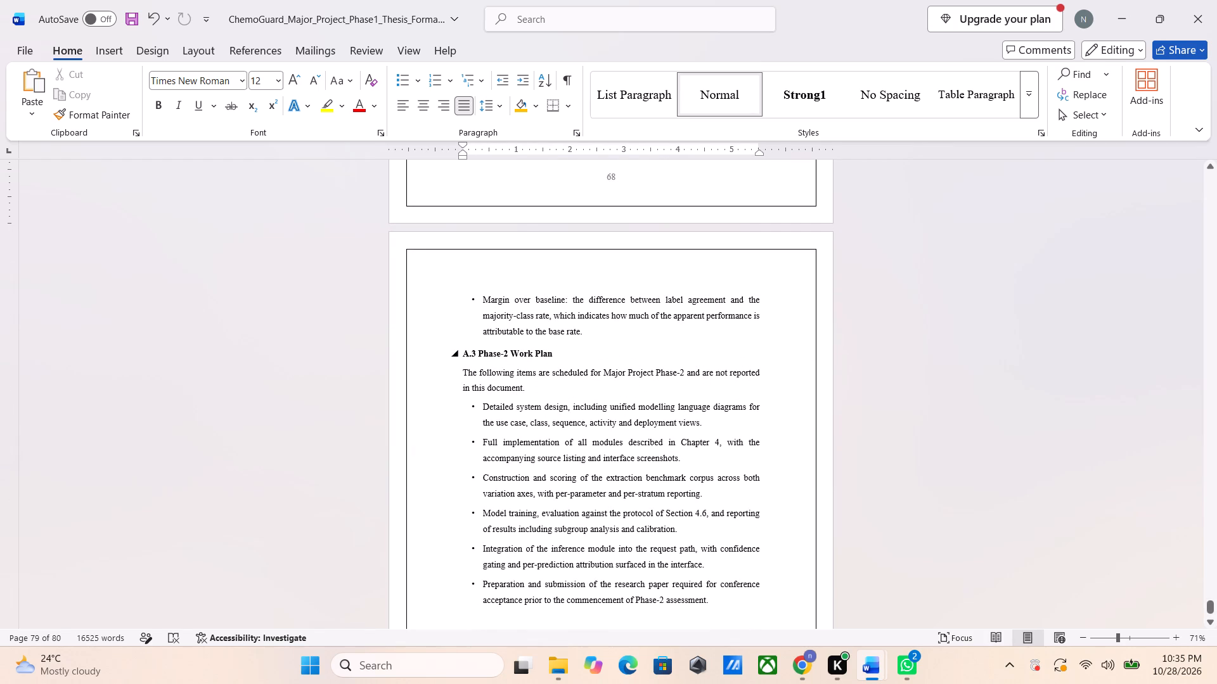
drag(463, 354, 631, 636)
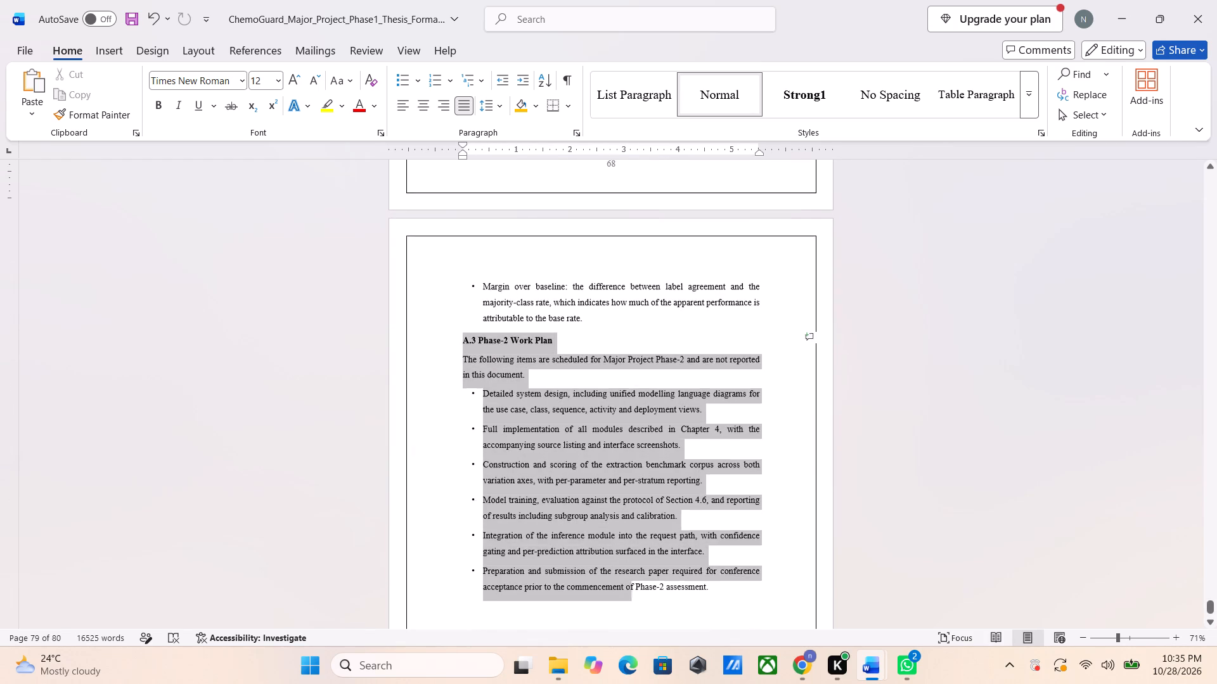
drag(631, 636, 726, 420)
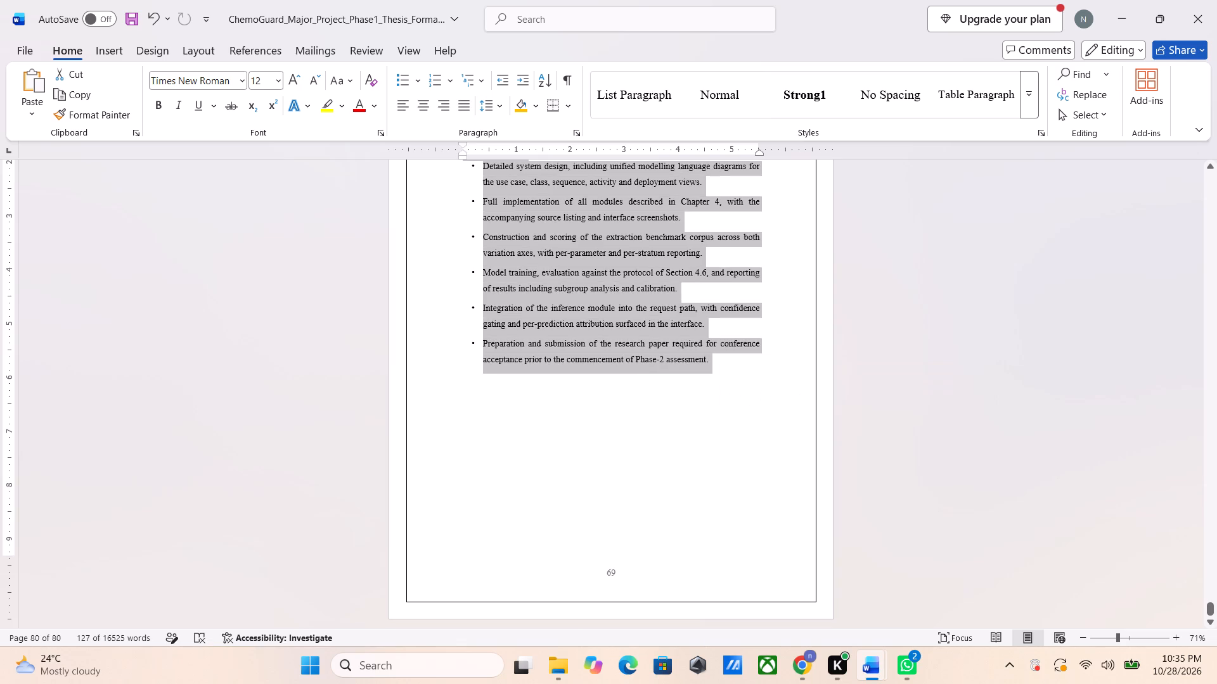
key(ctrl+x)
scroll(726, 420, up, 4)
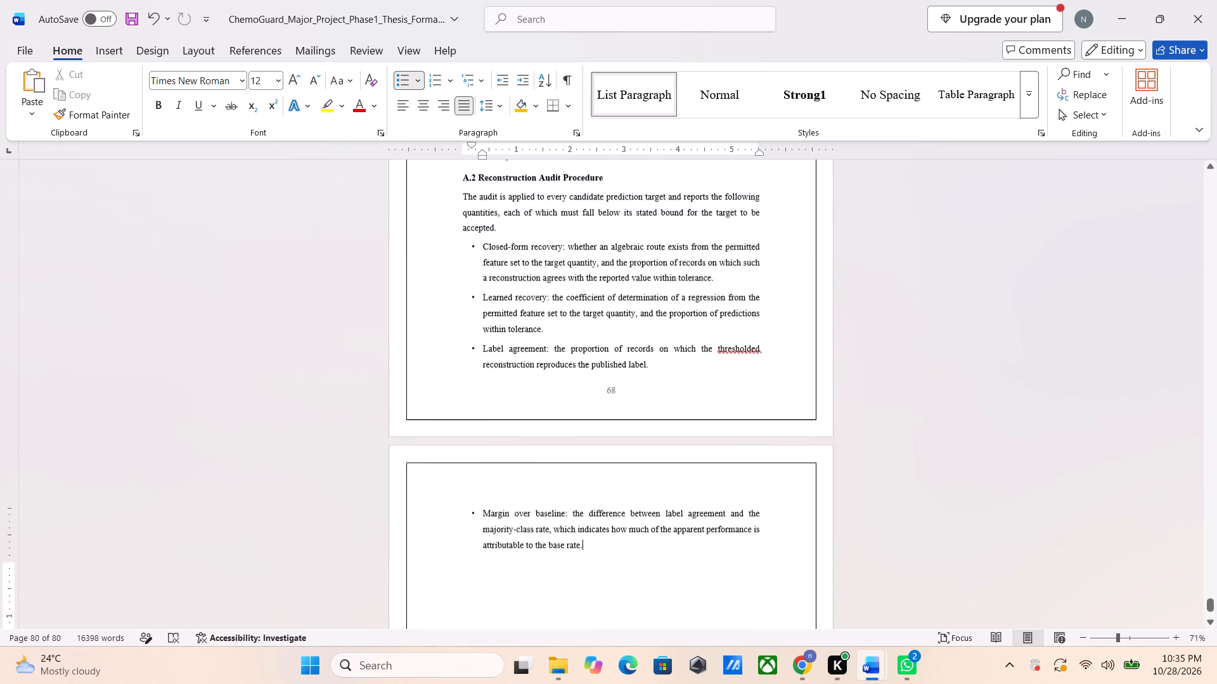
scroll(726, 420, up, 8)
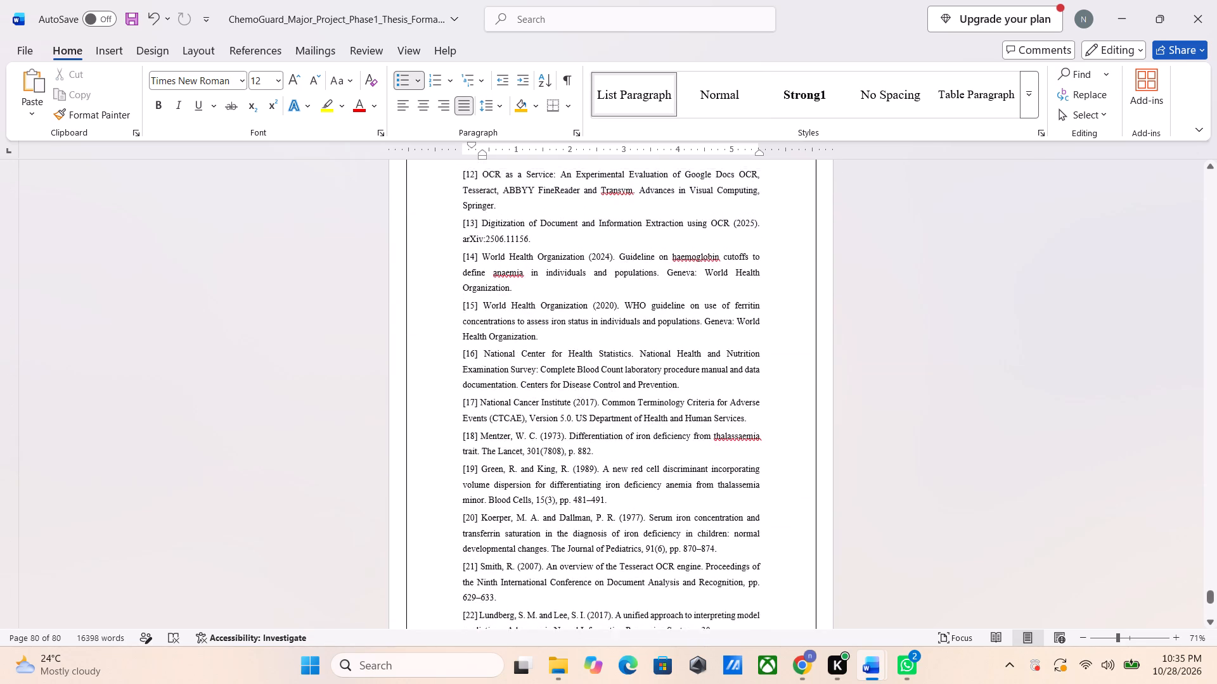
scroll(726, 420, up, 8)
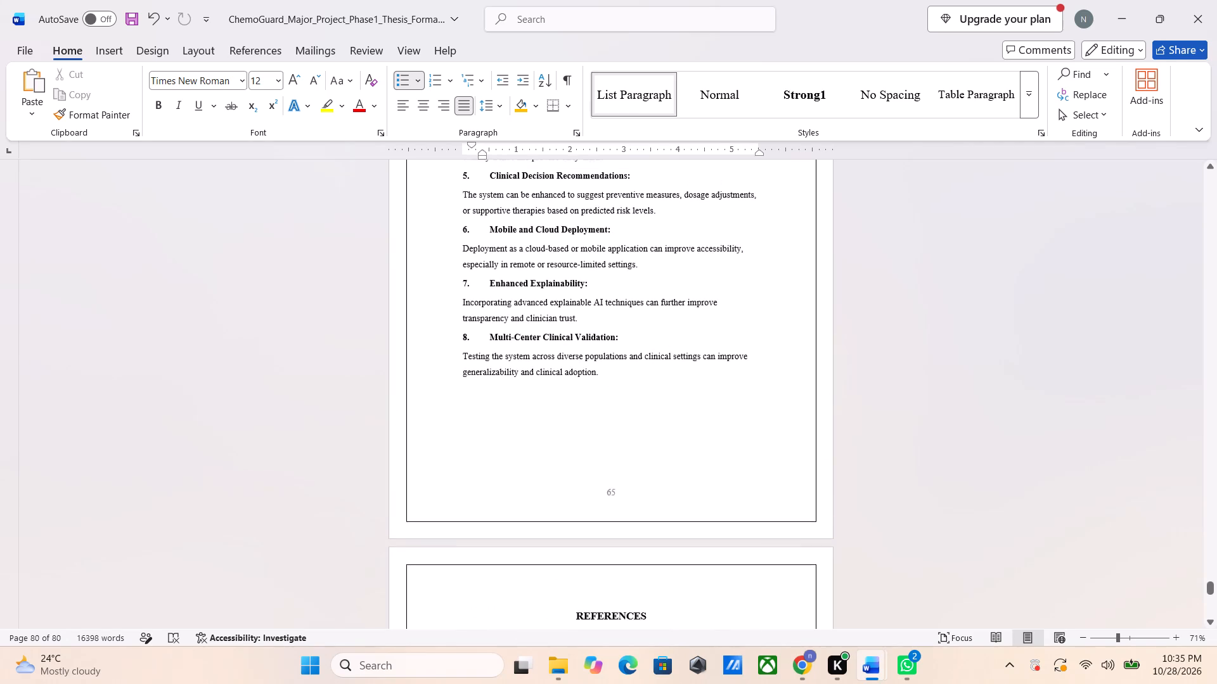
click(650, 389)
key(Return)
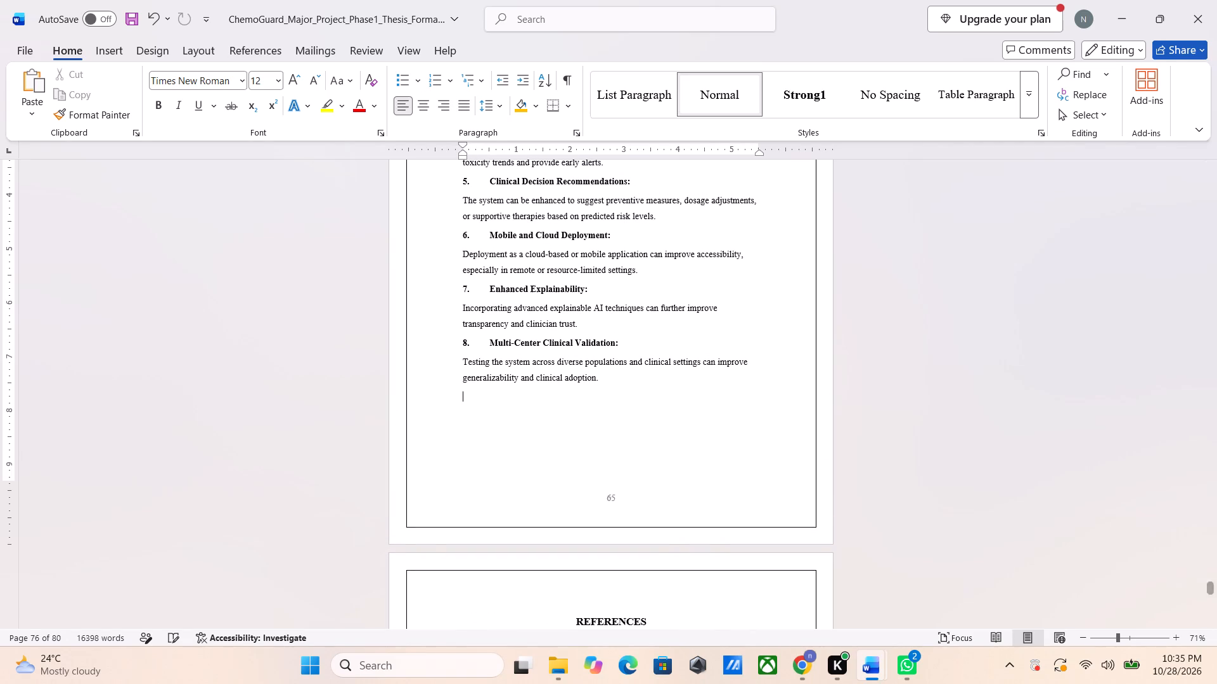
key(ctrl+v)
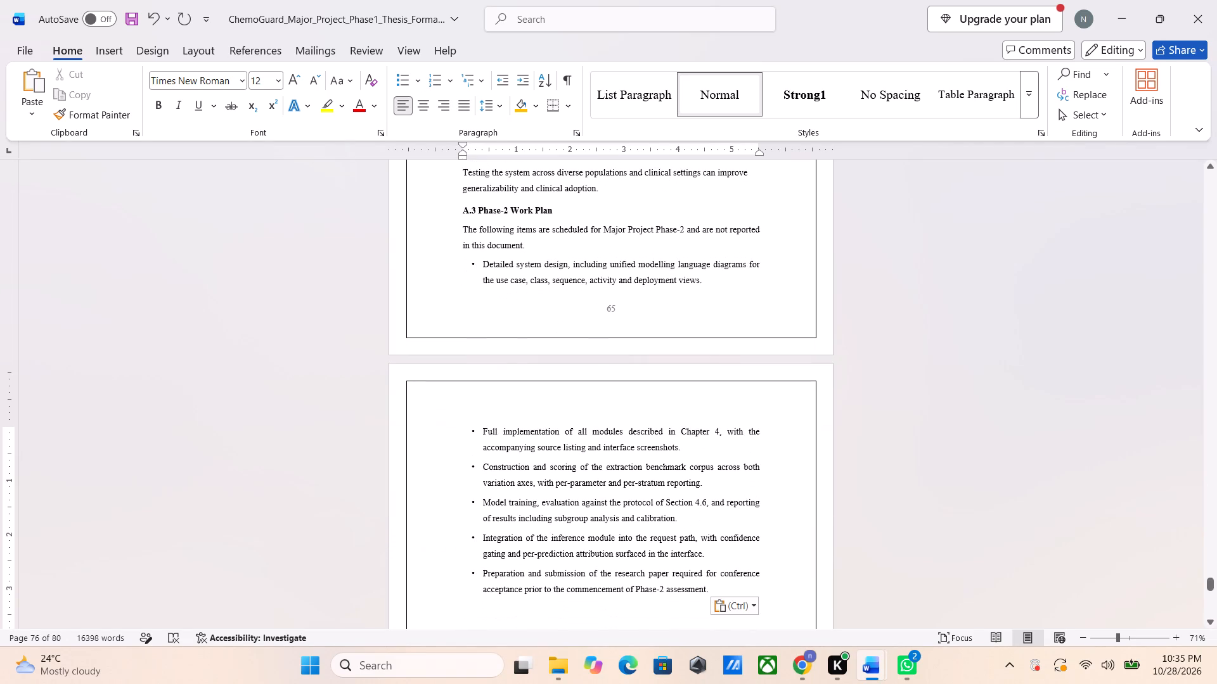
Remove the "A.3" numbering from the moved Phase-2 Work Plan heading.
scroll(650, 389, up, 1)
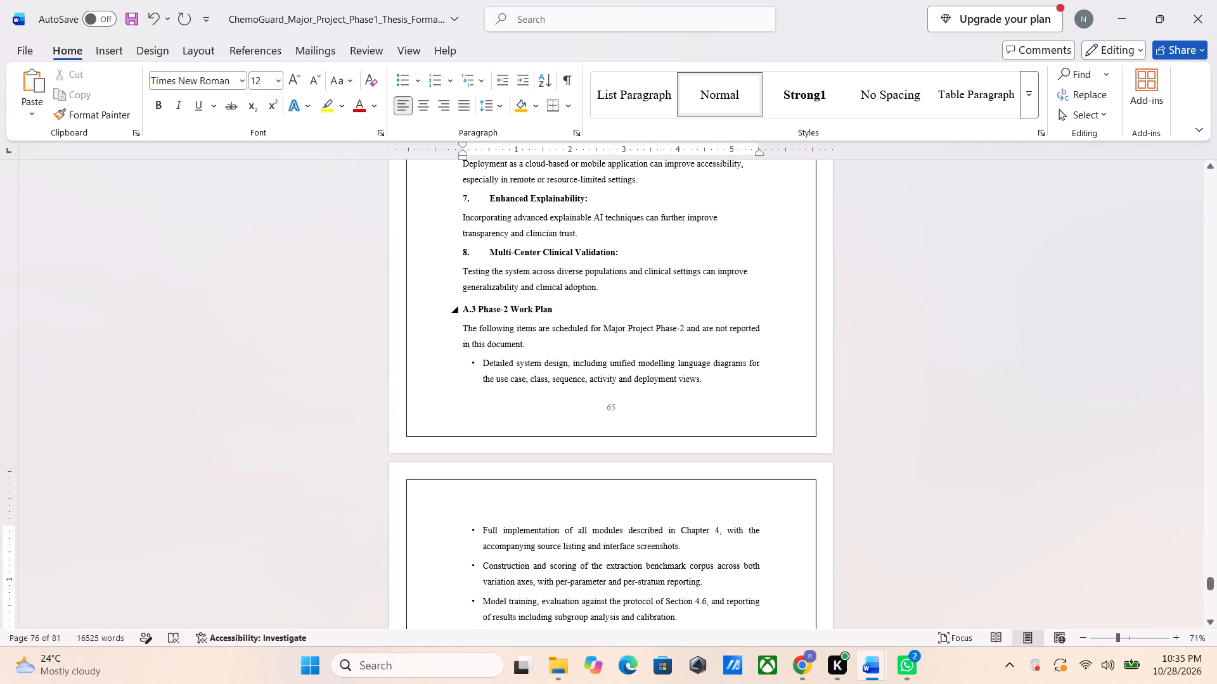
click(478, 306)
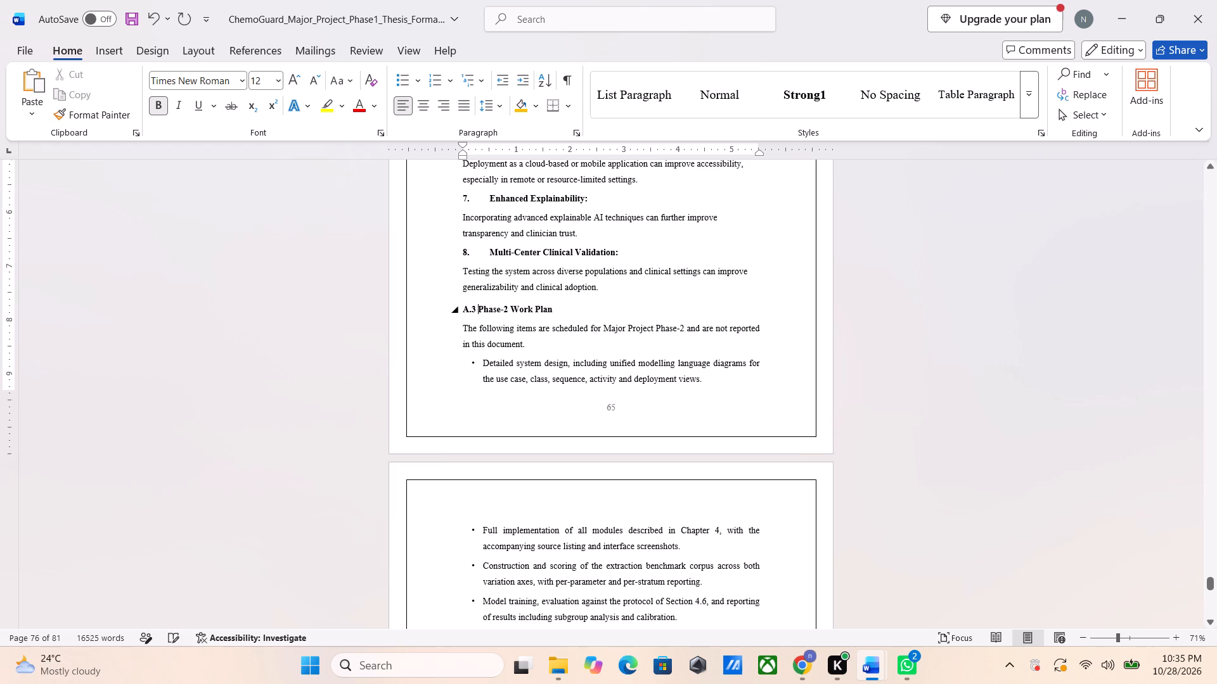
key(BackSpace)
key(BackSpace)
key(BackSpace)
key(BackSpace)
Insert four blank lines above the FUTURE SCOPE heading so that it starts on a new page.
scroll(505, 293, down, 1)
scroll(505, 293, up, 1)
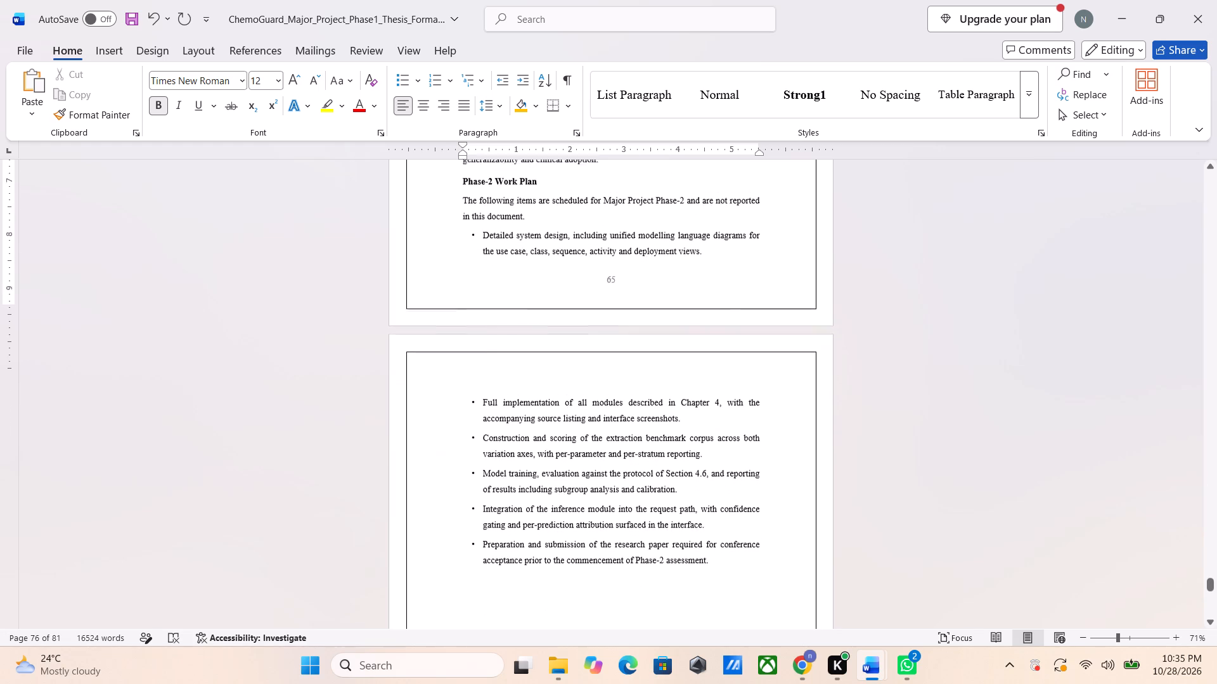
scroll(505, 293, up, 1)
scroll(505, 293, down, 7)
scroll(505, 293, up, 1)
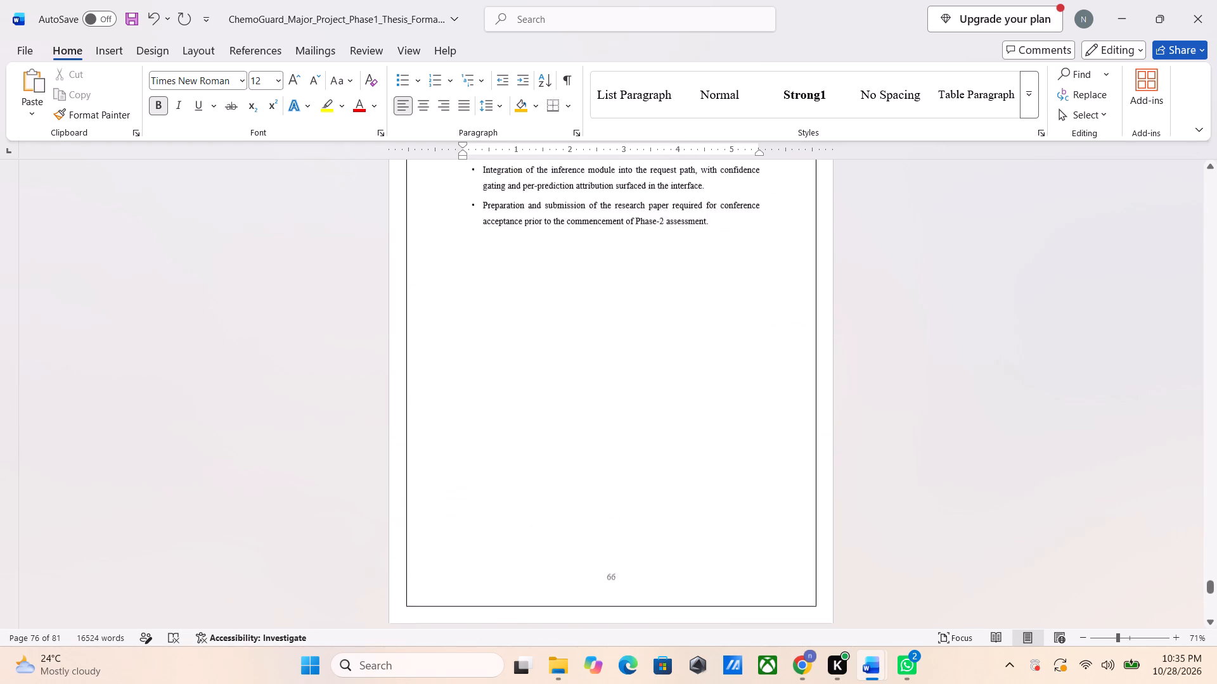
scroll(505, 293, up, 5)
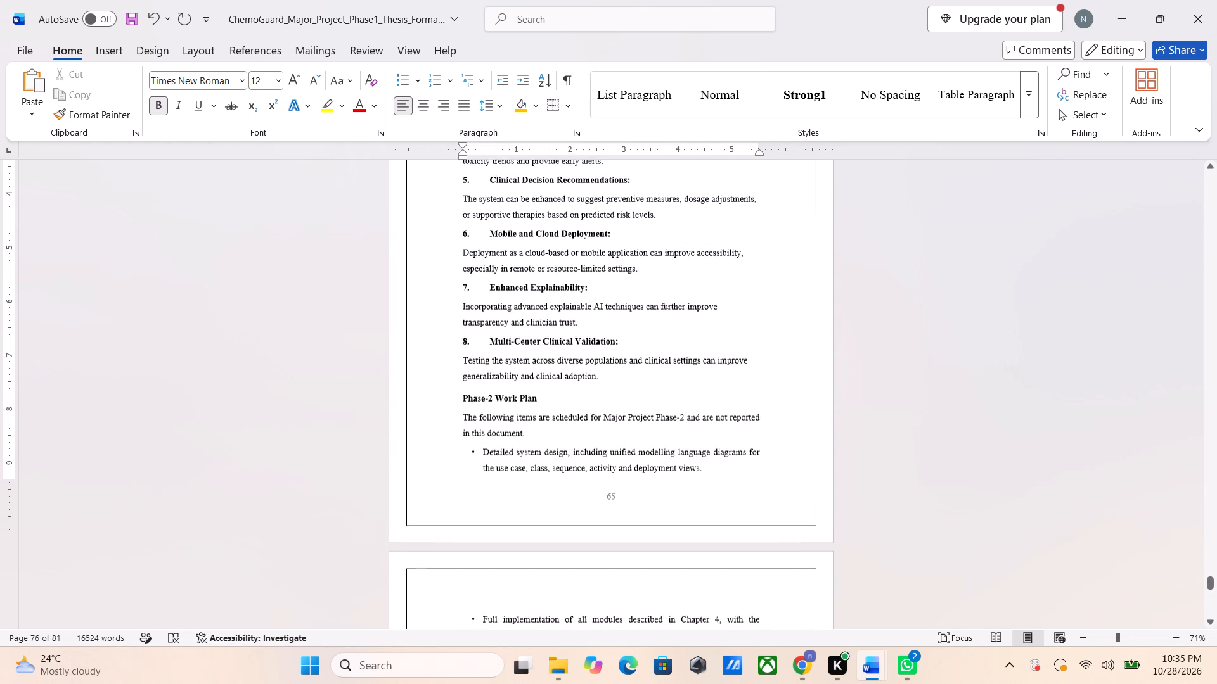
scroll(505, 293, up, 5)
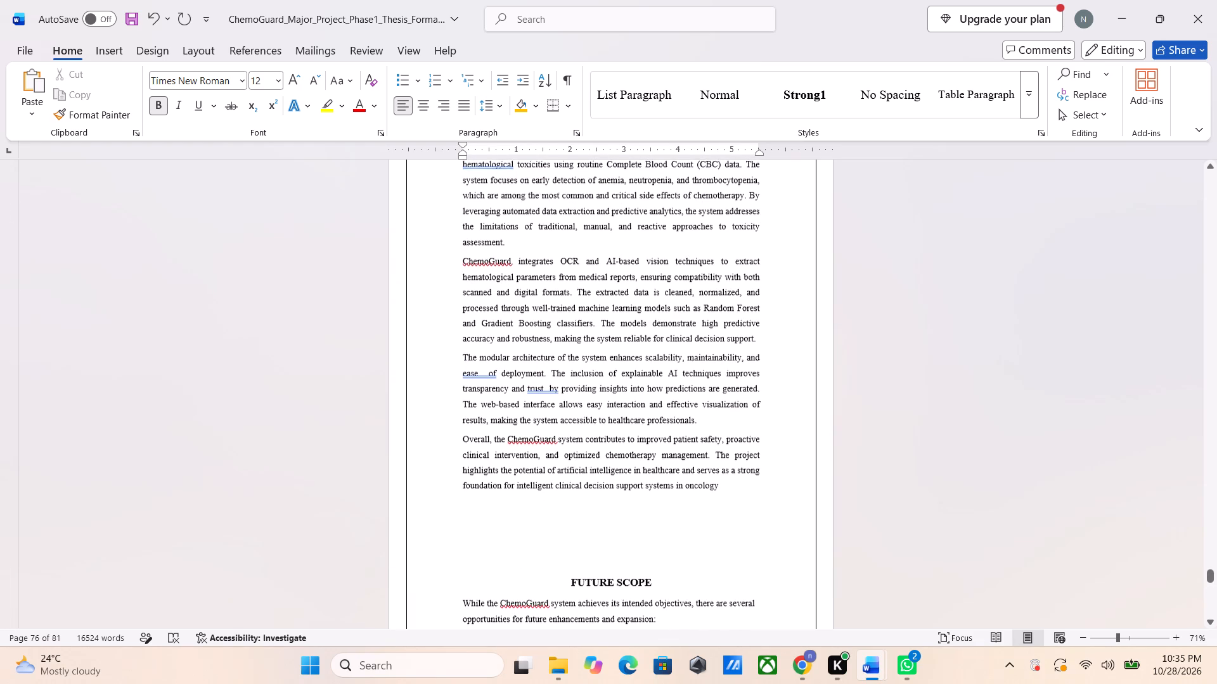
click(644, 557)
key(Return)
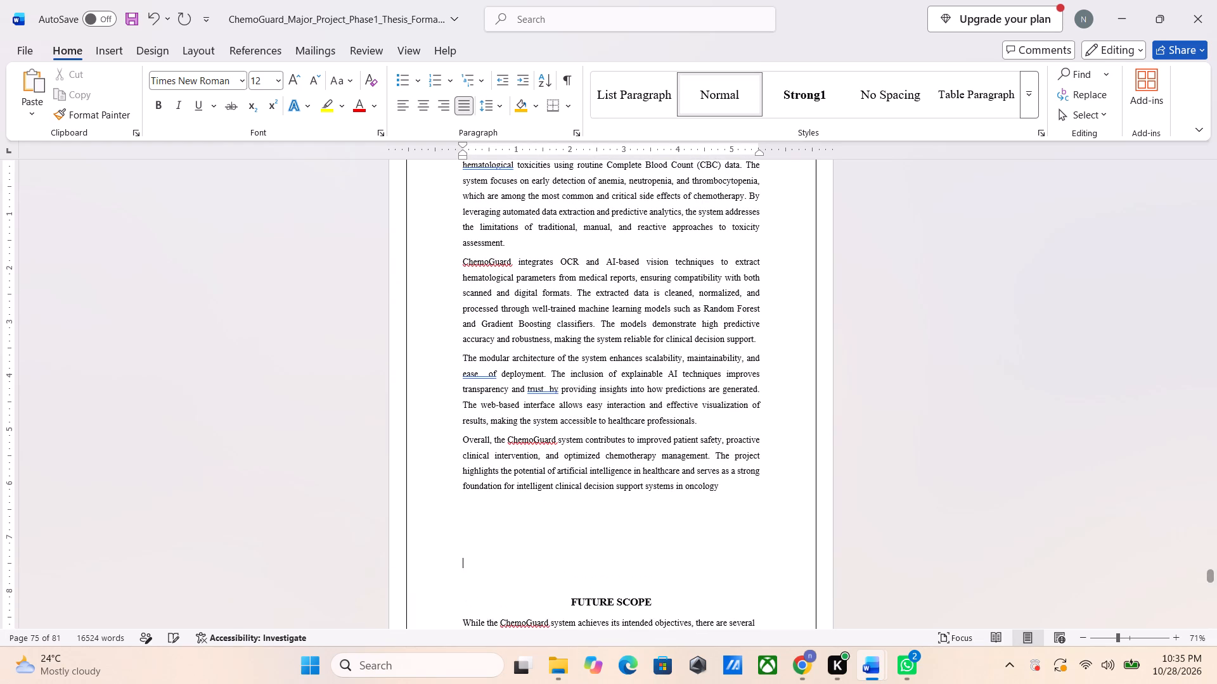
key(Return)
key(Return)
scroll(644, 557, down, 2)
key(Return)
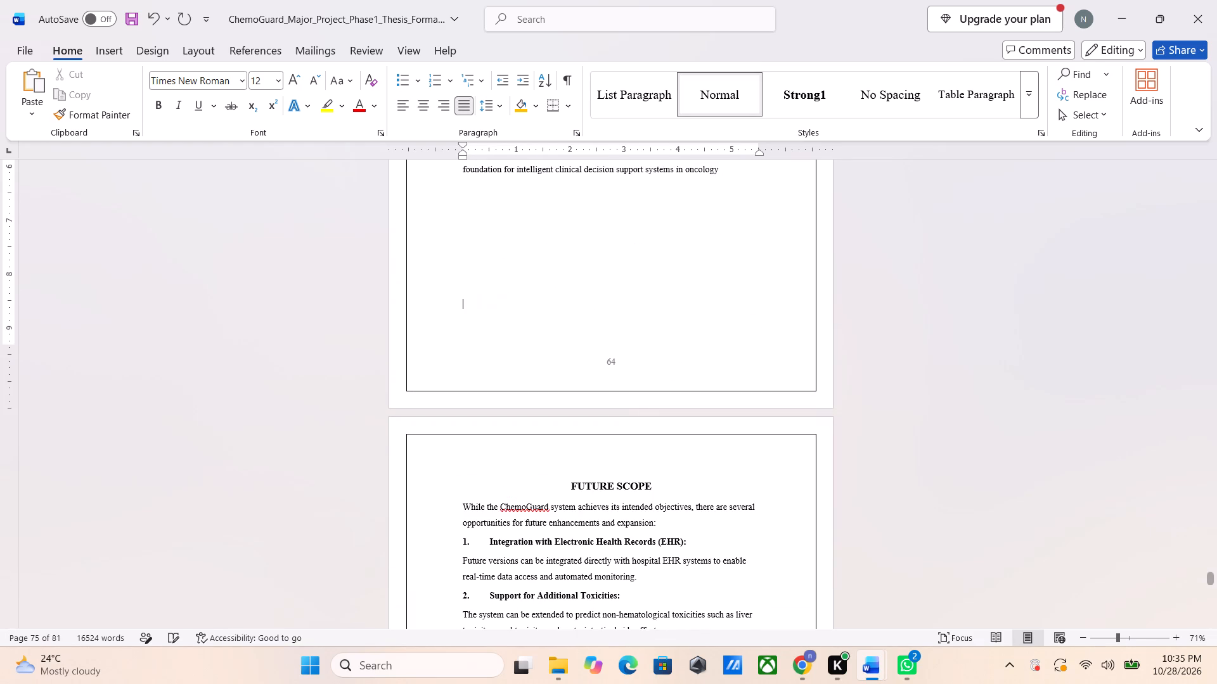
Review the page layout from Future Scope through the References and Appendix, and back up to the start of Chapter 7.
scroll(644, 557, down, 6)
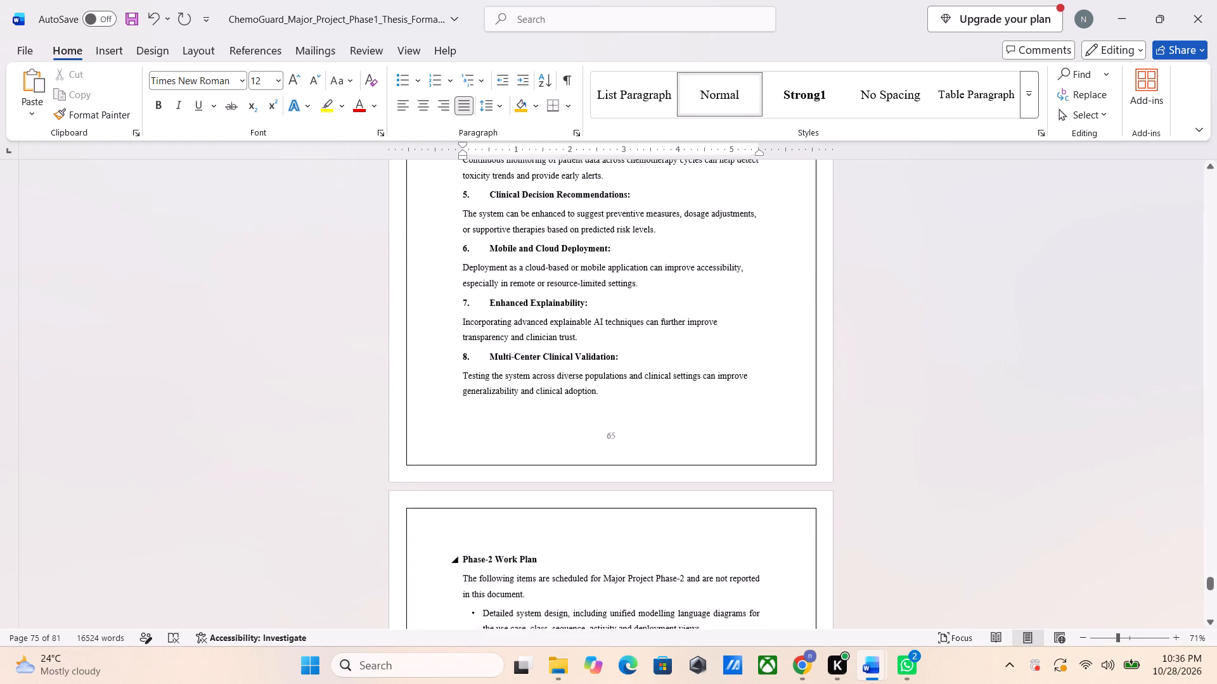
scroll(644, 557, down, 5)
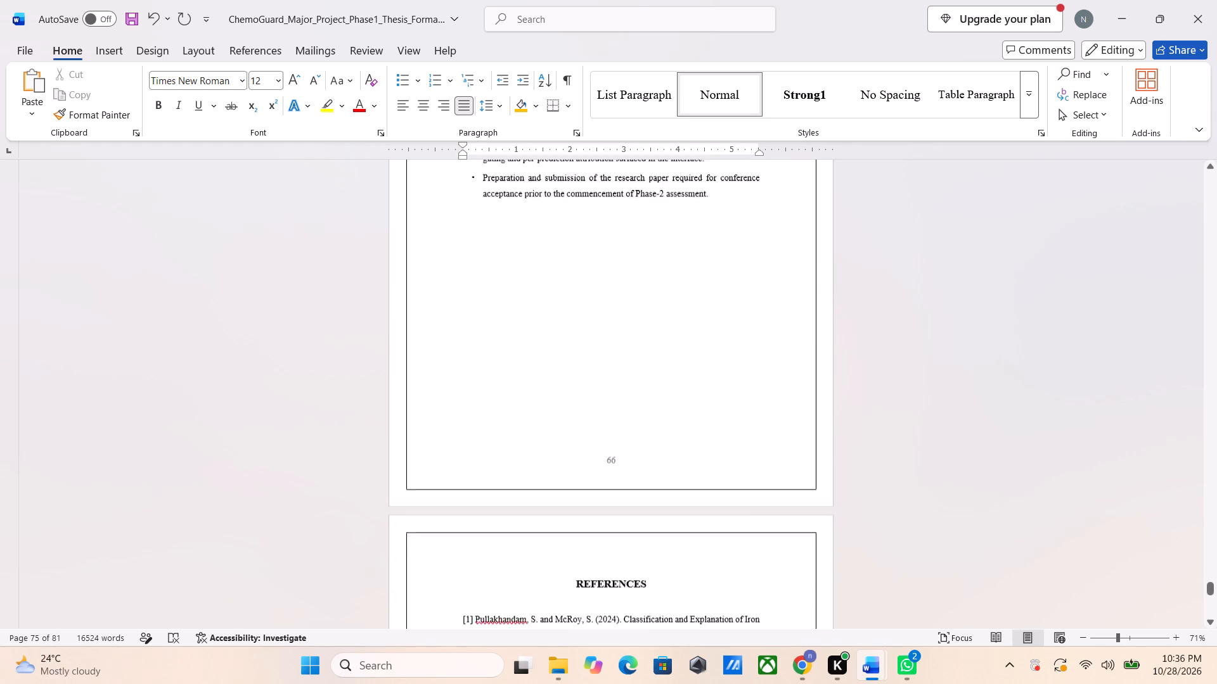
scroll(644, 557, down, 9)
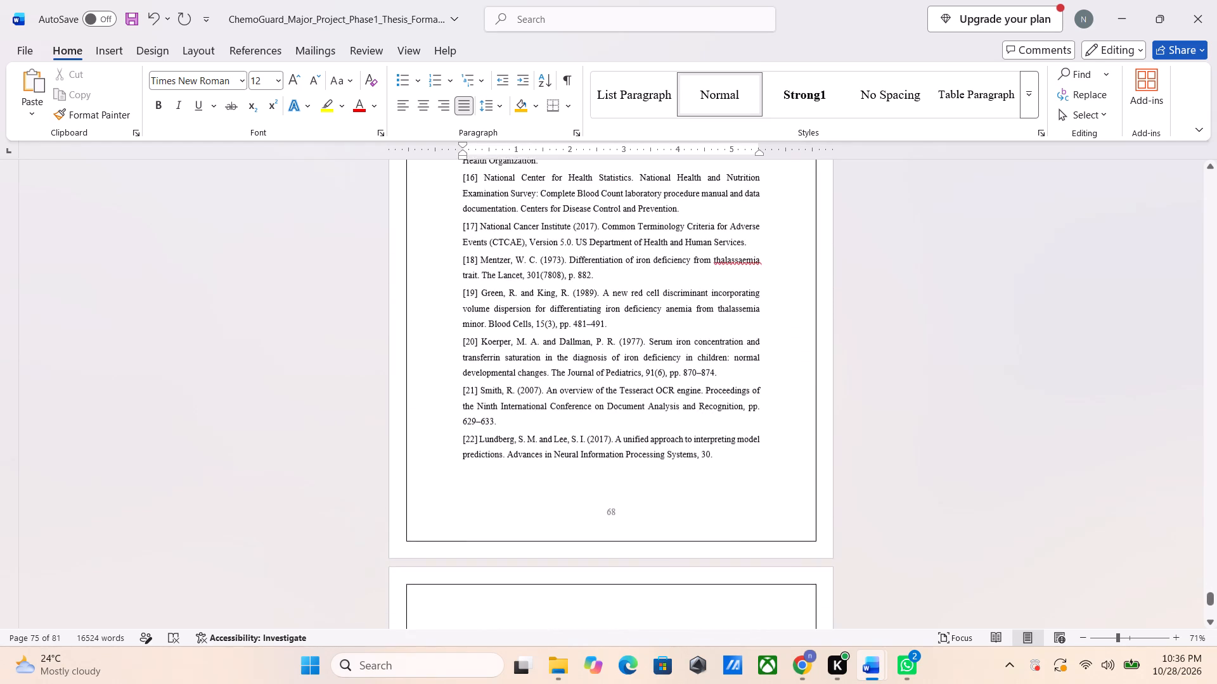
scroll(644, 557, down, 6)
scroll(644, 557, up, 2)
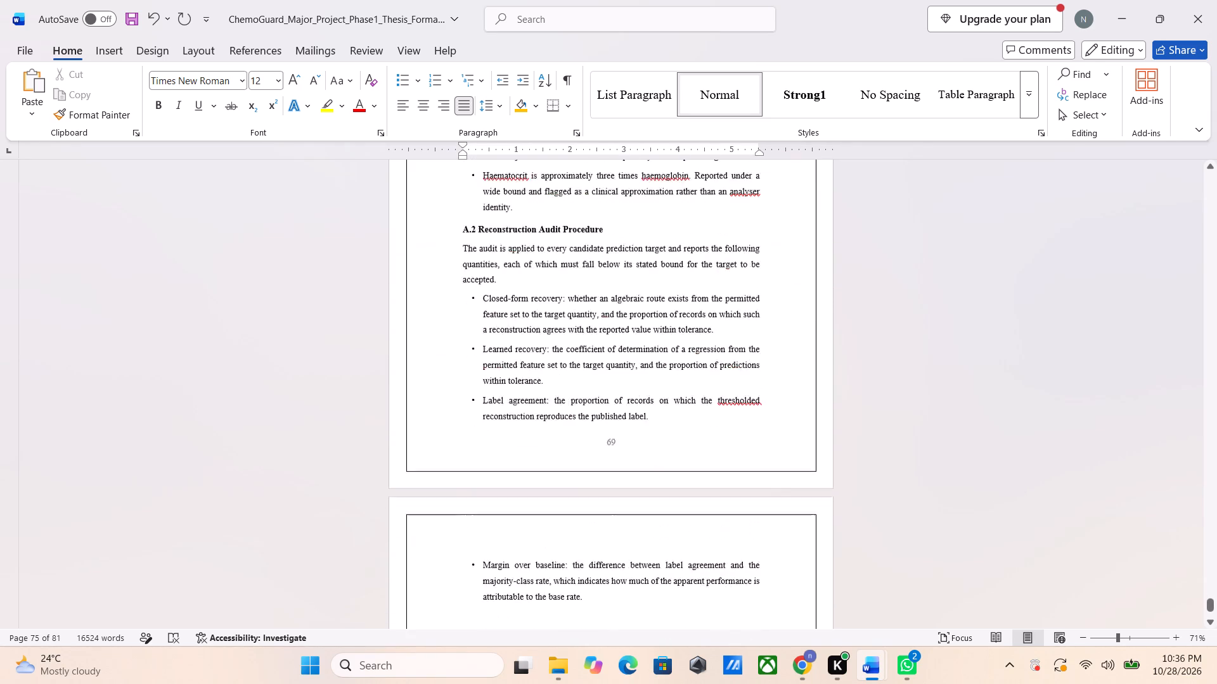
scroll(644, 557, up, 7)
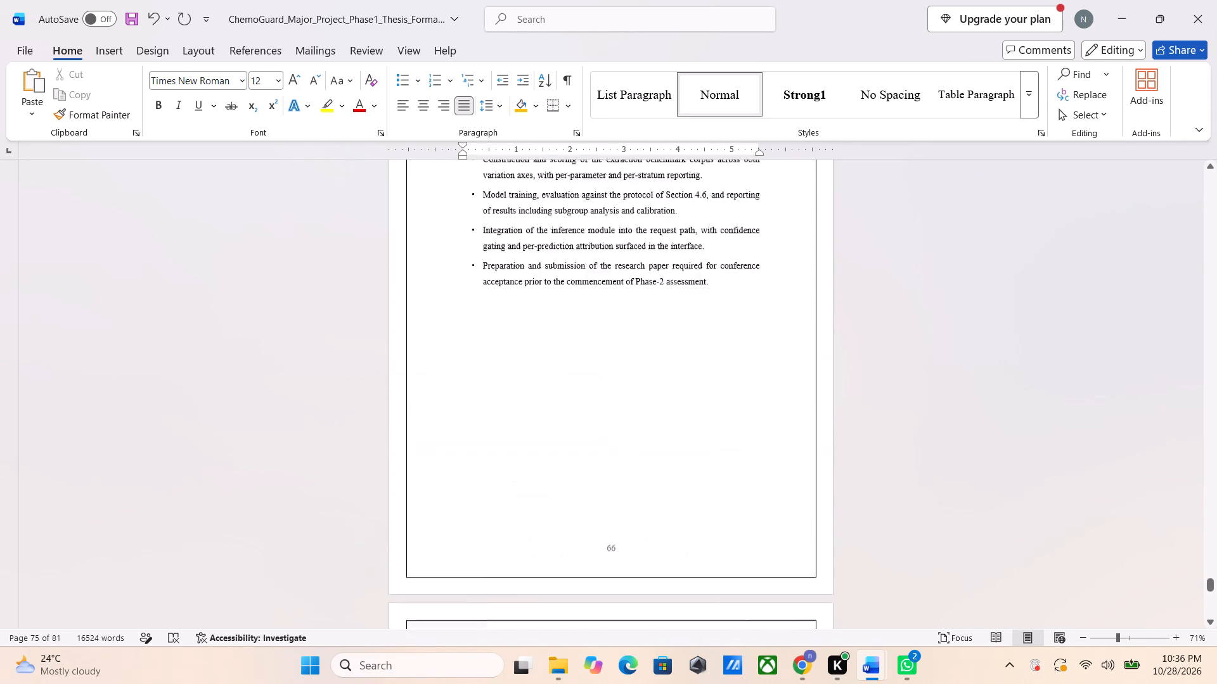
scroll(644, 557, up, 3)
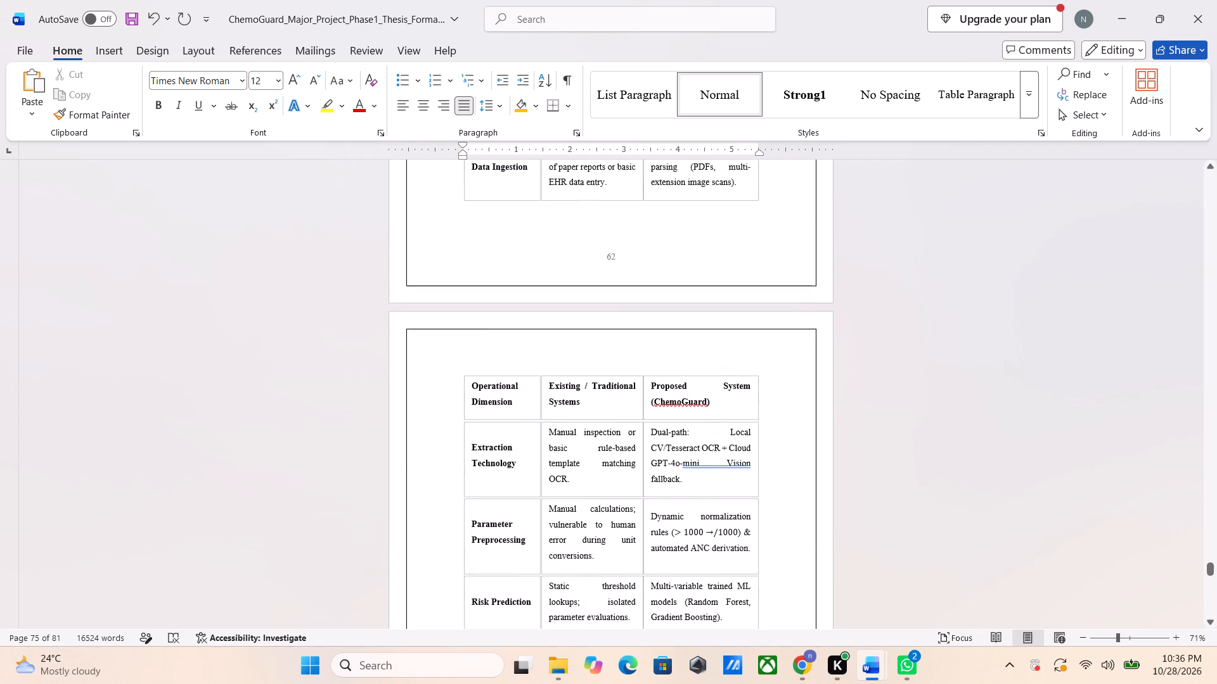
scroll(644, 557, up, 5)
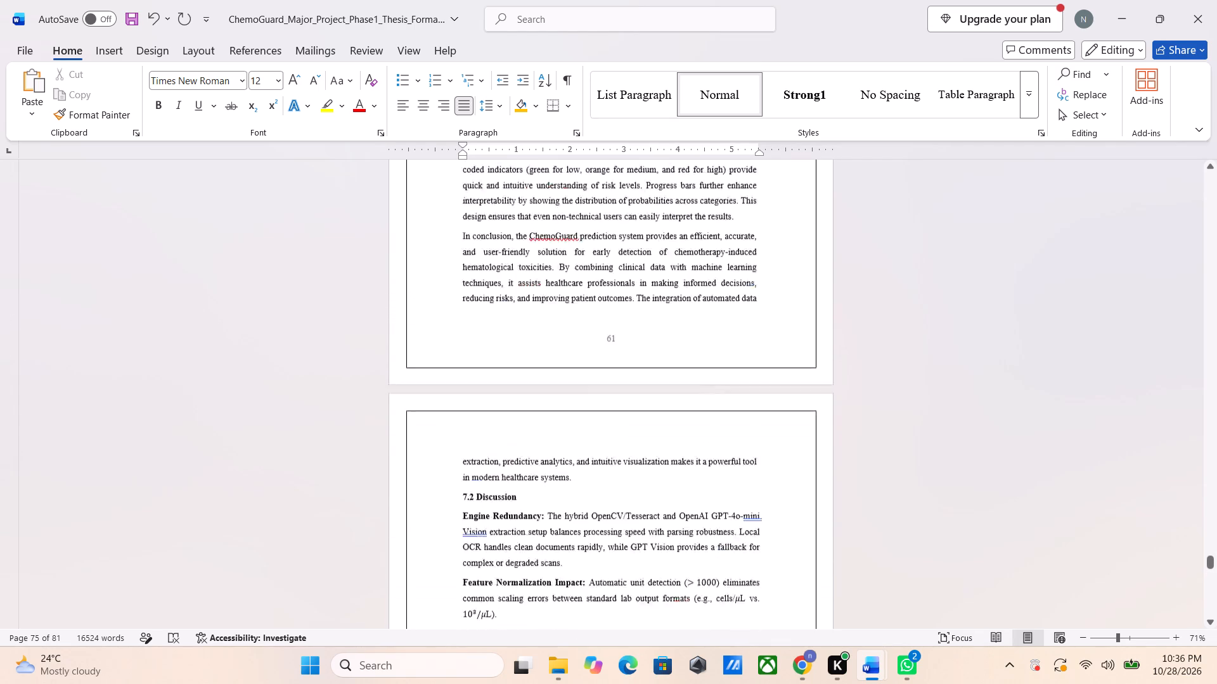
scroll(644, 557, up, 7)
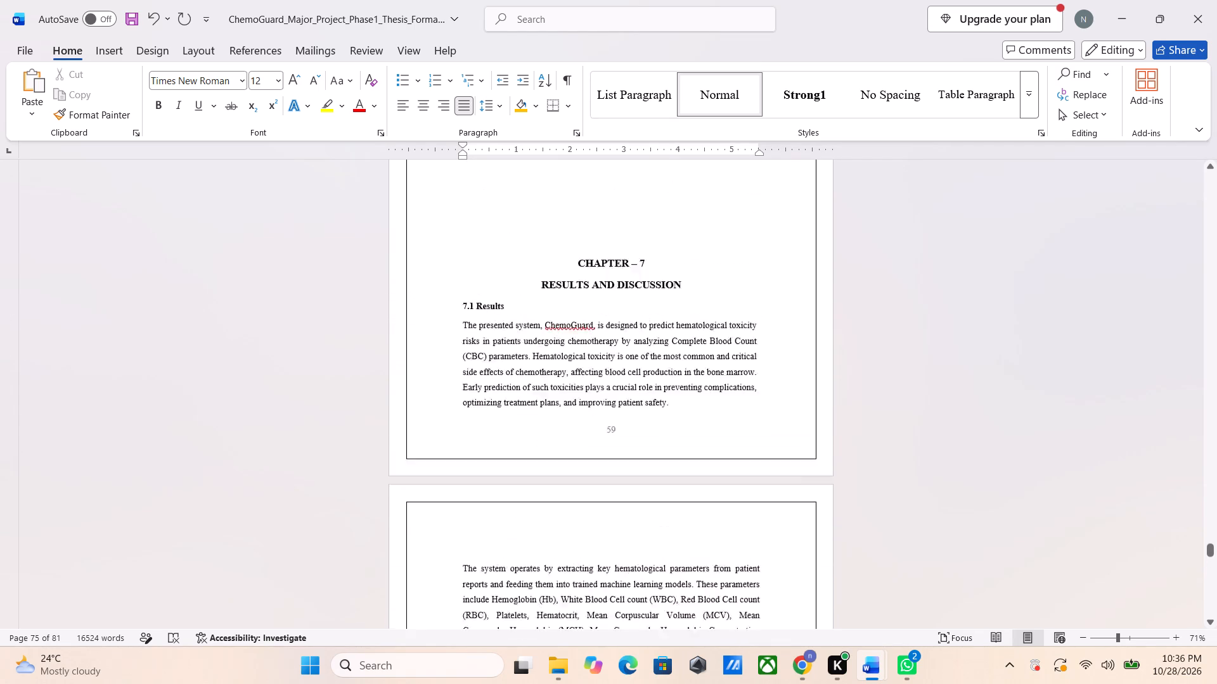
scroll(644, 557, up, 1)
scroll(644, 557, down, 2)
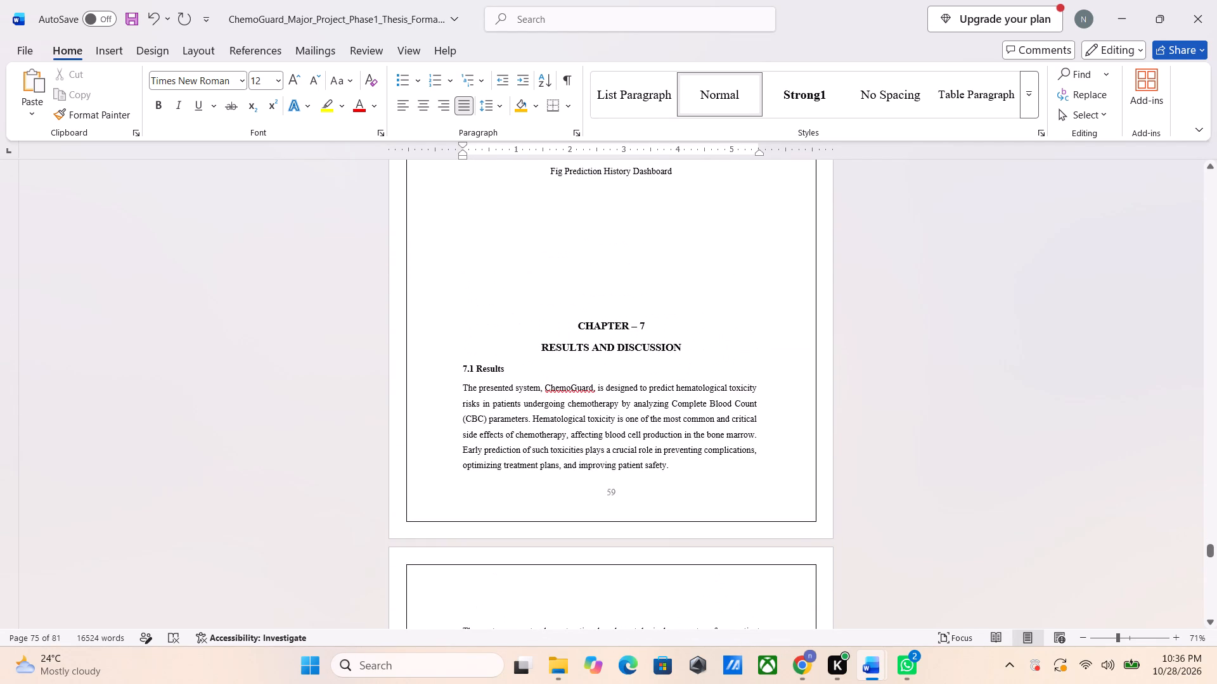
Insert eight blank lines above the CHAPTER – 7 heading so that Results and Discussion starts on a new page.
click(625, 292)
key(Return)
key(Return)
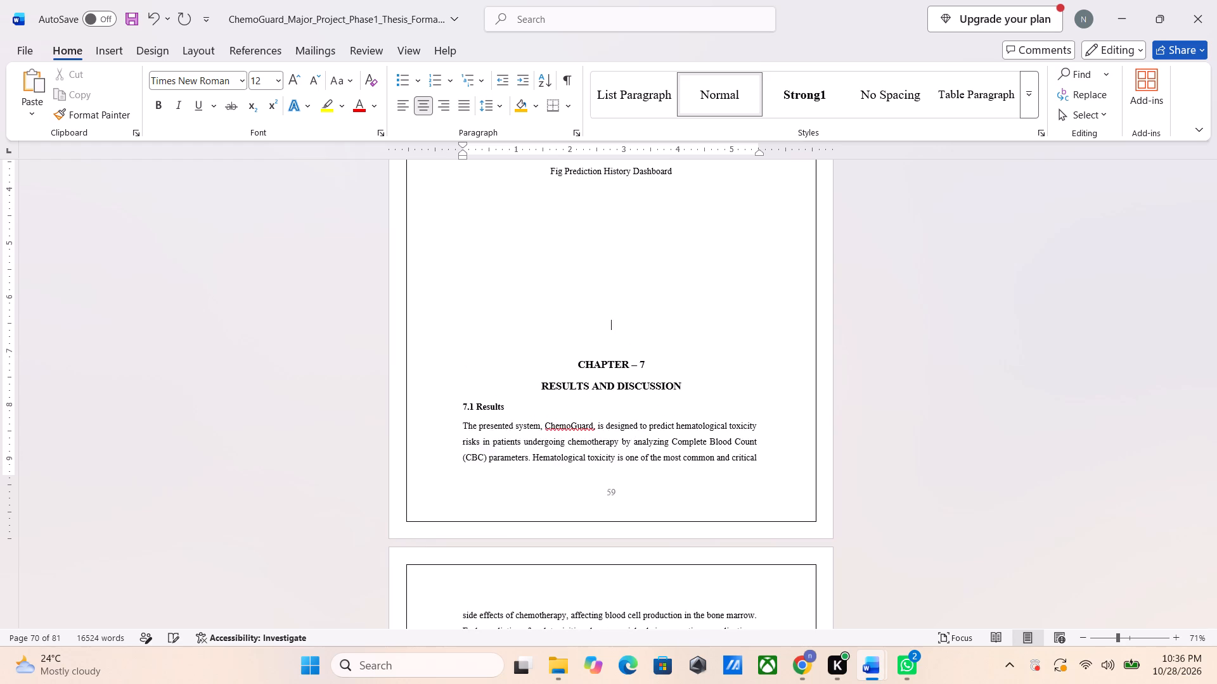
key(Return)
key(Return)
key(Return)
key(Return)
key(Return)
key(Return)
Delete four surplus blank lines above the FUTURE SCOPE heading so that it sits at the top of its page.
scroll(625, 292, down, 1)
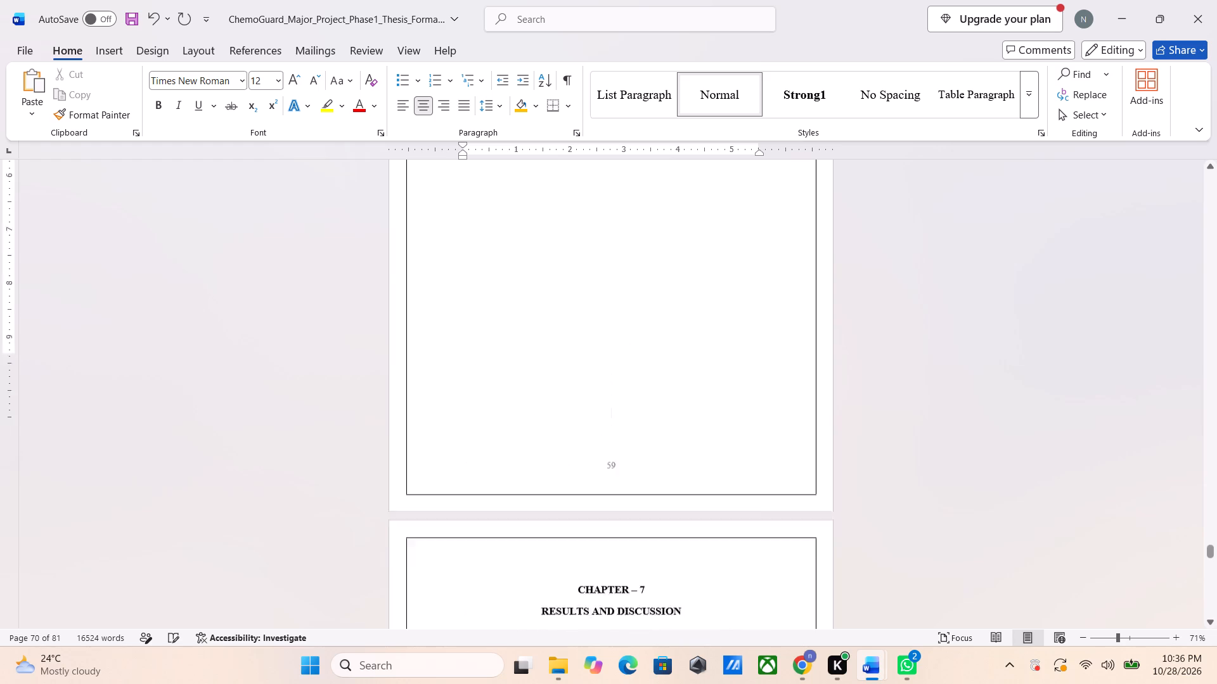
scroll(625, 292, down, 8)
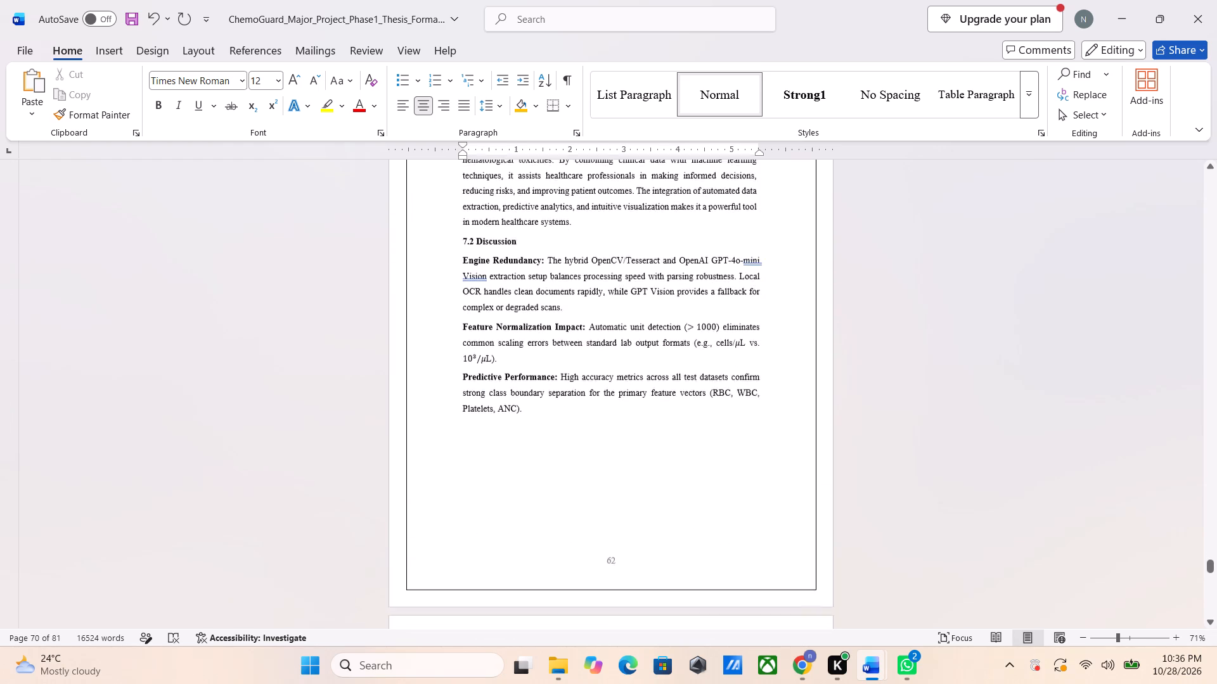
scroll(625, 292, down, 8)
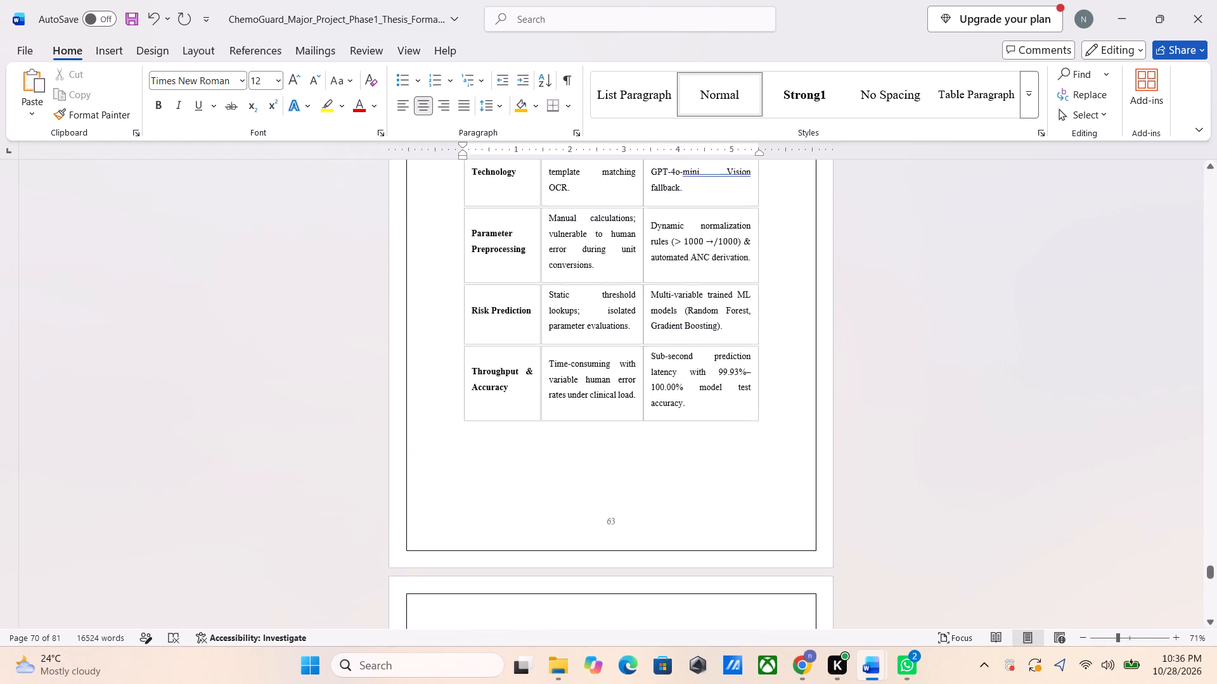
scroll(625, 292, down, 7)
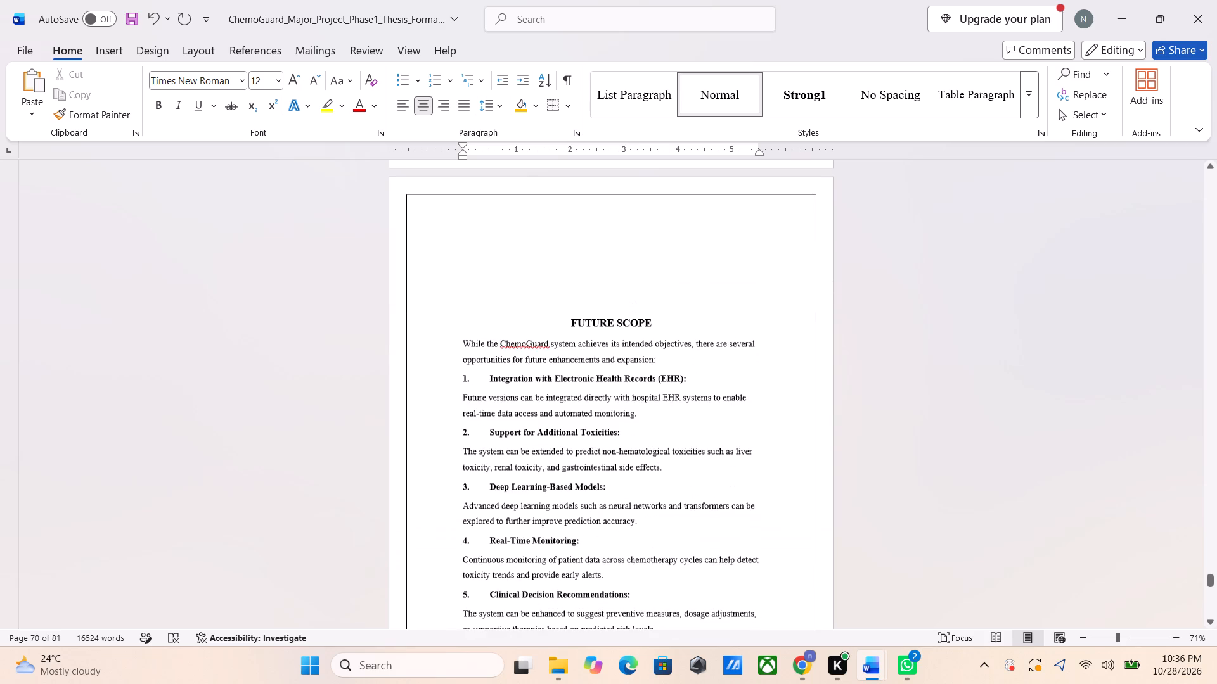
click(571, 303)
click(571, 303)
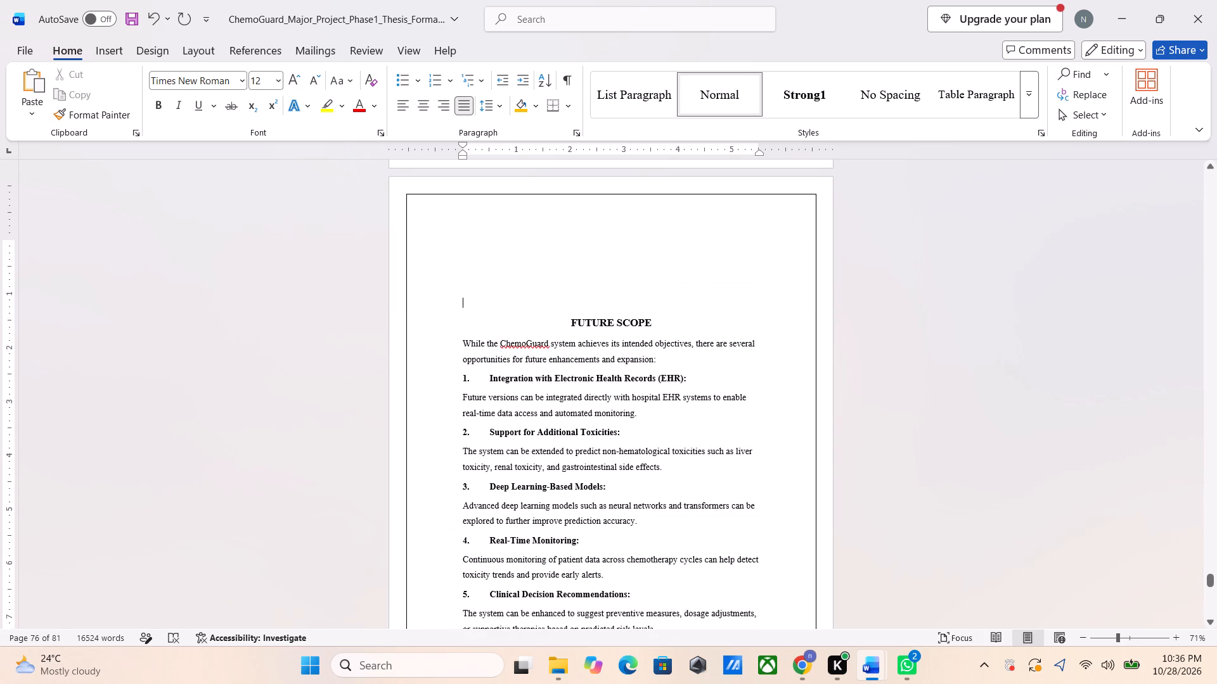
key(BackSpace)
key(BackSpace)
key(BackSpace)
key(BackSpace)
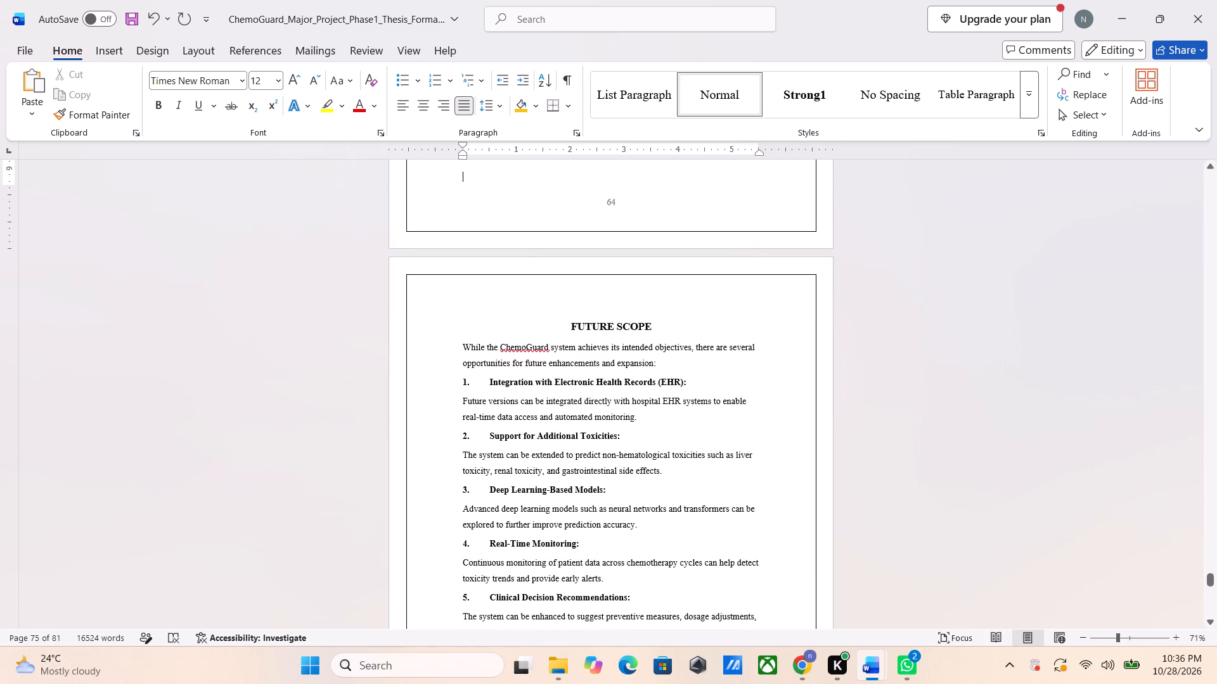
Move the extracted CBC parameters screenshot off the page boundary to directly above its caption, Fig Extracted CBC Parameter Interface.
scroll(571, 303, down, 7)
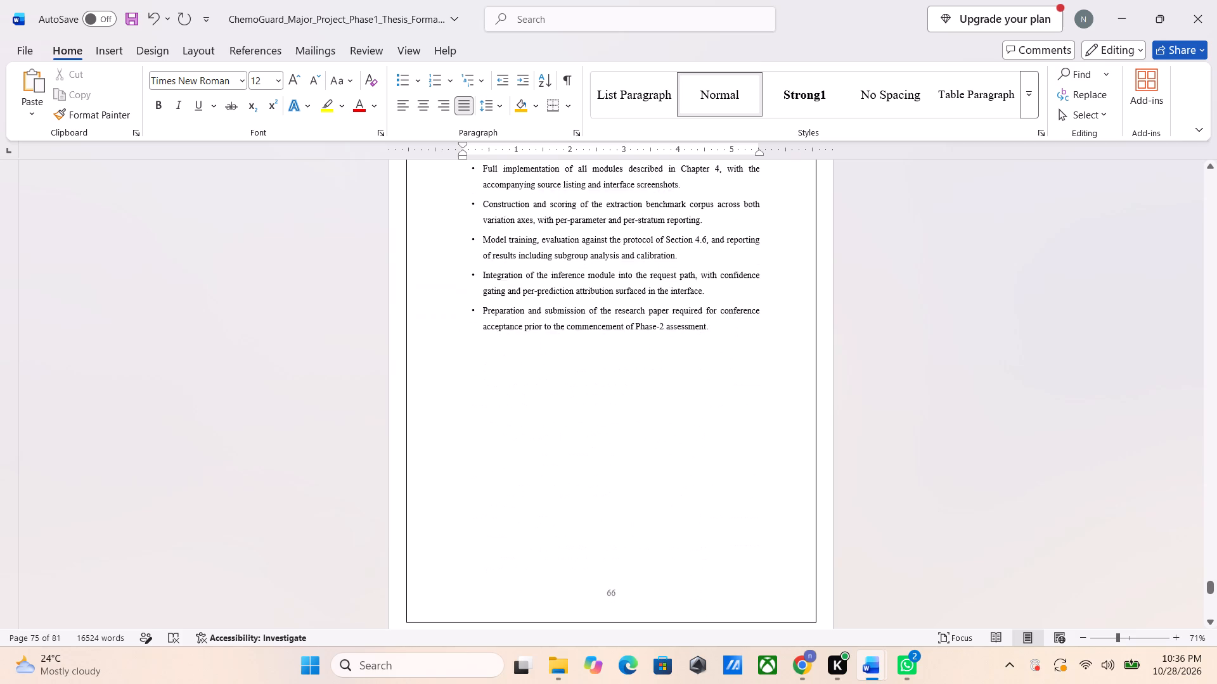
scroll(571, 303, up, 16)
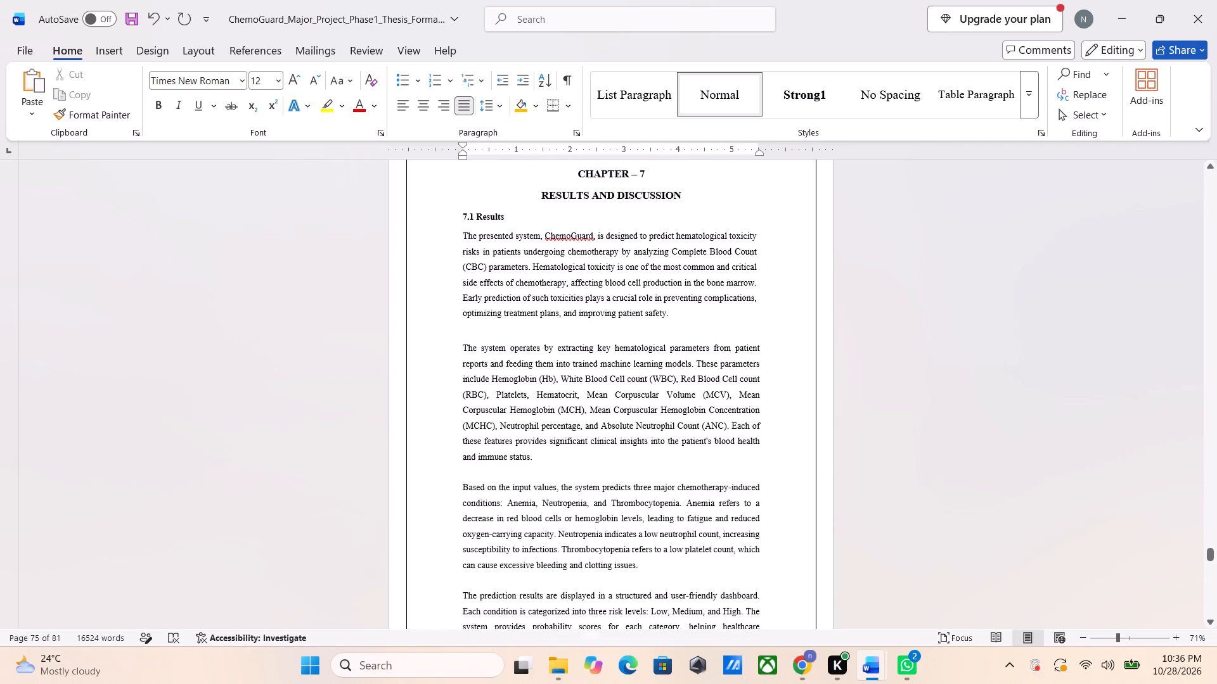
scroll(571, 303, up, 7)
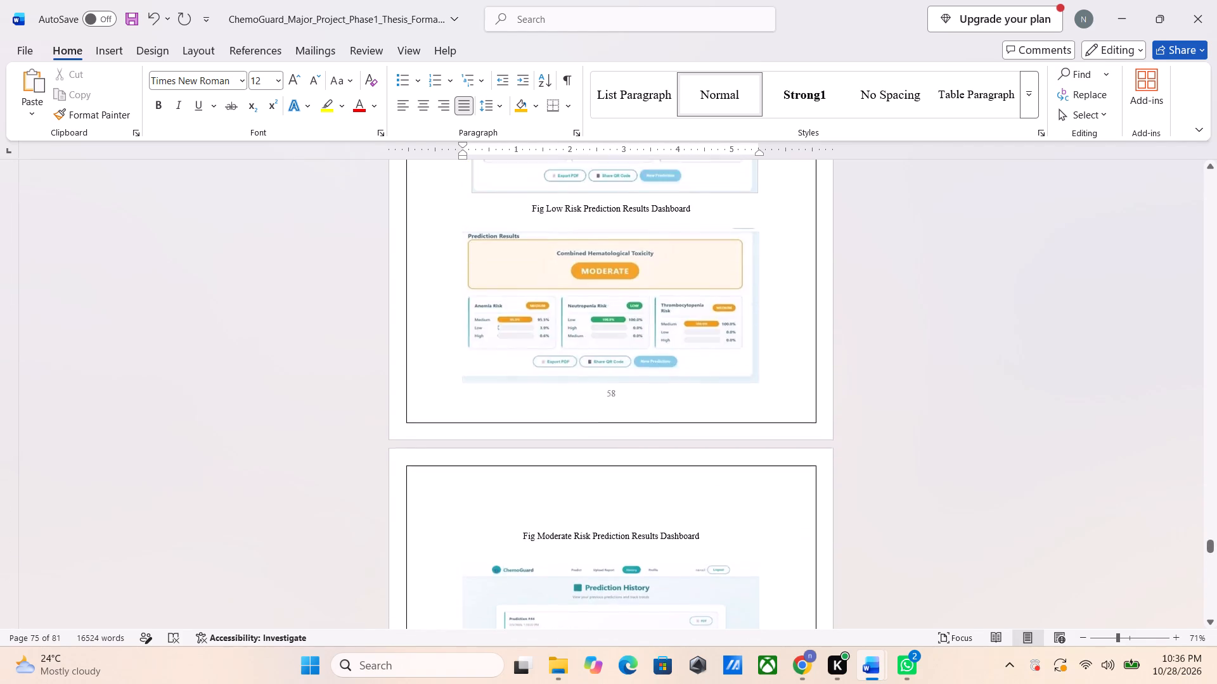
scroll(571, 303, up, 4)
scroll(571, 303, down, 4)
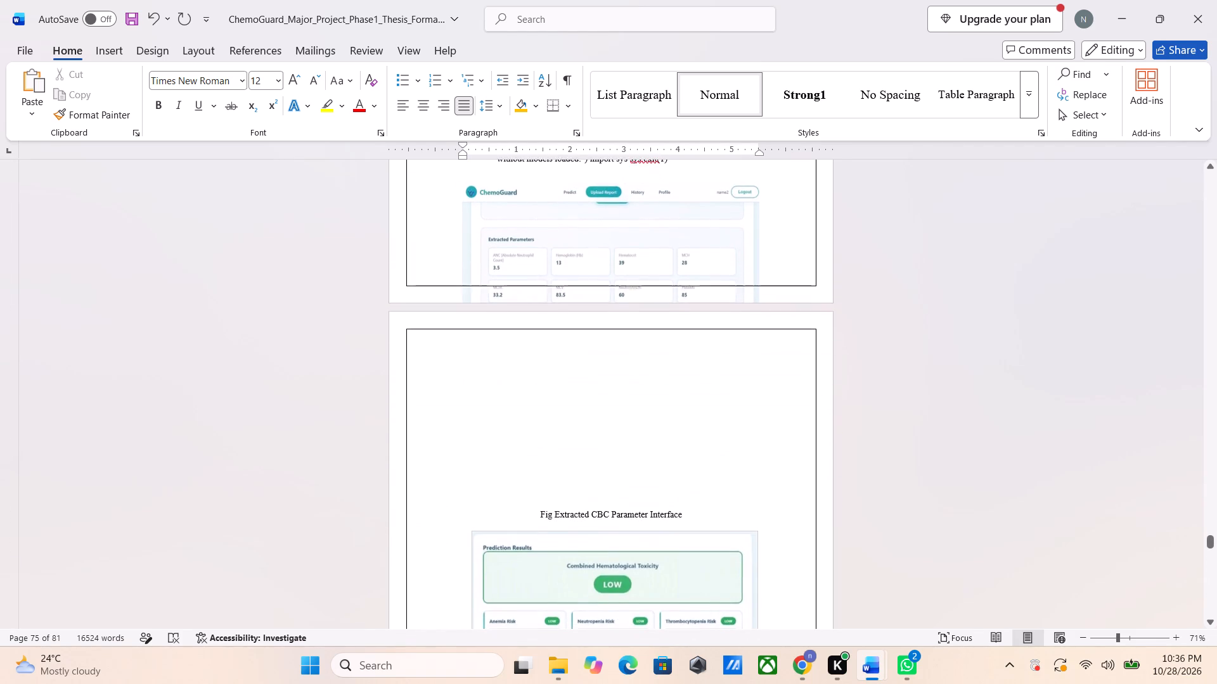
click(610, 270)
drag(610, 270, 602, 411)
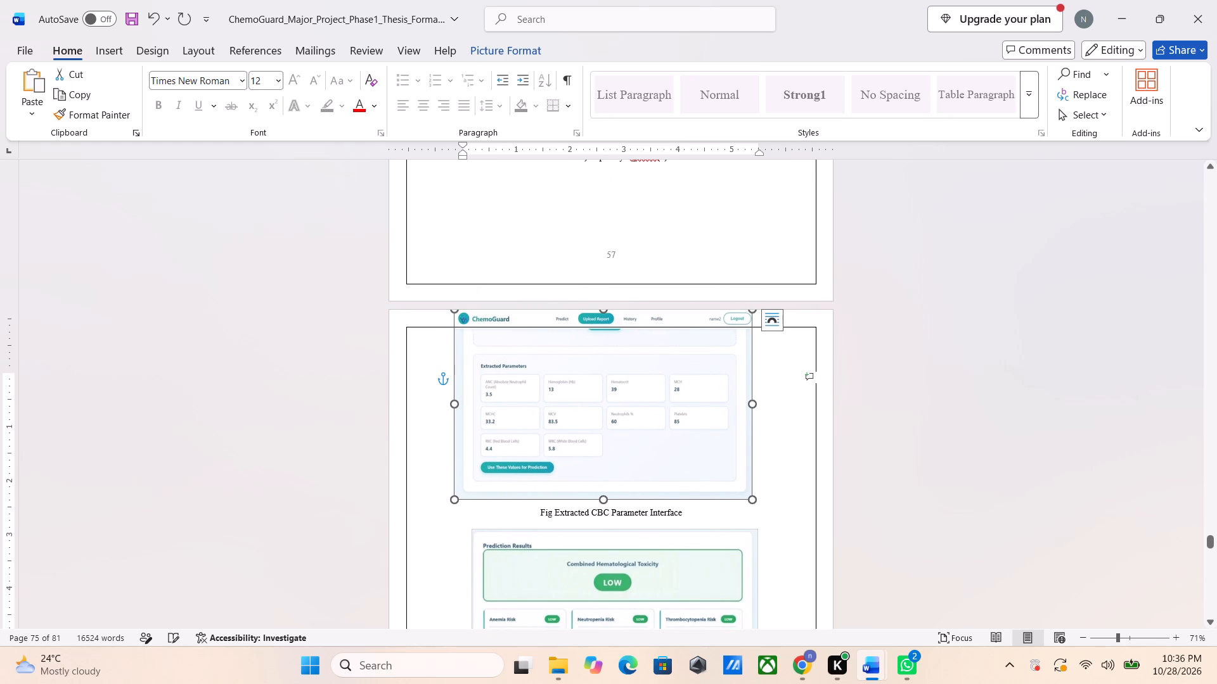
Insert five blank lines between the prediction history screenshot and its caption, Fig Prediction History Dashboard.
scroll(625, 400, up, 2)
scroll(625, 400, down, 1)
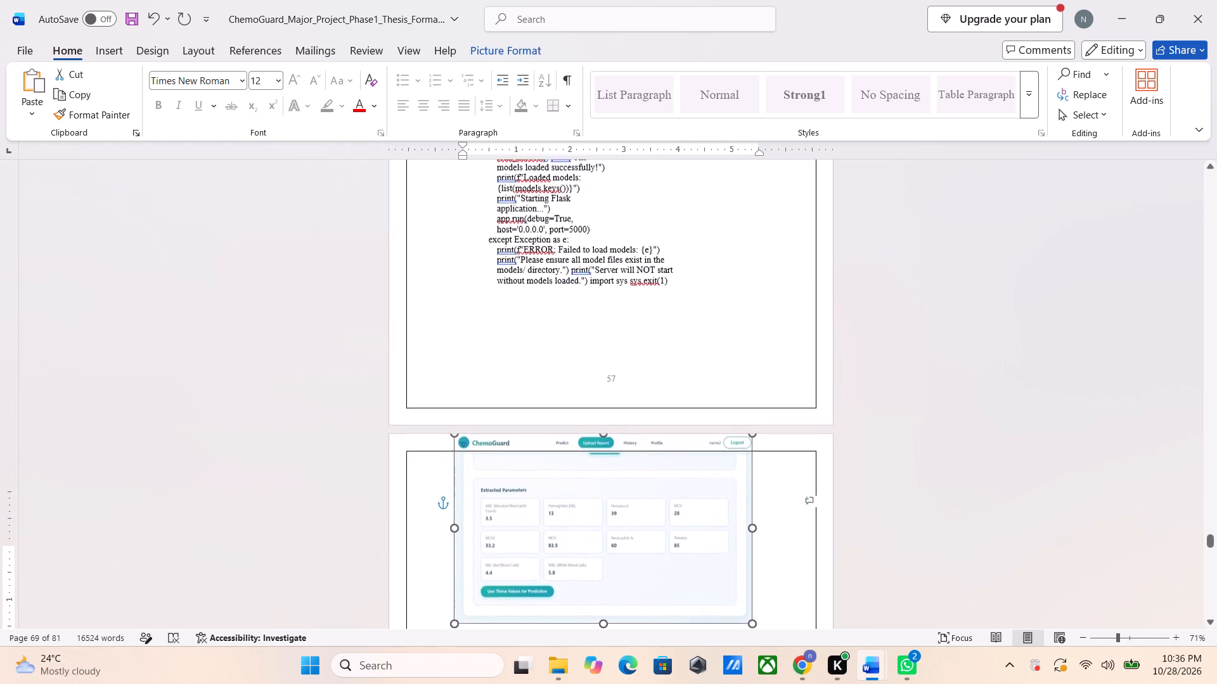
scroll(625, 400, down, 1)
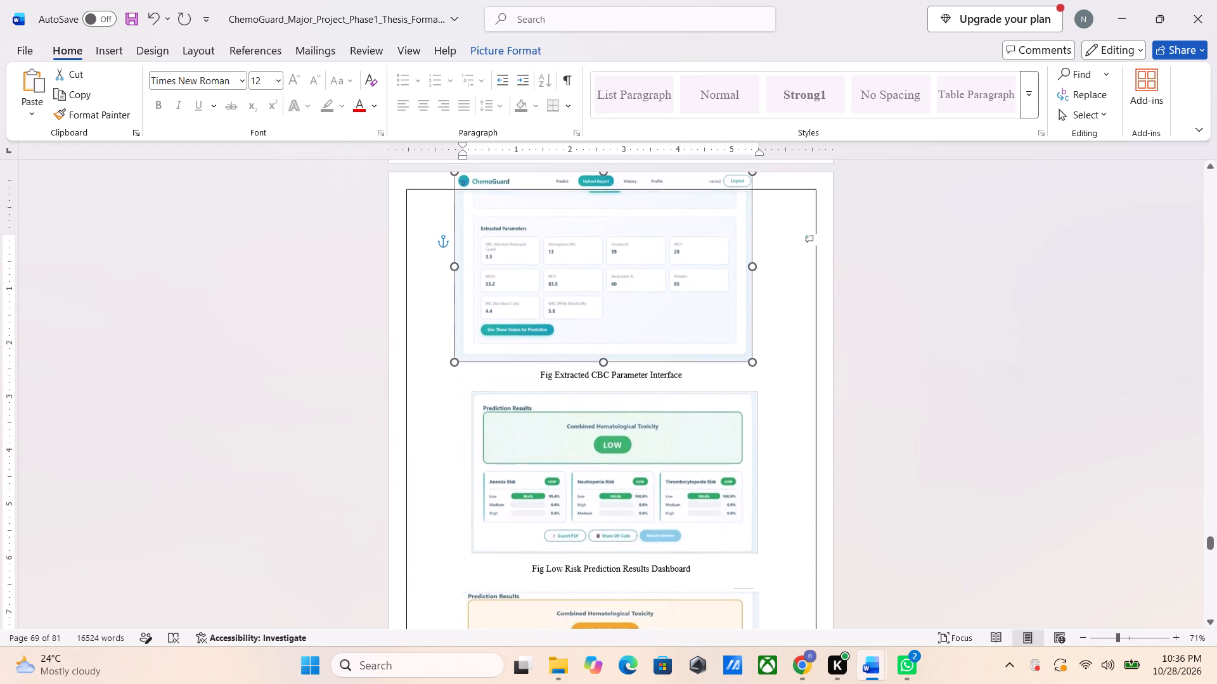
scroll(631, 356, down, 3)
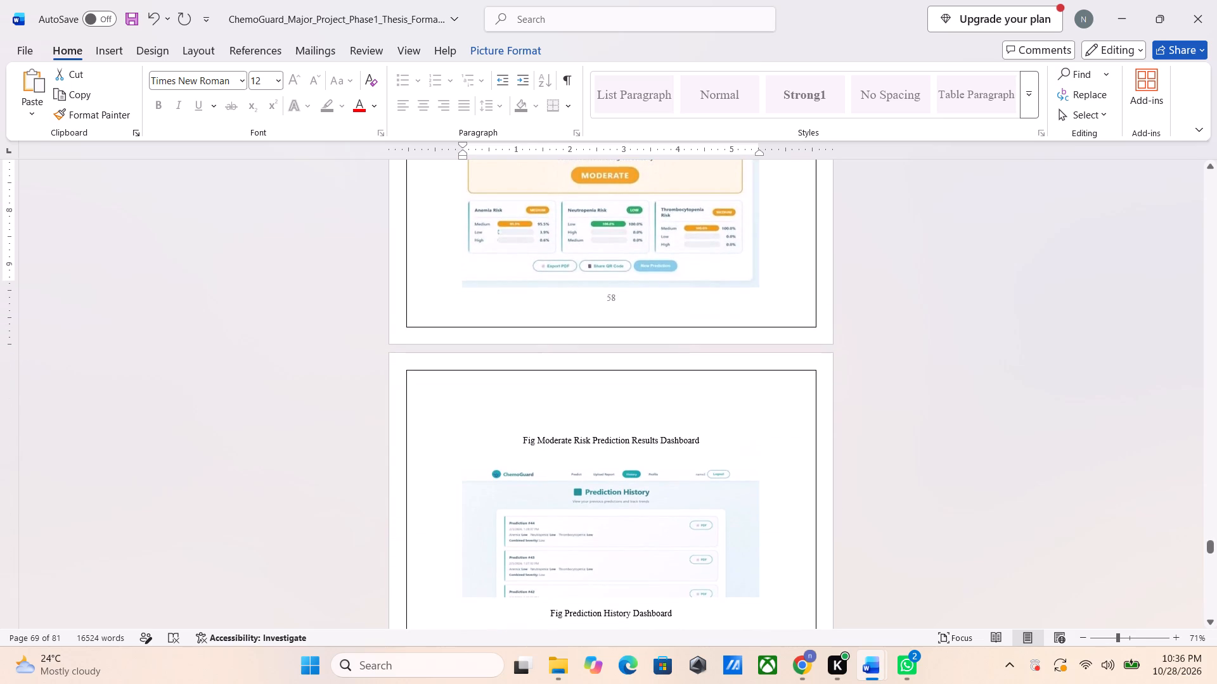
scroll(631, 356, down, 2)
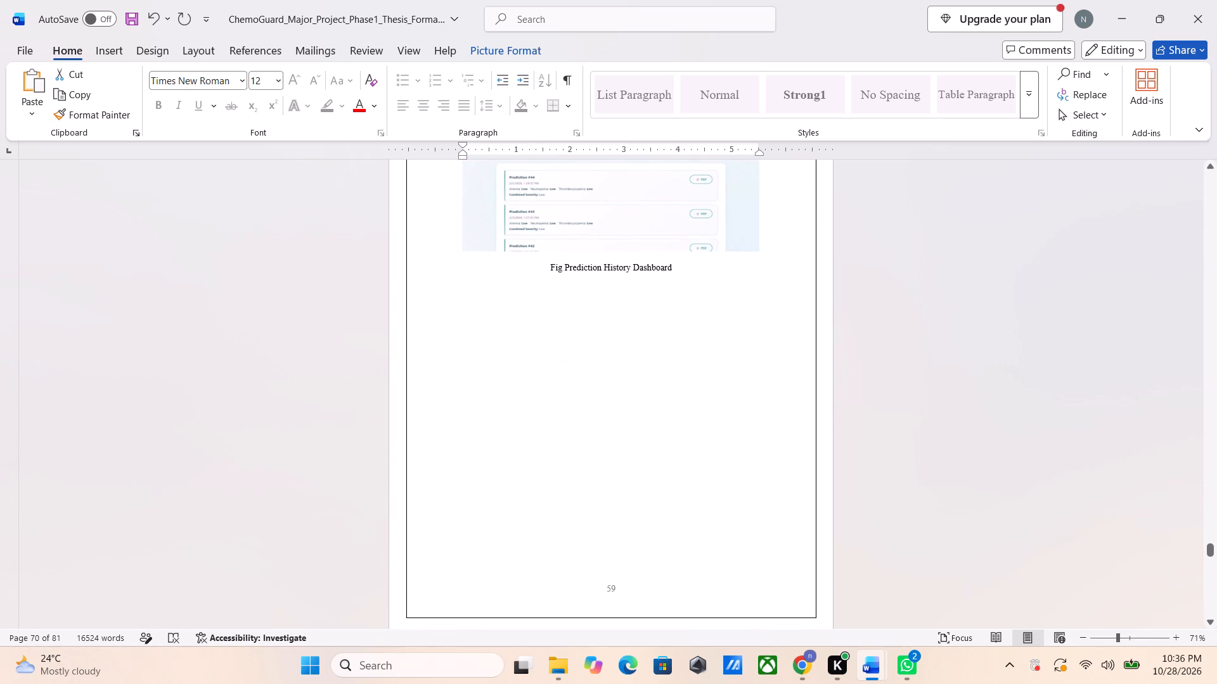
click(539, 272)
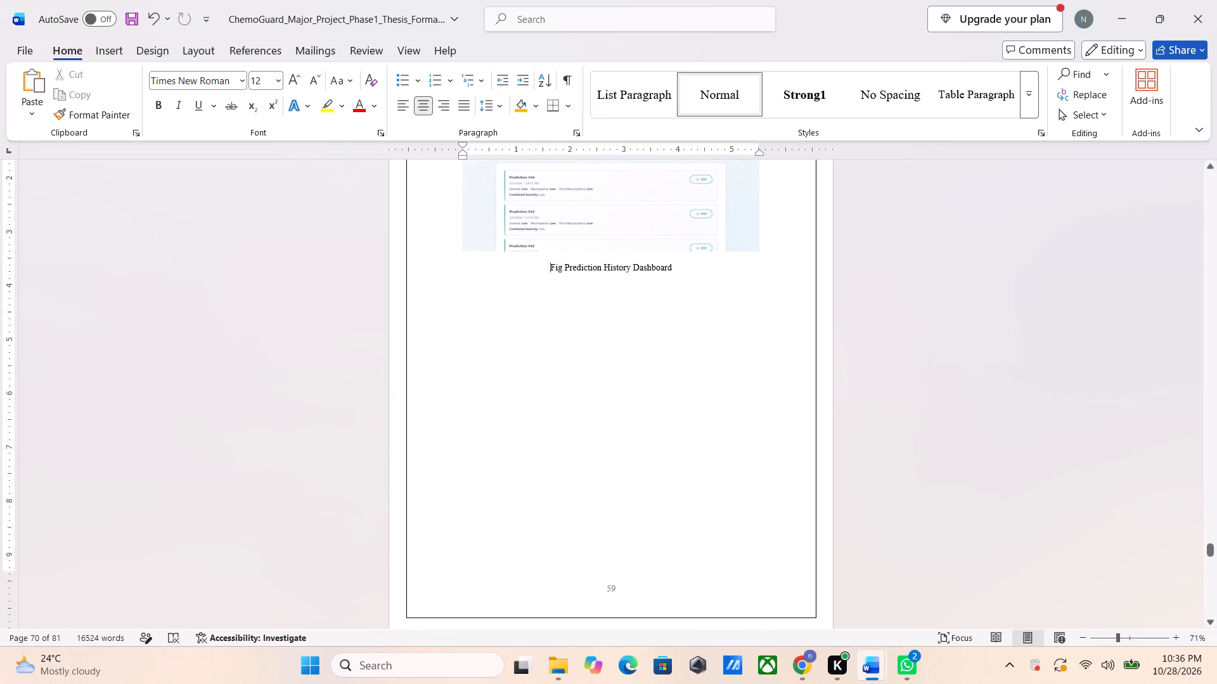
key(Return)
key(Return)
key(Return)
key(Return)
key(Return)
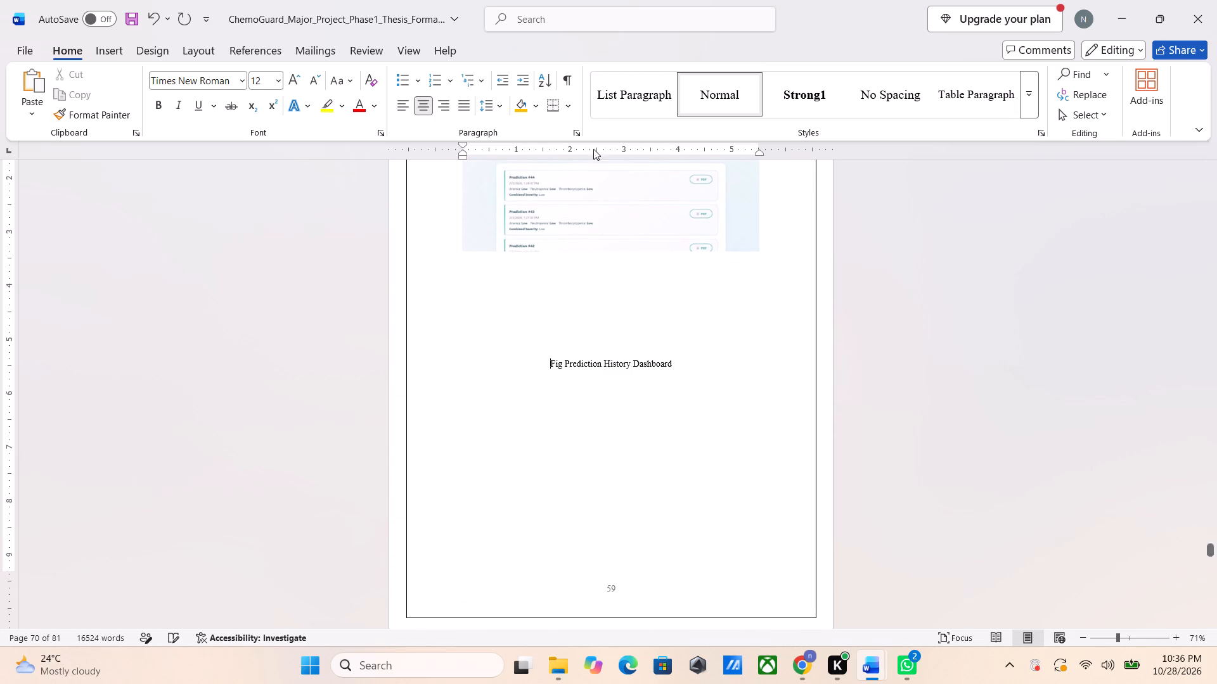
Move the prediction history screenshot down to directly above the Fig Prediction History Dashboard caption.
click(600, 189)
drag(600, 189, 589, 267)
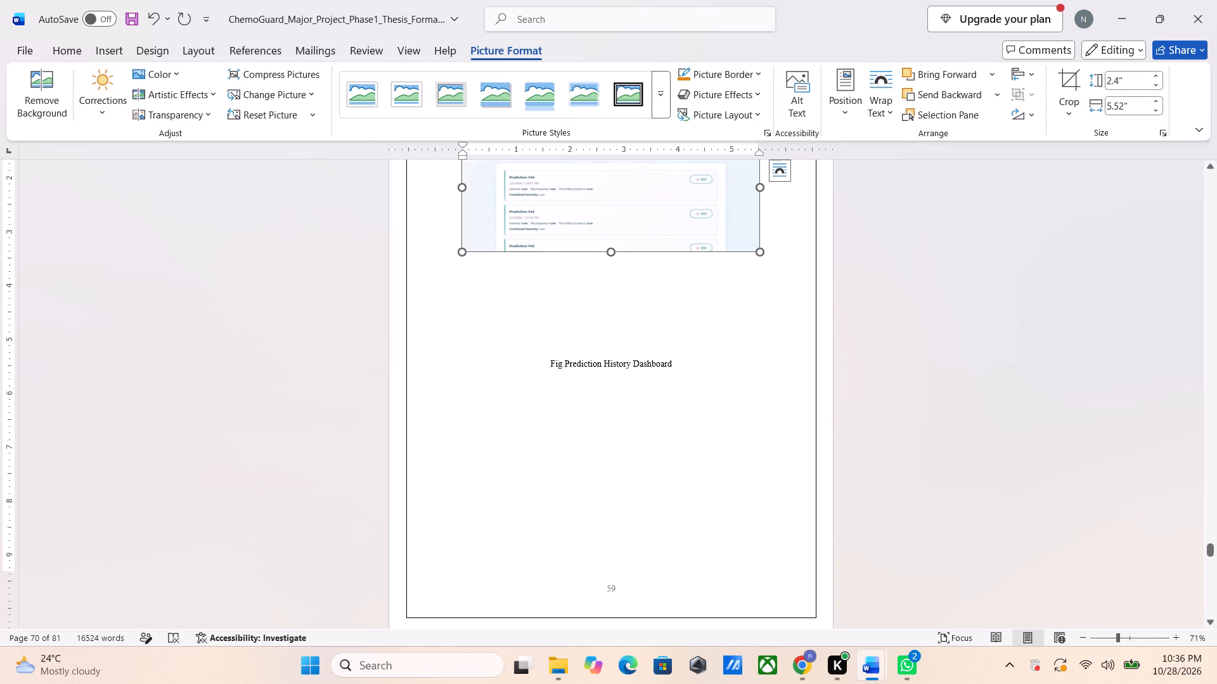
drag(589, 267, 605, 220)
drag(605, 220, 602, 320)
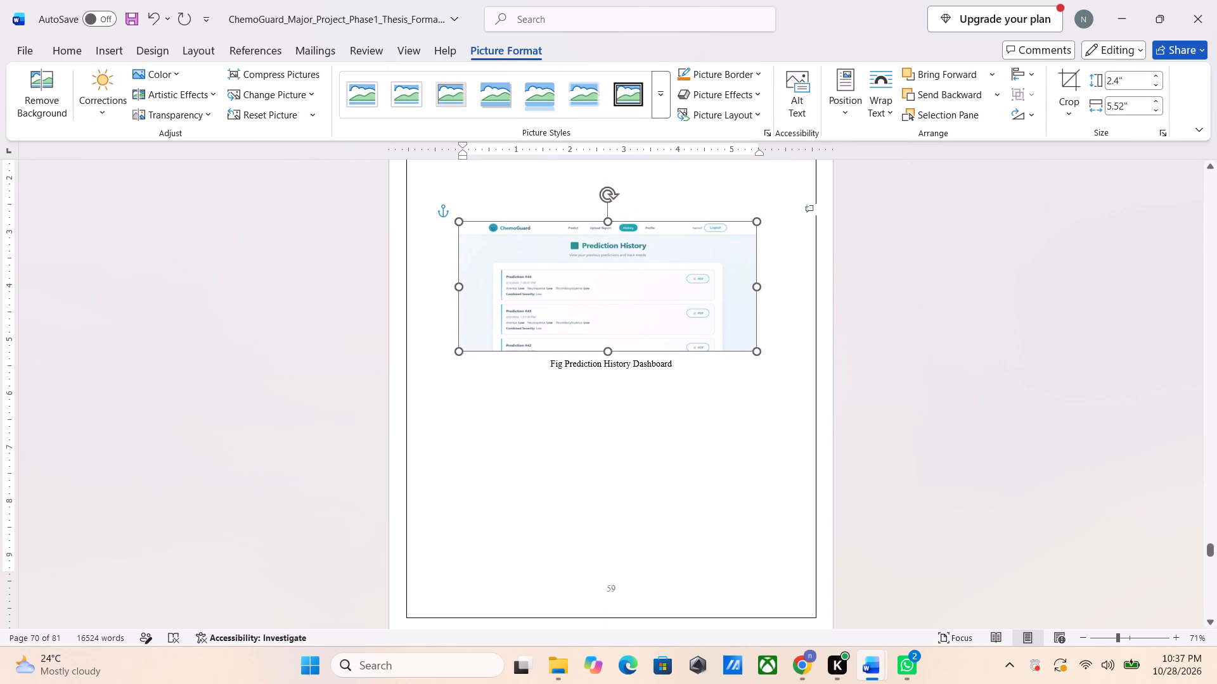
Insert four blank lines above the Fig Prediction History Dashboard caption and move the prediction history screenshot down to directly above it.
drag(602, 320, 606, 317)
scroll(667, 337, up, 3)
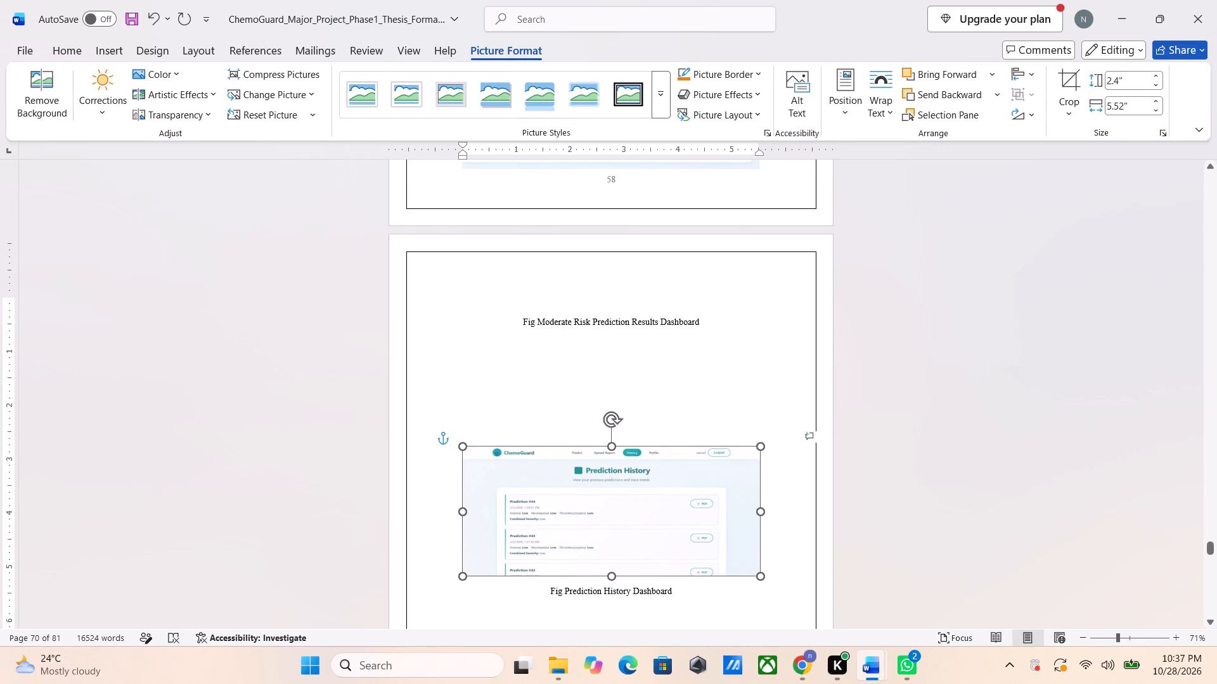
click(523, 592)
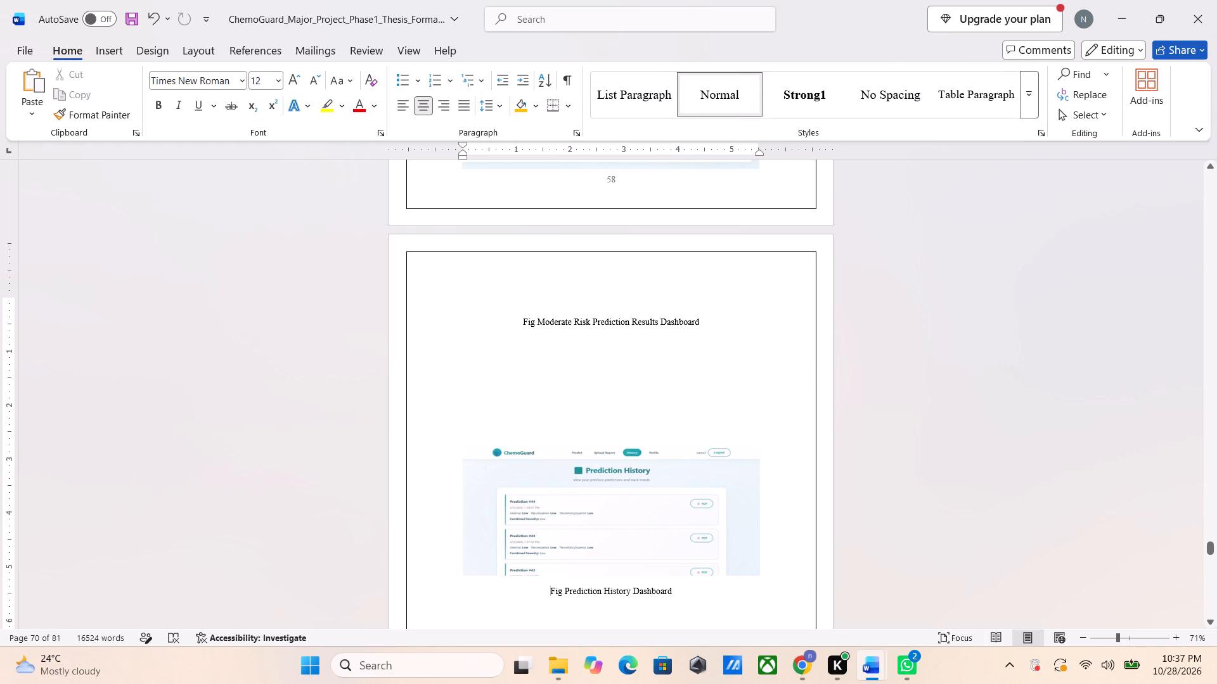
key(Return)
key(Return)
key(Return)
key(Return)
click(581, 490)
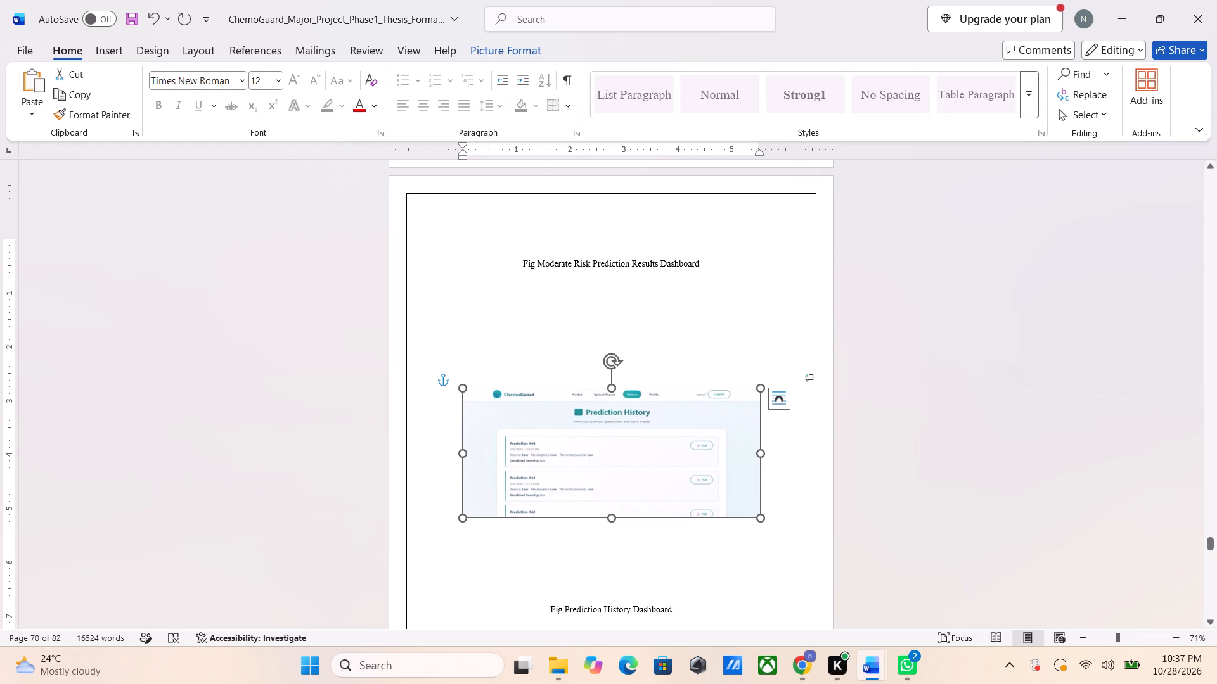
drag(586, 482, 584, 545)
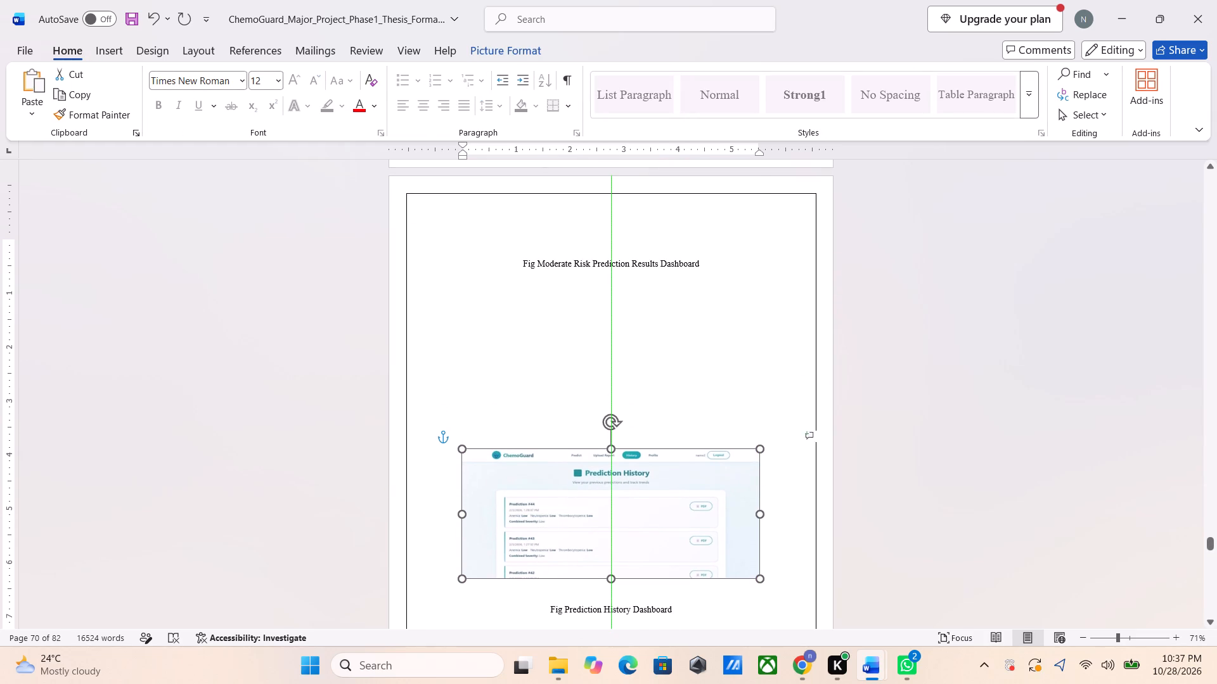
drag(584, 545, 583, 560)
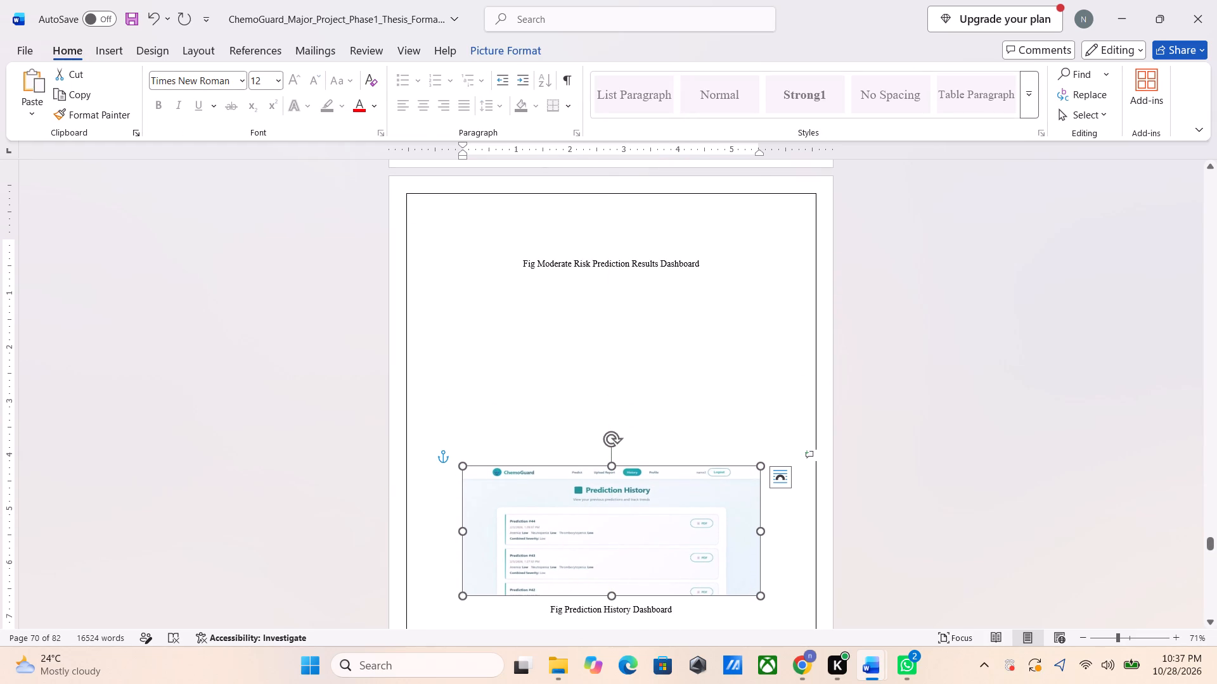
Insert three blank lines above the Fig Moderate Risk Prediction Results Dashboard caption.
click(514, 270)
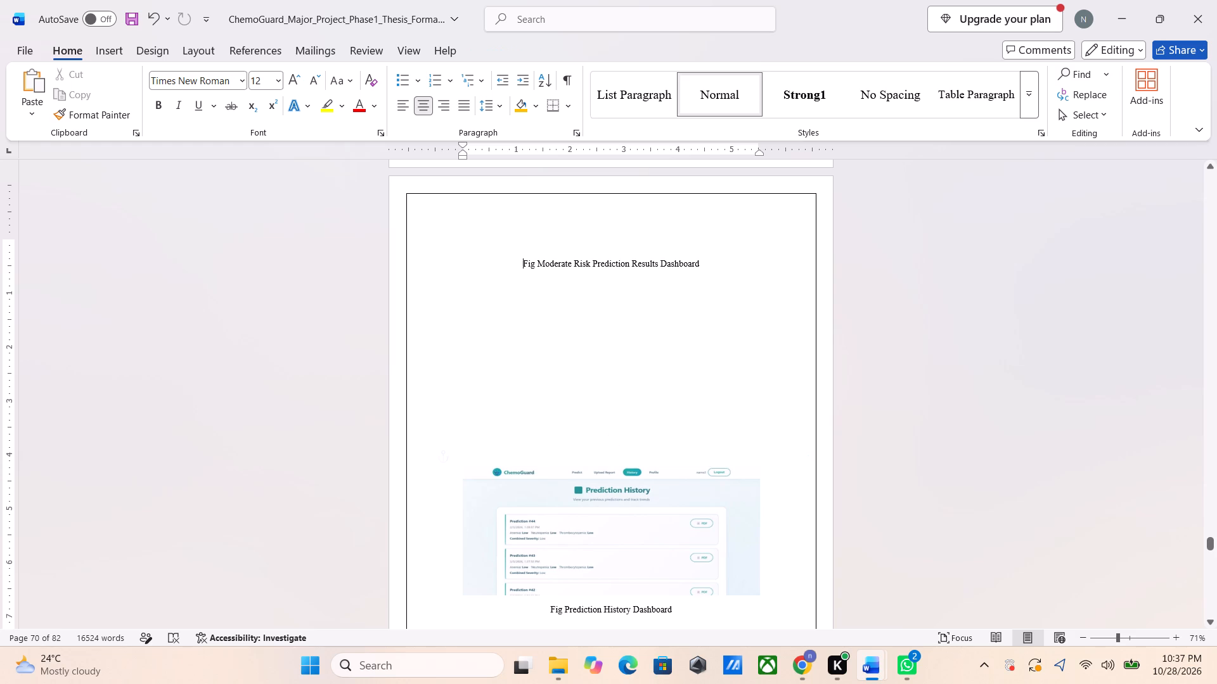
key(Return)
key(Return)
key(Return)
scroll(514, 270, down, 5)
scroll(514, 270, up, 3)
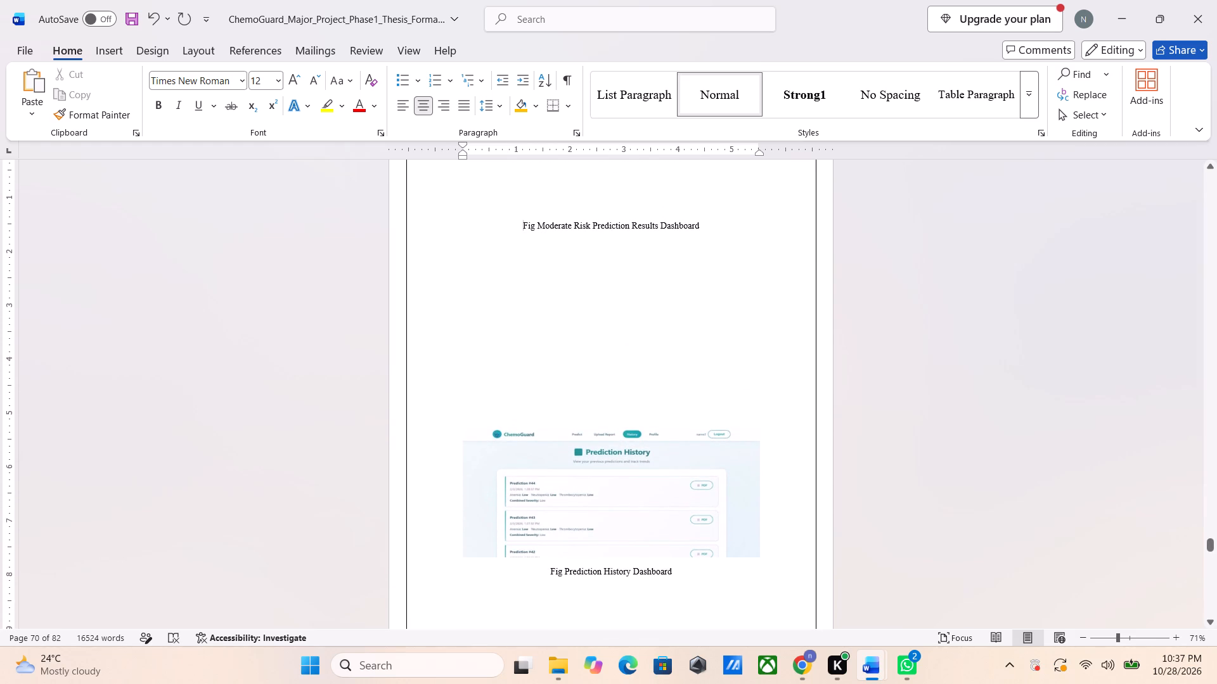
Cut the Fig Moderate Risk Prediction Results Dashboard caption and paste it lower in the blank space, just above the prediction history screenshot.
click(579, 415)
click(593, 364)
click(590, 397)
drag(705, 228, 653, 231)
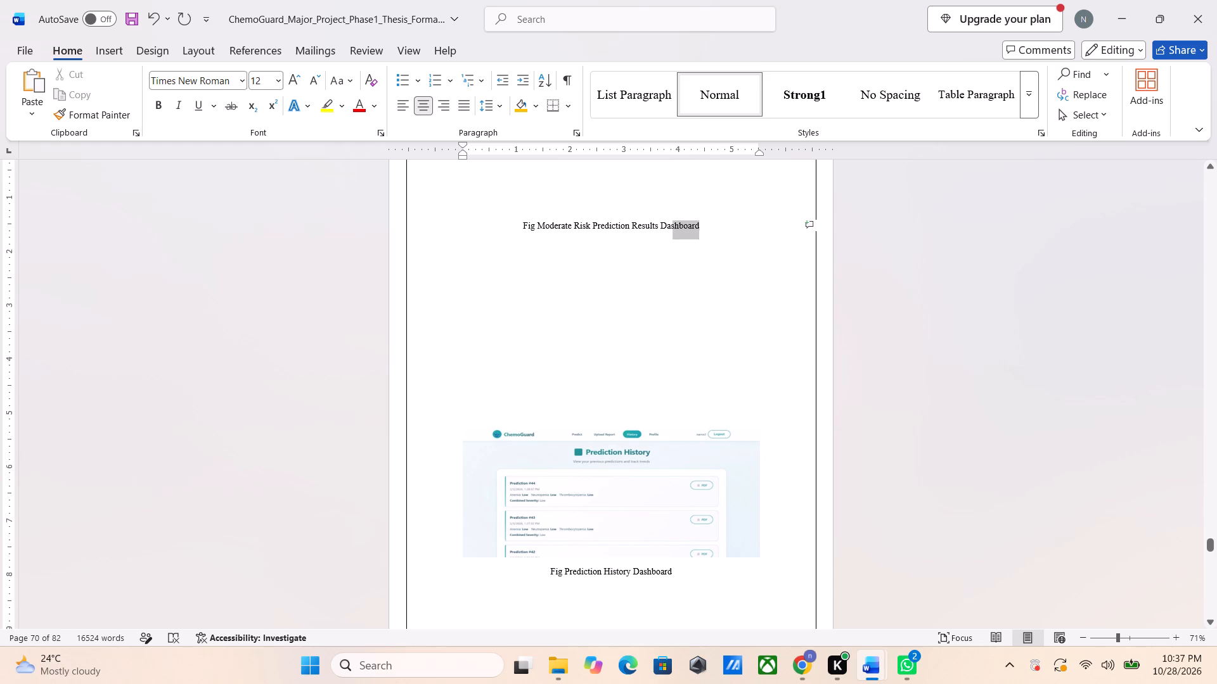
drag(653, 231, 517, 227)
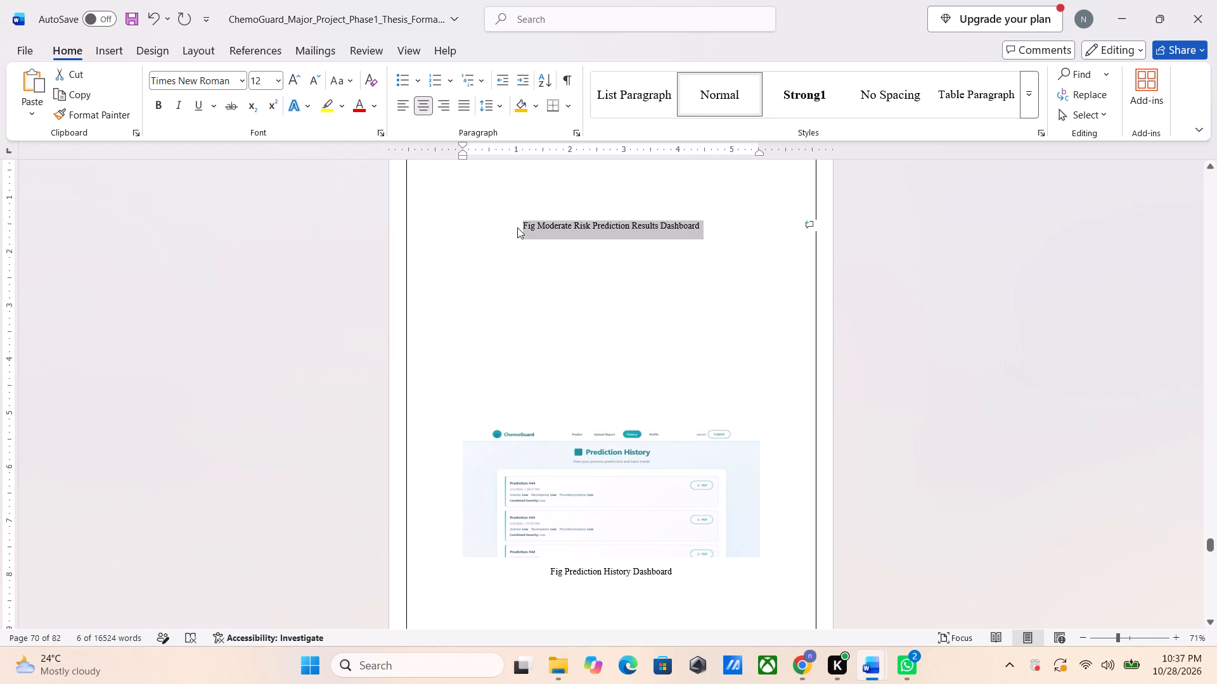
key(ctrl+x)
click(614, 381)
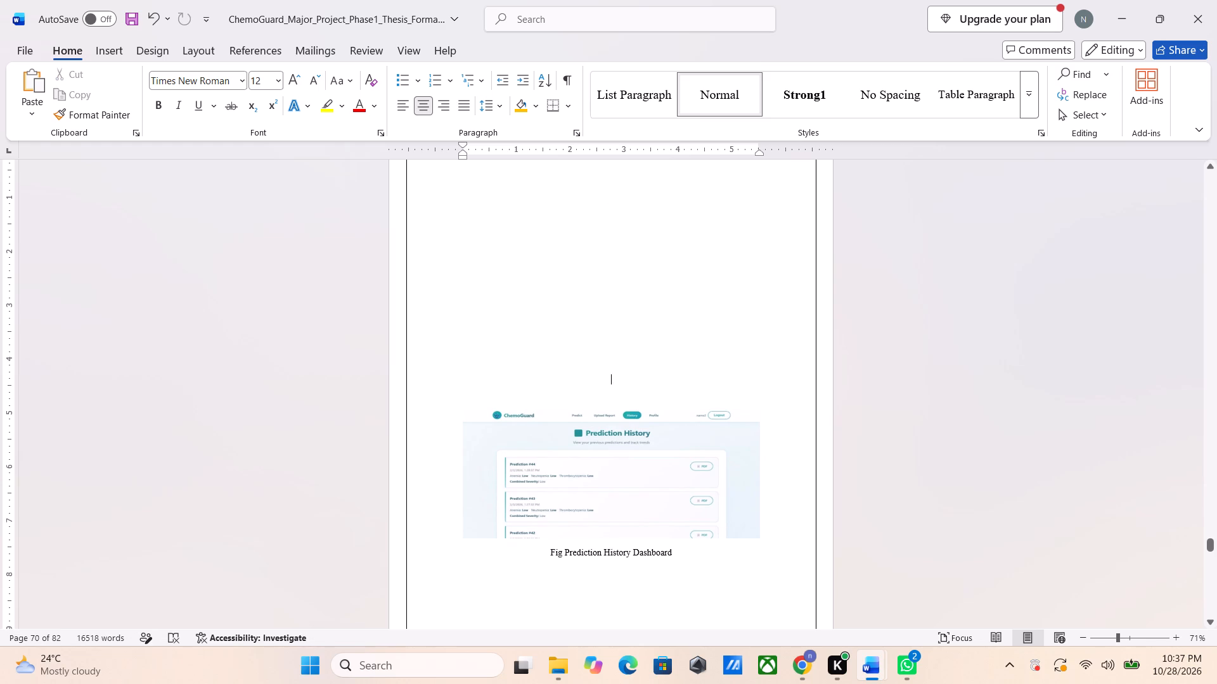
key(ctrl+v)
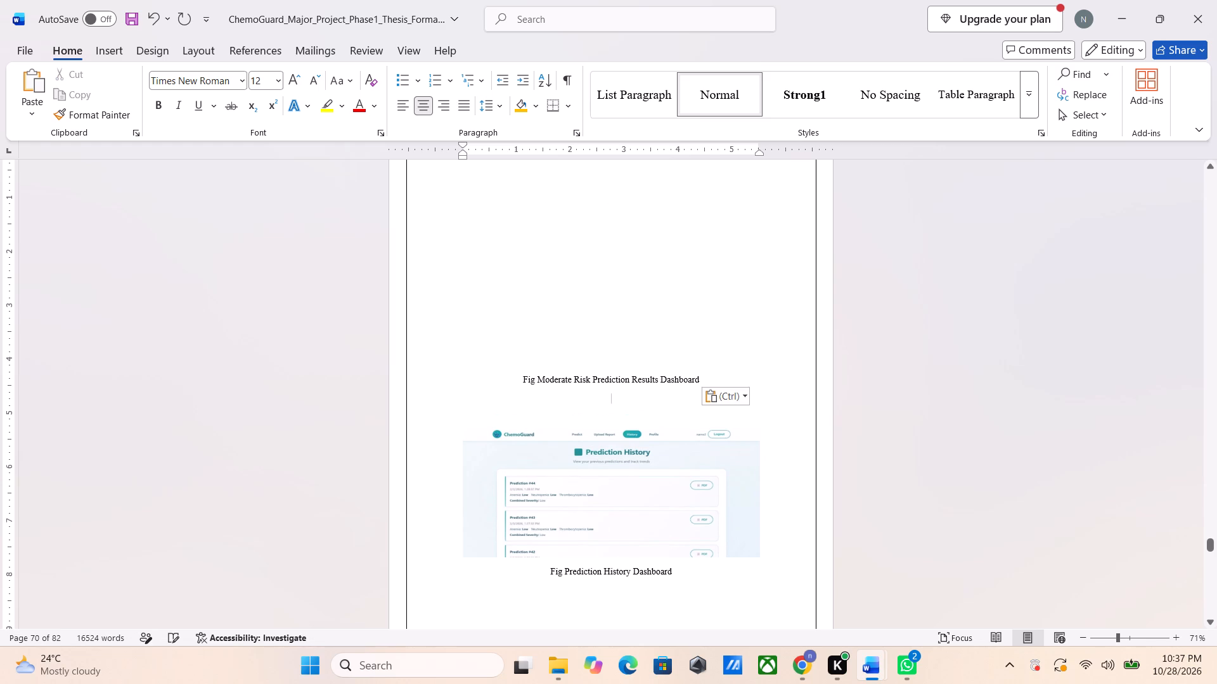
Move the moderate risk prediction results screenshot off the page boundary to just above its caption, centred between the page margins.
scroll(613, 383, up, 3)
scroll(613, 383, down, 2)
scroll(613, 383, up, 2)
drag(603, 488, 593, 629)
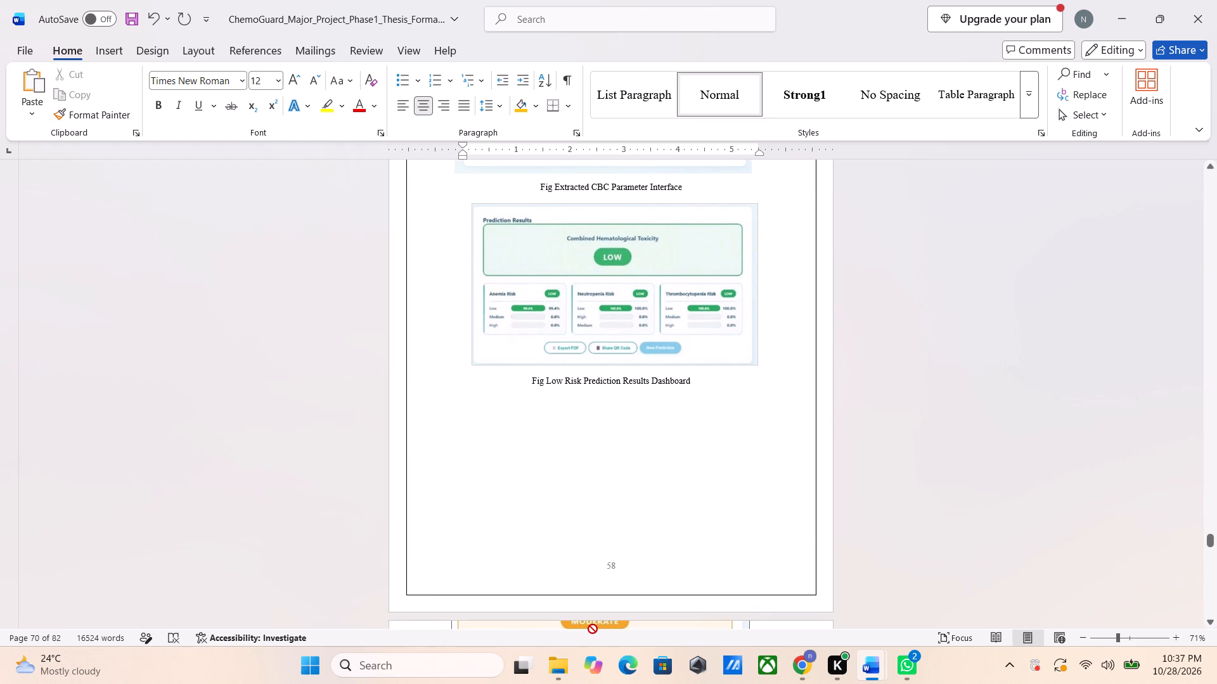
drag(593, 629, 591, 626)
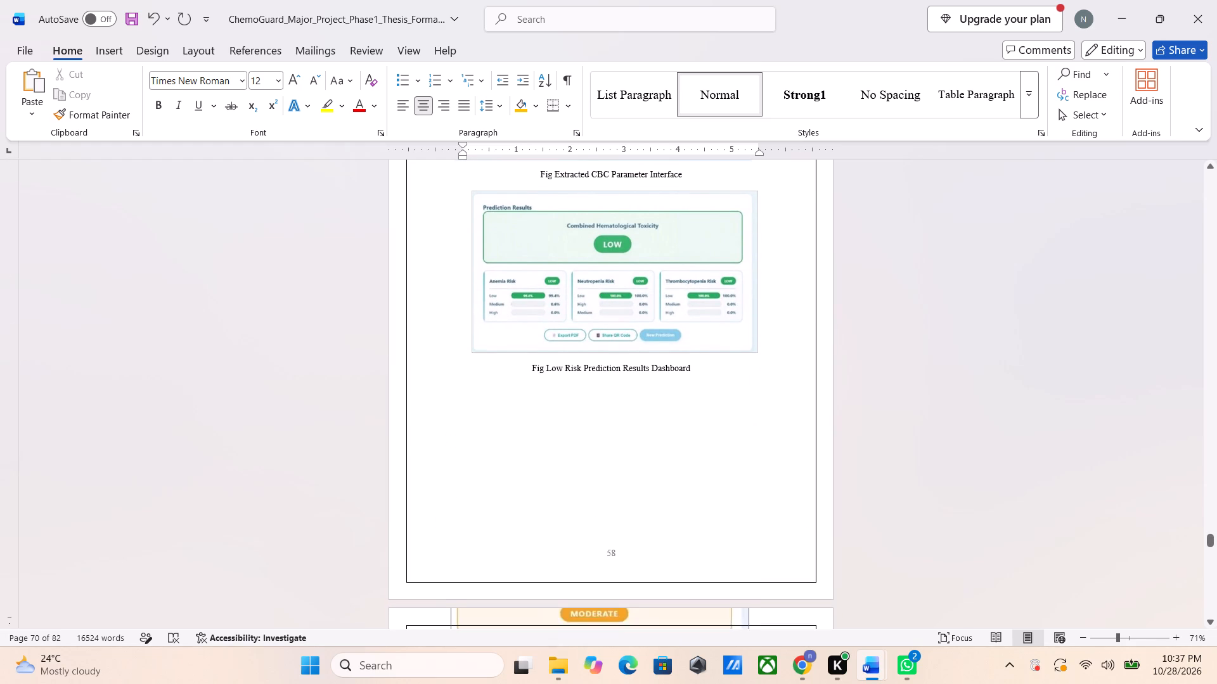
drag(591, 626, 608, 650)
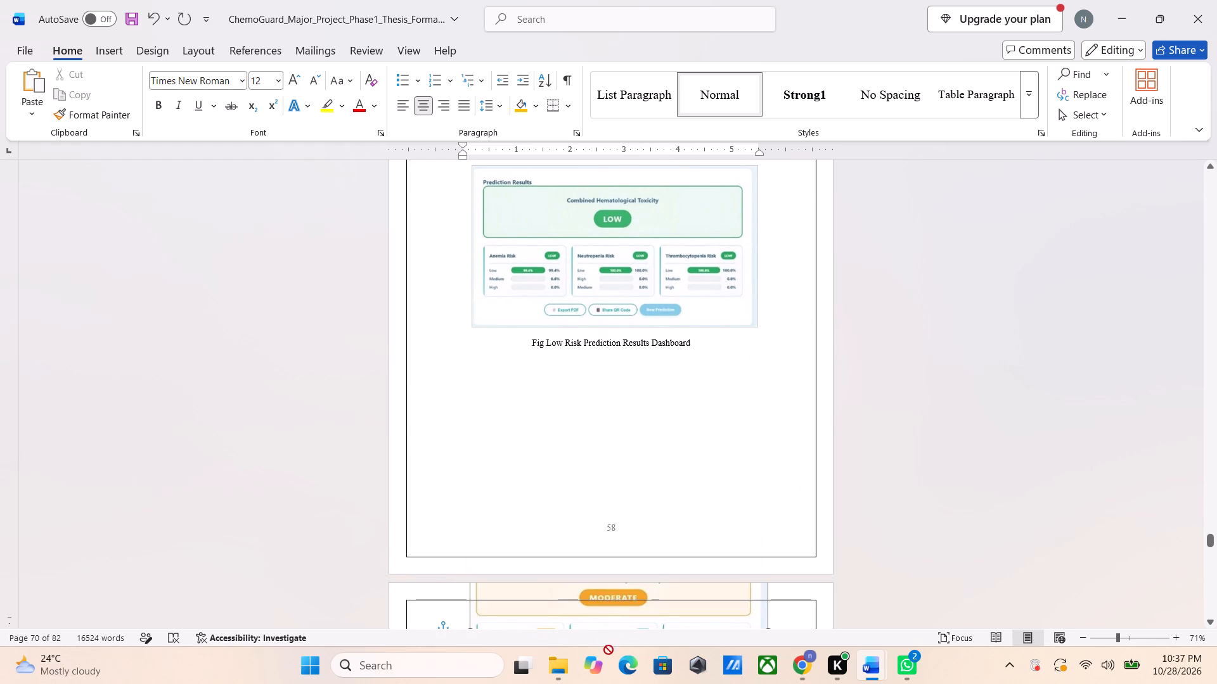
drag(608, 650, 603, 617)
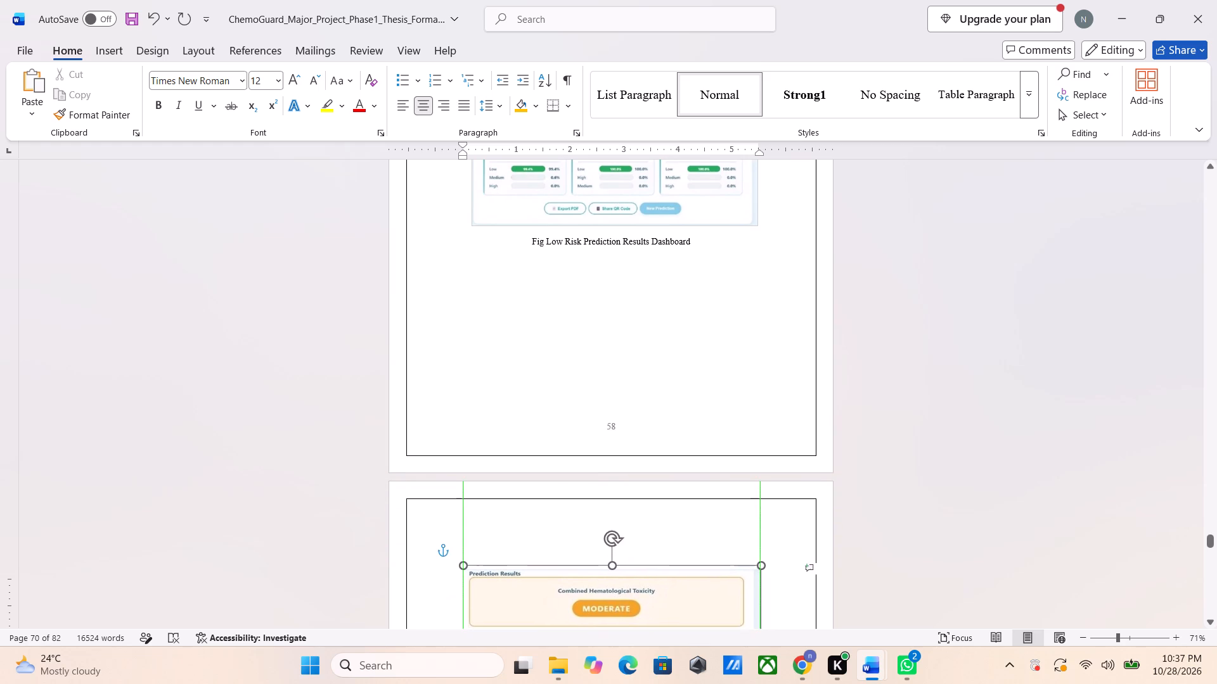
drag(603, 617, 603, 631)
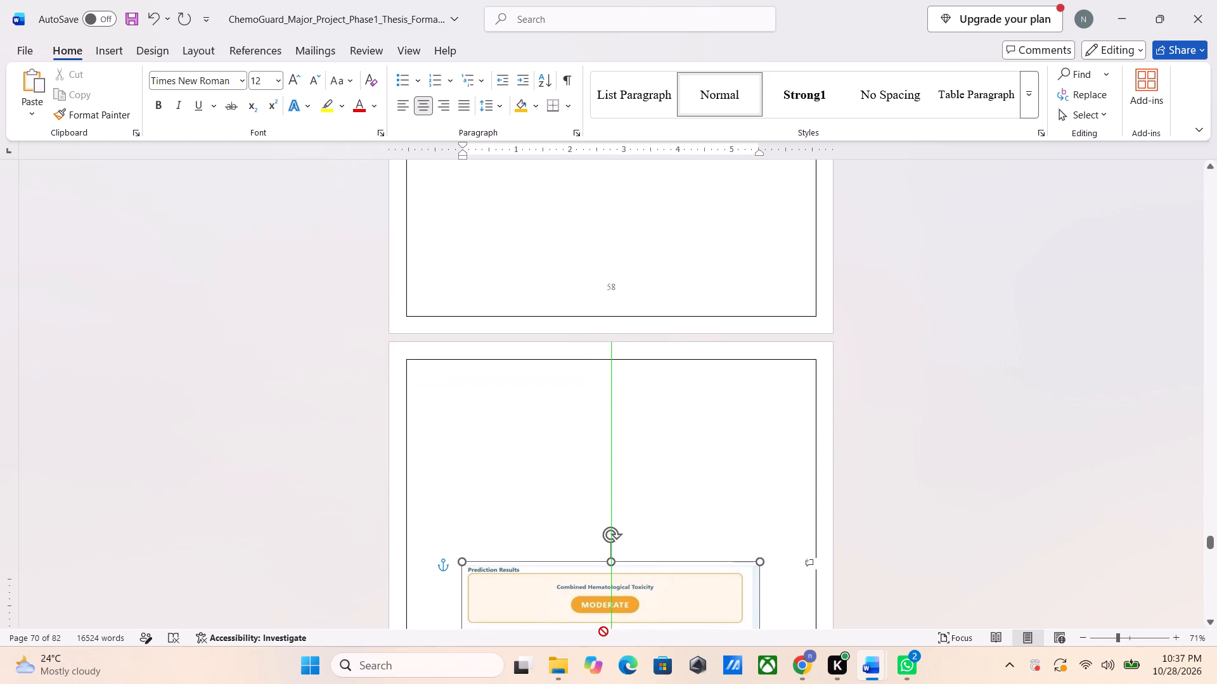
drag(603, 631, 619, 495)
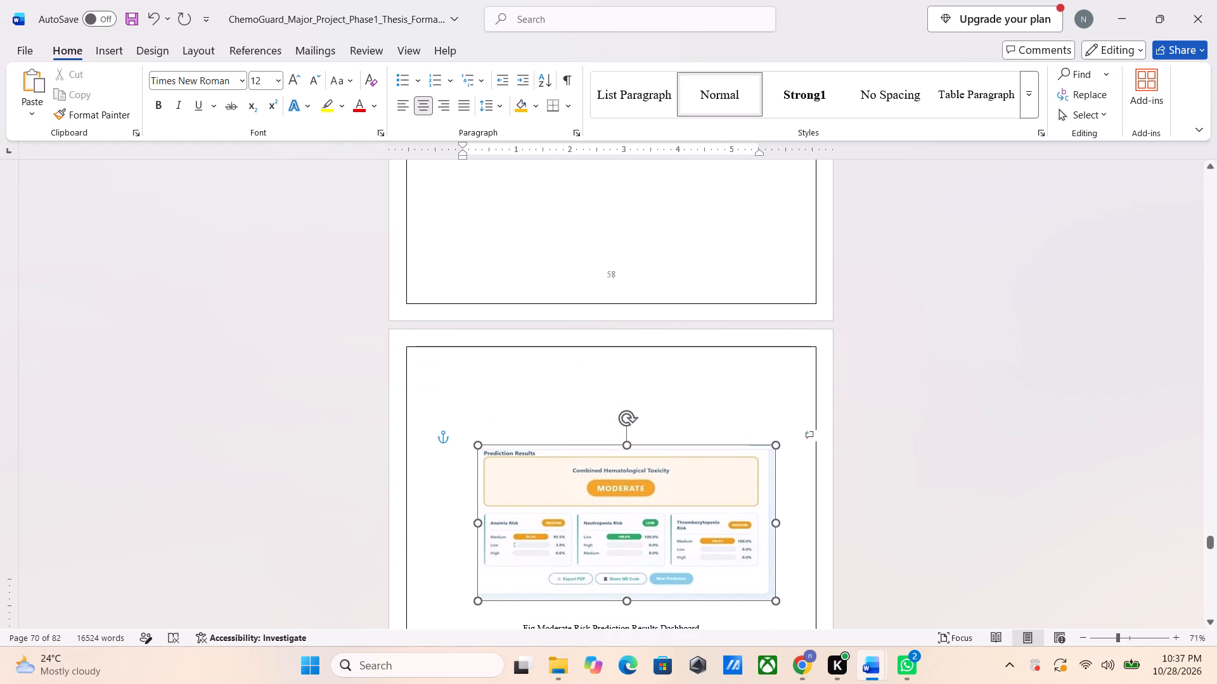
drag(619, 495, 595, 502)
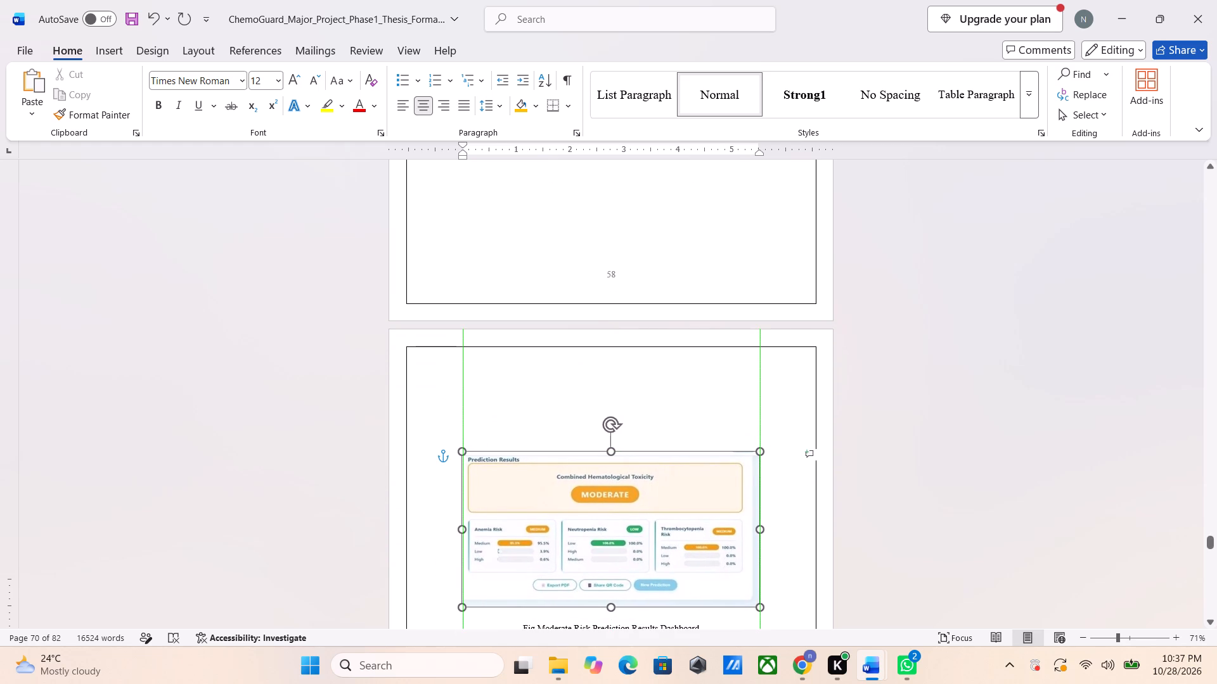
drag(595, 502, 595, 500)
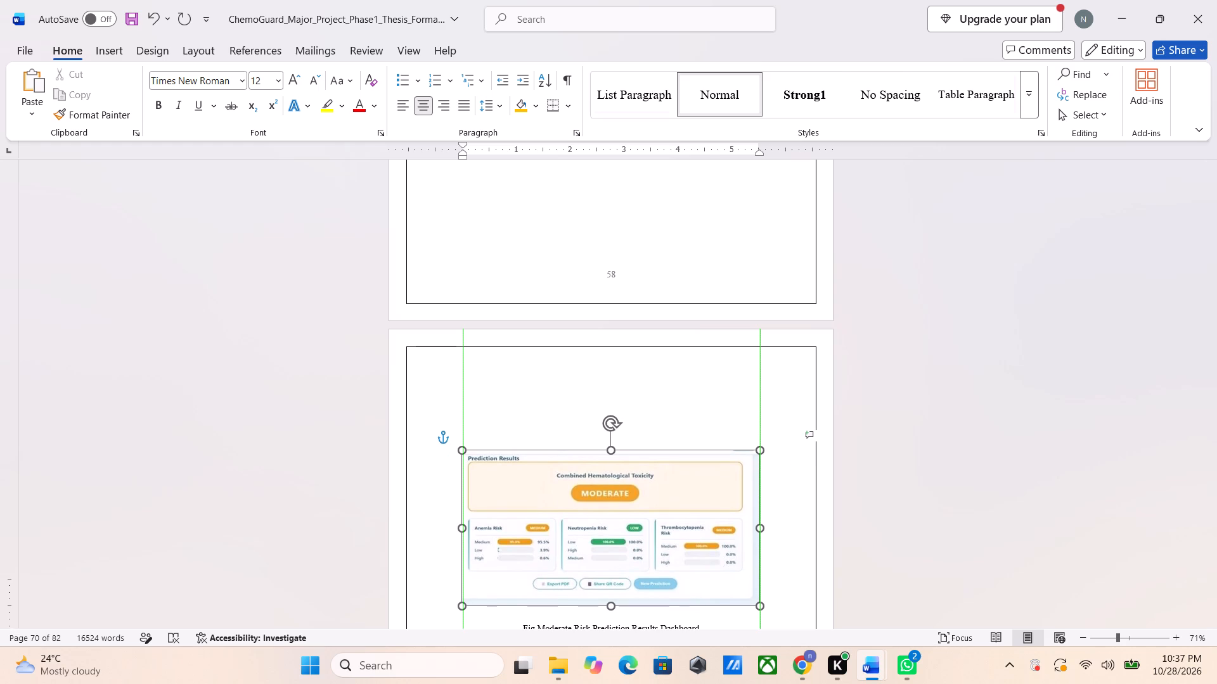
click(887, 481)
Insert four blank lines between the low risk prediction results screenshot and its caption, Fig Low Risk Prediction Results Dashboard.
scroll(887, 481, down, 1)
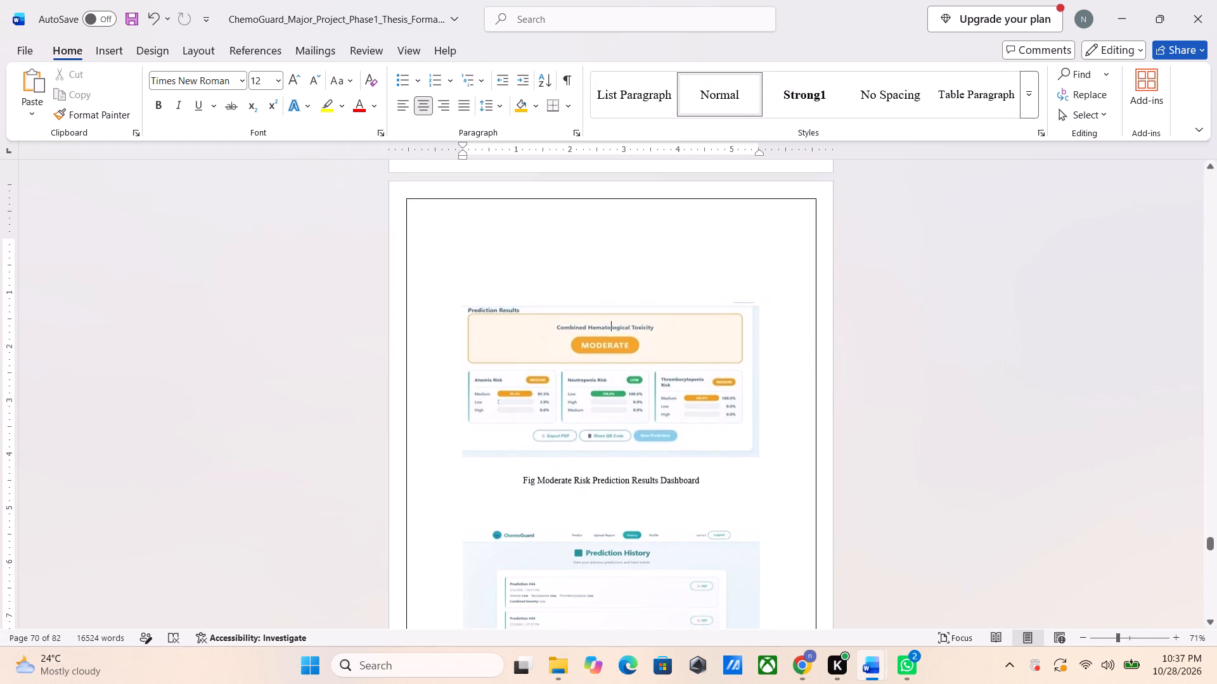
scroll(887, 481, down, 1)
scroll(887, 481, up, 2)
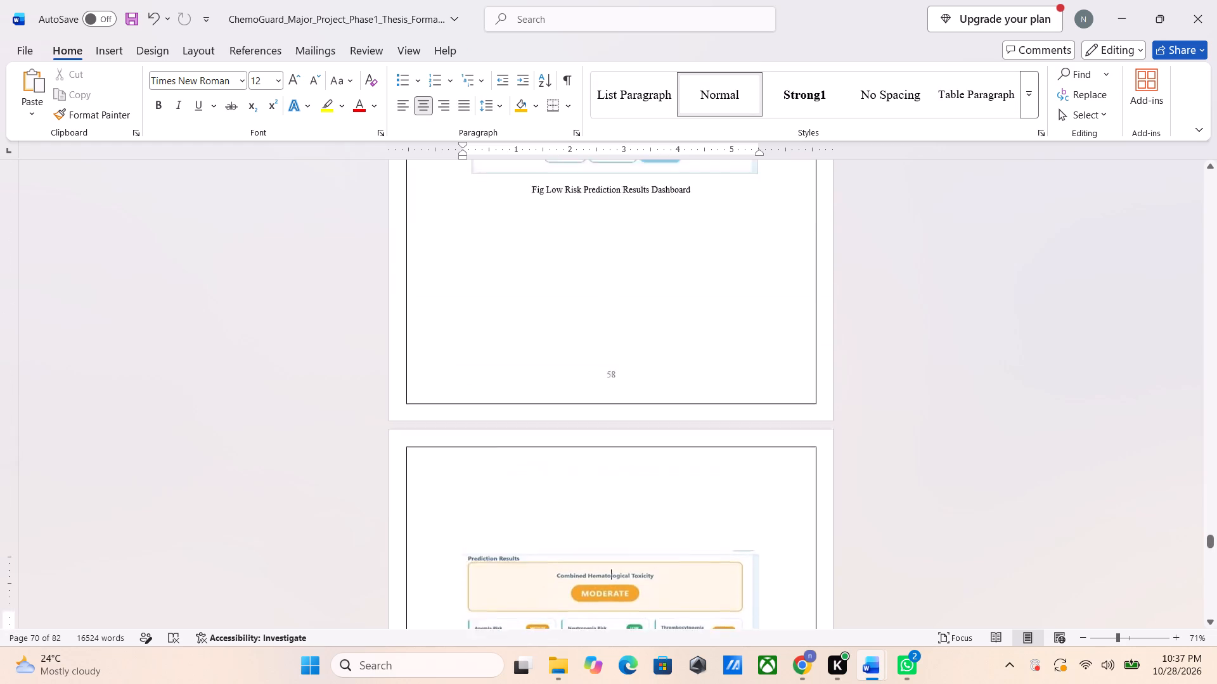
scroll(887, 481, up, 2)
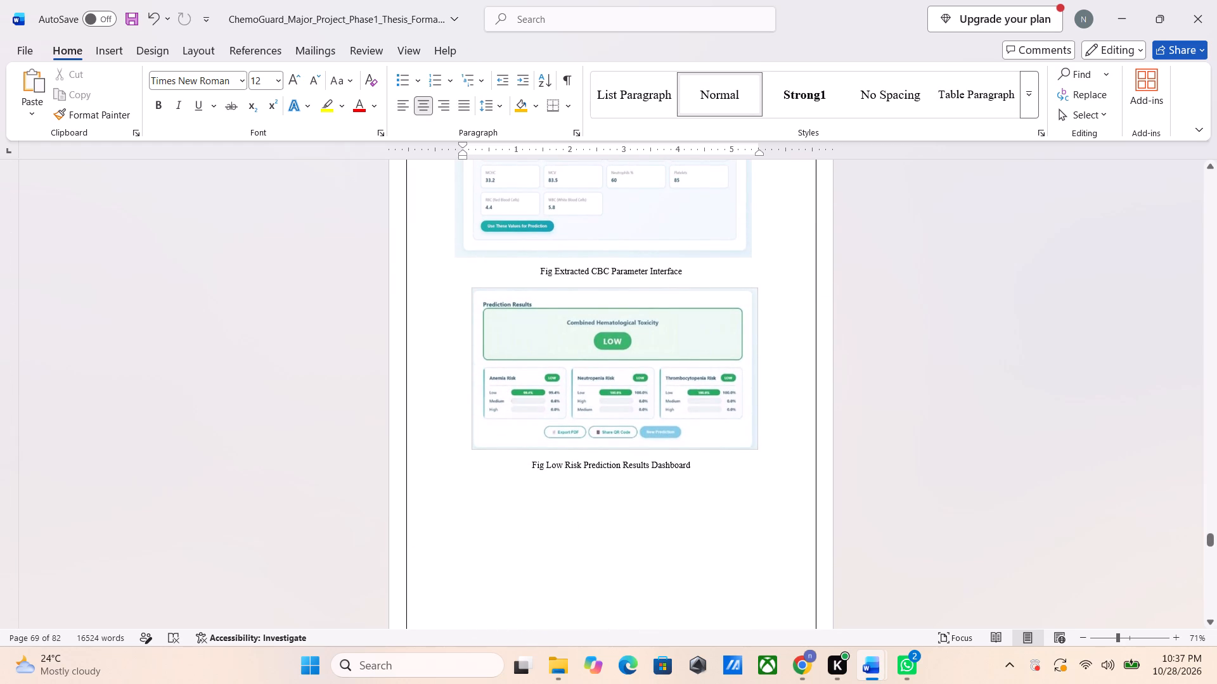
click(531, 472)
key(Return)
key(Return)
key(Return)
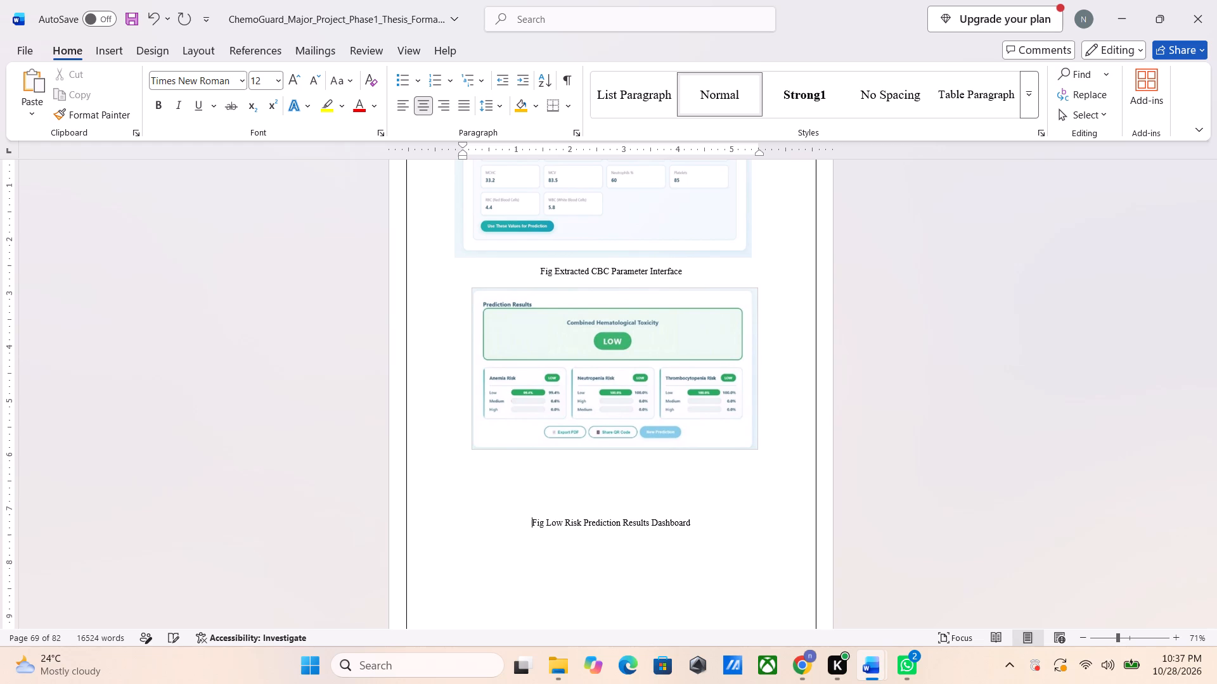
key(Return)
Move the low risk prediction results screenshot down to directly above the Fig Low Risk Prediction Results Dashboard caption.
click(560, 372)
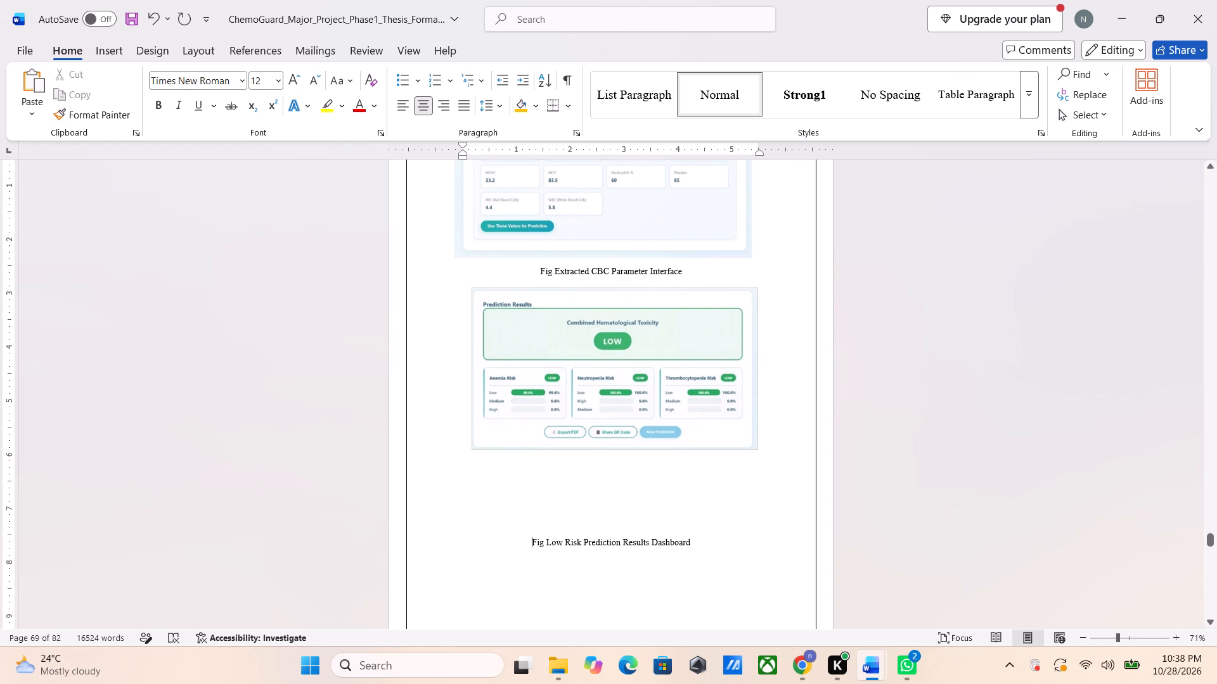
drag(560, 372, 555, 417)
drag(588, 380, 588, 417)
drag(612, 387, 612, 450)
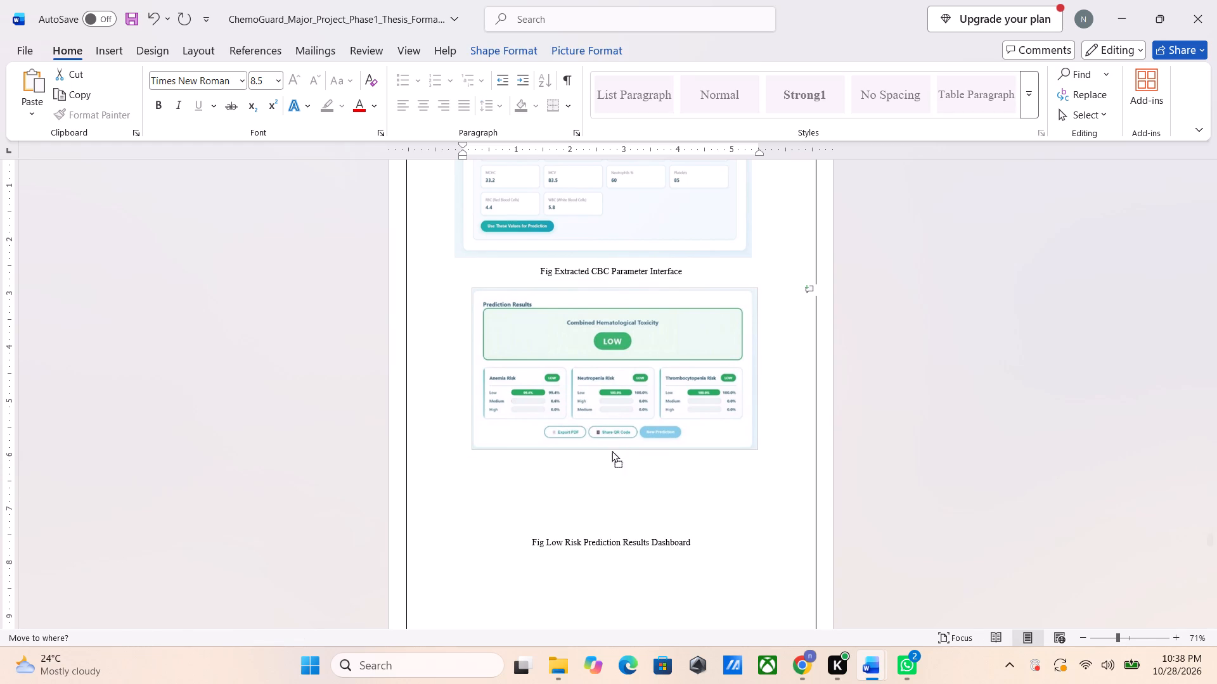
drag(612, 450, 607, 484)
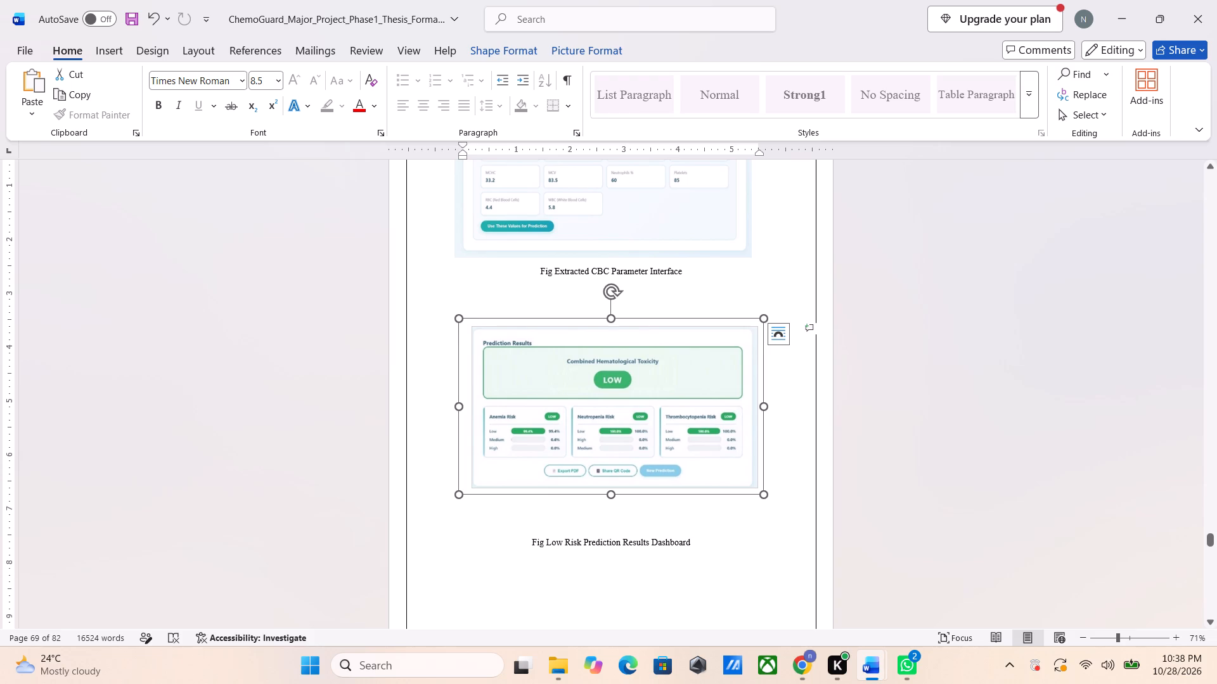
drag(629, 446, 629, 518)
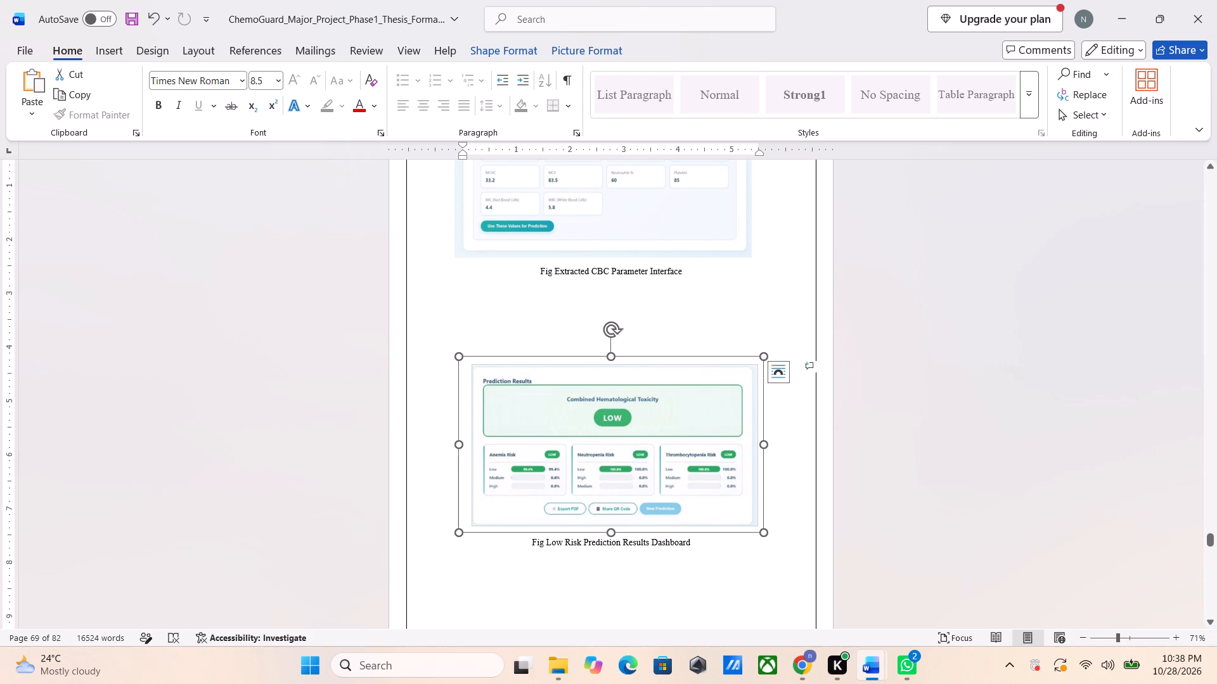
Insert a blank line above the Fig Extracted CBC Parameter Interface caption, then cut the caption and paste it two lines further down.
click(538, 270)
key(Return)
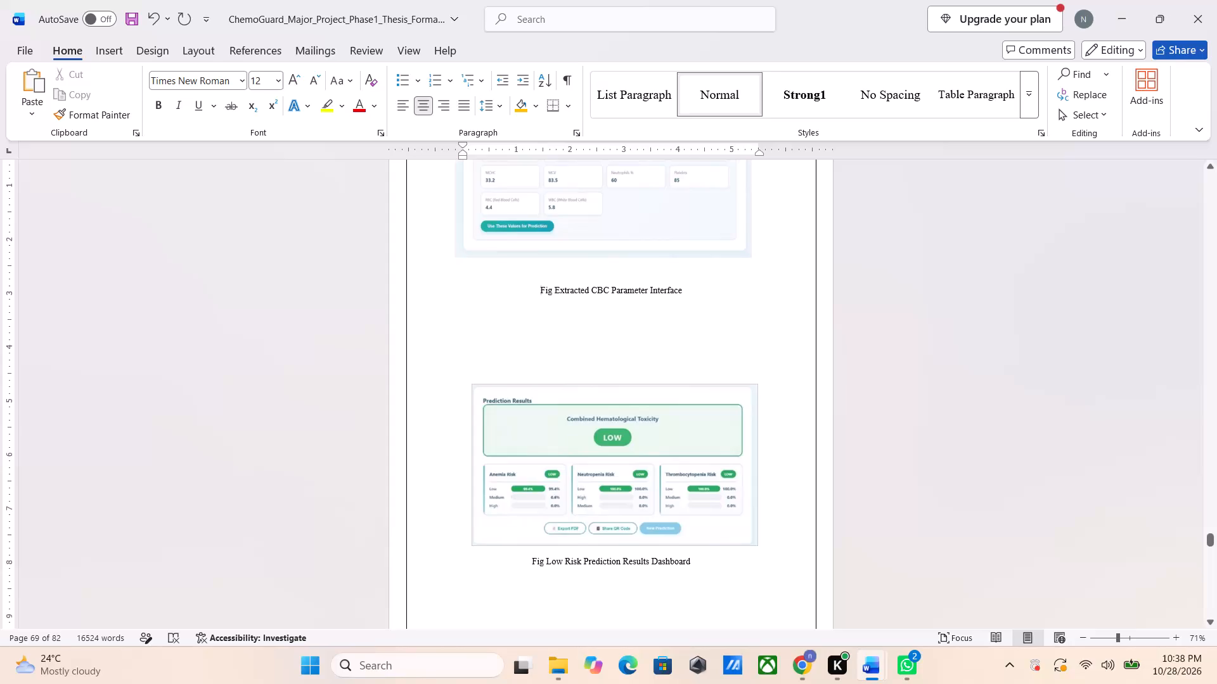
drag(686, 286, 595, 286)
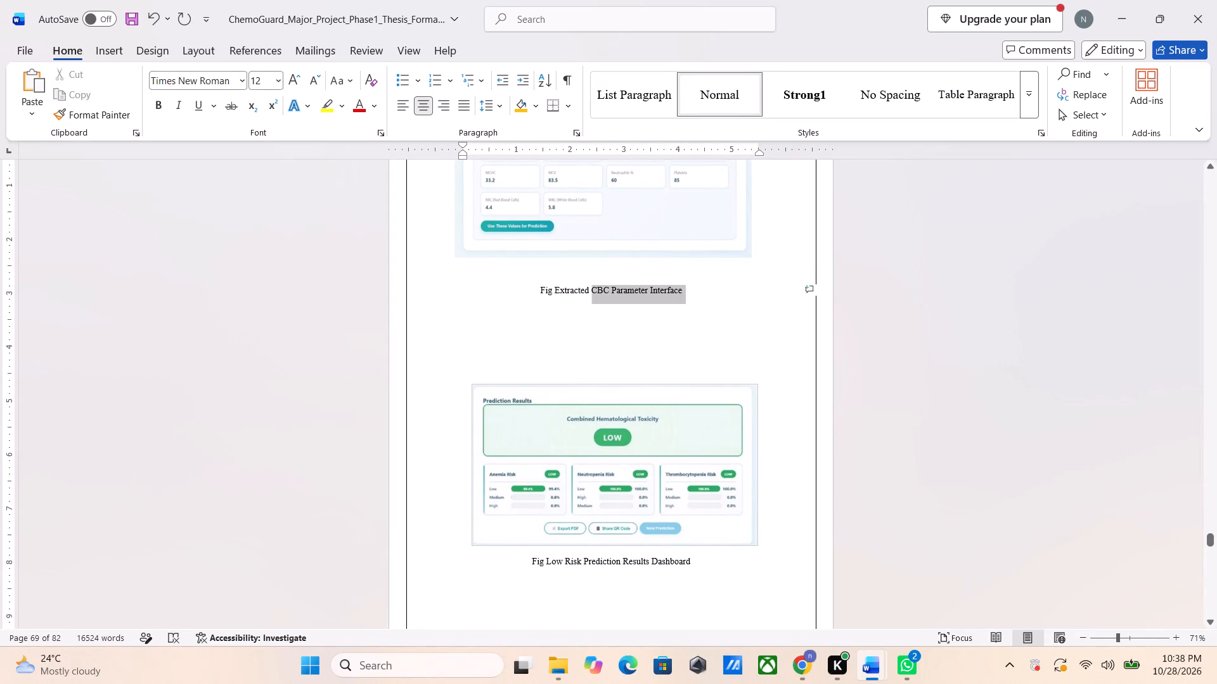
drag(595, 286, 538, 289)
key(ctrl+x)
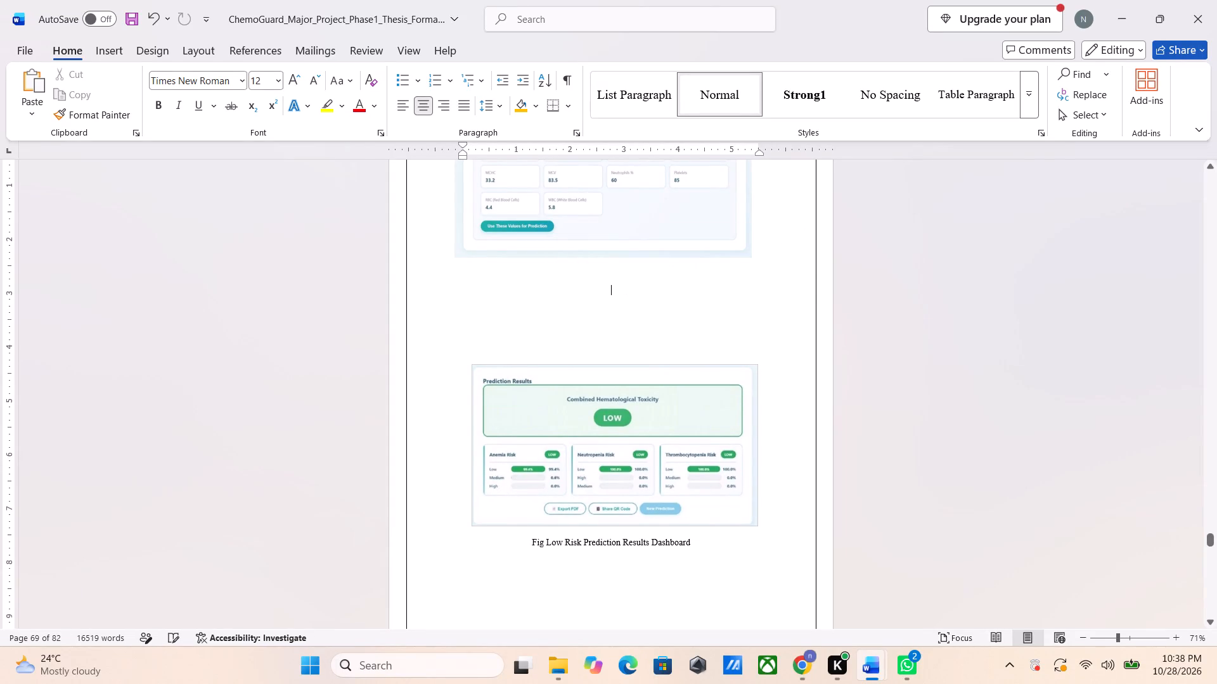
click(615, 333)
key(ctrl+v)
Move the extracted parameters screenshot down to directly above the Fig Extracted CBC Parameter Interface caption.
click(588, 206)
drag(588, 206, 596, 312)
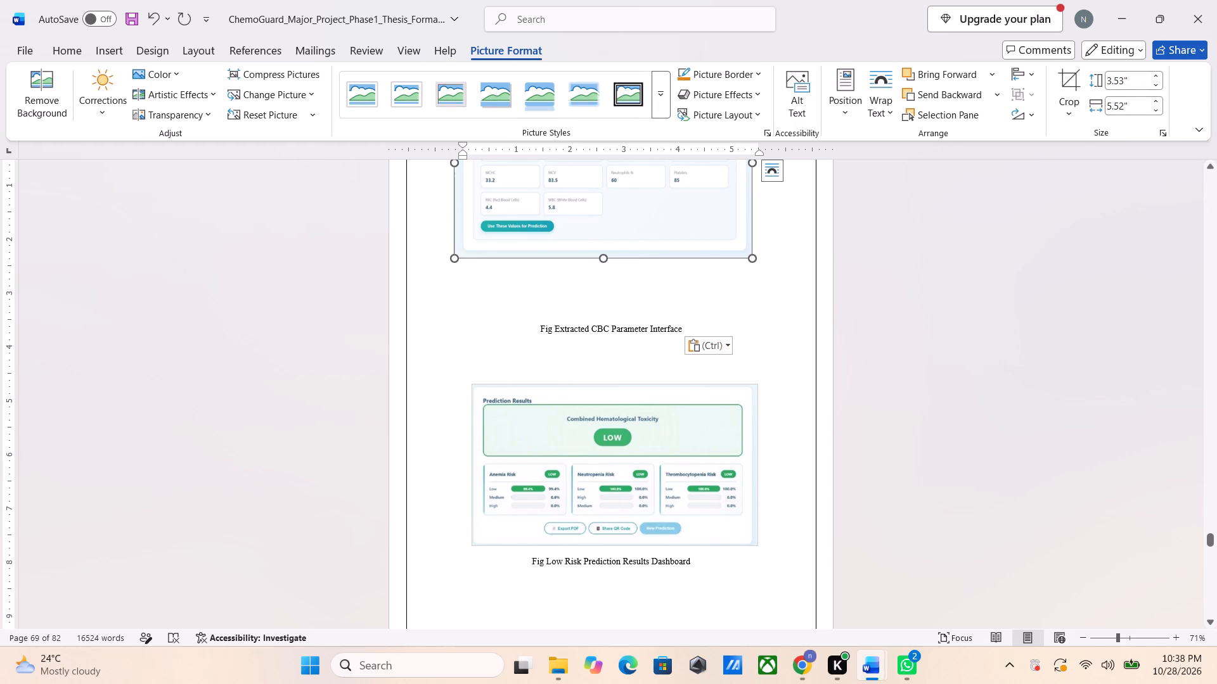
click(614, 237)
drag(614, 237, 624, 234)
drag(624, 234, 630, 295)
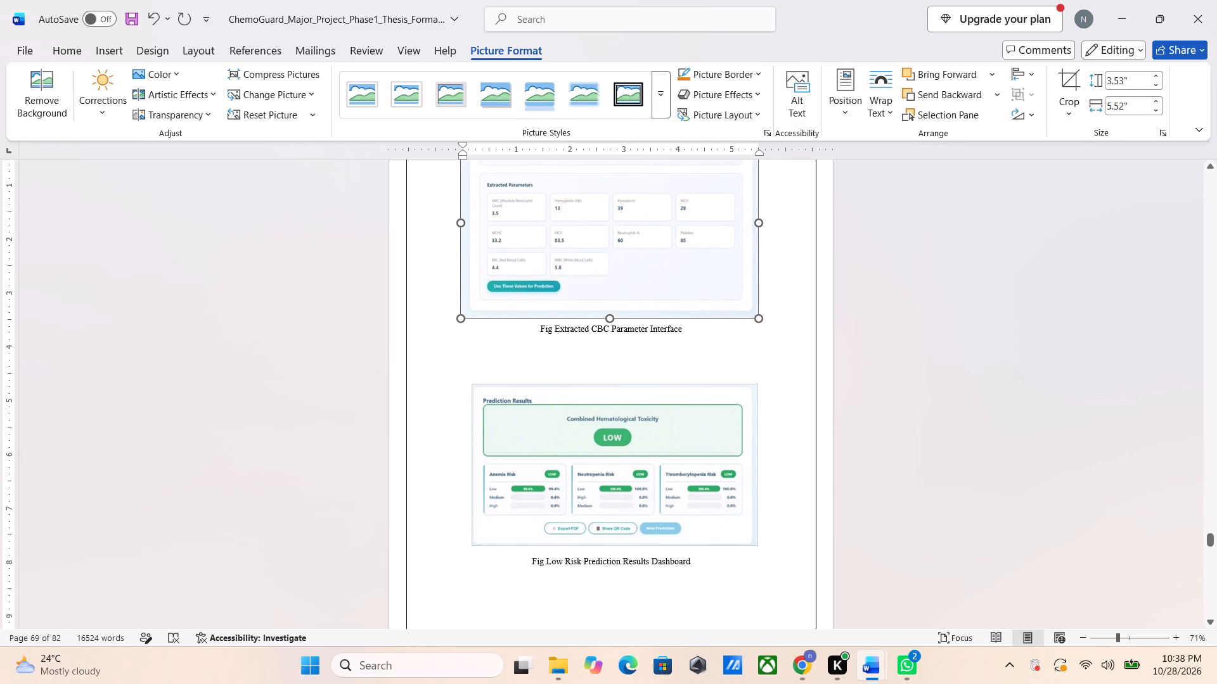
drag(630, 295, 629, 296)
scroll(820, 317, up, 1)
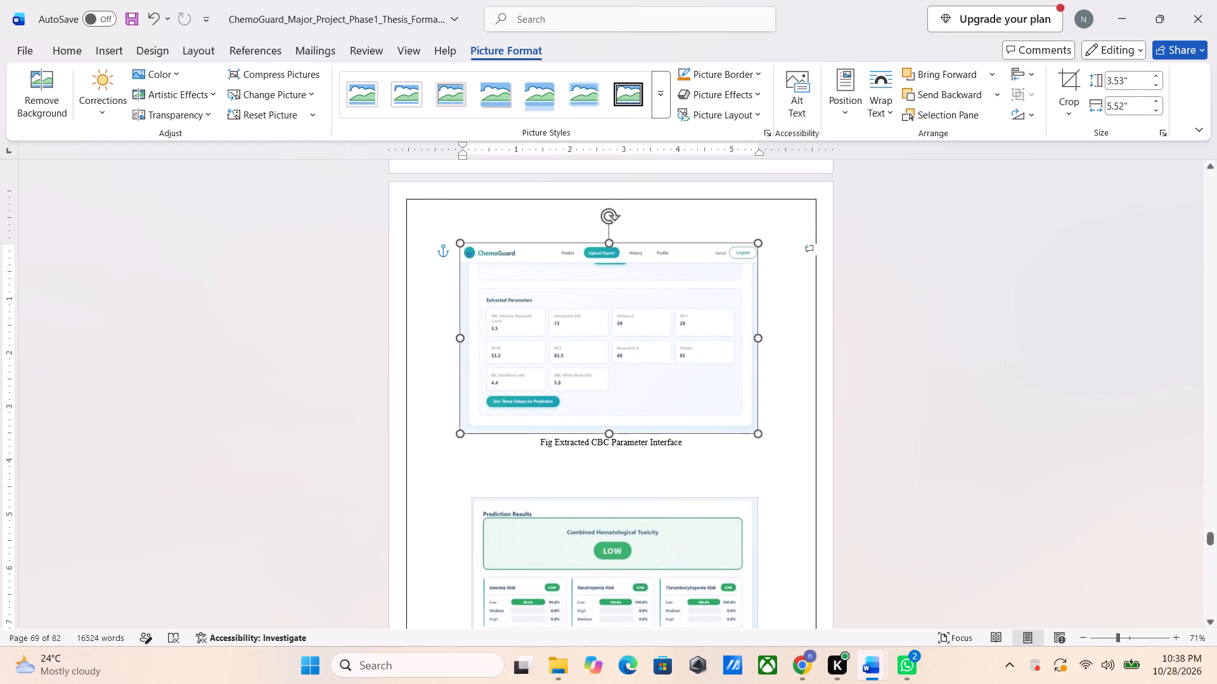
Insert a blank line between the extracted parameters screenshot and its Fig Extracted CBC Parameter Interface caption.
click(655, 581)
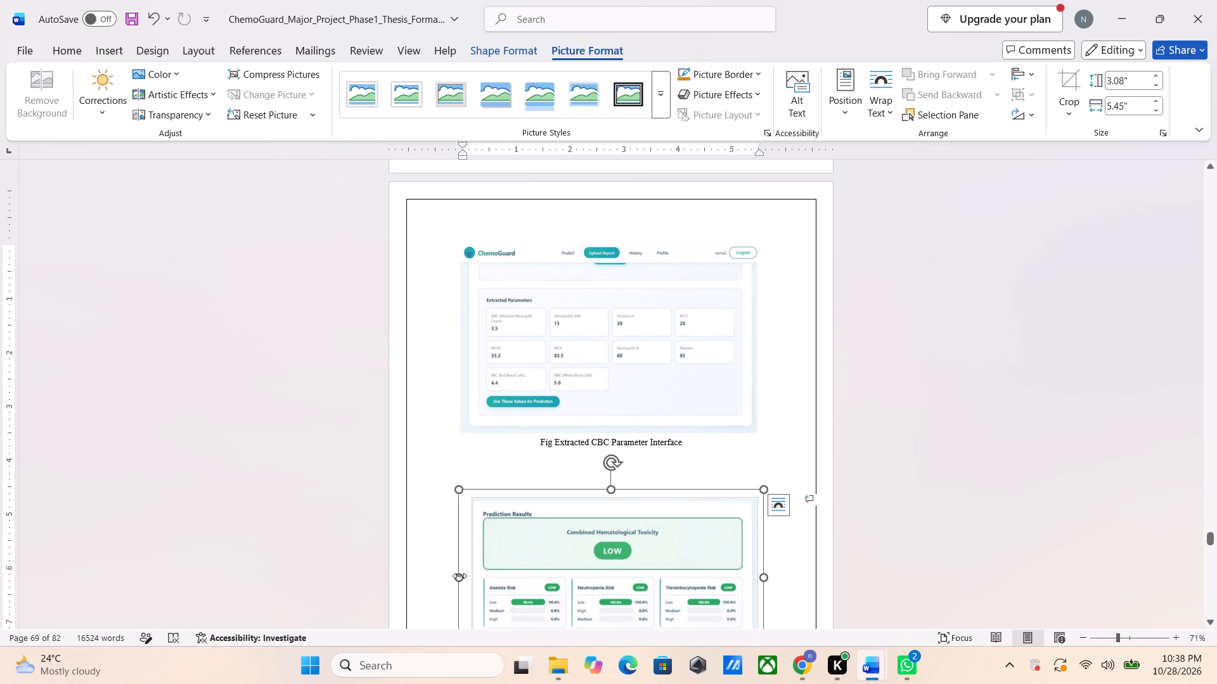
click(460, 576)
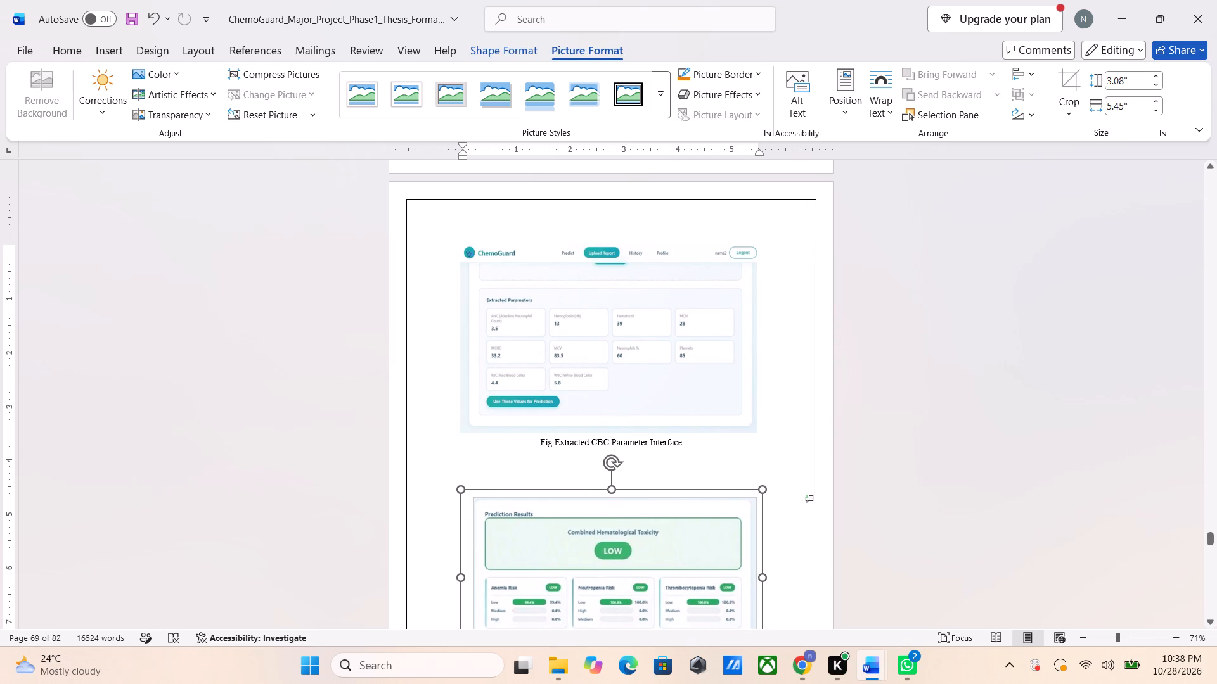
click(580, 421)
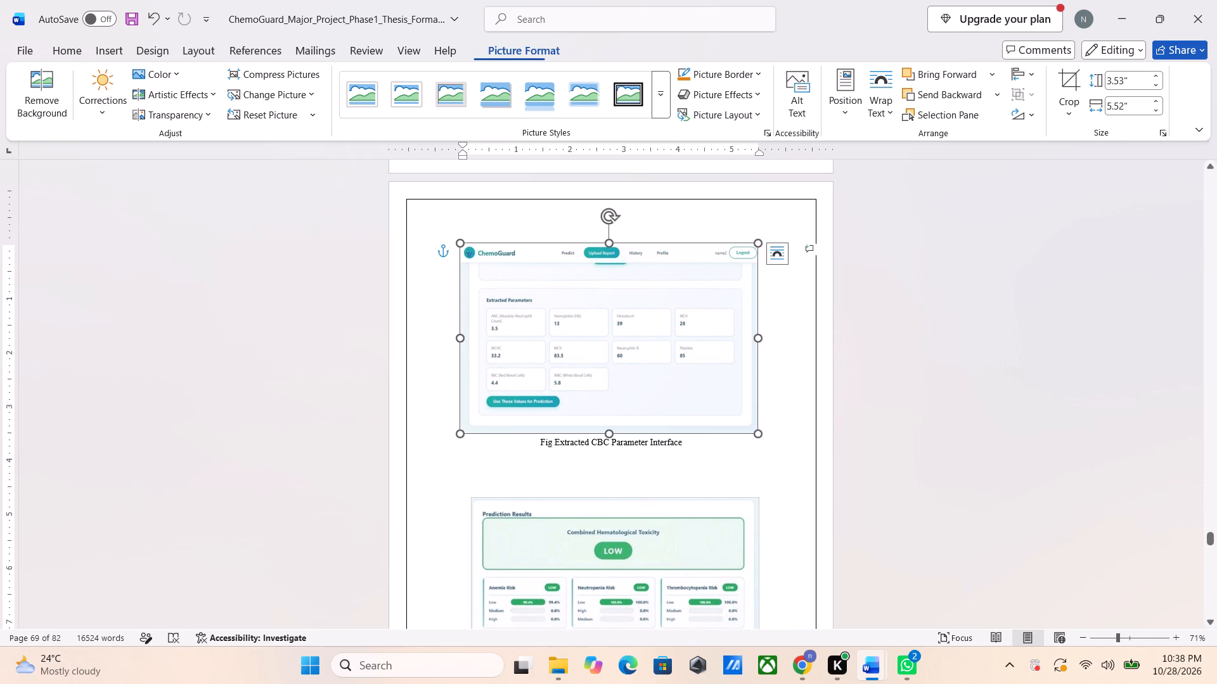
click(539, 442)
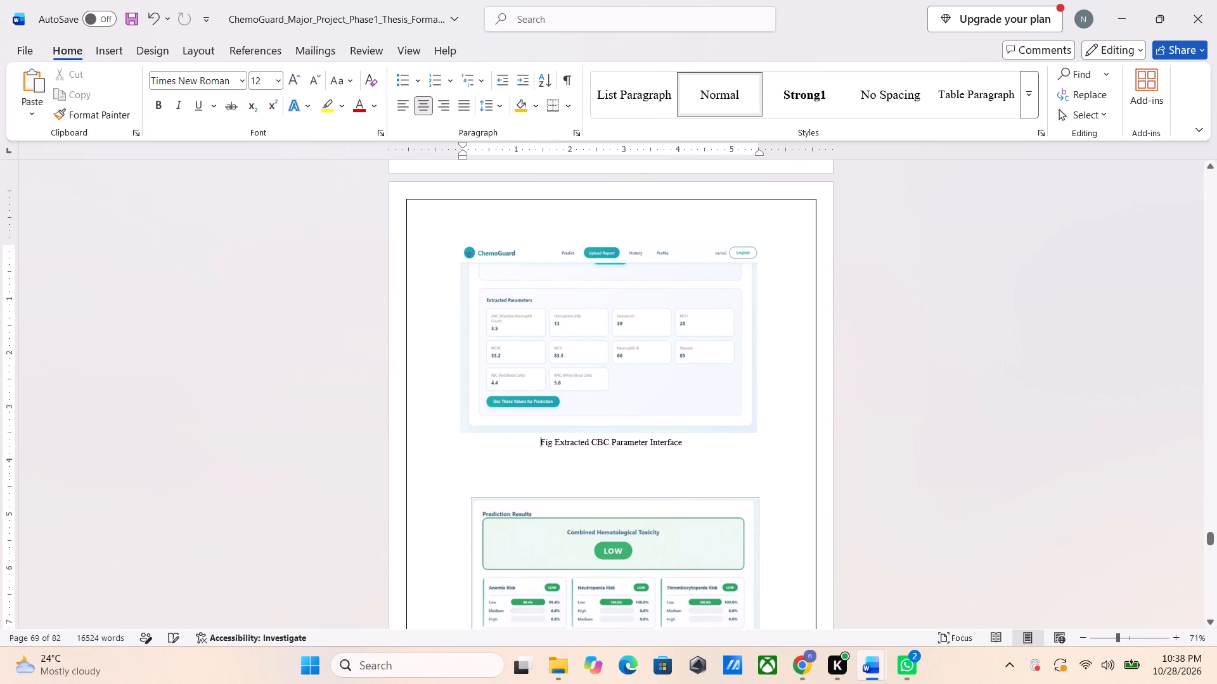
key(Return)
Set the line spacing of the entire code listing below the Code heading to 1.5 lines.
scroll(539, 442, down, 5)
scroll(539, 442, up, 9)
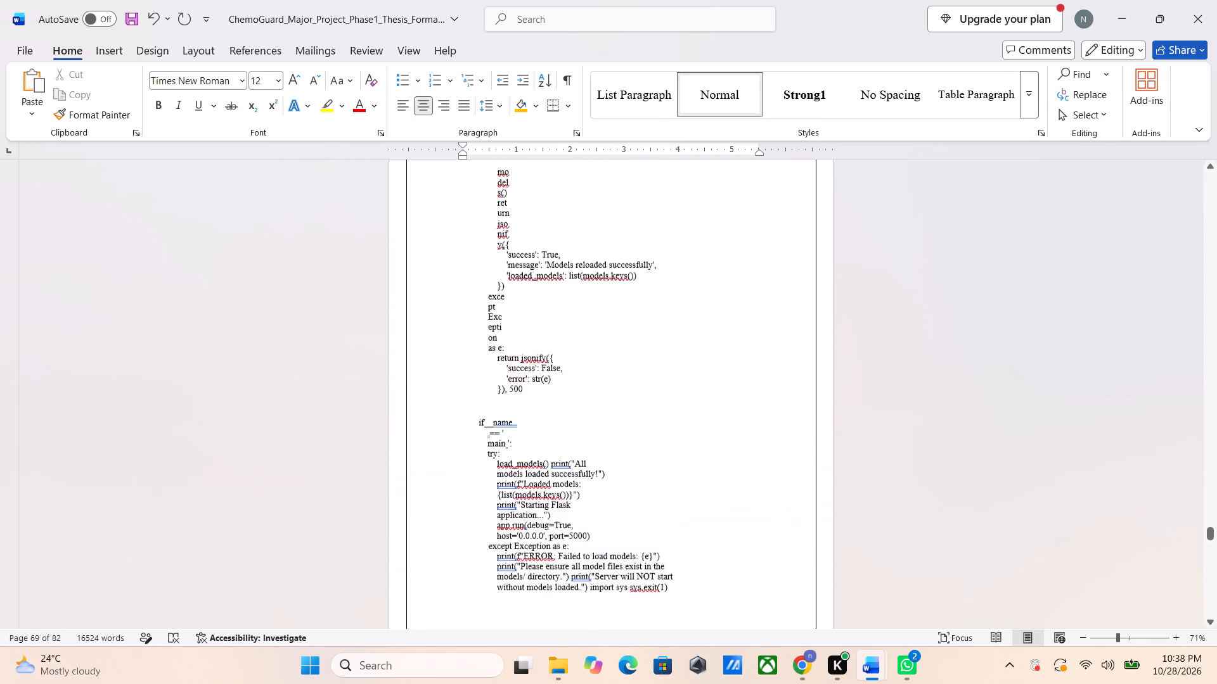
scroll(539, 442, down, 1)
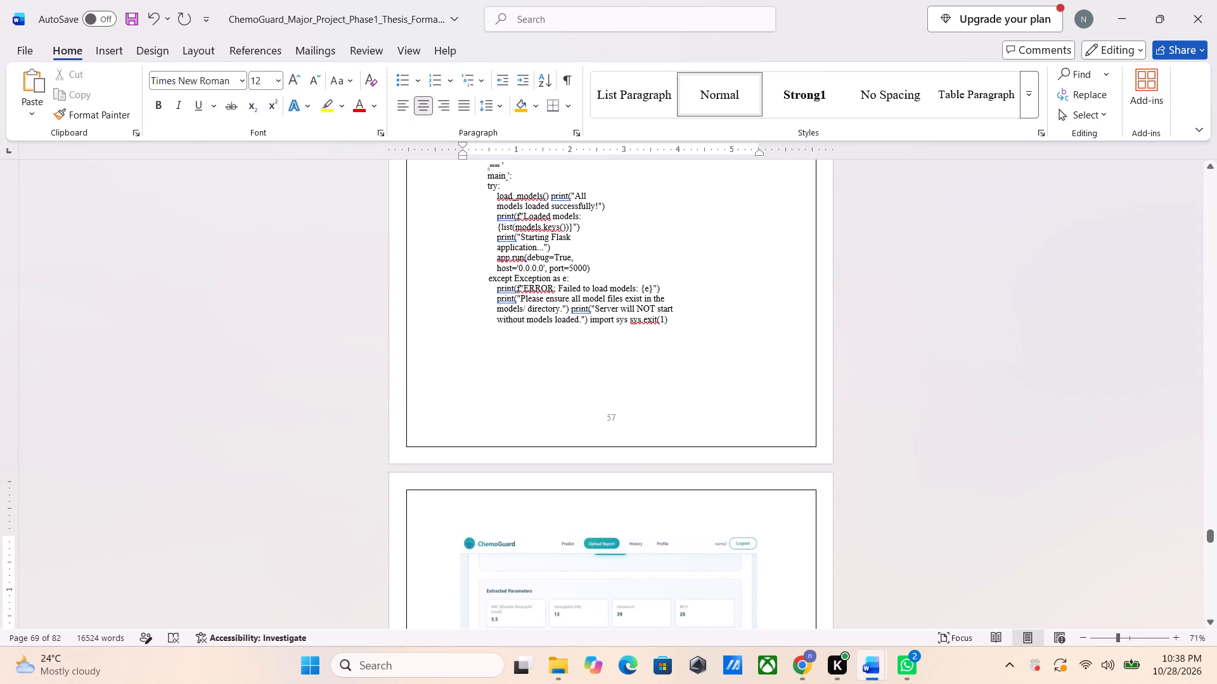
drag(686, 345, 468, 159)
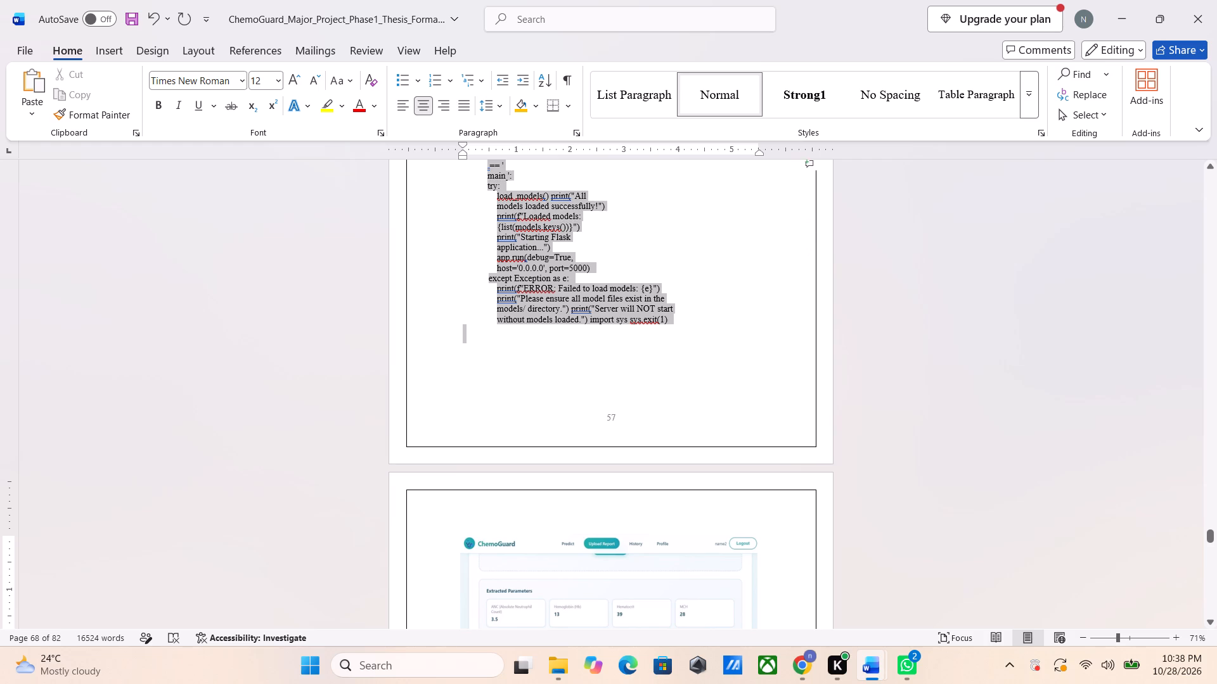
drag(468, 159, 470, 151)
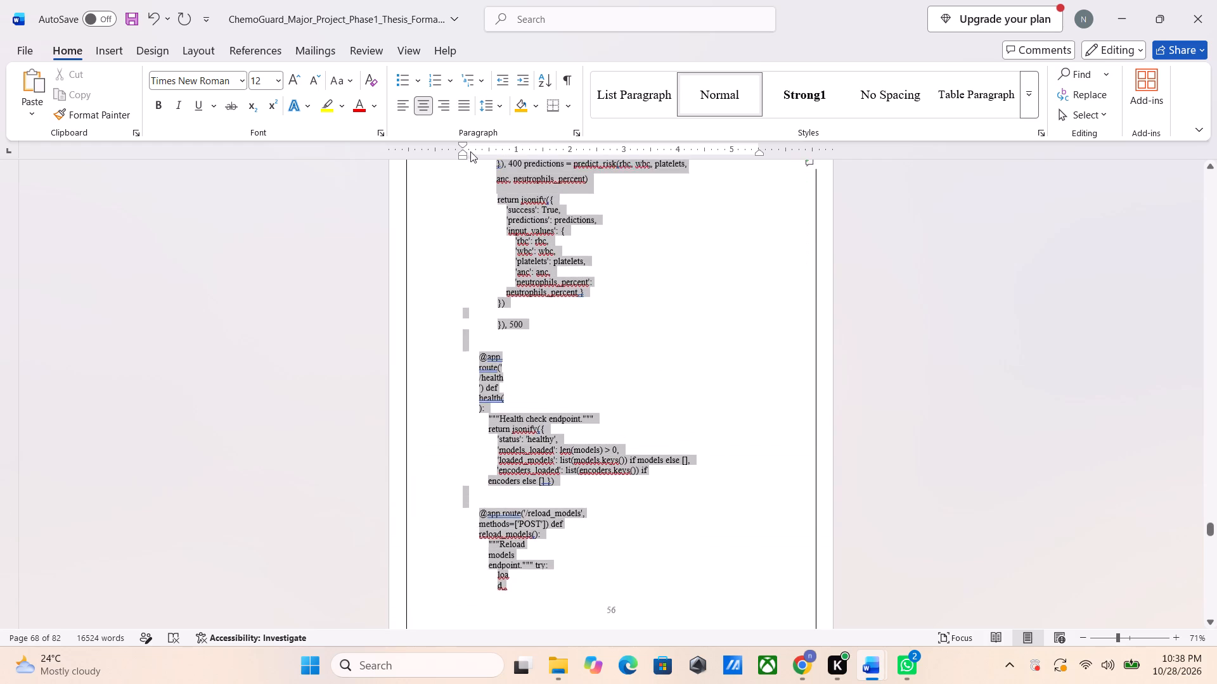
drag(470, 151, 452, 140)
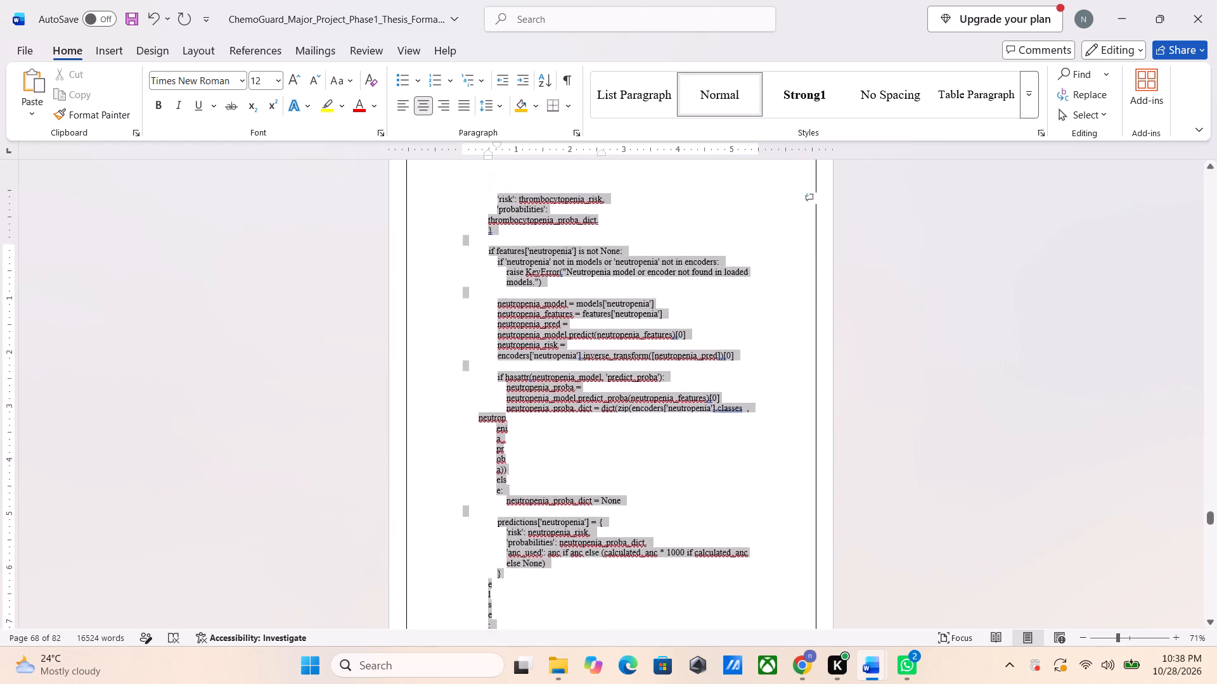
drag(452, 140, 452, 160)
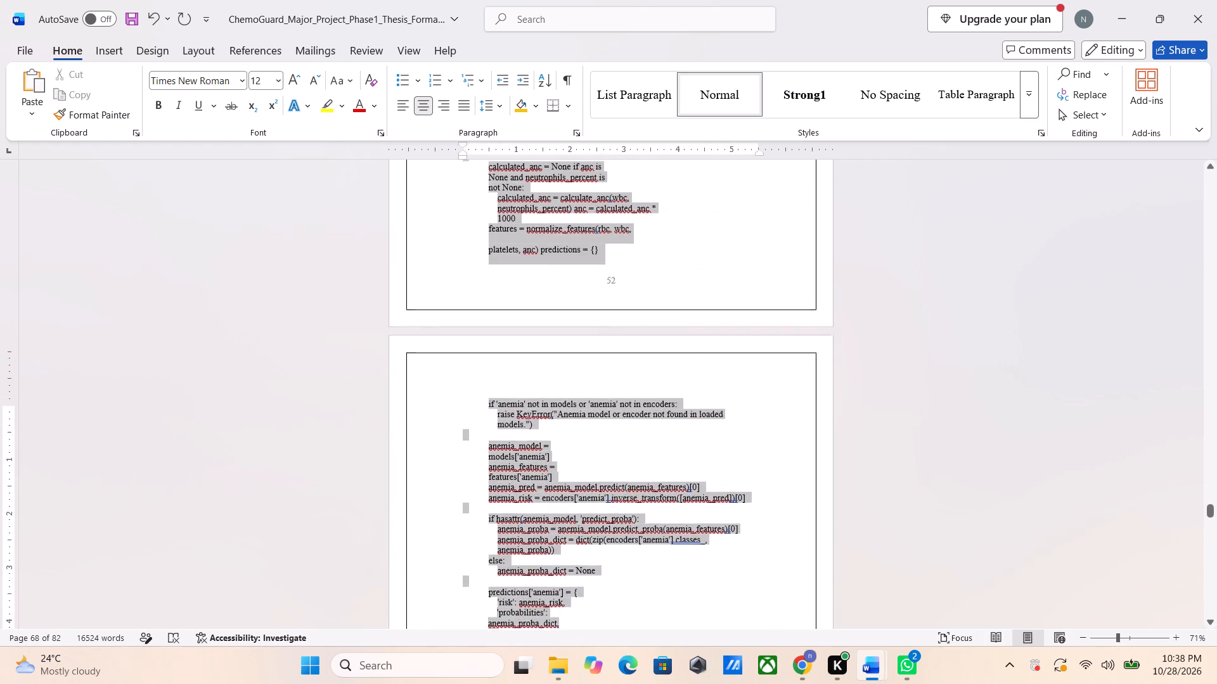
drag(452, 160, 457, 122)
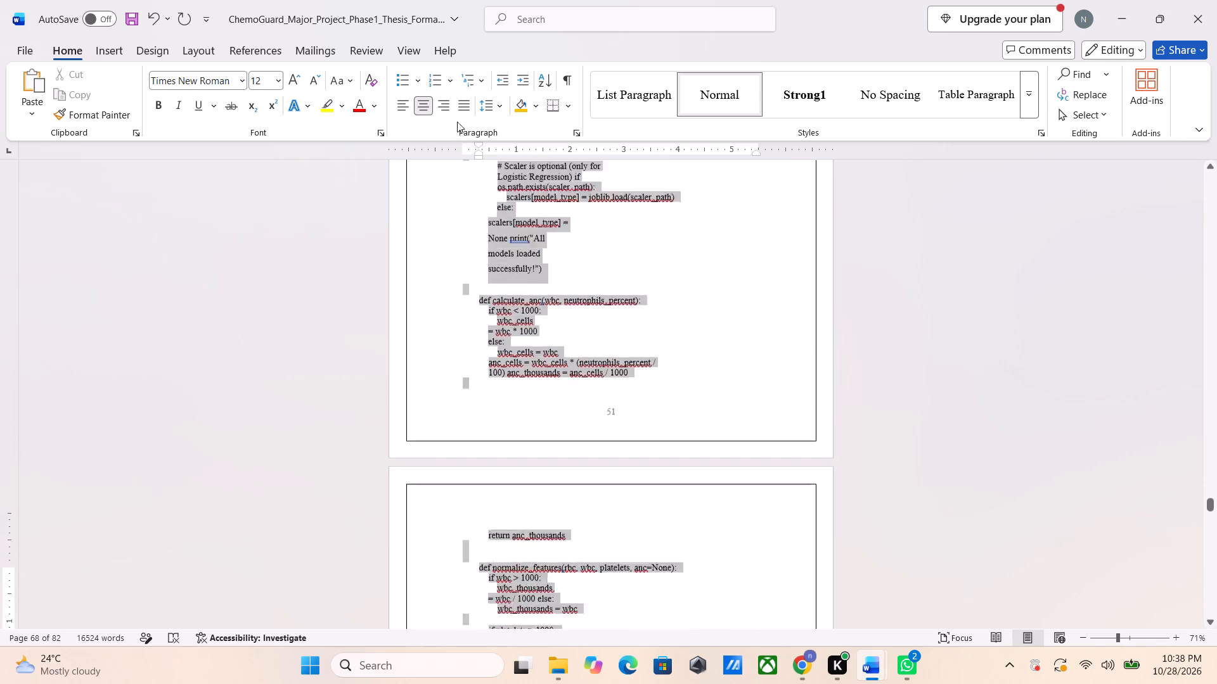
drag(457, 122, 468, 255)
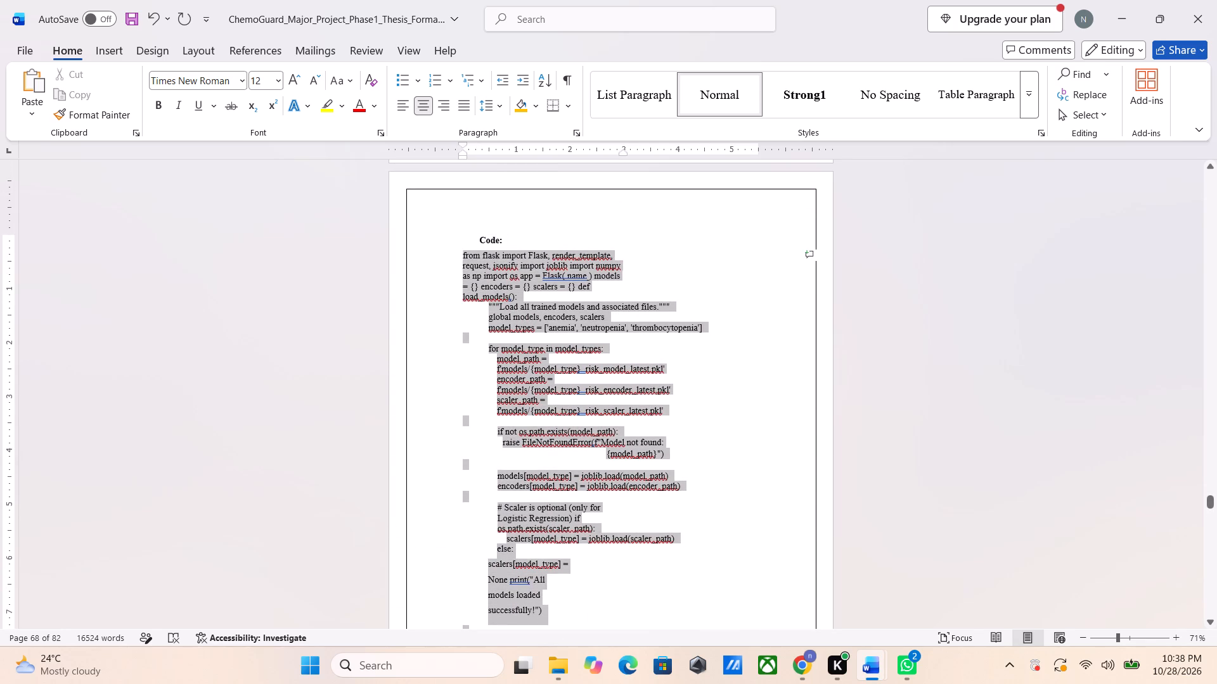
drag(468, 255, 465, 253)
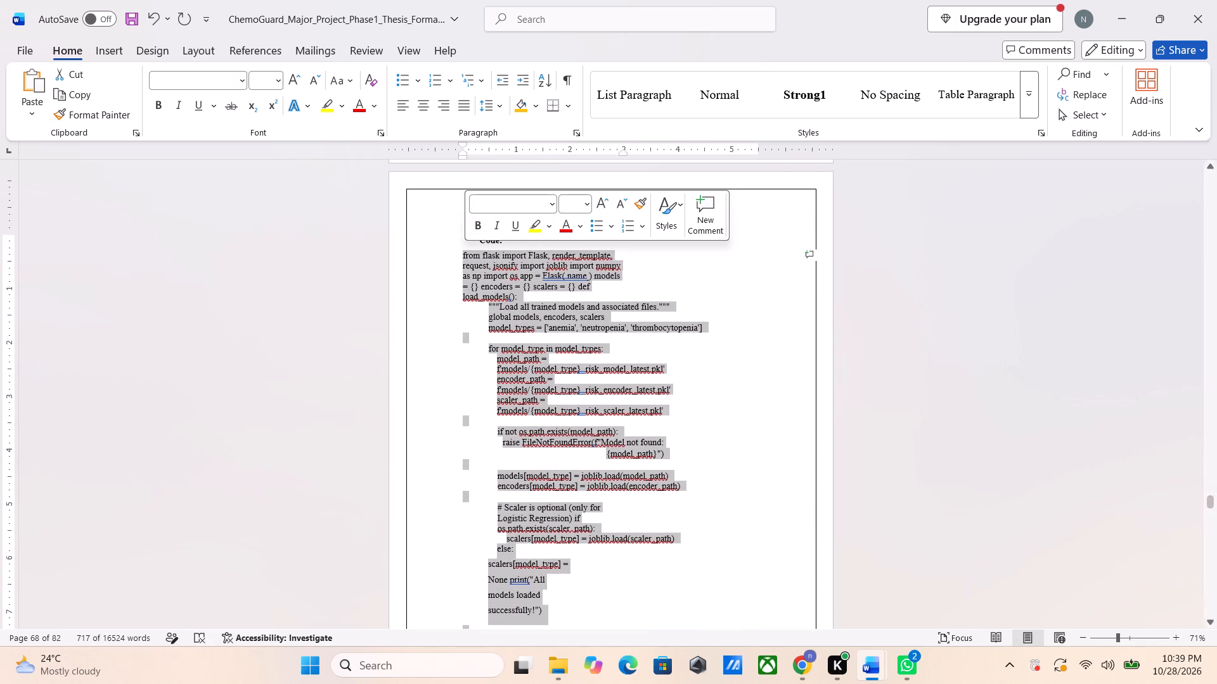
click(568, 126)
click(576, 132)
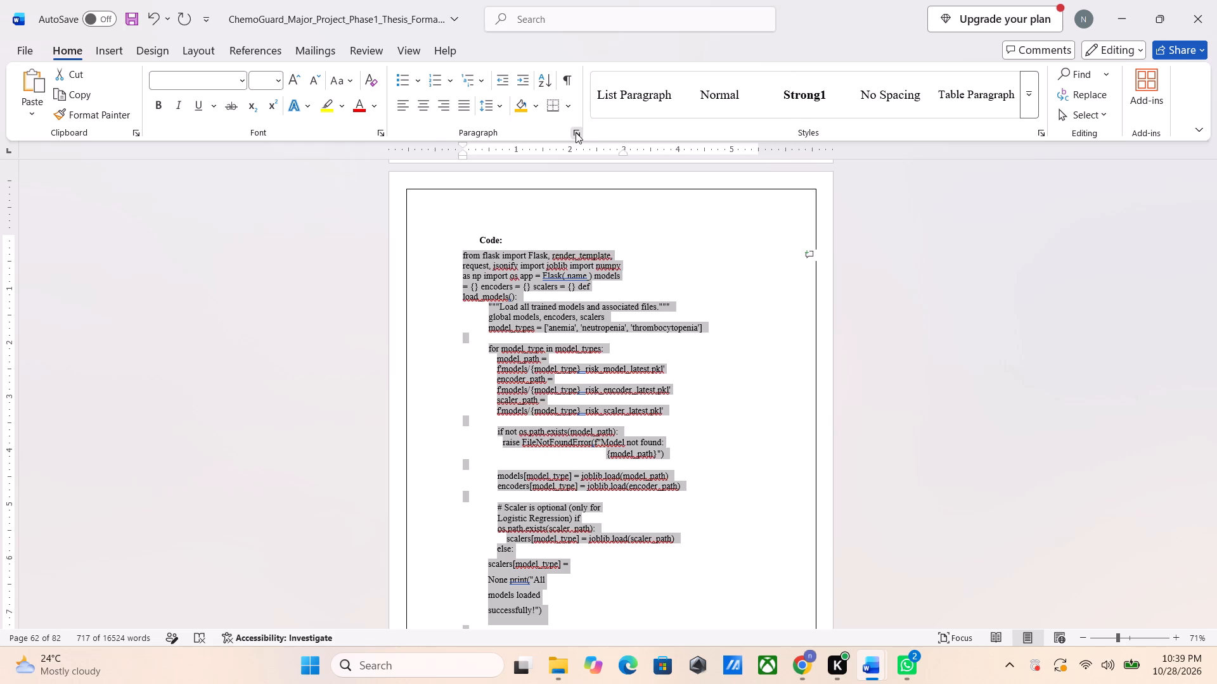
click(671, 357)
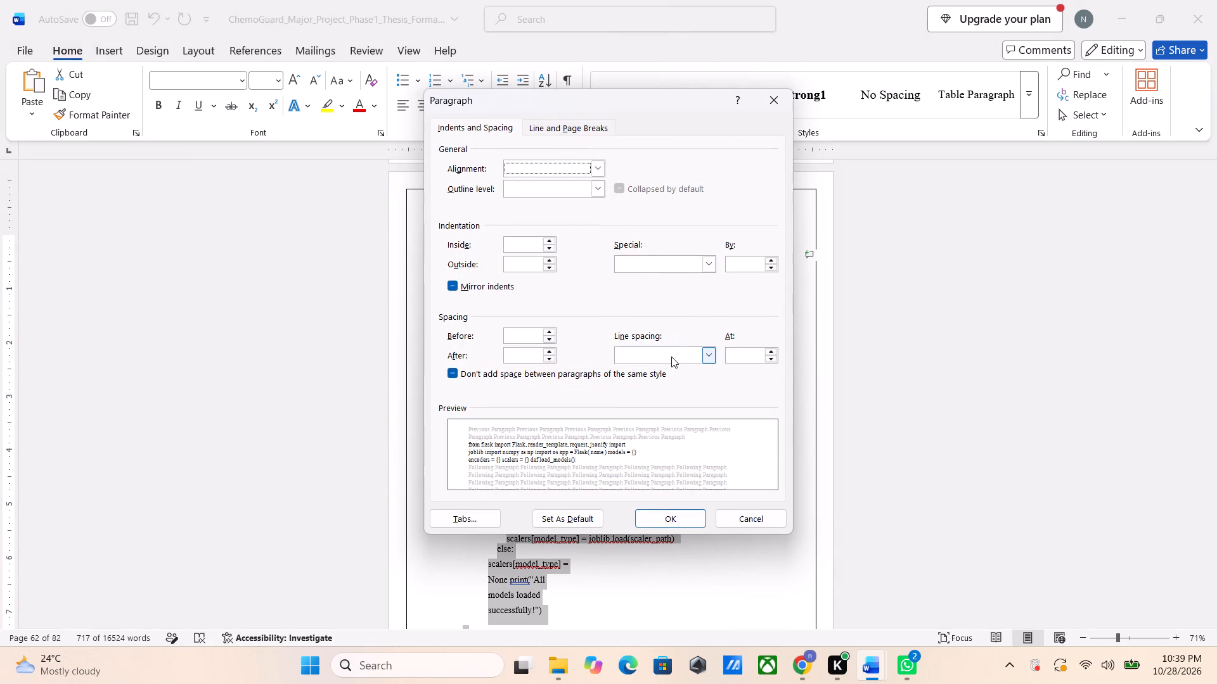
click(660, 379)
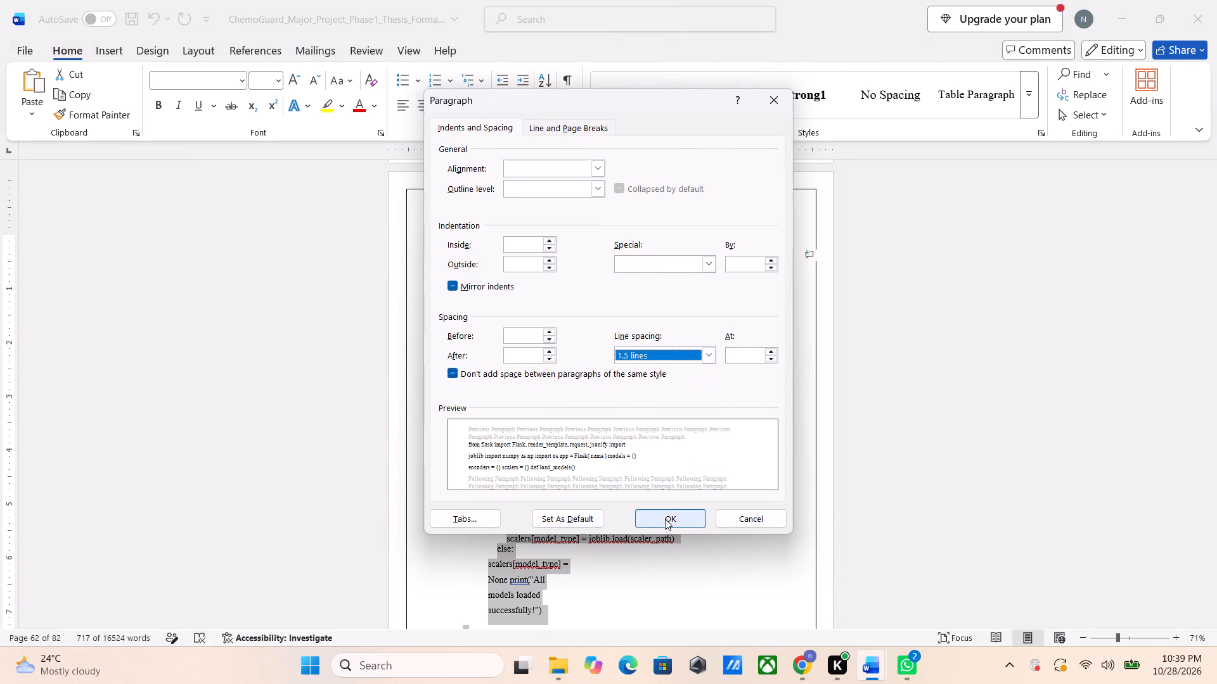
click(665, 521)
Examine the respaced code listing and how the output screenshots and captions fall on the pages up to Chapter 7.
scroll(665, 521, down, 8)
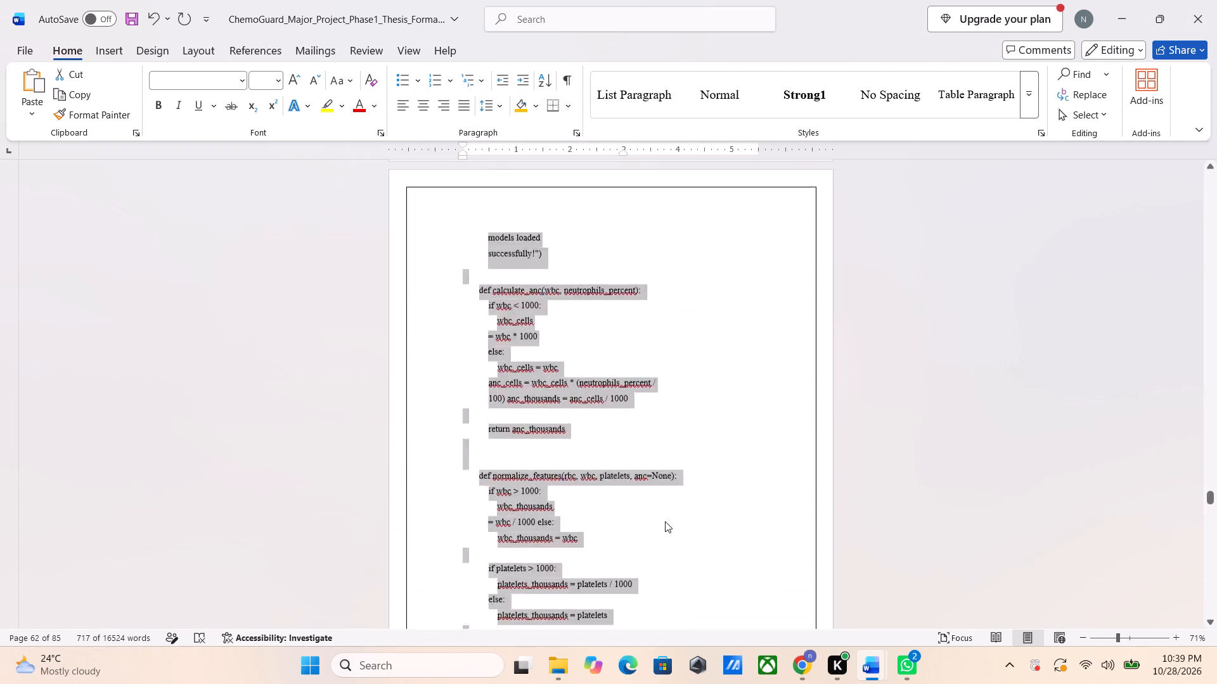
scroll(665, 521, down, 12)
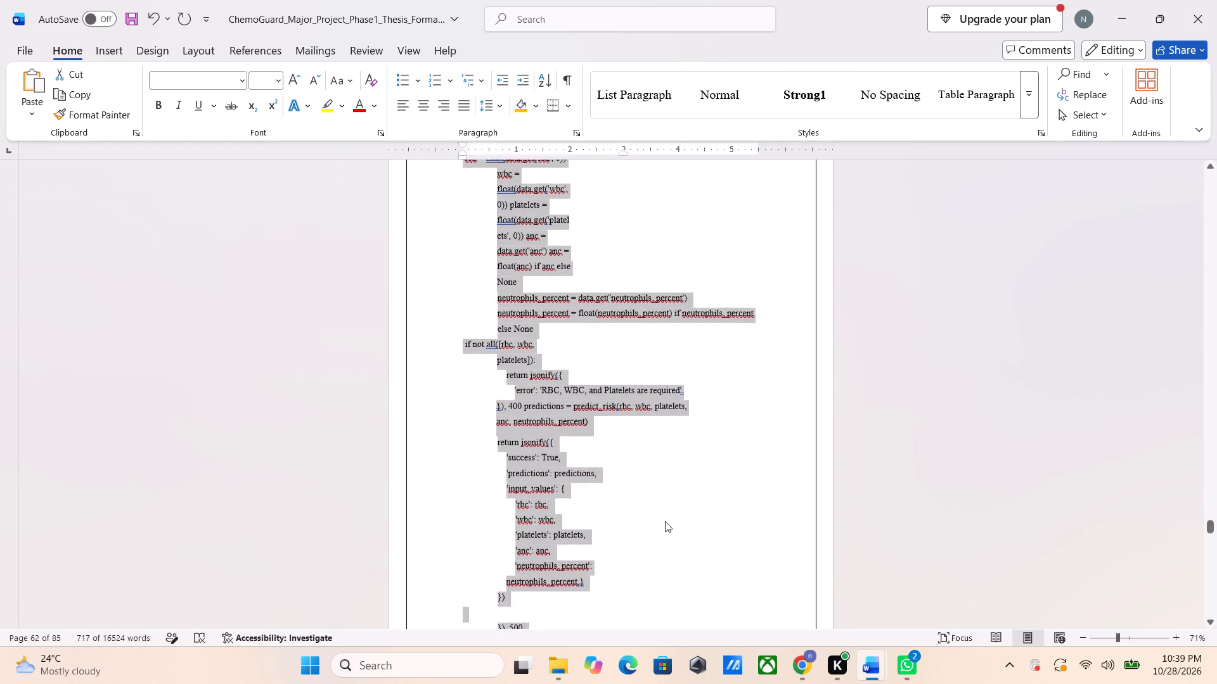
scroll(665, 521, down, 6)
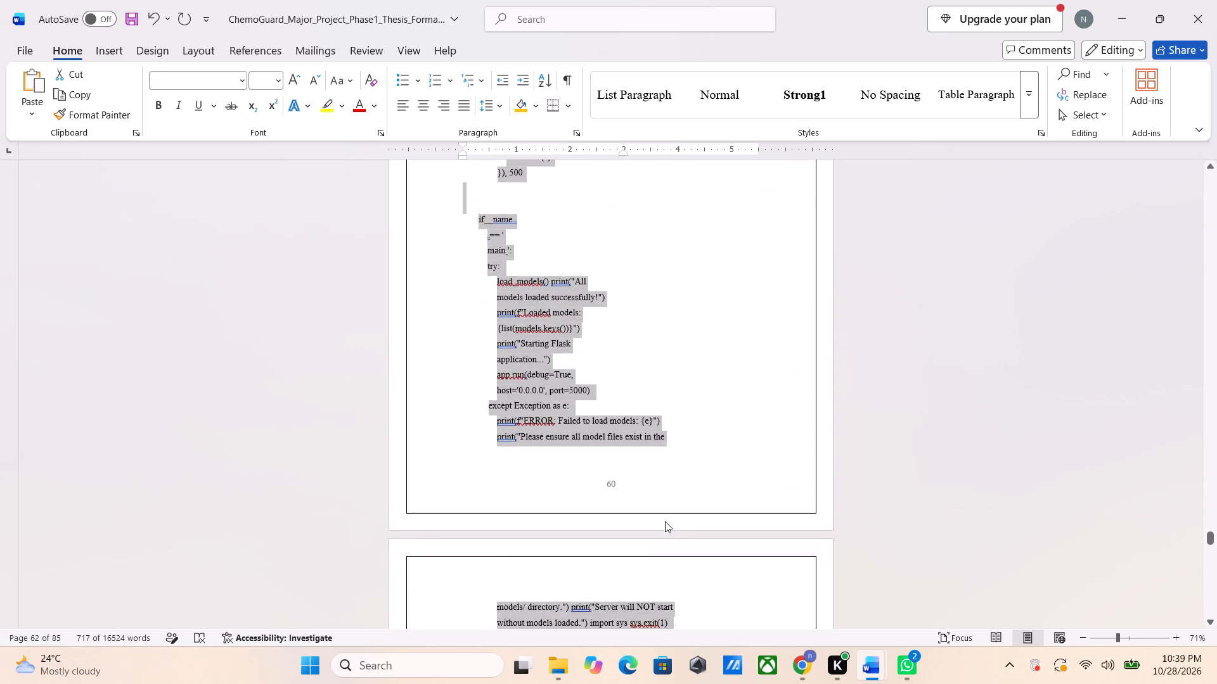
scroll(665, 521, down, 4)
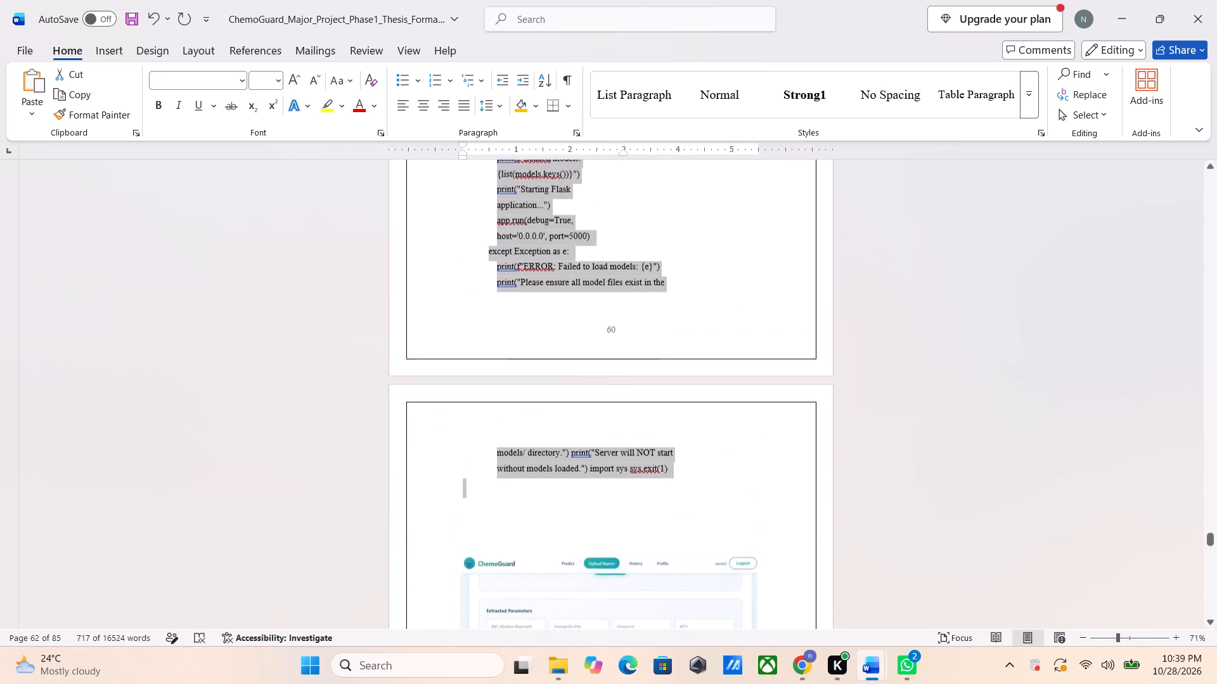
scroll(665, 521, down, 5)
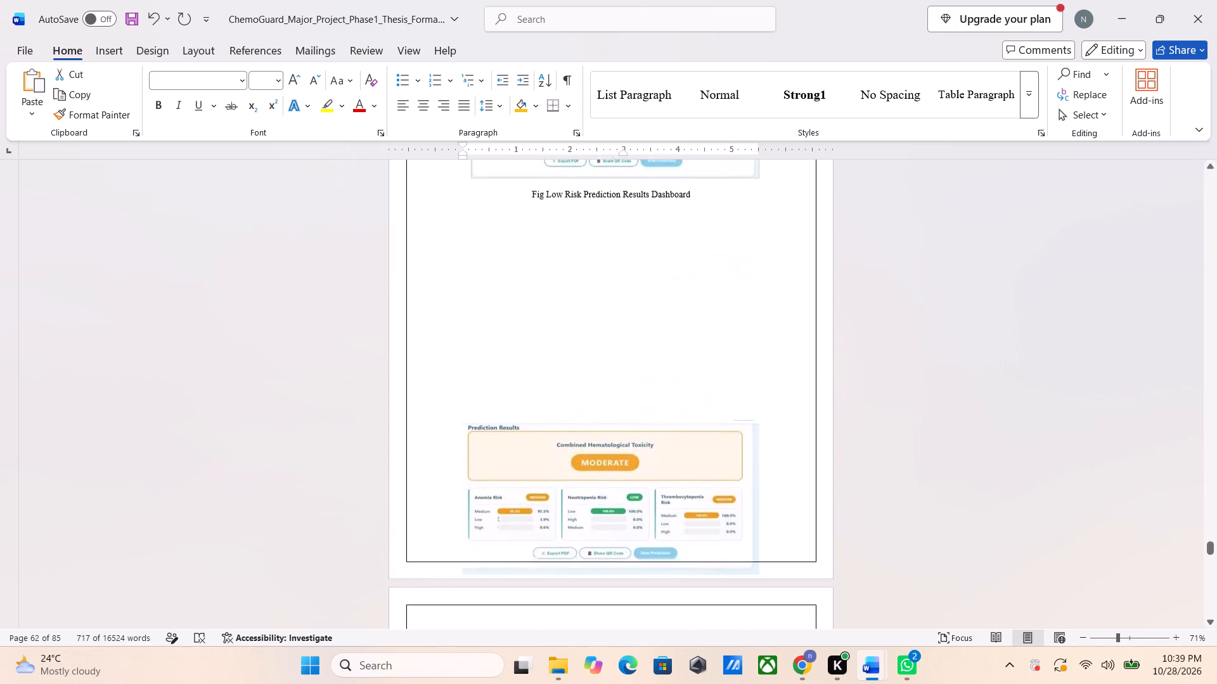
scroll(665, 521, down, 2)
scroll(665, 521, up, 1)
scroll(665, 521, down, 1)
scroll(665, 521, up, 2)
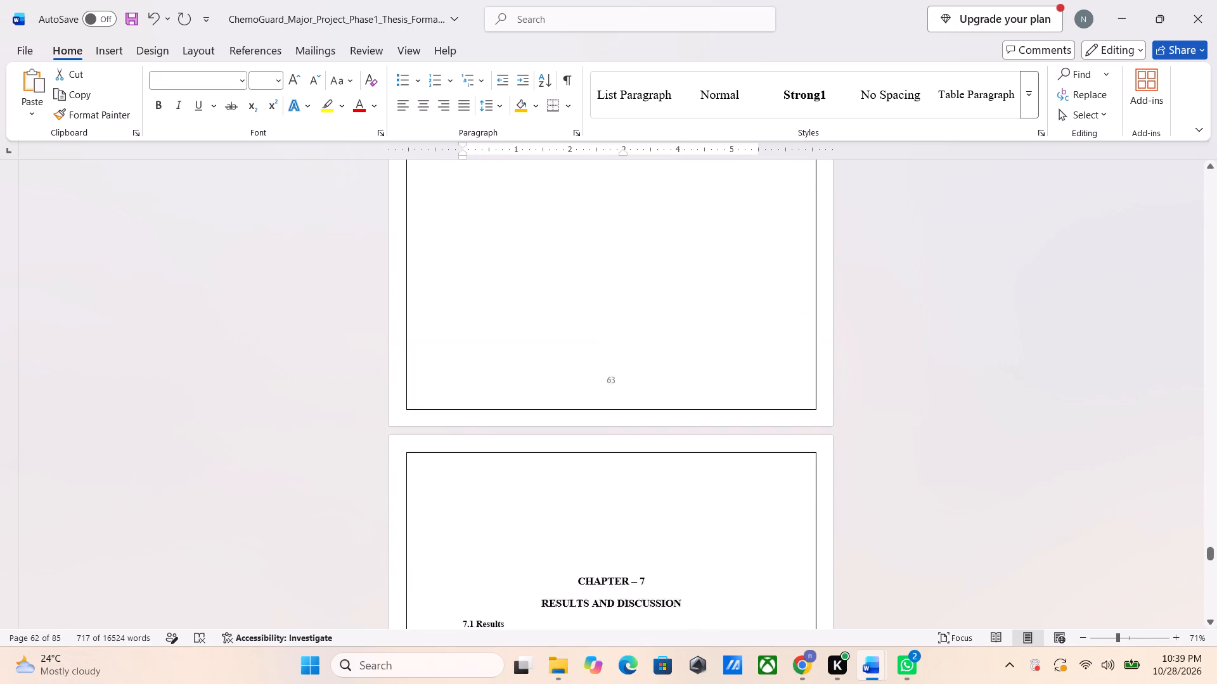
scroll(665, 521, up, 4)
scroll(665, 521, down, 1)
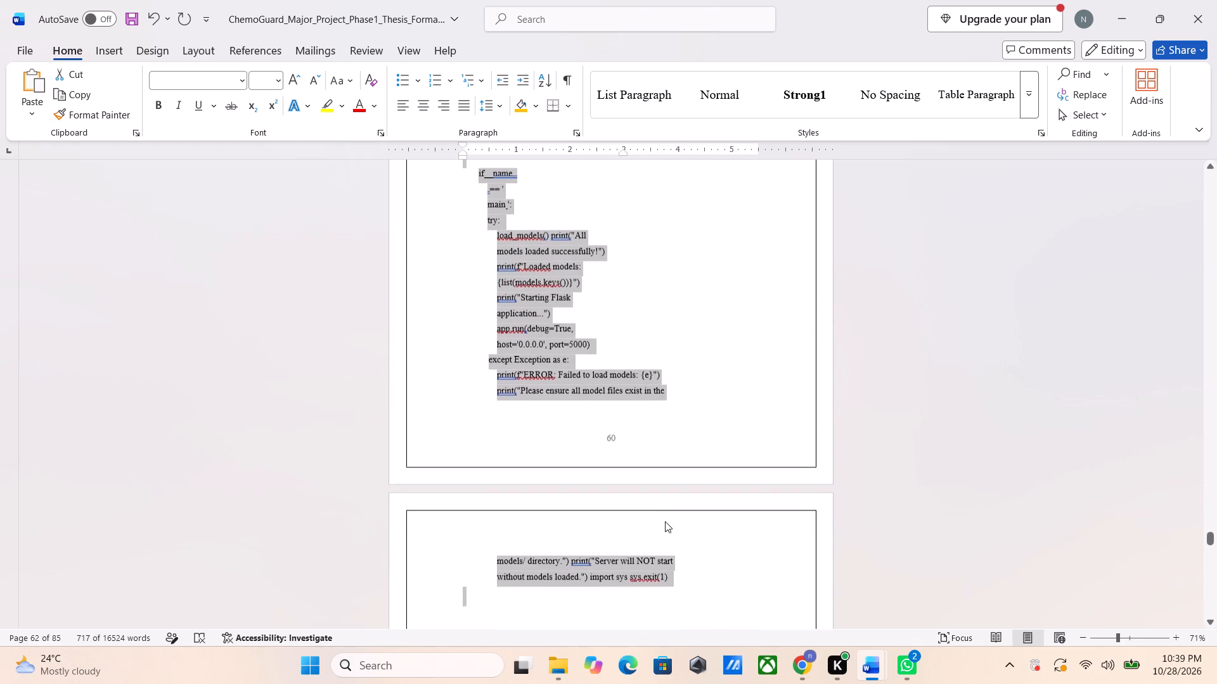
scroll(665, 521, down, 1)
scroll(661, 425, down, 1)
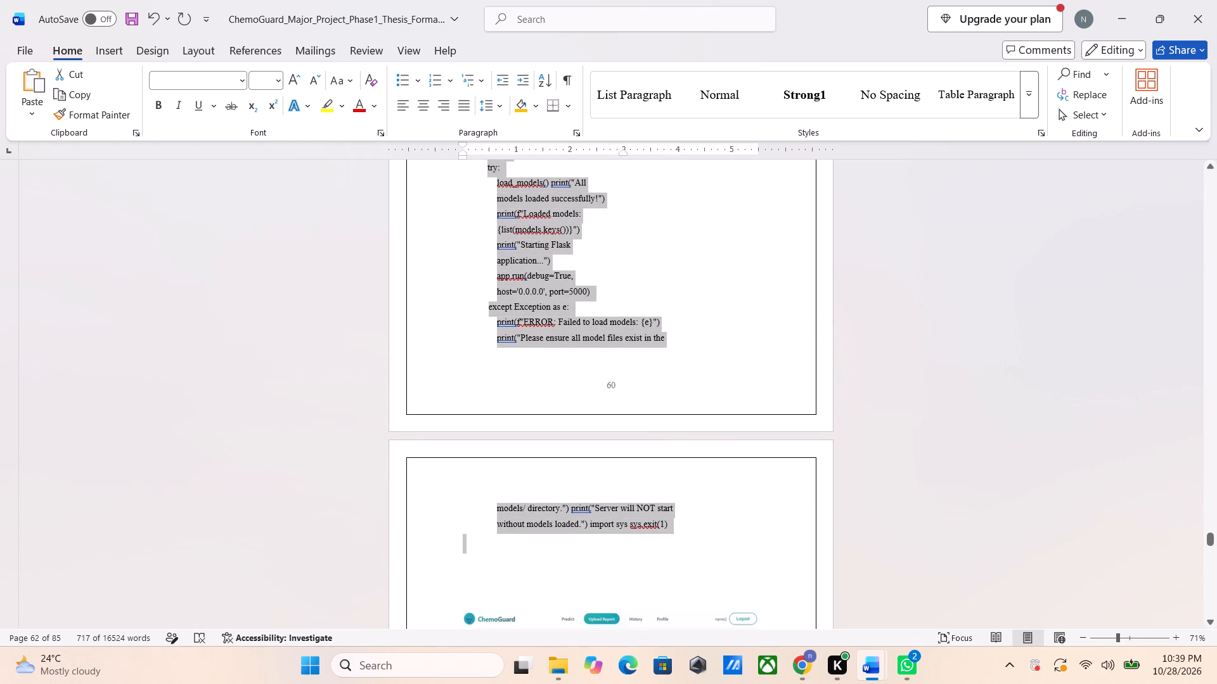
Delete the code lines carried over above the extracted parameters screenshot, undo the extra deletions in the preceding line, and remove a blank line at the page top.
click(583, 593)
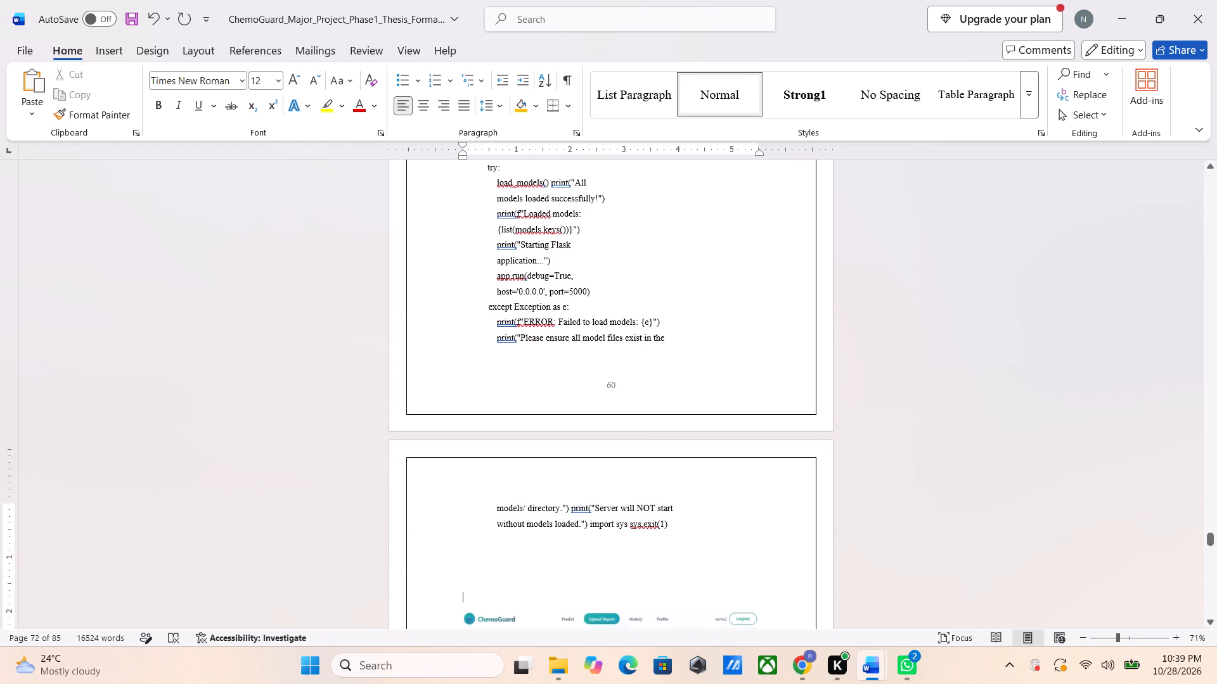
drag(662, 545, 512, 535)
drag(512, 535, 503, 514)
drag(503, 514, 482, 485)
key(BackSpace)
key(BackSpace)
key(BackSpace)
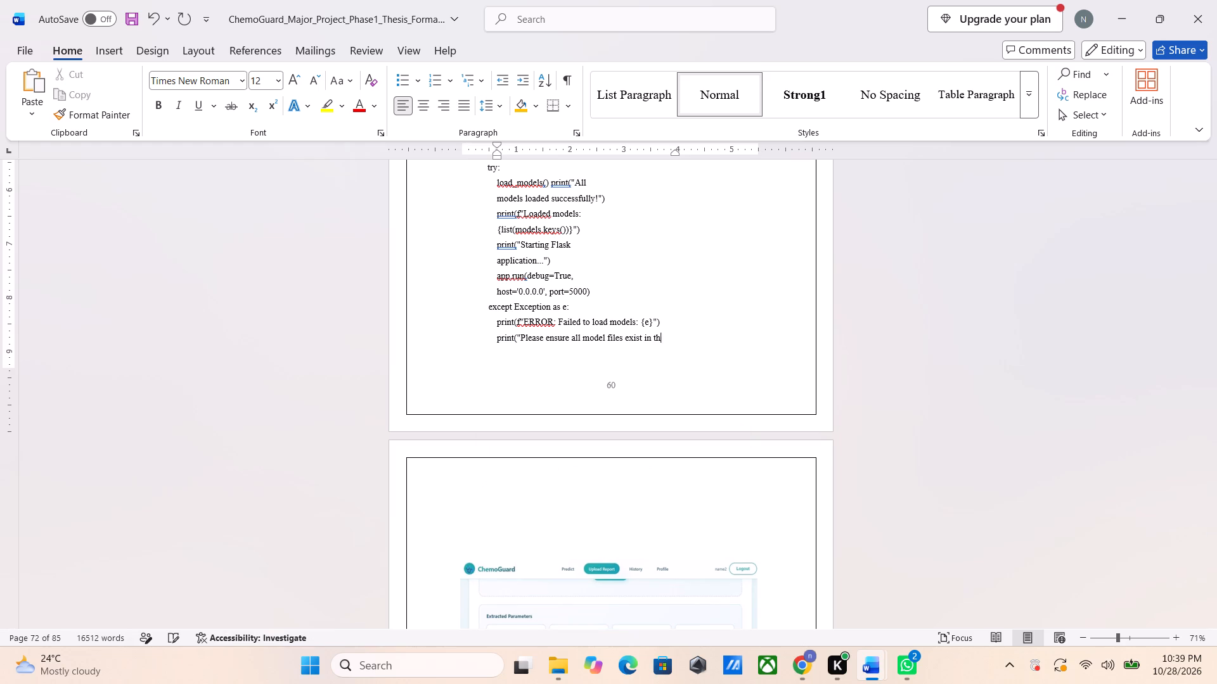
key(ctrl+z)
key(ctrl+z)
click(482, 513)
key(BackSpace)
scroll(482, 513, up, 1)
scroll(482, 513, down, 3)
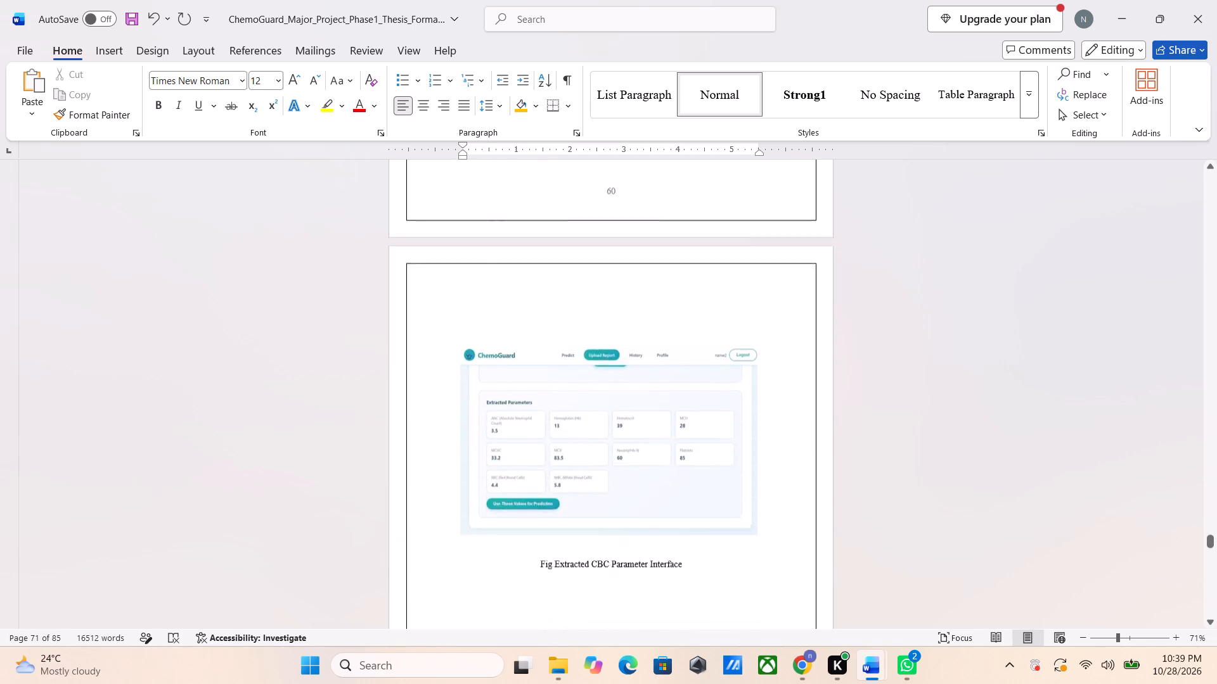
scroll(482, 513, down, 4)
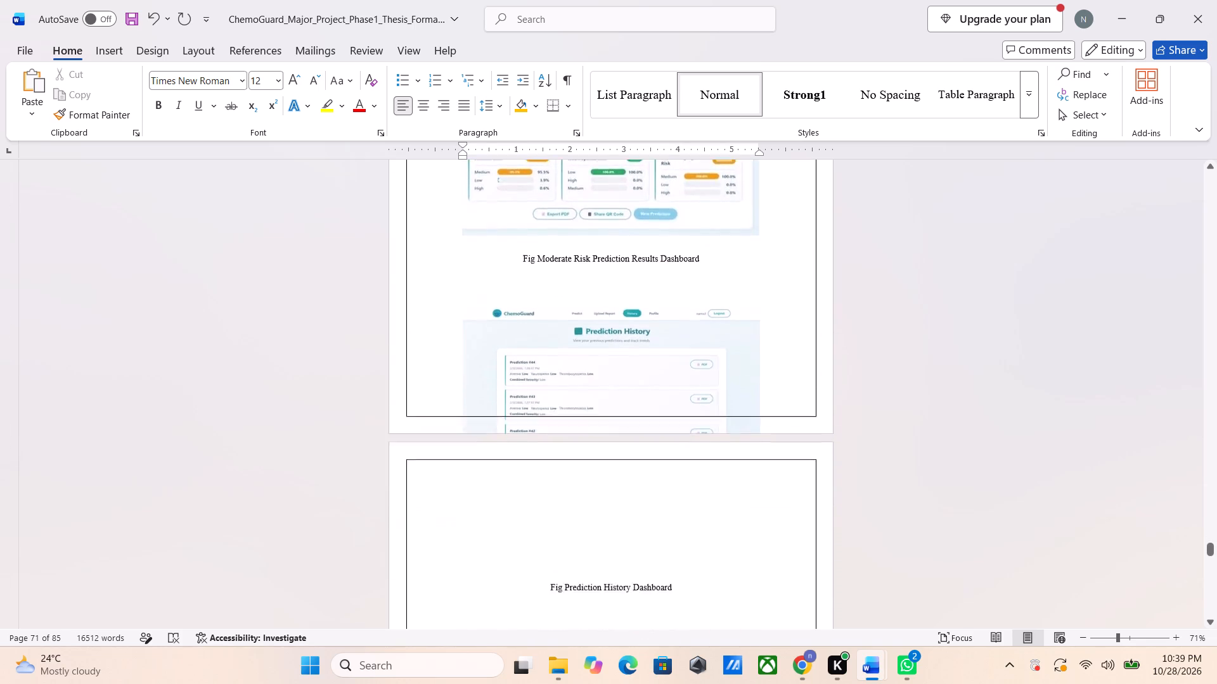
Move the Moderate risk prediction results screenshot up to near the top of its page.
scroll(482, 513, down, 1)
scroll(482, 513, up, 2)
scroll(482, 513, down, 2)
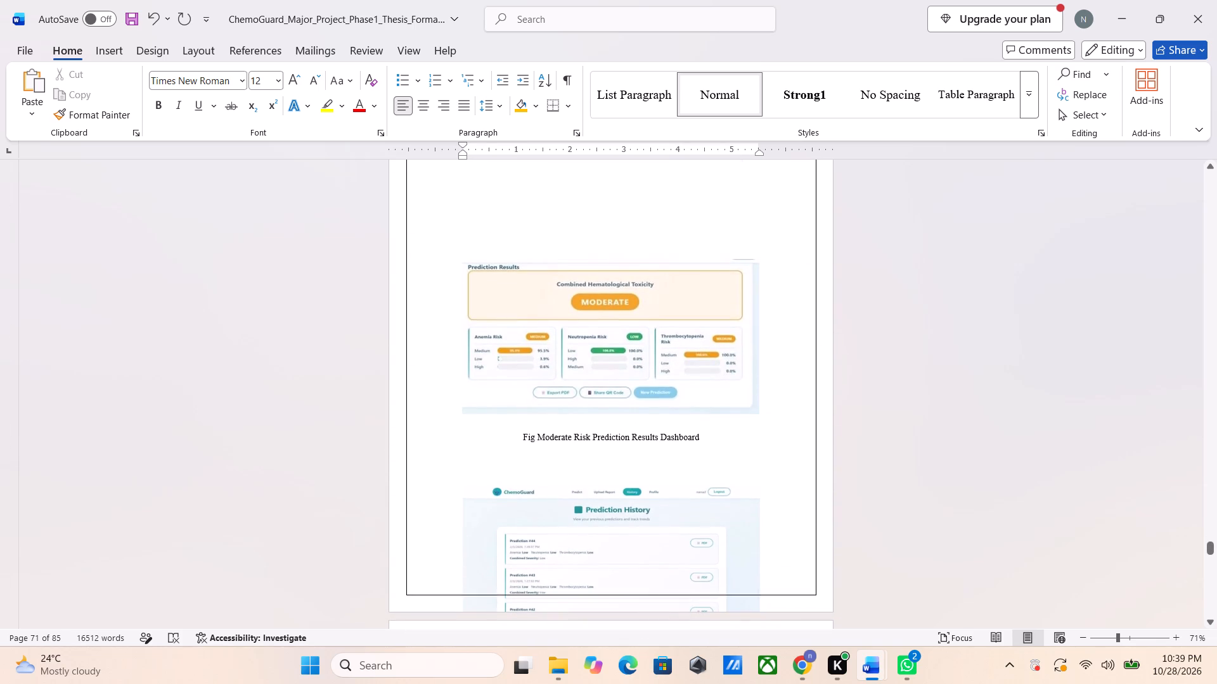
scroll(482, 513, up, 2)
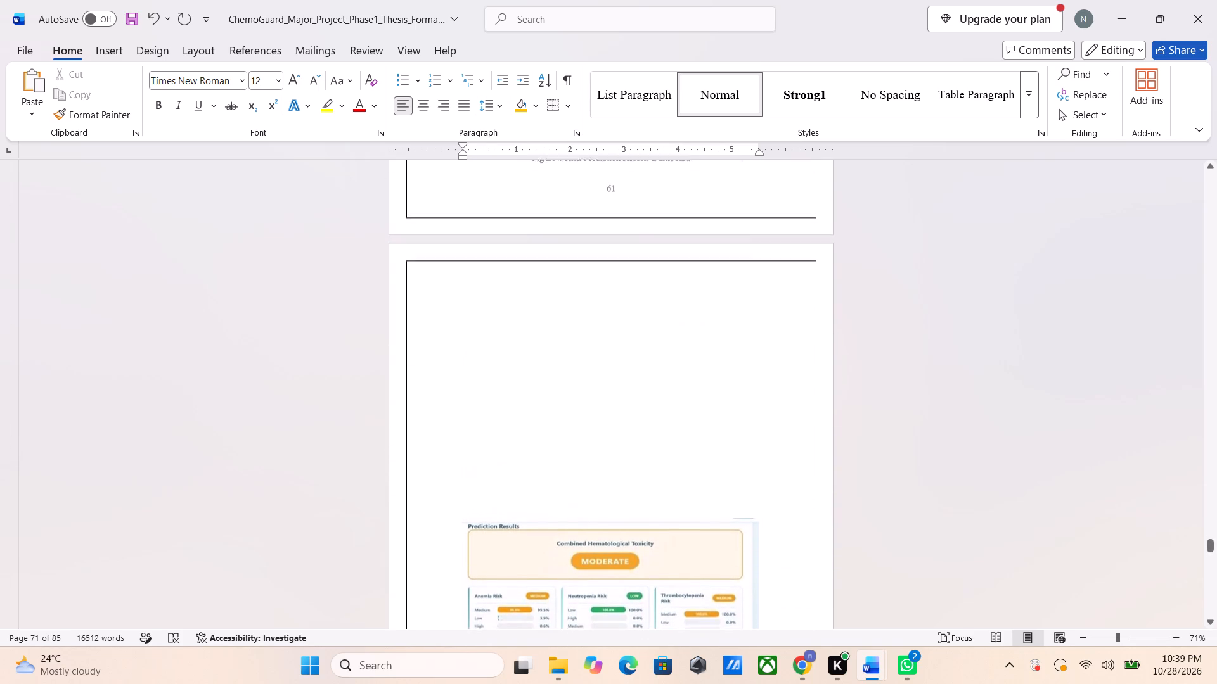
scroll(482, 513, up, 1)
click(520, 571)
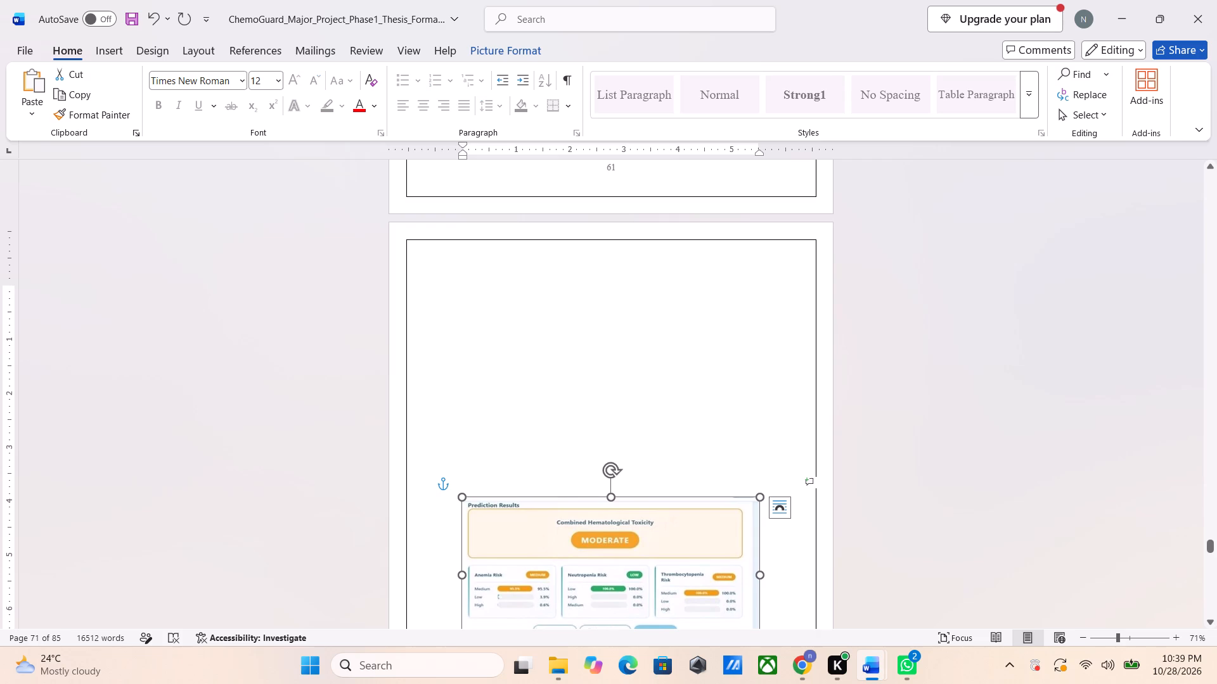
key(Up)
key(Up)
key(Up)
key(Up)
key(Up)
key(Up)
key(Up)
key(Up)
key(Up)
key(Up)
key(Up)
key(Up)
key(Up)
key(Up)
key(Up)
key(Up)
key(Up)
key(Up)
key(Up)
key(Up)
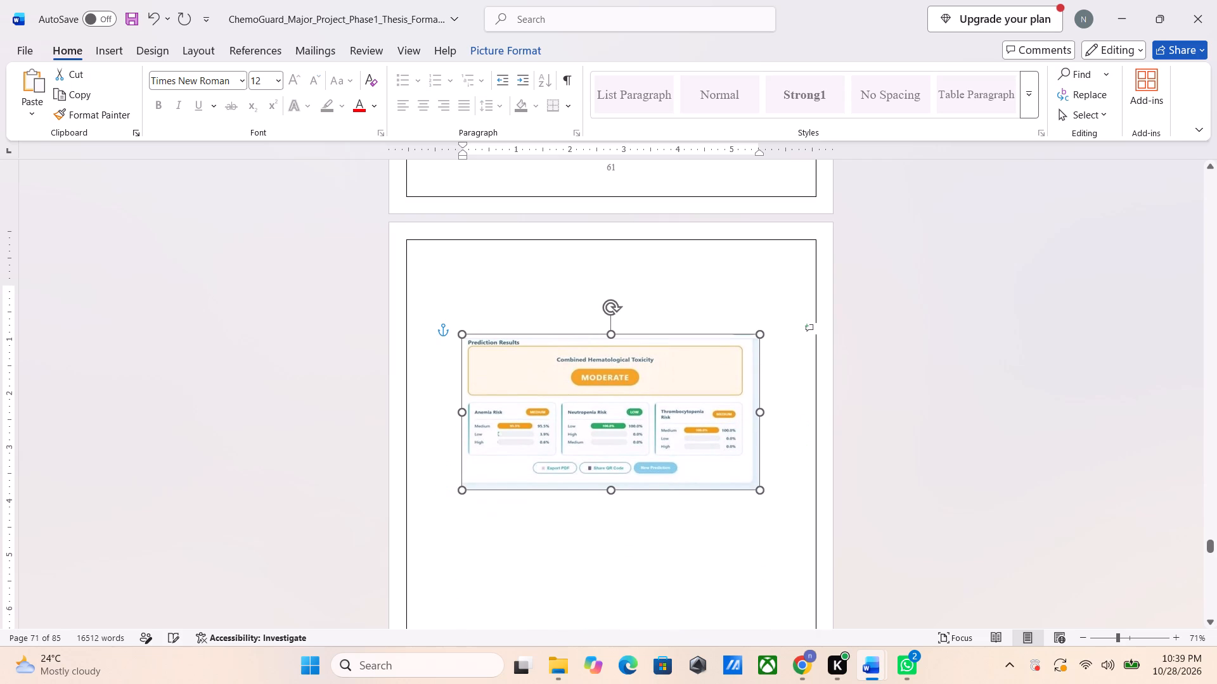
key(Up)
Move the Fig Moderate Risk Prediction Results Dashboard caption to directly below its screenshot.
scroll(520, 571, down, 1)
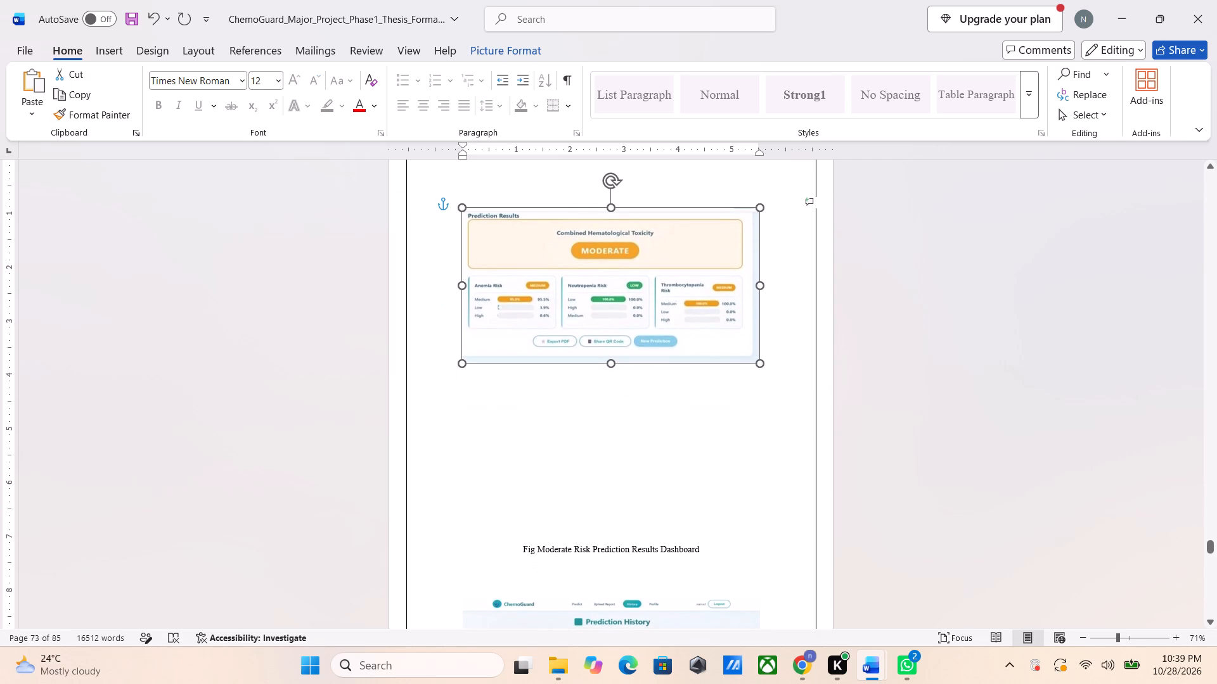
click(524, 549)
key(Up)
key(Down)
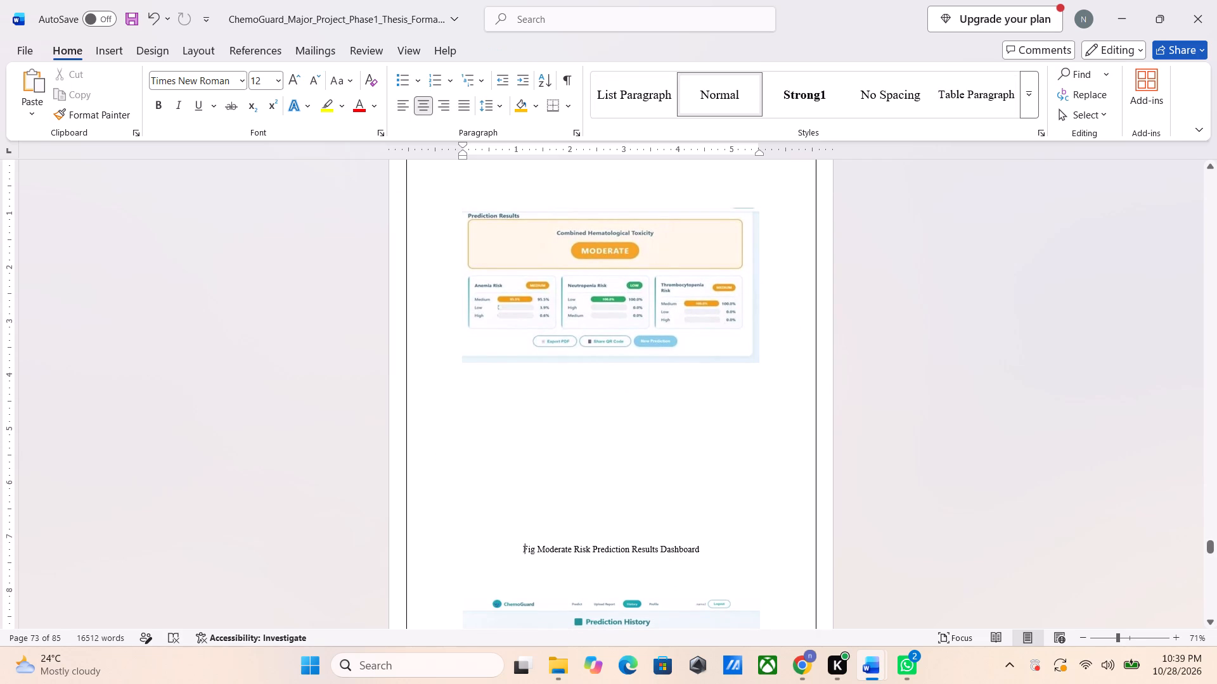
drag(524, 549, 669, 556)
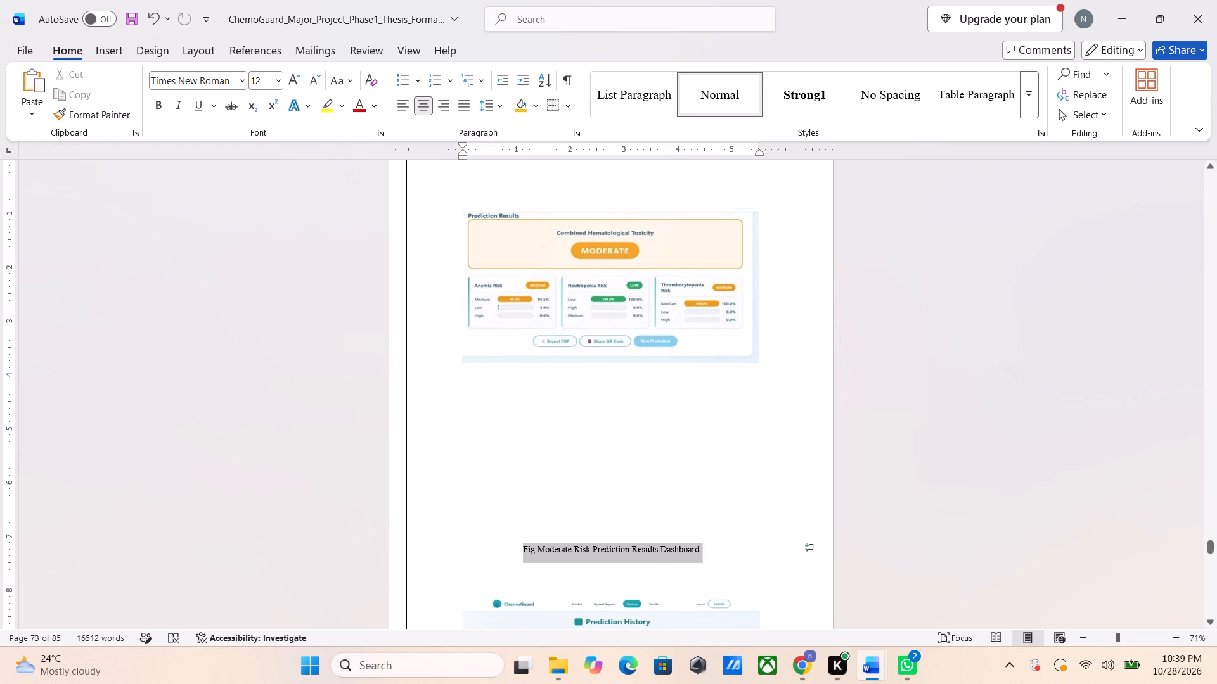
drag(669, 556, 681, 555)
key(ctrl+x)
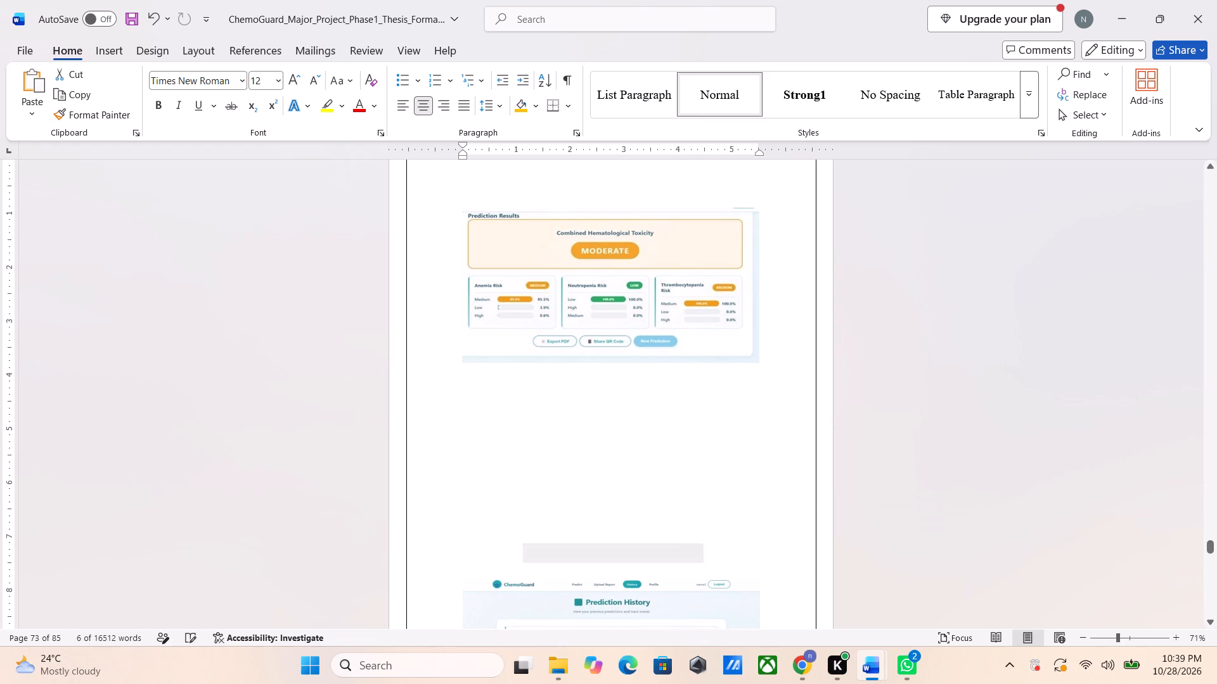
click(622, 387)
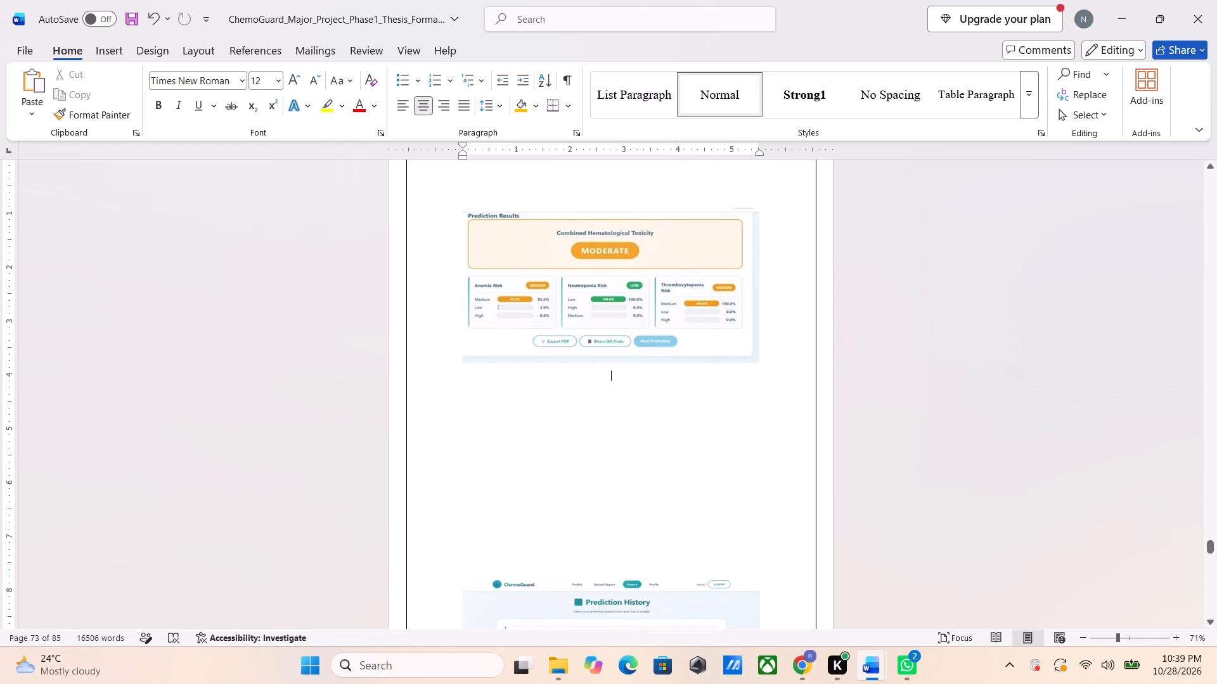
key(ctrl+v)
Move the Prediction History screenshot up to just below the Fig Moderate Risk Prediction Results Dashboard caption, nudging it slightly left.
scroll(622, 387, down, 1)
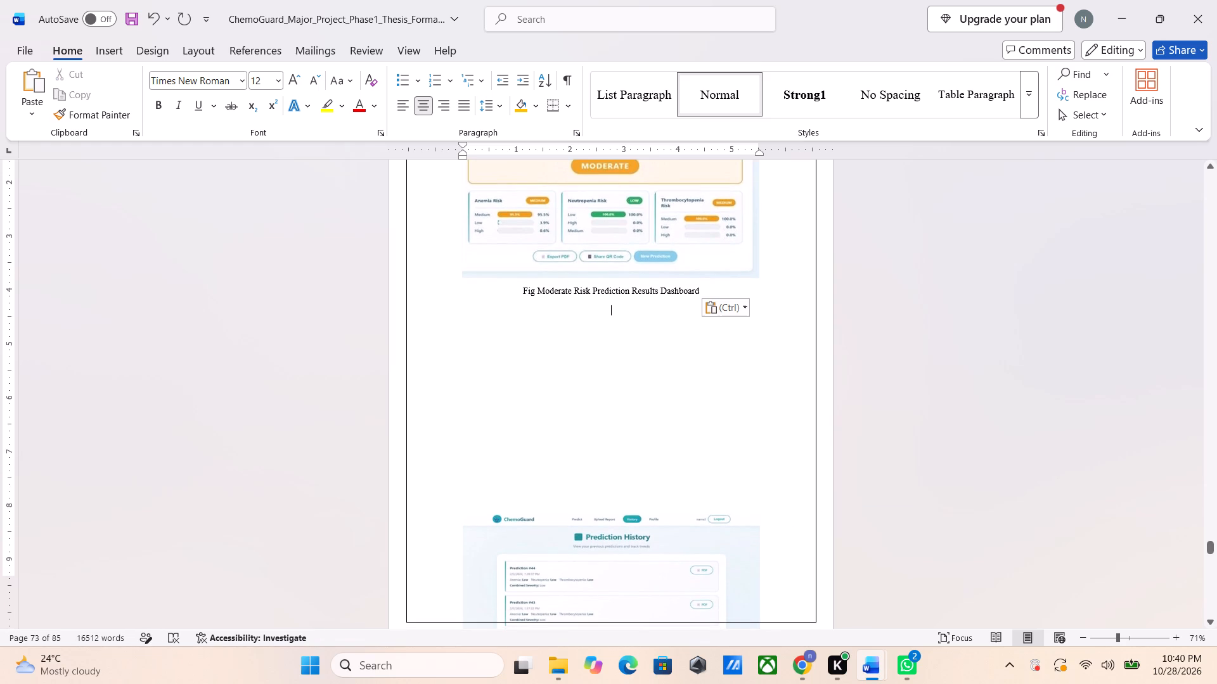
click(603, 537)
key(Up)
key(Up)
key(Up)
key(Up)
key(Up)
key(Up)
key(Up)
key(Up)
key(Up)
key(Up)
key(Up)
key(Up)
key(Up)
key(Up)
key(Up)
key(Up)
key(Up)
key(Up)
key(Up)
key(Up)
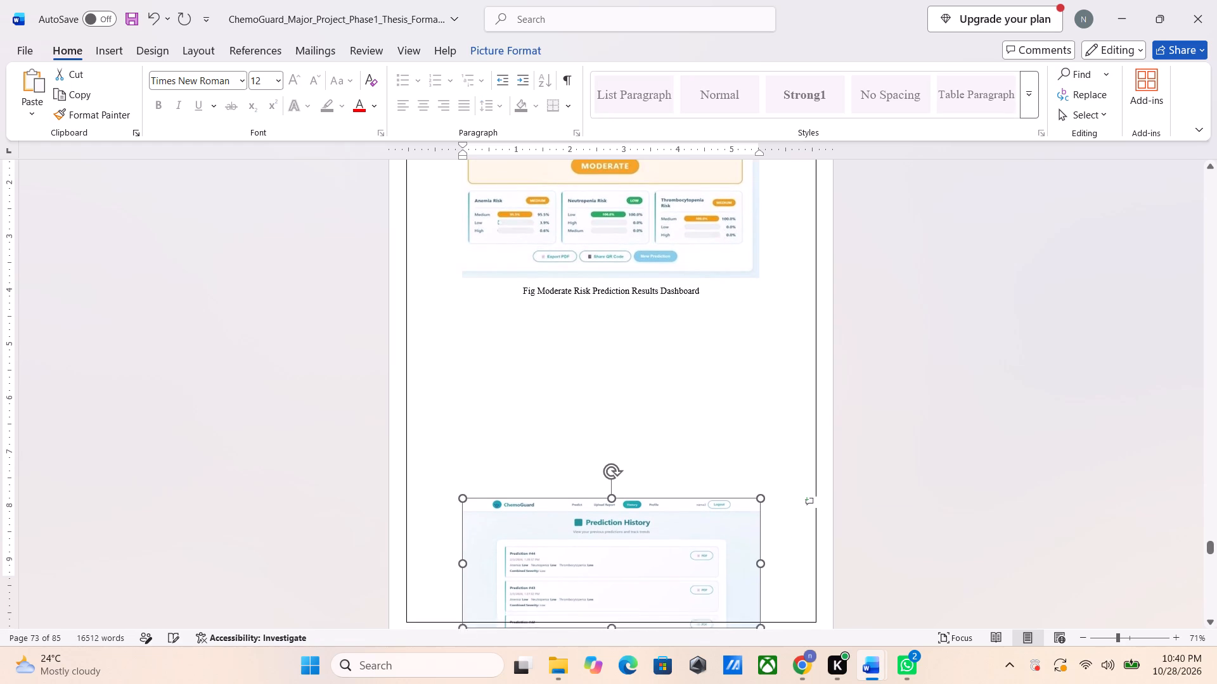
key(Left)
key(Left)
key(Left)
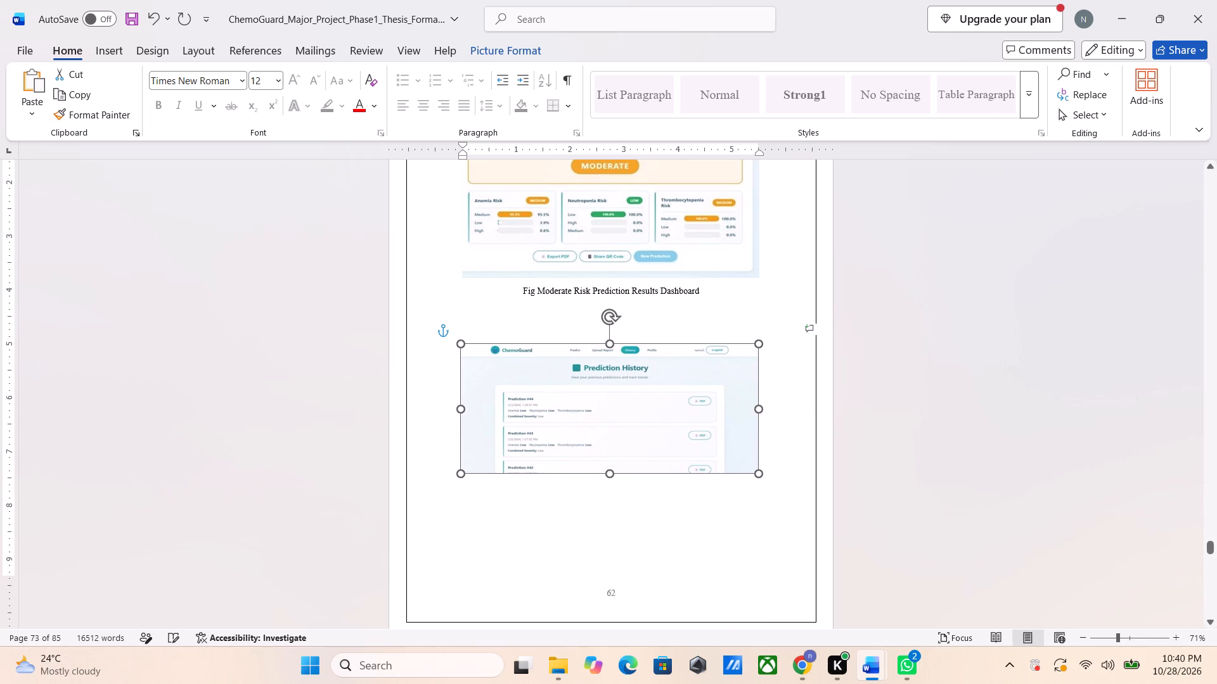
key(Left)
key(Right)
key(Left)
key(Left)
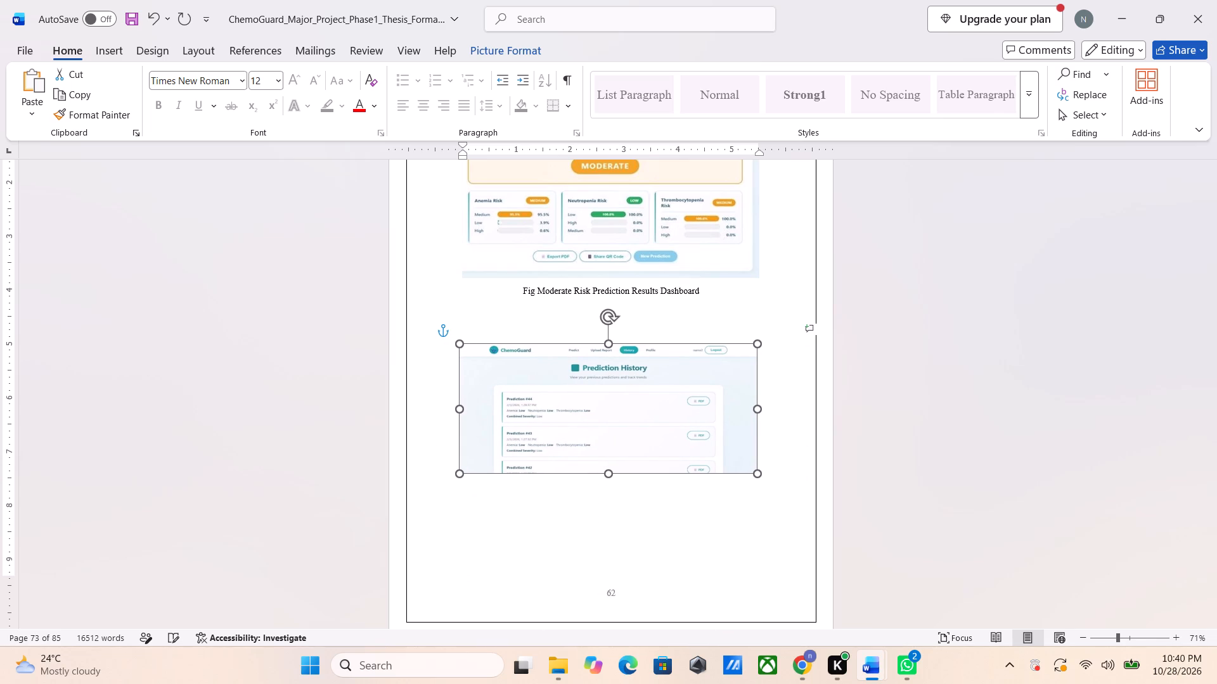
key(Up)
key(Up)
key(Up)
key(Up)
key(Up)
key(Up)
key(Up)
key(Up)
key(Up)
key(Up)
key(Up)
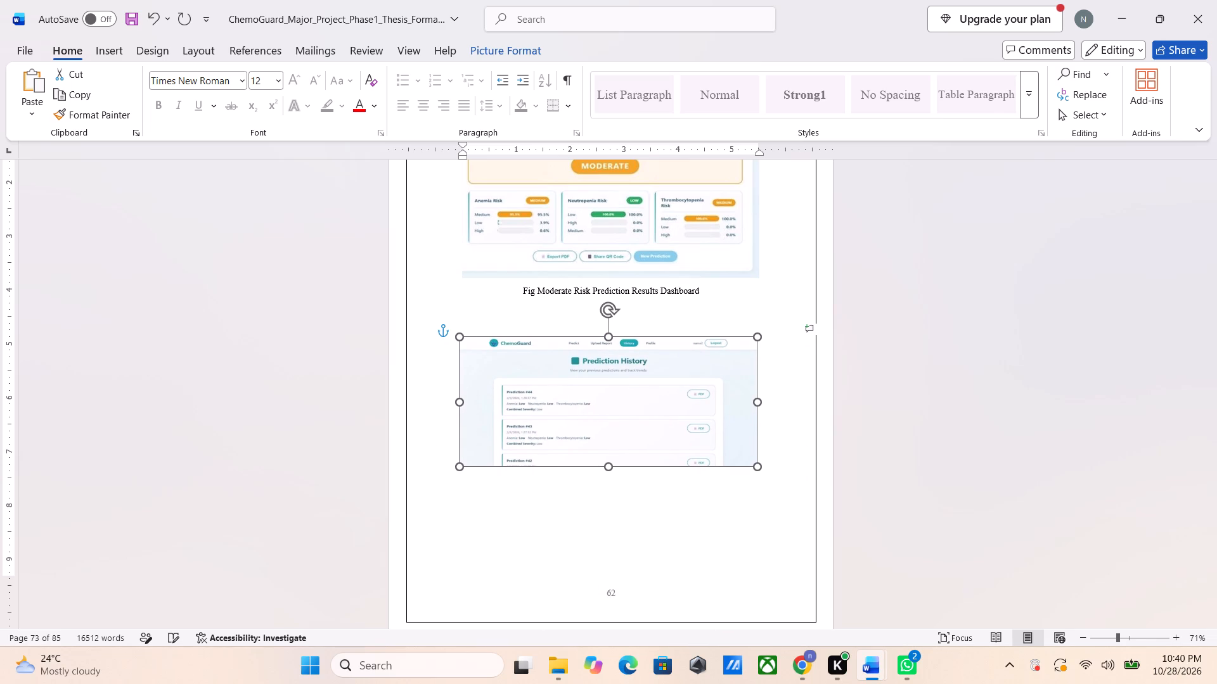
key(Up)
key(Up)
key(Up)
Move the Fig Prediction History Dashboard caption from the following page to directly below the Prediction History screenshot.
scroll(603, 537, down, 2)
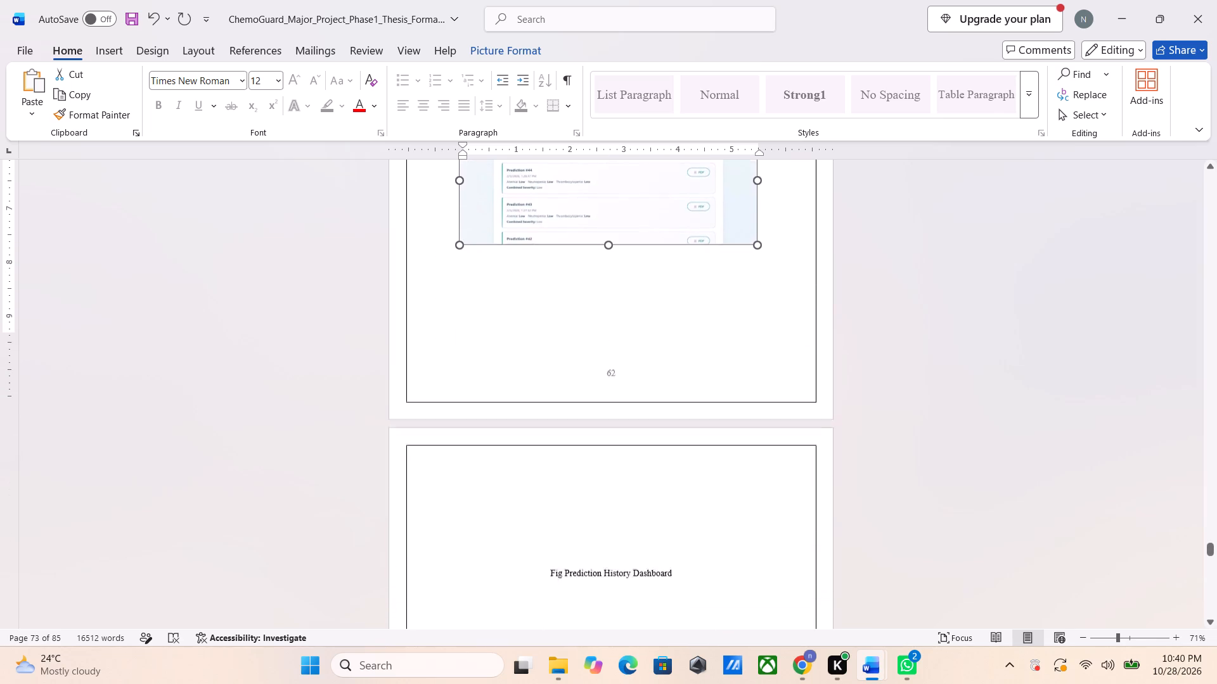
scroll(603, 537, down, 1)
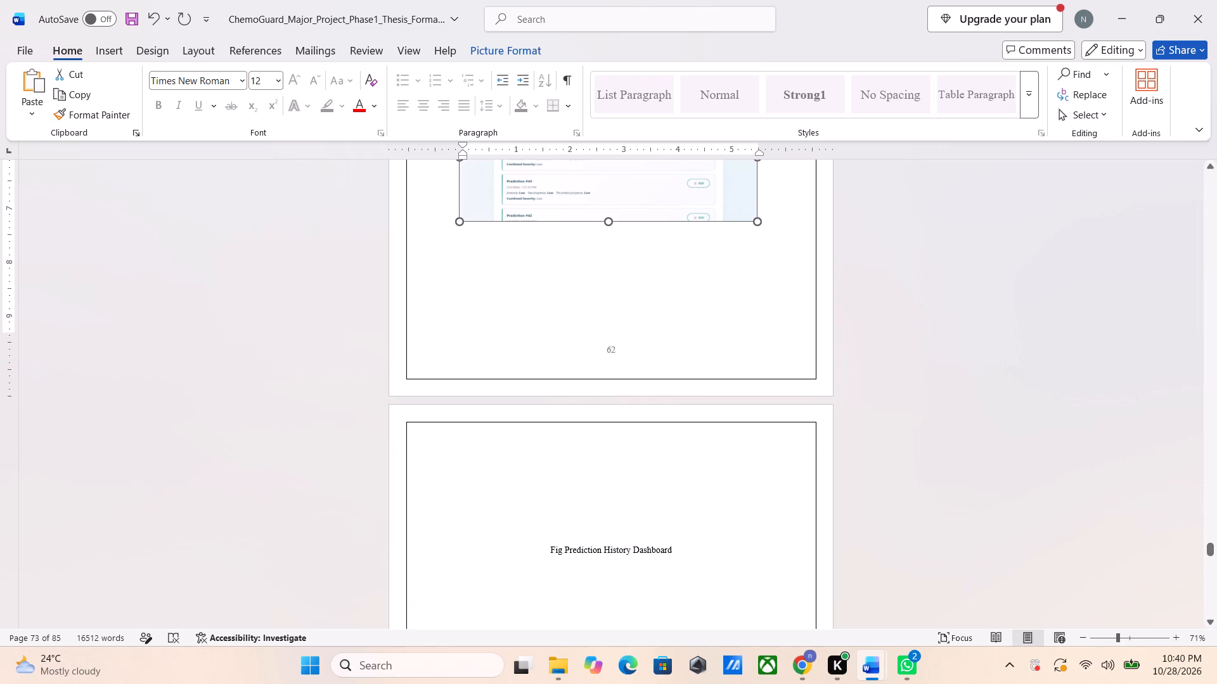
drag(515, 553, 740, 565)
click(702, 555)
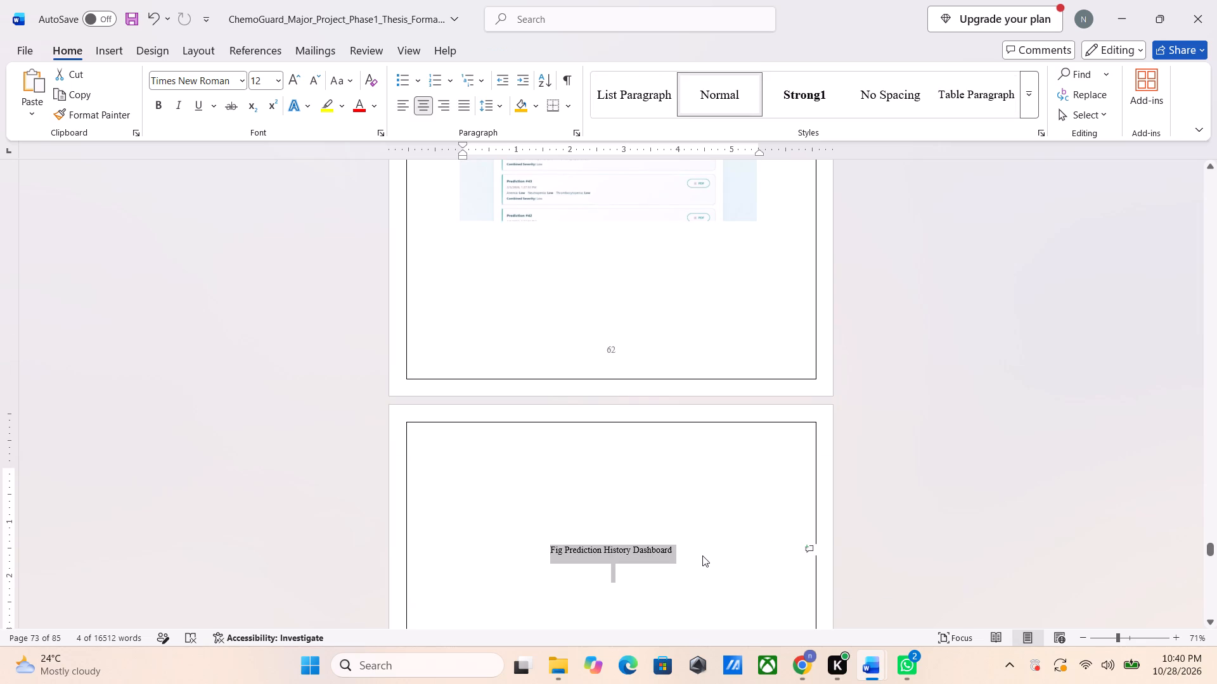
drag(702, 555, 626, 545)
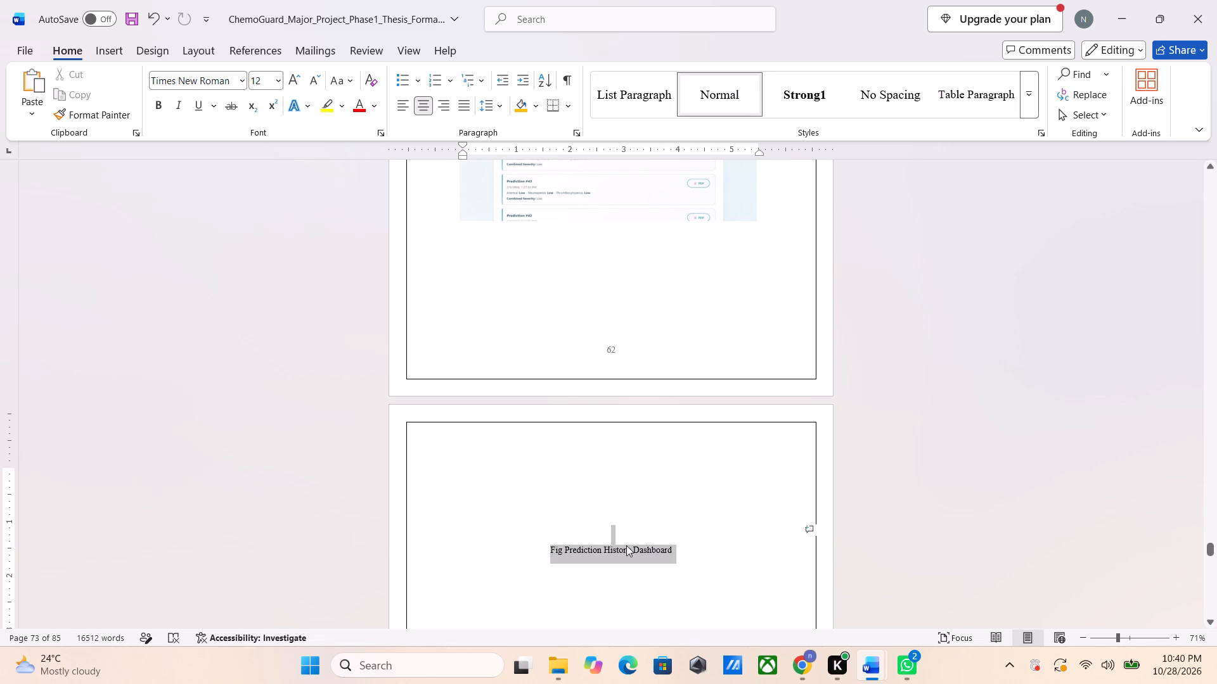
drag(626, 545, 546, 554)
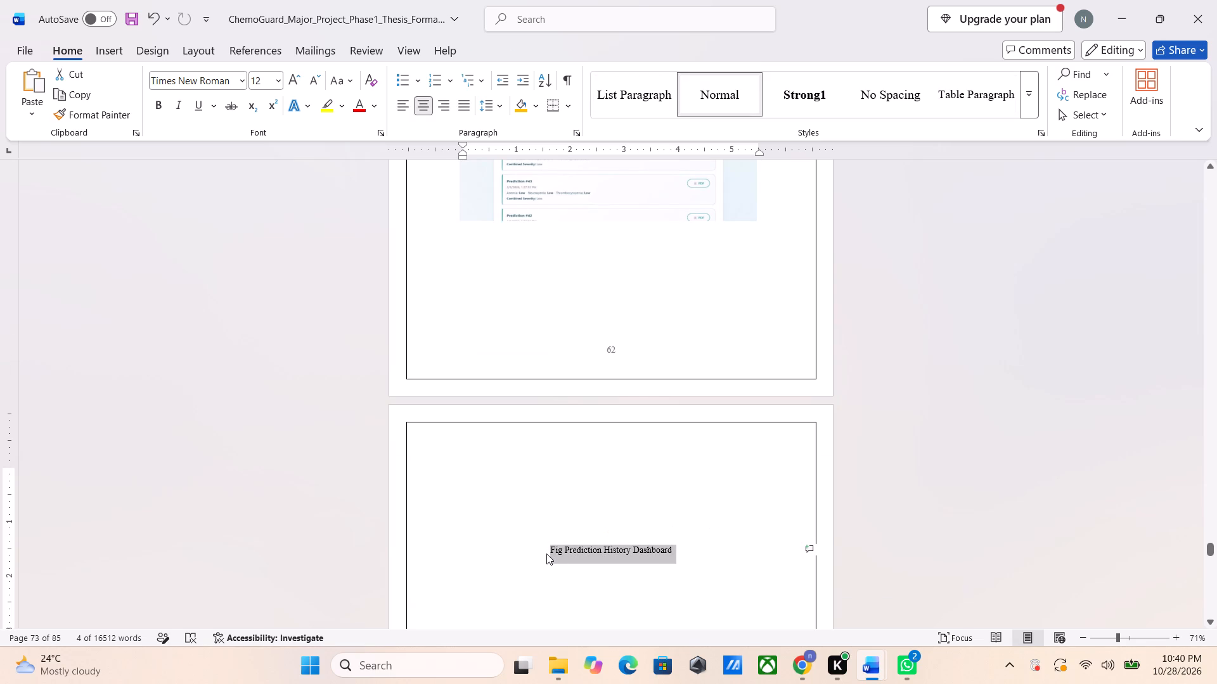
key(ctrl+x)
scroll(546, 554, up, 1)
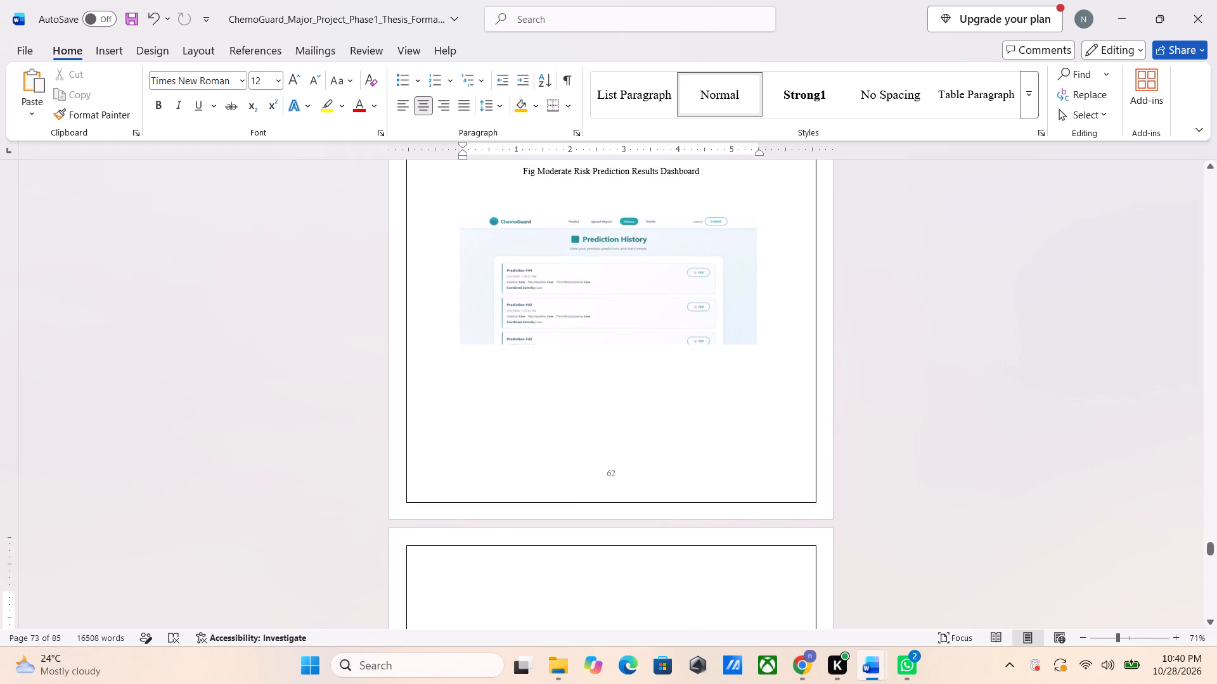
click(599, 377)
click(599, 365)
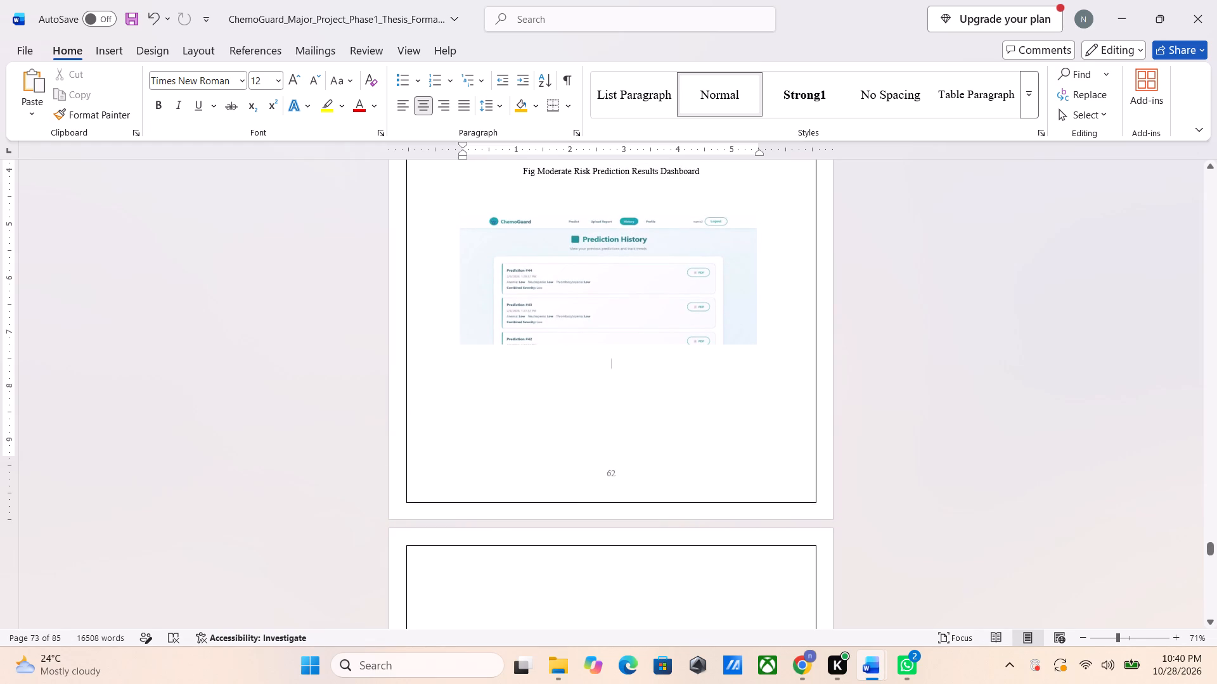
click(600, 362)
key(ctrl+v)
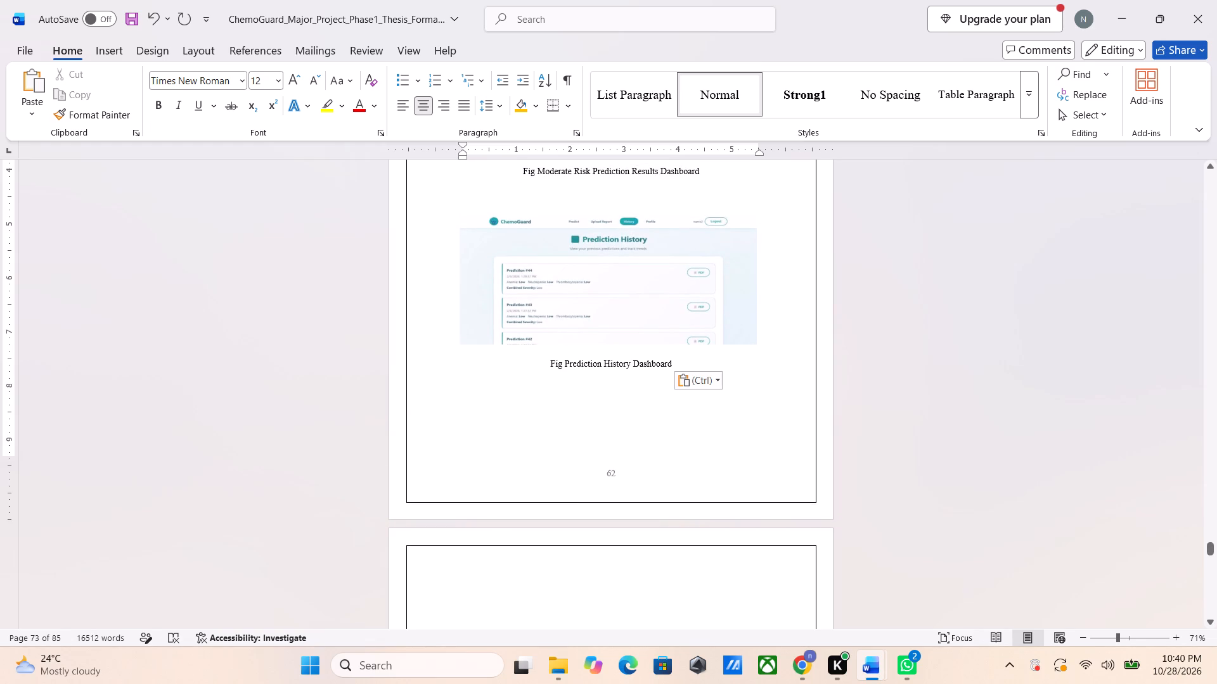
Delete the blank lines above the Chapter 7 Results and Discussion heading so it starts at the top of its page.
scroll(603, 380, down, 6)
scroll(603, 380, up, 1)
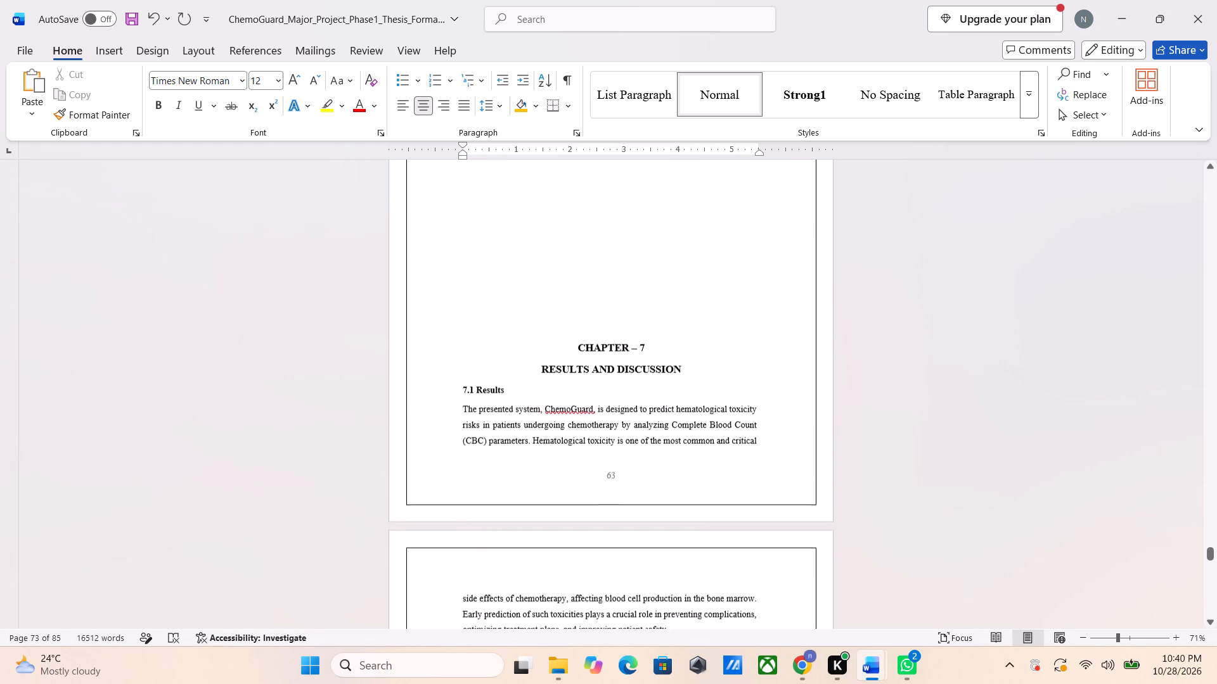
scroll(603, 380, up, 1)
click(582, 334)
key(BackSpace)
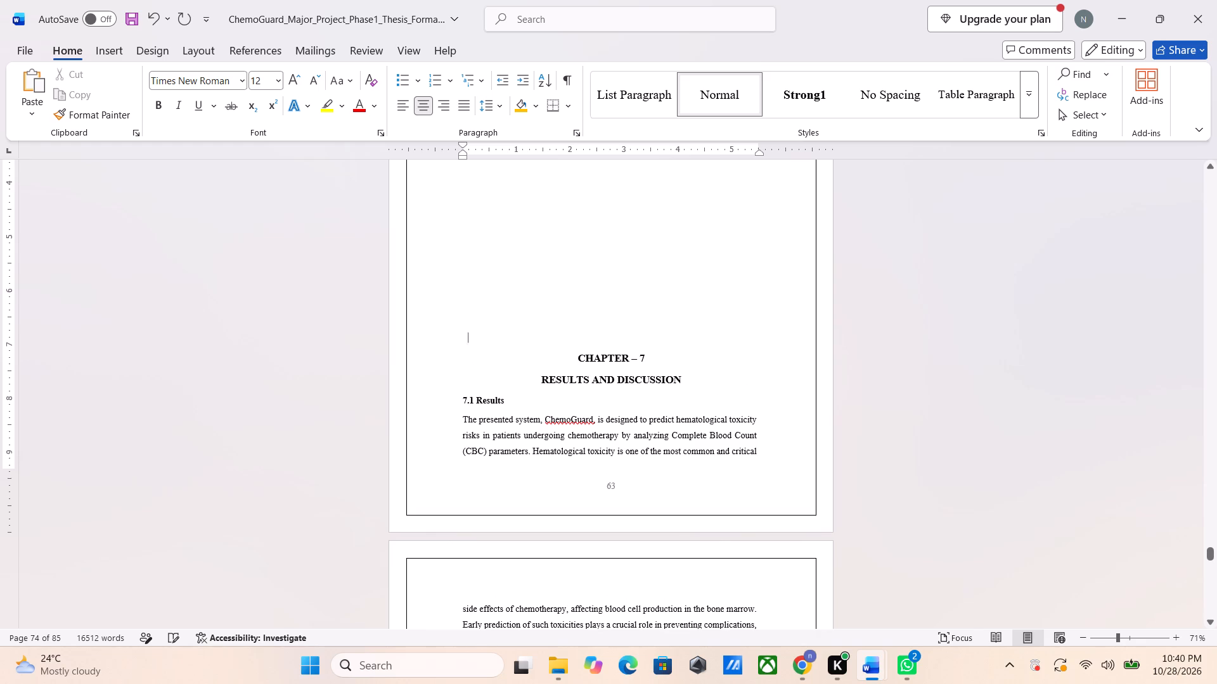
key(BackSpace)
key(BackSpace)
key(BackSpace)
key(BackSpace)
key(BackSpace)
key(BackSpace)
key(BackSpace)
key(BackSpace)
key(BackSpace)
key(BackSpace)
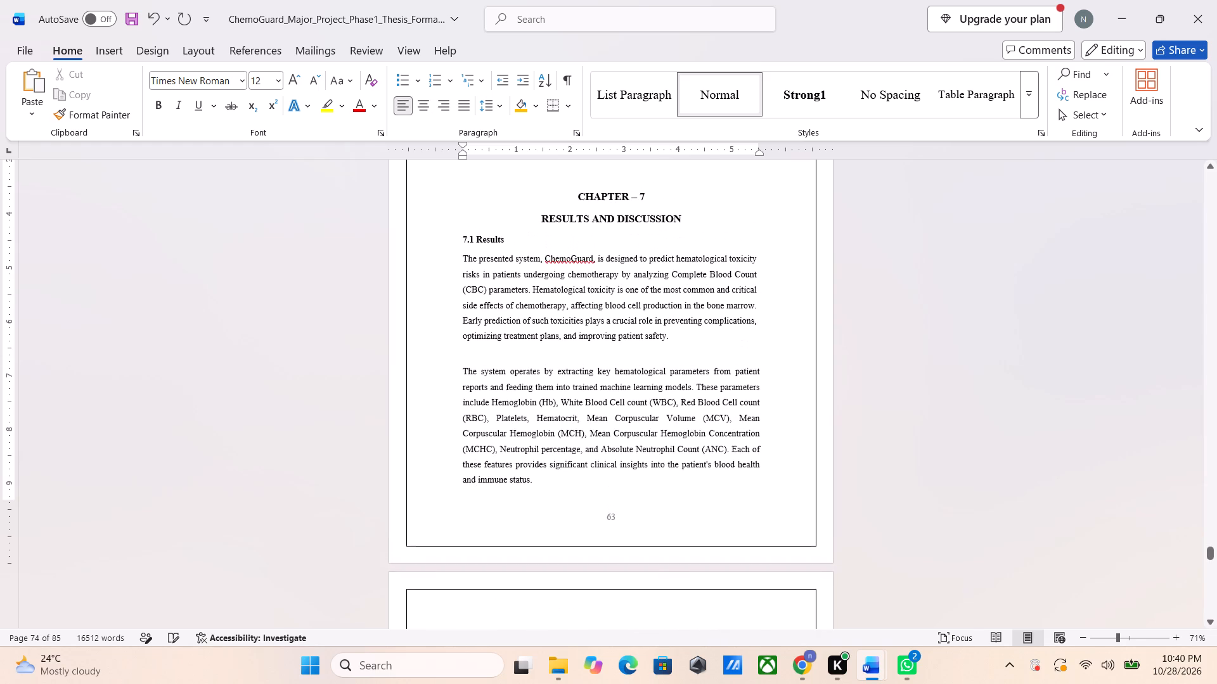
scroll(582, 334, up, 5)
key(BackSpace)
key(BackSpace)
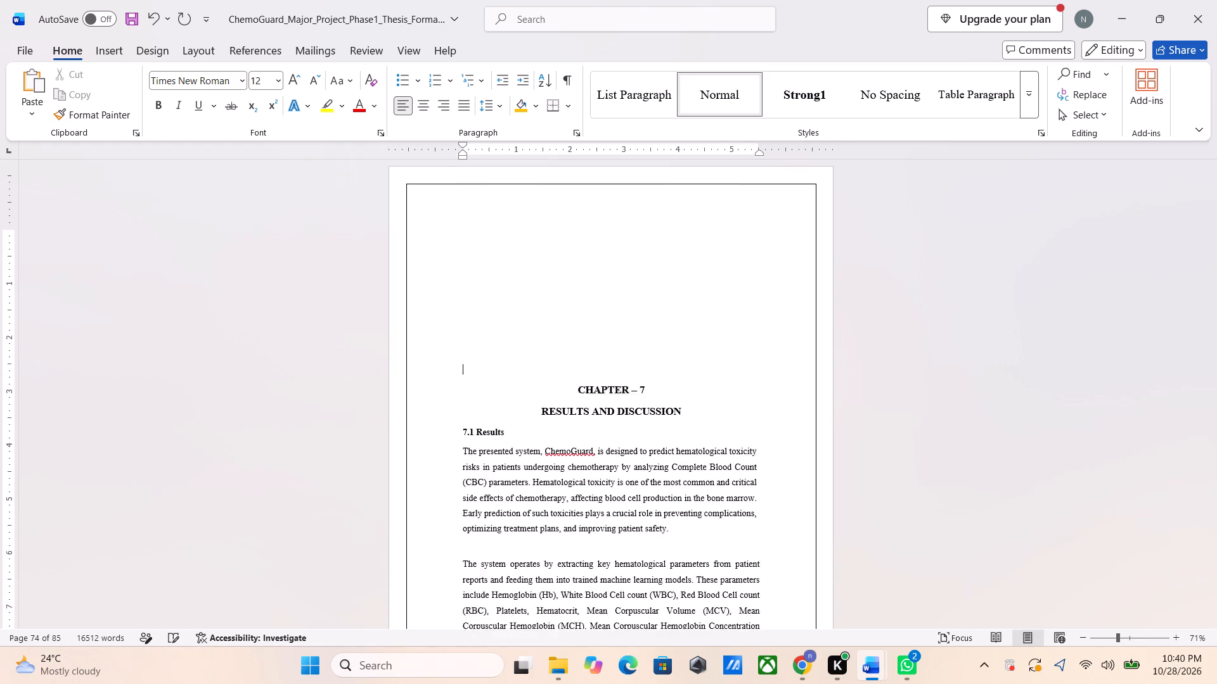
key(BackSpace)
key(BackSpace)
key(BackSpace)
key(BackSpace)
key(BackSpace)
key(BackSpace)
key(BackSpace)
key(BackSpace)
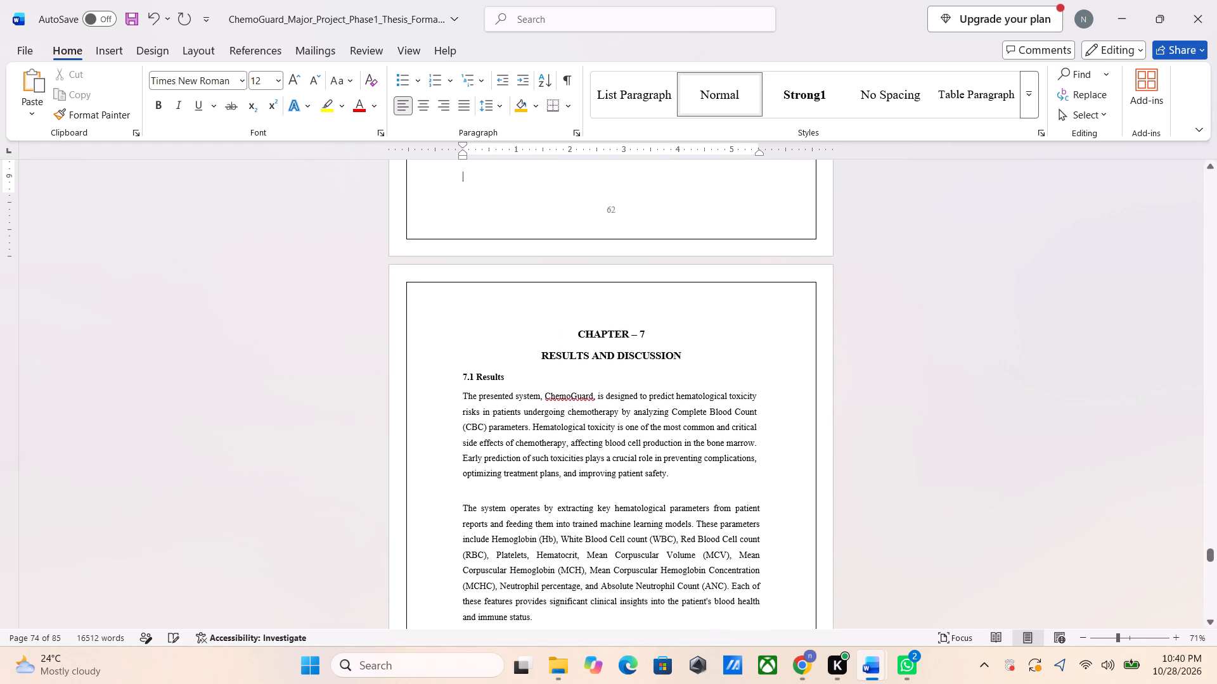
Examine the page layout from Chapter 7 through the conclusion, then back through the output screenshots and the end of the code listing.
scroll(582, 334, down, 15)
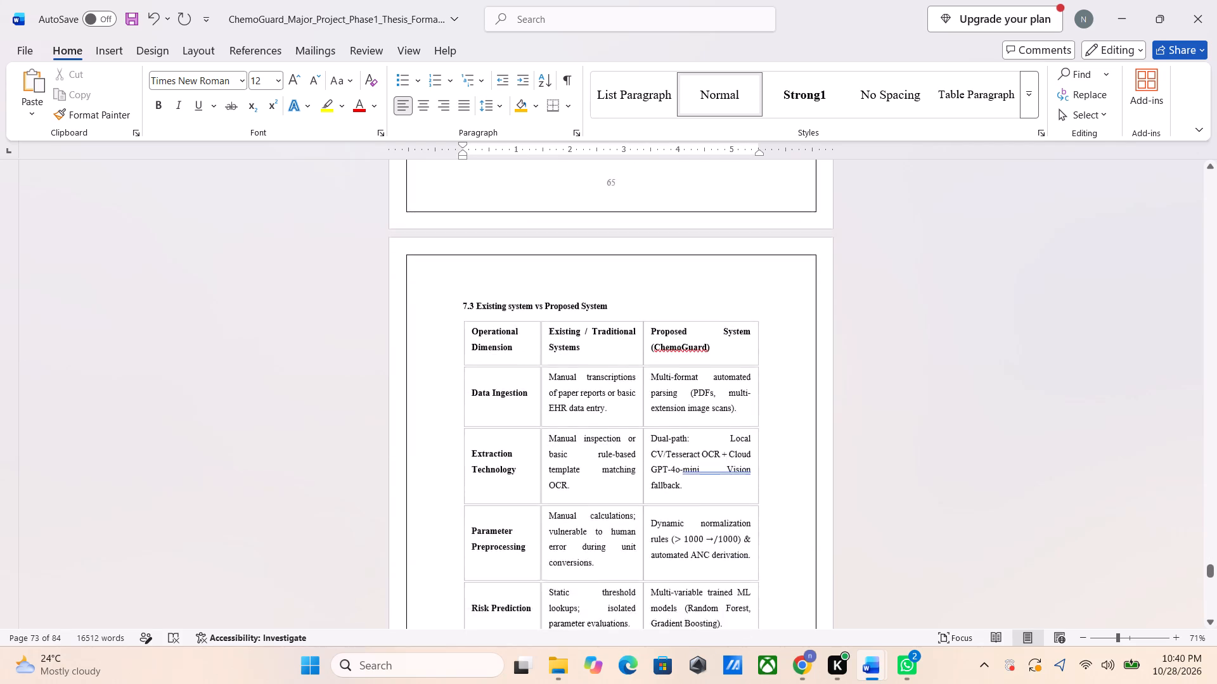
scroll(582, 334, down, 4)
scroll(582, 334, up, 6)
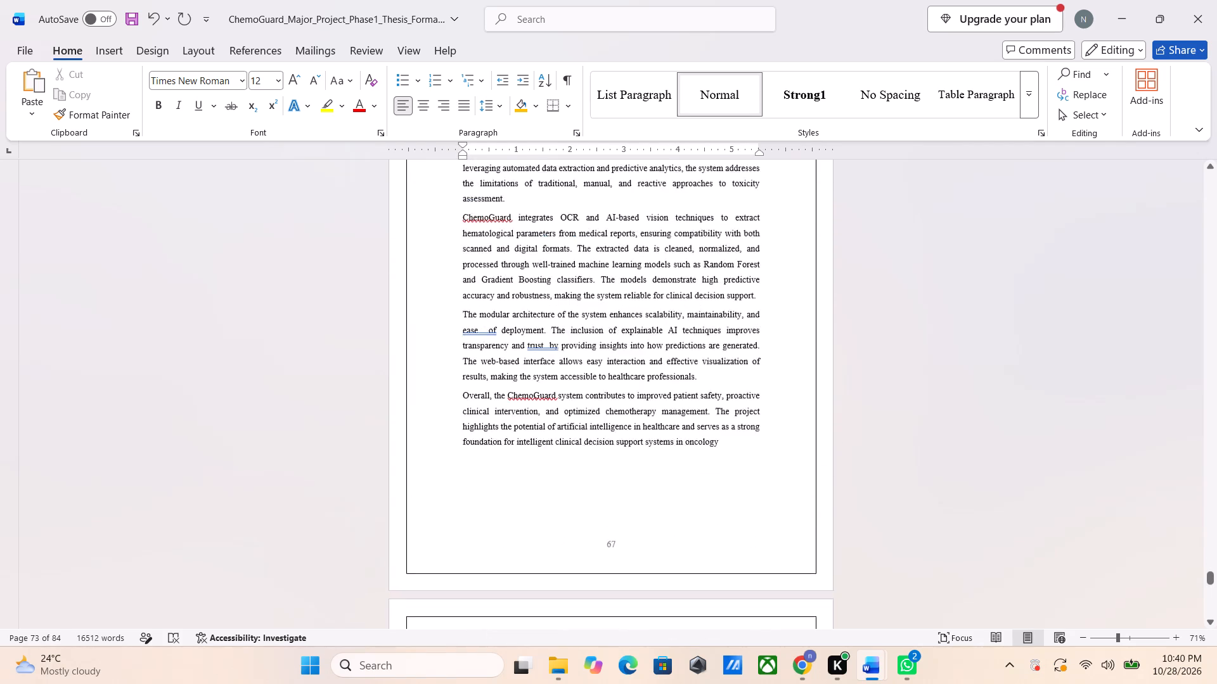
scroll(582, 334, up, 12)
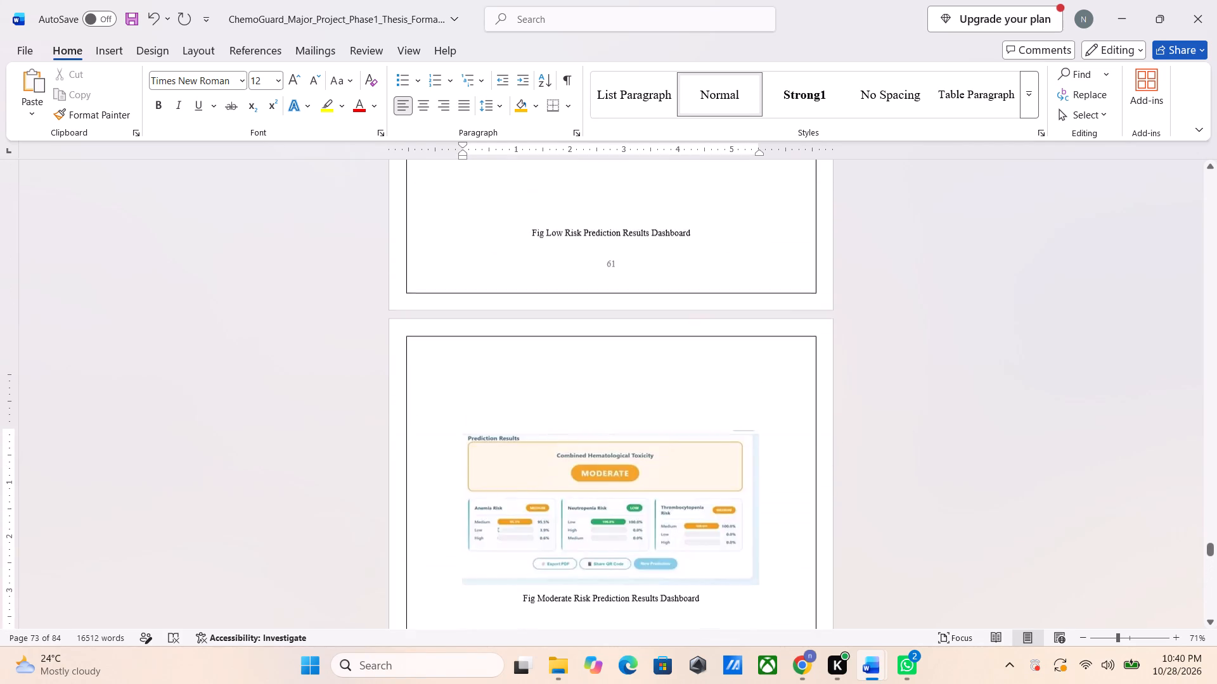
scroll(582, 334, up, 7)
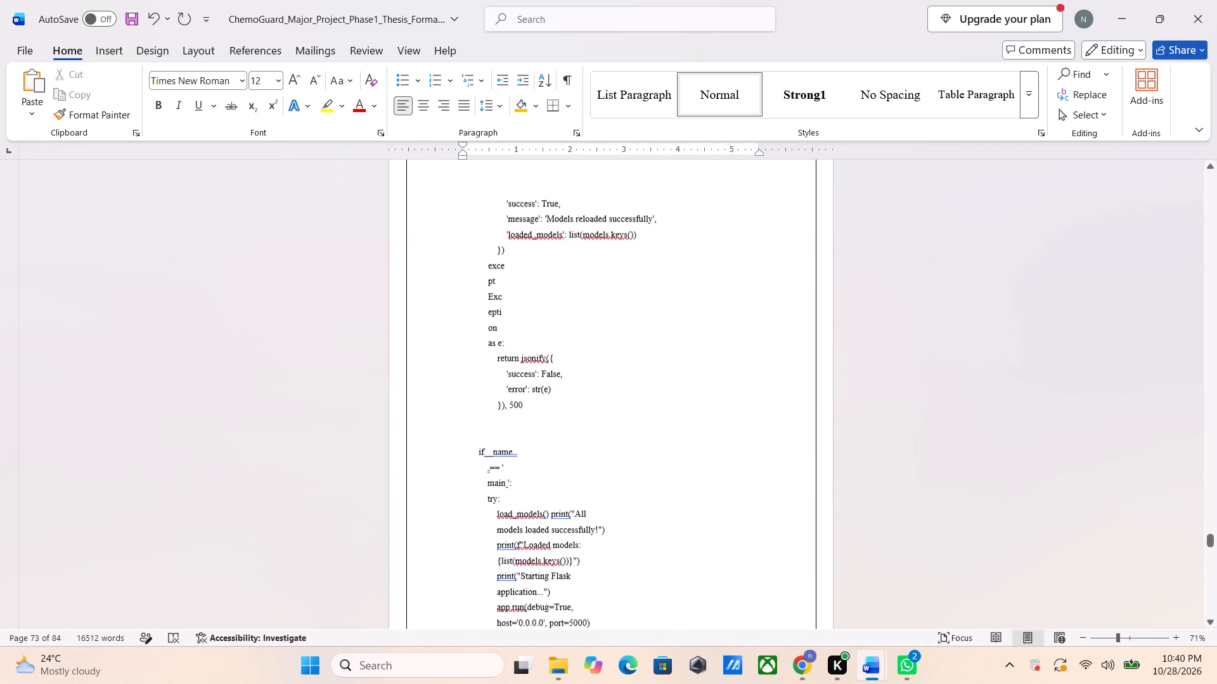
scroll(582, 334, up, 4)
scroll(582, 334, down, 5)
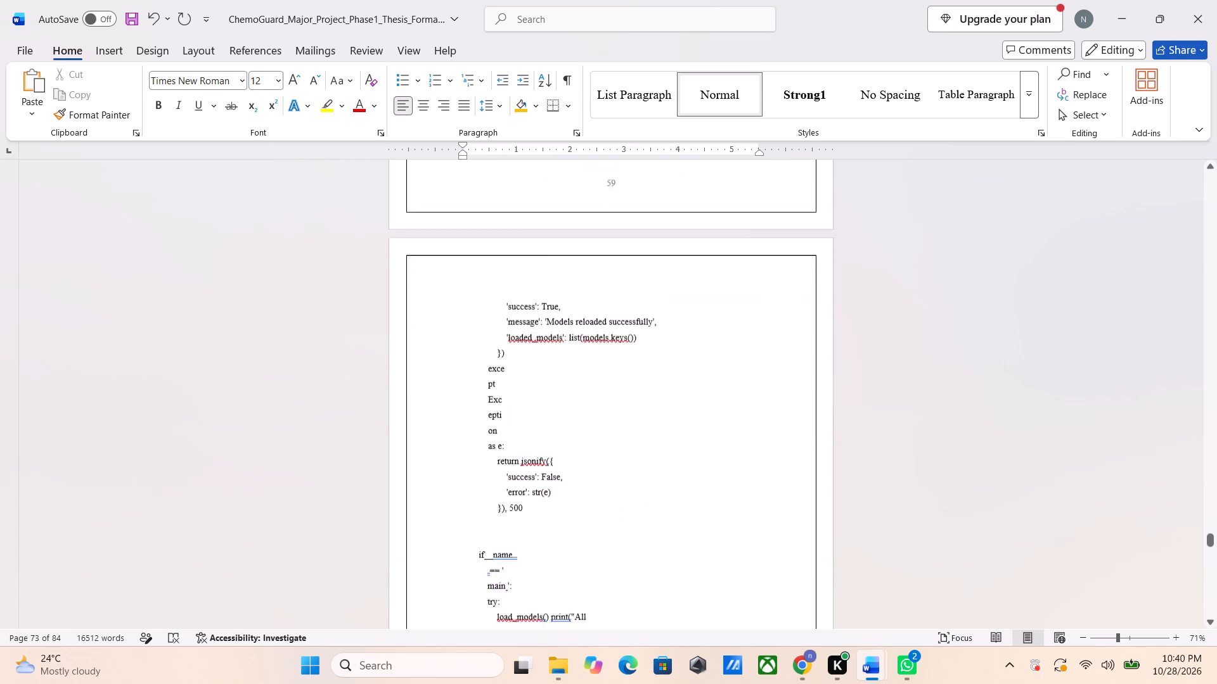
scroll(582, 334, down, 3)
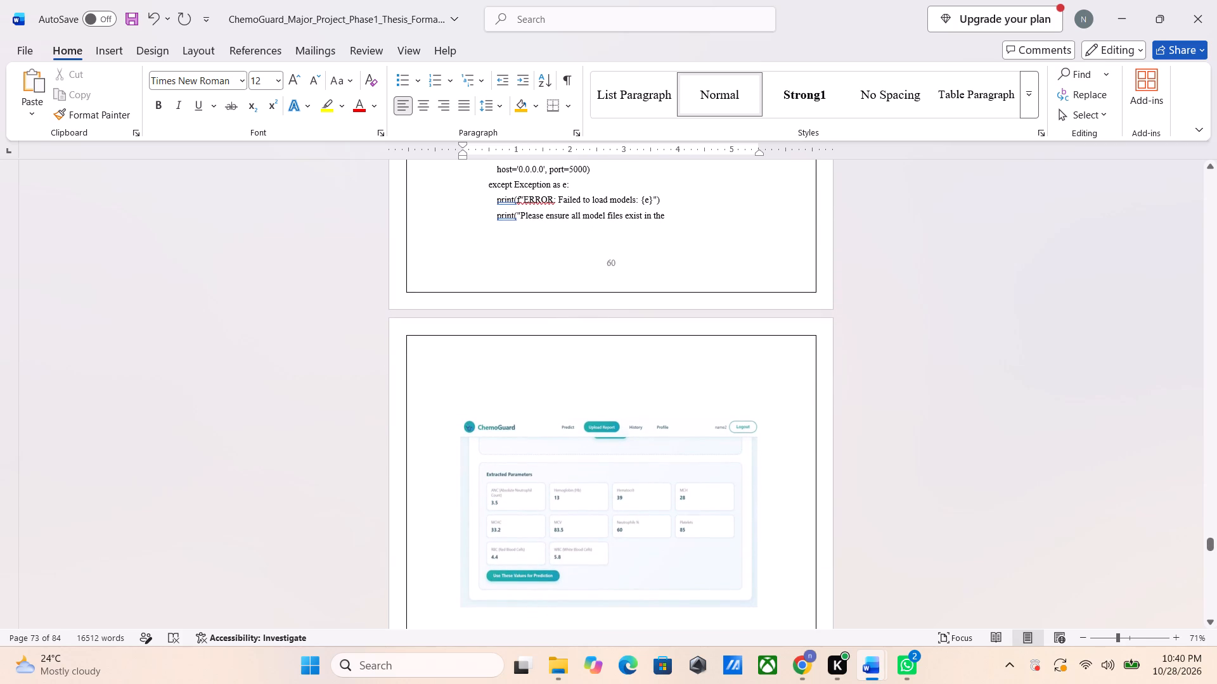
Add the bold heading "Outputs :" on the blank line above the Extracted Parameters screenshot, just after the code listing.
click(550, 389)
key(ctrl+b)
text(Outputs :)
Review the thesis layout backwards from the code listing through Chapters 6 to 1, the abbreviations and list of figures to the table of contents.
scroll(576, 325, up, 8)
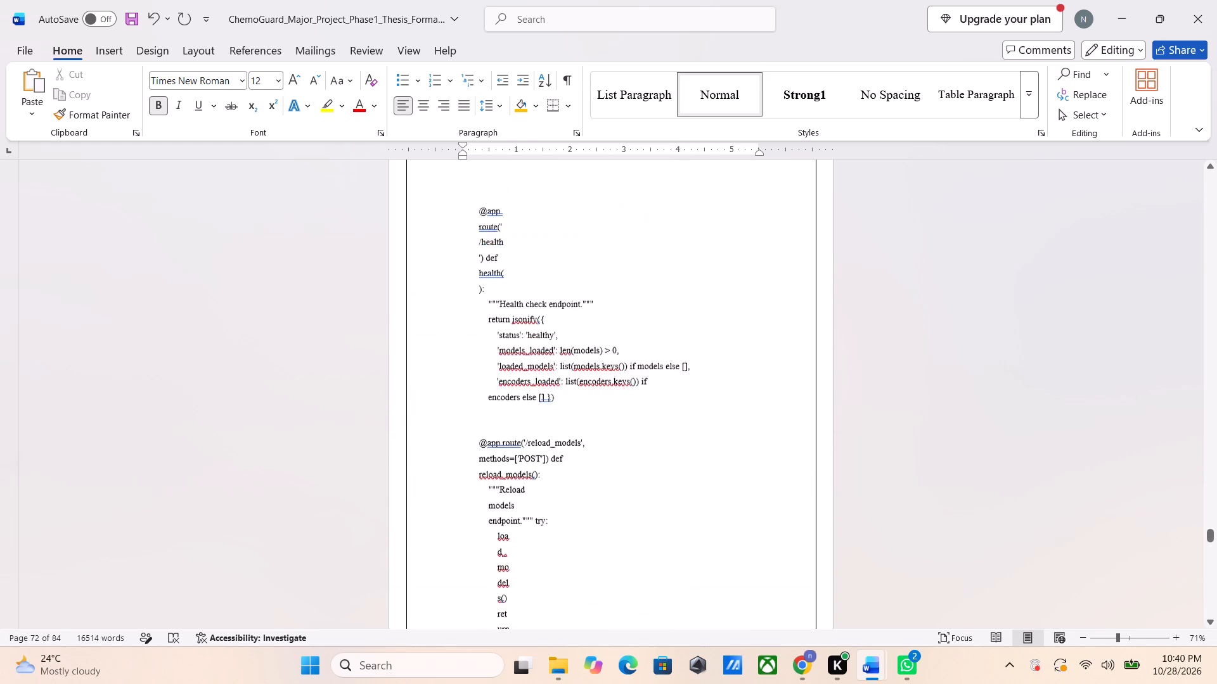
scroll(576, 325, up, 10)
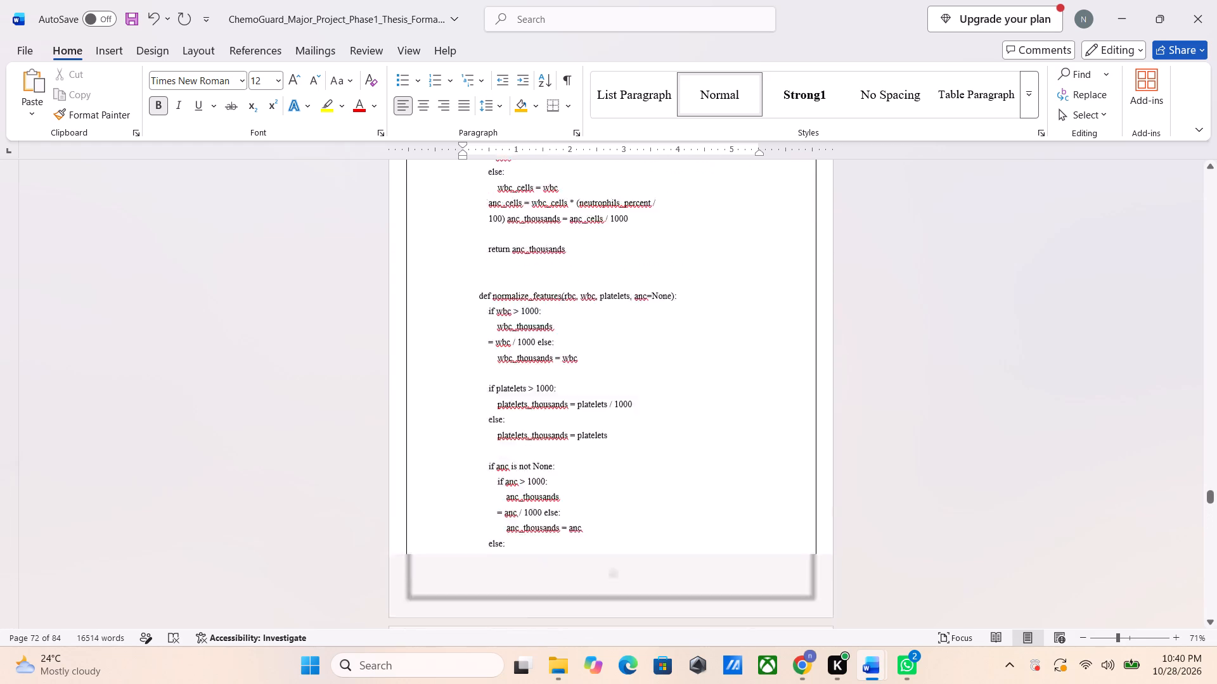
scroll(576, 325, up, 3)
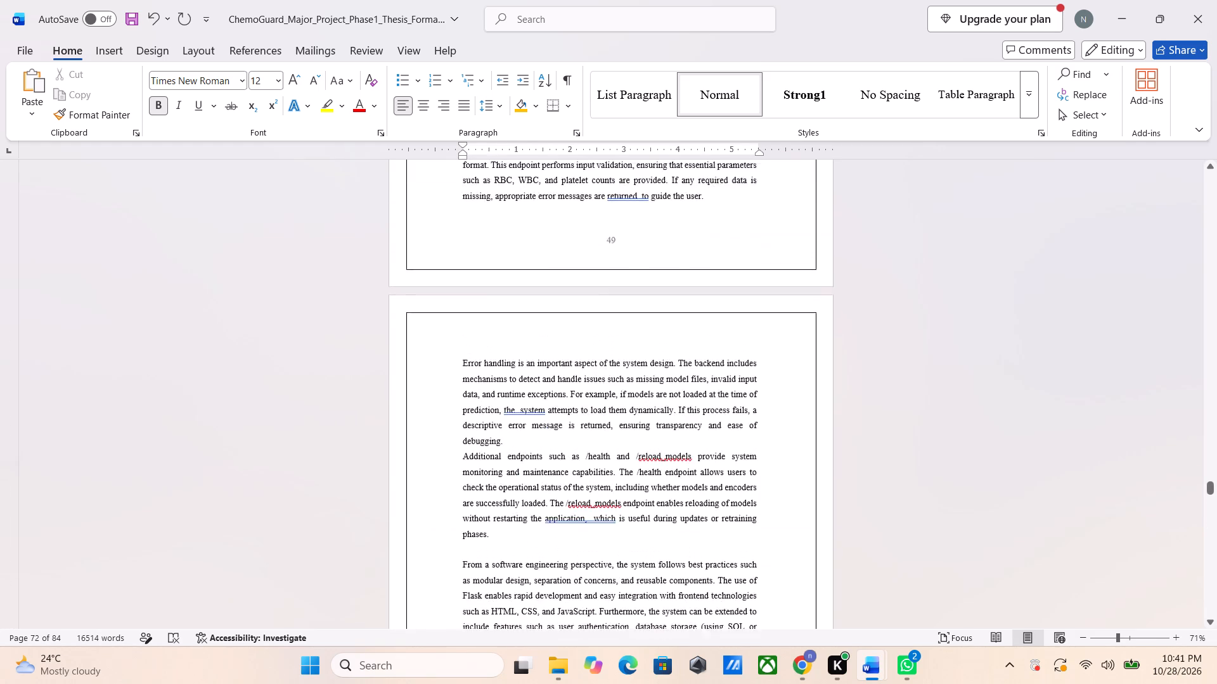
scroll(576, 325, up, 6)
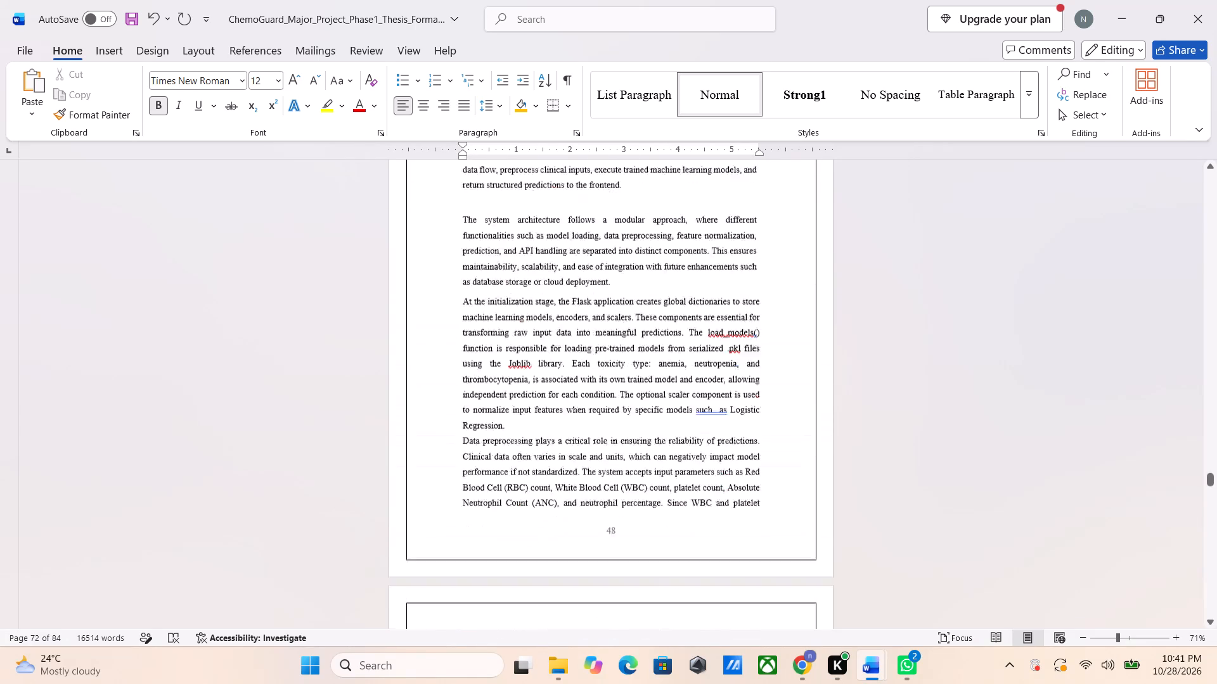
scroll(576, 325, up, 6)
scroll(576, 325, down, 2)
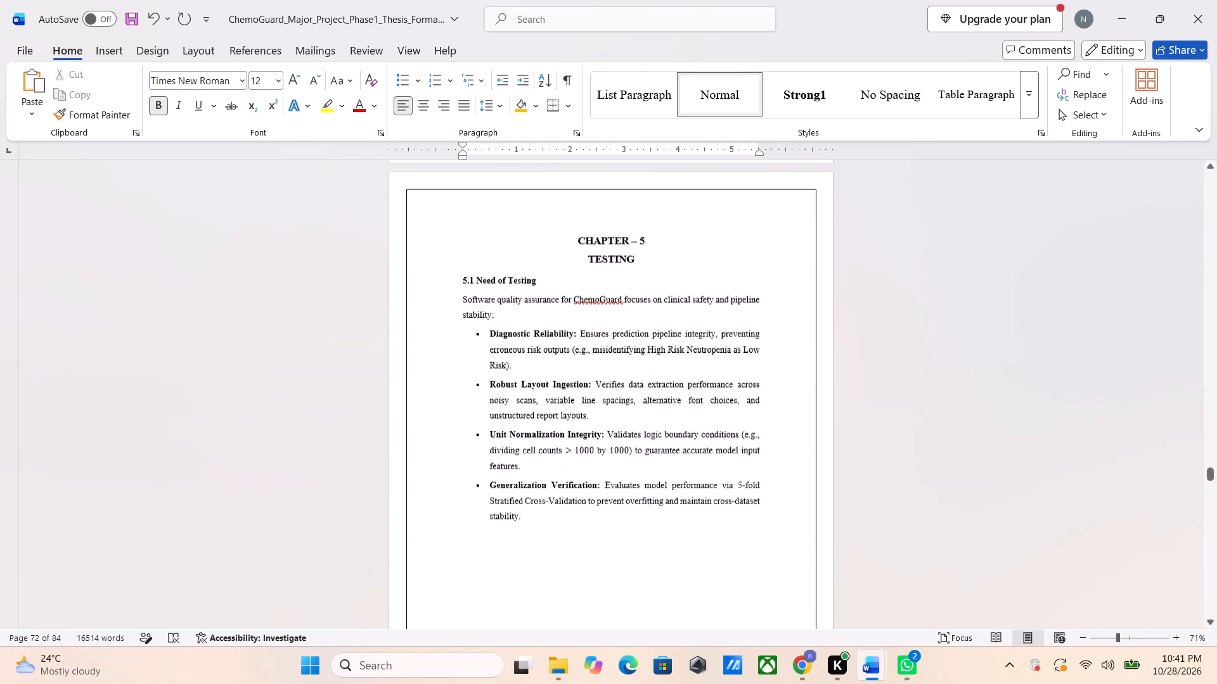
scroll(576, 325, down, 2)
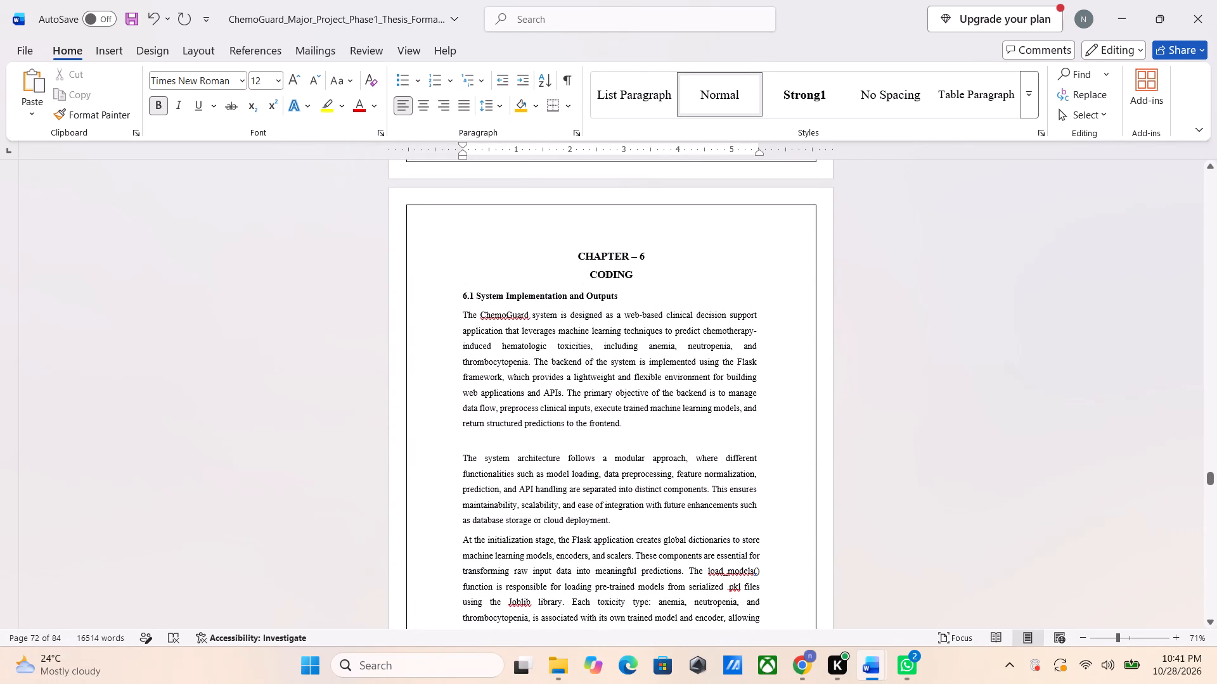
scroll(576, 325, up, 3)
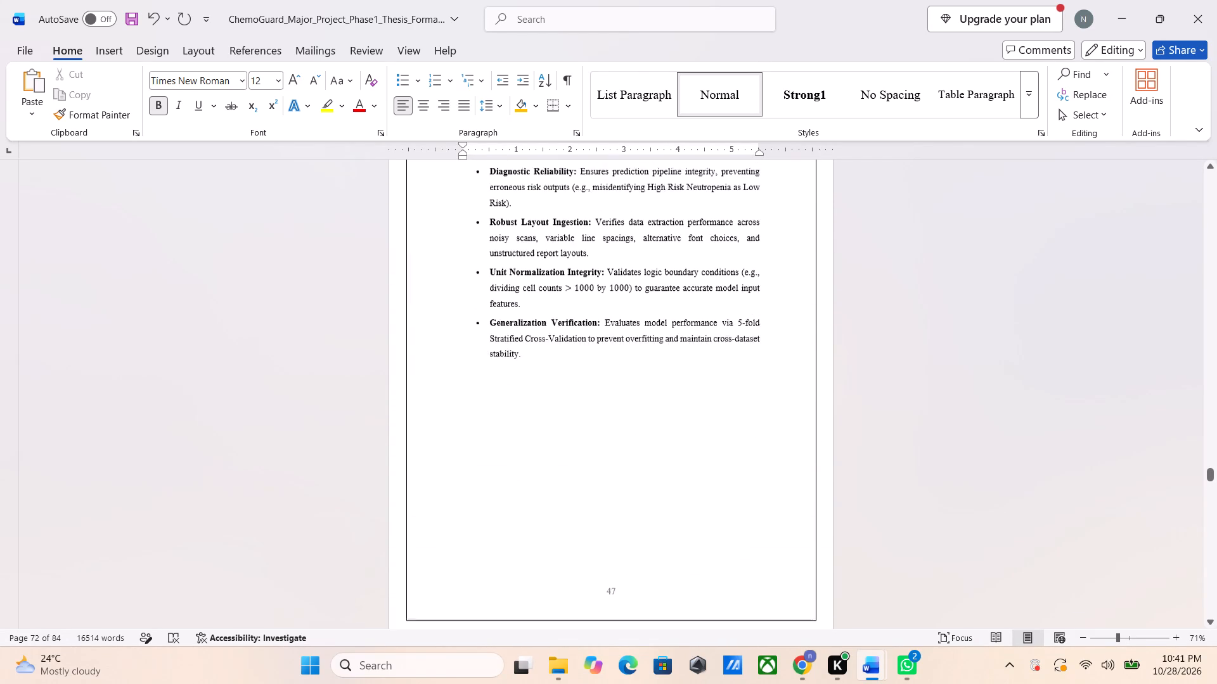
scroll(576, 325, up, 9)
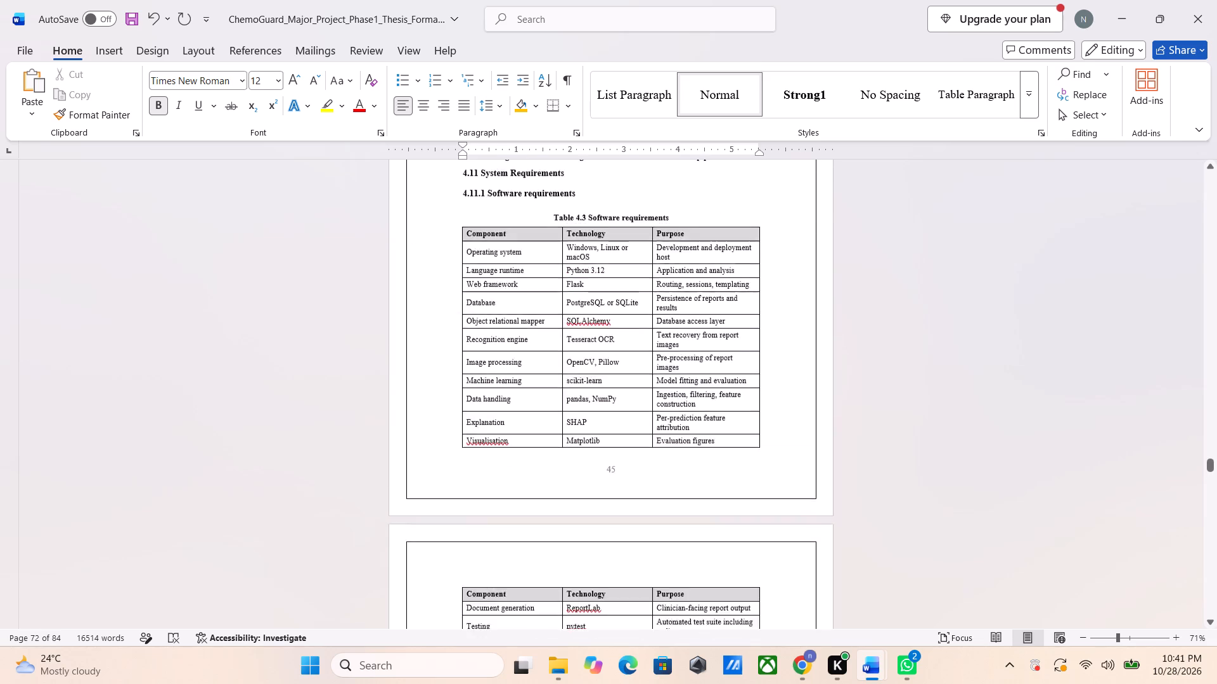
scroll(576, 325, up, 18)
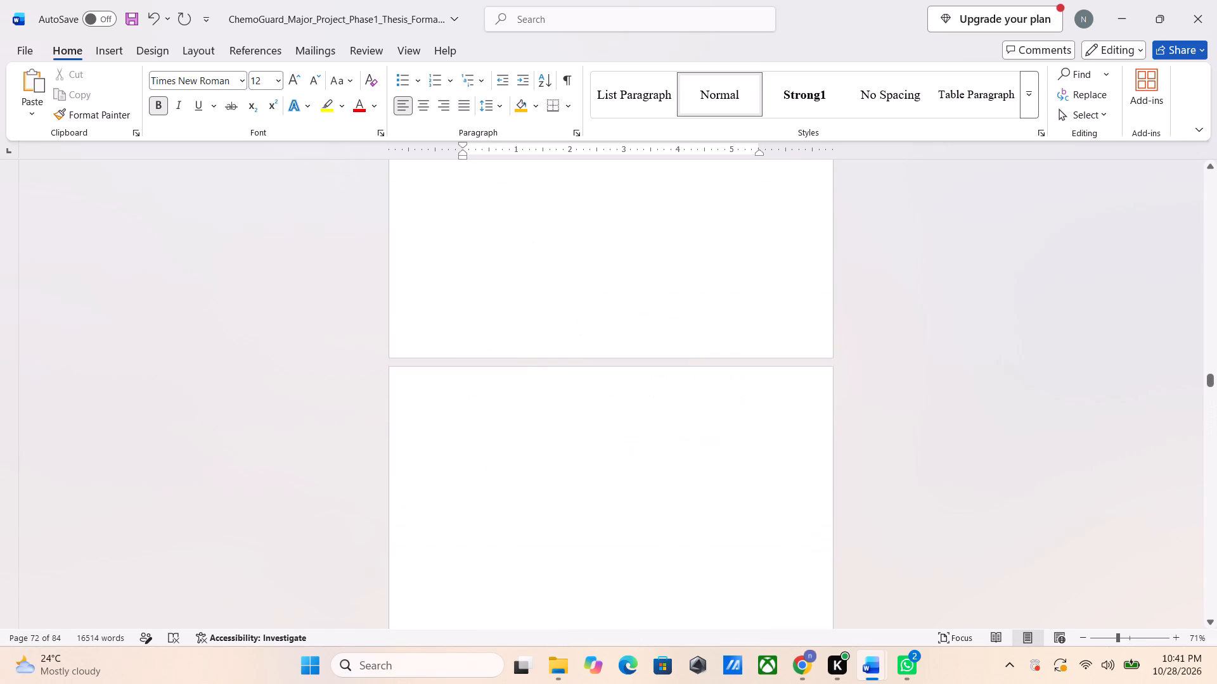
scroll(576, 325, up, 18)
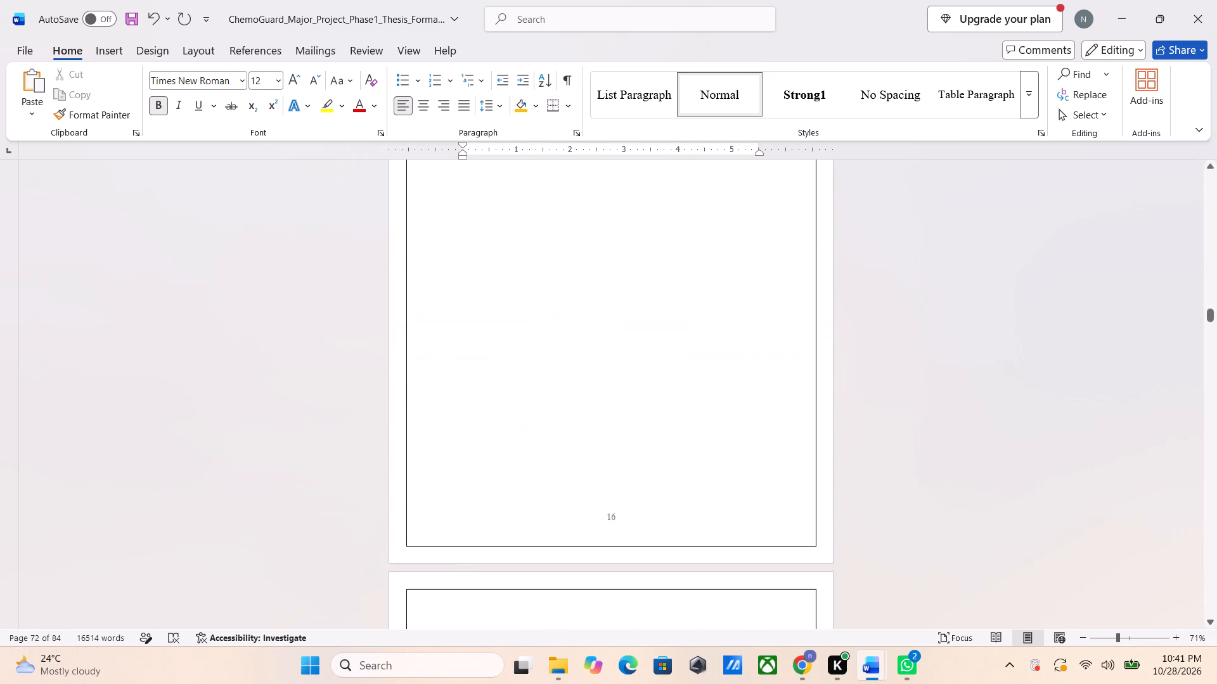
scroll(576, 325, up, 7)
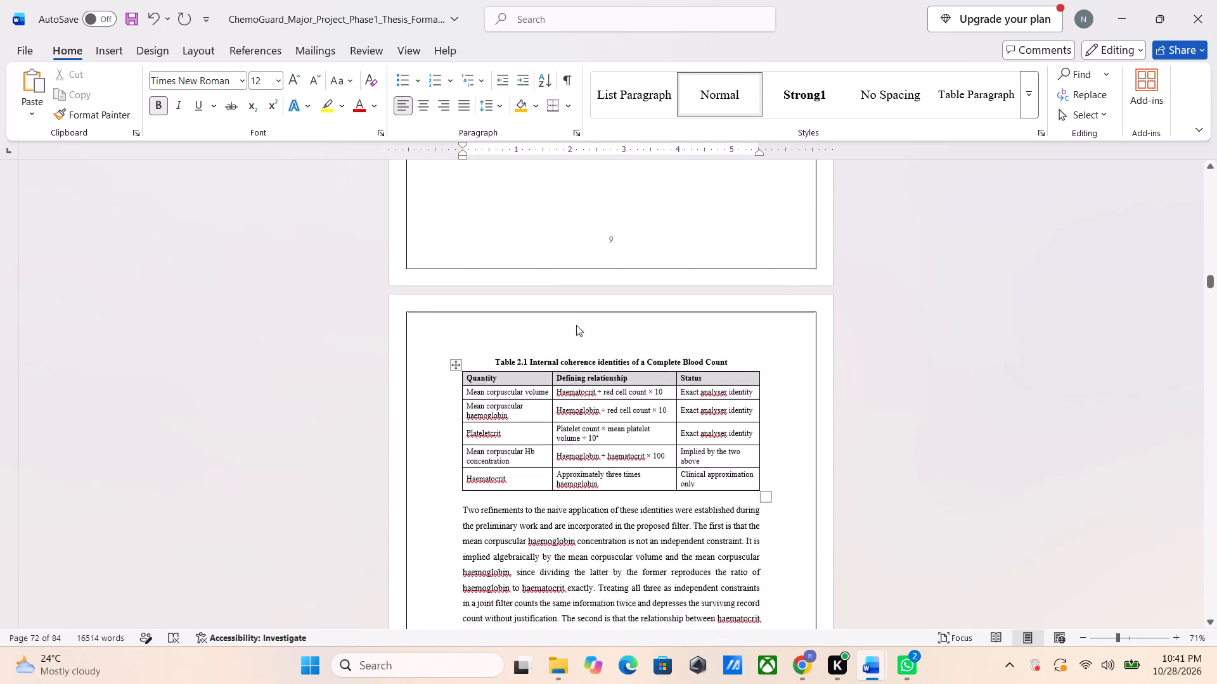
scroll(576, 325, up, 8)
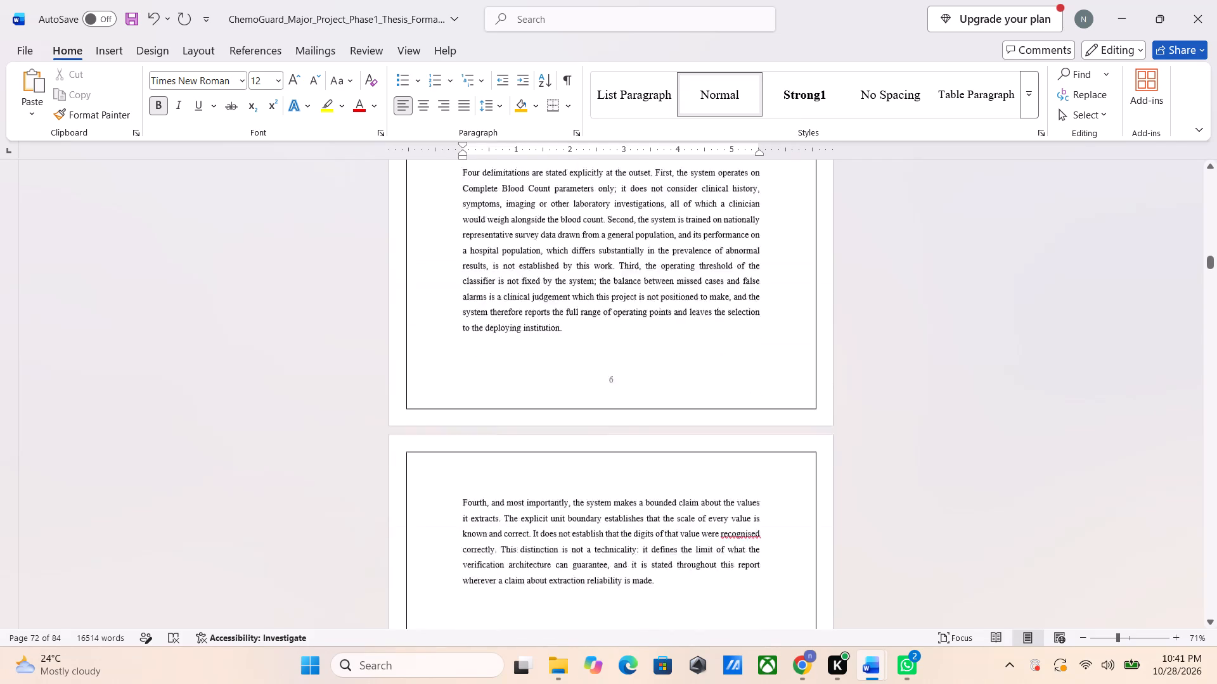
scroll(576, 325, up, 9)
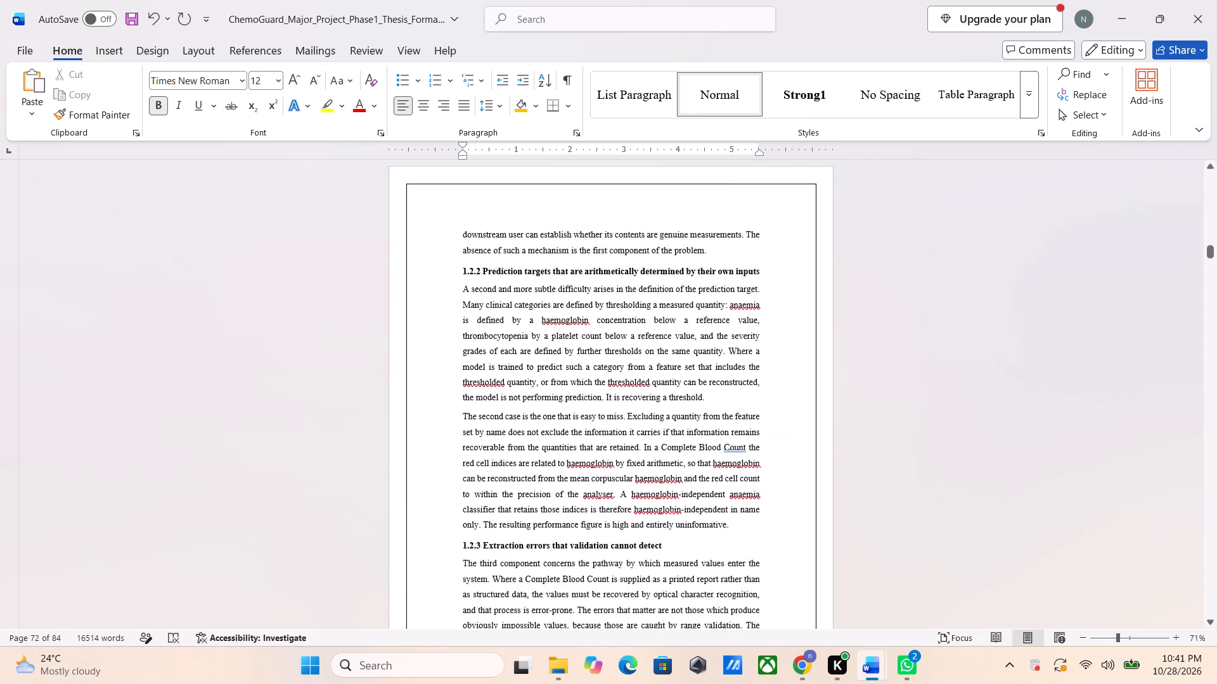
scroll(576, 325, up, 8)
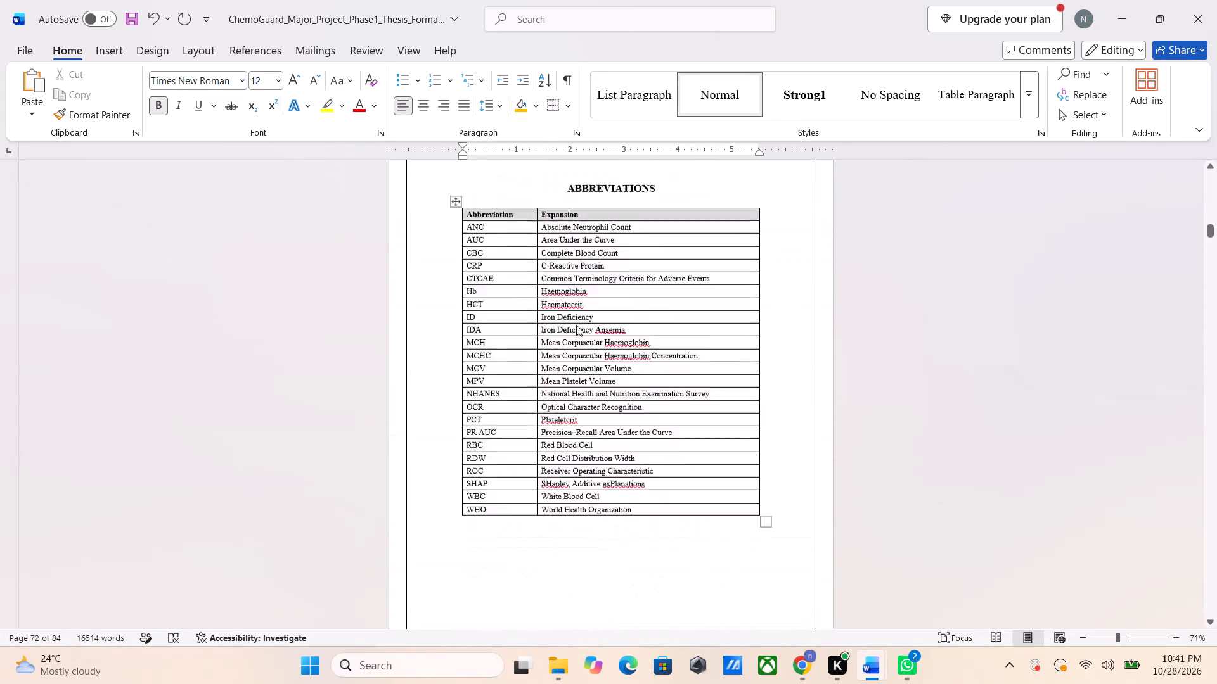
scroll(576, 325, up, 3)
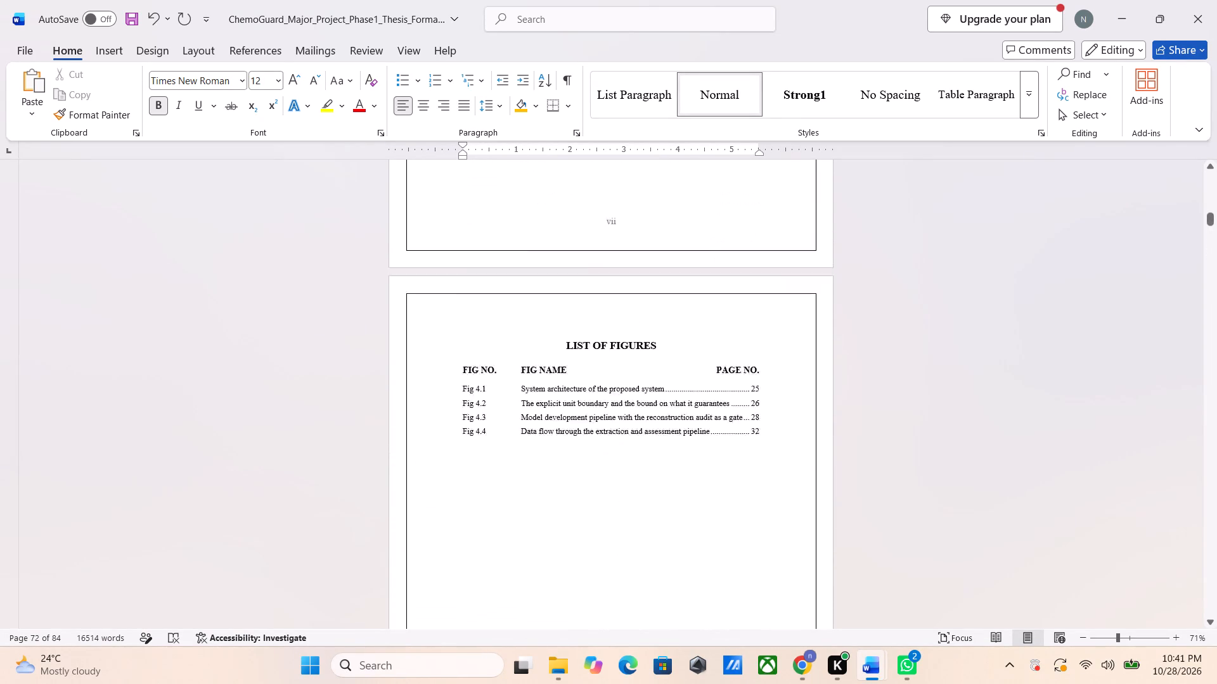
scroll(576, 325, up, 4)
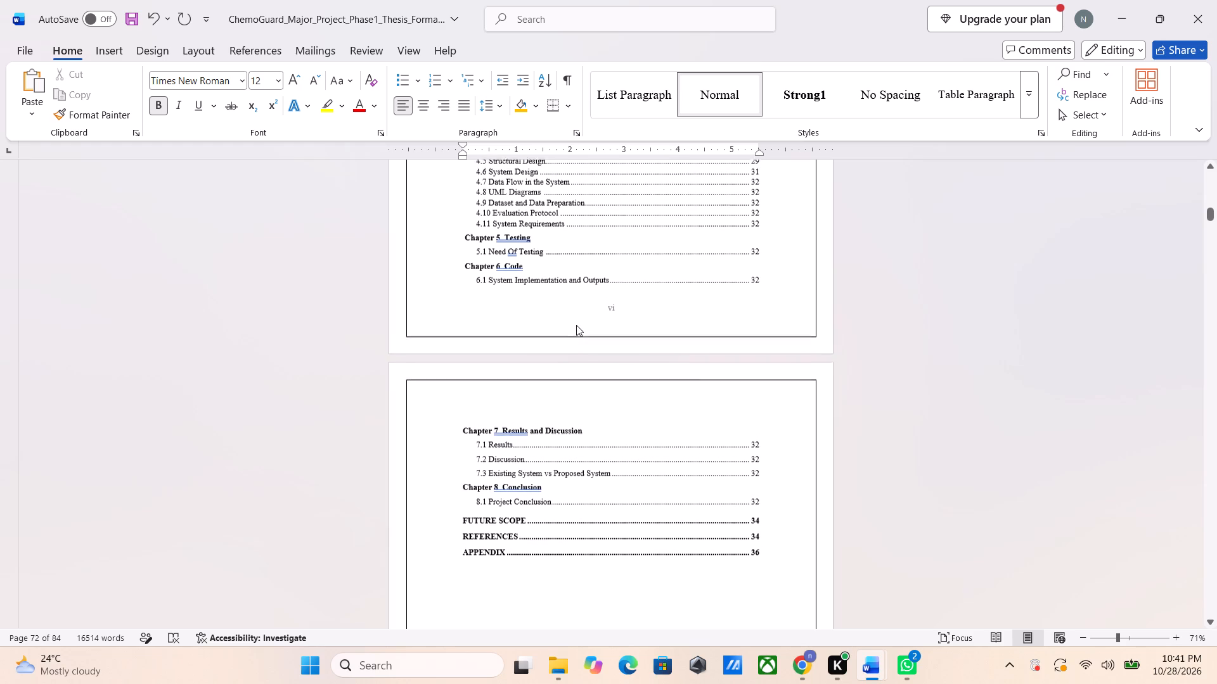
scroll(576, 325, up, 4)
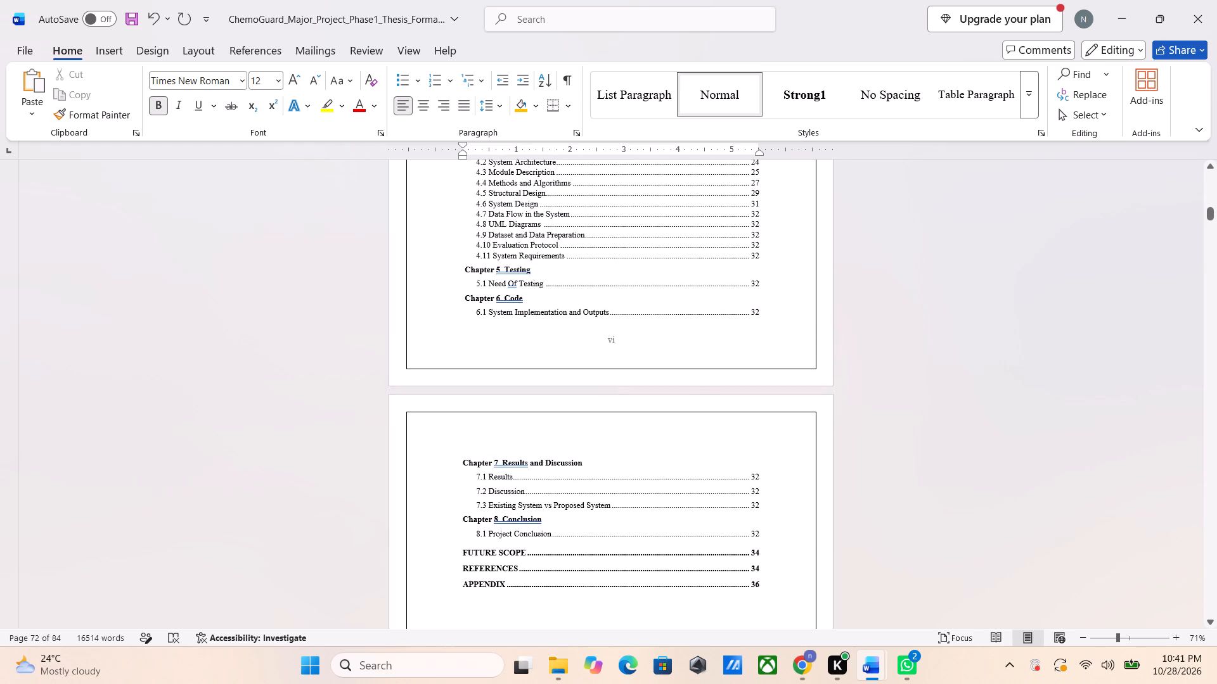
scroll(576, 325, up, 2)
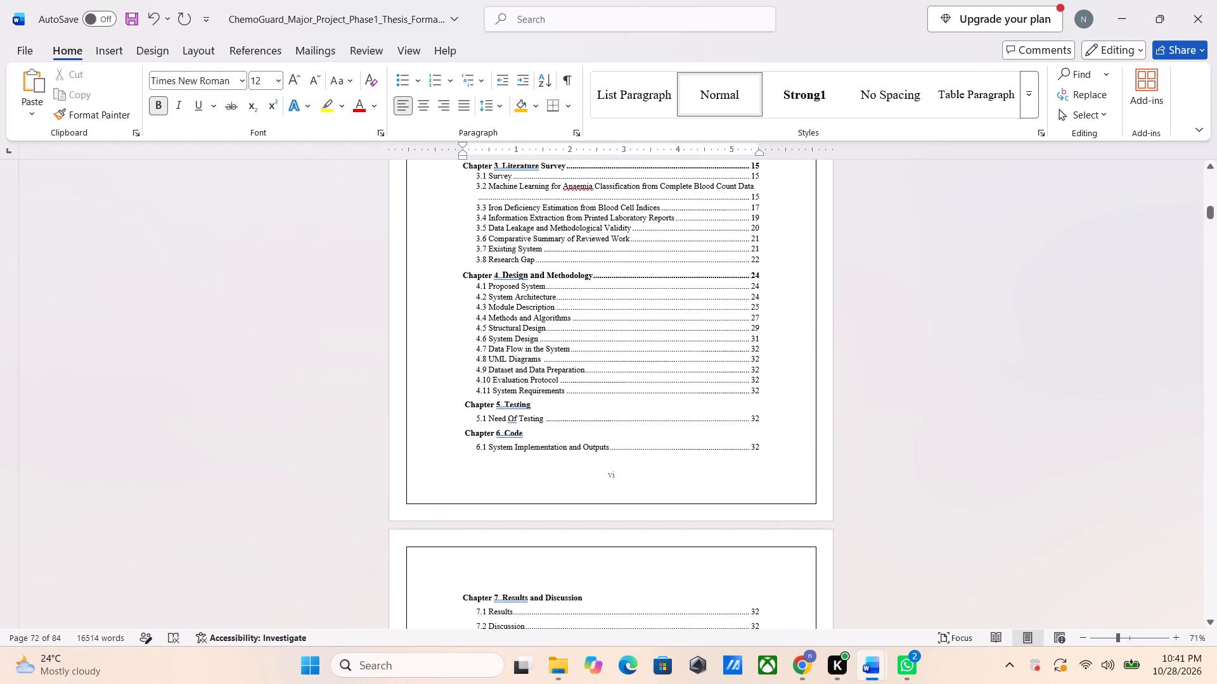
scroll(576, 325, up, 3)
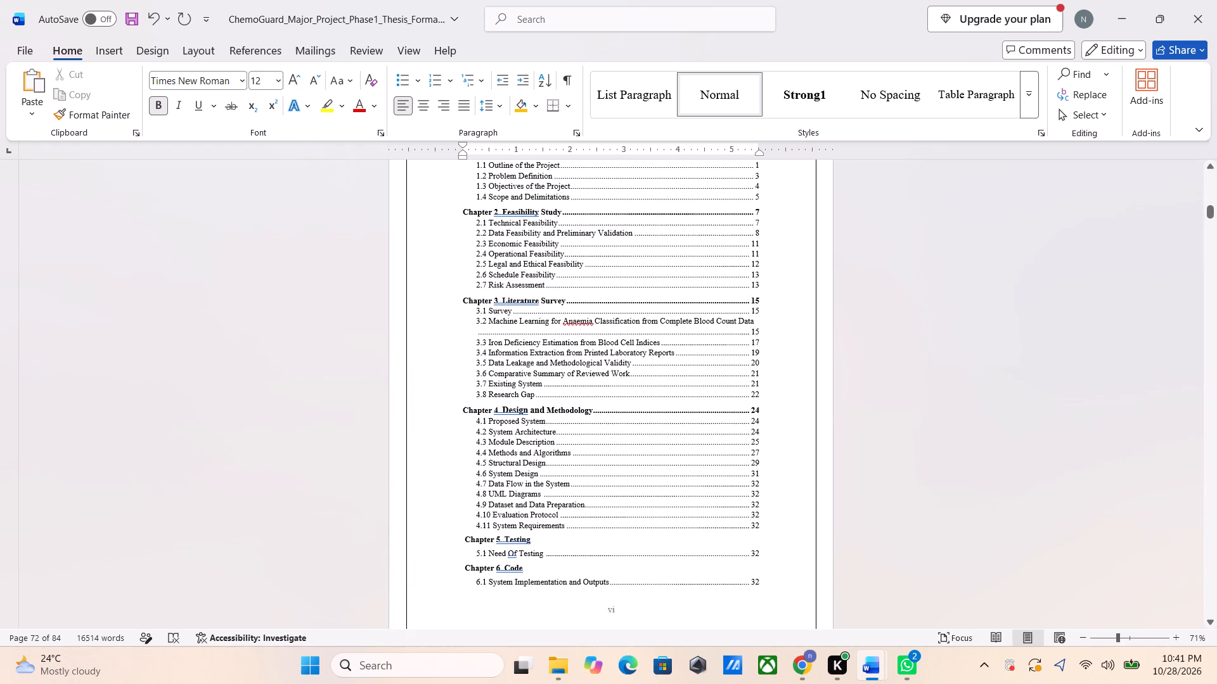
scroll(576, 325, up, 1)
Review the layout of the Abstract page that precedes the table of contents.
scroll(576, 325, up, 9)
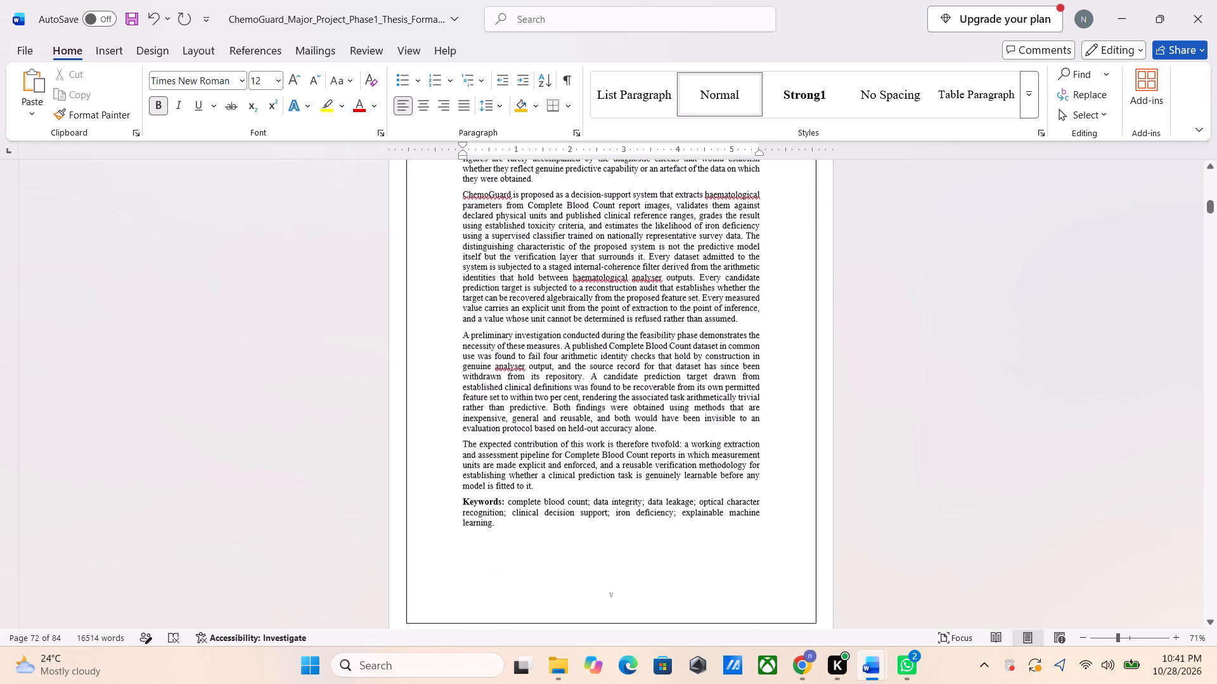
scroll(576, 325, up, 3)
scroll(576, 325, down, 4)
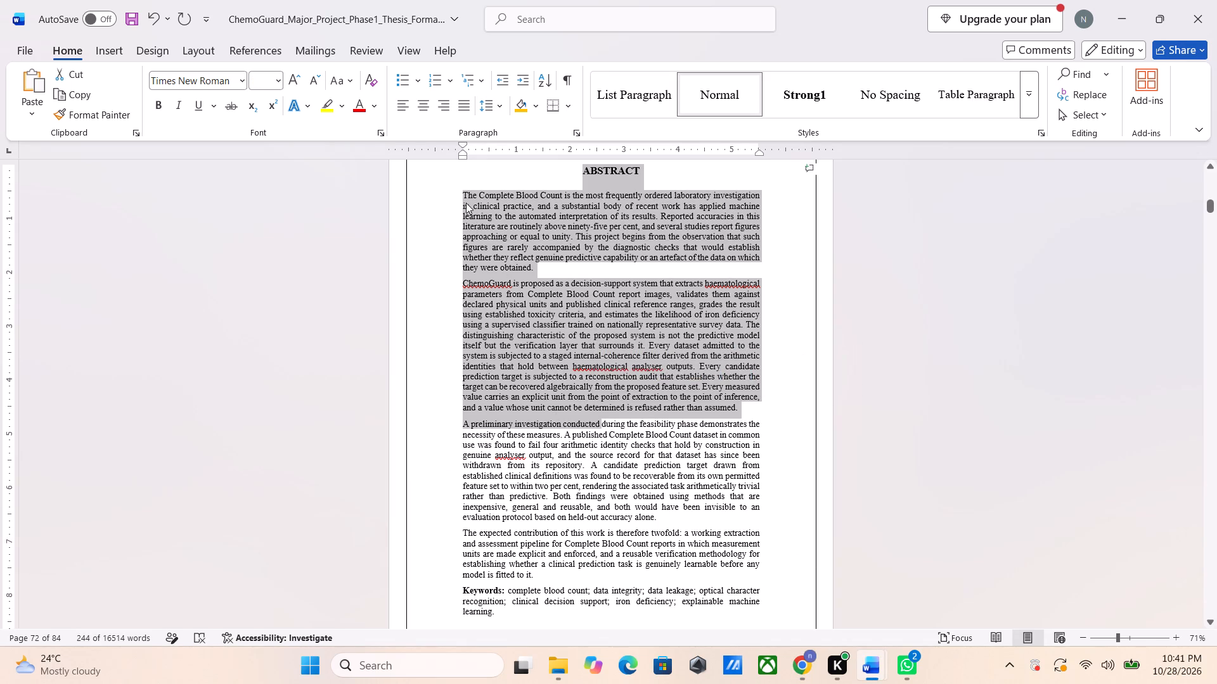
Replace the four Abstract body paragraphs above the Keywords line with the copied, condensed two-paragraph version.
click(463, 198)
drag(463, 194, 629, 472)
scroll(624, 455, up, 1)
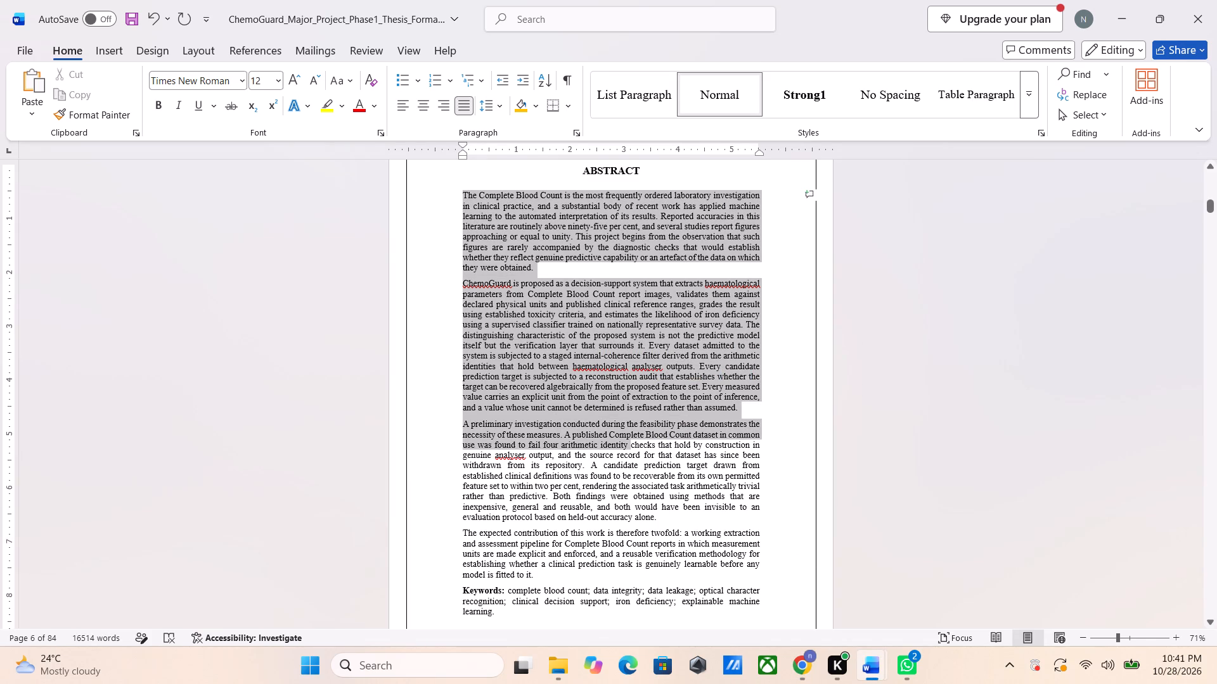
drag(629, 472, 675, 571)
scroll(629, 472, up, 1)
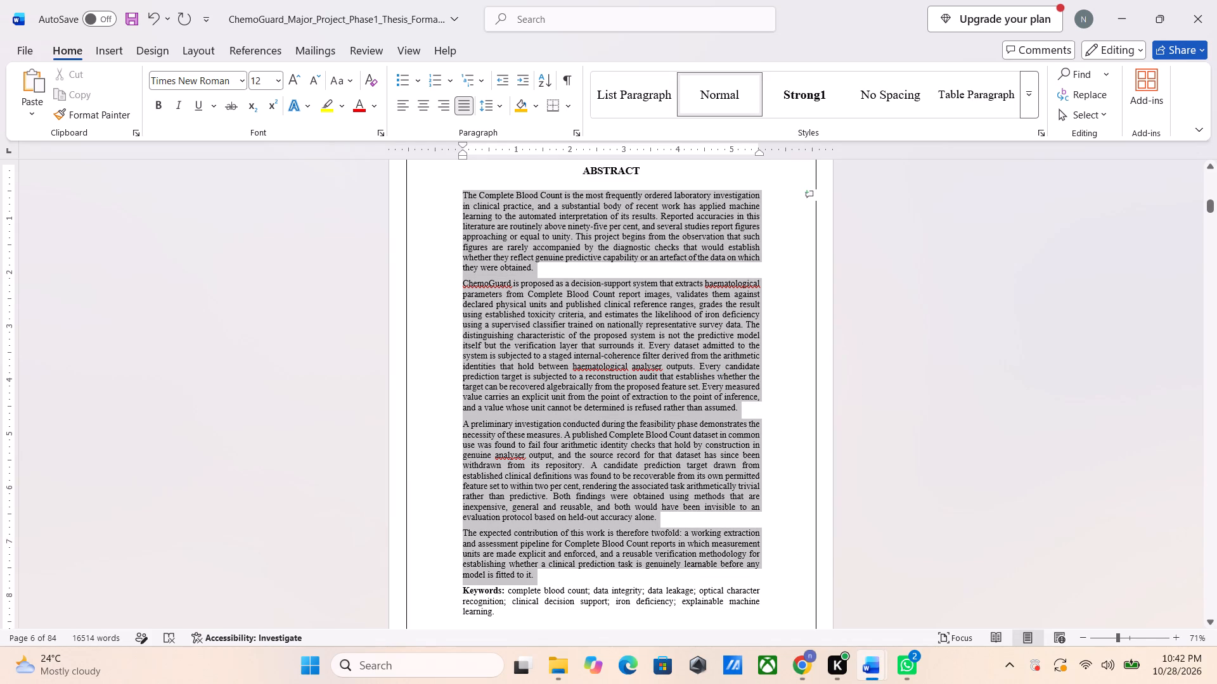
scroll(675, 571, up, 1)
drag(675, 571, 675, 569)
key(ctrl+v)
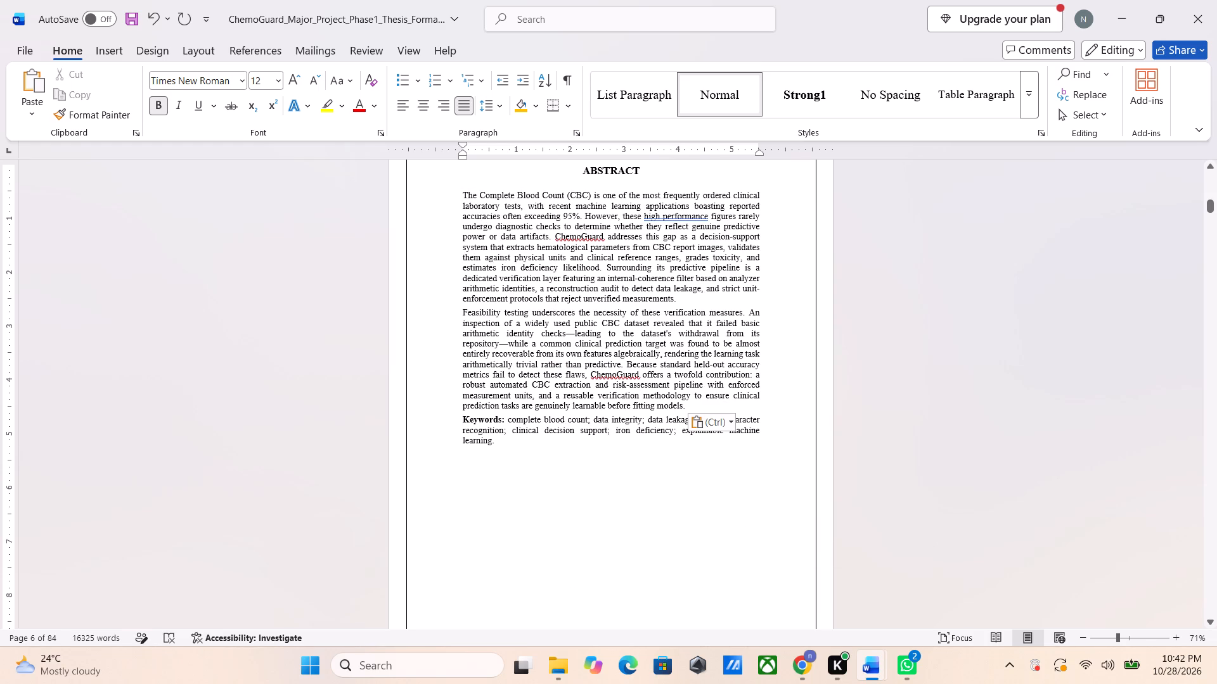
Open the paragraph spacing settings for the two Abstract paragraphs together with the Keywords line.
scroll(675, 569, up, 2)
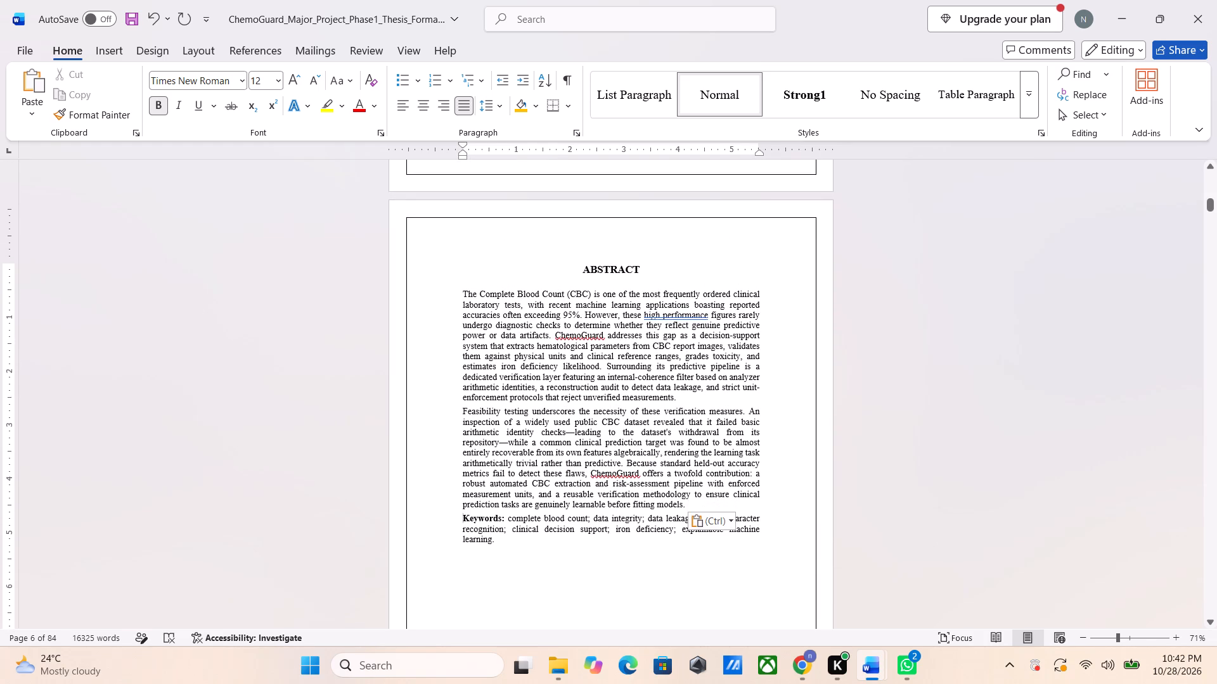
drag(460, 291, 675, 455)
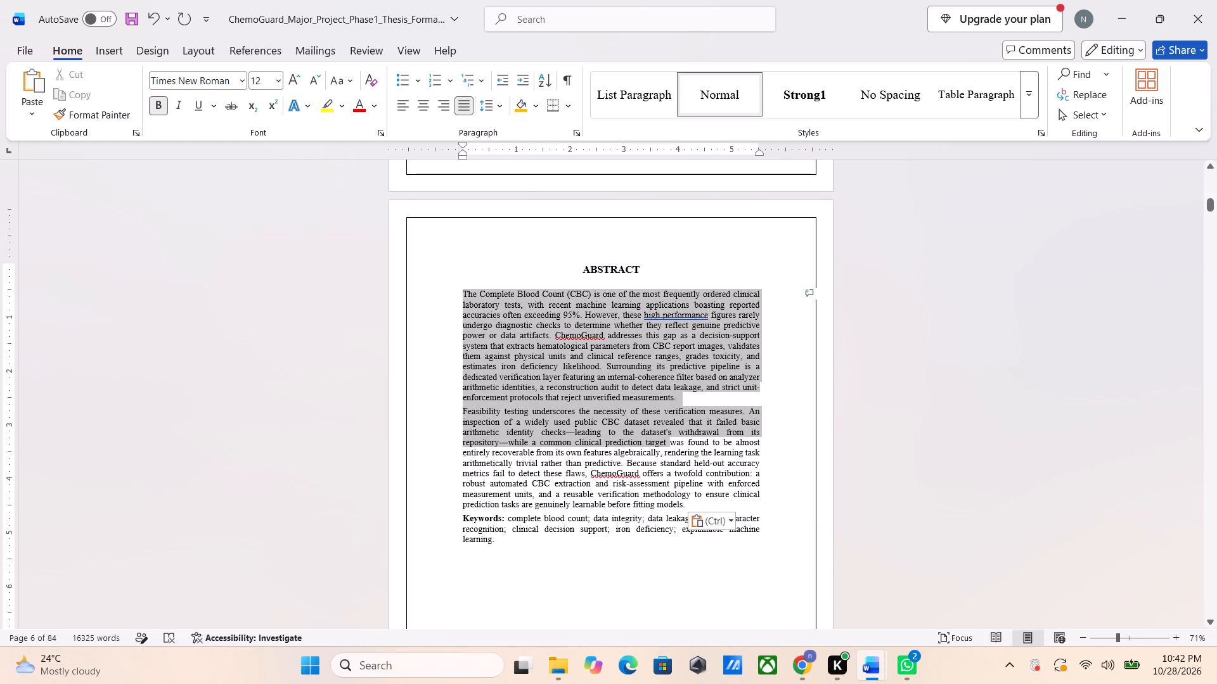
drag(675, 455, 726, 559)
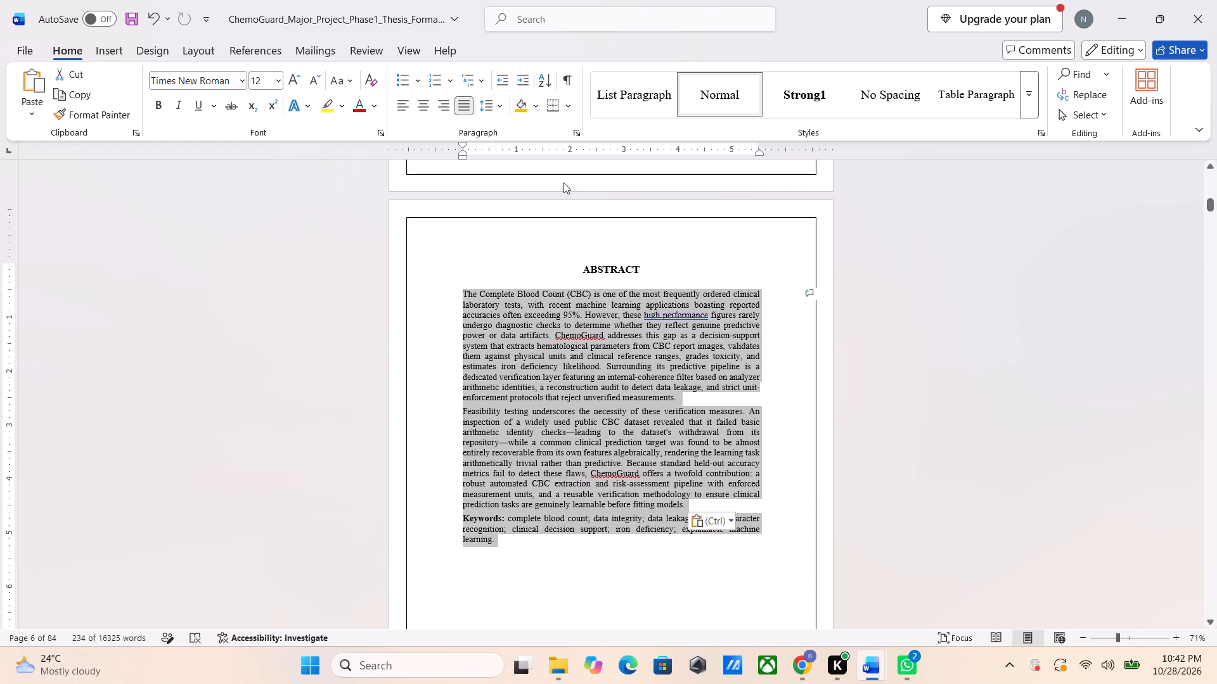
click(570, 127)
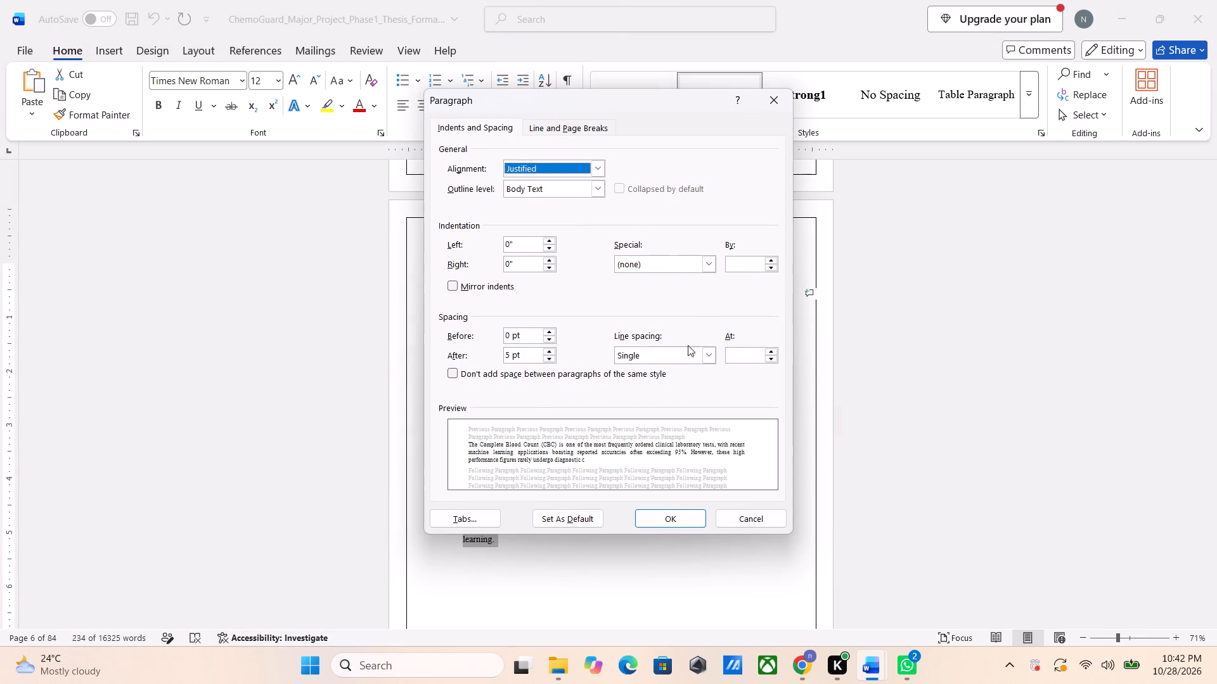
Set the line spacing of the selected Abstract paragraphs to 1.5 lines.
click(682, 358)
click(672, 376)
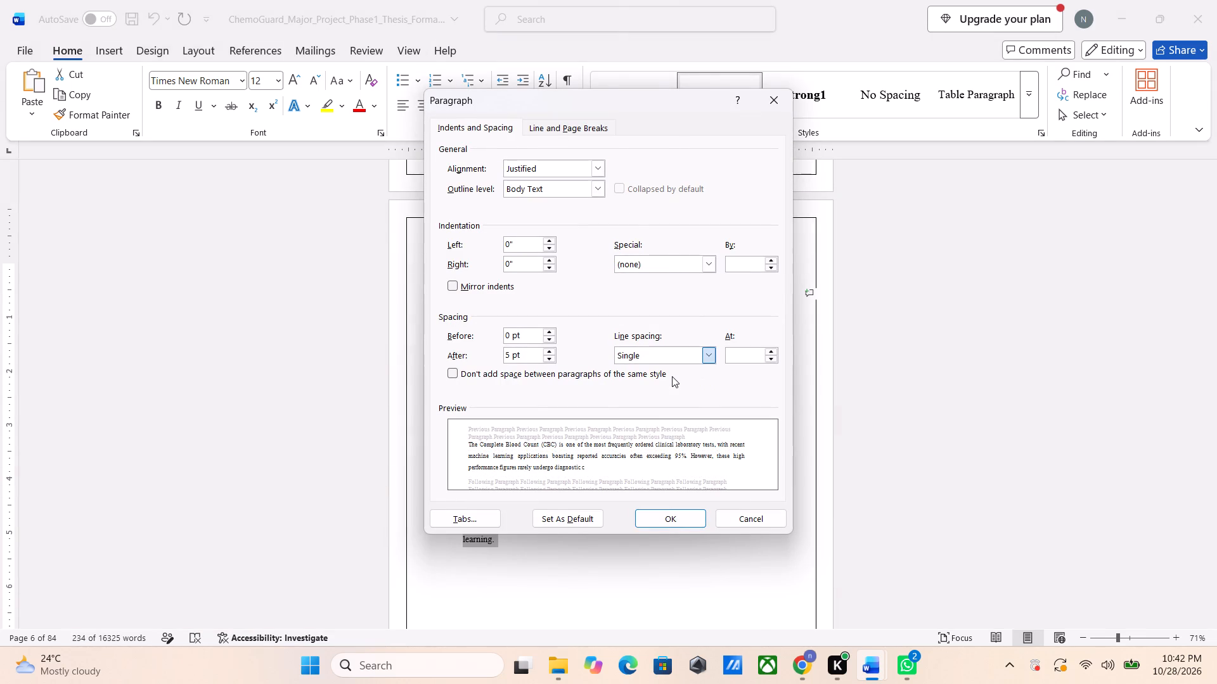
key(Return)
Check the layout of the Abstract and Acknowledgement pages, and switch to the Sample Thesis document for reference.
scroll(672, 376, up, 1)
scroll(672, 376, down, 1)
scroll(672, 376, up, 1)
scroll(672, 376, down, 1)
scroll(672, 376, up, 1)
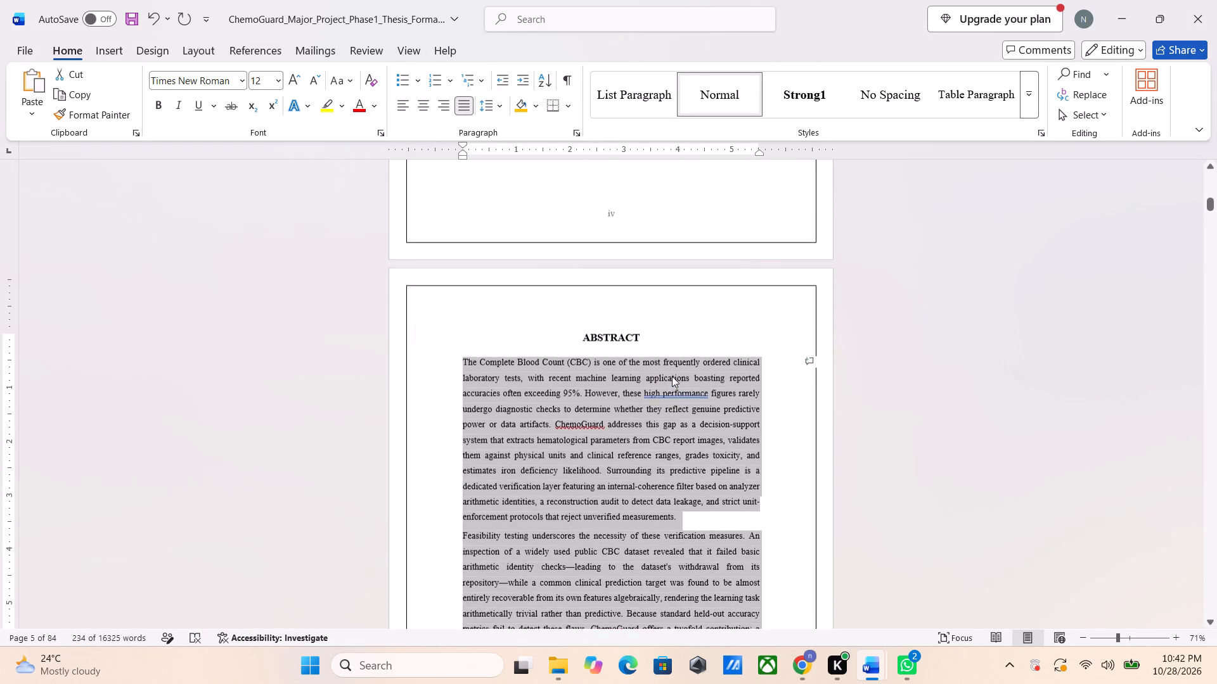
scroll(672, 376, up, 4)
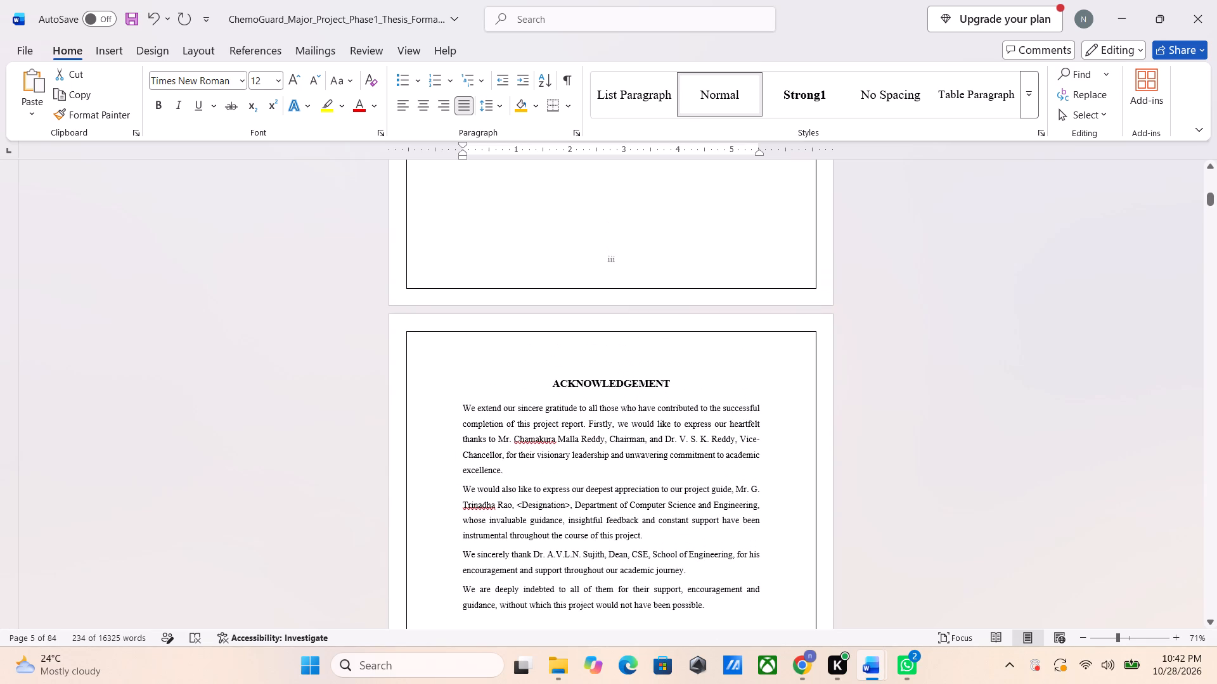
scroll(672, 375, down, 1)
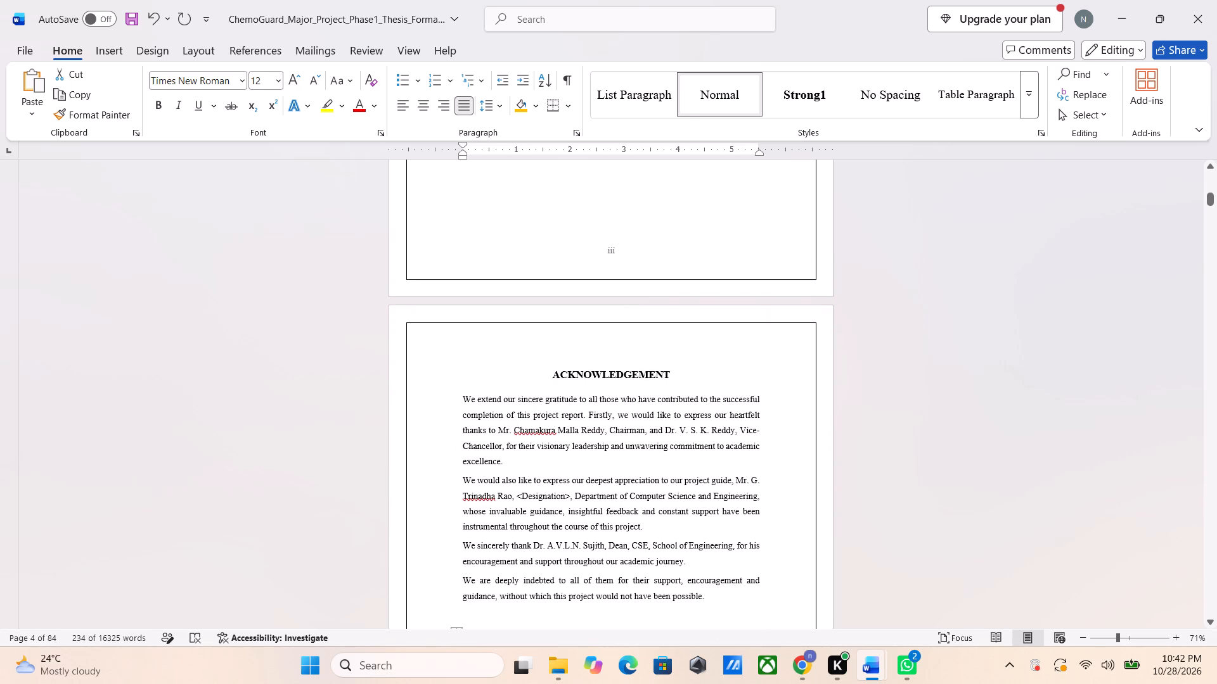
key(alt+Tab)
key(alt+Tab)
key(alt+Tab)
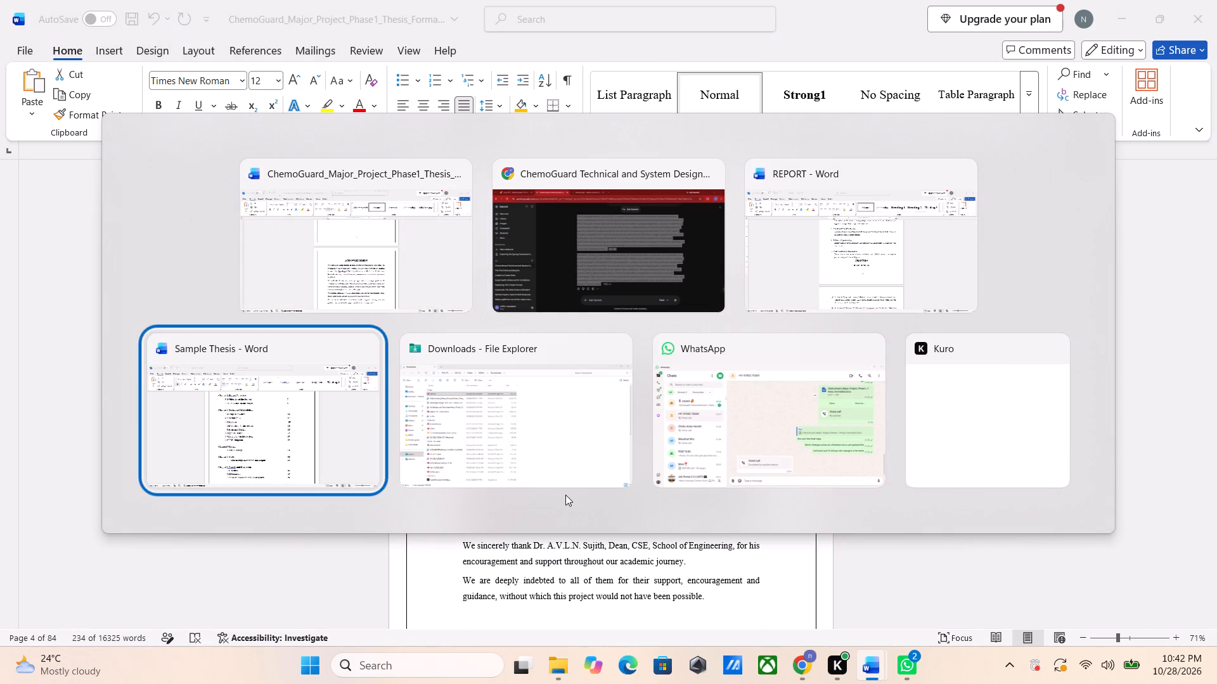
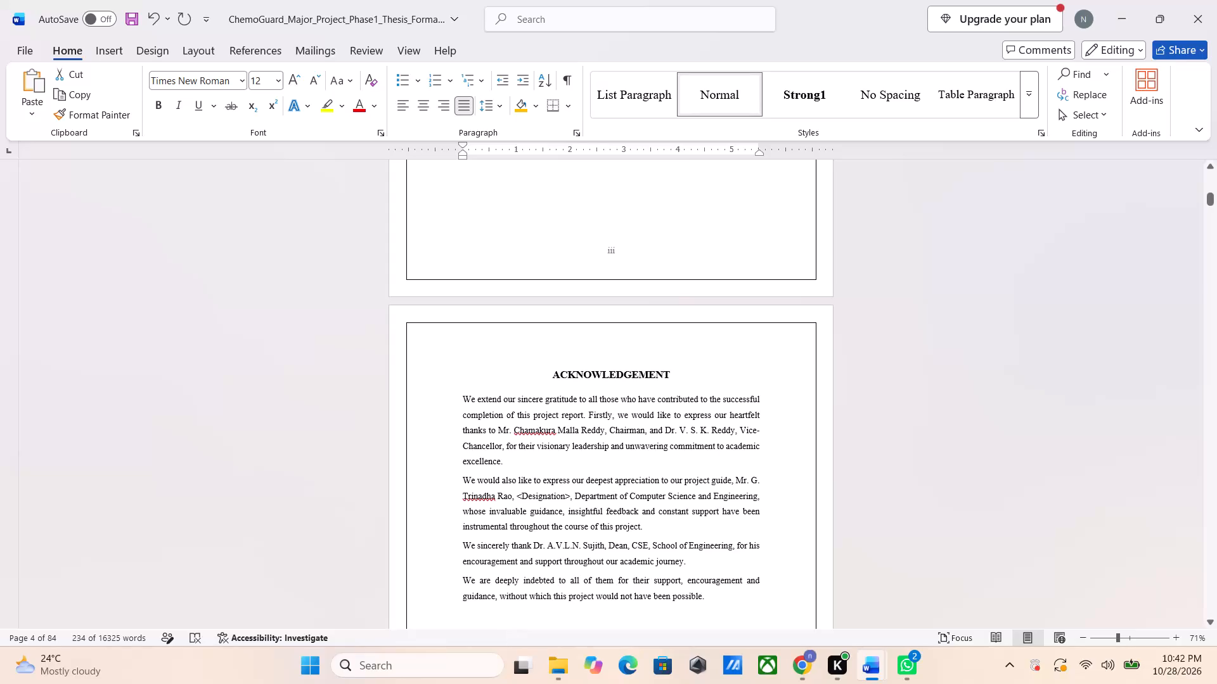
Replace the guide's designation placeholder in the Acknowledgement with the copied "Associate Professor", removing the angle brackets and extra space.
double_click(550, 493)
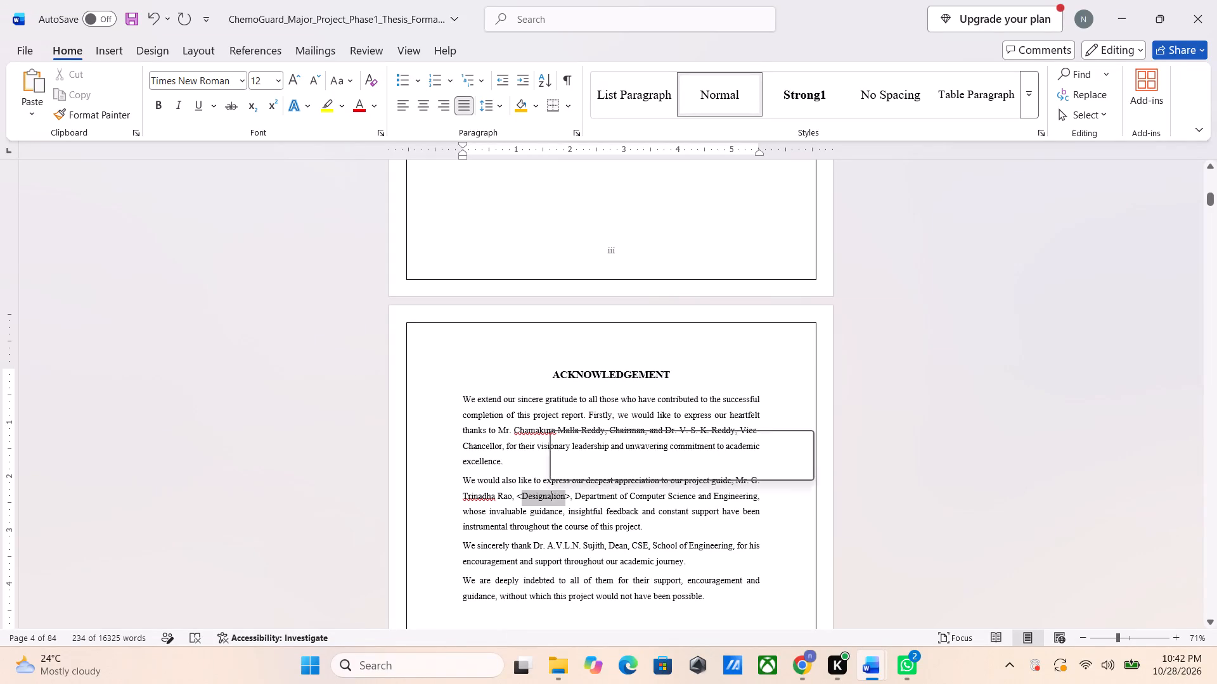
key(ctrl+v)
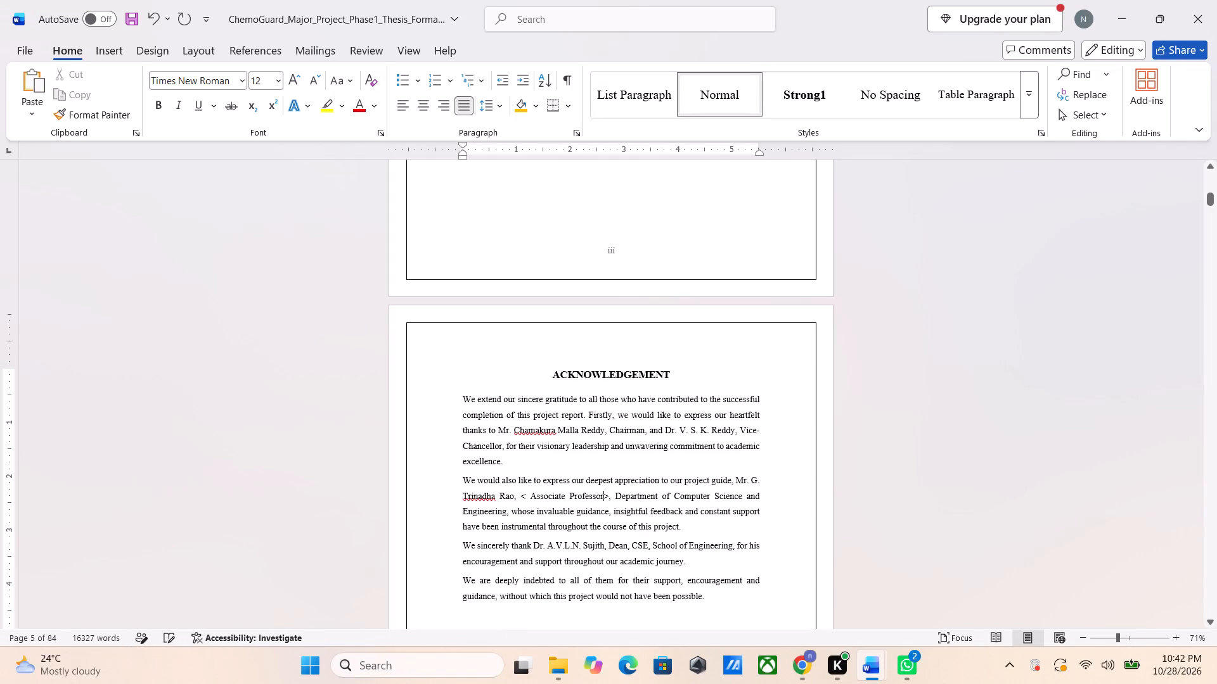
key(Right)
key(BackSpace)
key(Left)
key(Left)
key(Left)
key(Left)
key(Left)
key(Left)
key(Left)
key(Left)
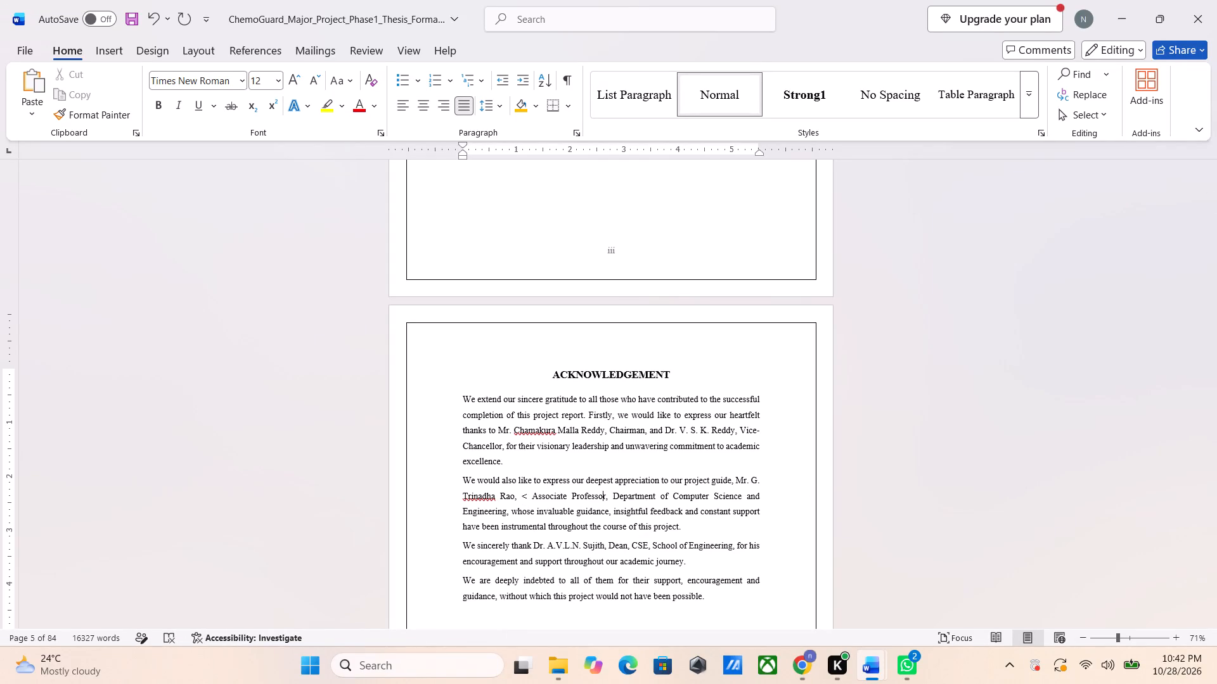
key(Left)
key(Left)
key(Left)
key(Left)
key(Left)
key(Left)
key(Left)
key(Left)
key(Left)
key(Left)
key(Left)
key(BackSpace)
key(BackSpace)
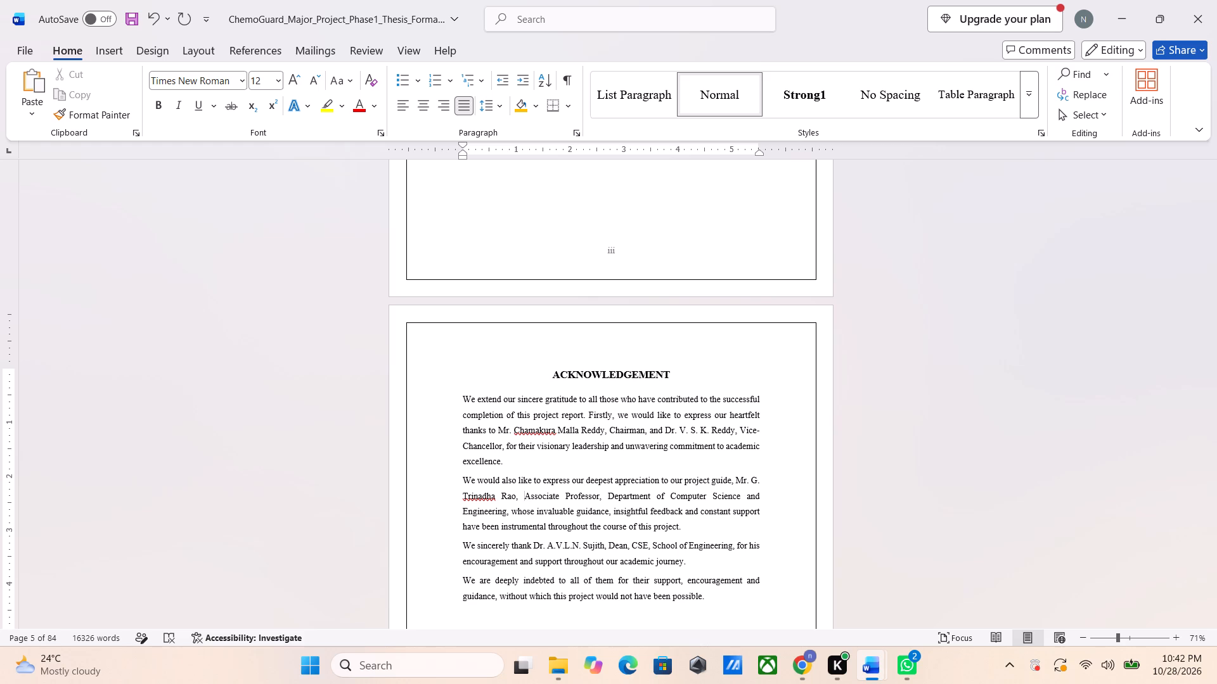
Replace the guide's designation placeholder on the white inner title page with "Associate Professor", without angle brackets or a leading space.
scroll(550, 493, down, 1)
scroll(551, 490, up, 1)
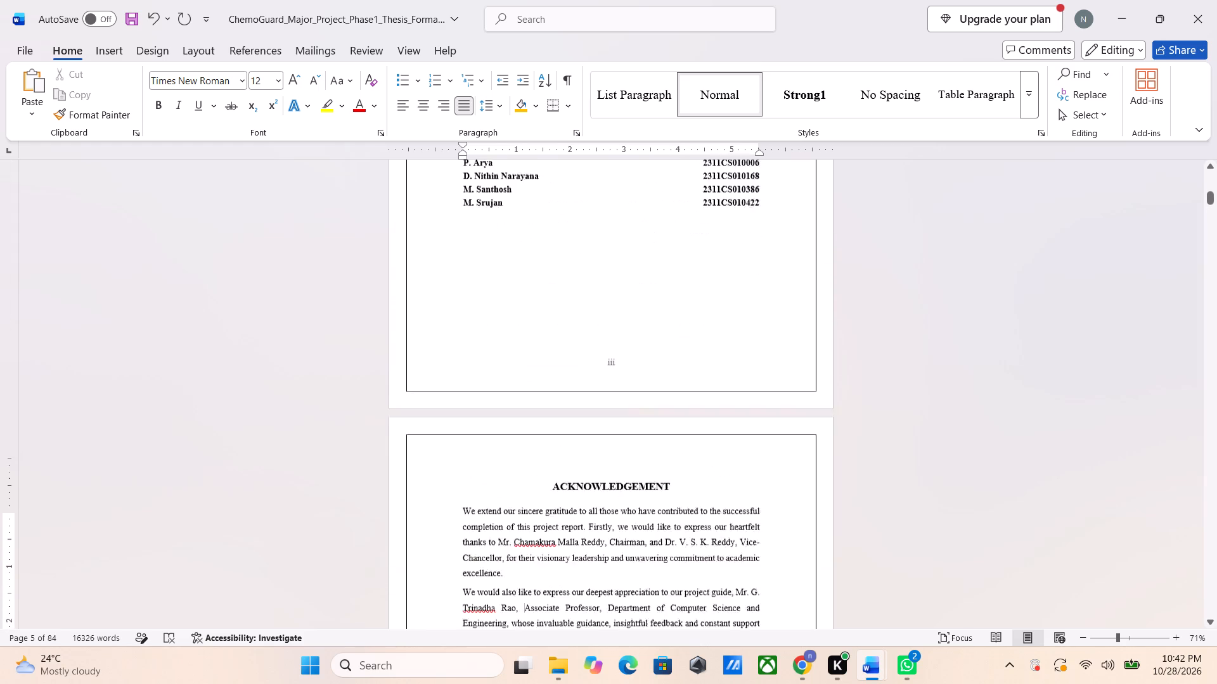
scroll(551, 490, up, 2)
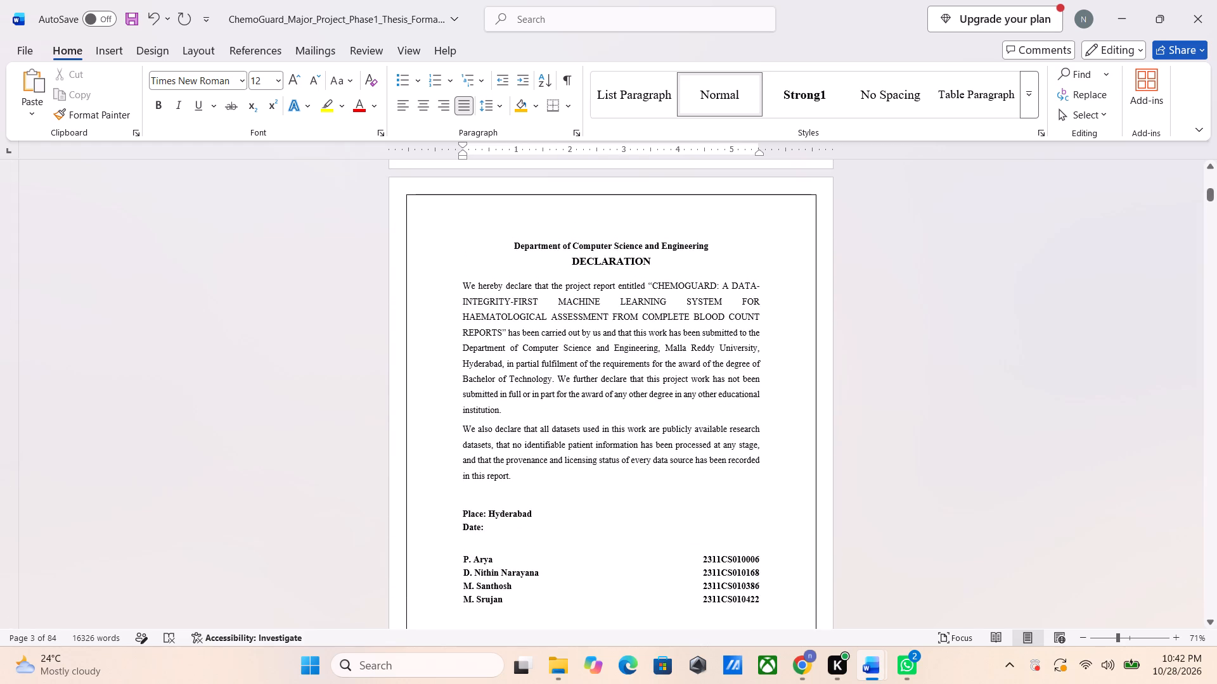
scroll(551, 490, up, 6)
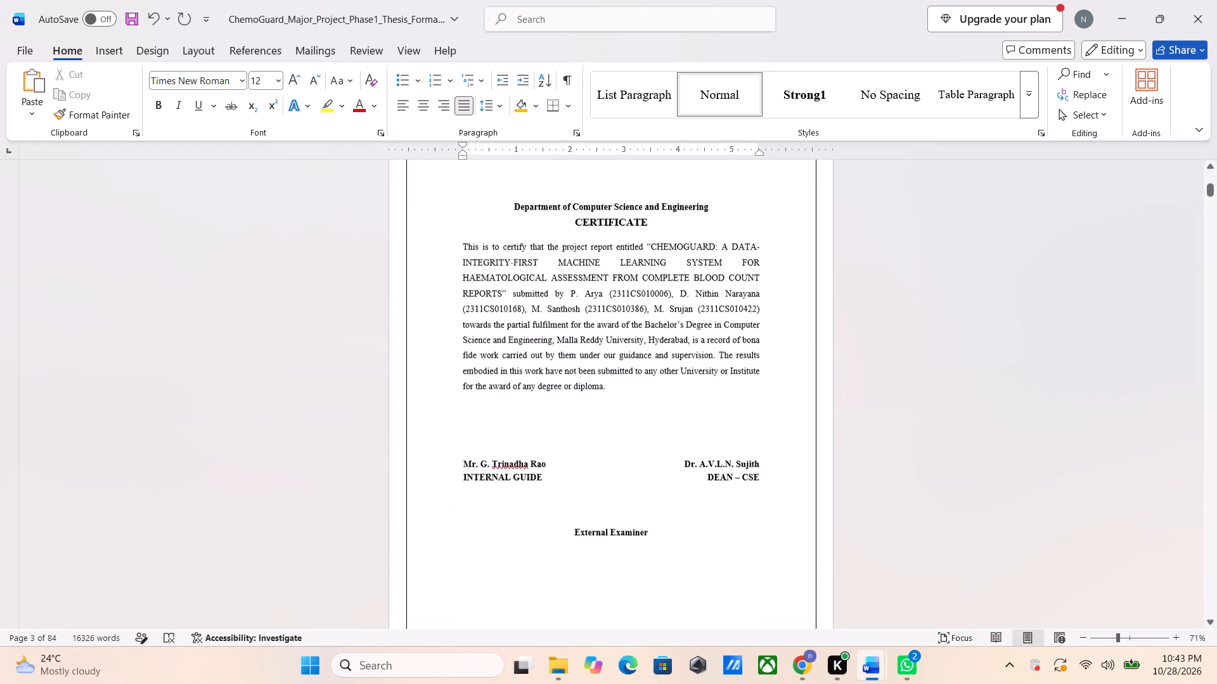
scroll(551, 490, up, 3)
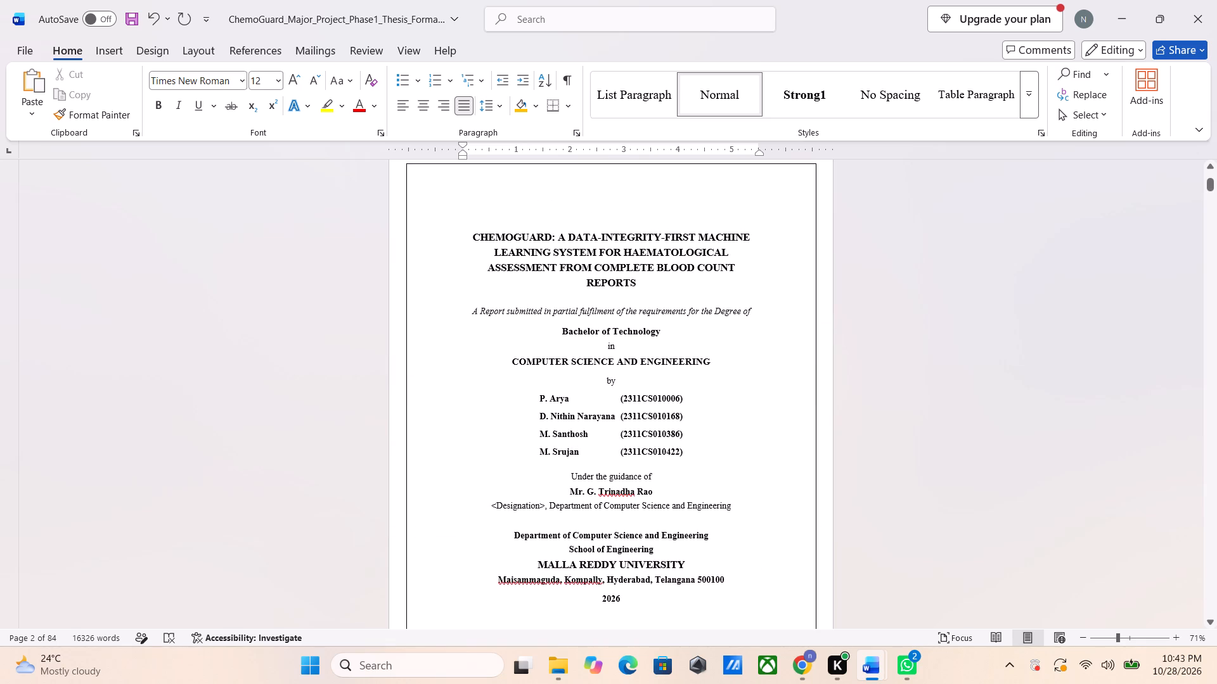
double_click(520, 505)
key(ctrl+v)
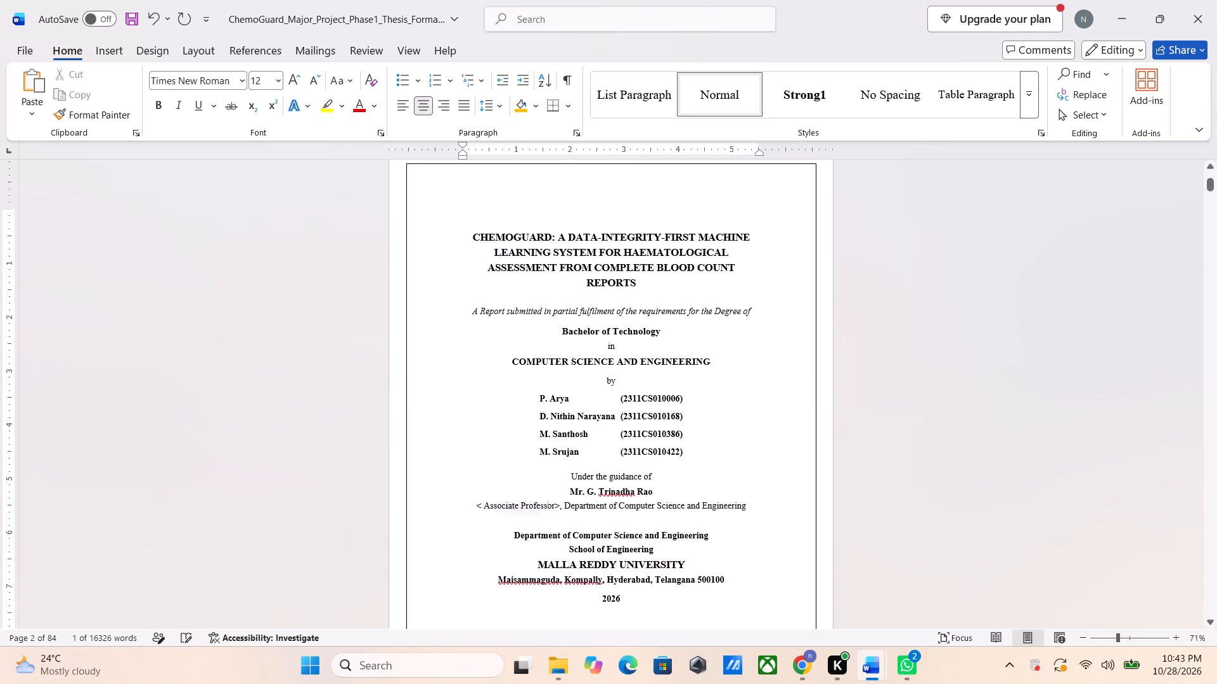
key(Right)
key(BackSpace)
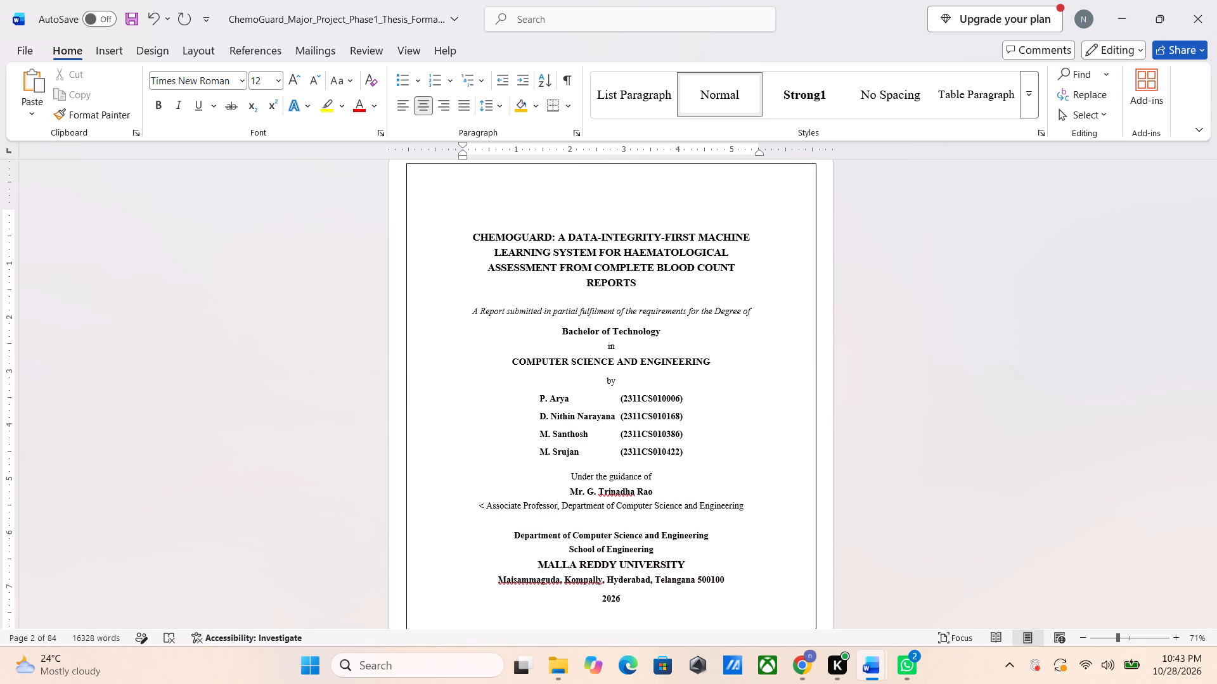
key(Left)
key(Left)
key(Left)
key(Left)
key(Left)
key(Left)
key(Left)
key(Left)
key(Left)
key(Left)
key(Left)
key(Left)
key(Left)
key(Left)
key(Left)
key(Left)
key(Left)
key(Left)
key(Left)
key(BackSpace)
key(BackSpace)
Replace the guide's designation placeholder on the yellow cover page with "Associate Professor", without angle brackets or a leading space.
scroll(520, 505, up, 1)
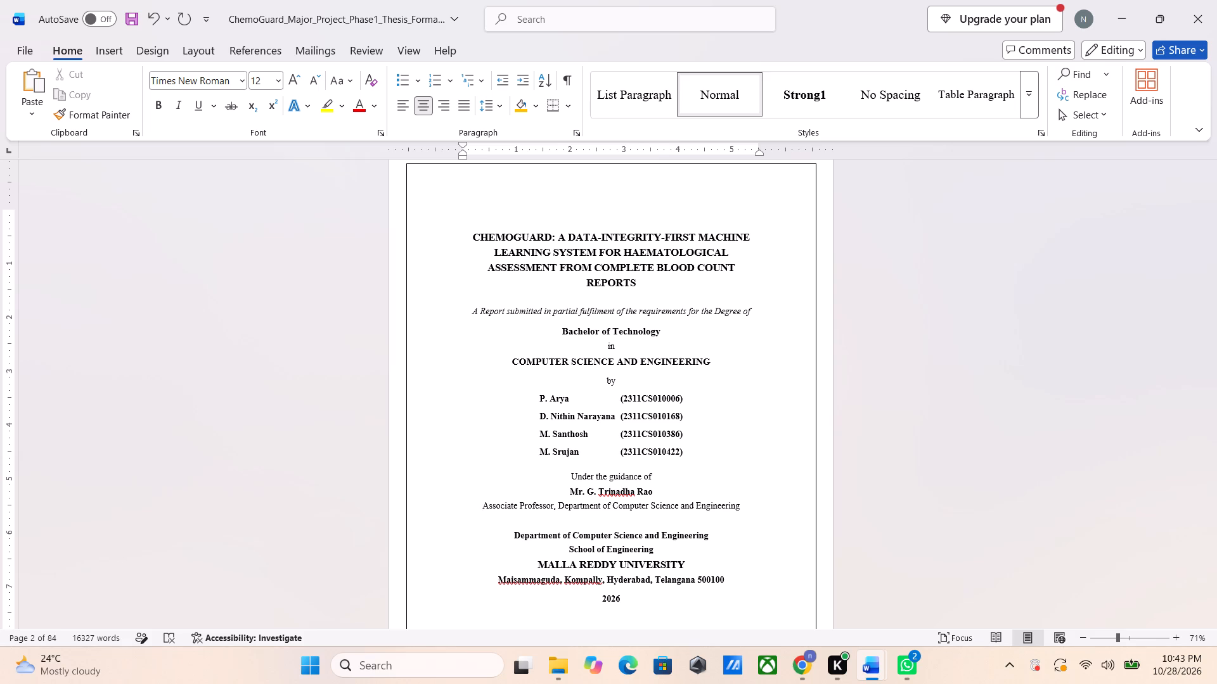
scroll(520, 505, up, 3)
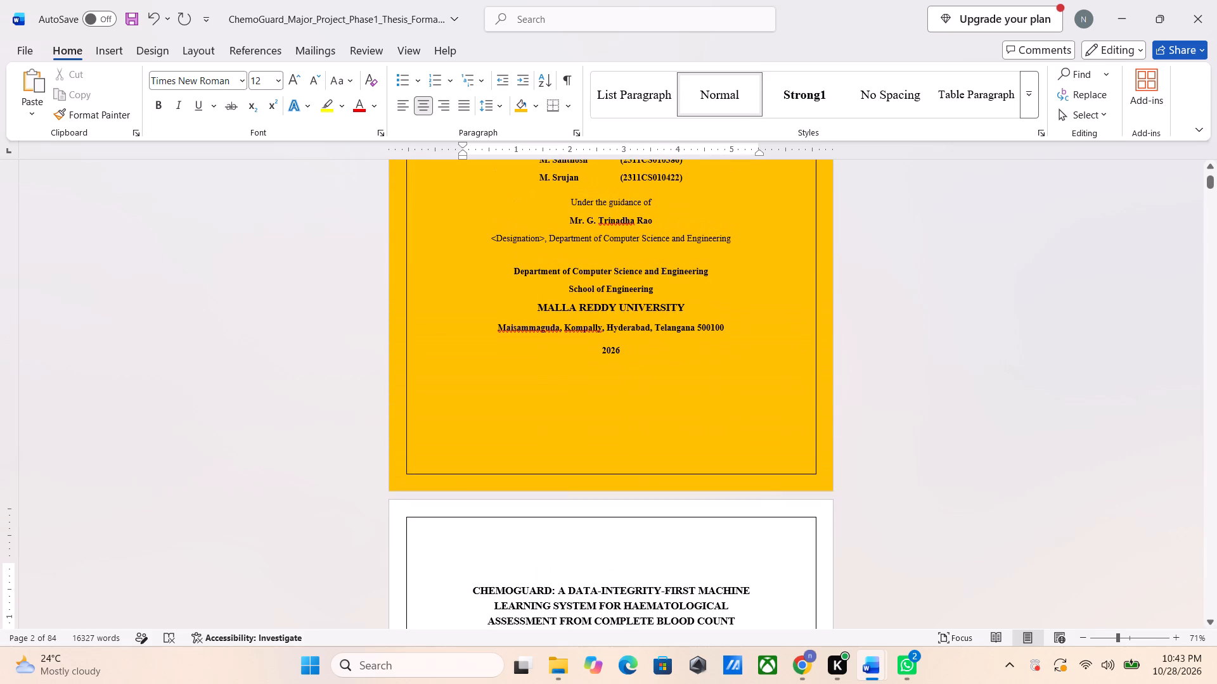
triple_click(510, 237)
click(510, 237)
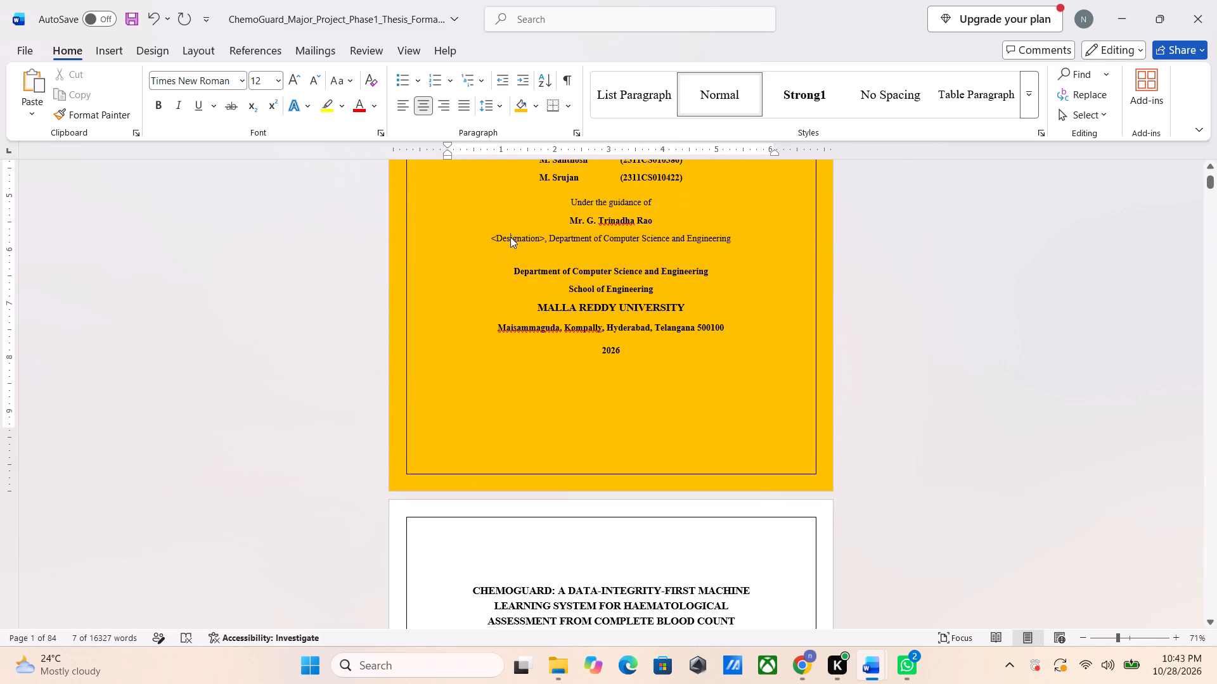
double_click(510, 237)
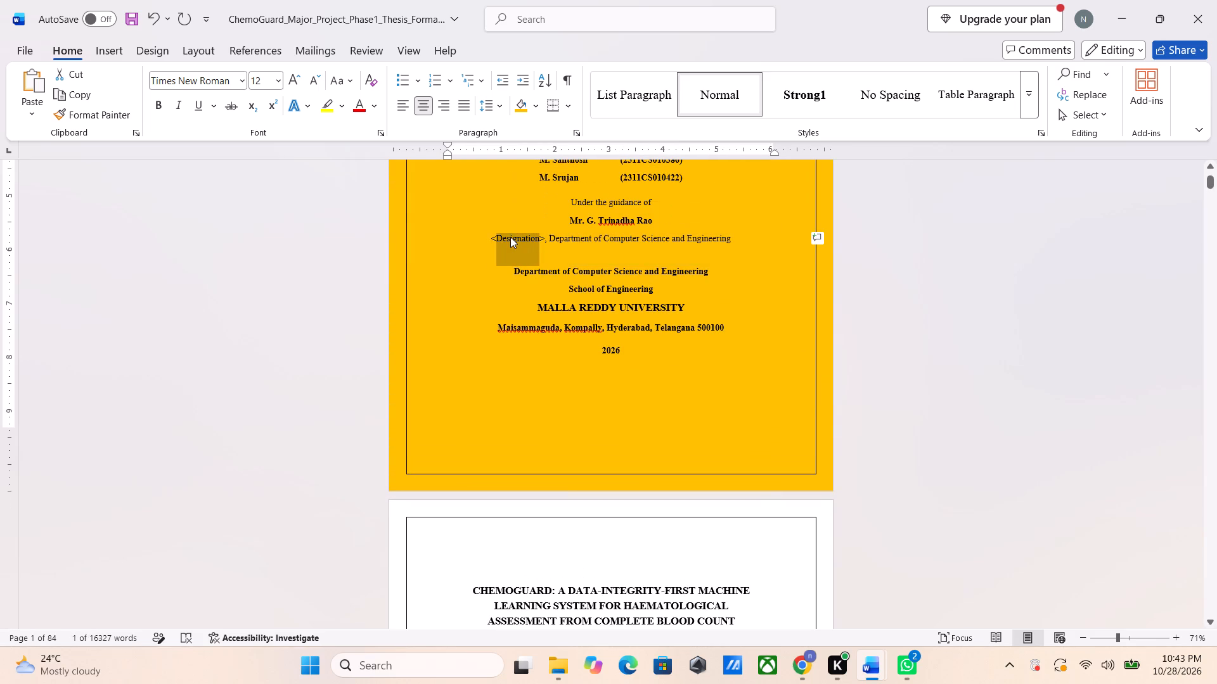
key(ctrl+v)
key(Right)
key(BackSpace)
key(Left)
key(Left)
key(Left)
key(Left)
key(Left)
key(Left)
key(Left)
key(Left)
key(Left)
key(Left)
key(Left)
key(Left)
key(Left)
key(Left)
key(Left)
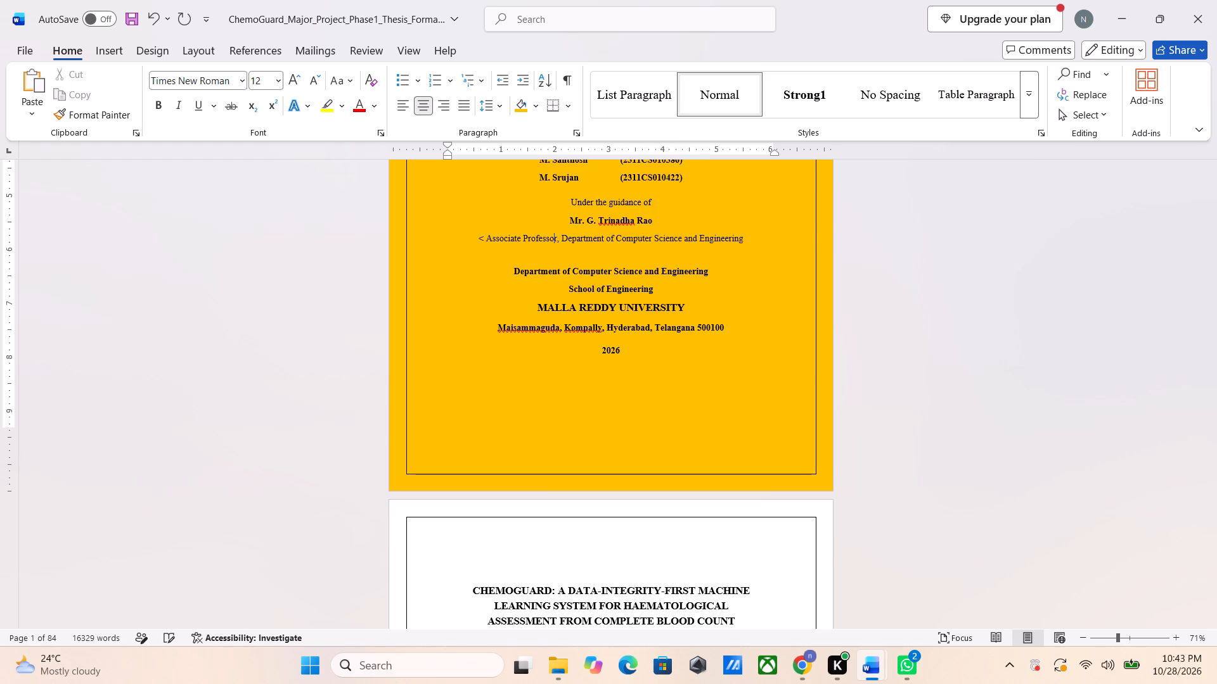
key(Left)
key(Left)
key(Left)
key(Left)
key(BackSpace)
key(BackSpace)
Save the thesis document with the updated designations.
scroll(510, 237, up, 3)
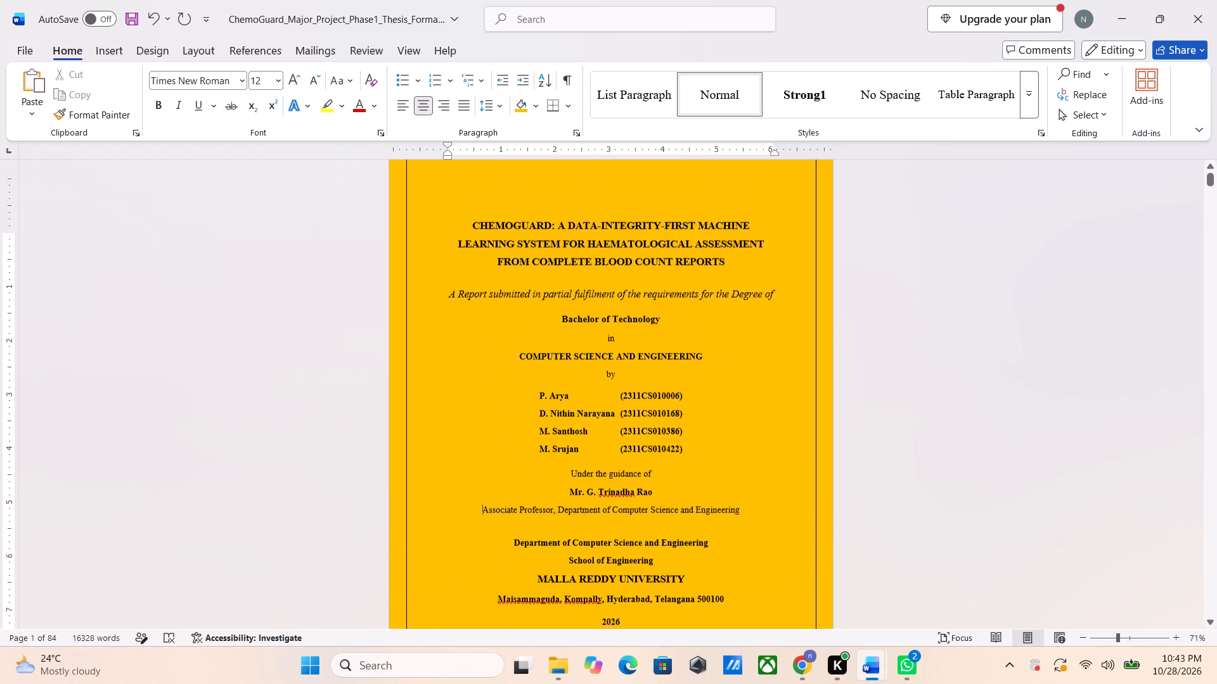
scroll(510, 237, up, 1)
key(ctrl+s)
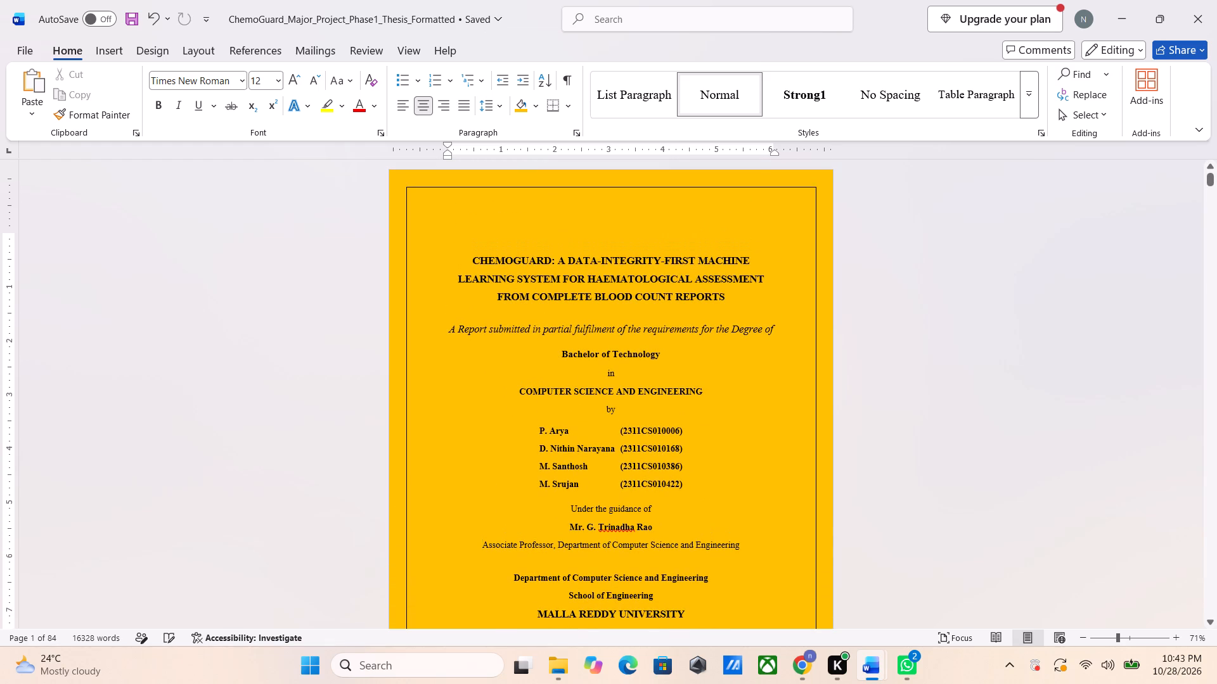
key(ctrl+s)
key(ctrl+s)
key(ctrl+s)
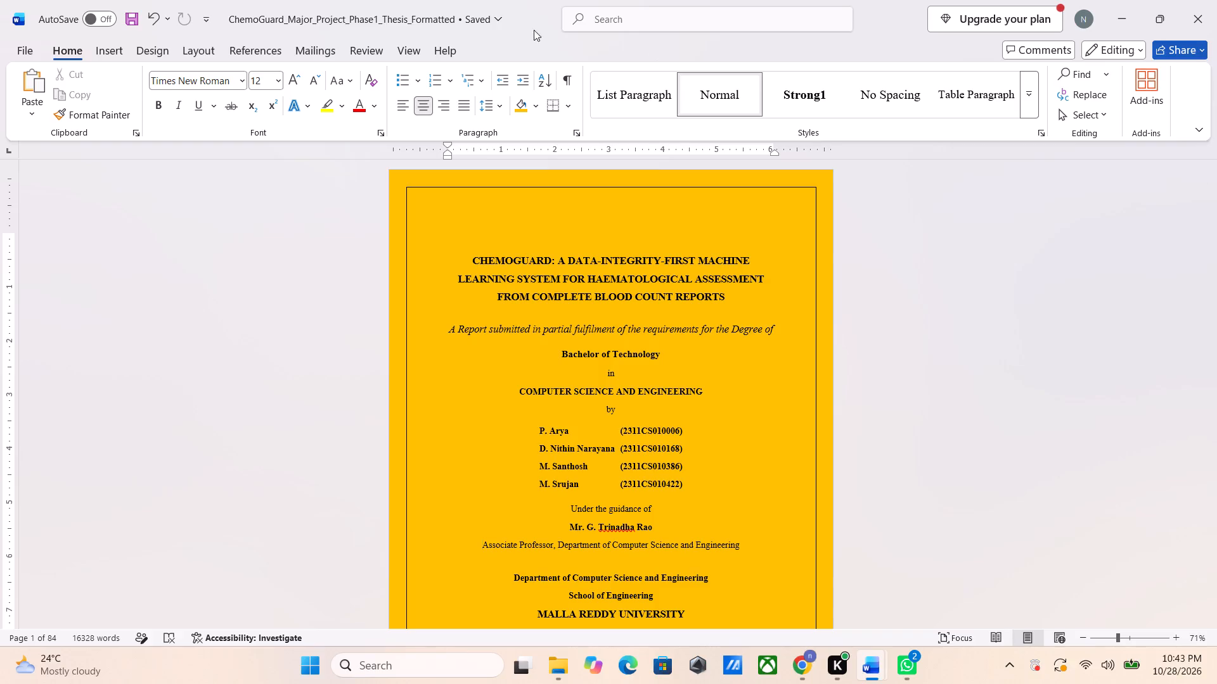
Save the thesis as a Word Document in Downloads under the name ChemoGuard_Major_Project_Phase1_Thesis_Formatted.
click(18, 47)
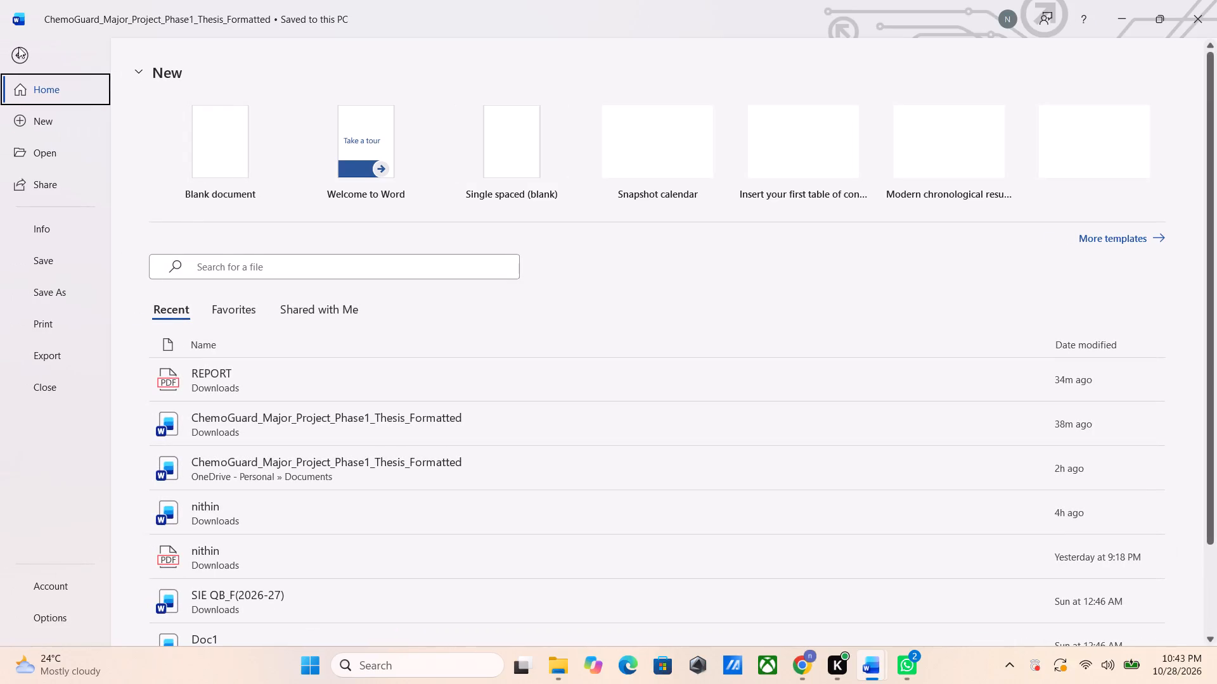
click(51, 286)
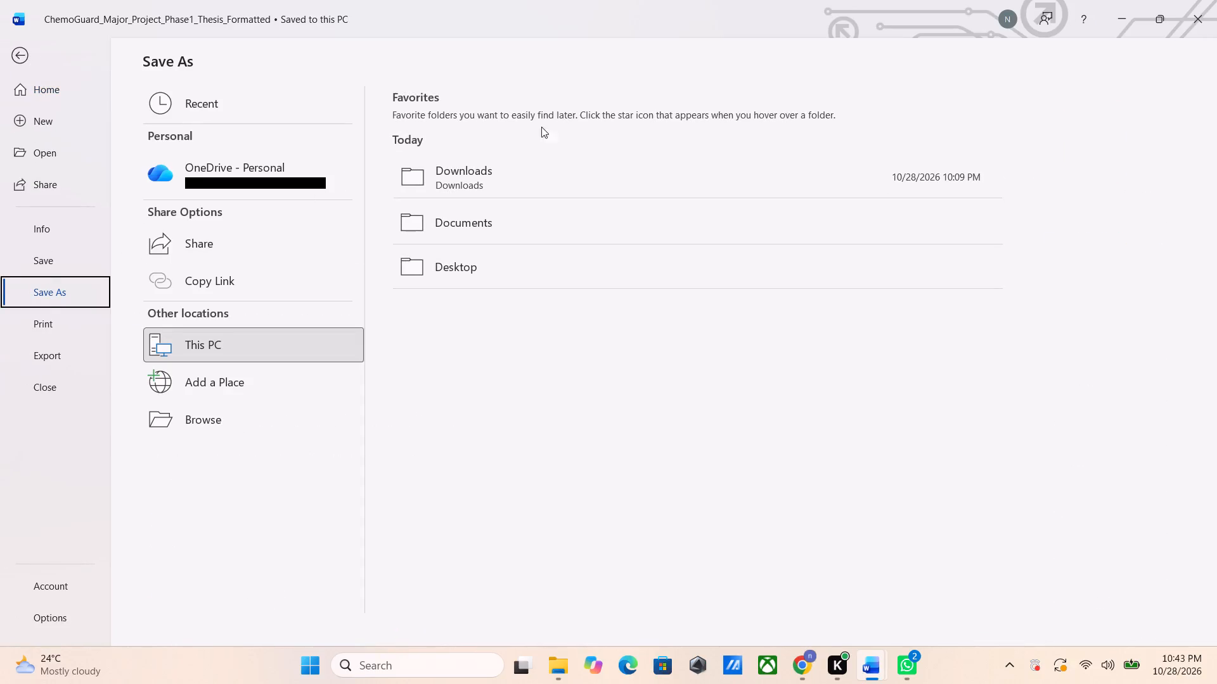
click(458, 162)
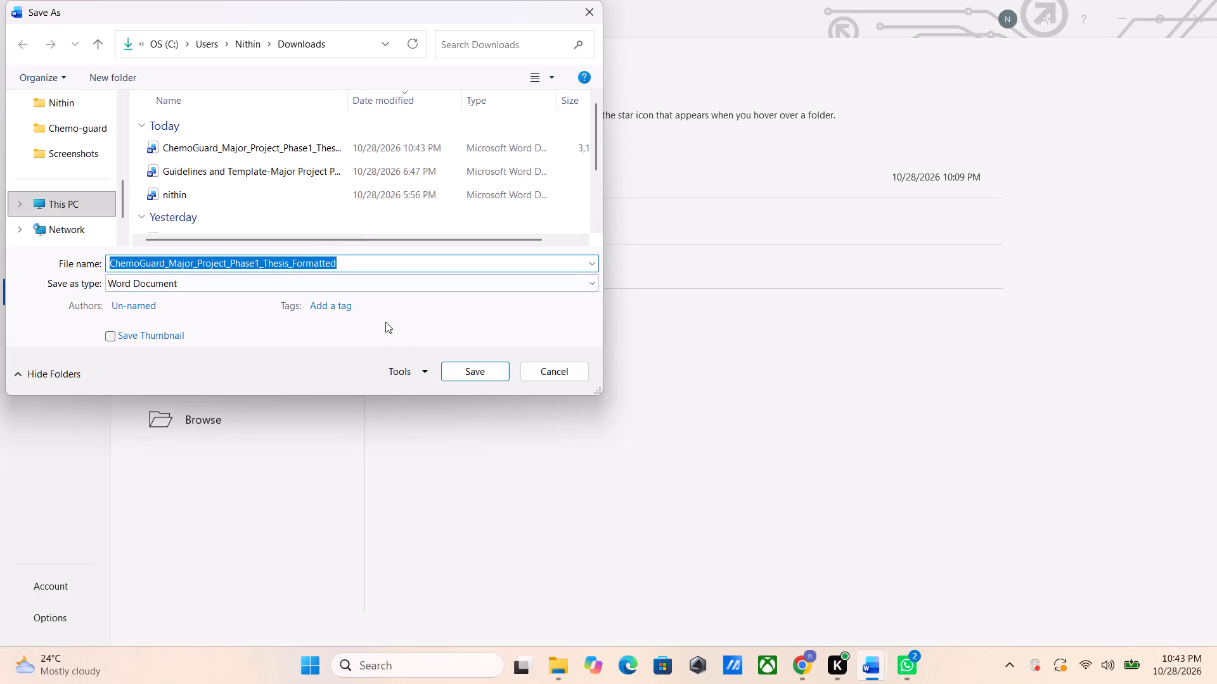
click(461, 370)
Look through the whole thesis from the cover page through the chapters to the last page.
scroll(461, 370, down, 2)
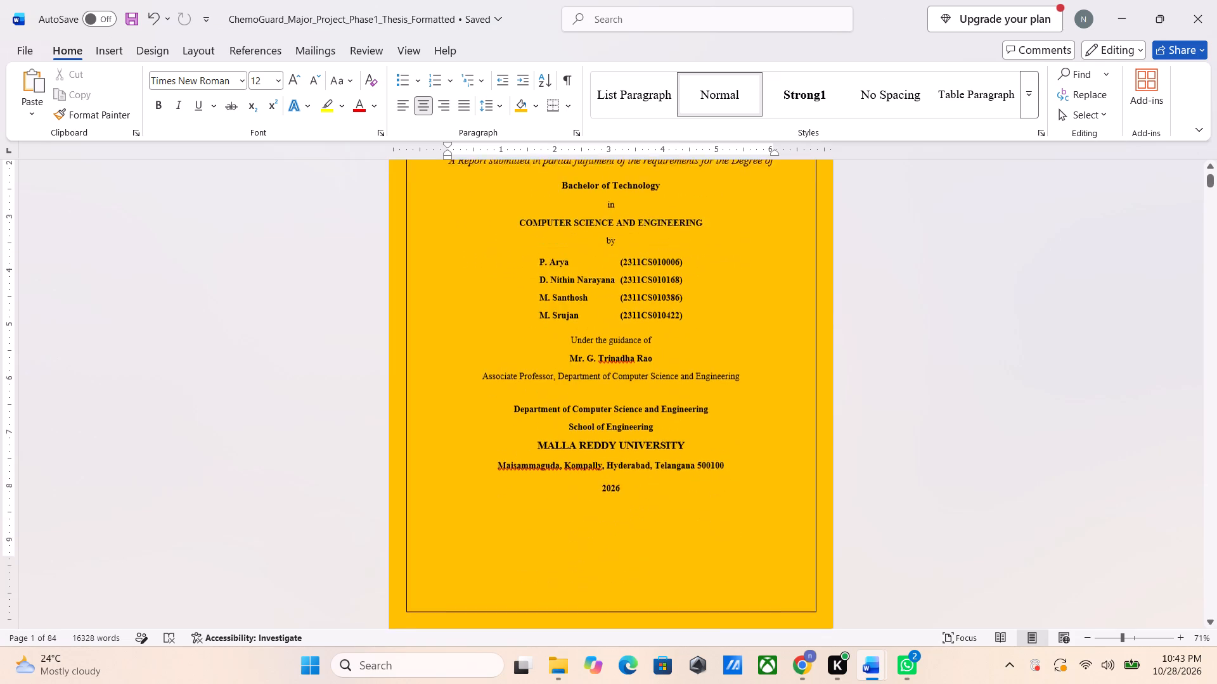
scroll(461, 370, down, 12)
scroll(461, 370, down, 10)
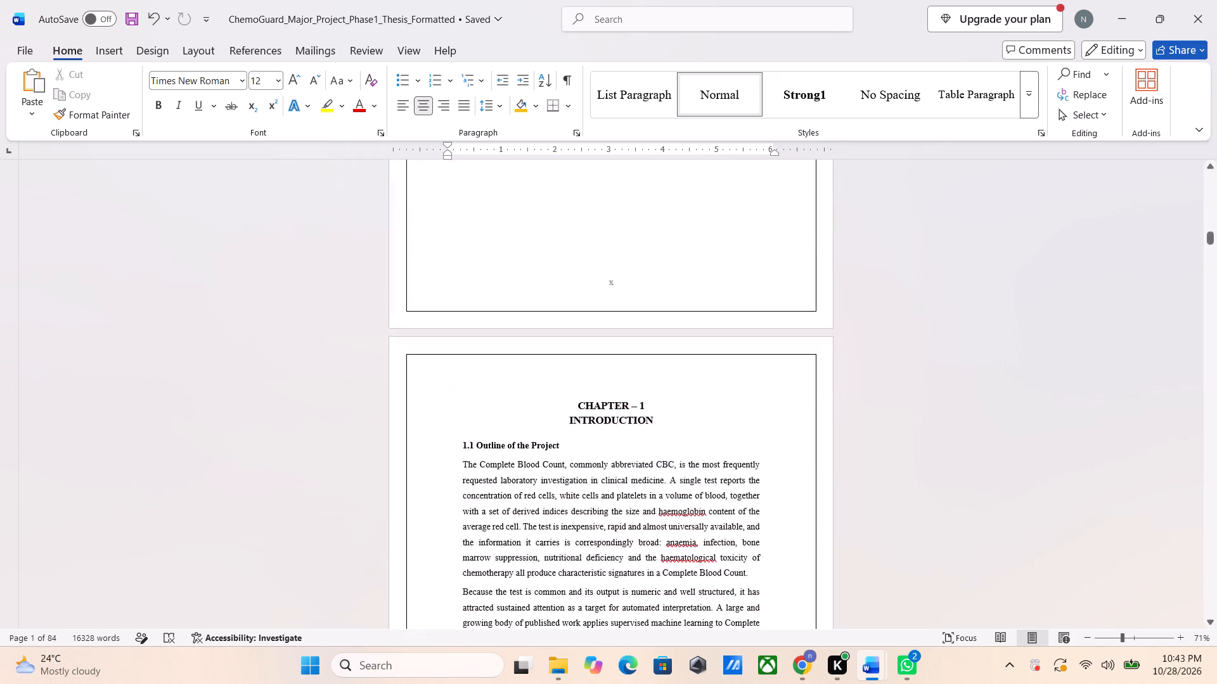
scroll(461, 370, down, 20)
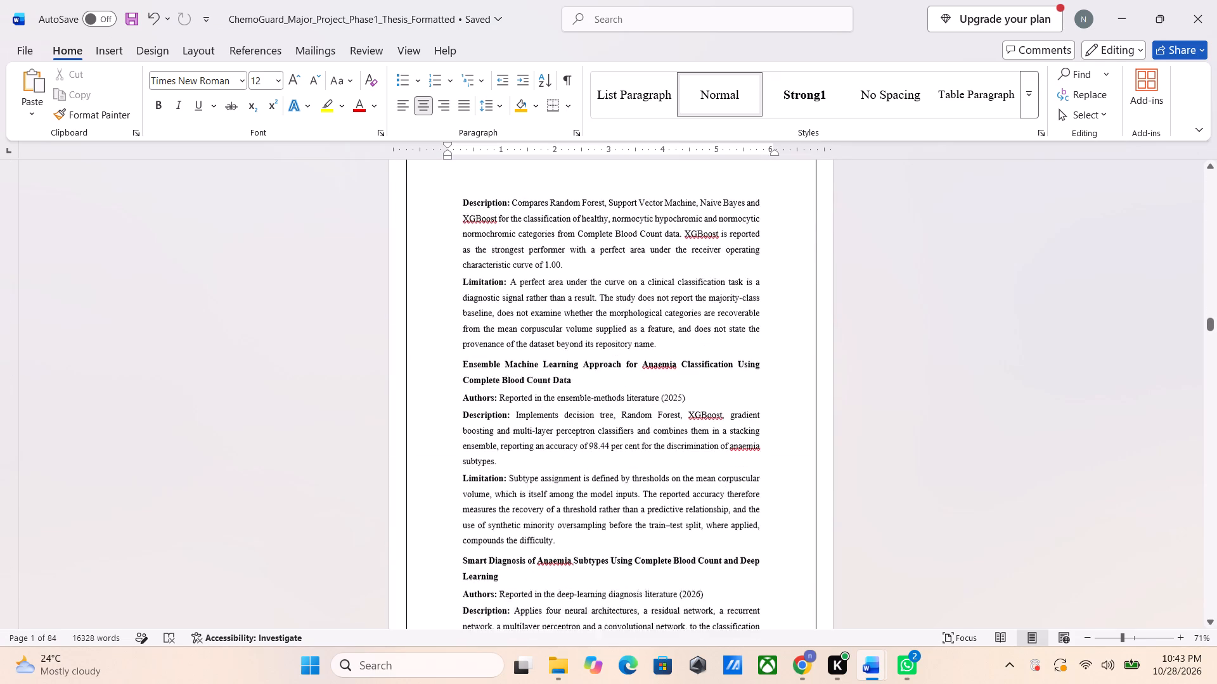
scroll(461, 370, down, 19)
scroll(461, 370, down, 11)
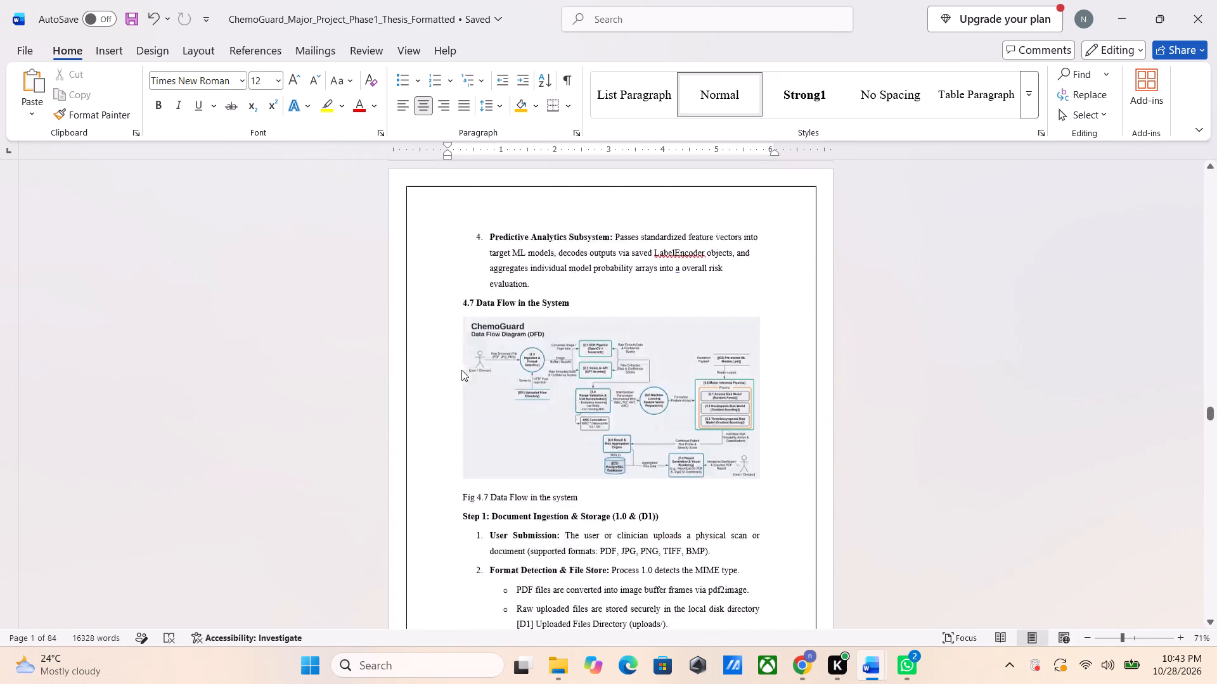
scroll(461, 370, down, 15)
scroll(461, 370, down, 7)
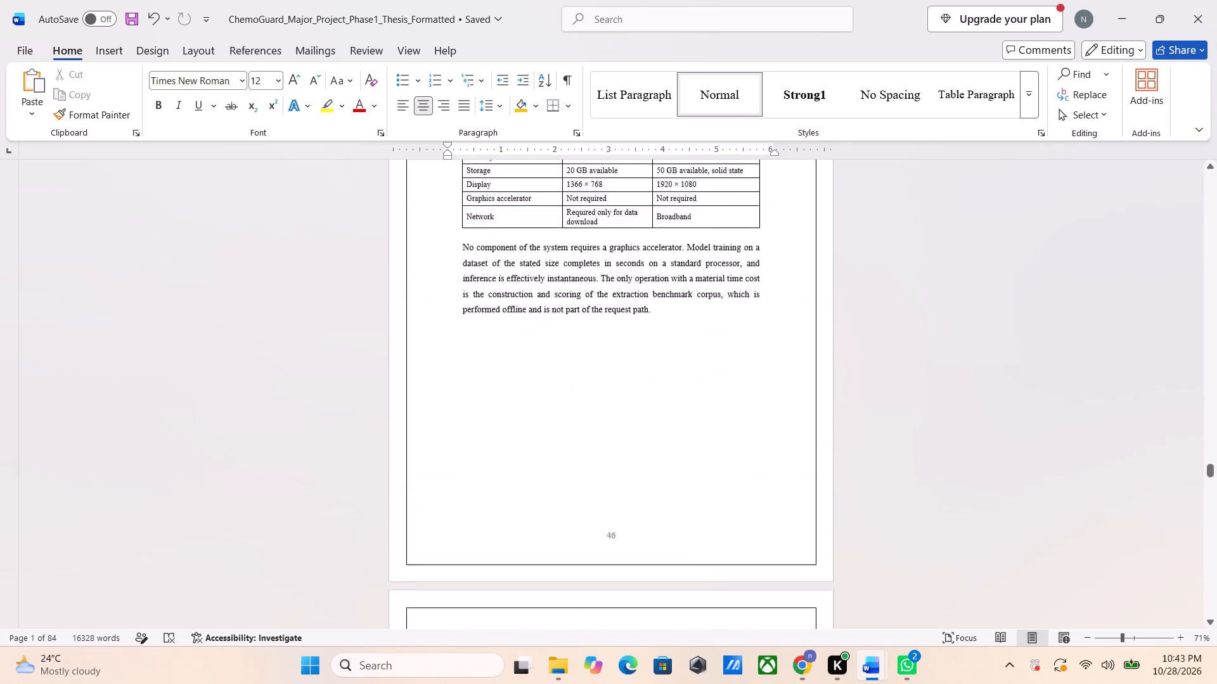
scroll(461, 370, down, 17)
scroll(461, 370, down, 13)
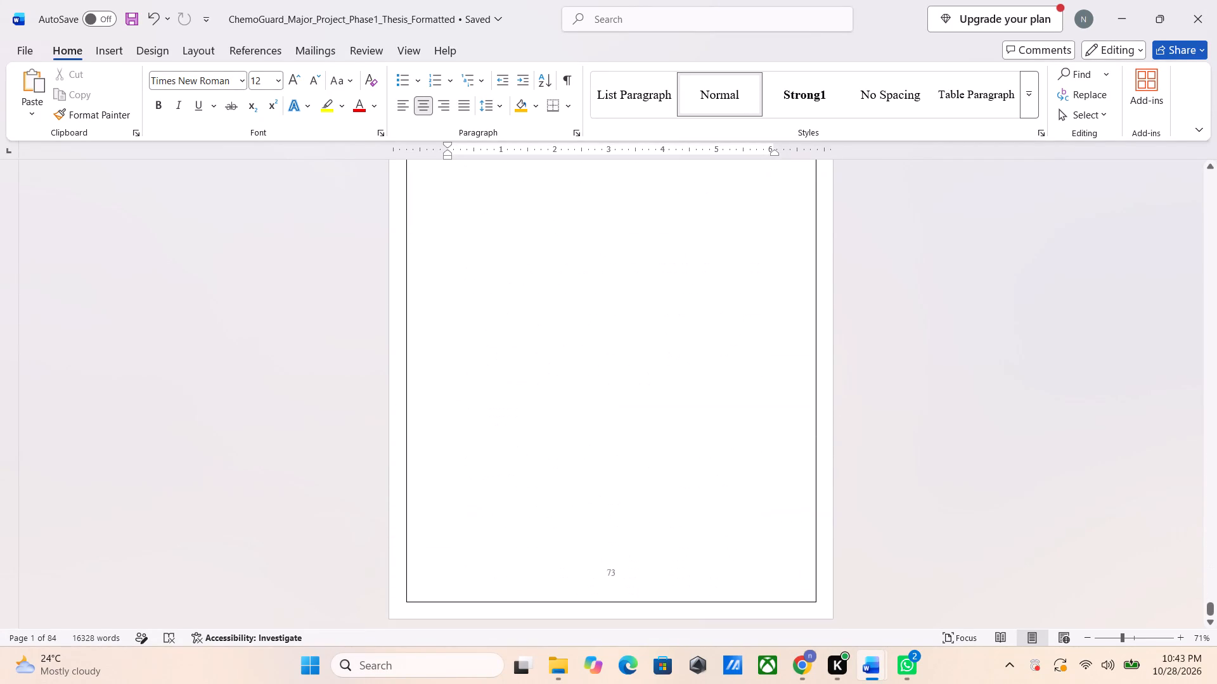
Examine the closing pages of the thesis, going back from the appendix through the references to the end of the last chapter.
scroll(461, 370, up, 5)
scroll(461, 370, down, 1)
scroll(461, 370, up, 2)
scroll(461, 370, right, 1)
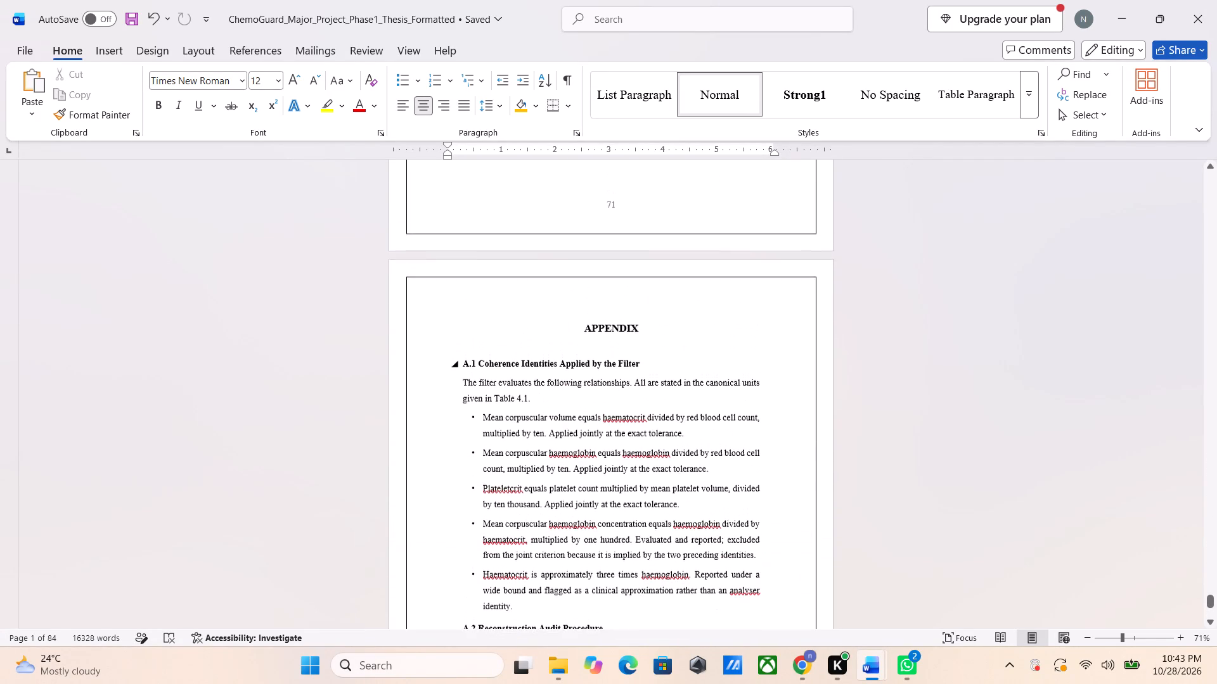
scroll(461, 370, right, 1)
scroll(463, 331, down, 2)
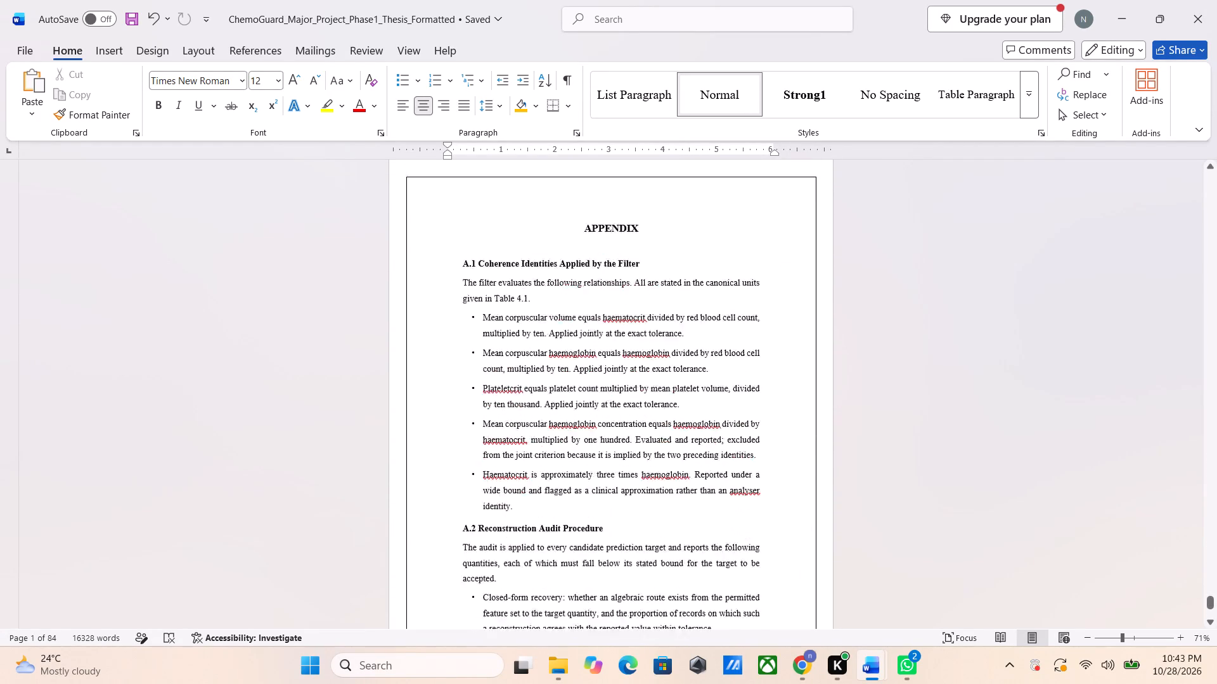
scroll(463, 331, down, 2)
scroll(463, 331, up, 1)
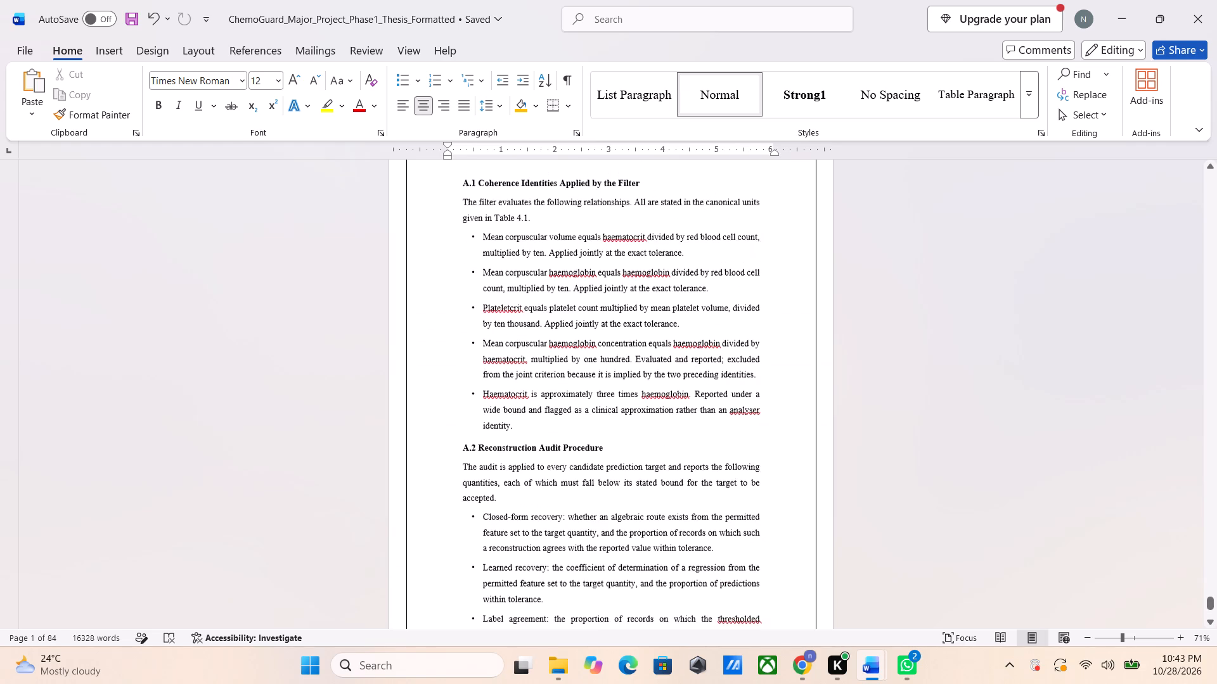
scroll(463, 331, up, 13)
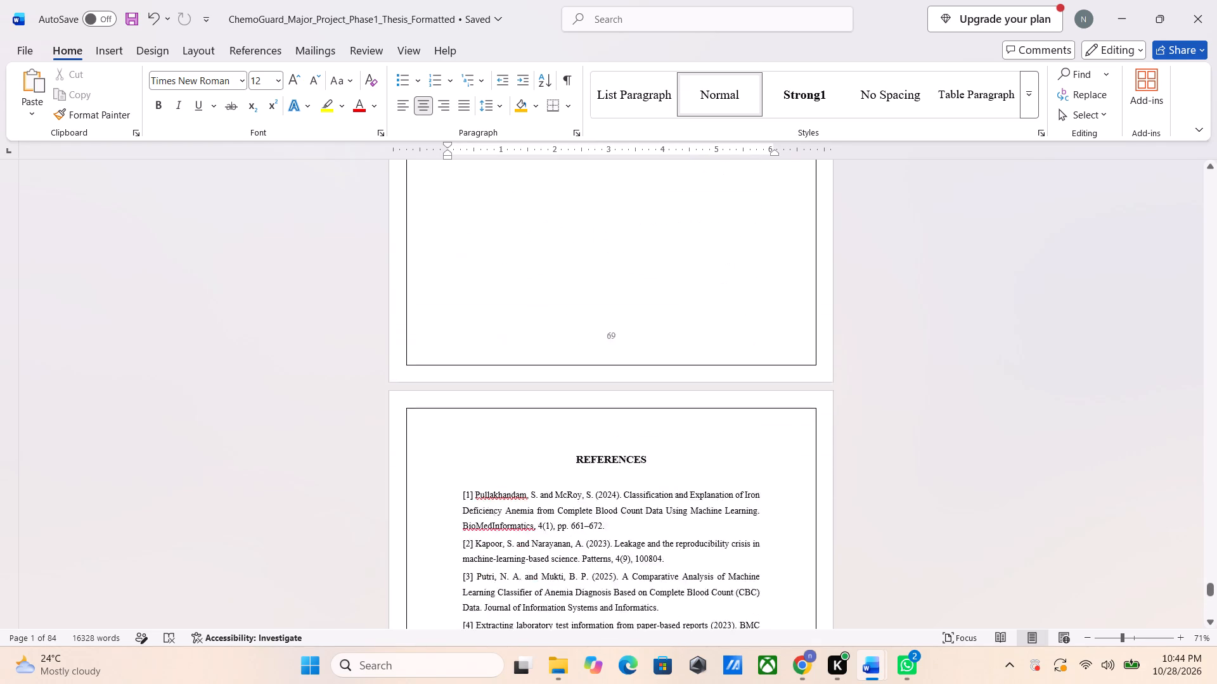
scroll(463, 331, up, 3)
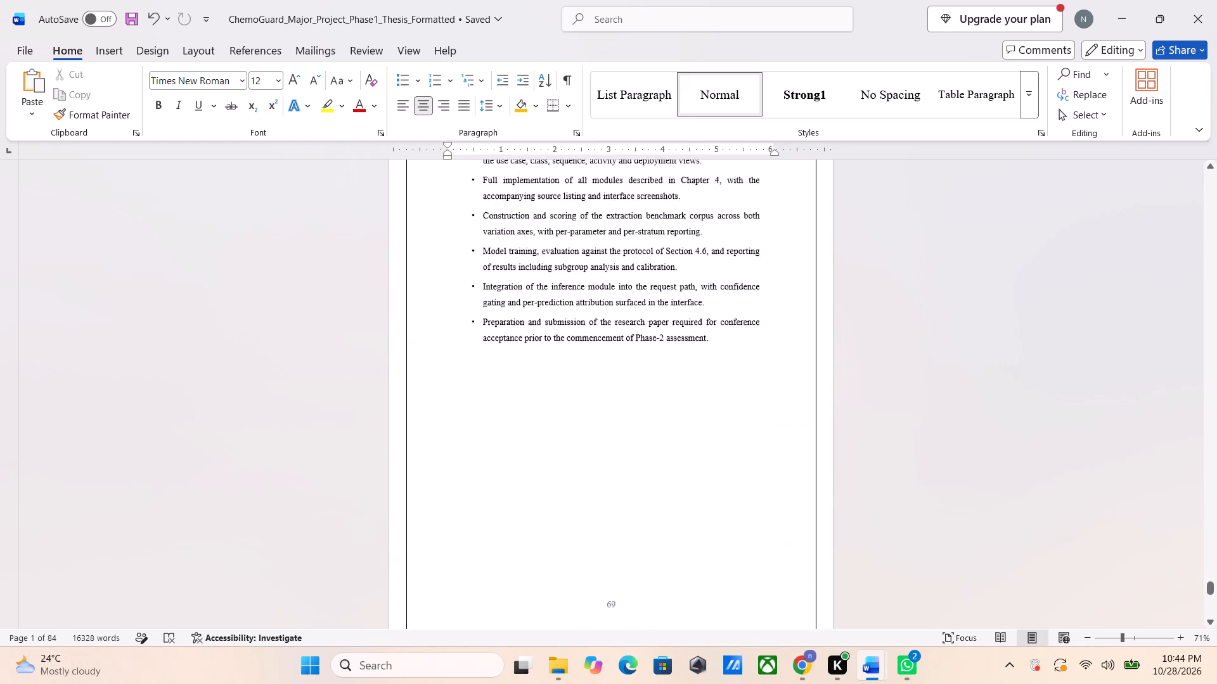
Delete the "Margin over baseline" bullet at the end of section A.2 and remove the leftover blank last page.
scroll(463, 331, up, 3)
scroll(463, 331, right, 1)
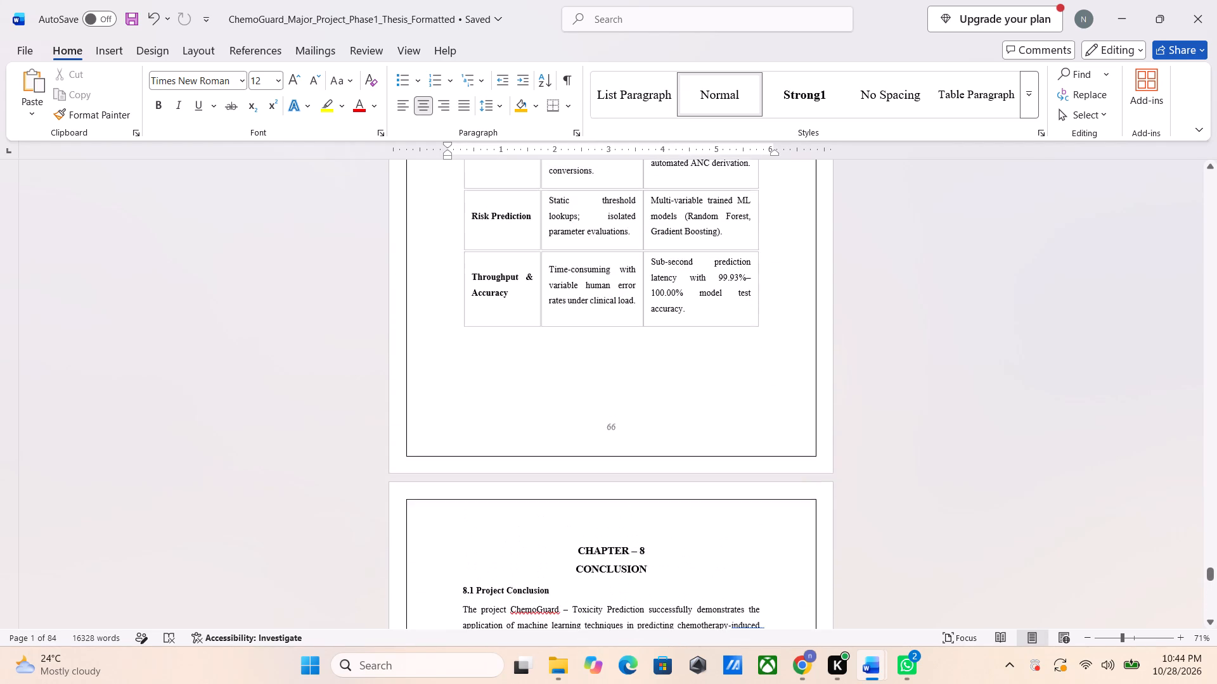
scroll(463, 331, right, 1)
scroll(463, 331, down, 1)
scroll(463, 331, up, 1)
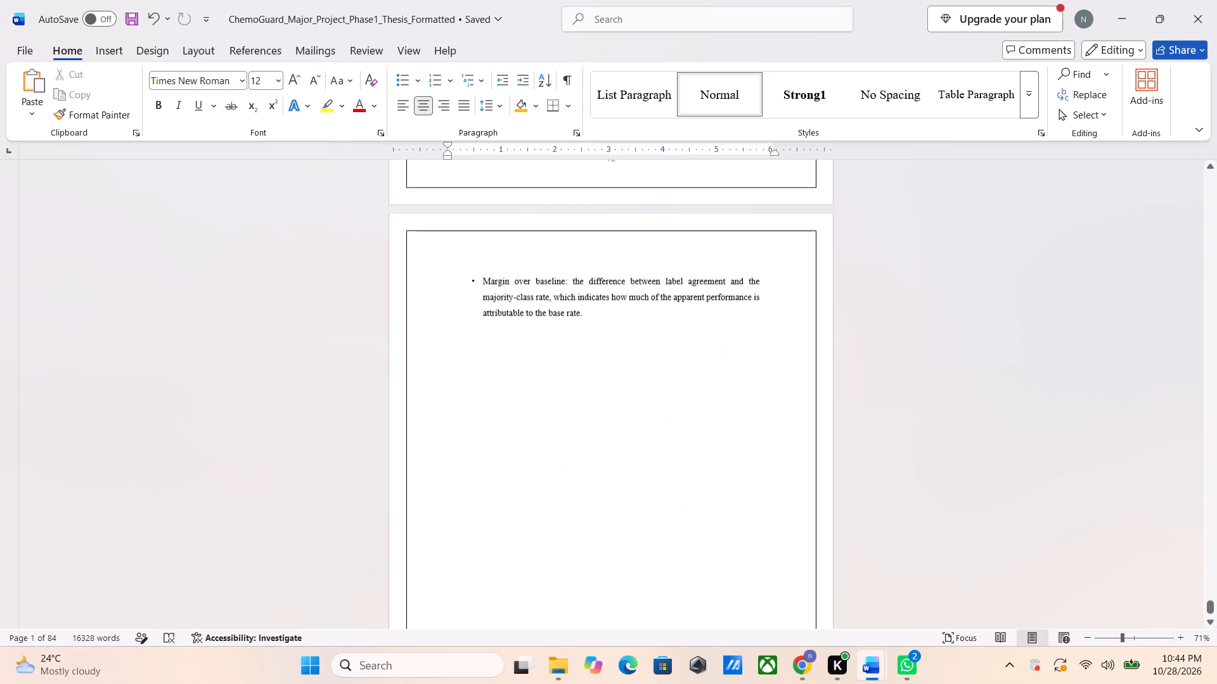
scroll(463, 331, up, 1)
drag(622, 284, 524, 277)
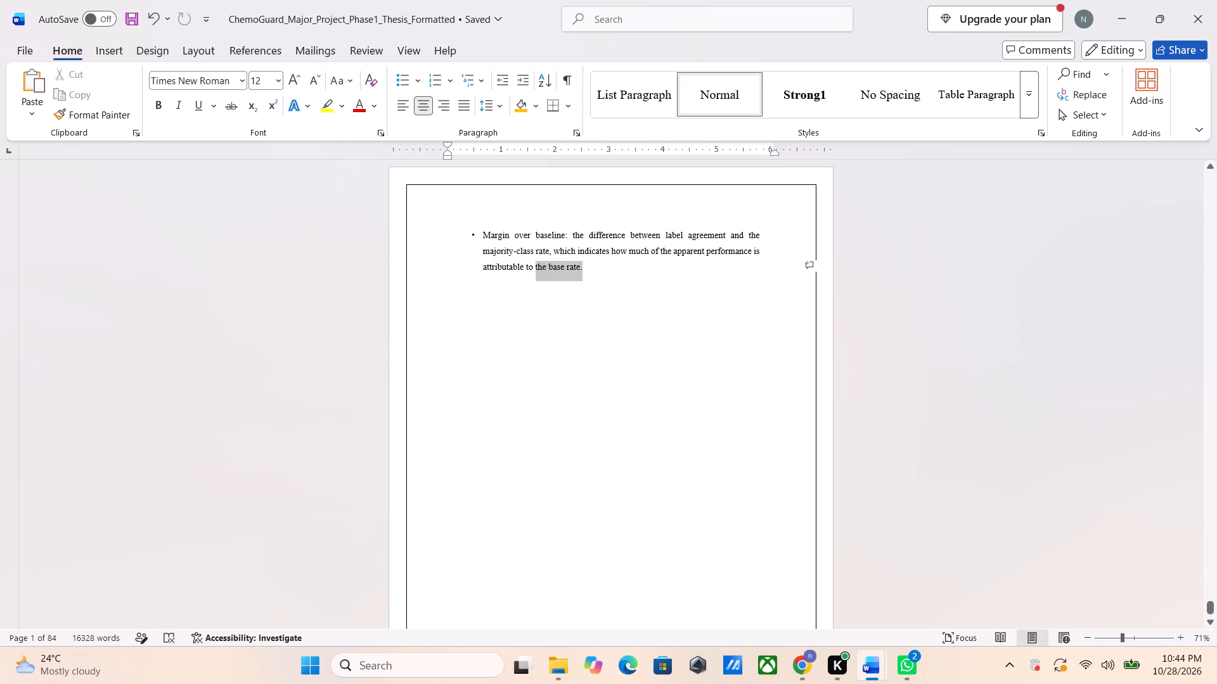
drag(524, 277, 447, 234)
key(BackSpace)
key(BackSpace)
key(BackSpace)
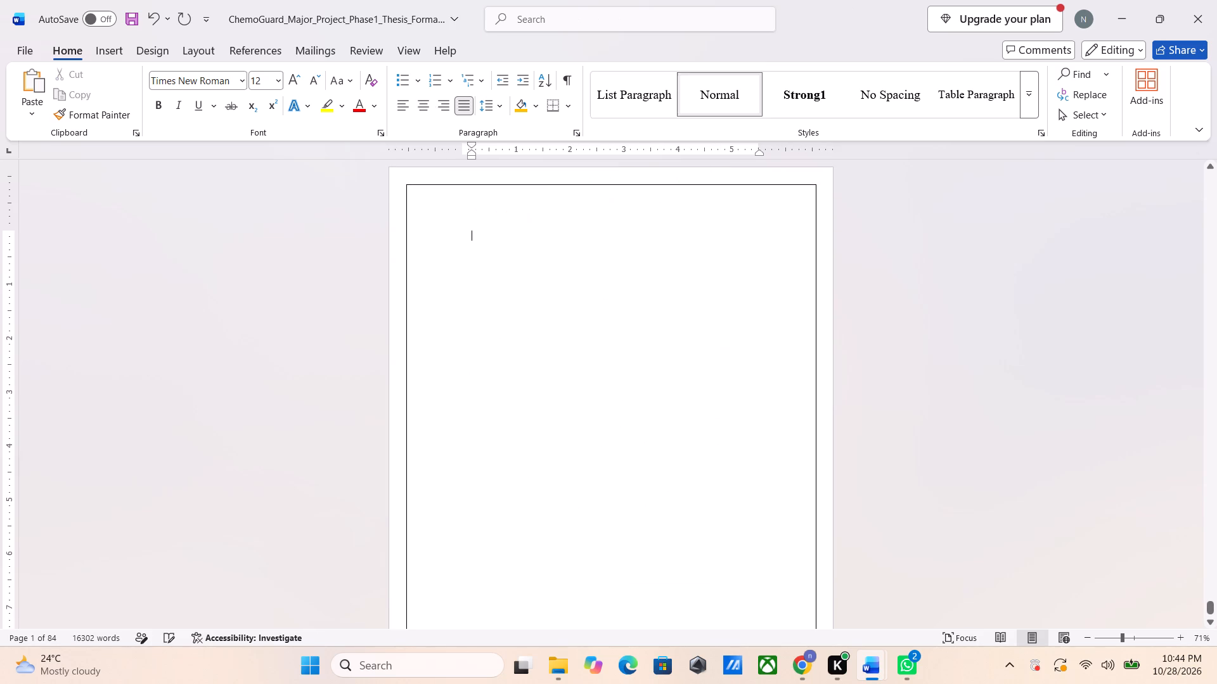
key(BackSpace)
key(BackSpace)
scroll(447, 234, down, 1)
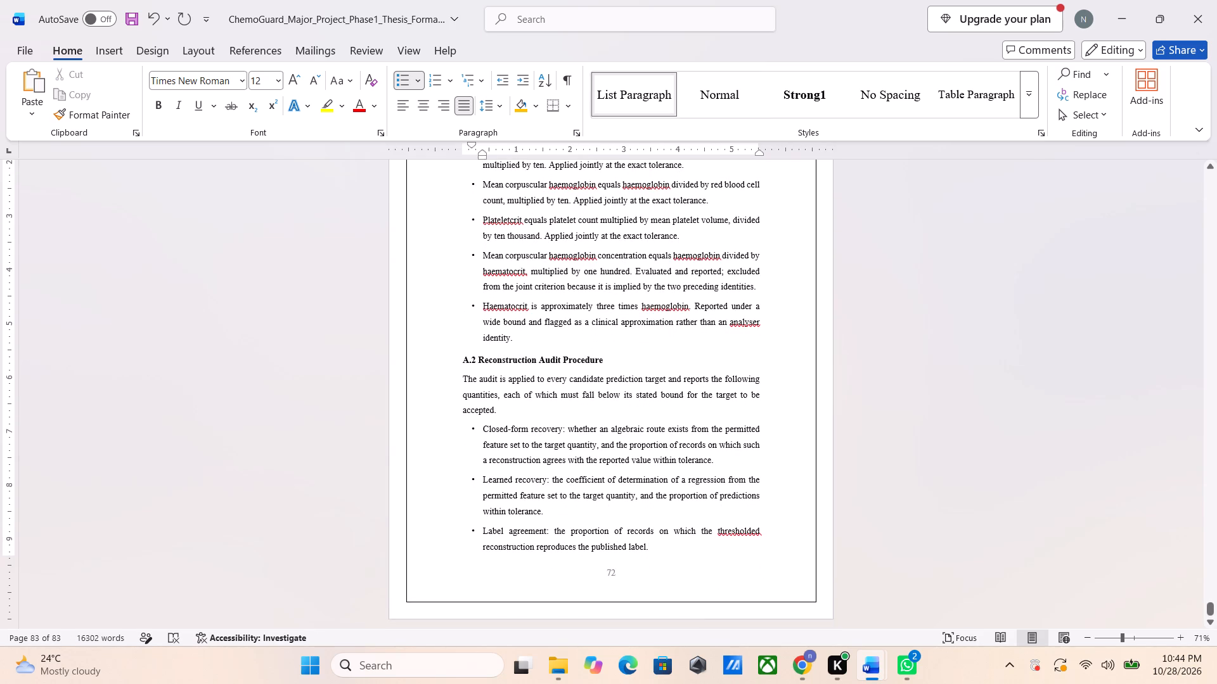
scroll(447, 234, down, 2)
scroll(447, 234, up, 8)
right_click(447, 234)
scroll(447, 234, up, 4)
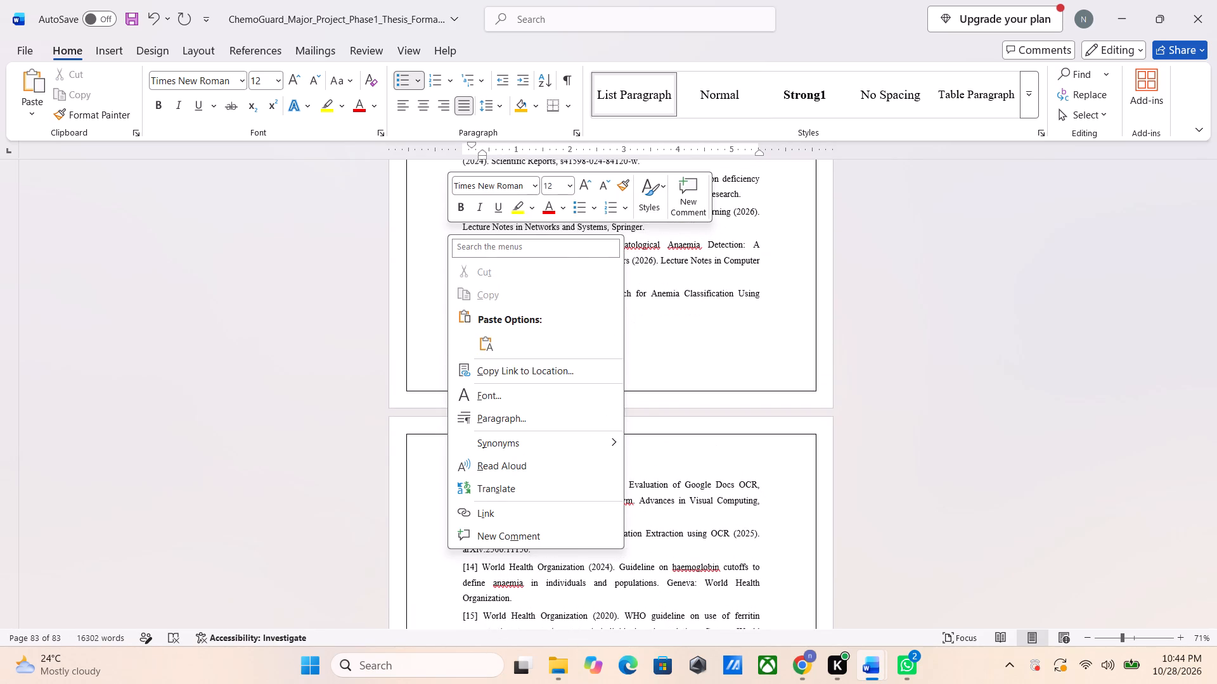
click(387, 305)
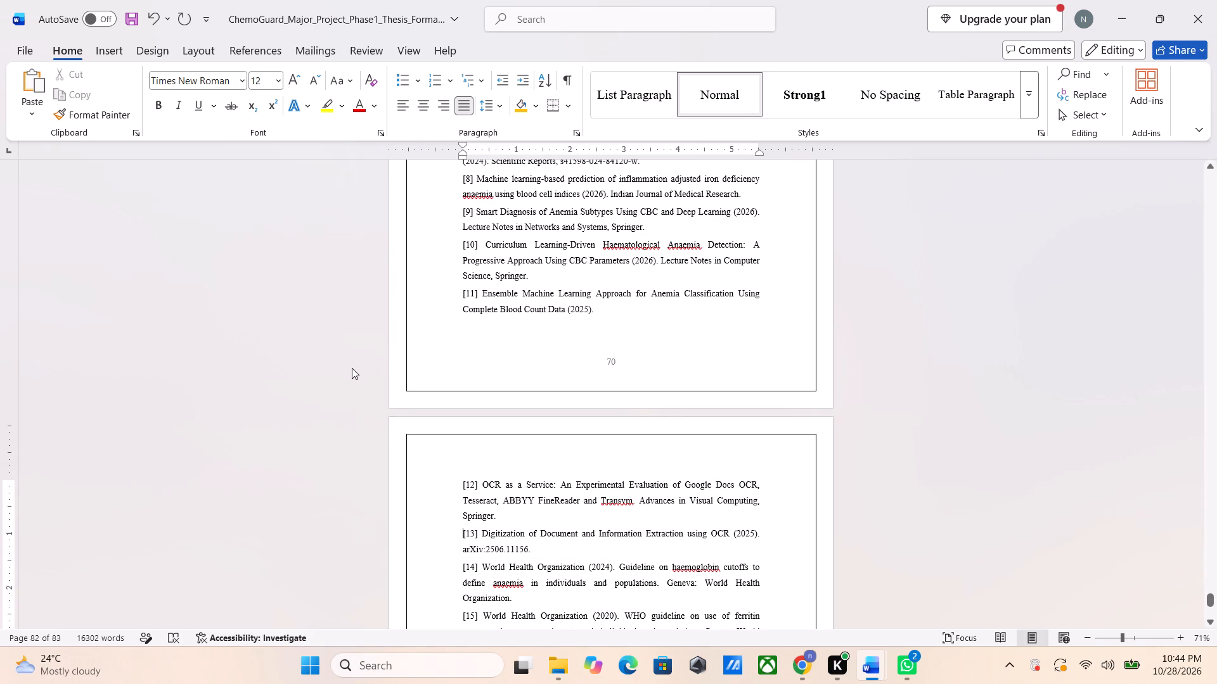
Save the thesis document with the appendix's last bullet and page removed.
key(ctrl+s)
key(ctrl+s)
key(ctrl+s)
key(ctrl+s)
key(ctrl+s)
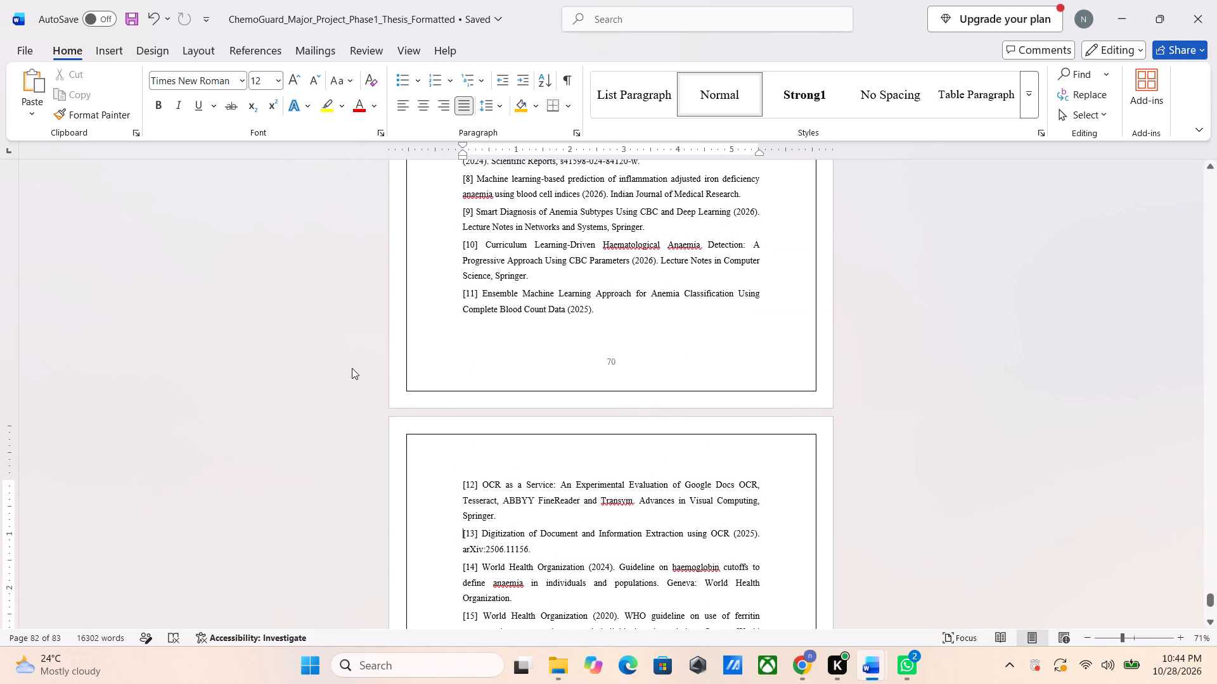
key(ctrl+s)
key(ctrl+s)
Look back through the thesis from the references to the cover page.
scroll(352, 368, up, 13)
scroll(352, 368, up, 9)
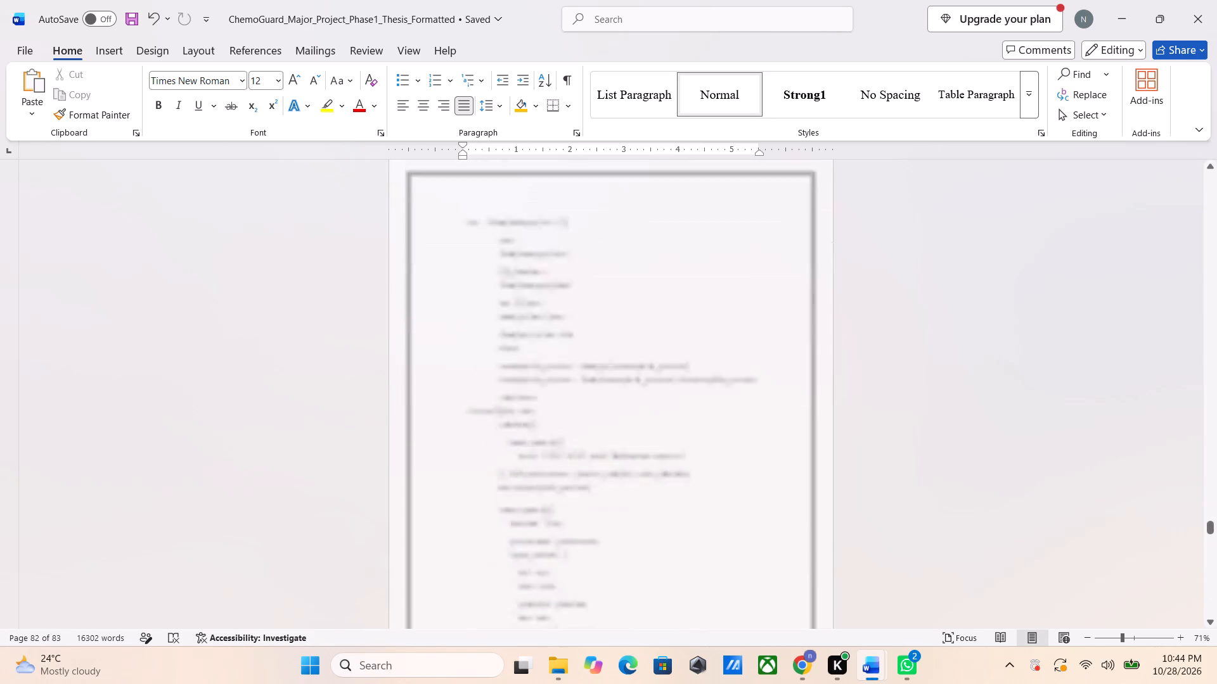
scroll(352, 368, up, 20)
scroll(352, 368, up, 10)
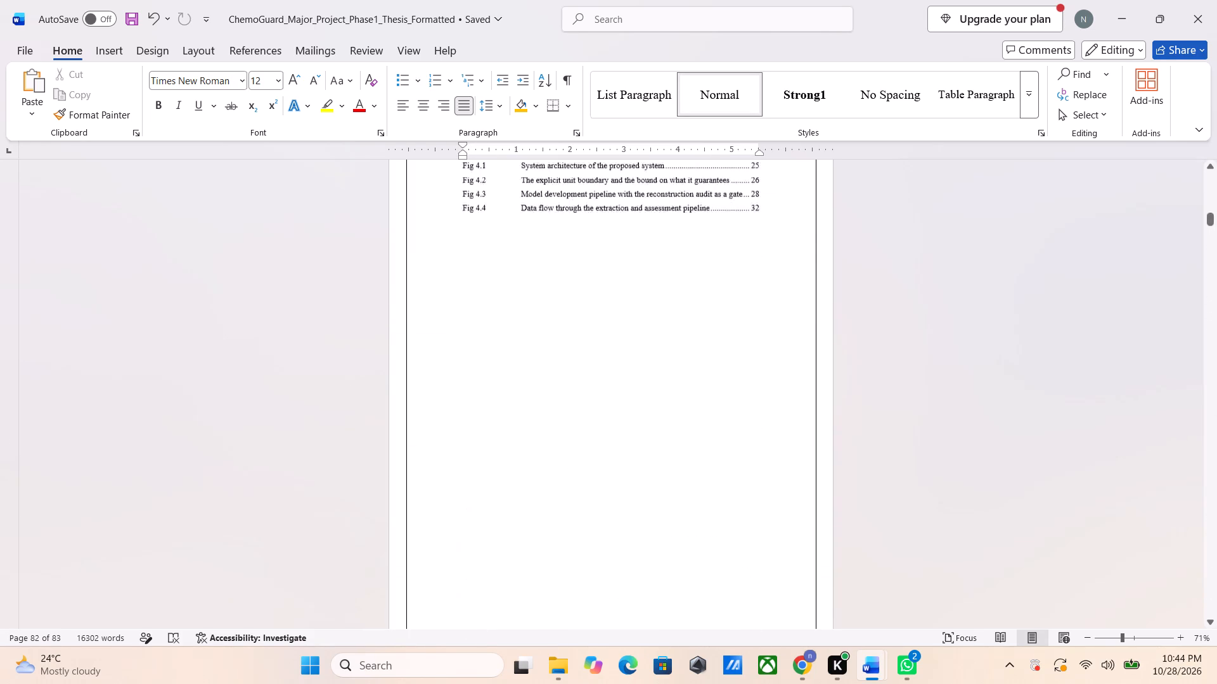
scroll(352, 368, up, 19)
scroll(352, 368, up, 12)
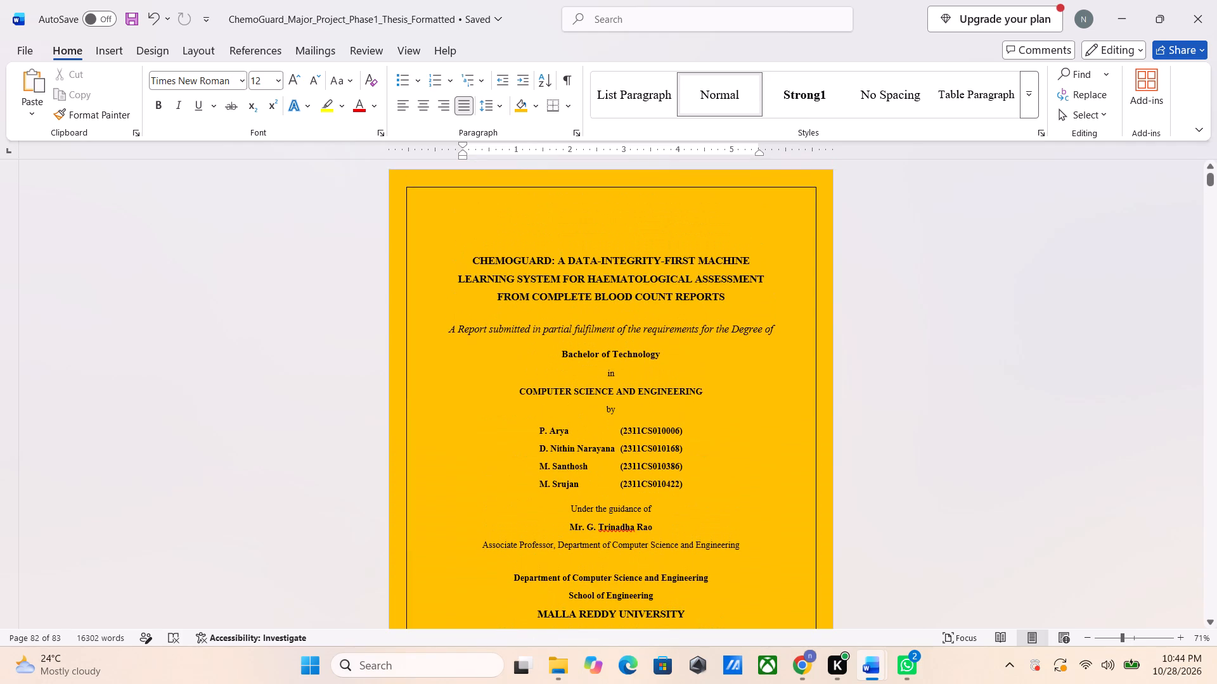
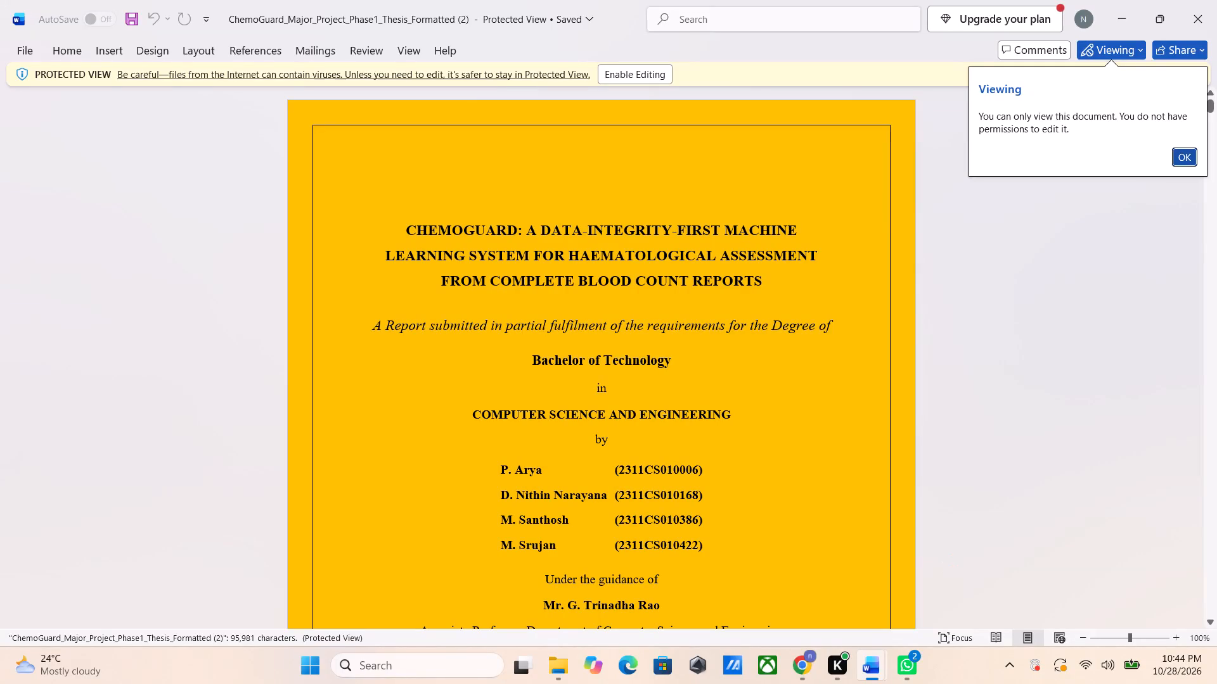
Enable editing in the thesis copy marked (2) and look through it from the cover page to the Results and Discussion chapter.
click(634, 79)
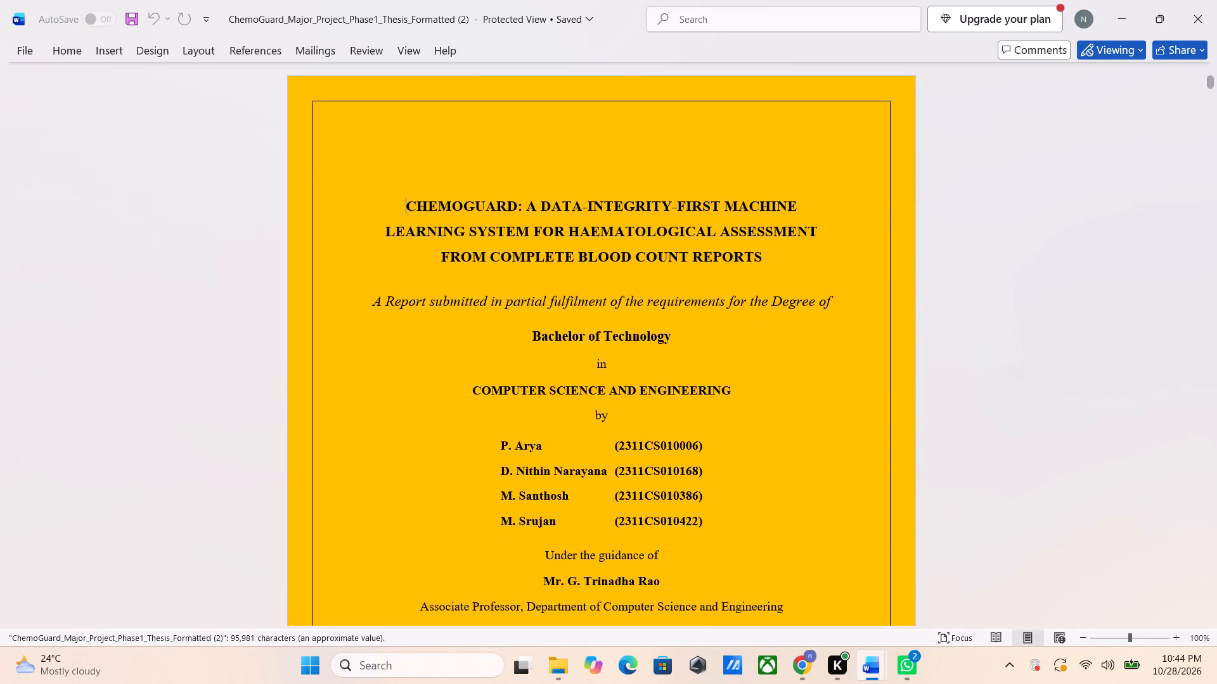
scroll(602, 250, down, 15)
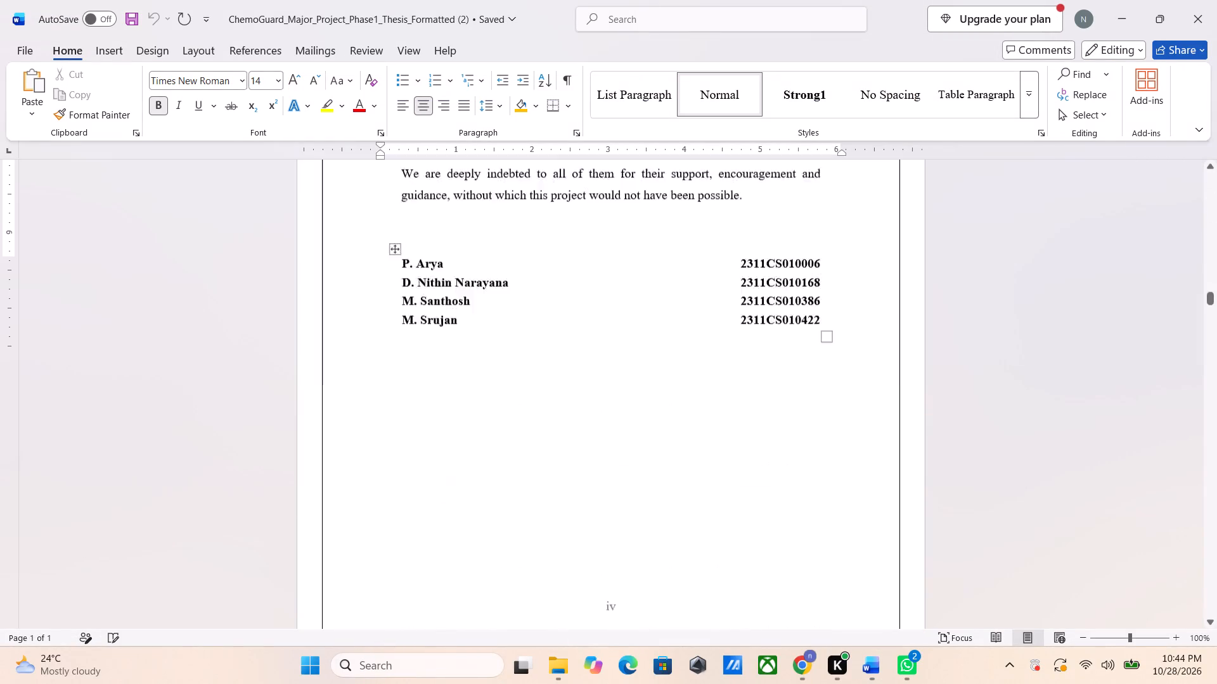
scroll(602, 250, down, 19)
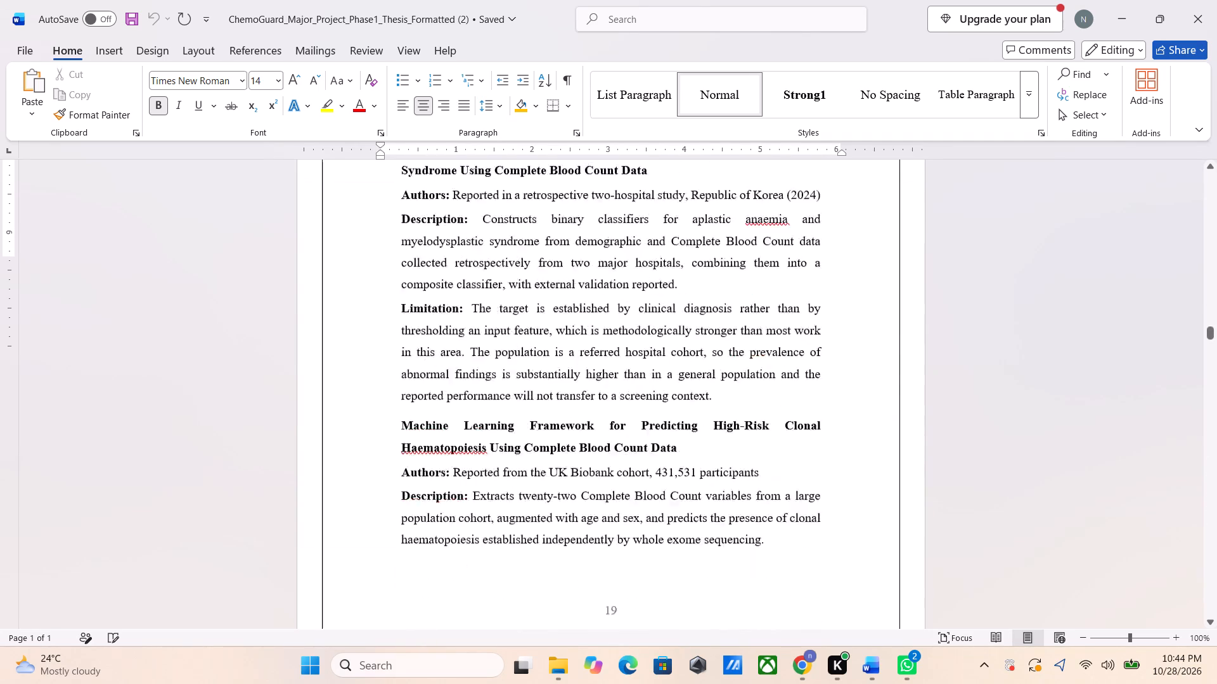
scroll(602, 250, down, 13)
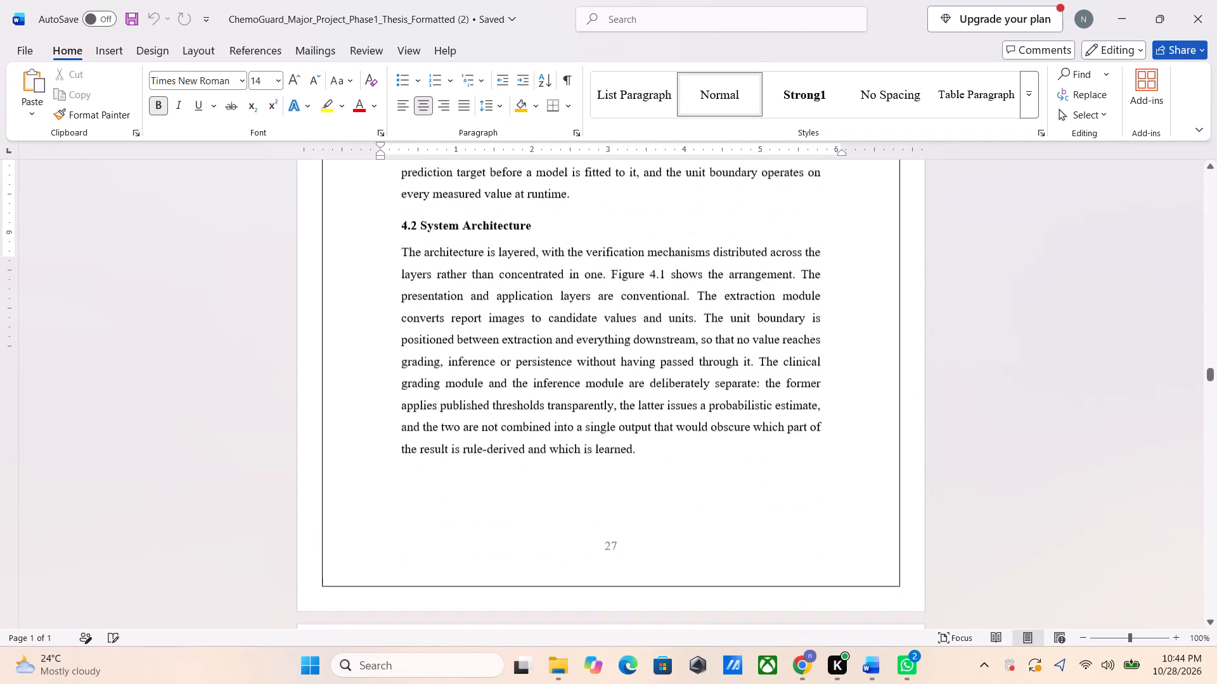
scroll(602, 250, down, 6)
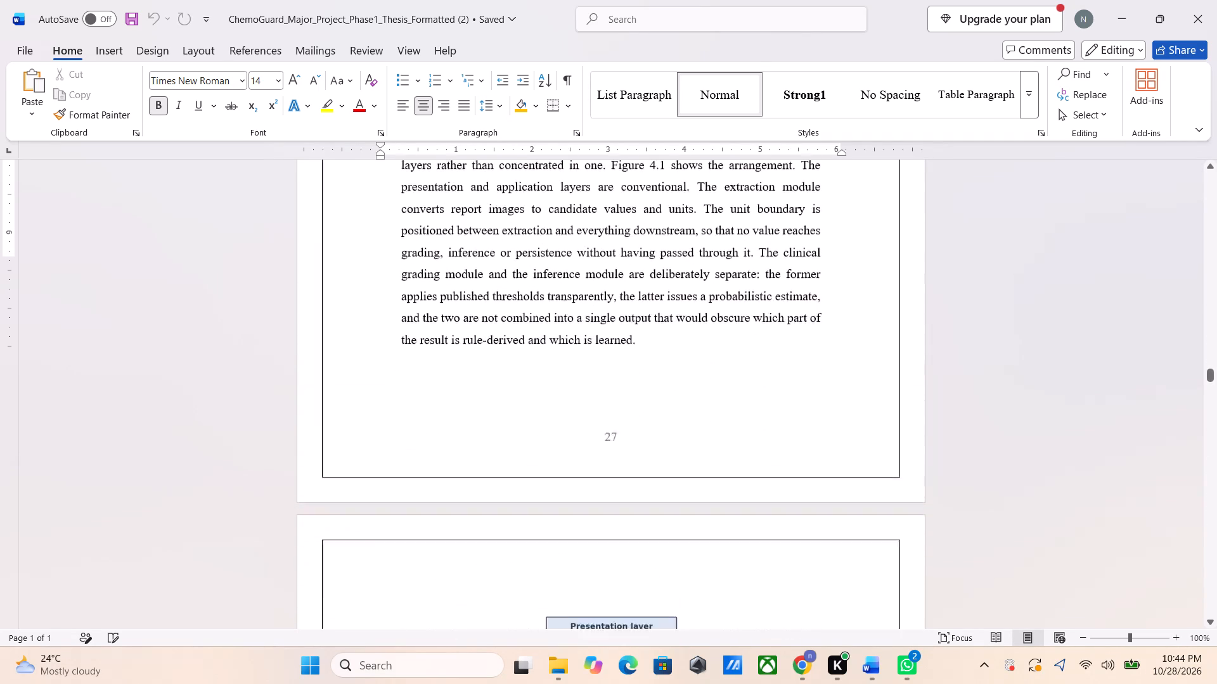
scroll(602, 250, down, 12)
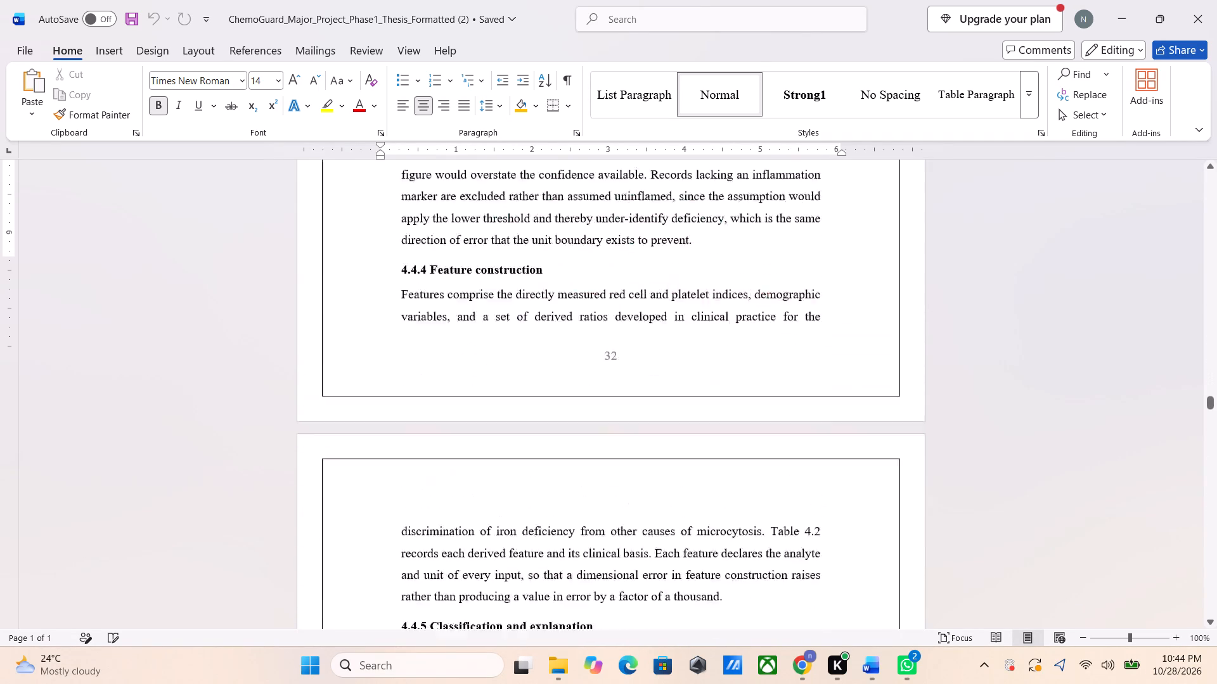
scroll(602, 250, down, 17)
scroll(602, 250, down, 7)
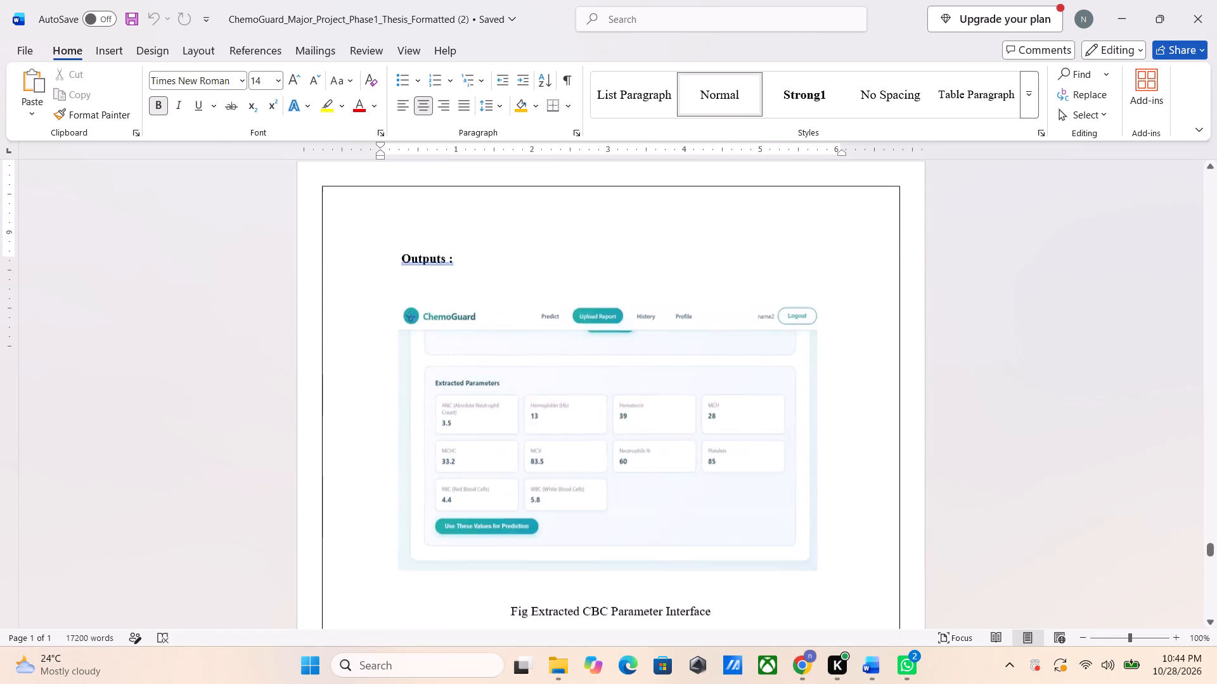
scroll(602, 250, down, 7)
scroll(602, 250, down, 17)
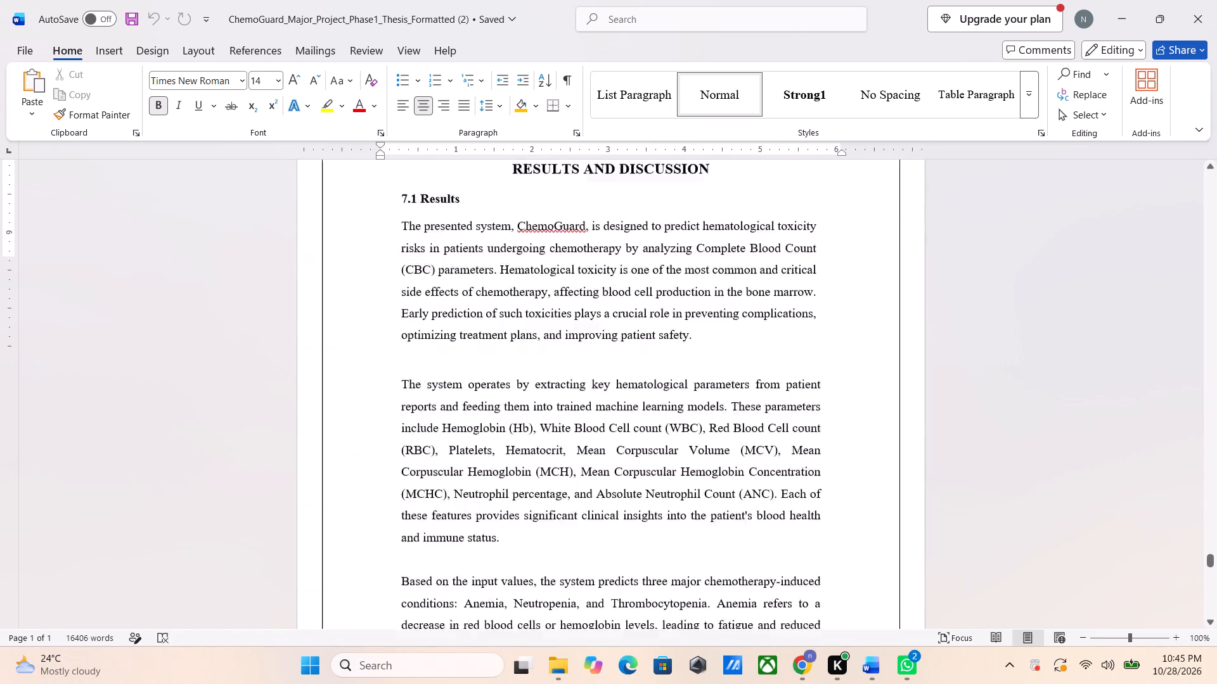
scroll(602, 250, down, 2)
scroll(602, 250, up, 19)
scroll(602, 250, up, 10)
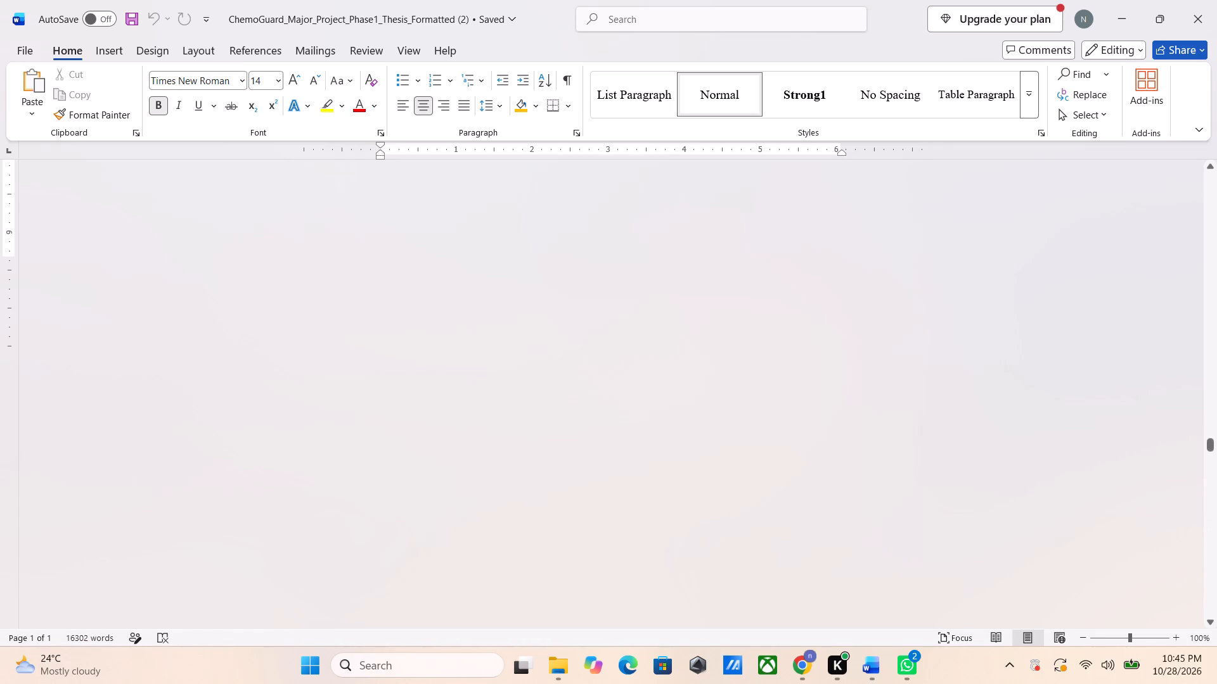
scroll(602, 250, up, 18)
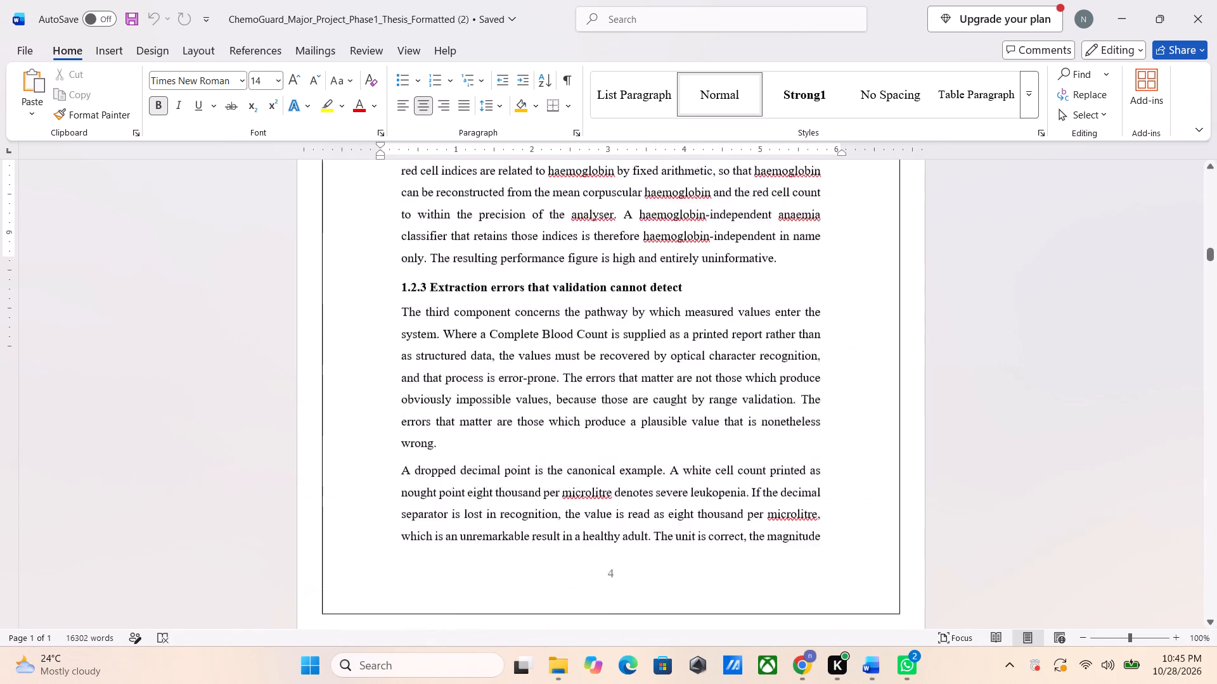
scroll(602, 250, up, 18)
scroll(602, 250, up, 13)
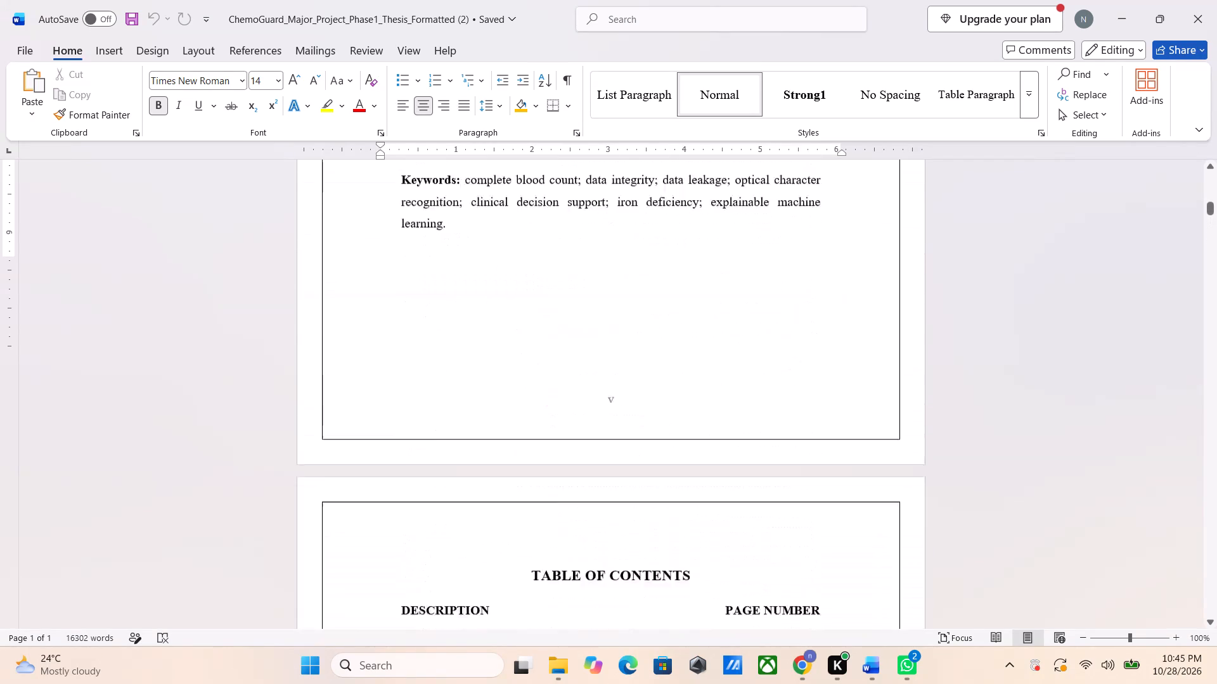
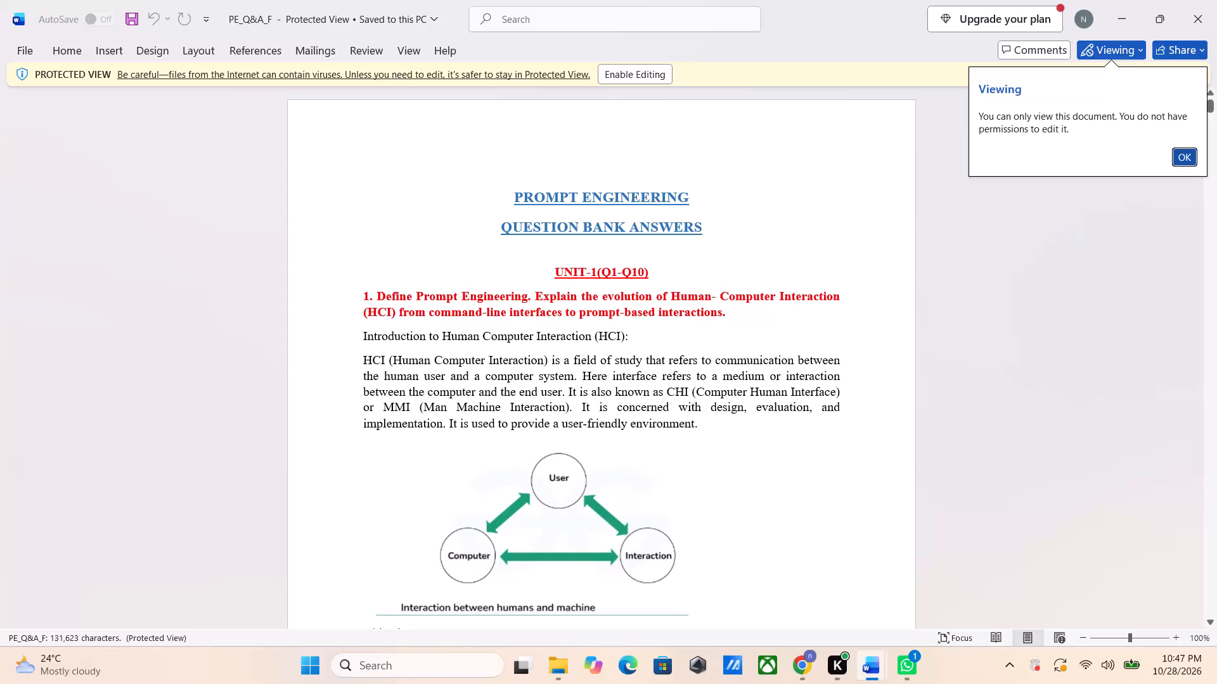
Dismiss the view-only notice on the PE_Q&A_F document and switch to the WhatsApp window.
alt+click(1187, 154)
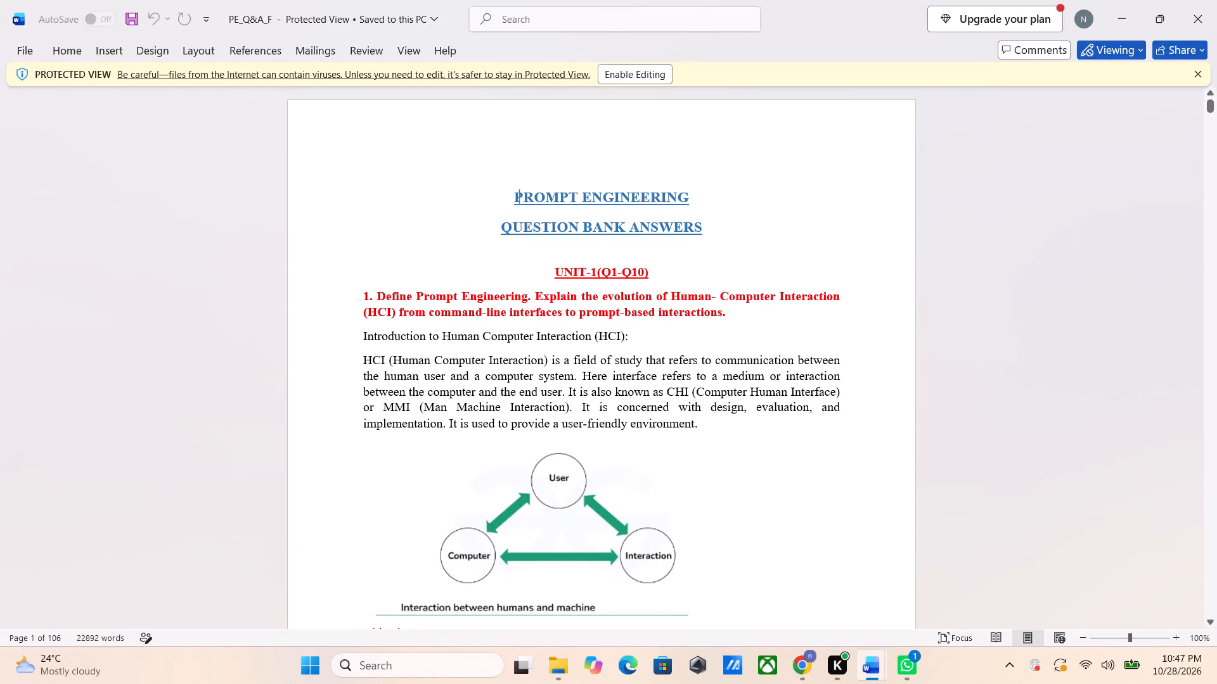
key(alt+Tab)
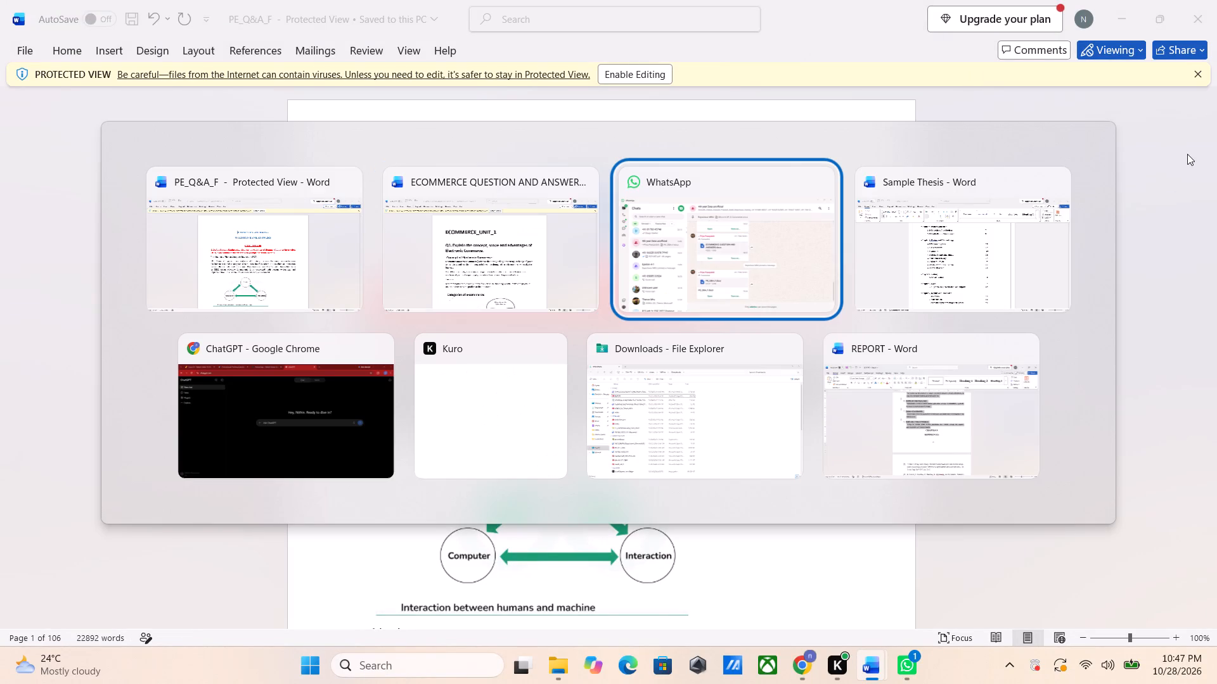
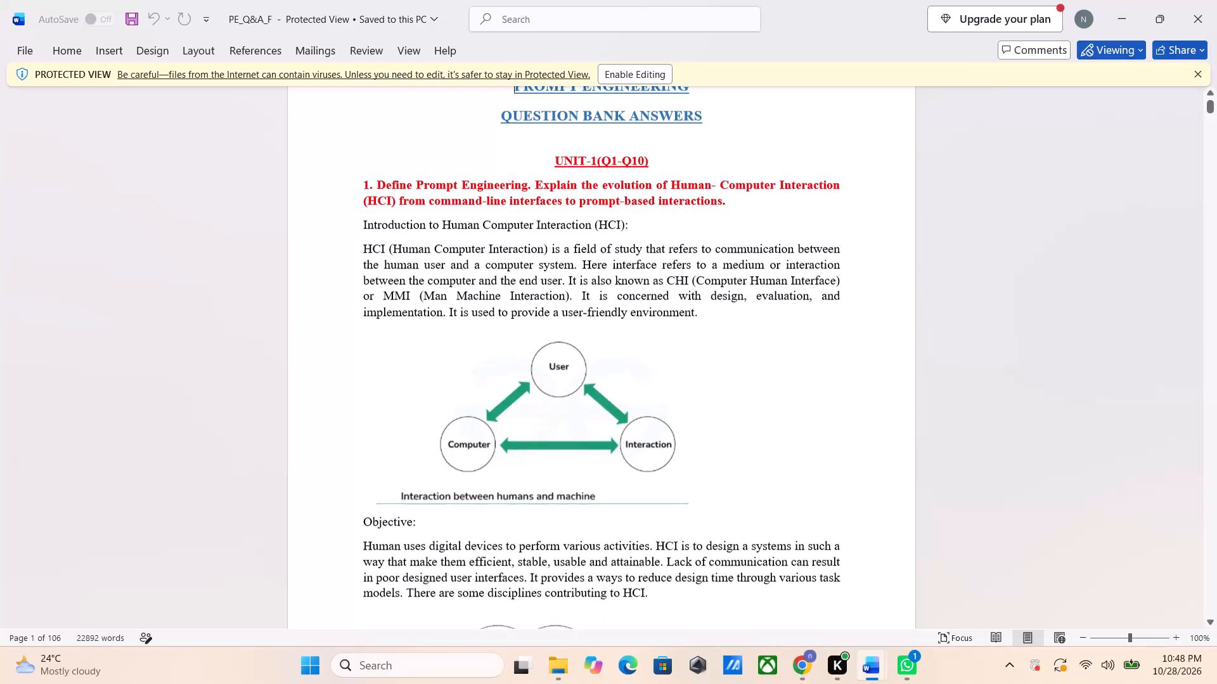
Skim the Unit 1 answers and following pages of the PE_Q&A_F question bank and return to its first page.
scroll(622, 212, down, 4)
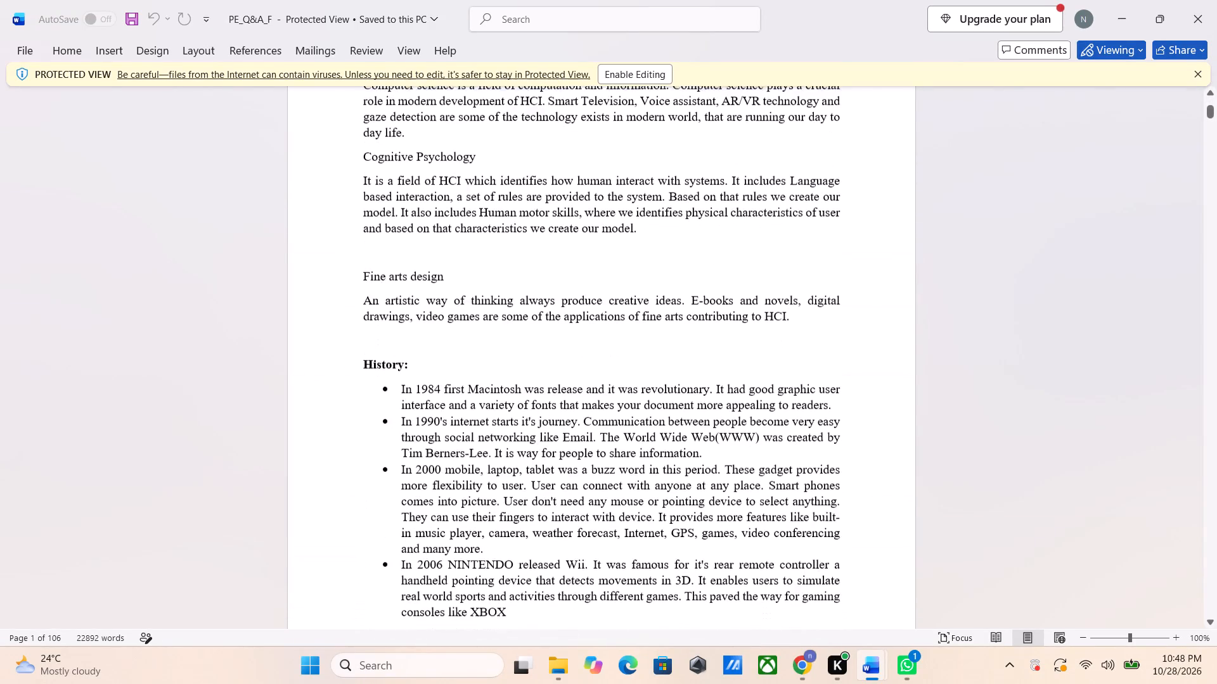
scroll(622, 212, down, 11)
scroll(622, 212, down, 14)
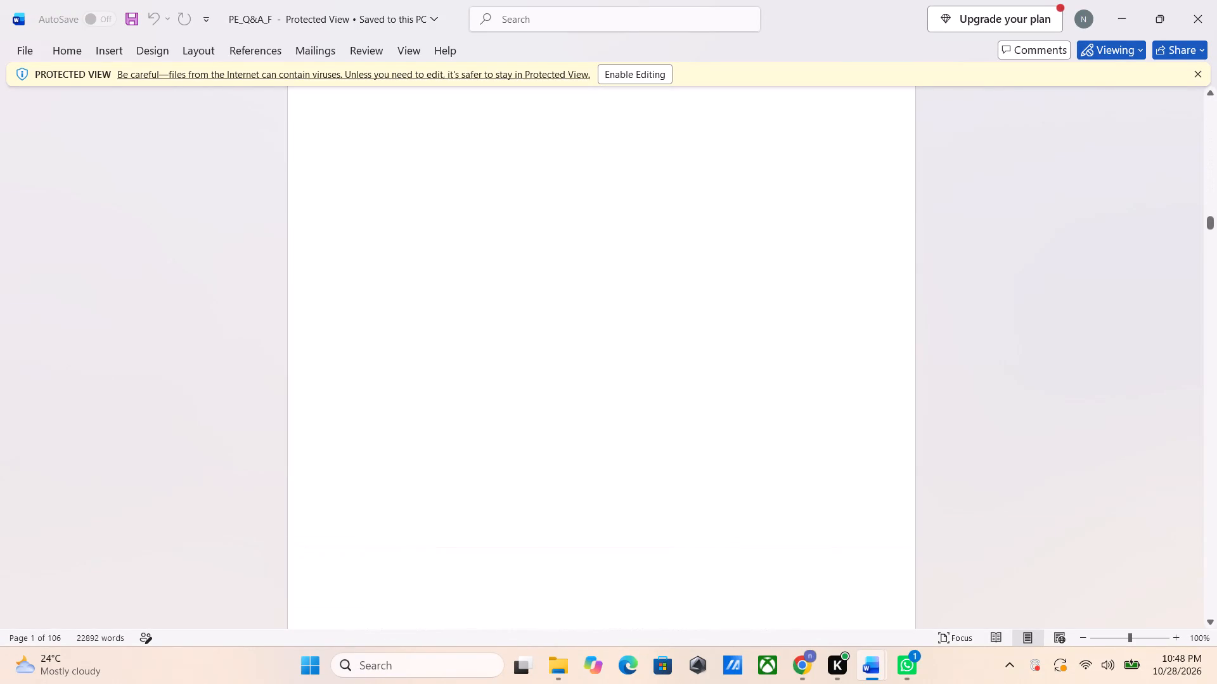
scroll(622, 212, down, 6)
scroll(622, 212, up, 15)
scroll(622, 212, up, 7)
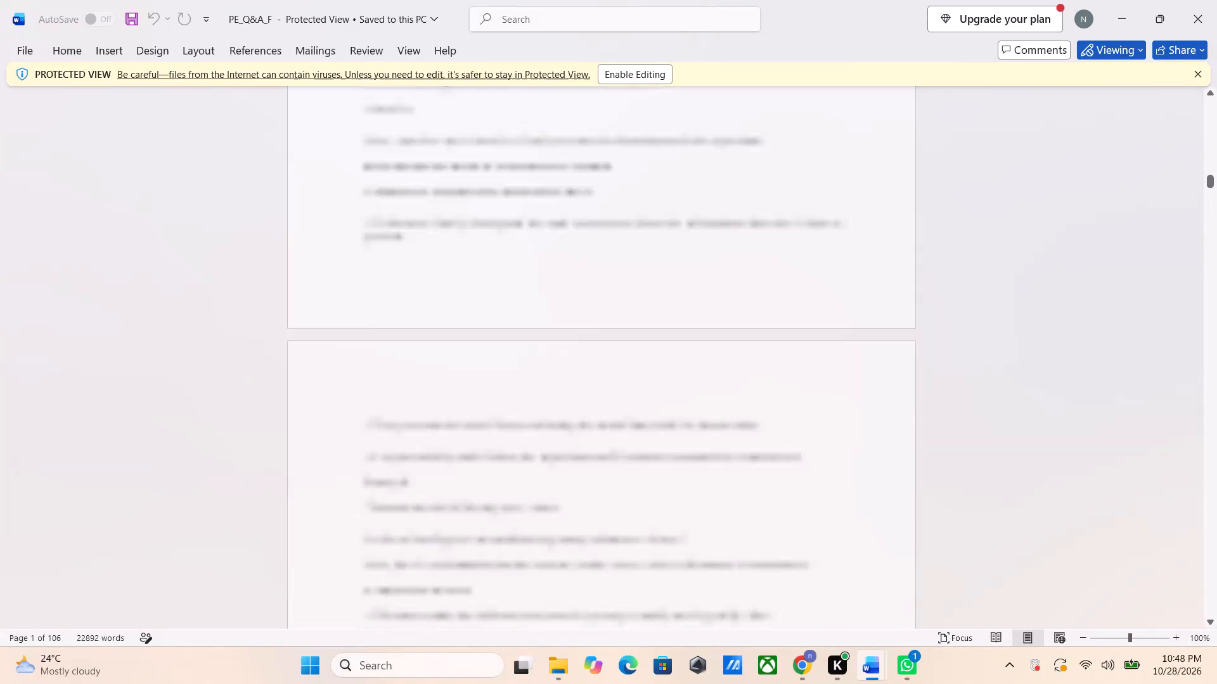
scroll(622, 212, up, 13)
Switch to the ECOMMERCE QUESTION AND ANSWERS document and skim its opening Unit 1 pages on electronic commerce.
key(alt+Tab)
key(alt+Tab)
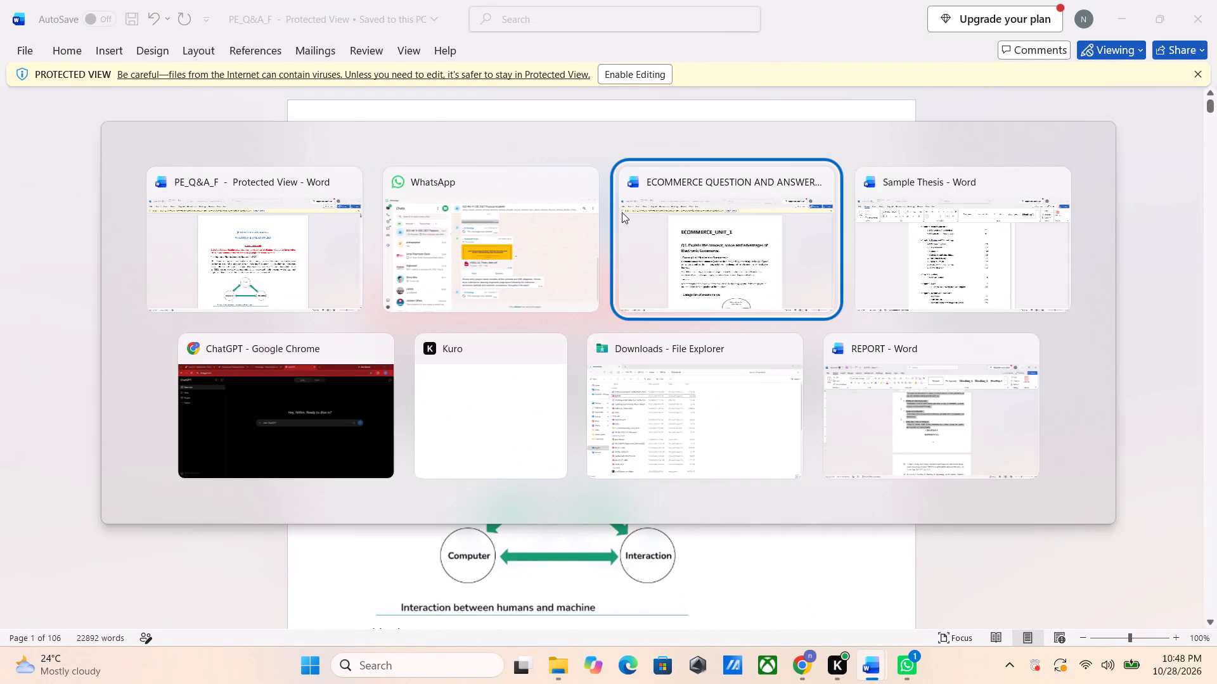
scroll(622, 212, down, 9)
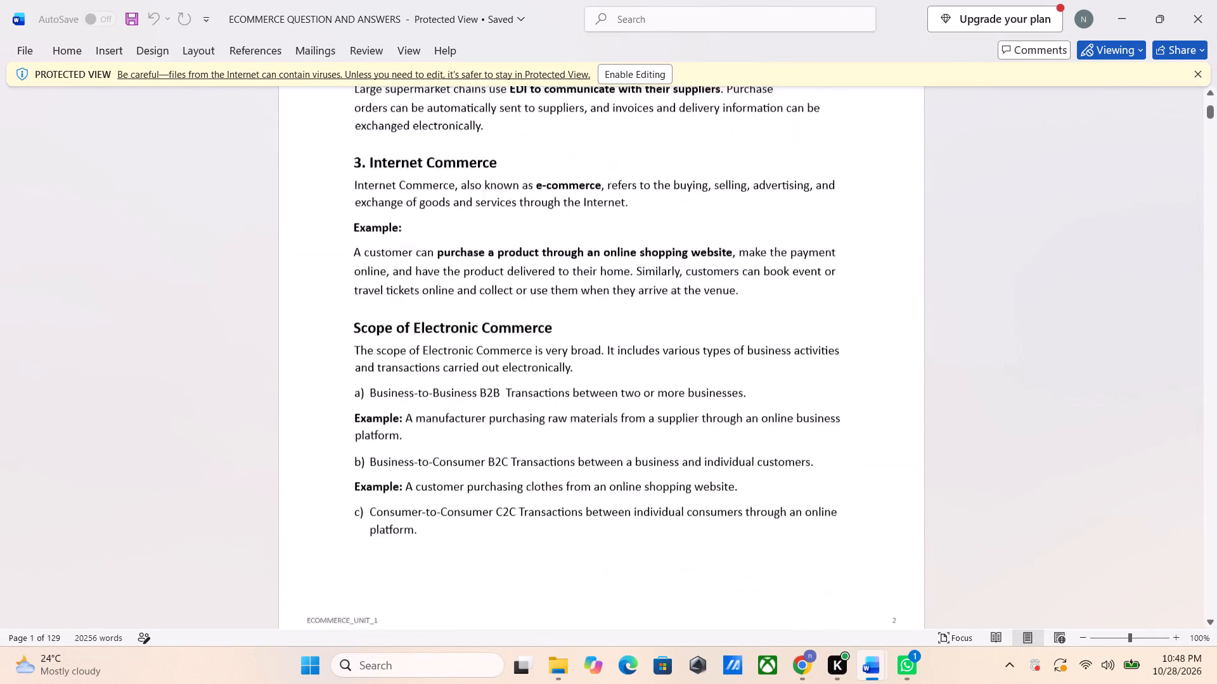
scroll(622, 212, down, 3)
scroll(622, 212, up, 8)
Close the ECOMMERCE QUESTION AND ANSWERS and PE_Q&A_F document windows.
key(alt+grave)
key(alt+grave)
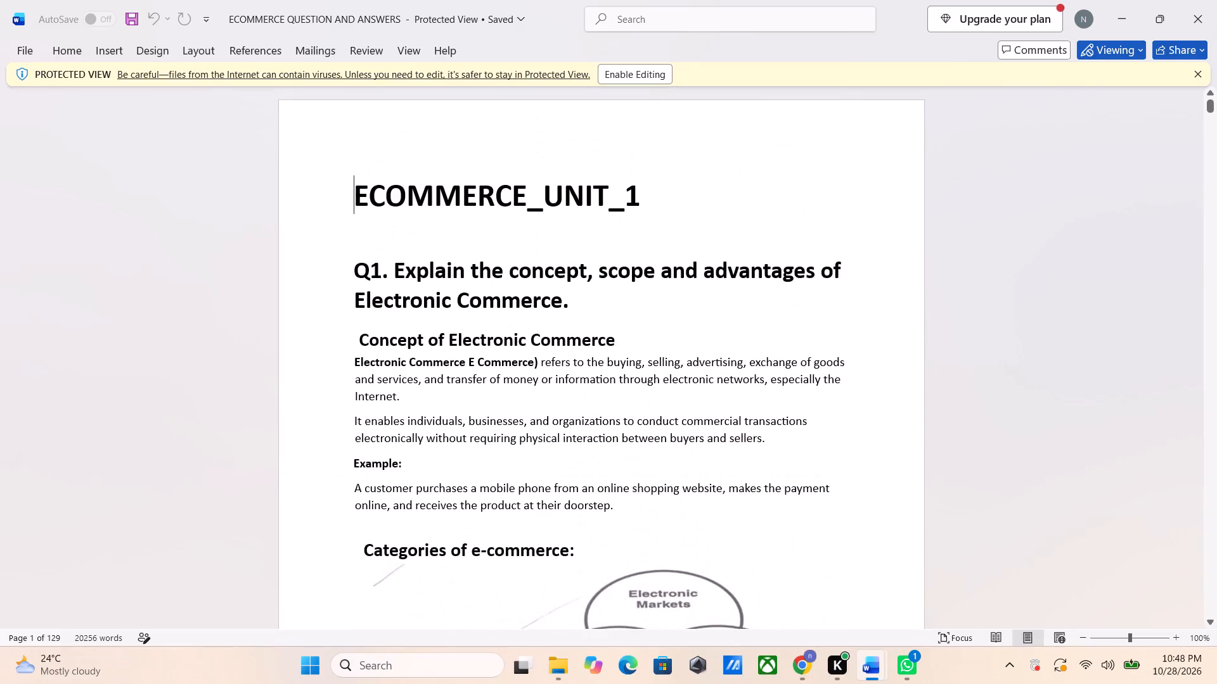
key(alt+Tab)
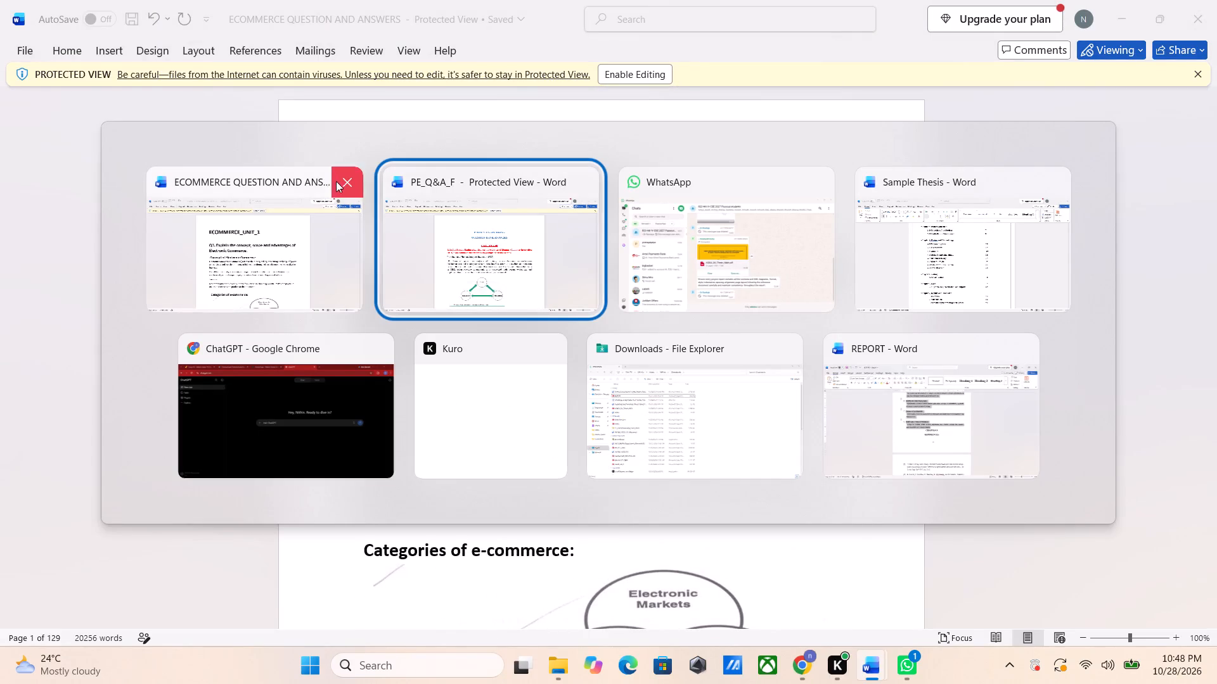
alt+click(340, 186)
alt+click(460, 183)
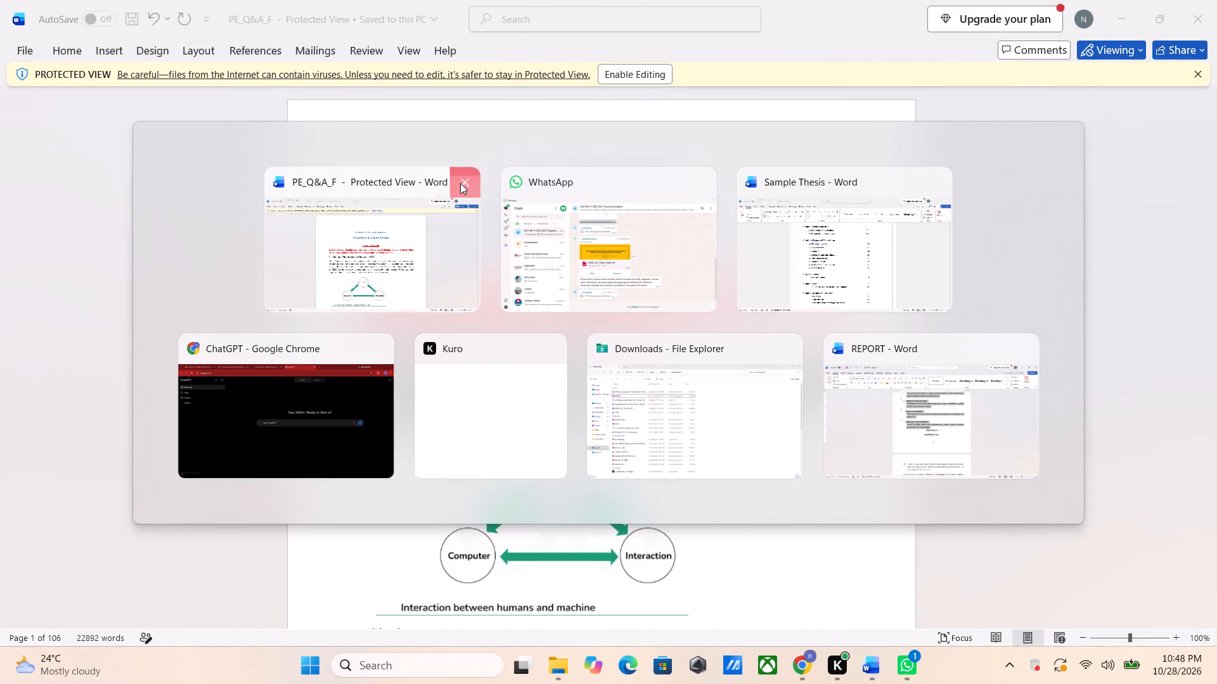